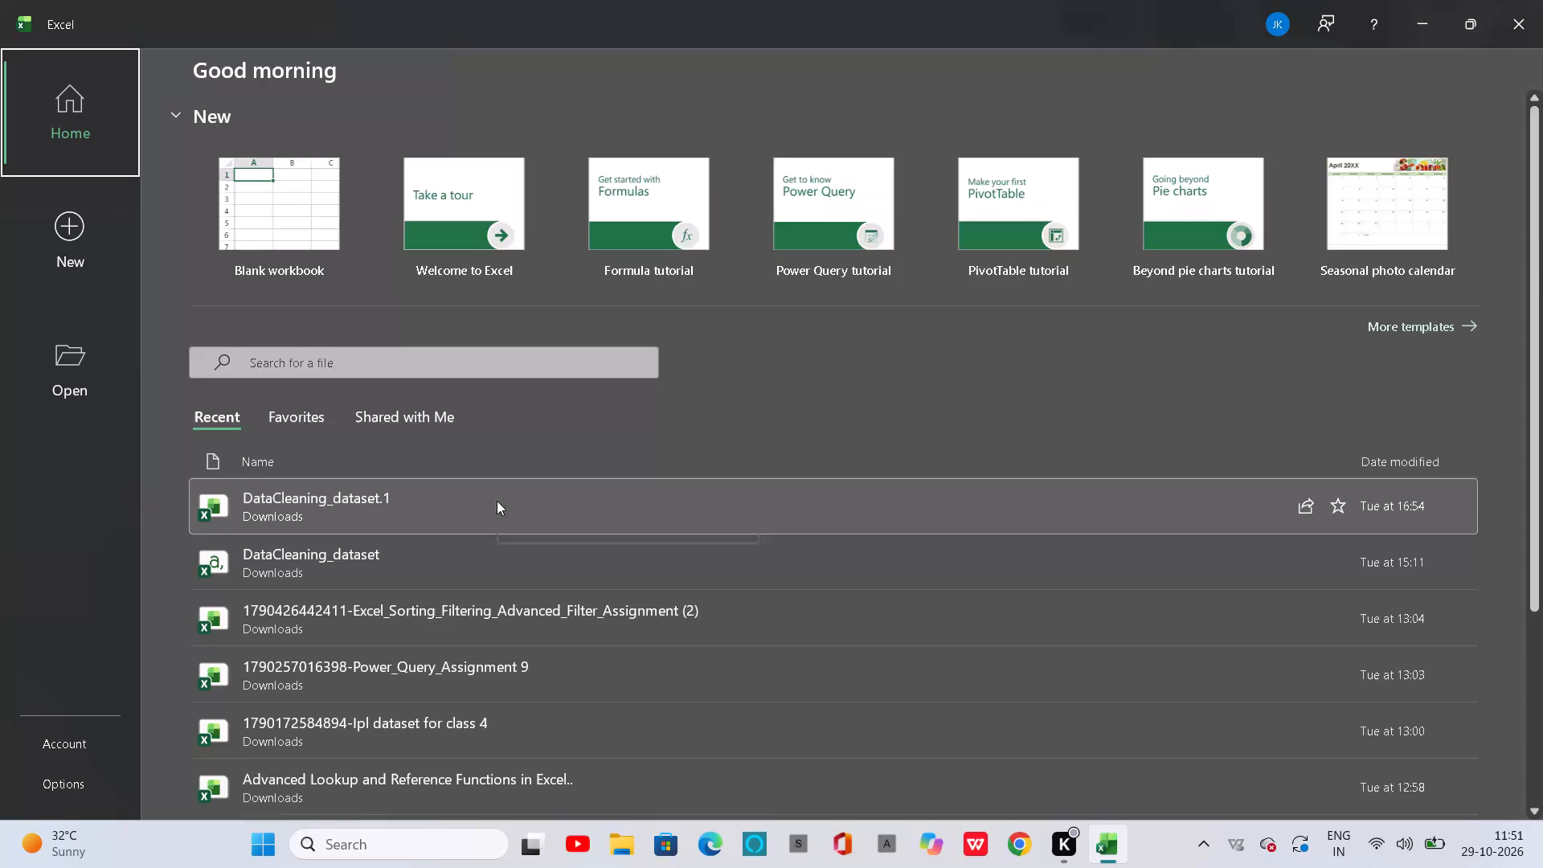
Look through the list of recent workbooks for a file to work with.
scroll(640, 510, down, 5)
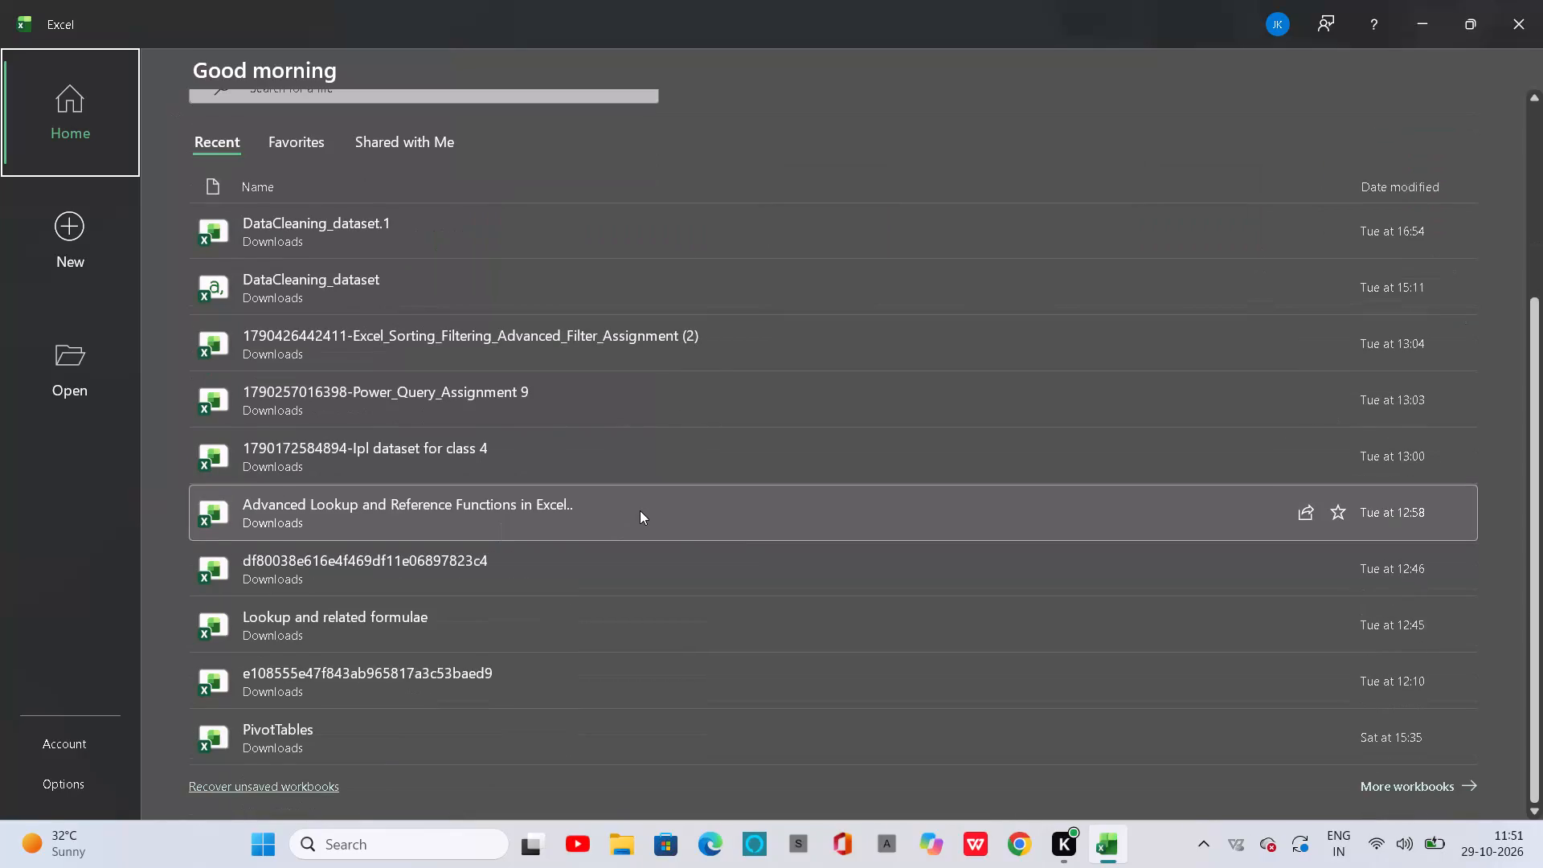
scroll(640, 510, up, 4)
scroll(640, 510, down, 6)
scroll(640, 510, up, 2)
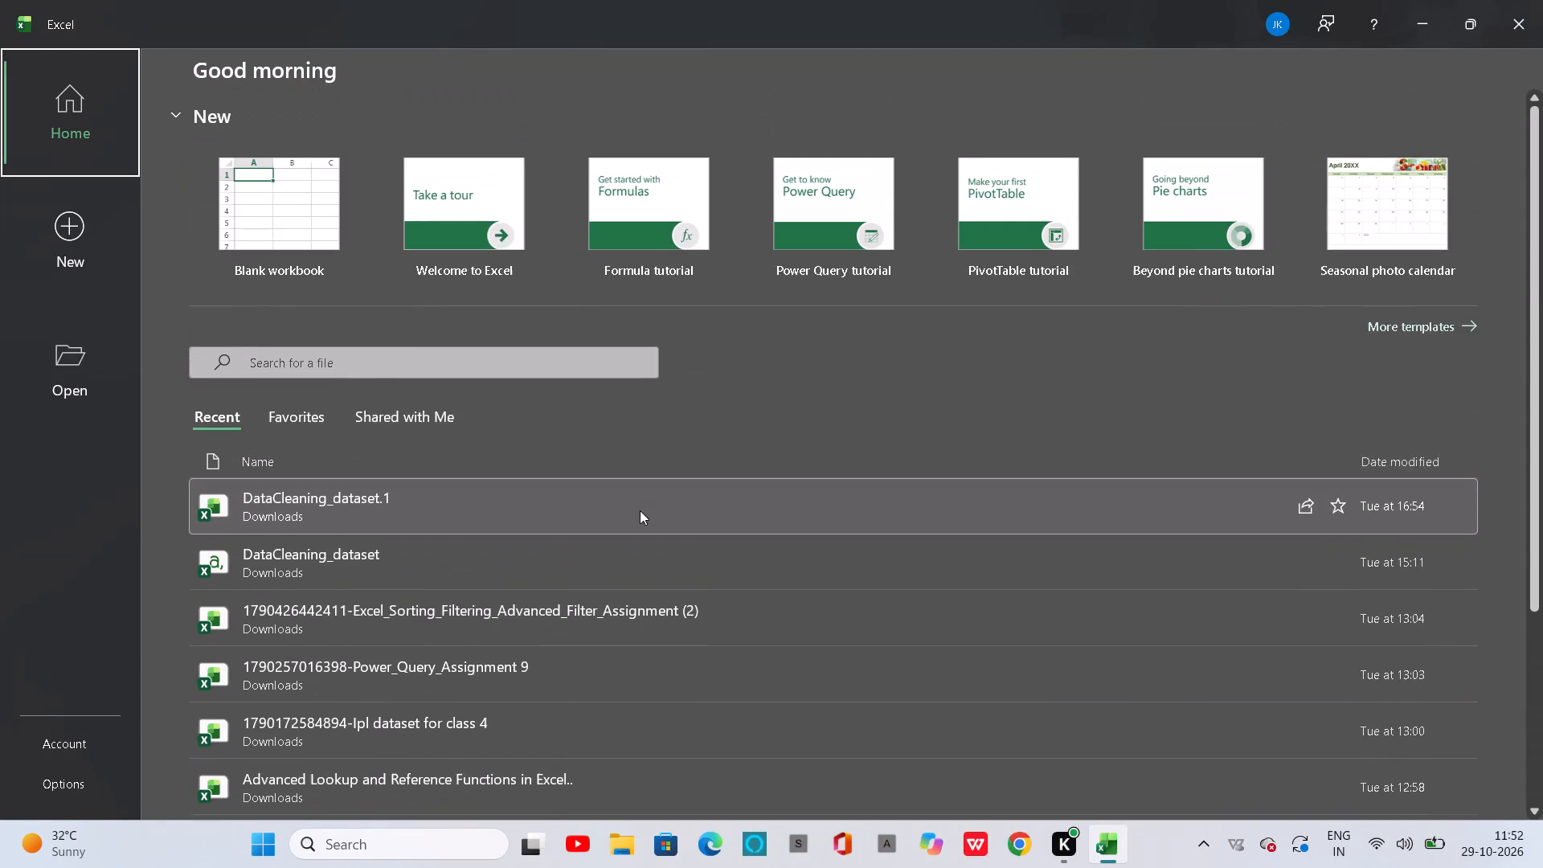
scroll(640, 510, up, 1)
Switch to Google Chrome and open the Google homepage, ready to enter a search.
click(1036, 826)
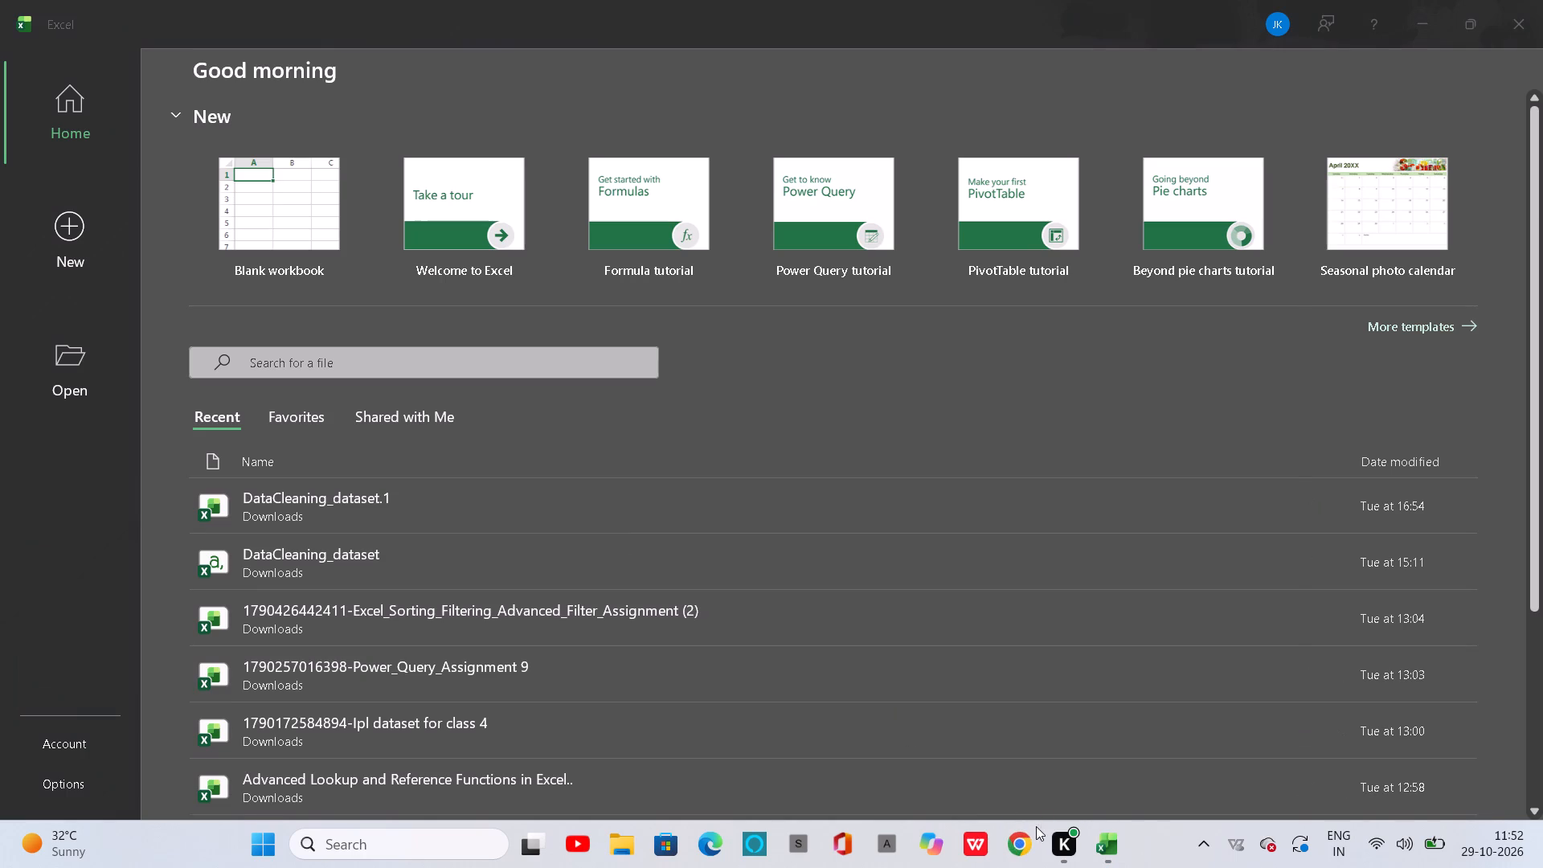
double_click(1049, 384)
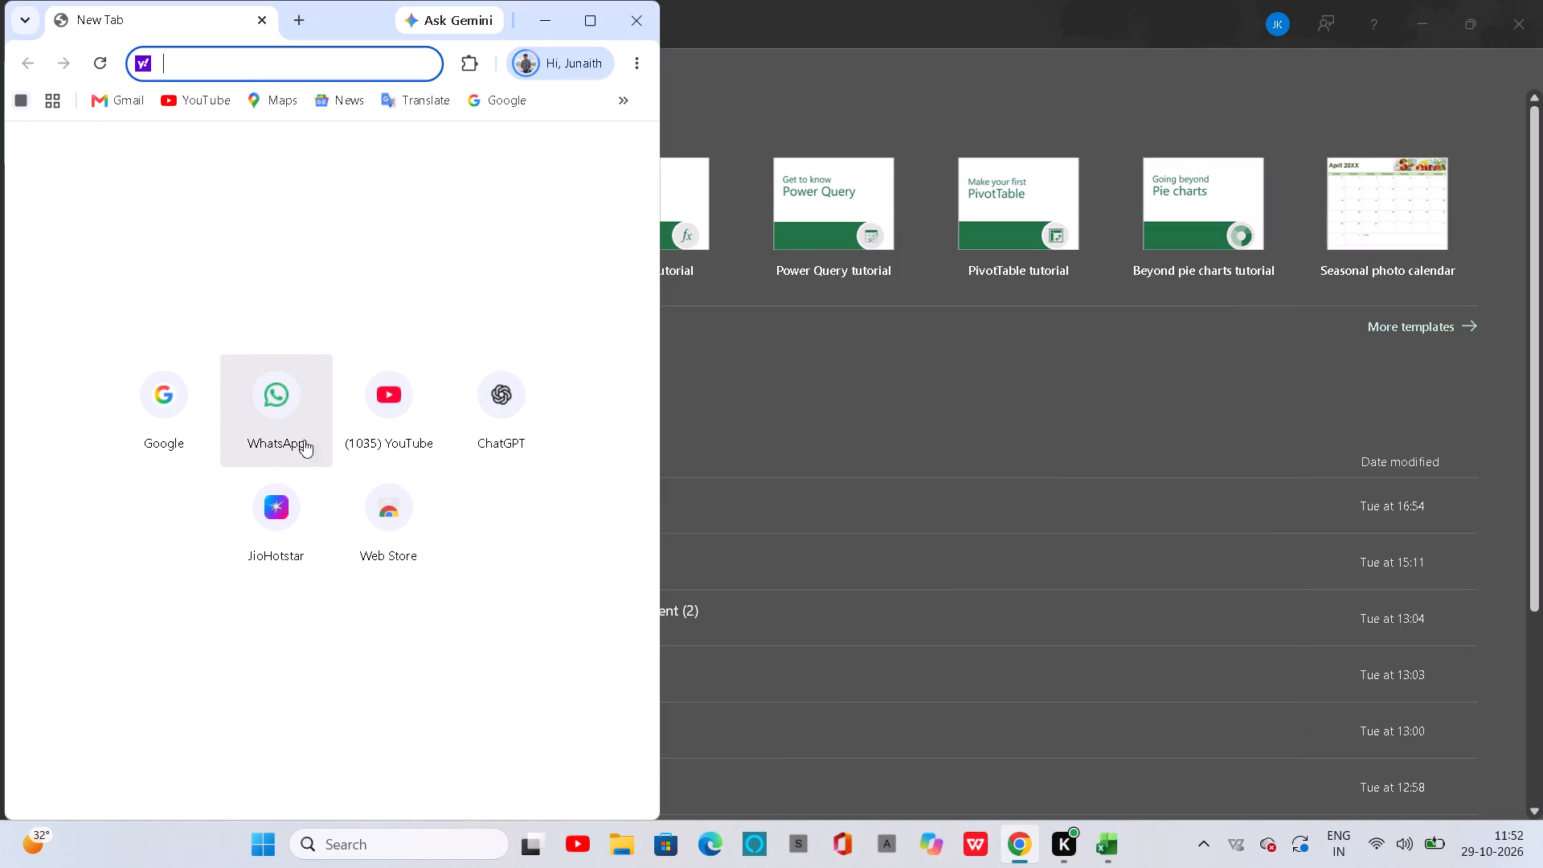
click(194, 393)
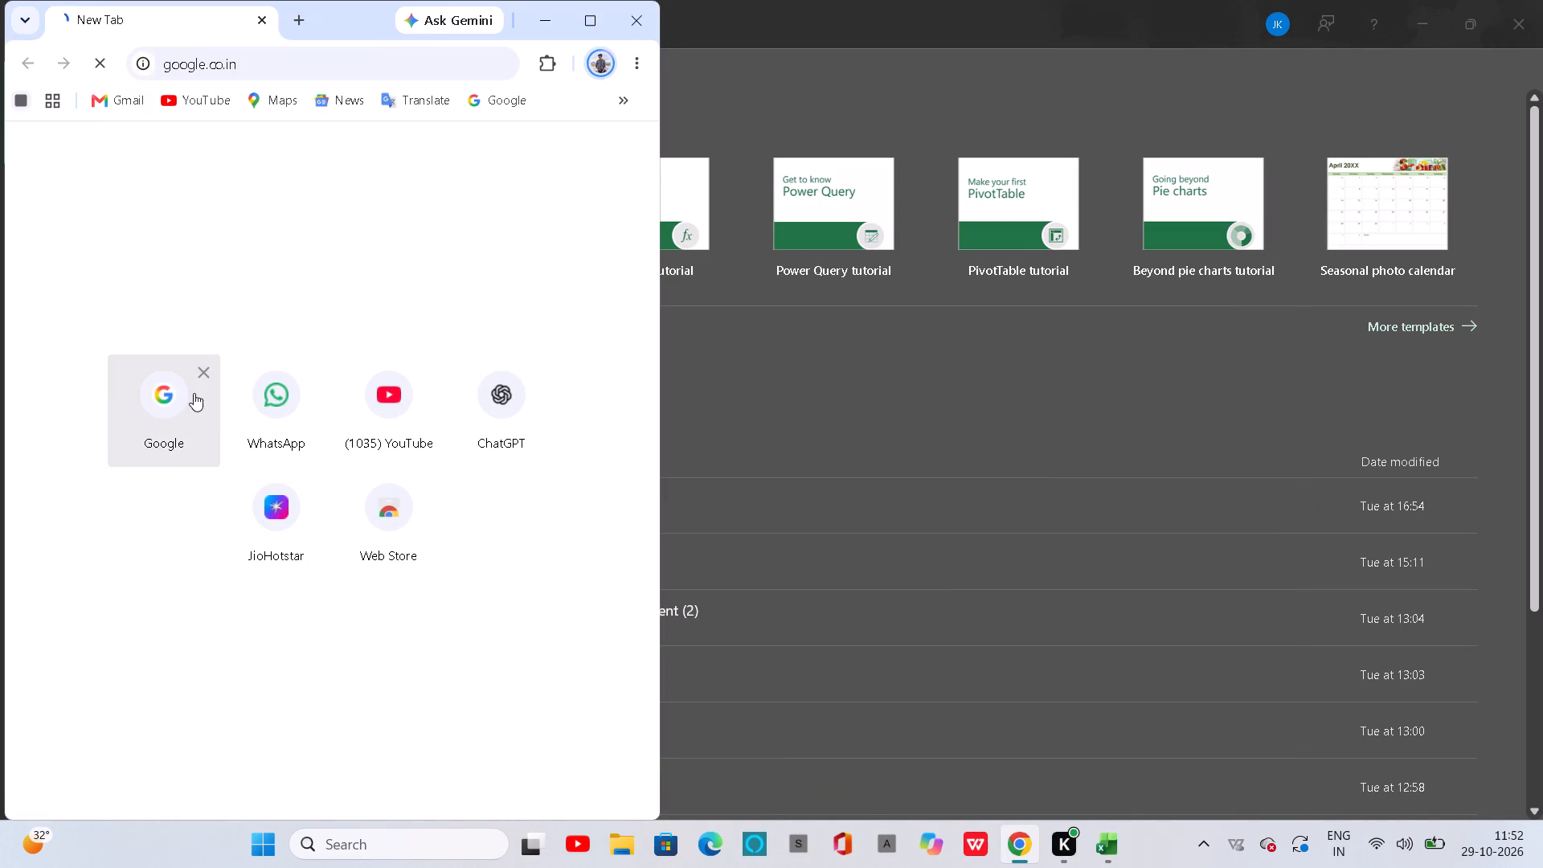
click(277, 353)
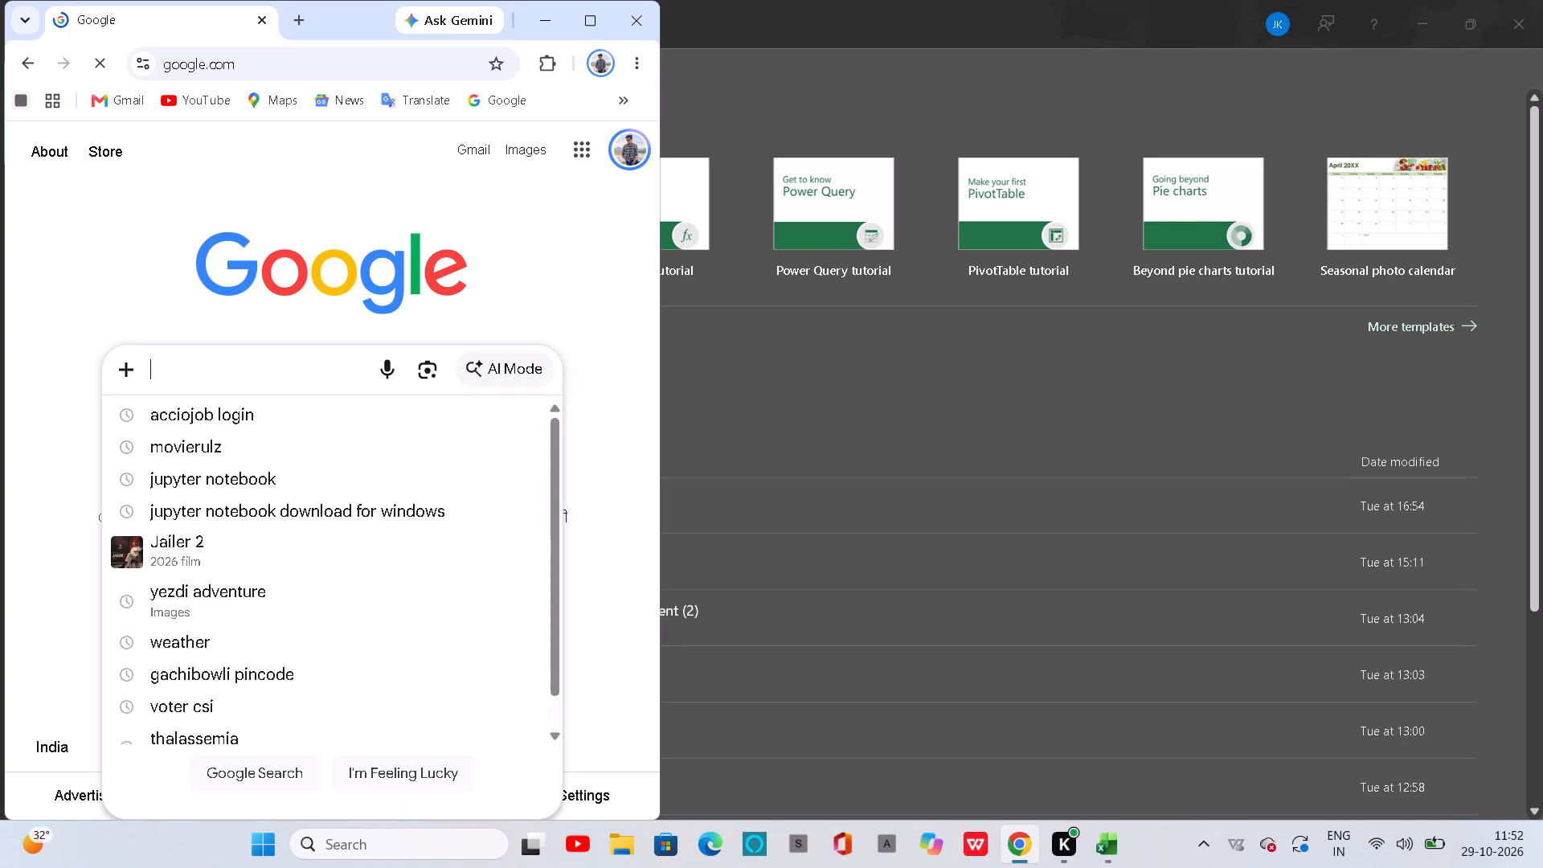
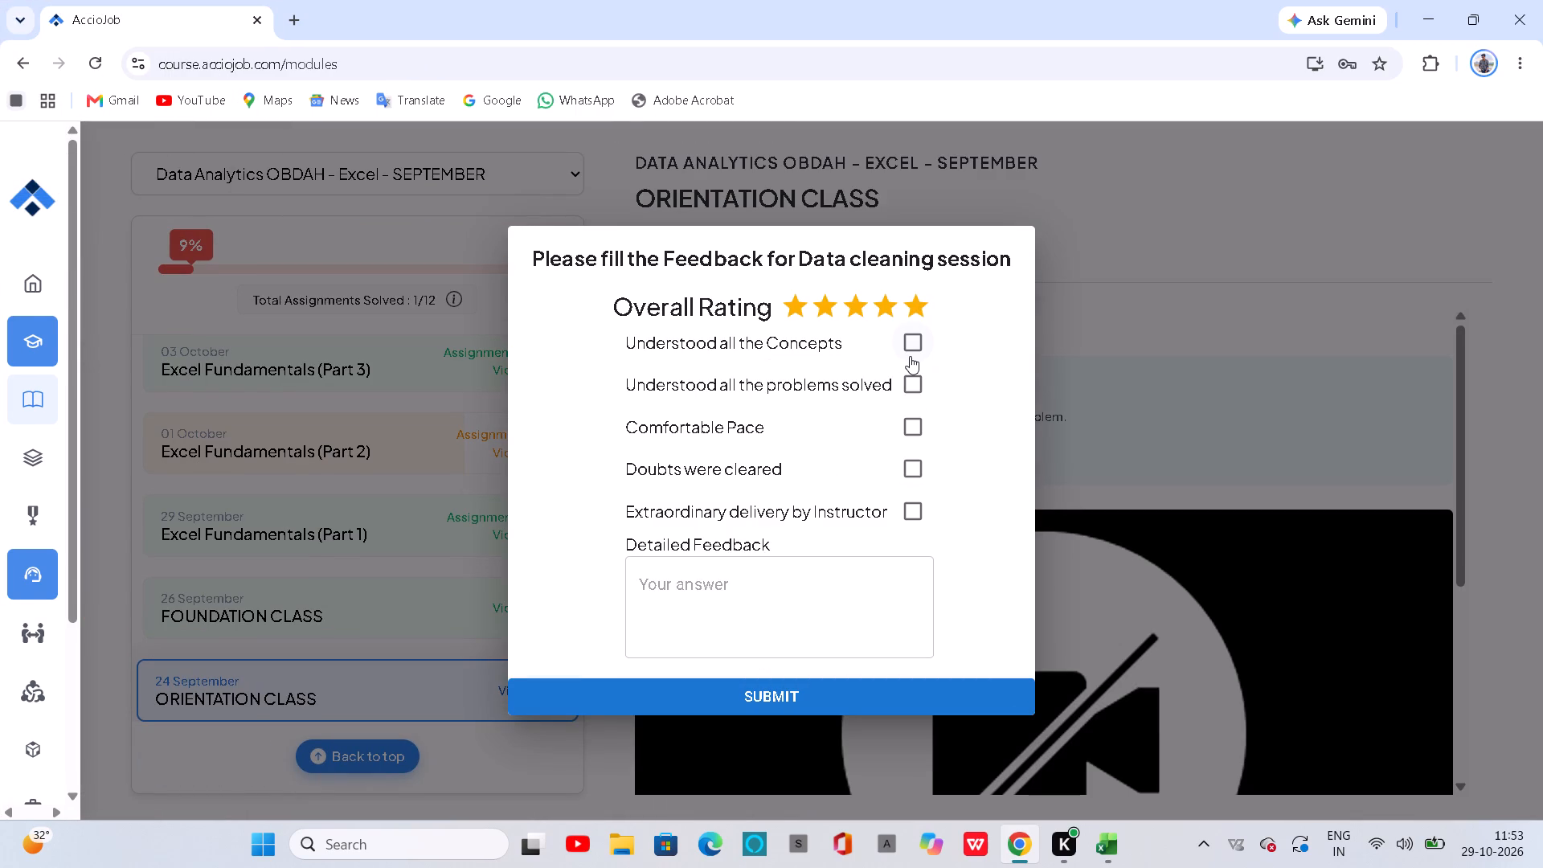
Complete the Data cleaning session feedback by ticking all the remaining statements through Extraordinary delivery by Instructor, and submit it.
click(915, 383)
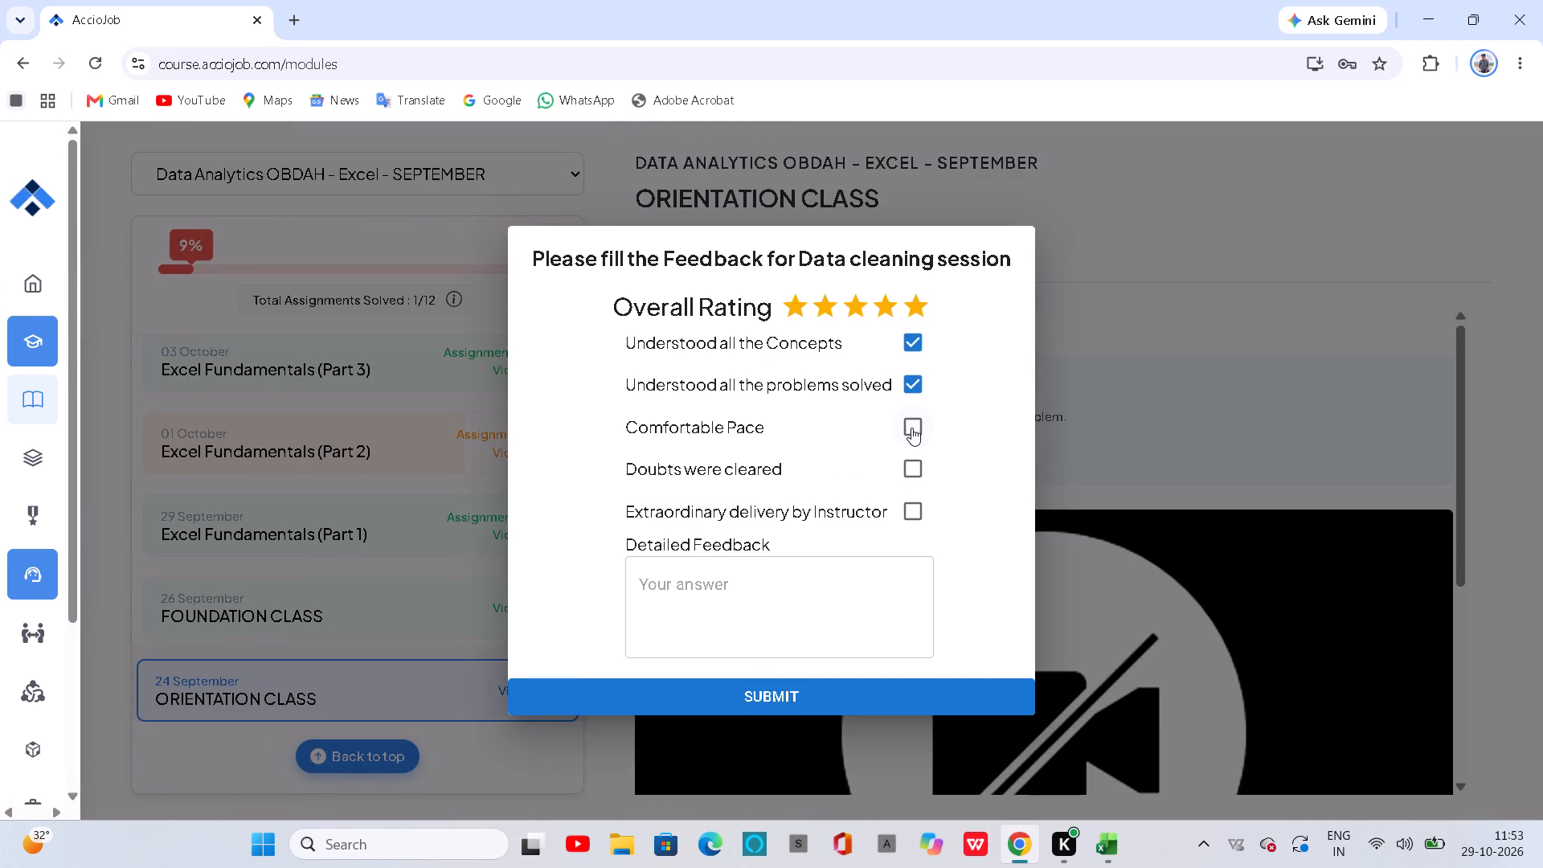
click(911, 428)
click(909, 462)
click(919, 518)
click(955, 693)
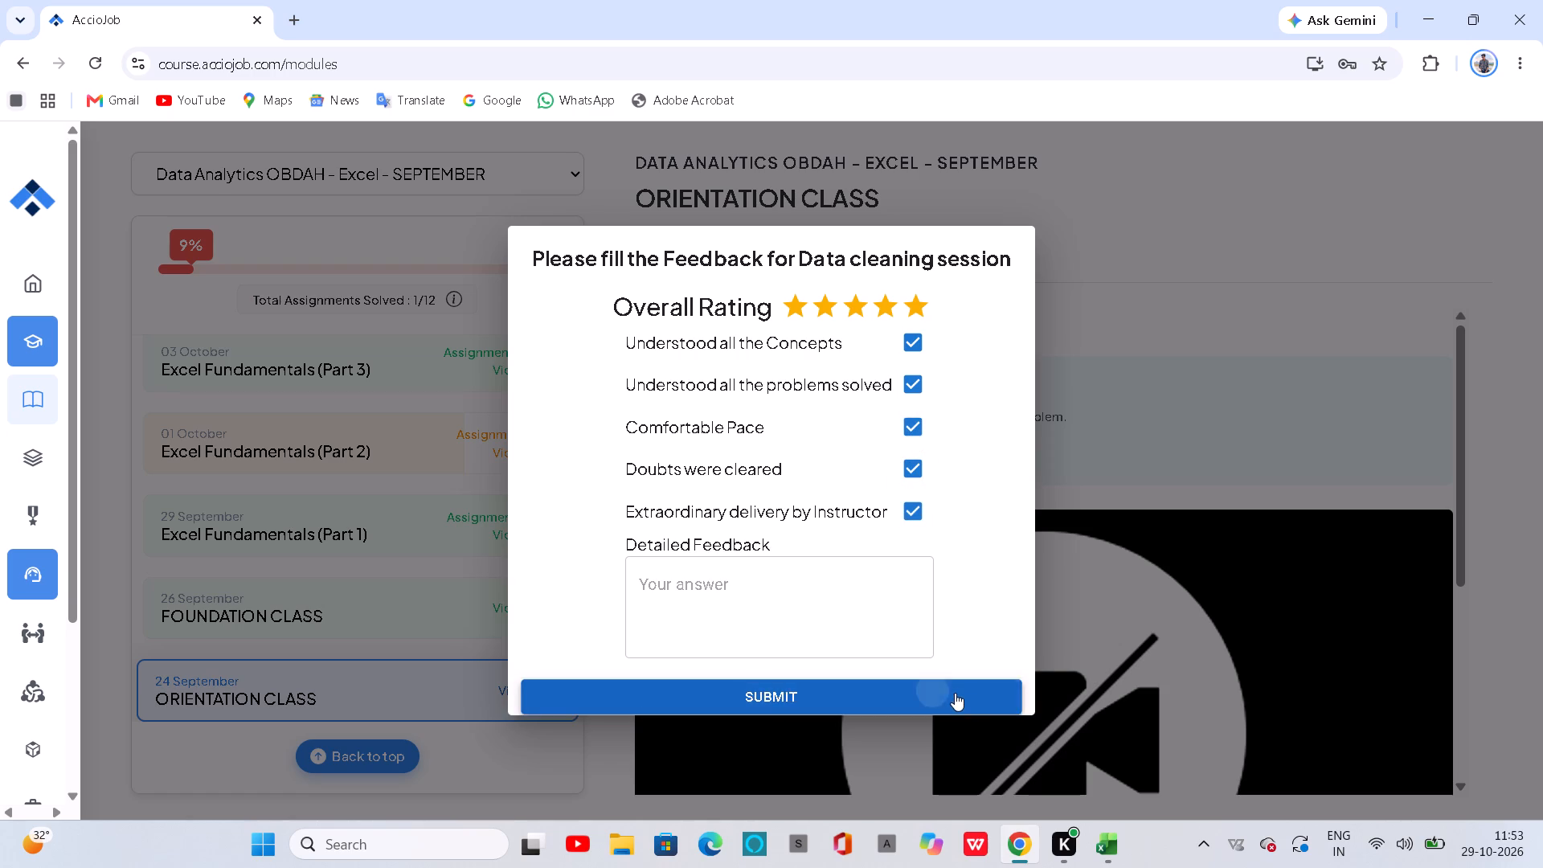
click(955, 693)
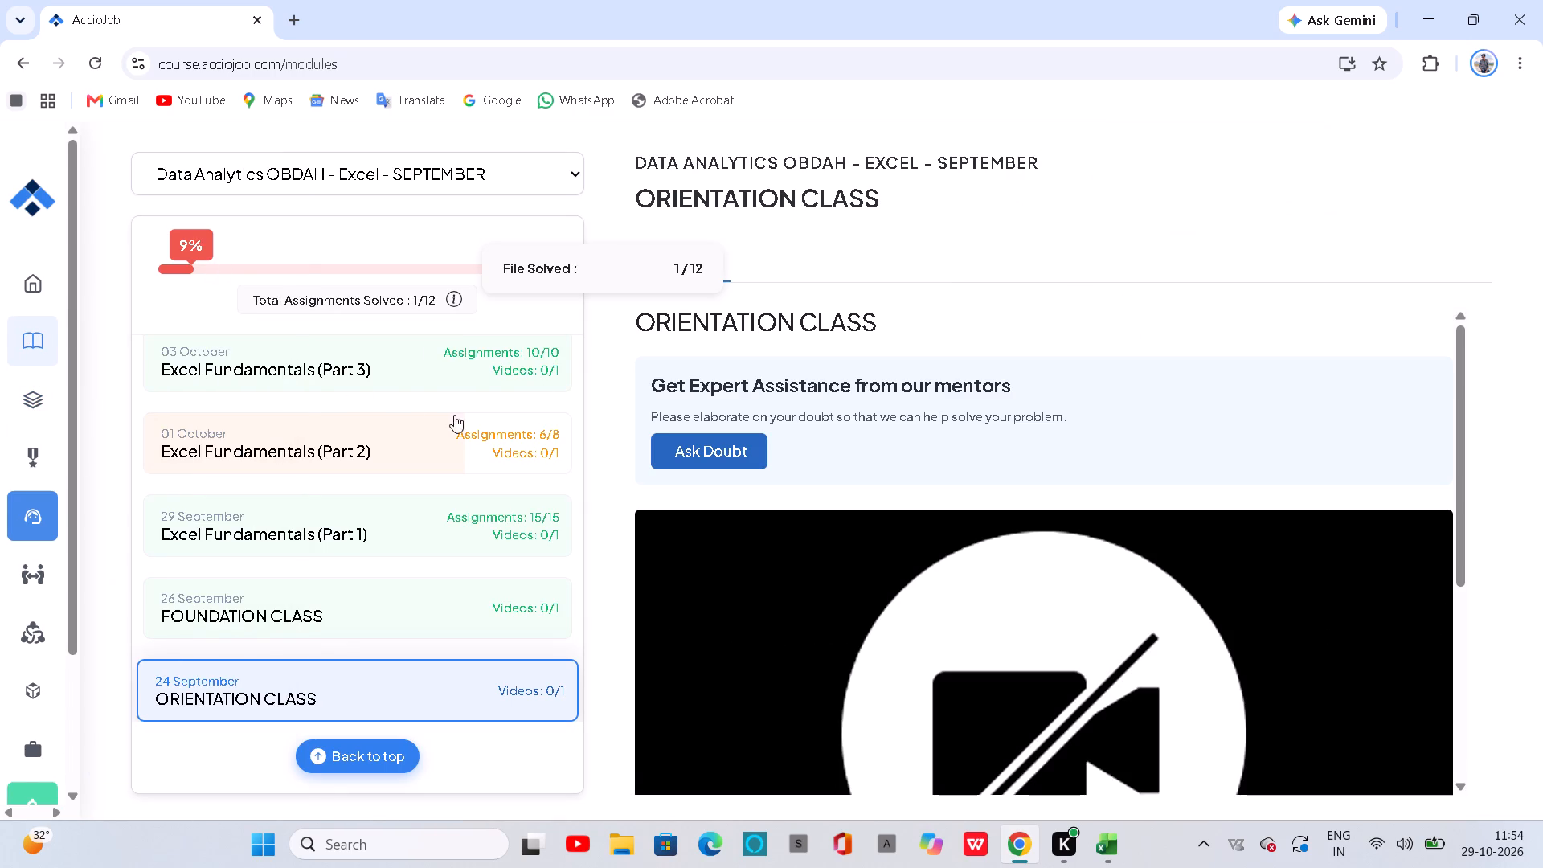
Start solving the Merge Queries with Duplicate Matches assignment in the 24 October Pivot Tables & Power Query class.
scroll(456, 359, up, 5)
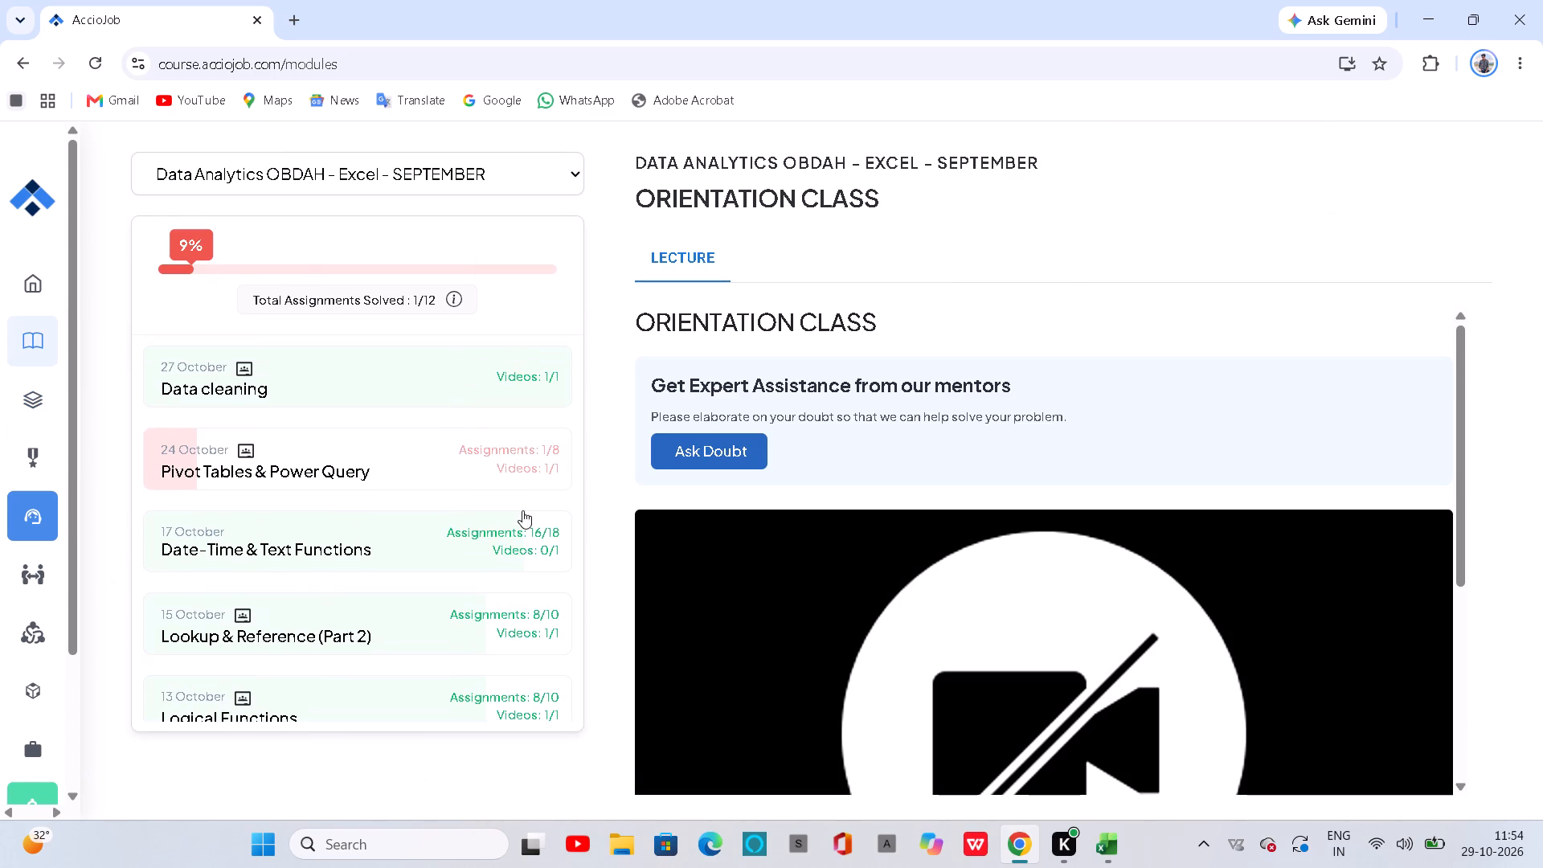
scroll(491, 470, up, 1)
click(491, 470)
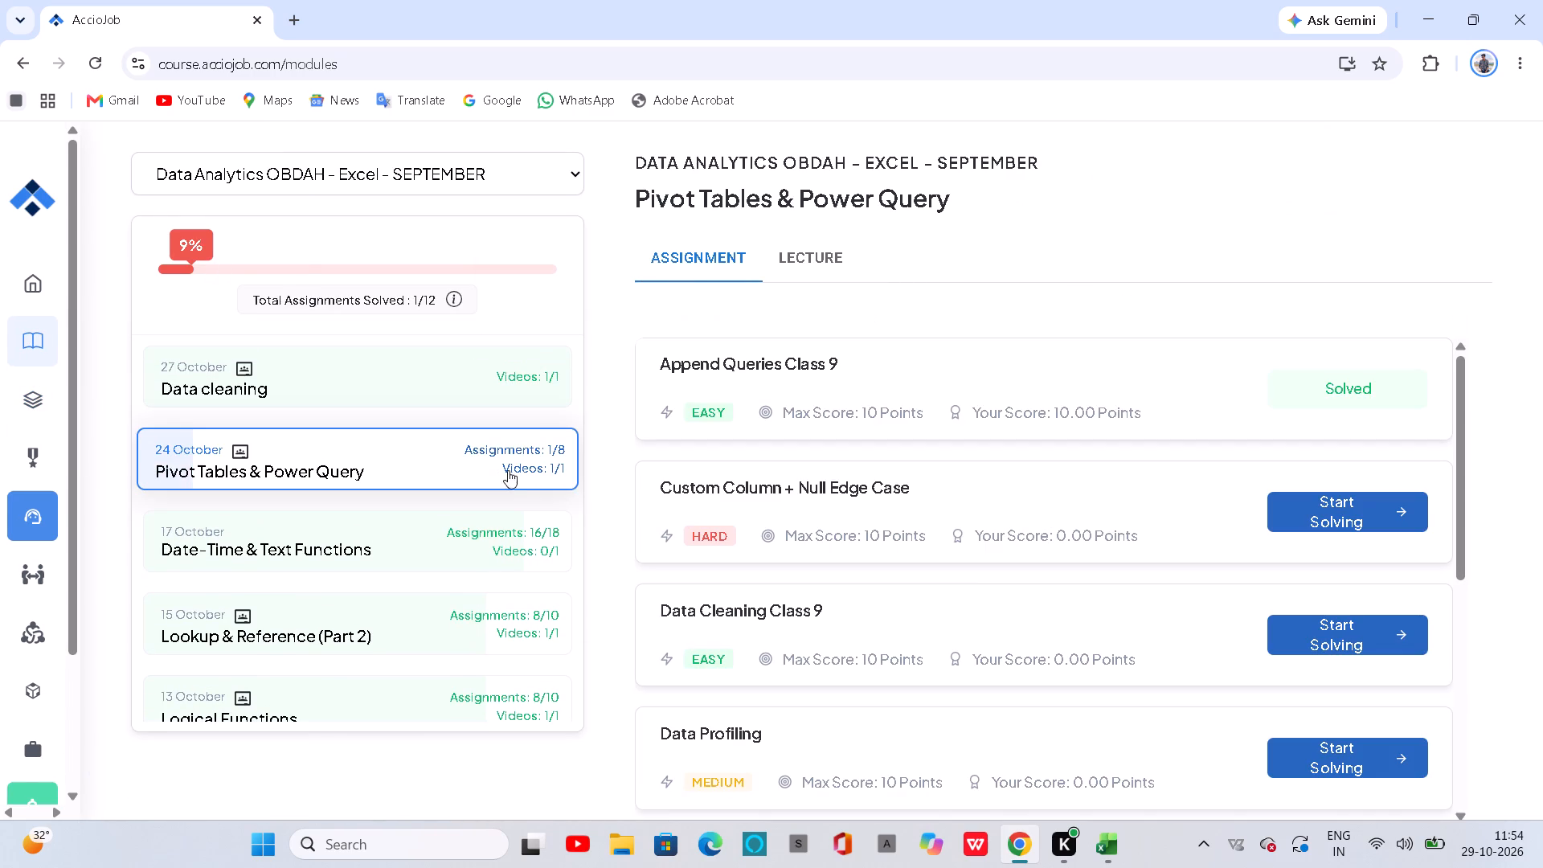
scroll(1013, 597, down, 6)
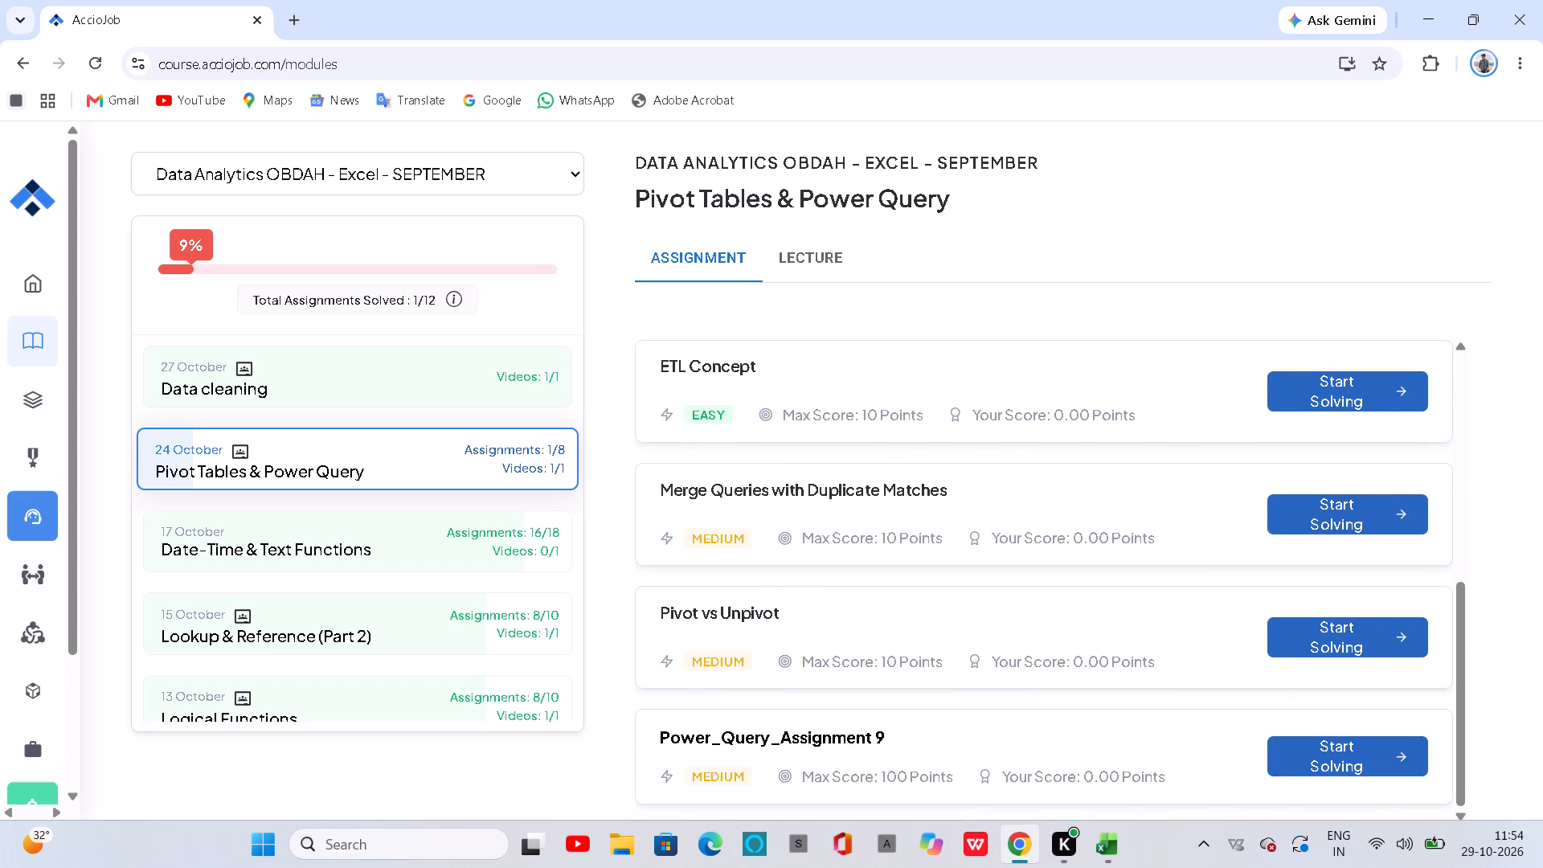
scroll(1013, 597, down, 3)
click(1304, 516)
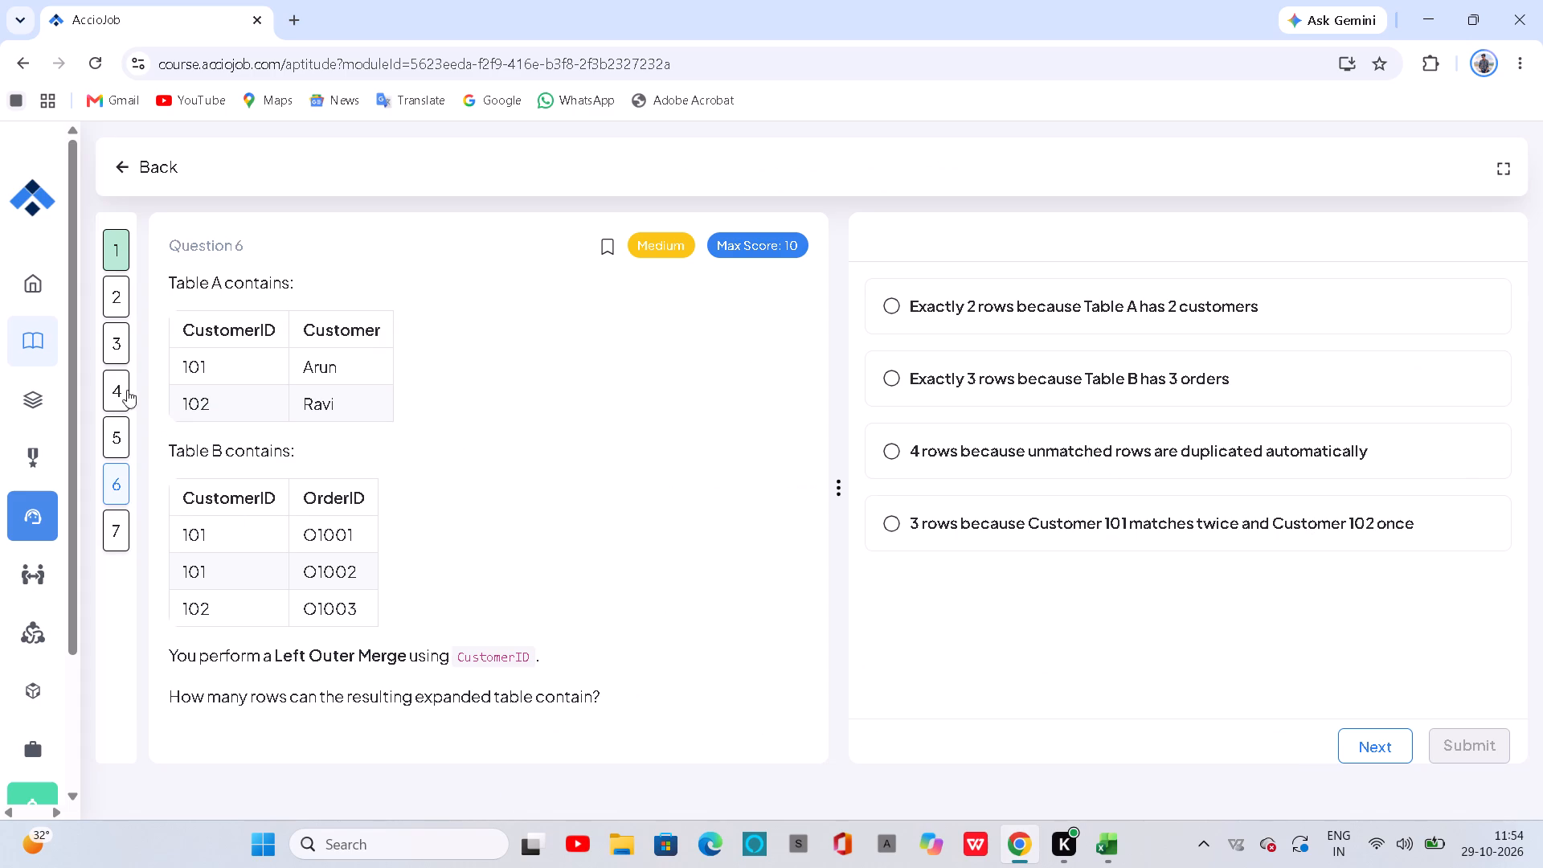
Go to question 2 of the Pivot Tables & Power Query assignments.
click(122, 316)
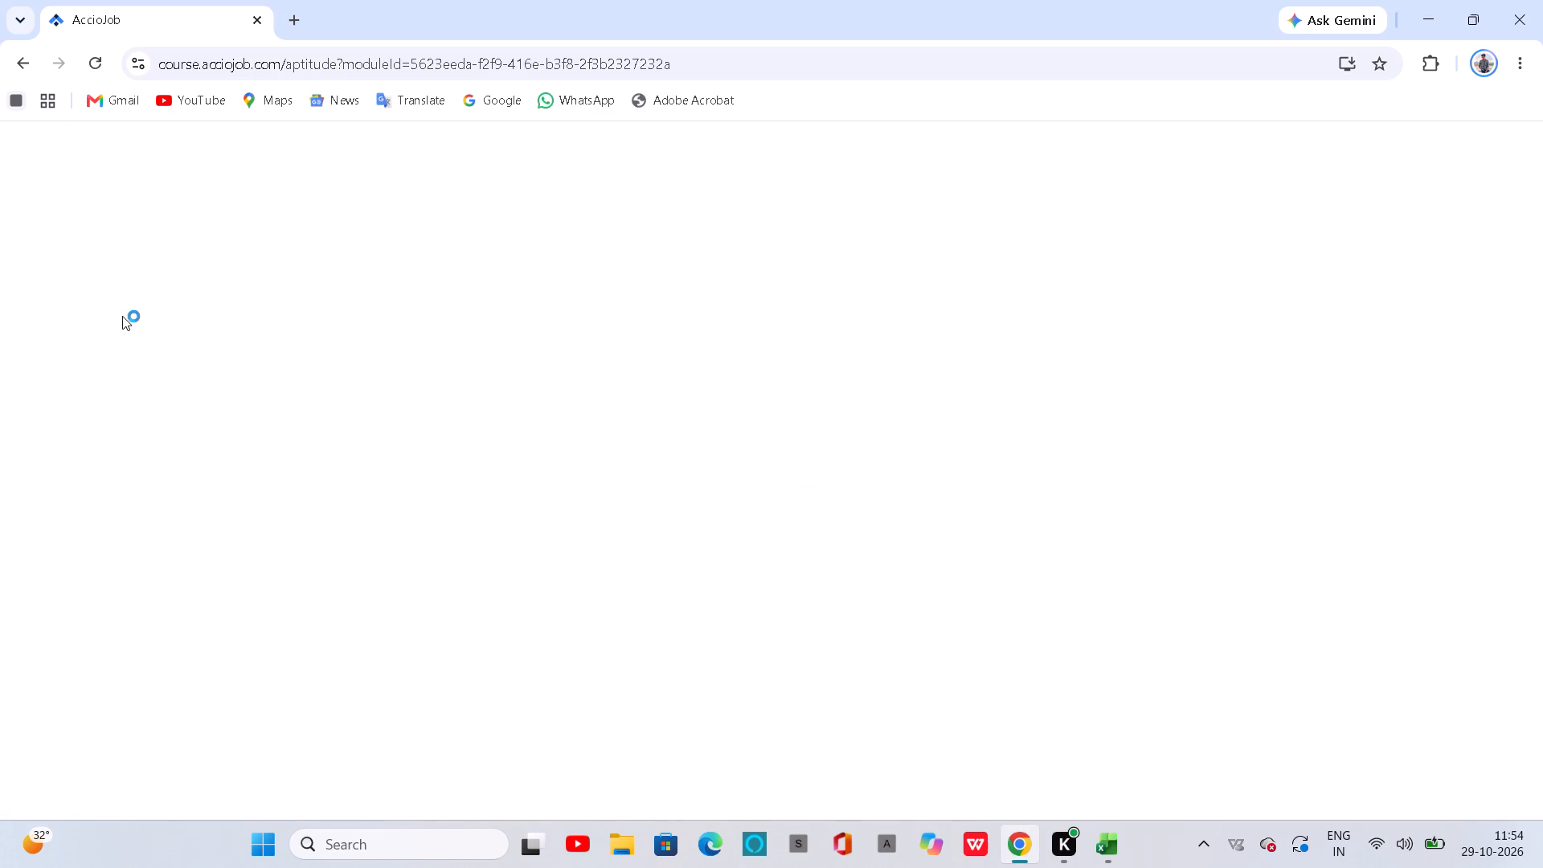
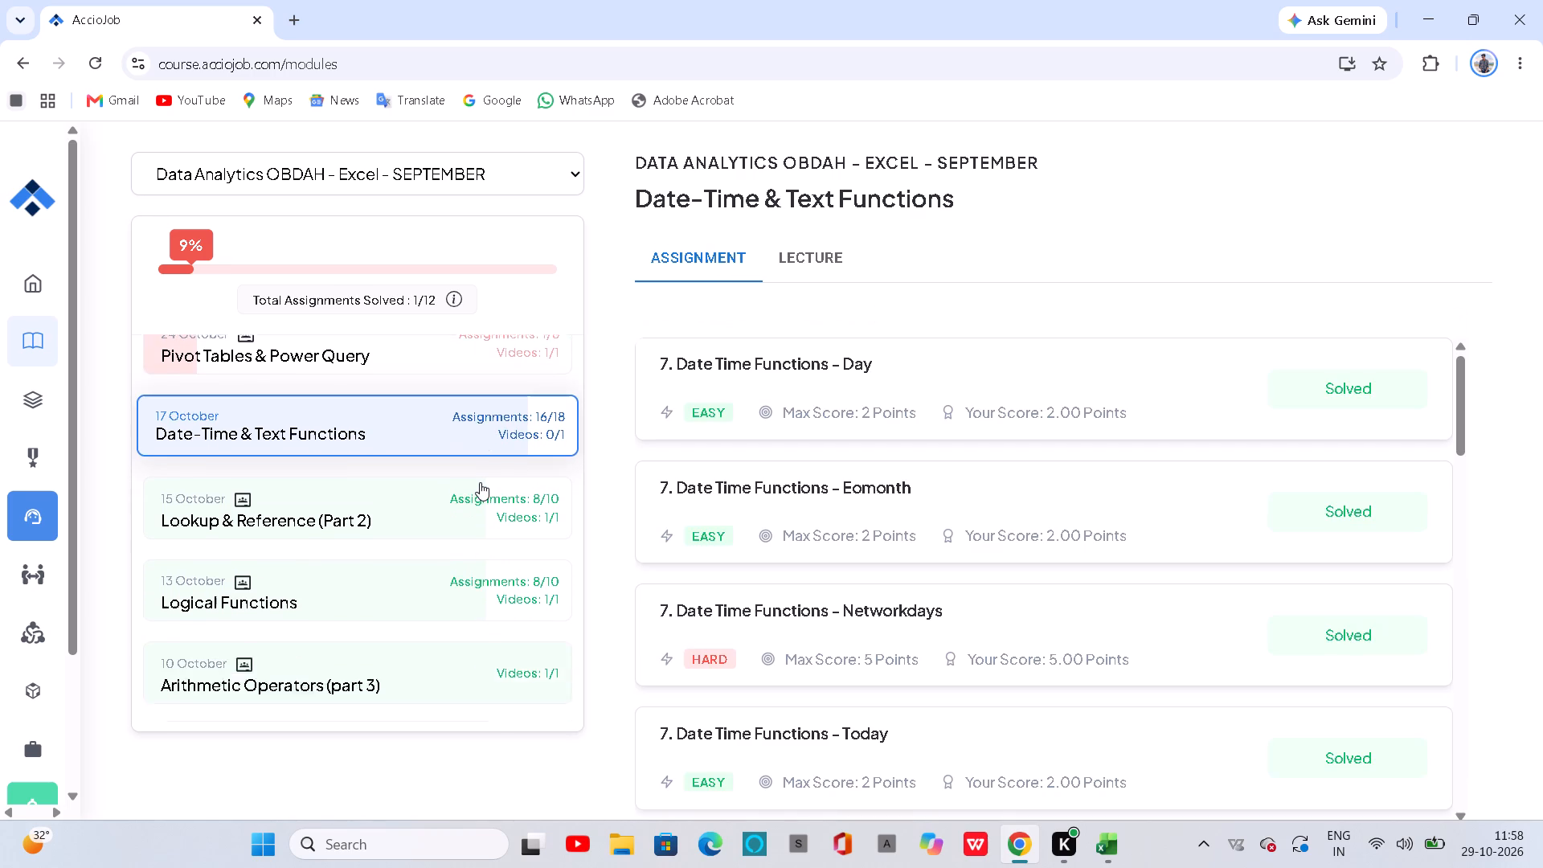
Look through the Excel September class list from Data cleaning to ORIENTATION CLASS, checking each class's assignment and video progress.
scroll(480, 482, down, 2)
scroll(480, 482, up, 1)
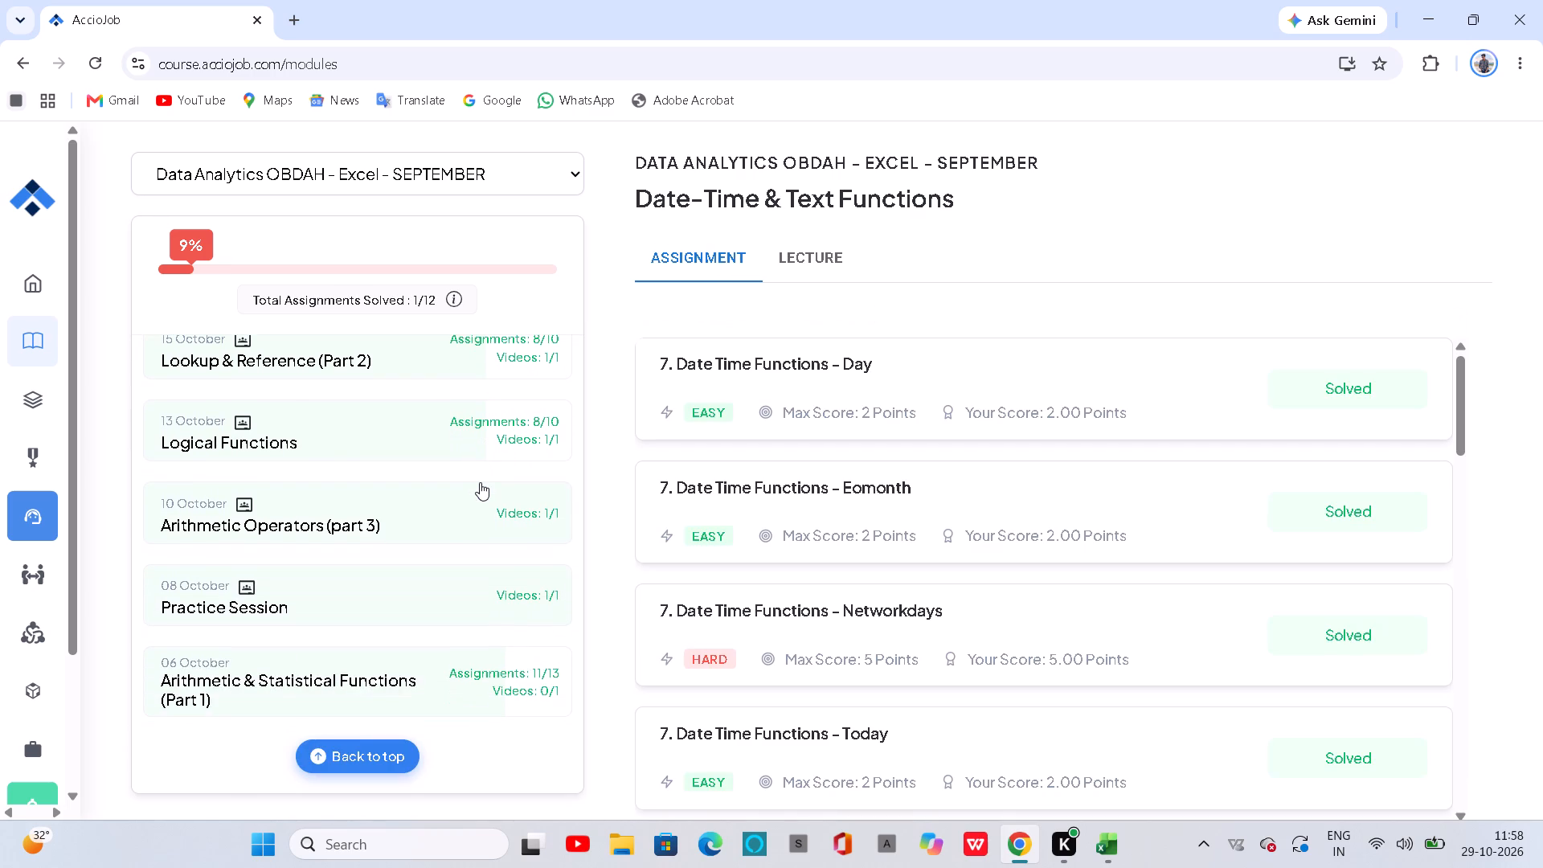
scroll(480, 482, up, 2)
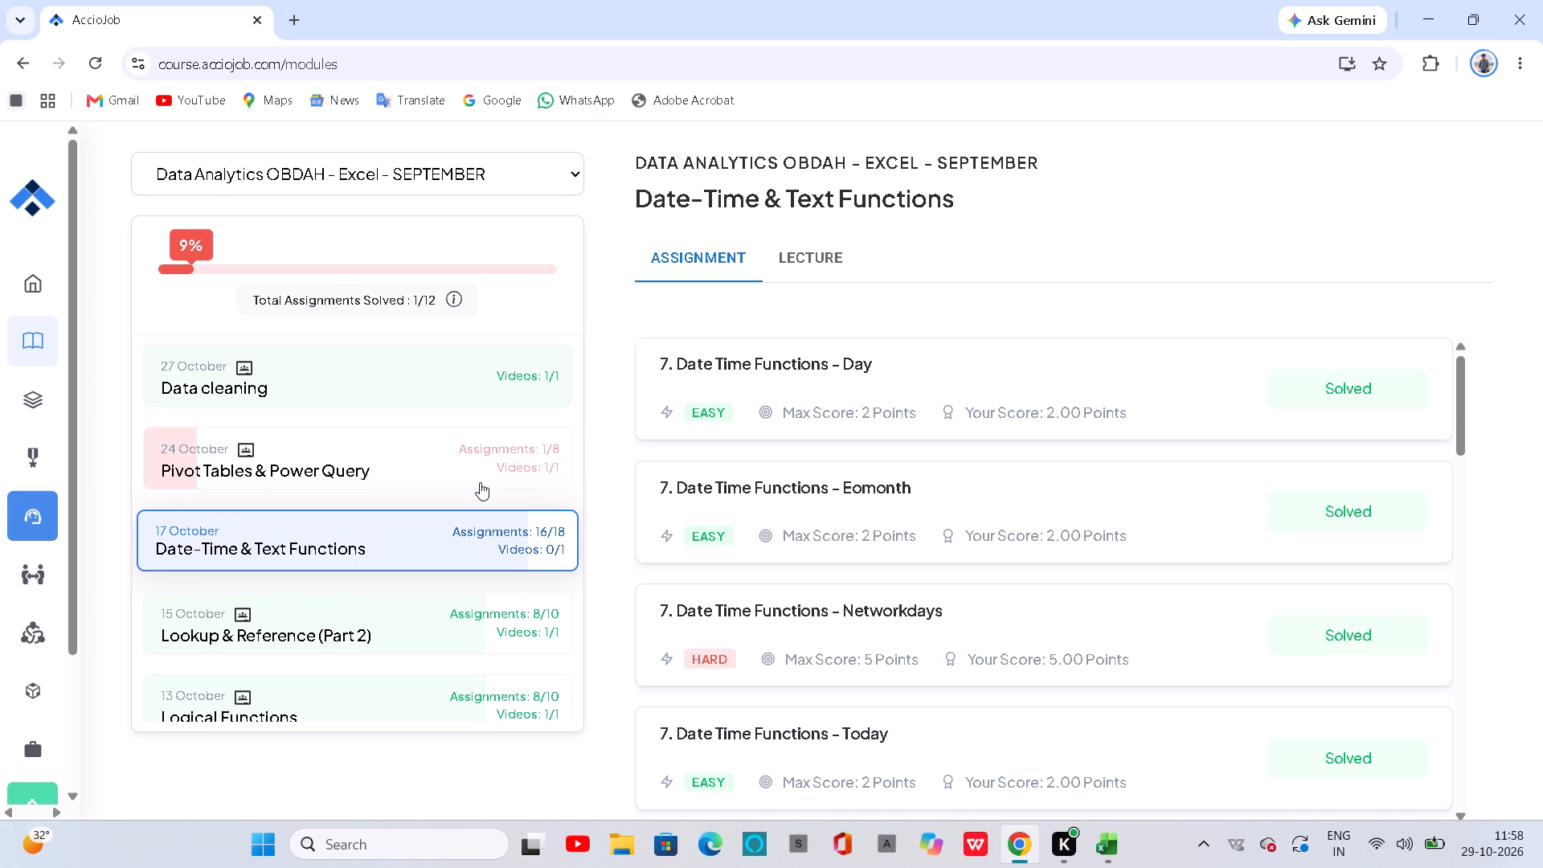
scroll(501, 473, down, 1)
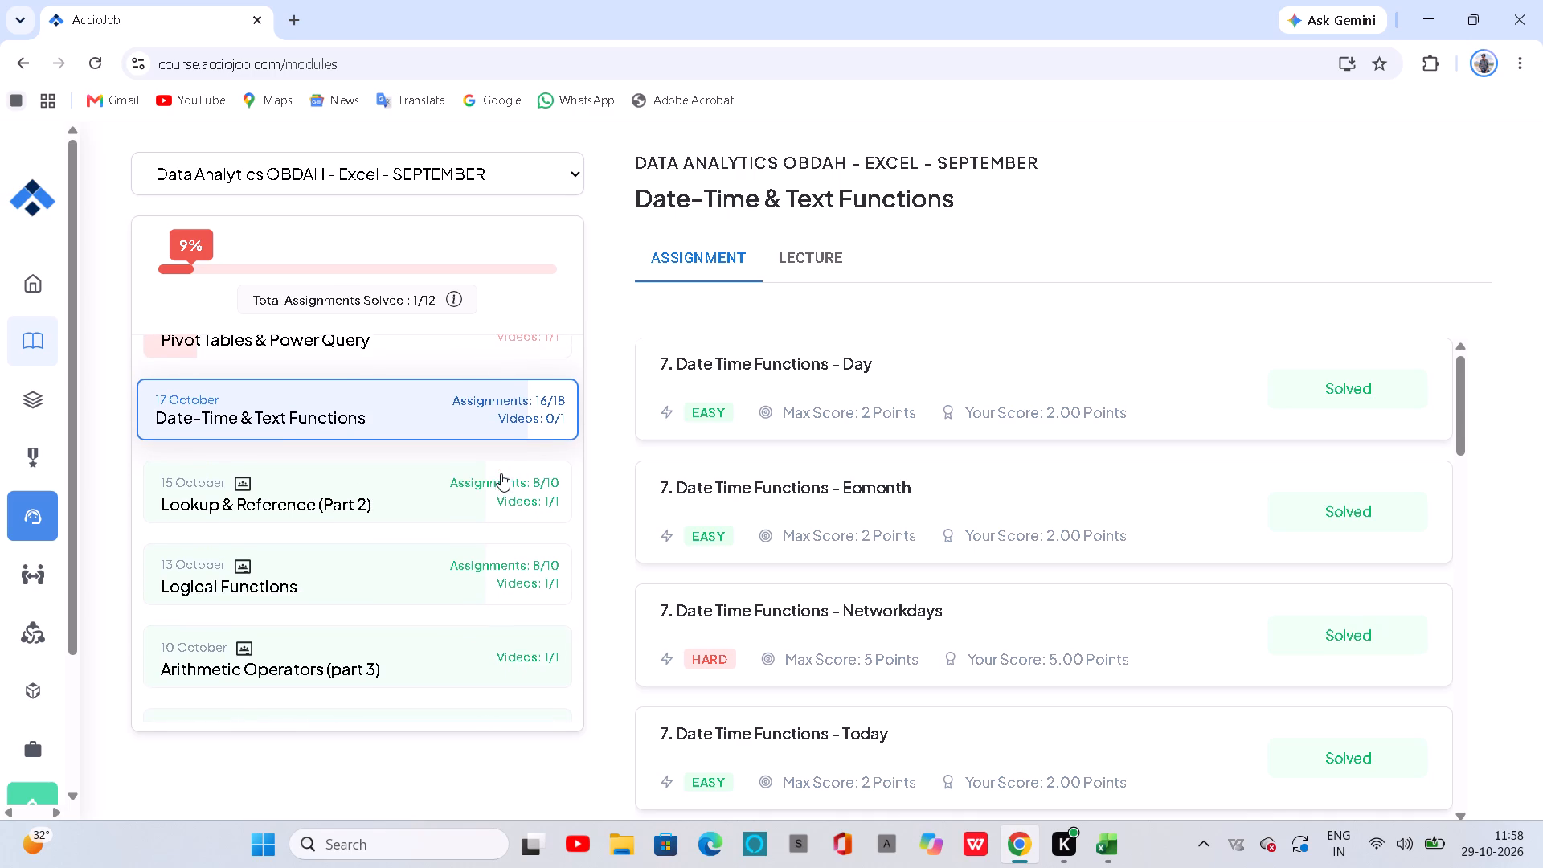
scroll(501, 473, down, 1)
scroll(546, 600, down, 2)
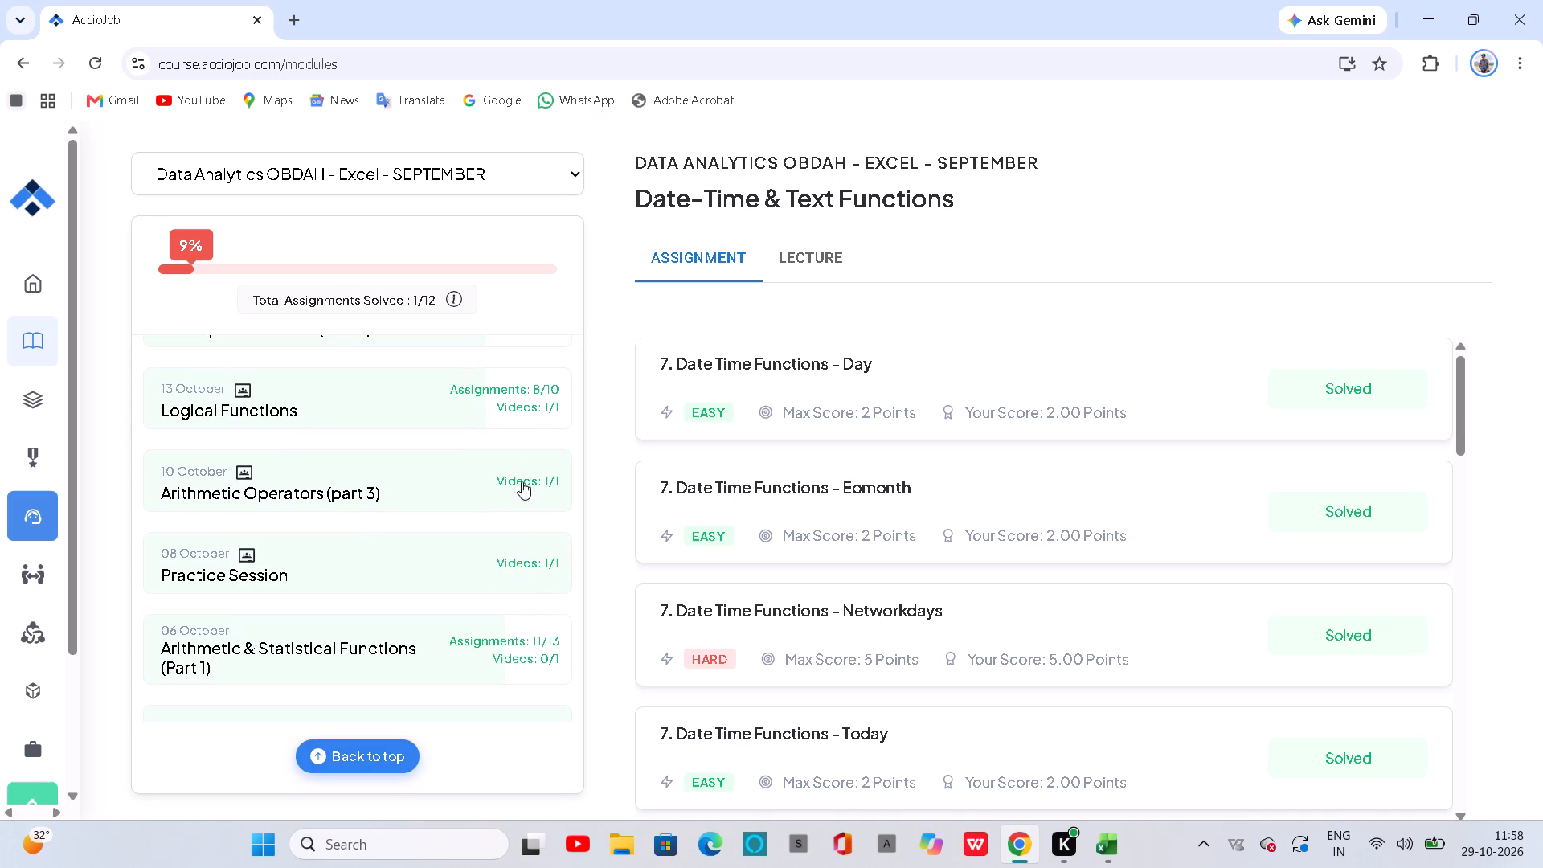
scroll(547, 643, down, 2)
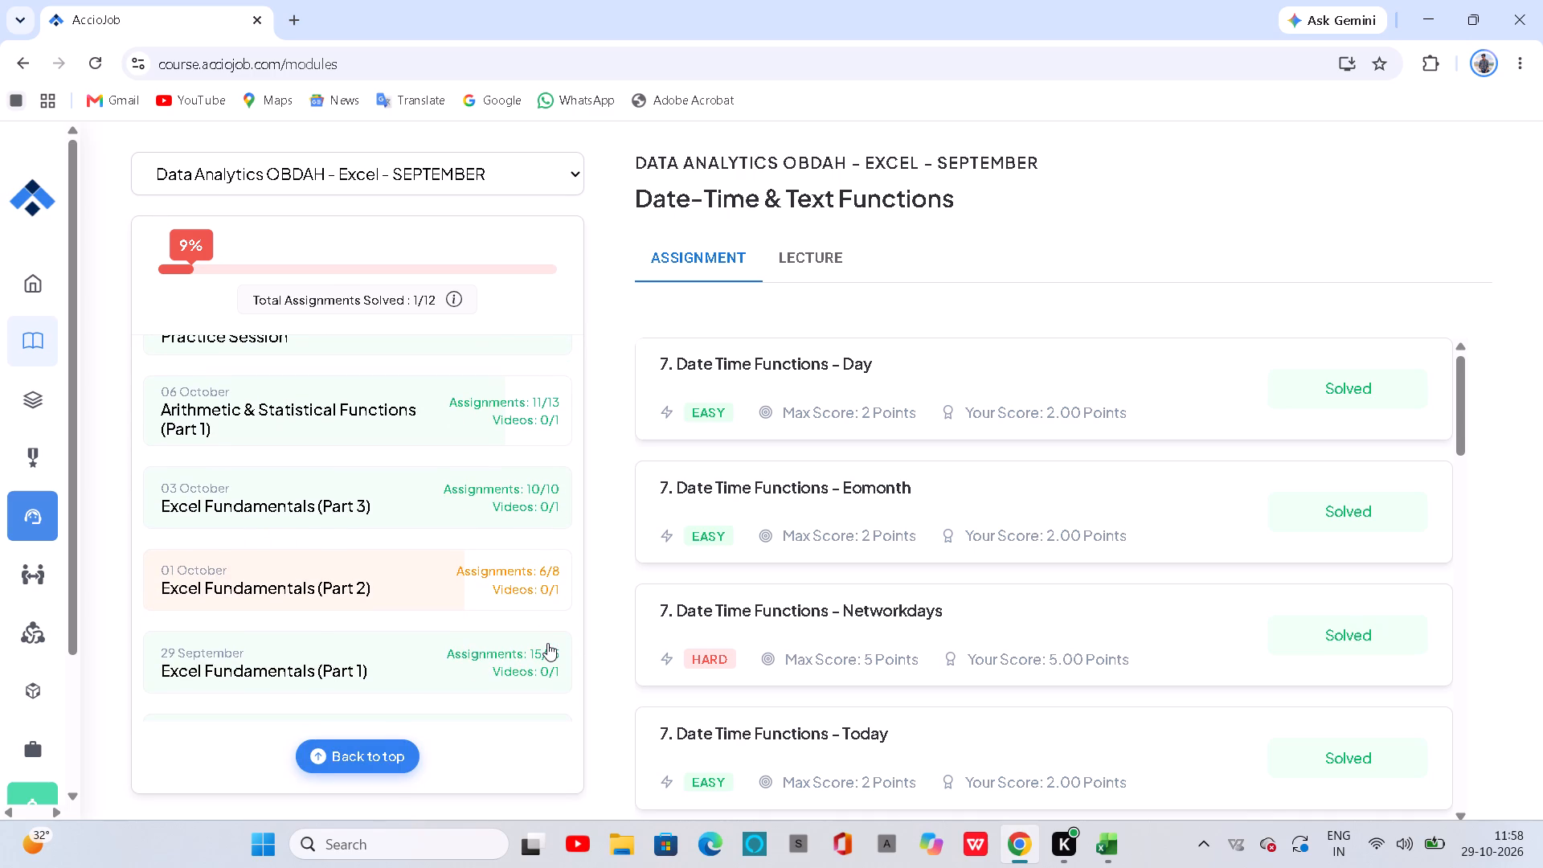
scroll(547, 643, down, 2)
scroll(547, 643, right, 1)
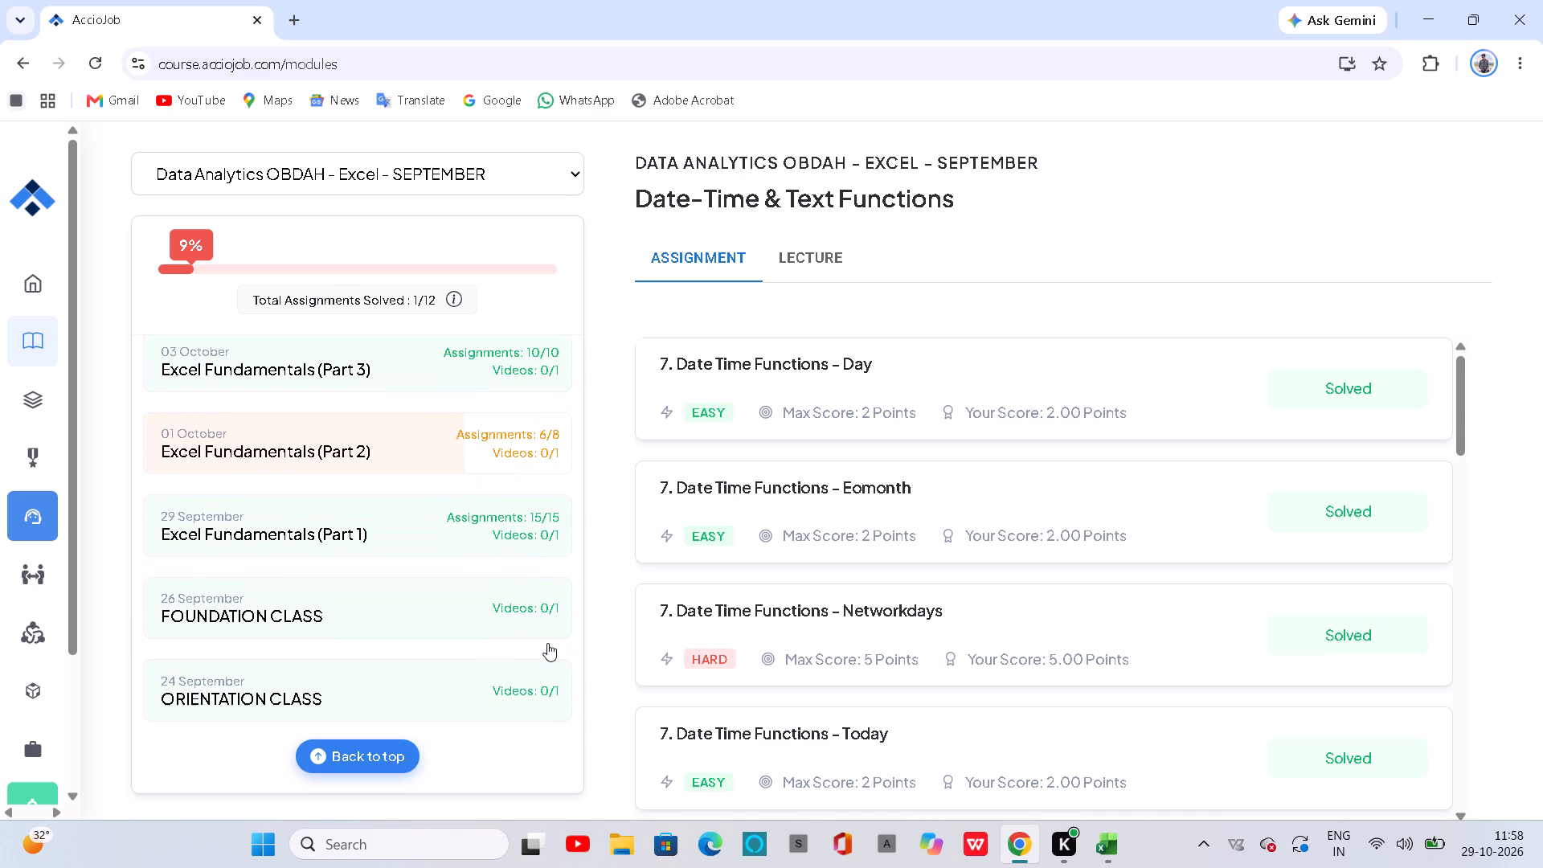
scroll(547, 643, right, 1)
scroll(547, 643, up, 1)
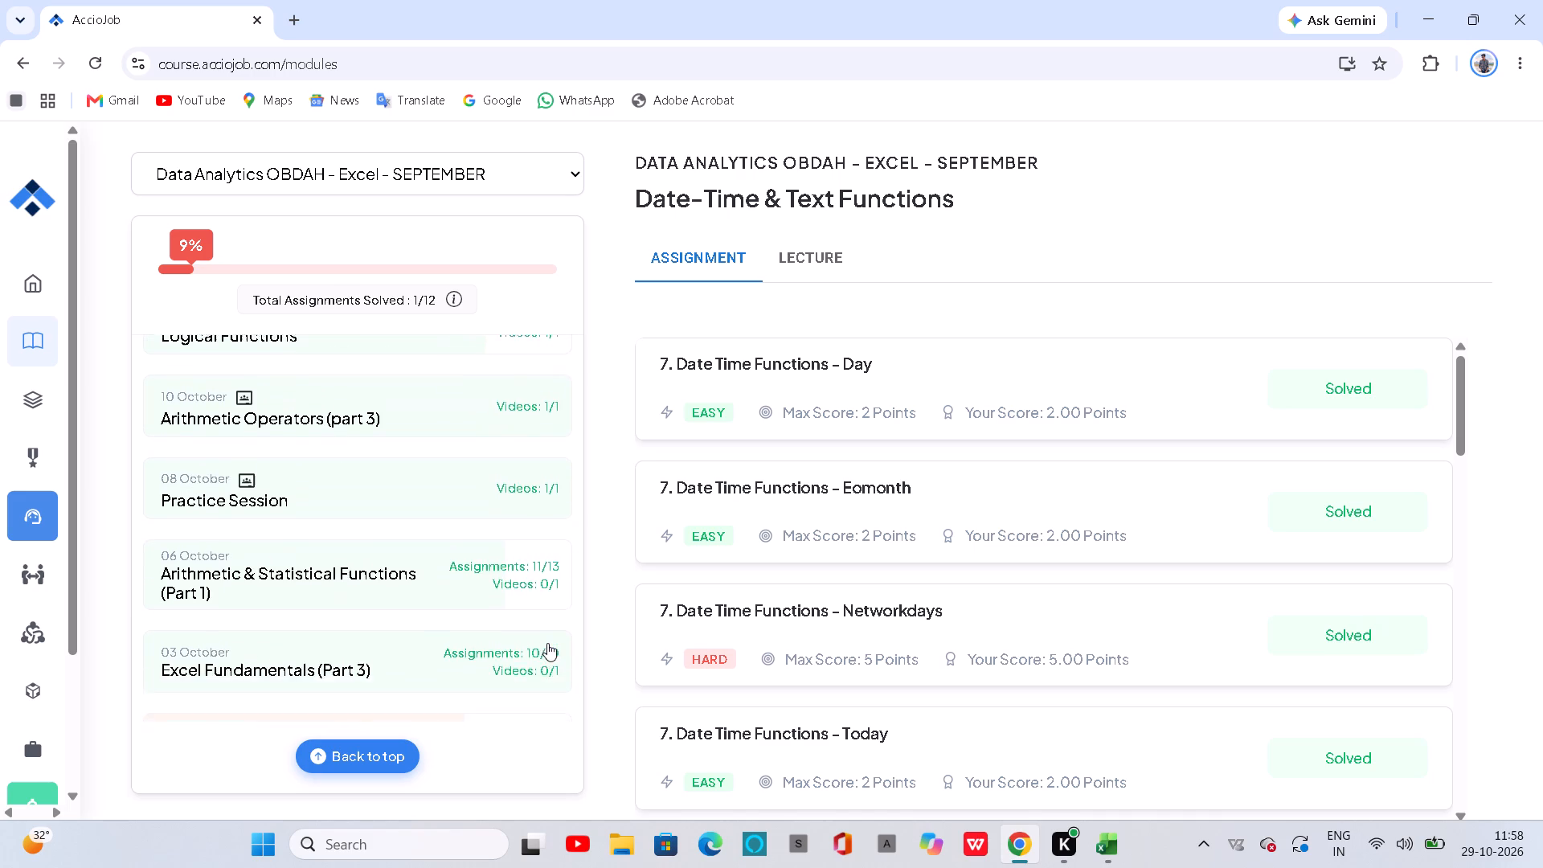
scroll(547, 643, up, 3)
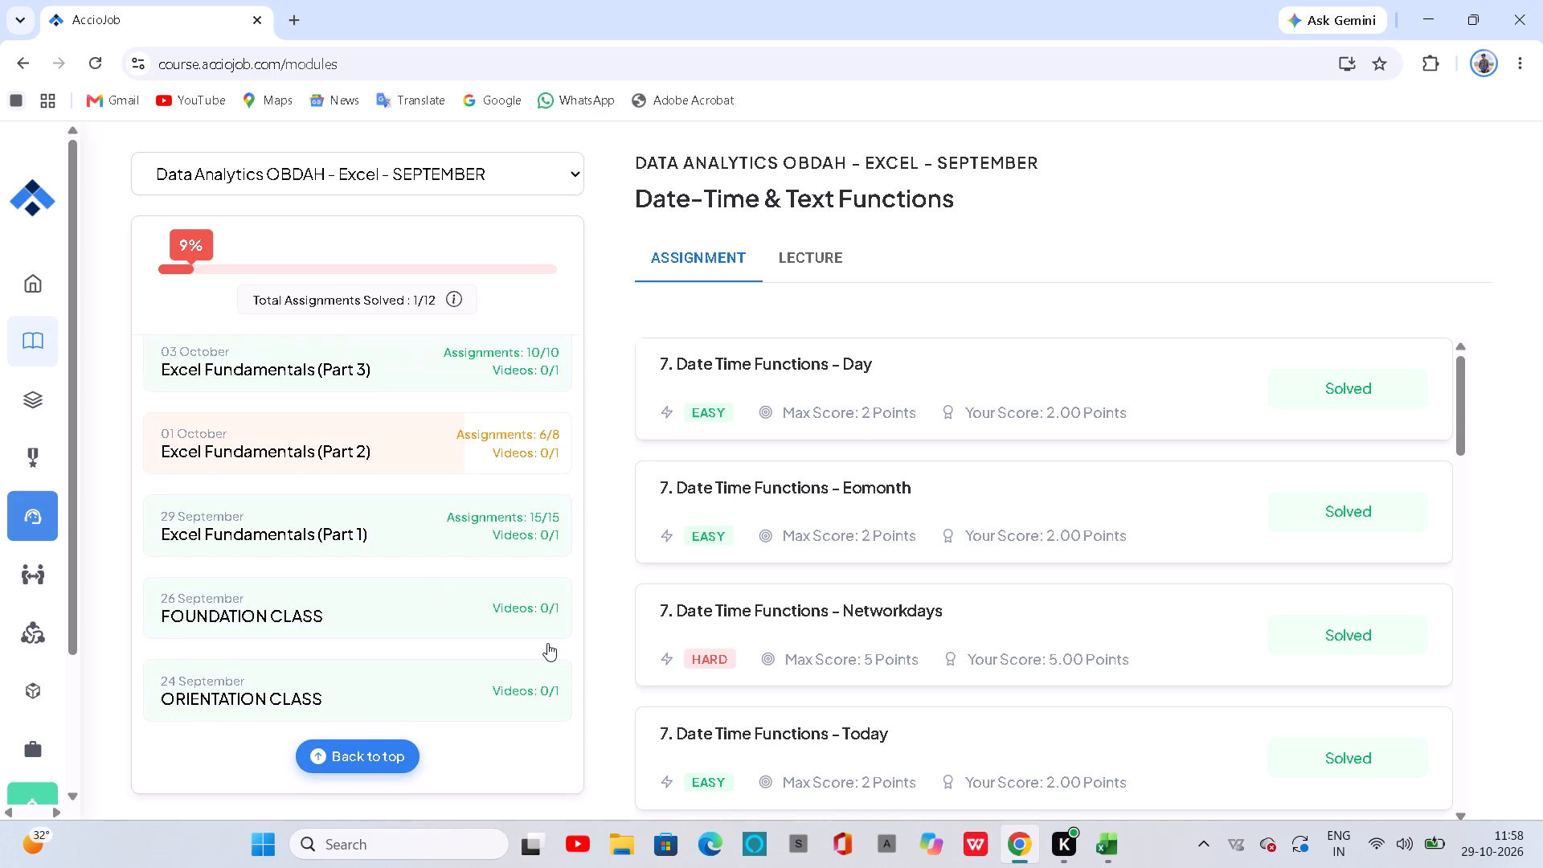
scroll(547, 643, up, 1)
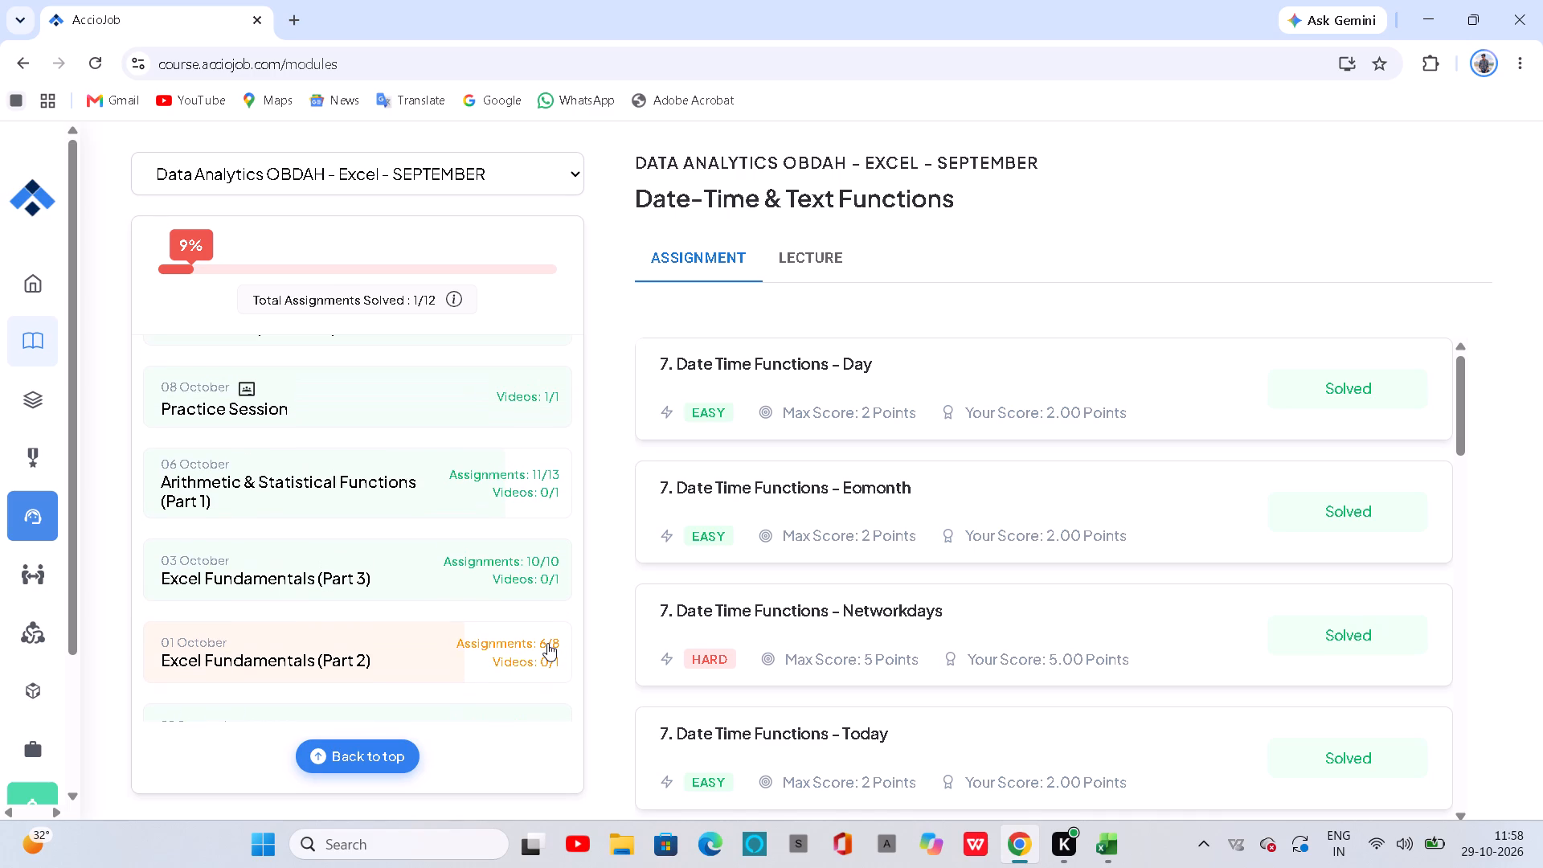
scroll(547, 643, up, 2)
scroll(481, 596, right, 1)
scroll(505, 507, up, 3)
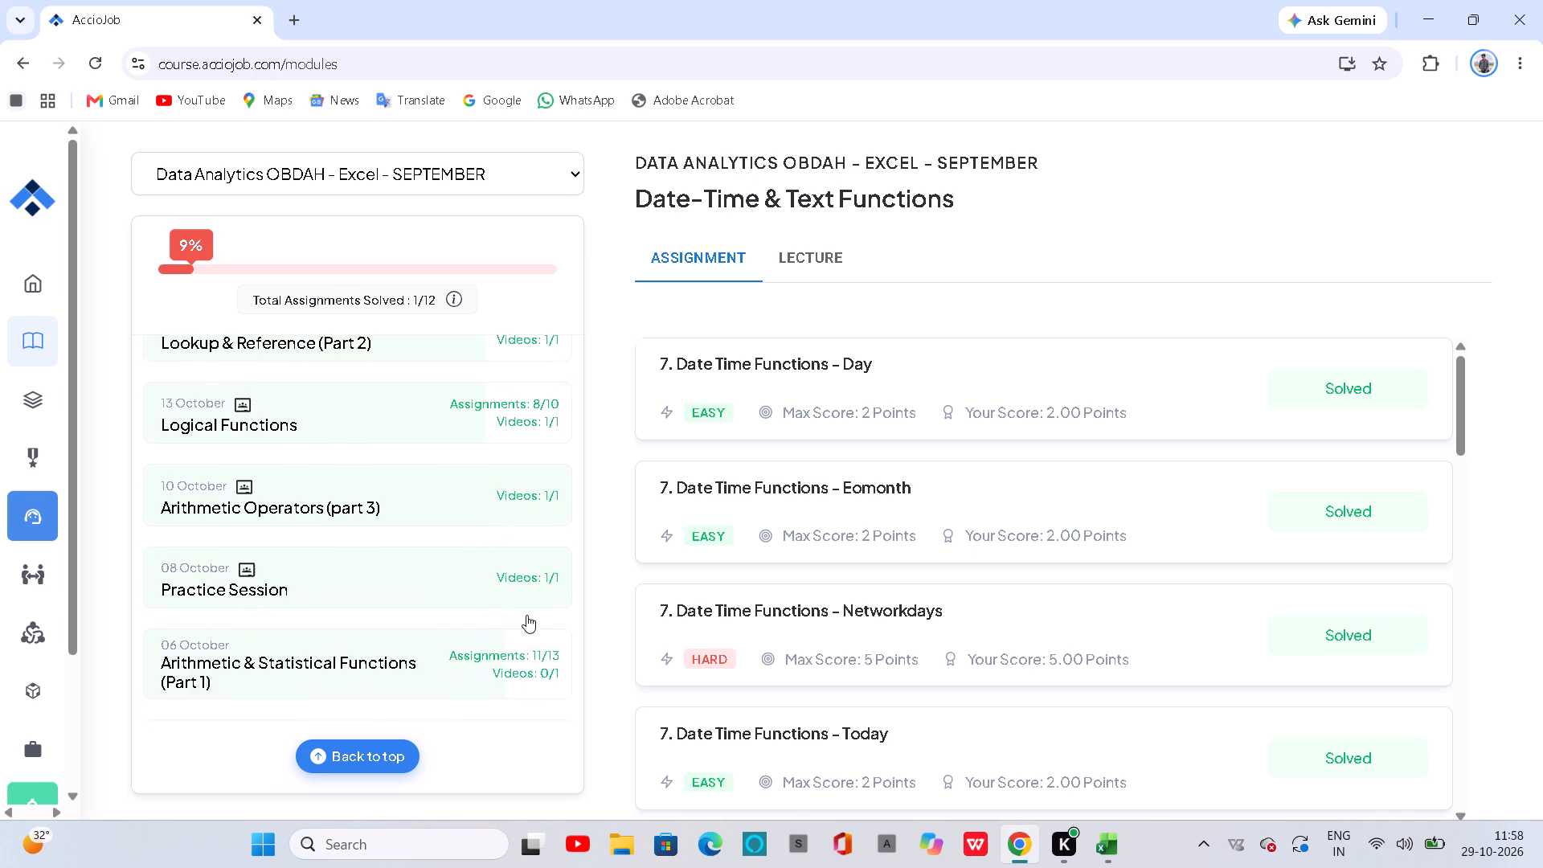
scroll(526, 615, up, 6)
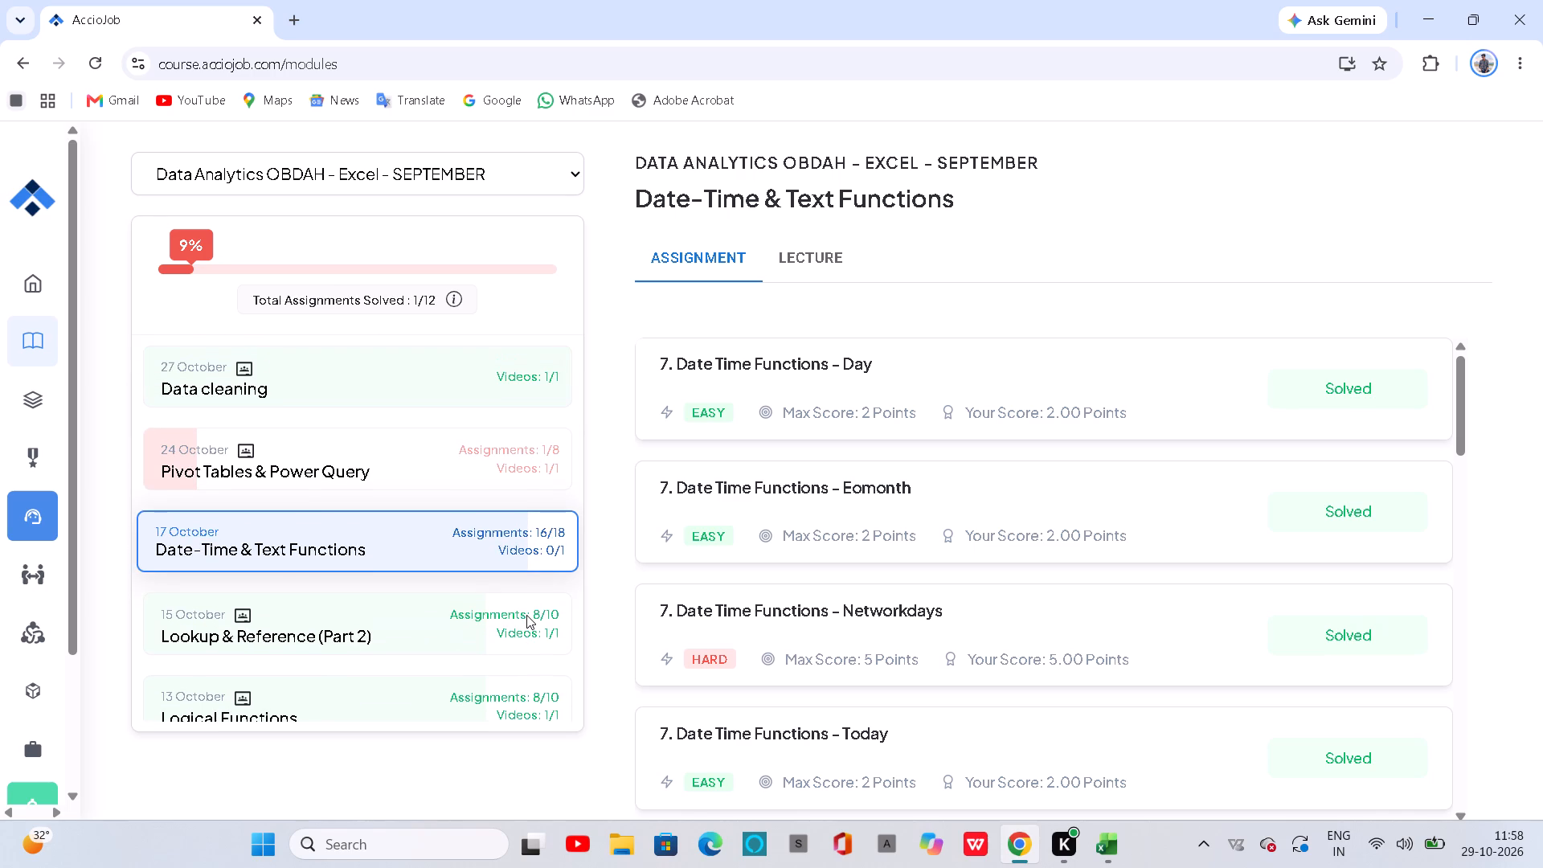
scroll(526, 615, up, 2)
Open the 01 October Excel Fundamentals (Part 2) class and check its assignments for unsolved ones.
scroll(497, 557, down, 5)
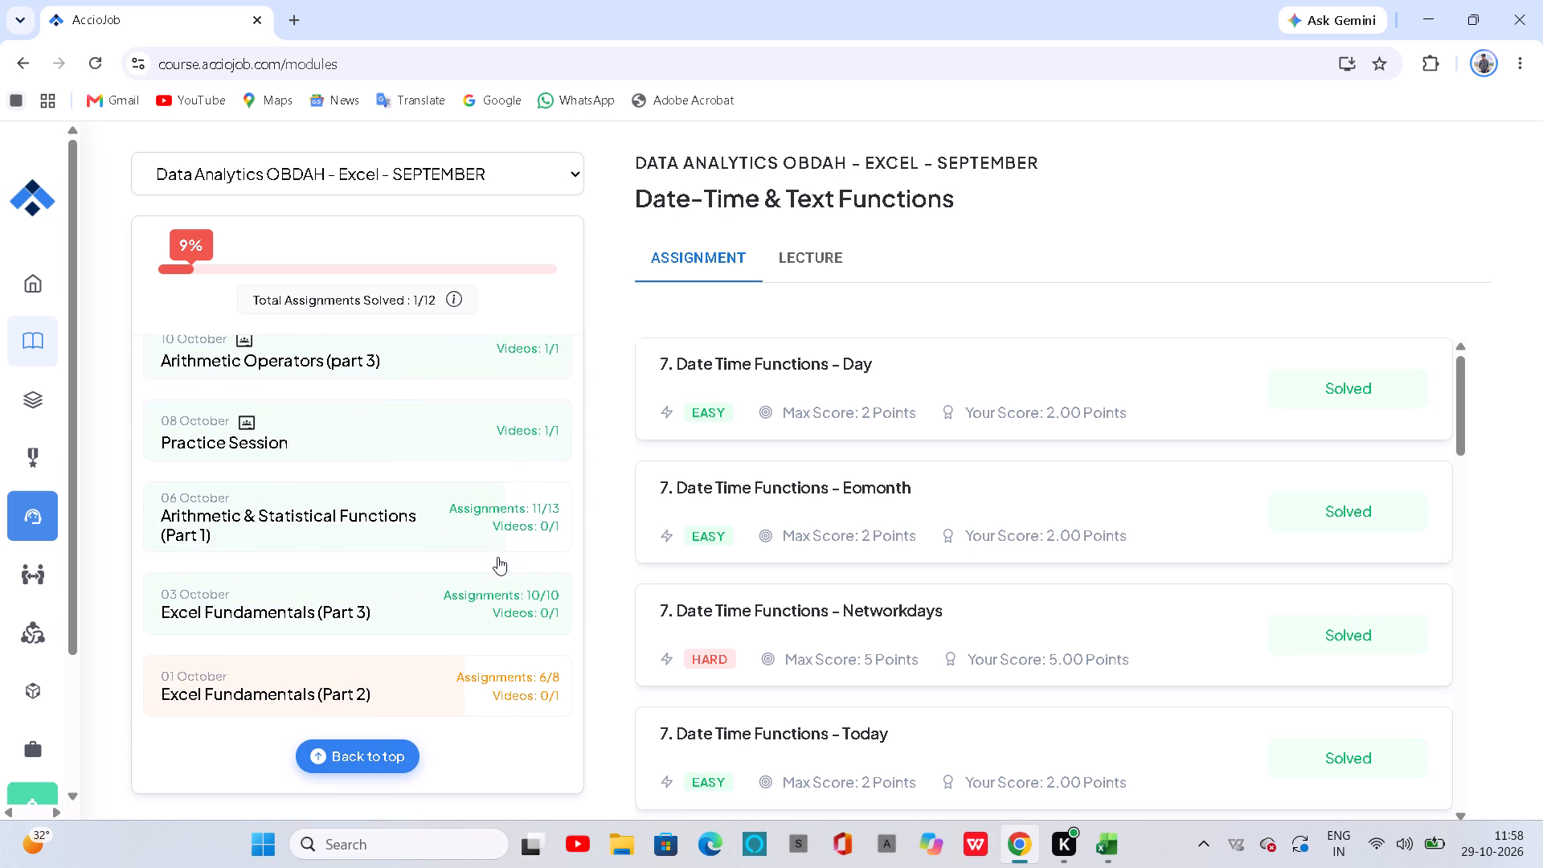
scroll(497, 557, down, 2)
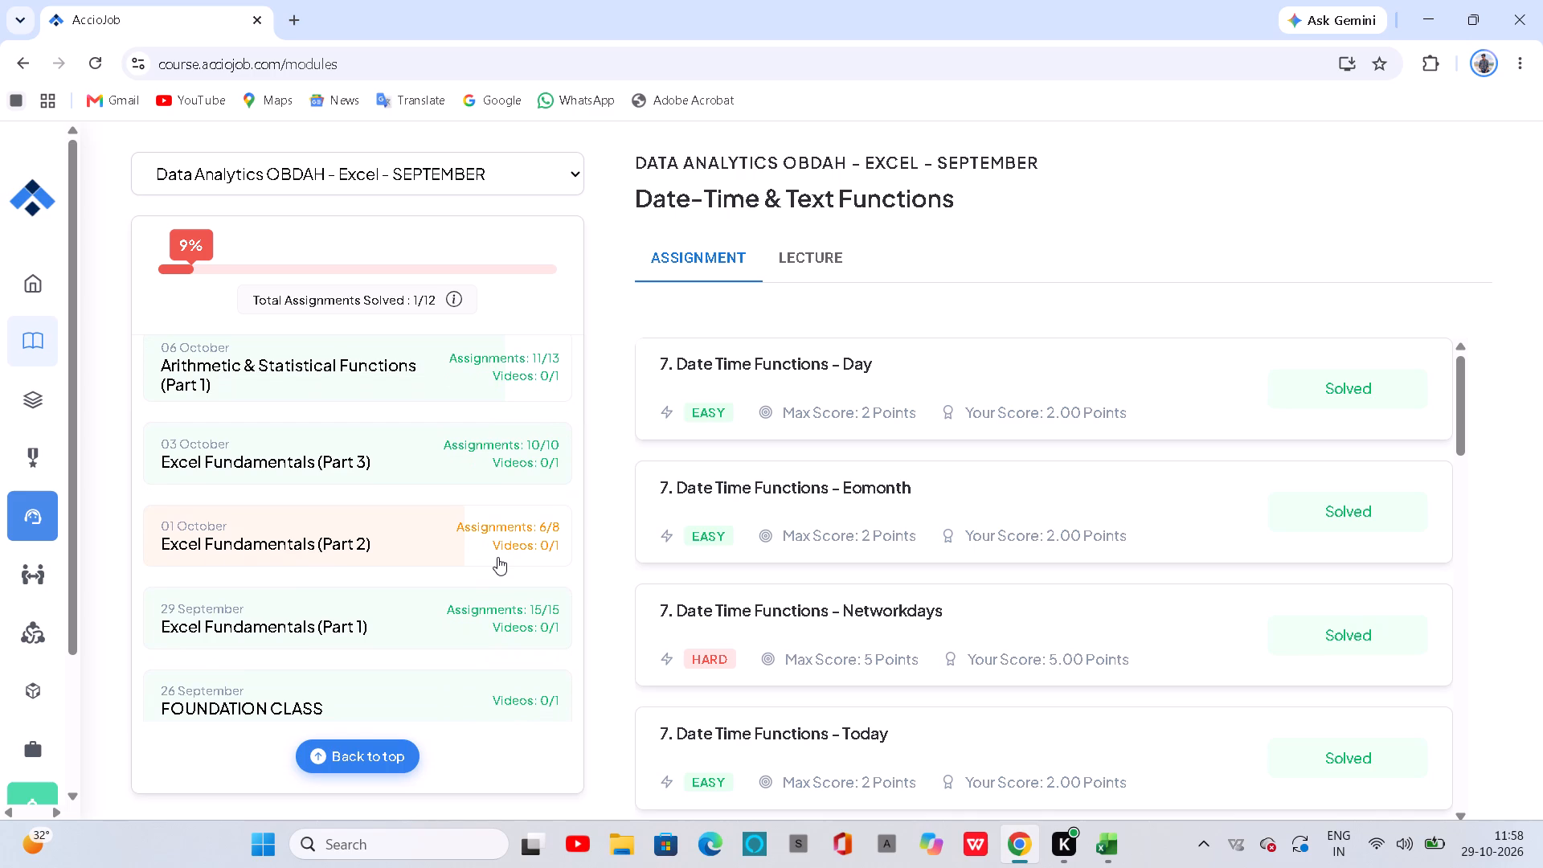
click(497, 557)
scroll(1087, 674, down, 3)
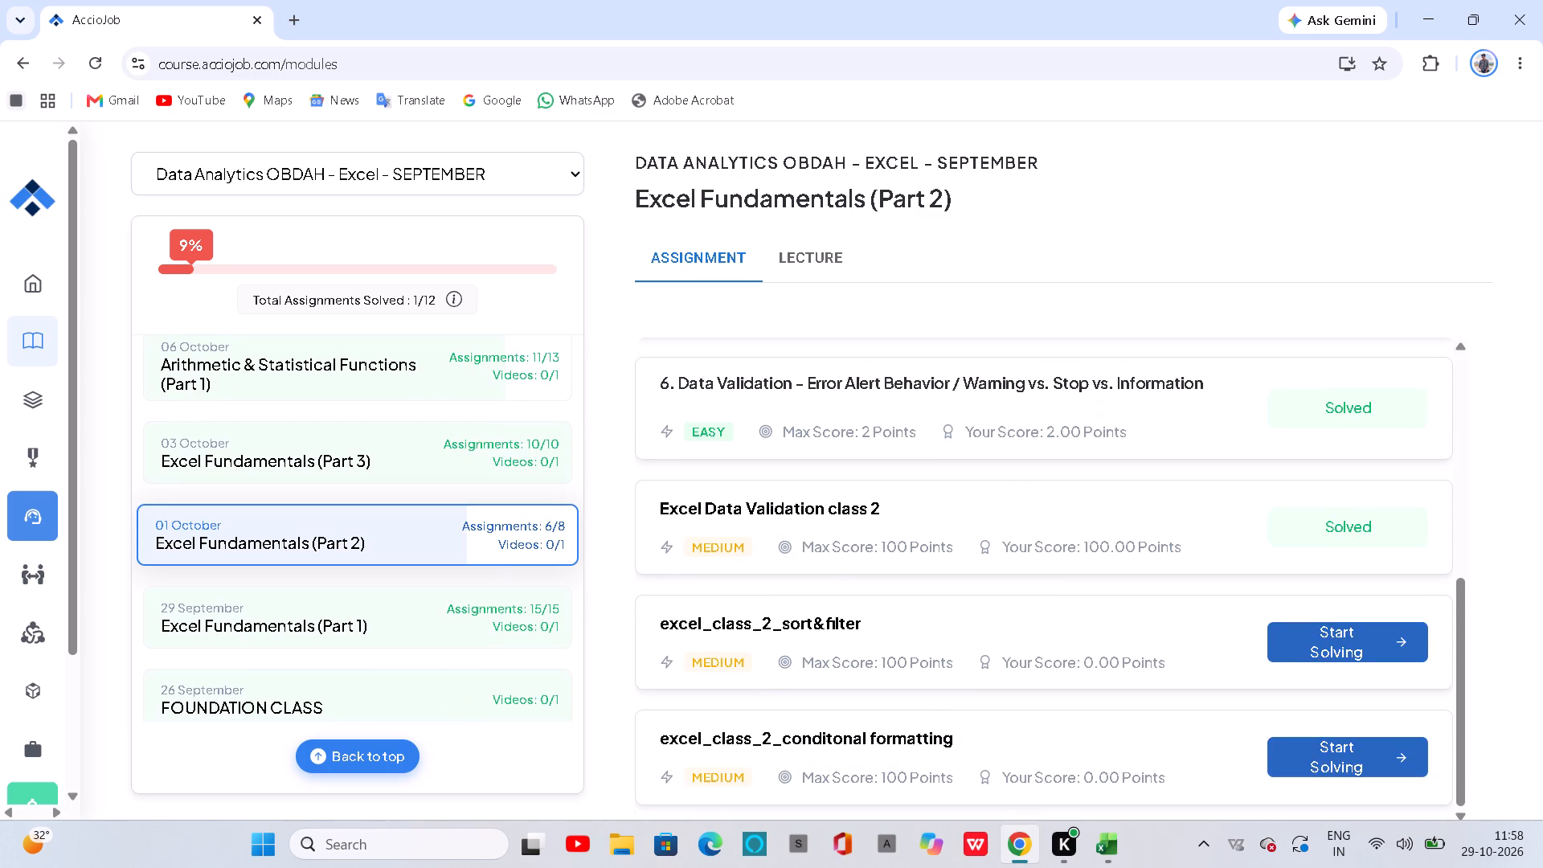
scroll(1087, 674, down, 1)
Open the 29 September Excel Fundamentals (Part 1) class and check the status of its assignments through Components of Relational Model.
click(451, 607)
scroll(754, 610, down, 2)
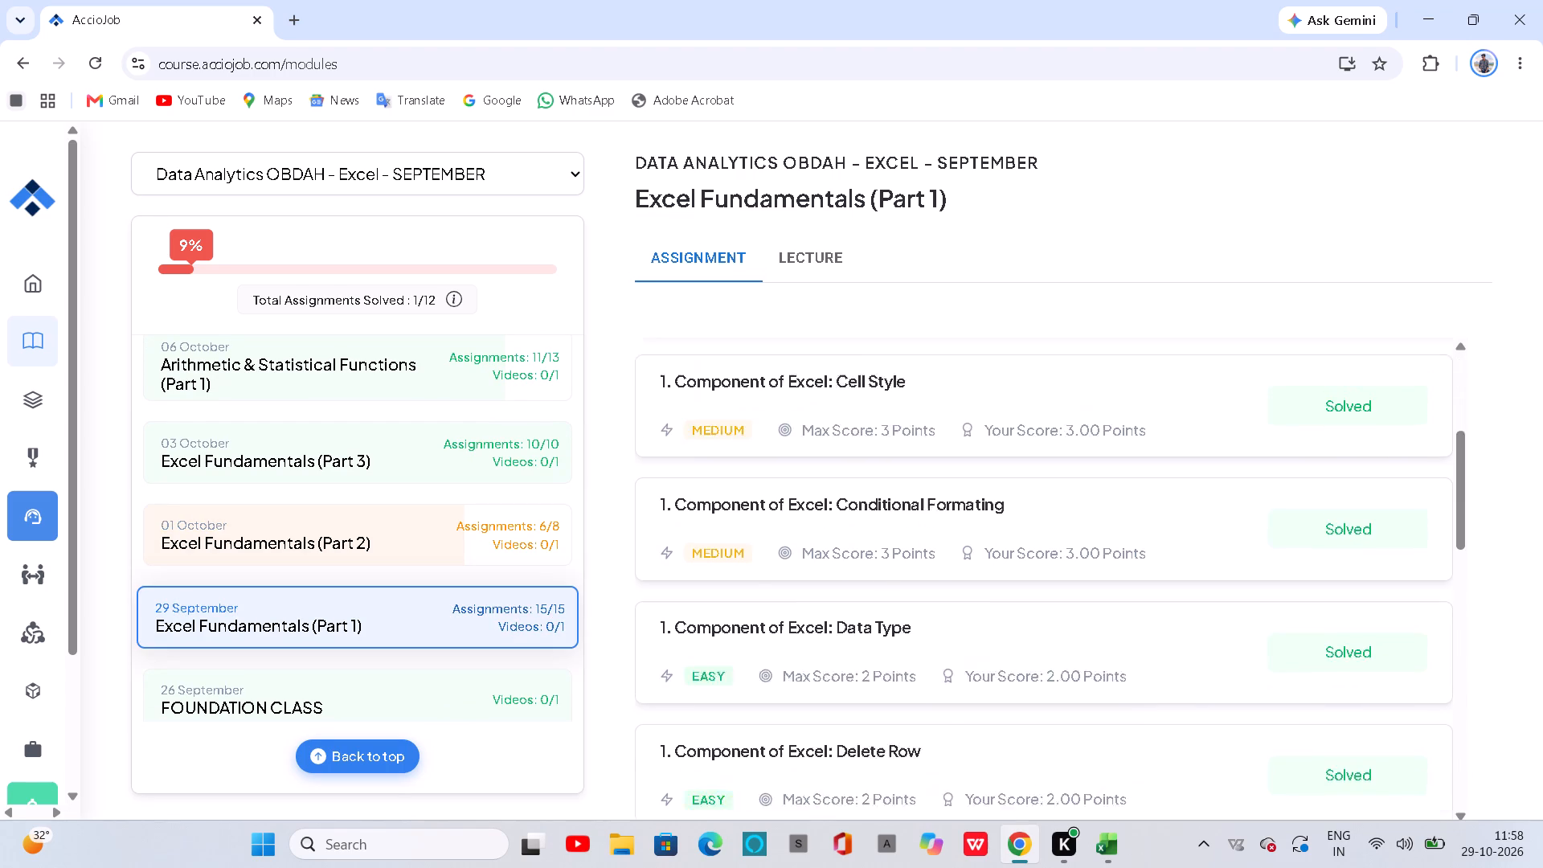
scroll(754, 610, down, 5)
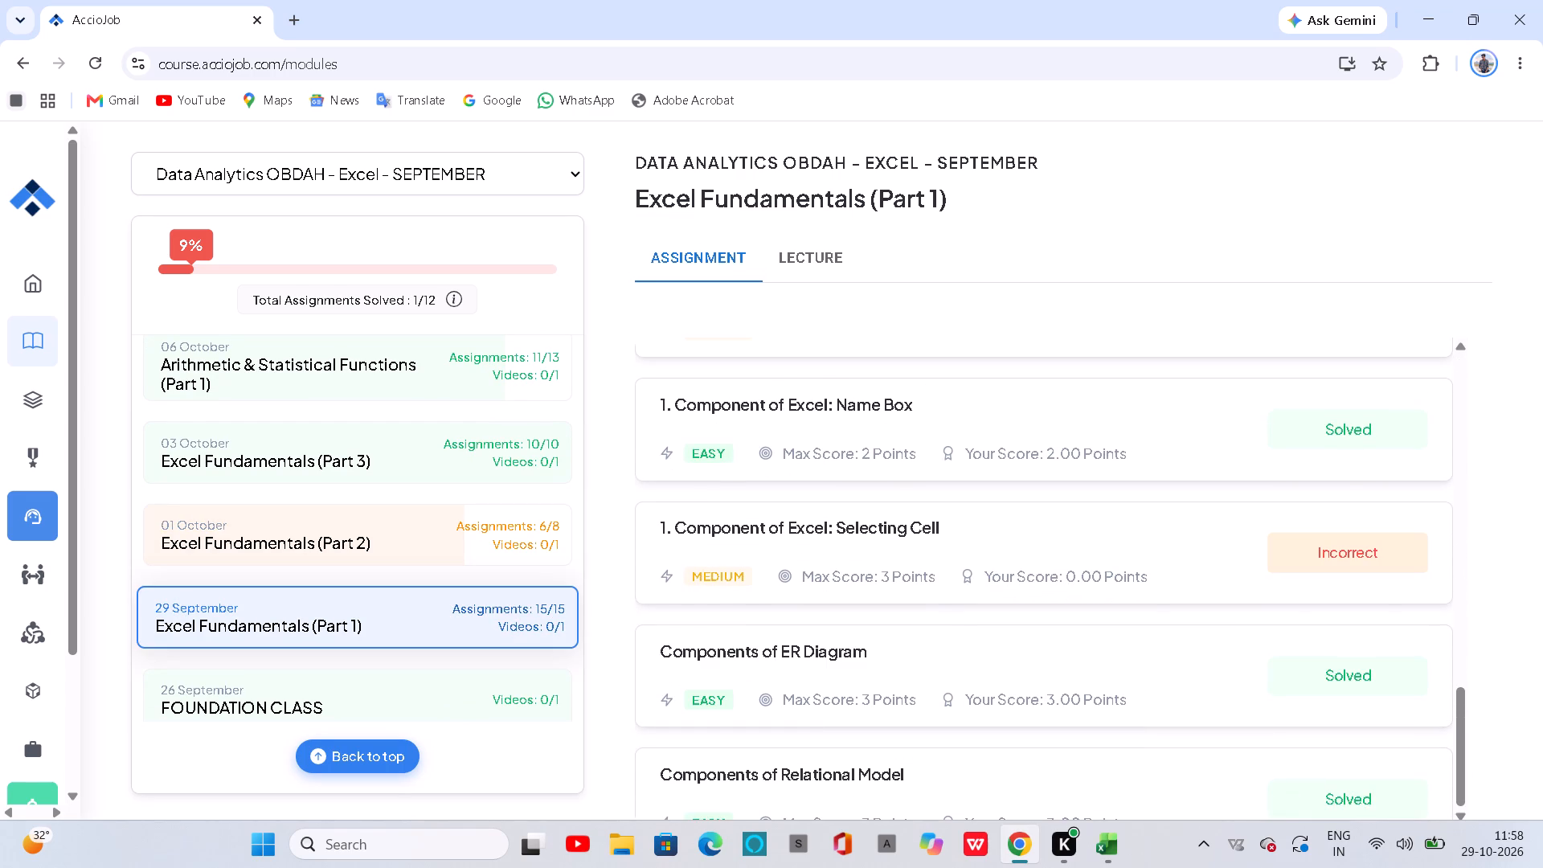
scroll(754, 610, down, 1)
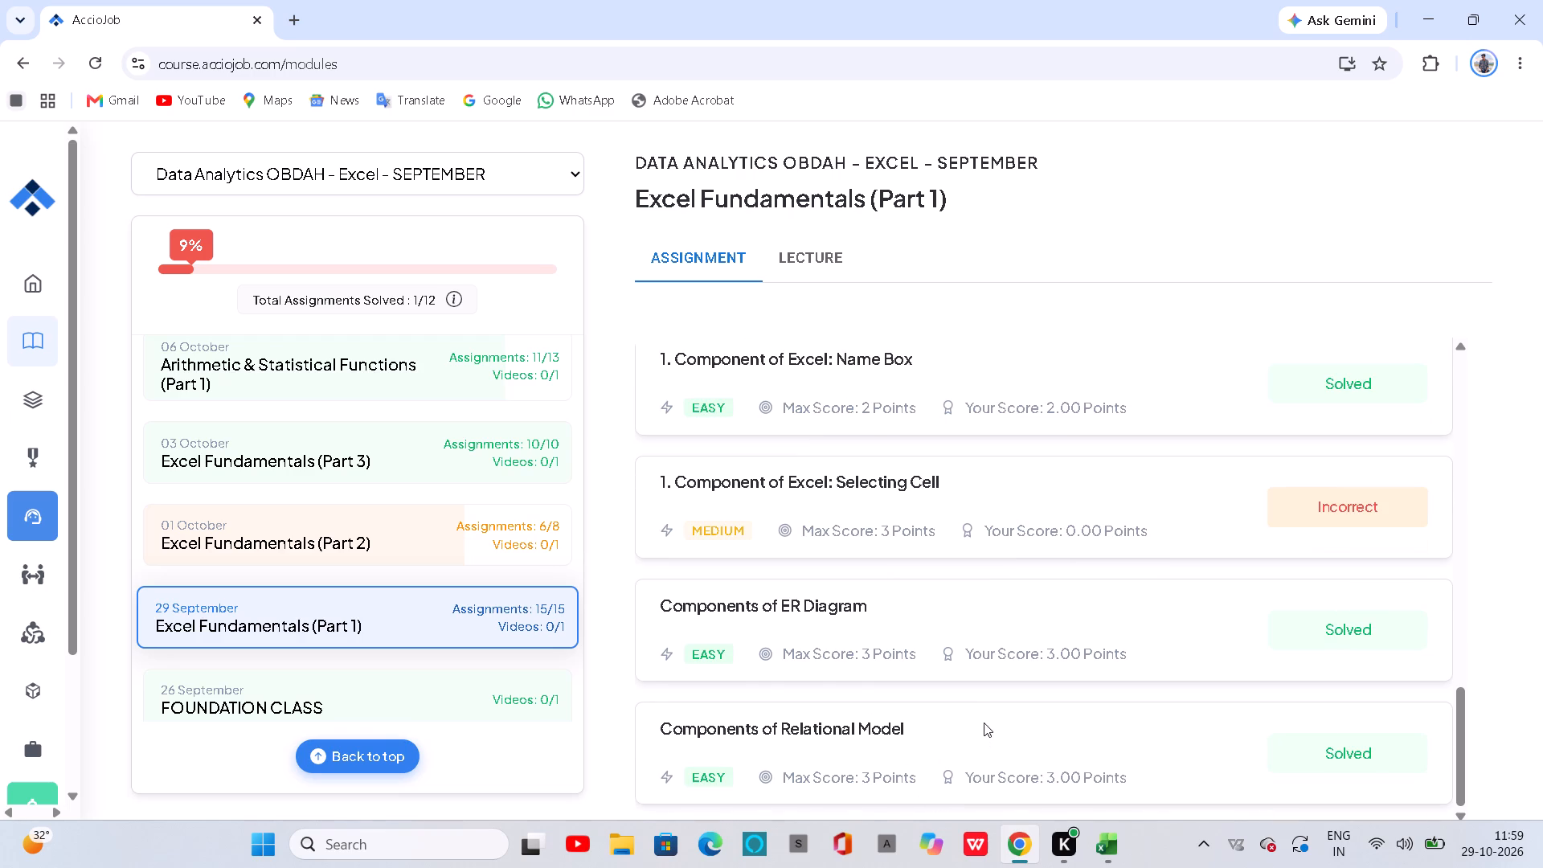
Open the 06 October Arithmetic & Statistical Functions (Part 1) class and check its assignments for unsolved or incorrect ones.
scroll(426, 485, up, 1)
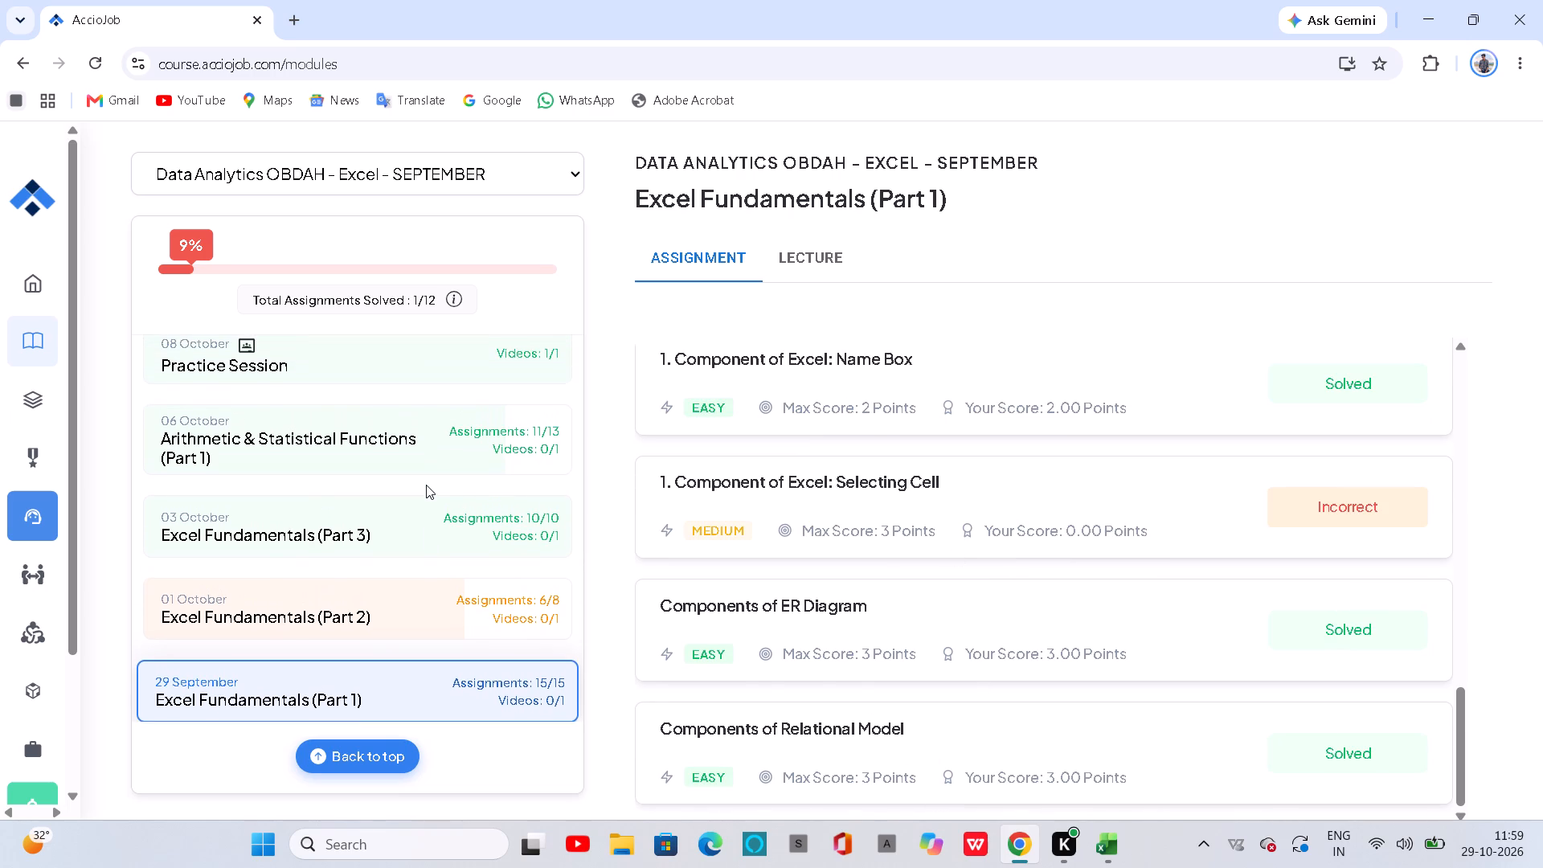
scroll(426, 485, up, 1)
click(426, 485)
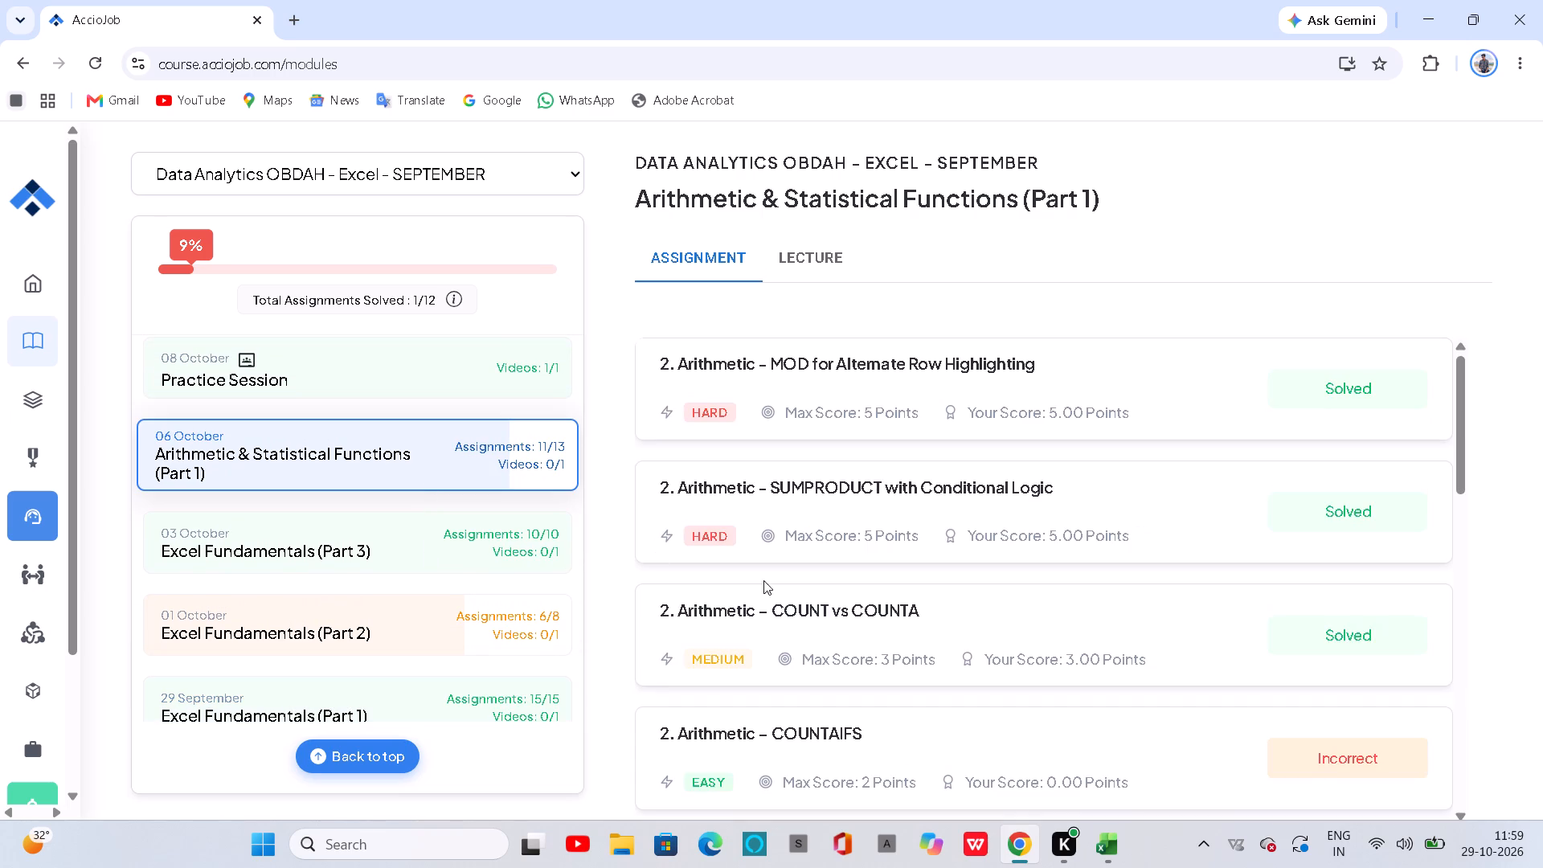
scroll(796, 595, down, 8)
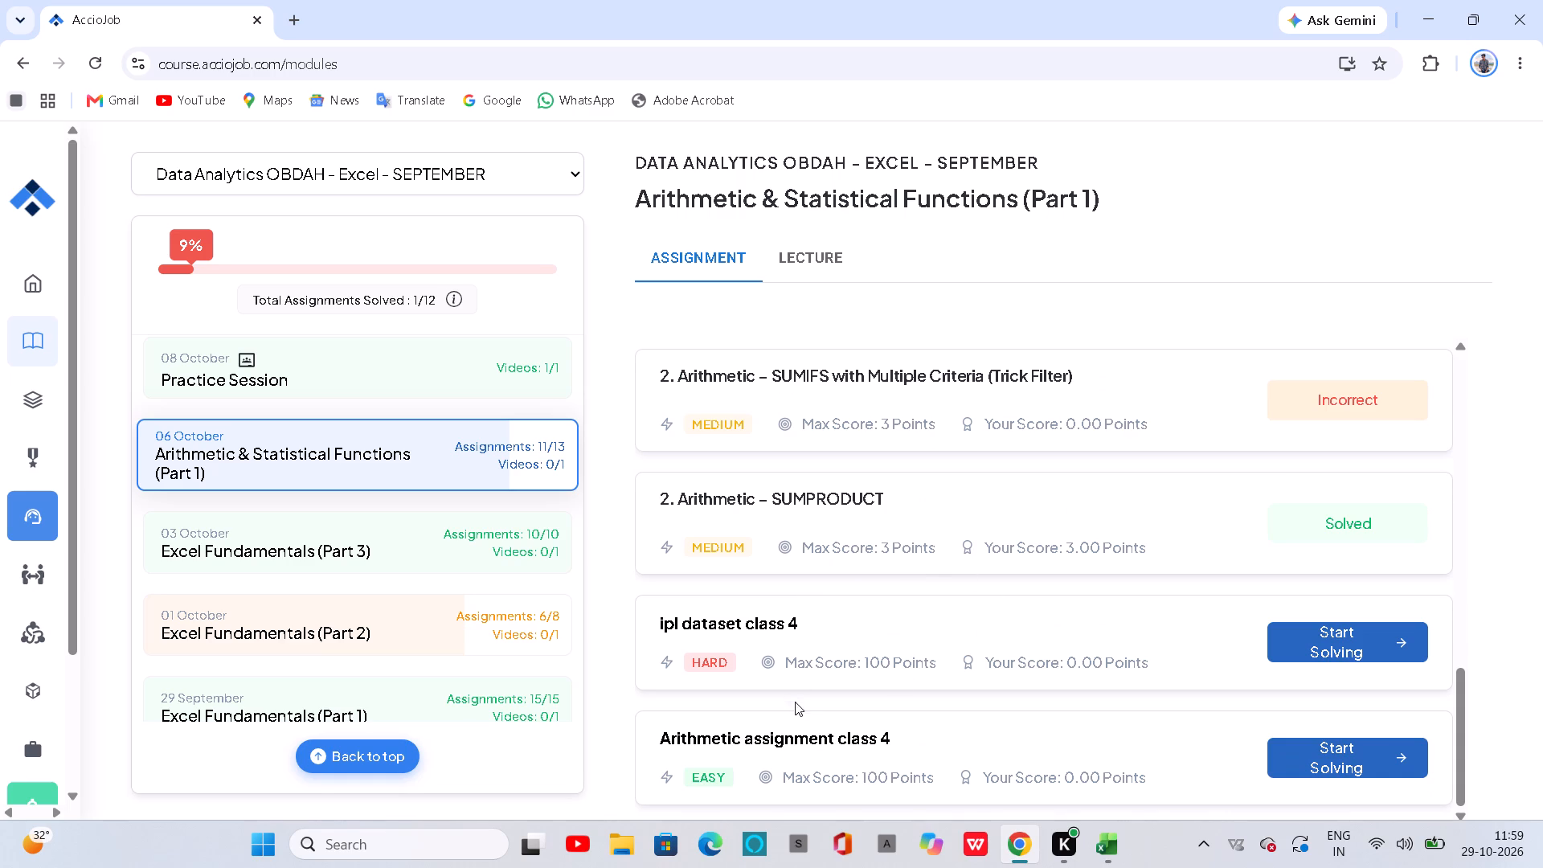
Open the 13 October Logical Functions class and check its assignments for unsolved ones.
scroll(467, 565, up, 1)
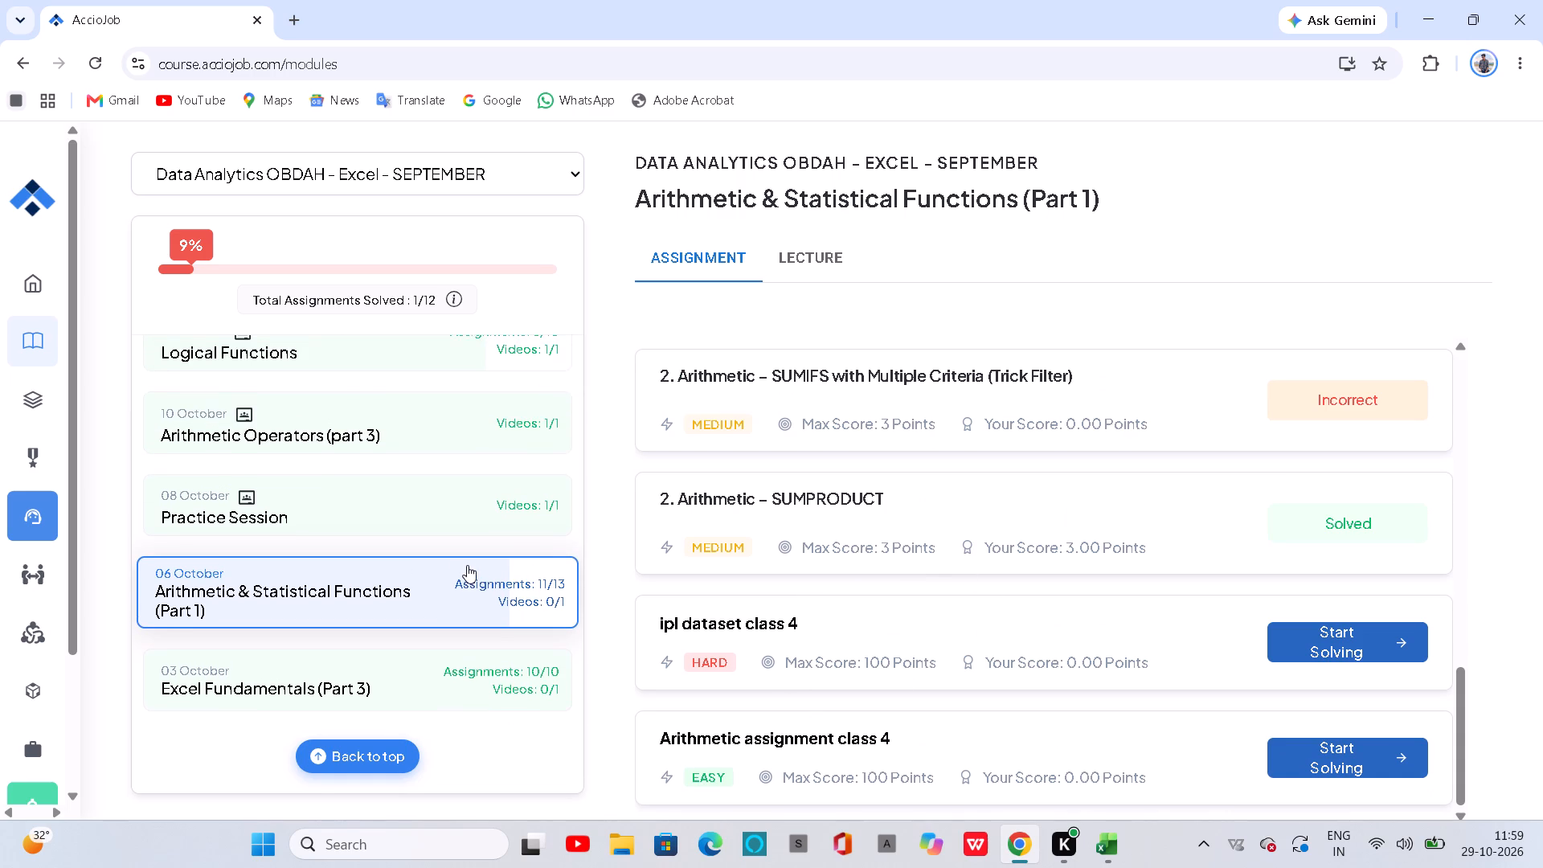
scroll(467, 565, up, 1)
click(439, 357)
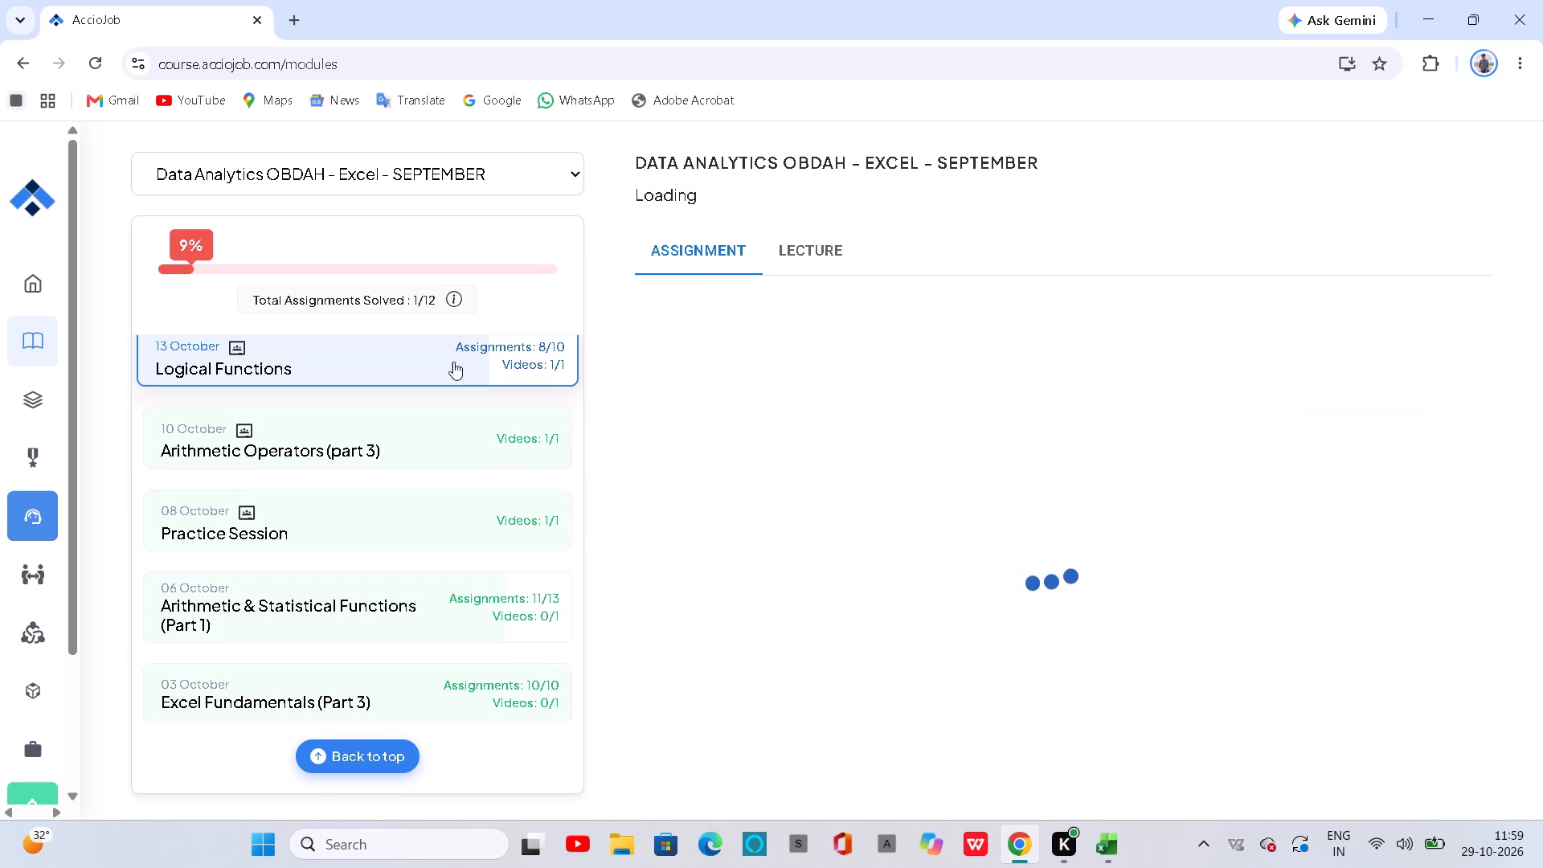
scroll(934, 657, down, 6)
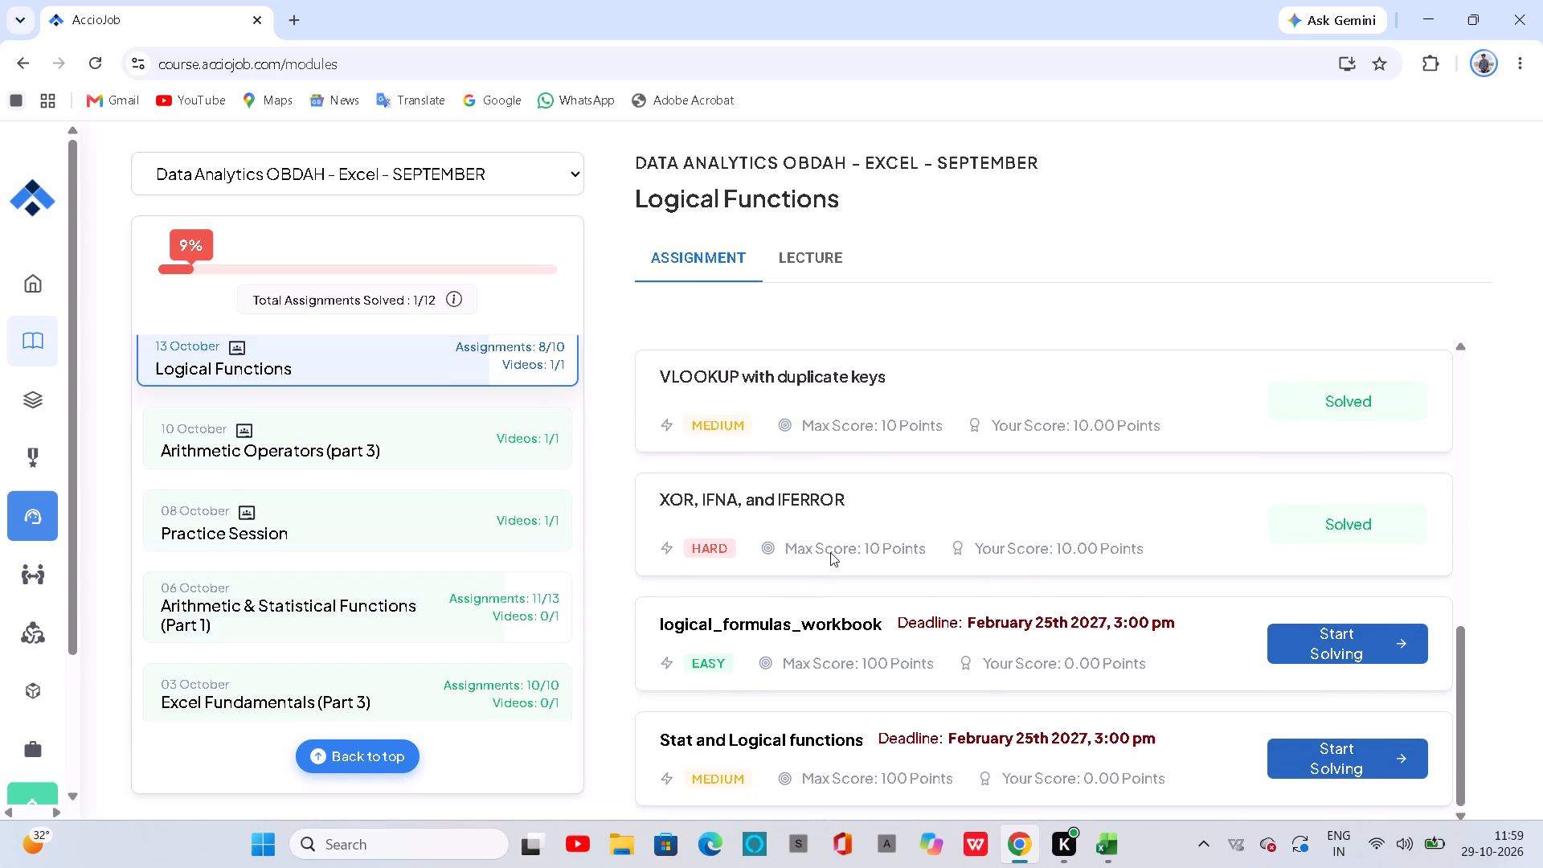
Open the 17 October Date-Time & Text Functions class and check the assignments at the end of its list.
scroll(570, 471, up, 2)
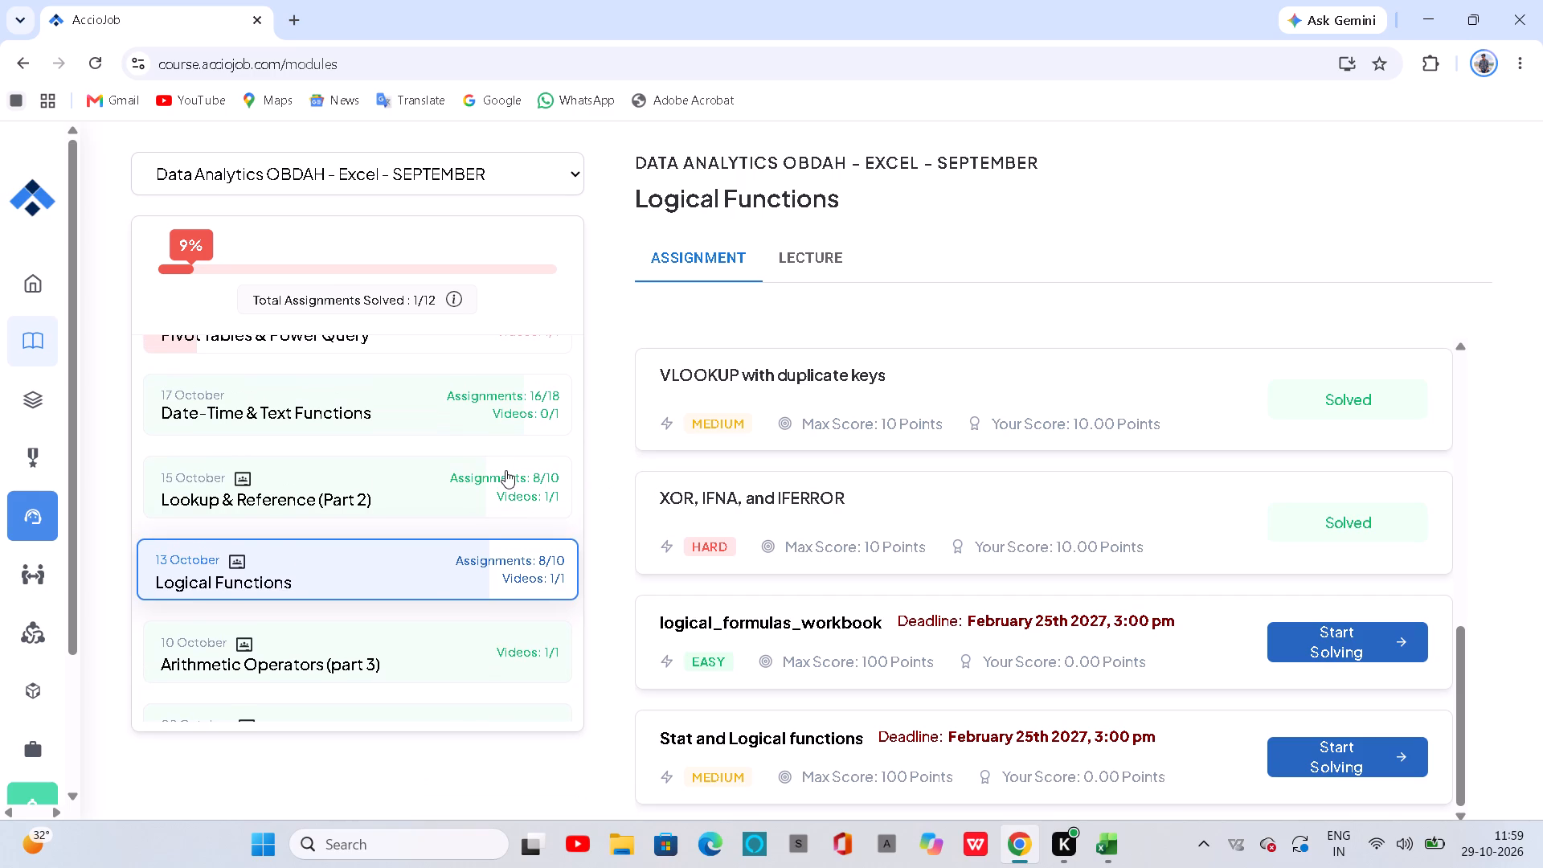
click(498, 407)
scroll(893, 576, down, 10)
Open the assignments of the 24 October Pivot Tables & Power Query class.
scroll(446, 447, up, 1)
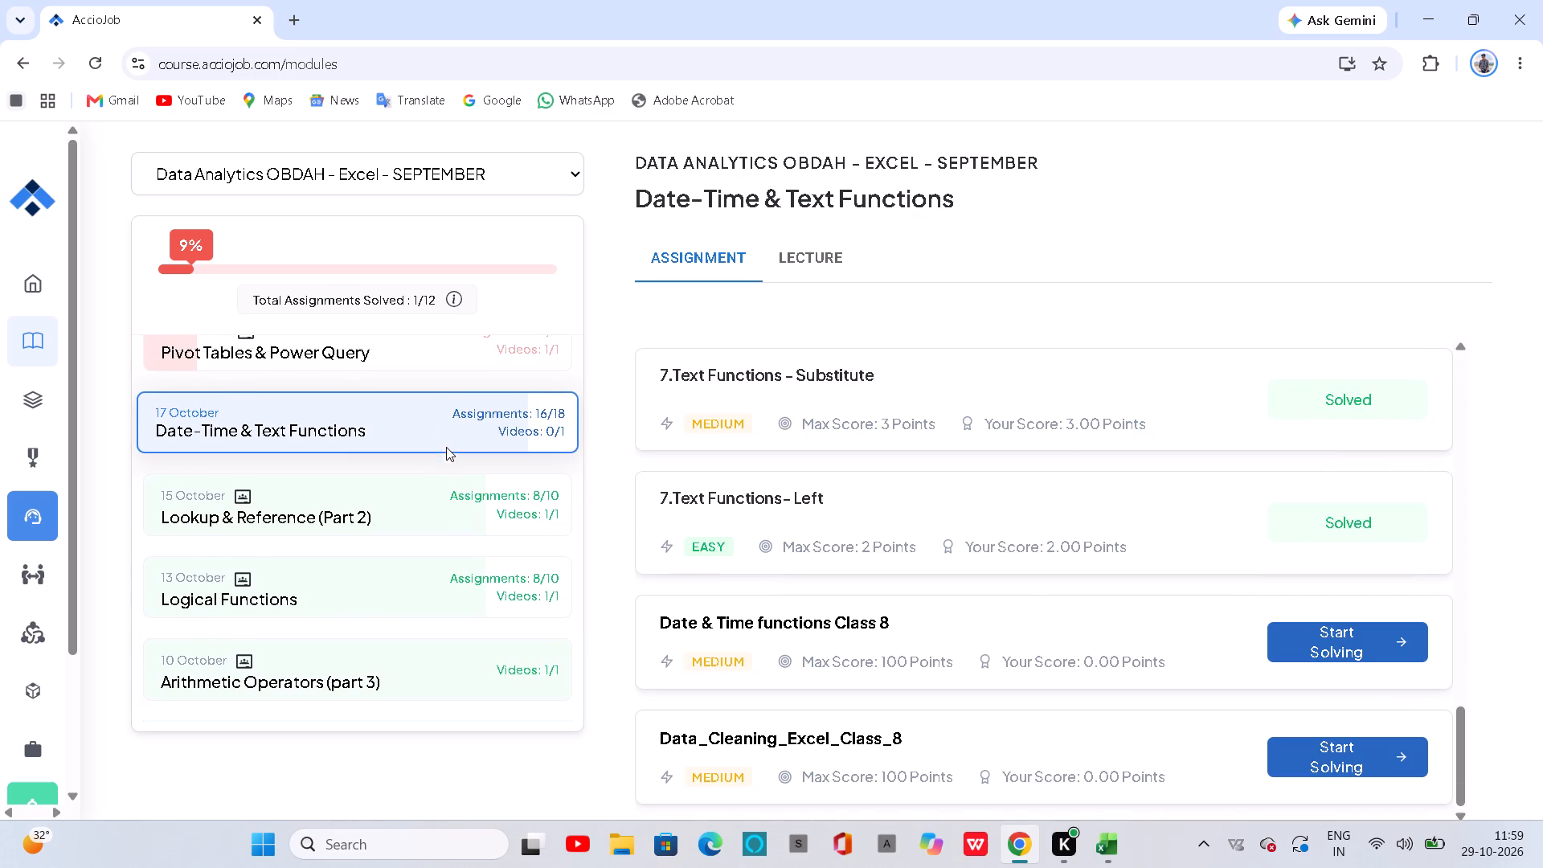
scroll(446, 447, up, 2)
click(446, 447)
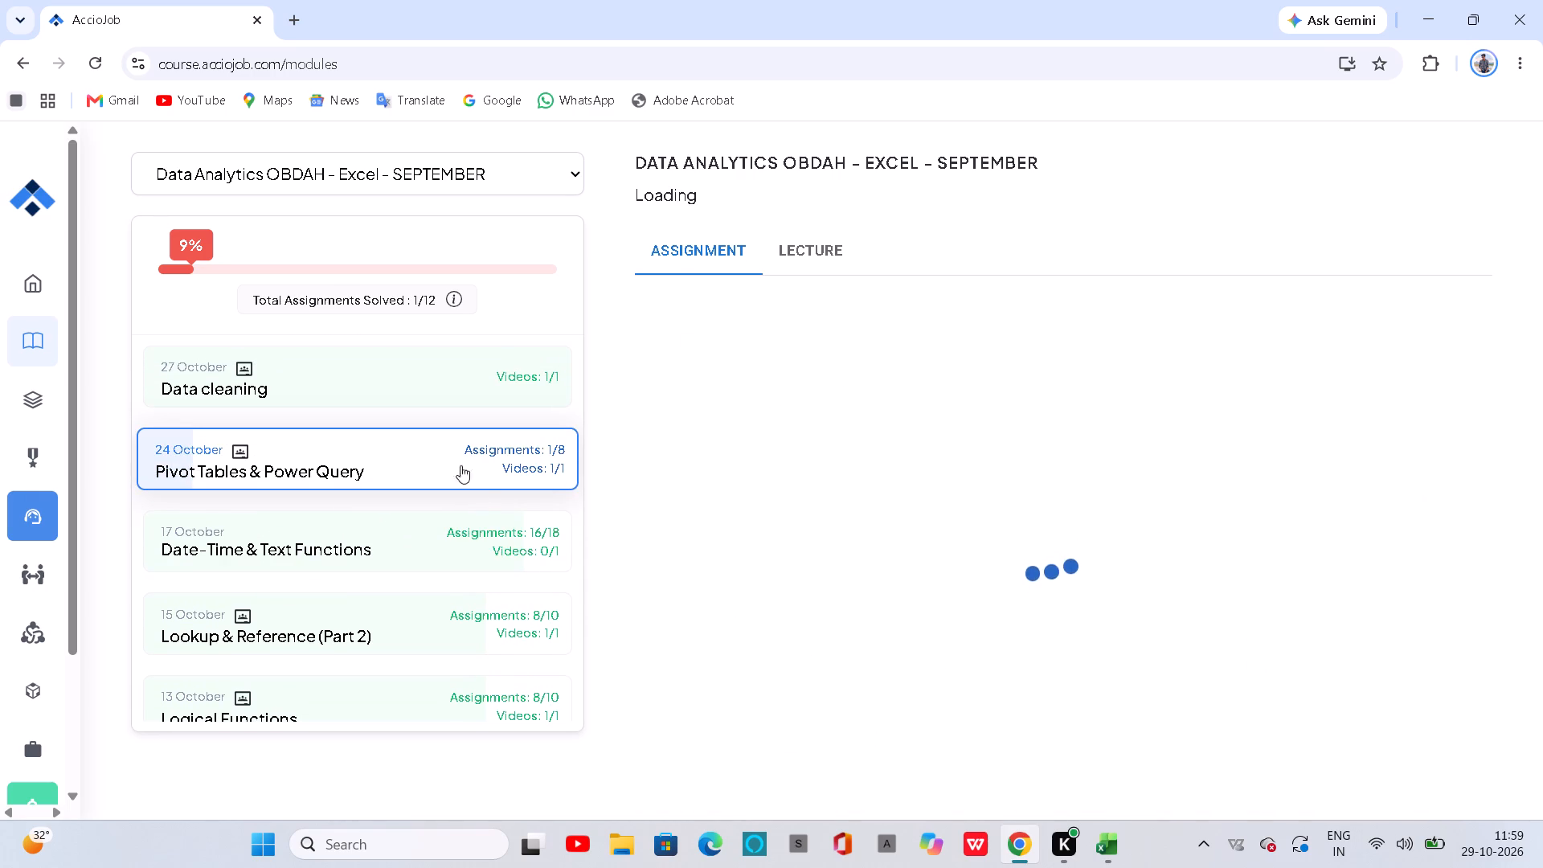
Return to the 01 October Excel Fundamentals (Part 2) class and review the last assignments in its list.
scroll(525, 628, down, 4)
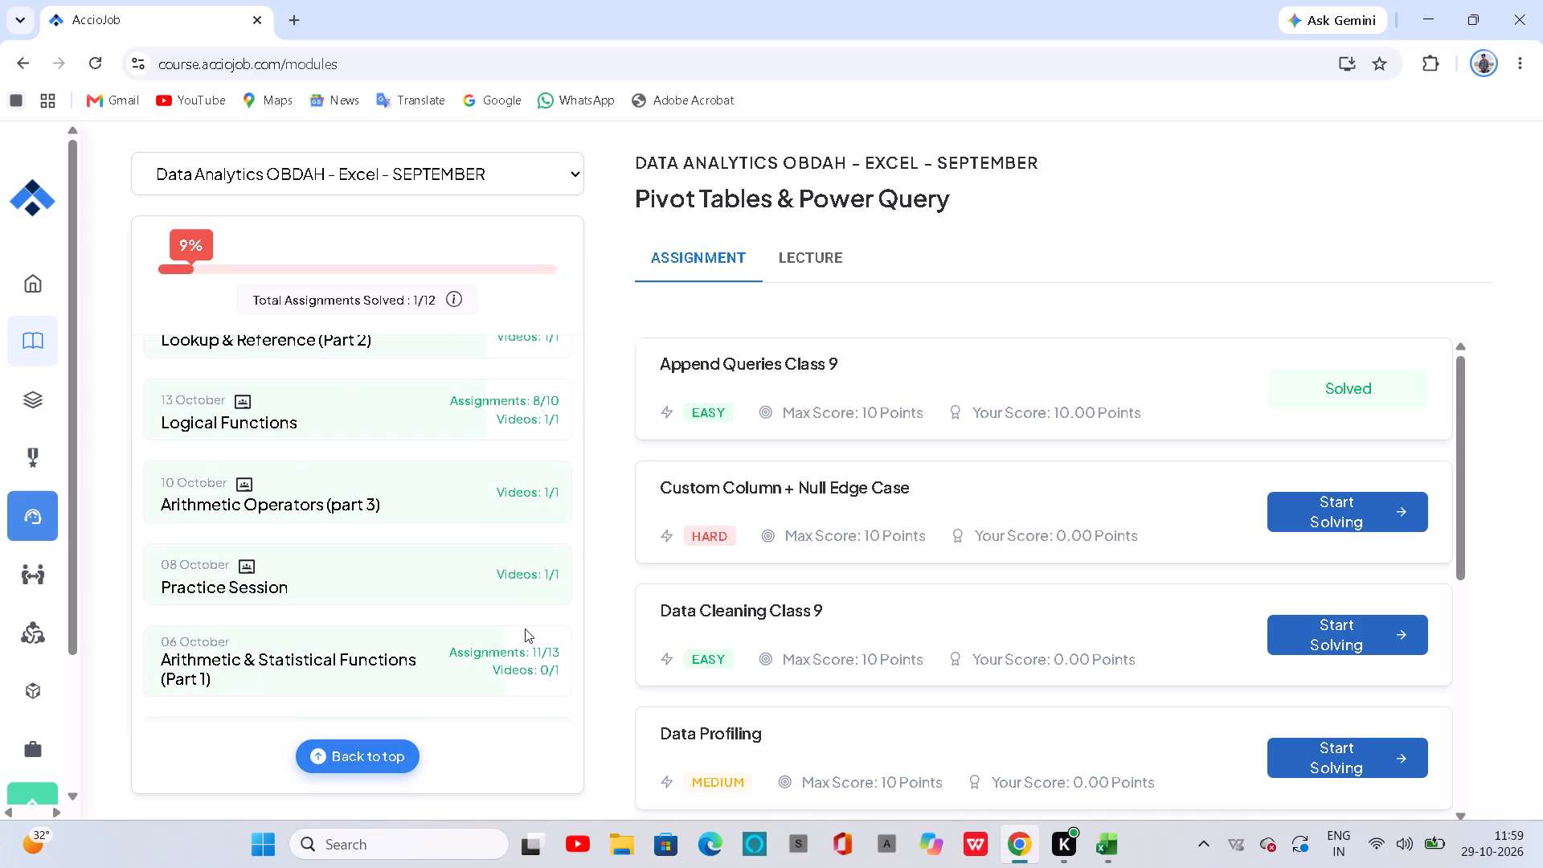
scroll(525, 628, down, 3)
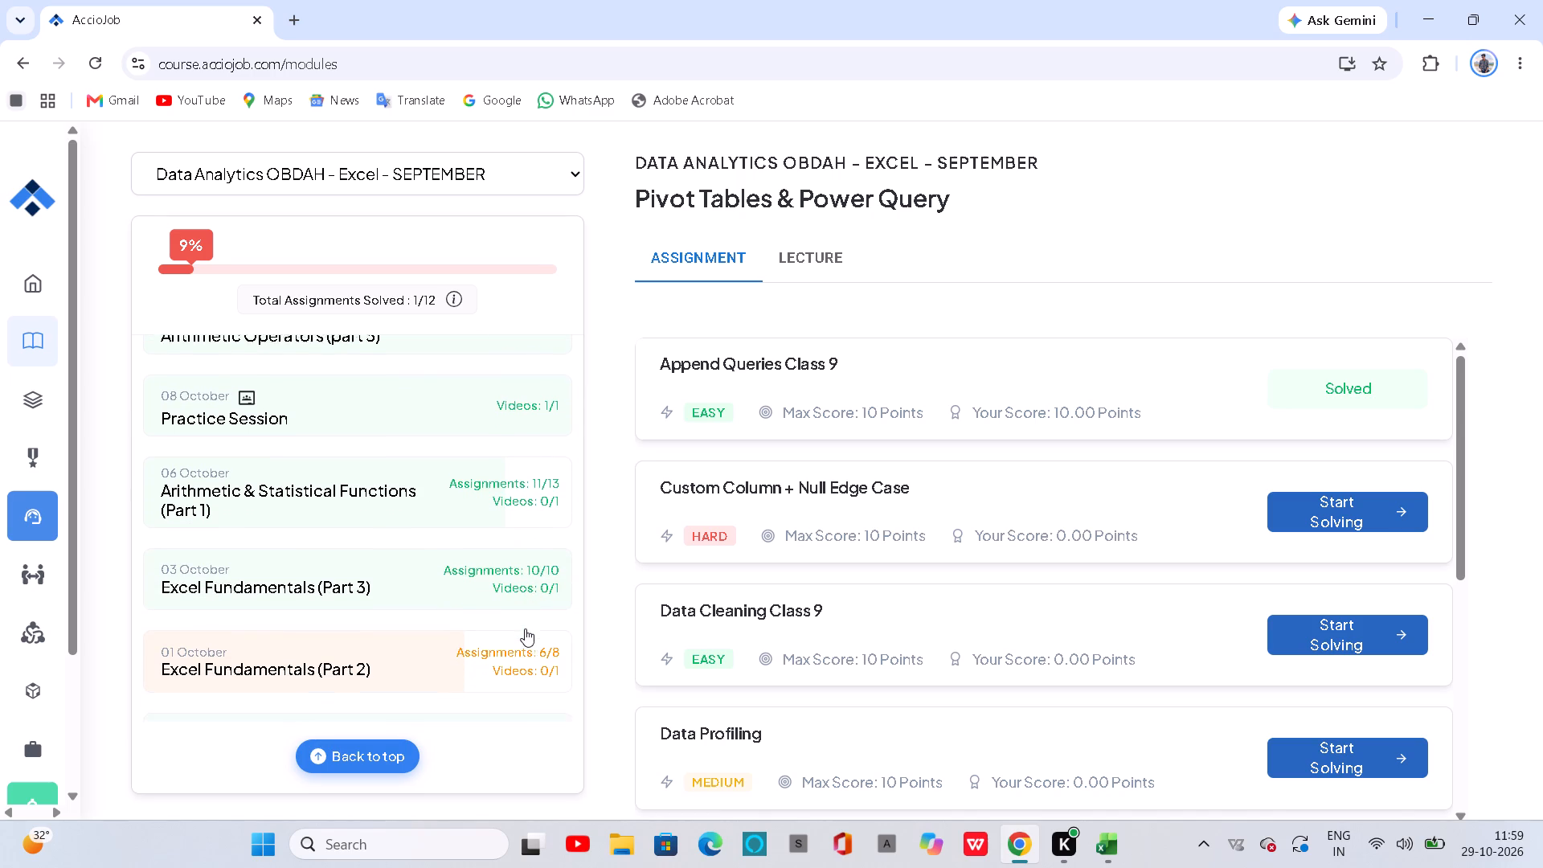
scroll(525, 628, down, 1)
click(506, 608)
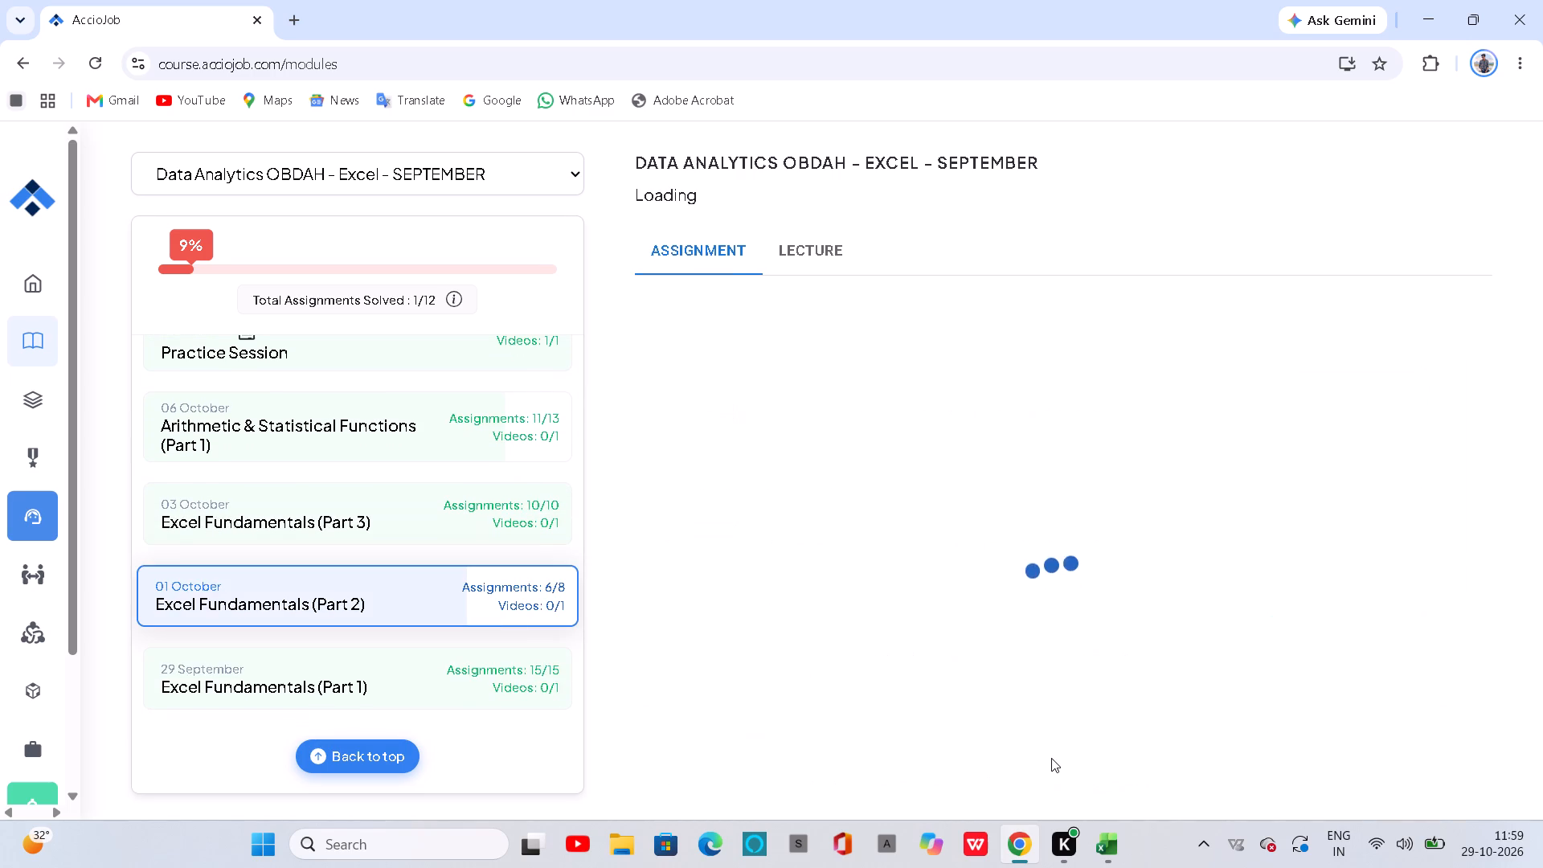
scroll(1026, 662, down, 5)
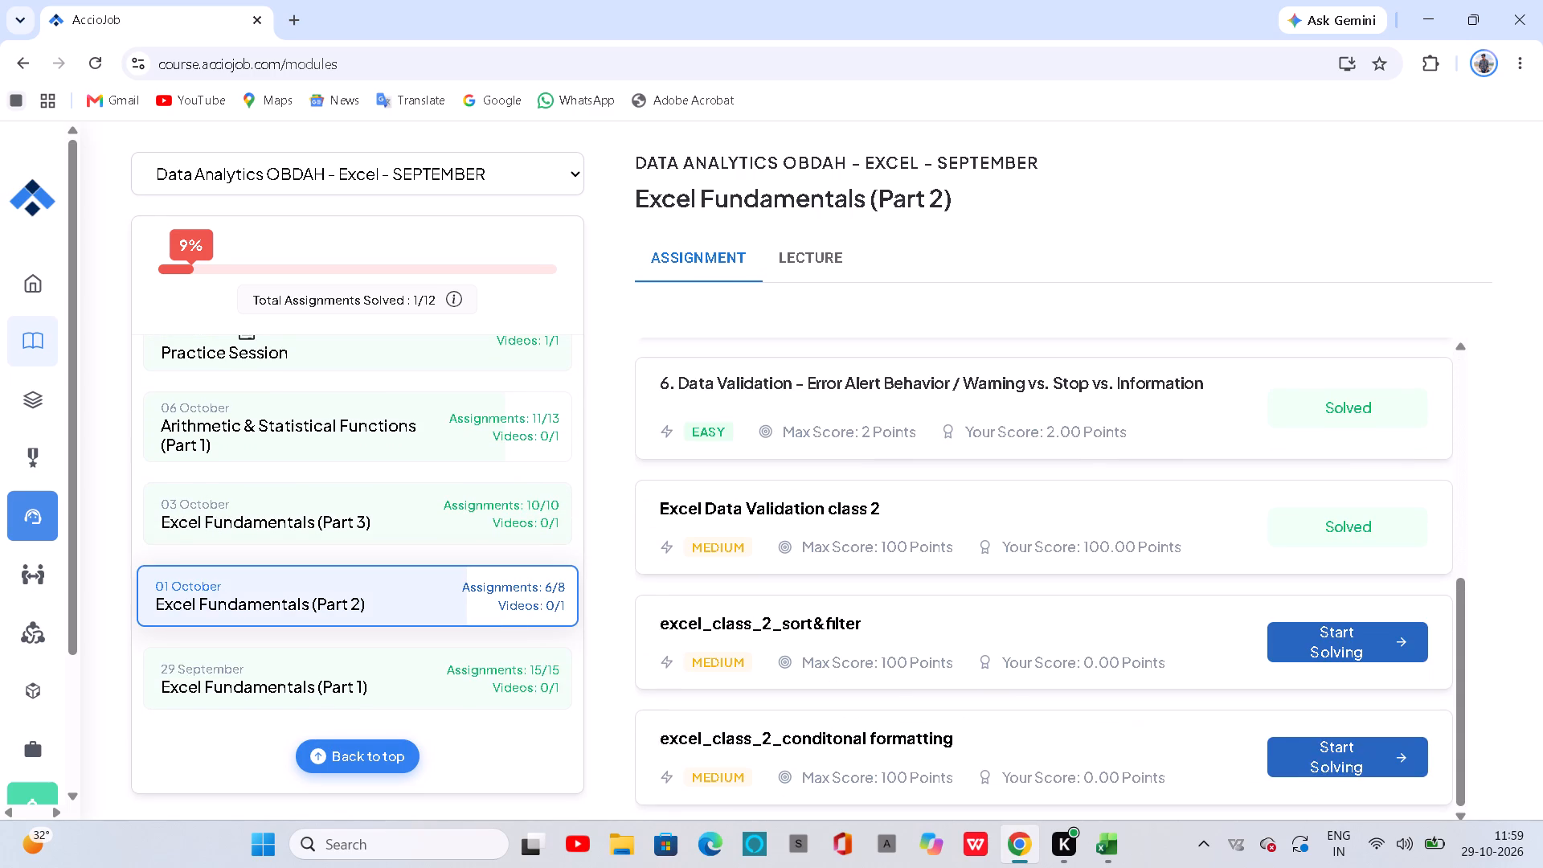
scroll(1026, 662, down, 1)
Look through the Excel class list, from the earliest classes up to the latest, for incomplete assignments.
scroll(580, 538, down, 2)
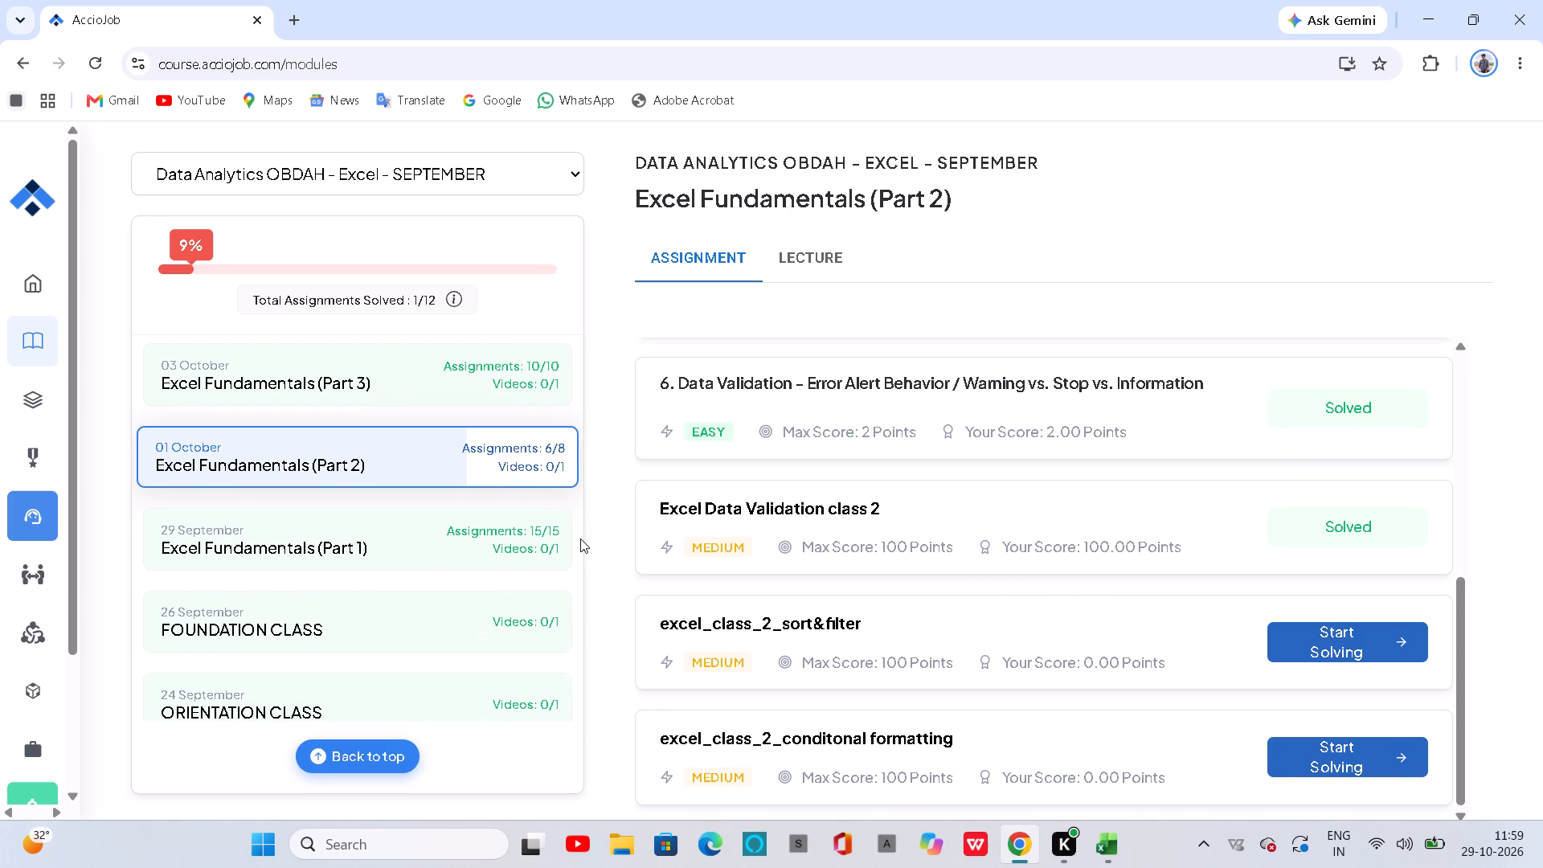
scroll(580, 538, down, 1)
scroll(509, 502, up, 4)
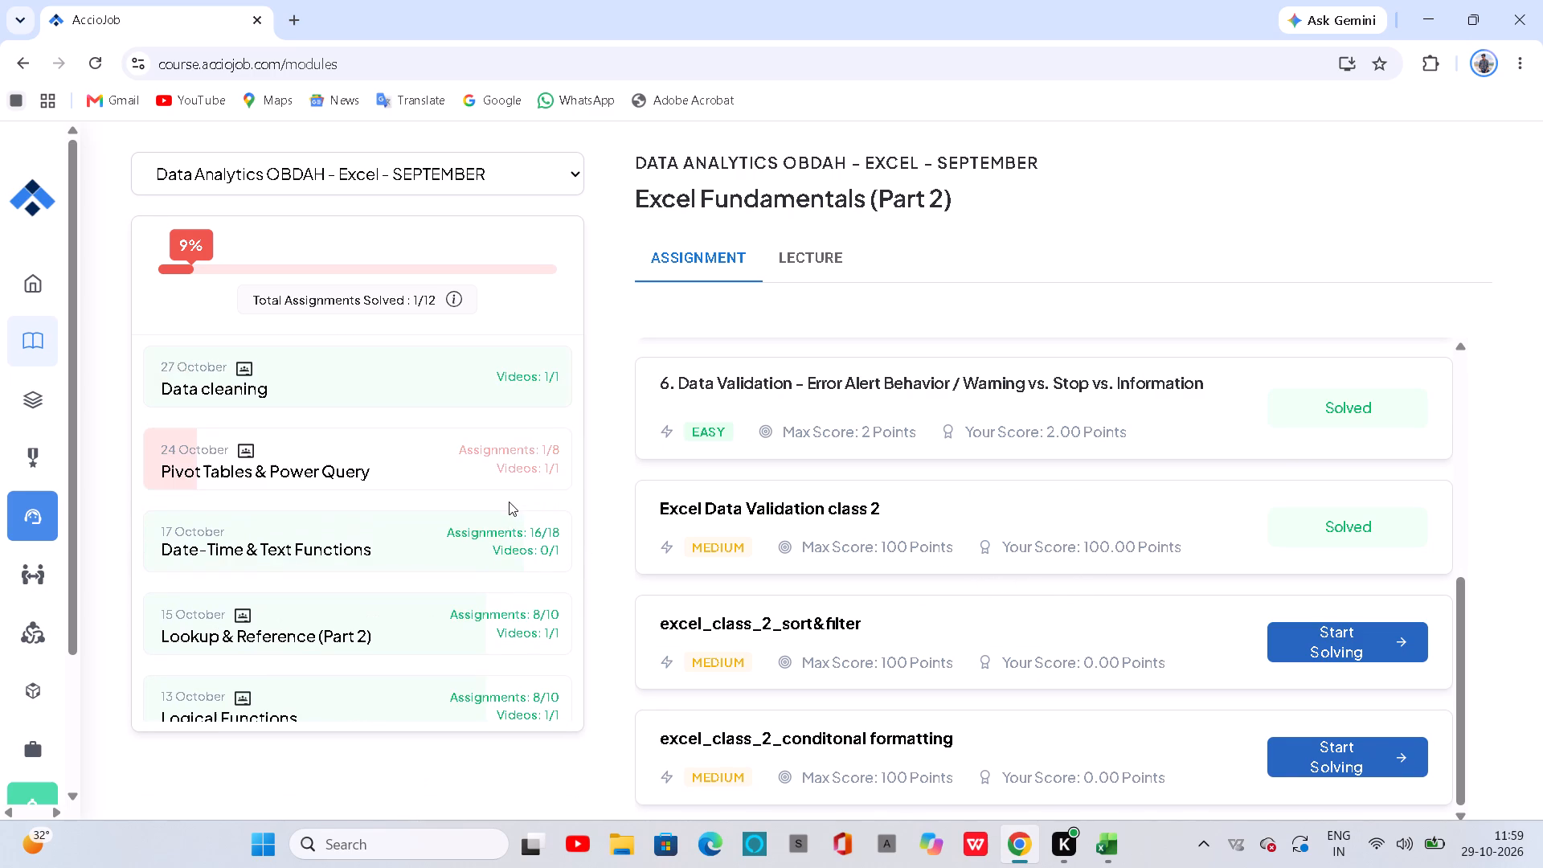
scroll(509, 502, up, 2)
Go back to the home page and examine the current course leaderboard and the Excel module's analysis.
scroll(509, 502, right, 5)
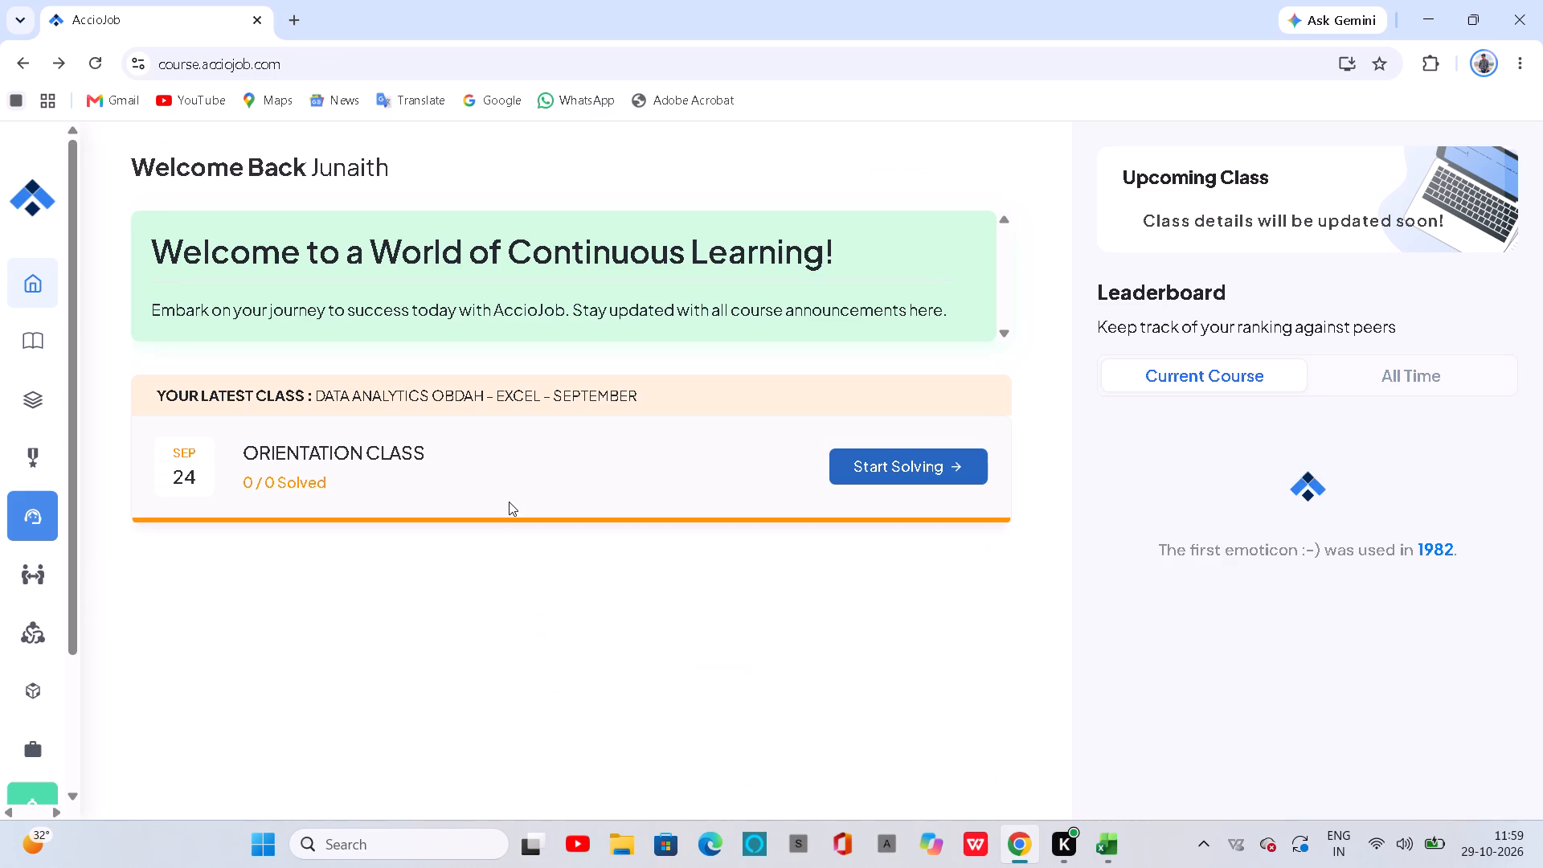
scroll(509, 502, up, 3)
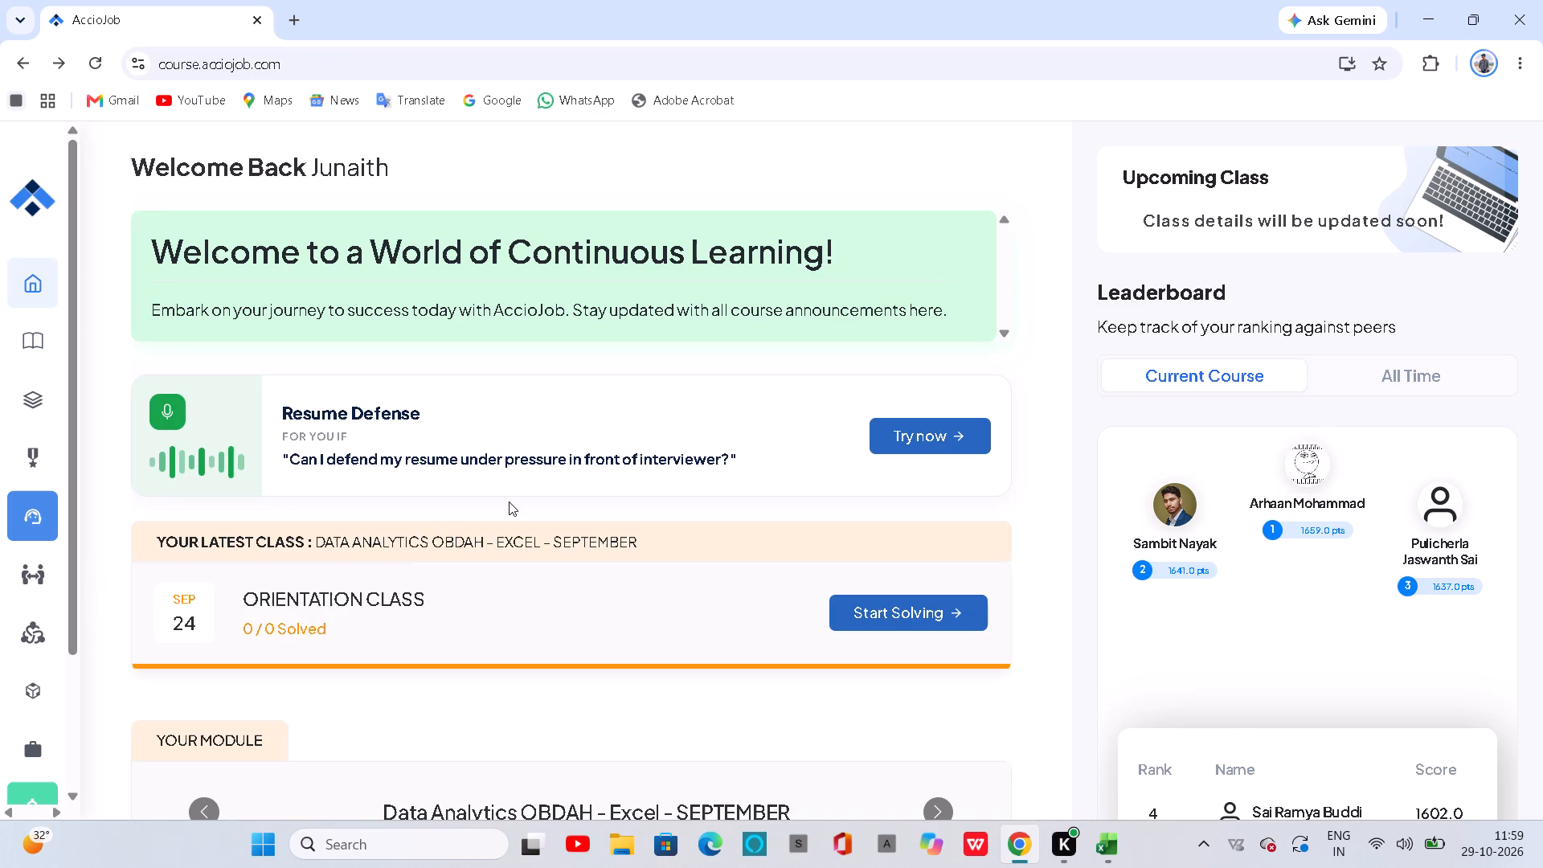
scroll(1262, 528, down, 4)
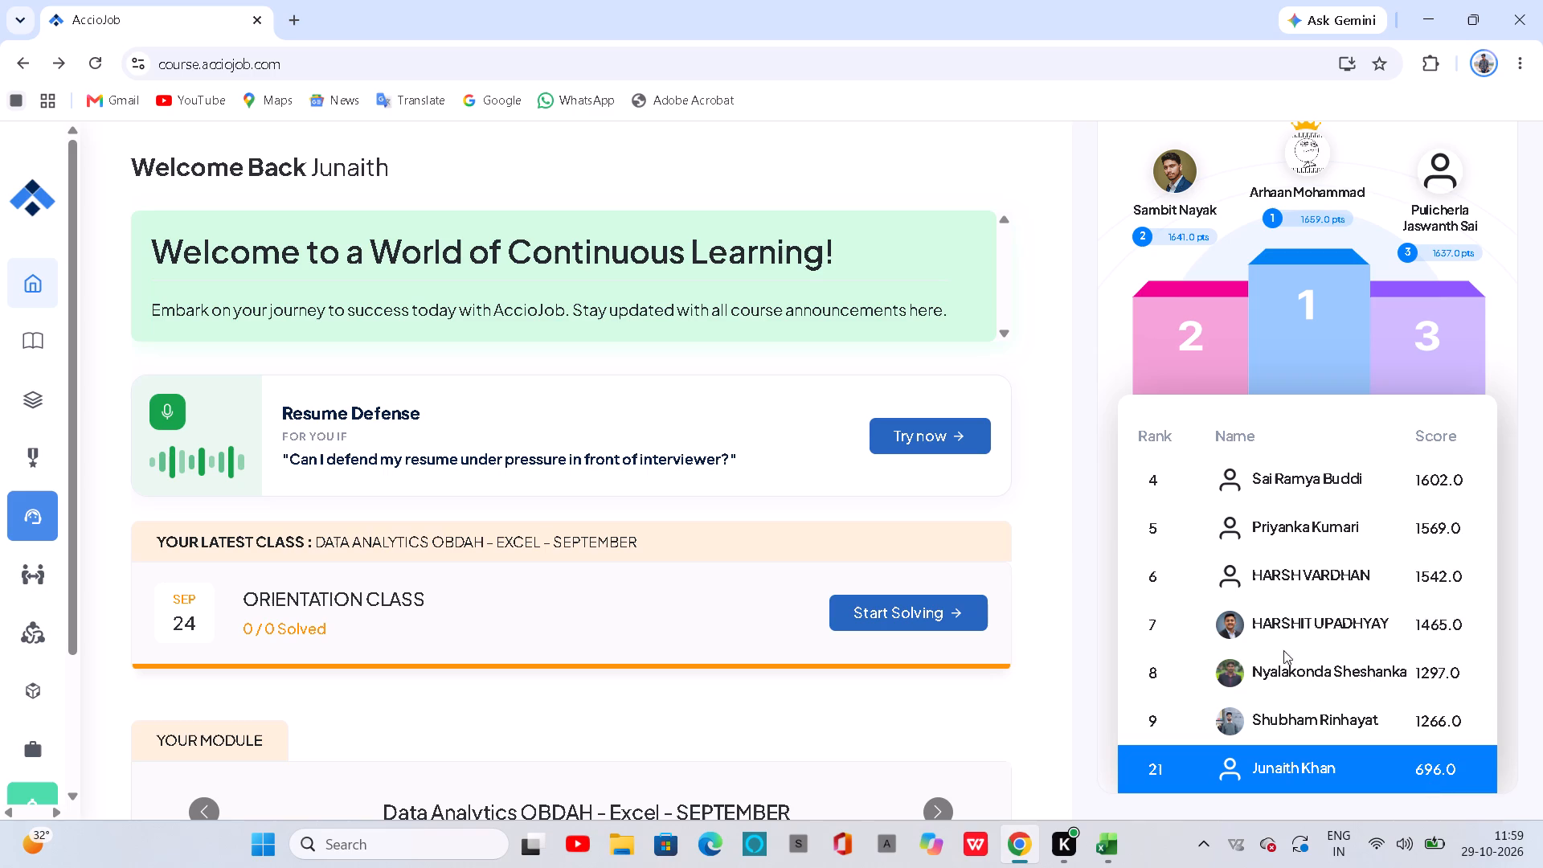
scroll(1214, 637, down, 3)
scroll(828, 378, up, 2)
scroll(828, 378, down, 3)
scroll(828, 378, up, 2)
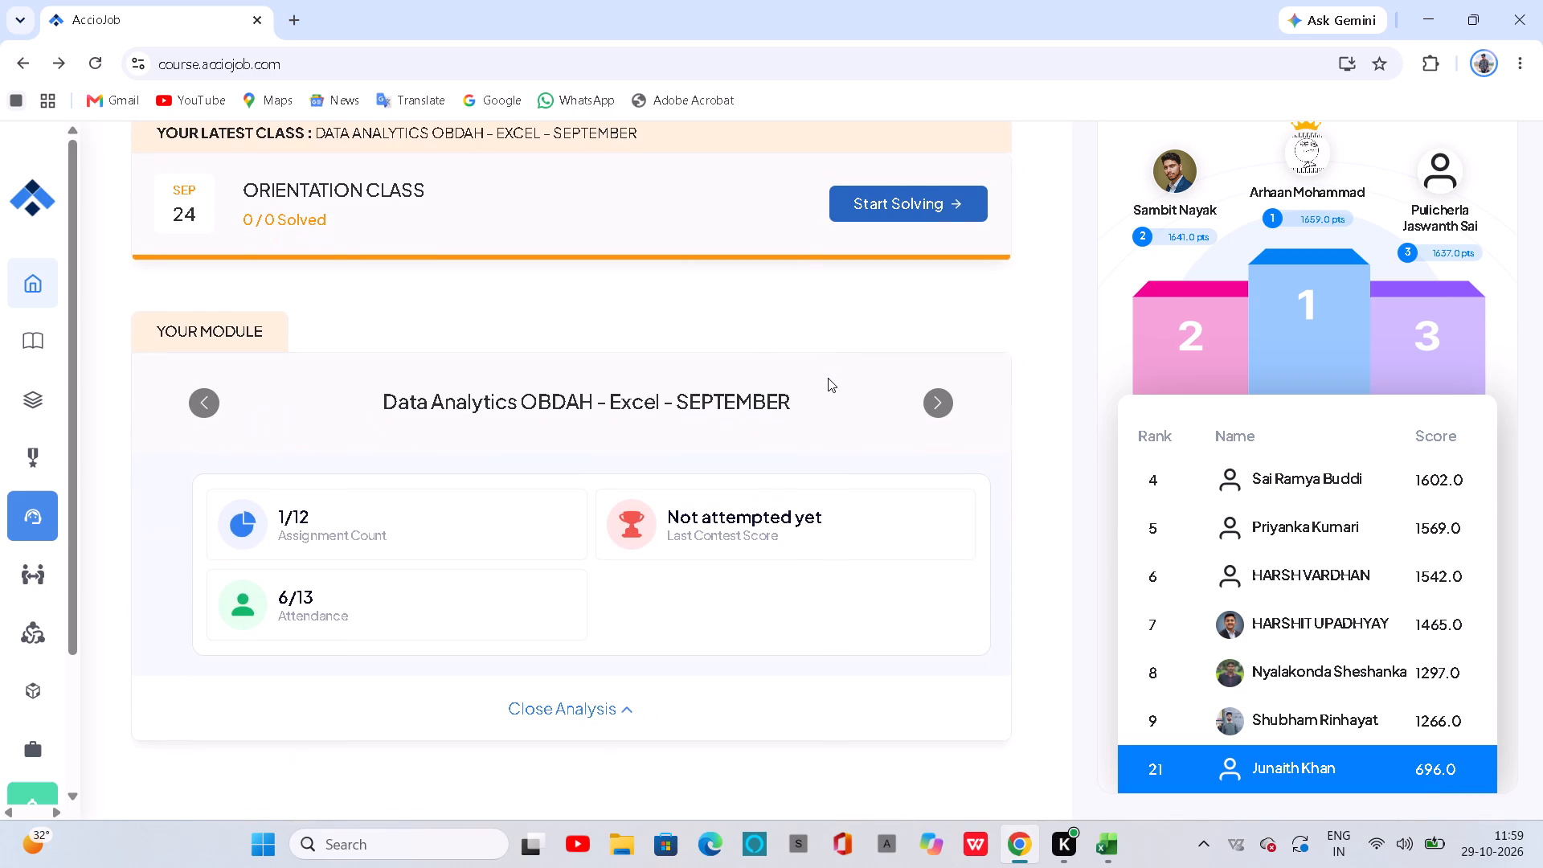
scroll(683, 244, up, 6)
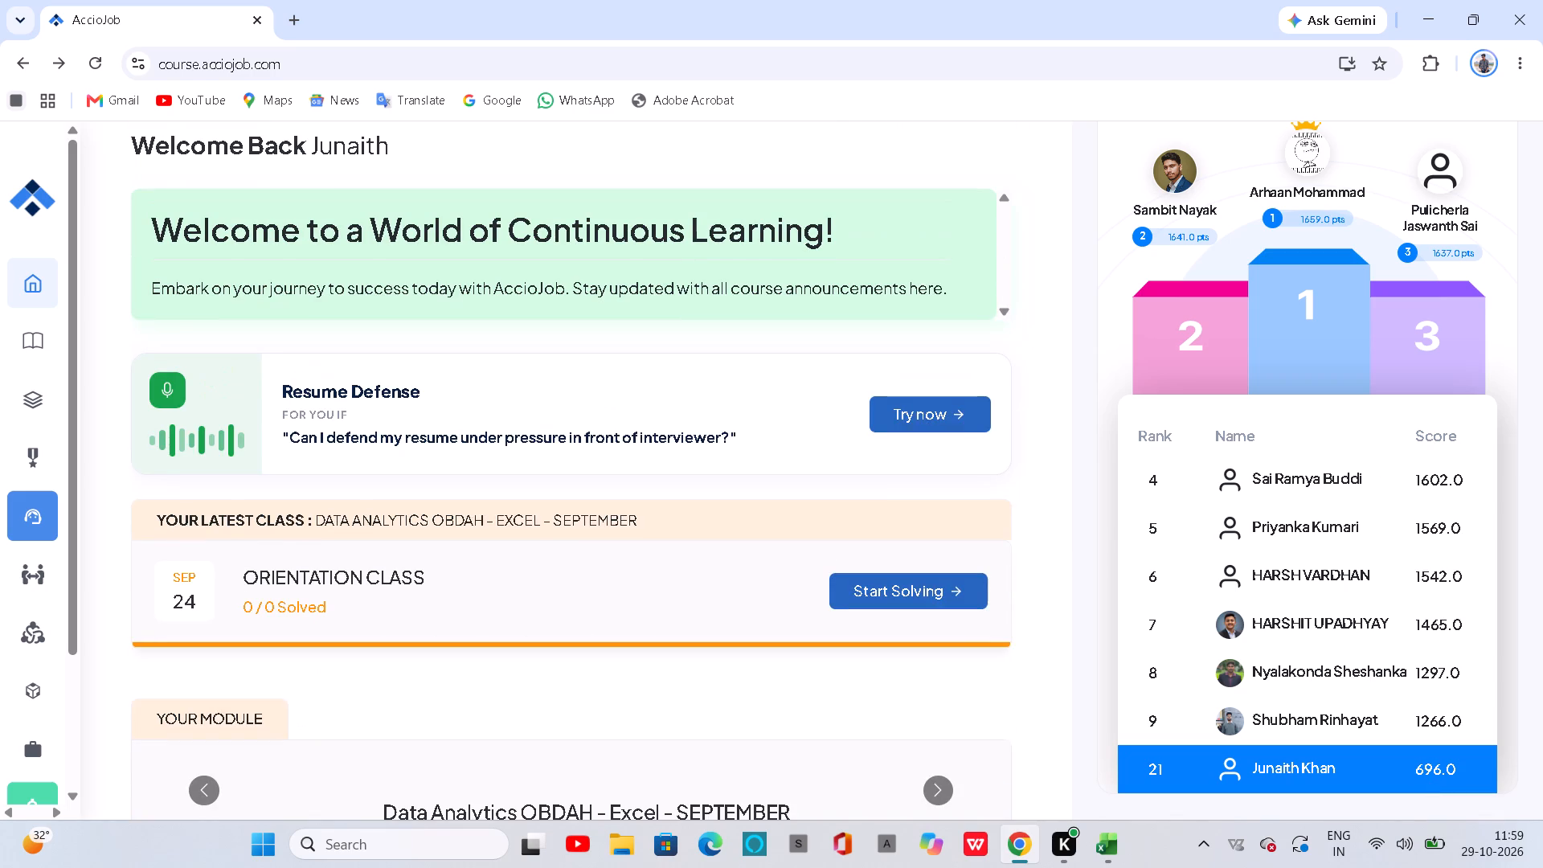
scroll(683, 244, up, 1)
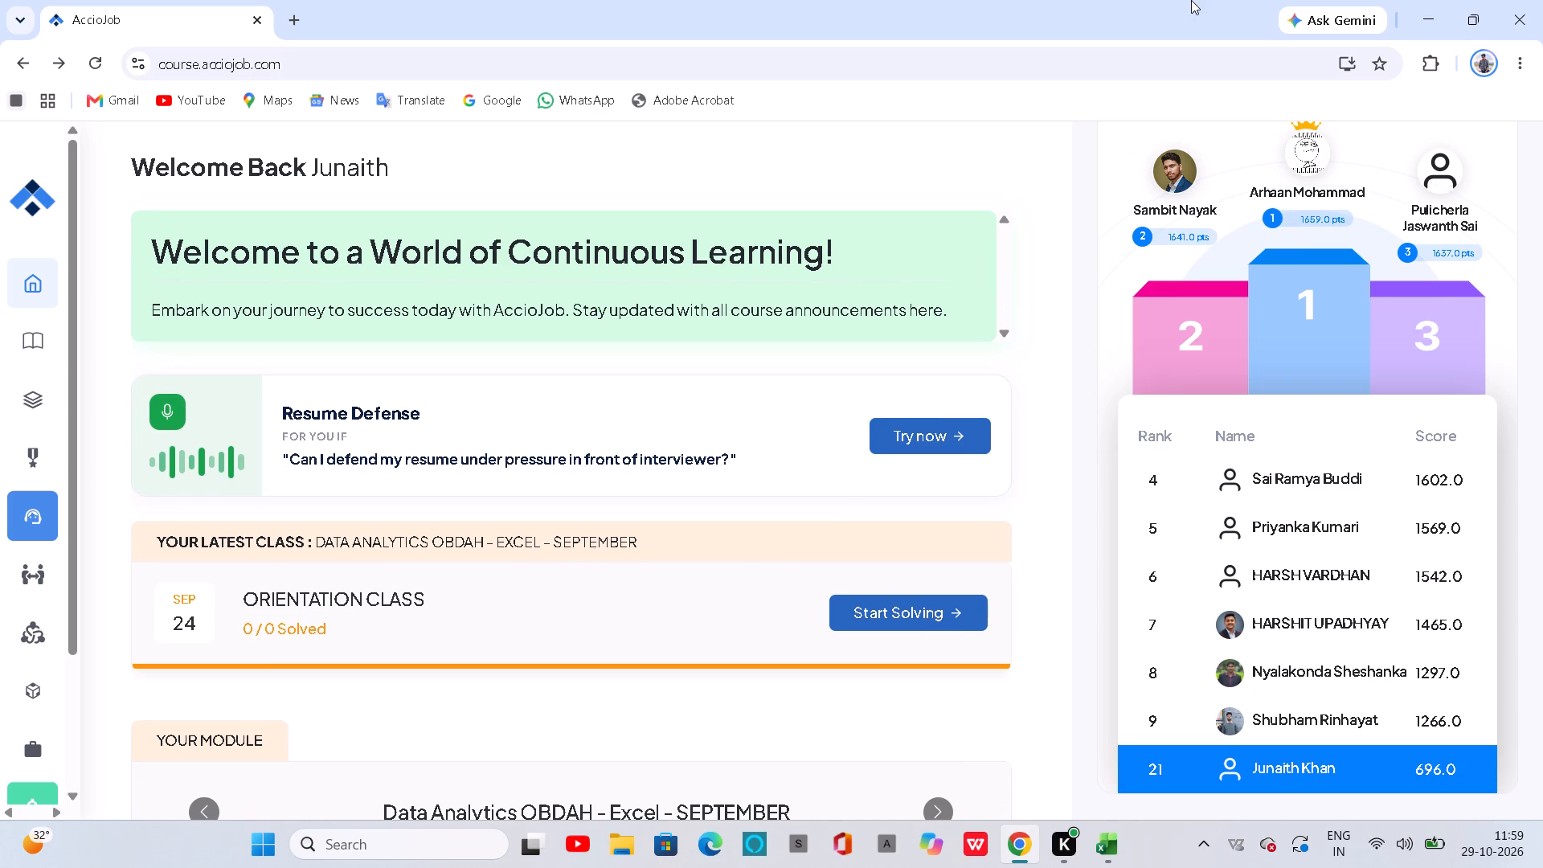
click(1333, 390)
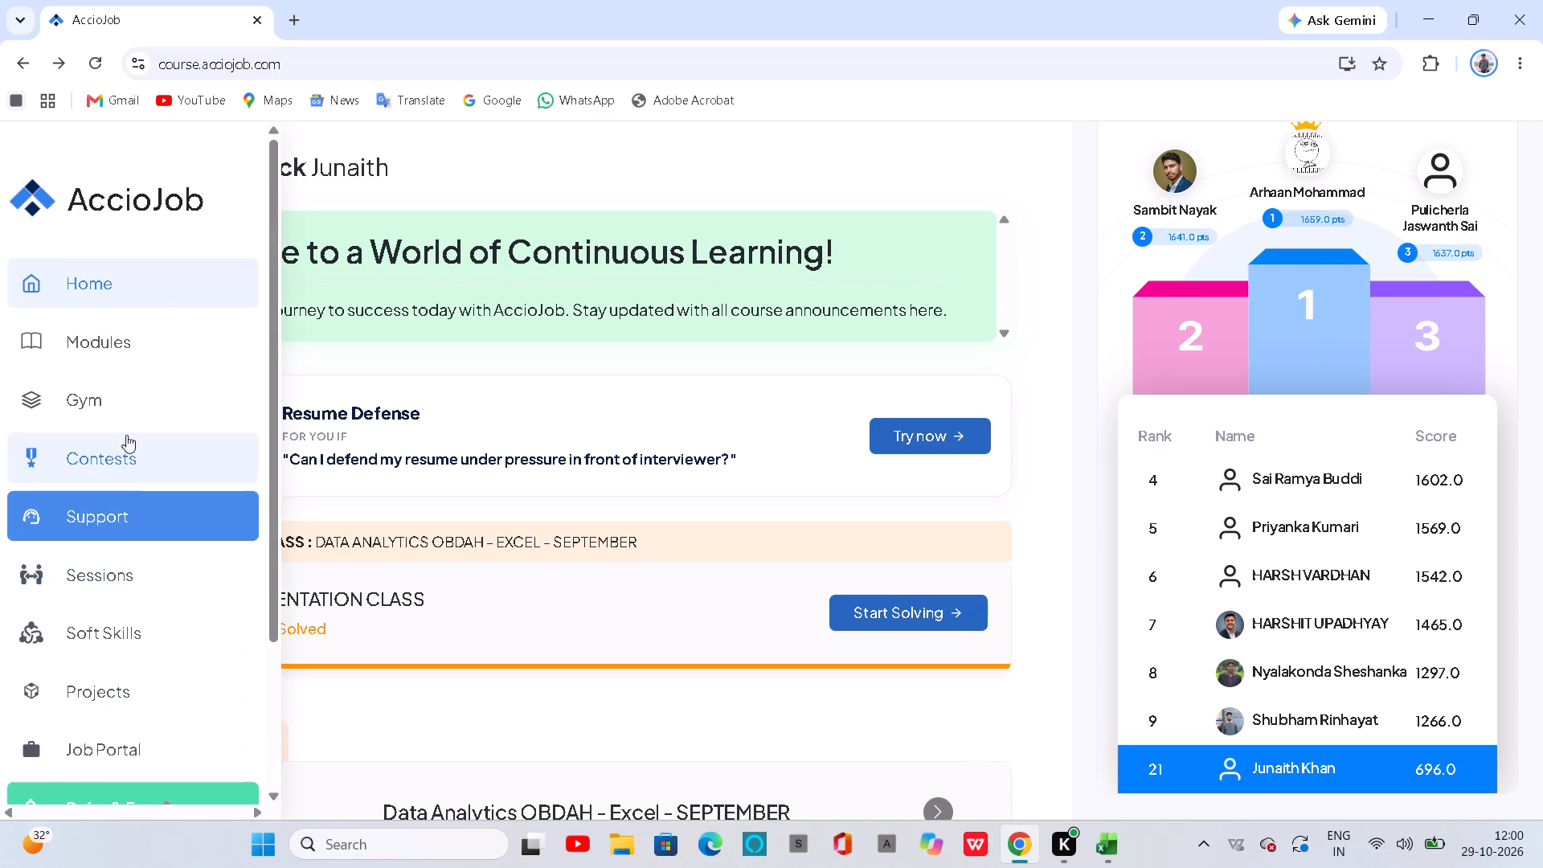
Return to the modules page and open the 27 October Data cleaning class.
click(115, 342)
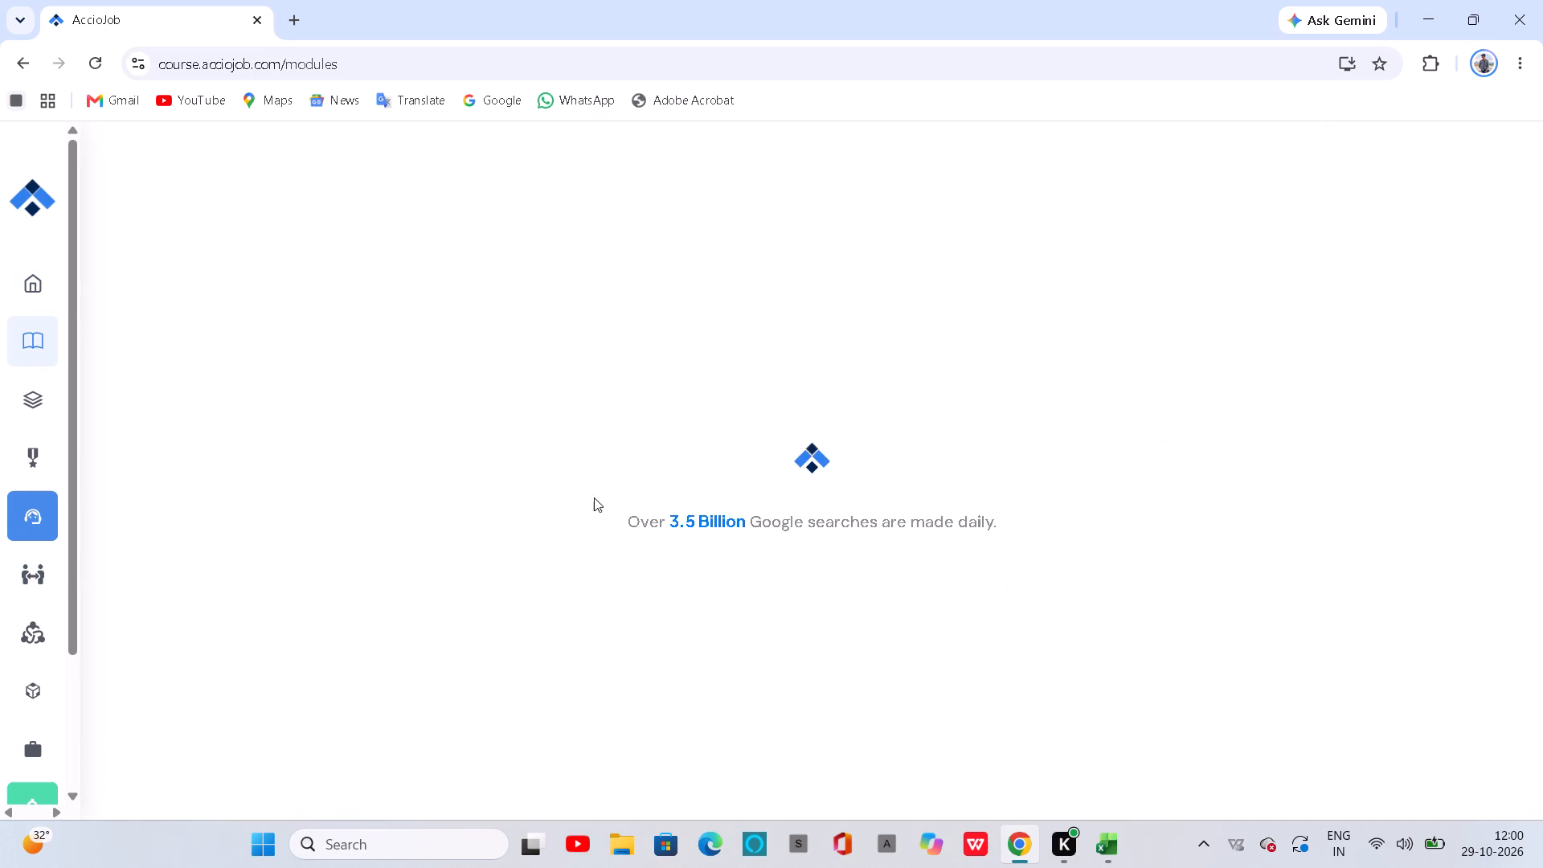
scroll(431, 407, up, 5)
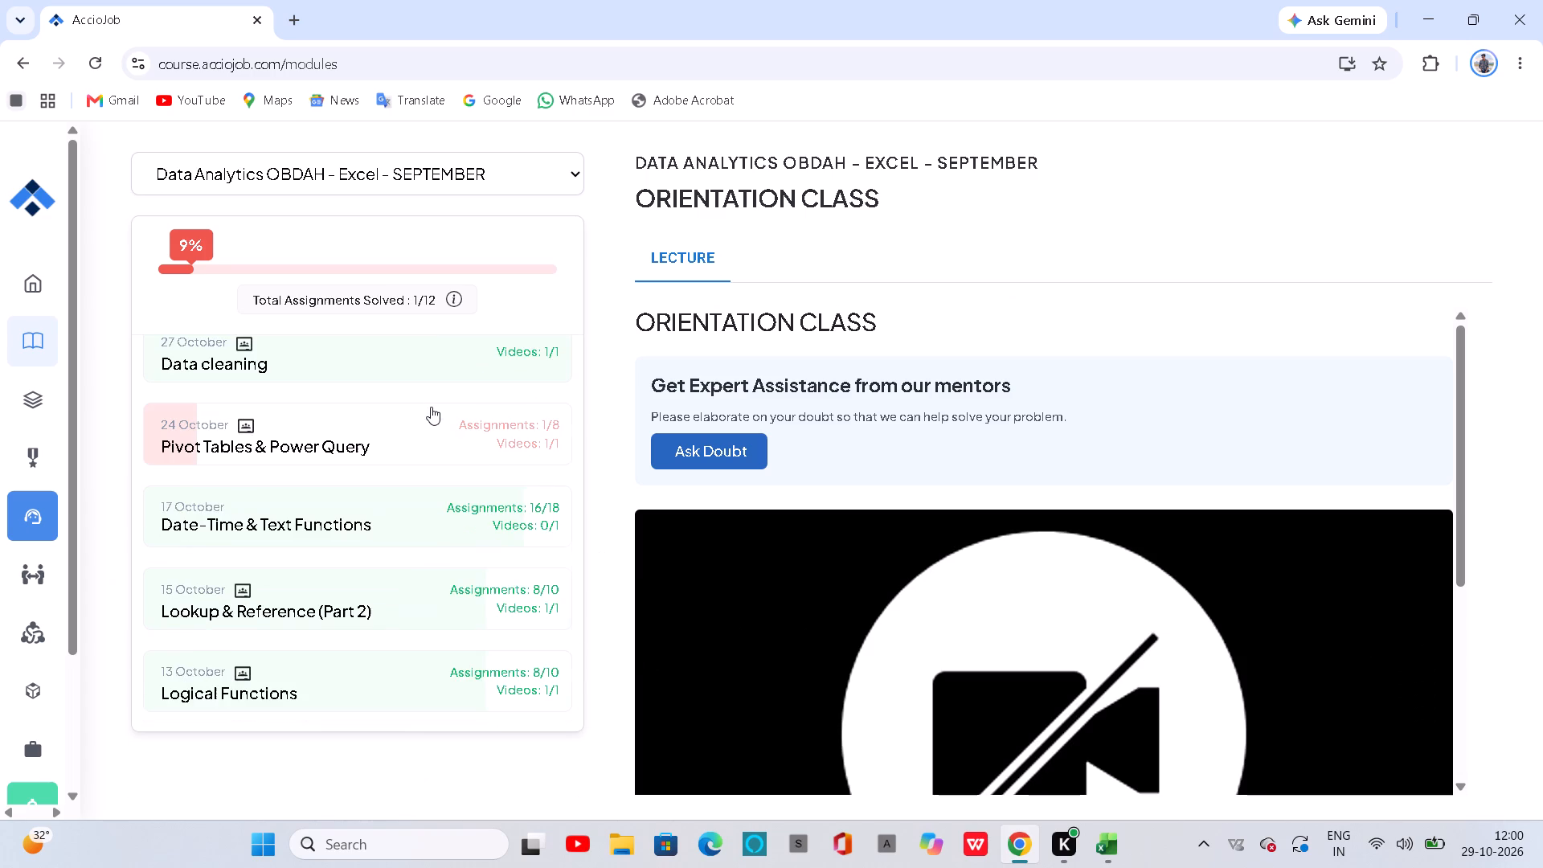
scroll(431, 407, up, 1)
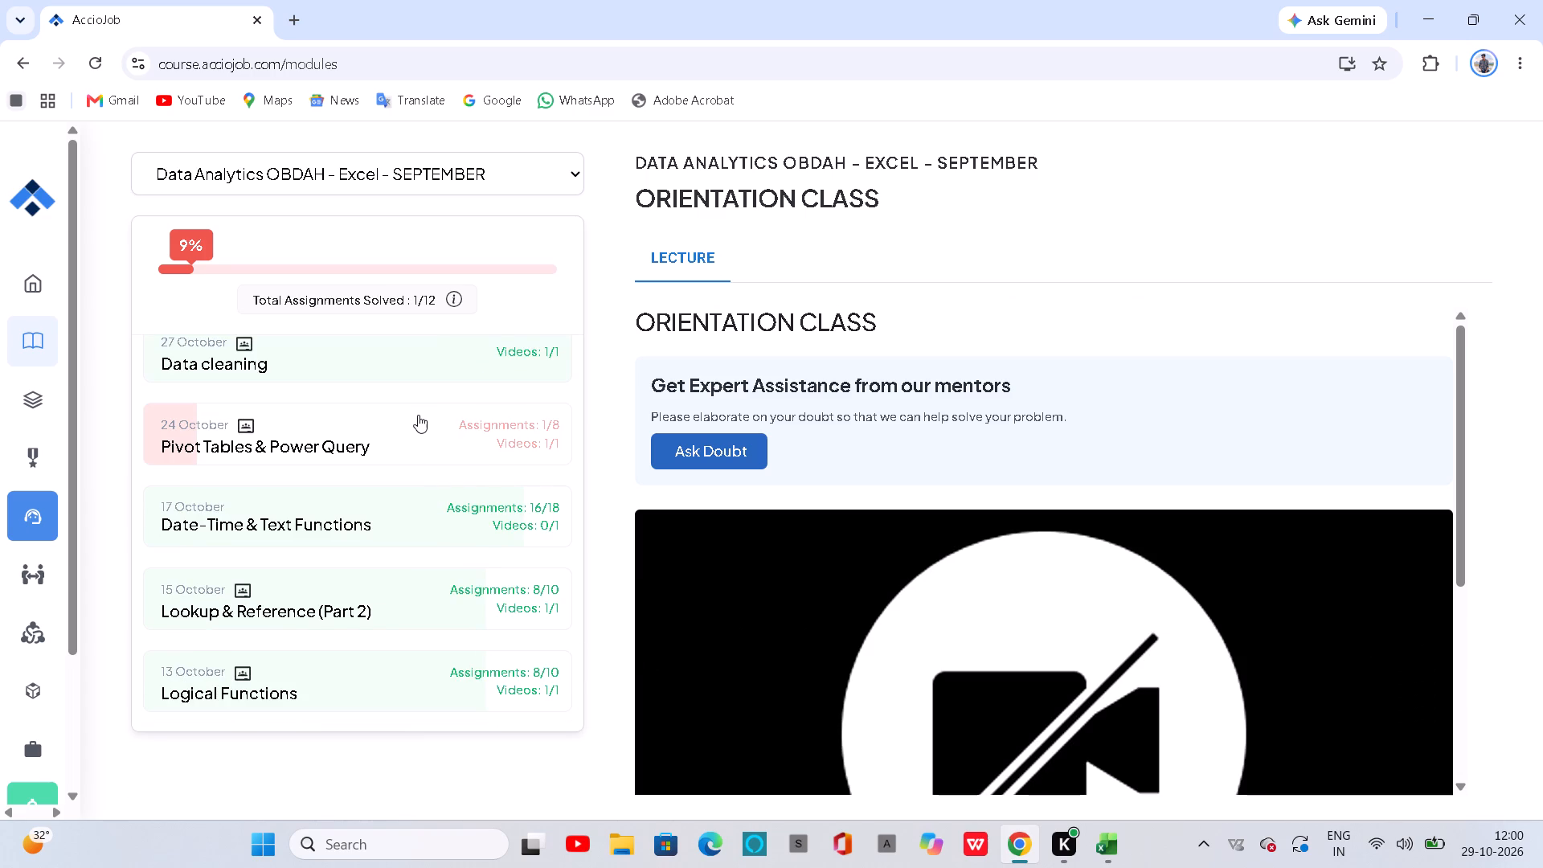
click(415, 403)
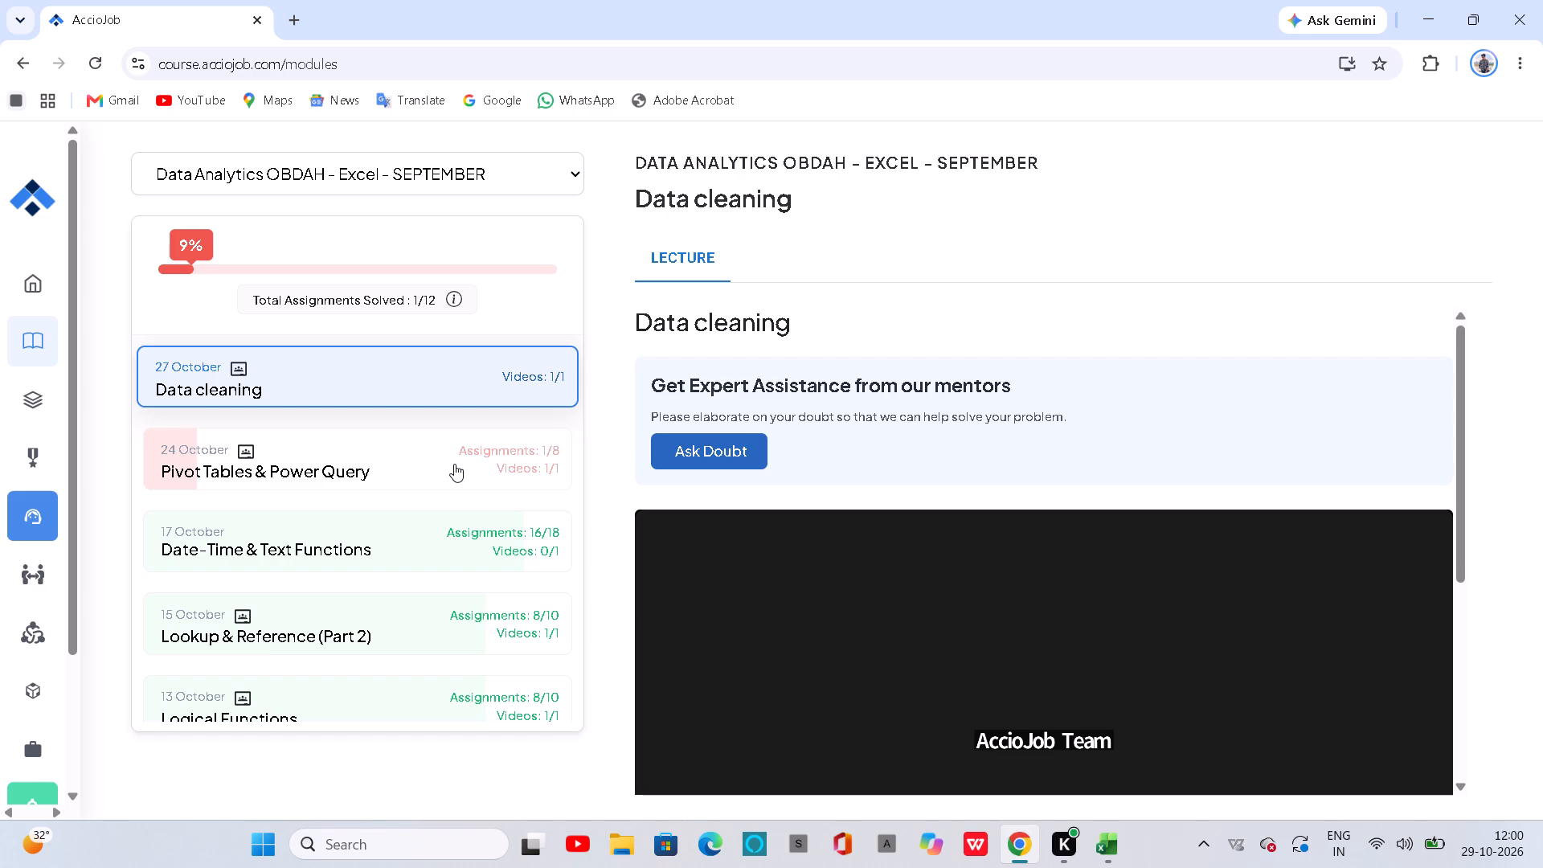
Open the 24 October Pivot Tables & Power Query class and review its assignments through to the last one.
click(454, 464)
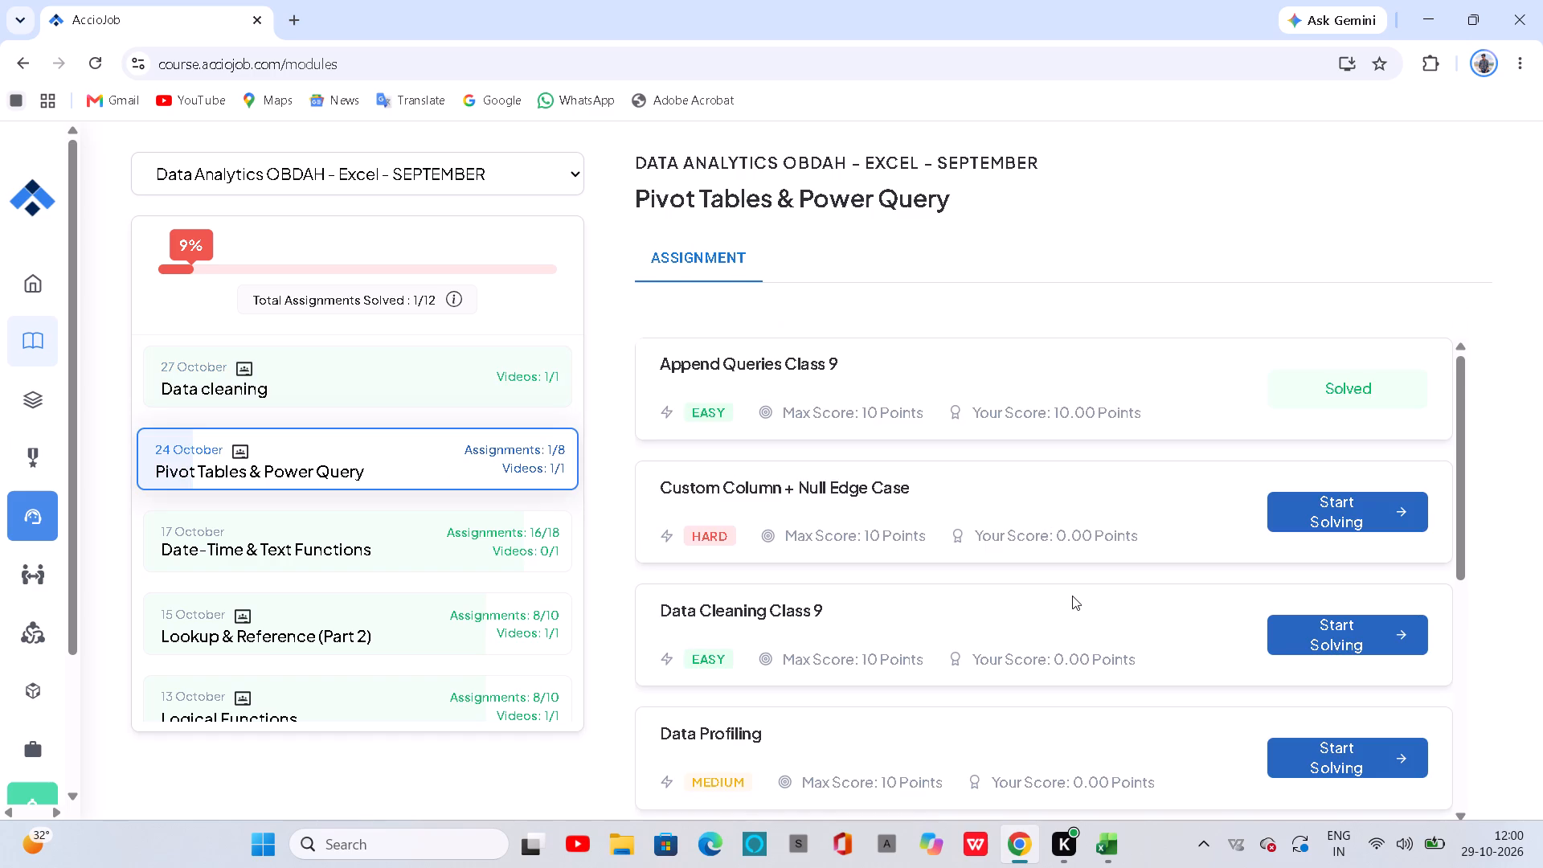
scroll(1072, 596, up, 1)
scroll(1072, 596, down, 9)
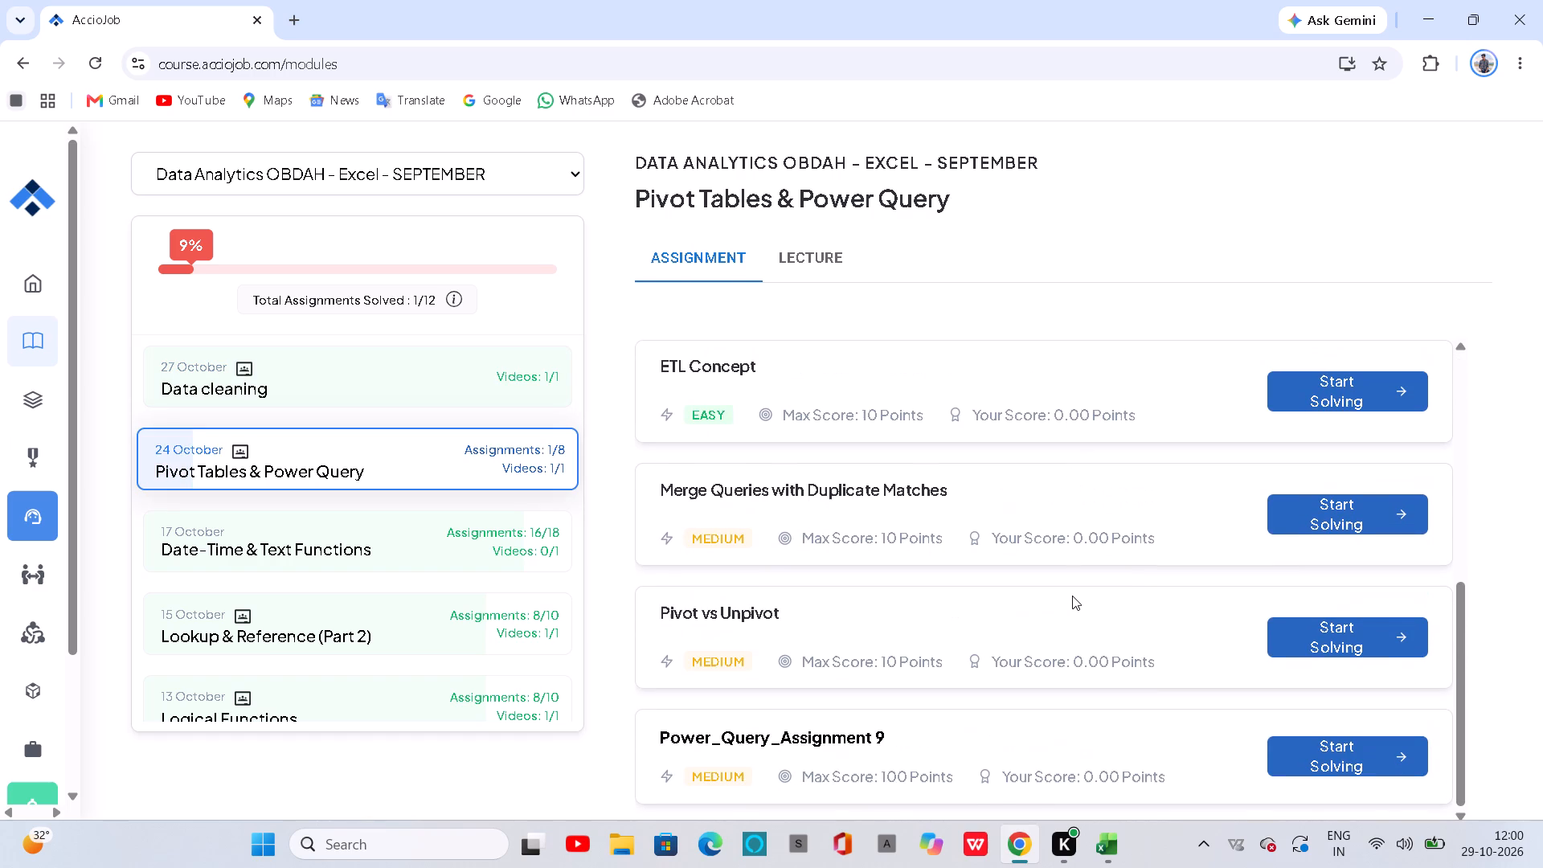
scroll(1072, 596, down, 6)
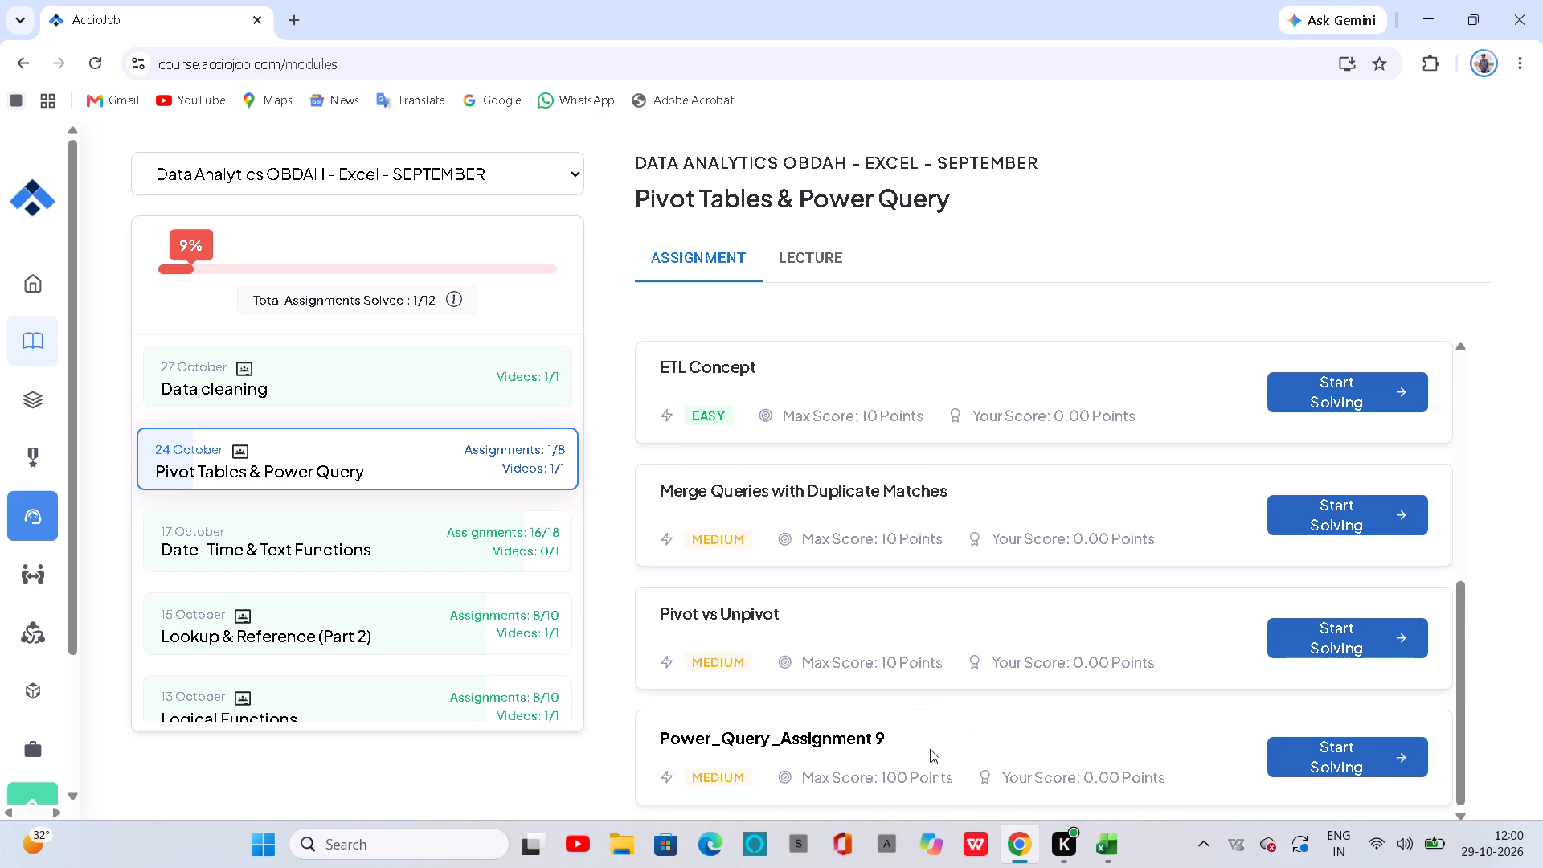
scroll(957, 768, down, 1)
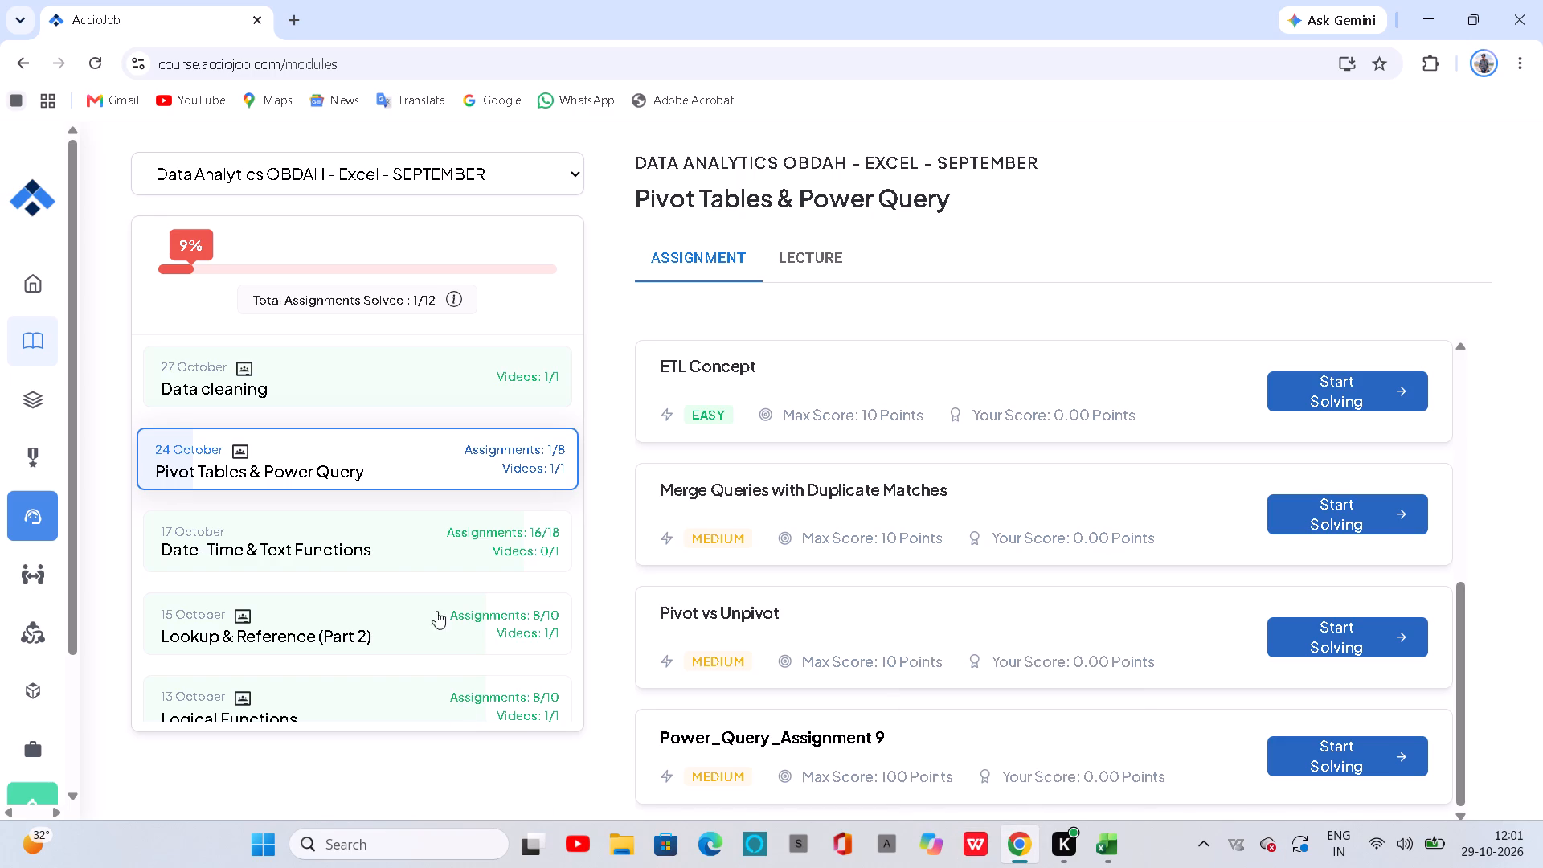
Examine the assignment progress of the earlier classes in the list, down to the 24 September Orientation Class.
scroll(445, 586, down, 4)
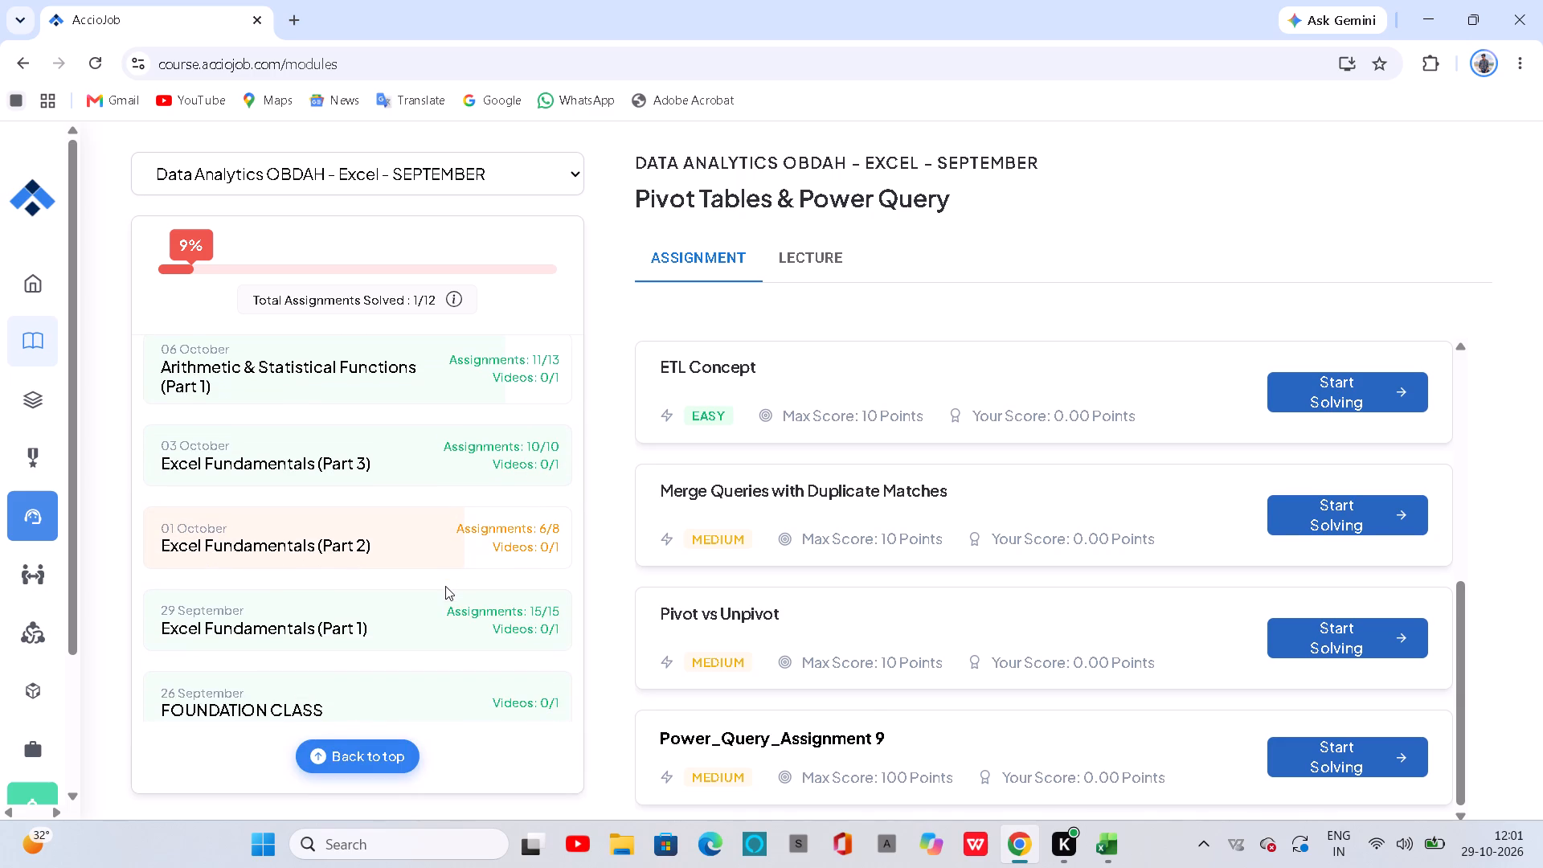
scroll(445, 586, down, 4)
scroll(445, 586, up, 1)
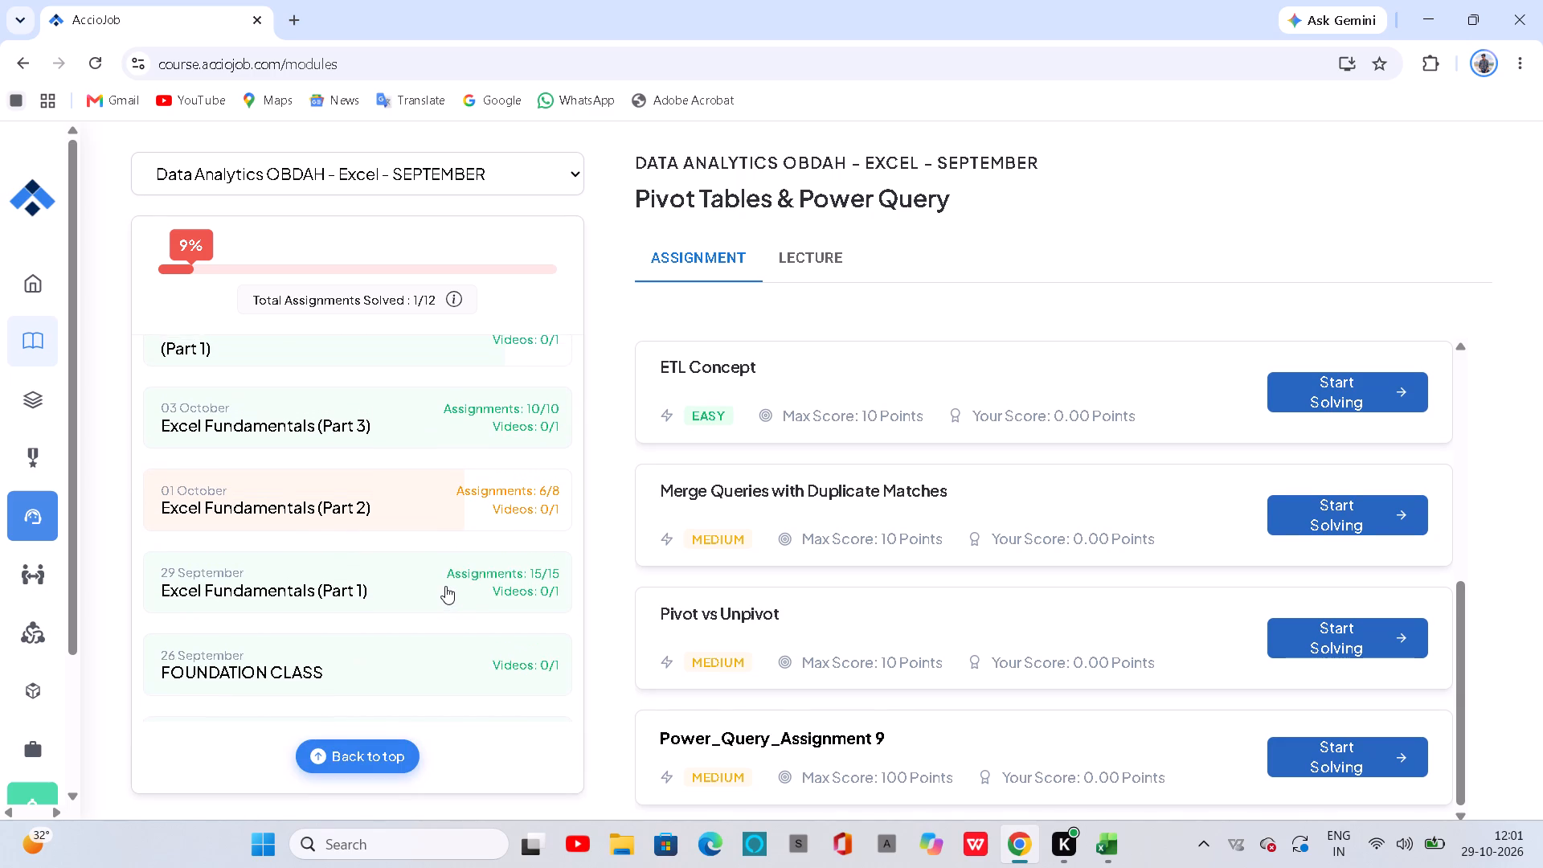
scroll(445, 586, up, 2)
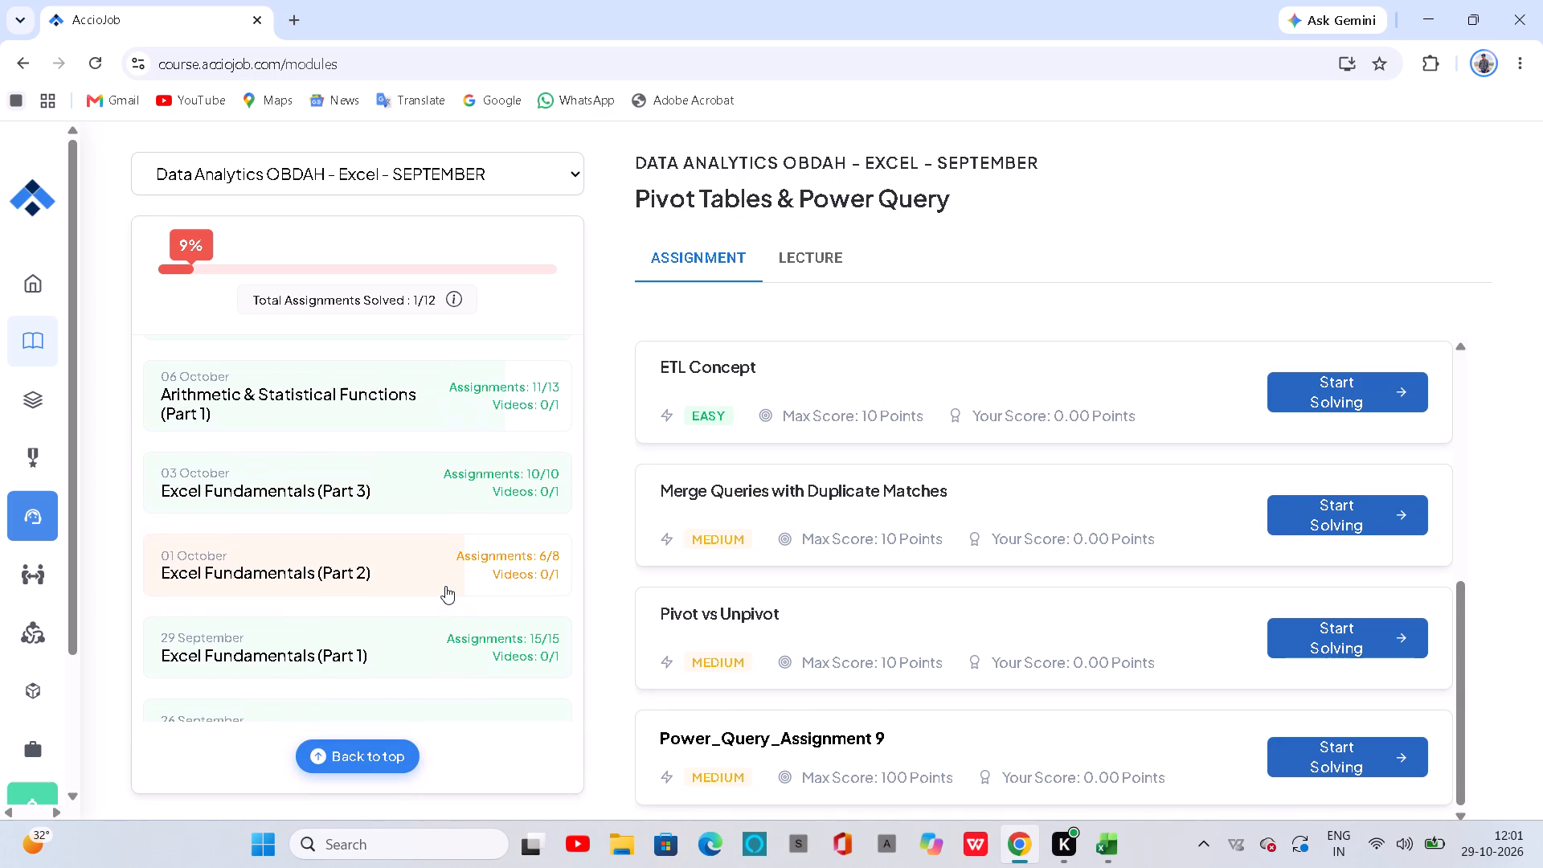
scroll(445, 586, up, 2)
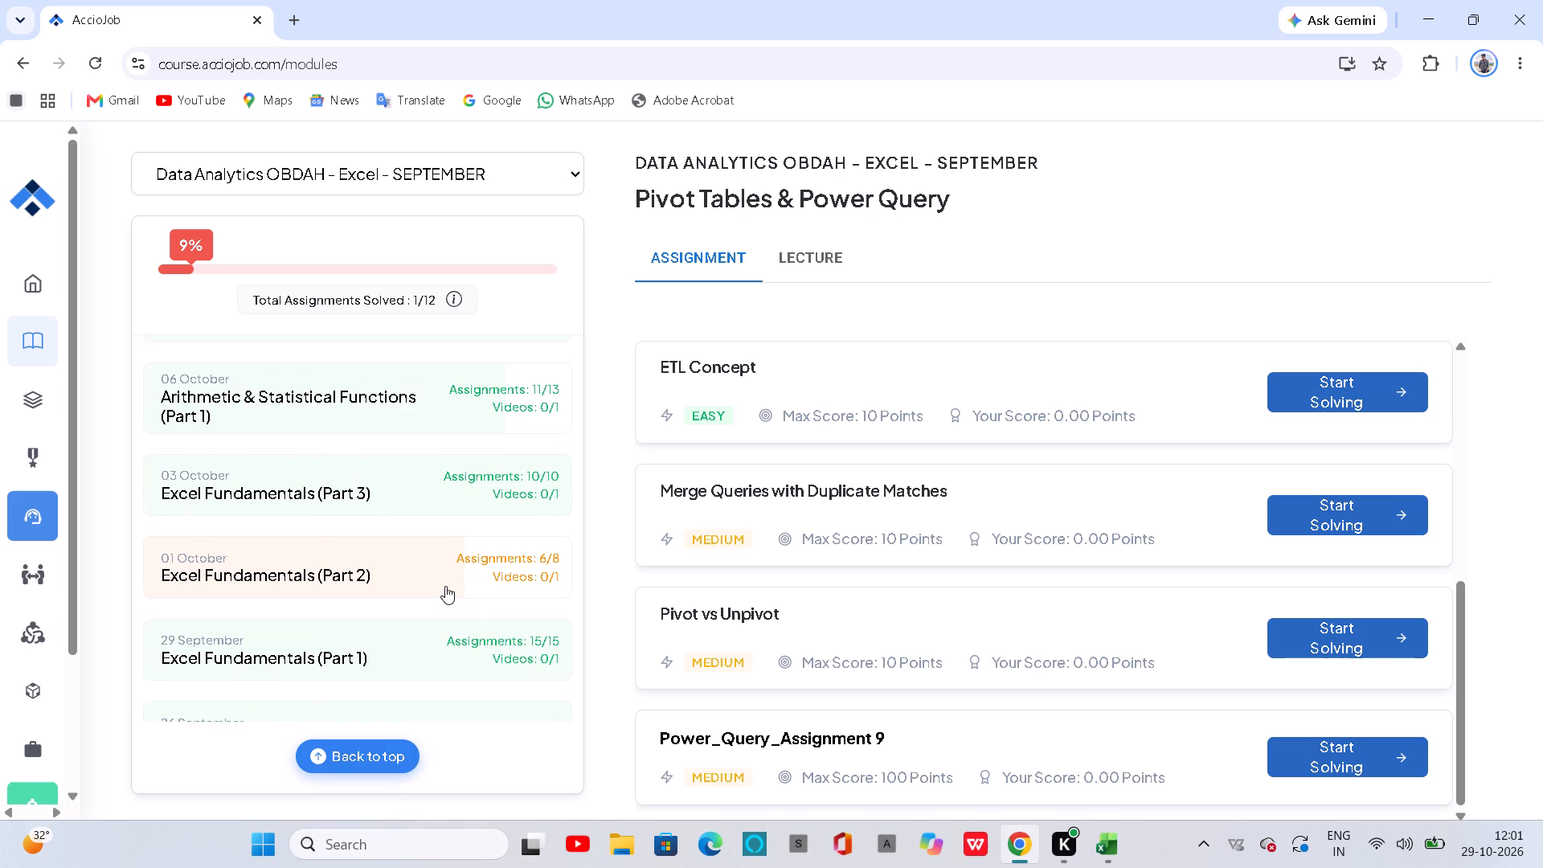
scroll(445, 586, up, 1)
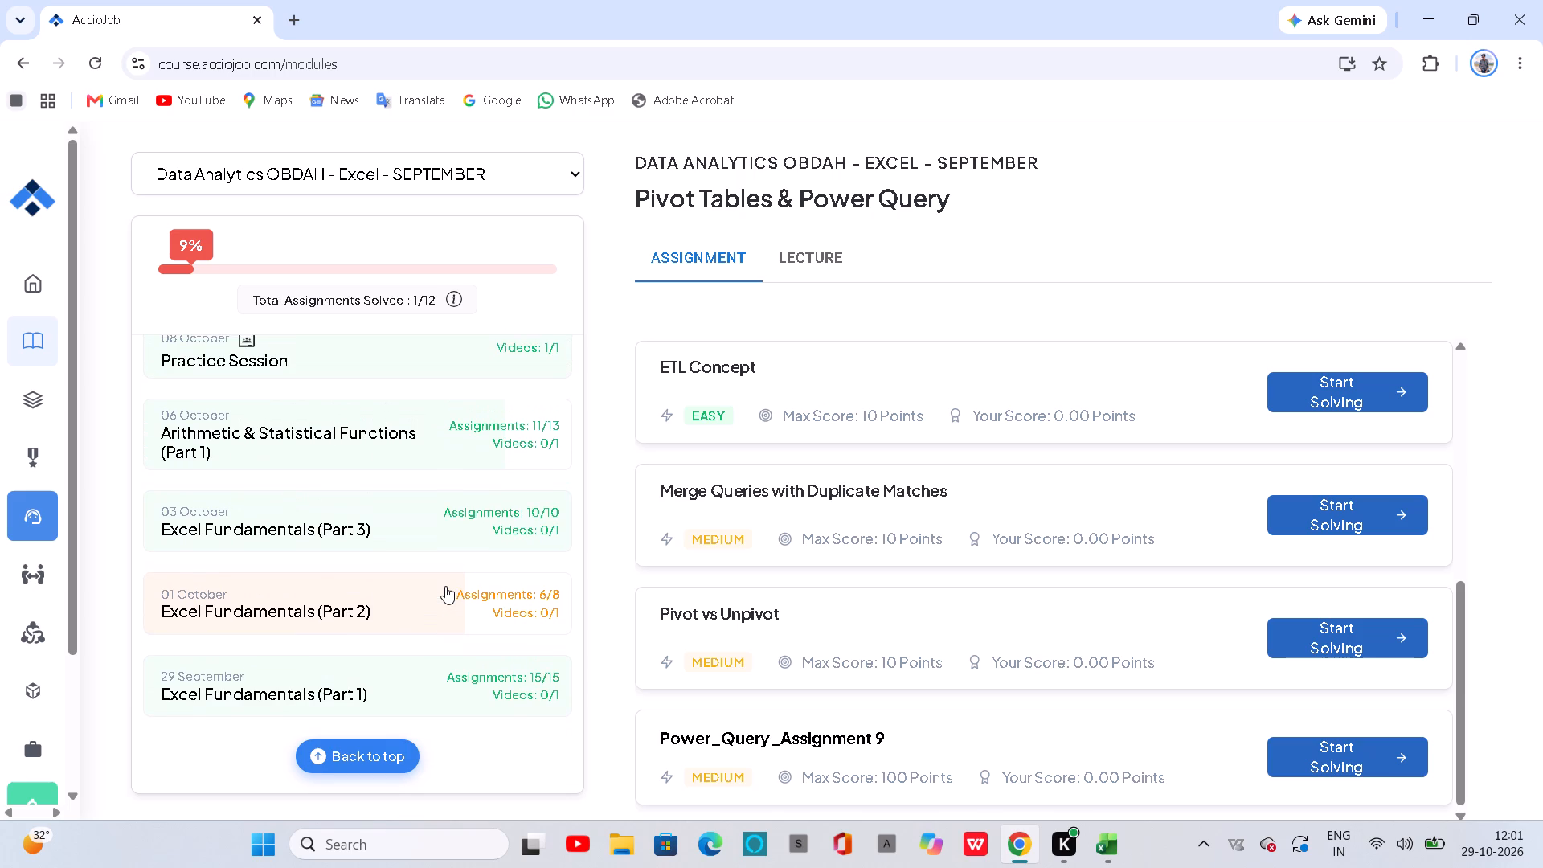
scroll(445, 586, down, 2)
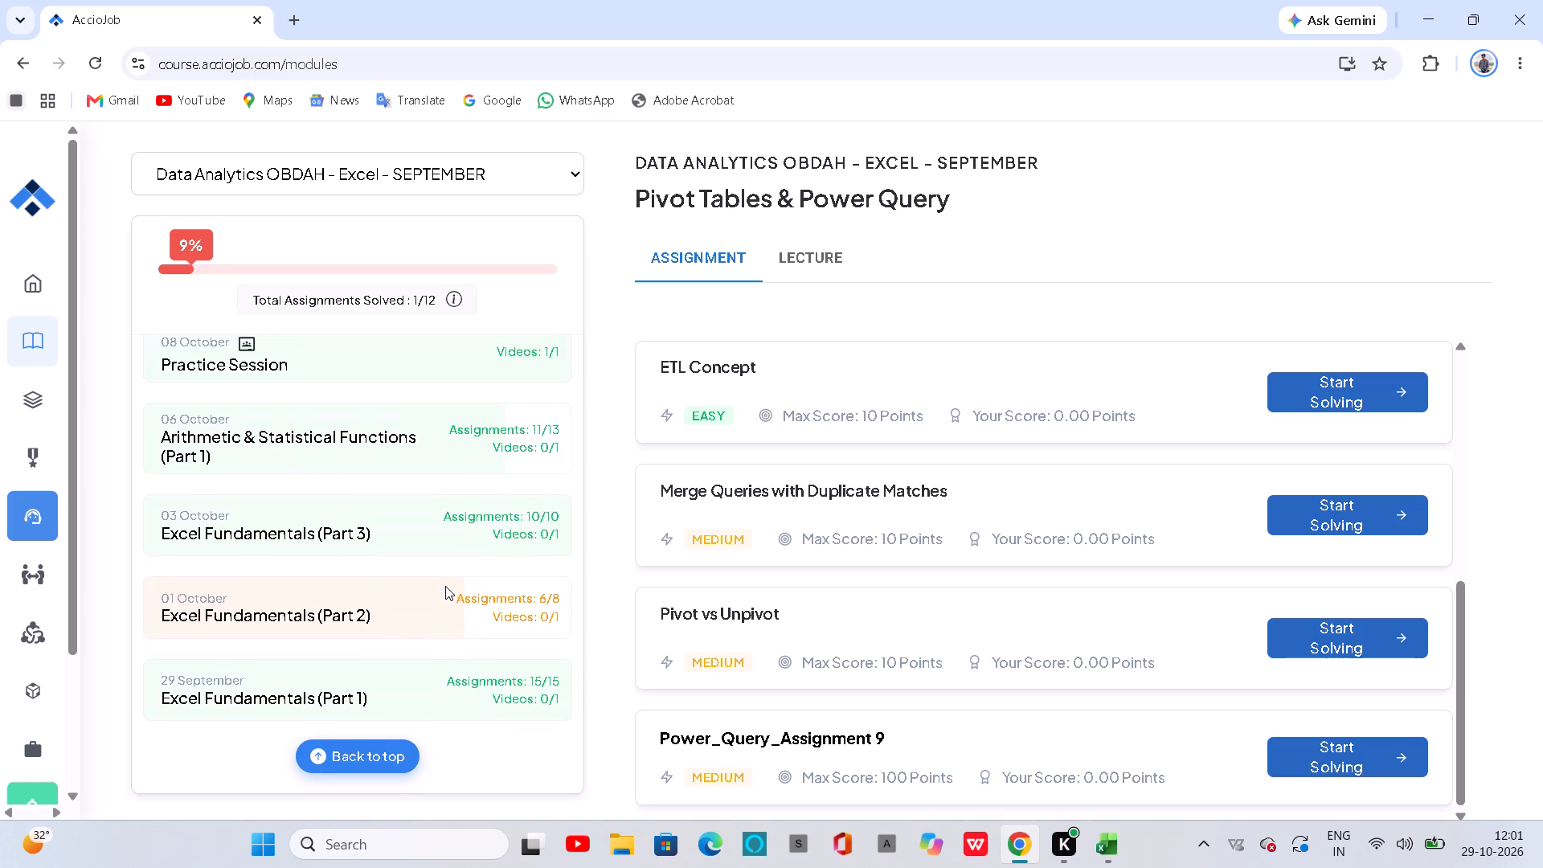
scroll(445, 586, down, 1)
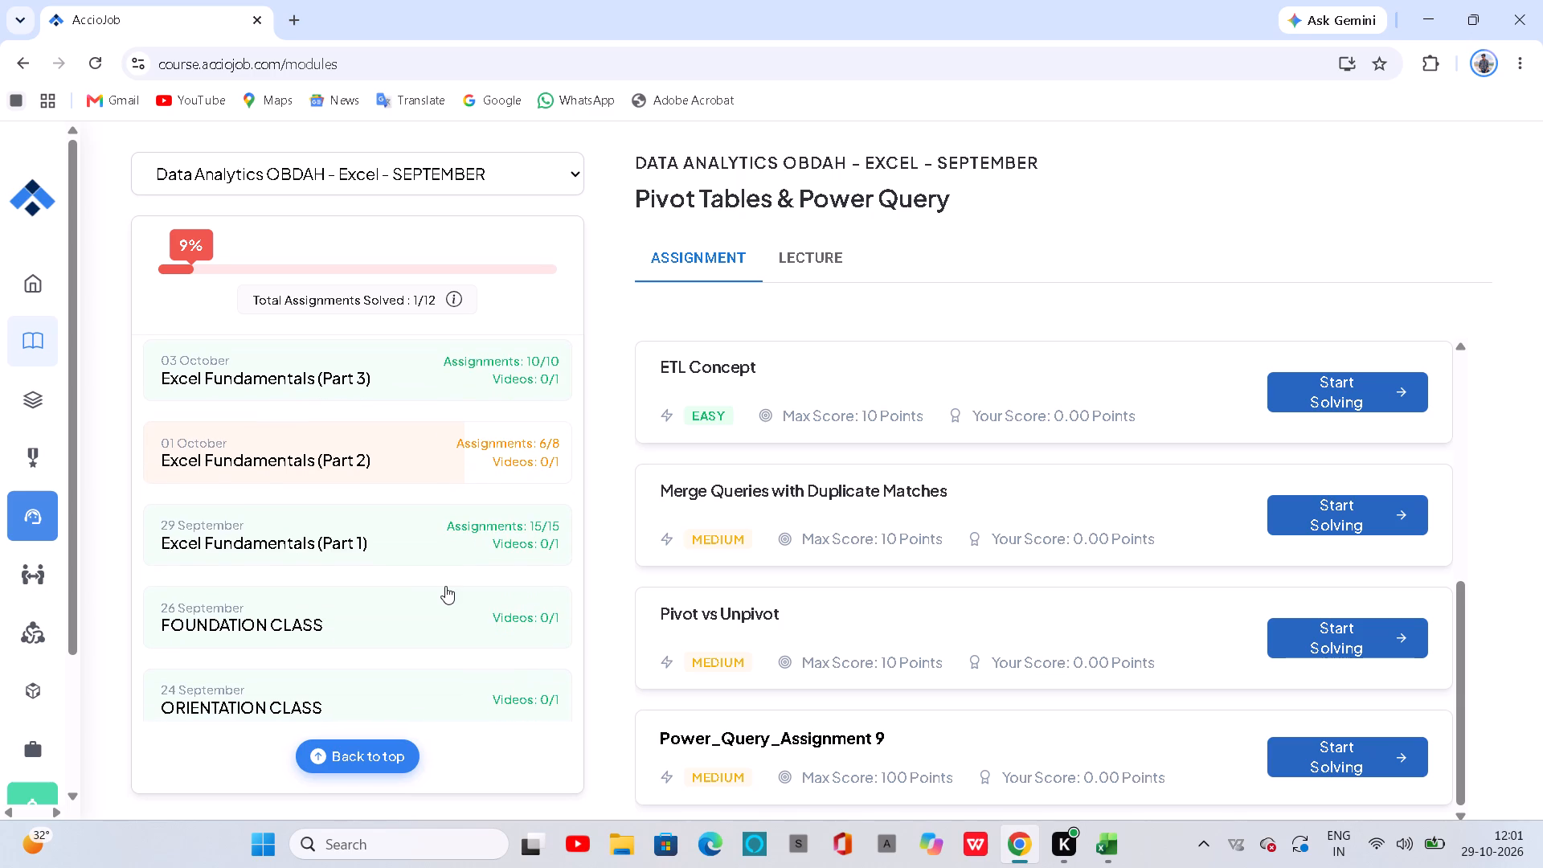
scroll(445, 586, down, 3)
Open the 01 October Excel Fundamentals (Part 2) class and review the assignments at the end of its list.
click(466, 452)
scroll(876, 589, down, 4)
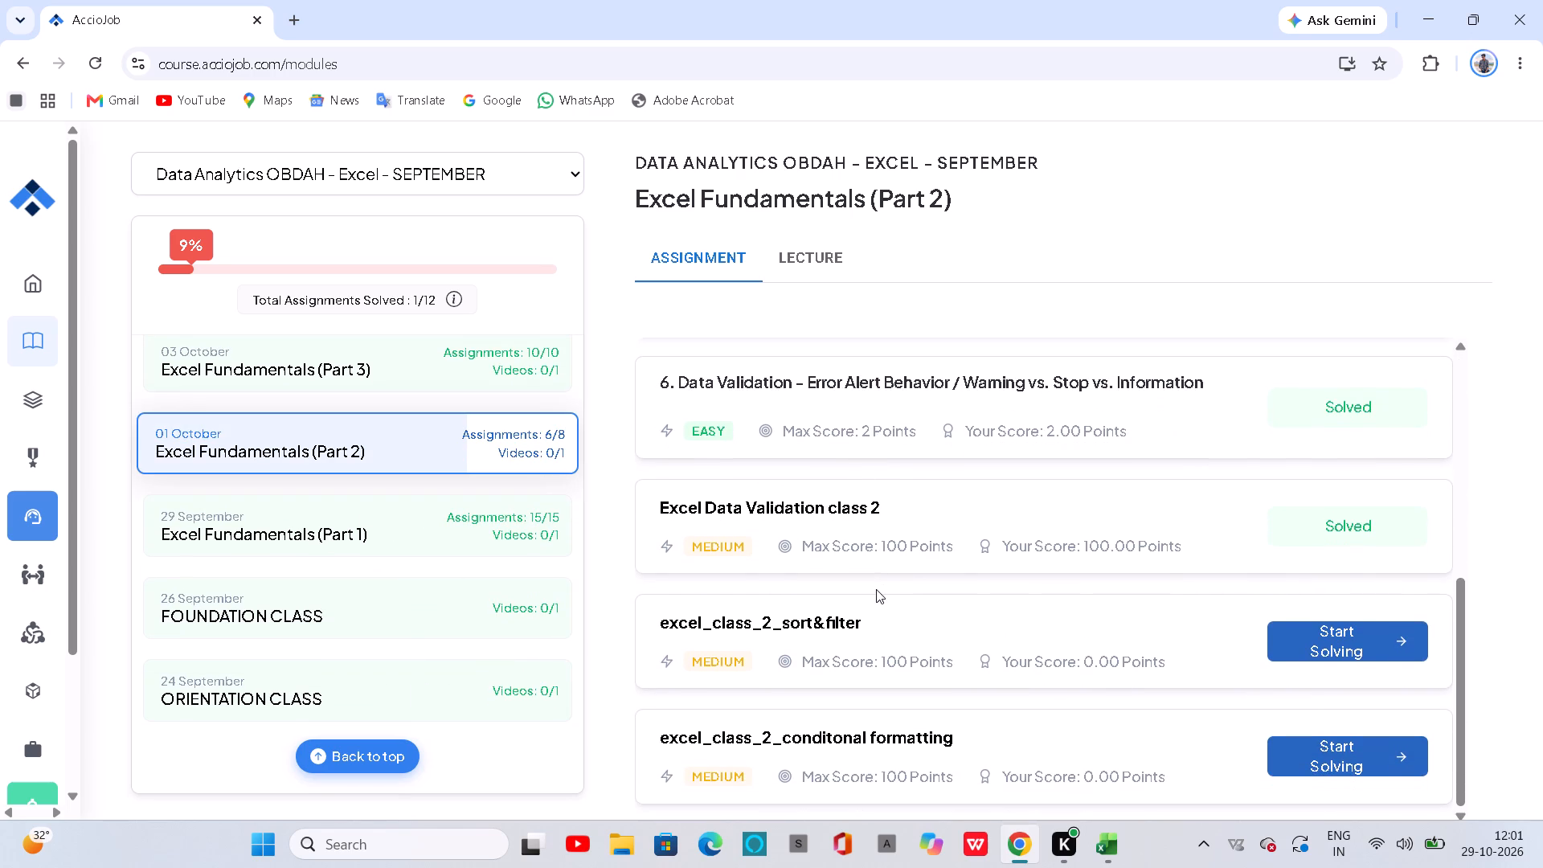
scroll(876, 589, down, 5)
scroll(945, 661, down, 1)
Open the 06 October Arithmetic & Statistical Functions (Part 1) class and review its assignments through to the last one.
scroll(945, 661, down, 2)
scroll(440, 371, up, 1)
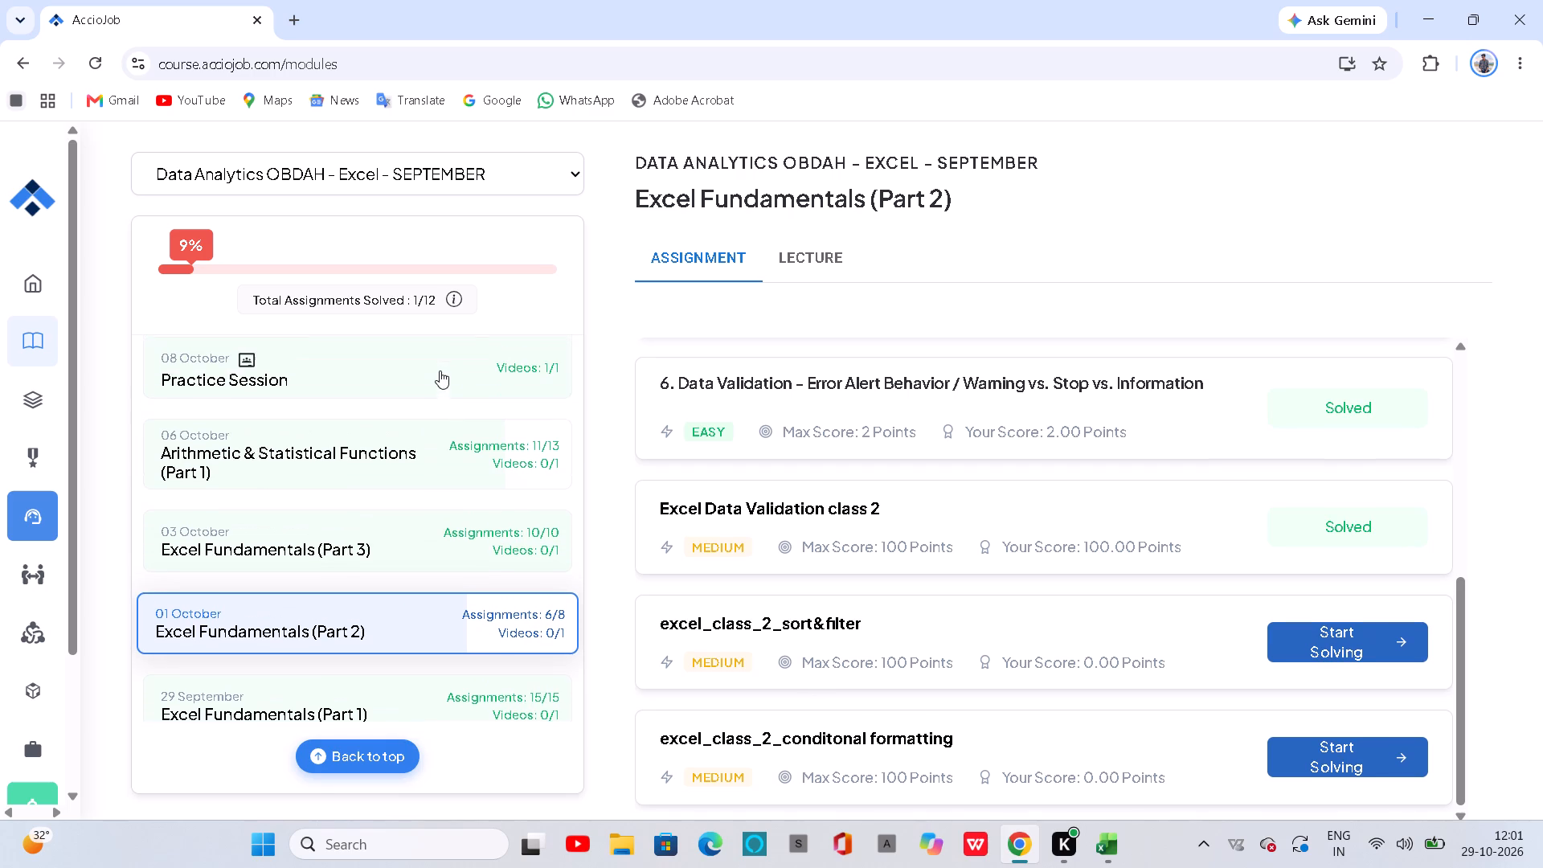
scroll(440, 371, up, 1)
click(456, 453)
scroll(780, 517, down, 5)
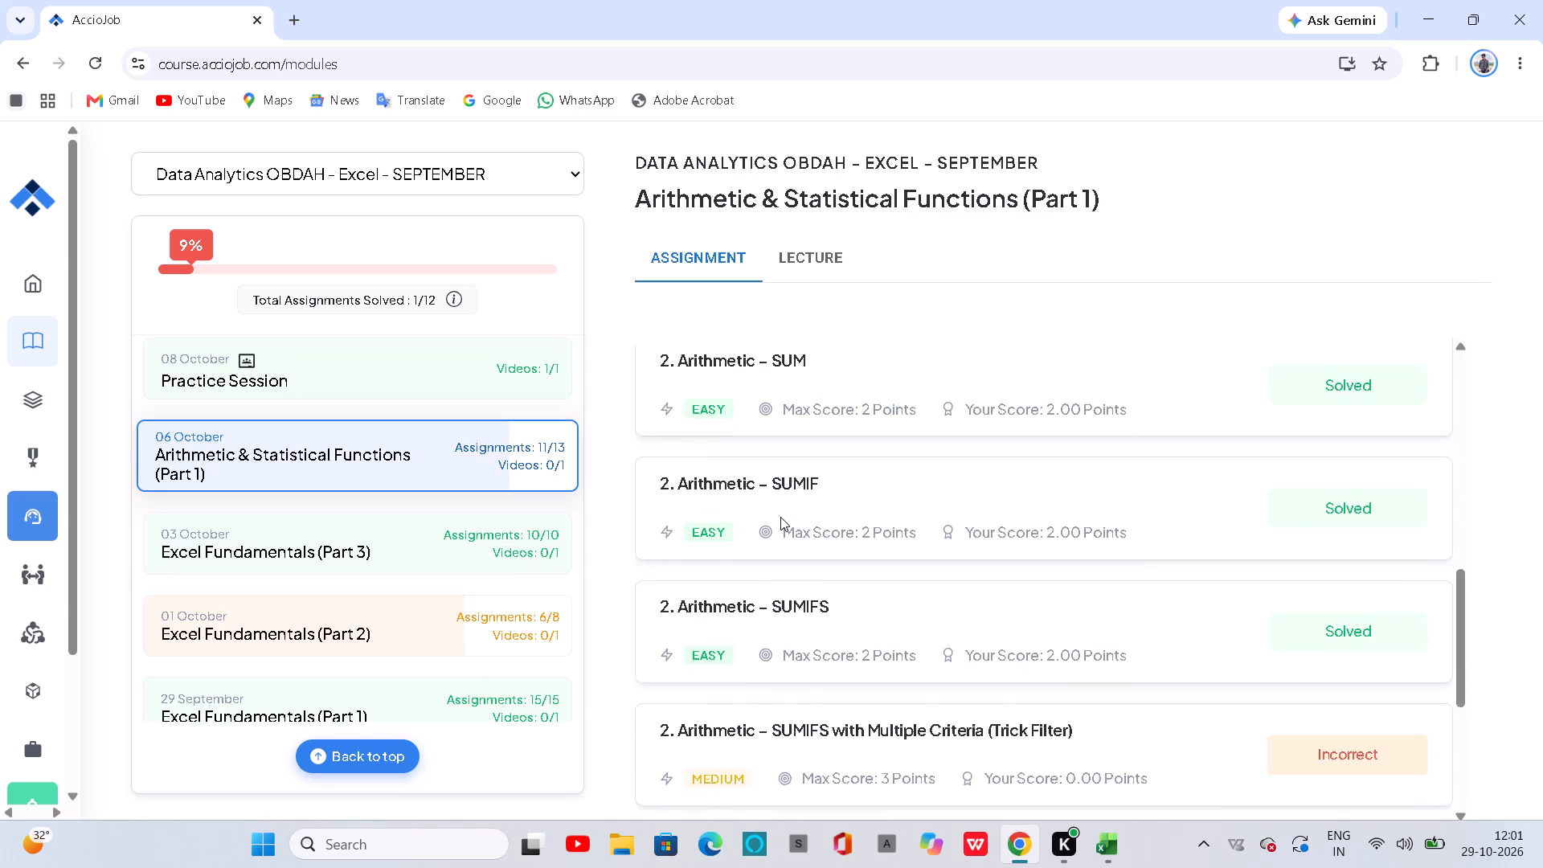
scroll(780, 517, down, 5)
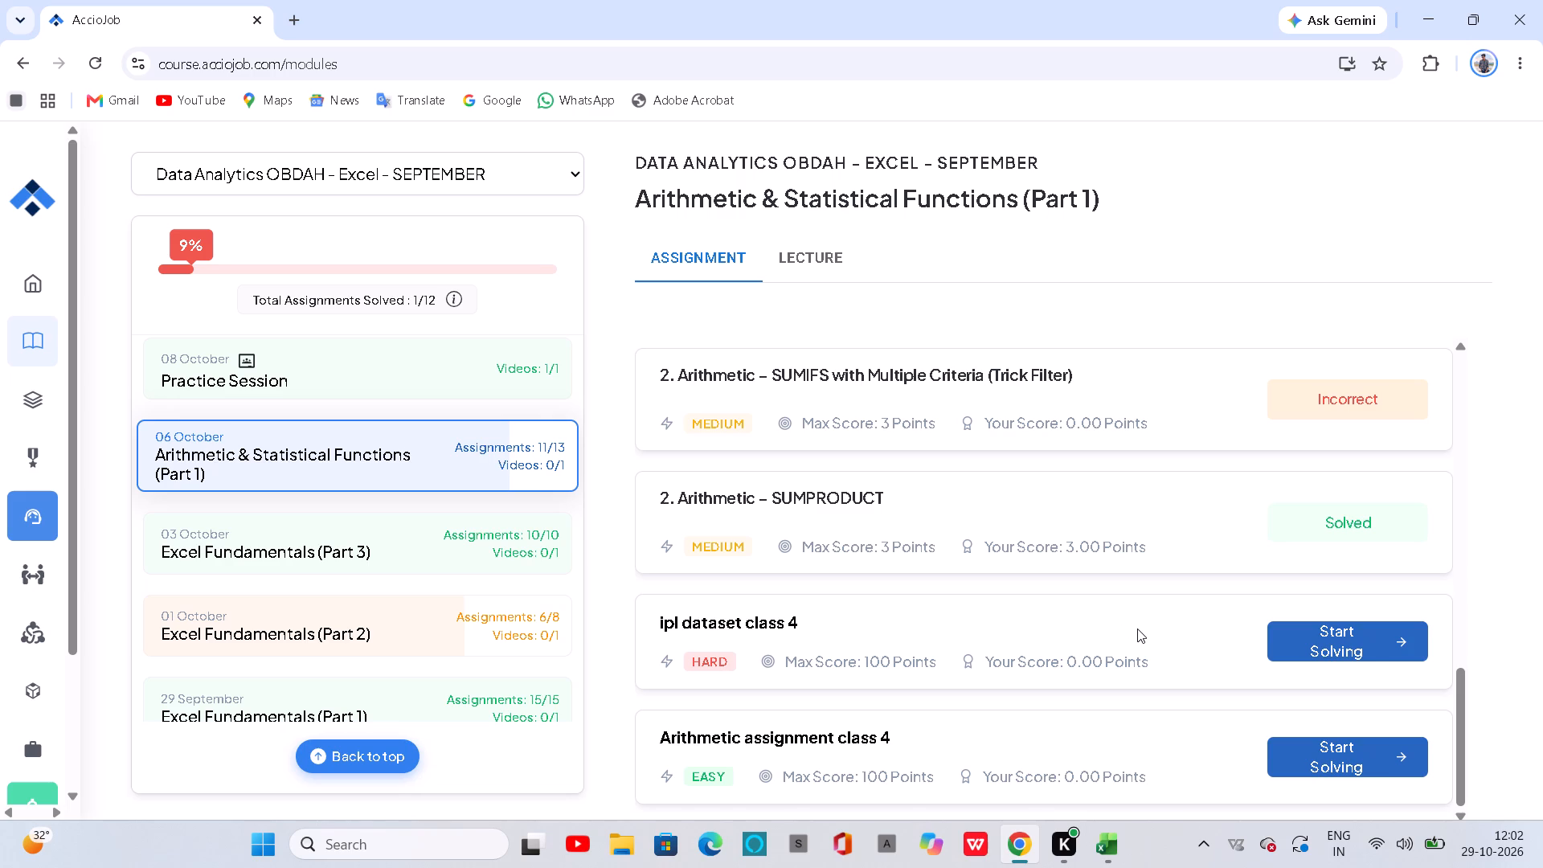
Start solving the ipl dataset class 4 assignment and download its question template.
click(1344, 624)
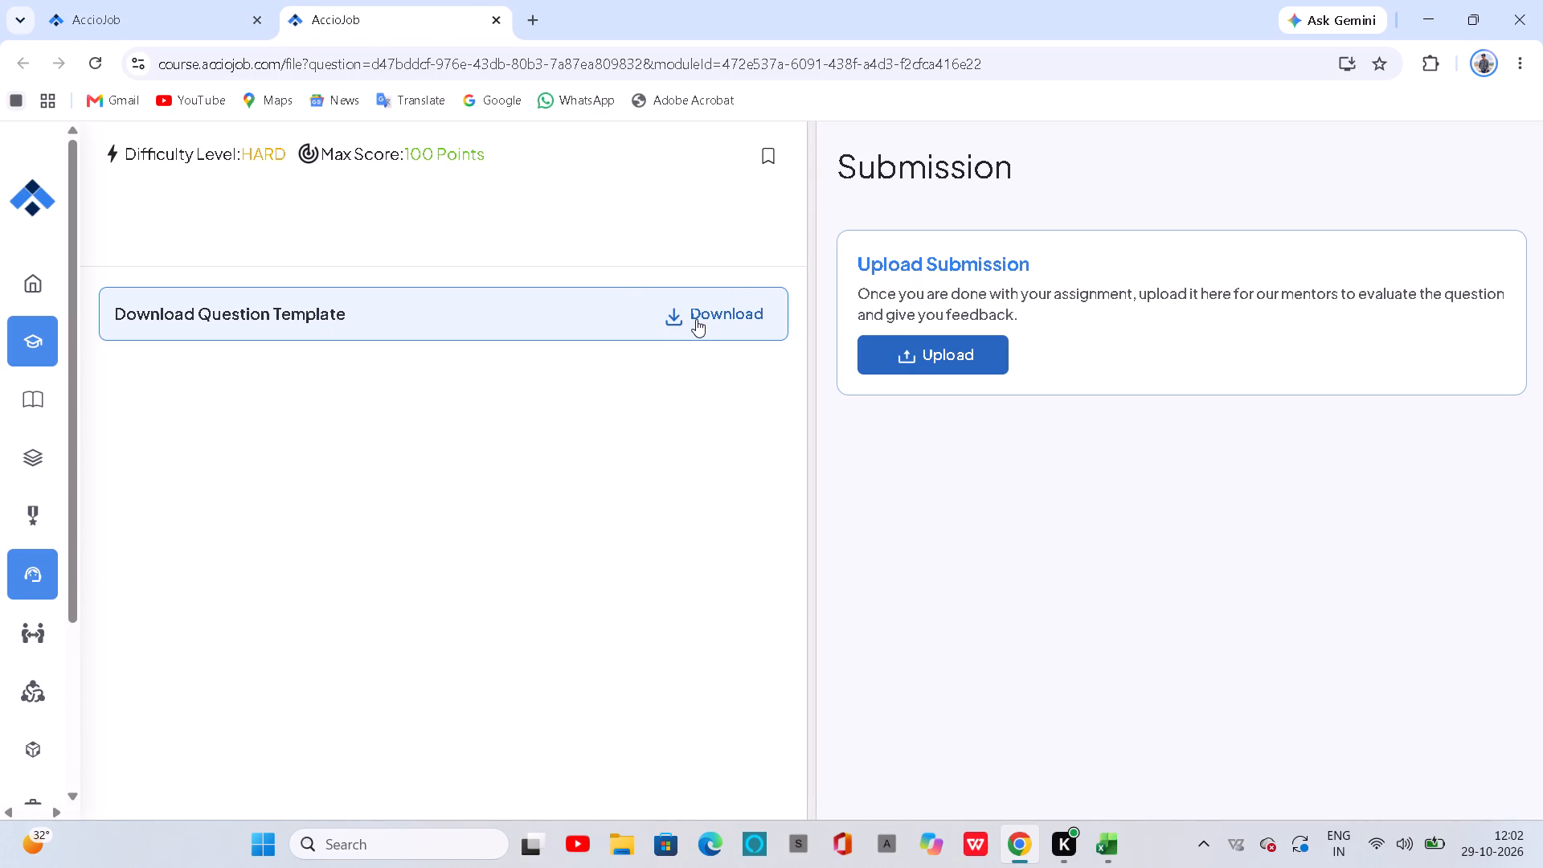
click(697, 319)
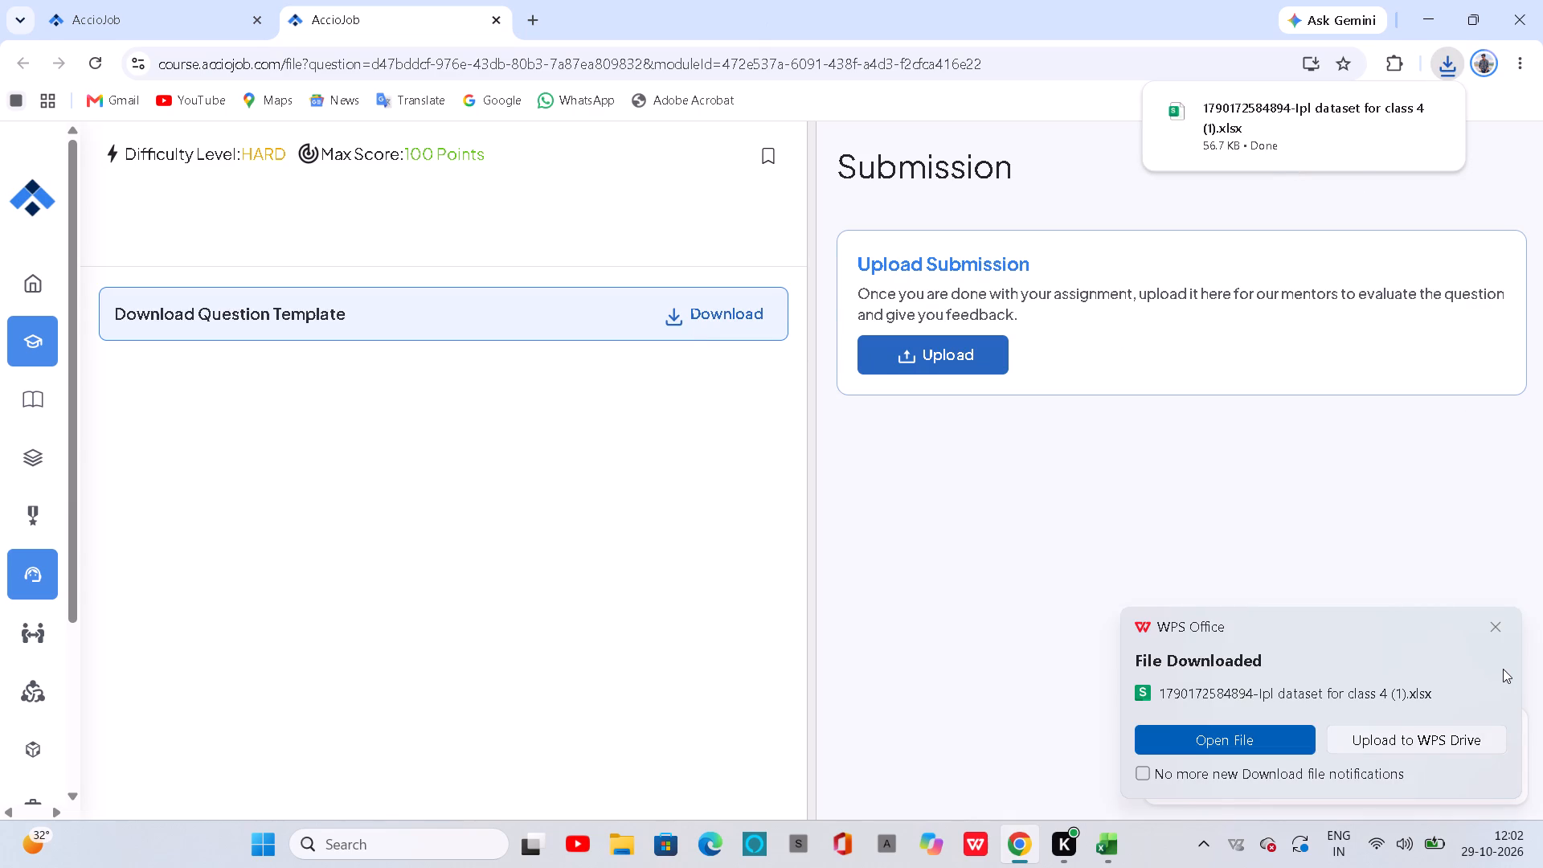
Locate the downloaded ipl dataset for class 4 (1) workbook in the Downloads folder and open it with Excel.
click(1390, 115)
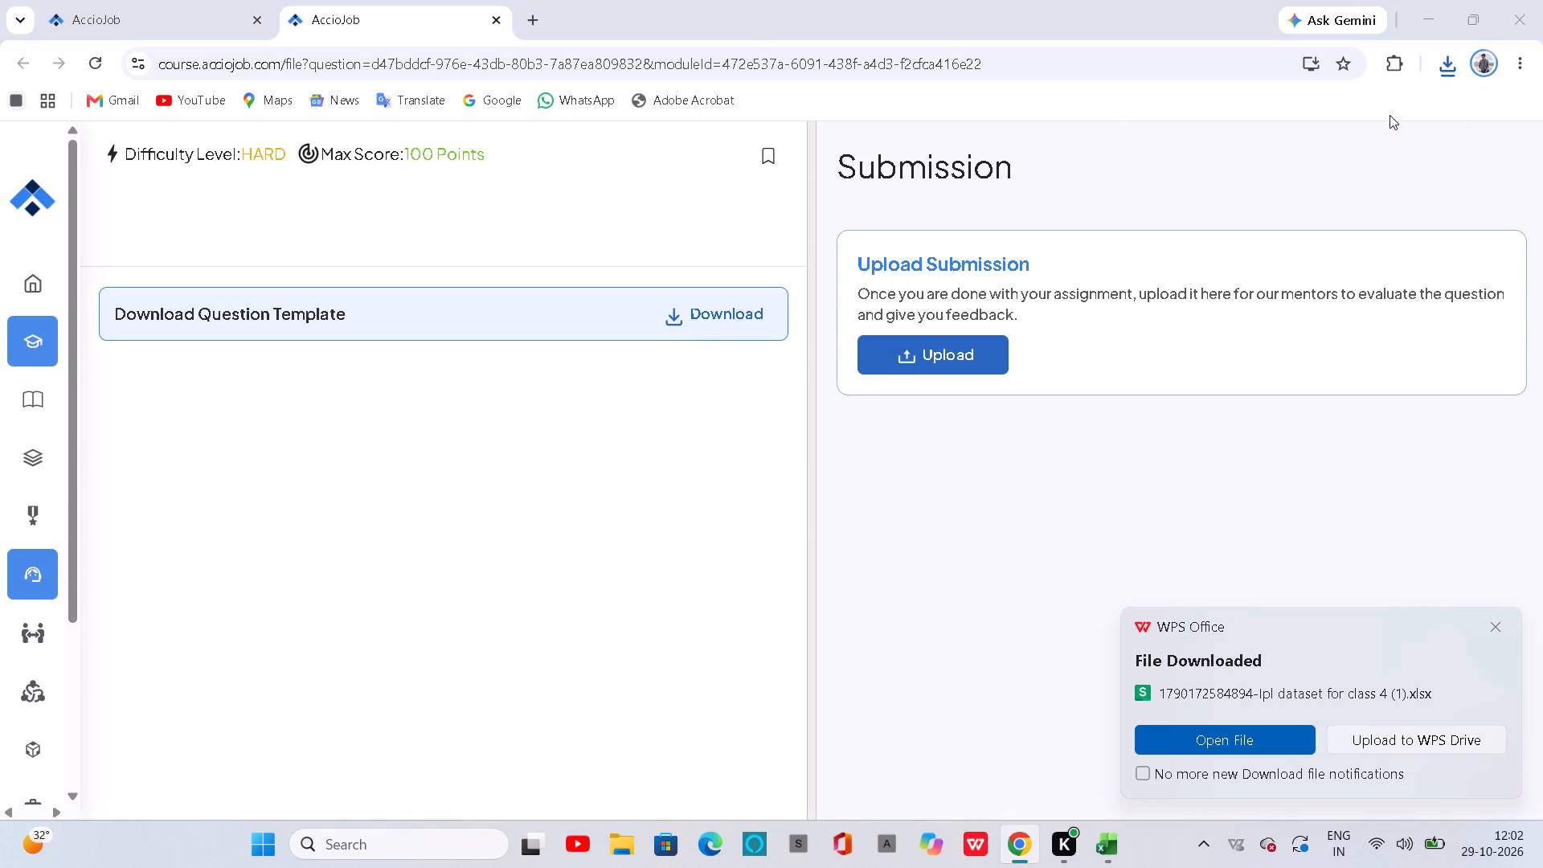
click(1496, 628)
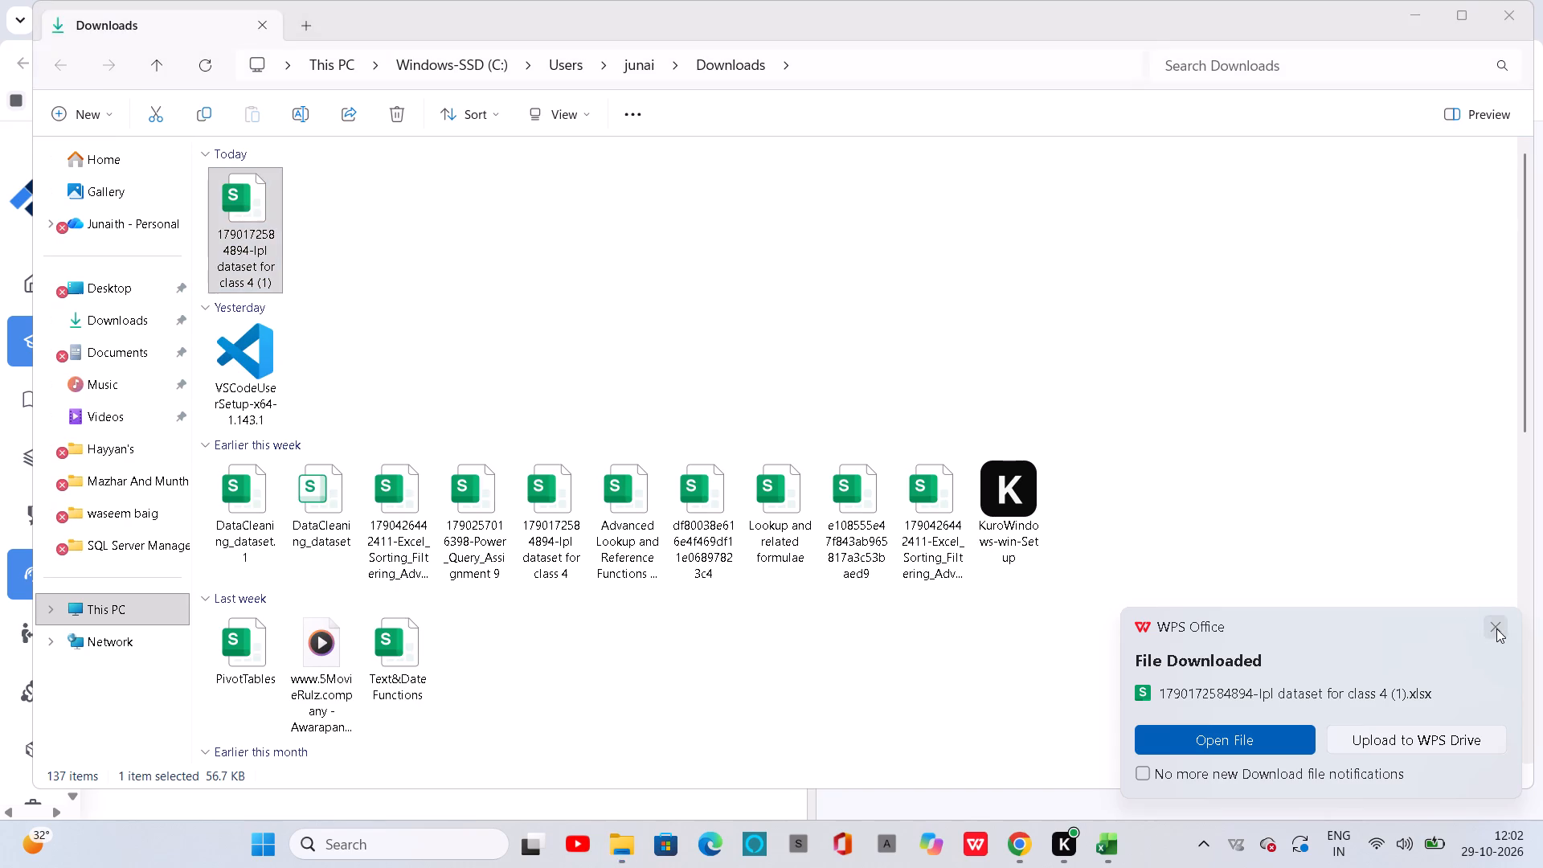
right_click(249, 211)
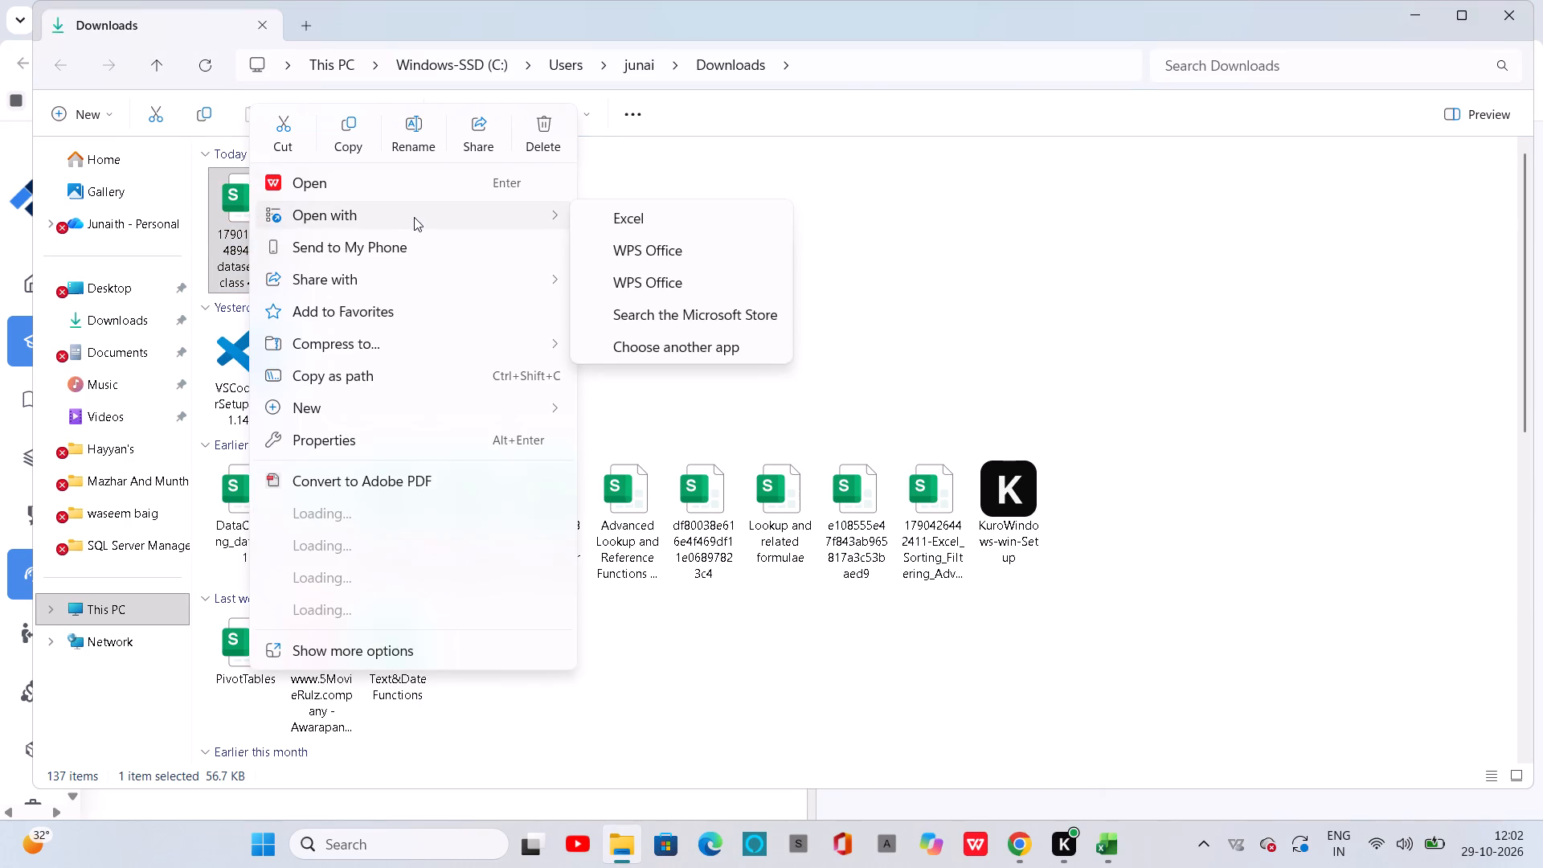
click(605, 227)
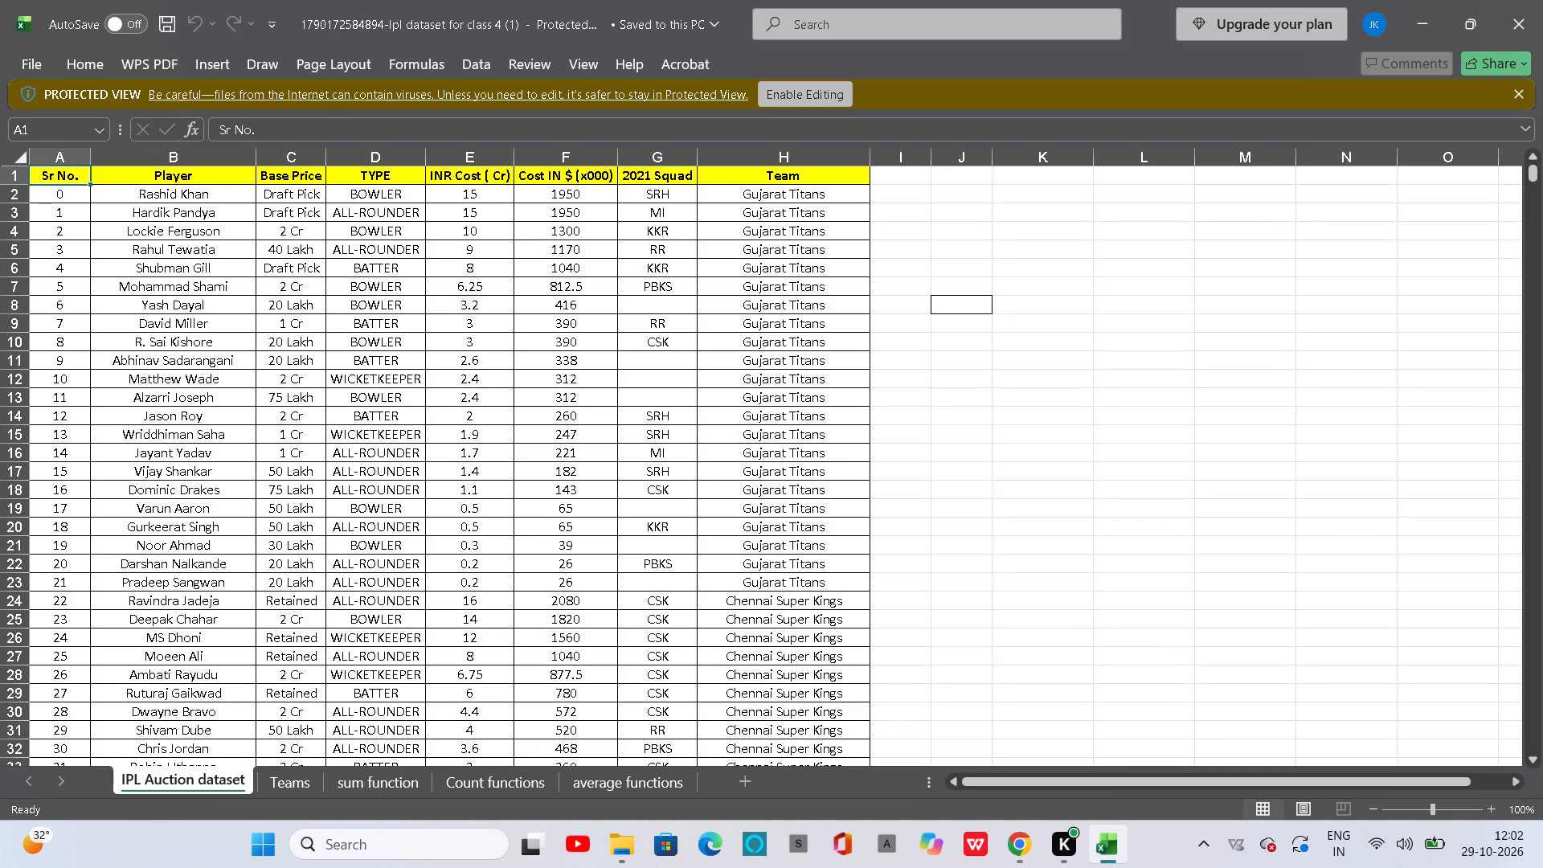
Look over the Teams and sum function sheets, and select the answer cell for question 1 on the sum function sheet.
click(302, 783)
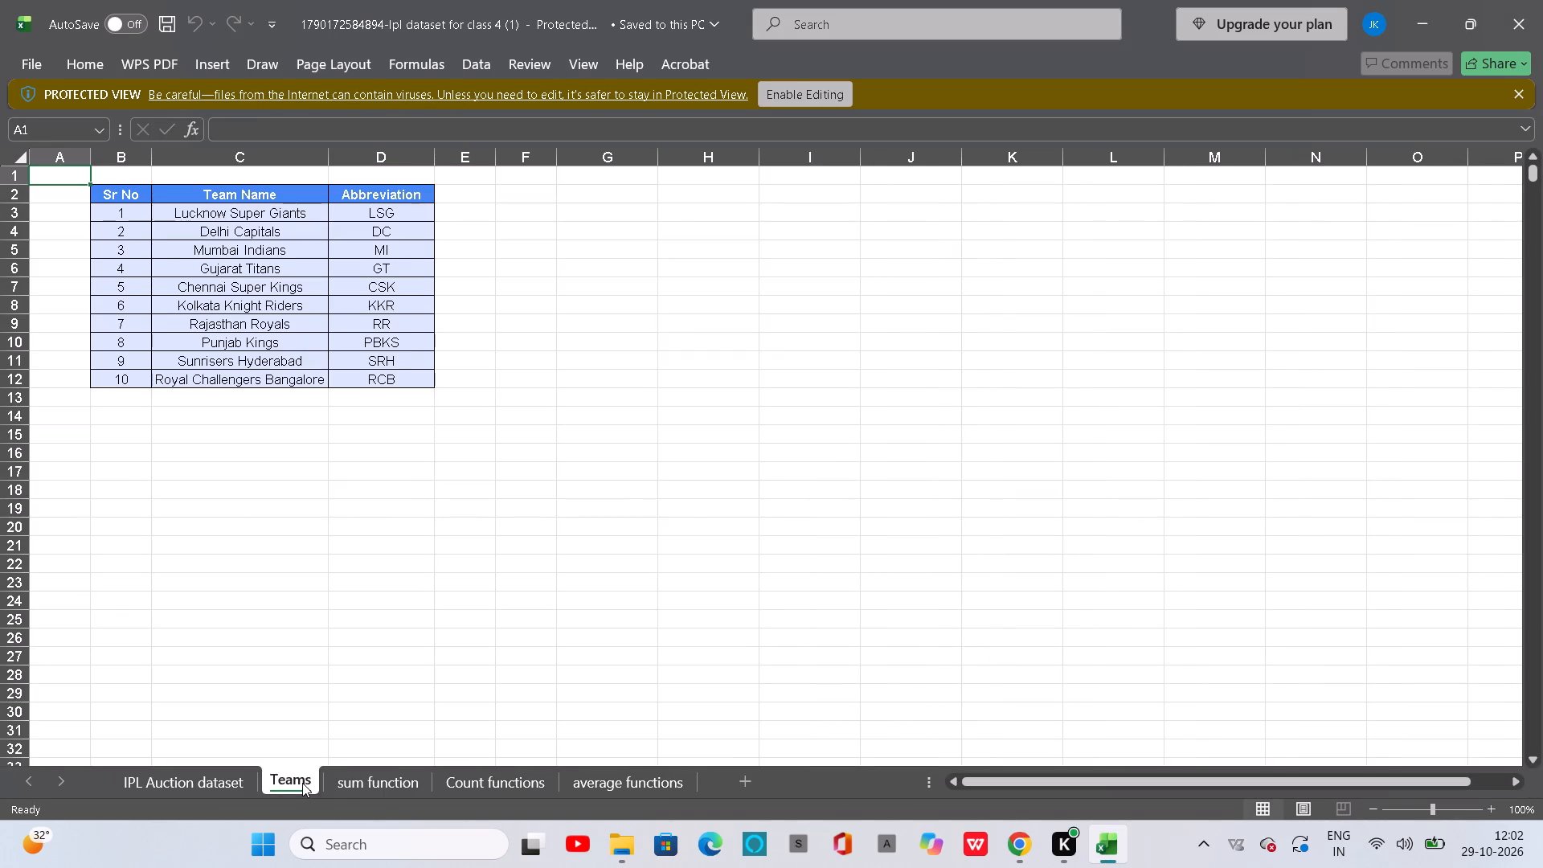
click(376, 796)
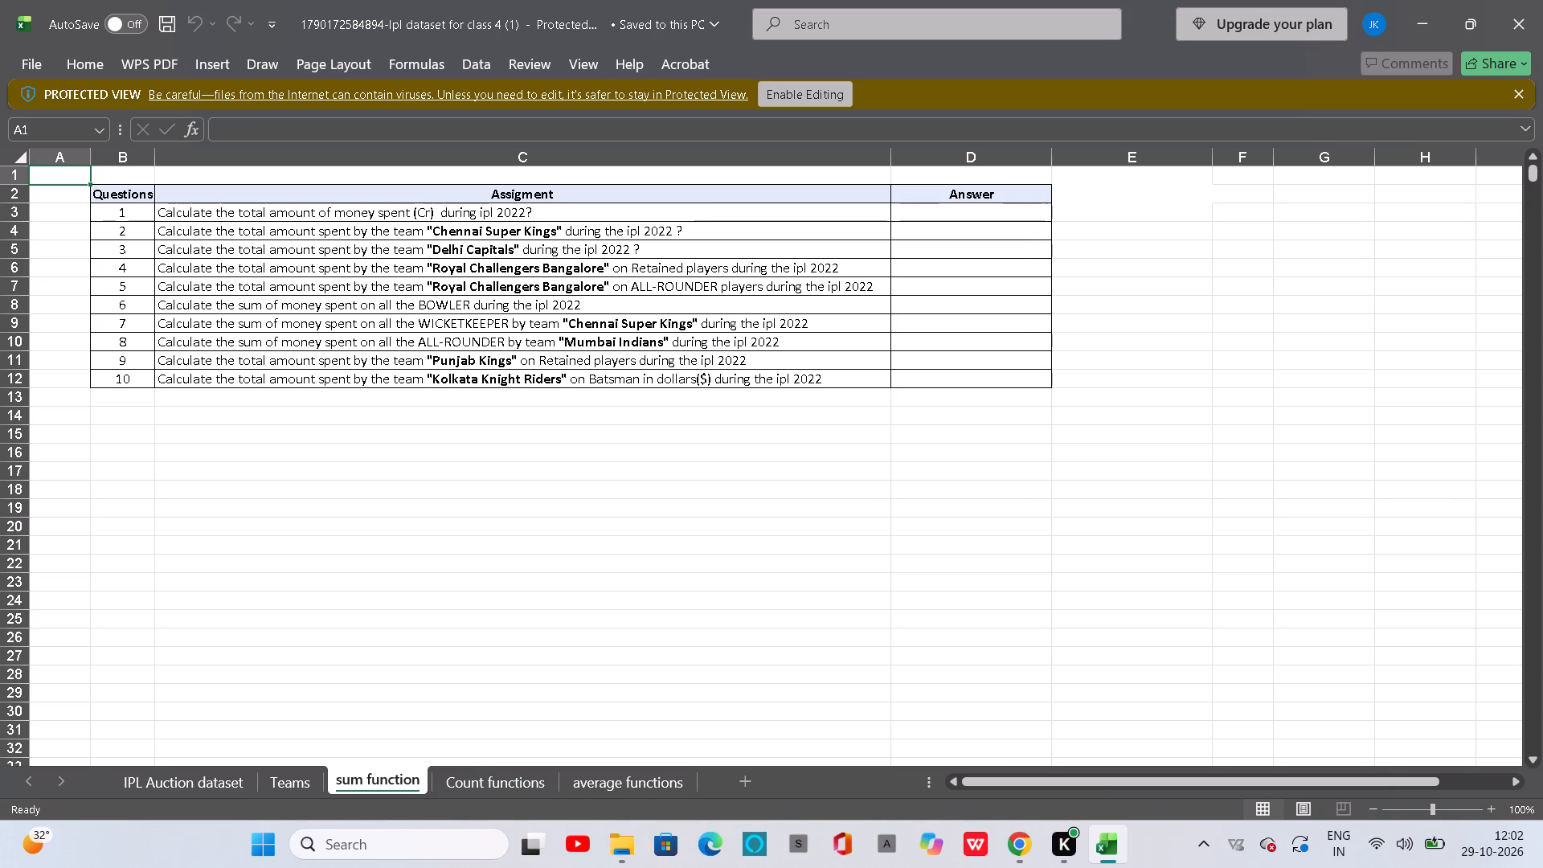
click(993, 219)
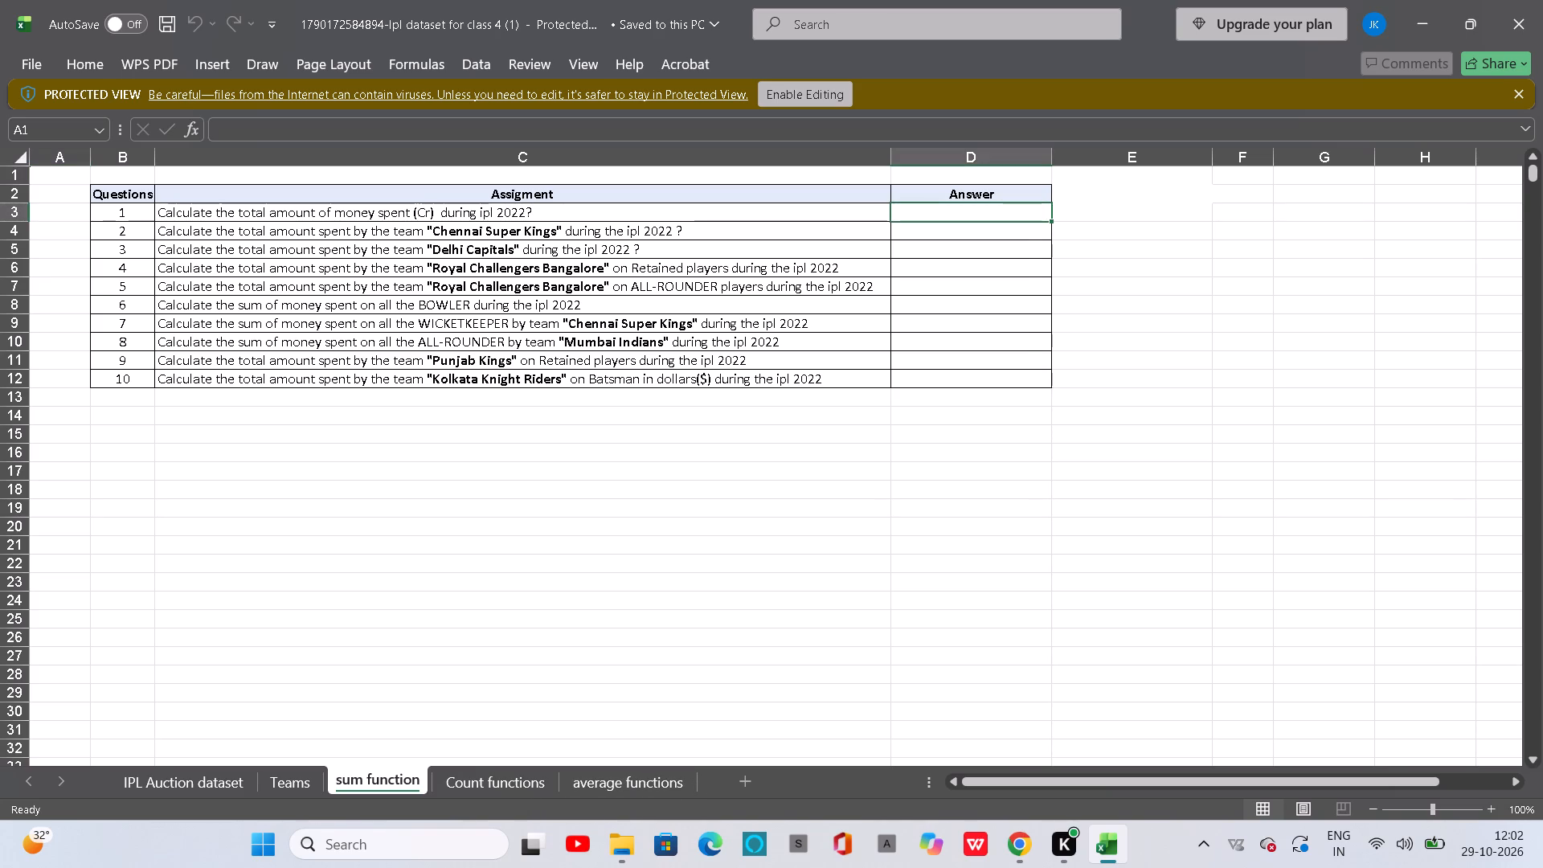
Enable editing for the protected workbook and select answer cell D3 for question 1 on the sum function sheet.
click(968, 210)
click(800, 88)
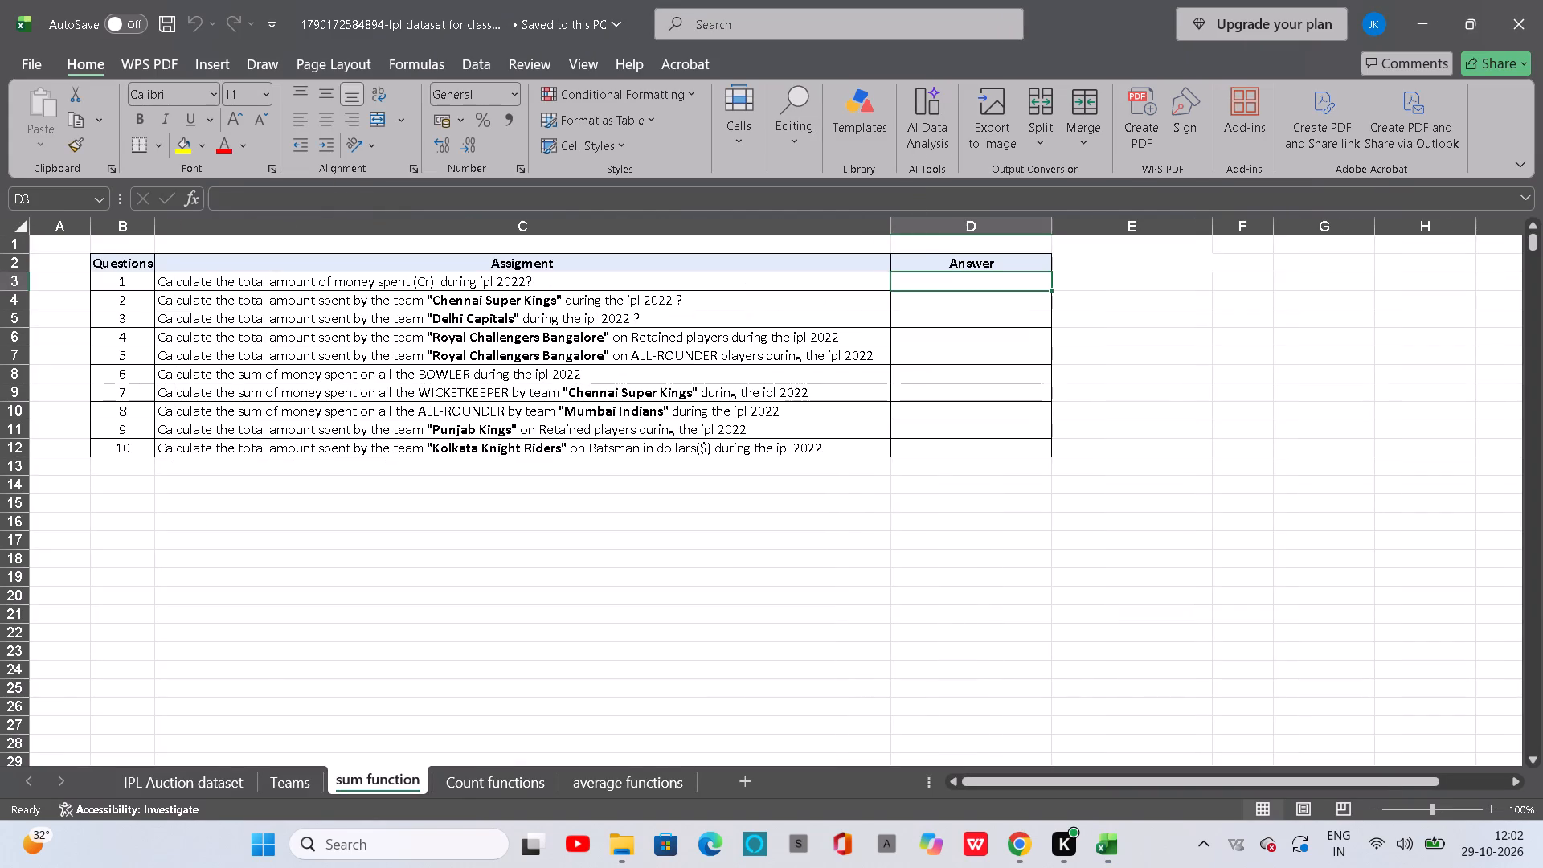
click(947, 276)
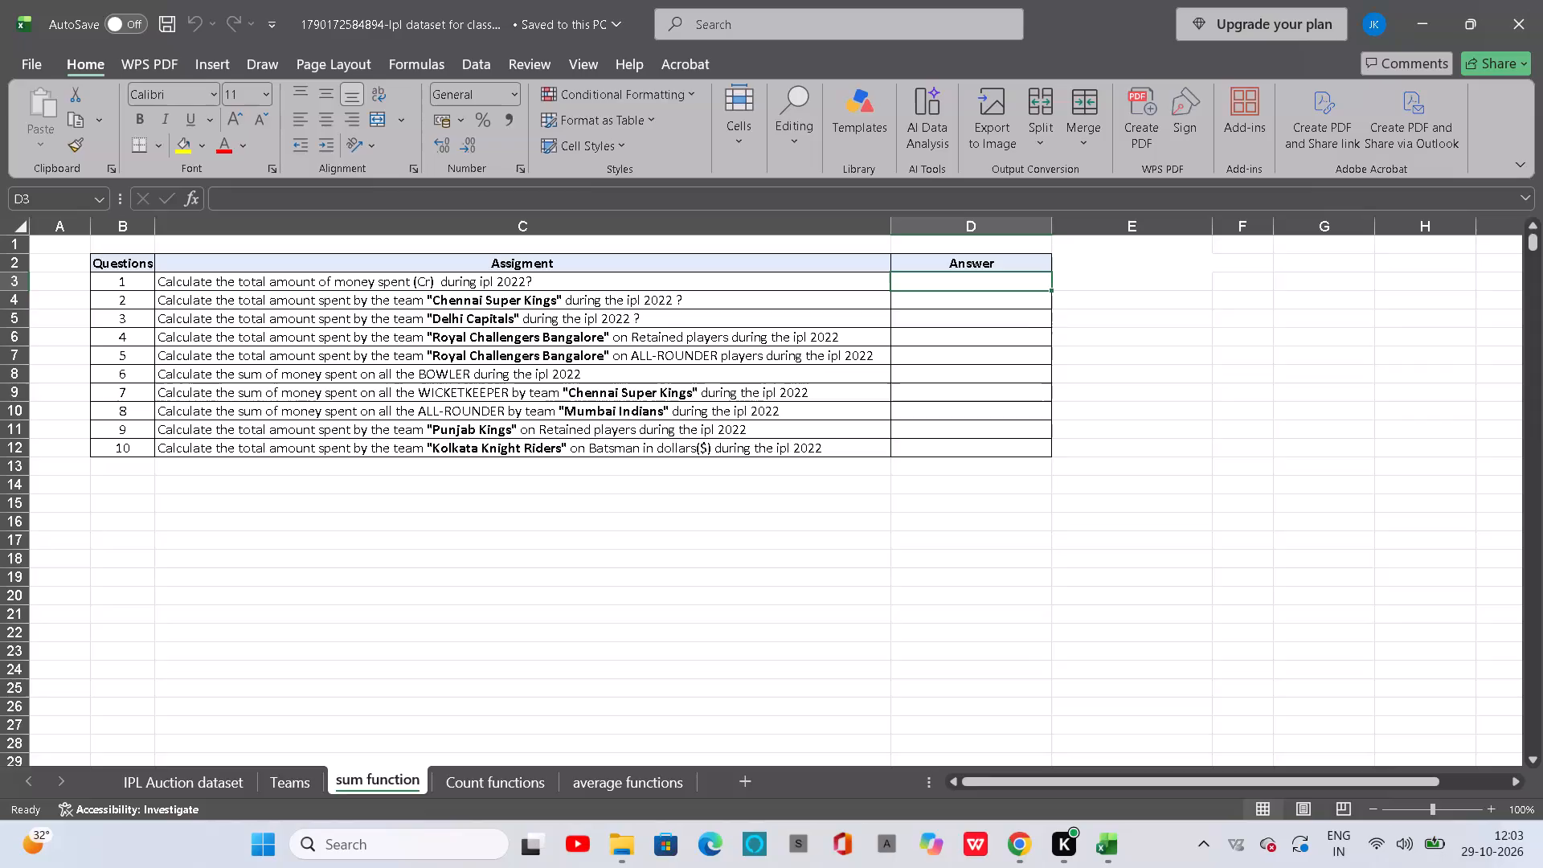
Find the WhatsApp desktop app through the Windows search and launch it.
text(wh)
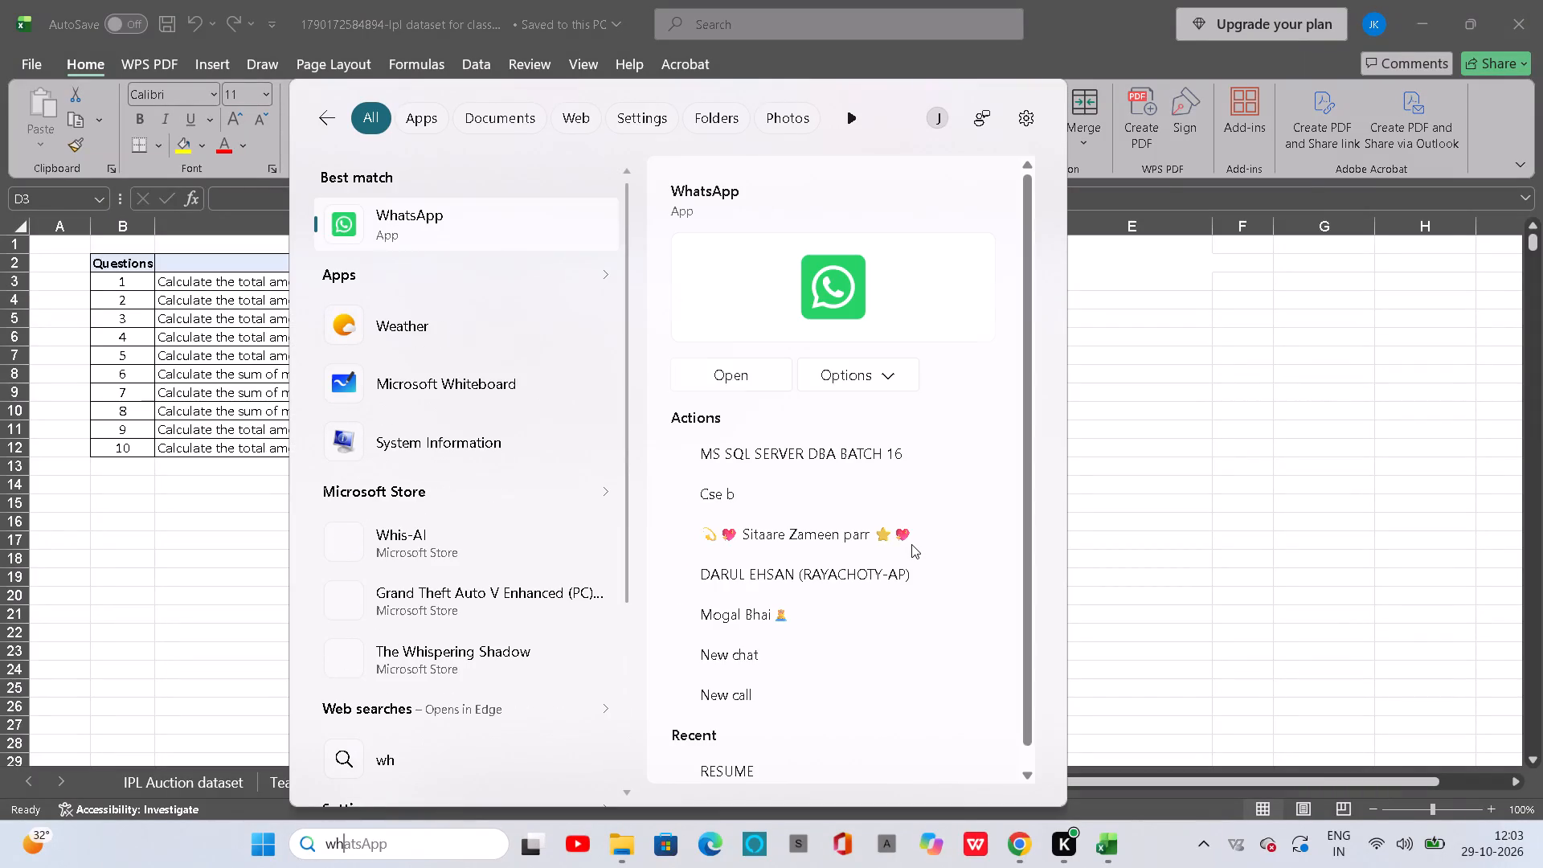
click(714, 357)
click(715, 375)
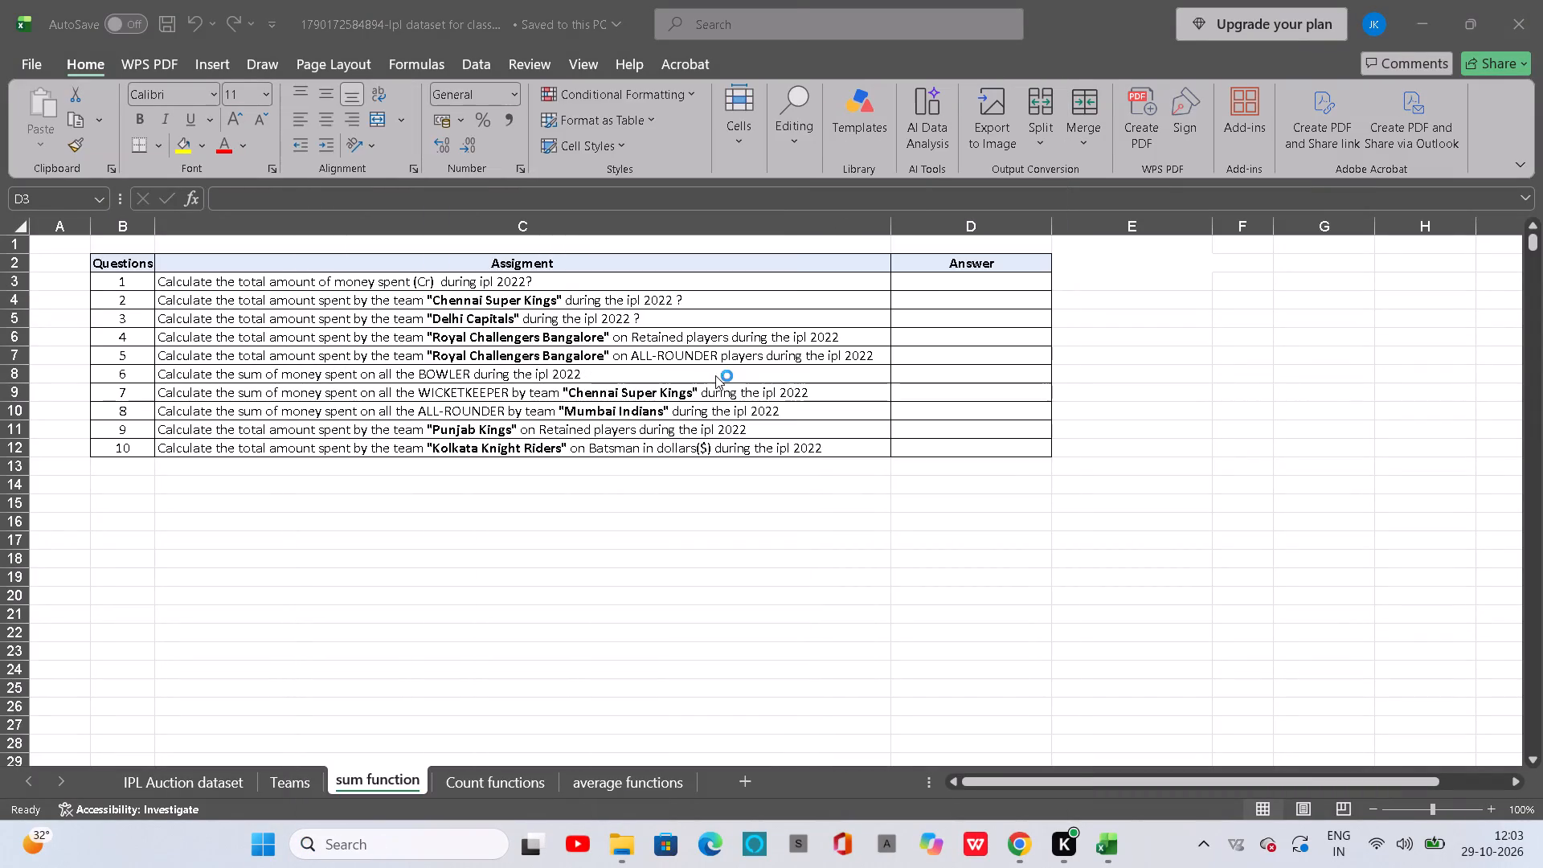
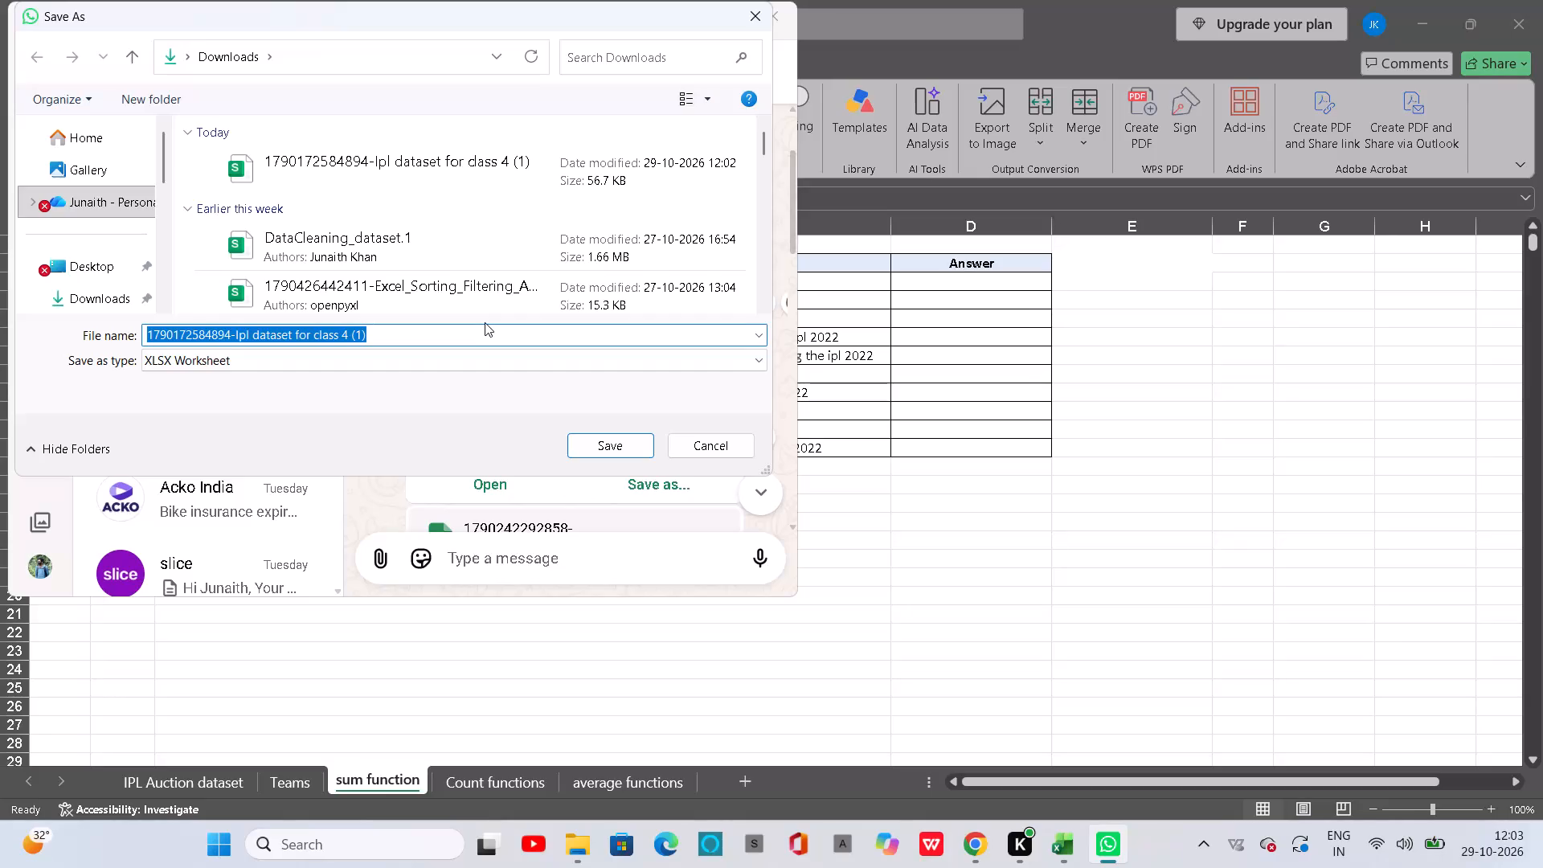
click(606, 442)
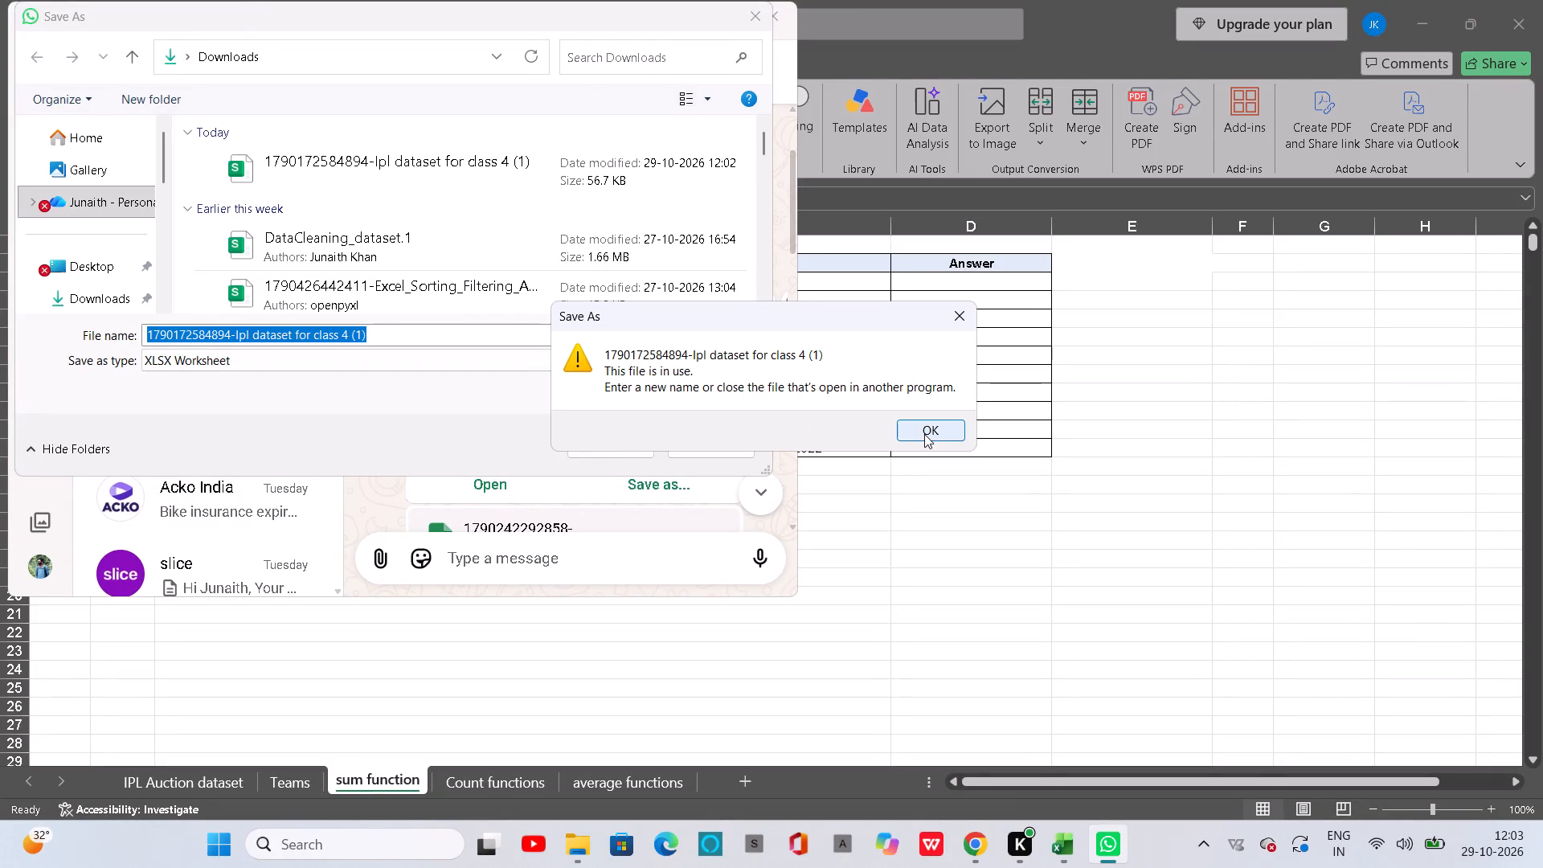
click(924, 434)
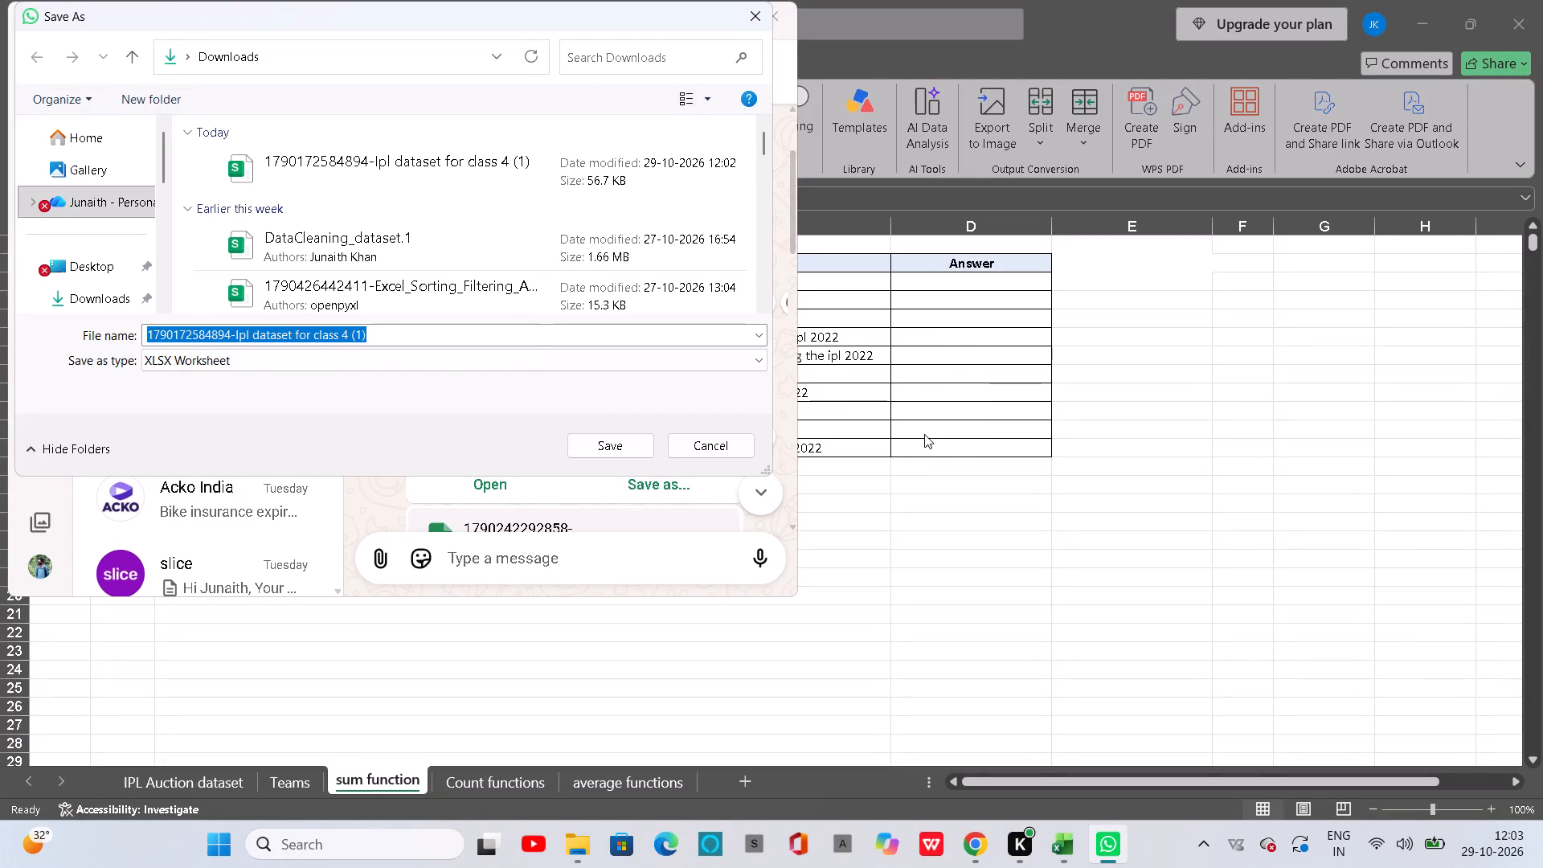
click(474, 333)
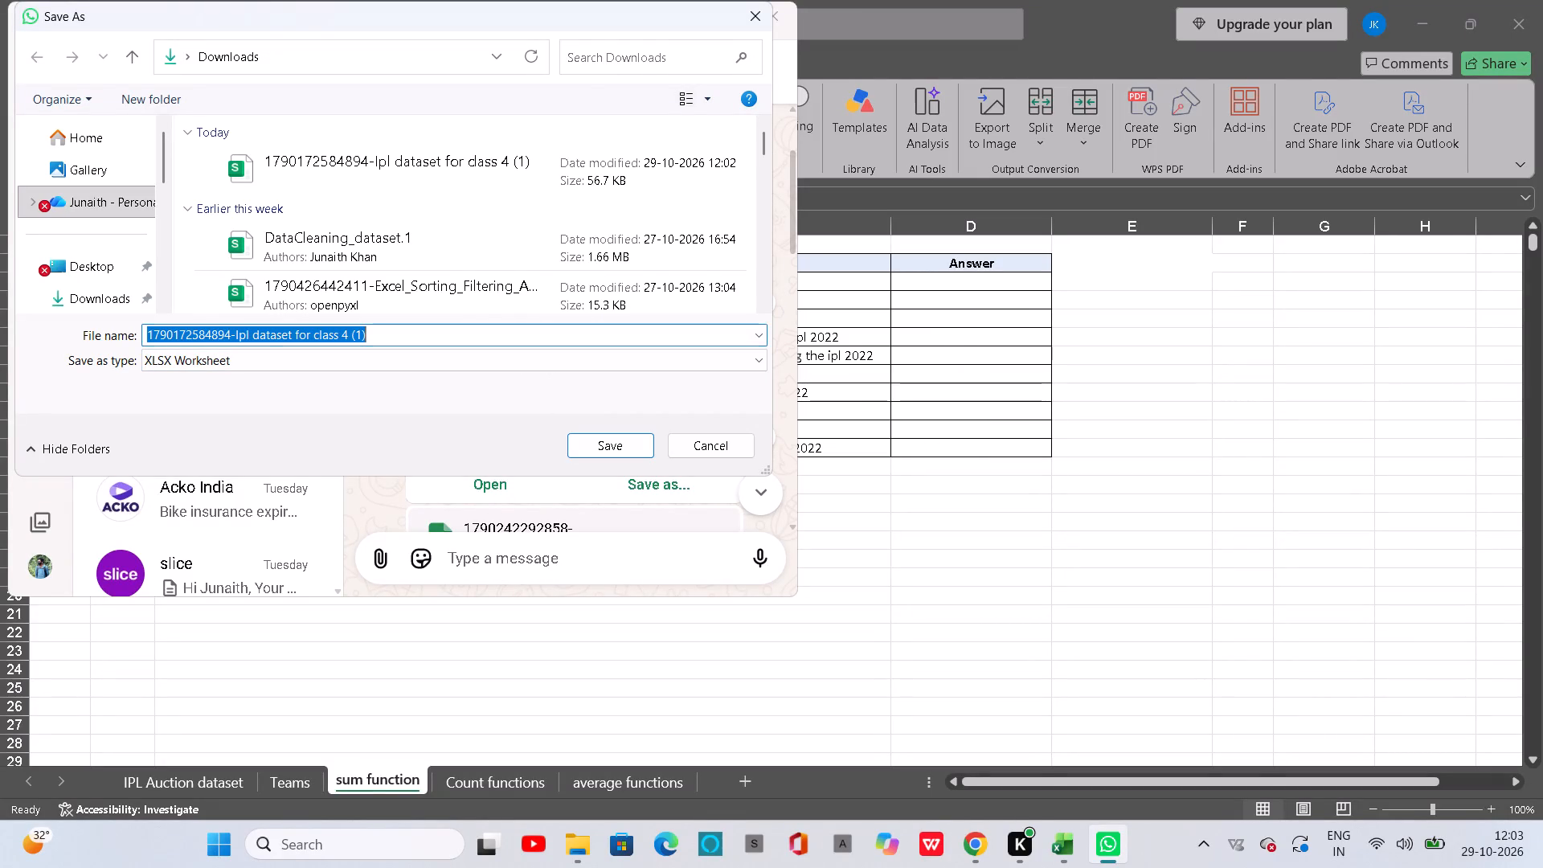
click(427, 336)
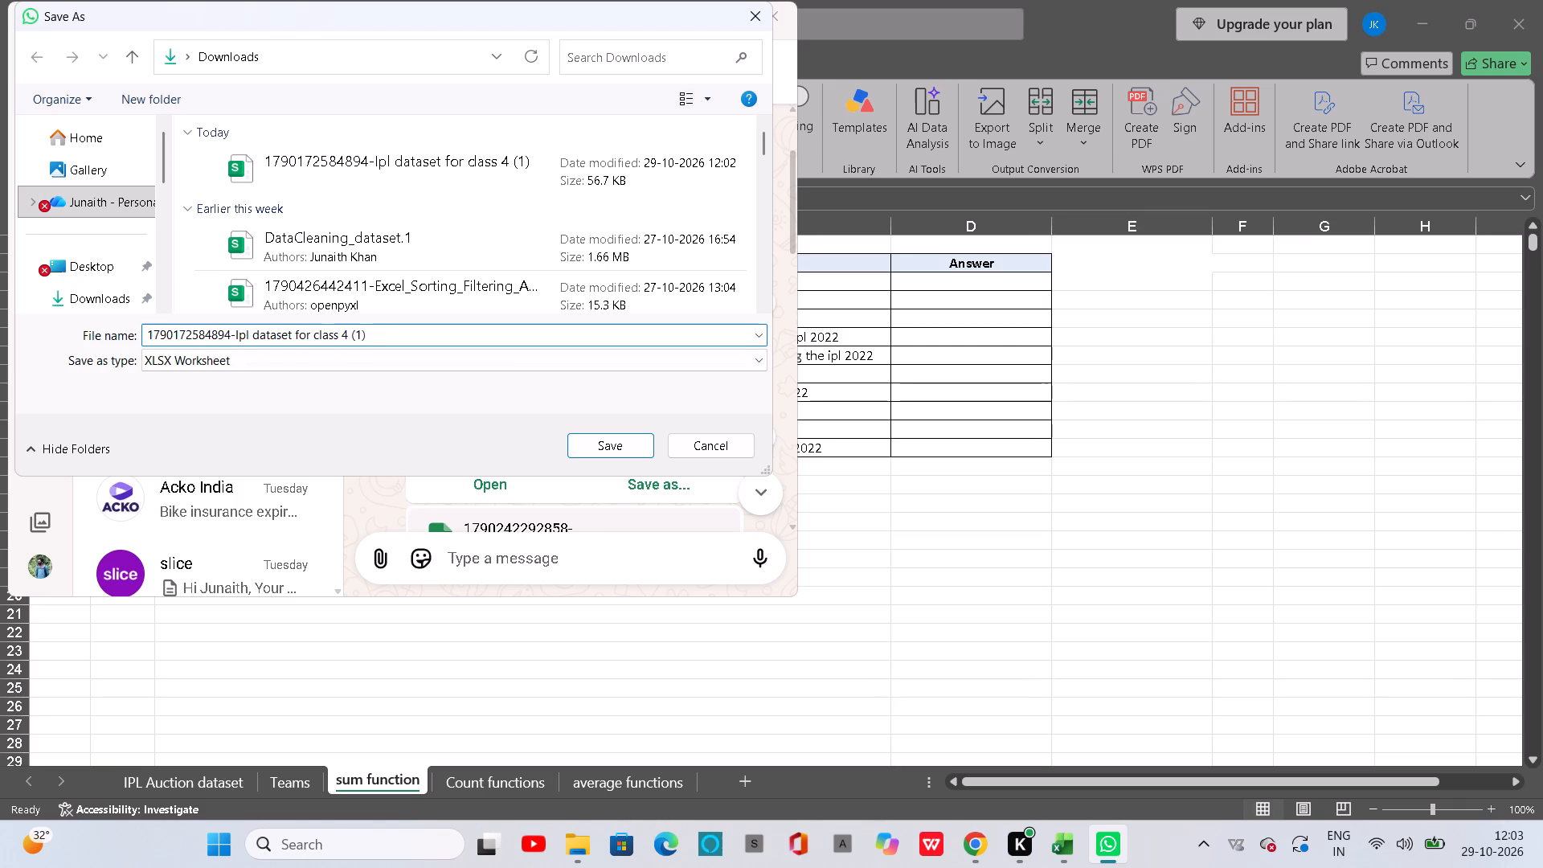
key(BackSpace)
key(1)
key(BackSpace)
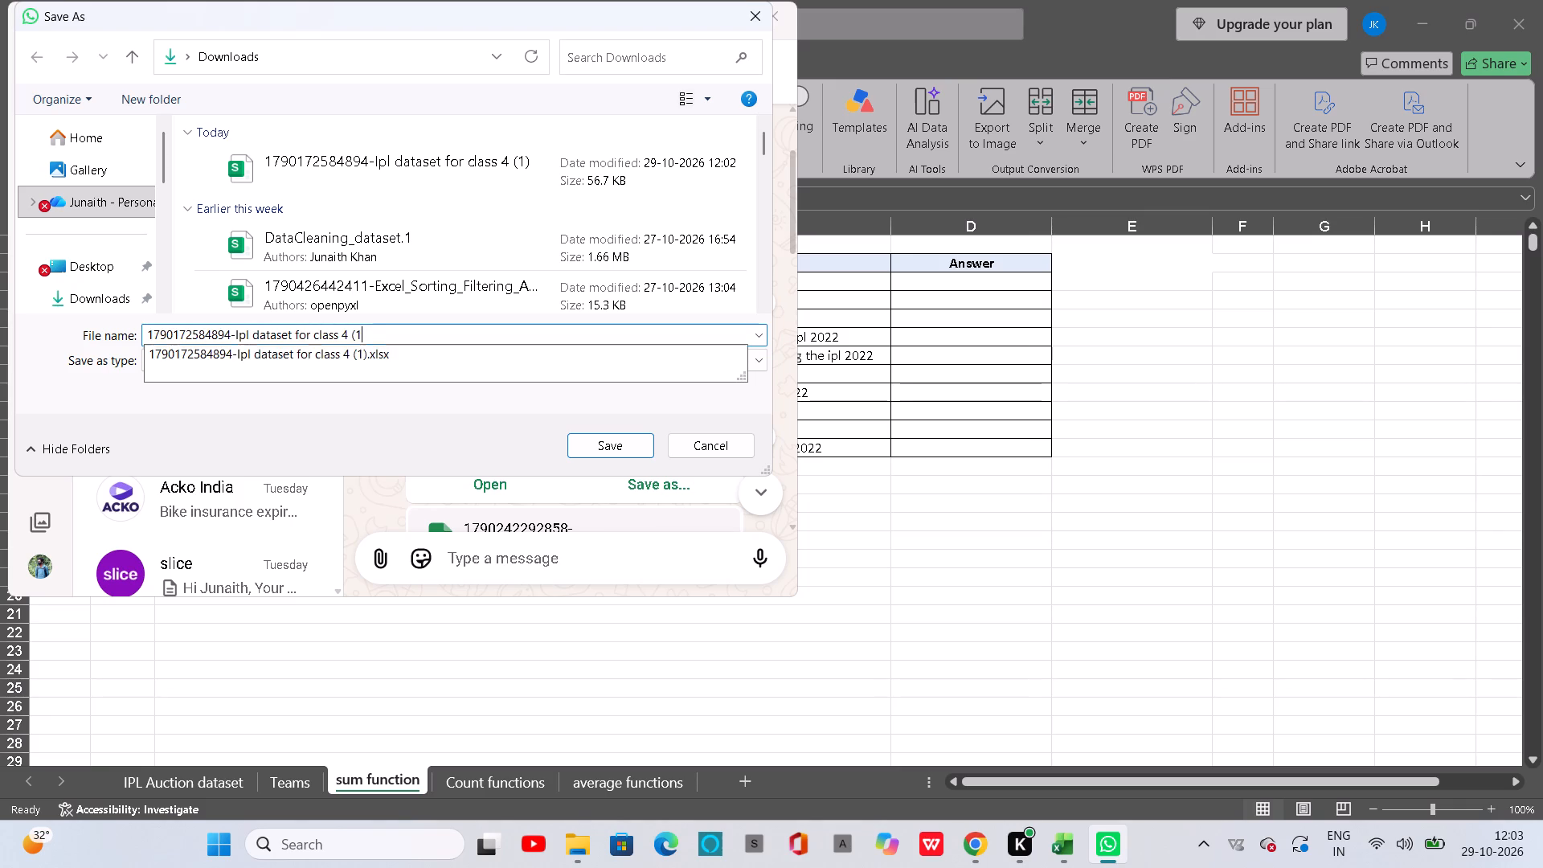
text(.1)
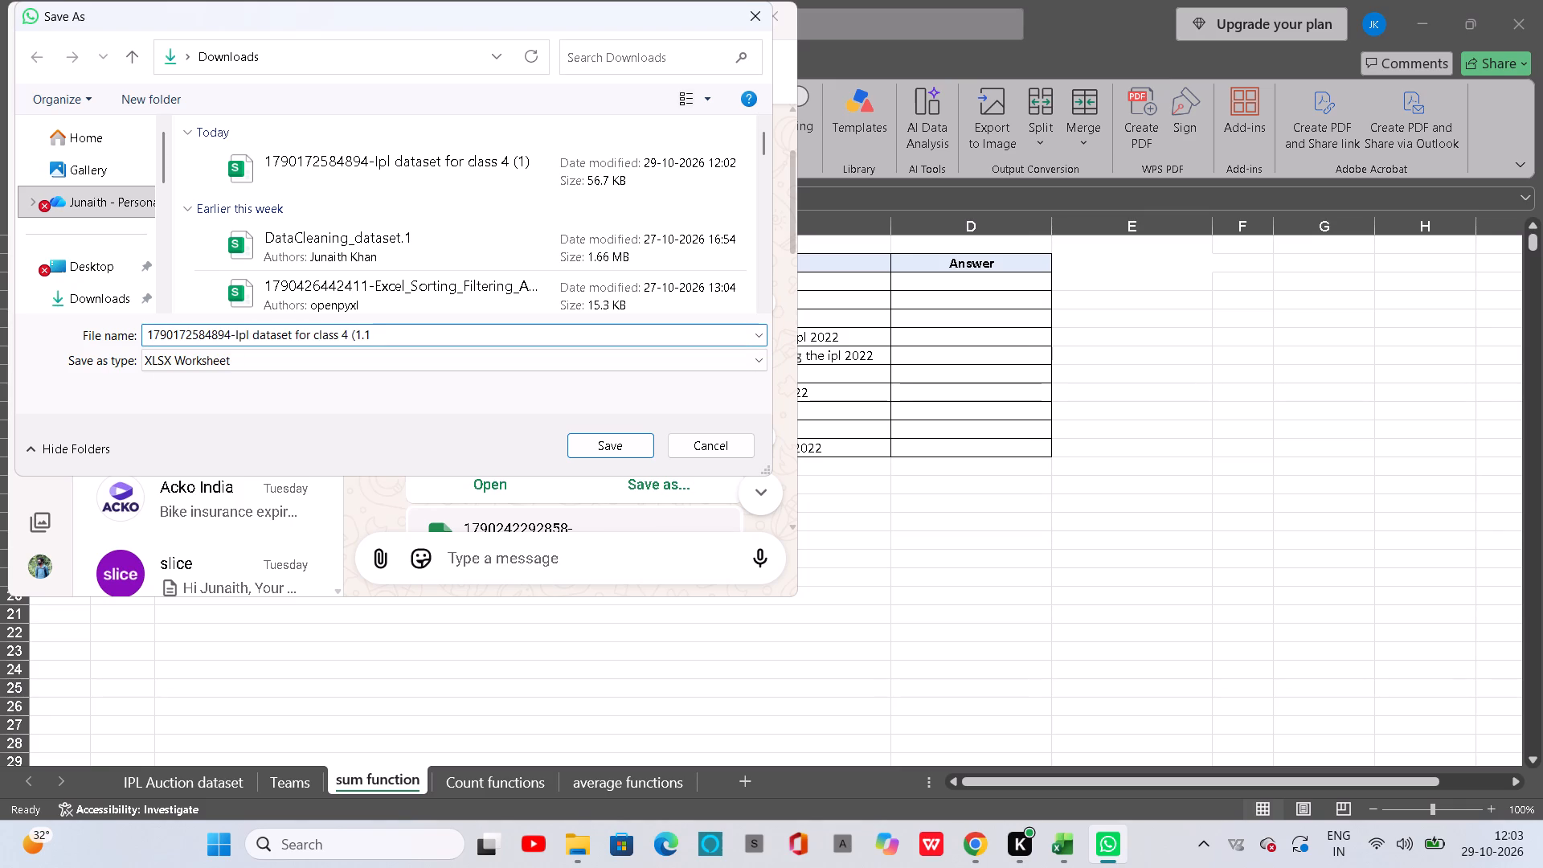
key(shift+parenright)
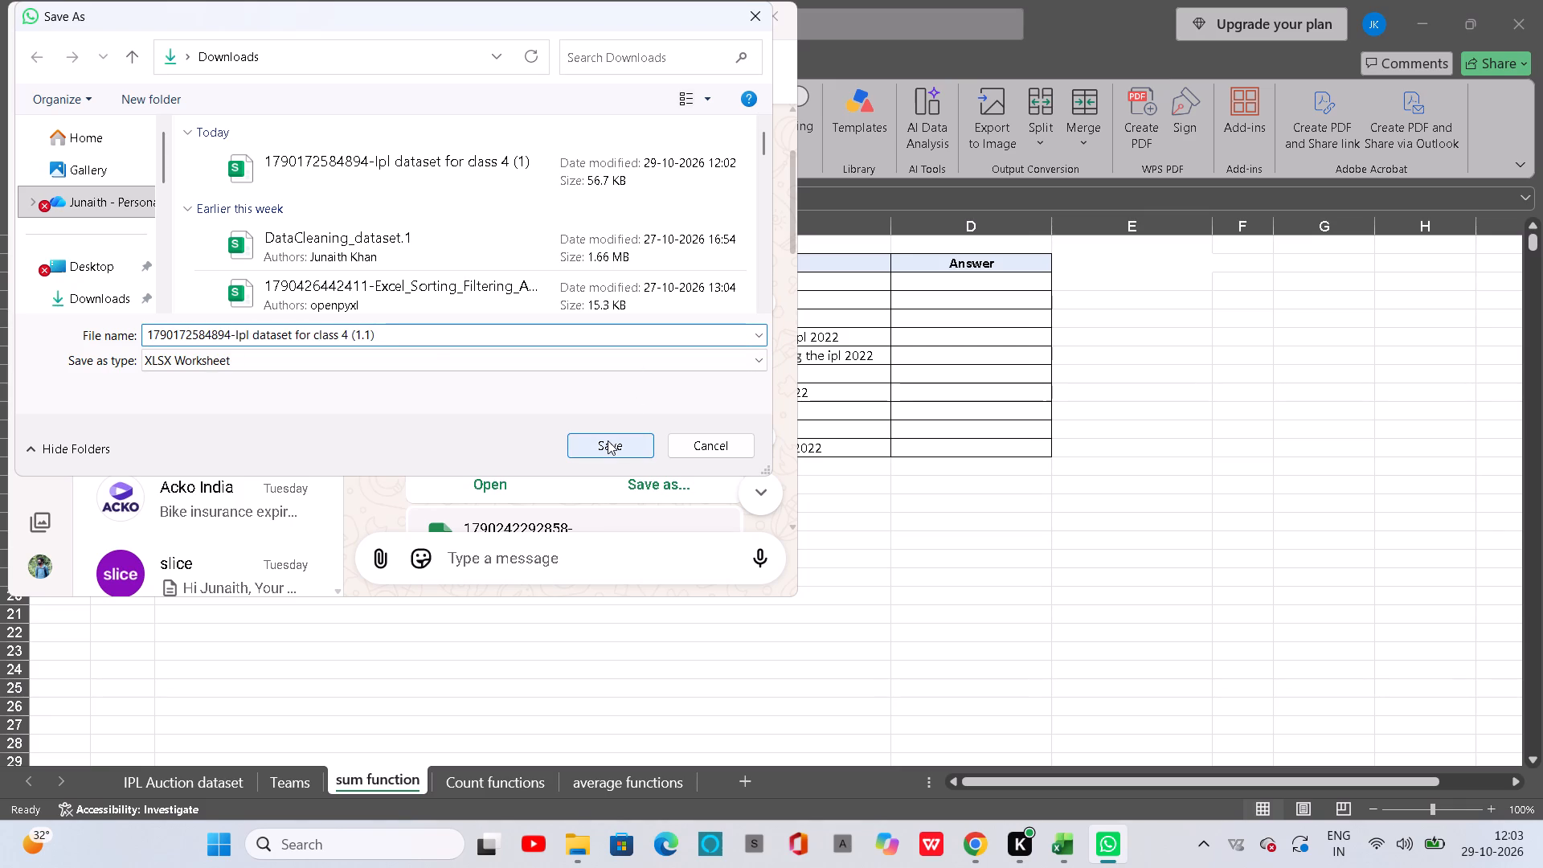
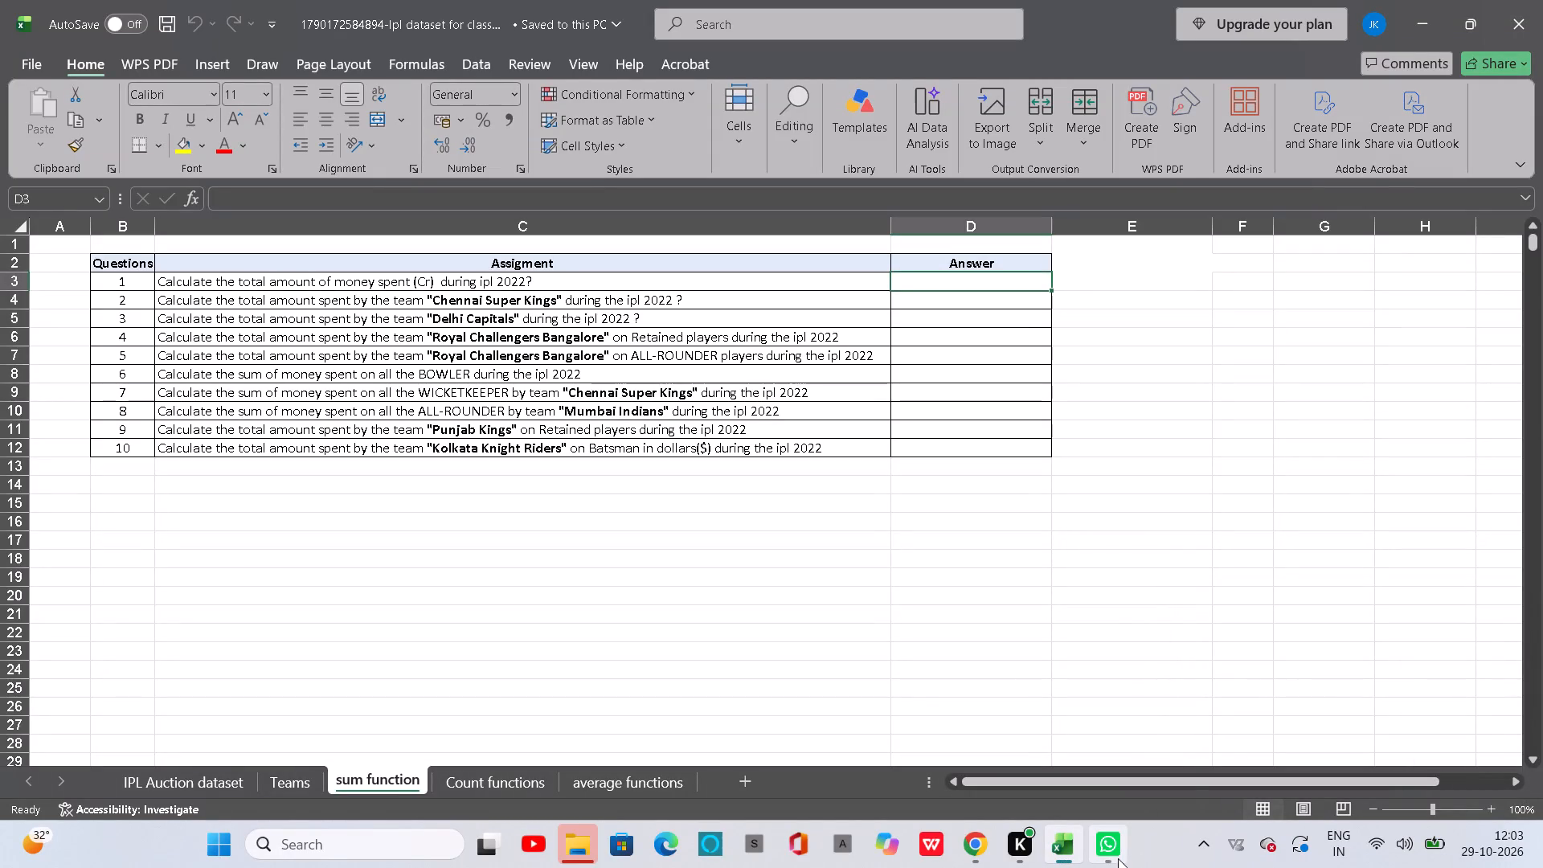
click(575, 866)
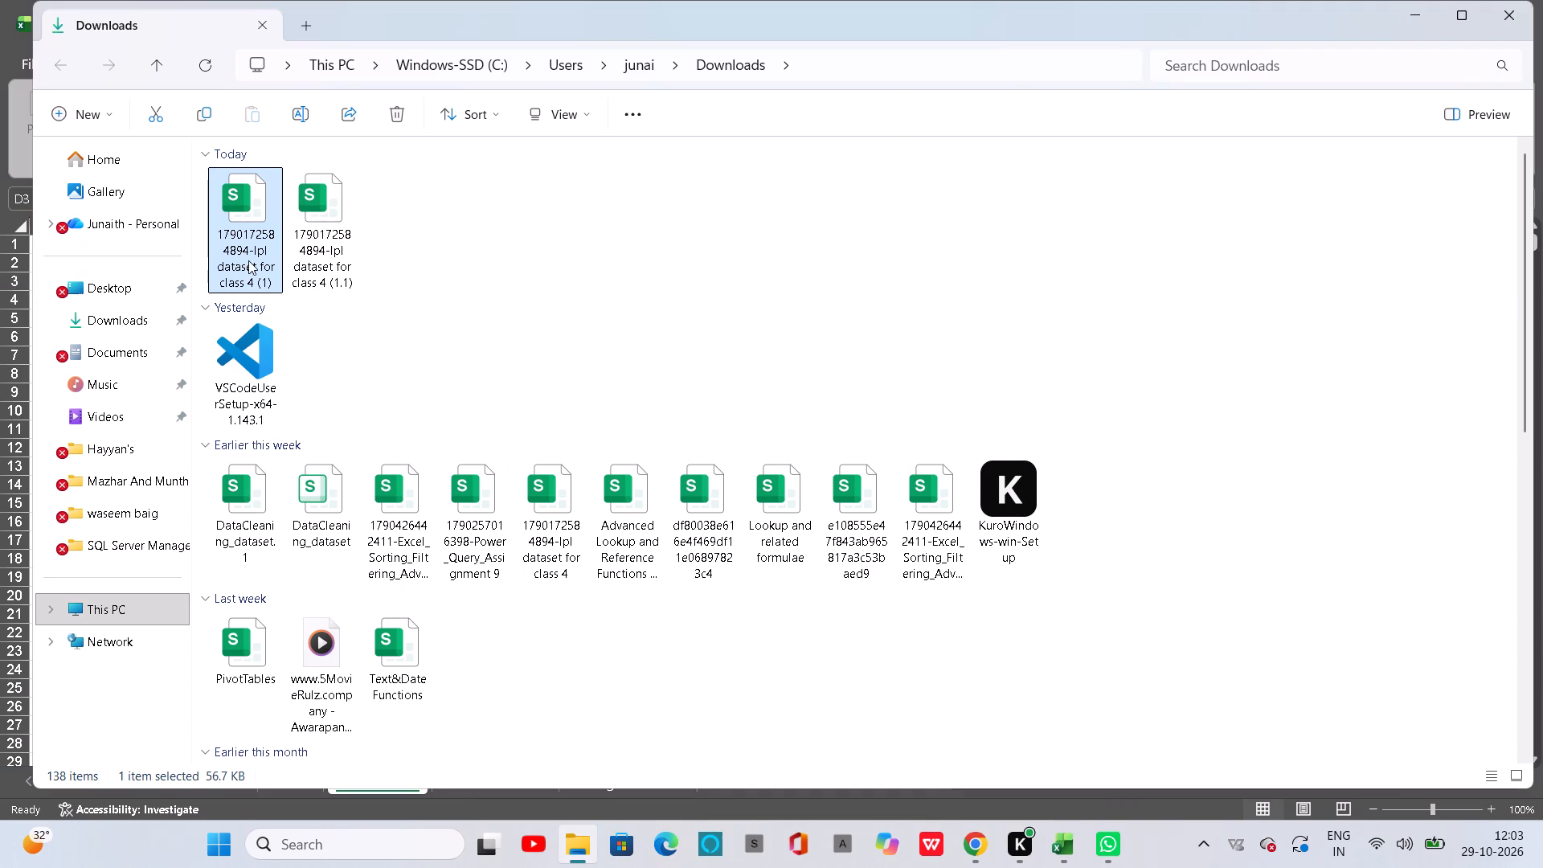
right_click(309, 231)
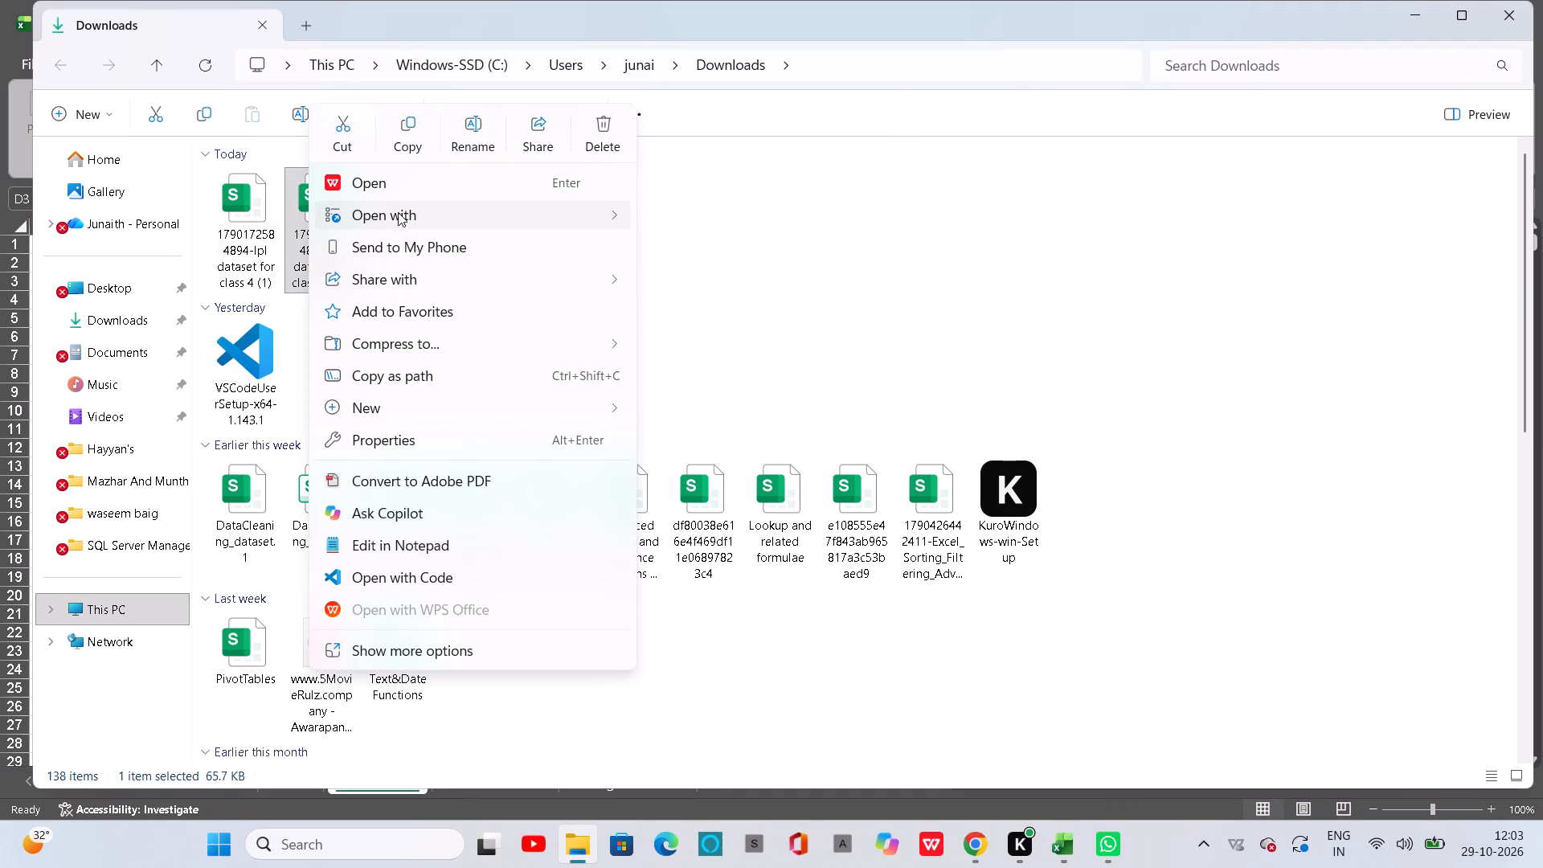
click(657, 223)
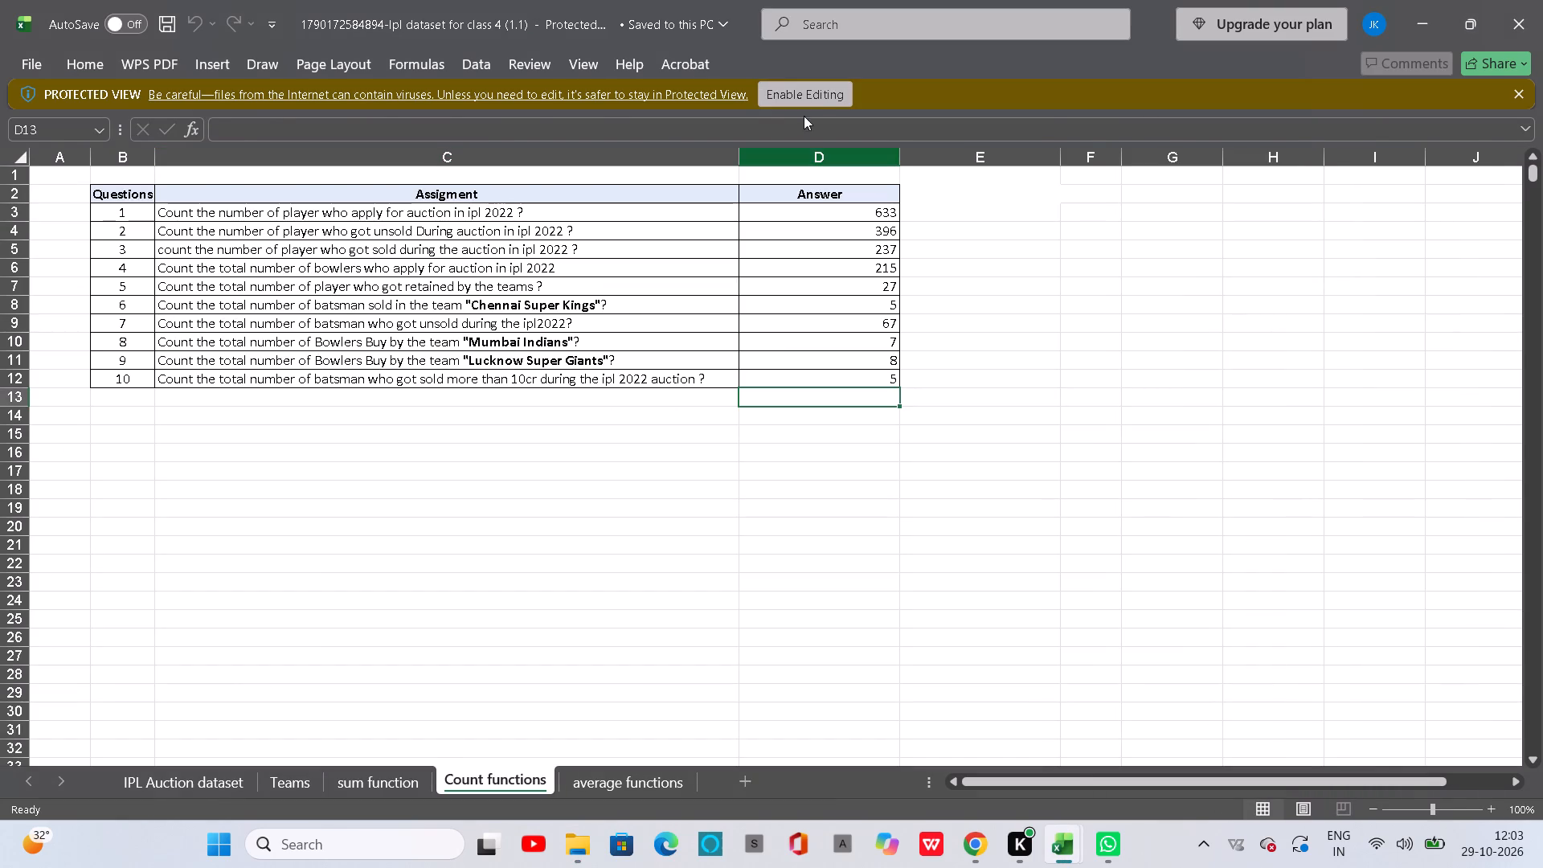
click(819, 94)
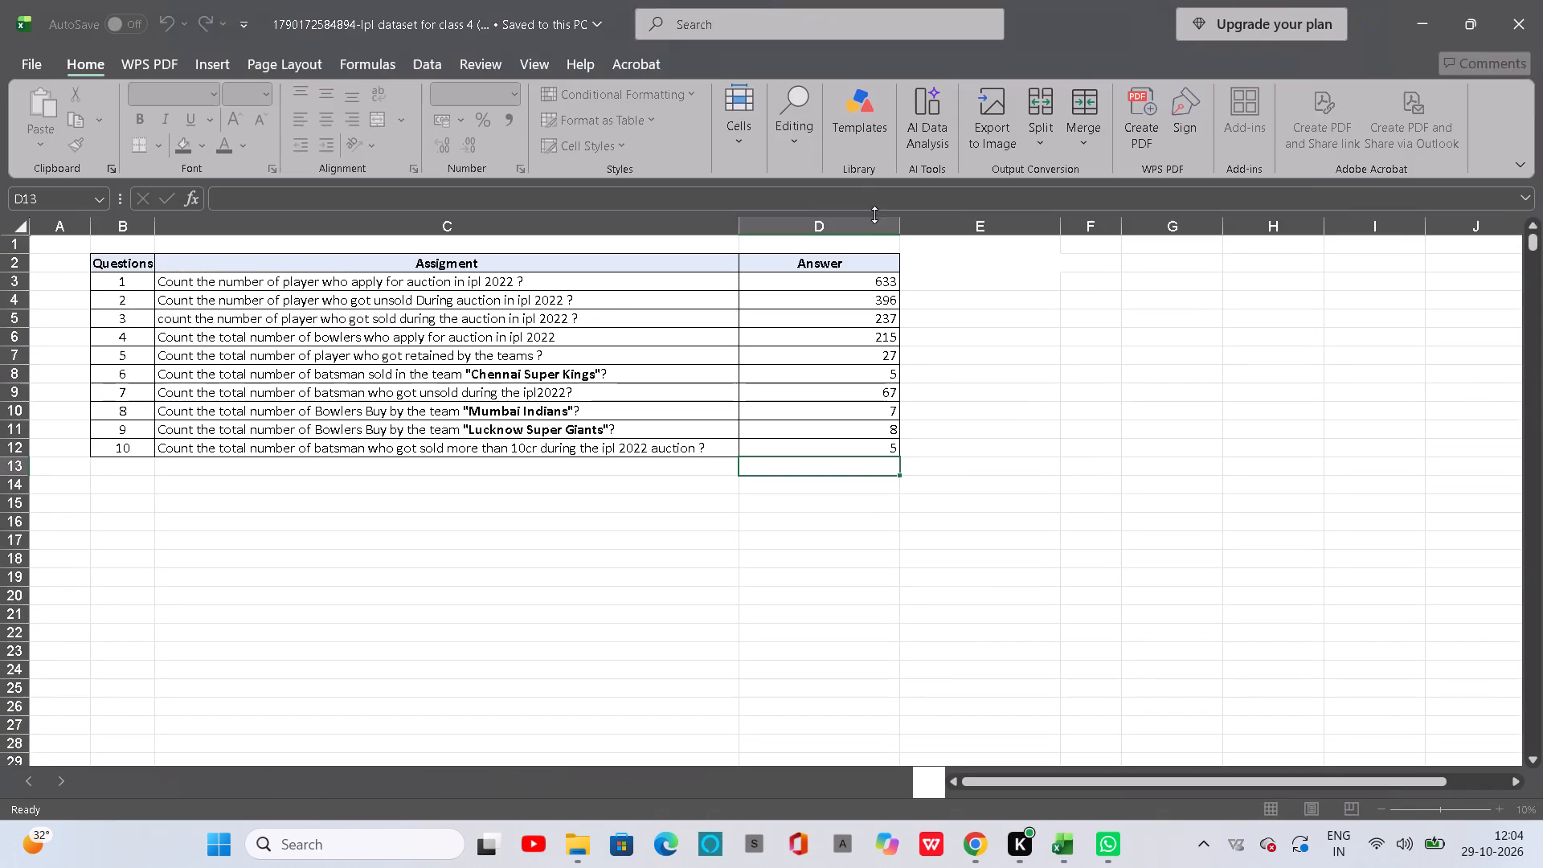
Copy the formula text =COUNTA('IPL Auction dataset'!B2:B634) from answer cell D3 on the Count functions sheet.
click(872, 276)
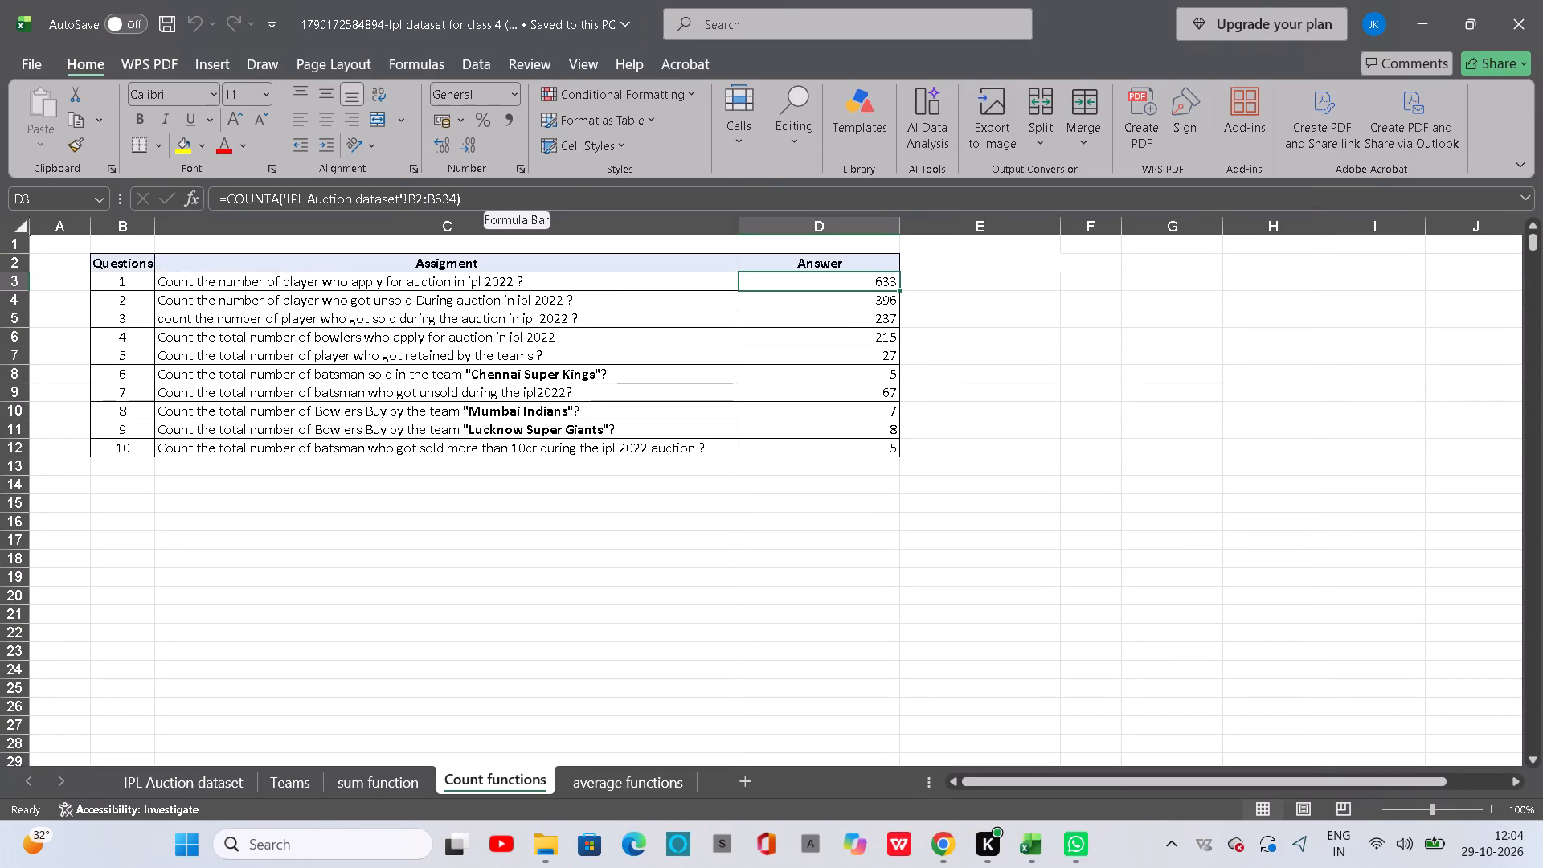
drag(472, 193, 246, 221)
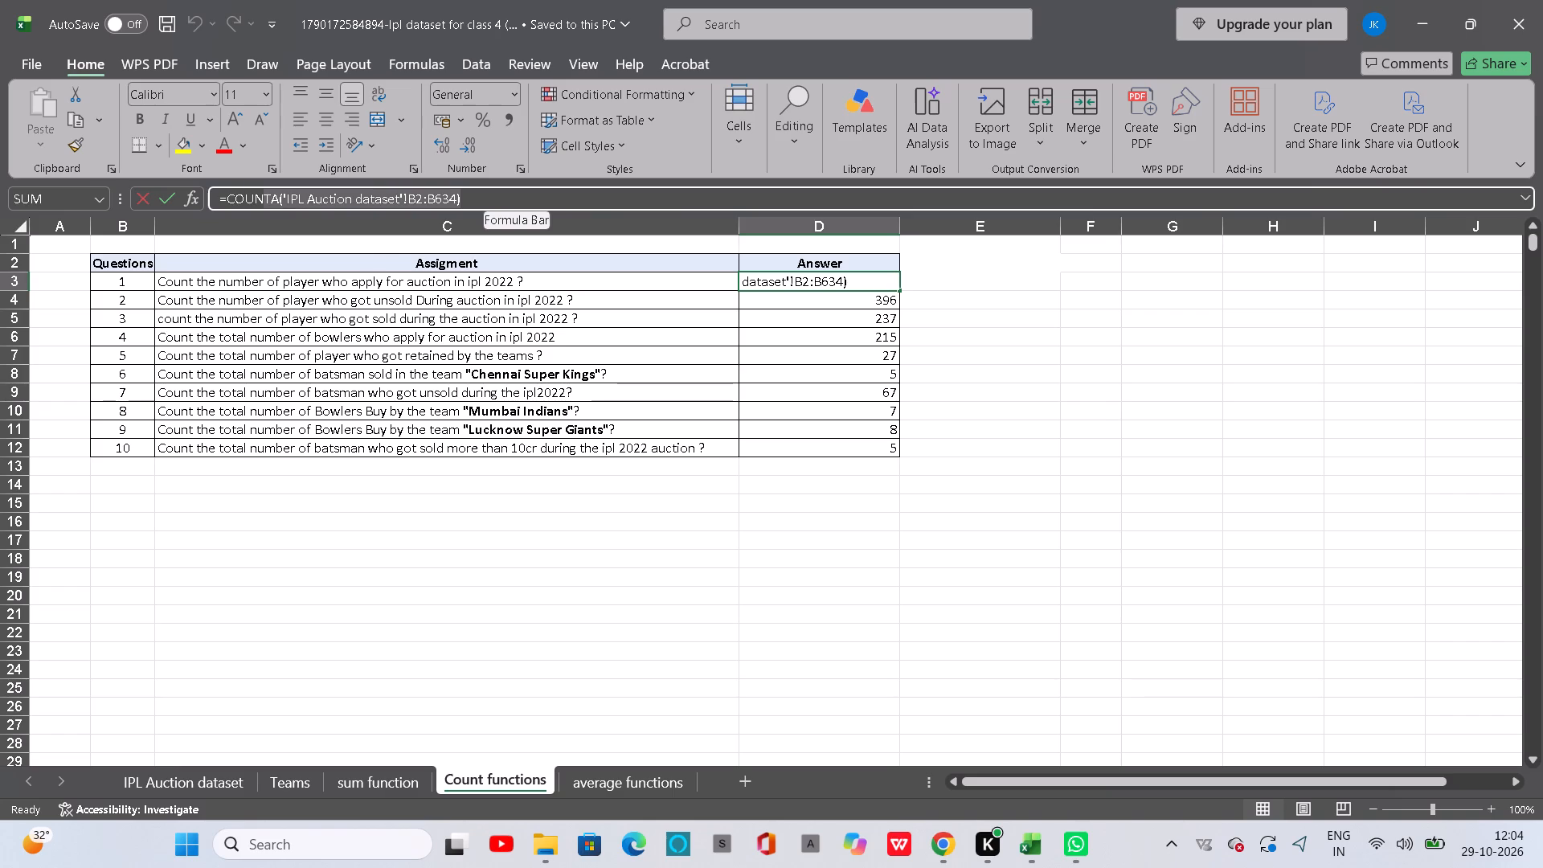
drag(246, 221, 206, 209)
key(ctrl+c)
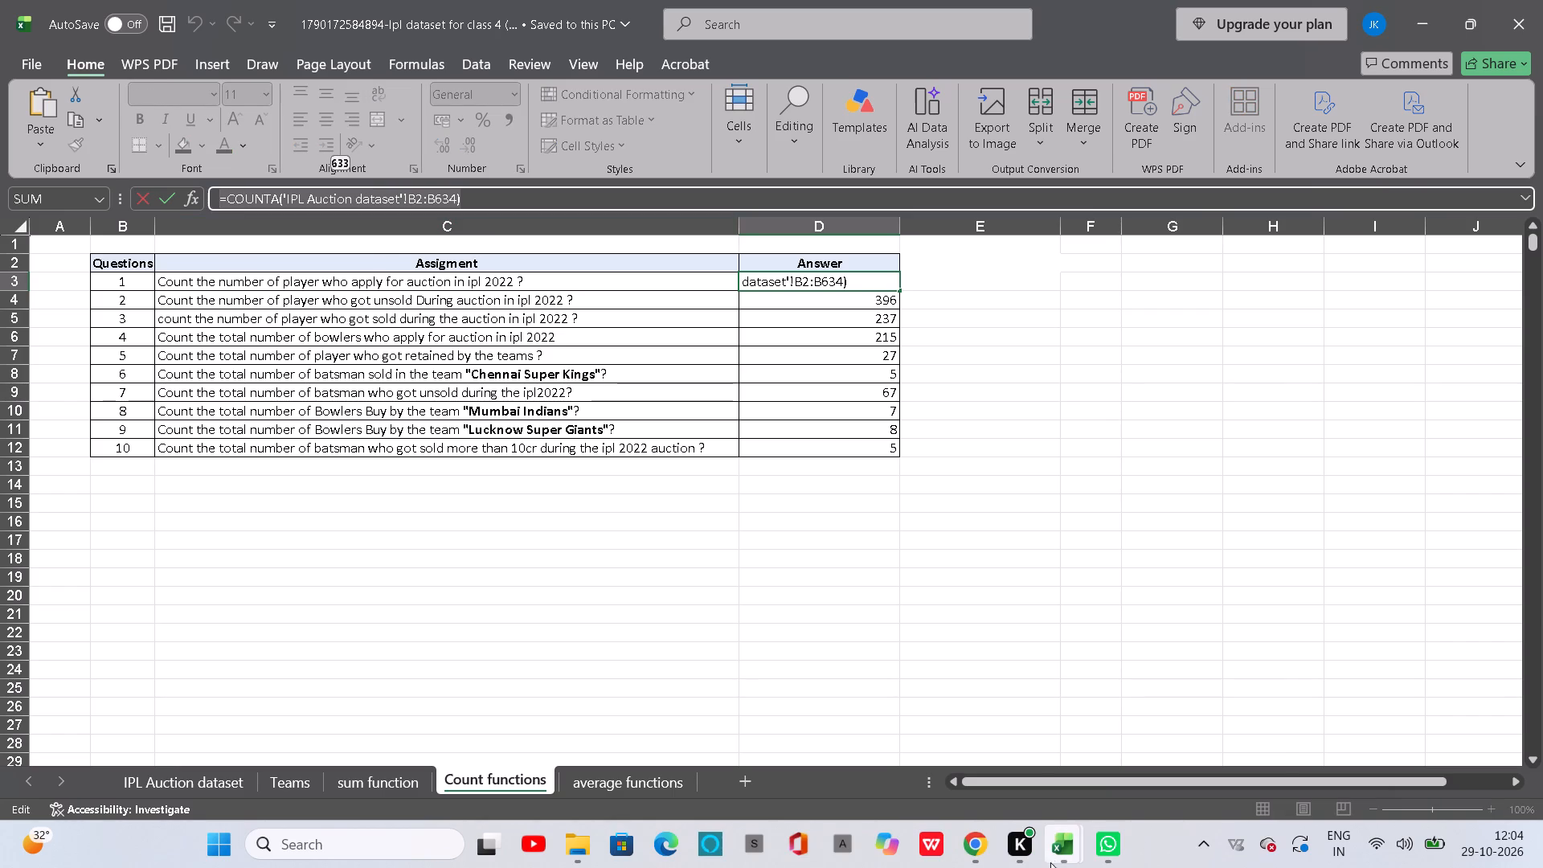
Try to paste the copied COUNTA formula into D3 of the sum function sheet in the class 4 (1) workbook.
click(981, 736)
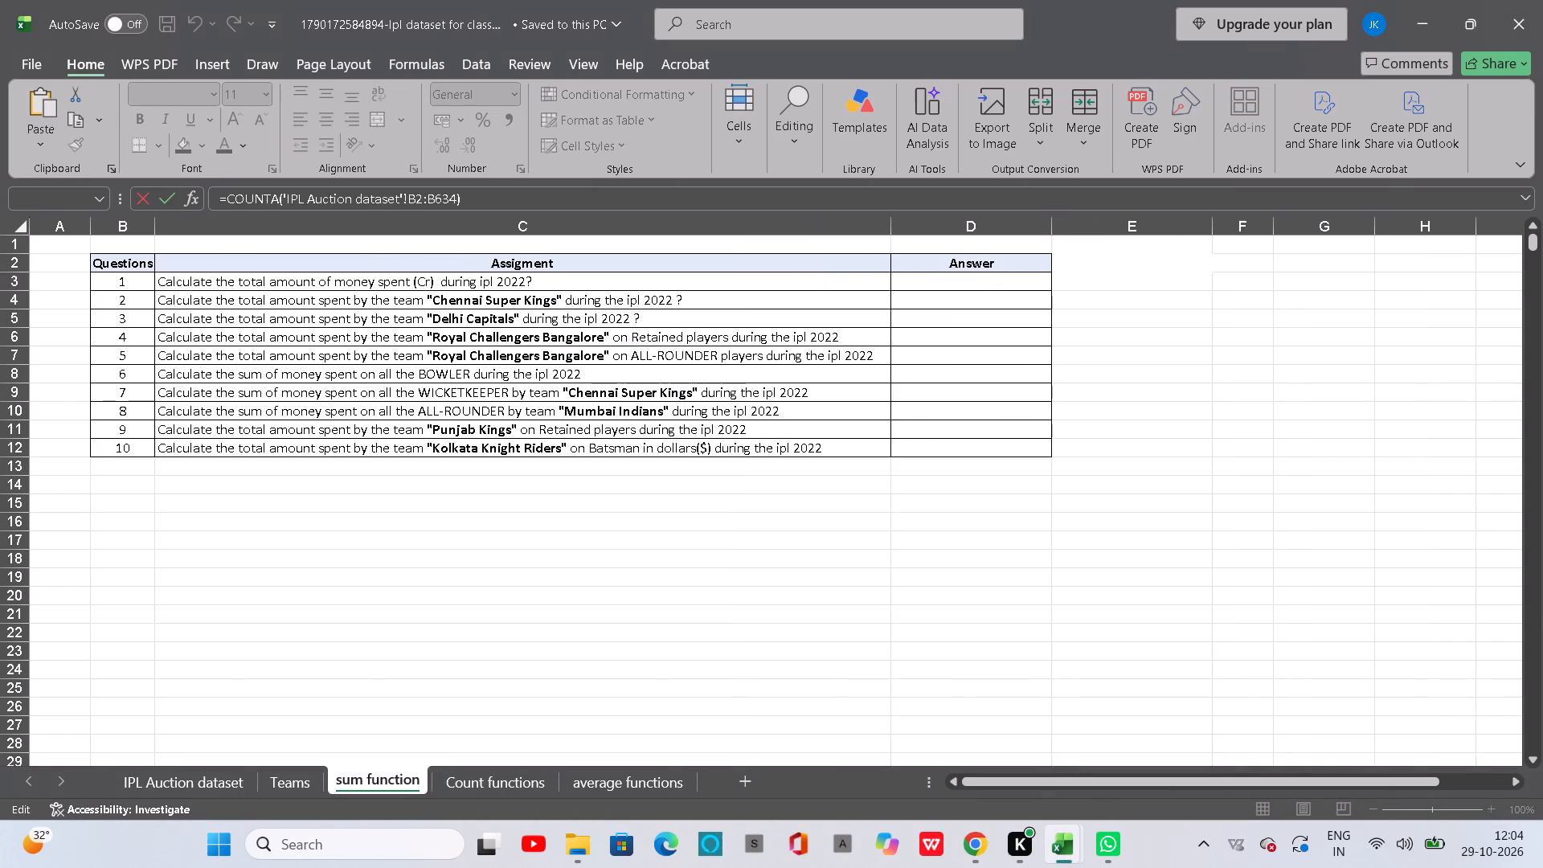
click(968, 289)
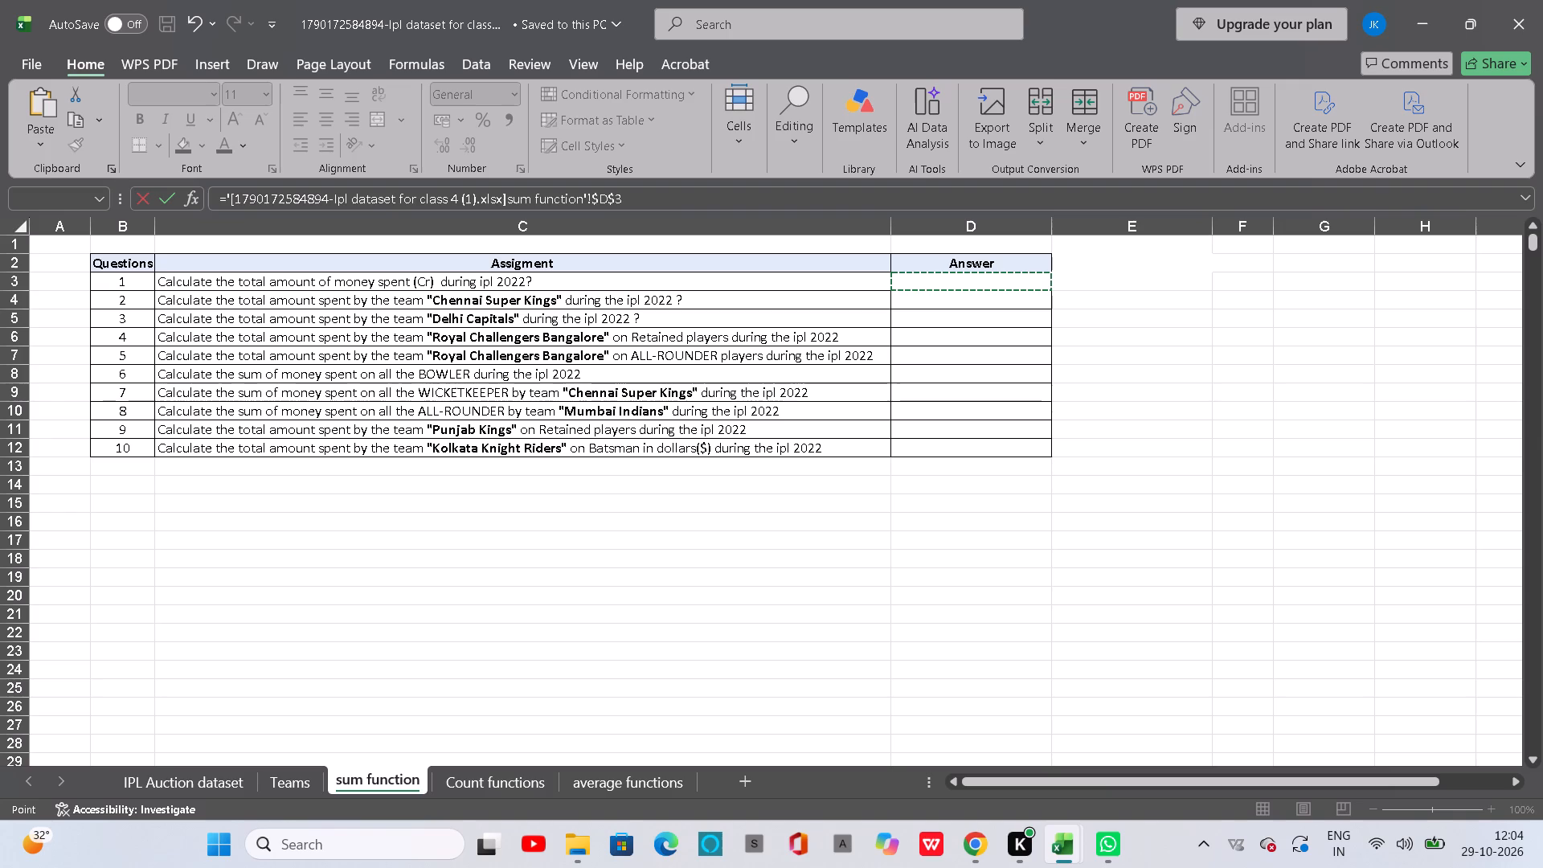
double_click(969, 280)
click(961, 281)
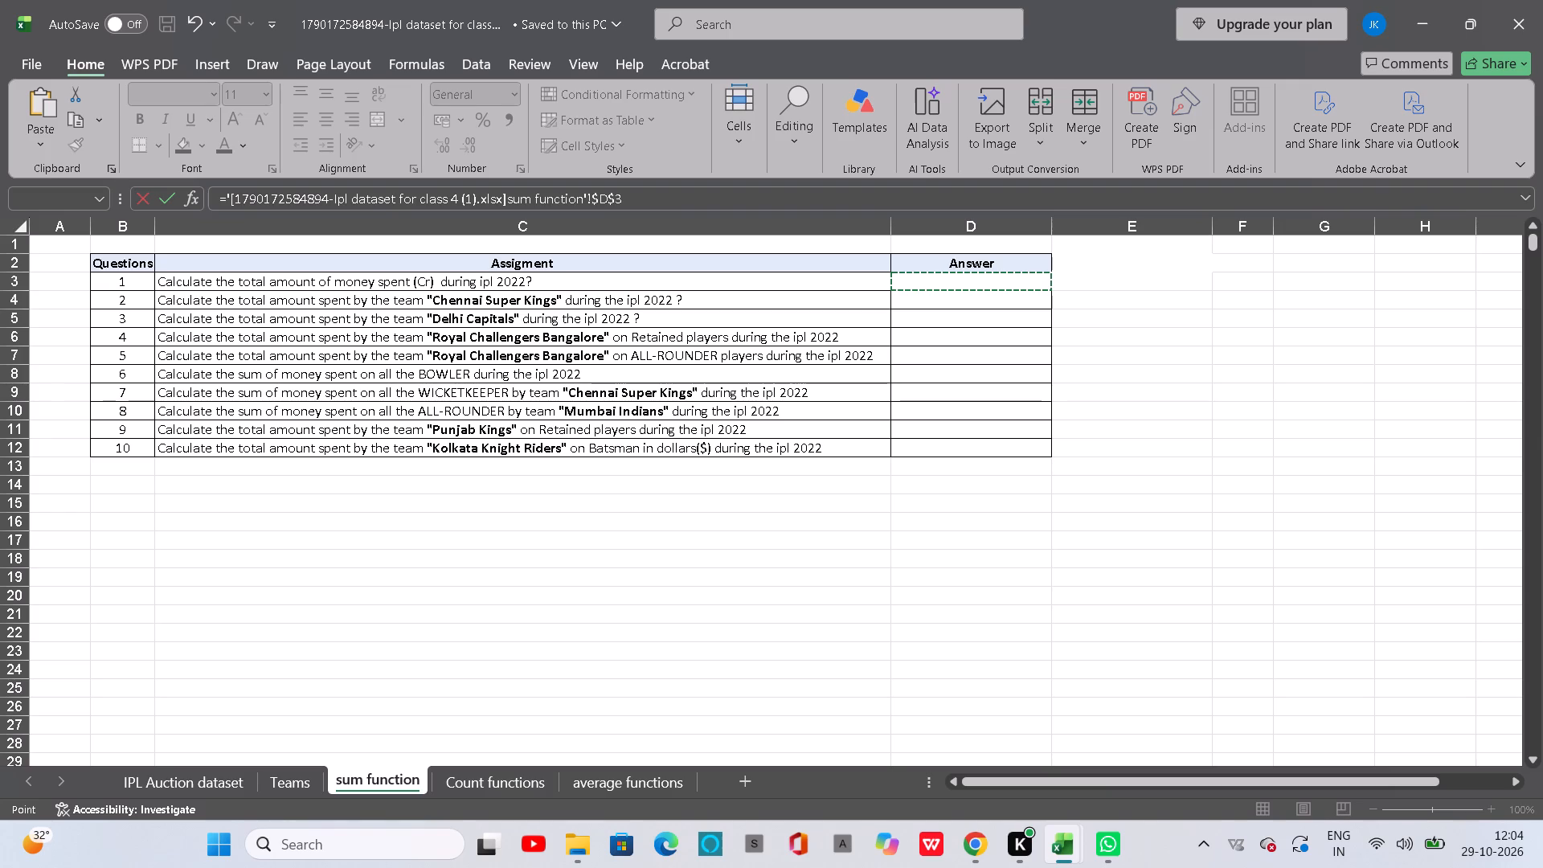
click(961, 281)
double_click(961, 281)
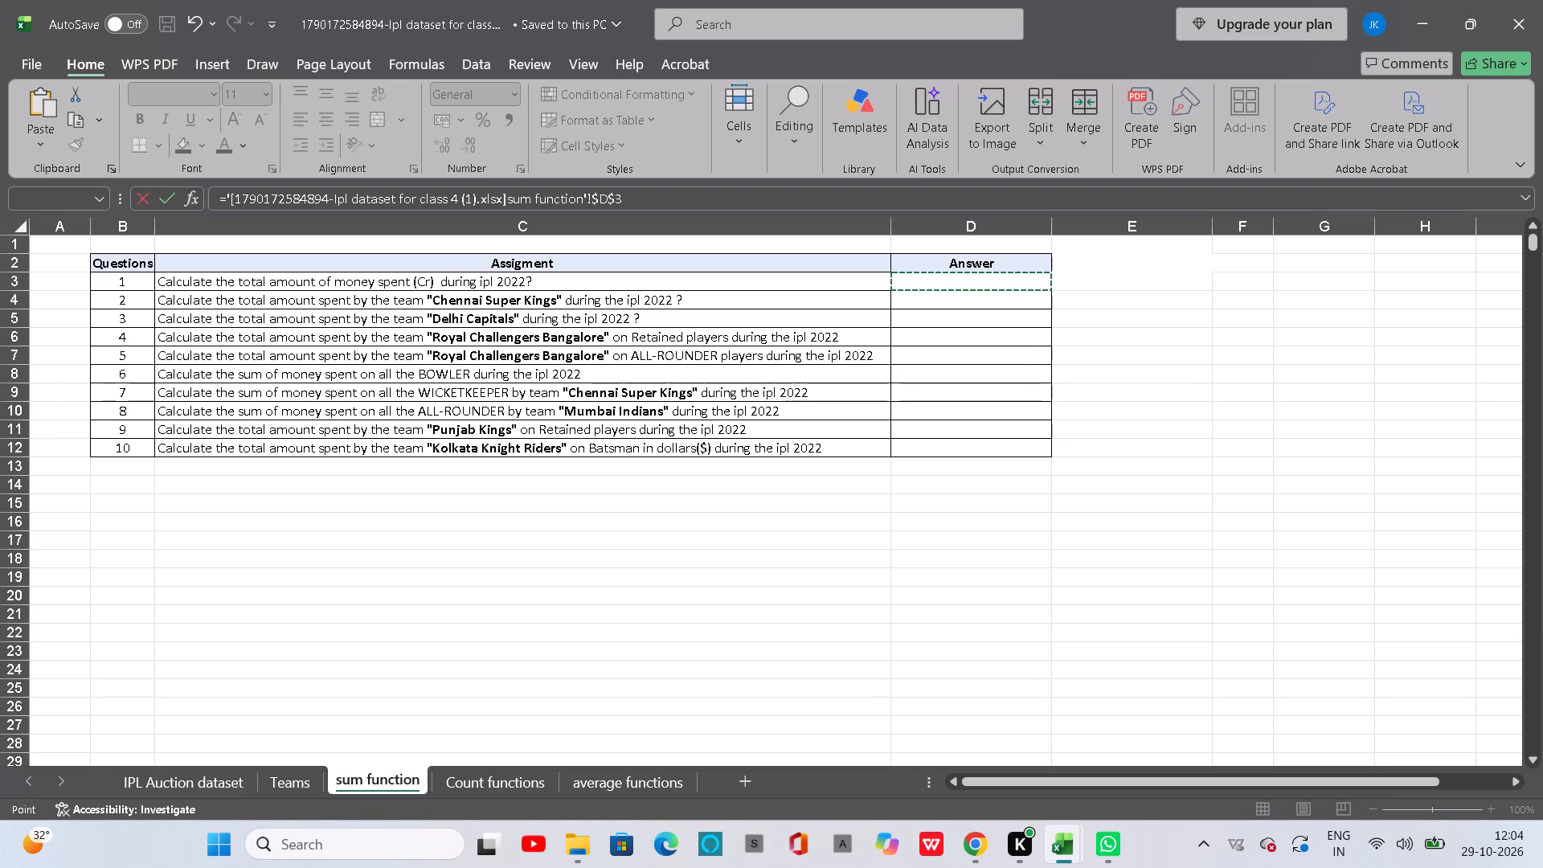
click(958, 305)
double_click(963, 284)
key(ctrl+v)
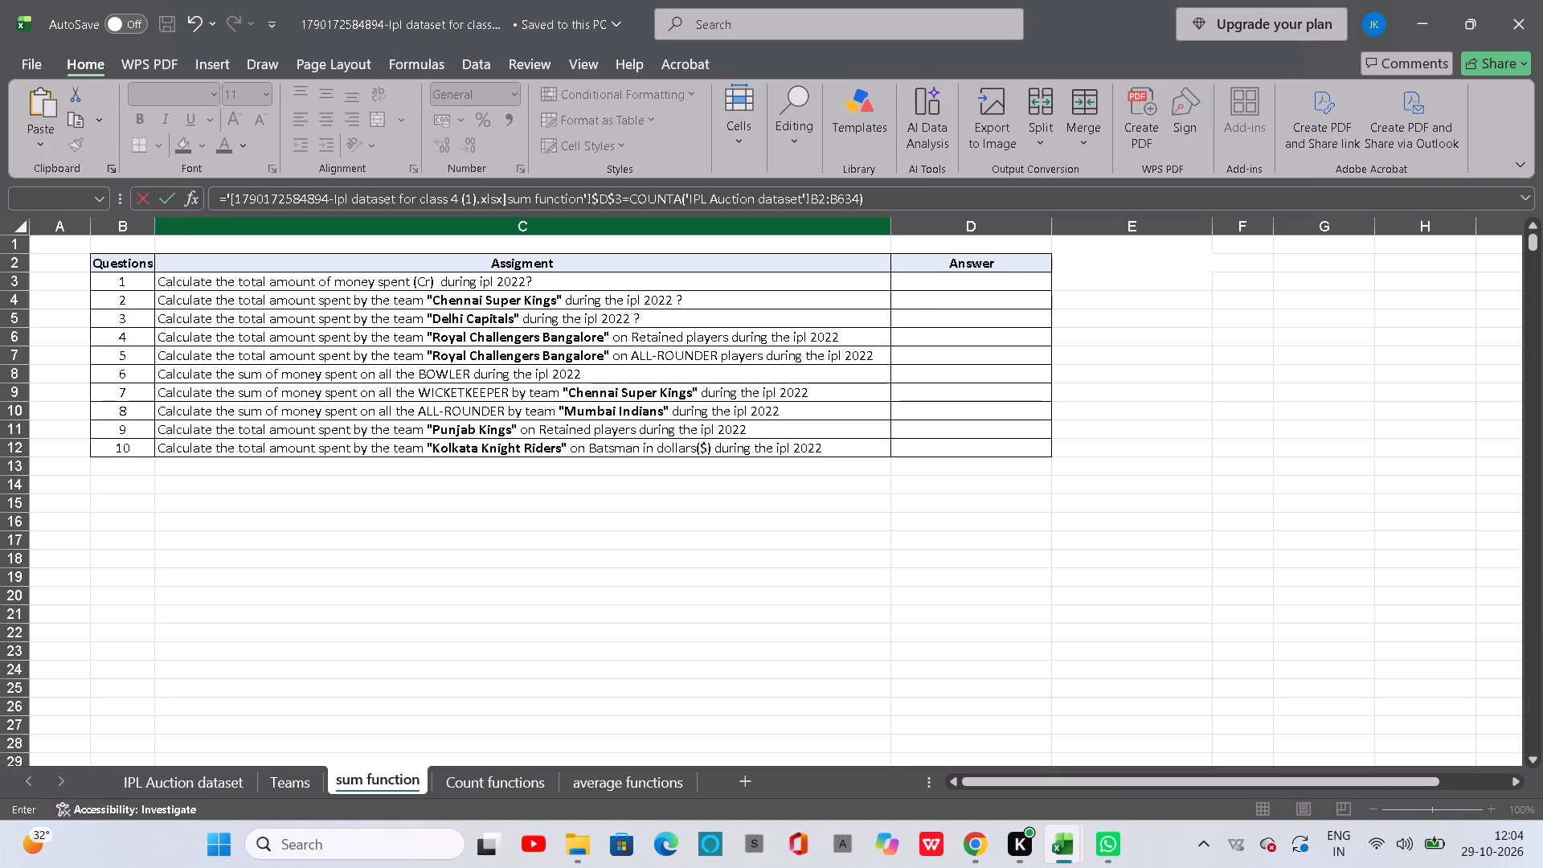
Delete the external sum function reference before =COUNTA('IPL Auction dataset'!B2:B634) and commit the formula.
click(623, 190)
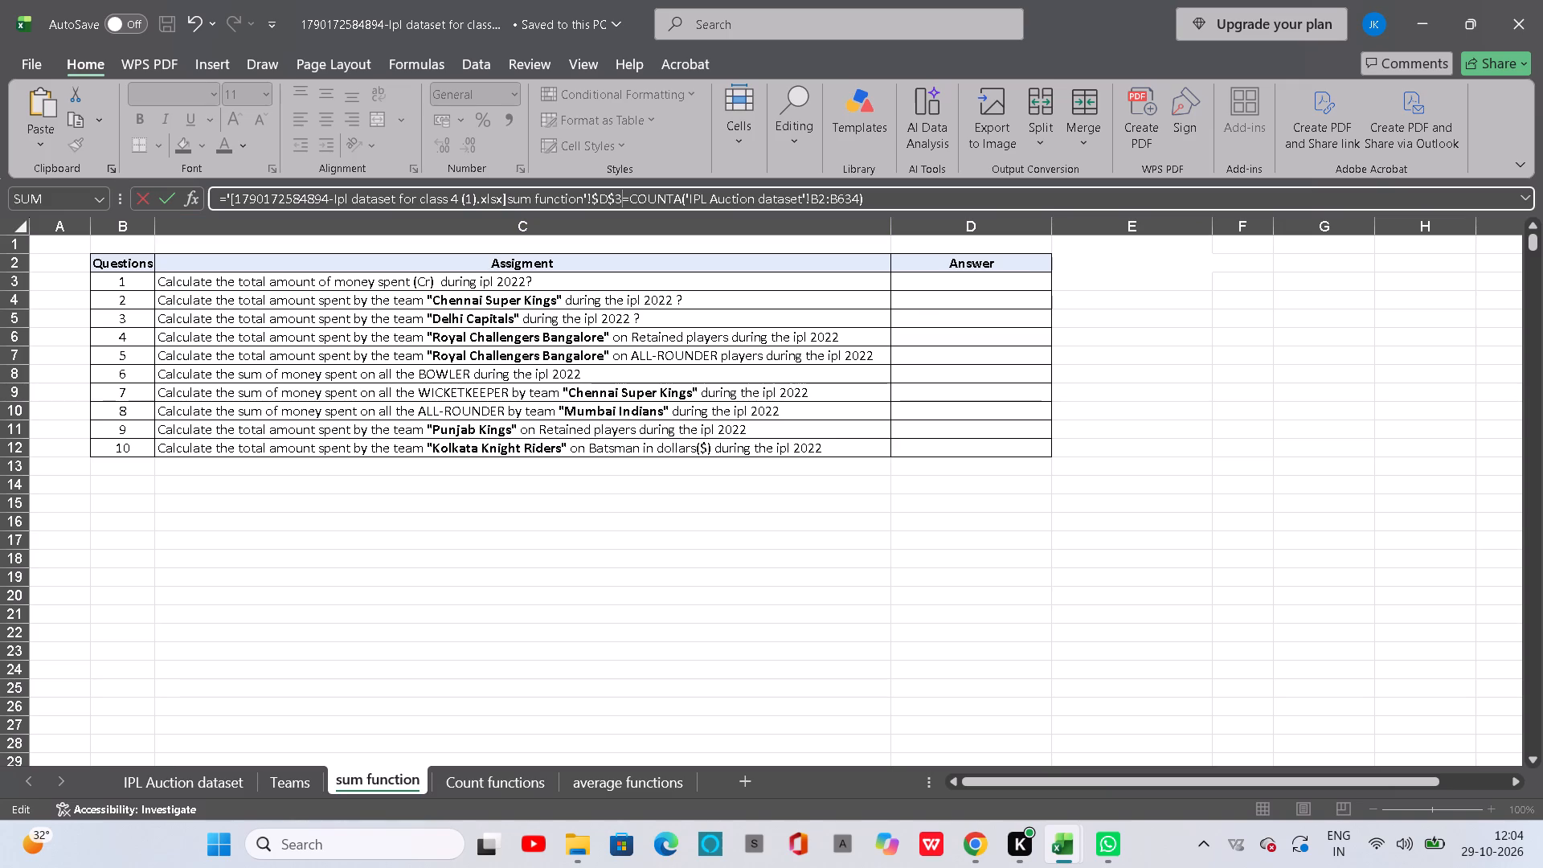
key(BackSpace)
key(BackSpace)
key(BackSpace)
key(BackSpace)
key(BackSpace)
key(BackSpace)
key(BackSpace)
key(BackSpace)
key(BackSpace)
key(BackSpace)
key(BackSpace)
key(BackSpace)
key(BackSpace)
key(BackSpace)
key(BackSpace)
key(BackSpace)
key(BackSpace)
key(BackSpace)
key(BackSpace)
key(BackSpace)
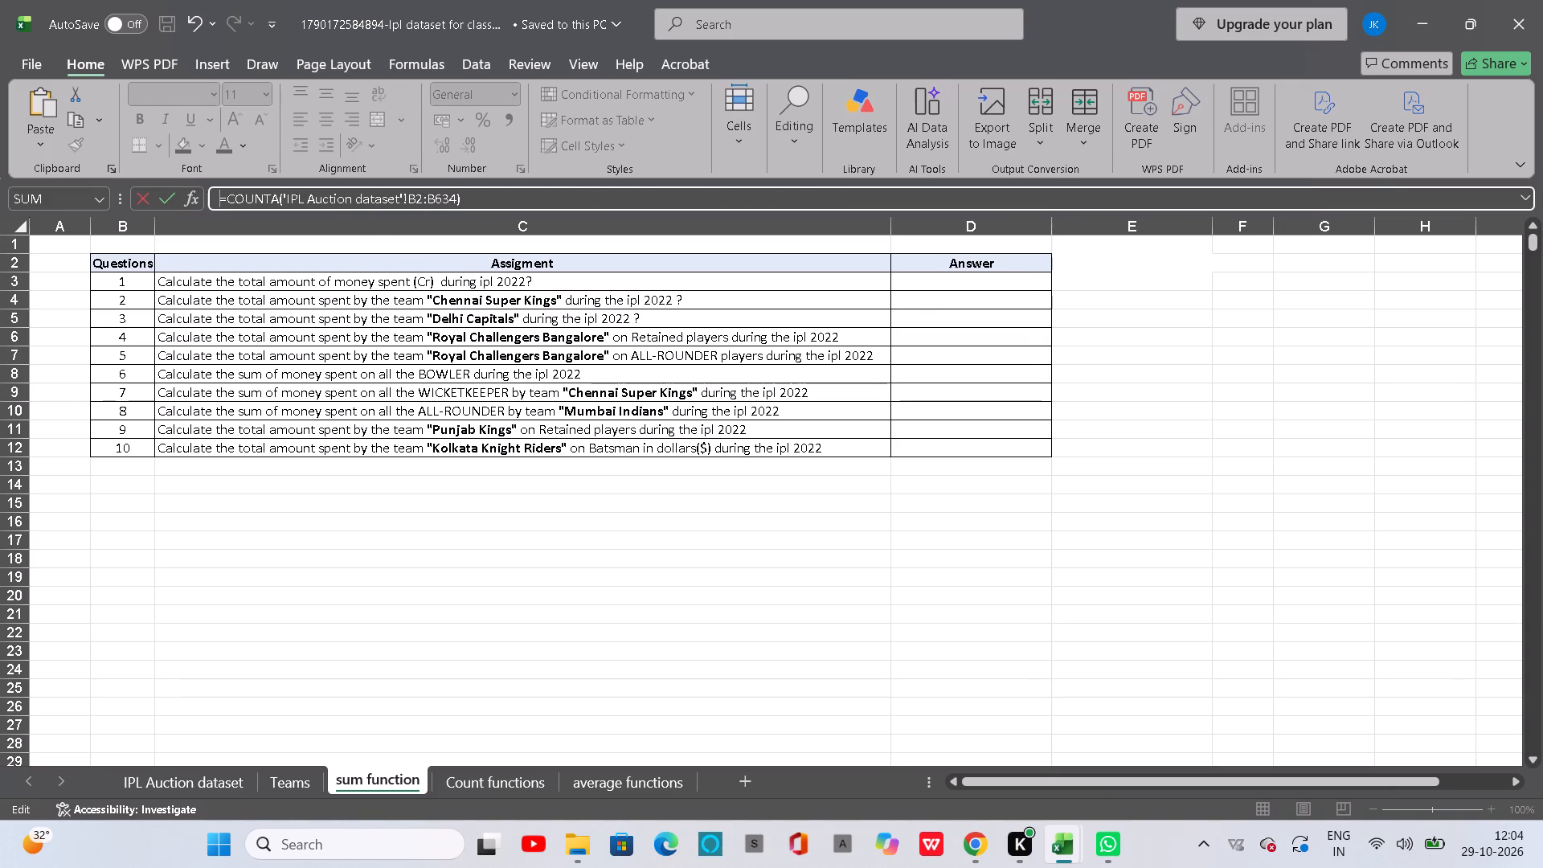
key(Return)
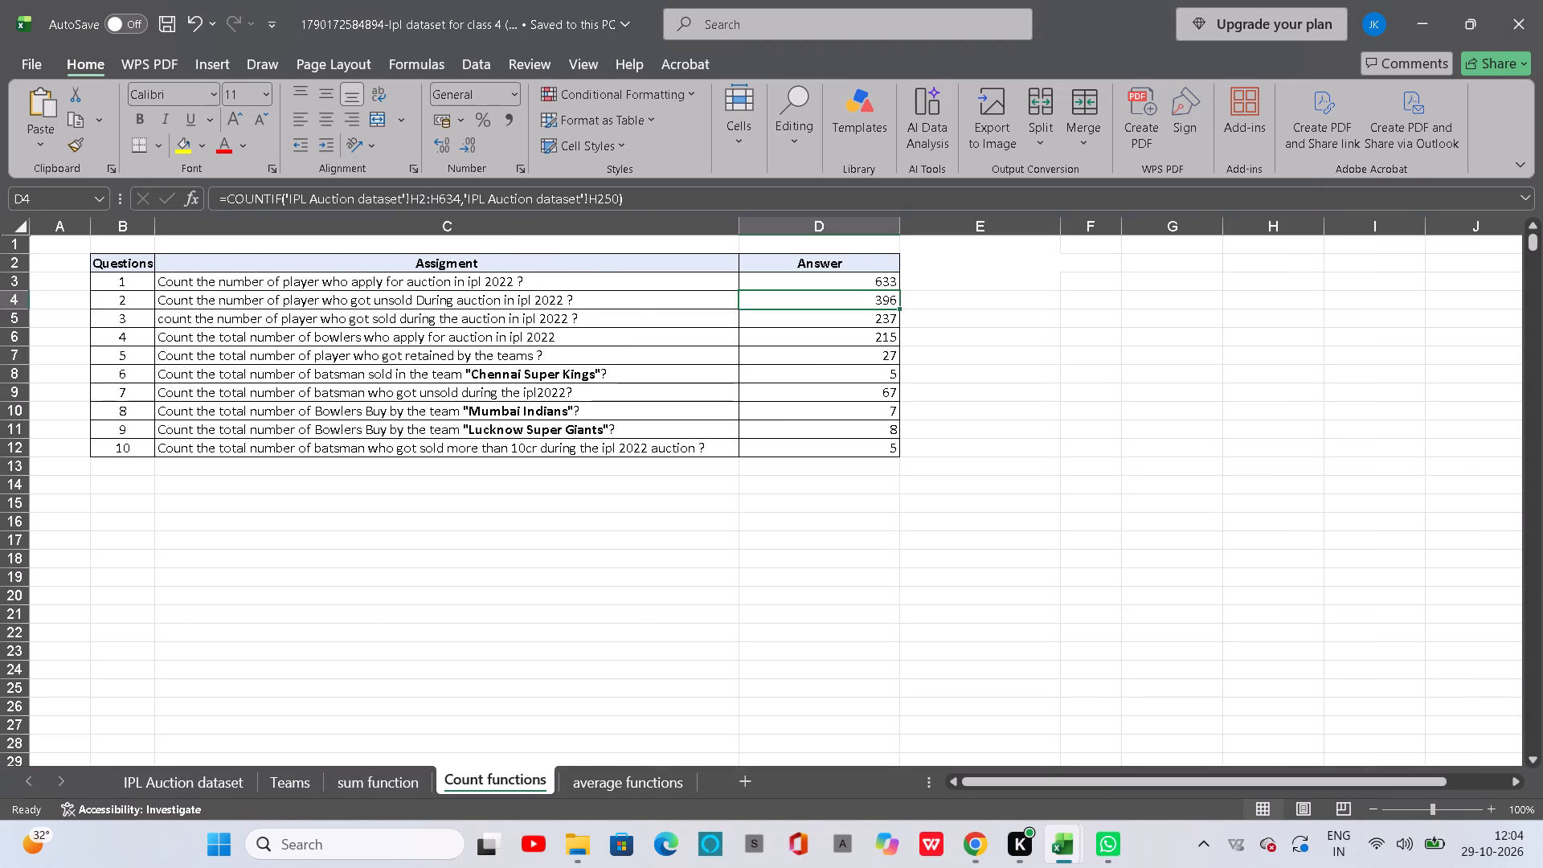
Examine the first five answers on Count functions and the other sheets of the class 4 (1.1) workbook.
click(856, 285)
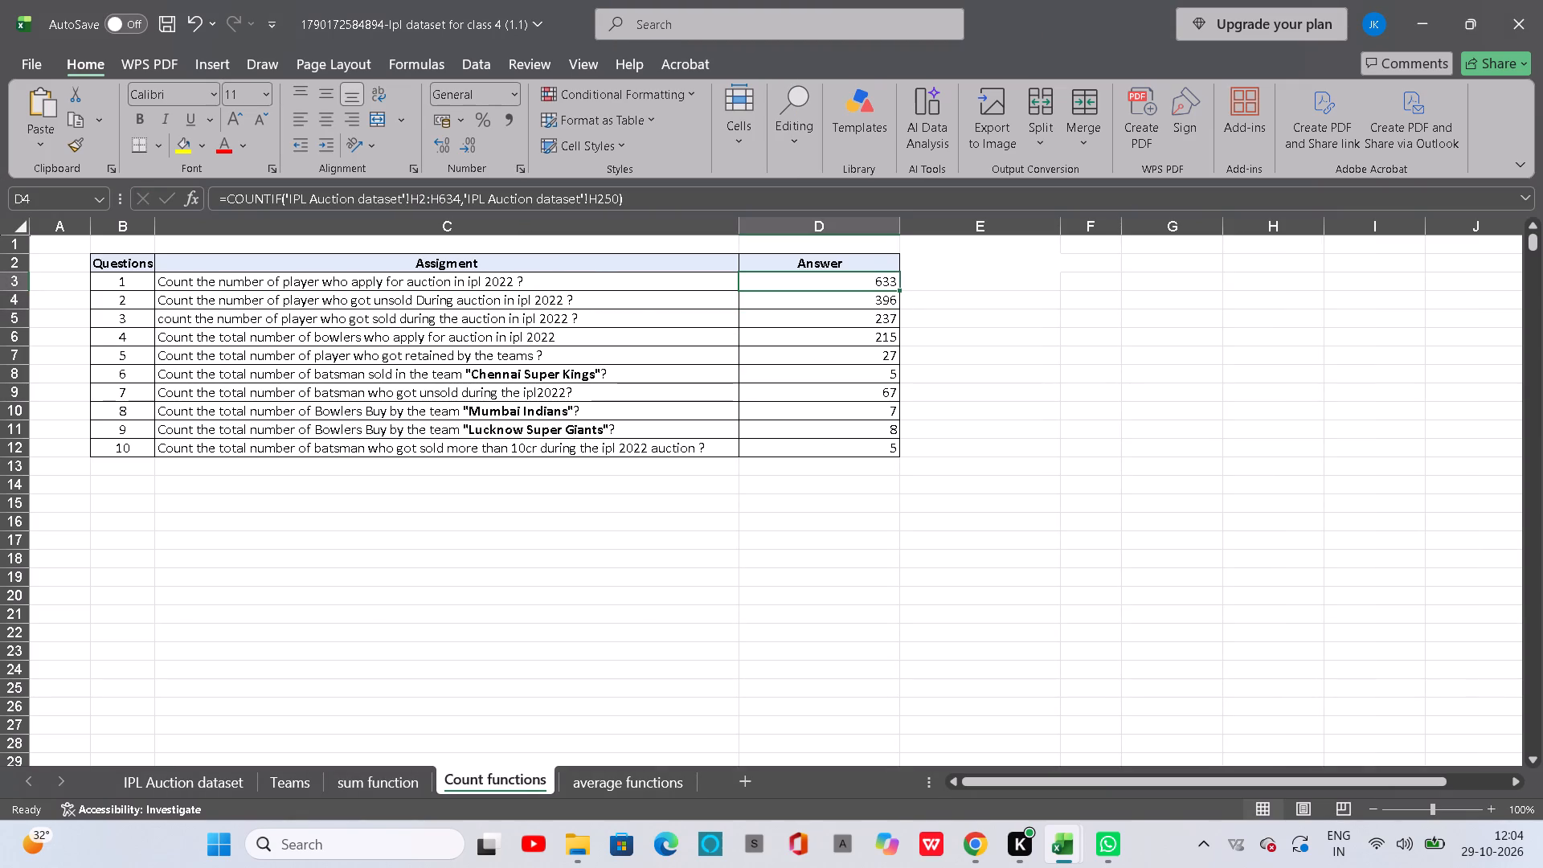
click(858, 301)
click(868, 330)
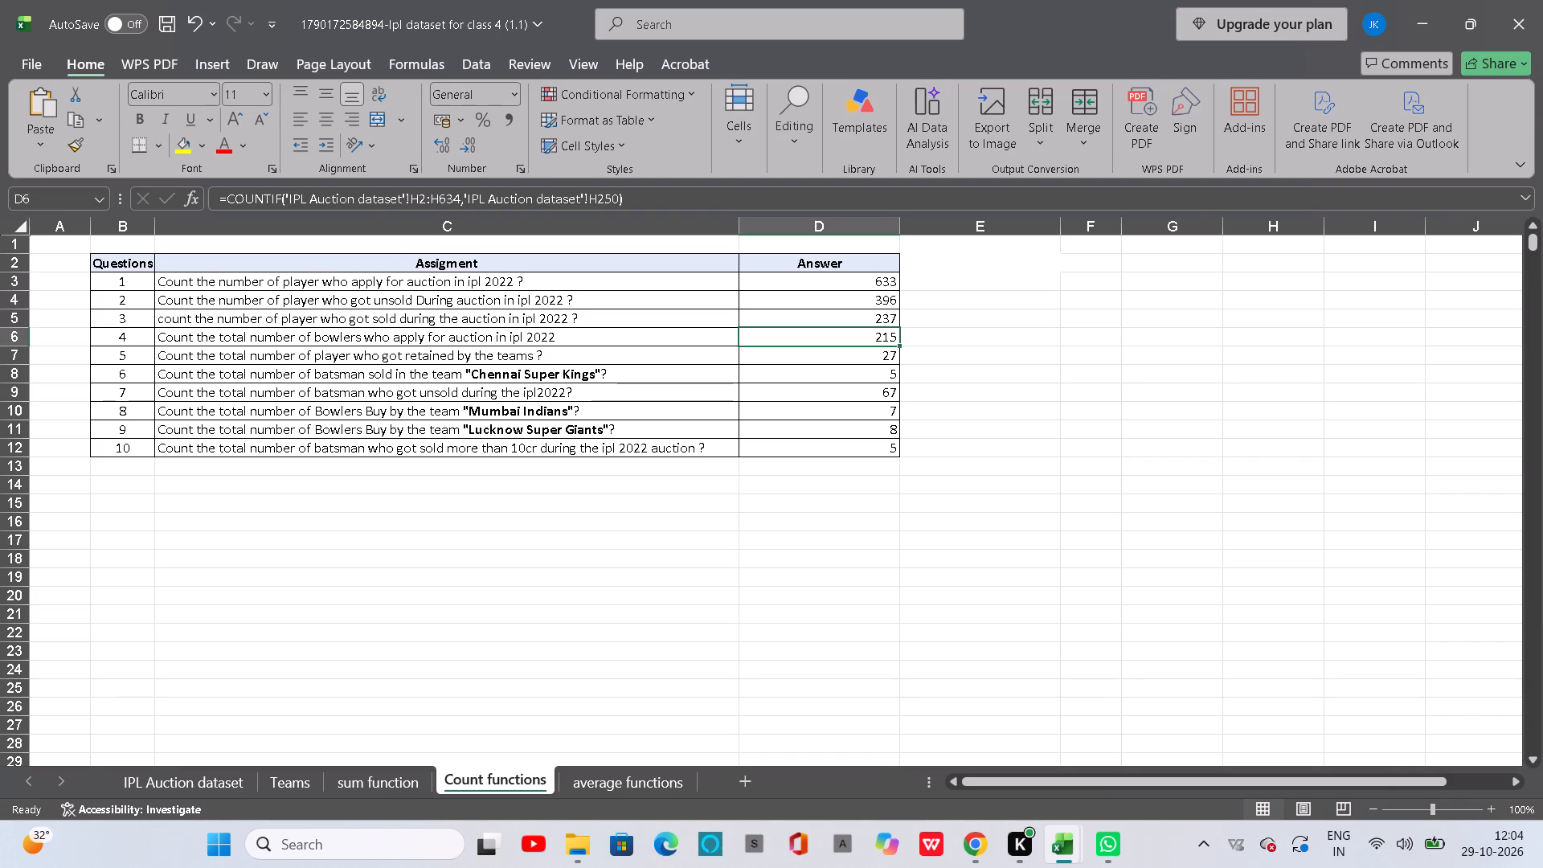
click(870, 321)
click(877, 356)
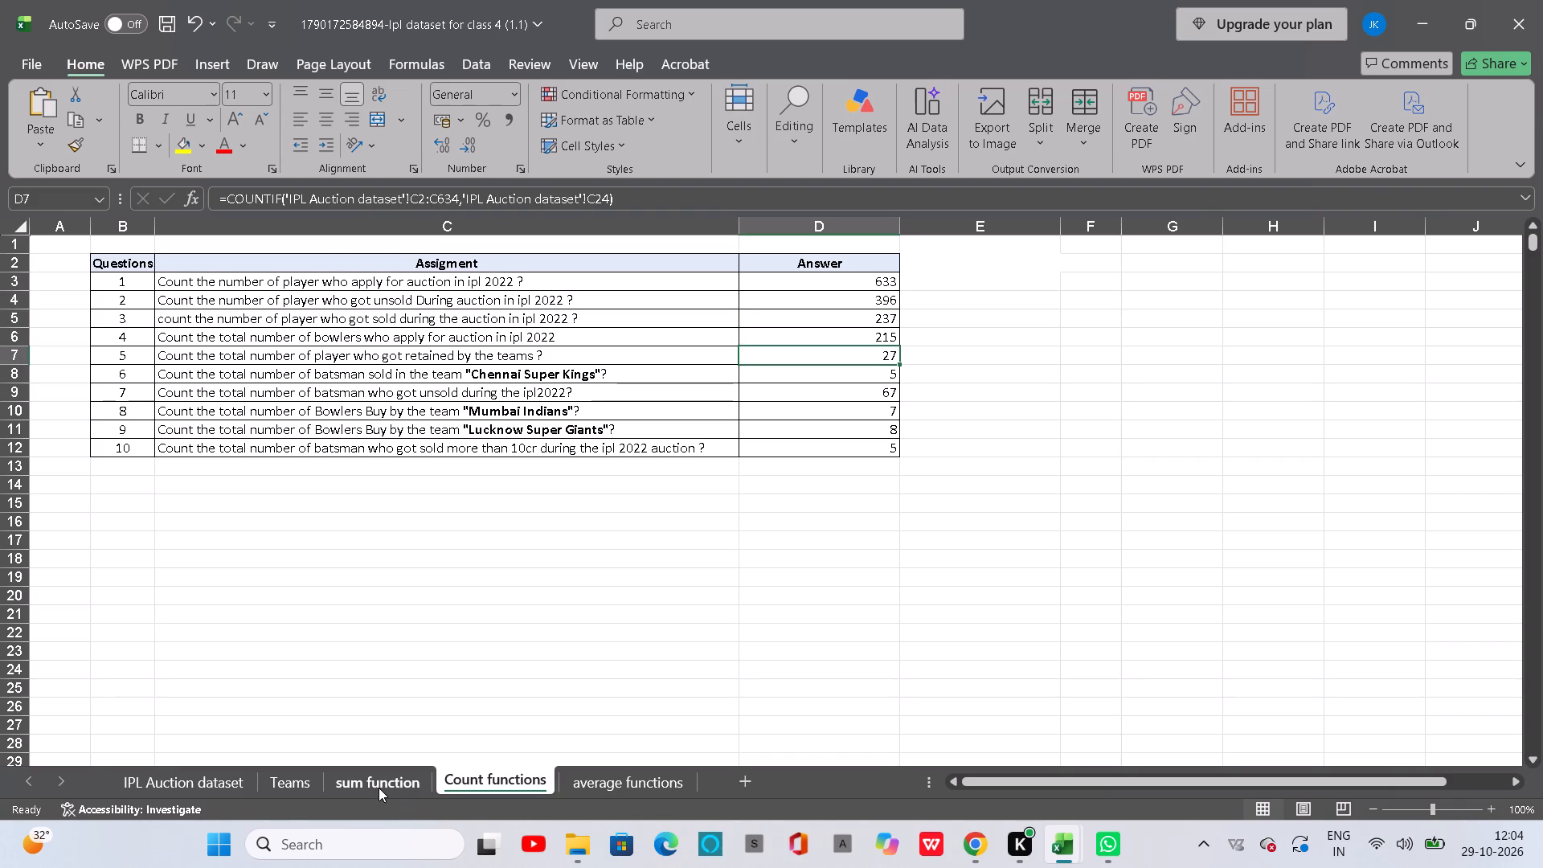
click(643, 788)
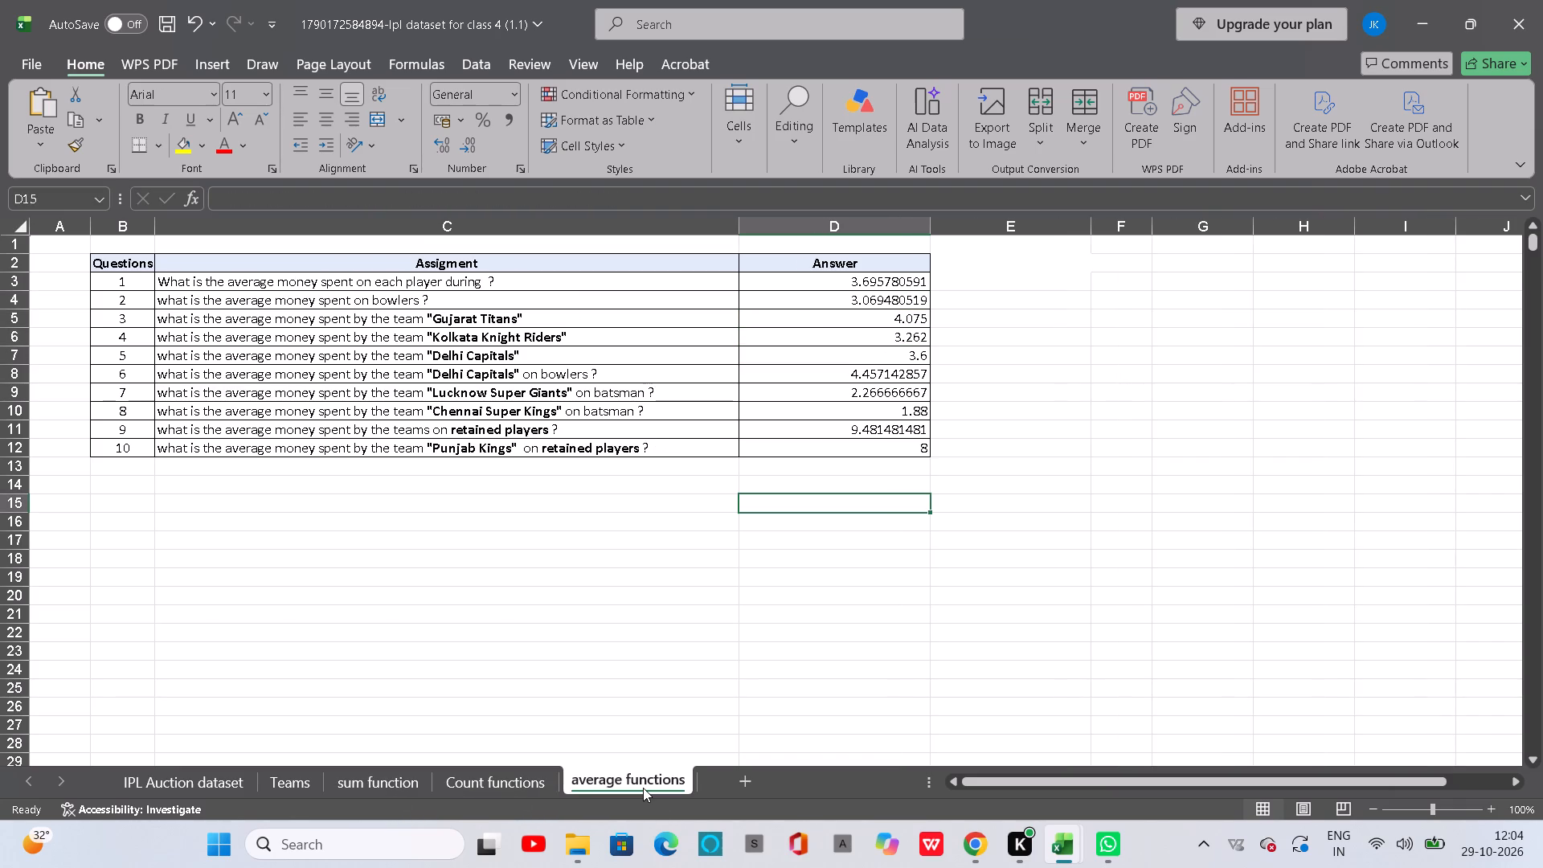
click(408, 771)
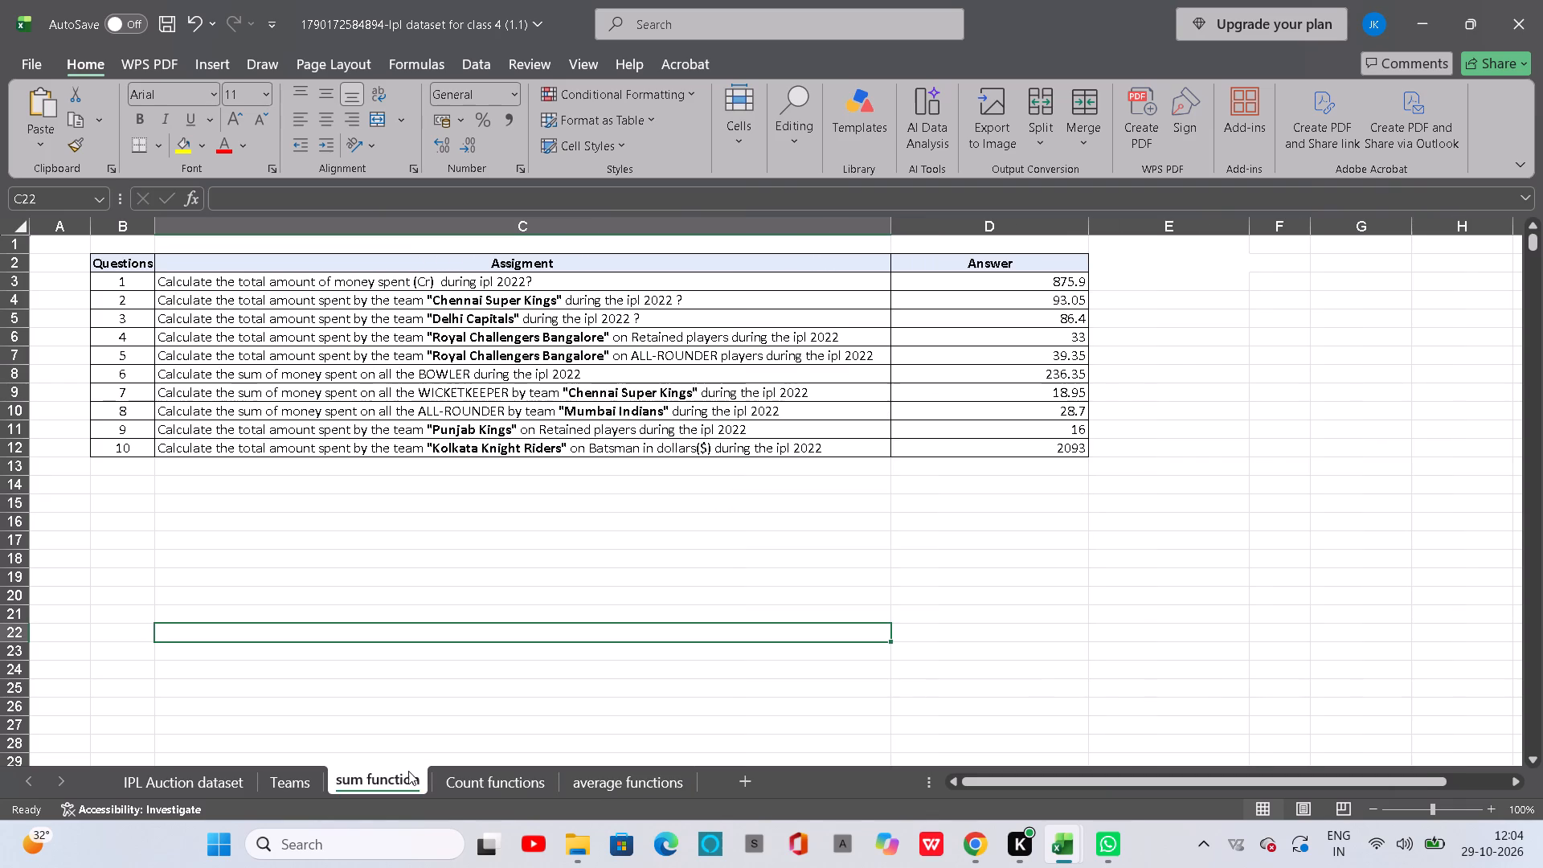
click(303, 780)
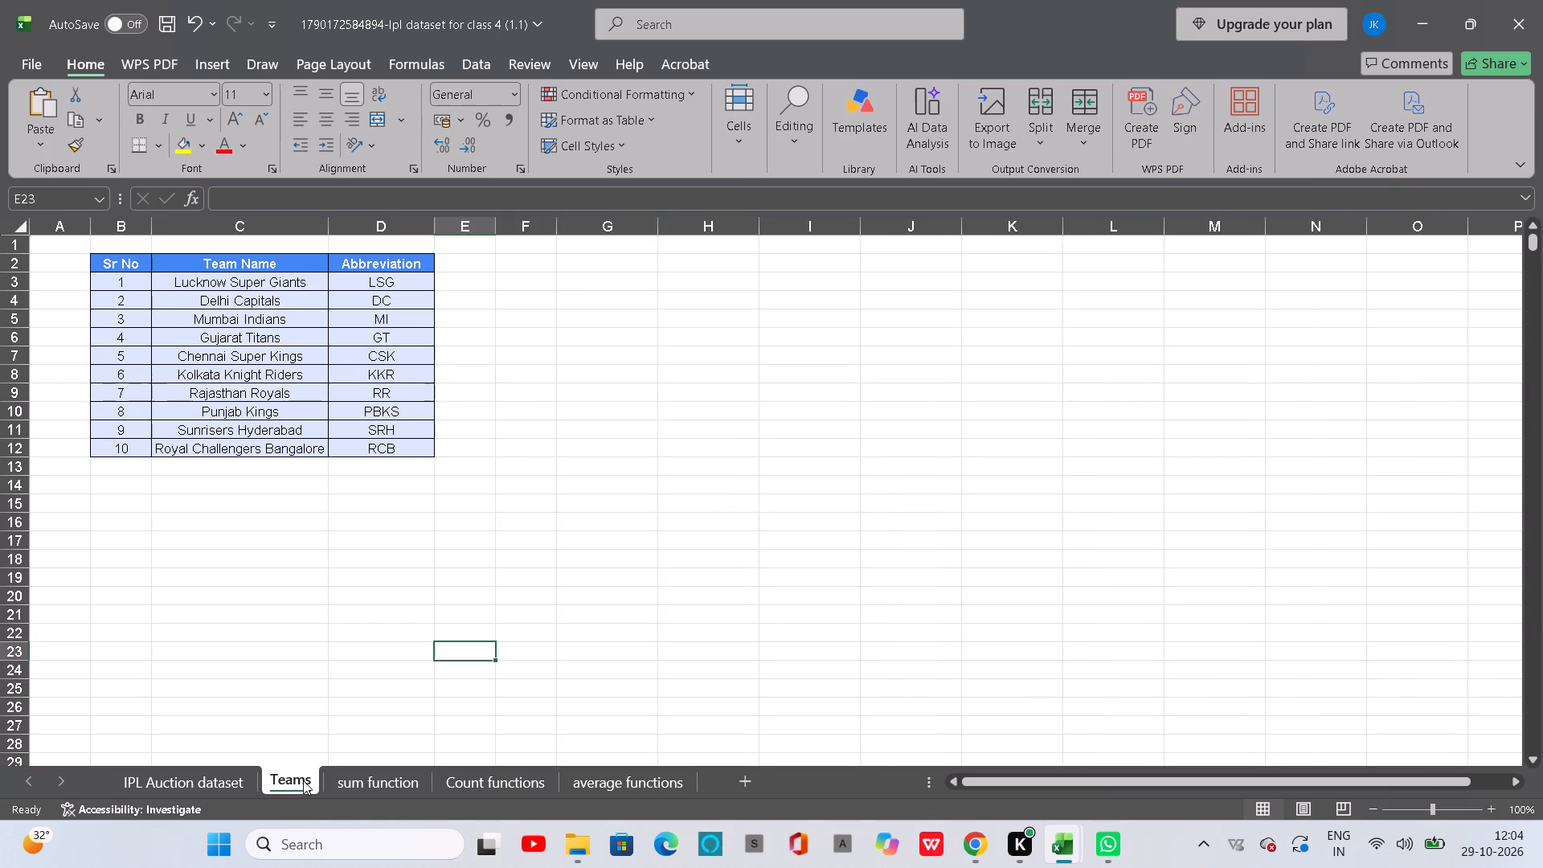
click(231, 776)
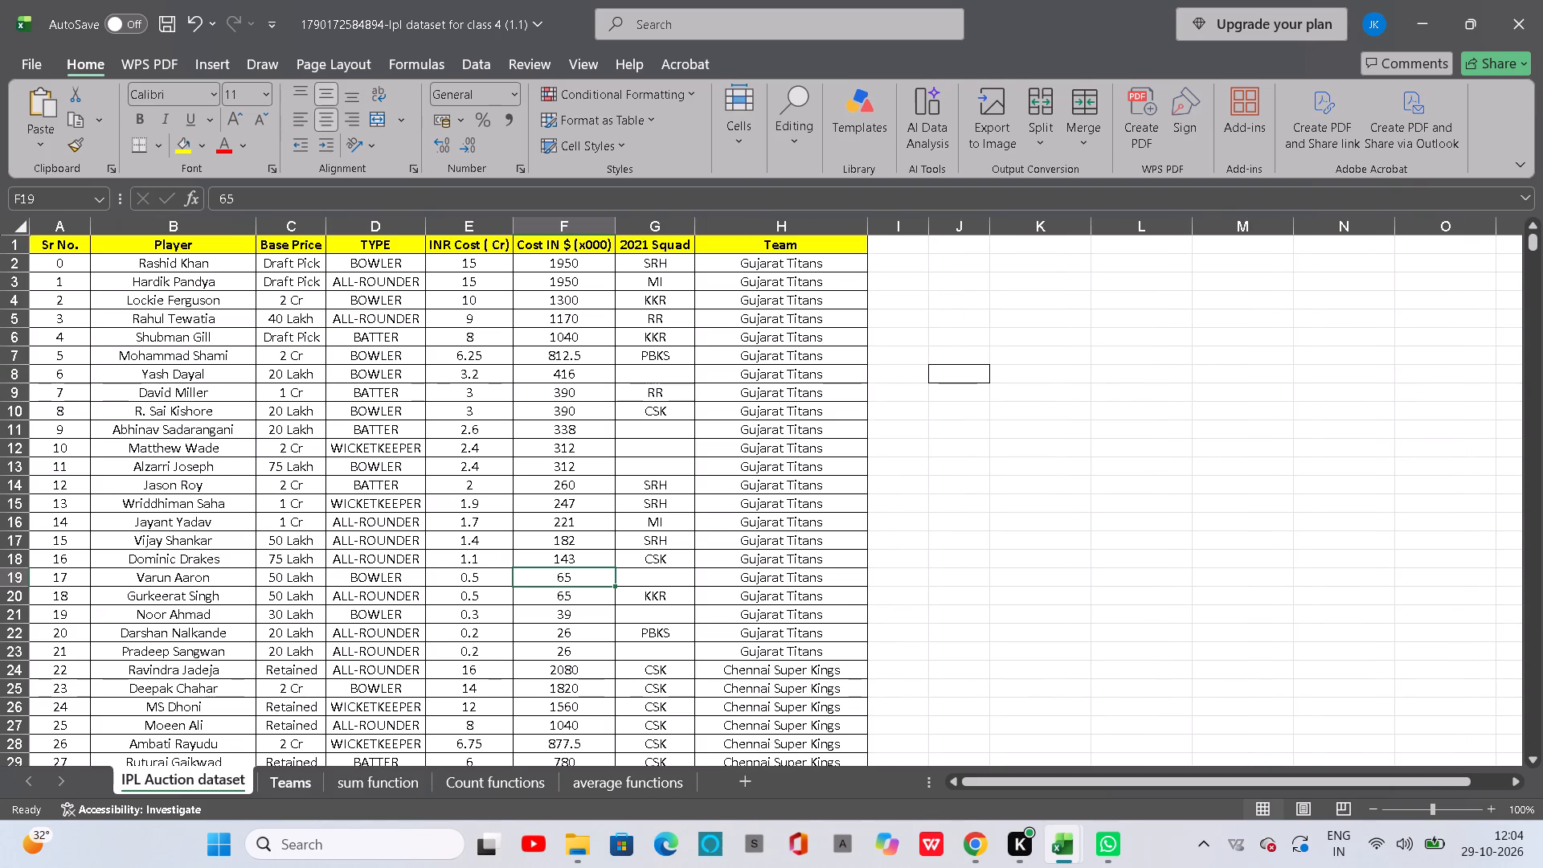
click(642, 780)
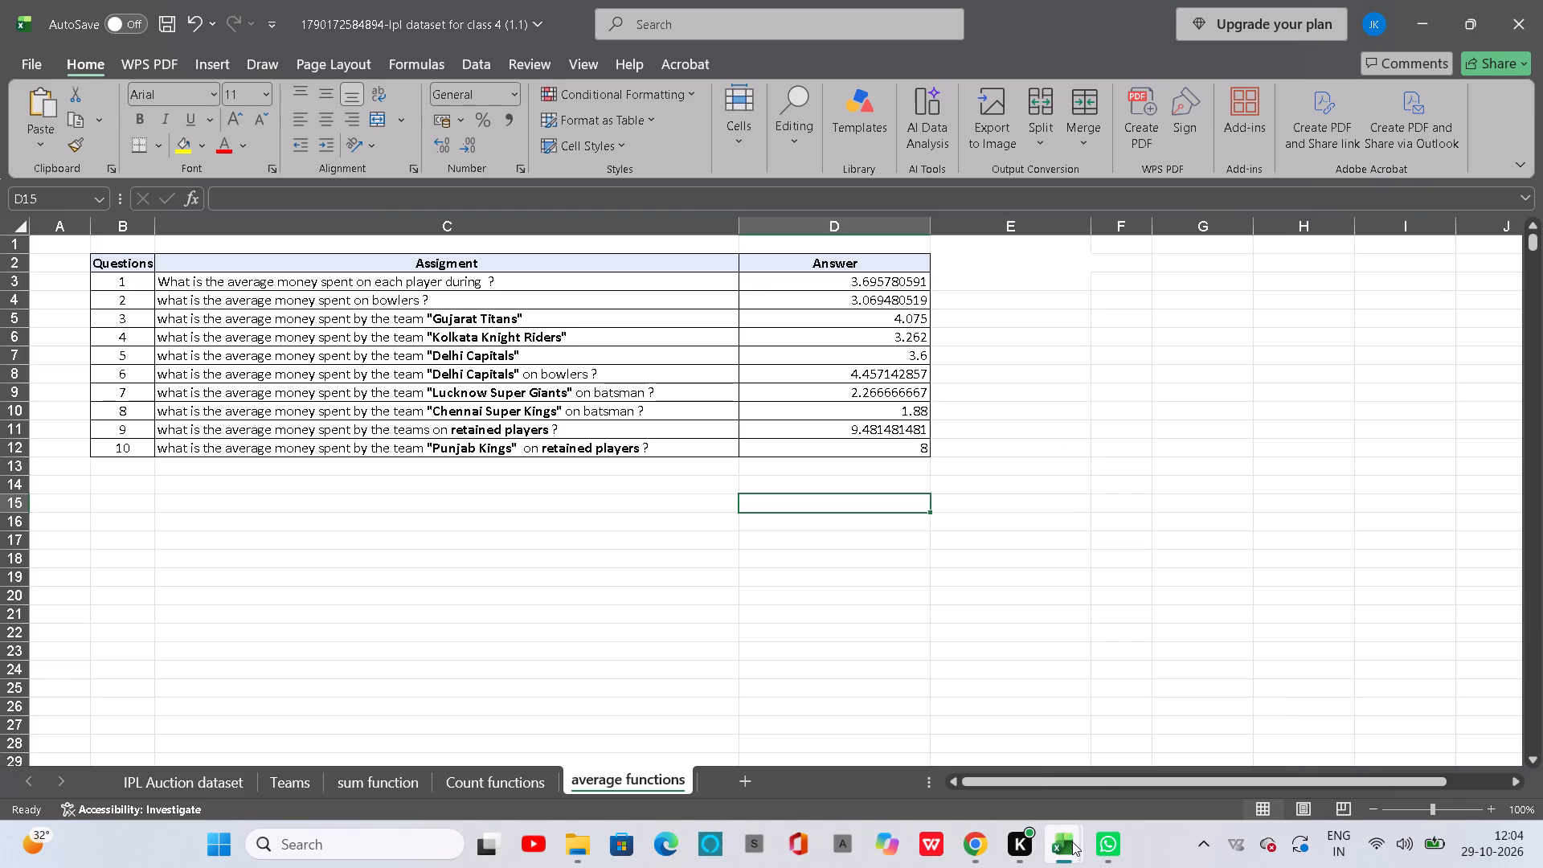
Paste the copied COUNTA formula into answer cell D3 of the sum function sheet in the class 4 (1) workbook.
click(996, 736)
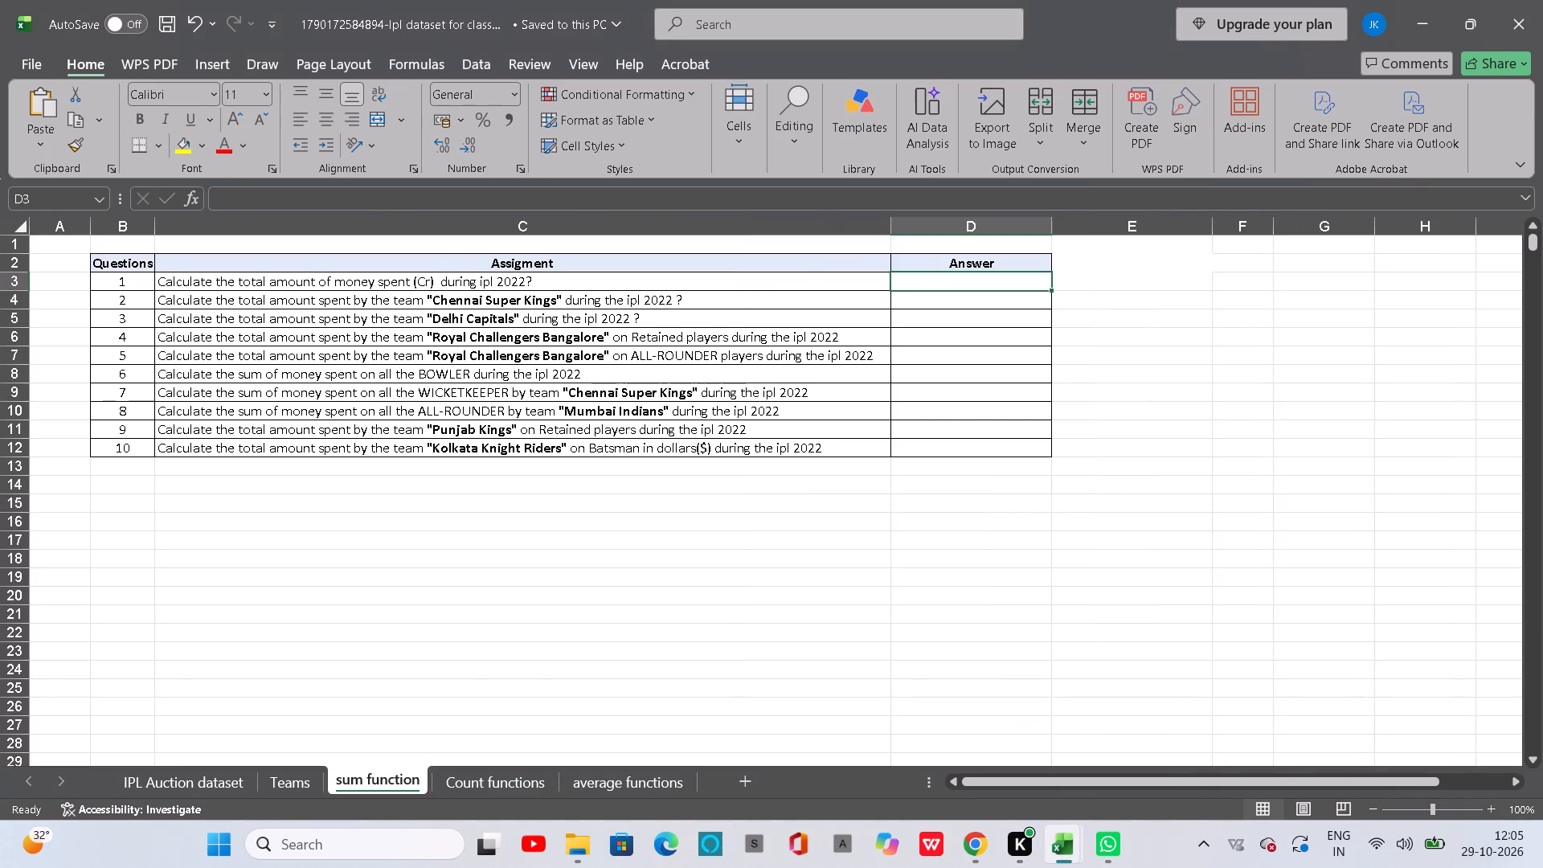
click(964, 284)
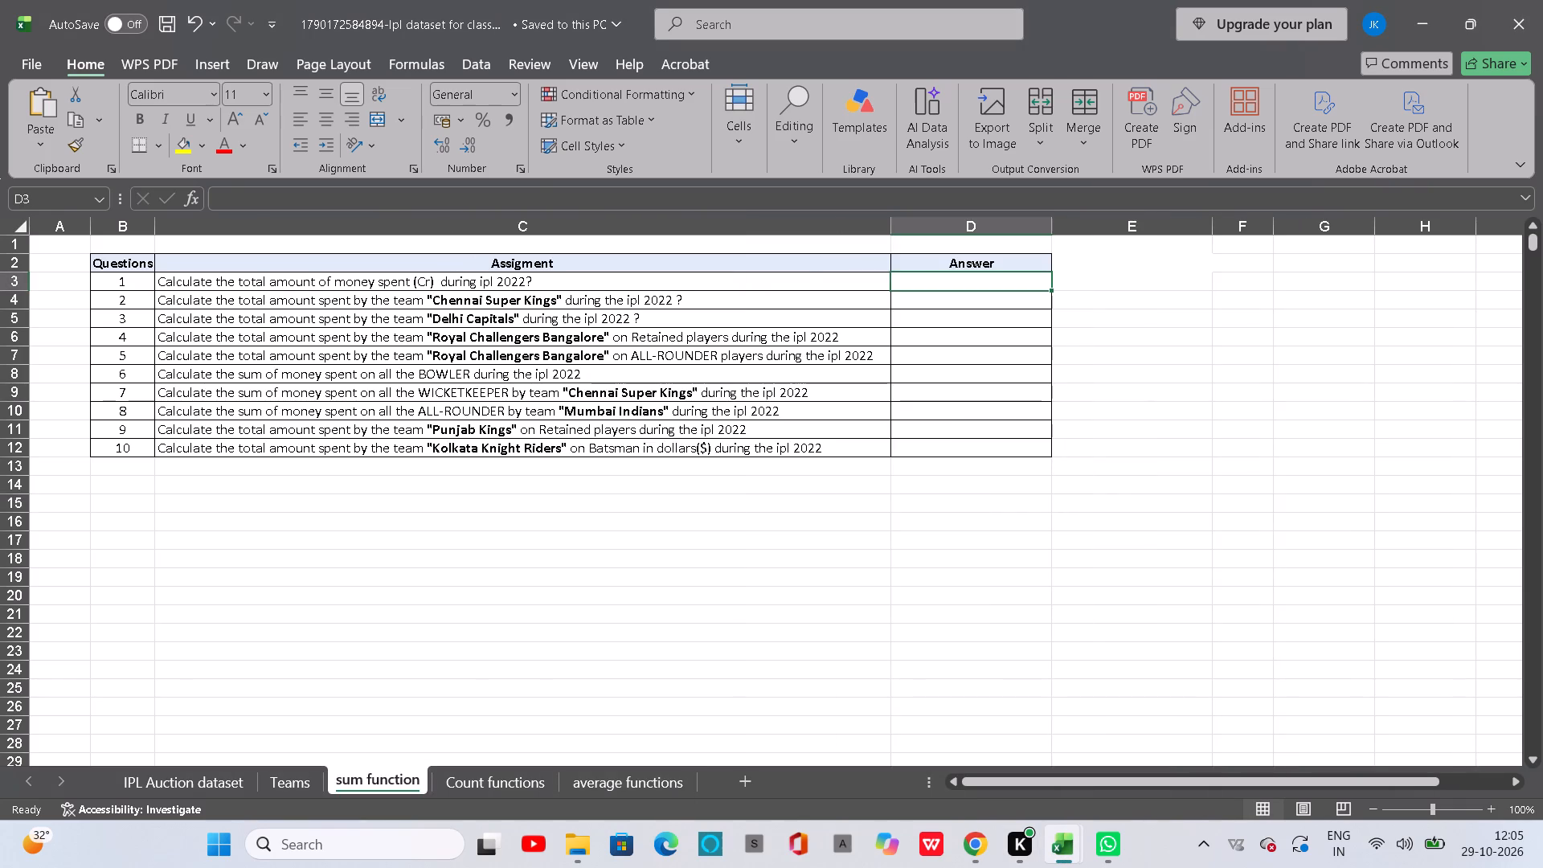
click(964, 284)
key(ctrl+v)
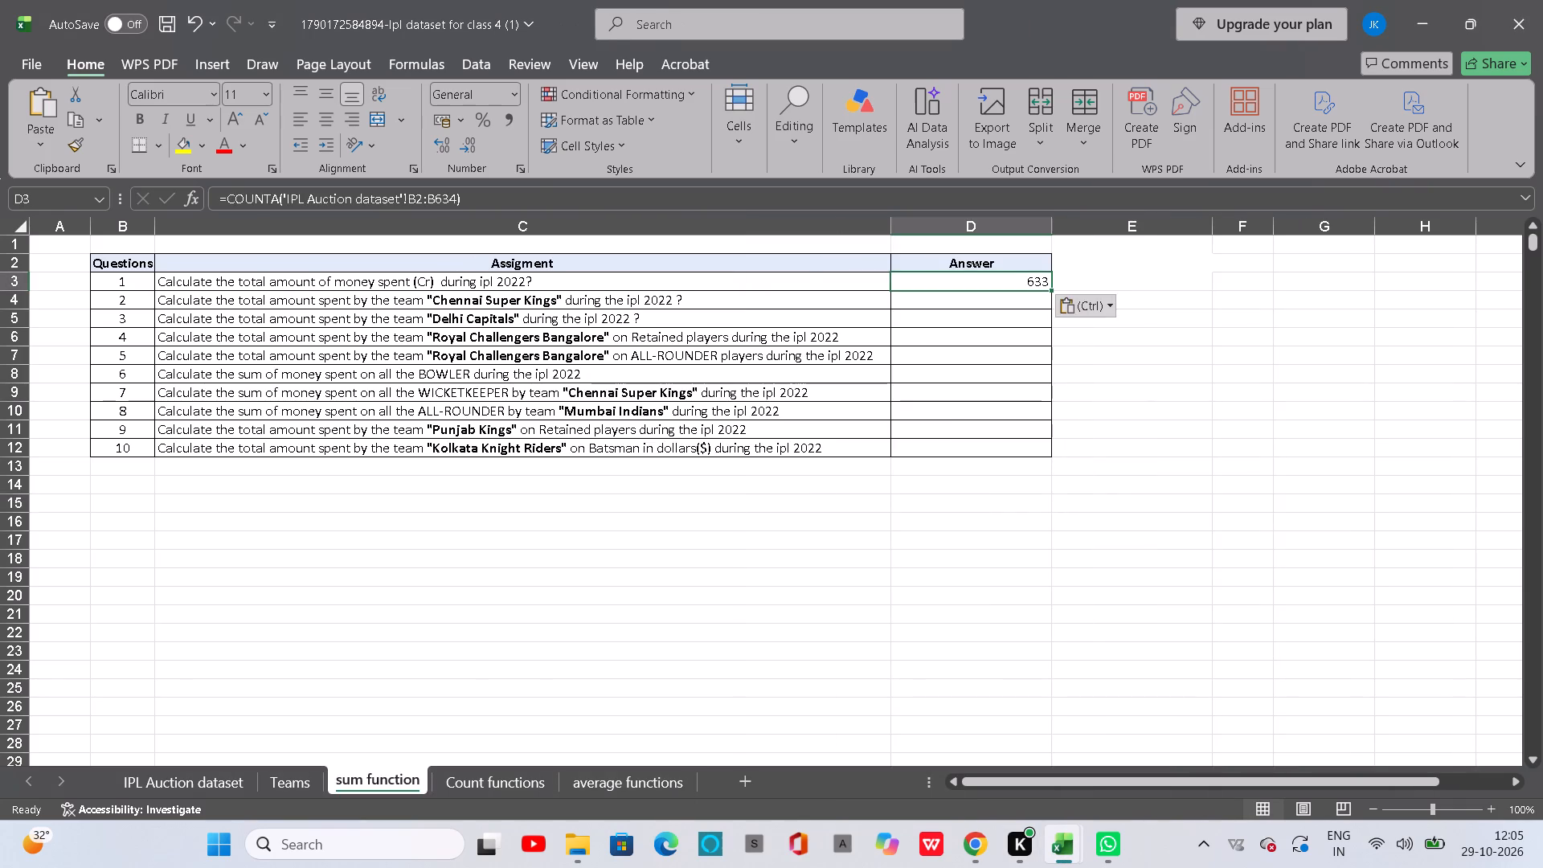
Fill the D3 formula down the Answer column to D12 on the sum function sheet.
click(1047, 285)
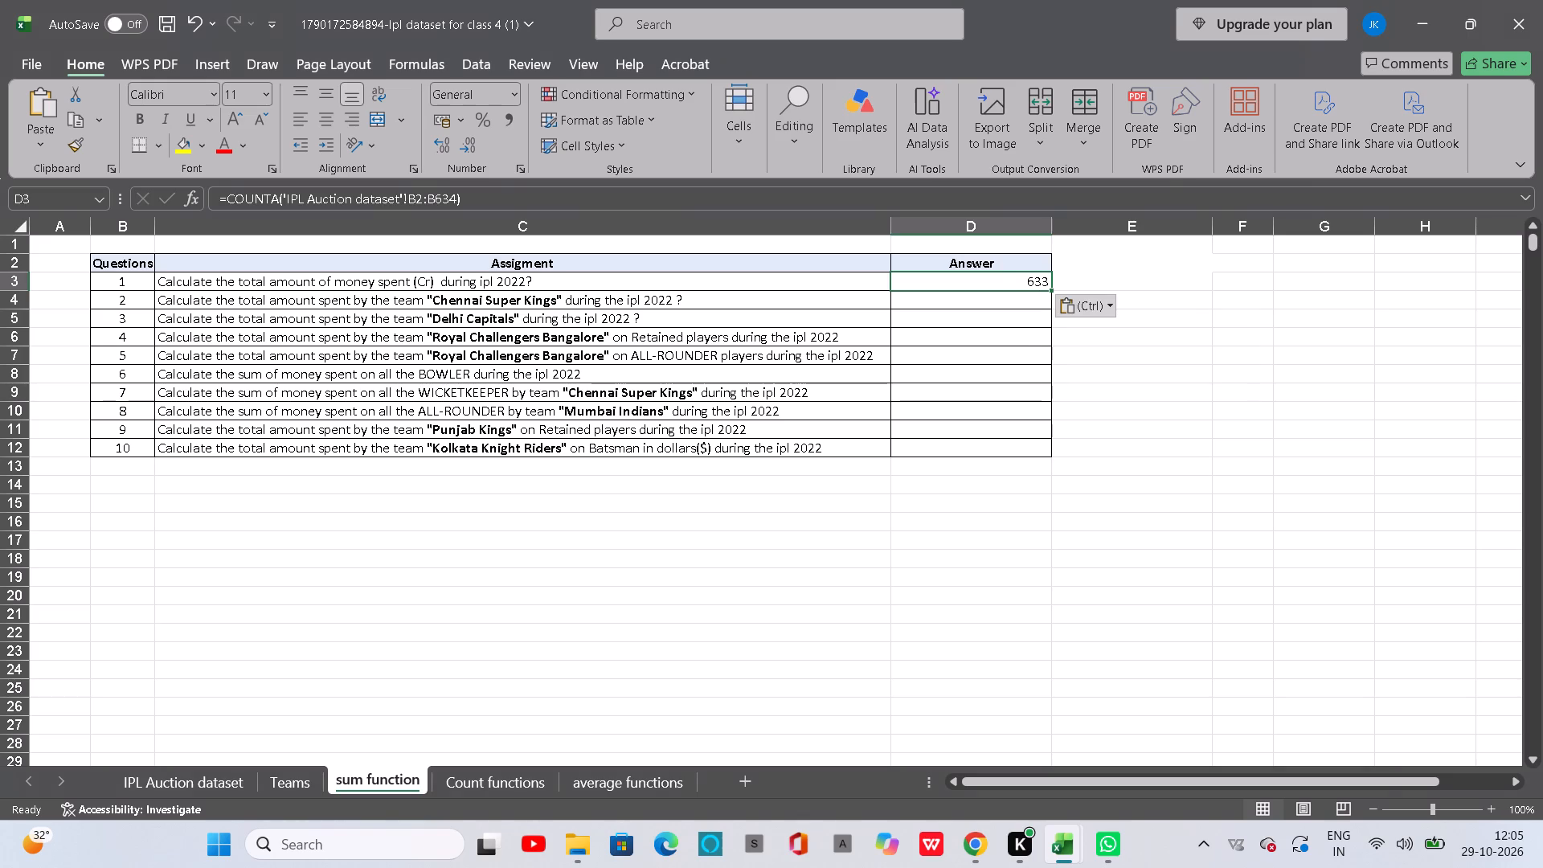
double_click(1050, 289)
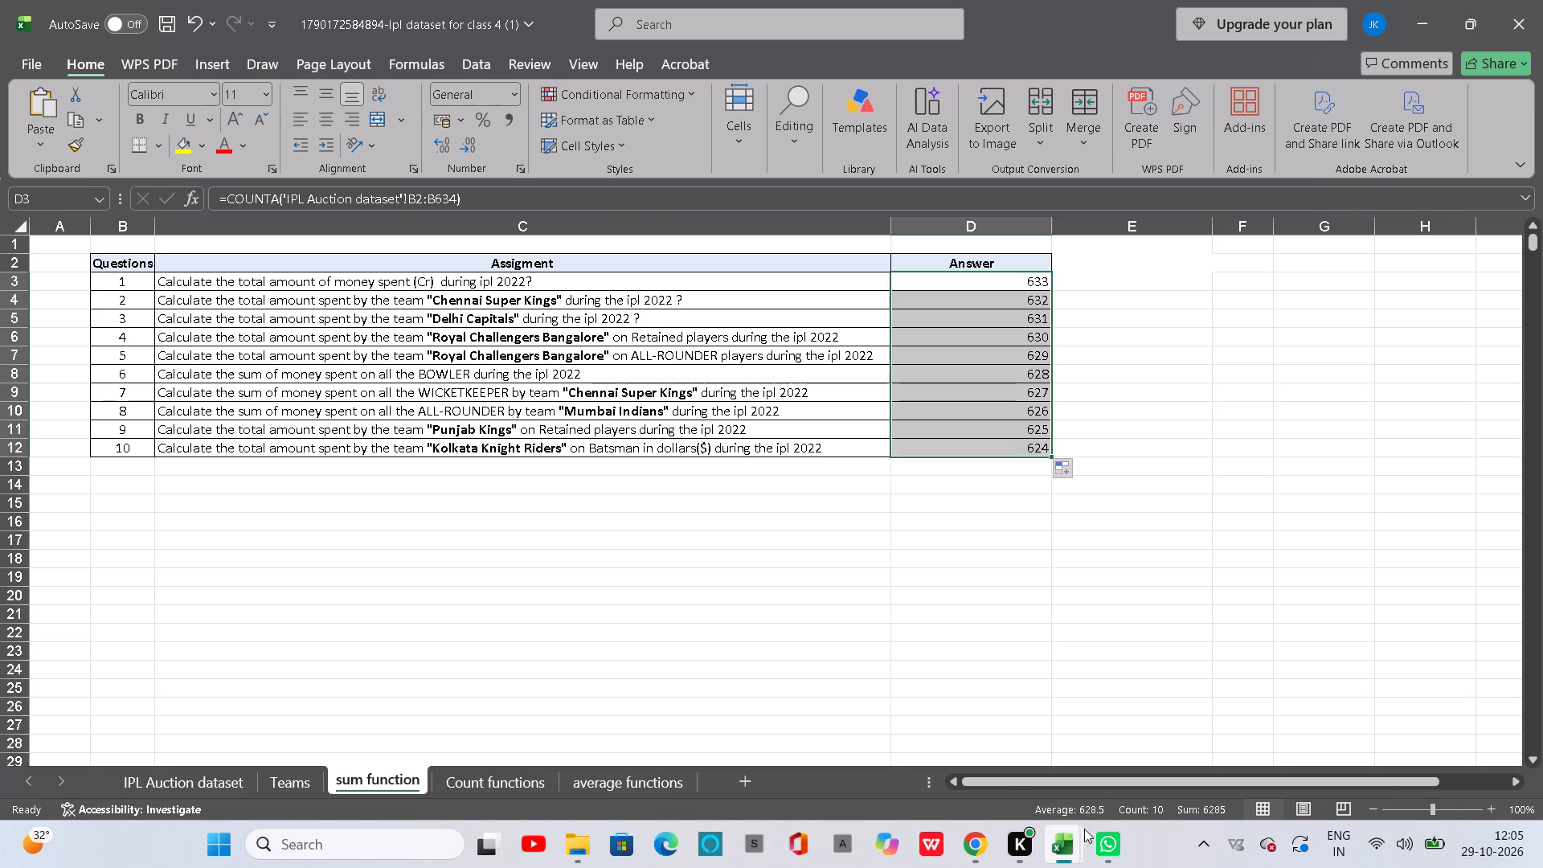
Return to the class 4 (1.1) workbook and examine the formulas behind the first answers on the Count functions sheet.
click(1066, 843)
click(1137, 756)
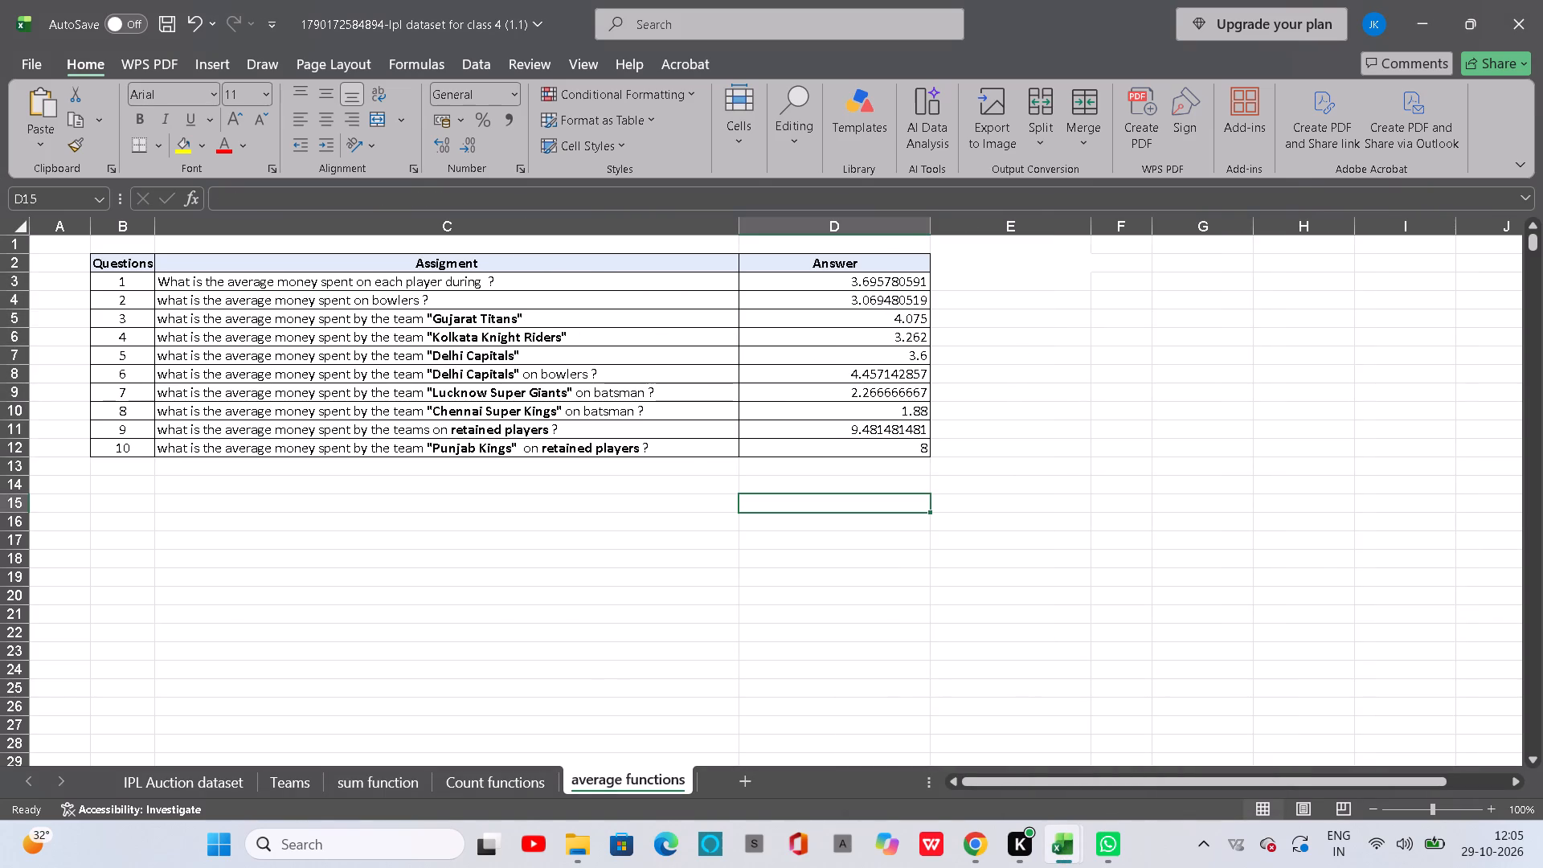
click(495, 784)
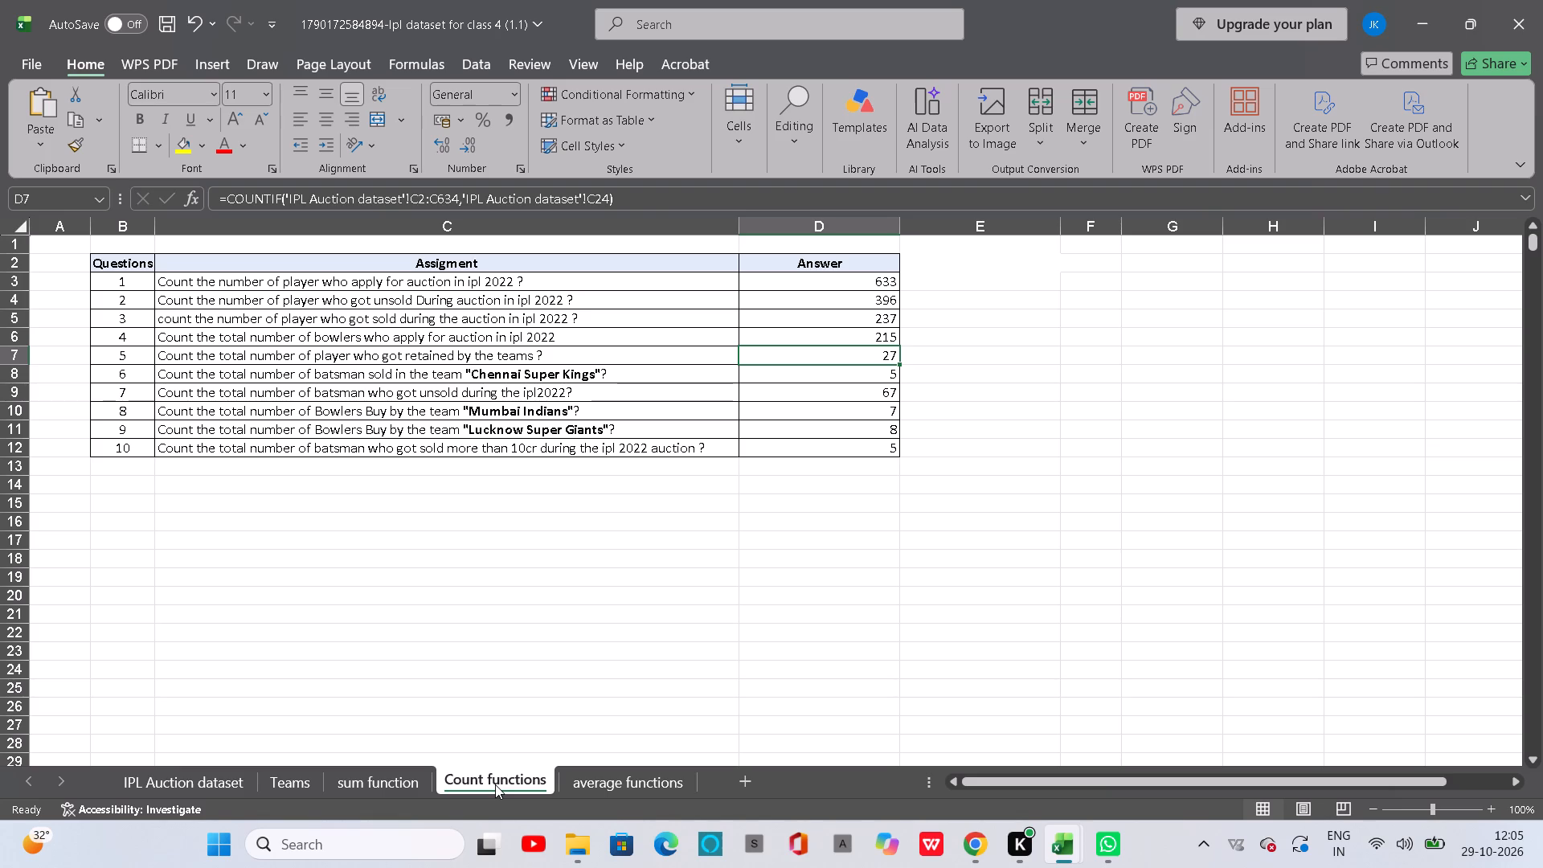
click(853, 304)
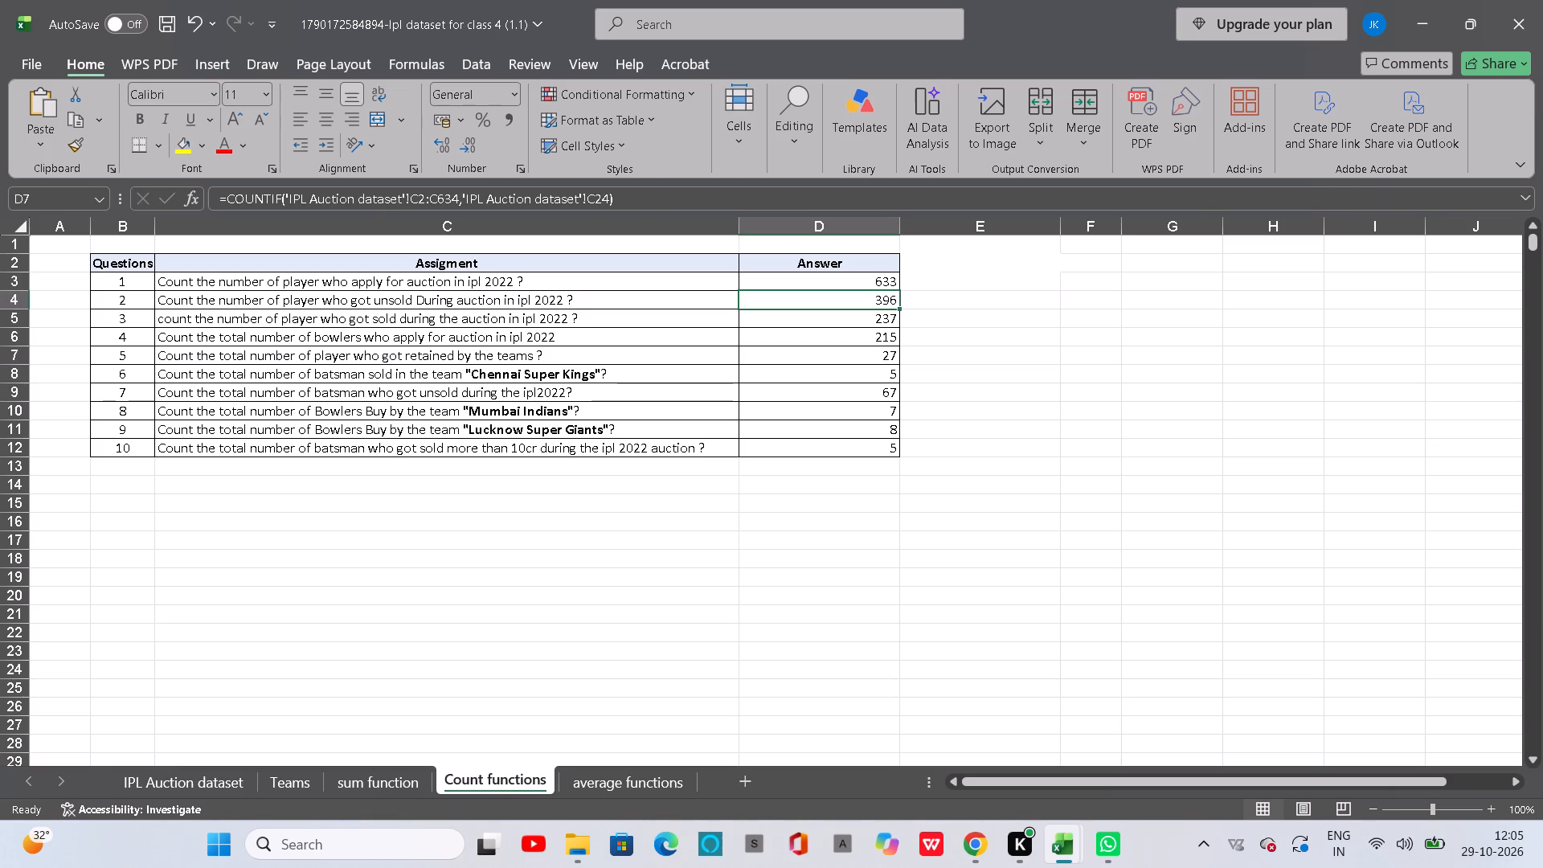
click(857, 321)
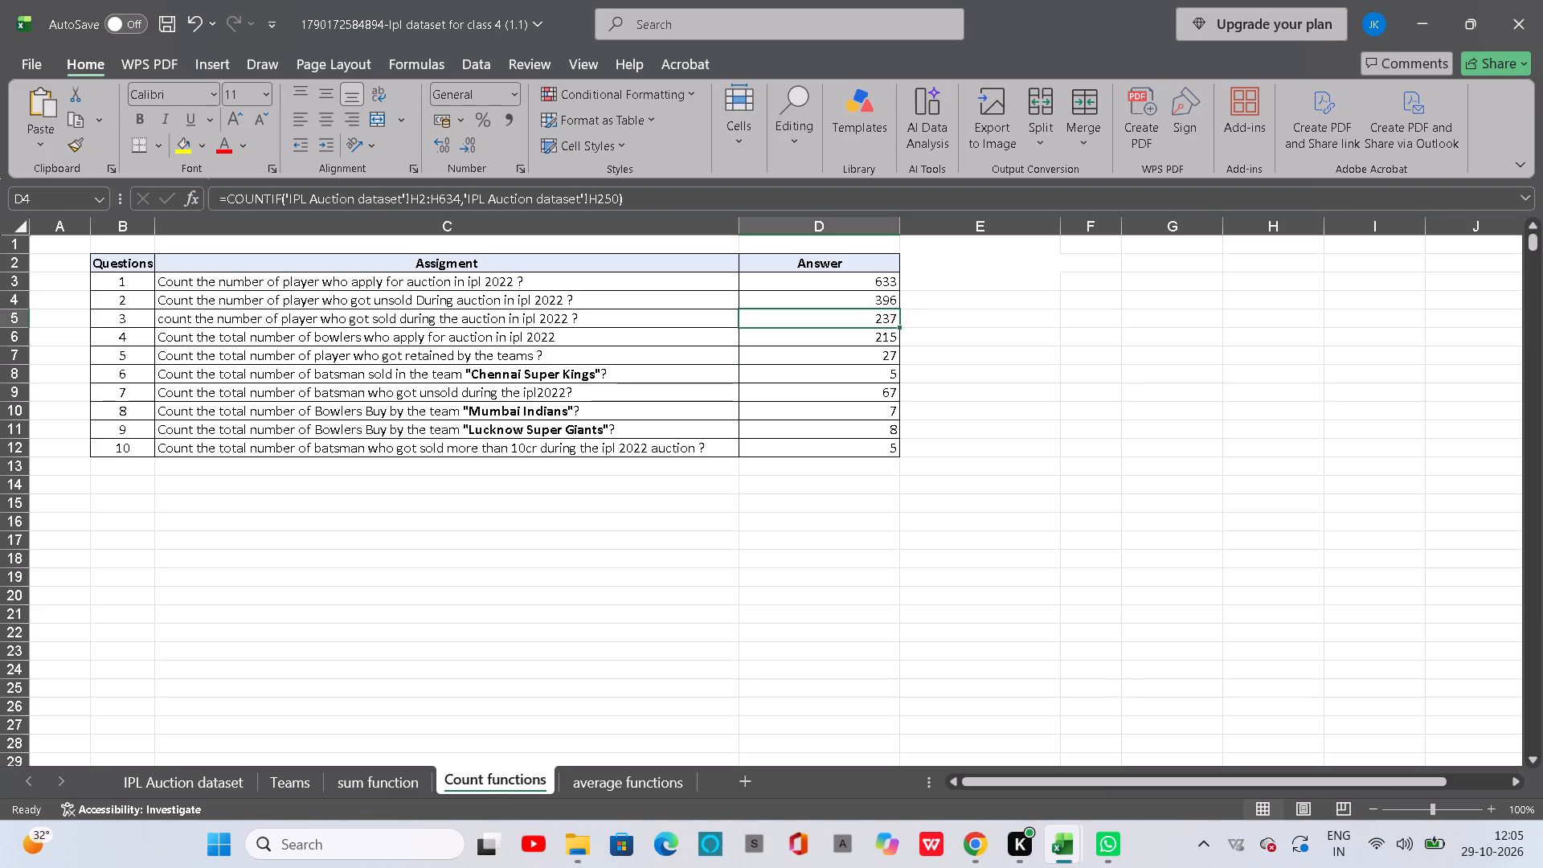
click(856, 286)
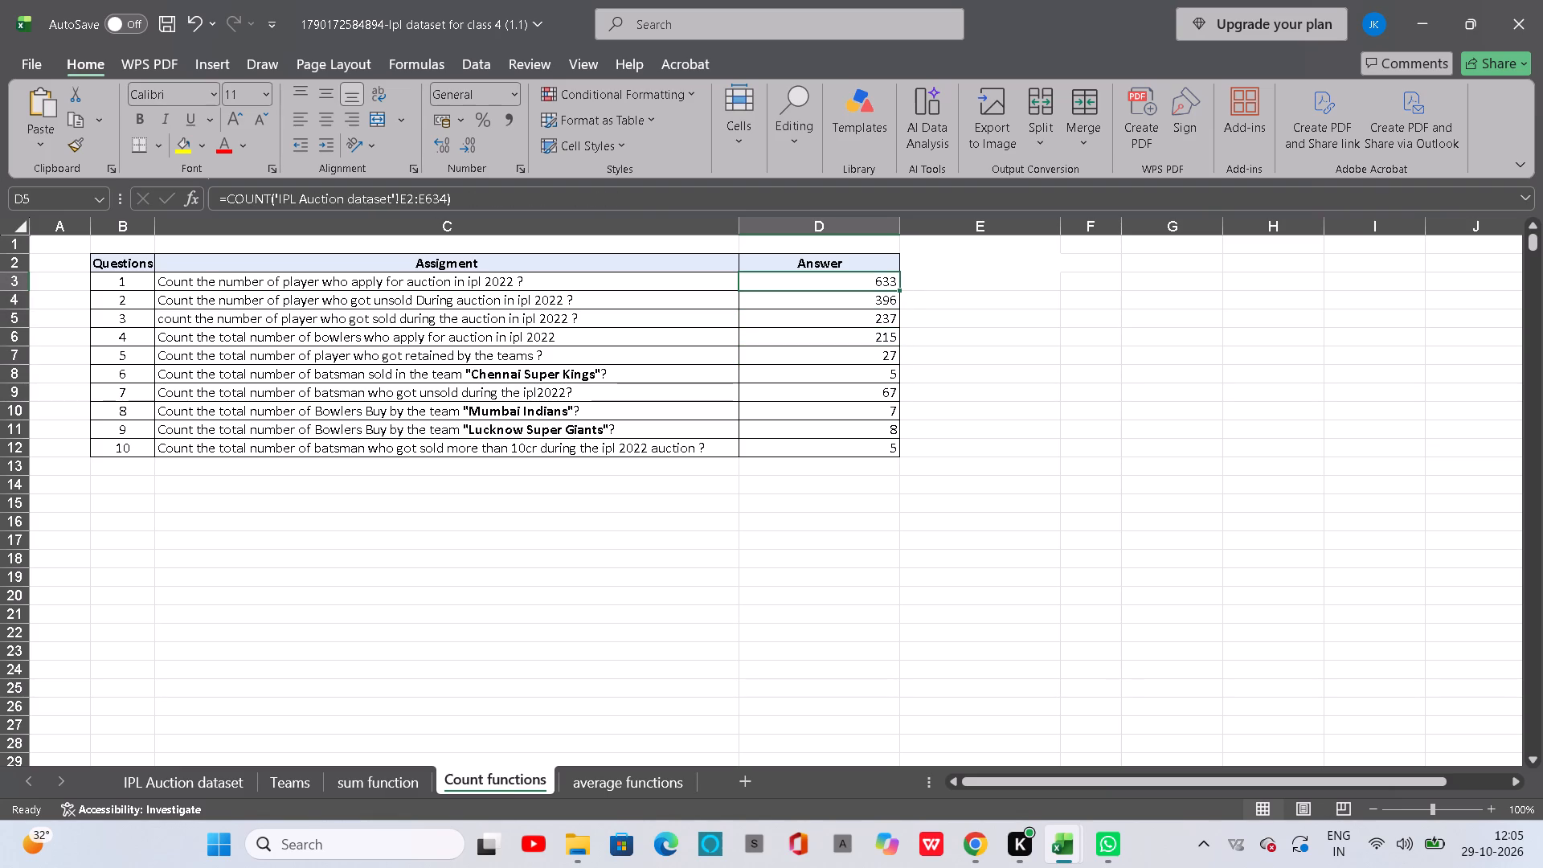
click(858, 321)
click(861, 342)
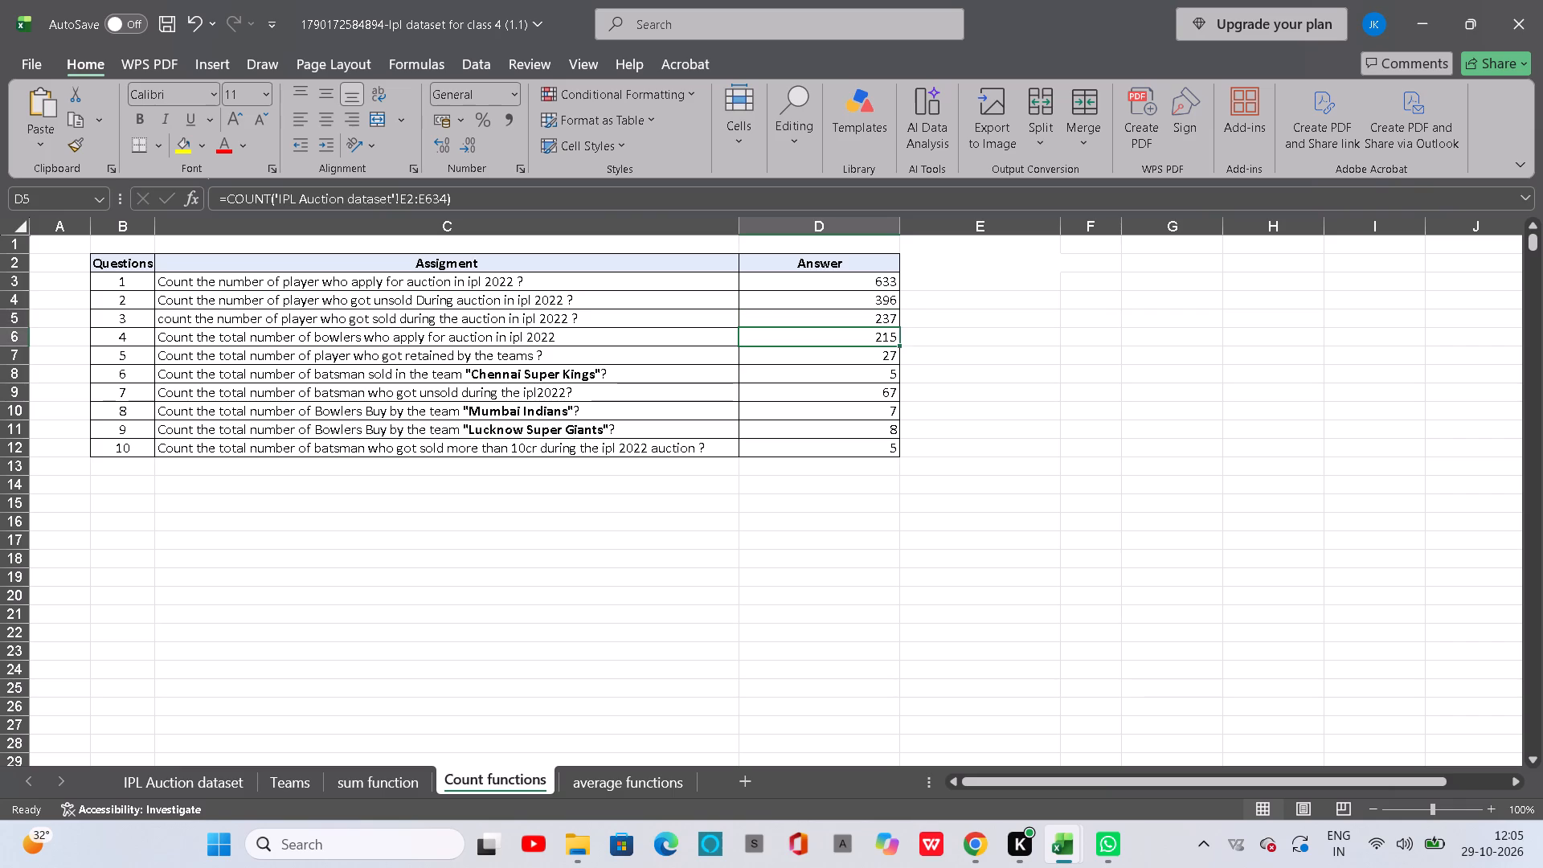
Examine the formulas behind answers D7, D8, D3 and D4 on the Count functions sheet of the class 4 (1.1) workbook.
click(861, 360)
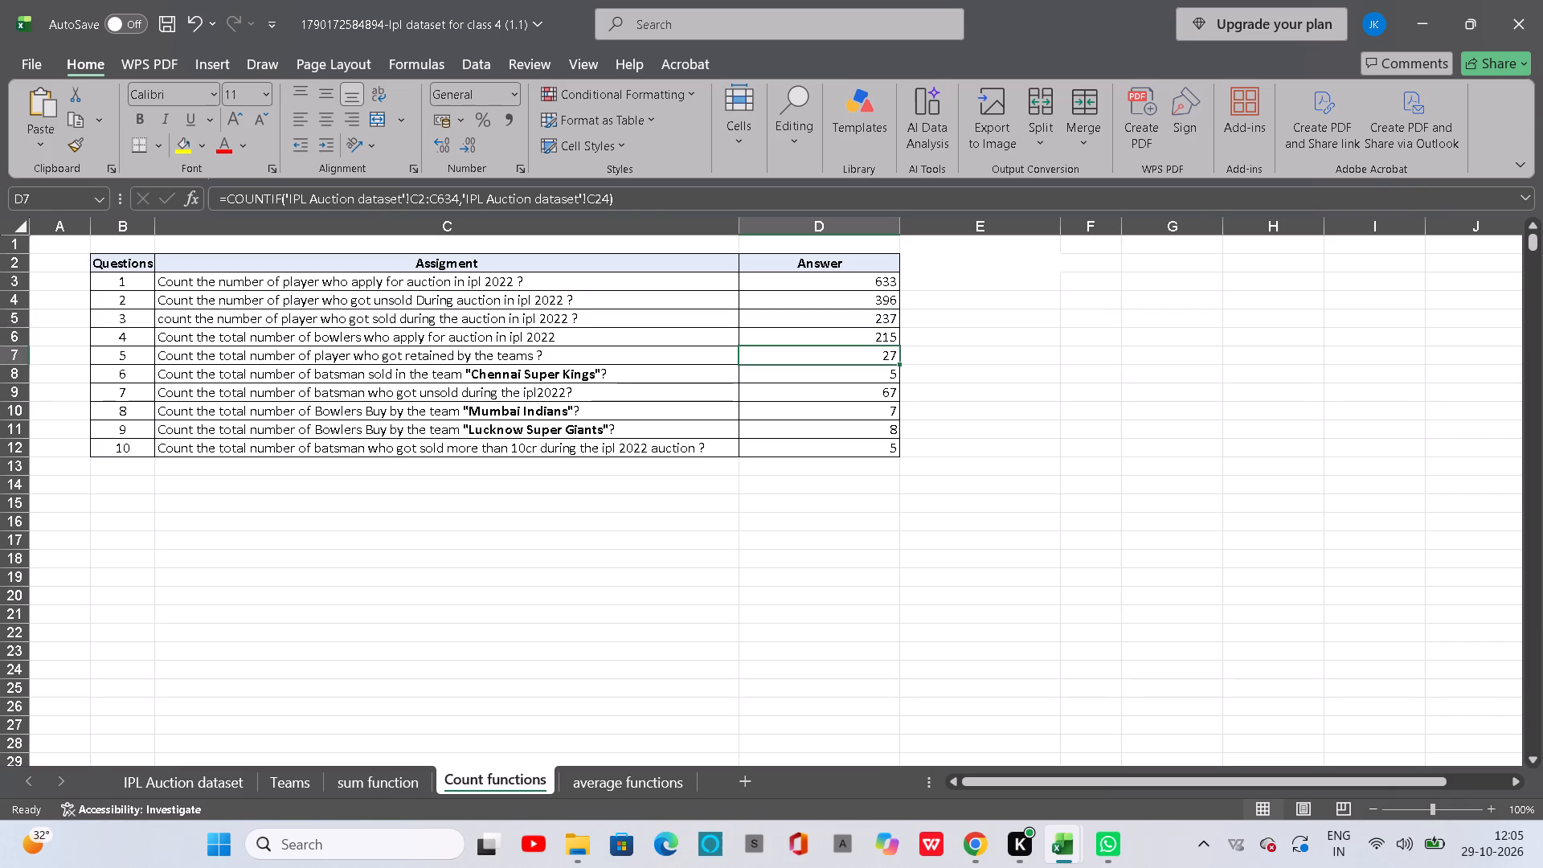
click(862, 375)
click(873, 289)
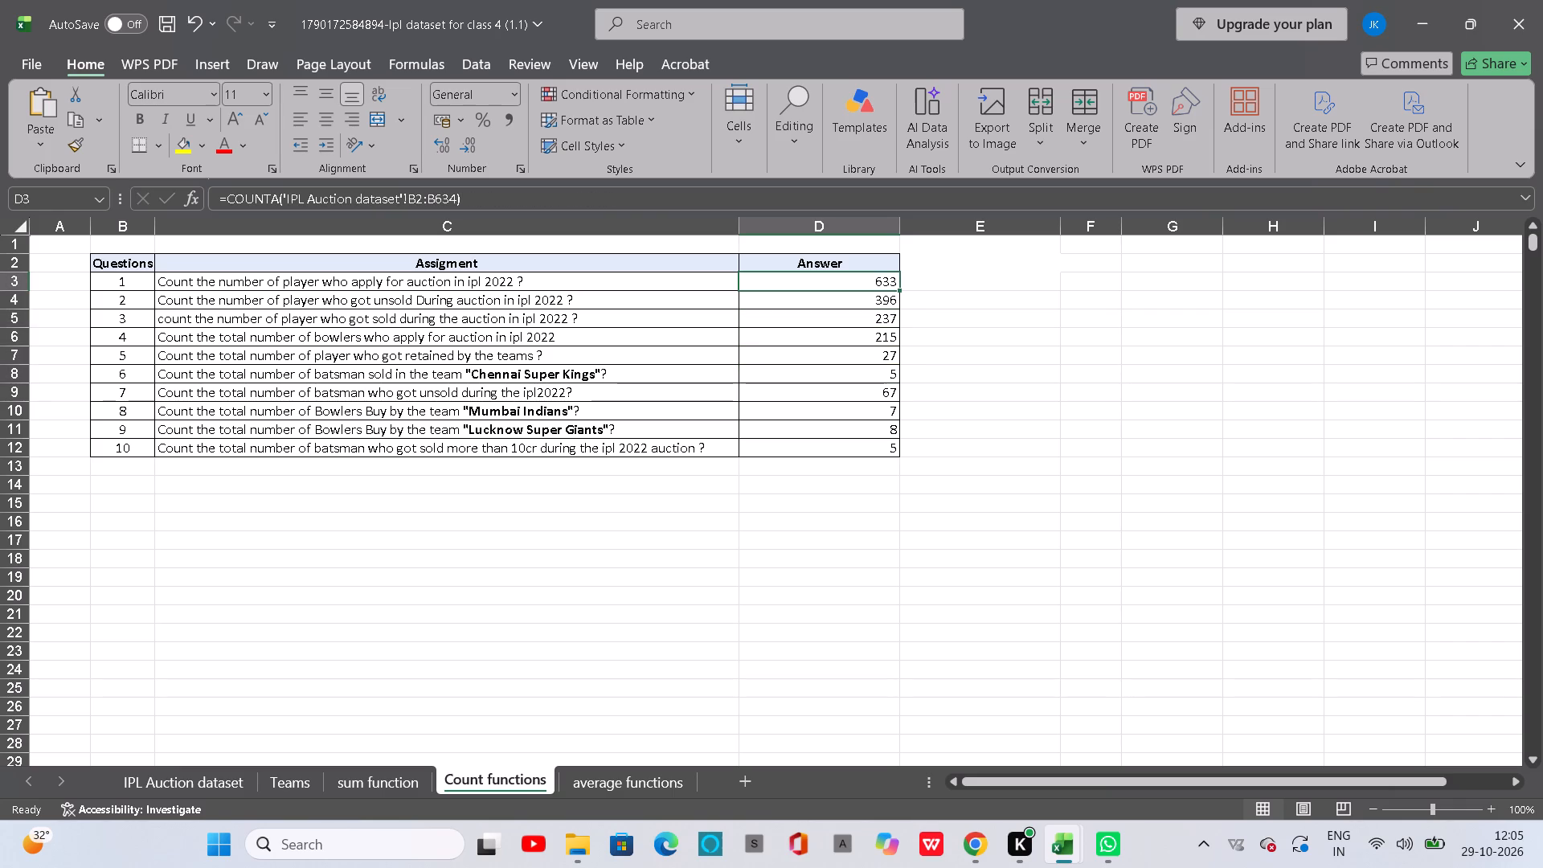
click(873, 301)
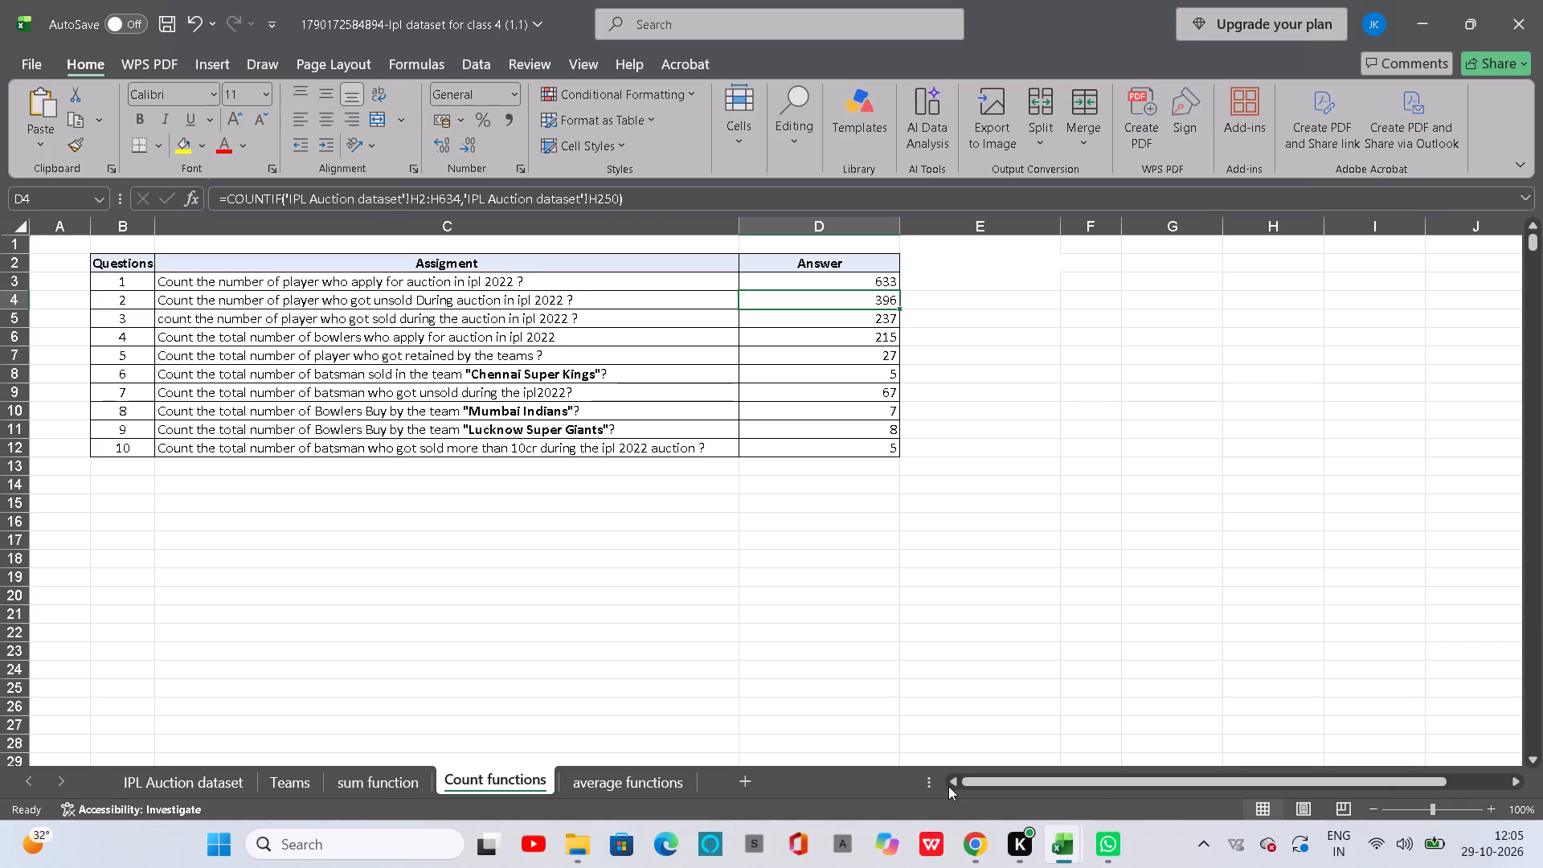
Switch to the class 4 (1) workbook and clear answer cells D4 to D12 on the sum function sheet.
click(1073, 849)
click(956, 742)
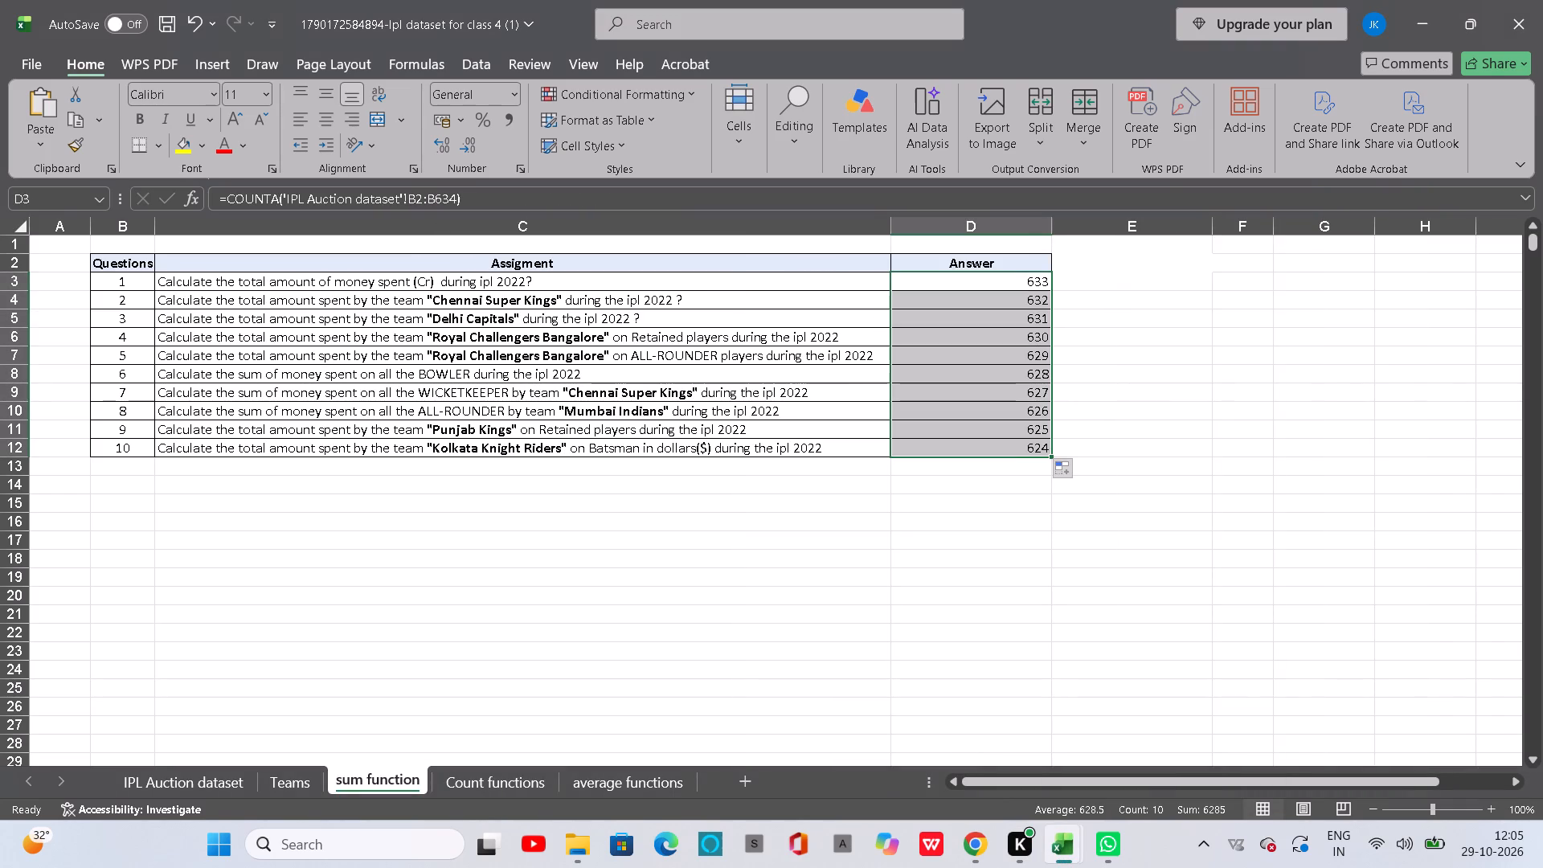
click(1007, 444)
key(BackSpace)
key(BackSpace)
key(BackSpace)
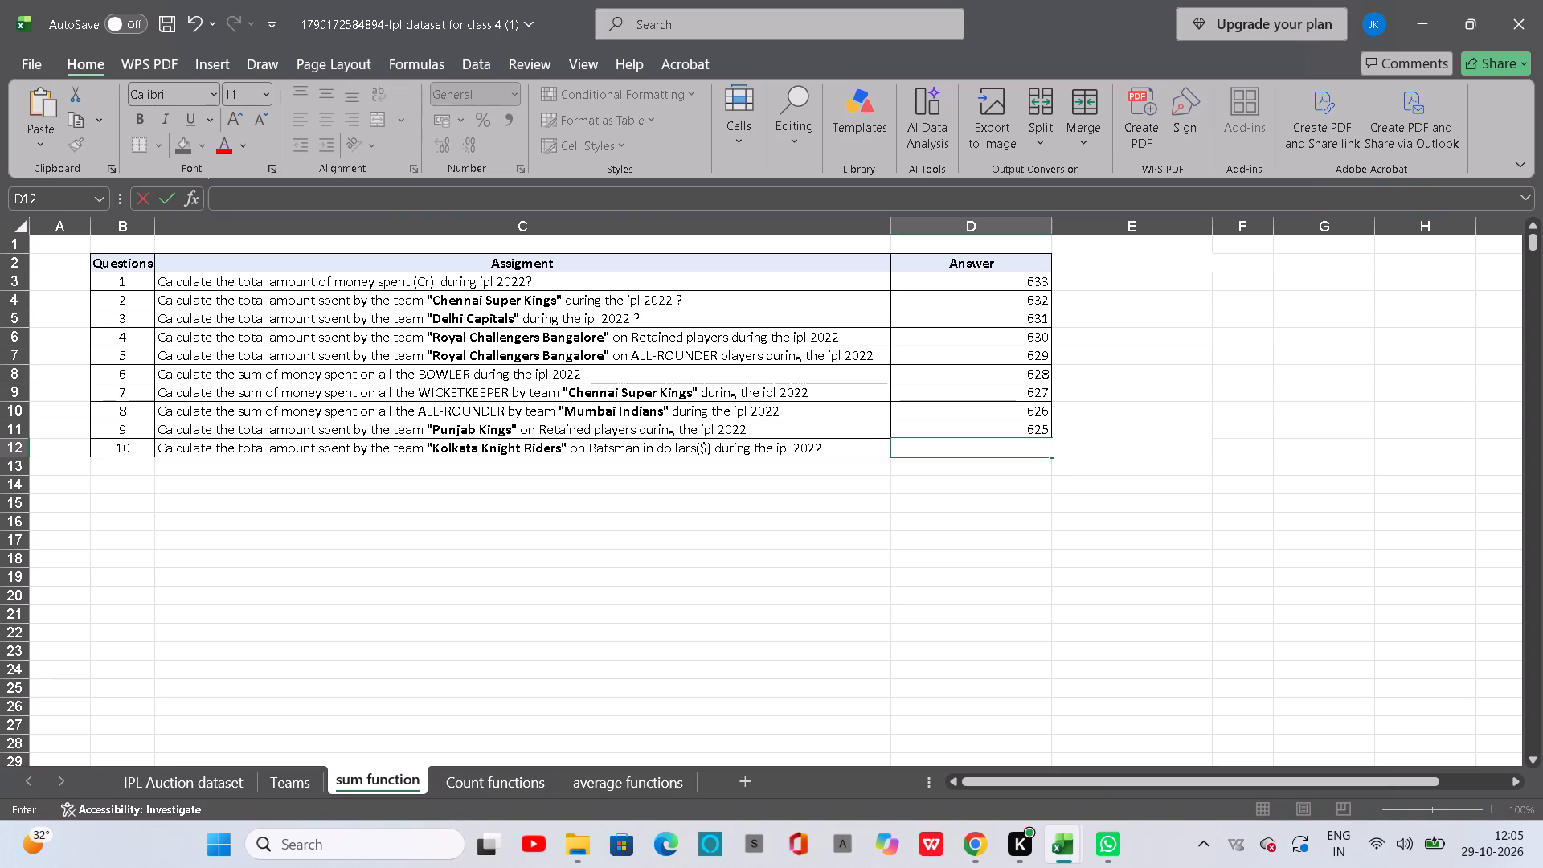
click(1017, 435)
key(BackSpace)
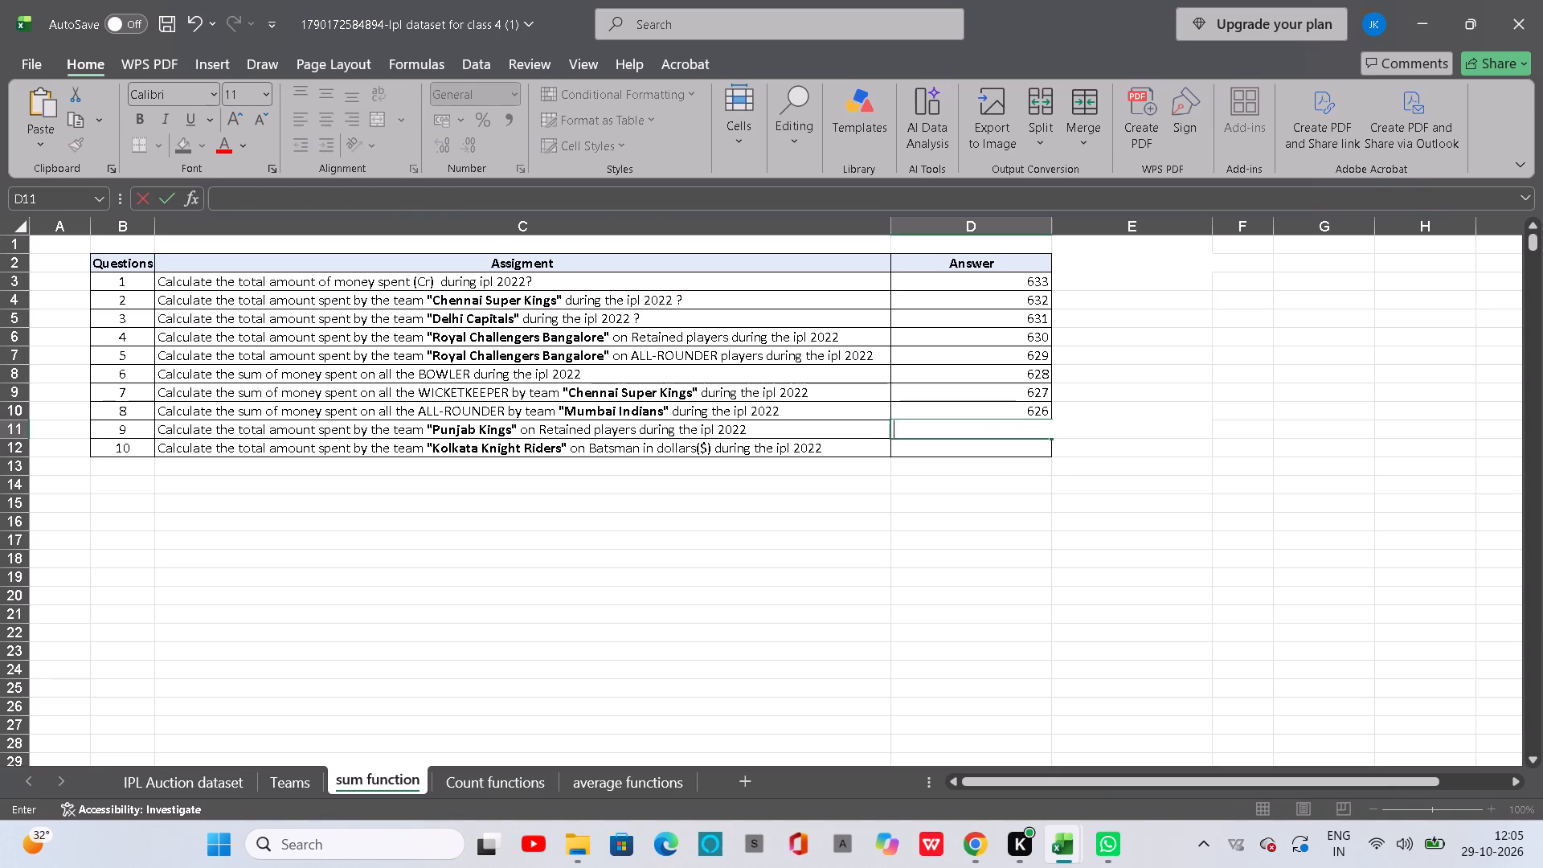
click(1017, 399)
key(BackSpace)
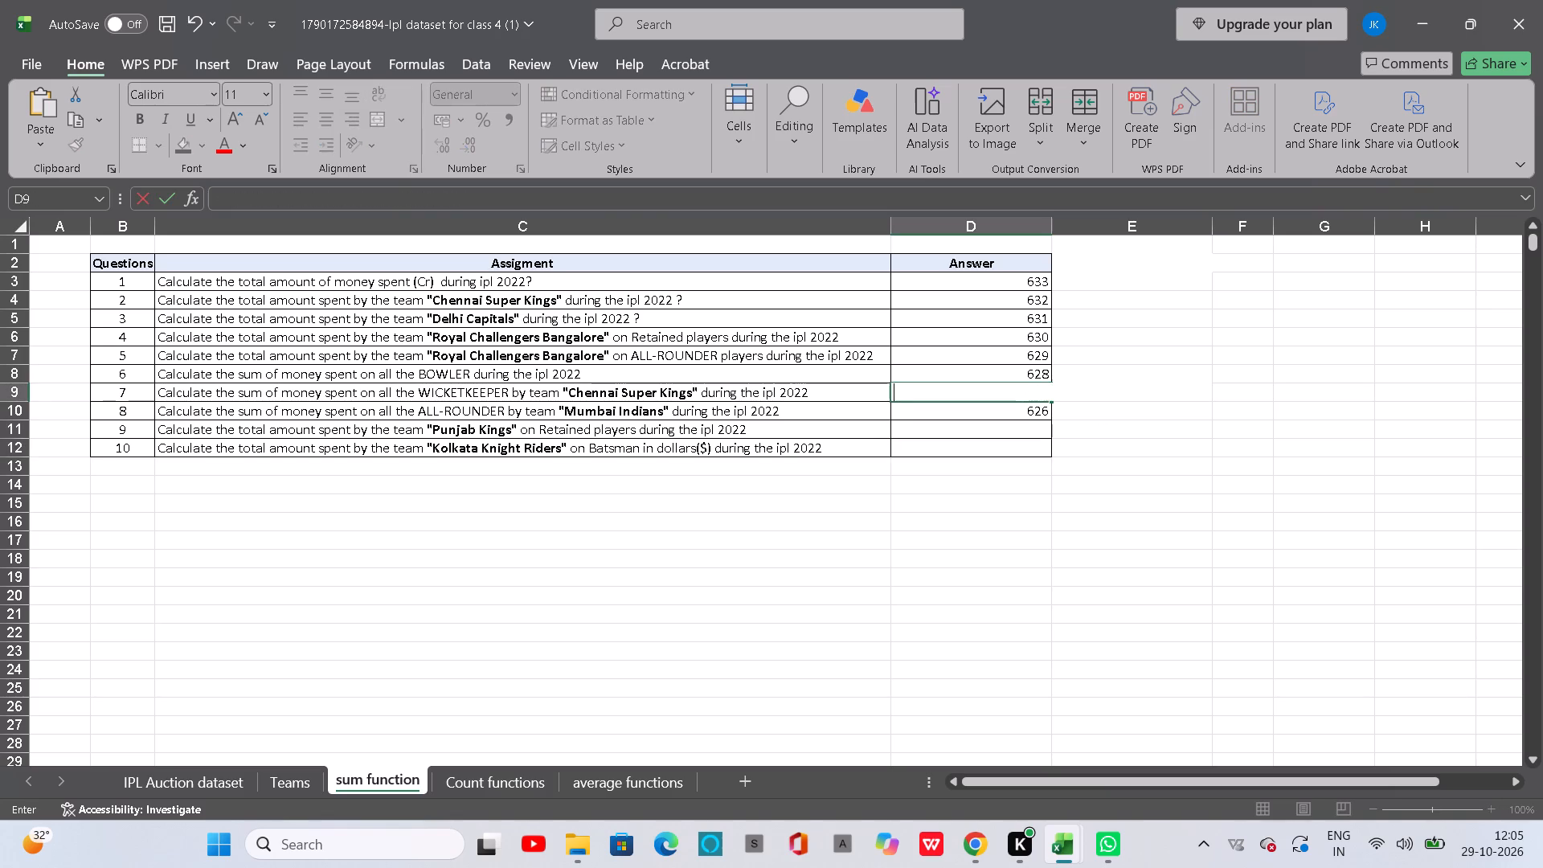
click(1026, 410)
key(BackSpace)
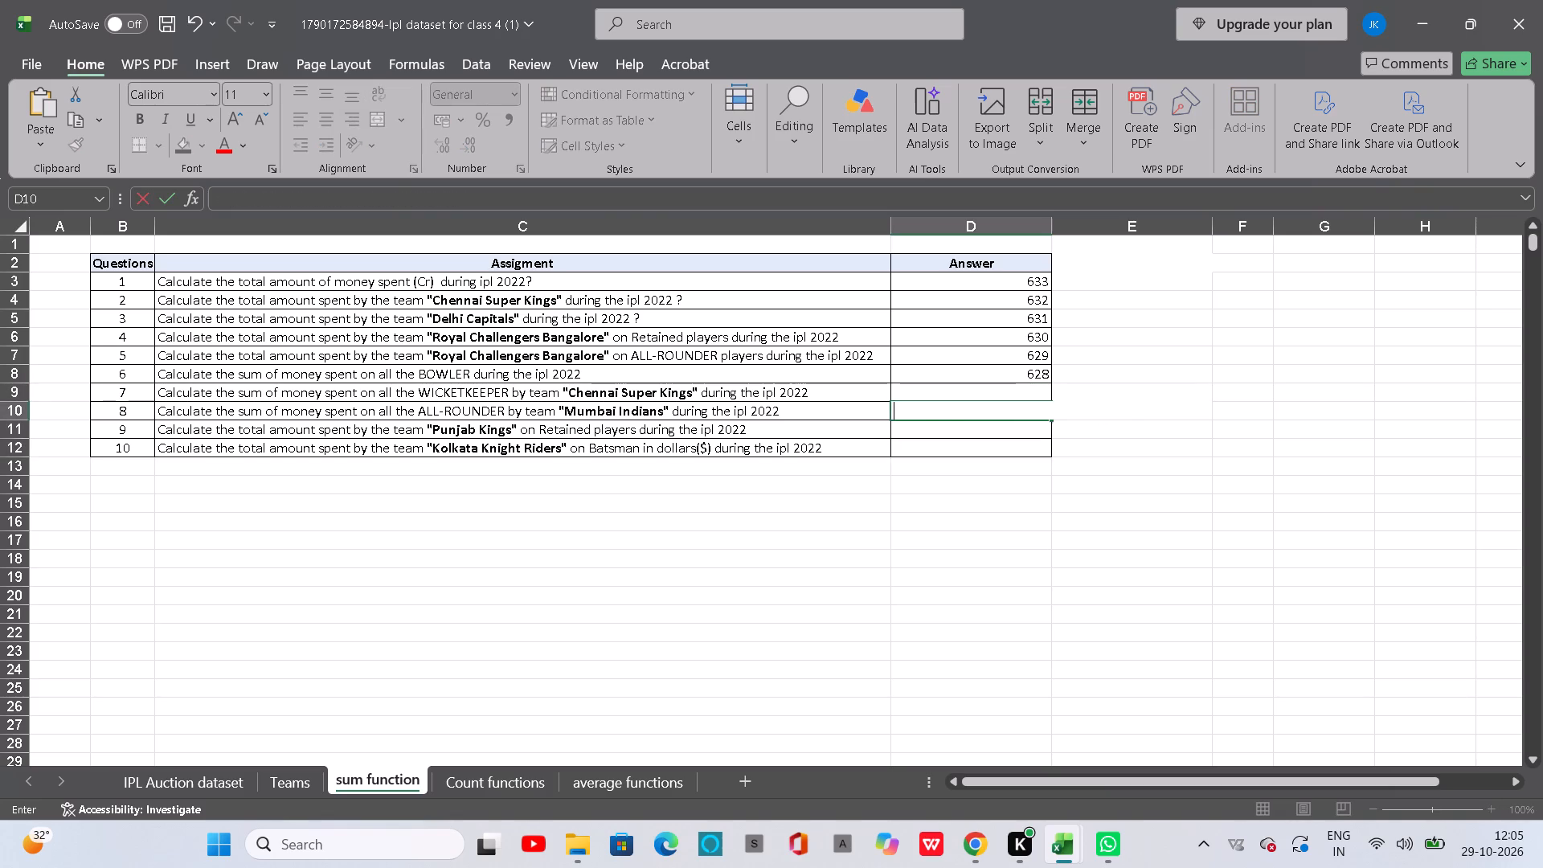
click(1021, 371)
key(BackSpace)
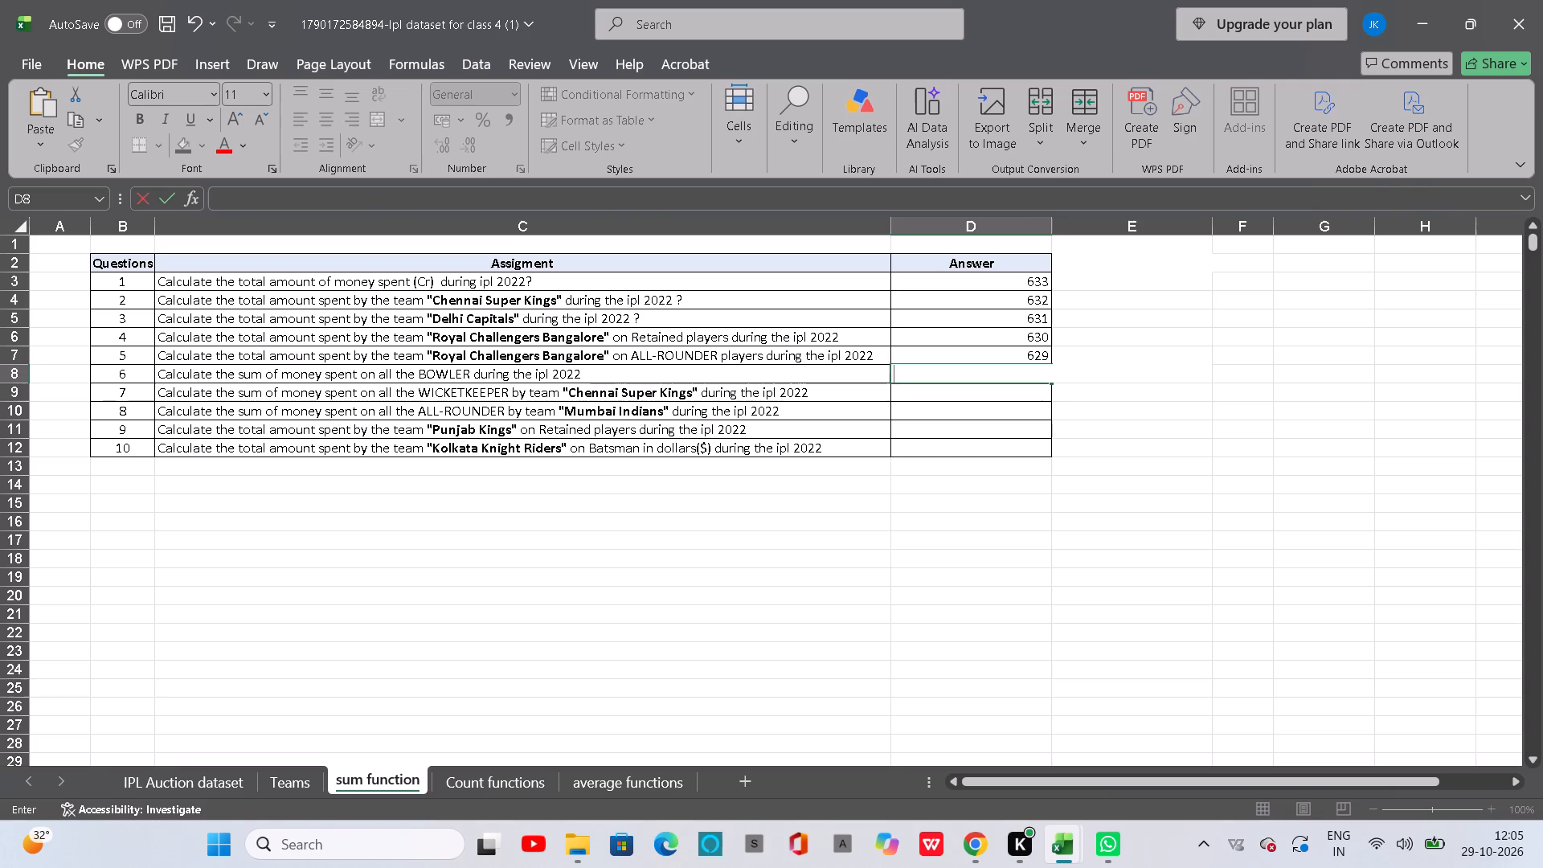
click(1019, 356)
key(BackSpace)
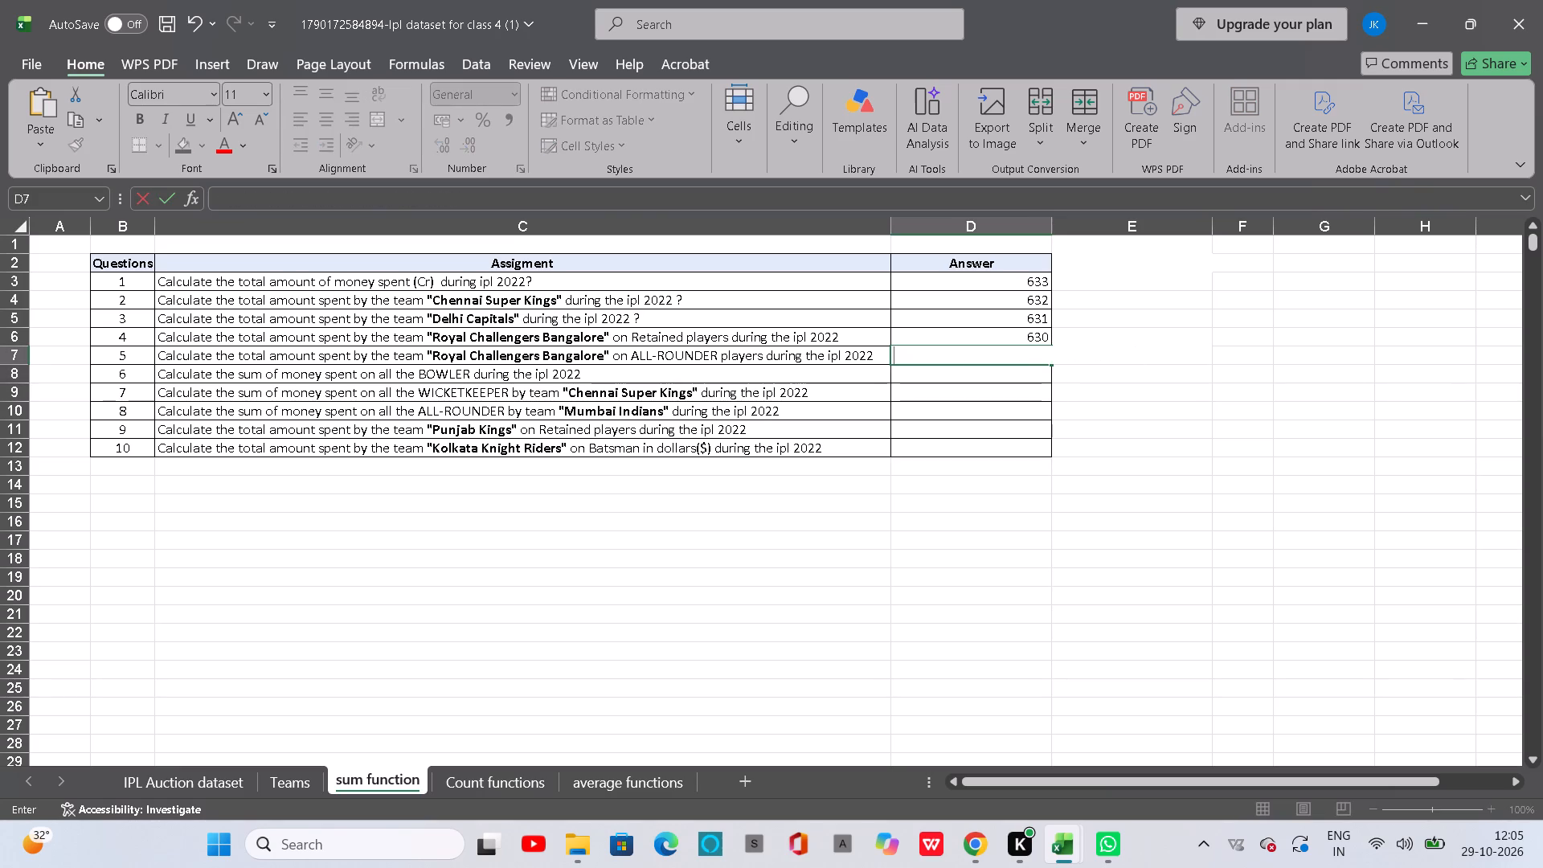
click(1024, 340)
key(BackSpace)
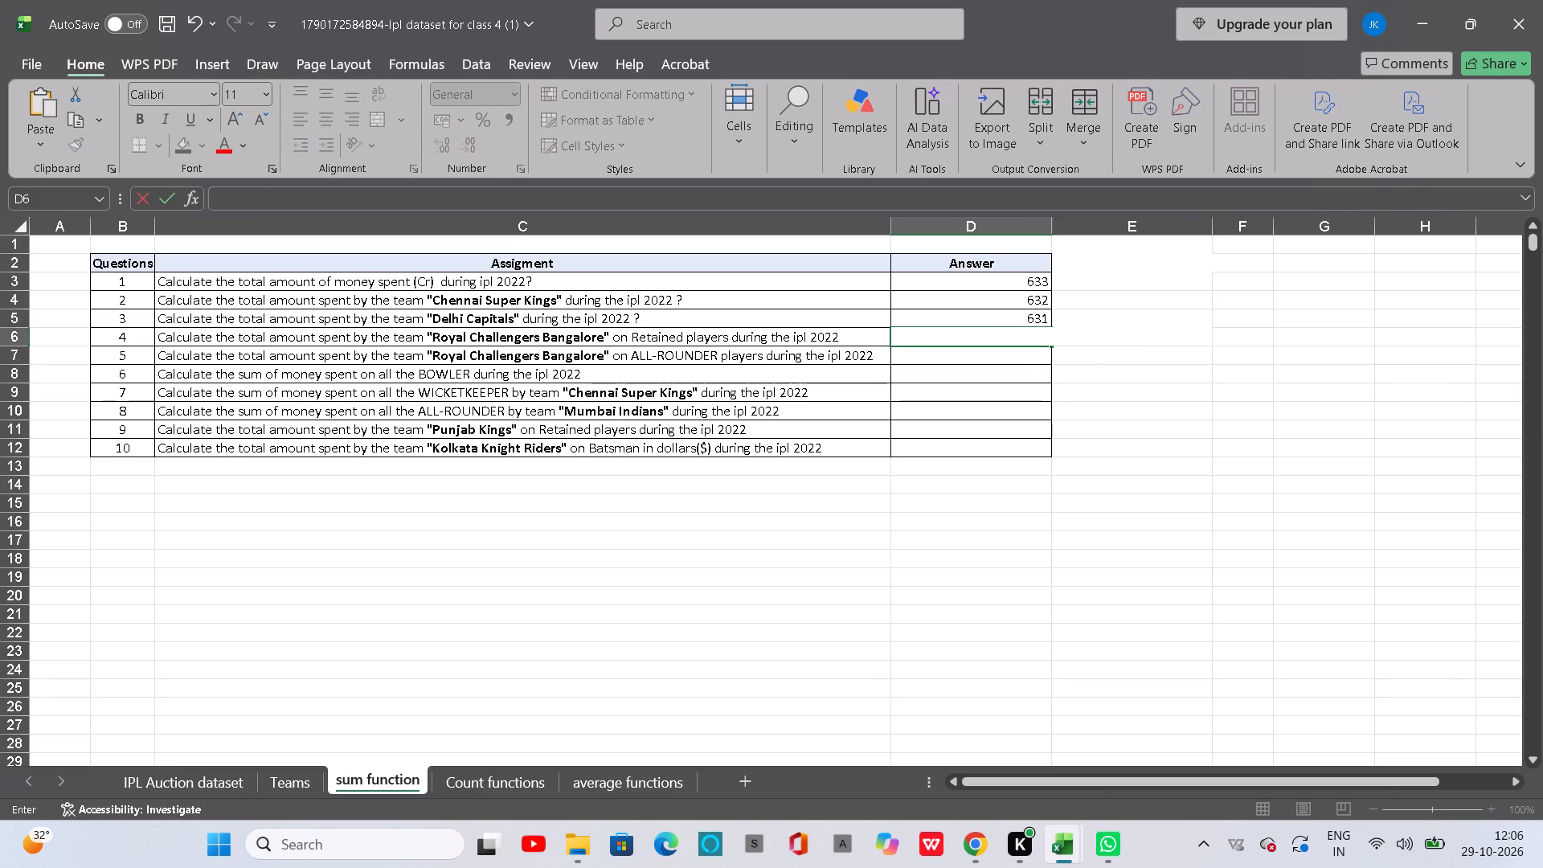
click(1020, 319)
key(BackSpace)
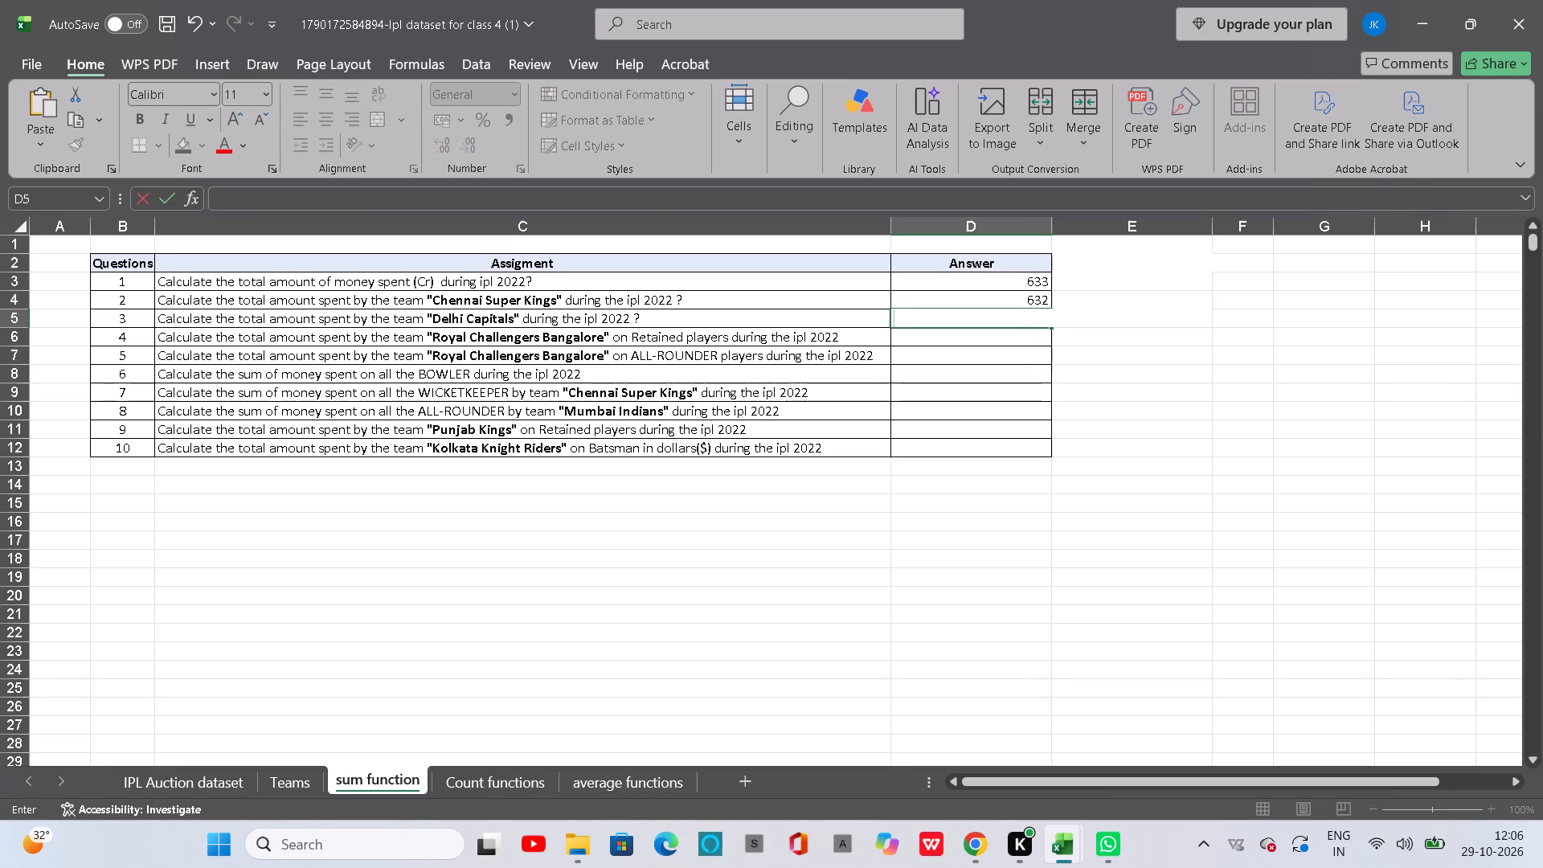
click(1029, 301)
key(BackSpace)
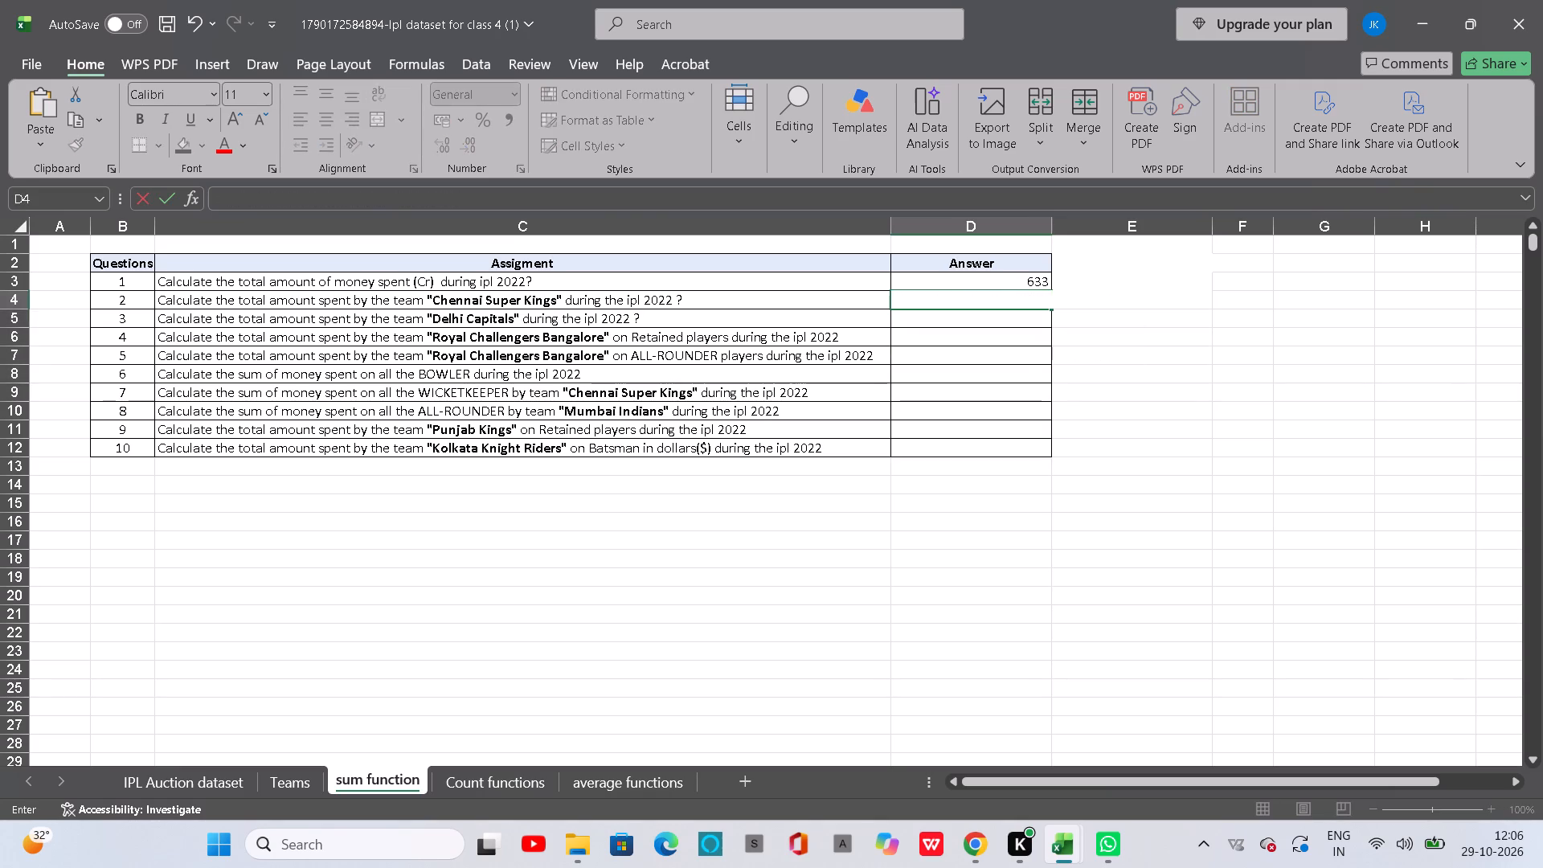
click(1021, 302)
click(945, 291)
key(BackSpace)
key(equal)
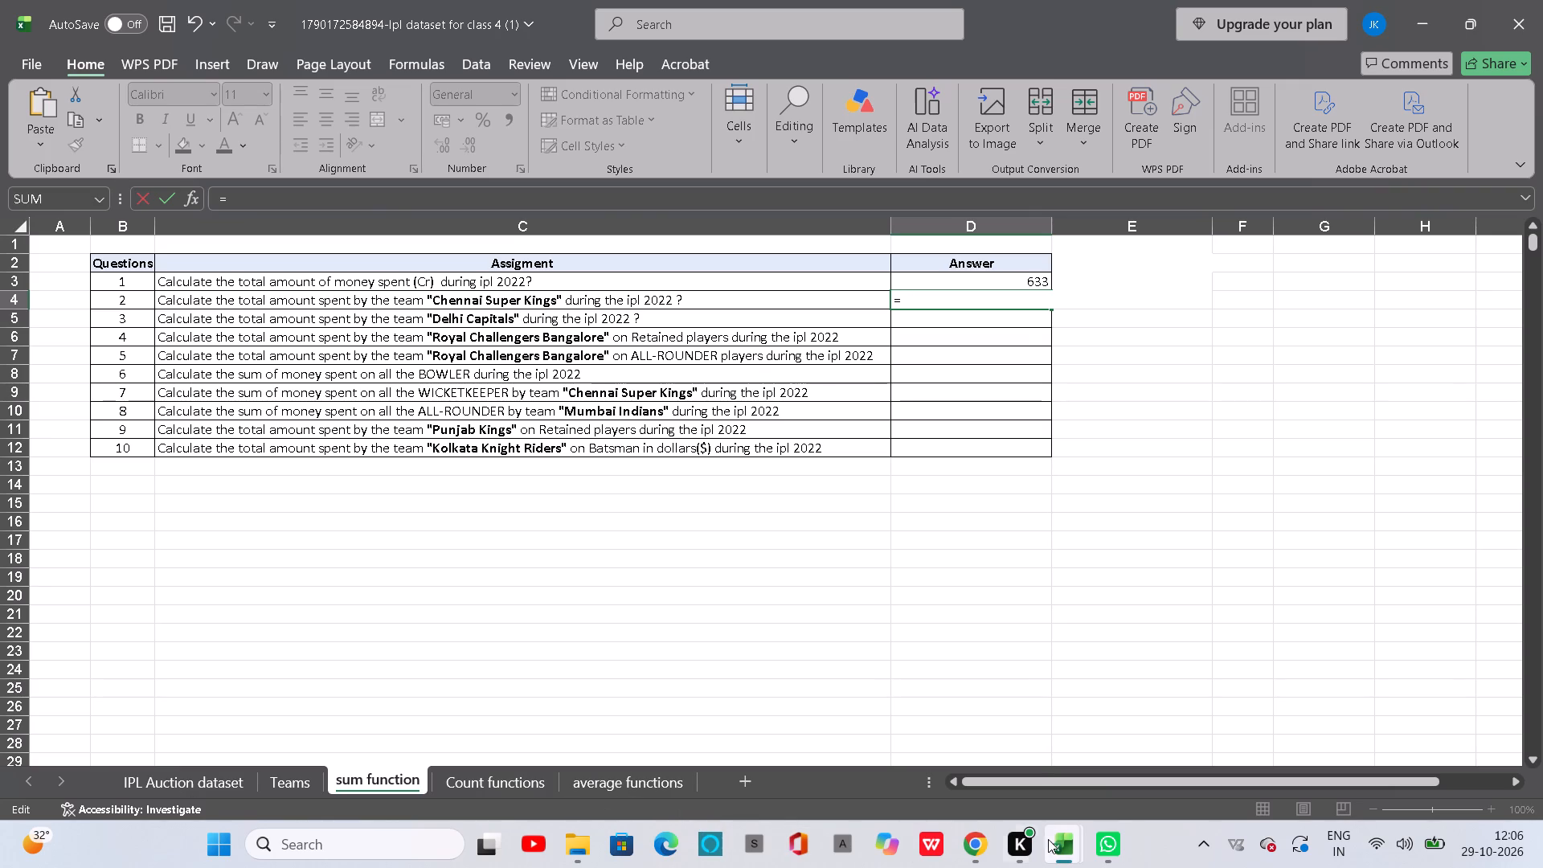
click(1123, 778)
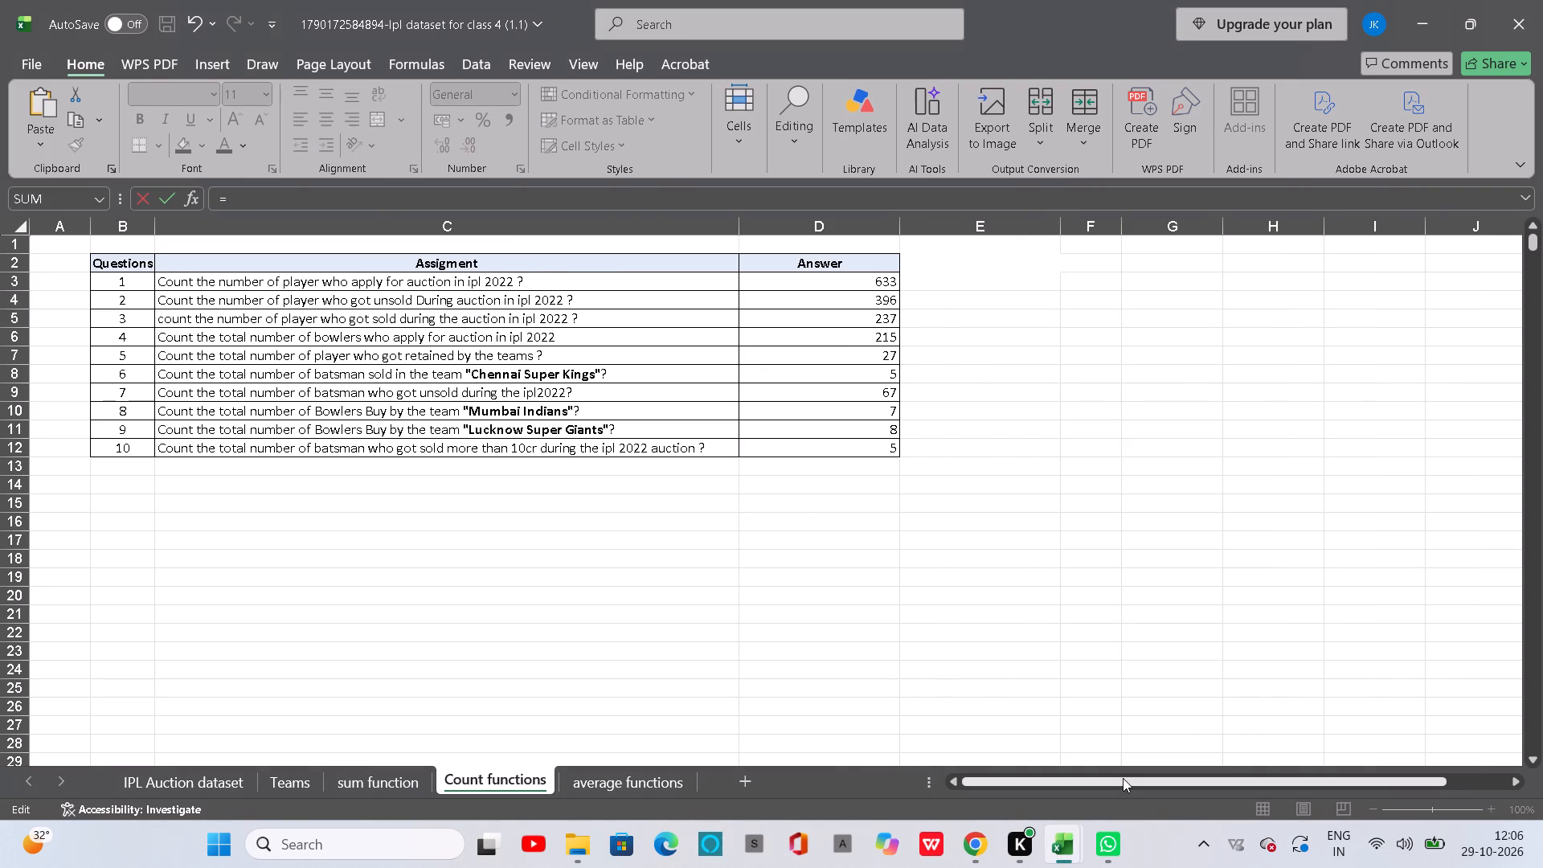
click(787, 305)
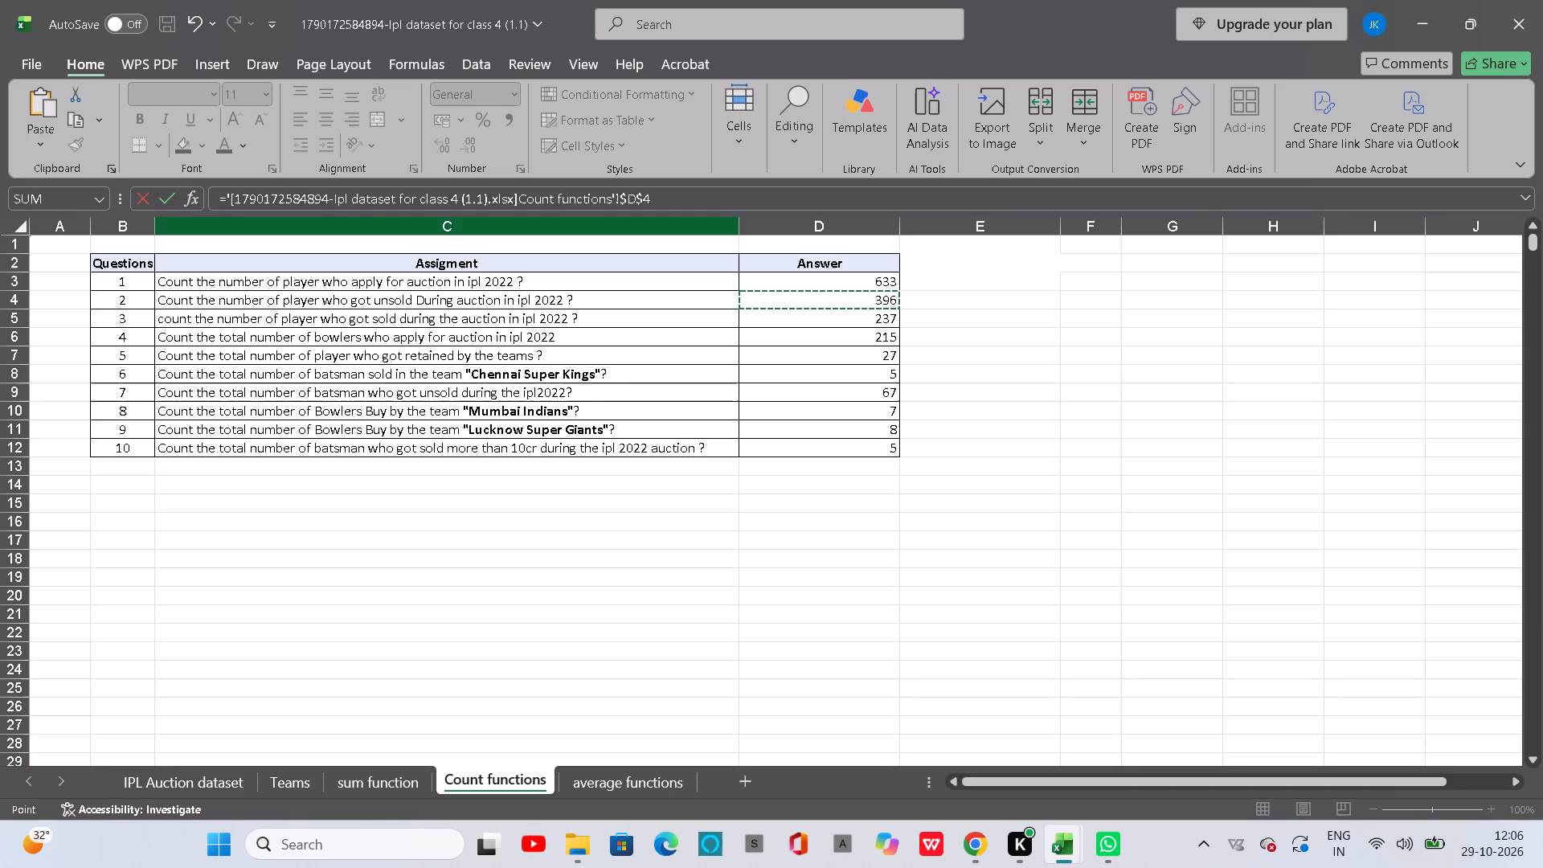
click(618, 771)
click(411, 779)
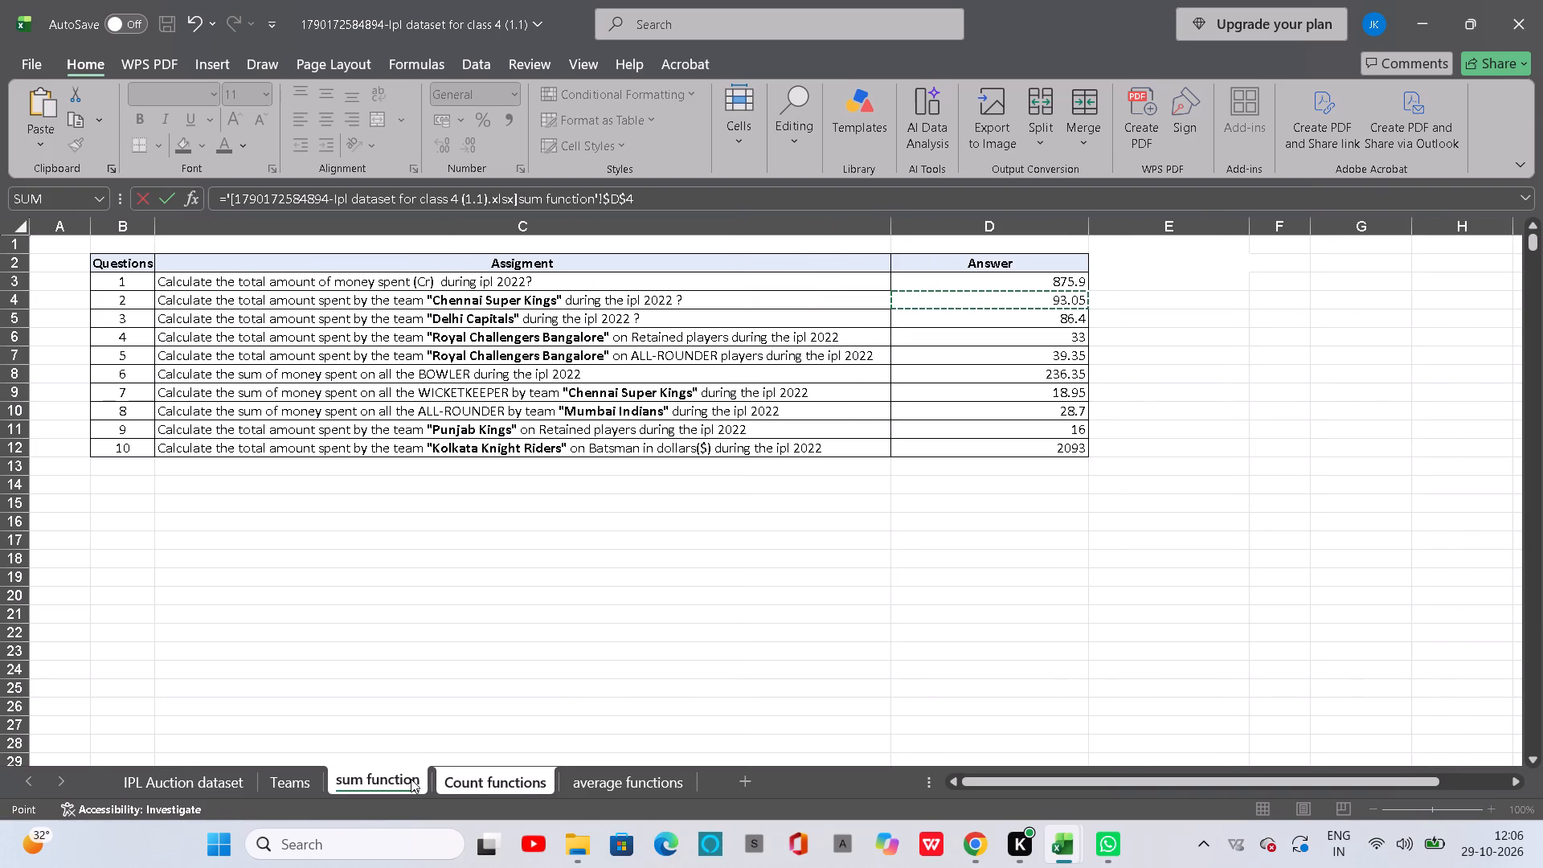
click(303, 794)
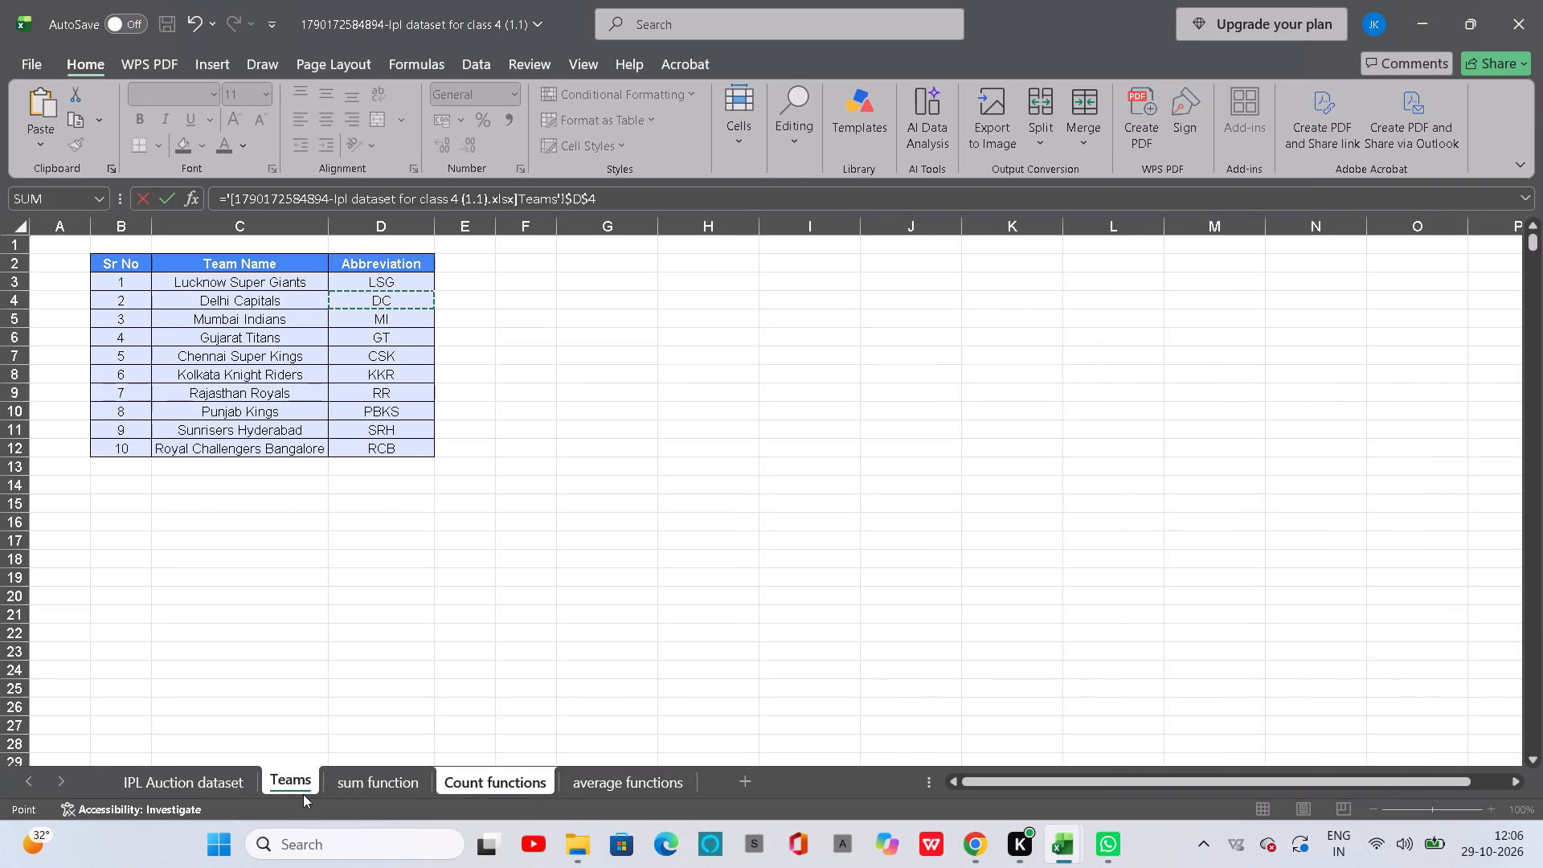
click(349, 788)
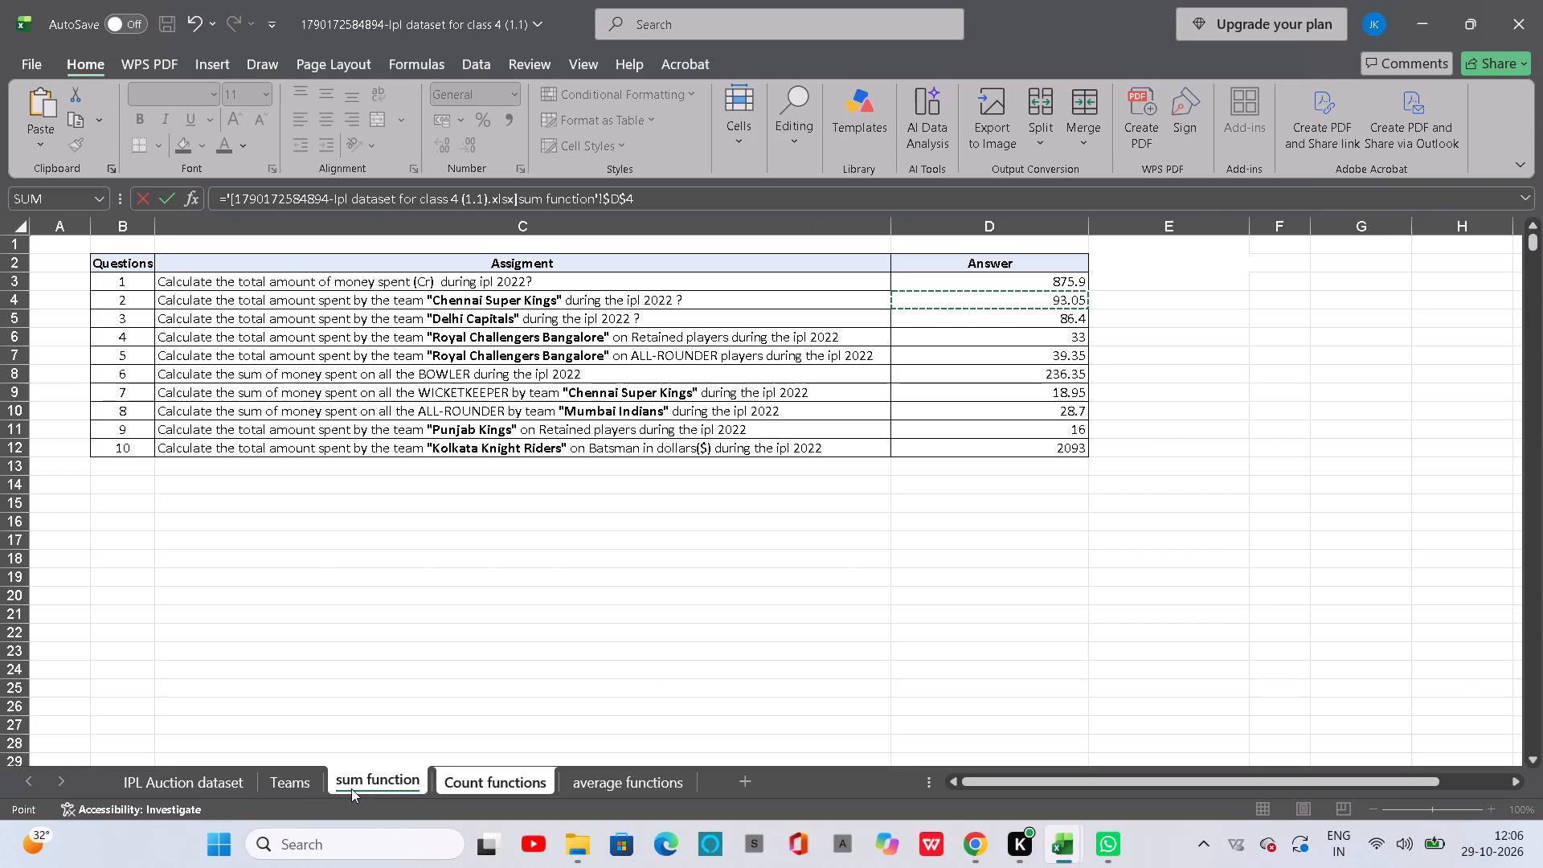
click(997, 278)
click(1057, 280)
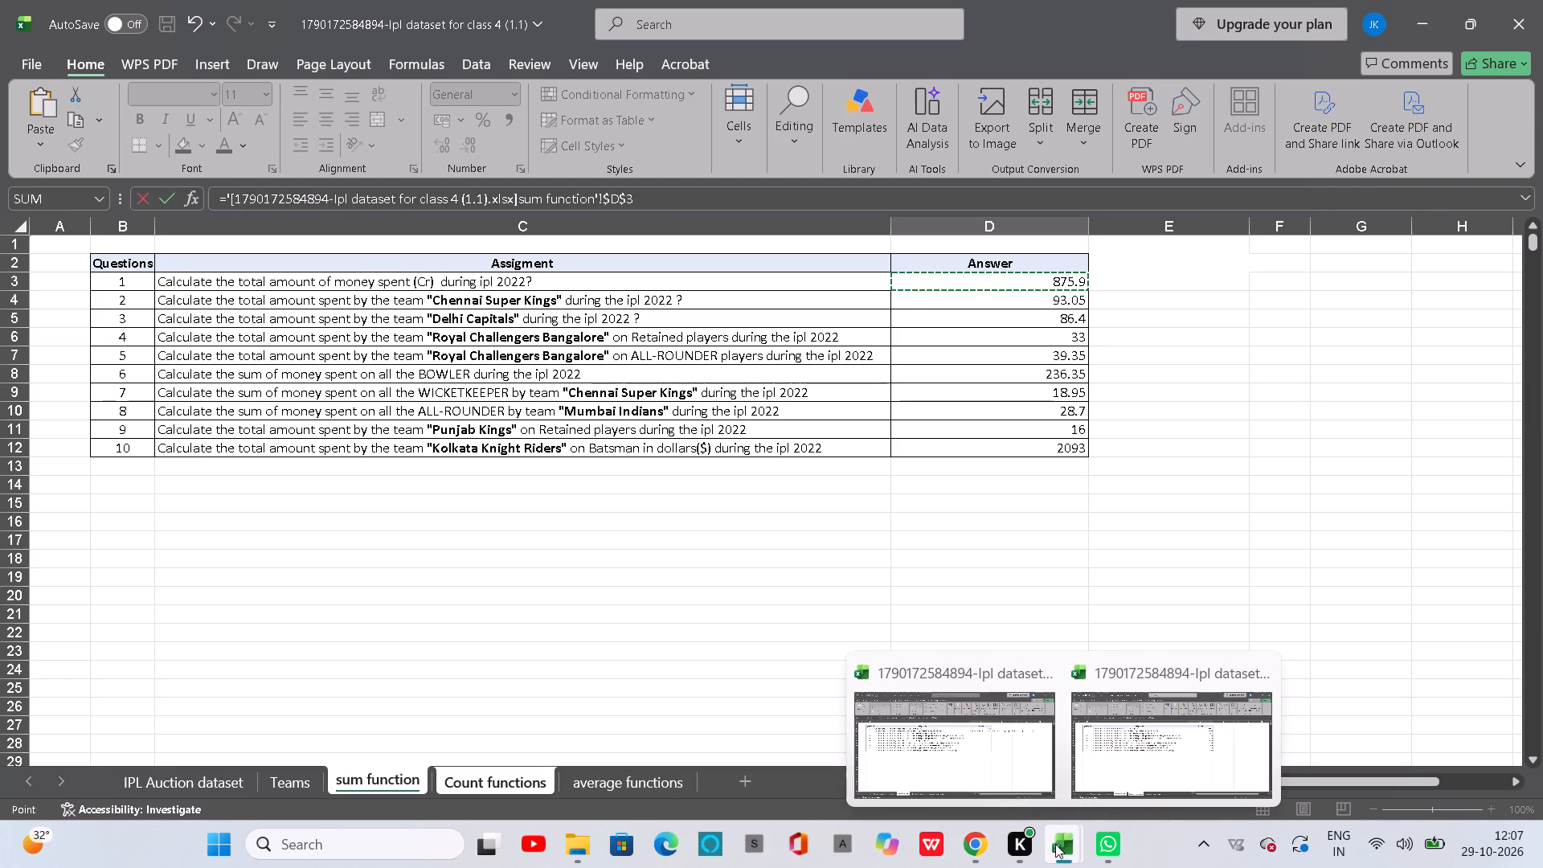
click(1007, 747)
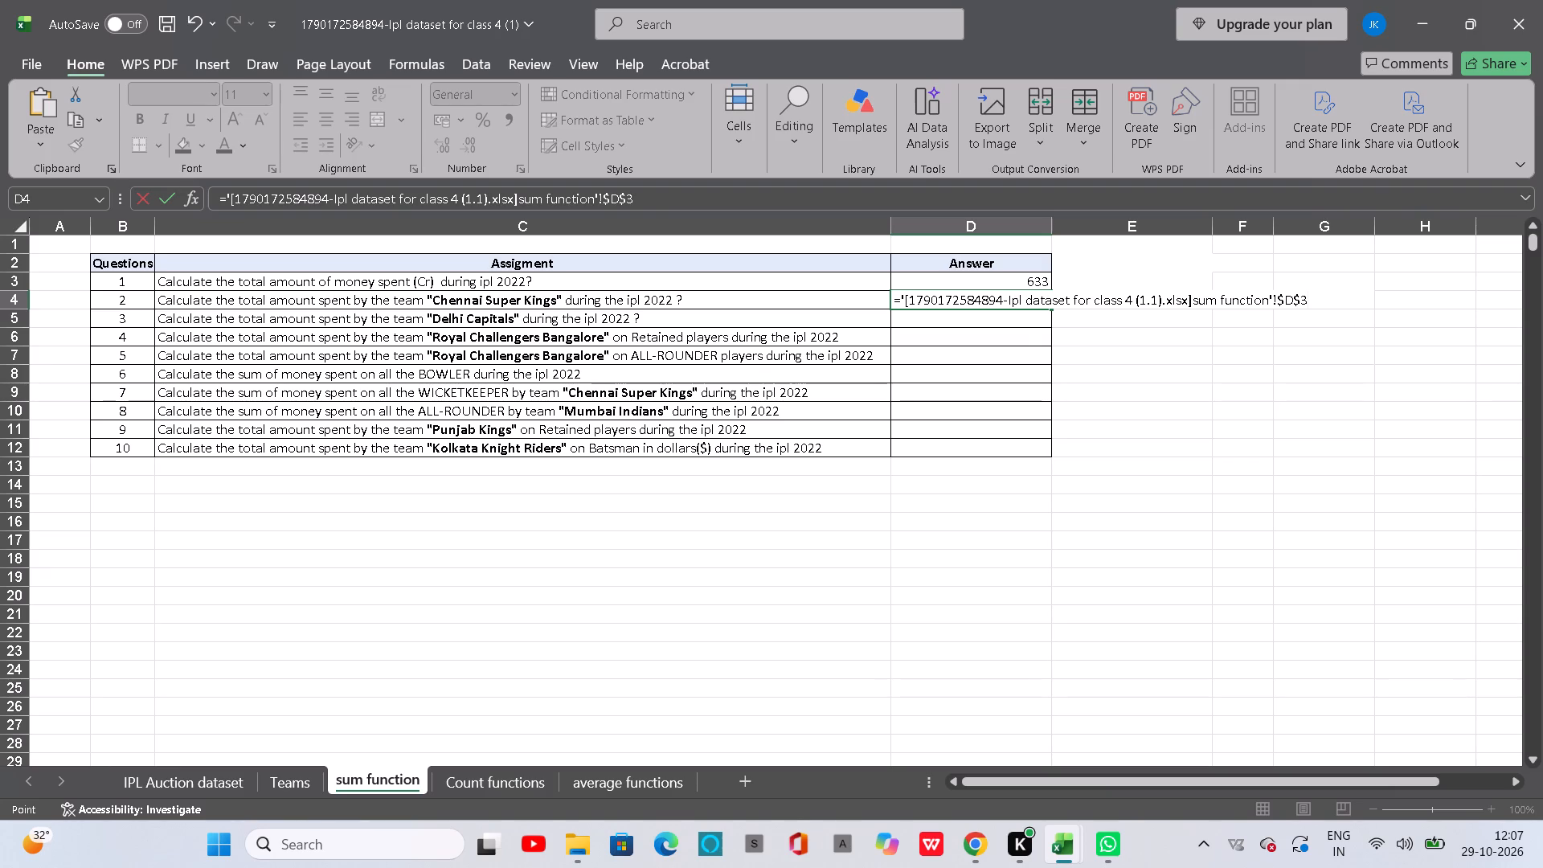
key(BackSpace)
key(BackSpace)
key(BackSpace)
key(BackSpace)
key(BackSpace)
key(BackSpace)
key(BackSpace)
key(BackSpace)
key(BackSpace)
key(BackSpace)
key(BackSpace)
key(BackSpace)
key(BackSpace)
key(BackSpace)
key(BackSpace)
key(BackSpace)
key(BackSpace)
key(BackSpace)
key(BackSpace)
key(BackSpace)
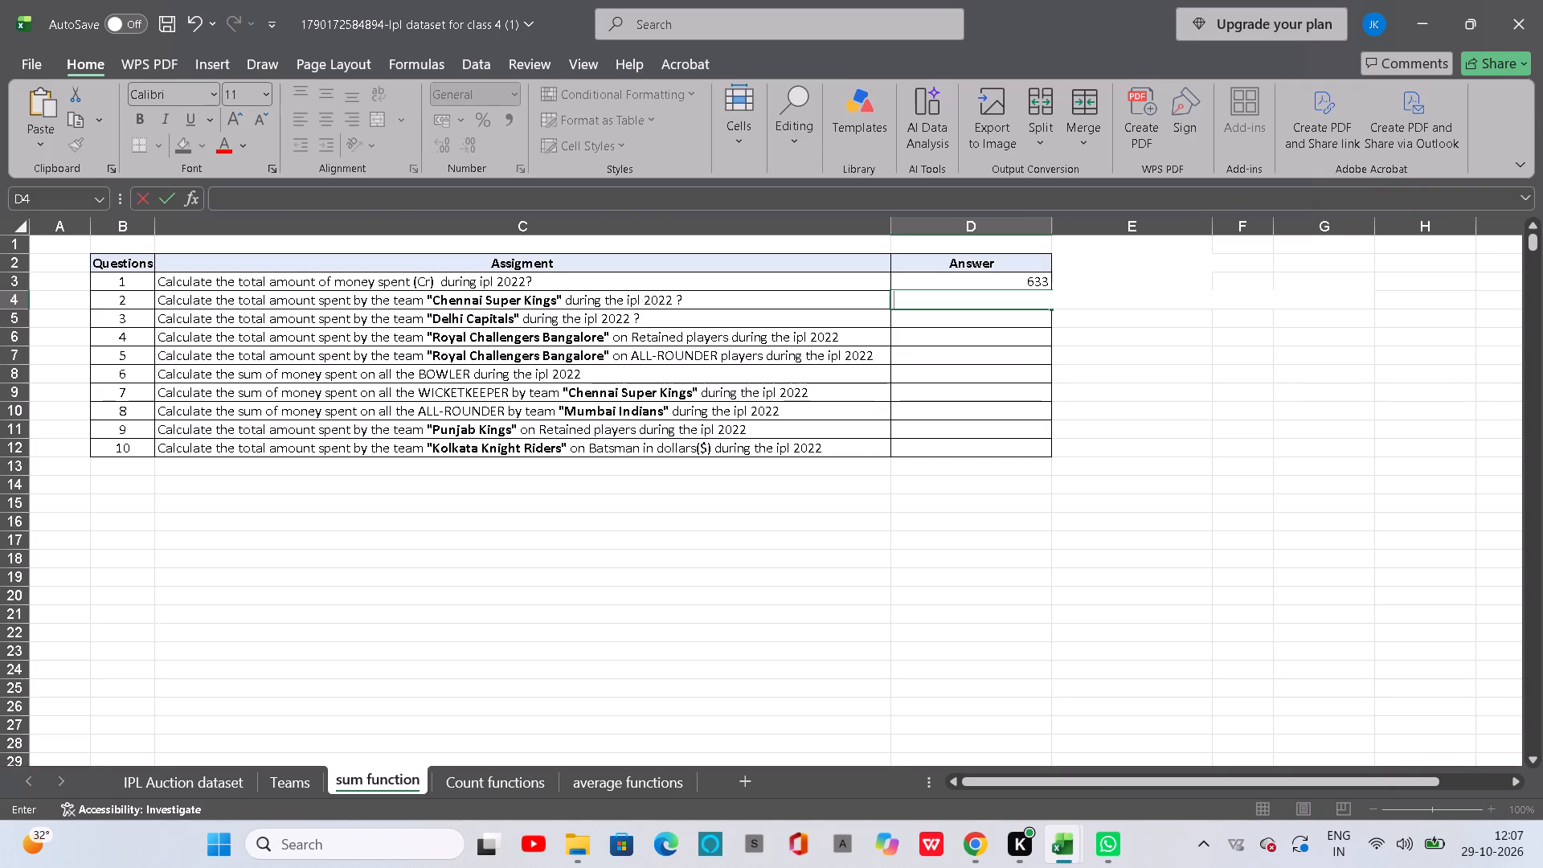
Enter a formula in D4 of the sum function sheet that references cell D4 on Count functions in the class 4 (1.1) workbook.
key(equal)
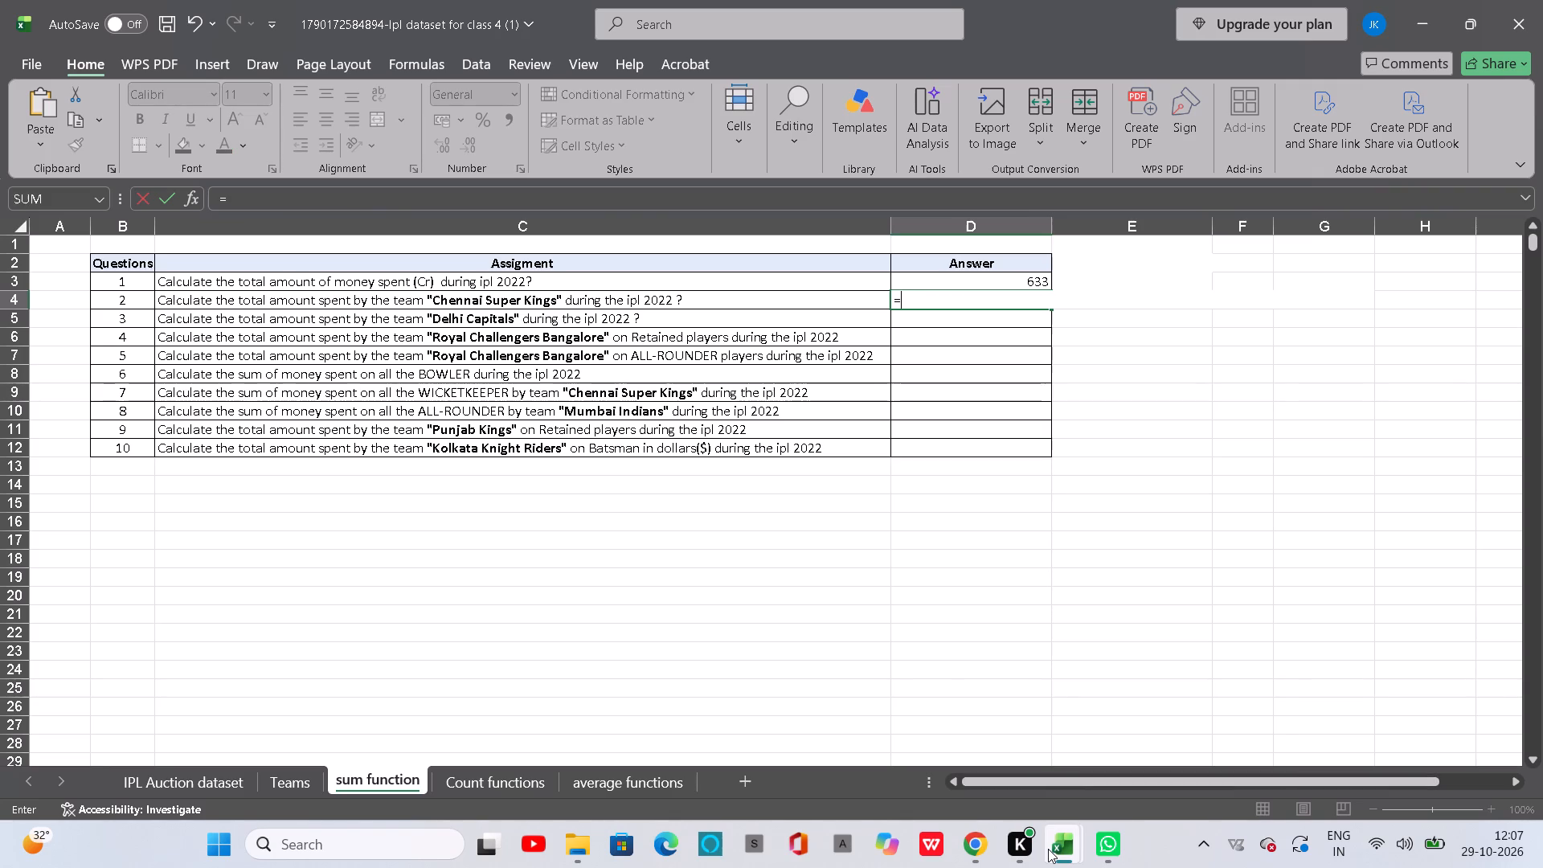
click(1173, 732)
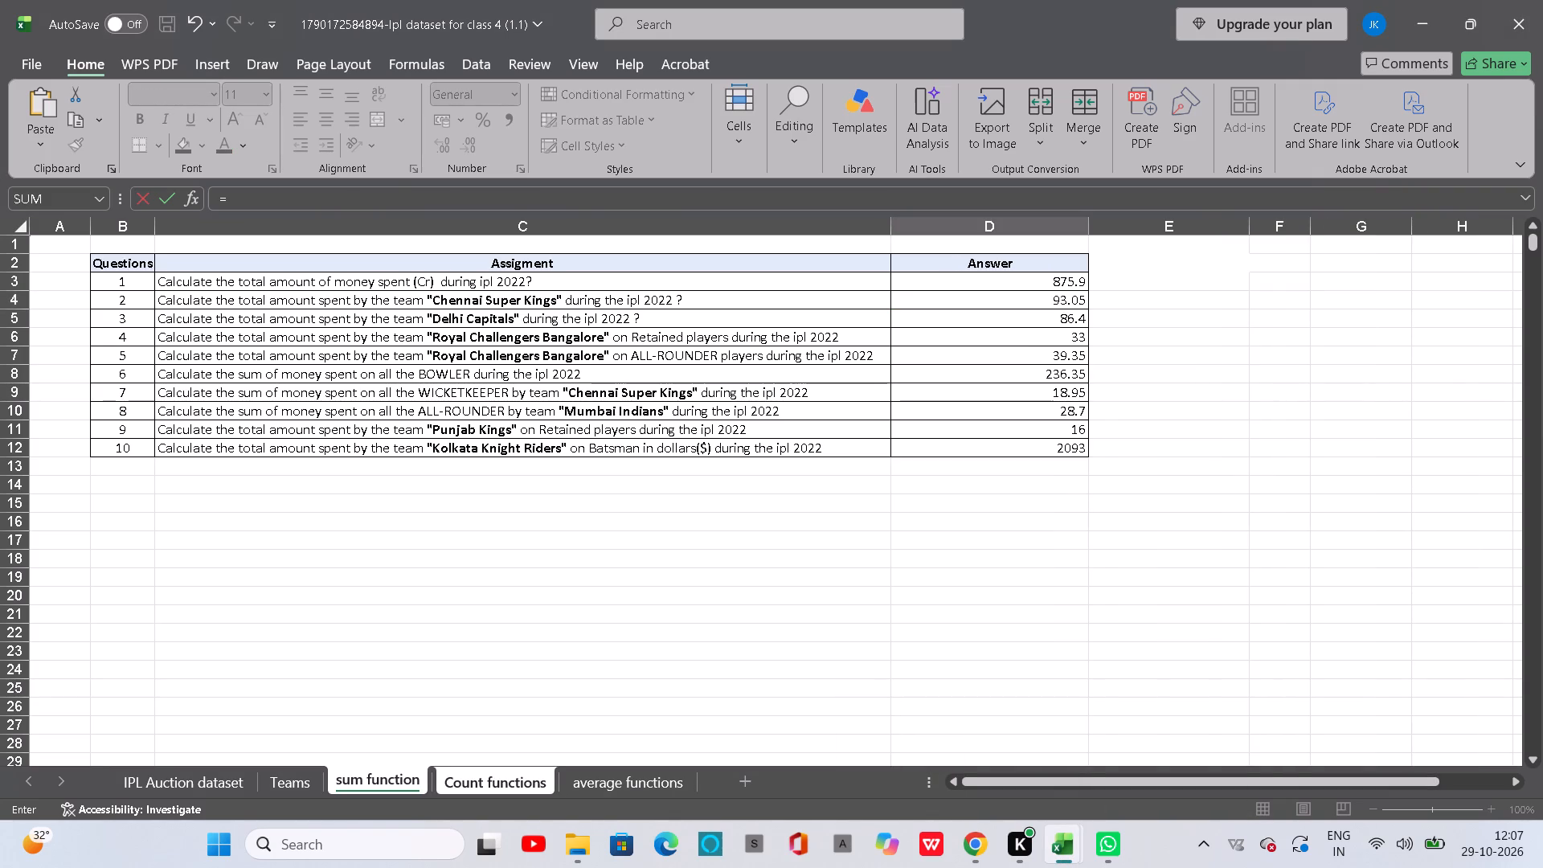
click(500, 789)
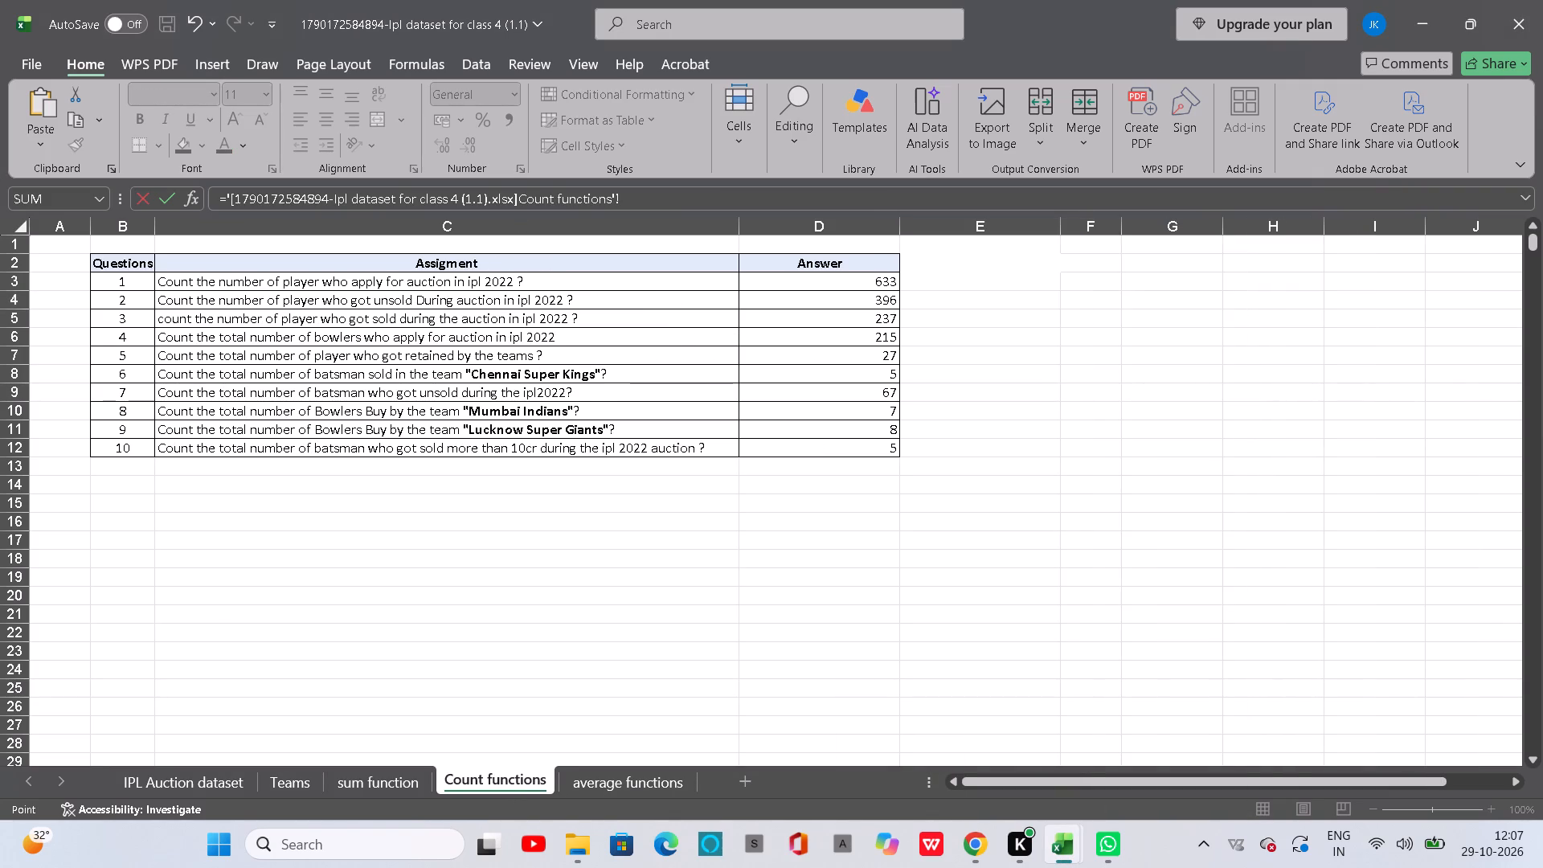
click(850, 301)
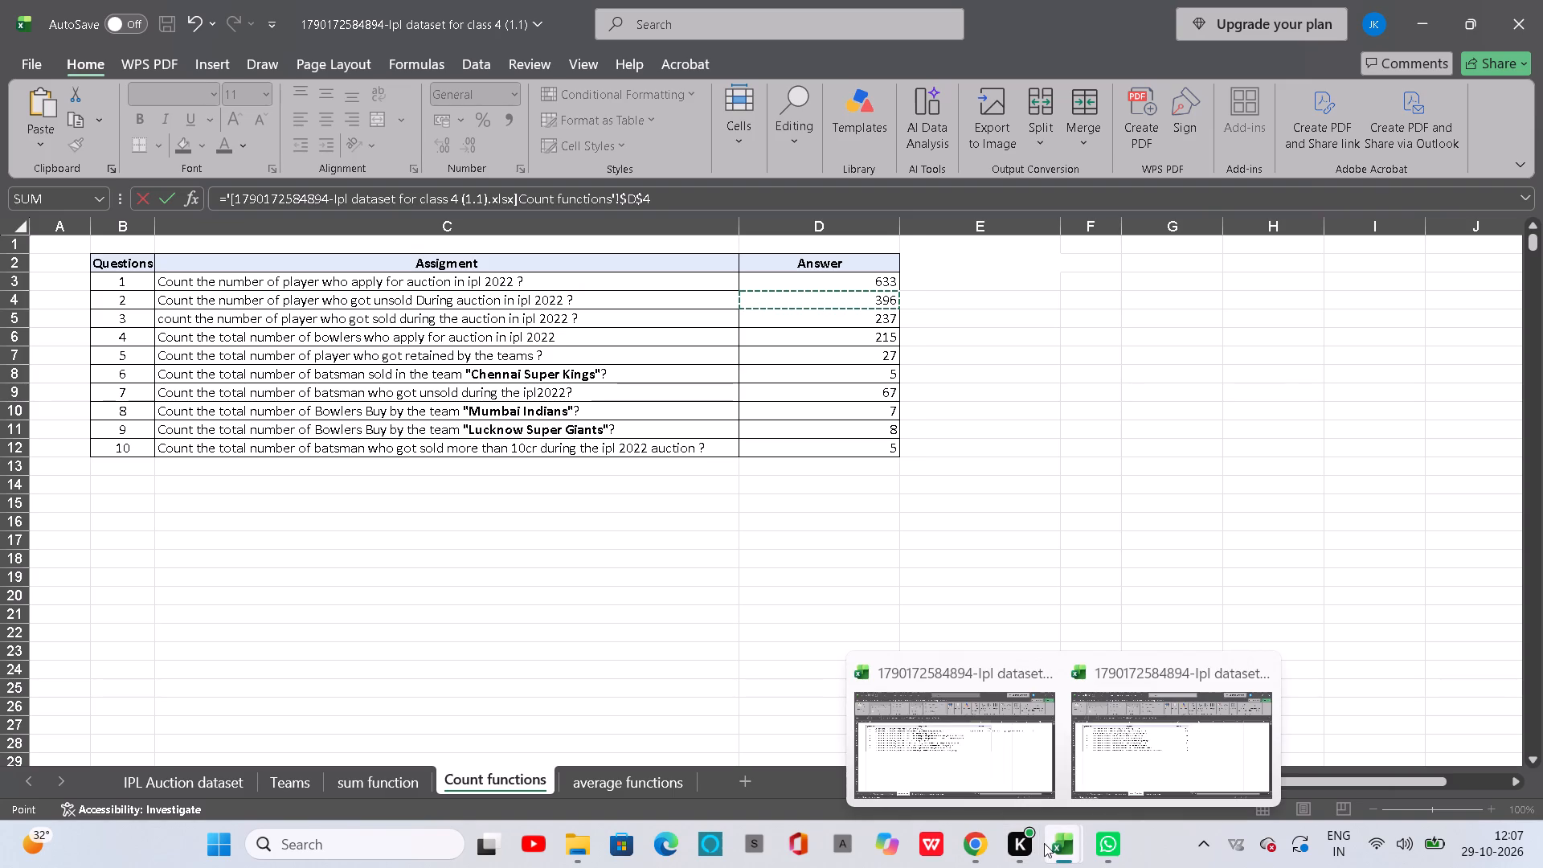
click(956, 750)
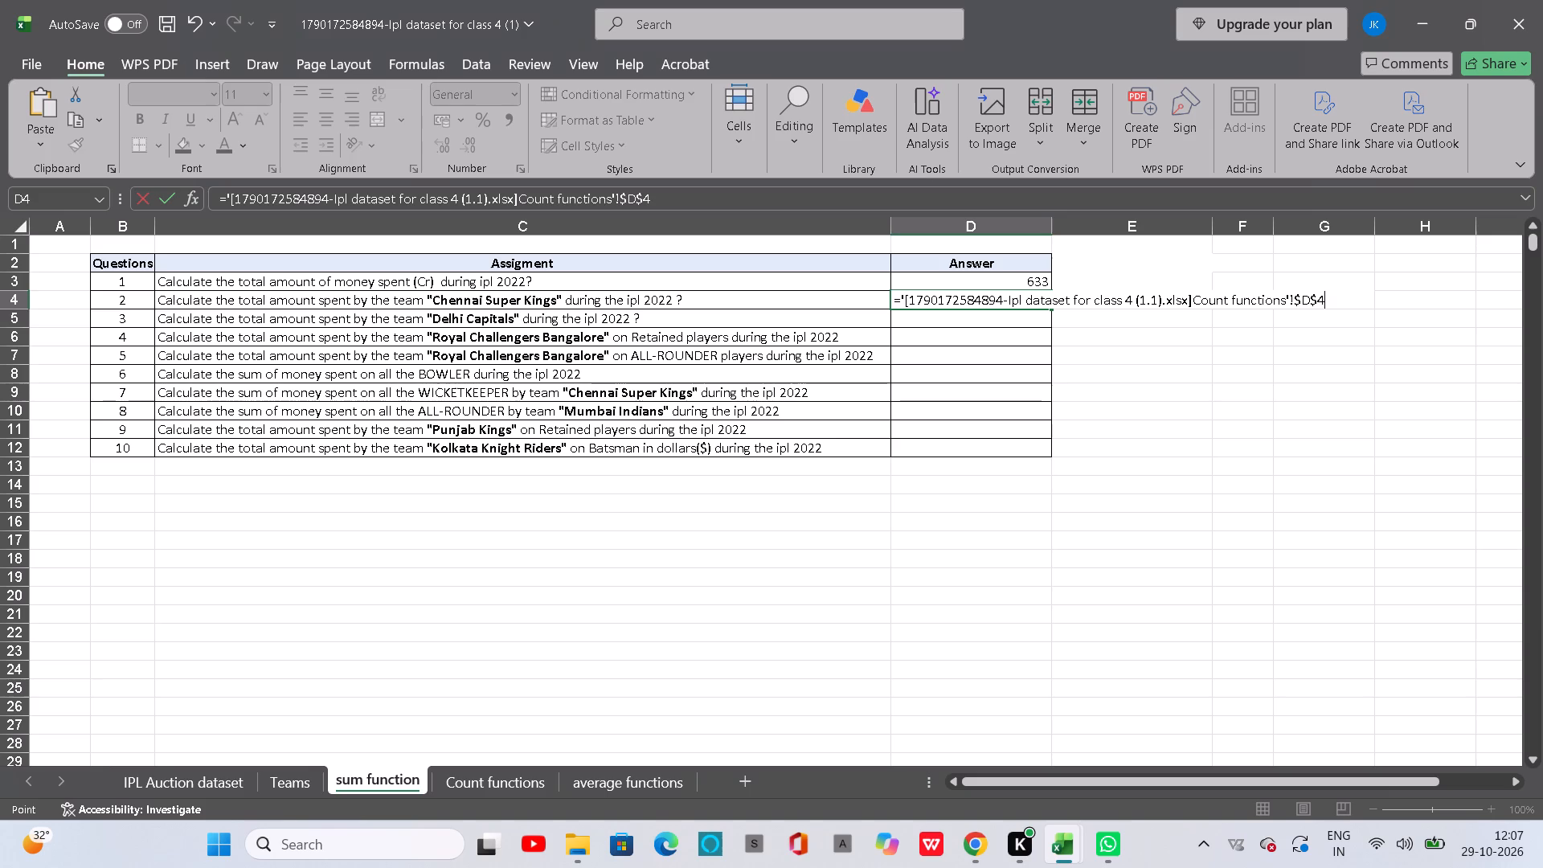
key(Return)
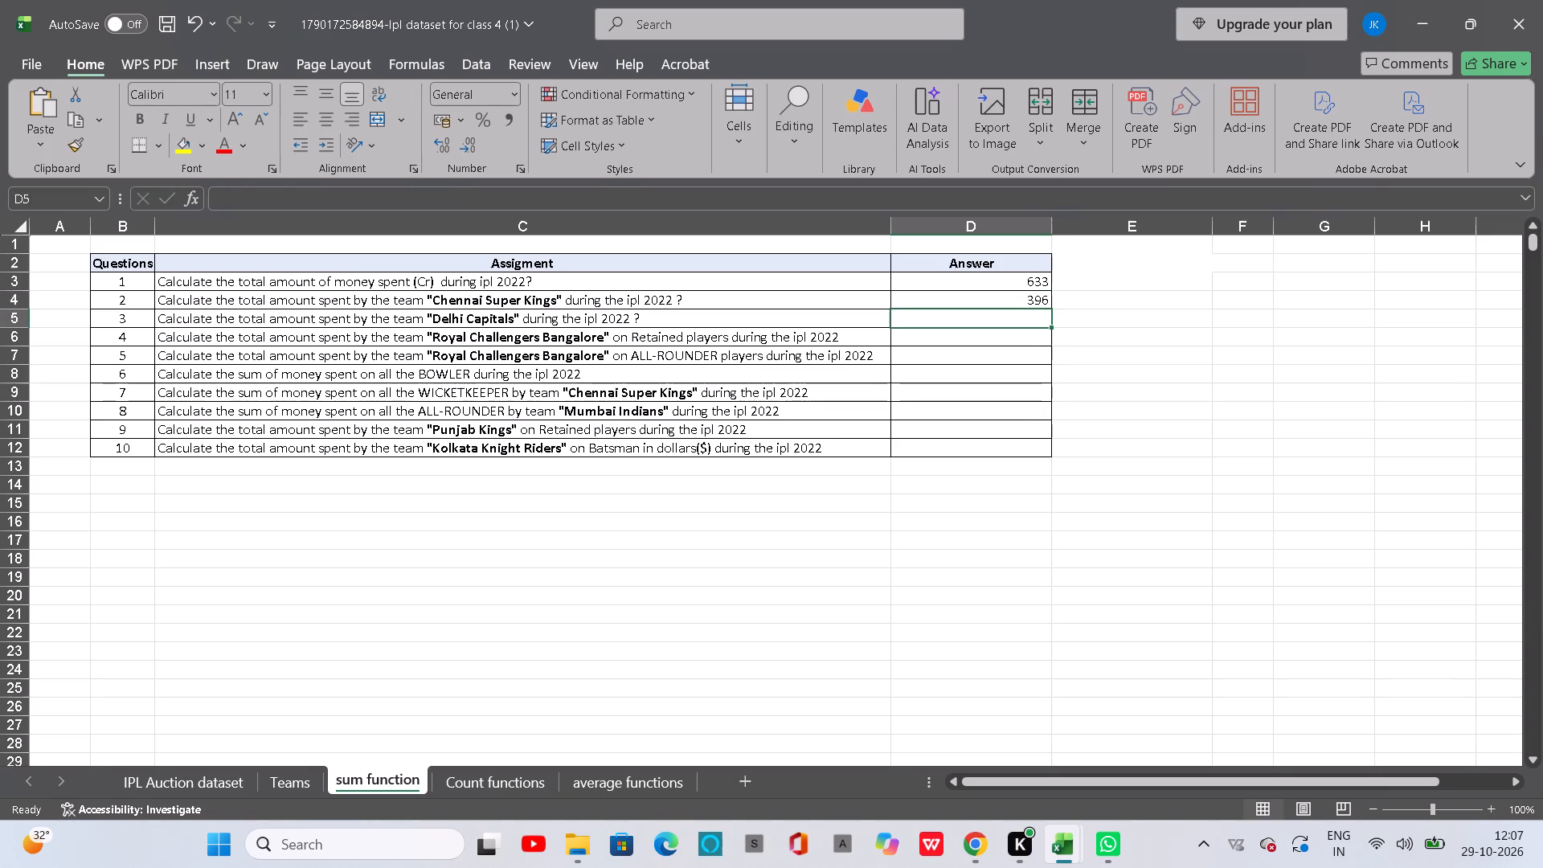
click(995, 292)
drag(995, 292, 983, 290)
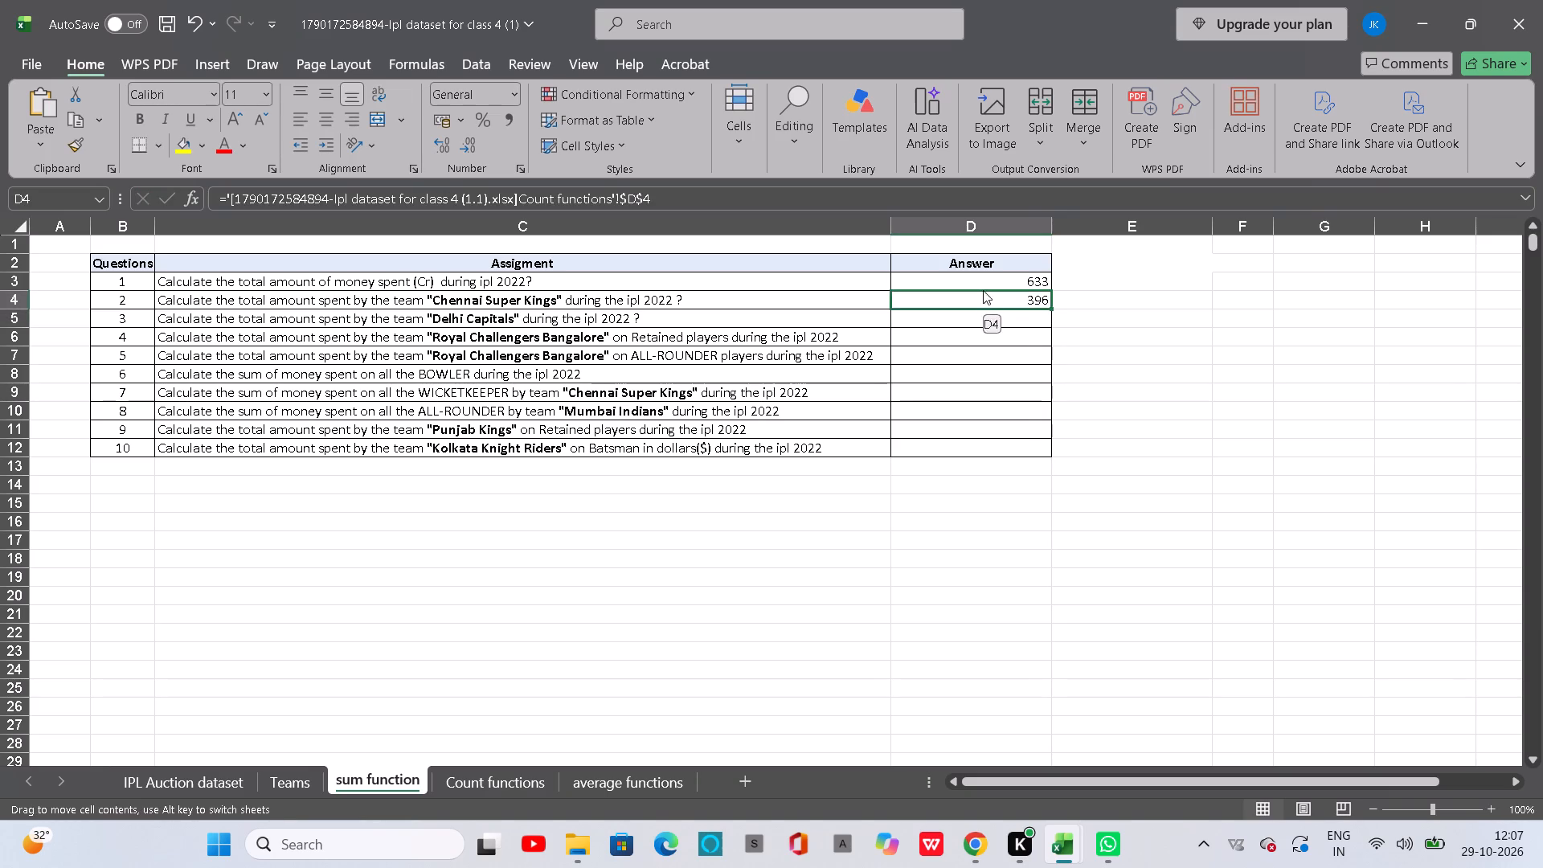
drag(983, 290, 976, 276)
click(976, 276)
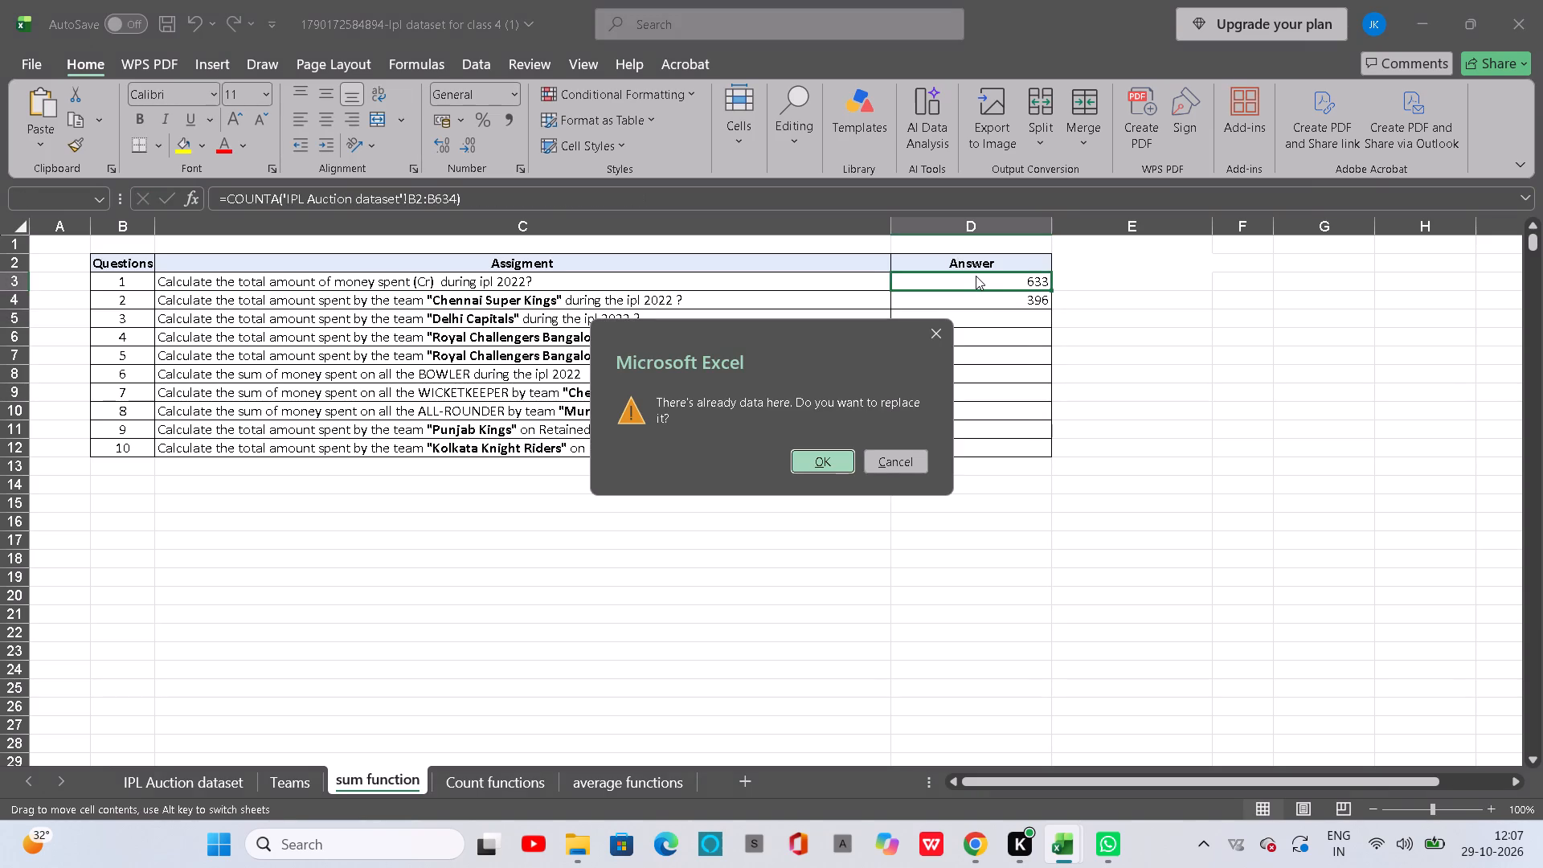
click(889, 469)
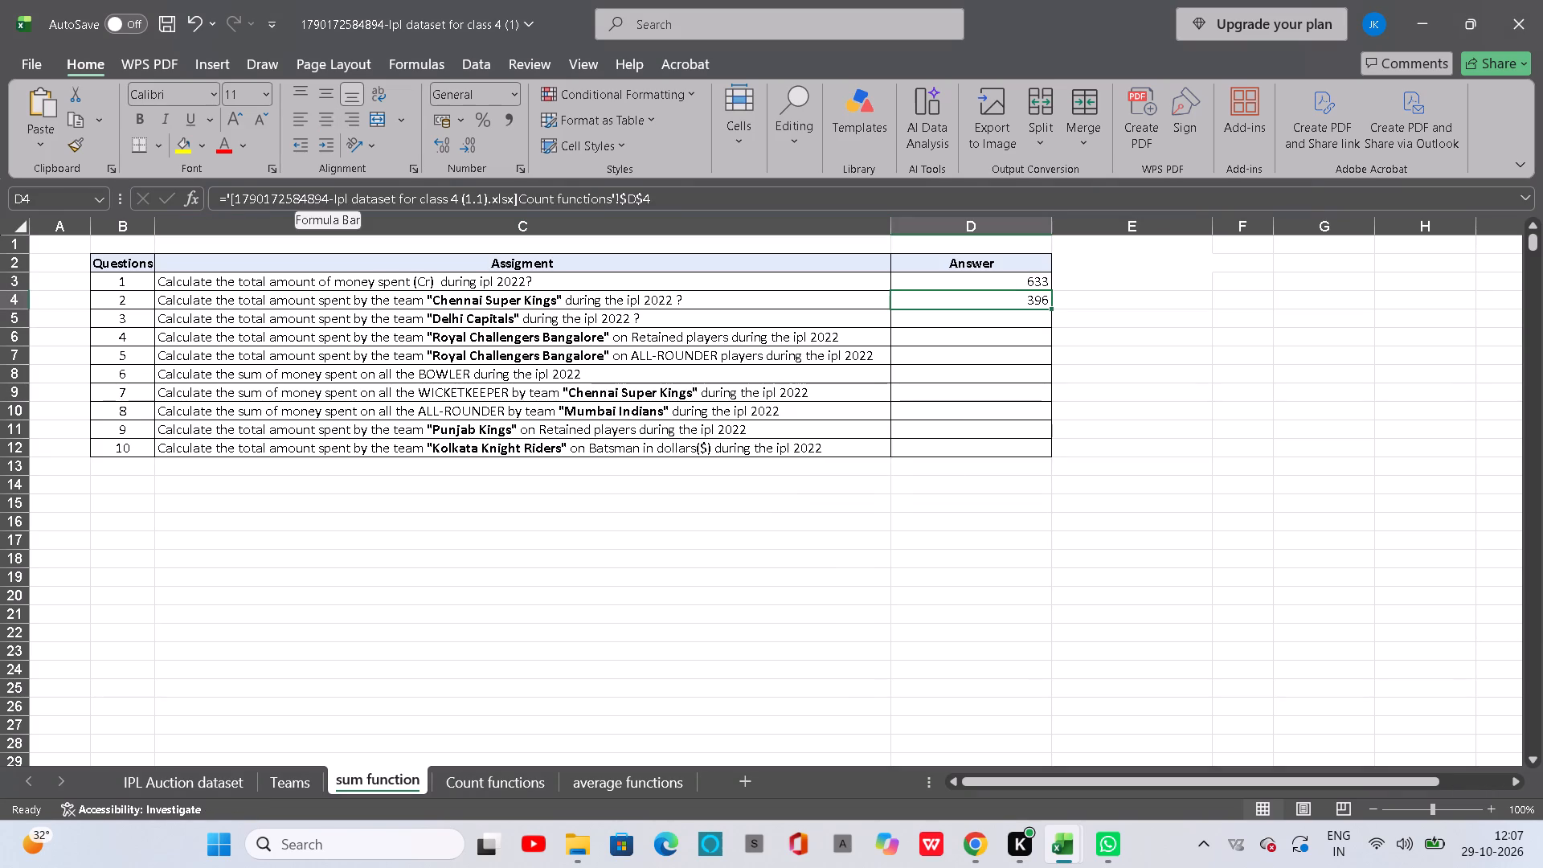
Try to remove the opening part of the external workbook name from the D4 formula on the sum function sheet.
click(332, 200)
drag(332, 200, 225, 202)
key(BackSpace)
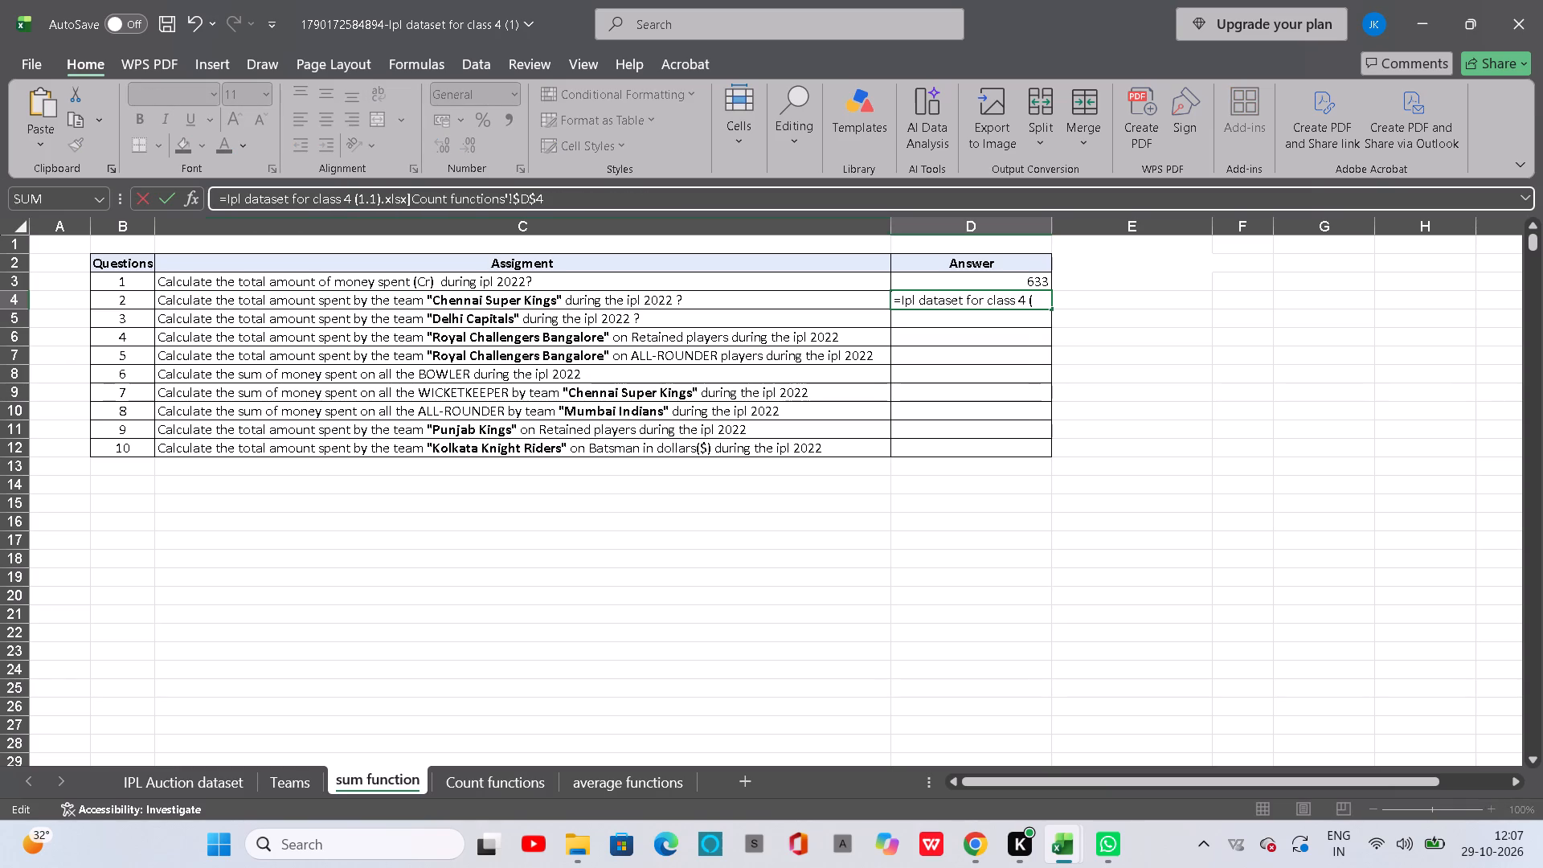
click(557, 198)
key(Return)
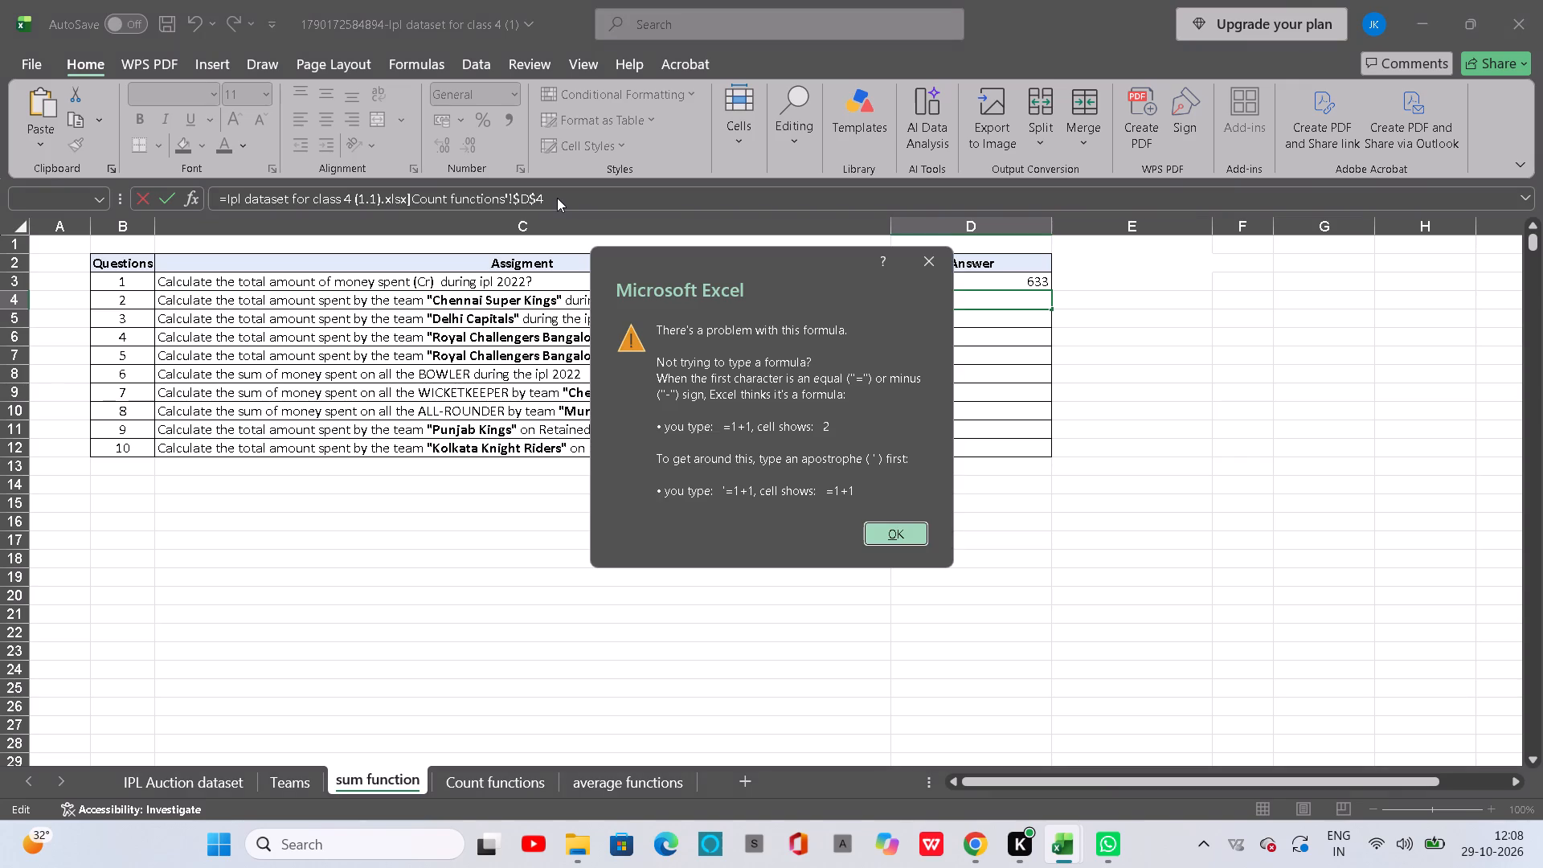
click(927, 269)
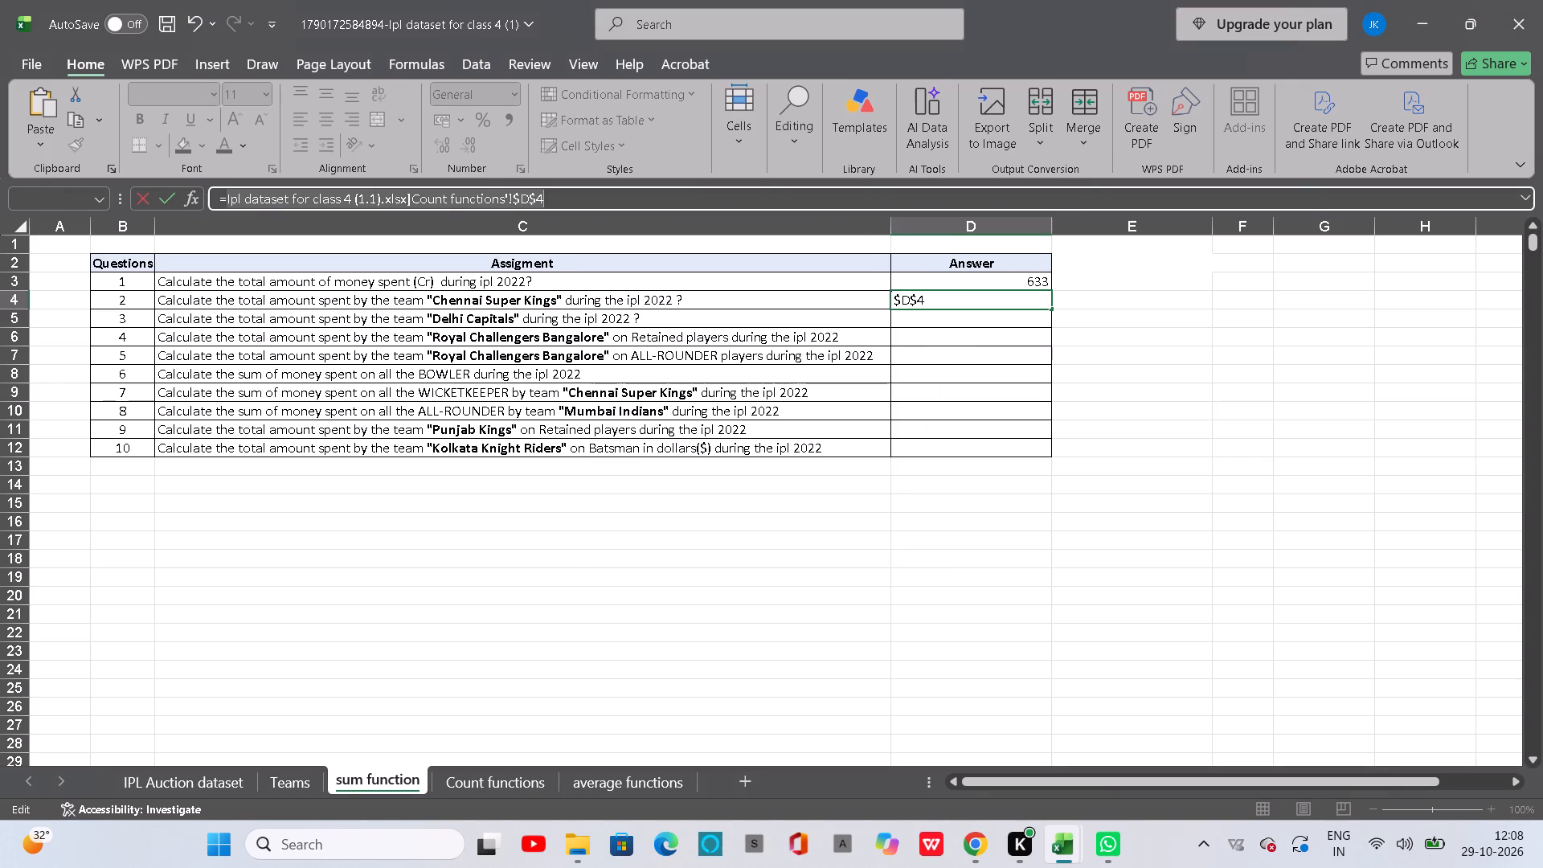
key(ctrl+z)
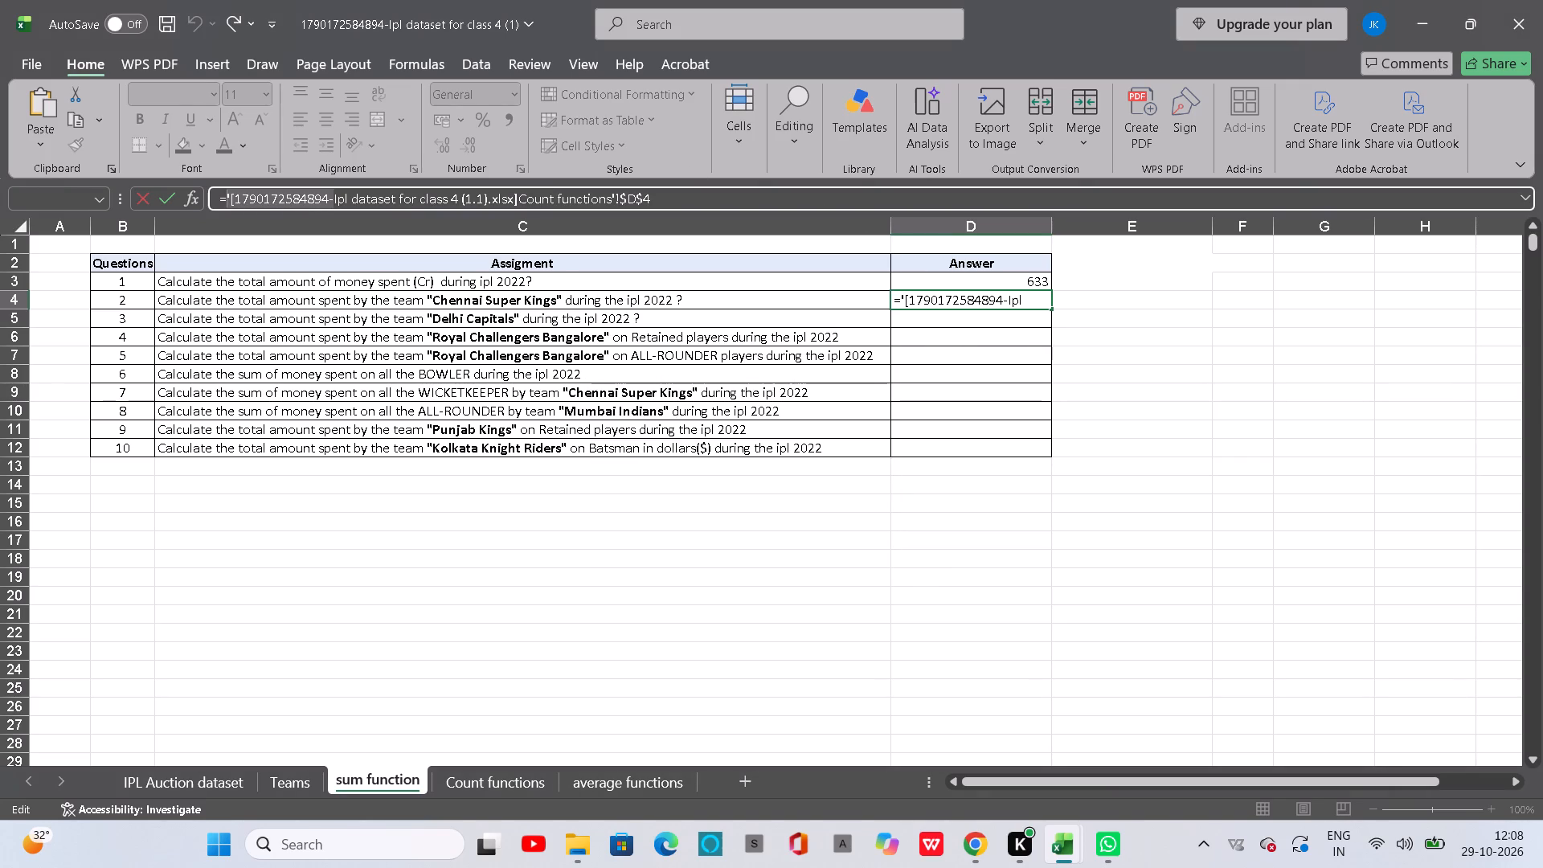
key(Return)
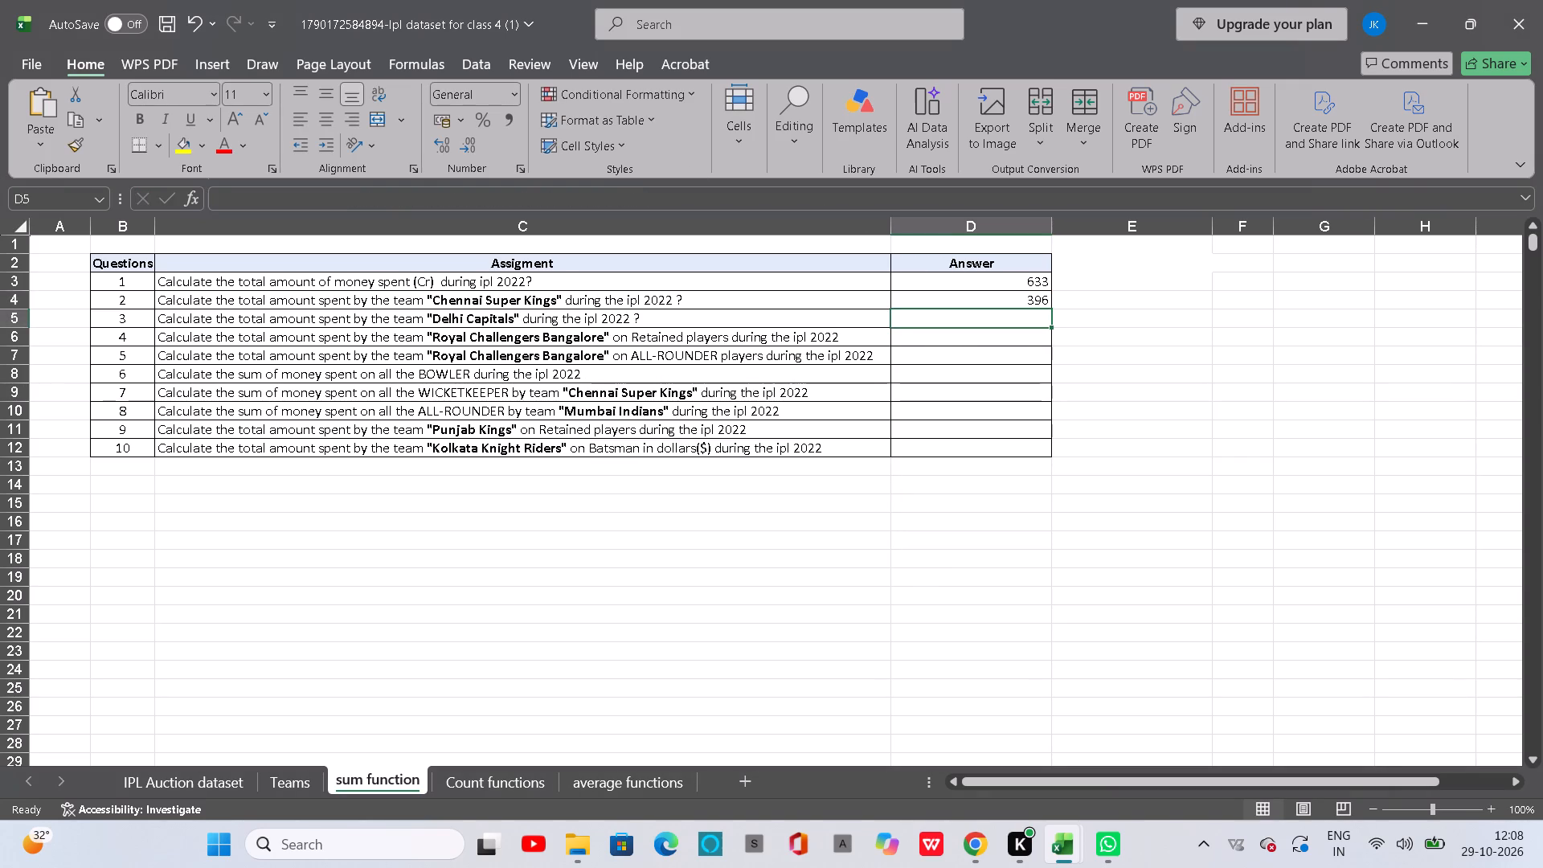
Enter a formula in D5 of the sum function sheet that references D5 on Count functions in the class 4 (1.1) workbook.
click(997, 315)
key(equal)
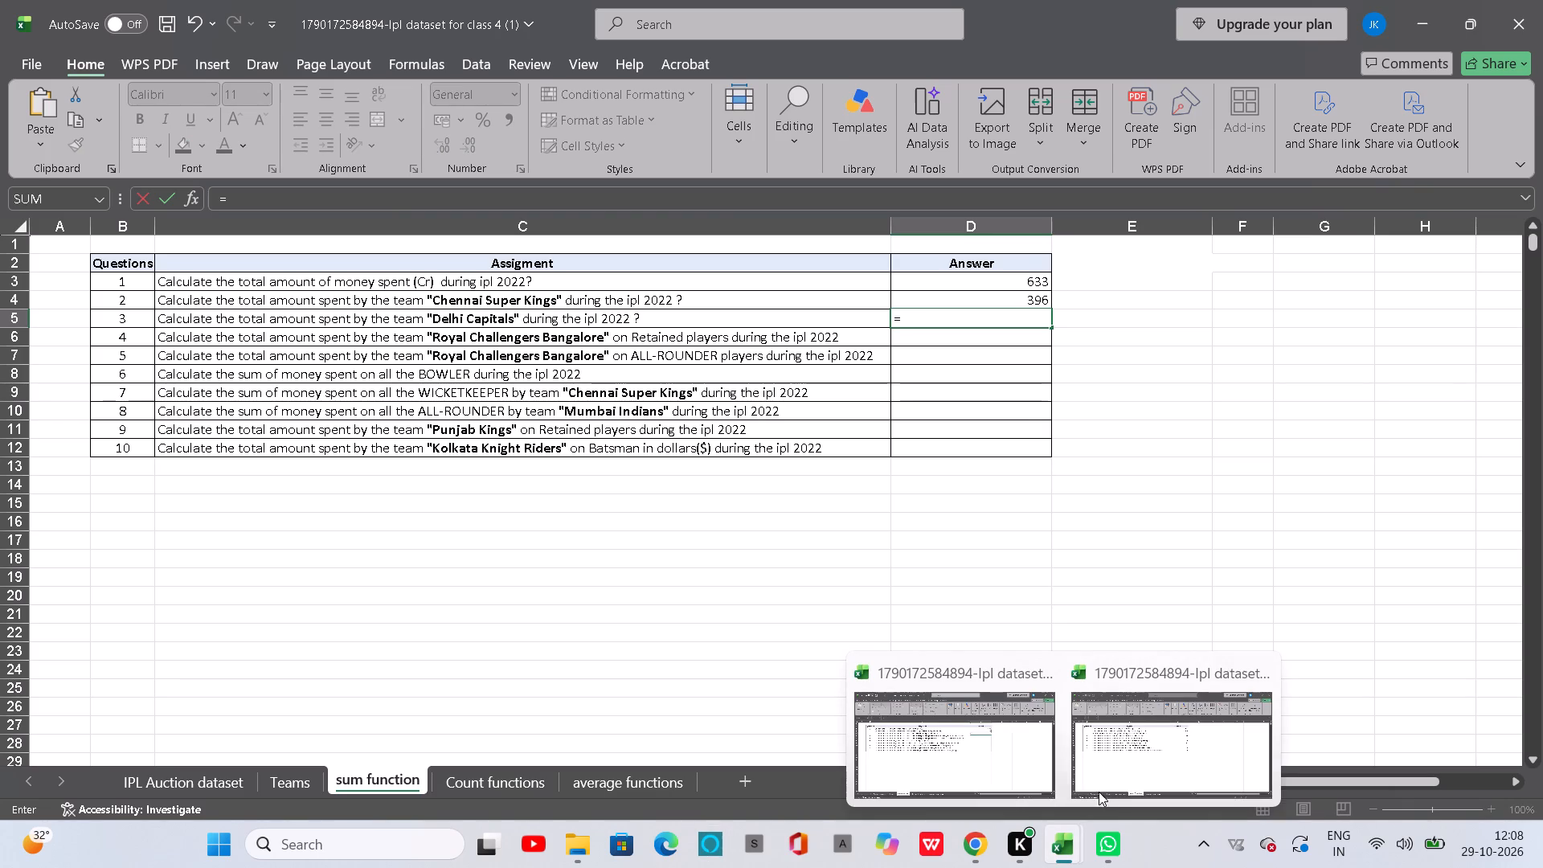
click(1140, 732)
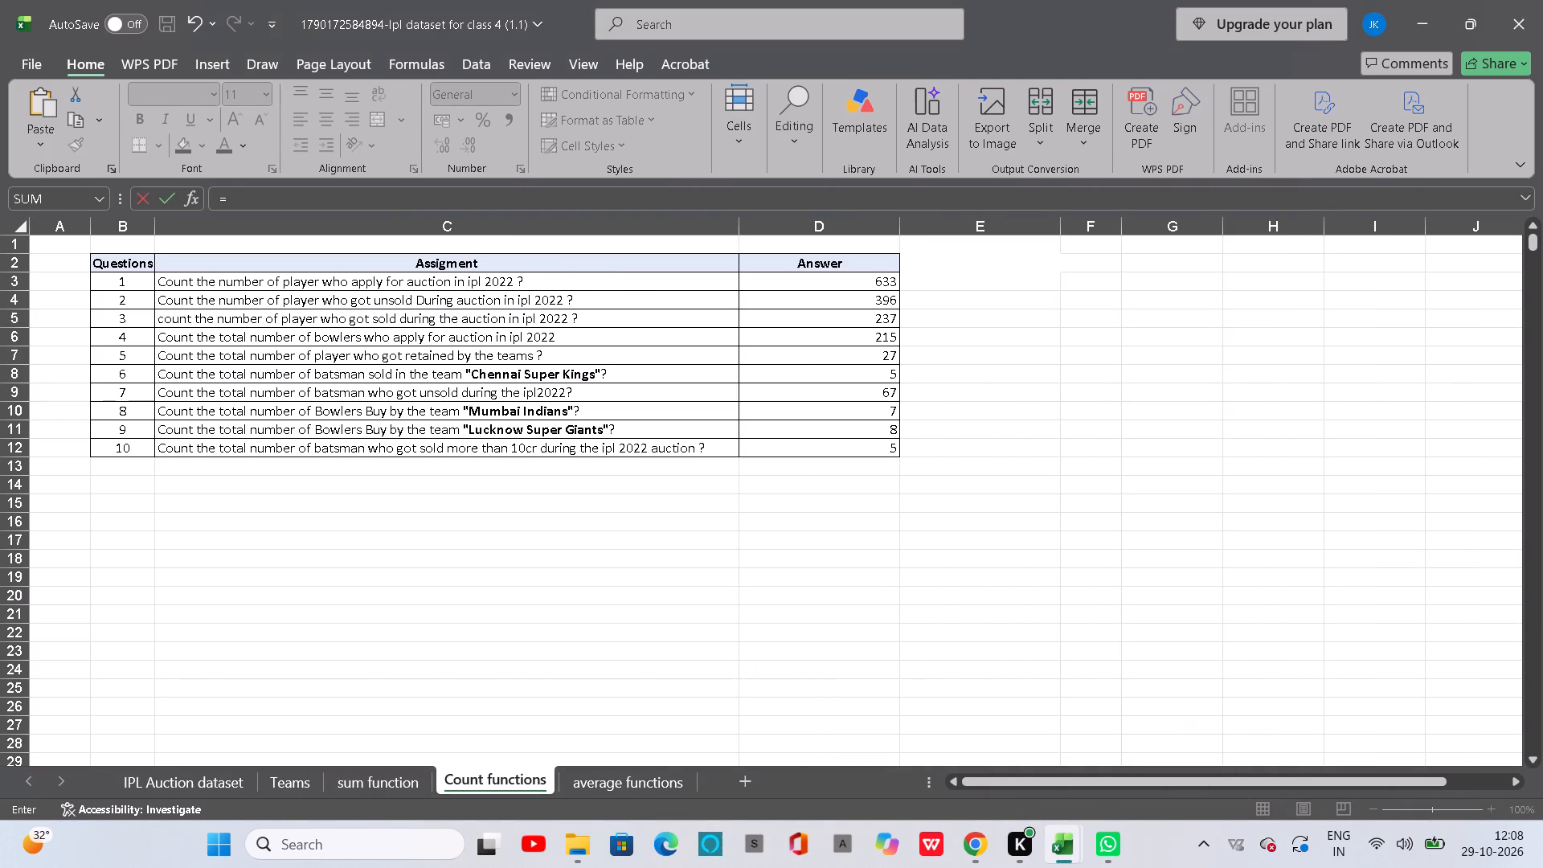
click(847, 318)
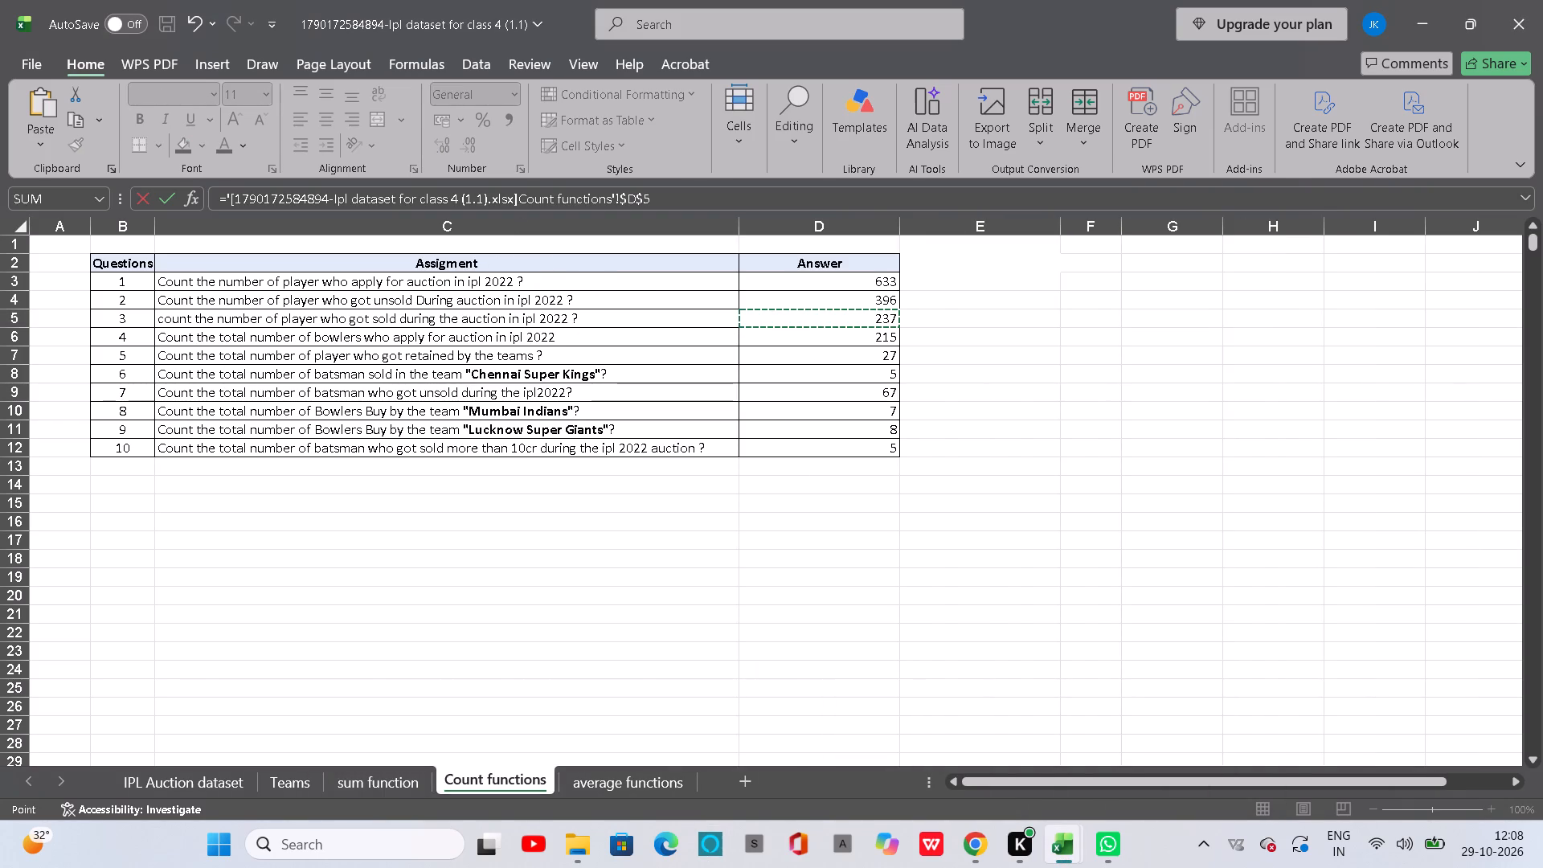
drag(1065, 813, 1063, 846)
click(972, 723)
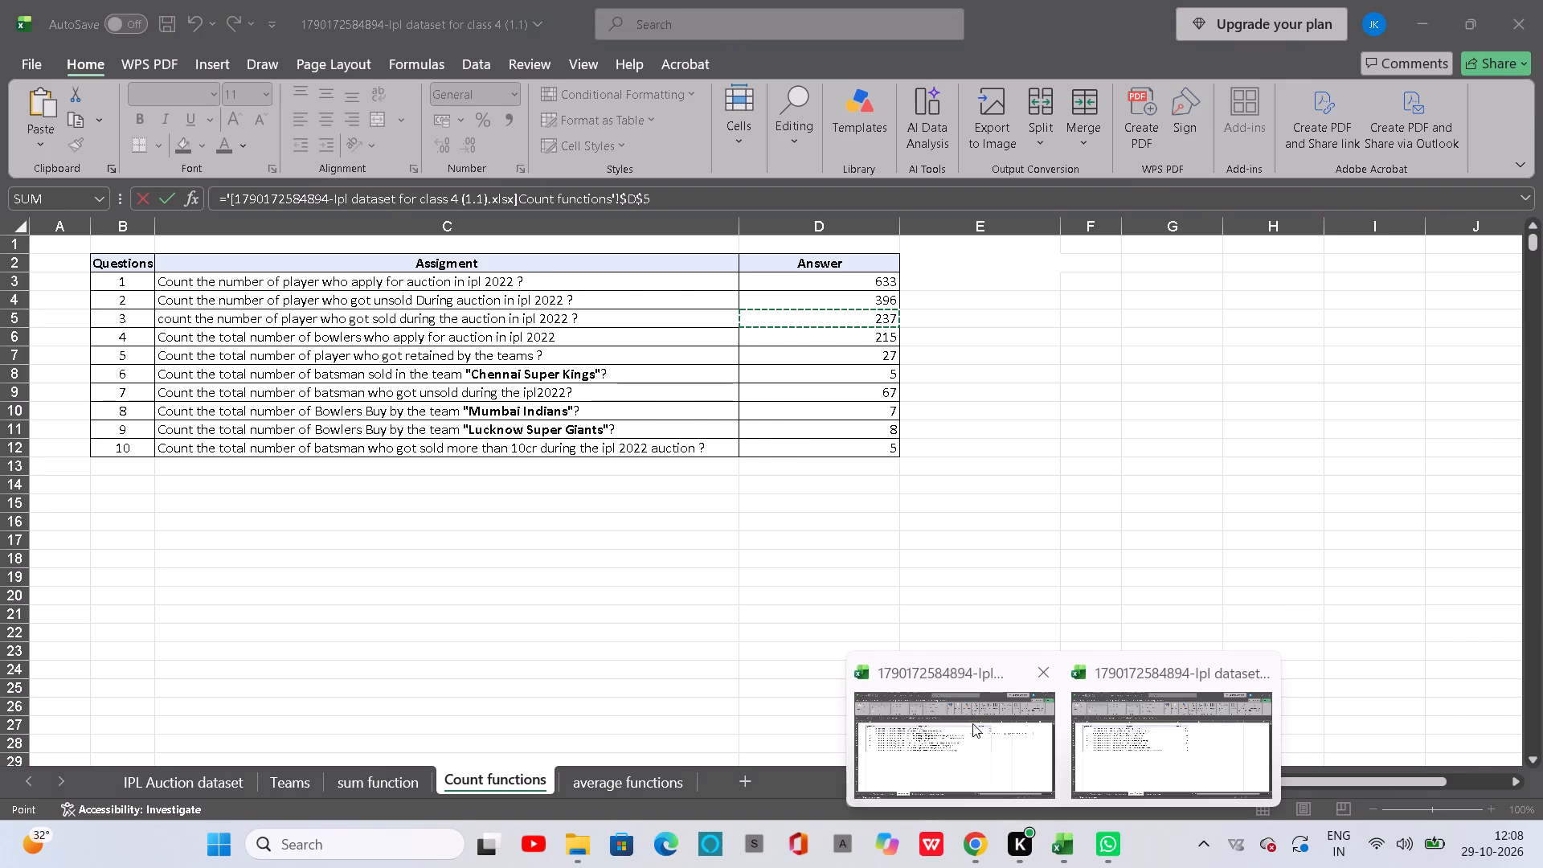
key(Return)
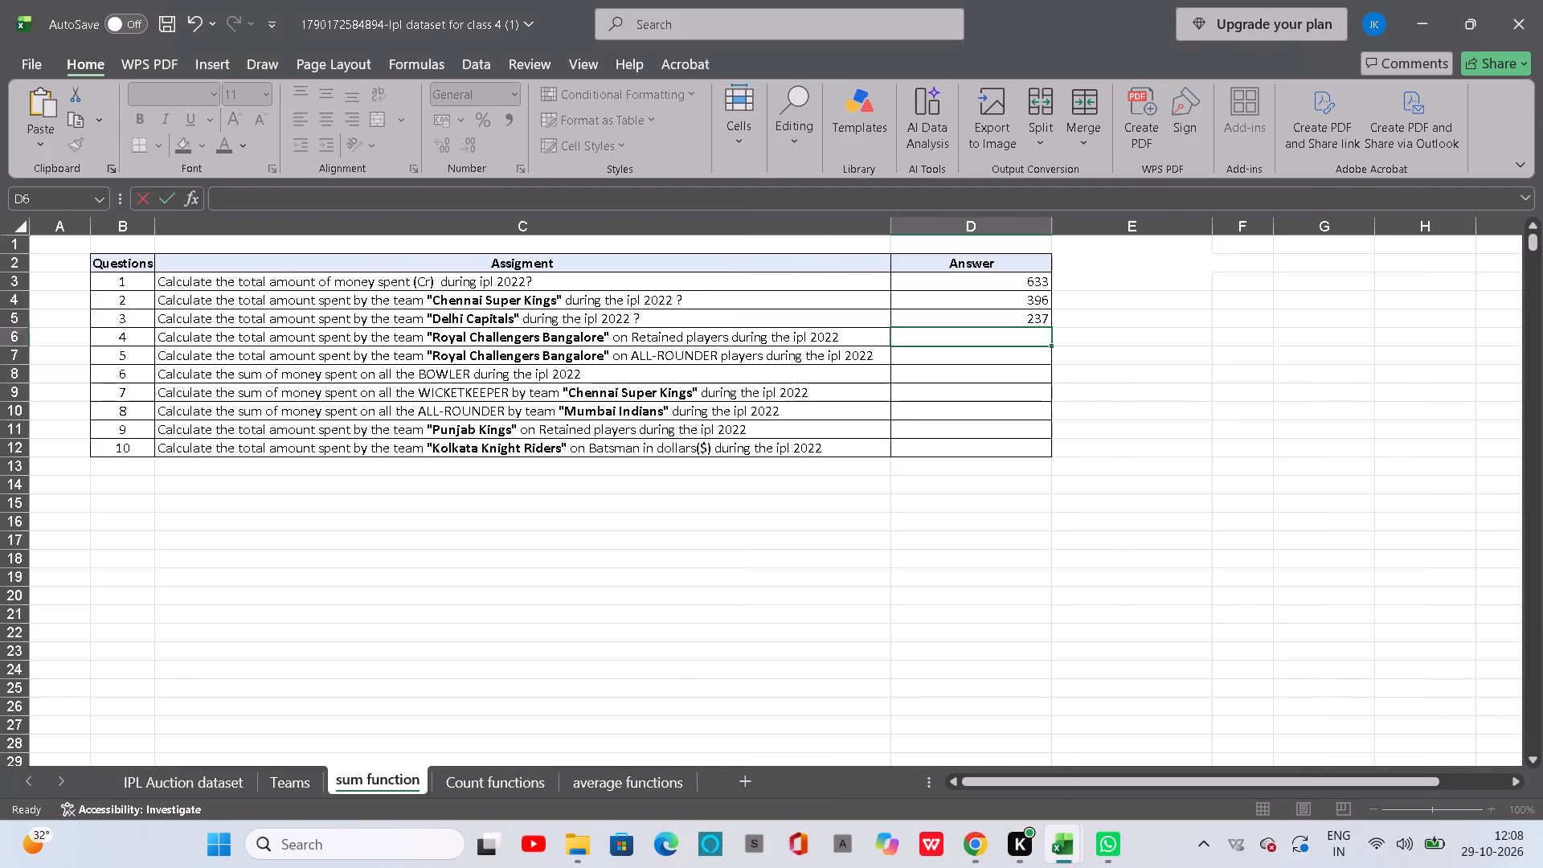
Enter a formula in D6 of the sum function sheet that references D6 on Count functions in the class 4 (1.1) workbook.
click(1011, 340)
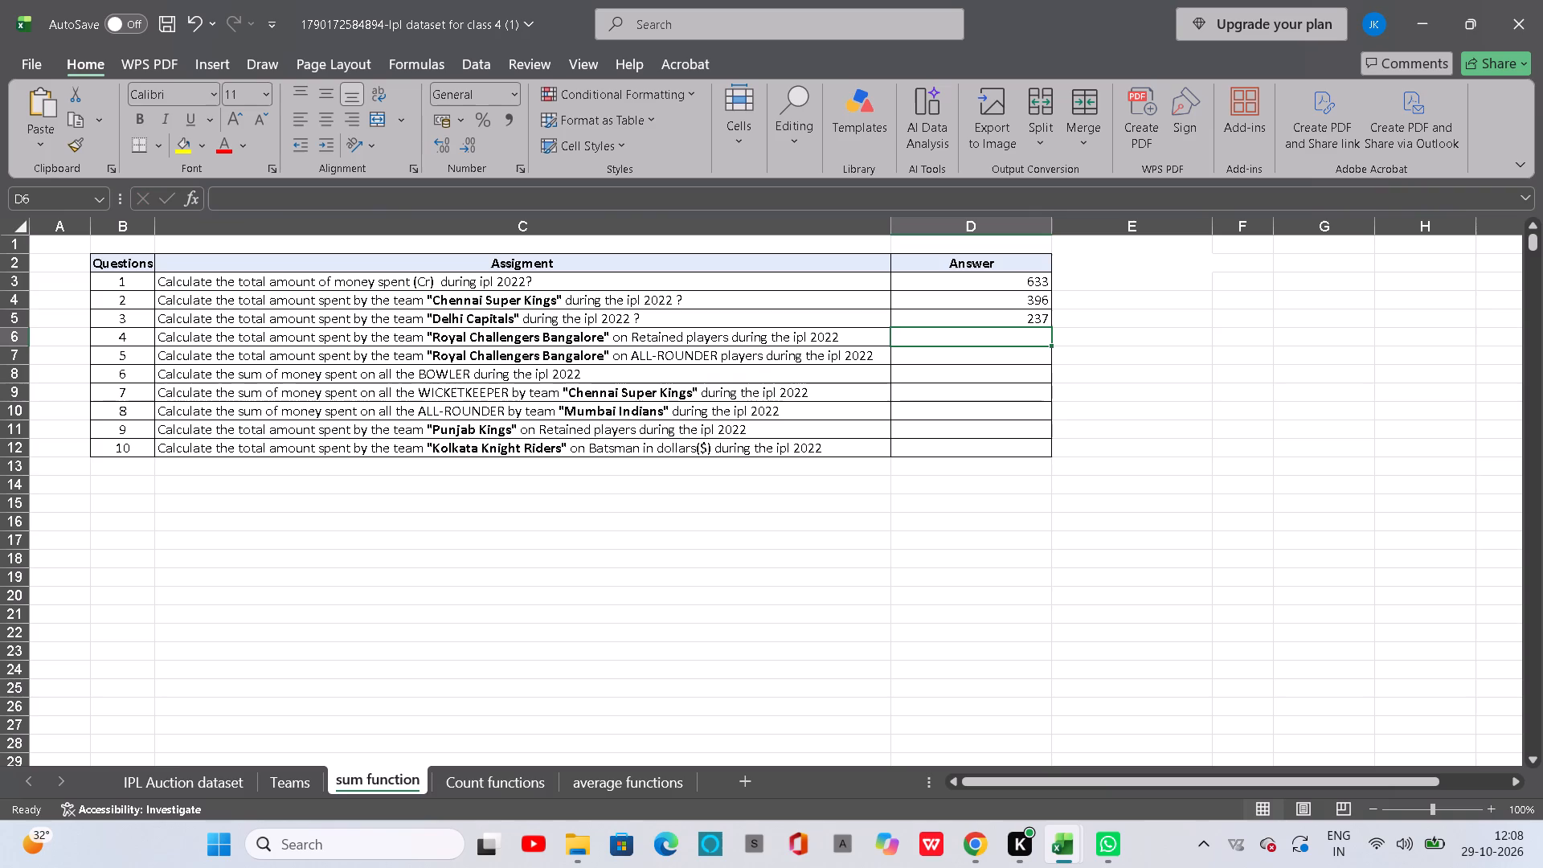
key(equal)
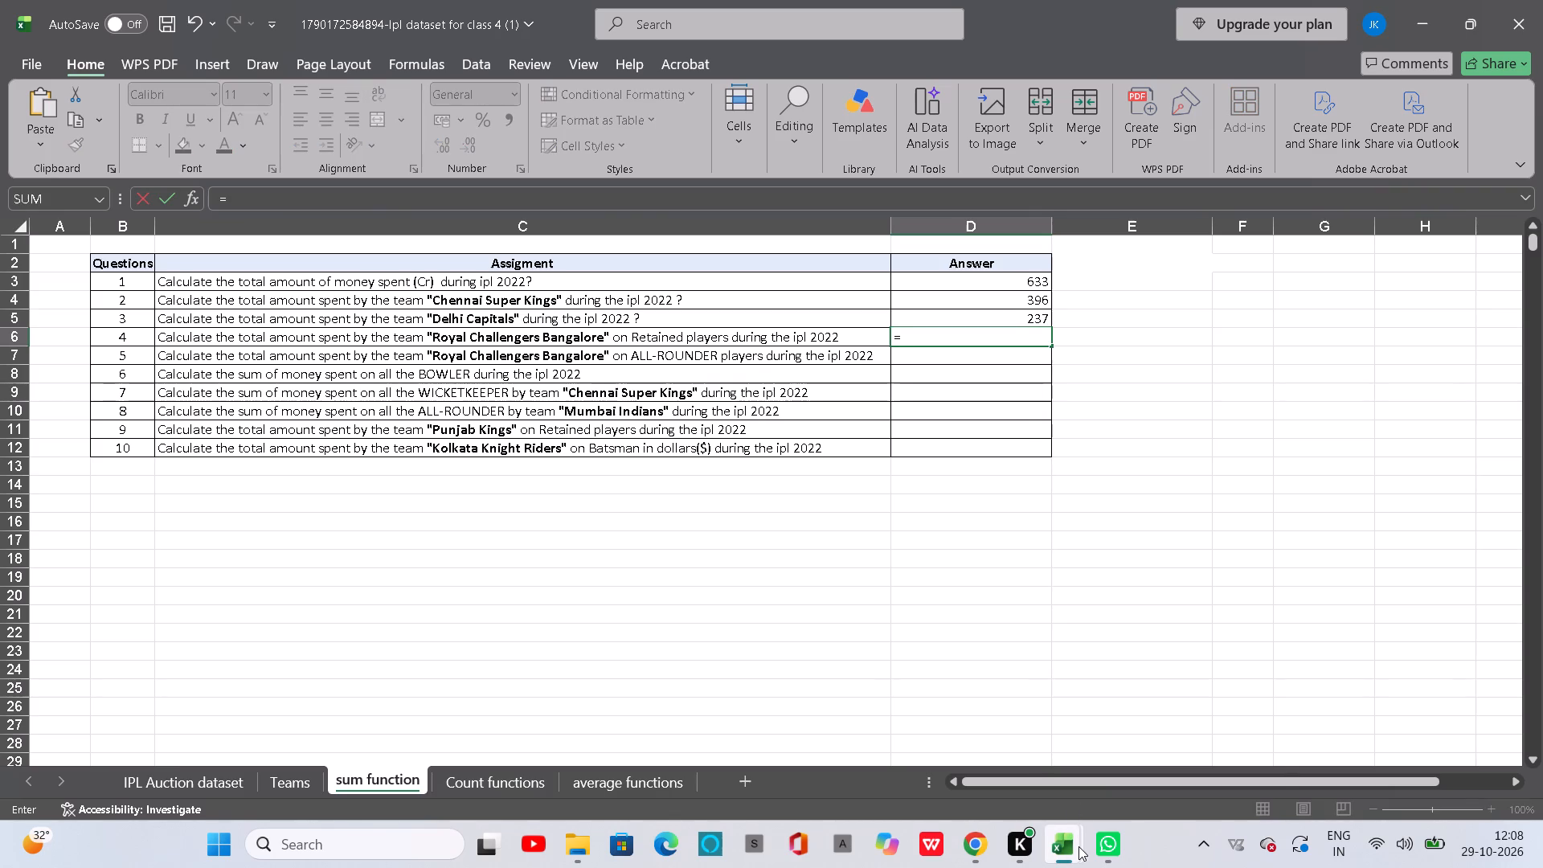
click(1140, 758)
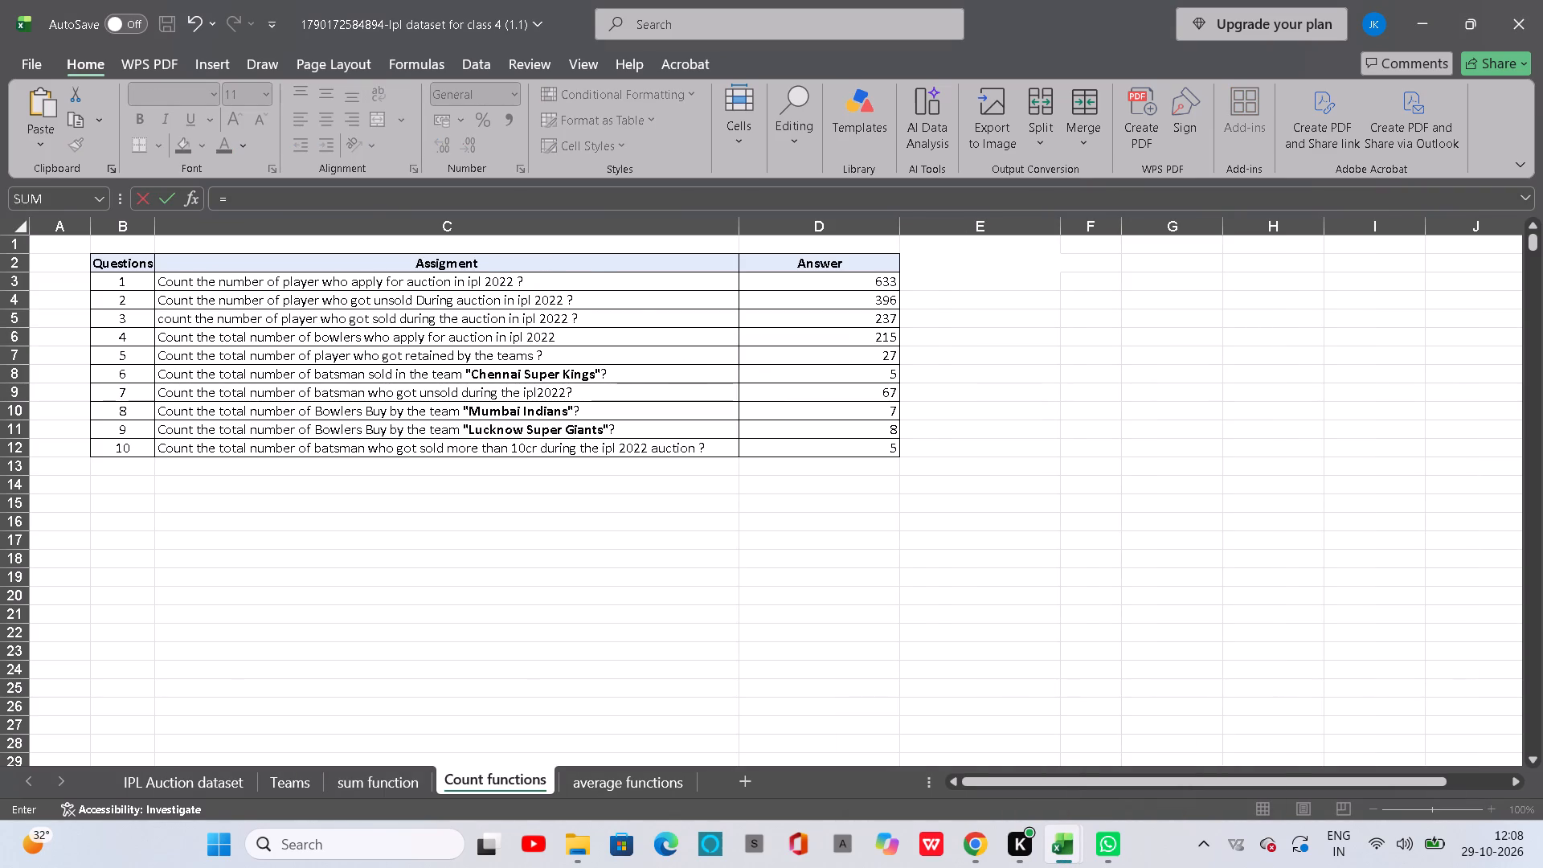
click(838, 346)
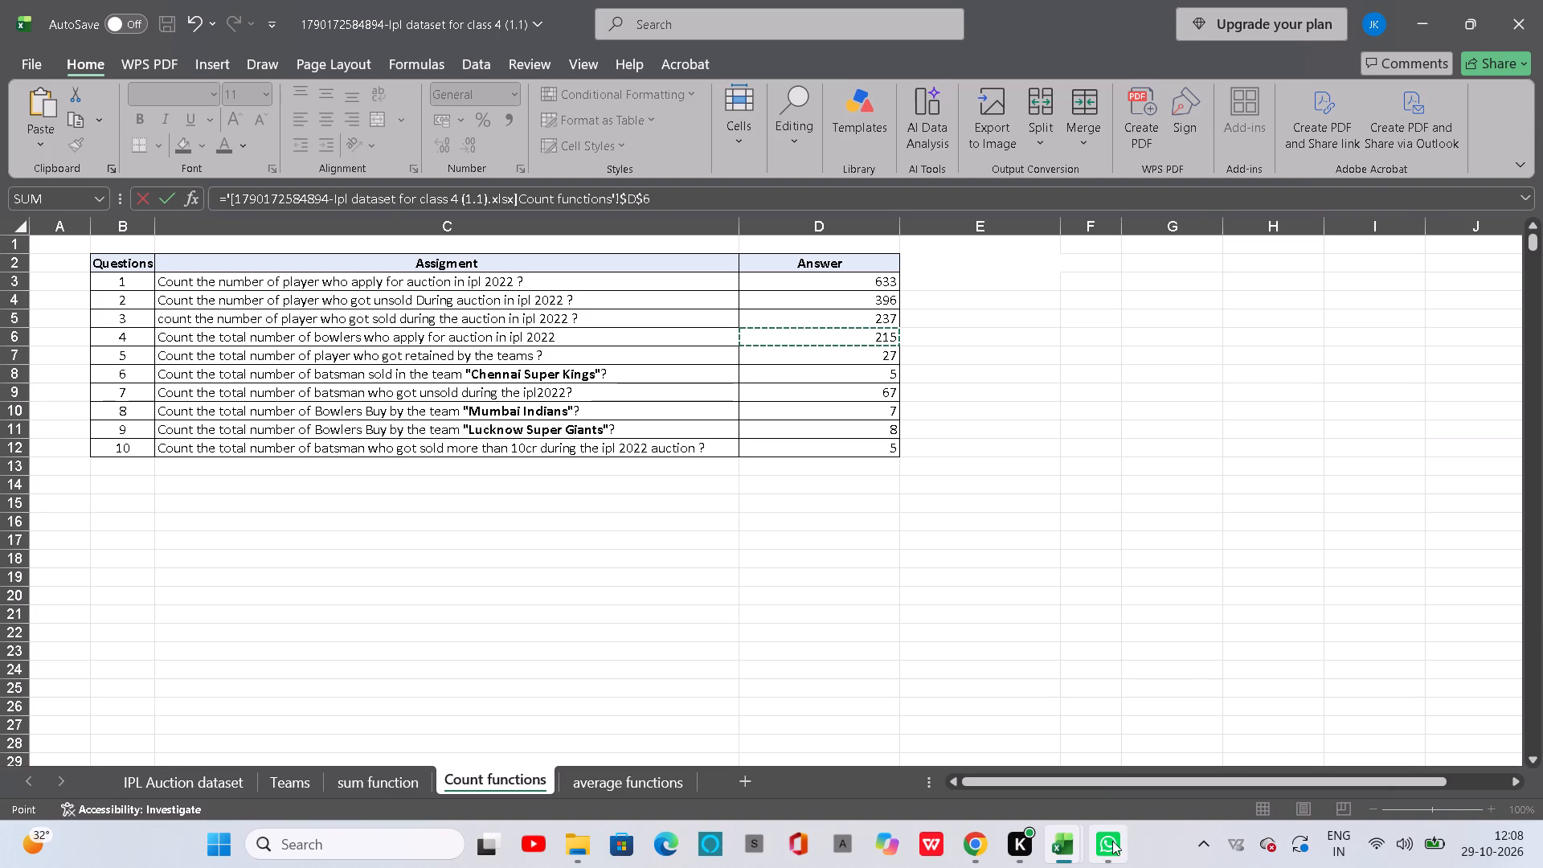
click(1013, 748)
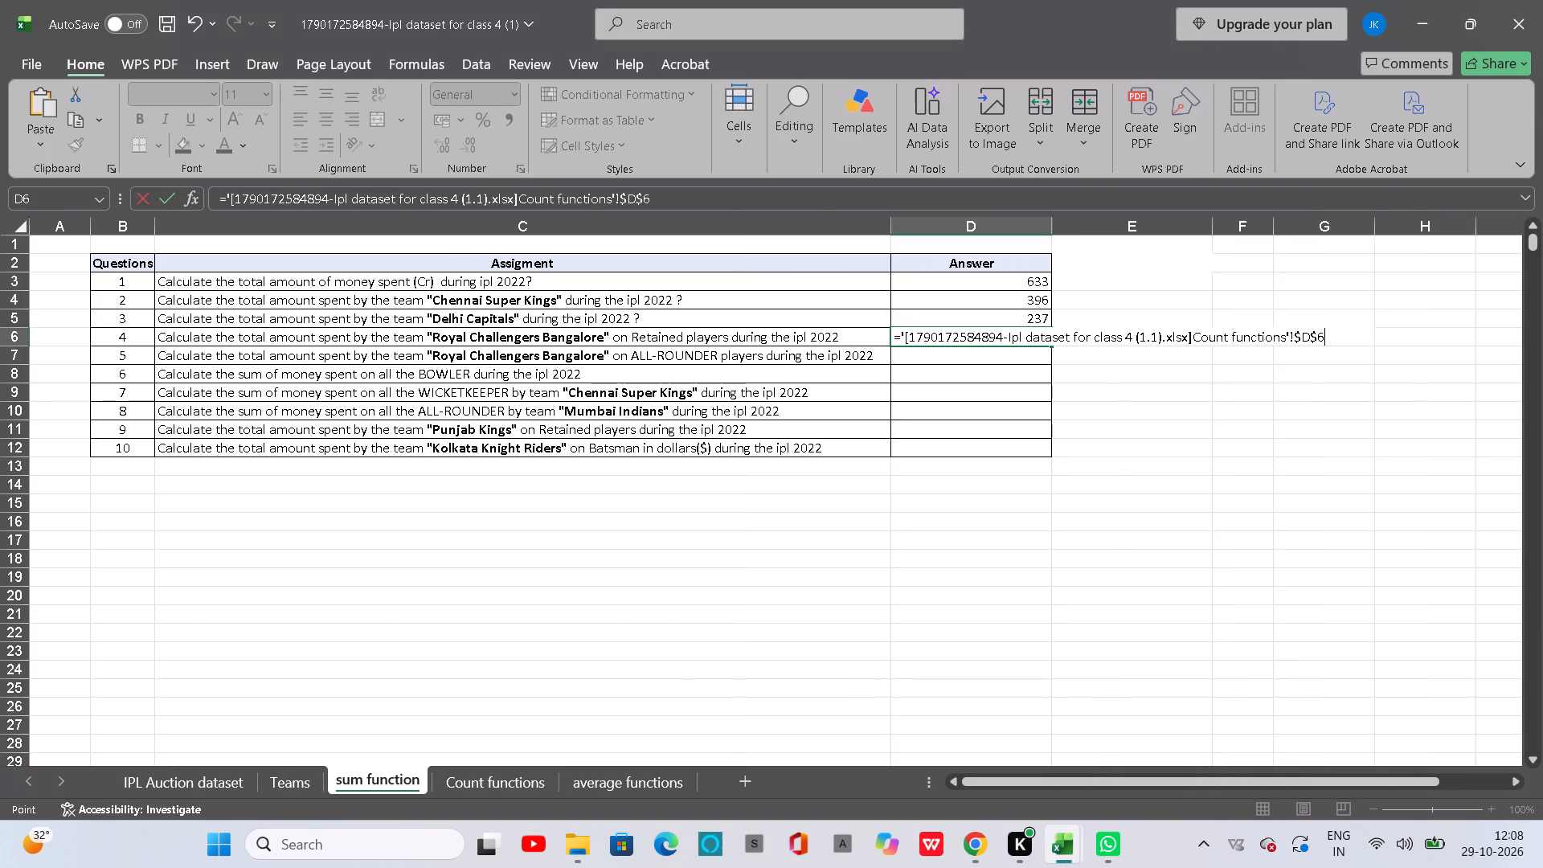
key(Return)
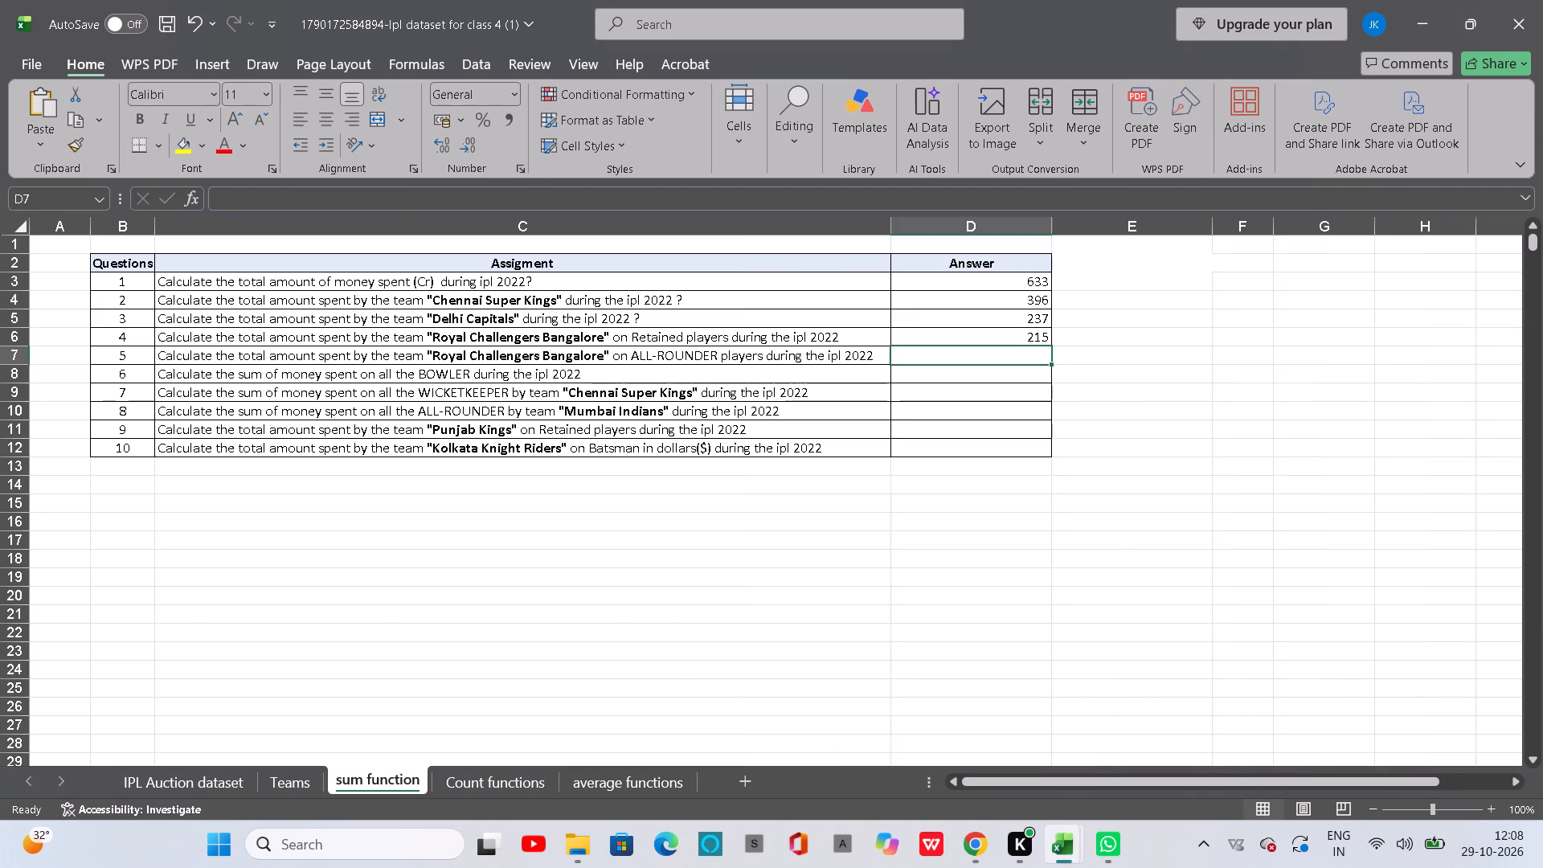
Enter a formula in D7 of the sum function sheet that references D7 on Count functions in the class 4 (1.1) workbook.
click(973, 350)
key(equal)
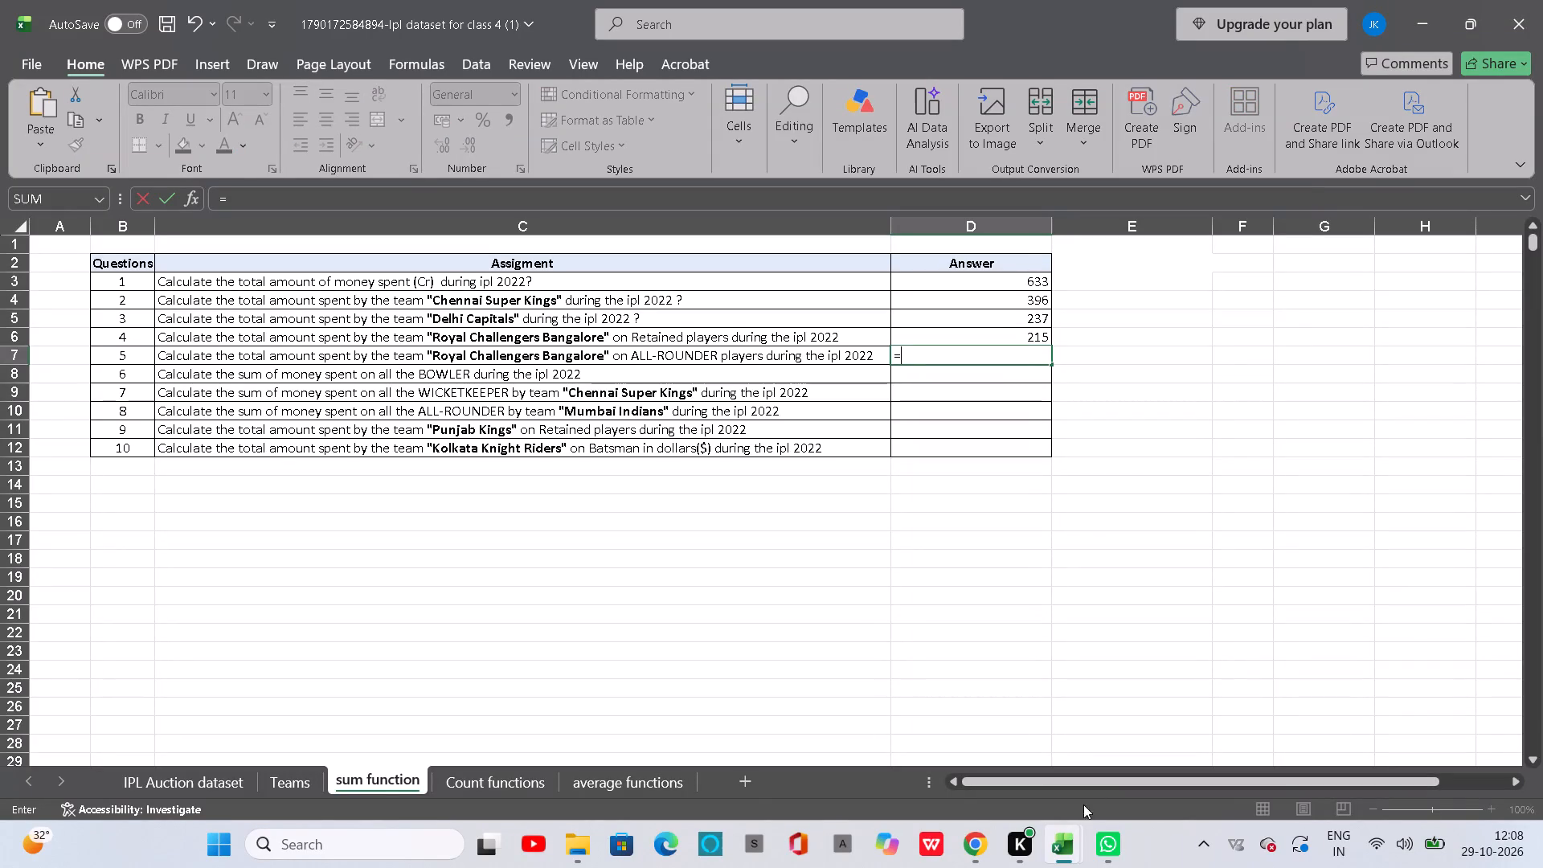
click(1123, 754)
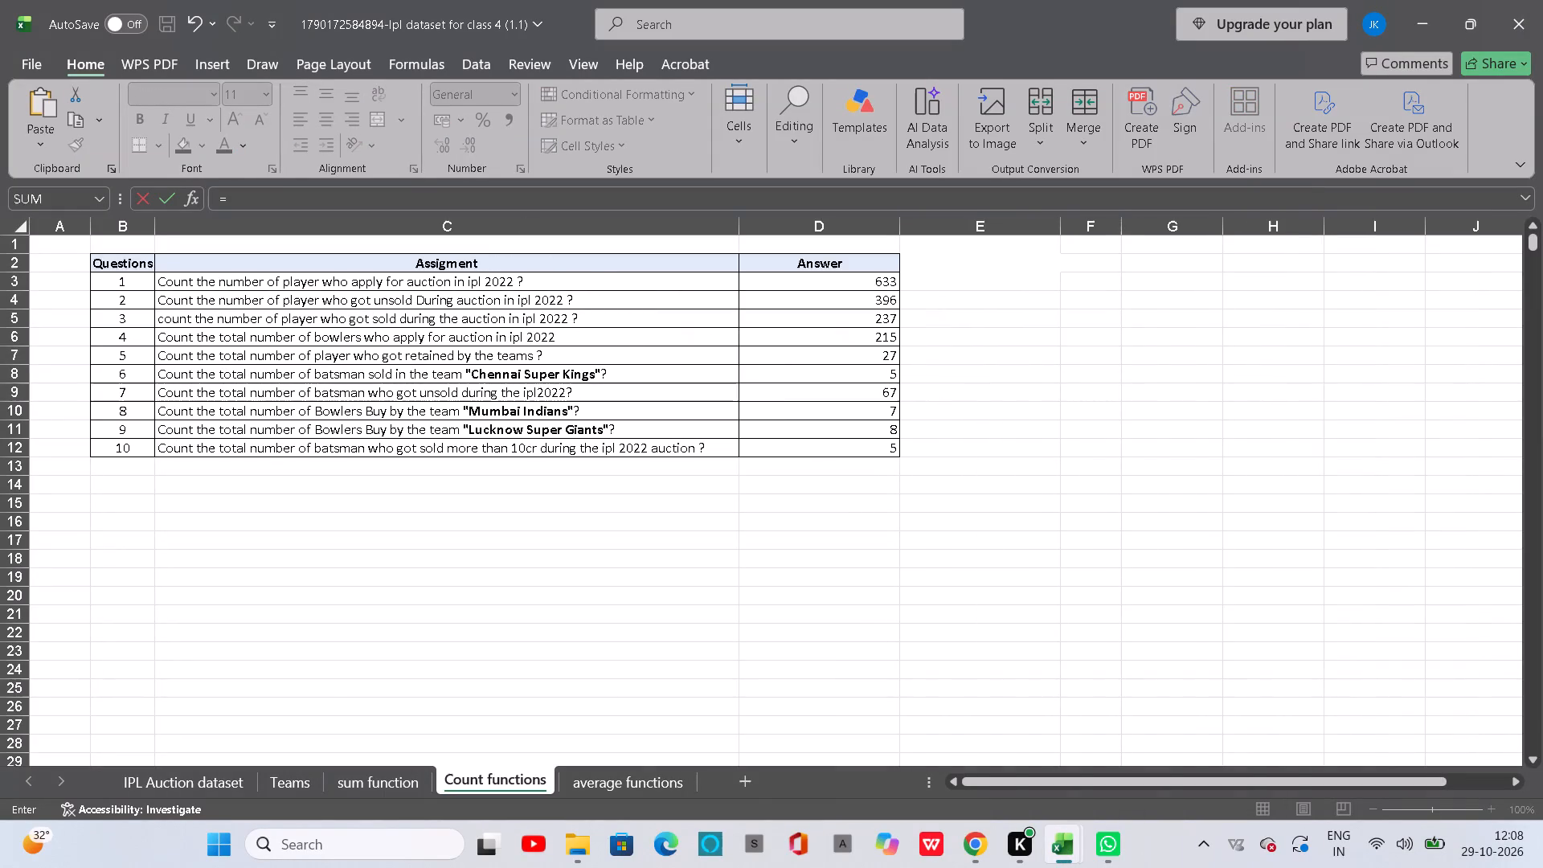
click(872, 356)
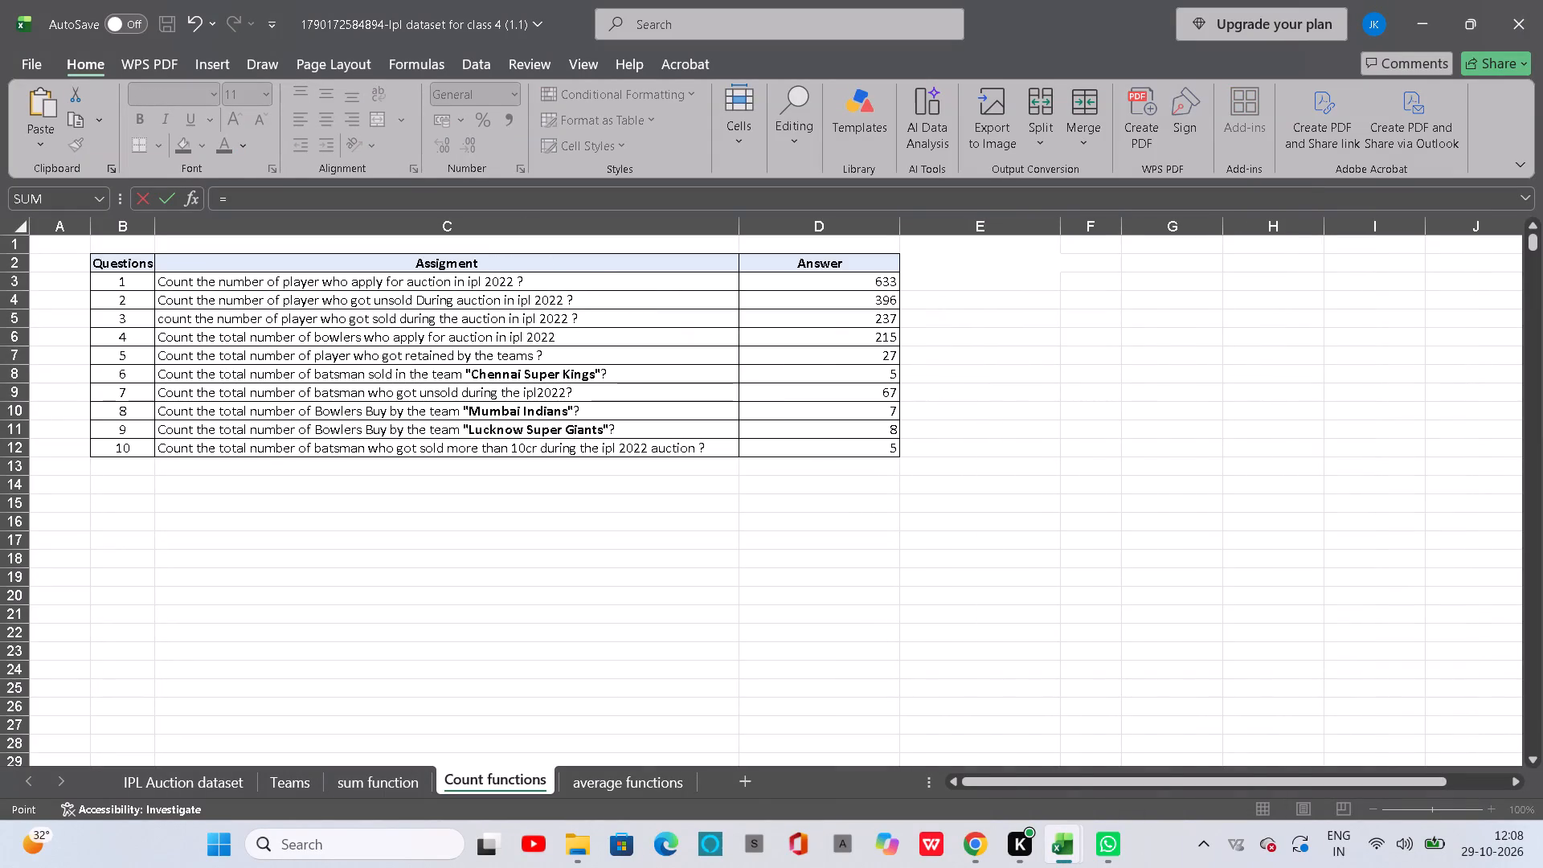
click(1000, 731)
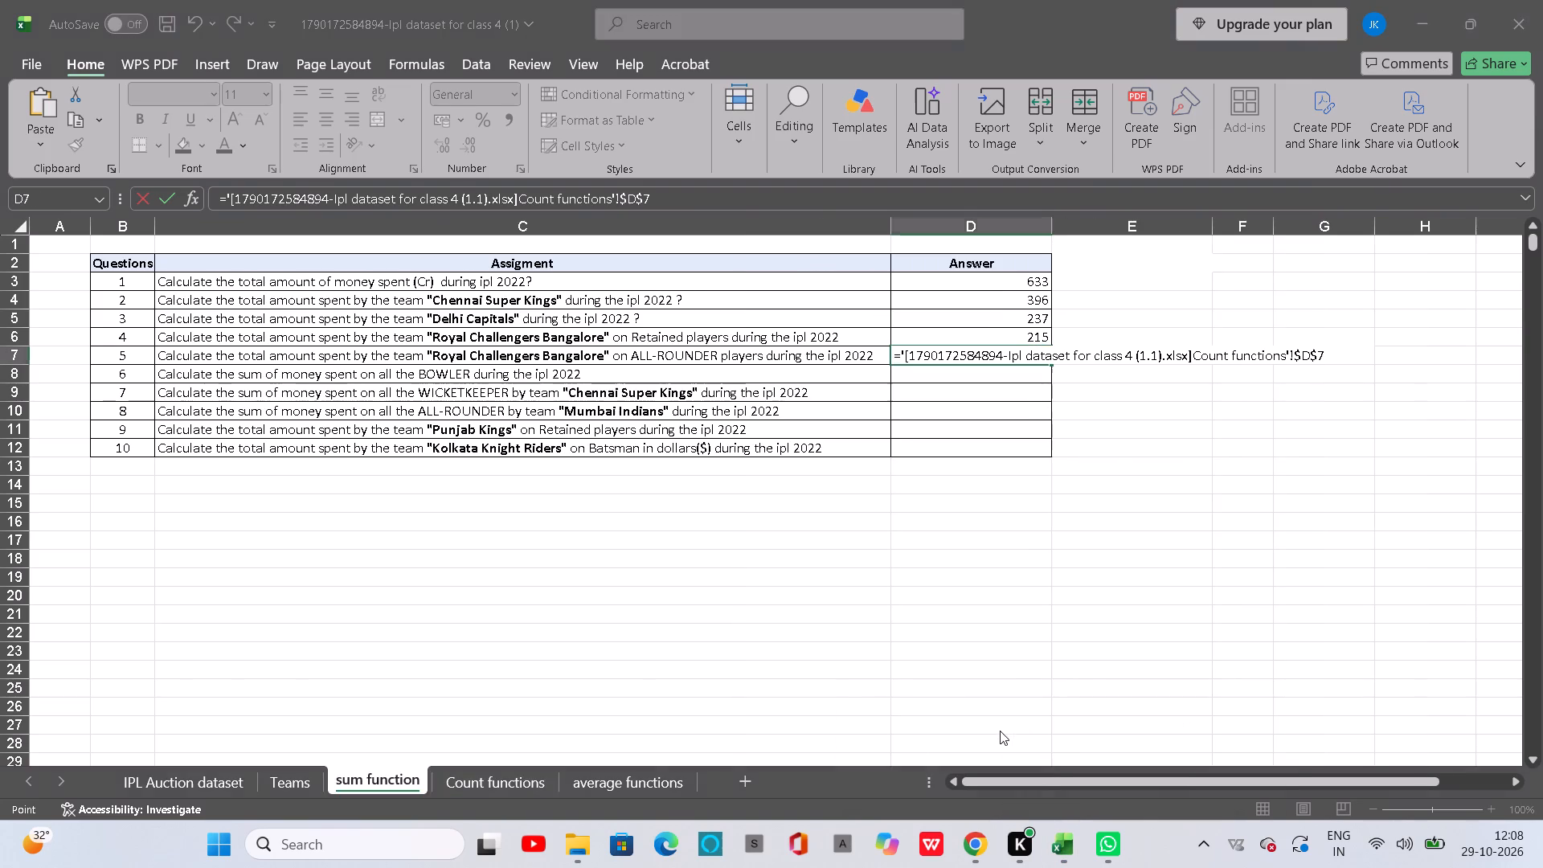
key(Return)
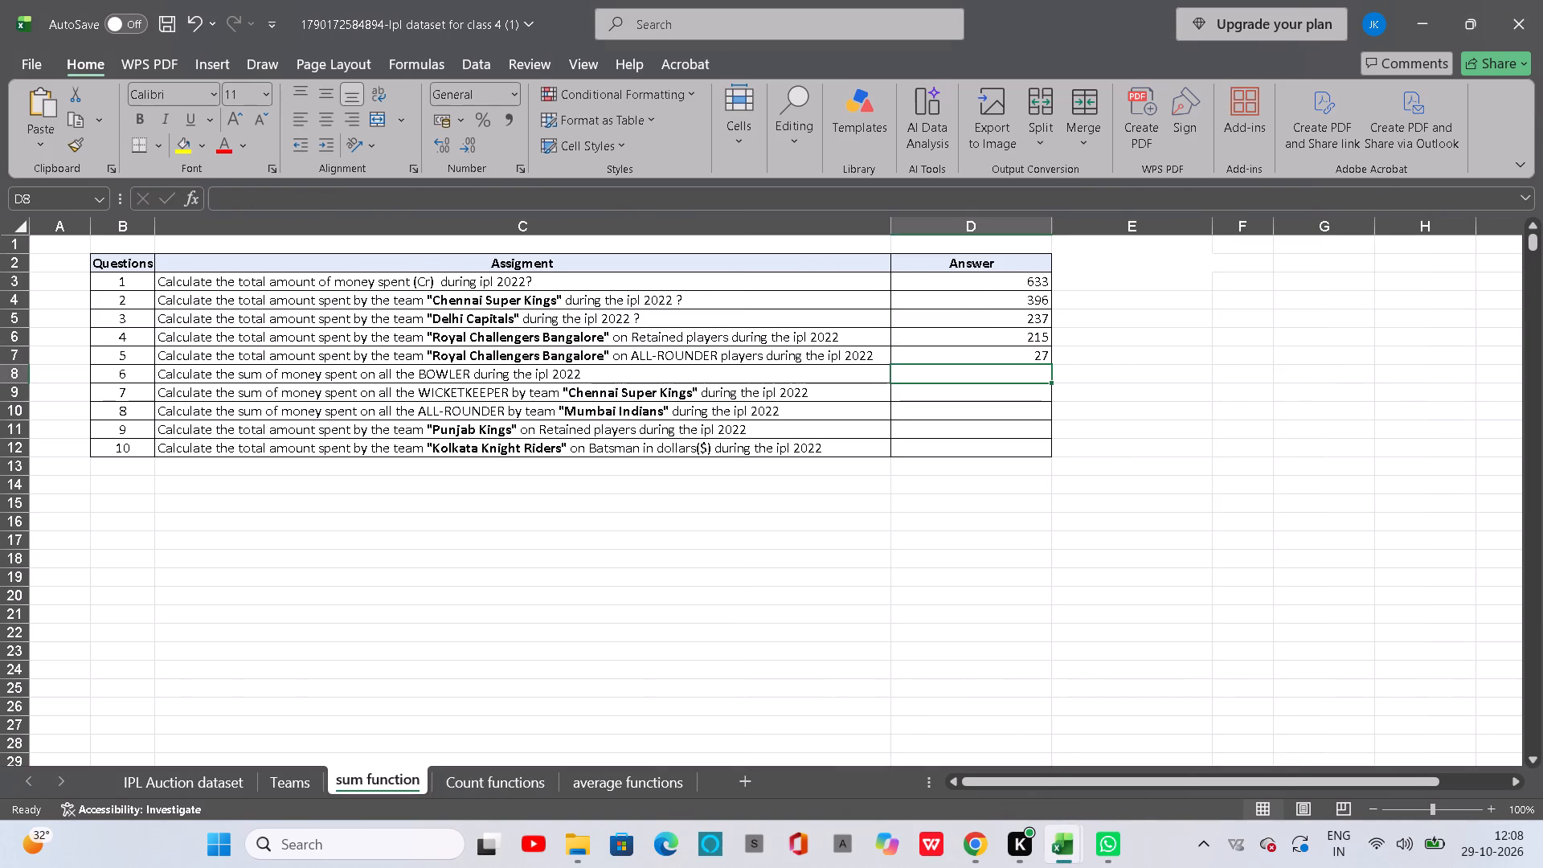
Enter a formula in D8 of the sum function sheet that references D8 on Count functions in the class 4 (1.1) workbook.
key(equal)
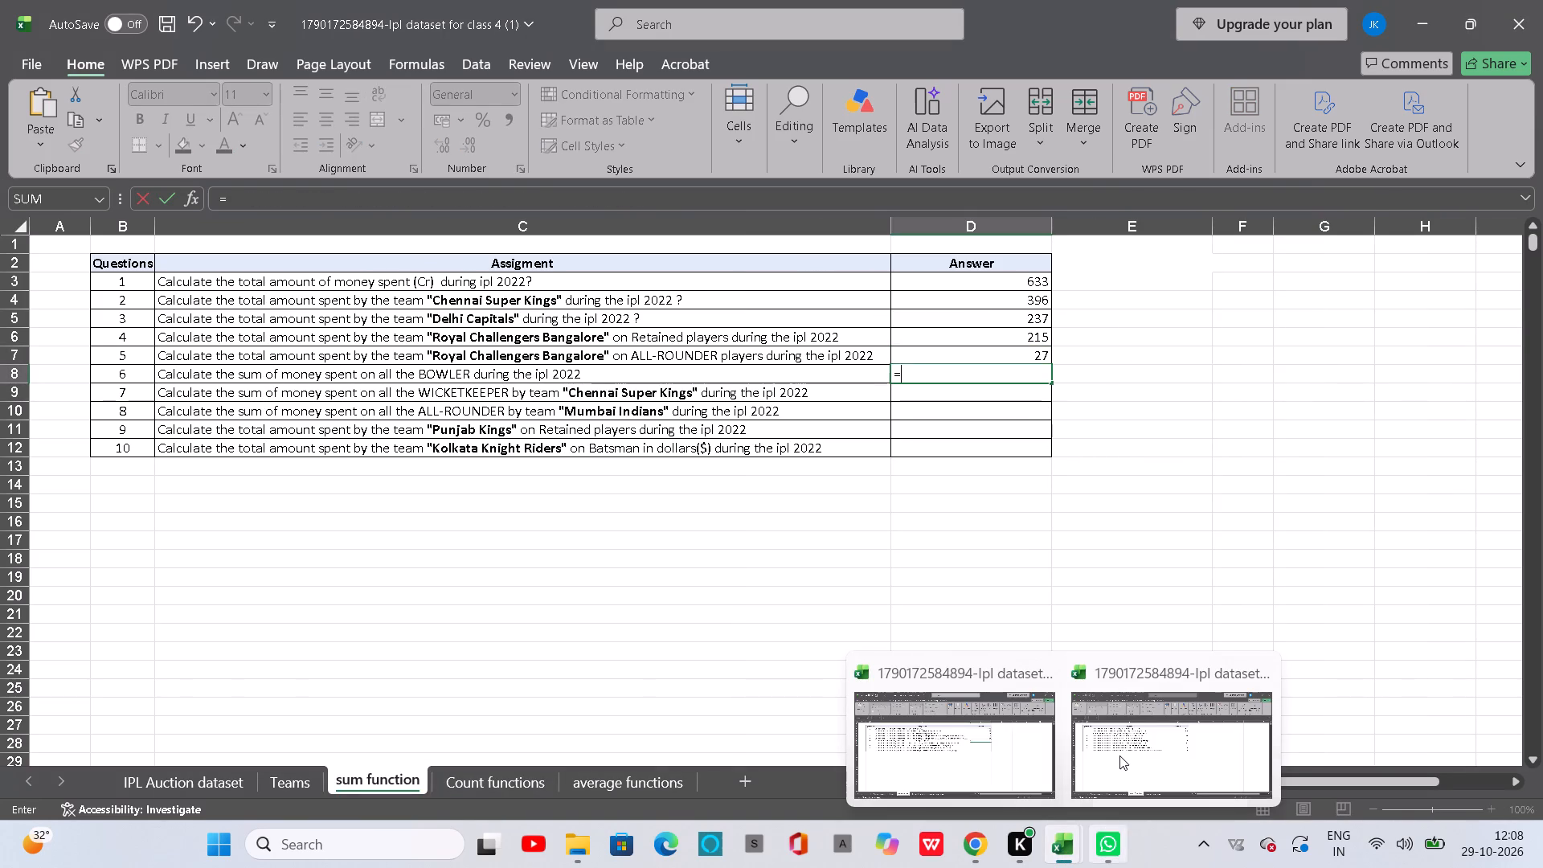
click(1119, 755)
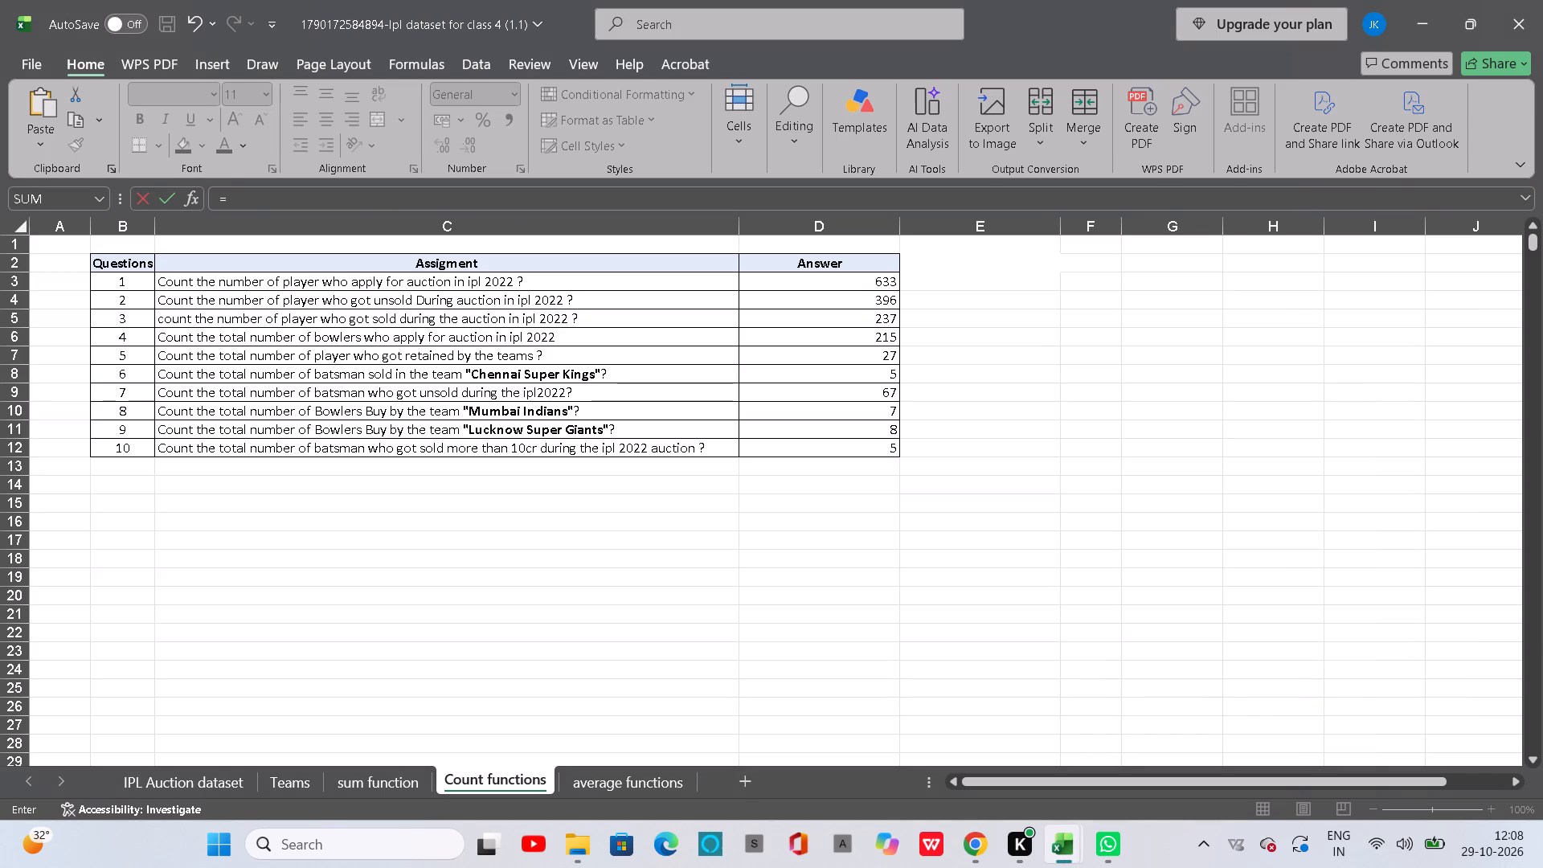
click(870, 375)
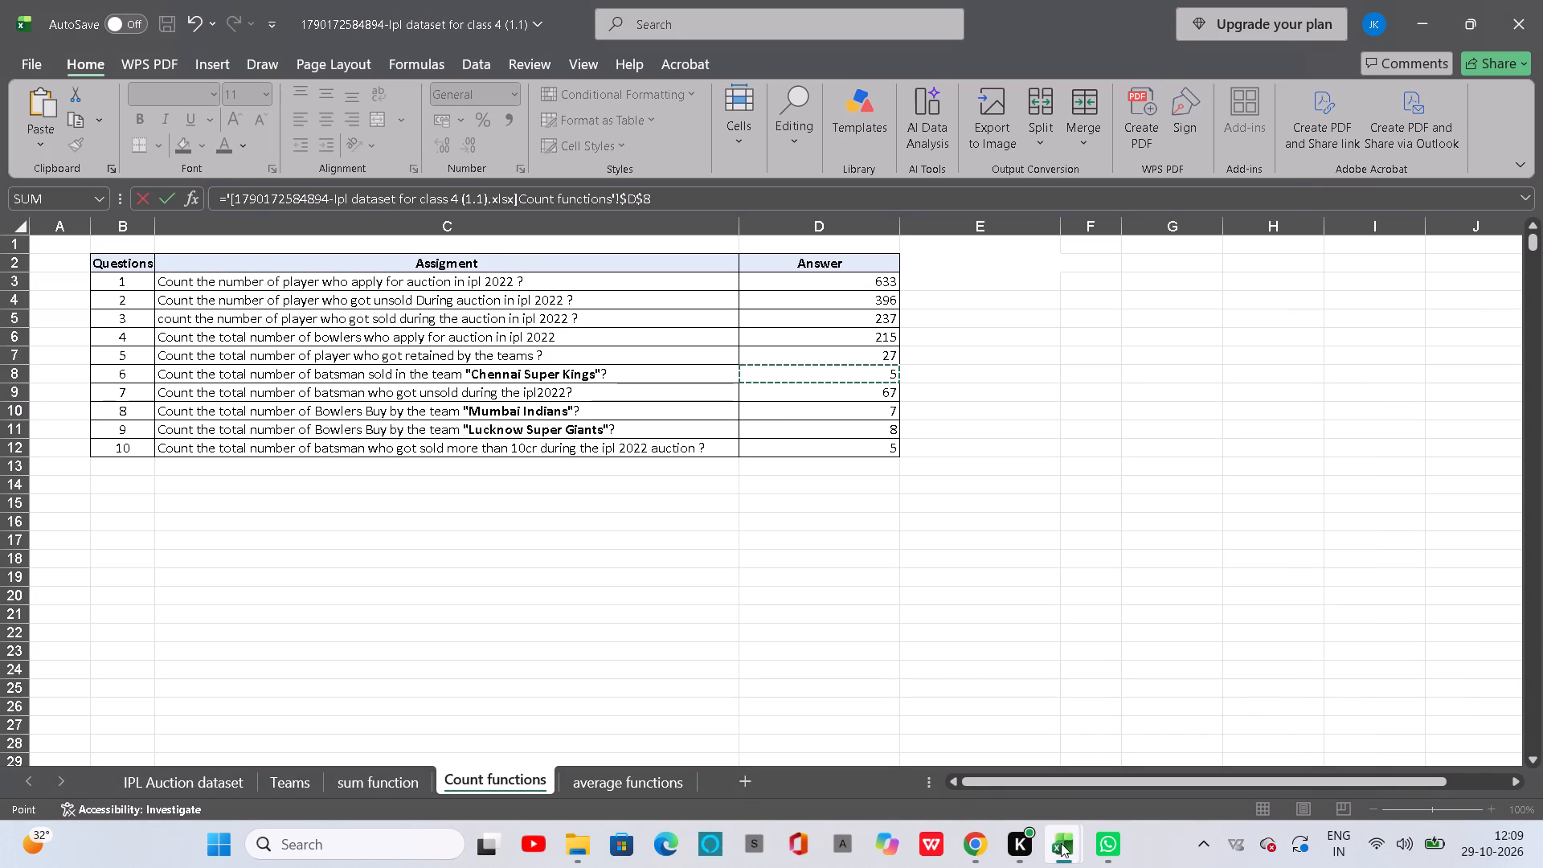
click(977, 723)
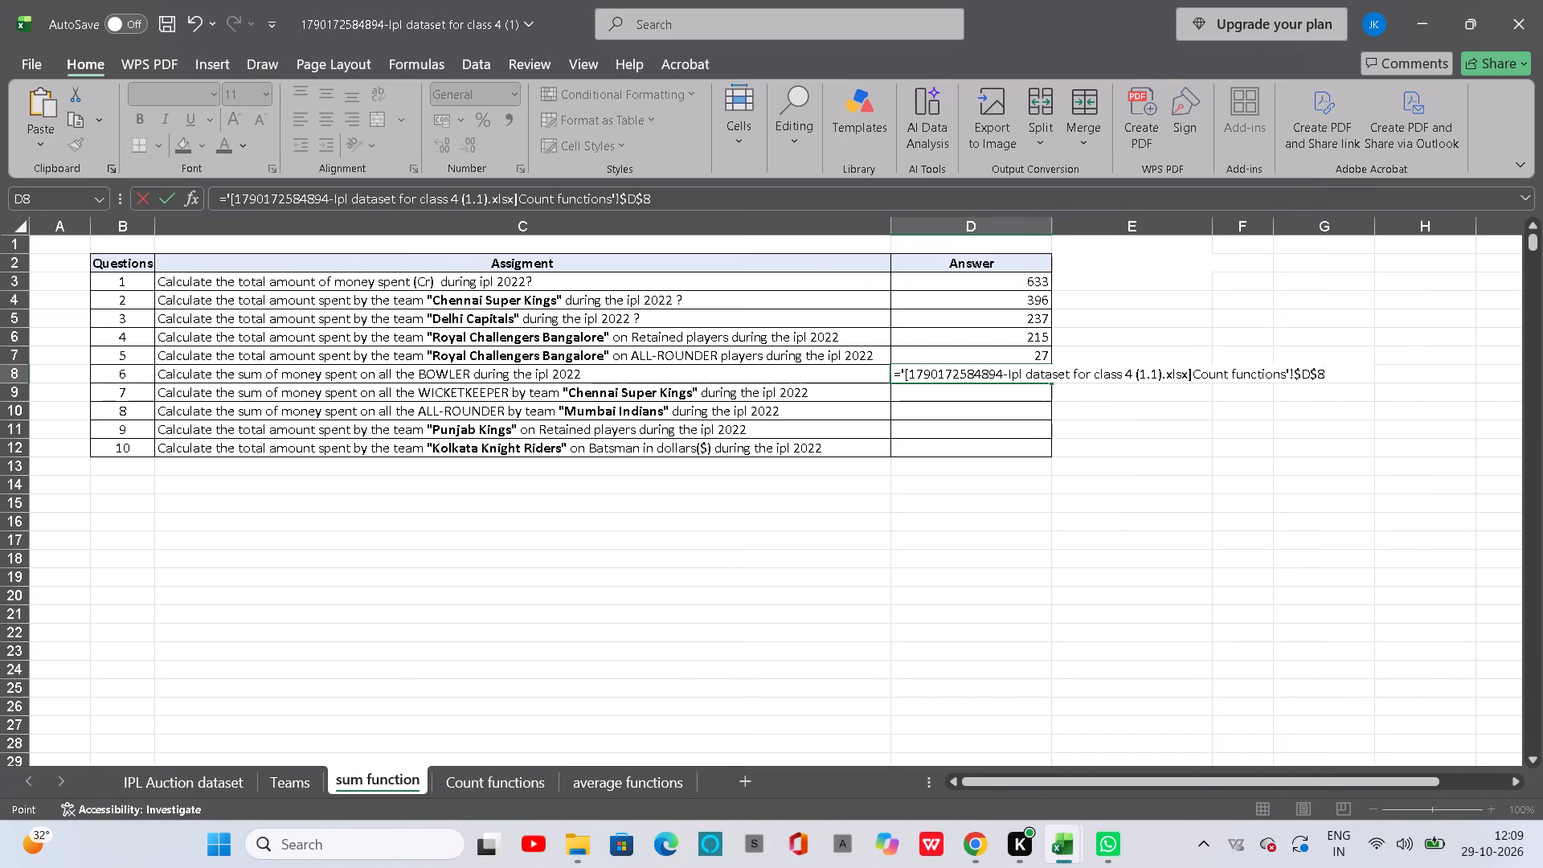
key(Return)
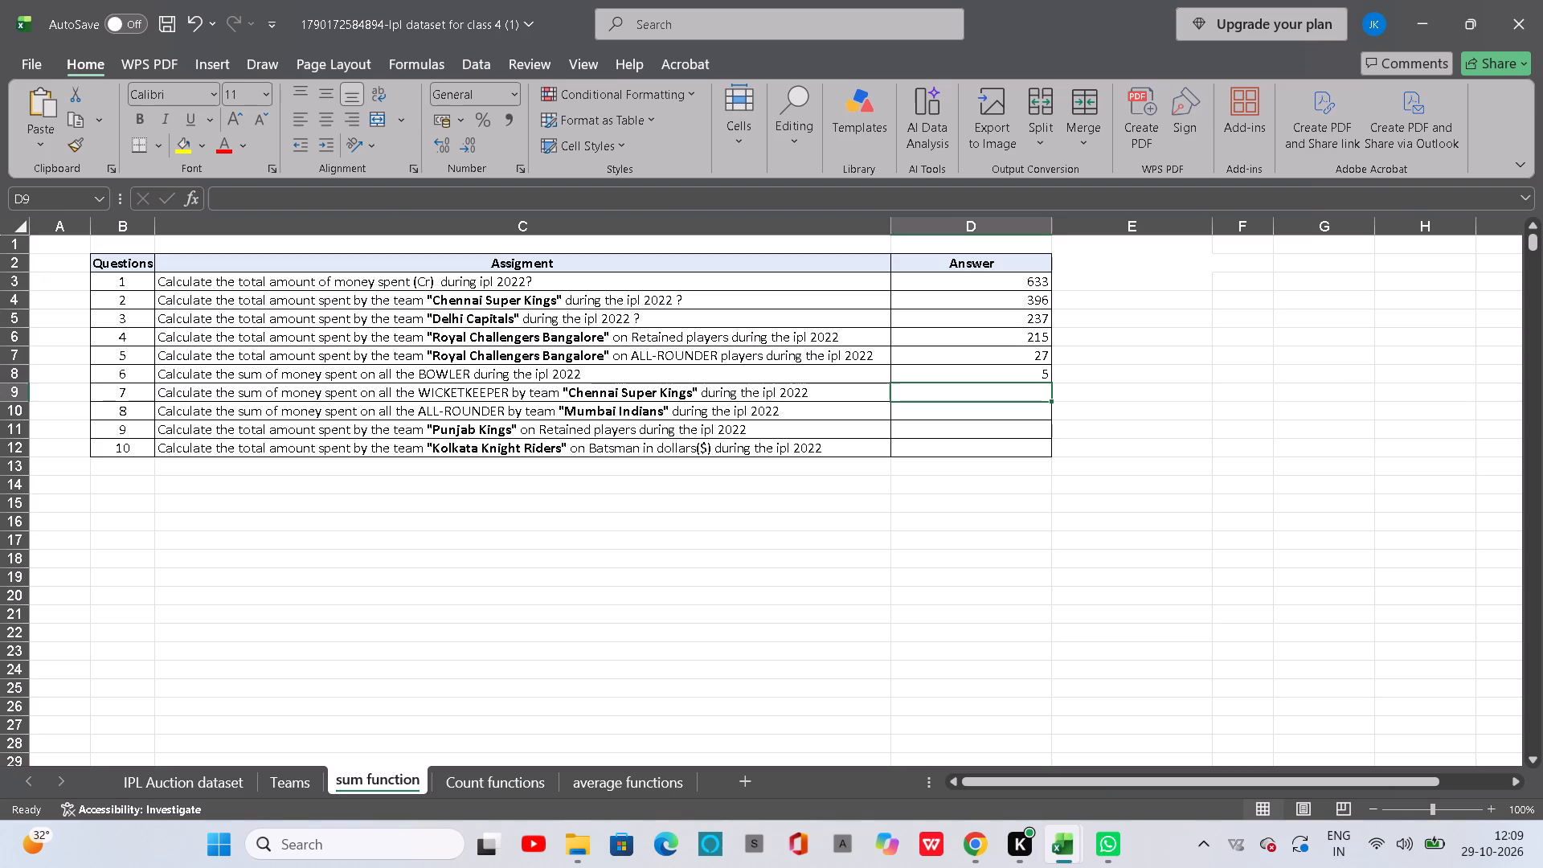
Examine the formulas in D3 to D6 of the sum function sheet and go back to the class 4 (1.1) workbook.
click(972, 284)
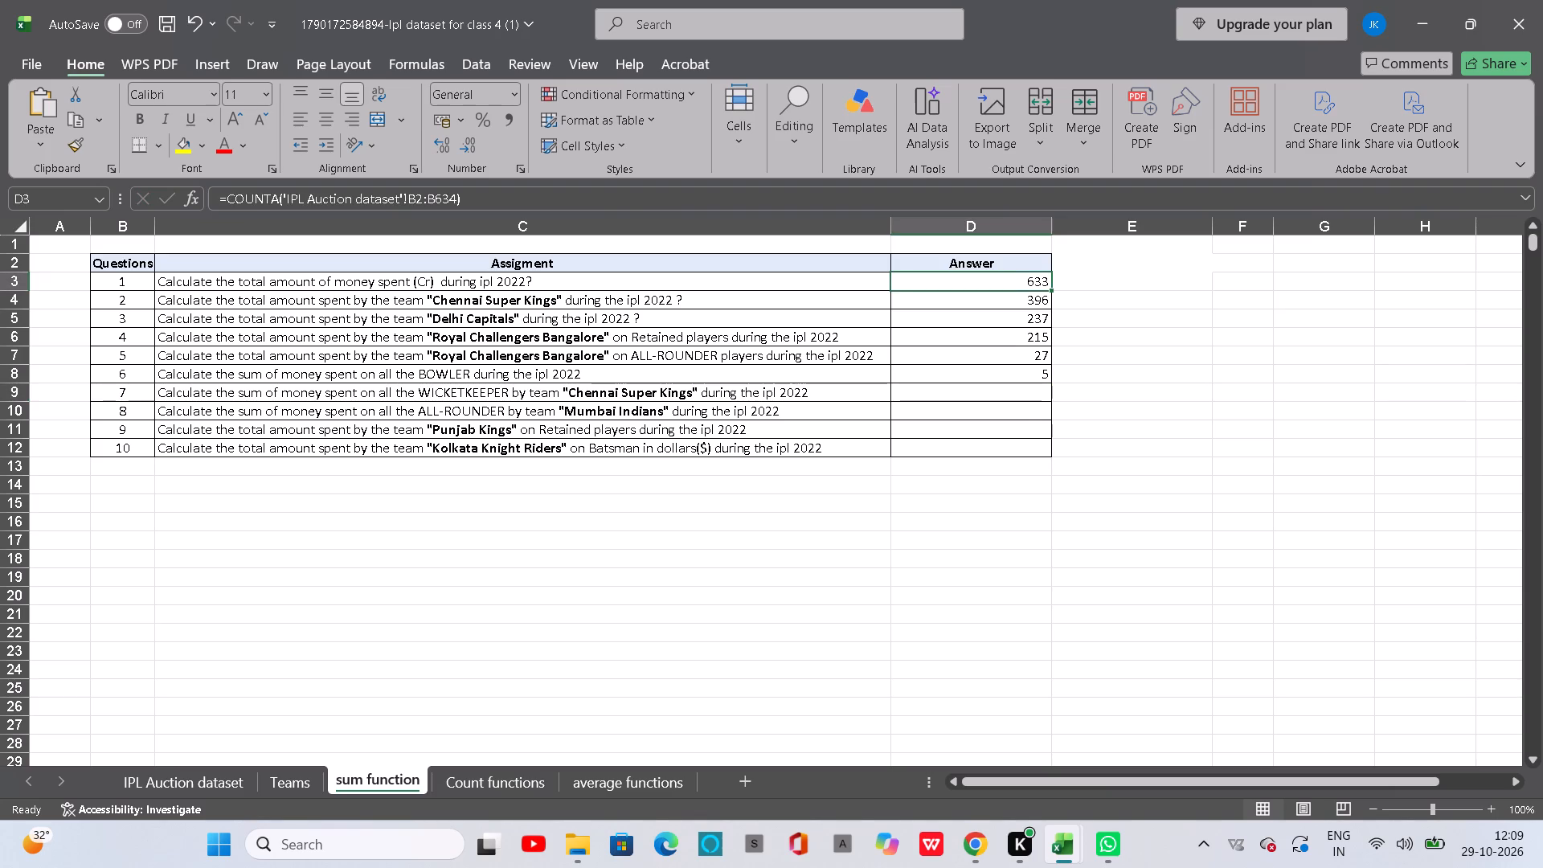
click(948, 303)
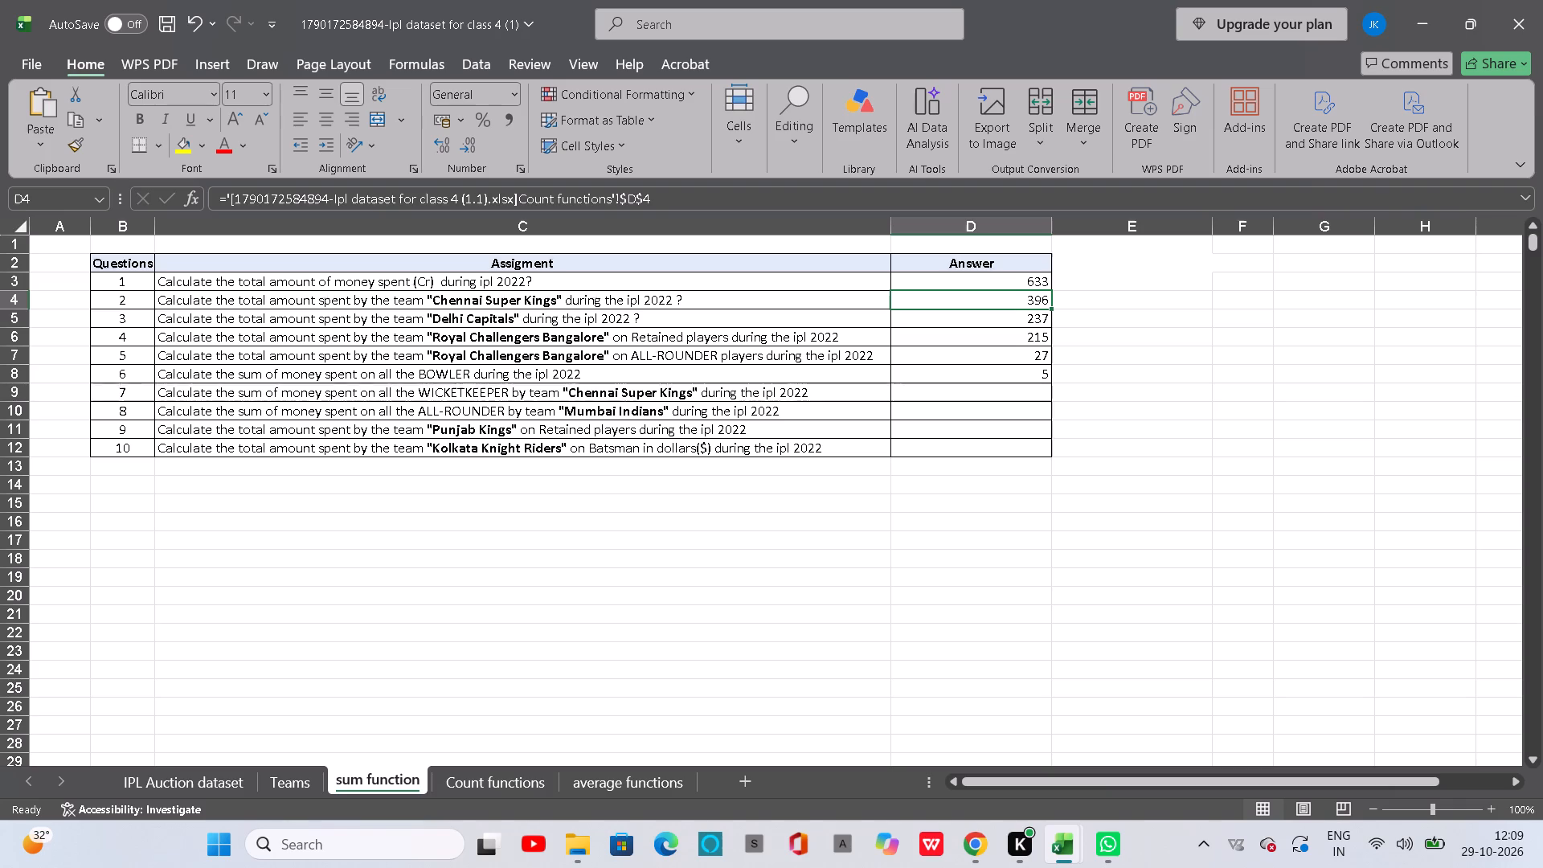
click(934, 321)
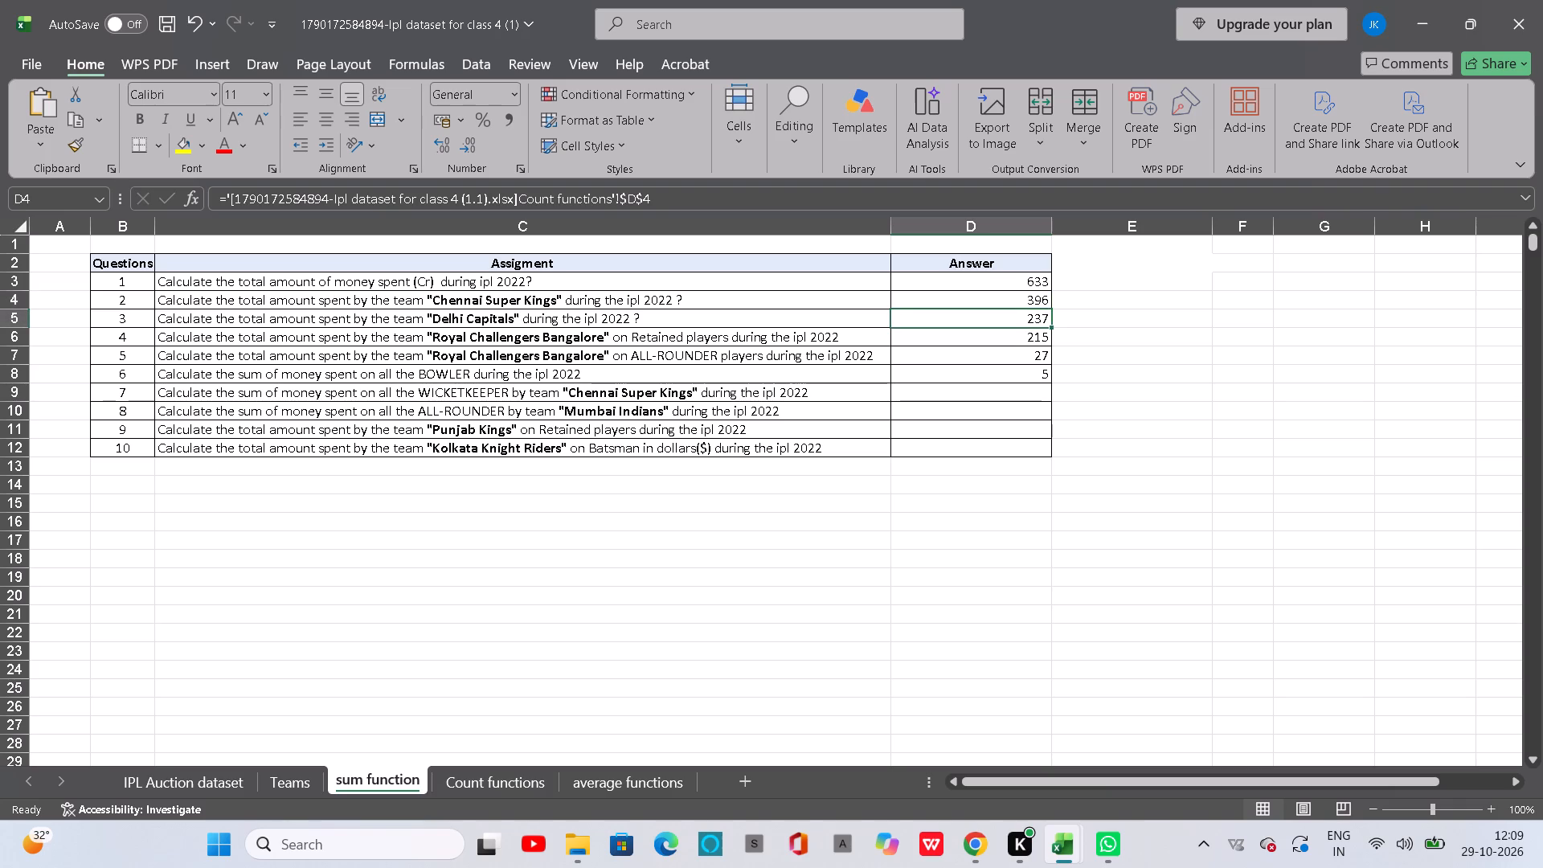
click(926, 335)
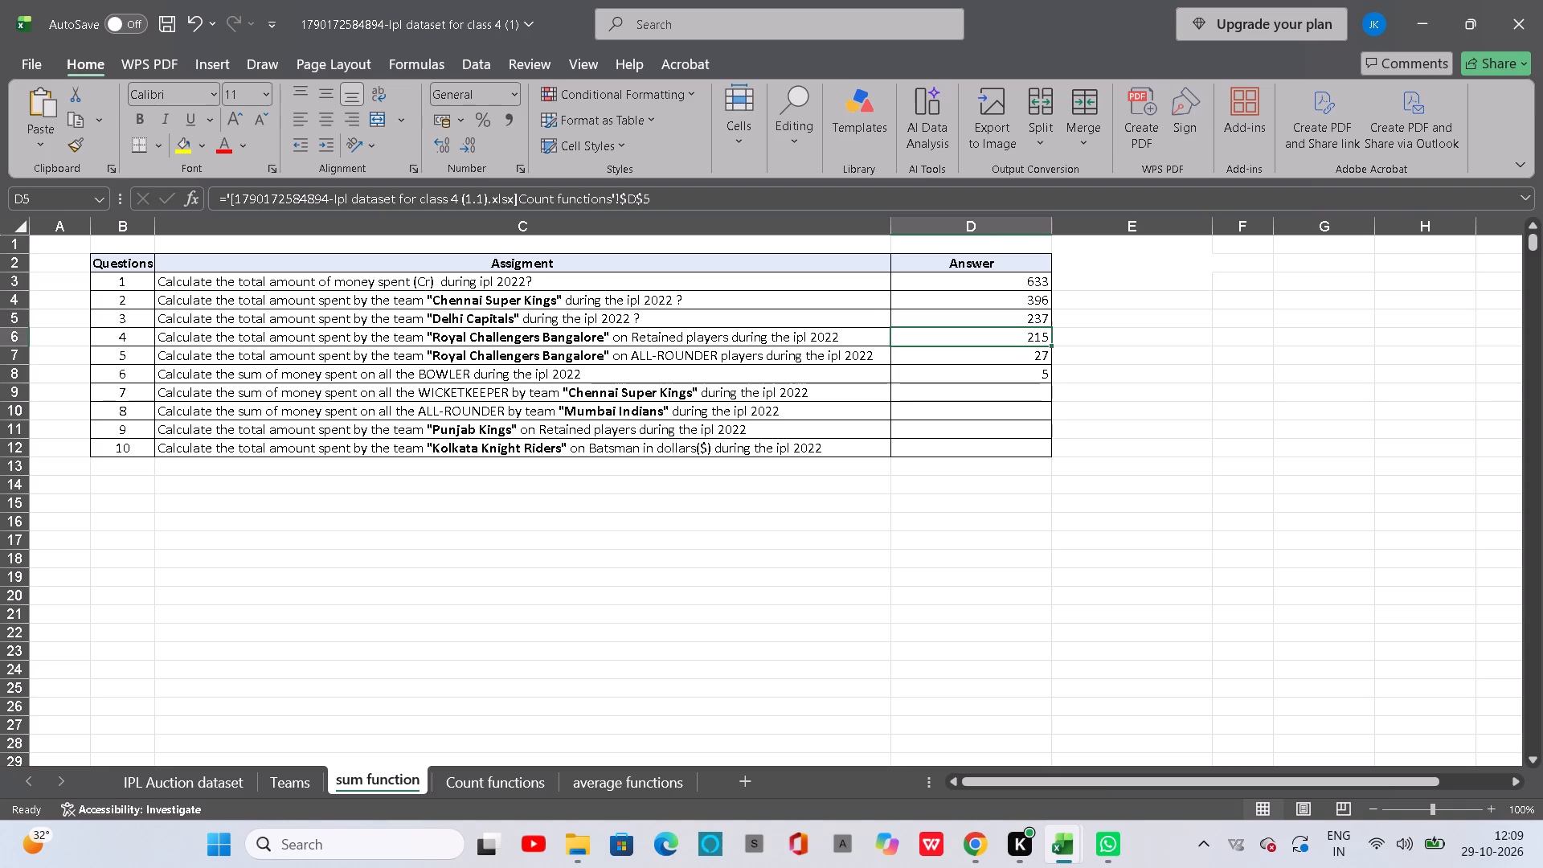
click(935, 314)
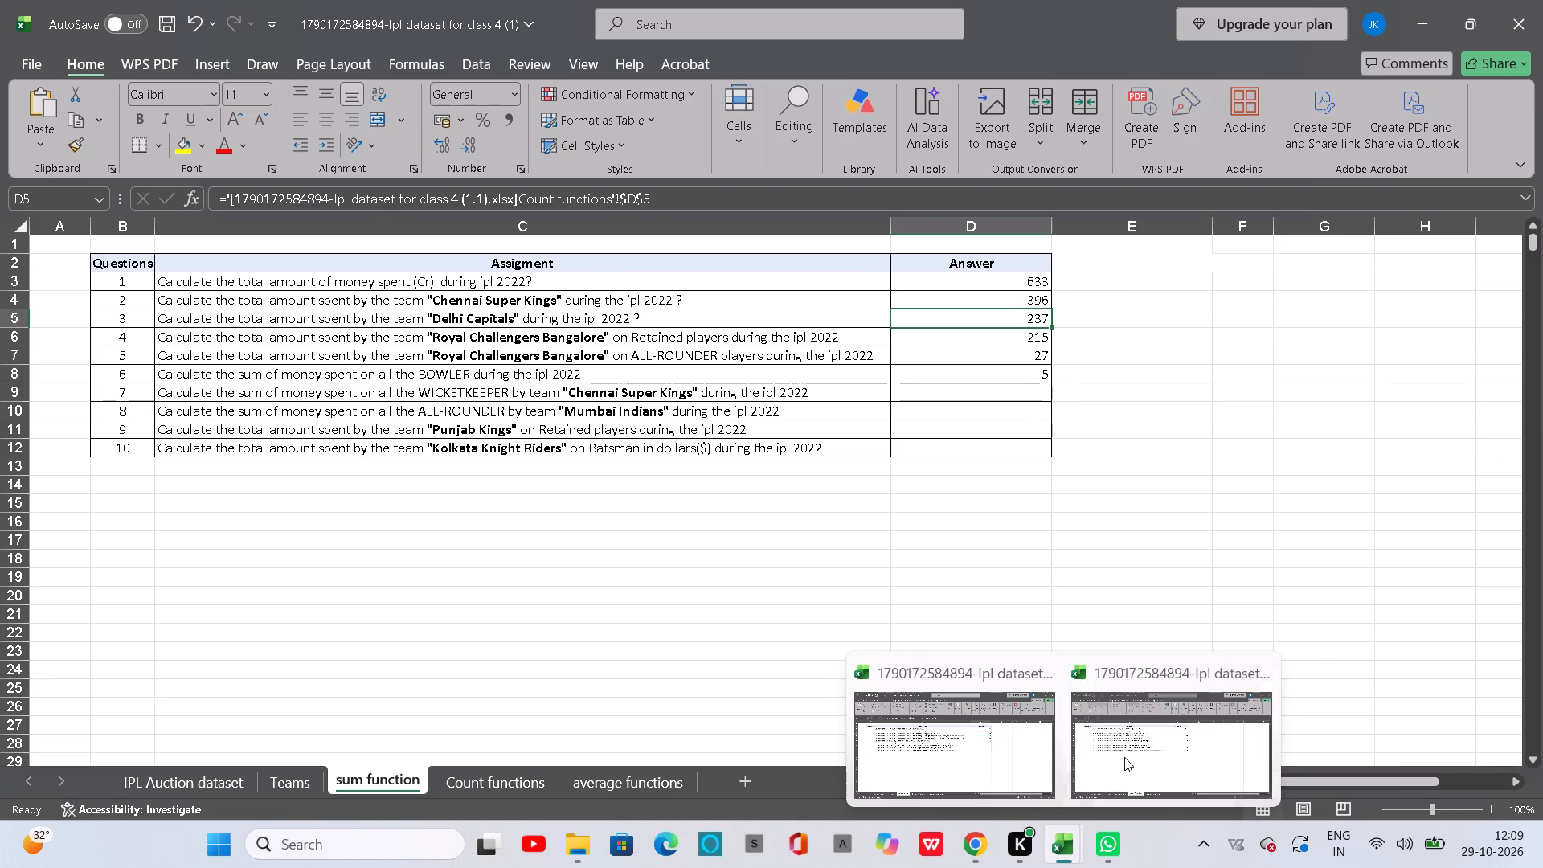
click(1124, 757)
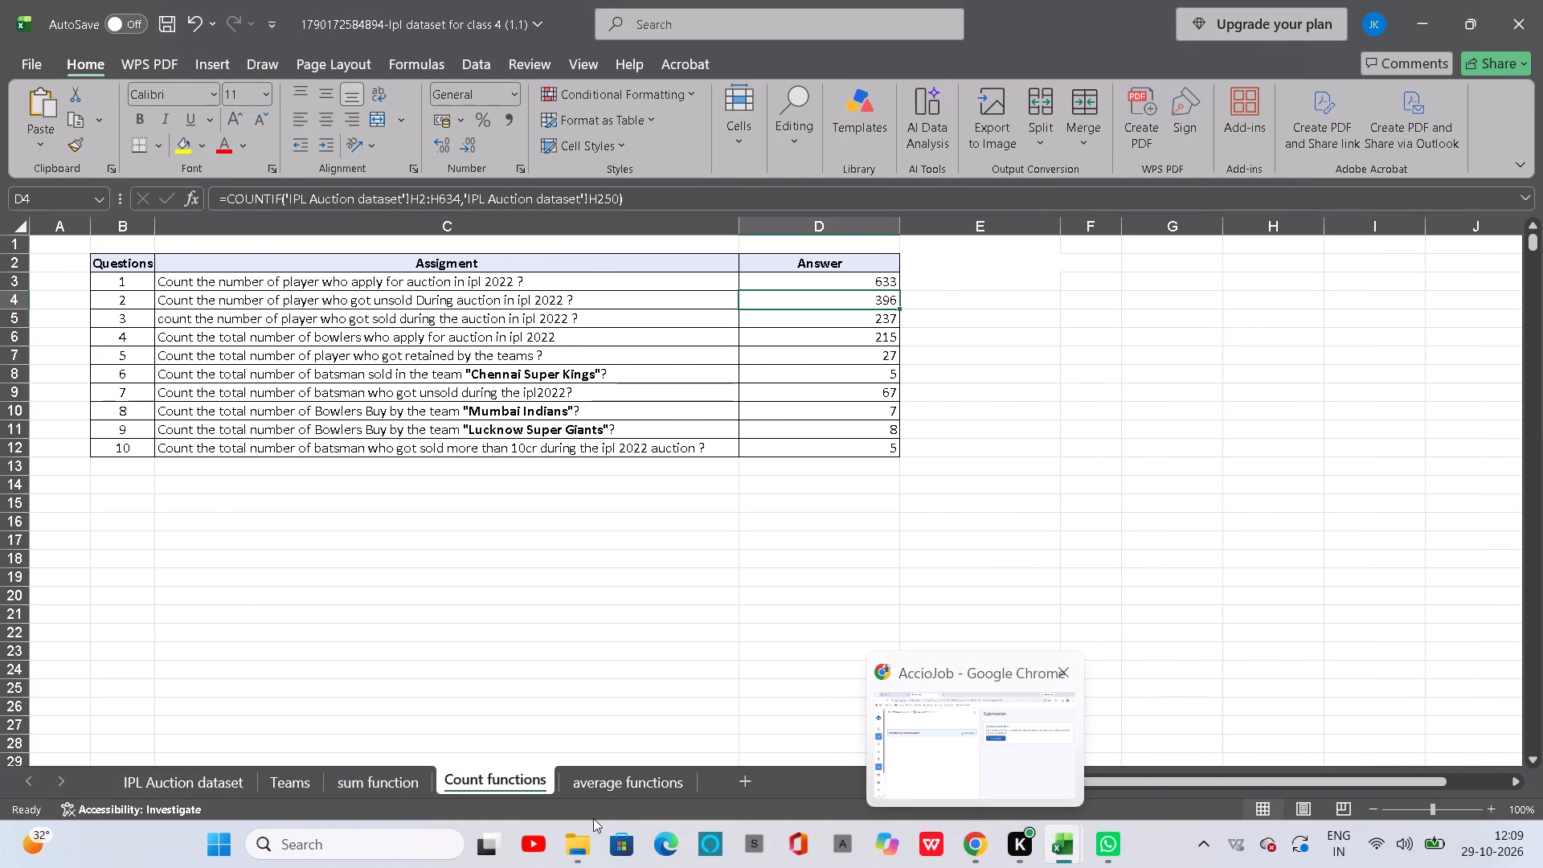
click(564, 831)
click(253, 235)
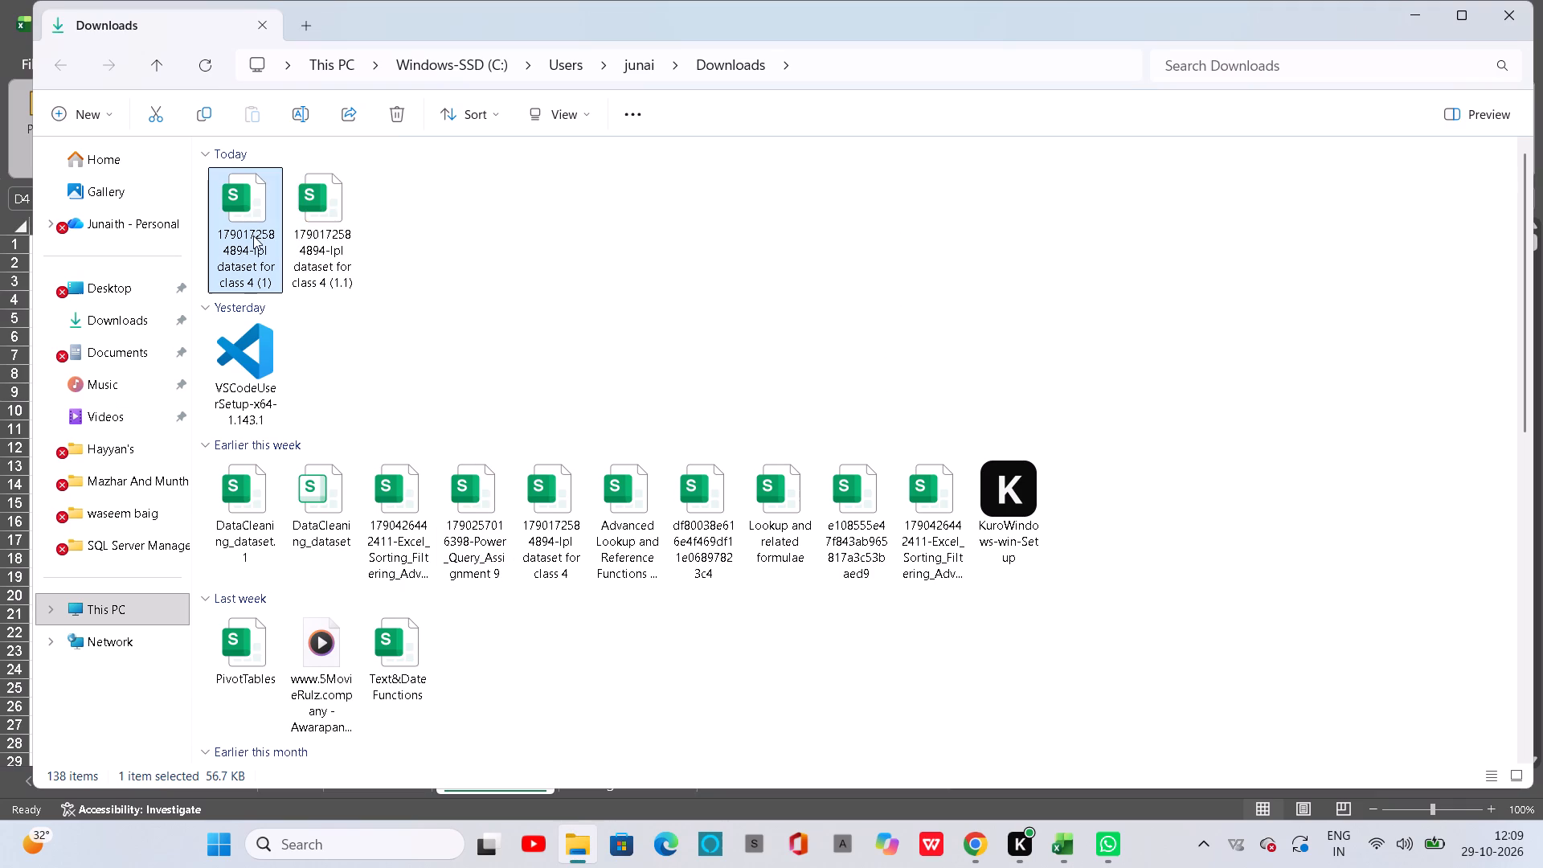
right_click(253, 235)
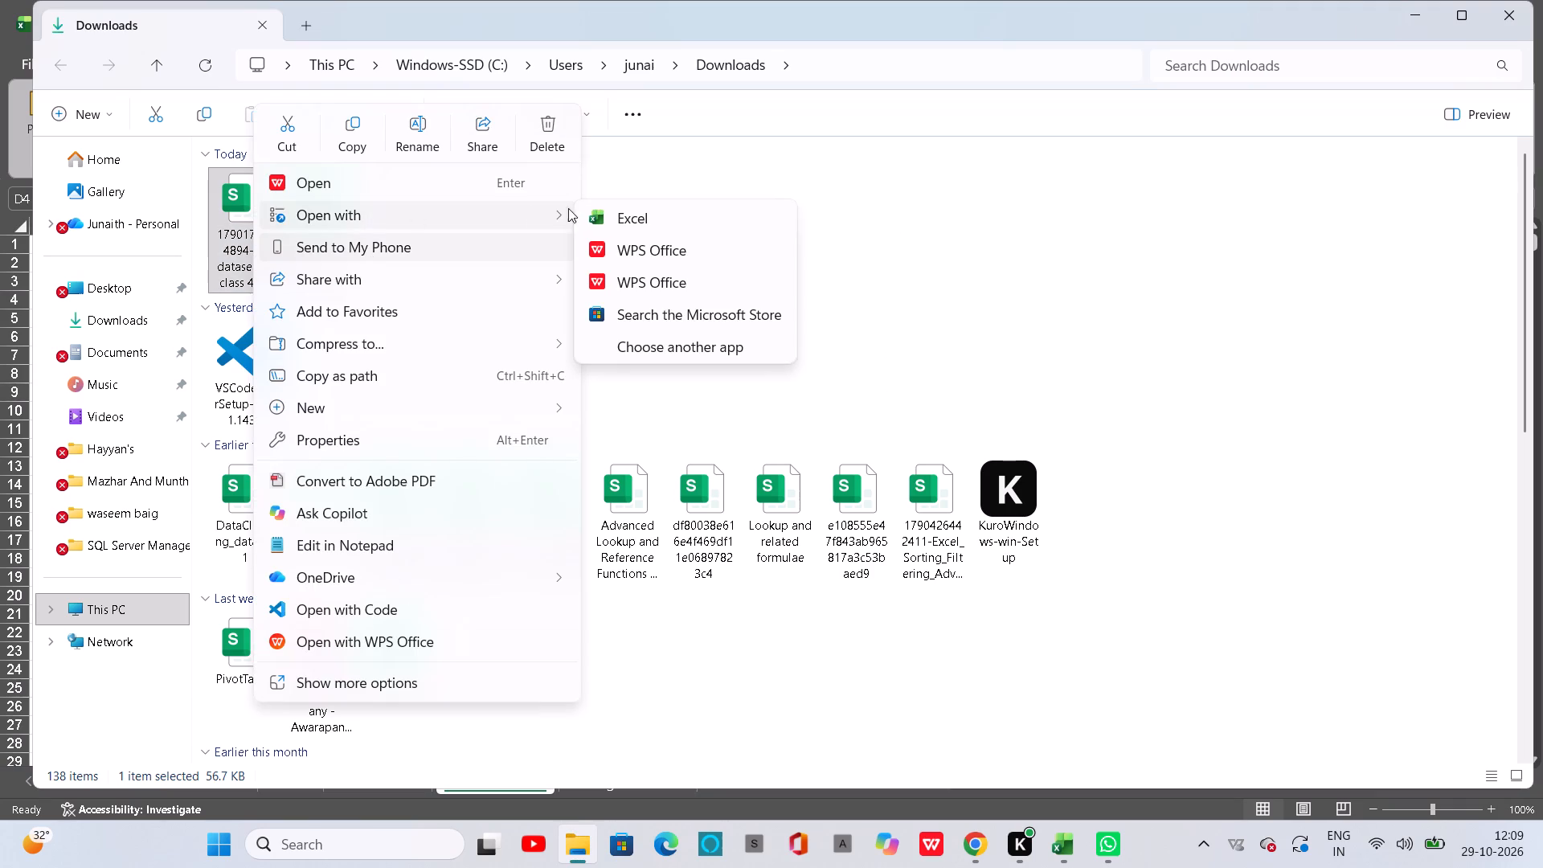
click(620, 219)
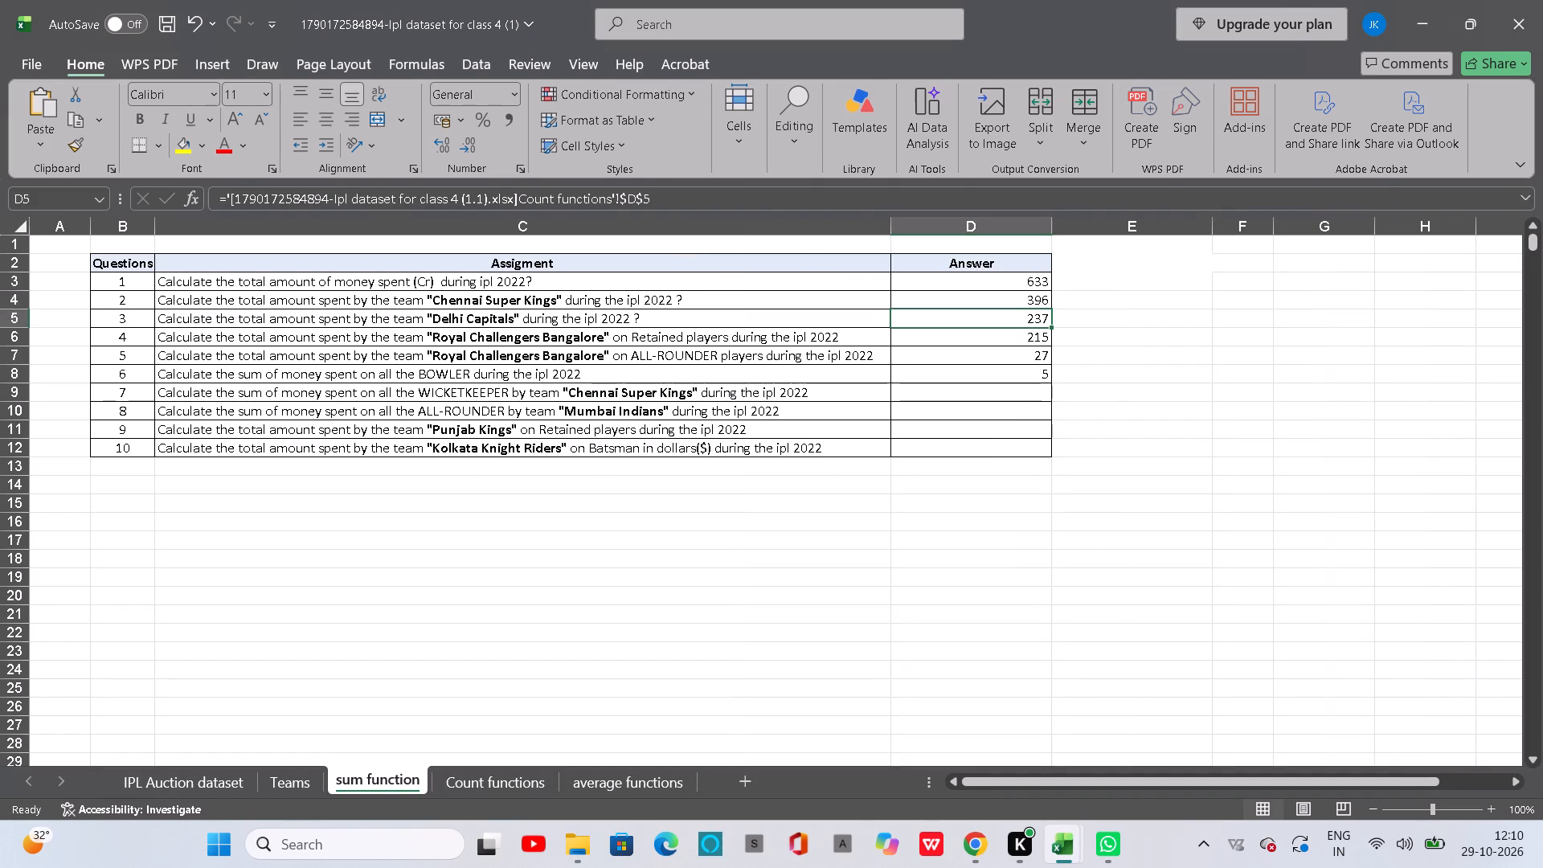
click(1010, 802)
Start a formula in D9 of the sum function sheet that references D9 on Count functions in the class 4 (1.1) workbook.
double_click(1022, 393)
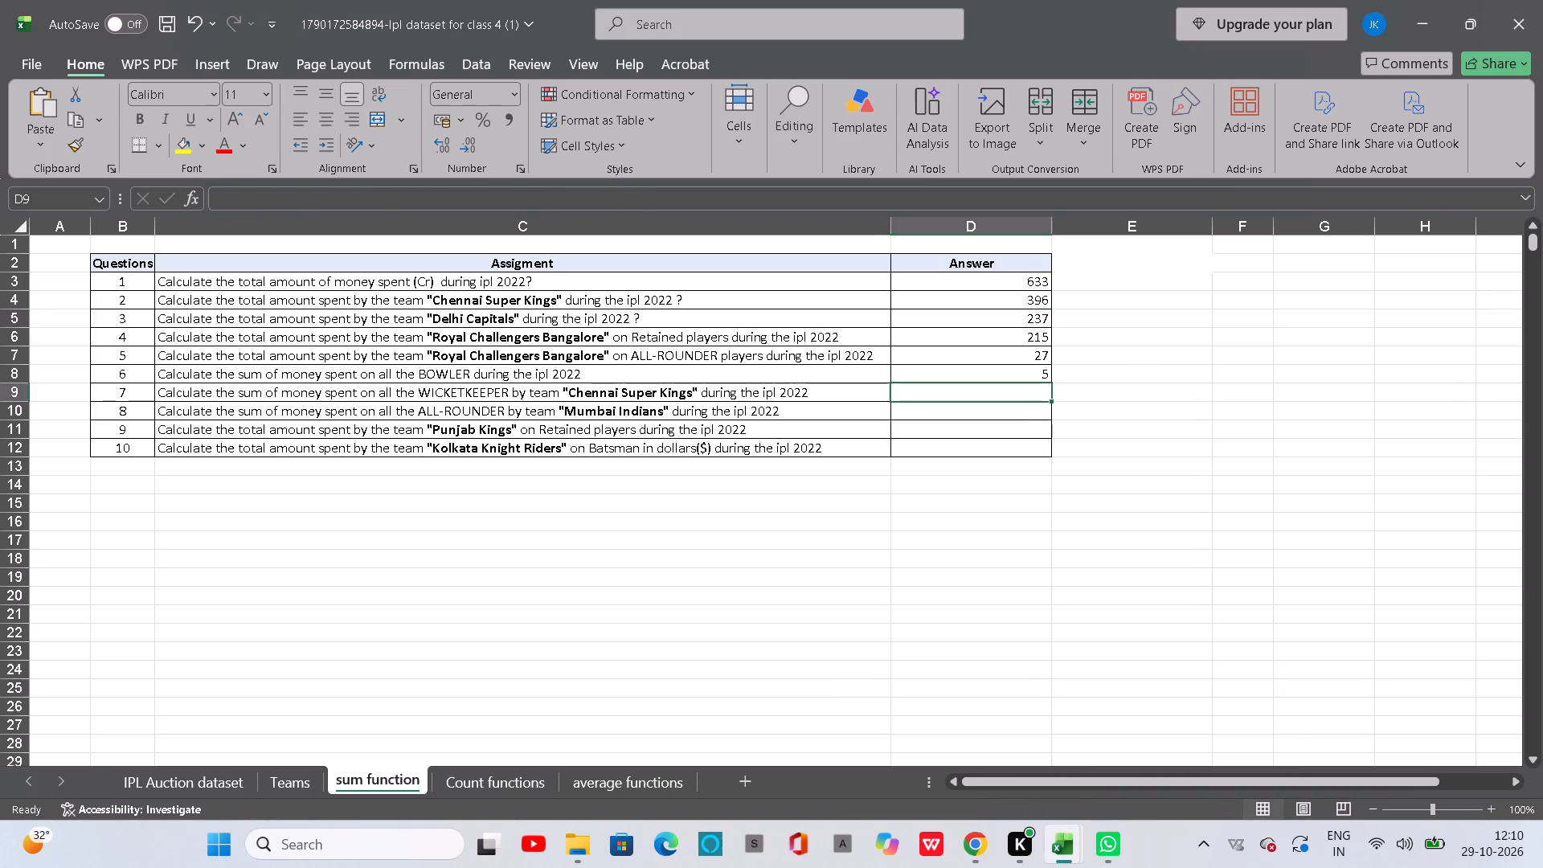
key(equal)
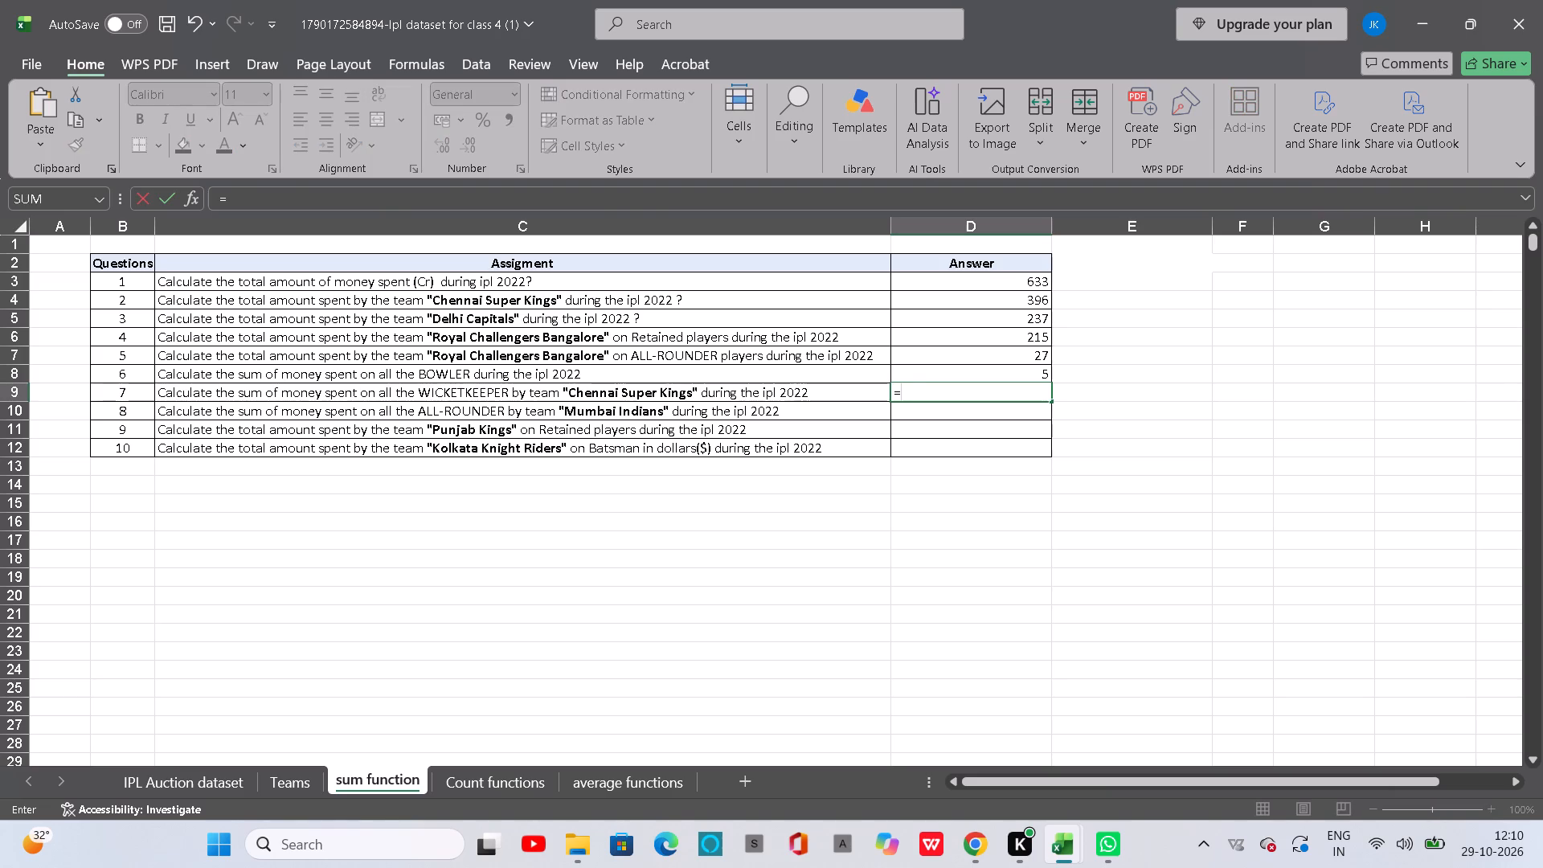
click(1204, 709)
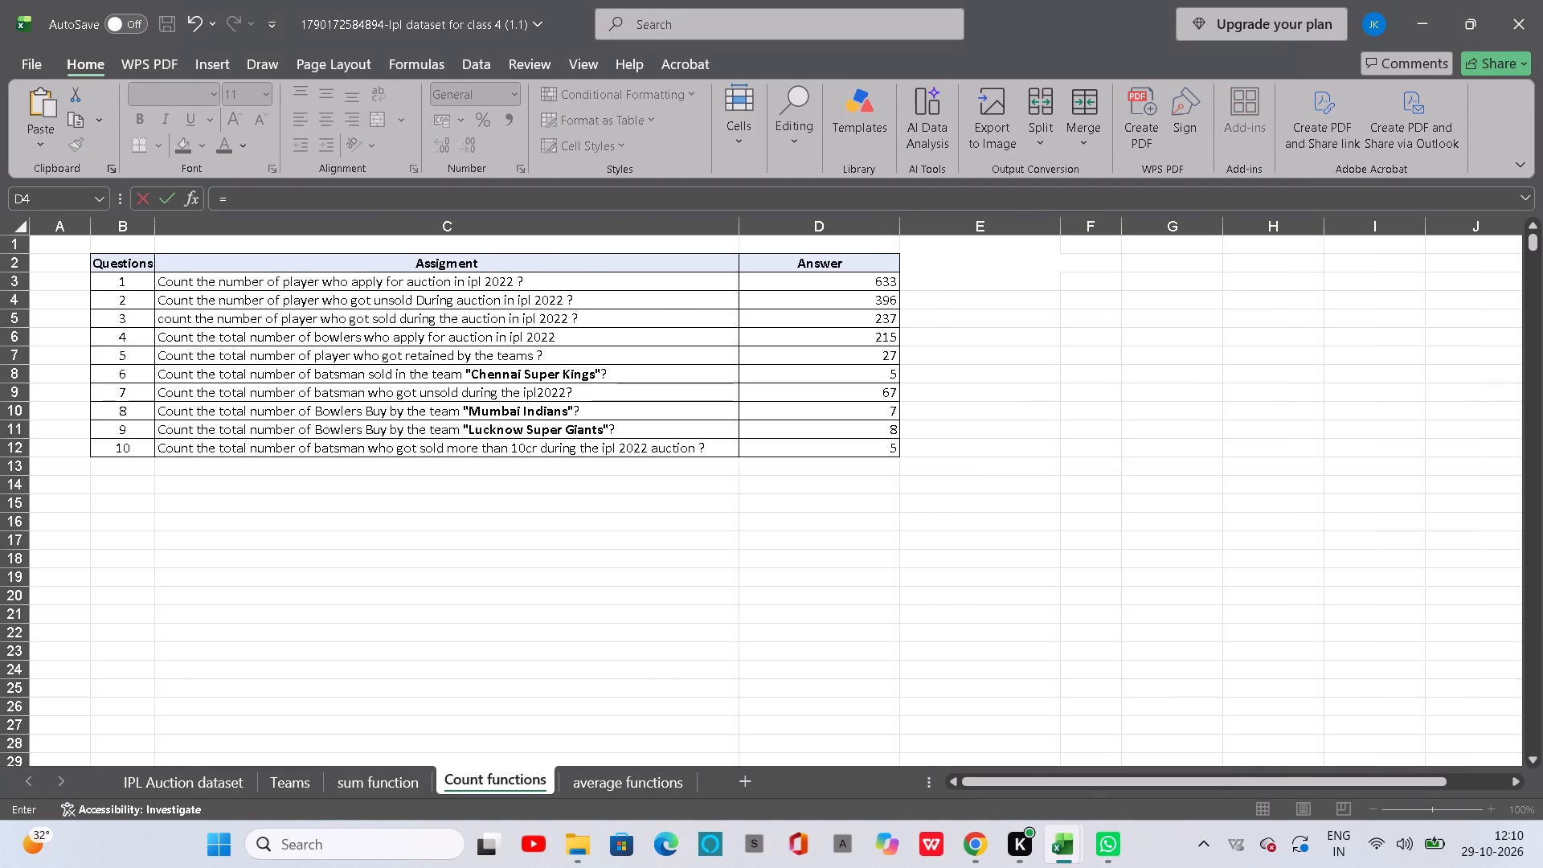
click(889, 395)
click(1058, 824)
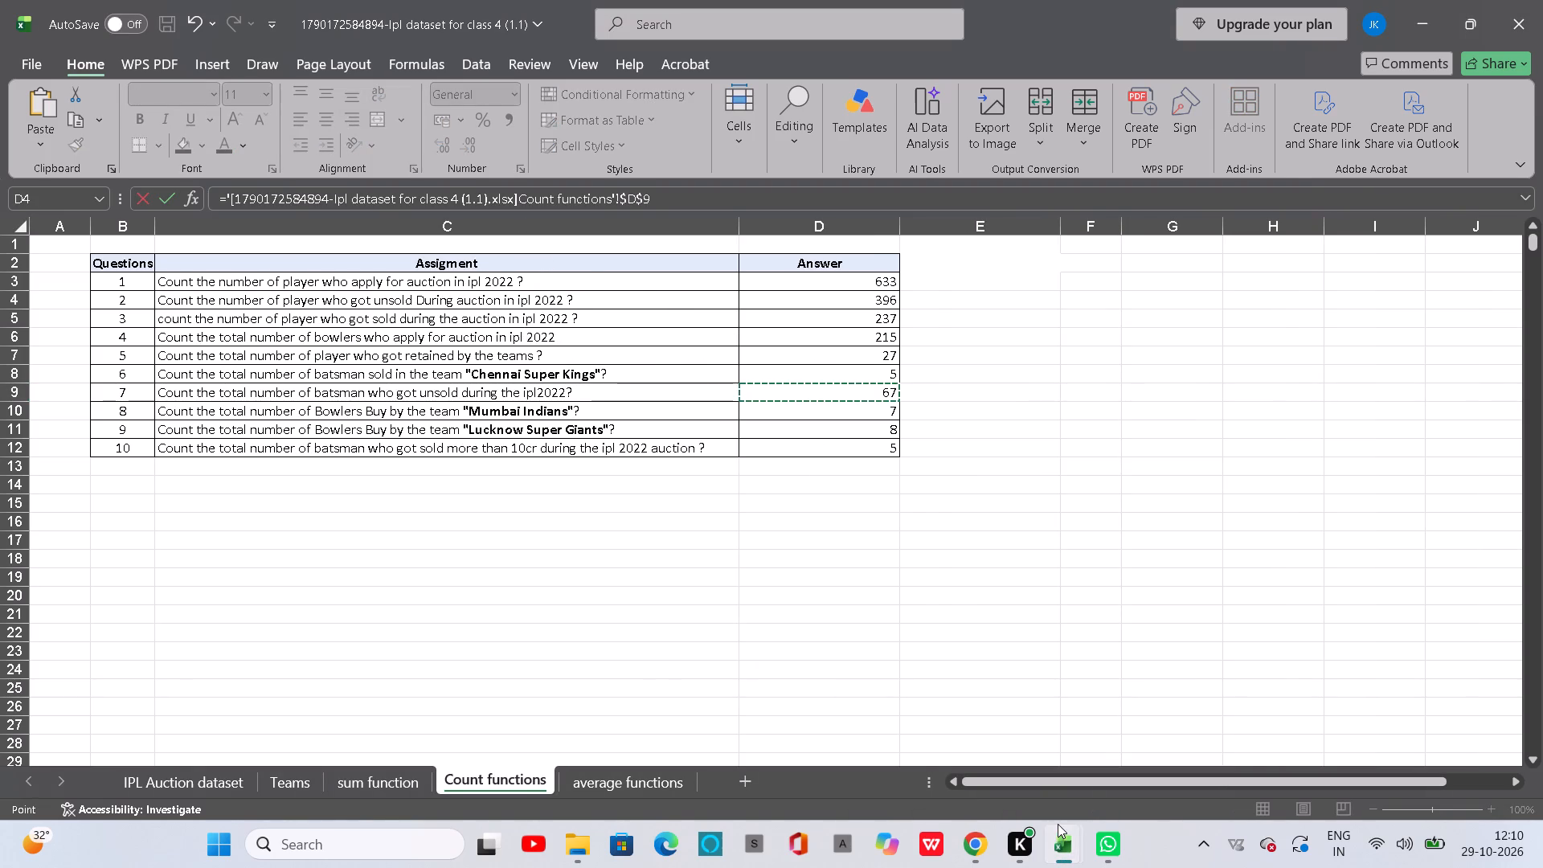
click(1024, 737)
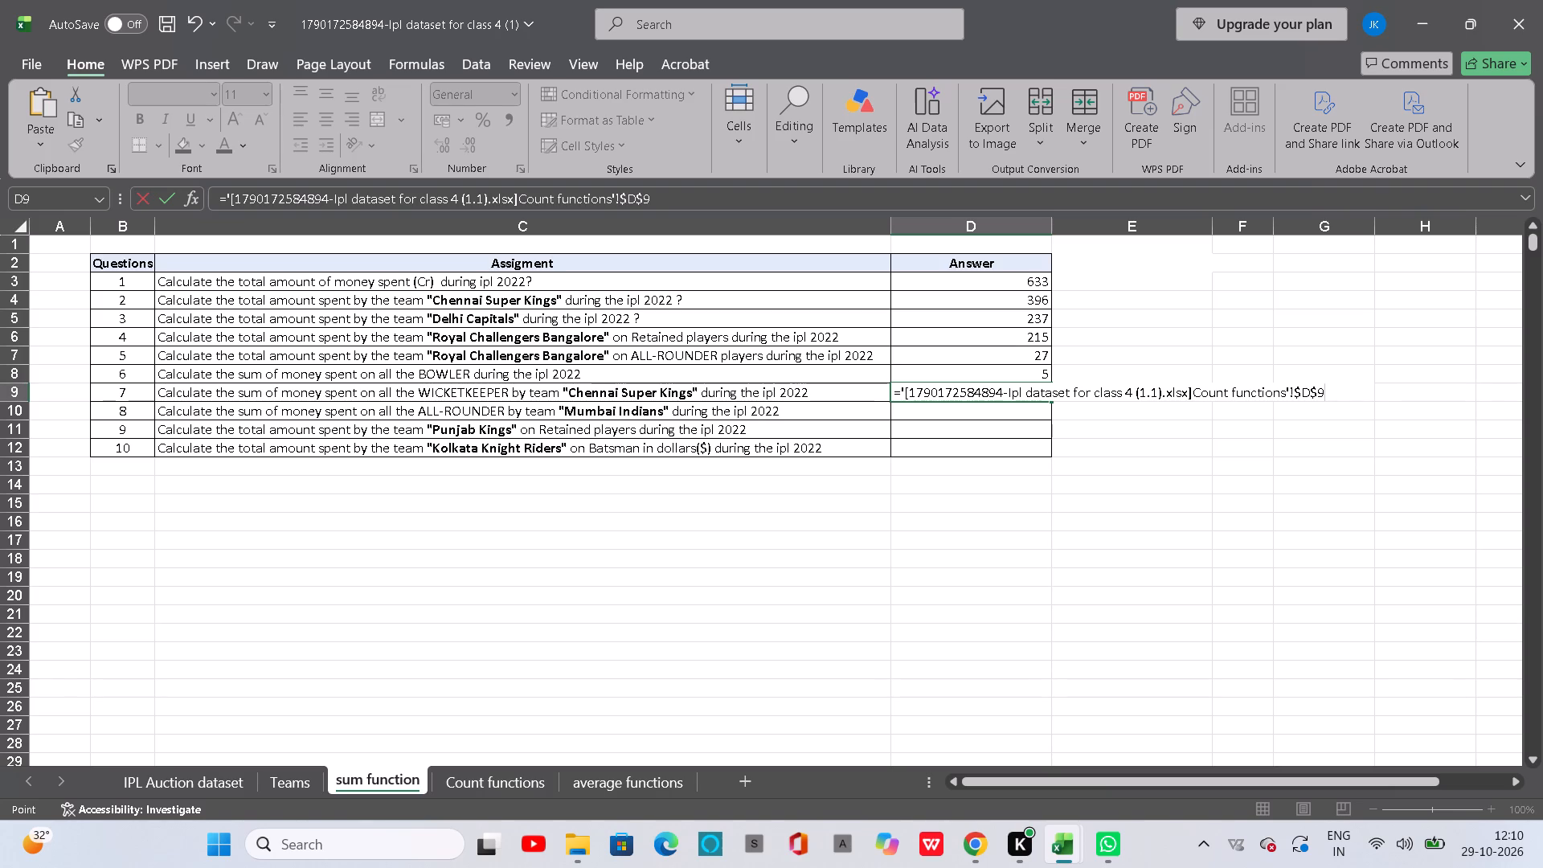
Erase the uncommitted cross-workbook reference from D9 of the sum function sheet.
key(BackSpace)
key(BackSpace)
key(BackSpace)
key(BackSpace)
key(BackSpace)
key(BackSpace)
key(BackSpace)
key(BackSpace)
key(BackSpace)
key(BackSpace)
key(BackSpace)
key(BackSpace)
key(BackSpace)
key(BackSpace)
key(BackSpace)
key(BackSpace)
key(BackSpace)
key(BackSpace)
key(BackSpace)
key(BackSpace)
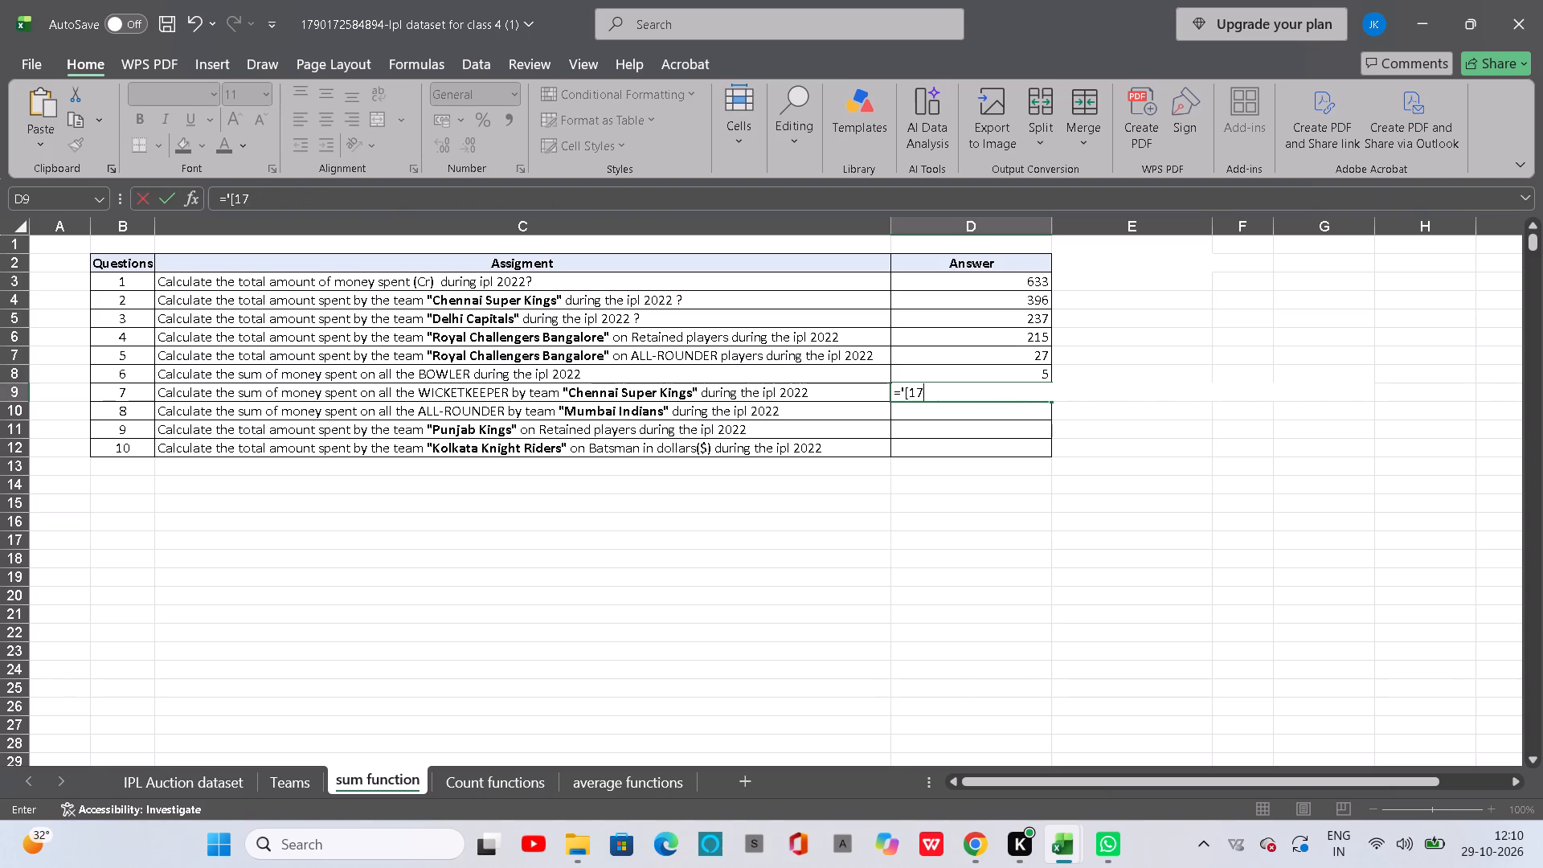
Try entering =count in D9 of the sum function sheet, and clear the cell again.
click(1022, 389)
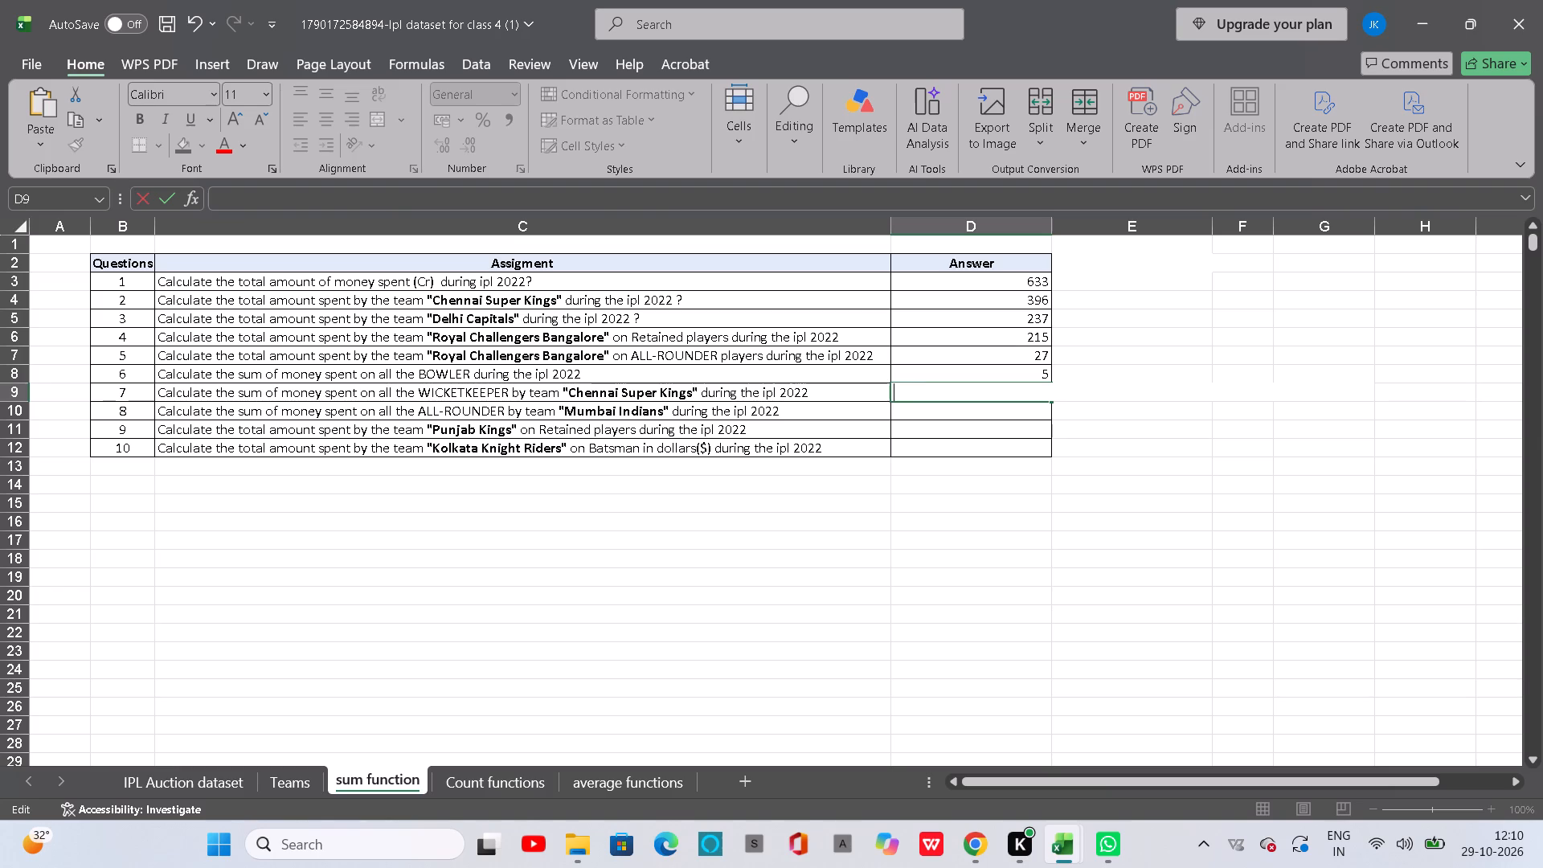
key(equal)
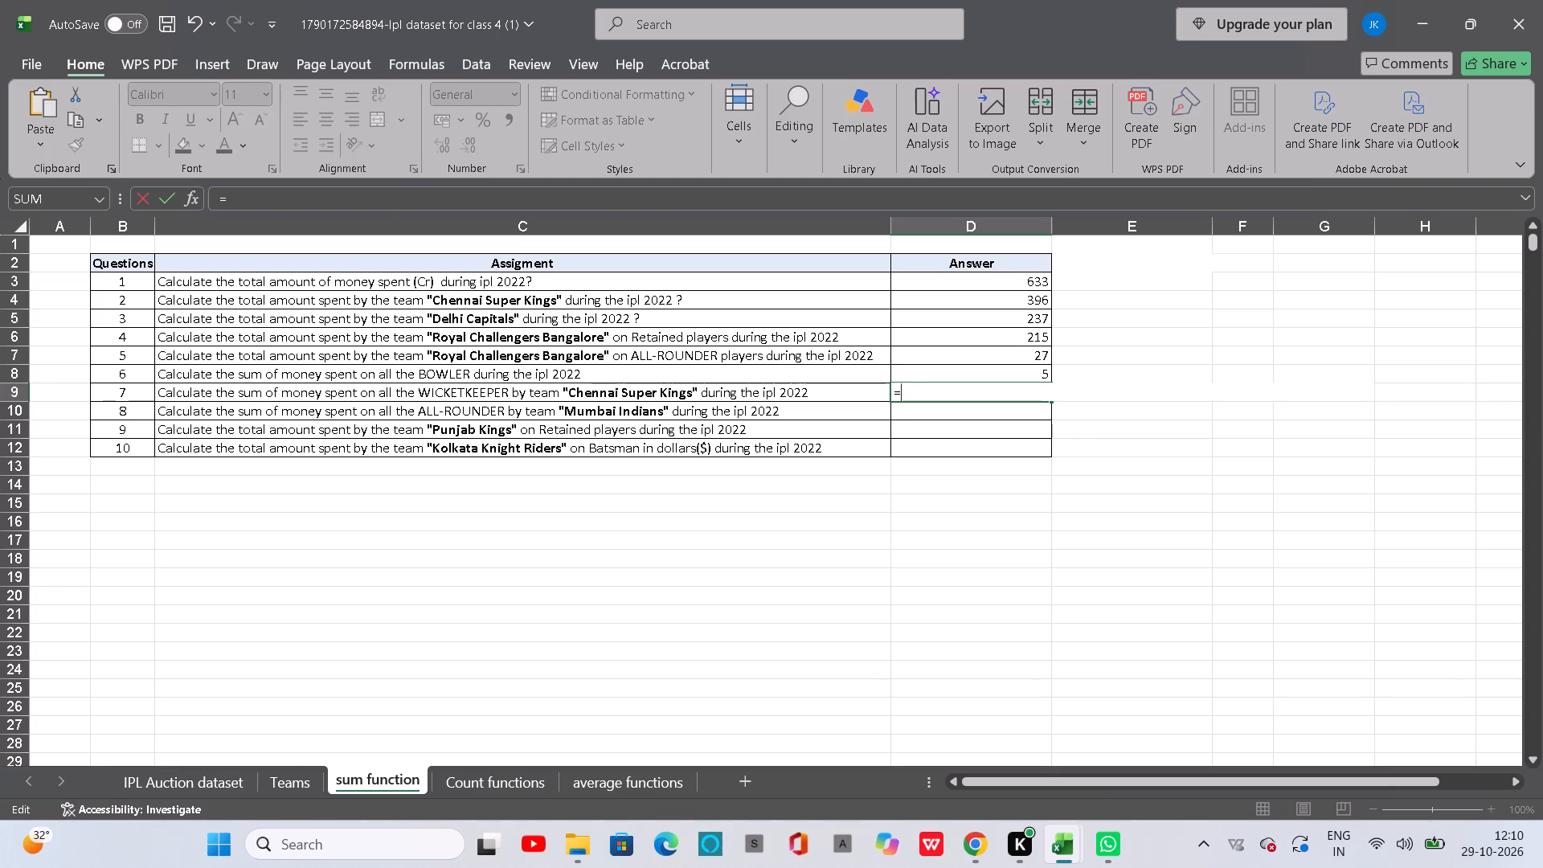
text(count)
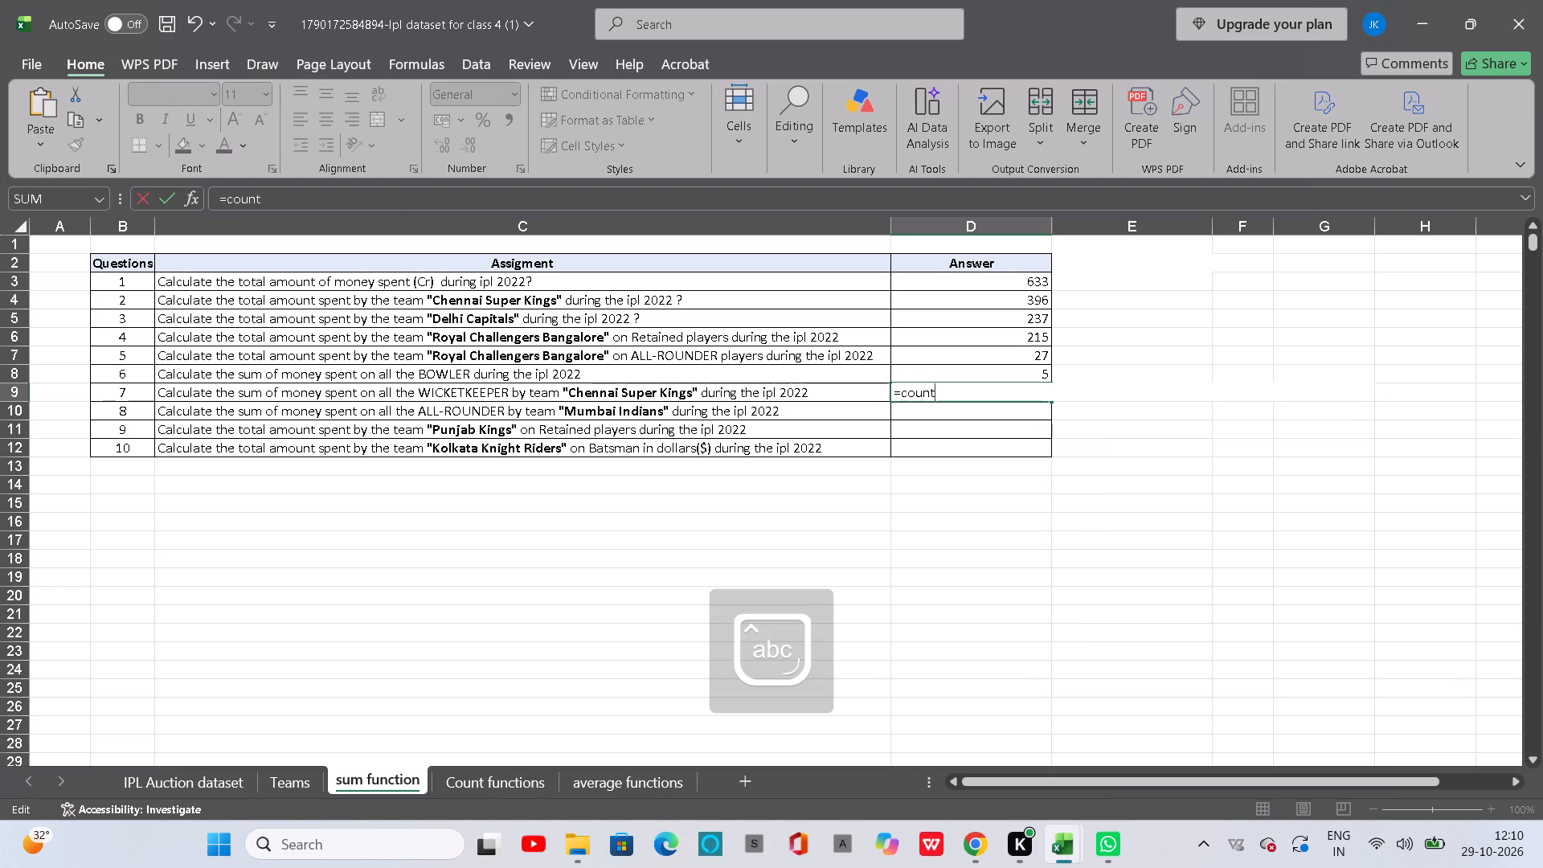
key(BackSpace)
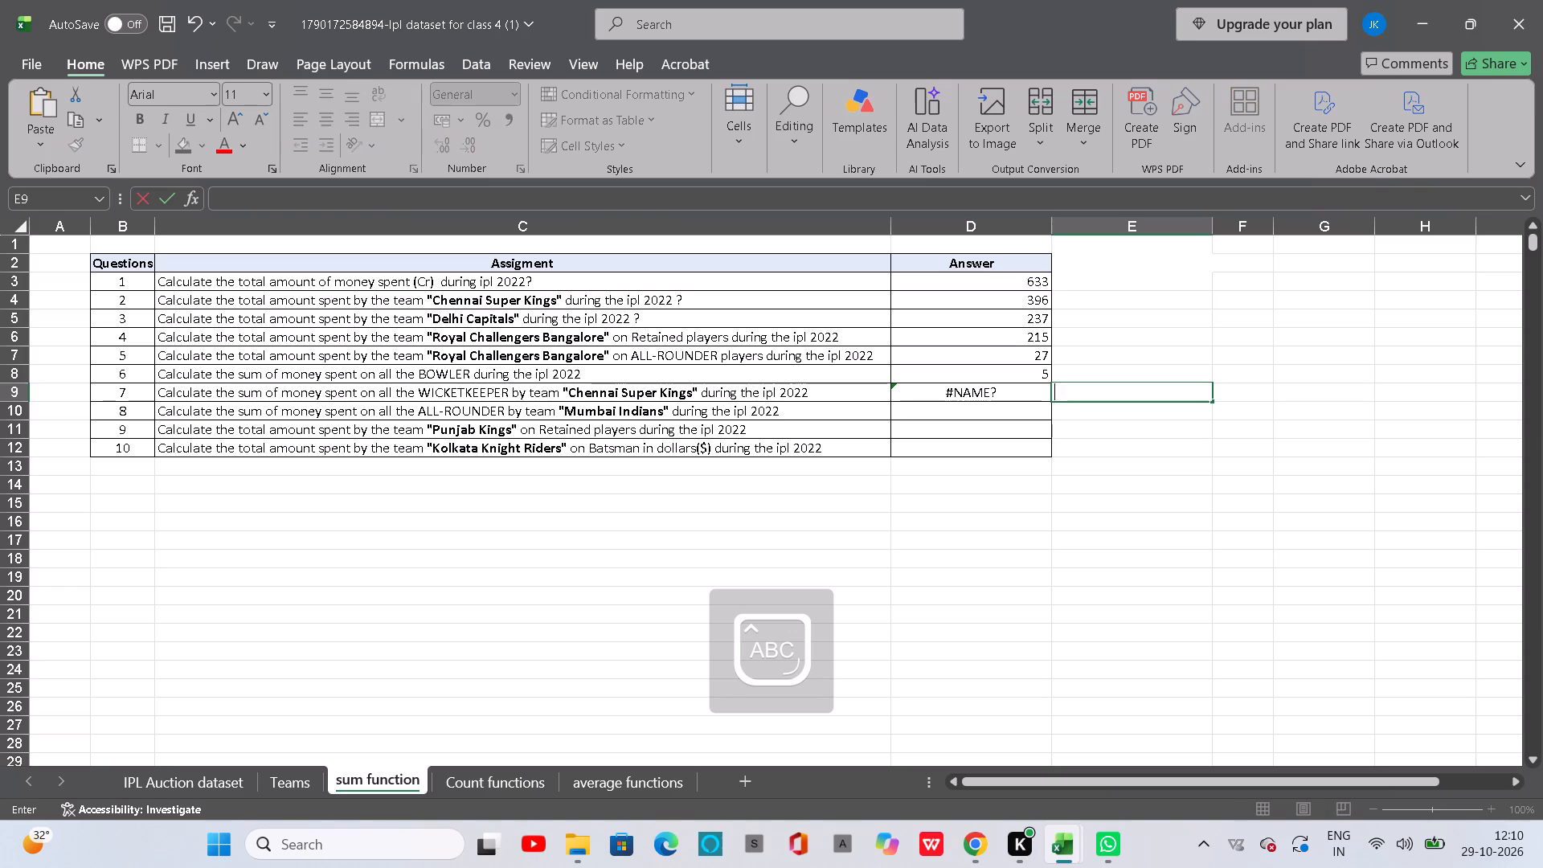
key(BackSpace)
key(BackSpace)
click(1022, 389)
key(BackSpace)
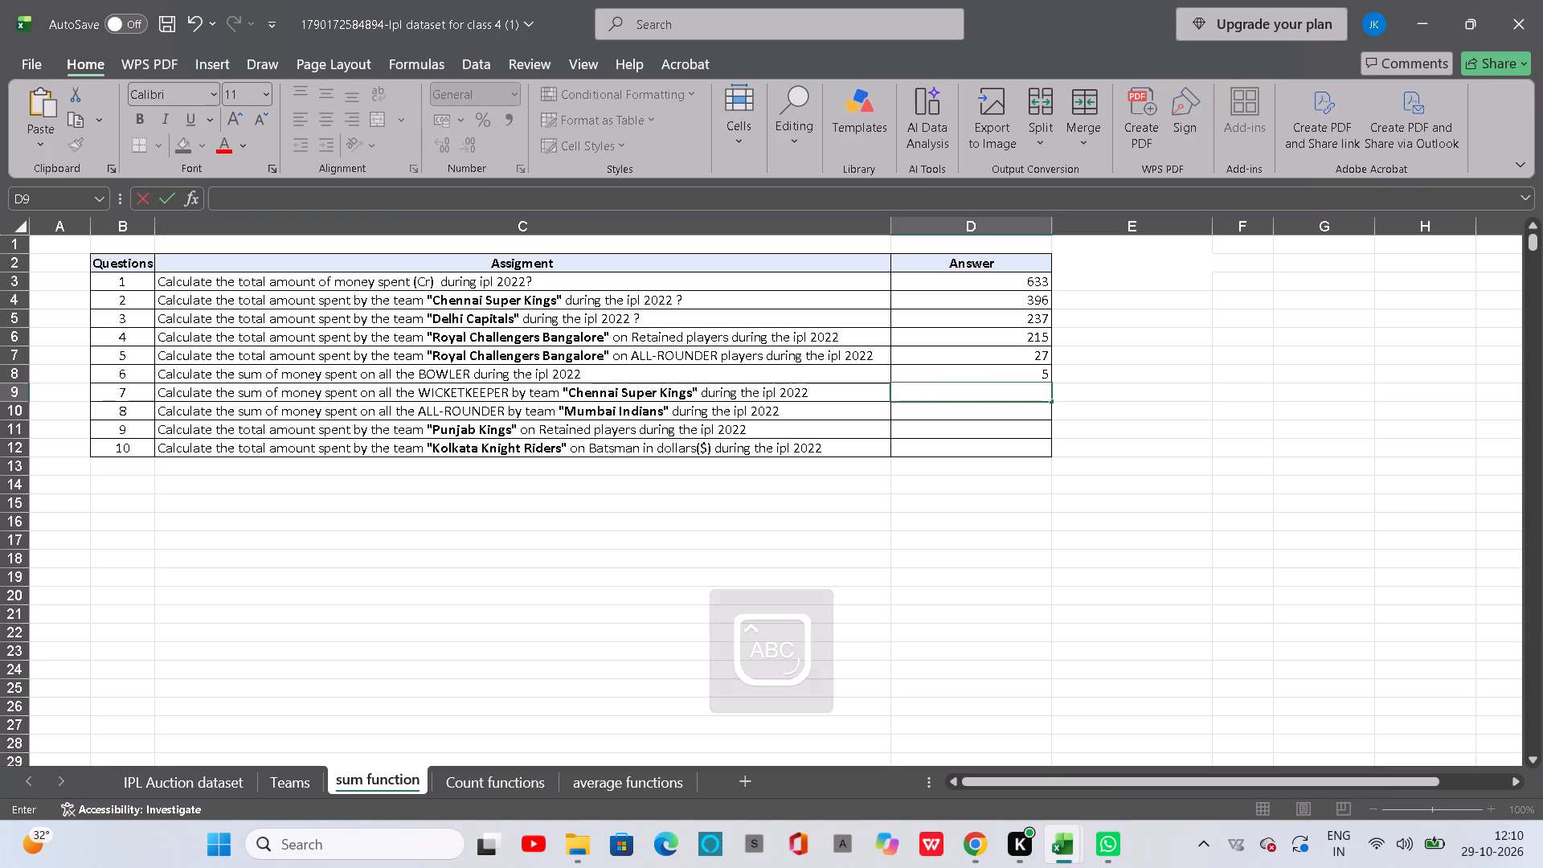
Begin a formula with -COUNT in D9 of the sum function sheet.
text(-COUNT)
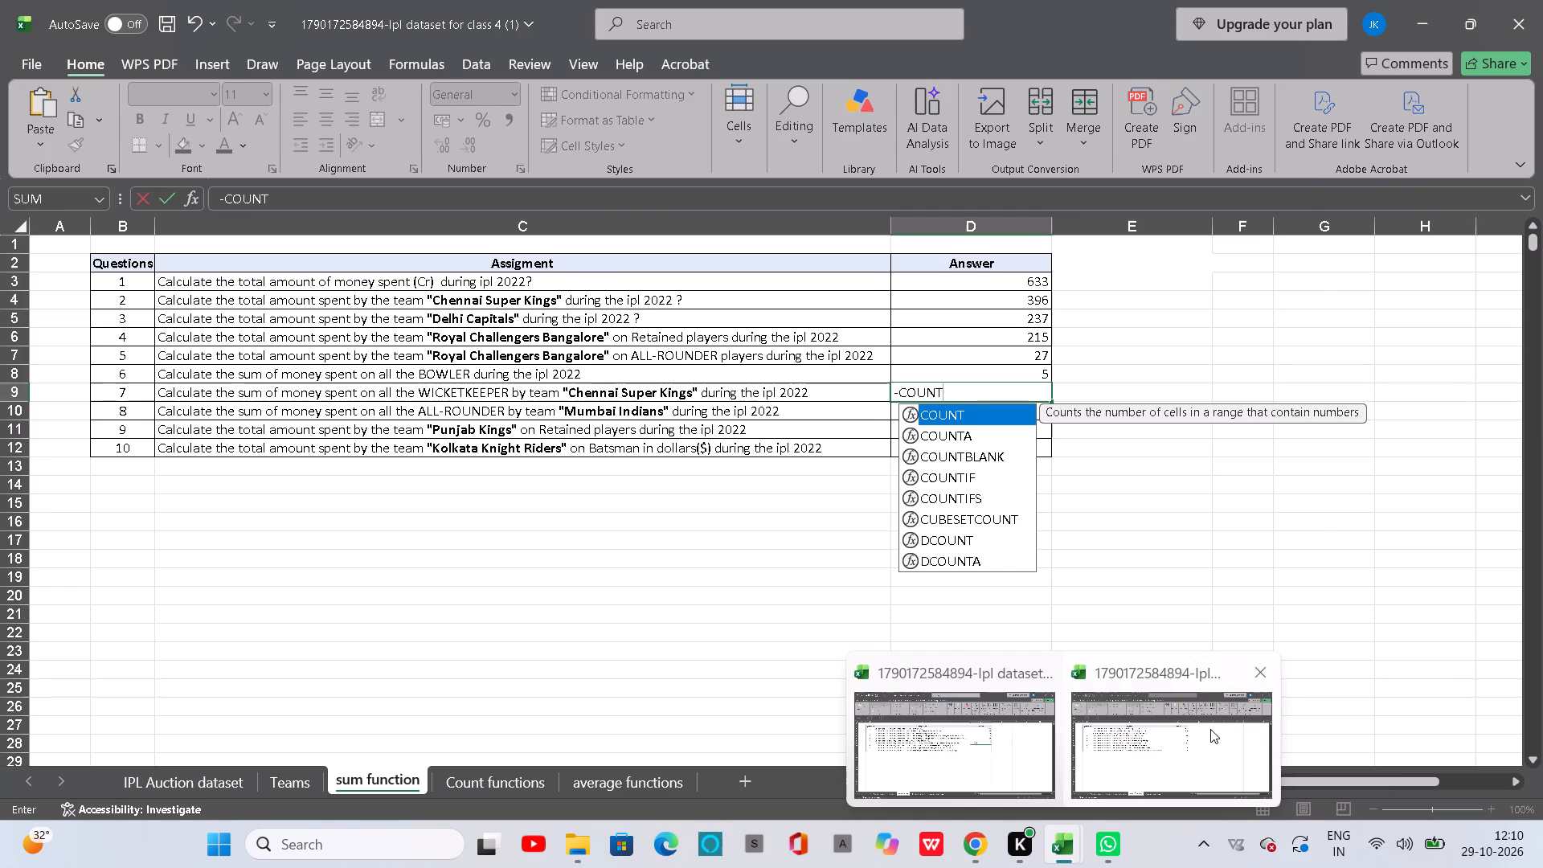
Switch to Count functions in the class 4 (1.1) workbook and select an answer cell, committing the -COUNT entry in D9 of sum function.
click(1210, 729)
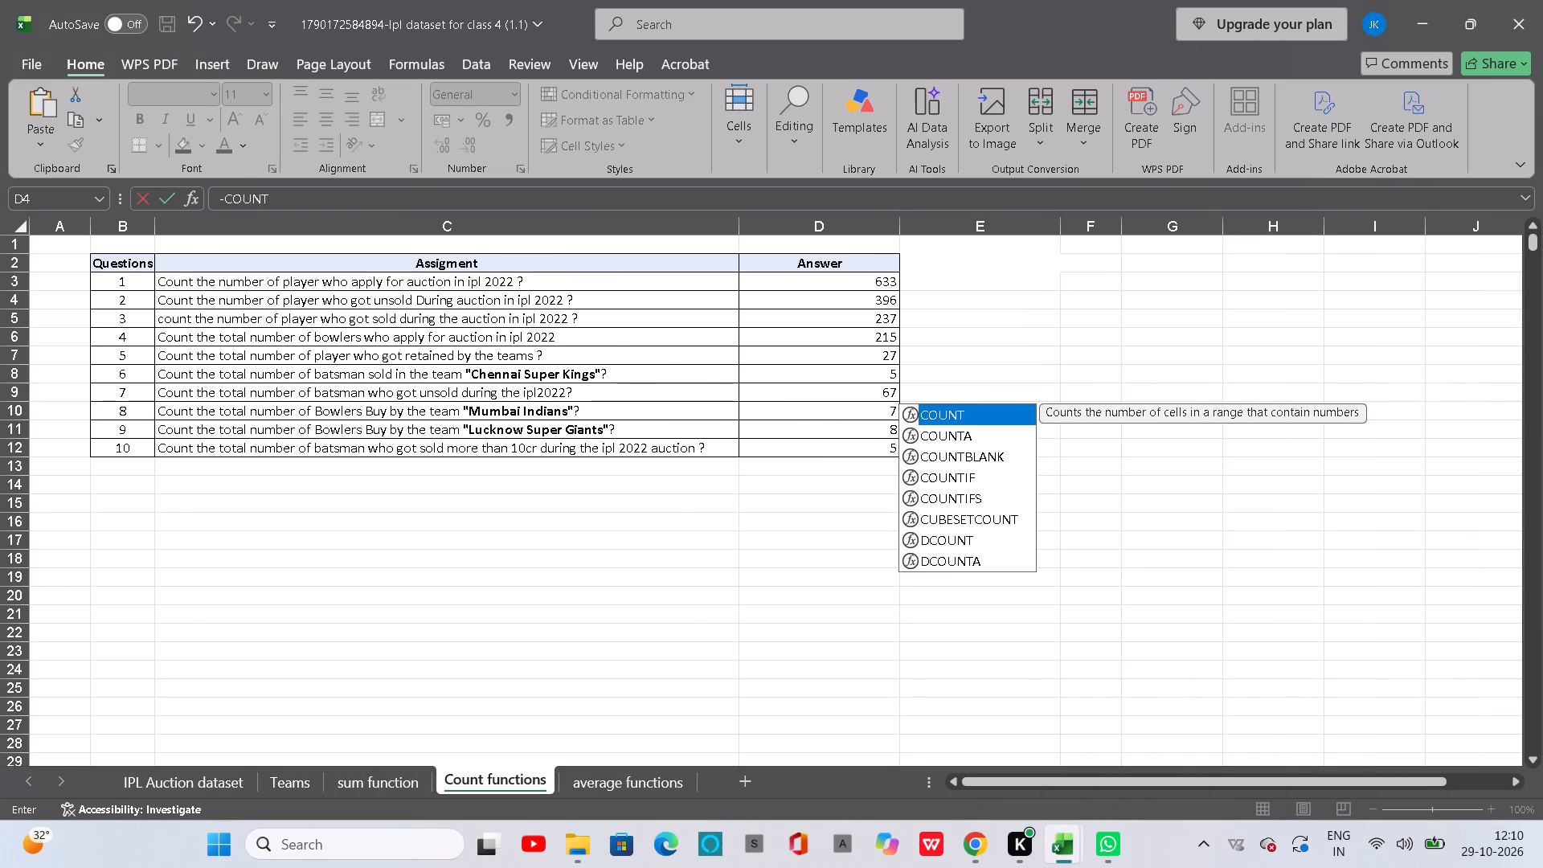
click(835, 316)
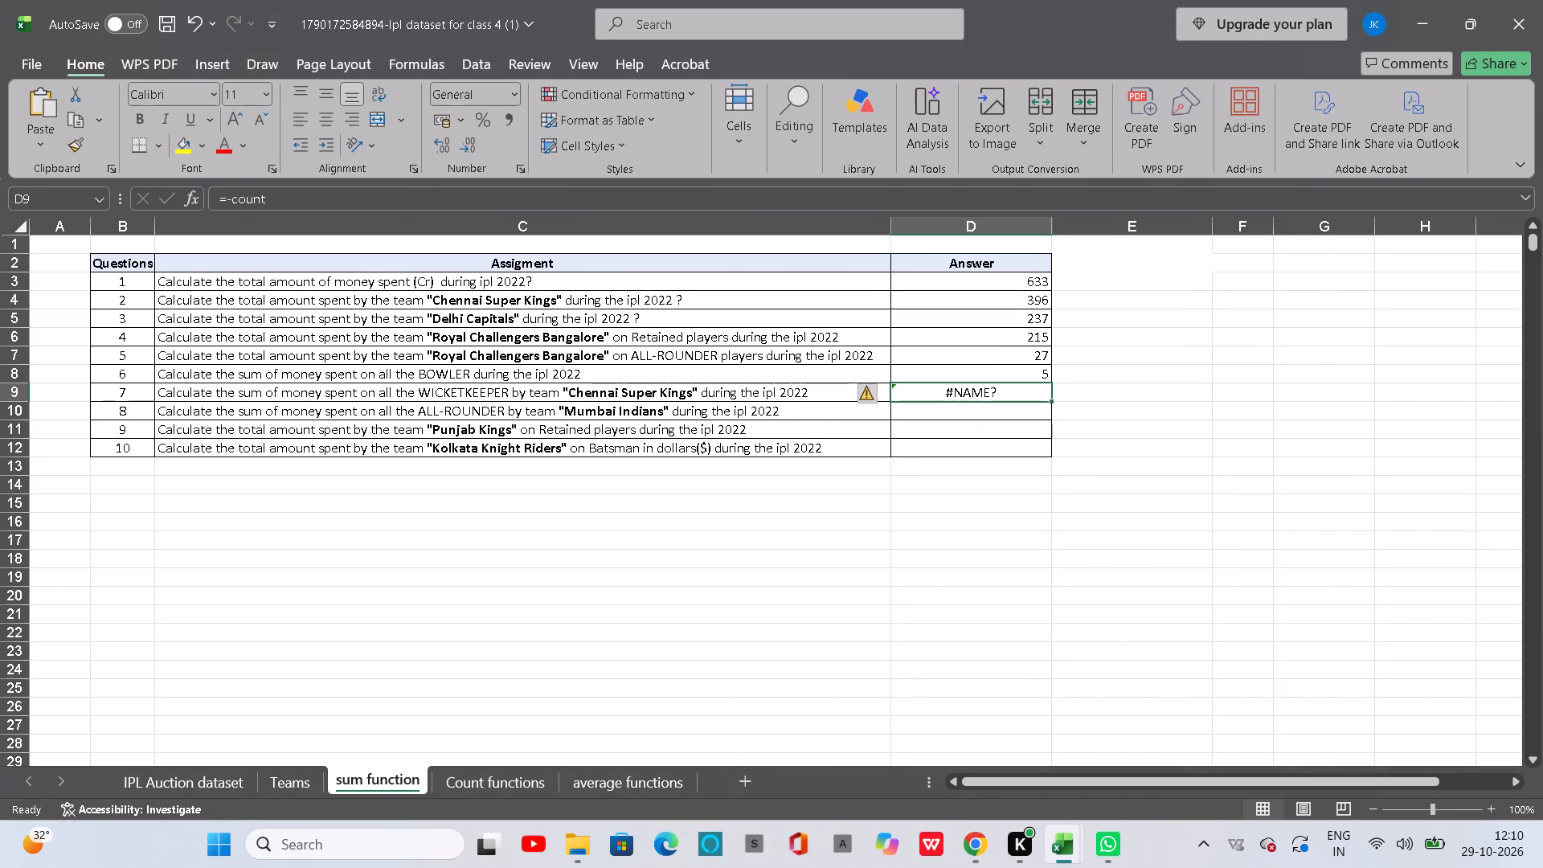
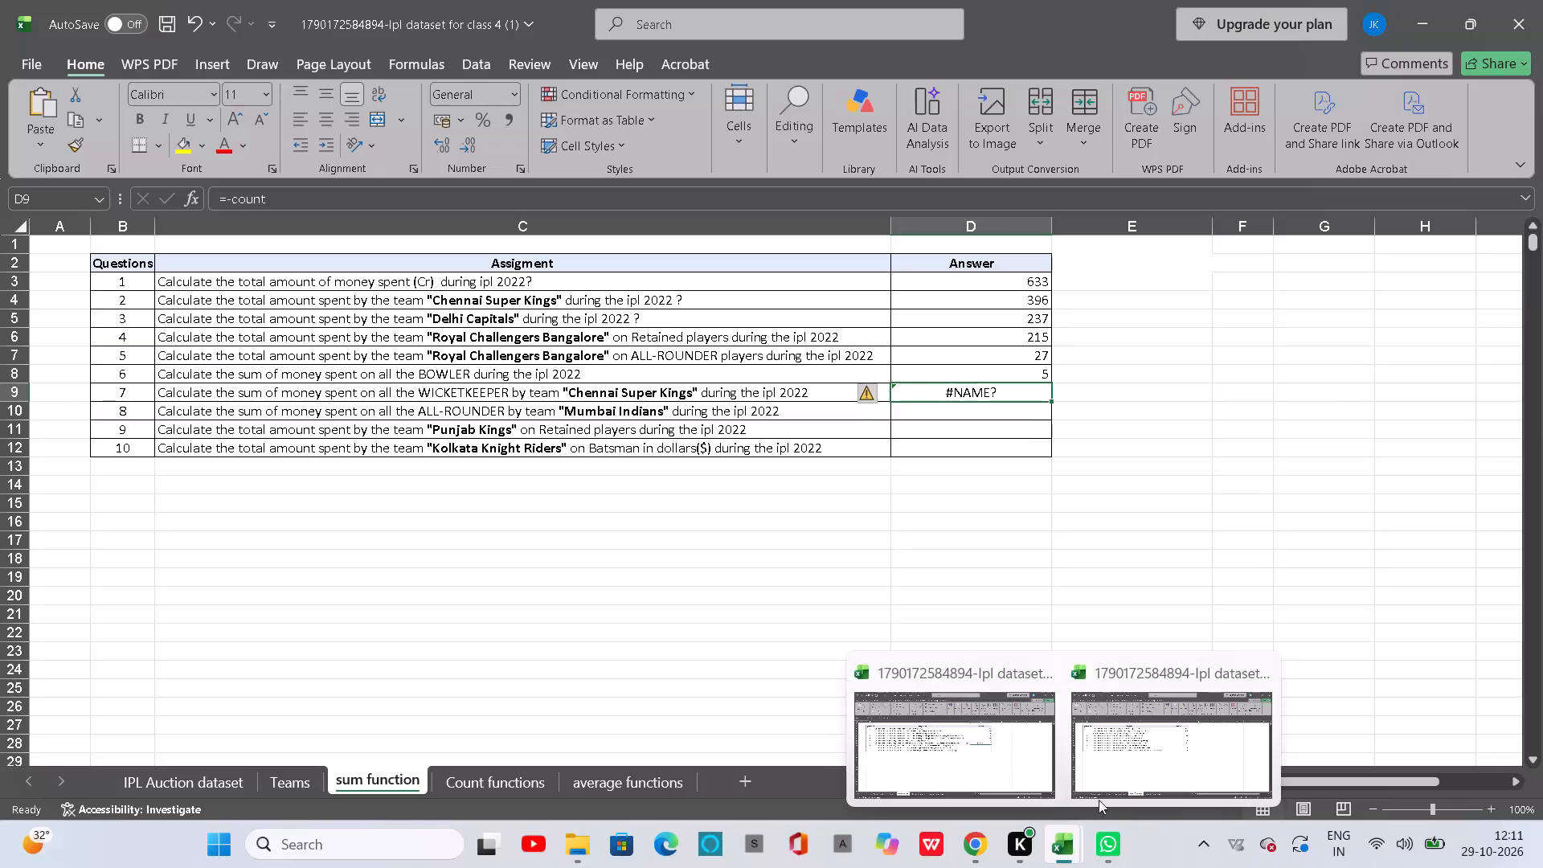
Switch to the class 4 (1.1) workbook and examine the answer formulas in D5 and D4 of the Count functions sheet.
click(1133, 760)
click(857, 326)
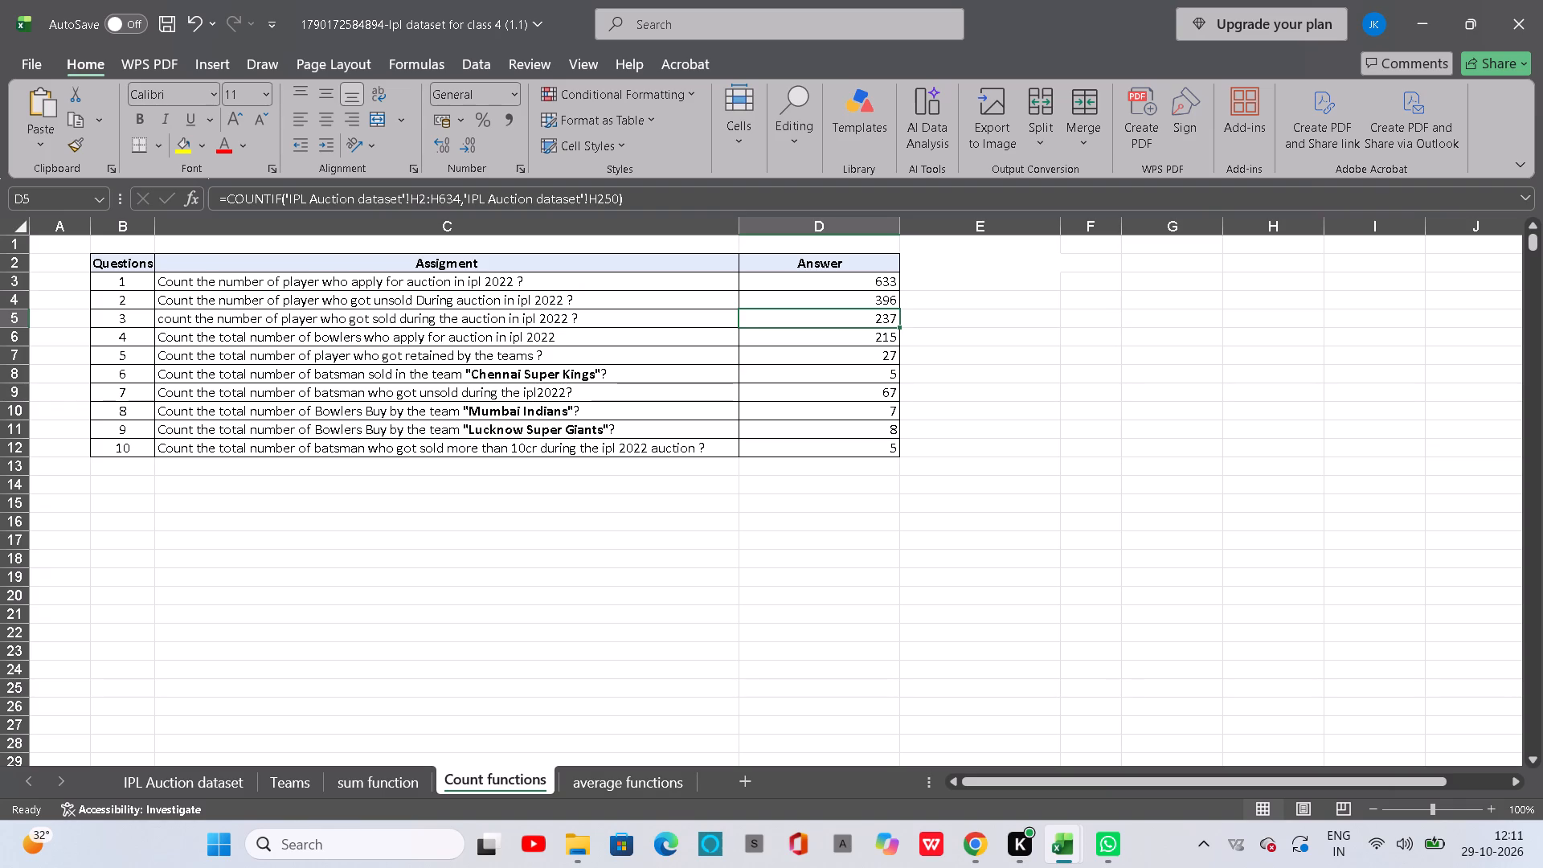
click(766, 307)
click(795, 293)
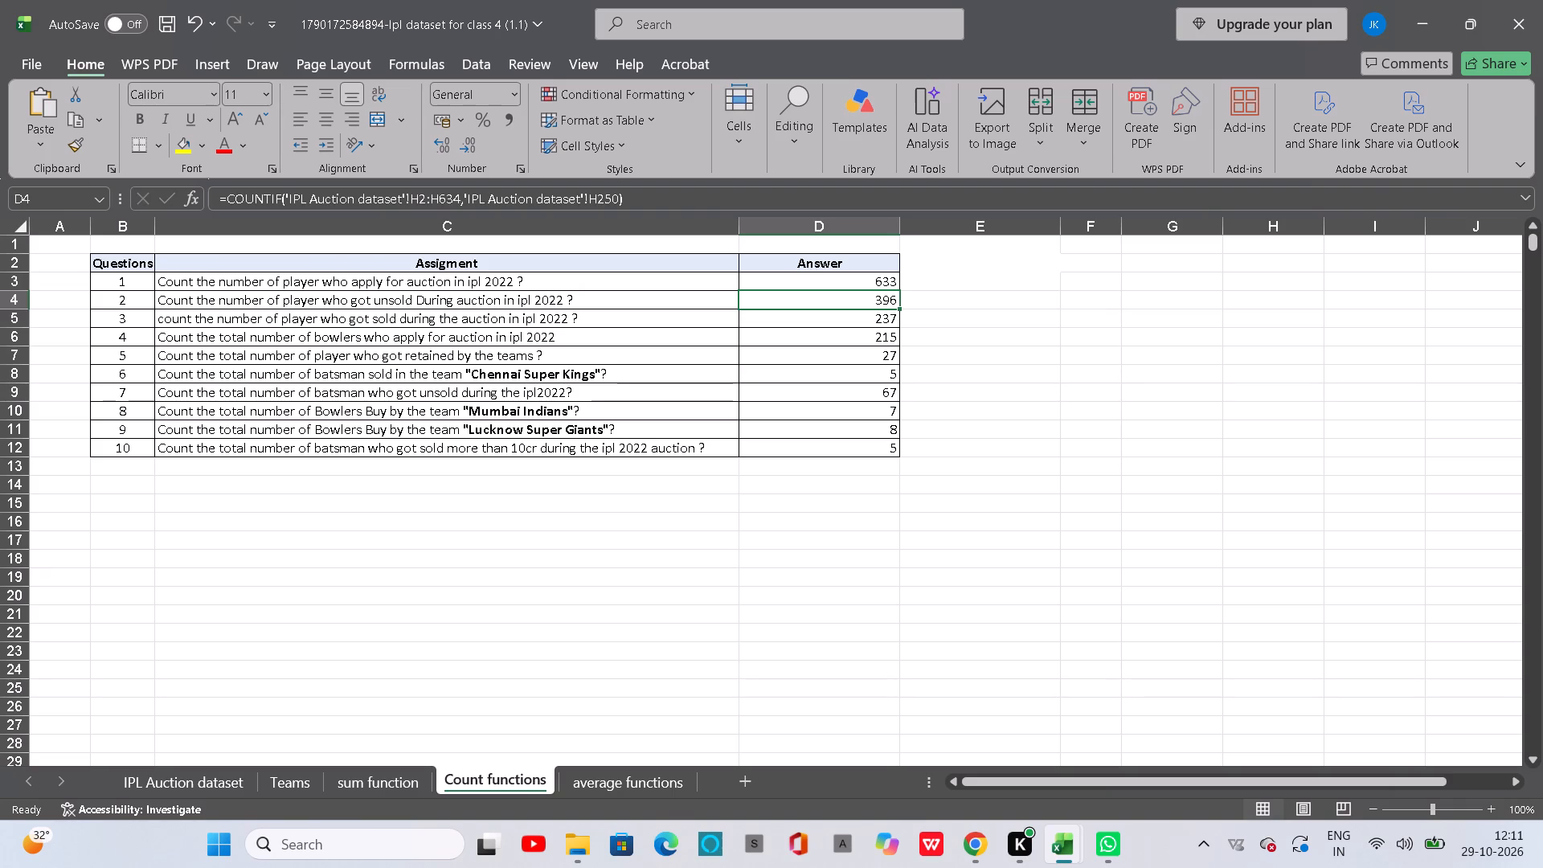
Check the D3 answer formulas in both workbooks, and erase the cross-workbook reference from D4 of the sum function sheet in class 4 (1).
click(833, 285)
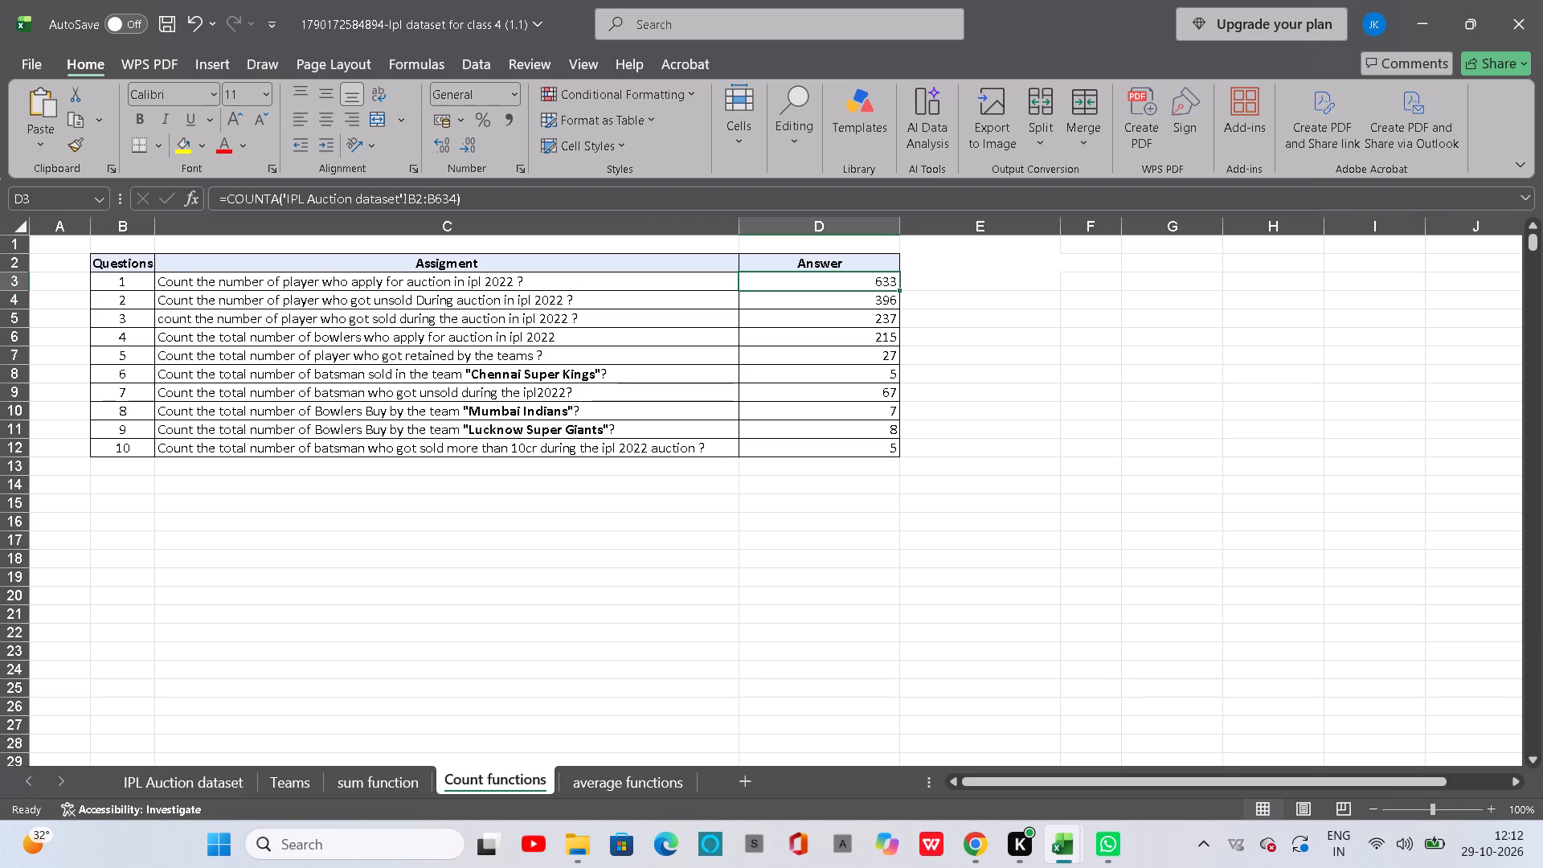
scroll(1070, 850, down, 1)
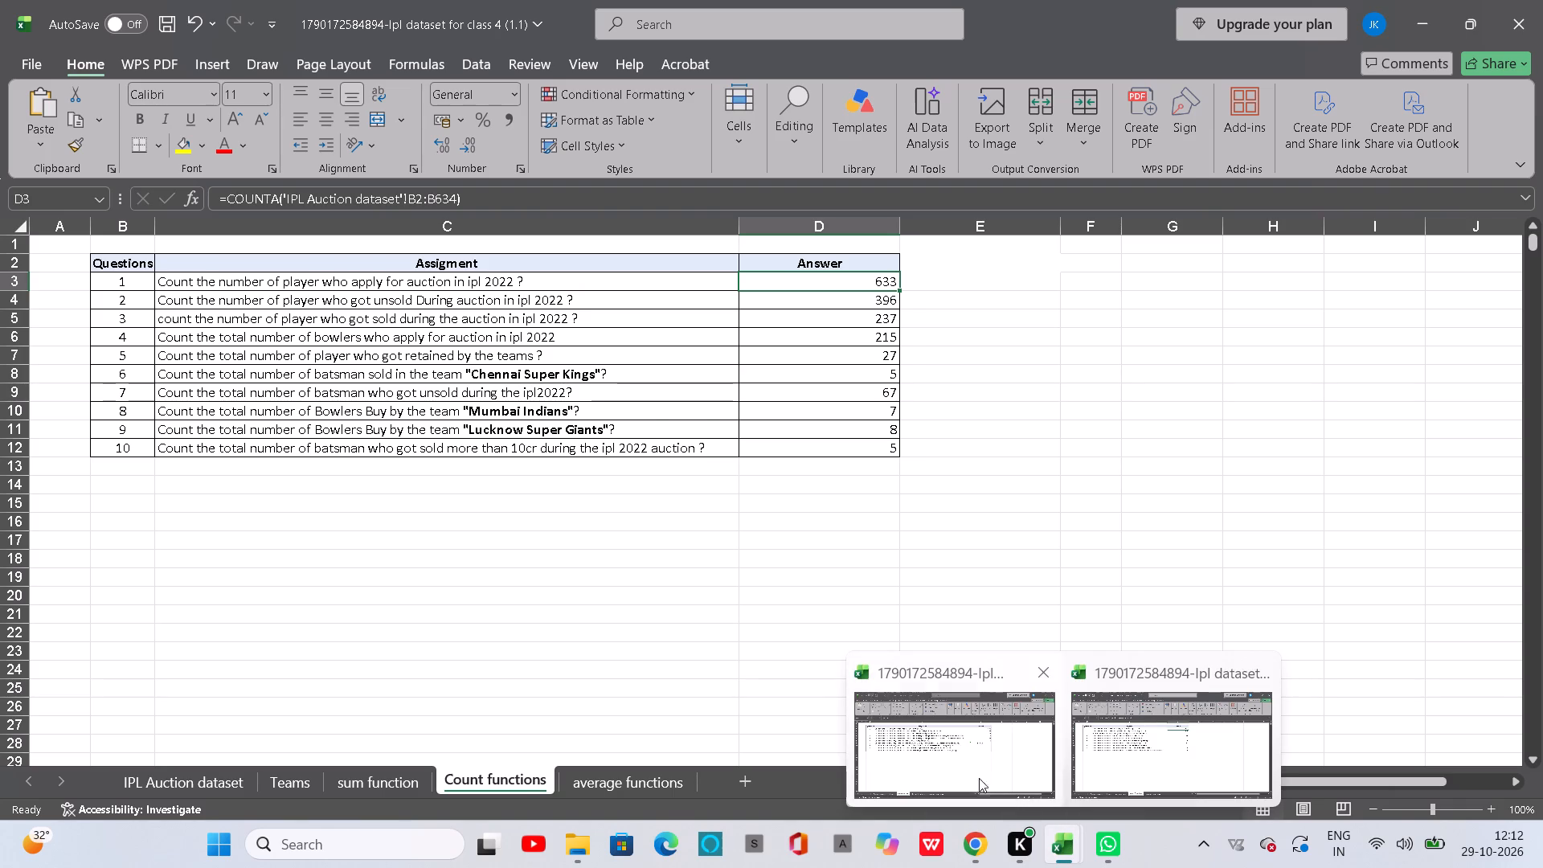
click(971, 771)
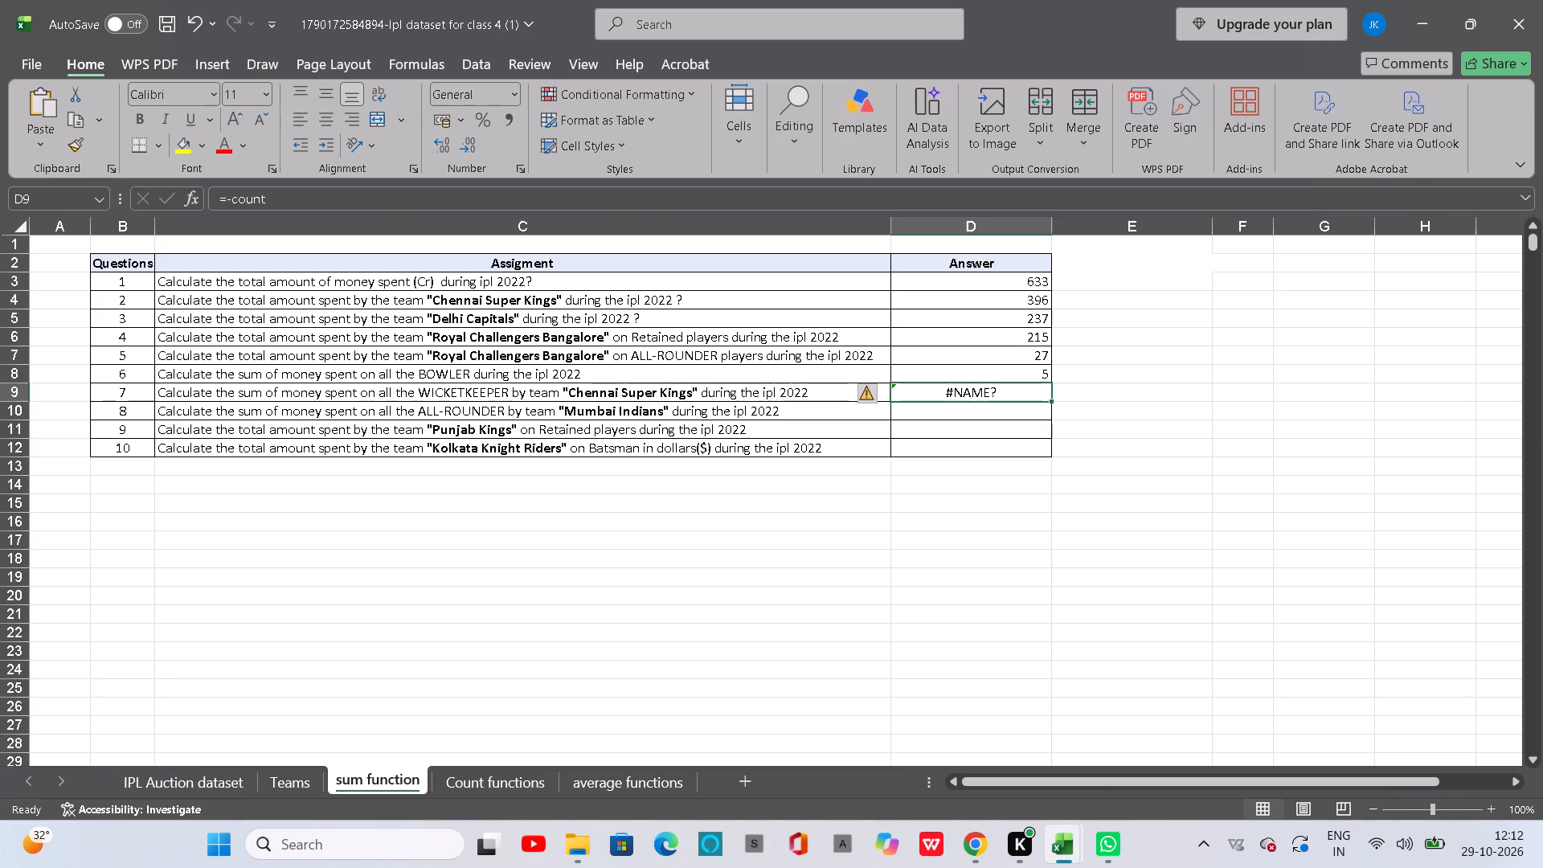
click(968, 282)
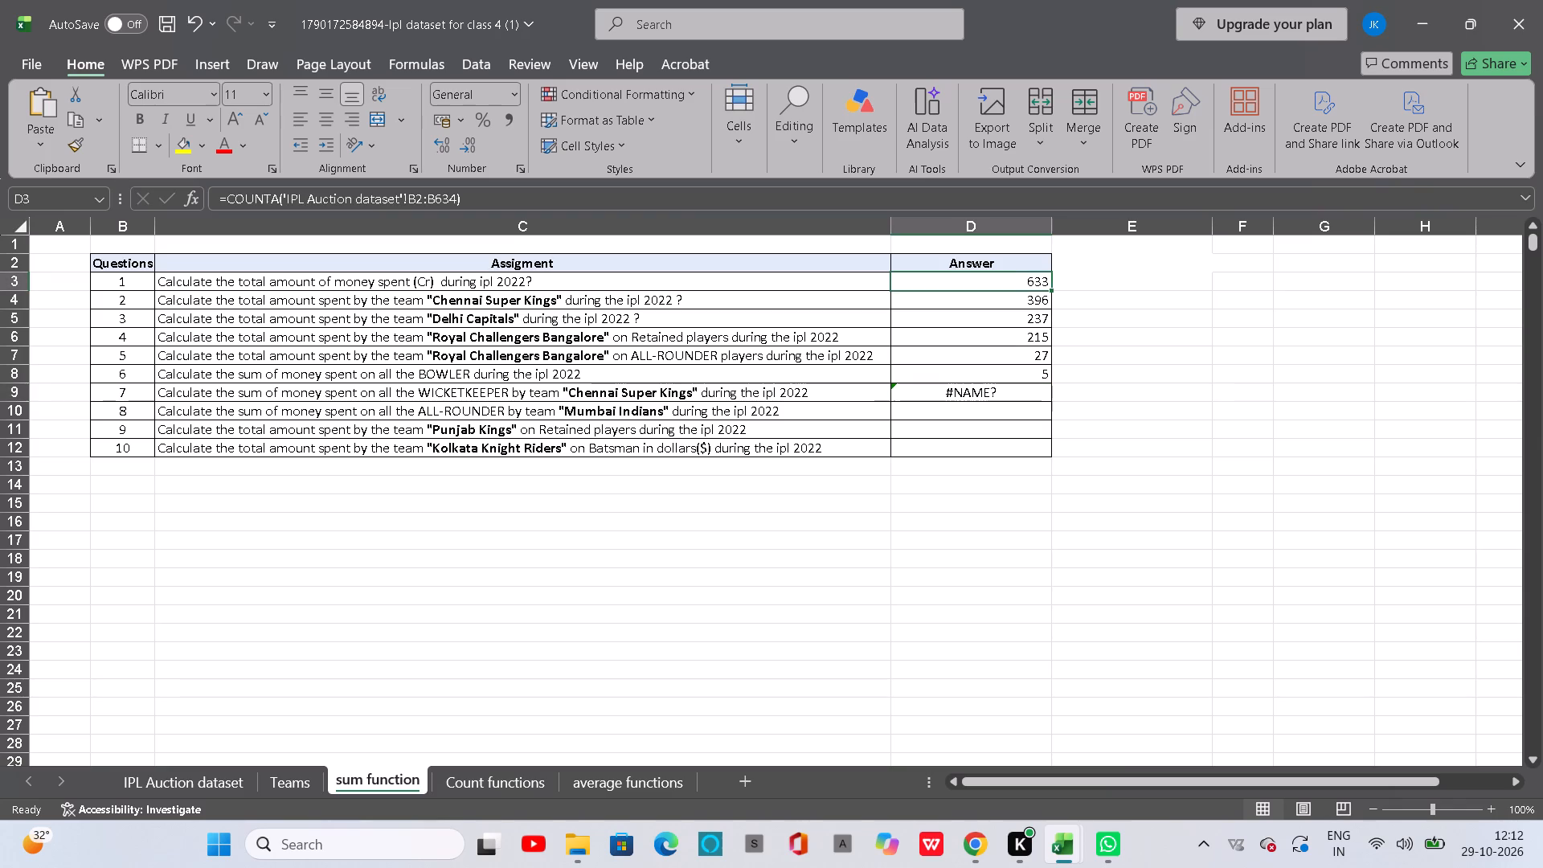
click(976, 300)
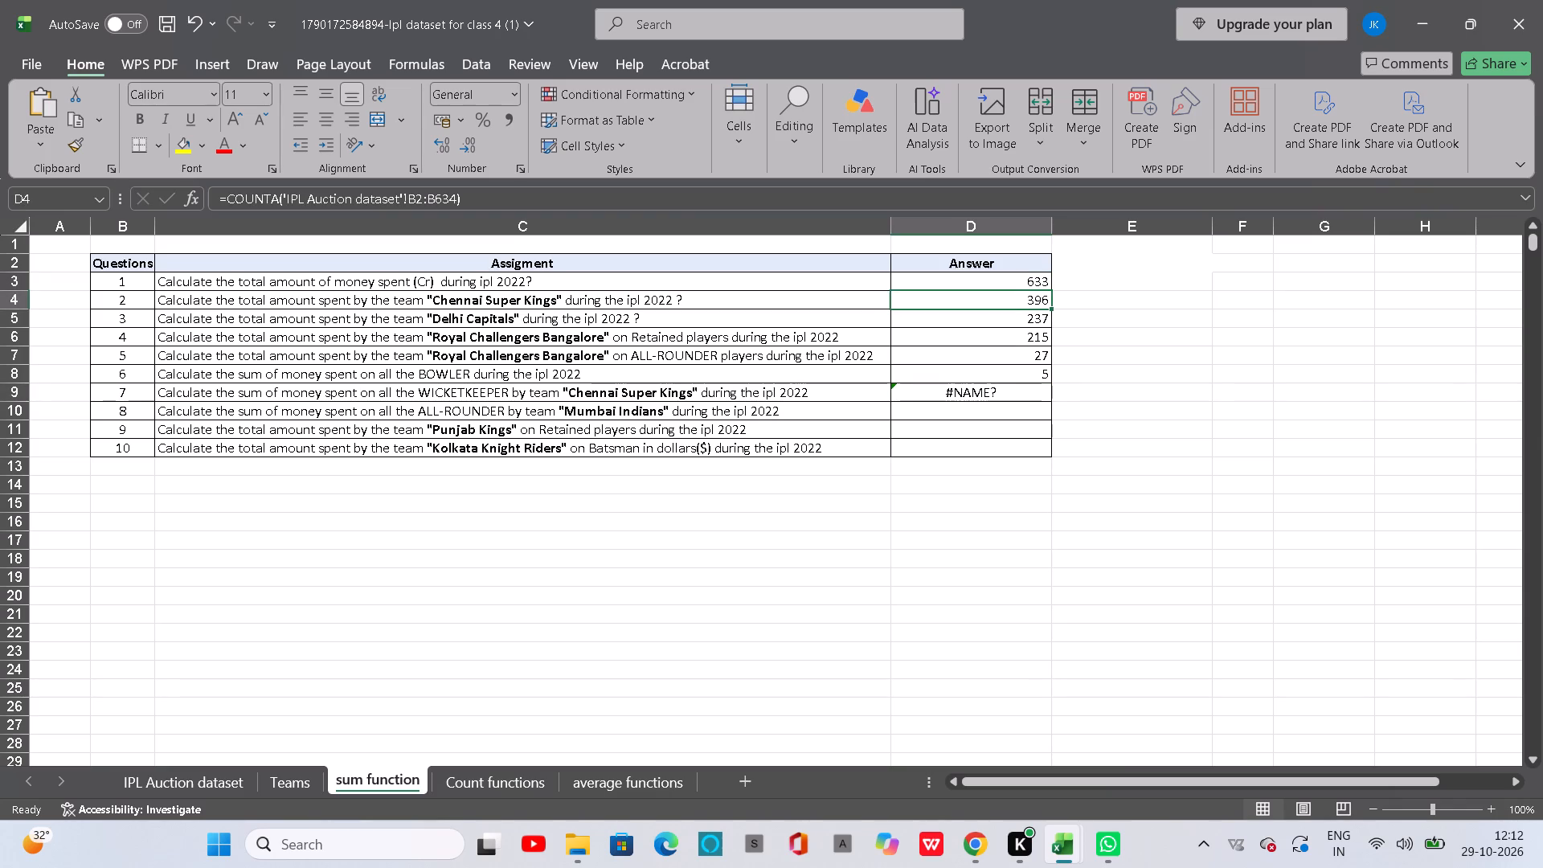
click(702, 187)
key(BackSpace)
key(BackSpace)
key(BackSpace)
key(BackSpace)
key(BackSpace)
key(BackSpace)
key(BackSpace)
key(BackSpace)
key(BackSpace)
key(BackSpace)
key(BackSpace)
key(BackSpace)
key(BackSpace)
key(BackSpace)
key(BackSpace)
key(BackSpace)
key(BackSpace)
key(BackSpace)
key(BackSpace)
key(BackSpace)
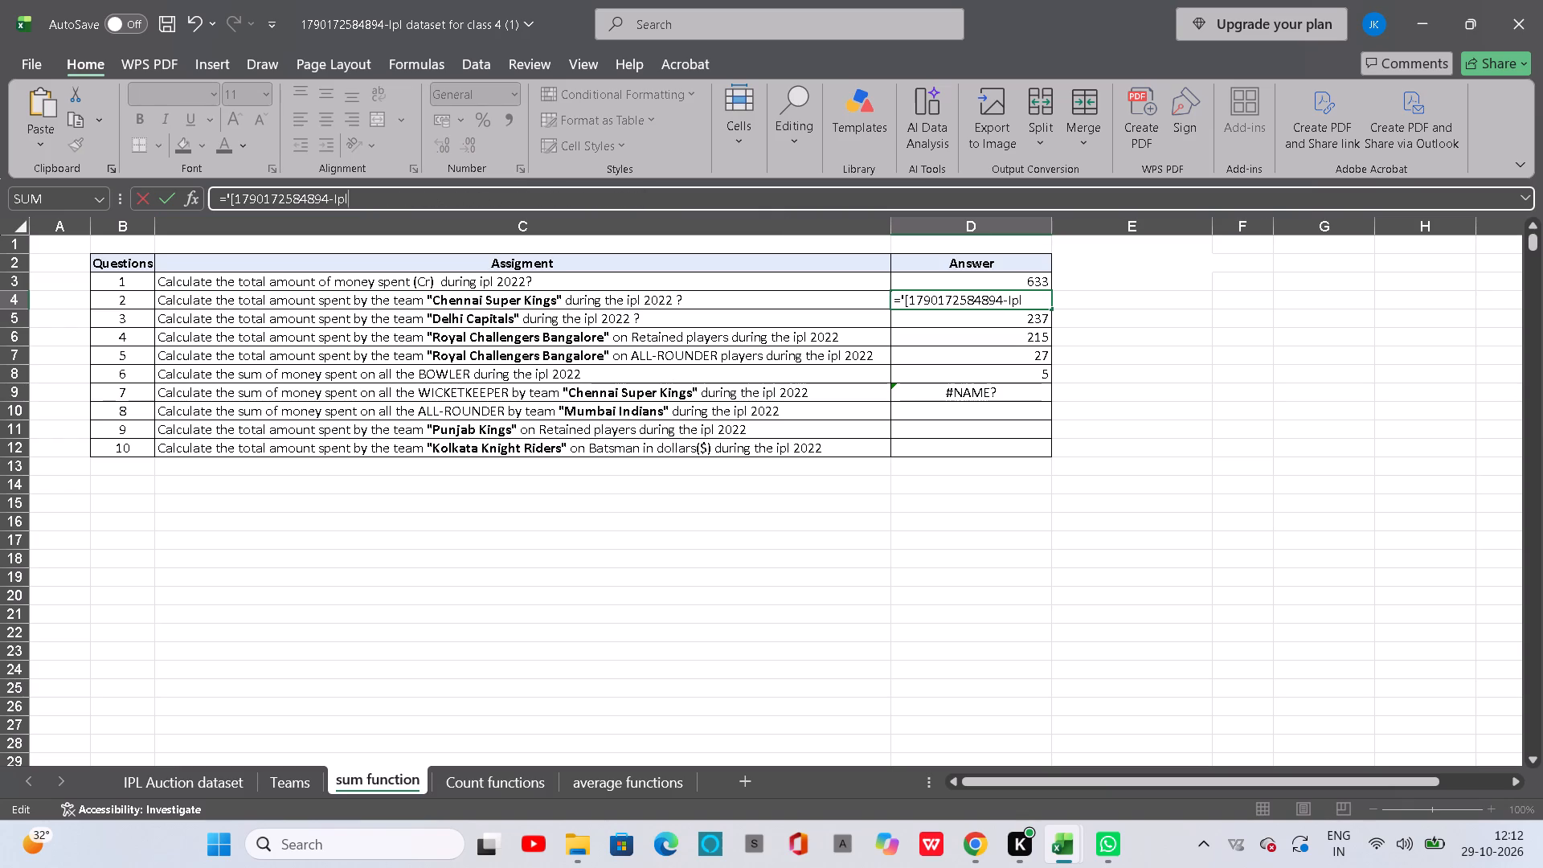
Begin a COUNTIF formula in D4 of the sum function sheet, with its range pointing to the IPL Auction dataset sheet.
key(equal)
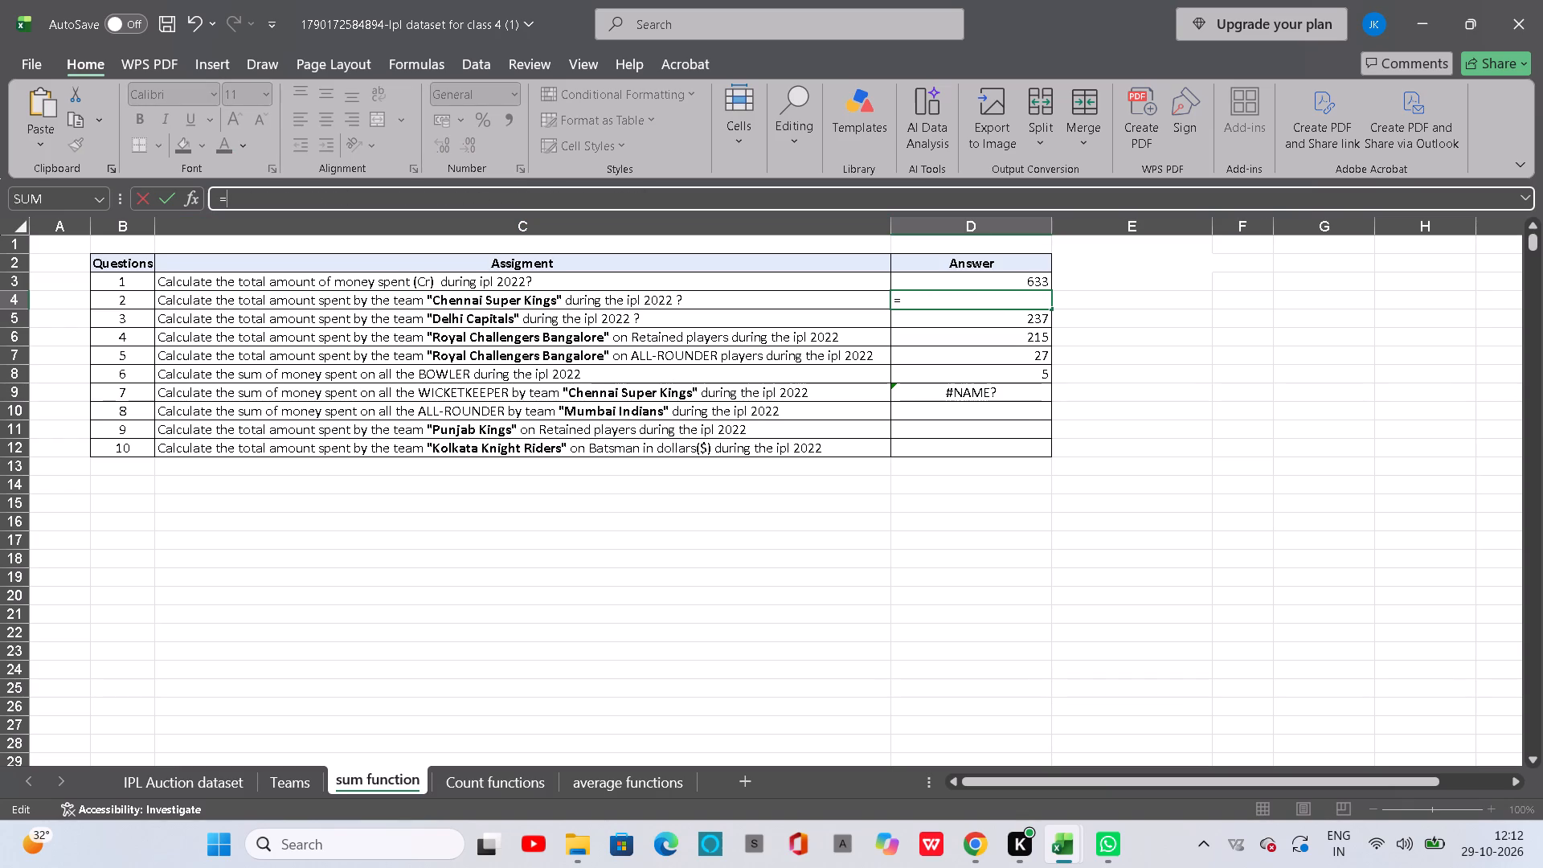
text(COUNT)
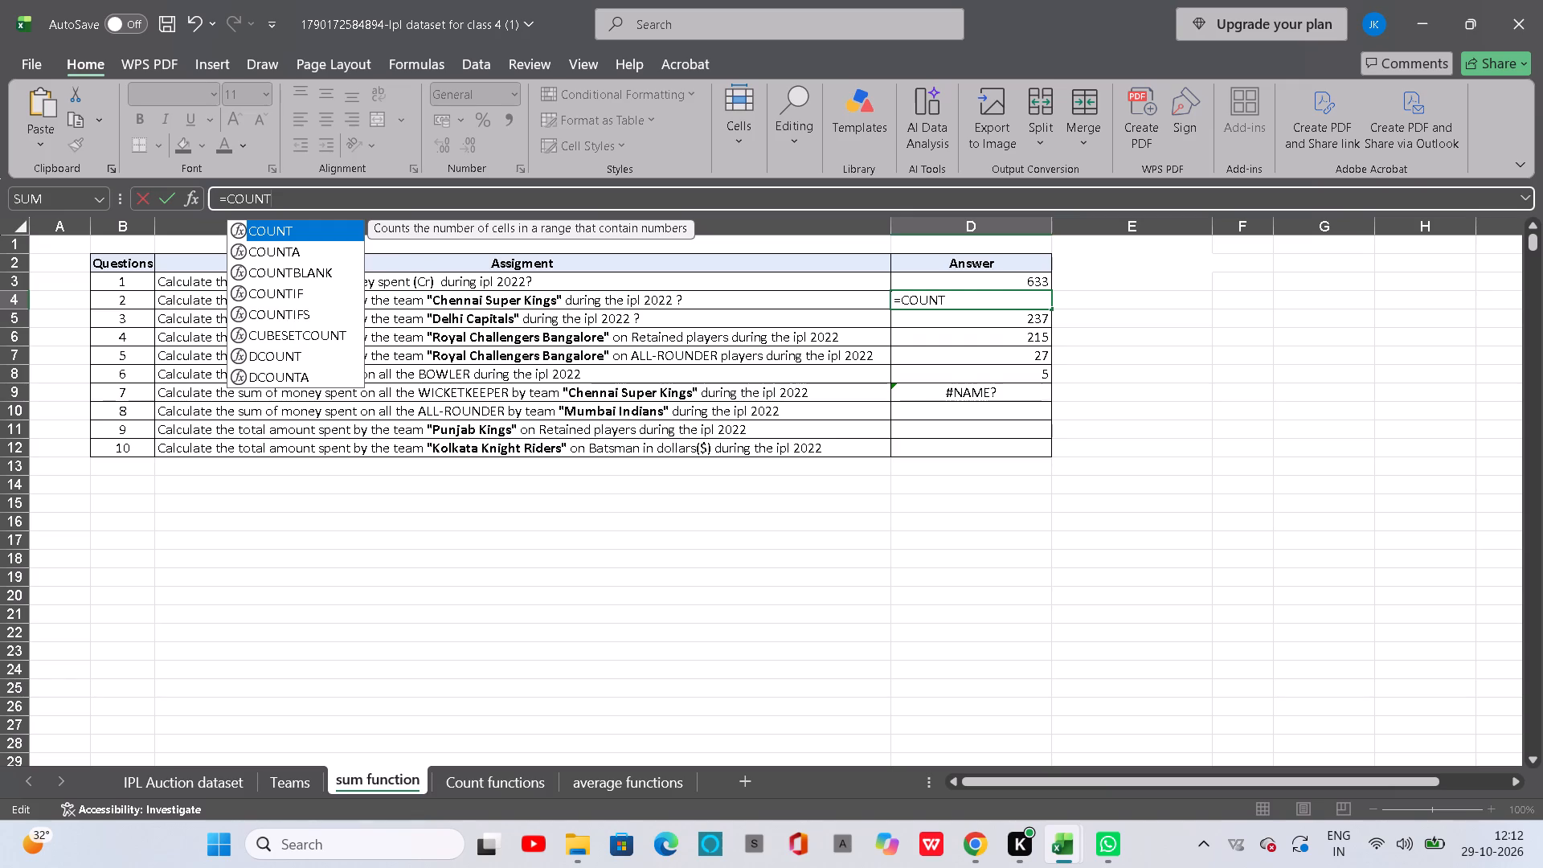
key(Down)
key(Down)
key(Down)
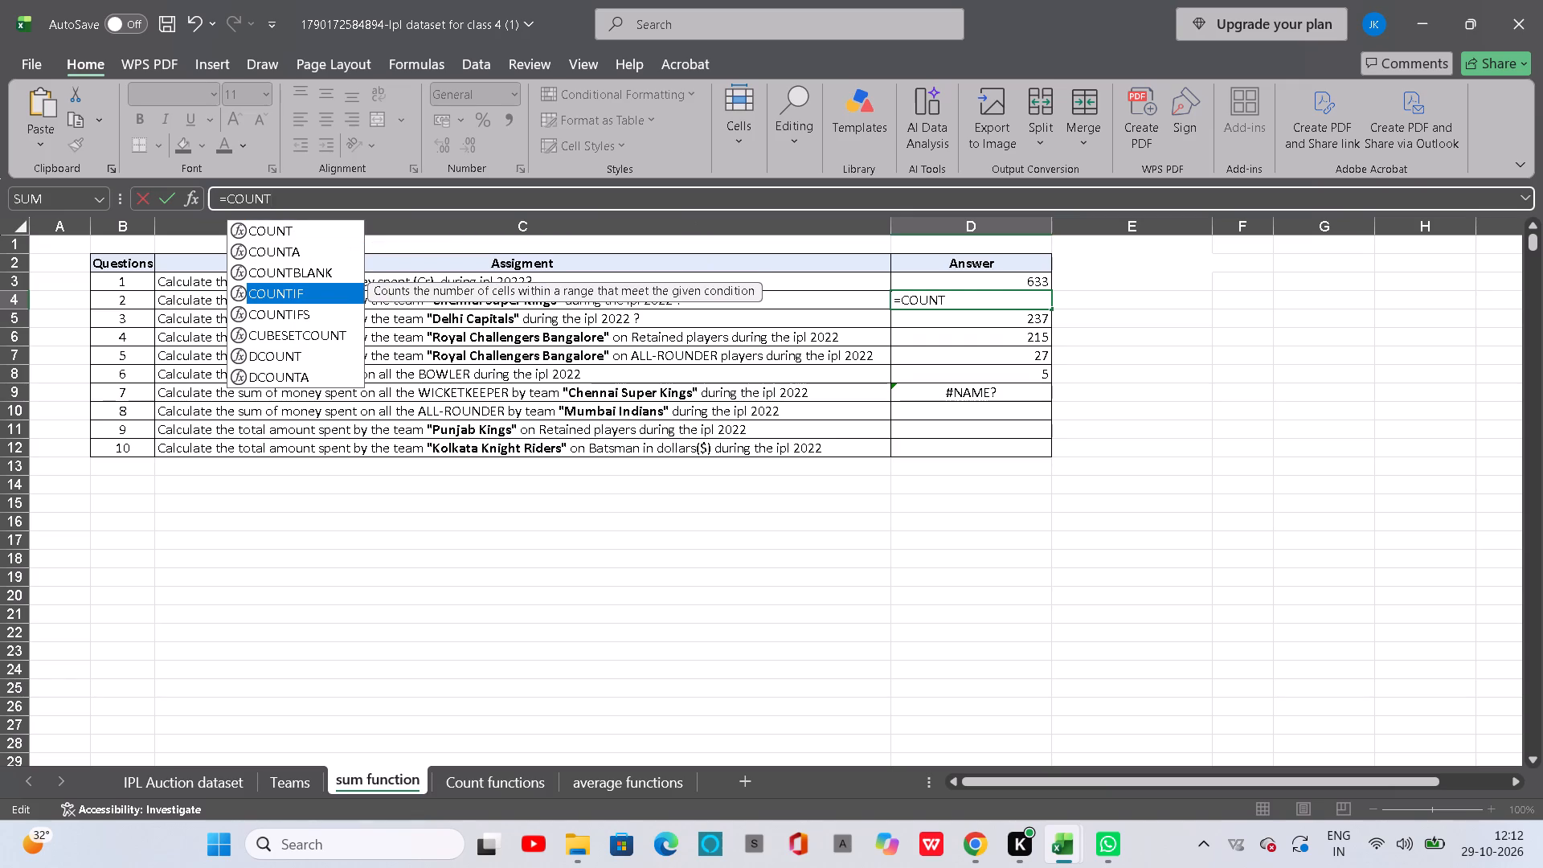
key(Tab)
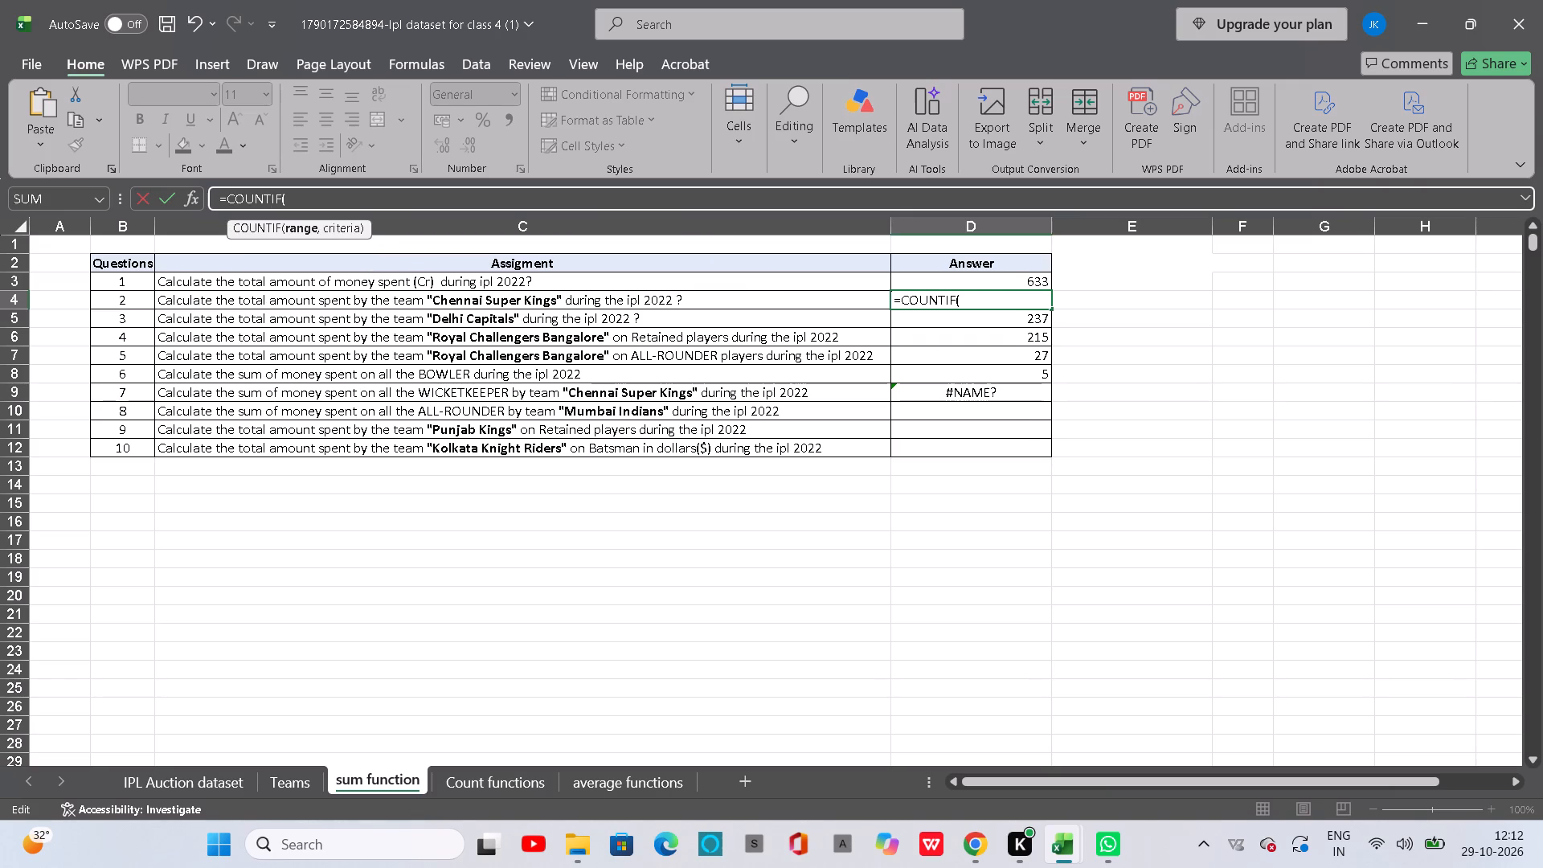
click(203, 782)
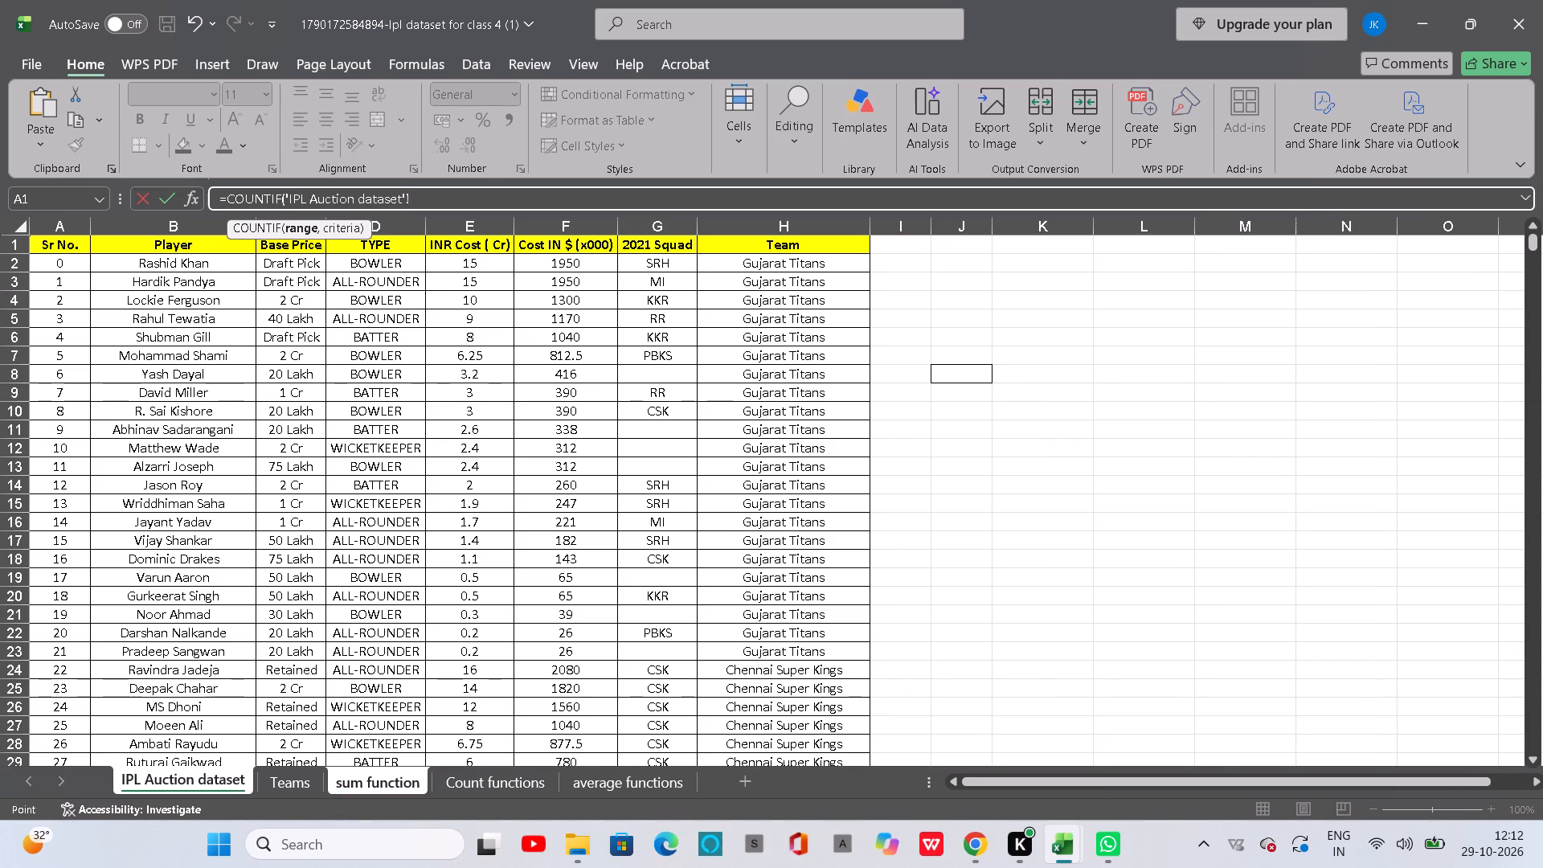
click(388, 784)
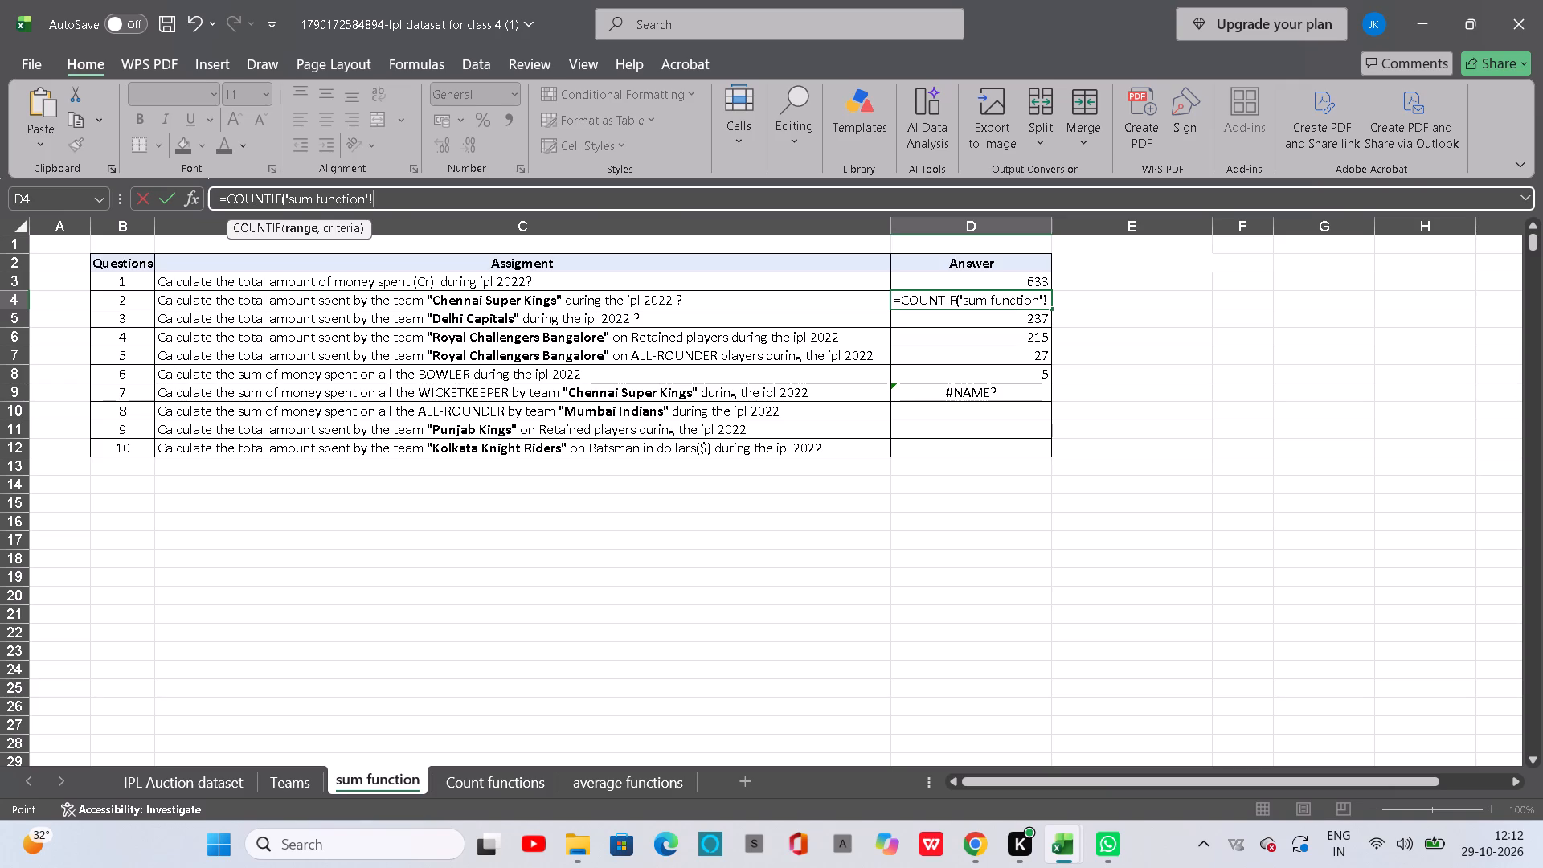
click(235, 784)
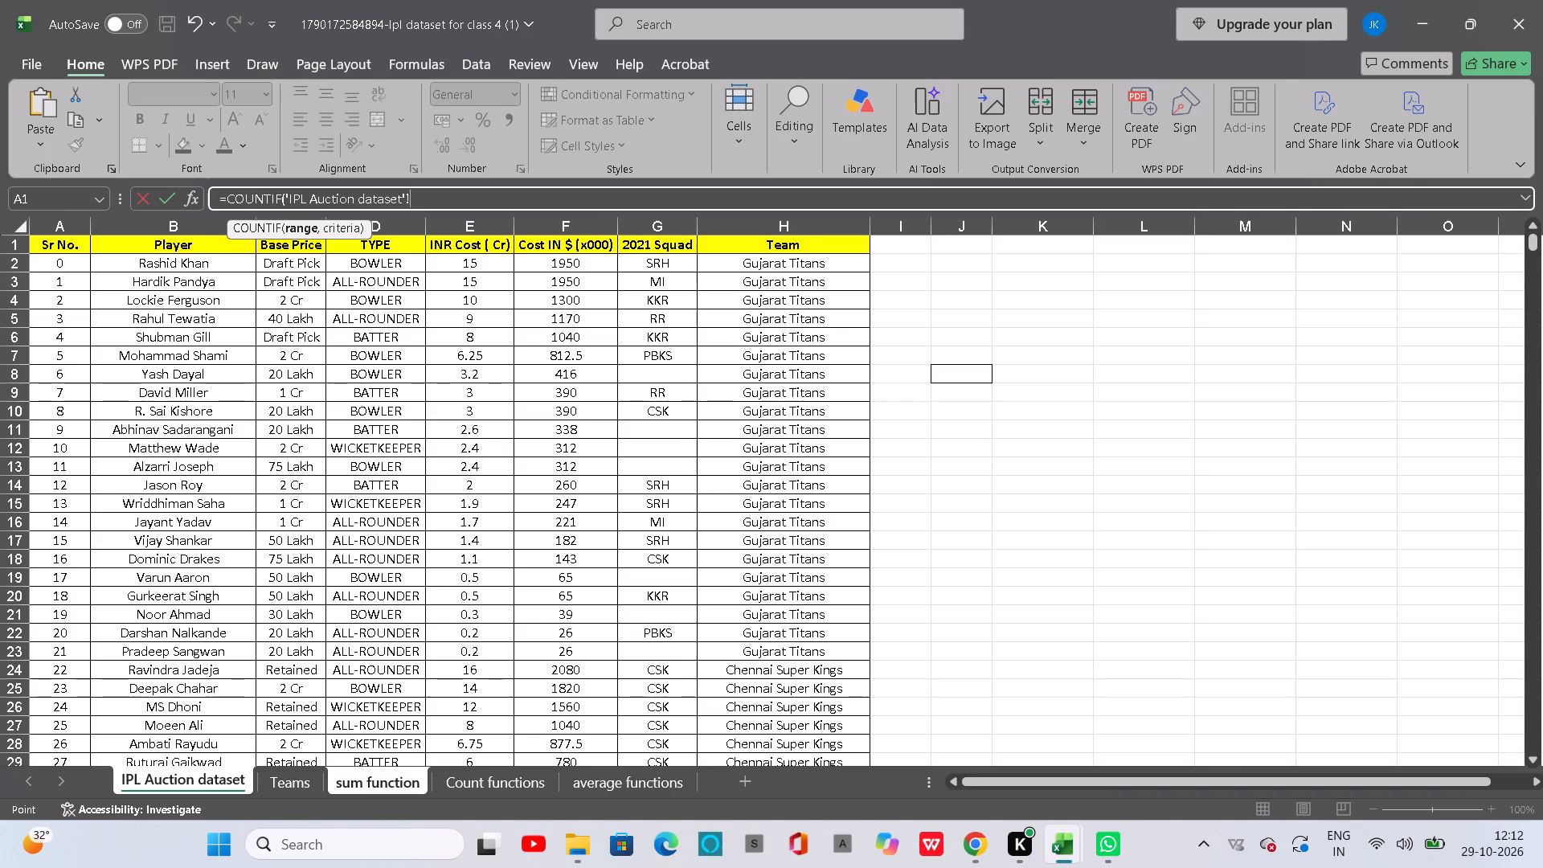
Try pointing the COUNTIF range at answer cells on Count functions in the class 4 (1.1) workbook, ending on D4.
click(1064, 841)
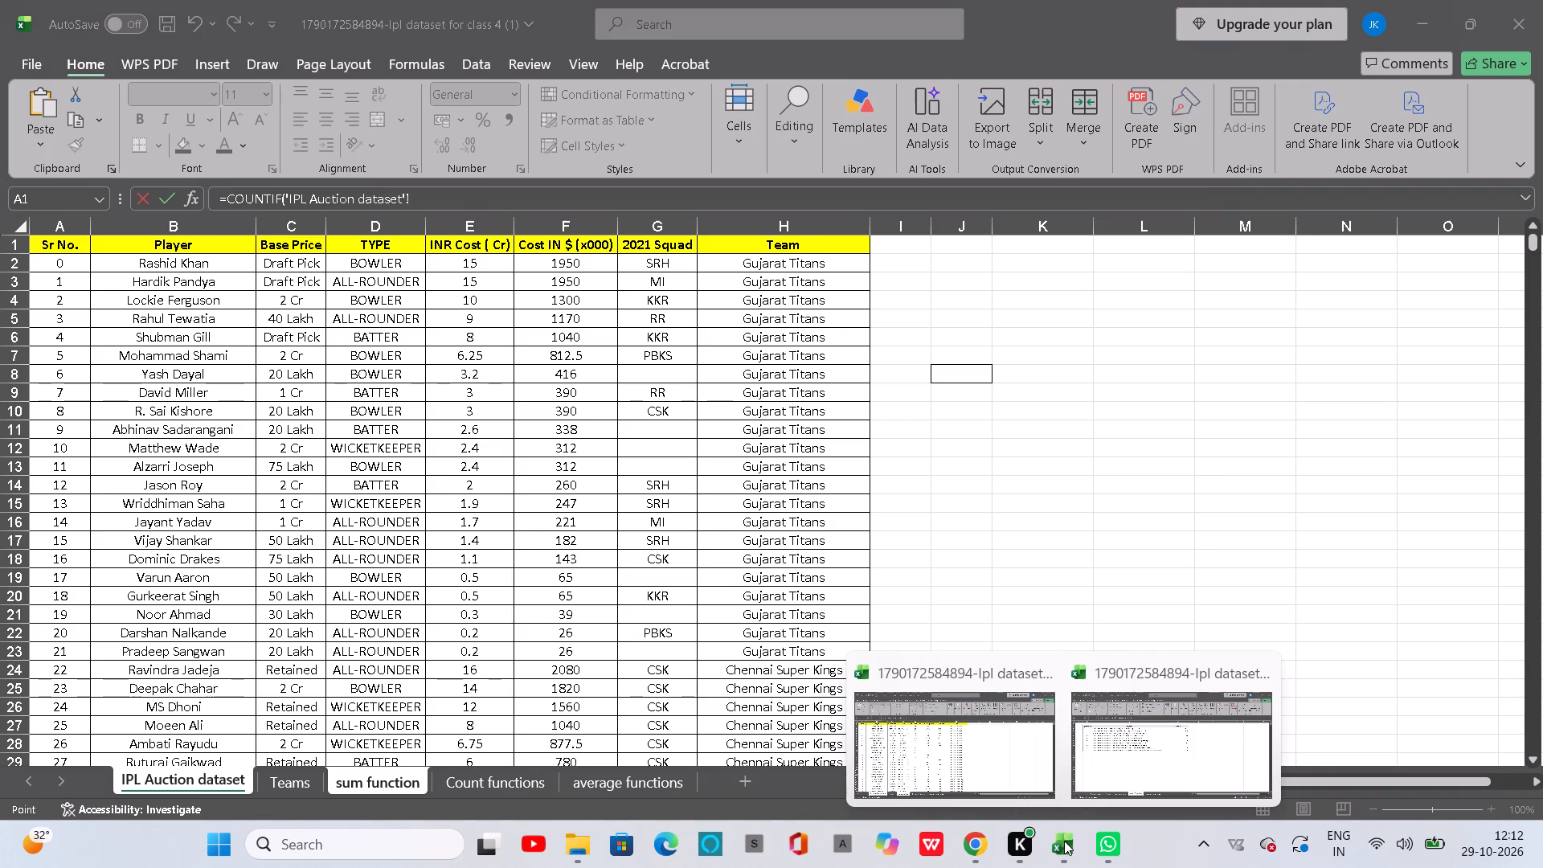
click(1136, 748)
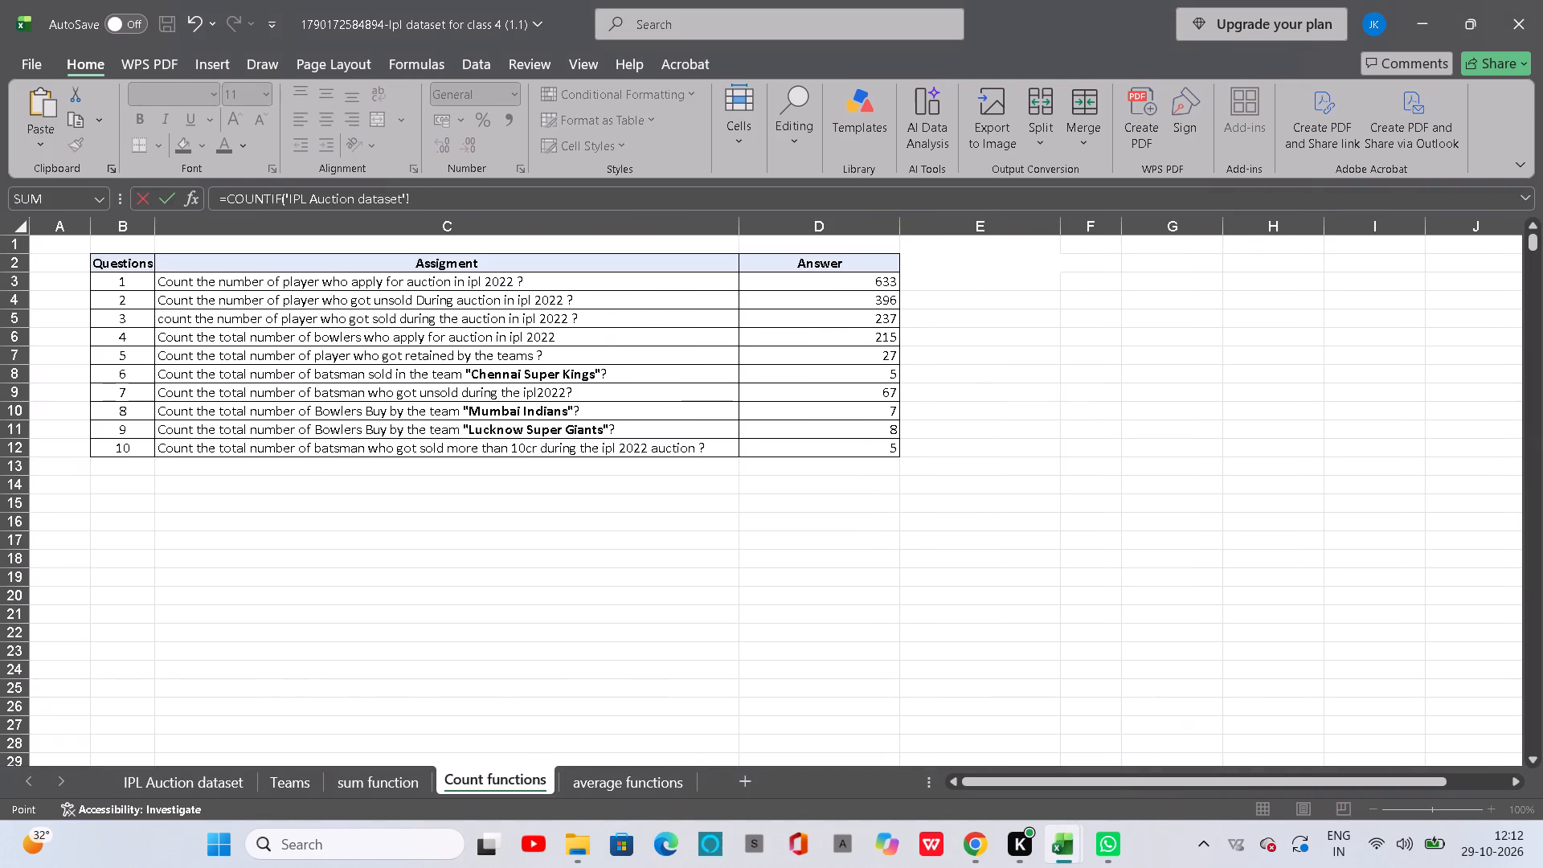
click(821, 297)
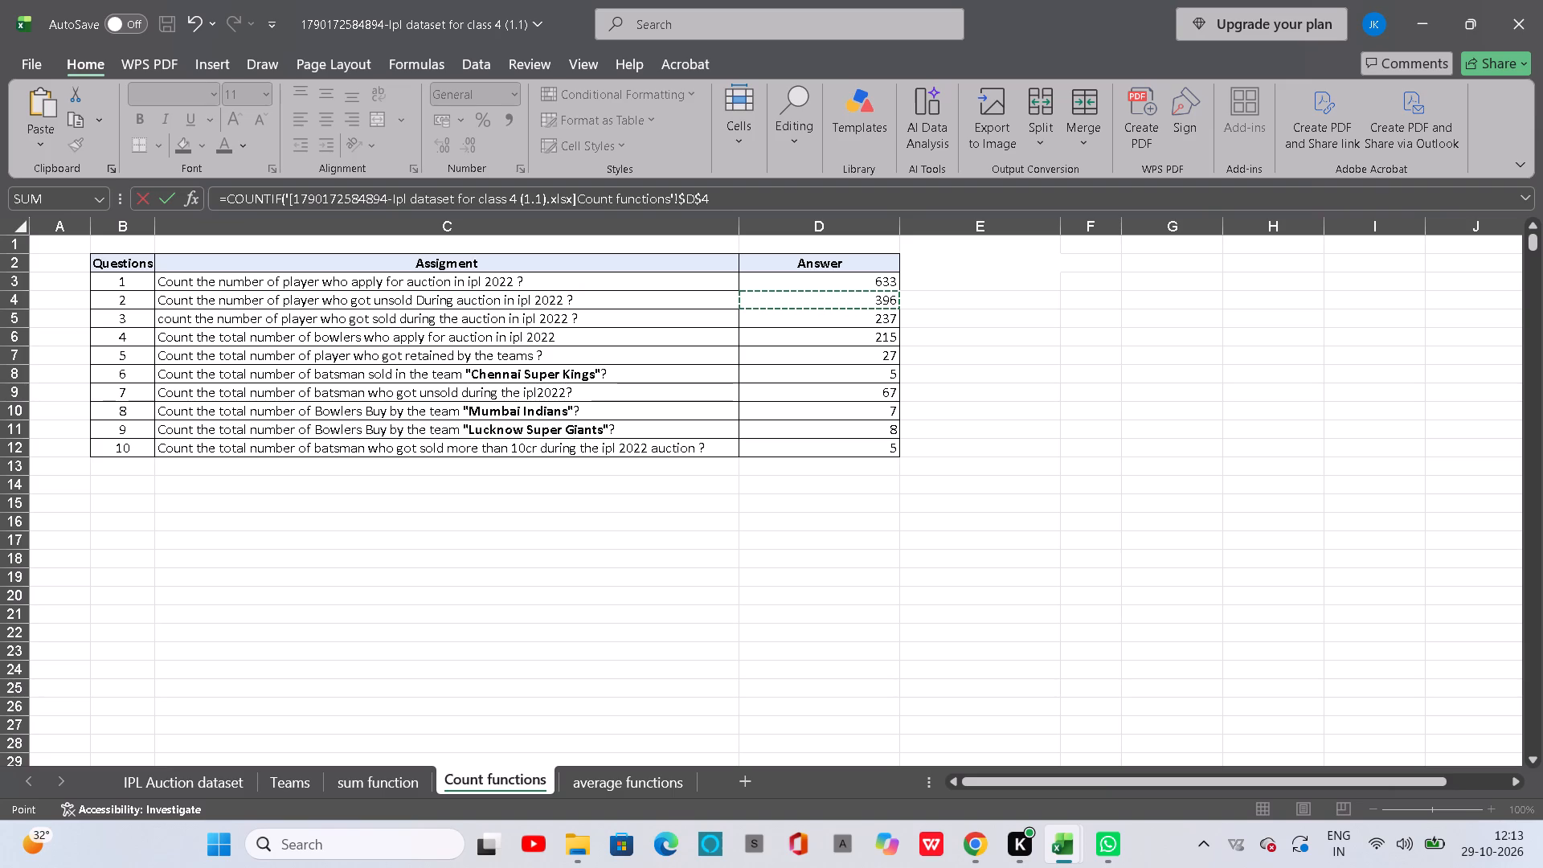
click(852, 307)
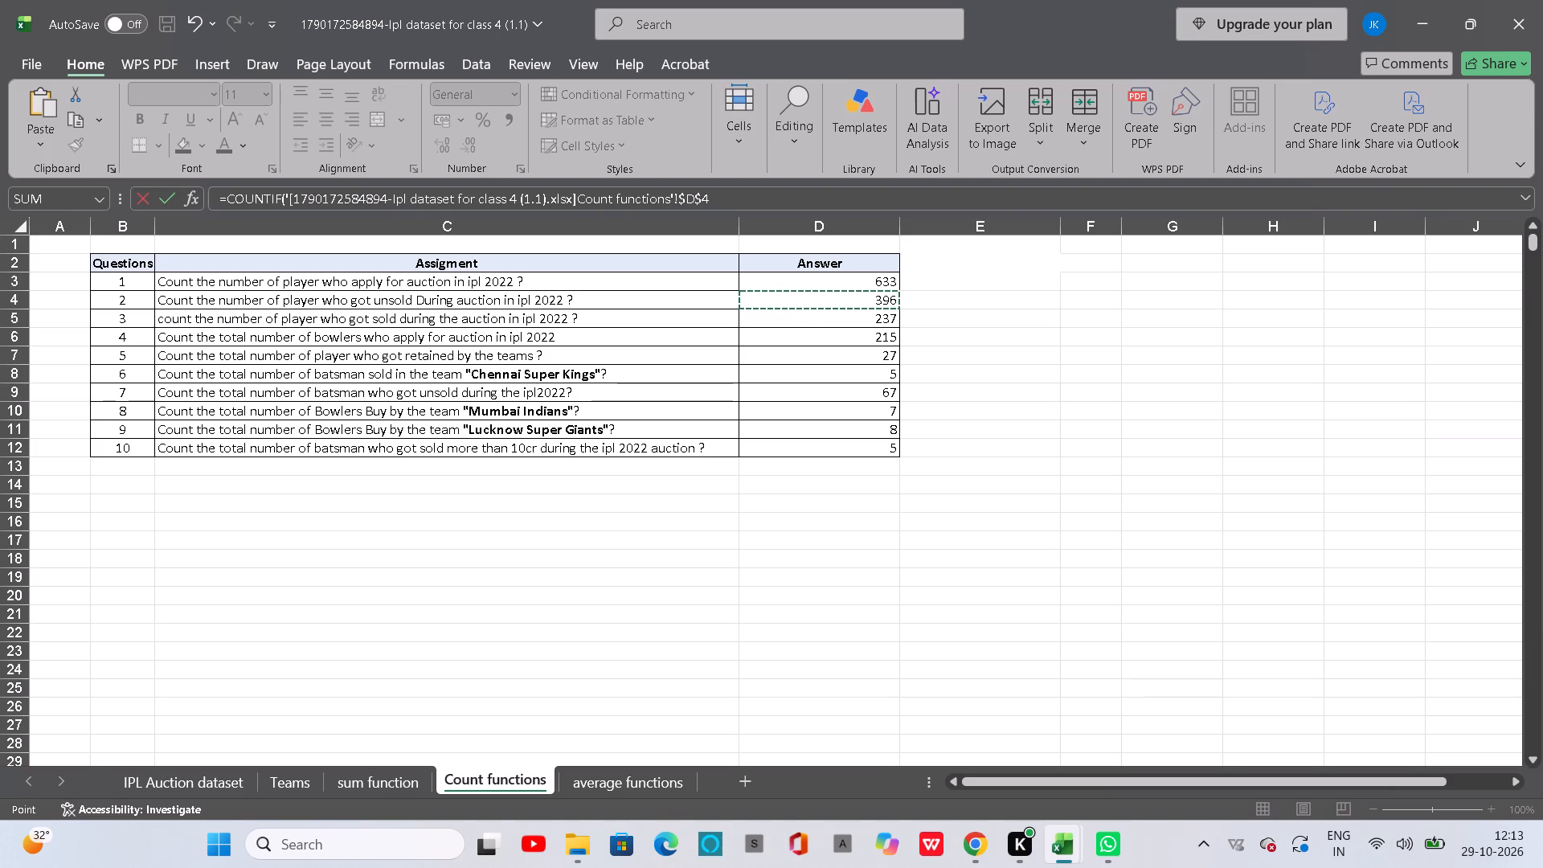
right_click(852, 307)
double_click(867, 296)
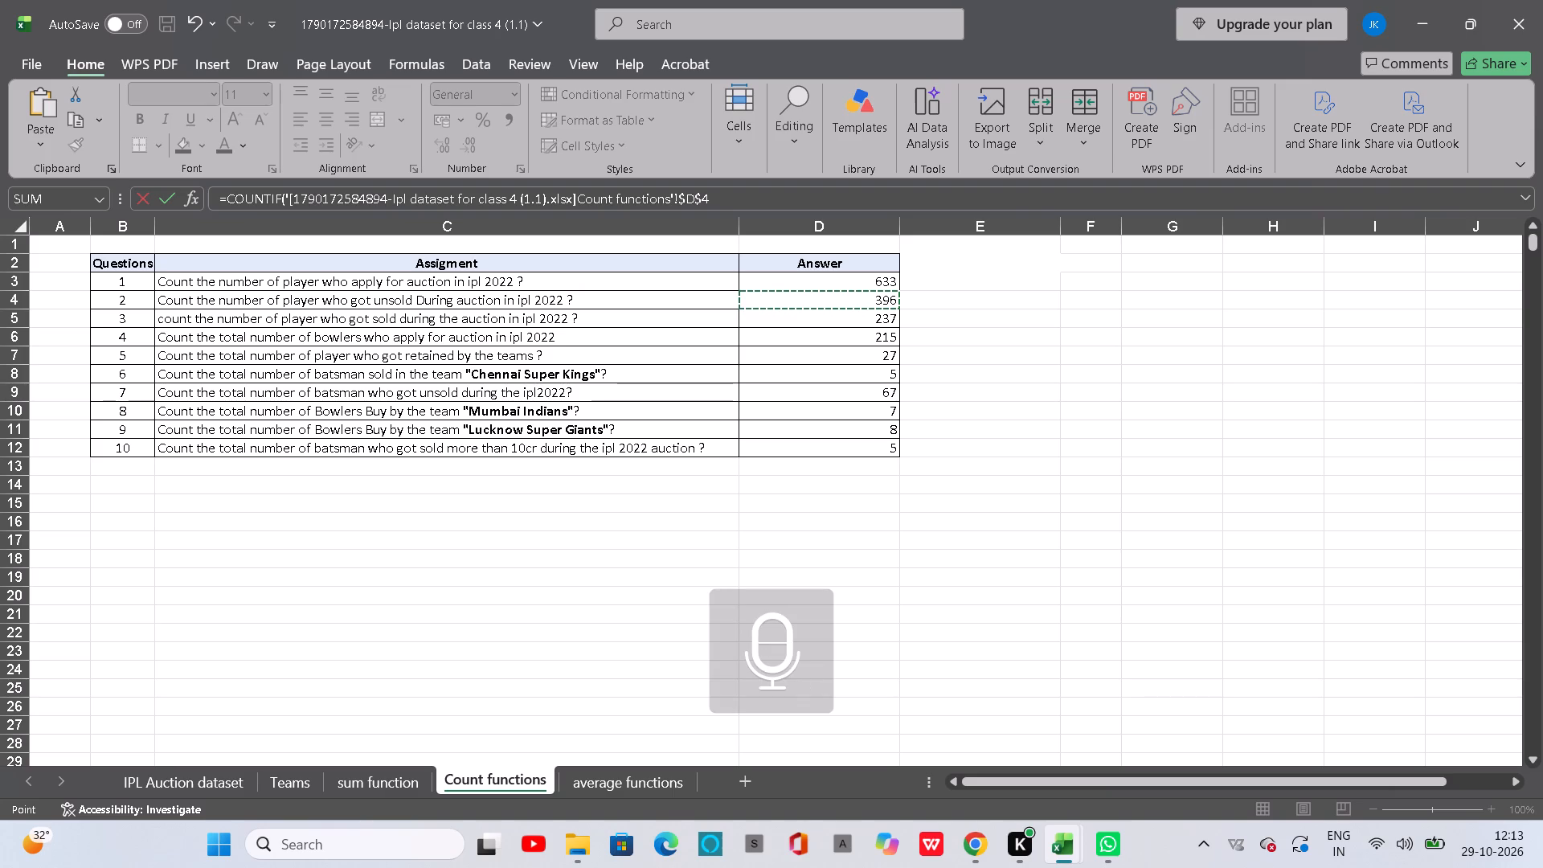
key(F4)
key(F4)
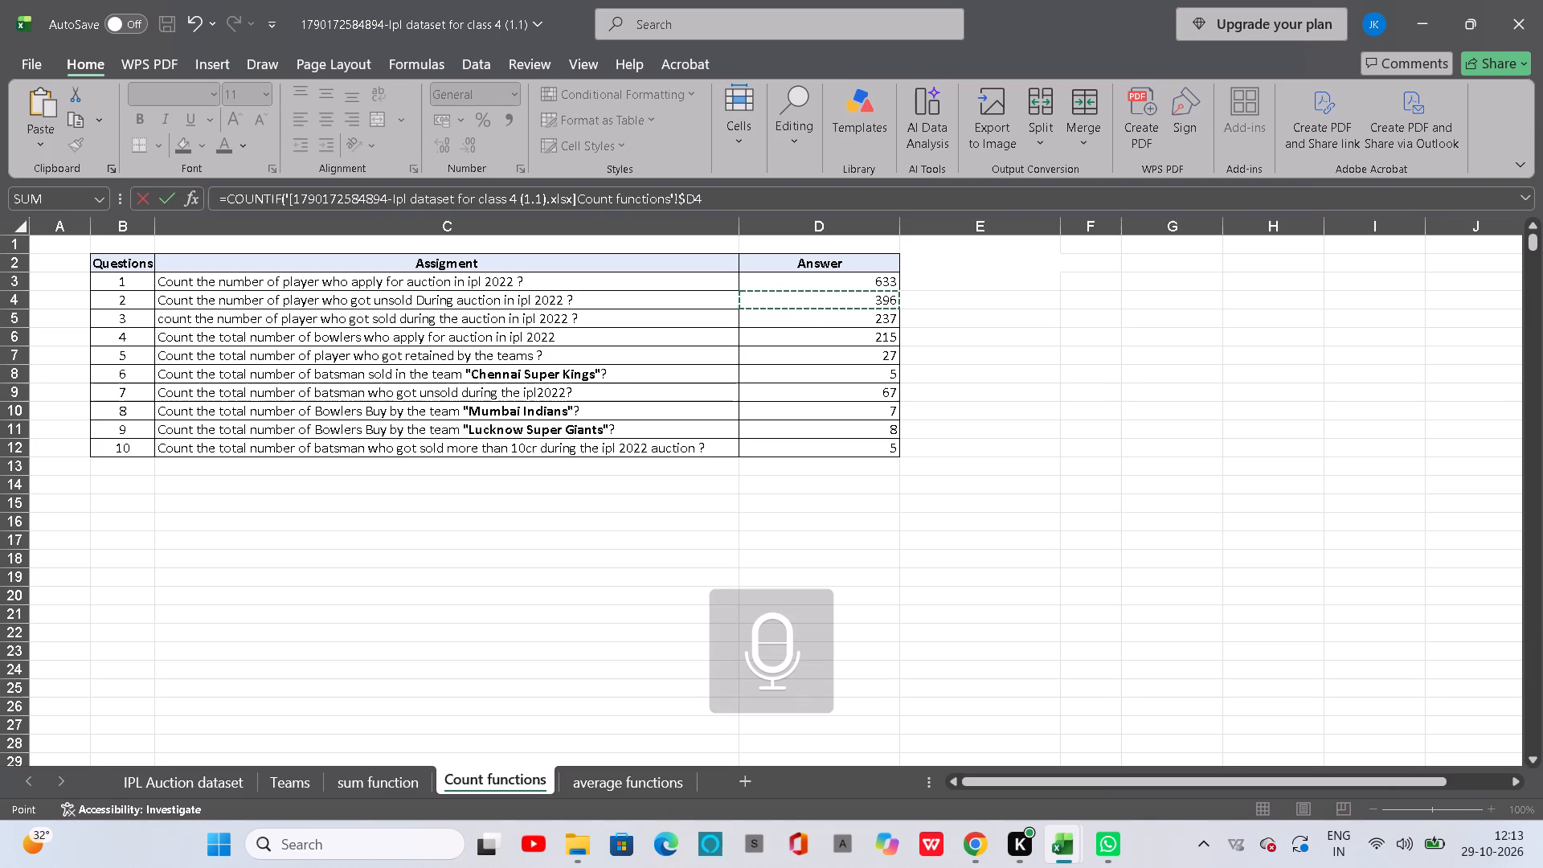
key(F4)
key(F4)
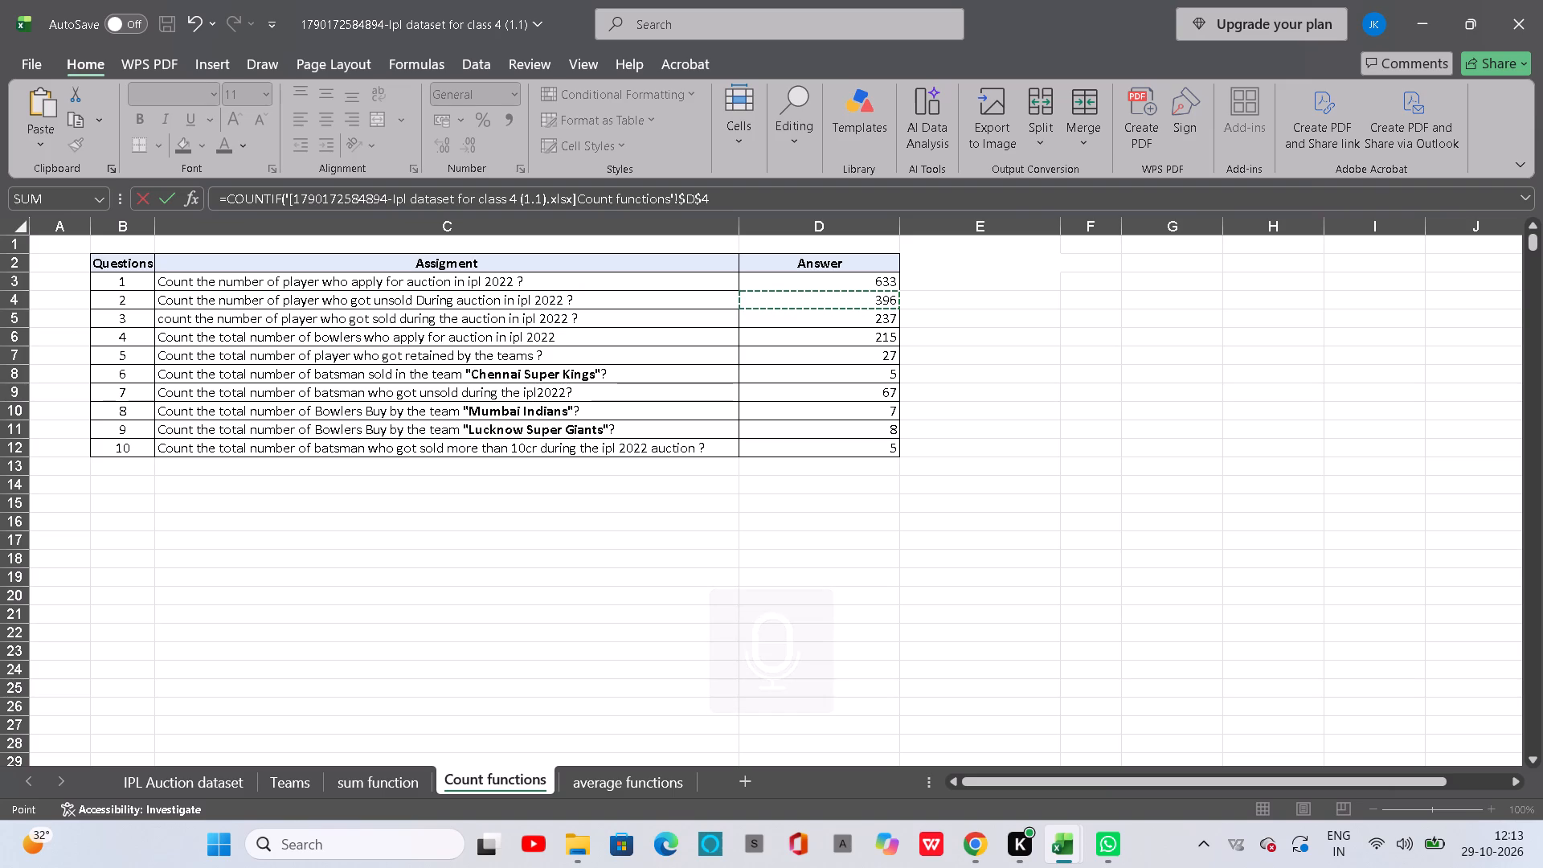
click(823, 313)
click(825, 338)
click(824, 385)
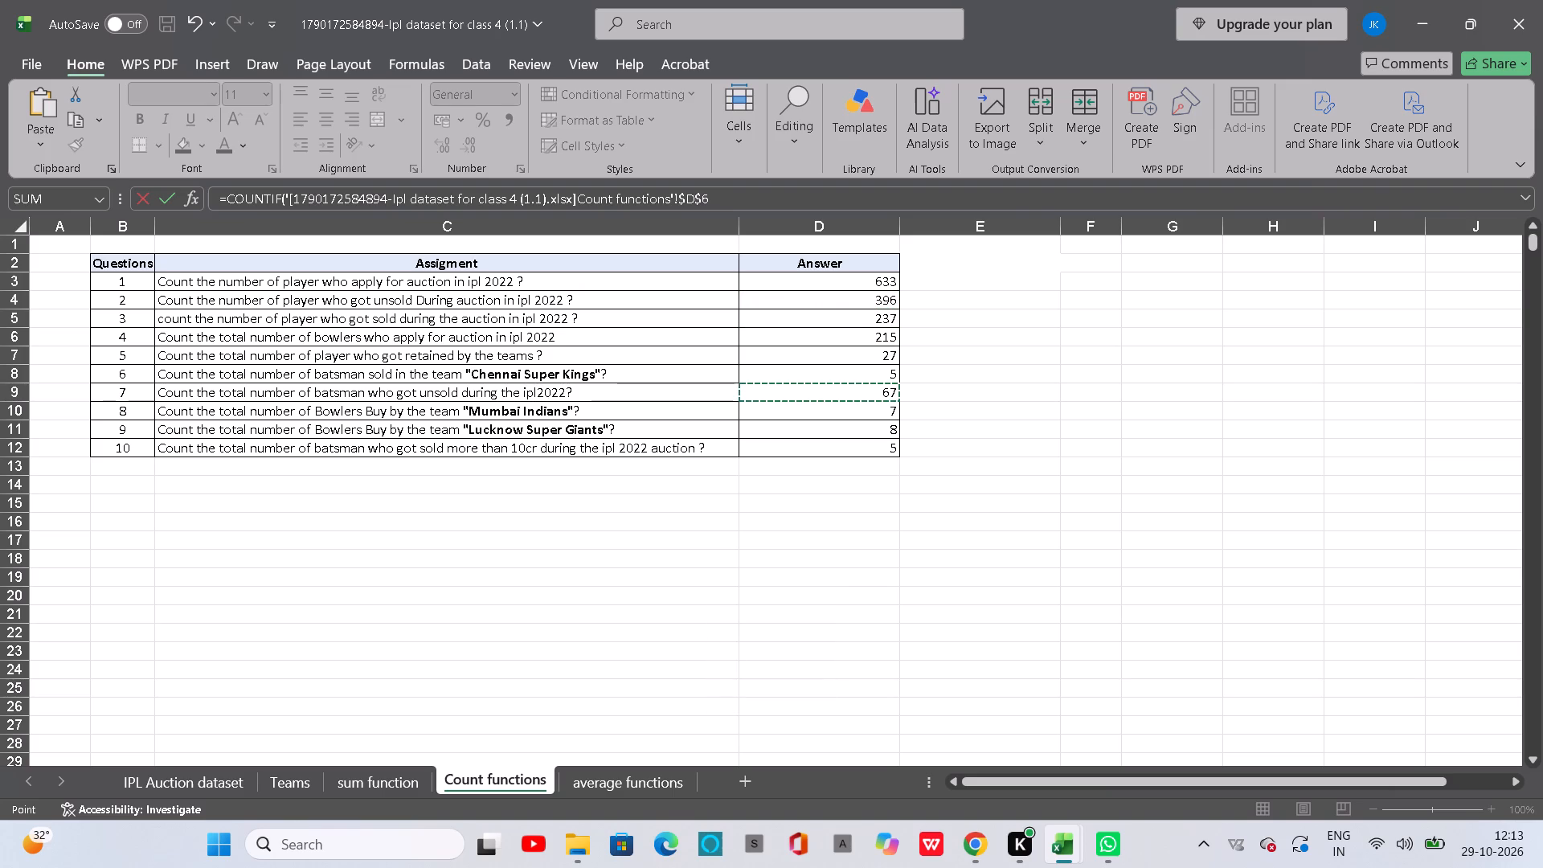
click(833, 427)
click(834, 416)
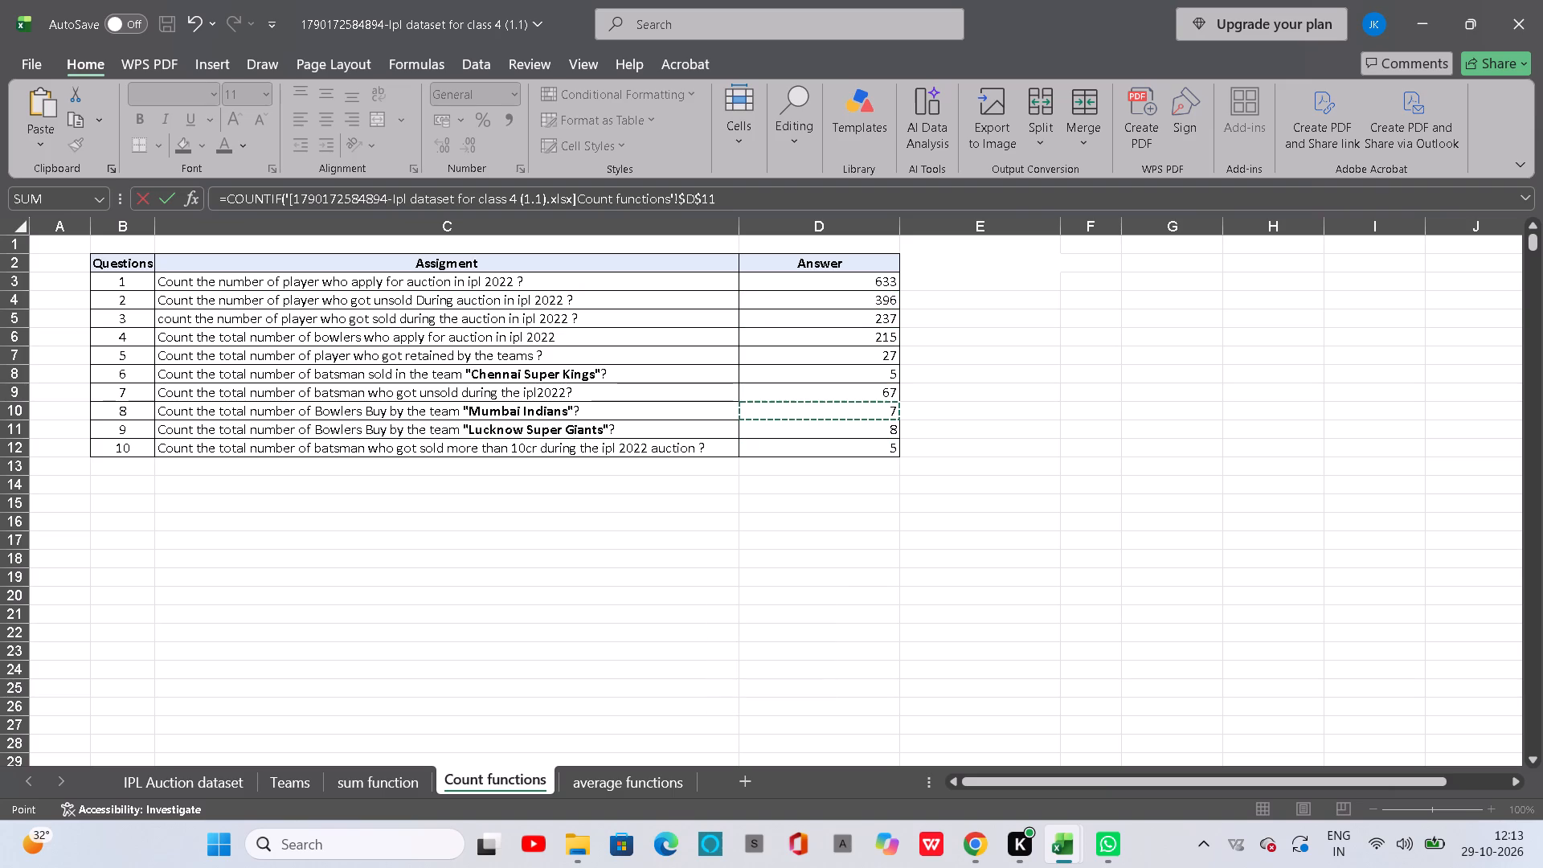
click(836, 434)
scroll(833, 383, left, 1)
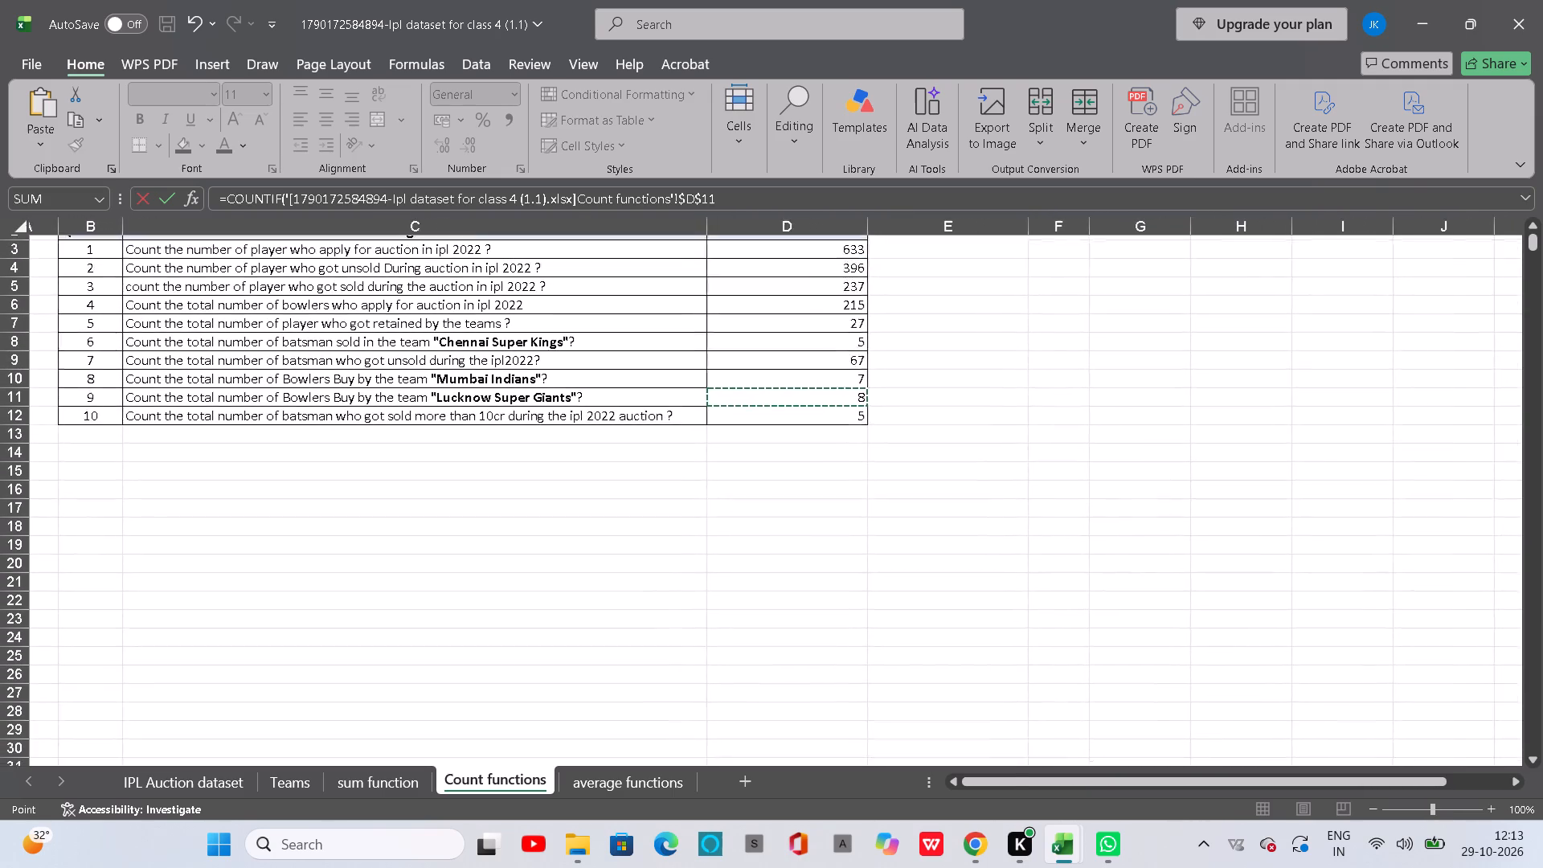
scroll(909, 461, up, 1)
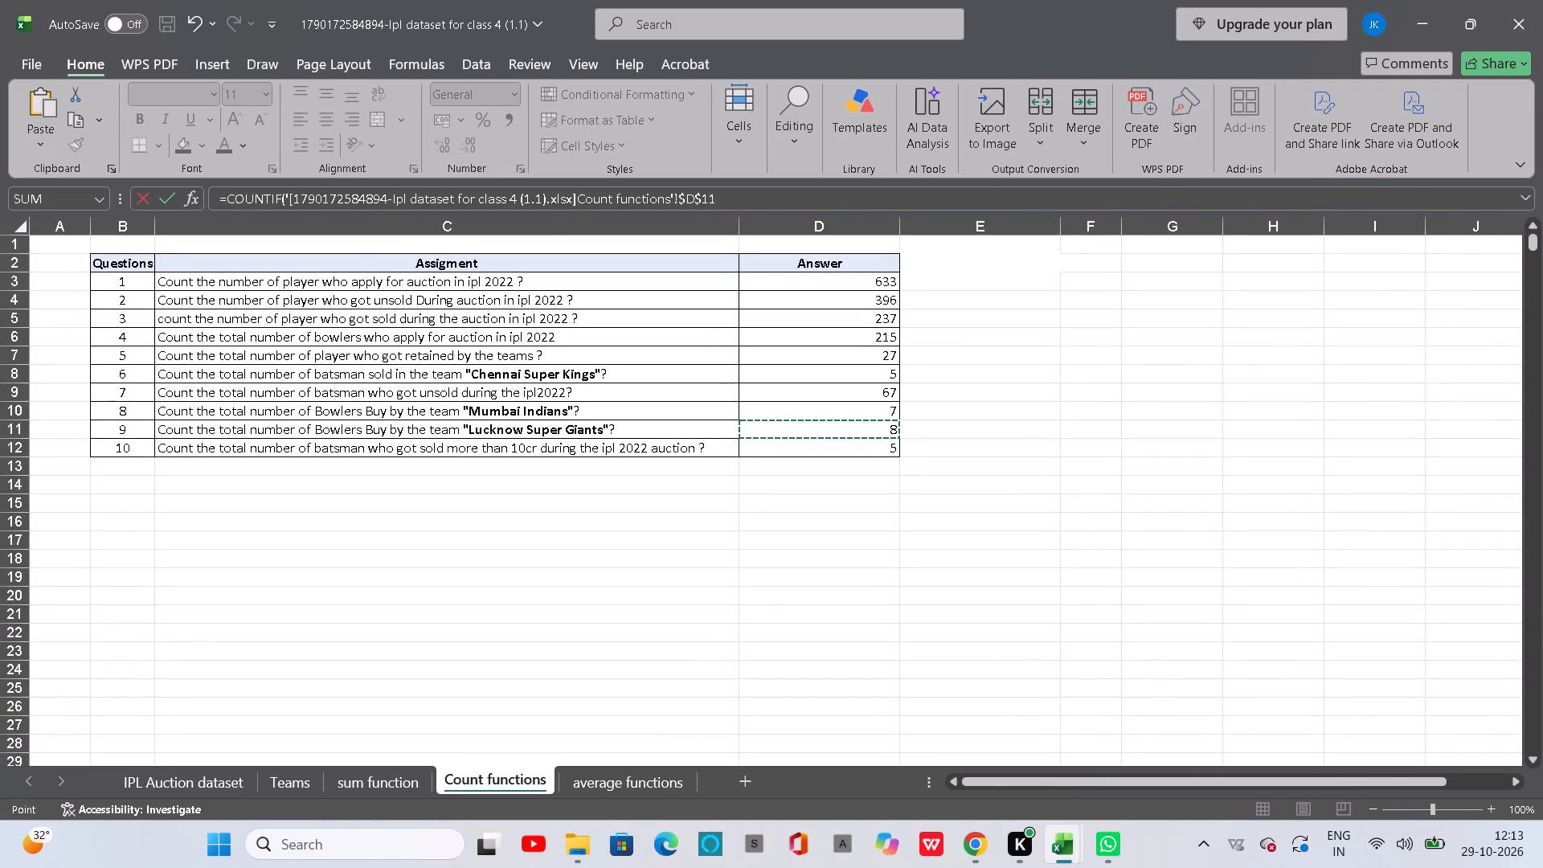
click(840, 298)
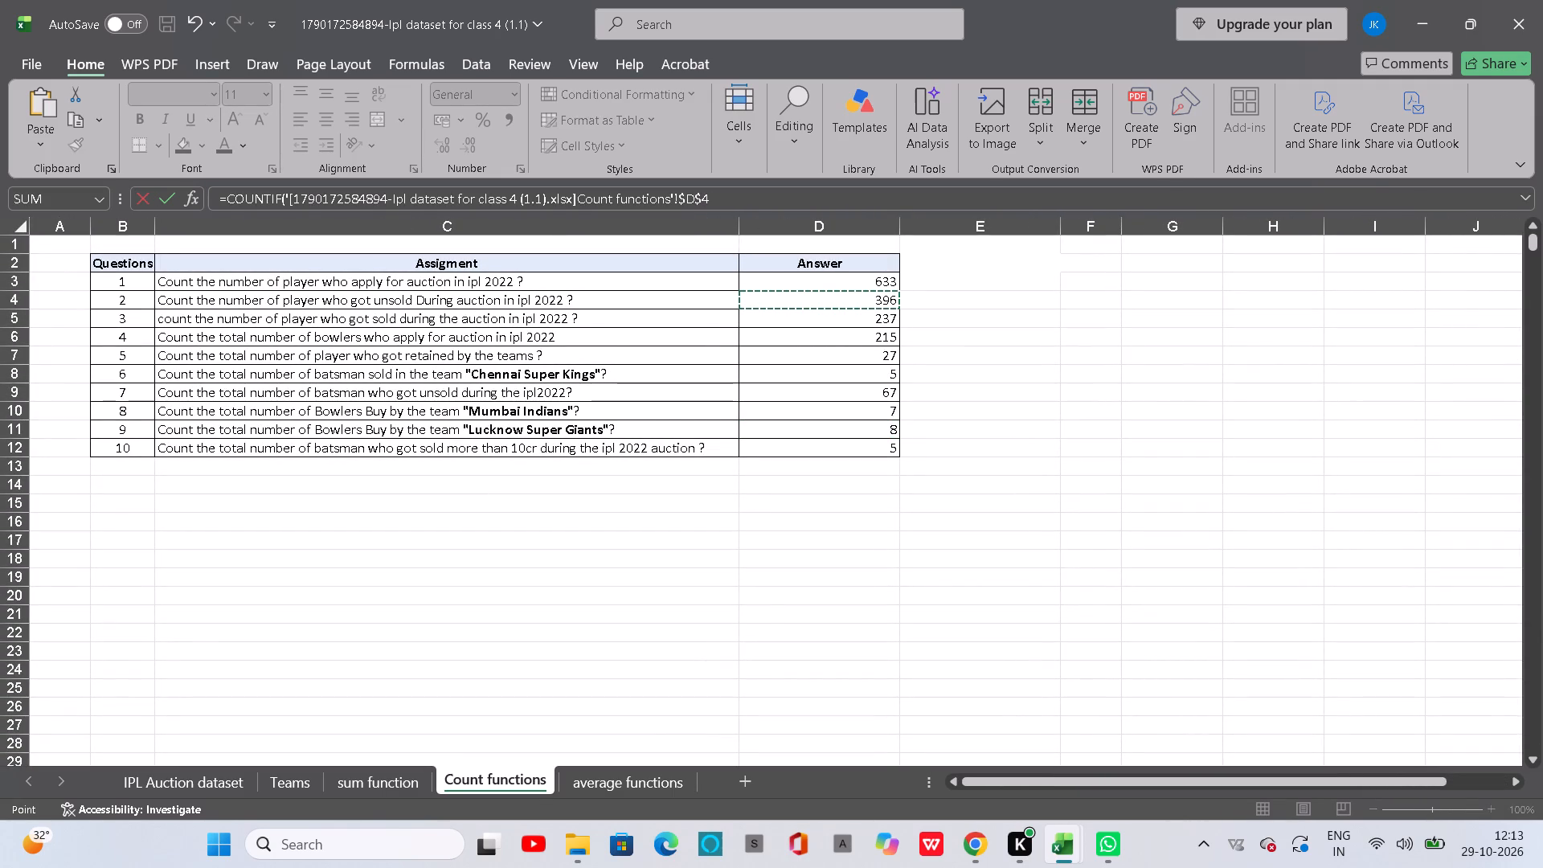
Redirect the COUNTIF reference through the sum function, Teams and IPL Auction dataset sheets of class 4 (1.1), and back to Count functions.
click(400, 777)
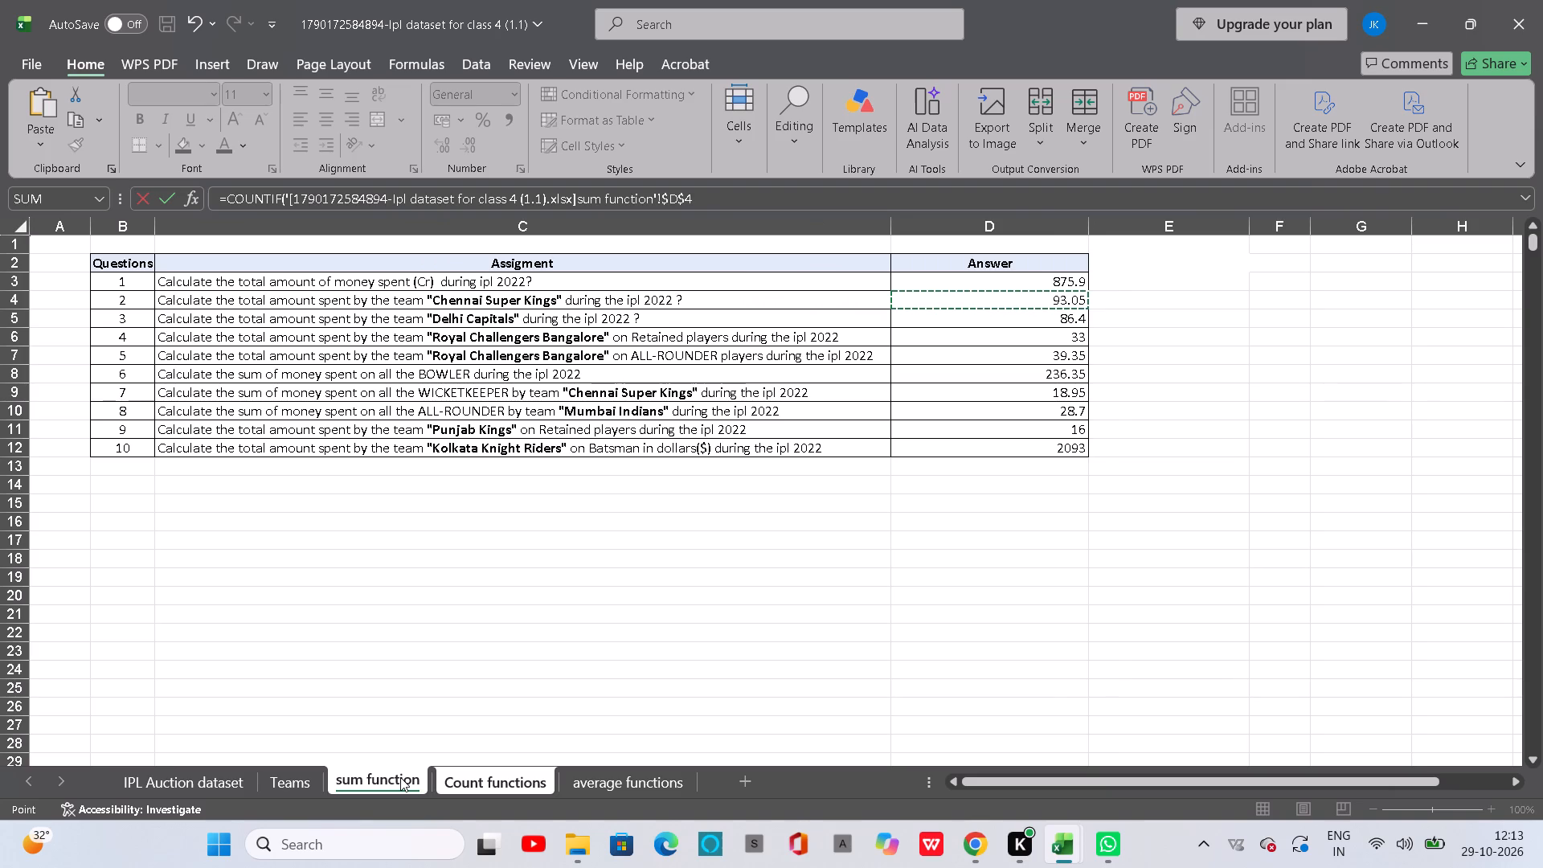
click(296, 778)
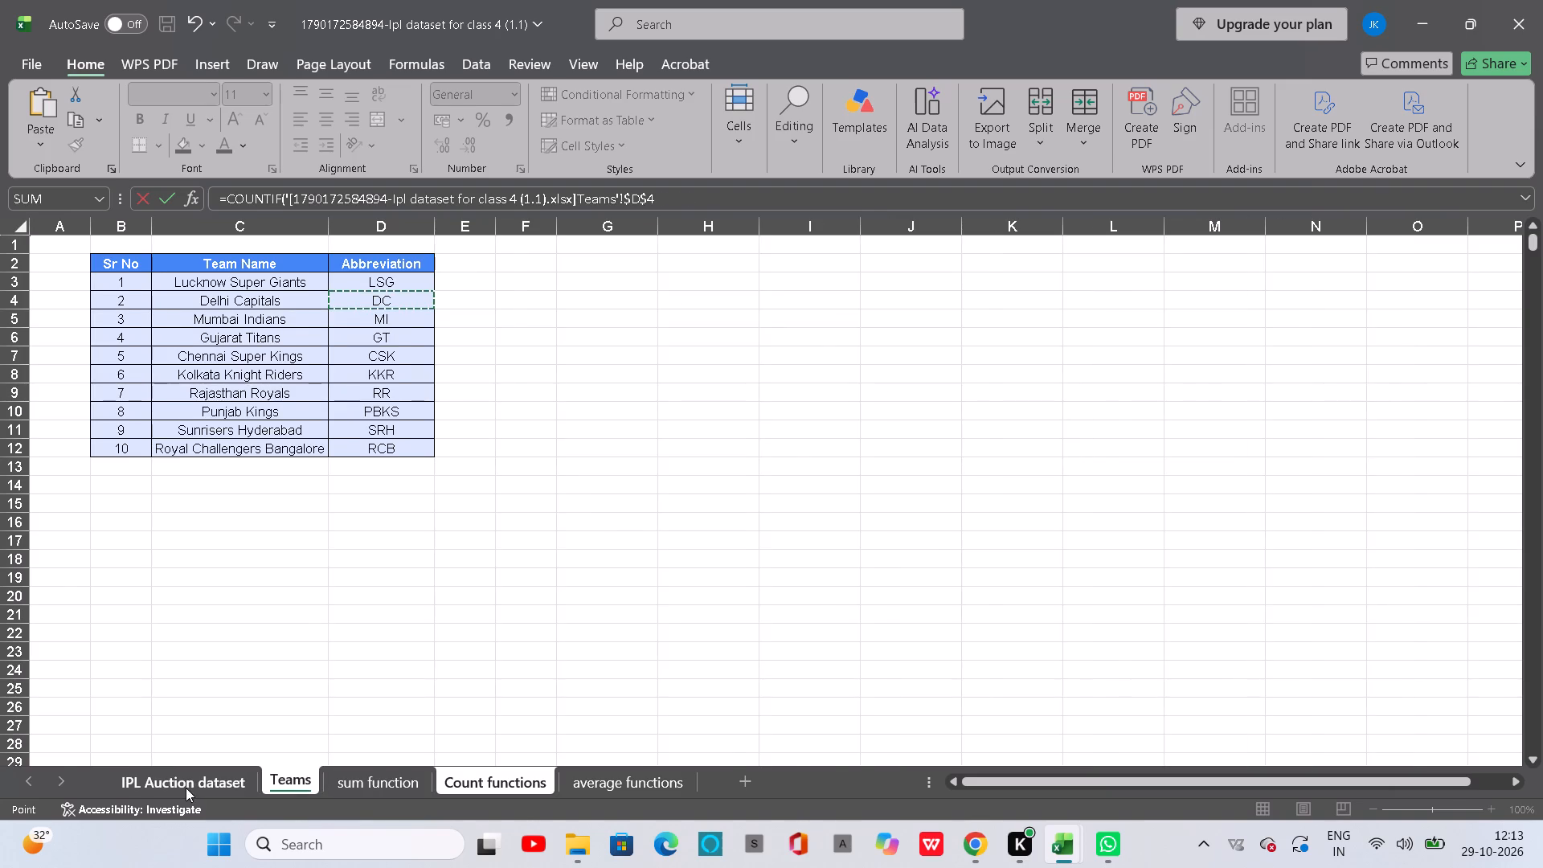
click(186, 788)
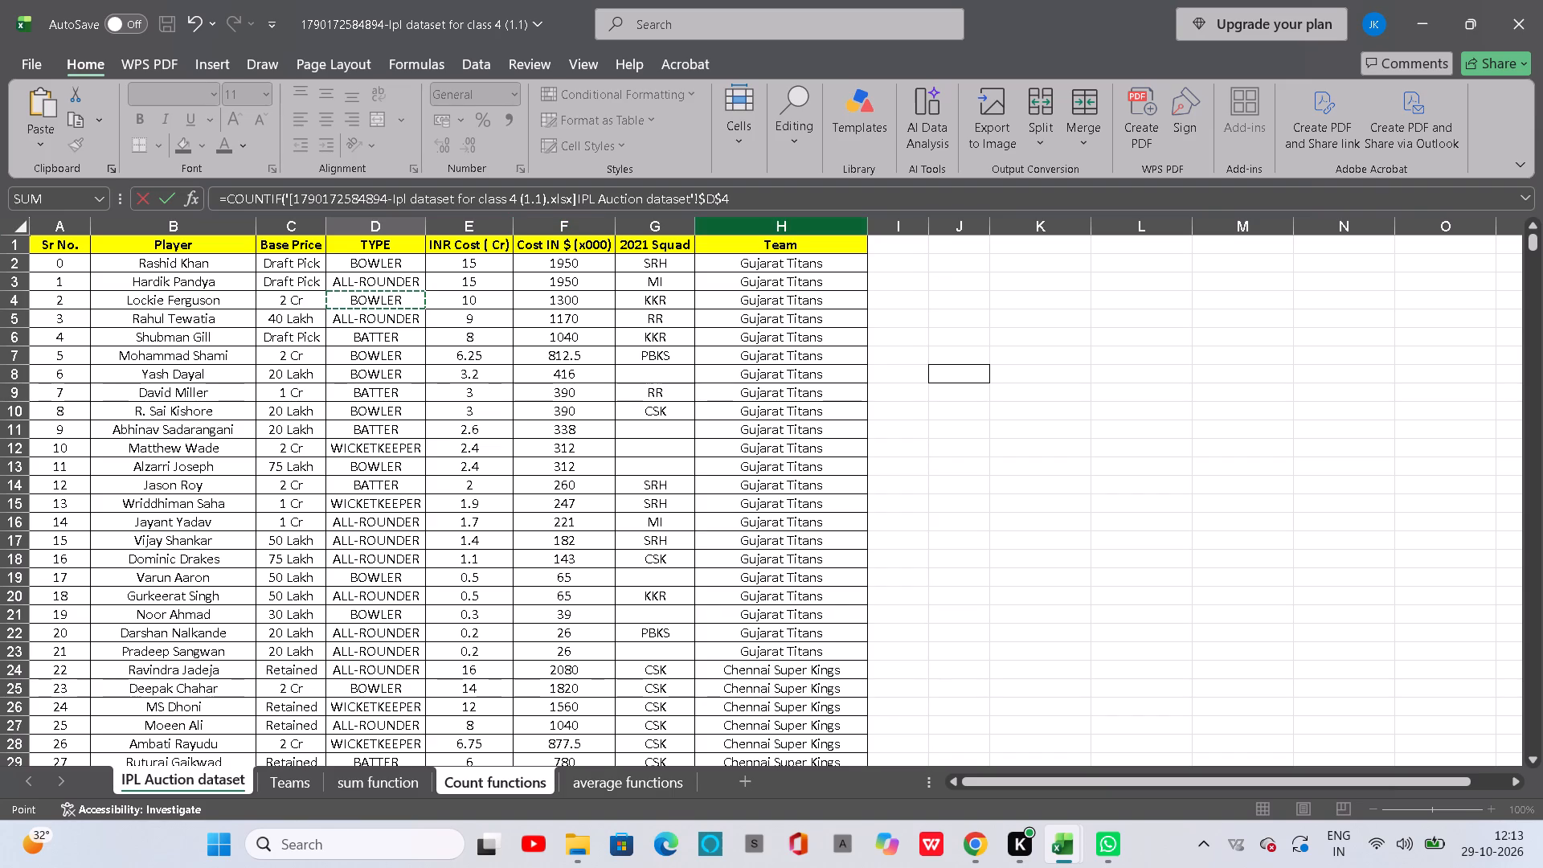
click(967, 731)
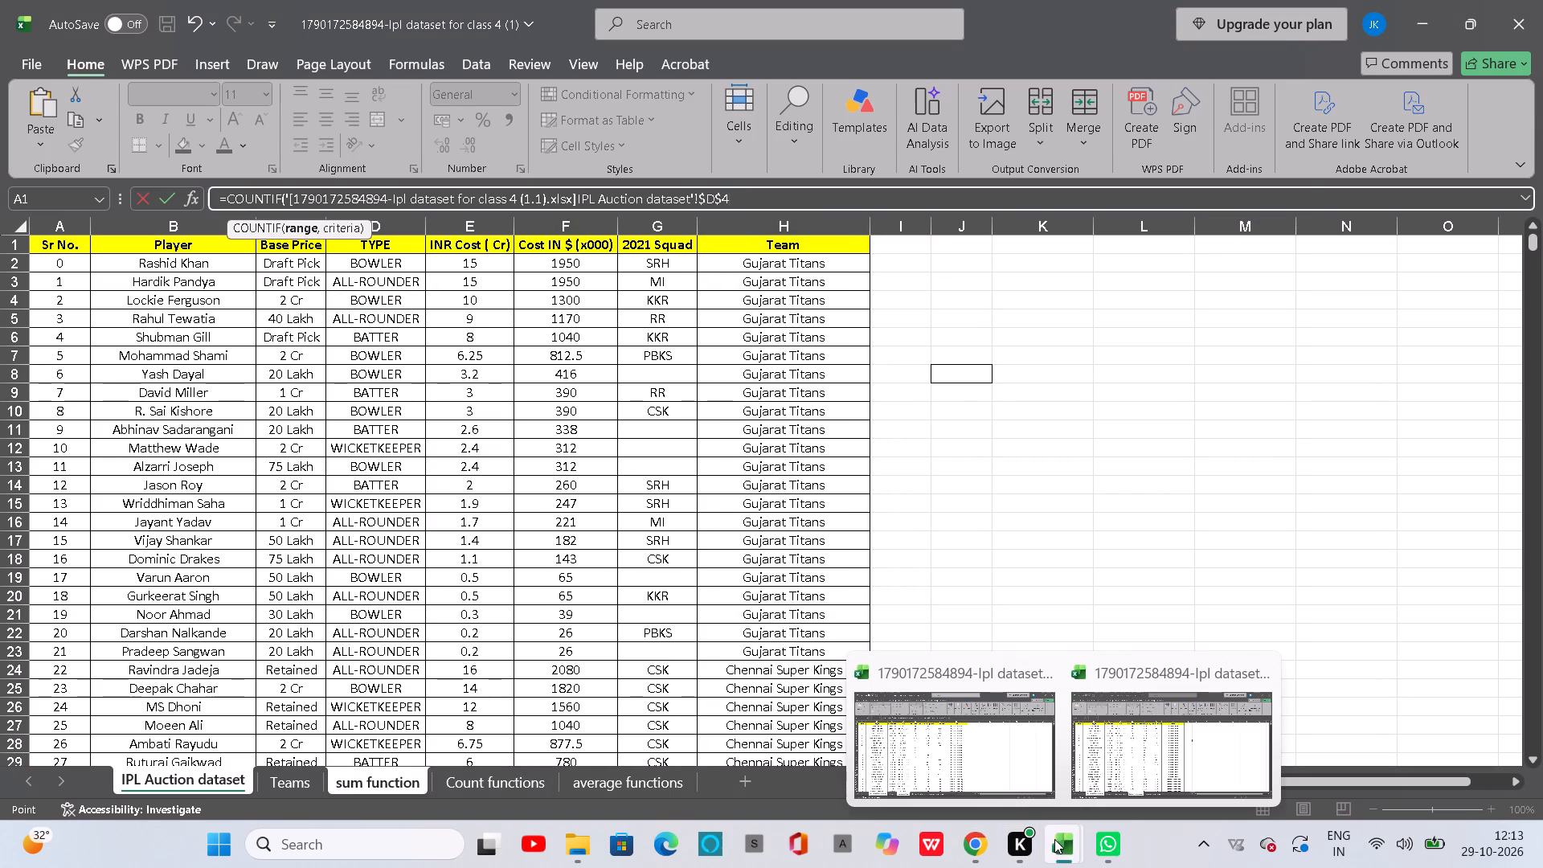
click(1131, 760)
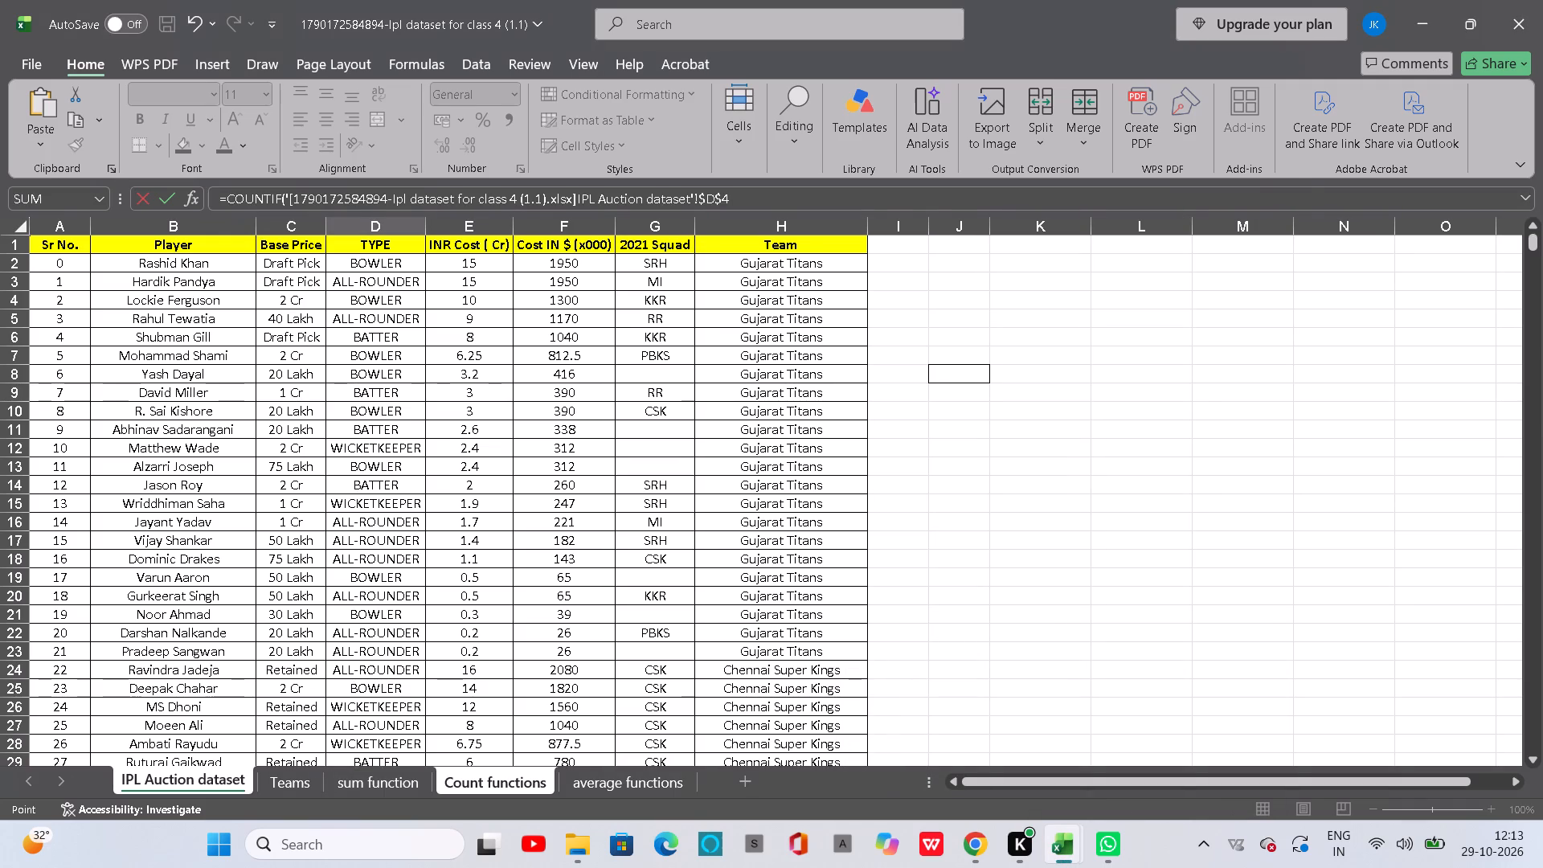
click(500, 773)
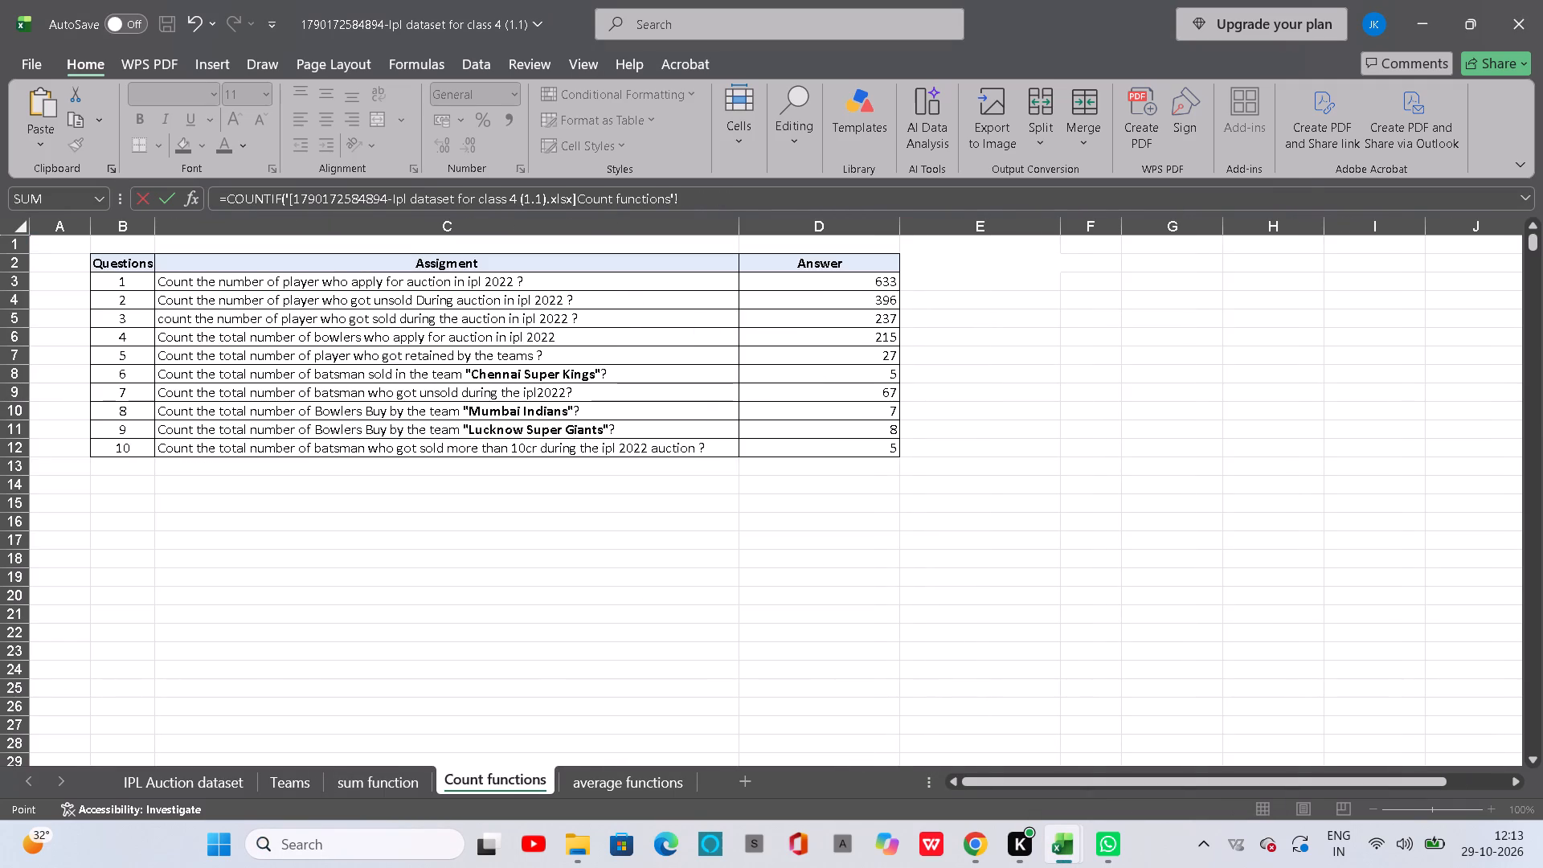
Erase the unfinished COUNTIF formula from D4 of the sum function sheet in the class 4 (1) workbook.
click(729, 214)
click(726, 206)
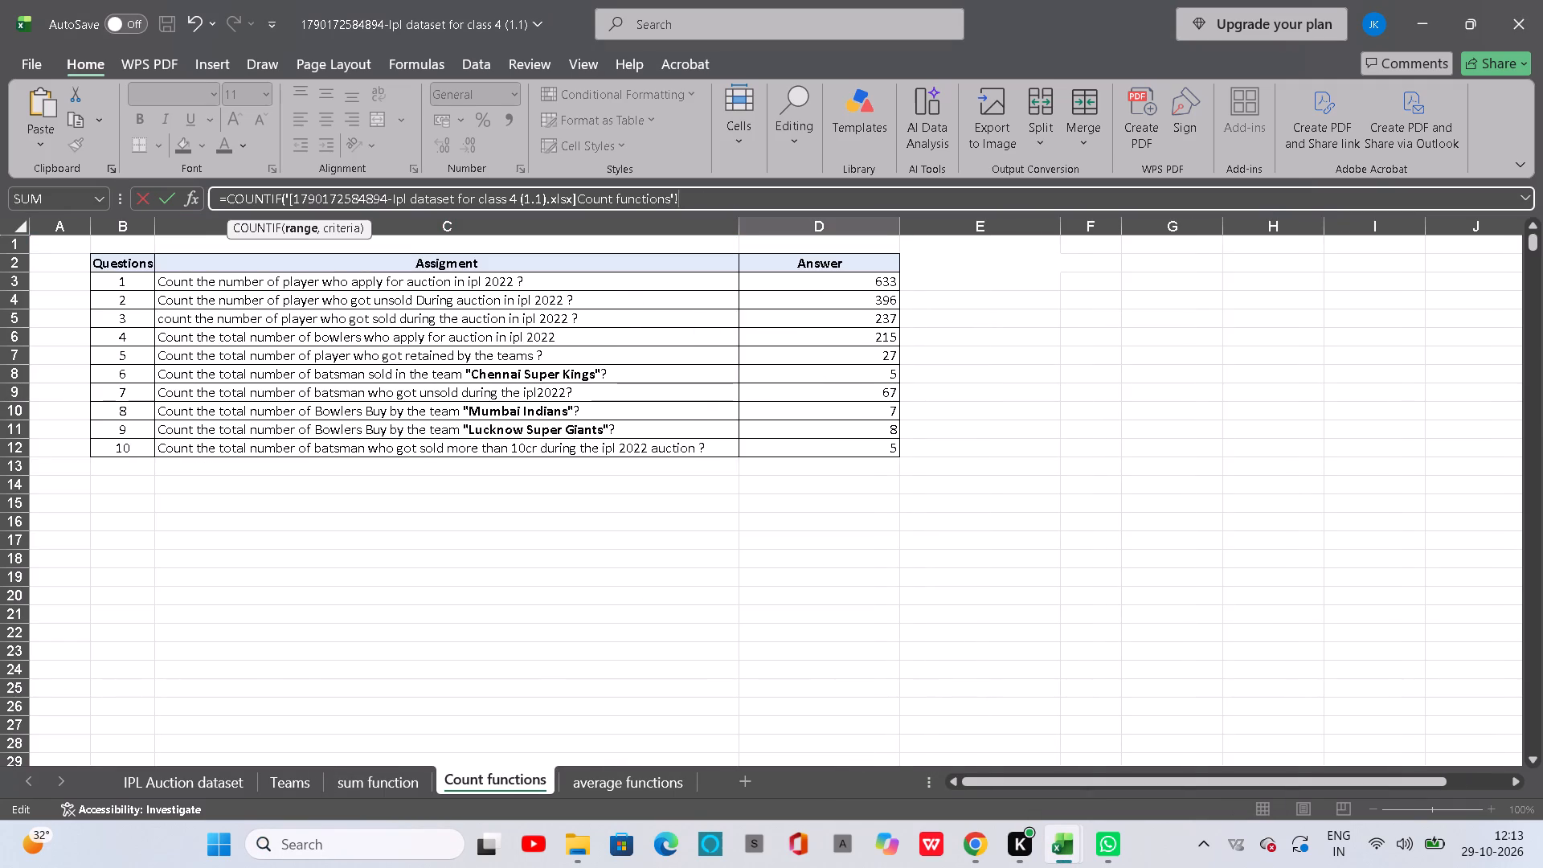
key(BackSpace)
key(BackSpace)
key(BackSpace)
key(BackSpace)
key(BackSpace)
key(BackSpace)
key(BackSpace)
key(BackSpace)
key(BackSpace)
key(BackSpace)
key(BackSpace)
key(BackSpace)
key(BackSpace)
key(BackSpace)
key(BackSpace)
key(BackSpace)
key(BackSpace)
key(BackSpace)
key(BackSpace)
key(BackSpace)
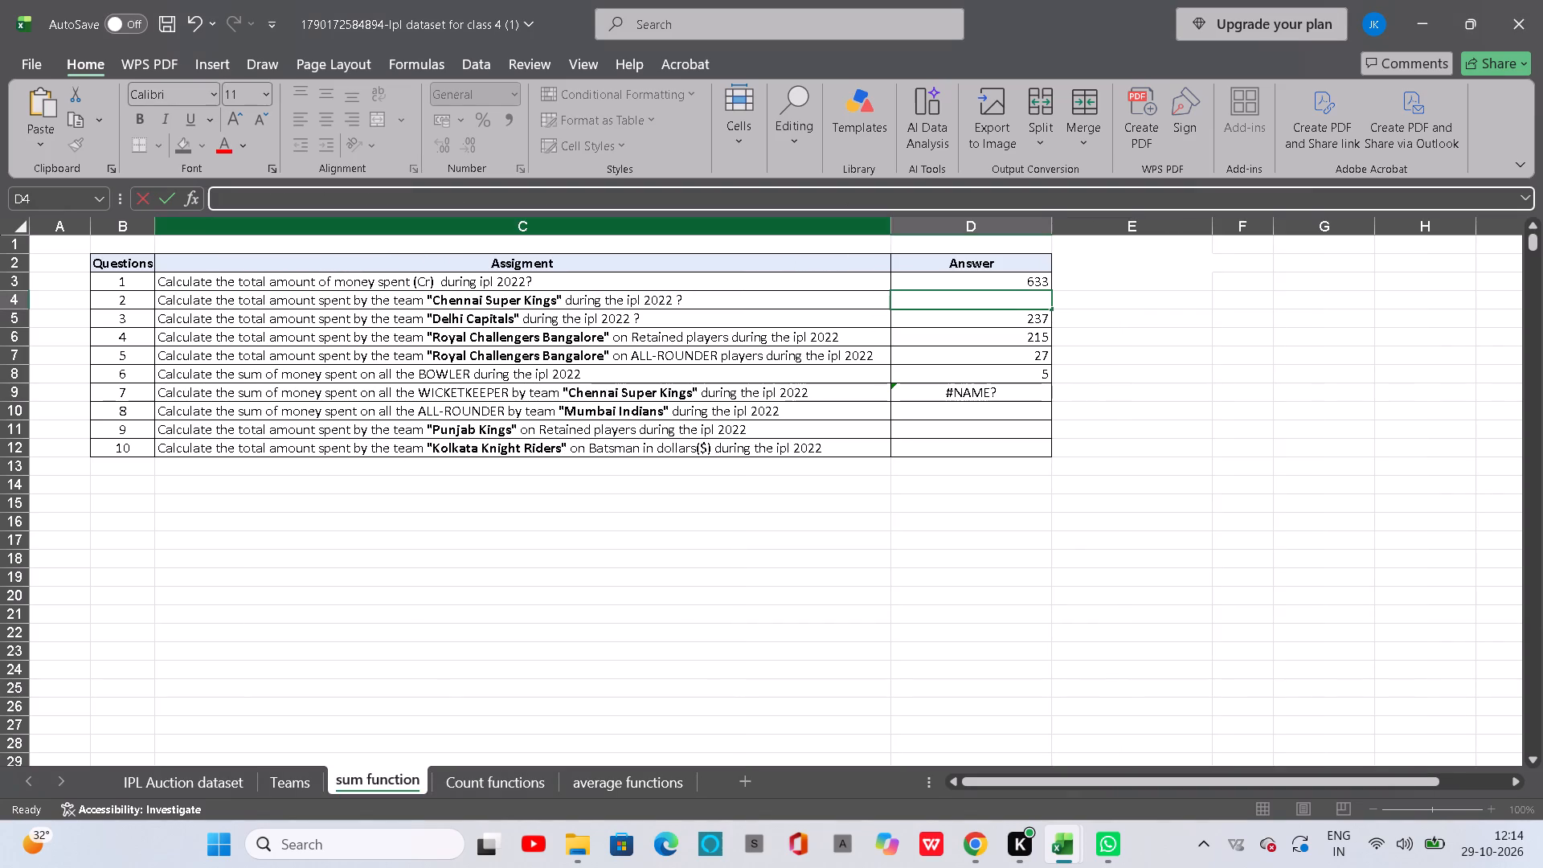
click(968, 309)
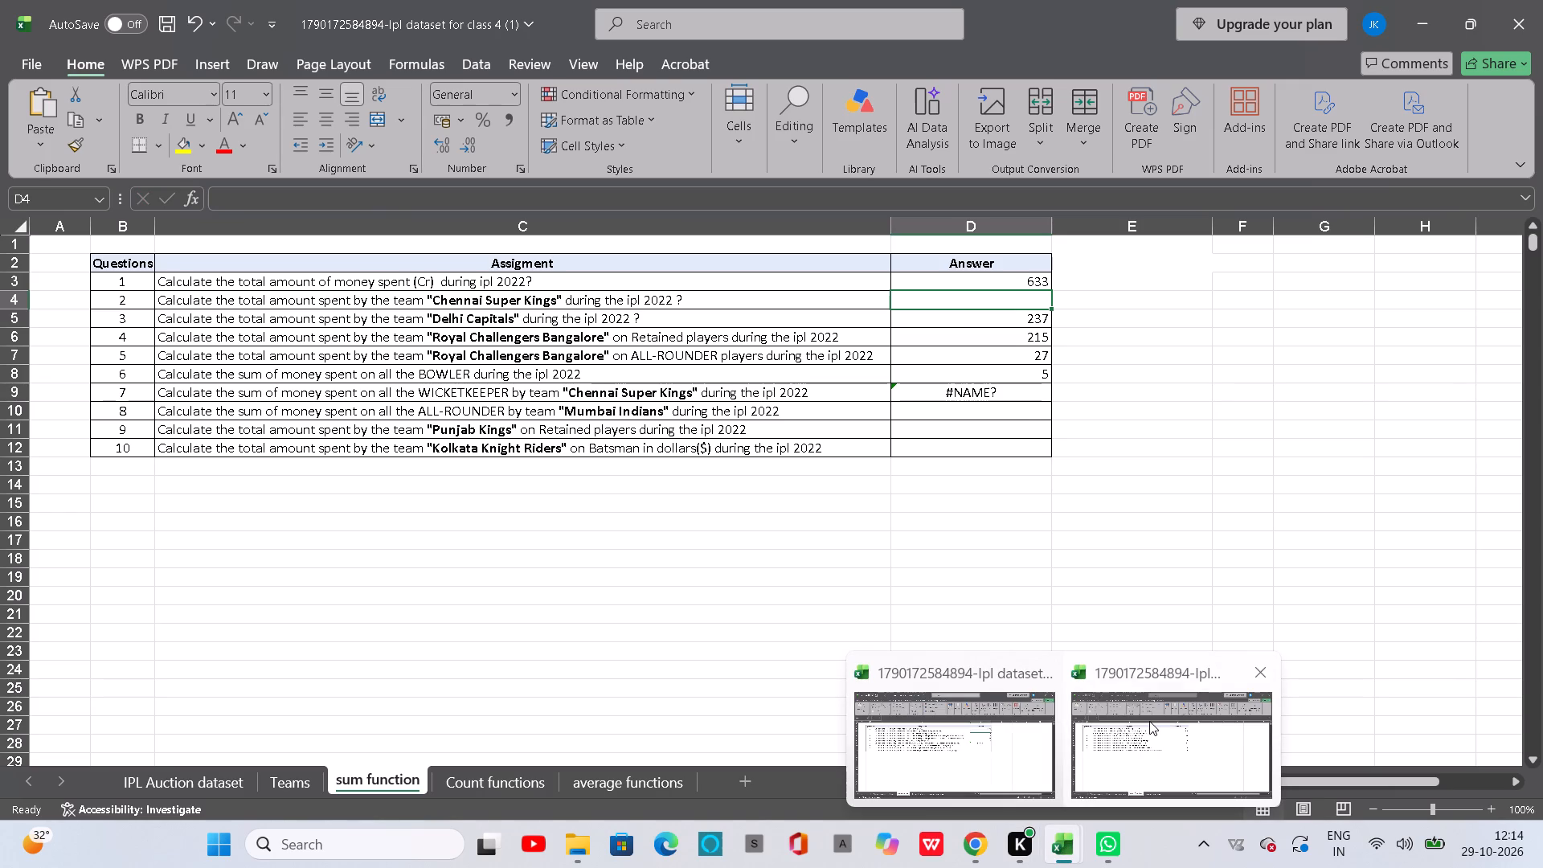
Examine the COUNTIF formula in D4 of Count functions in the class 4 (1.1) workbook and the Team column it references on IPL Auction dataset.
double_click(1149, 721)
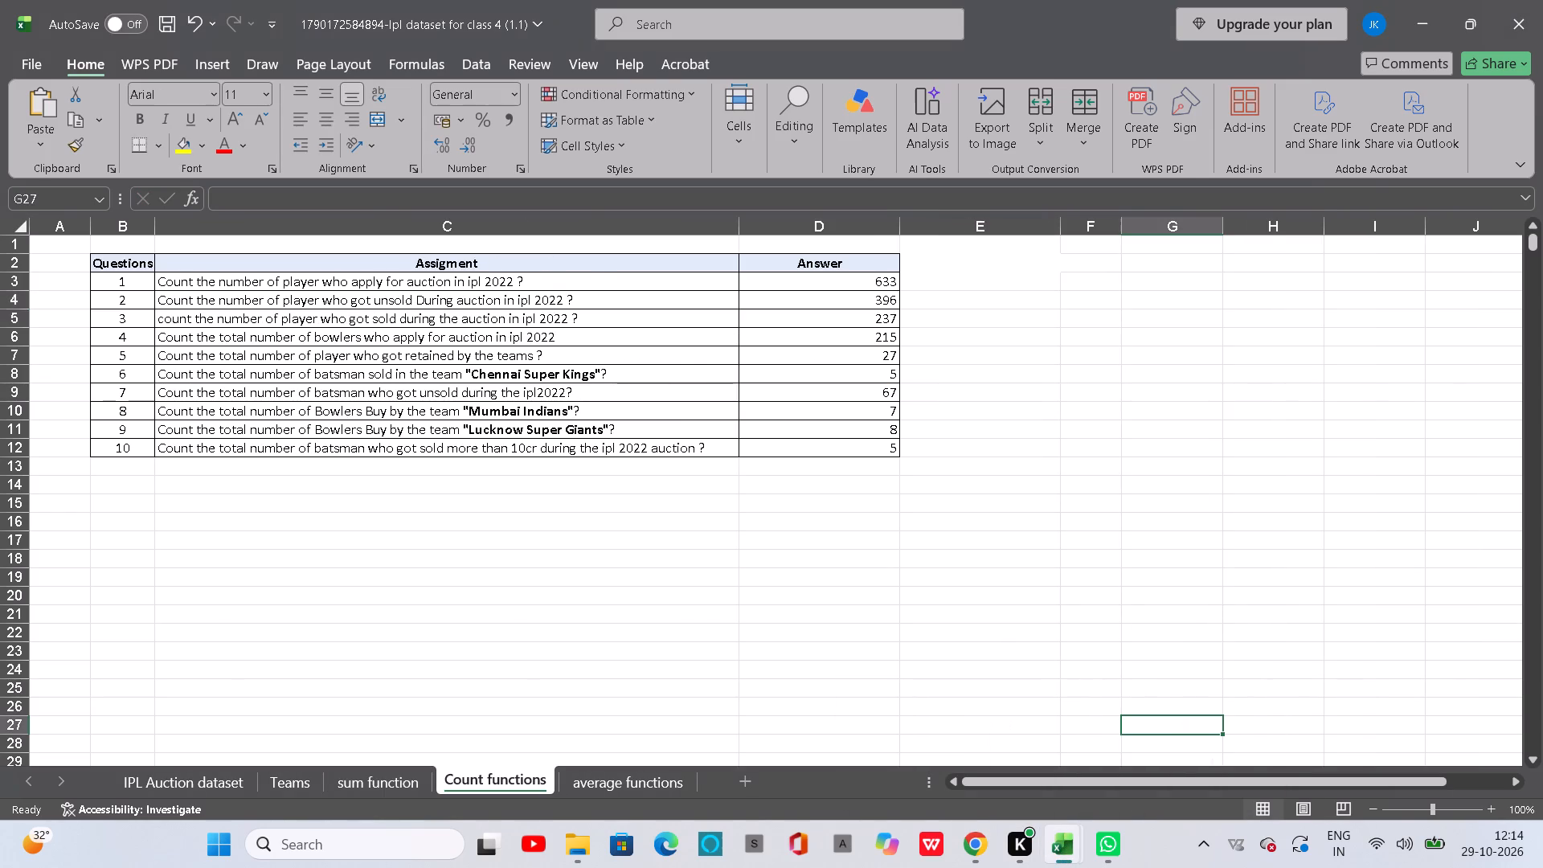
click(882, 307)
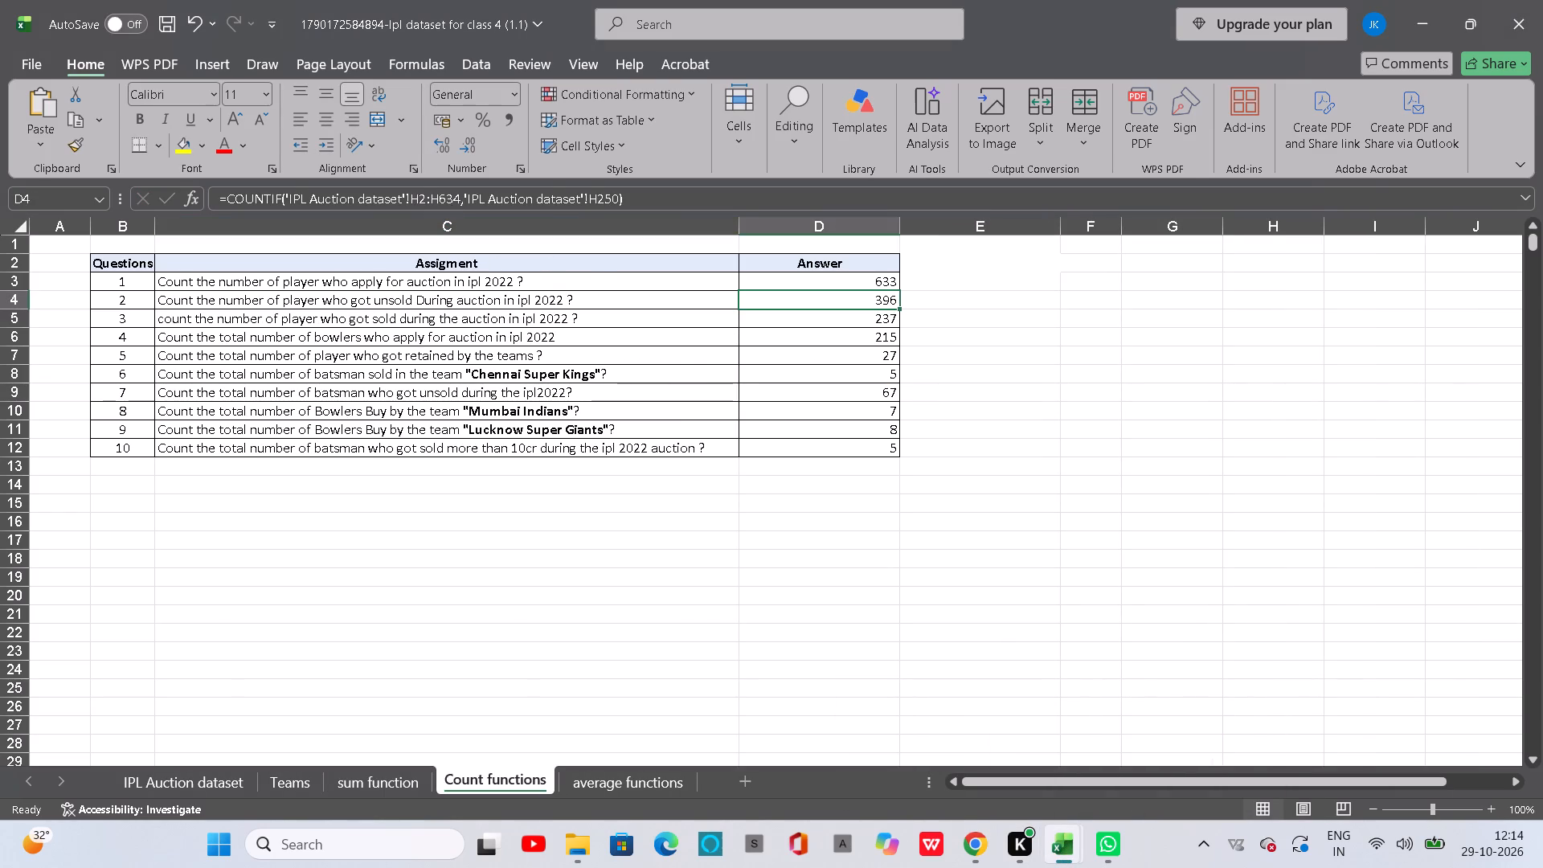
click(194, 777)
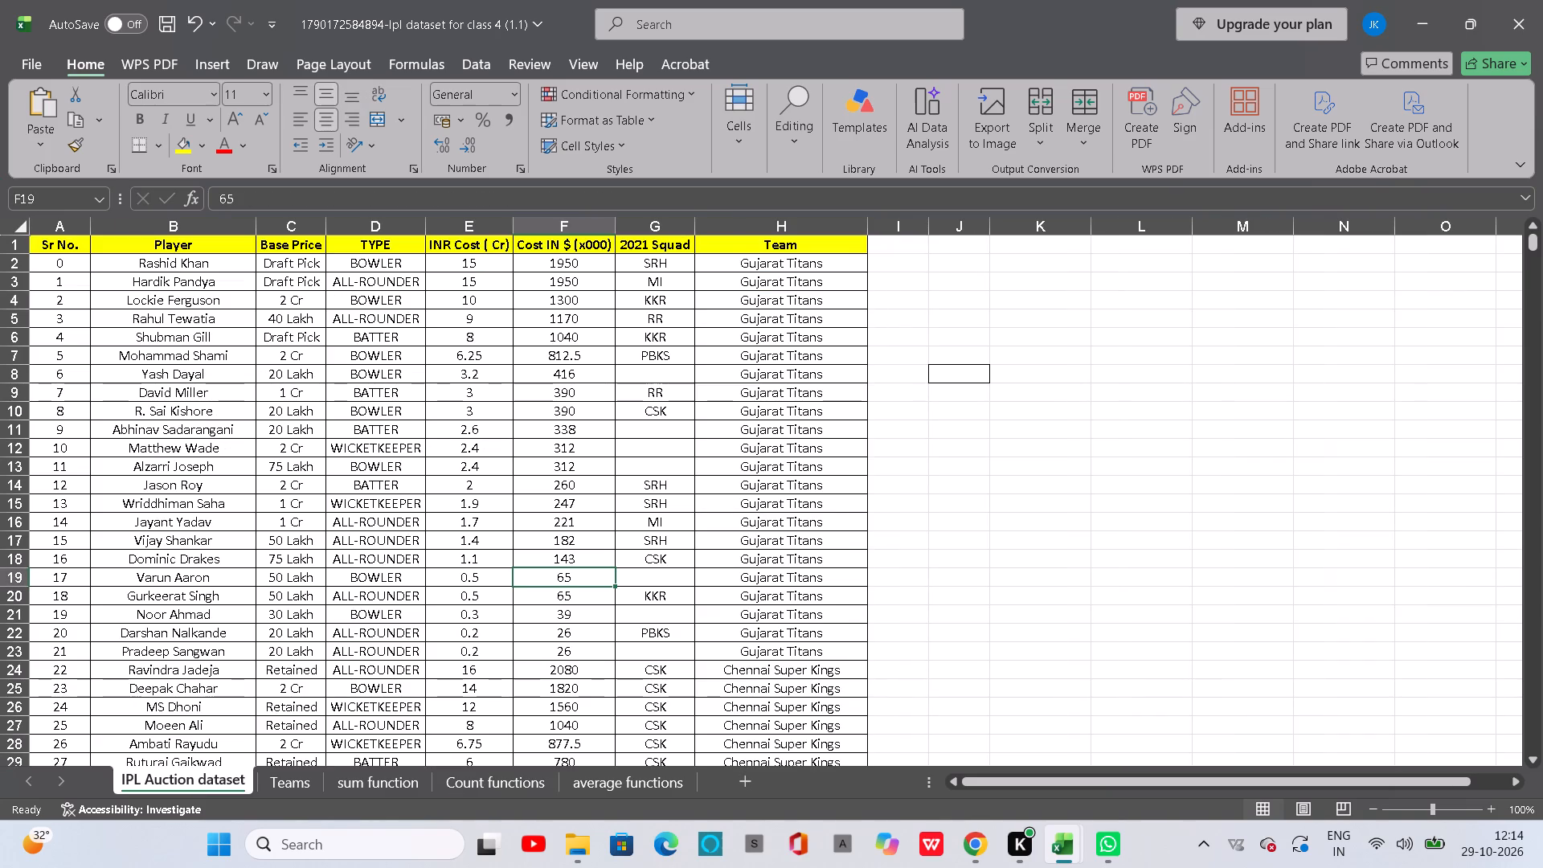
click(503, 773)
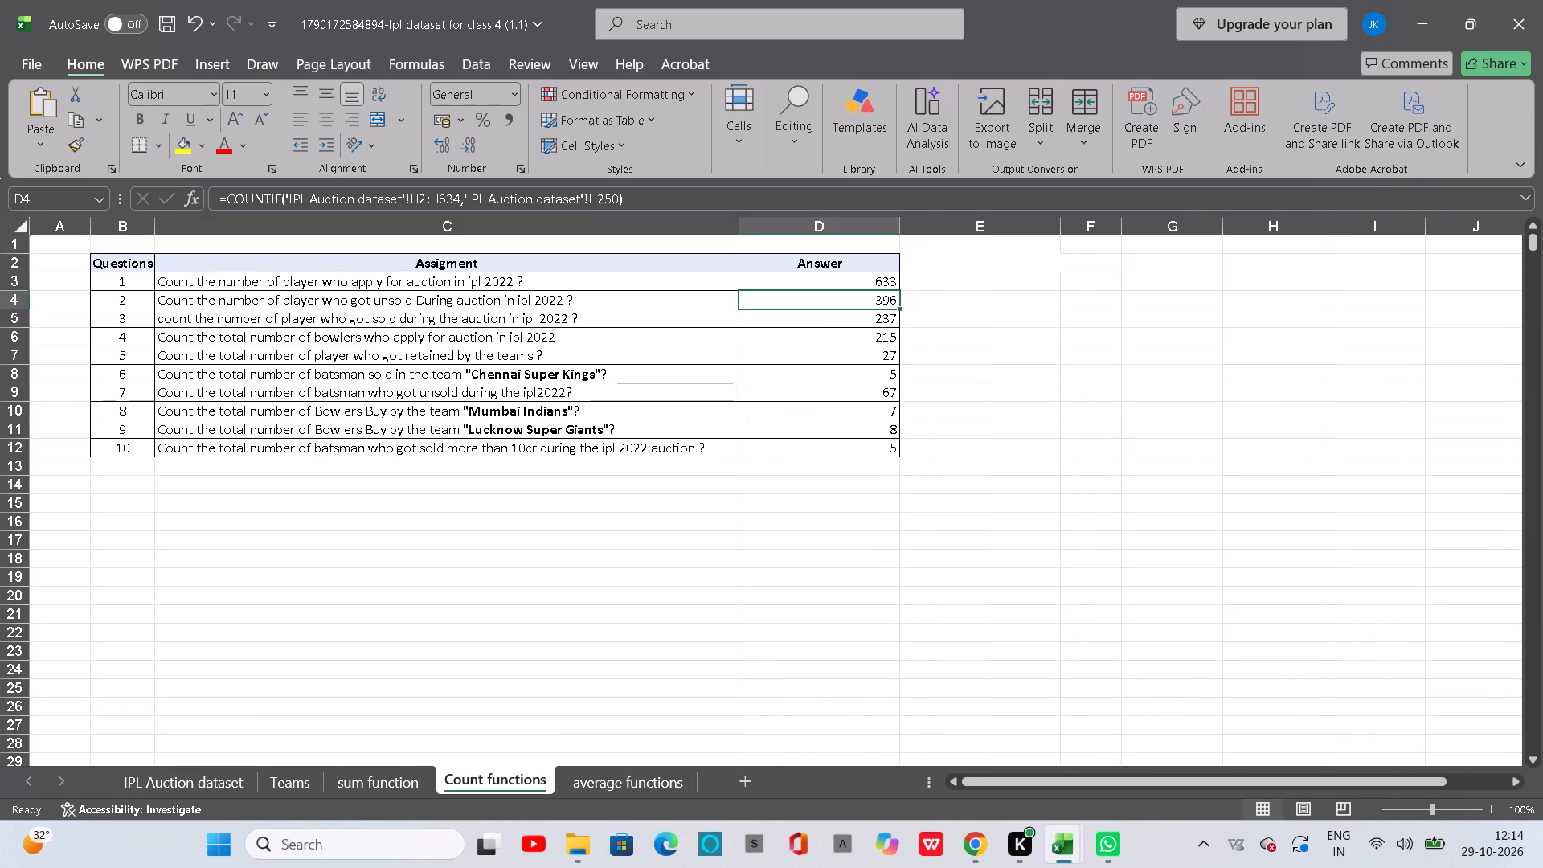
click(218, 770)
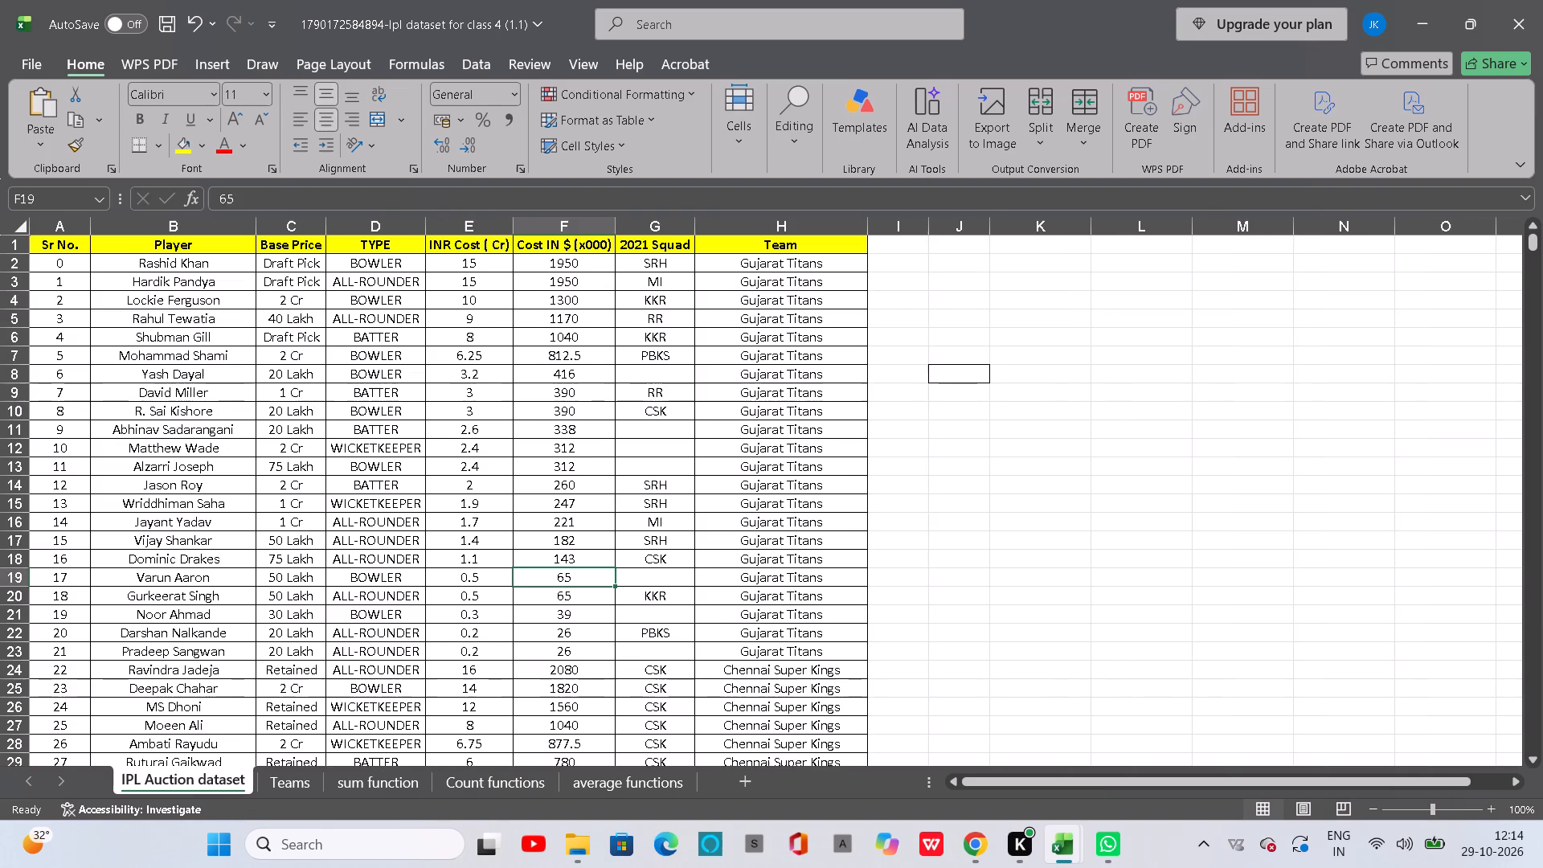
scroll(551, 528, down, 3)
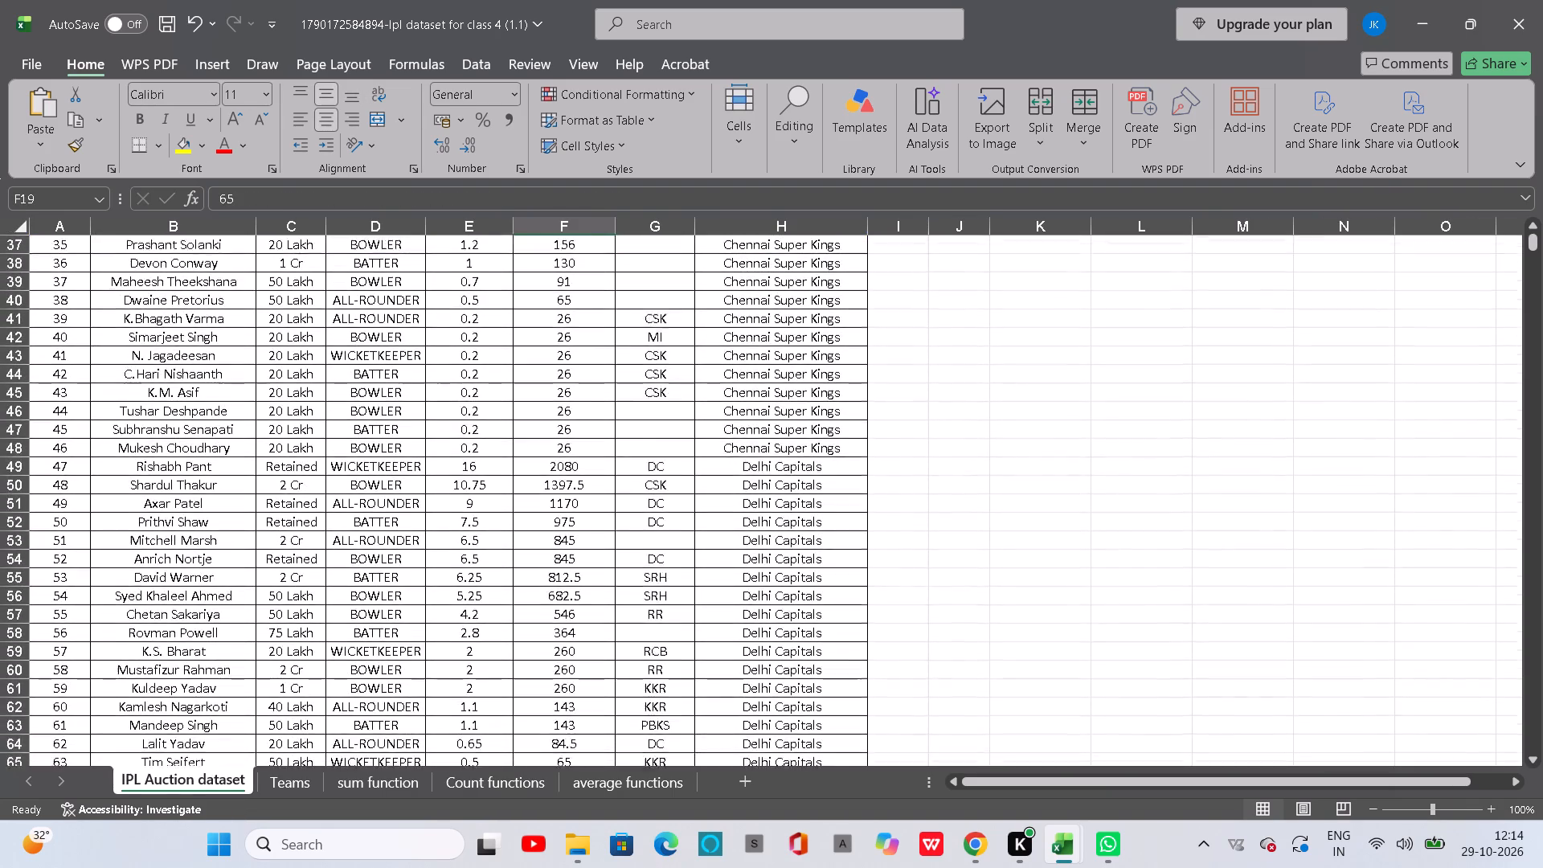
scroll(551, 528, down, 7)
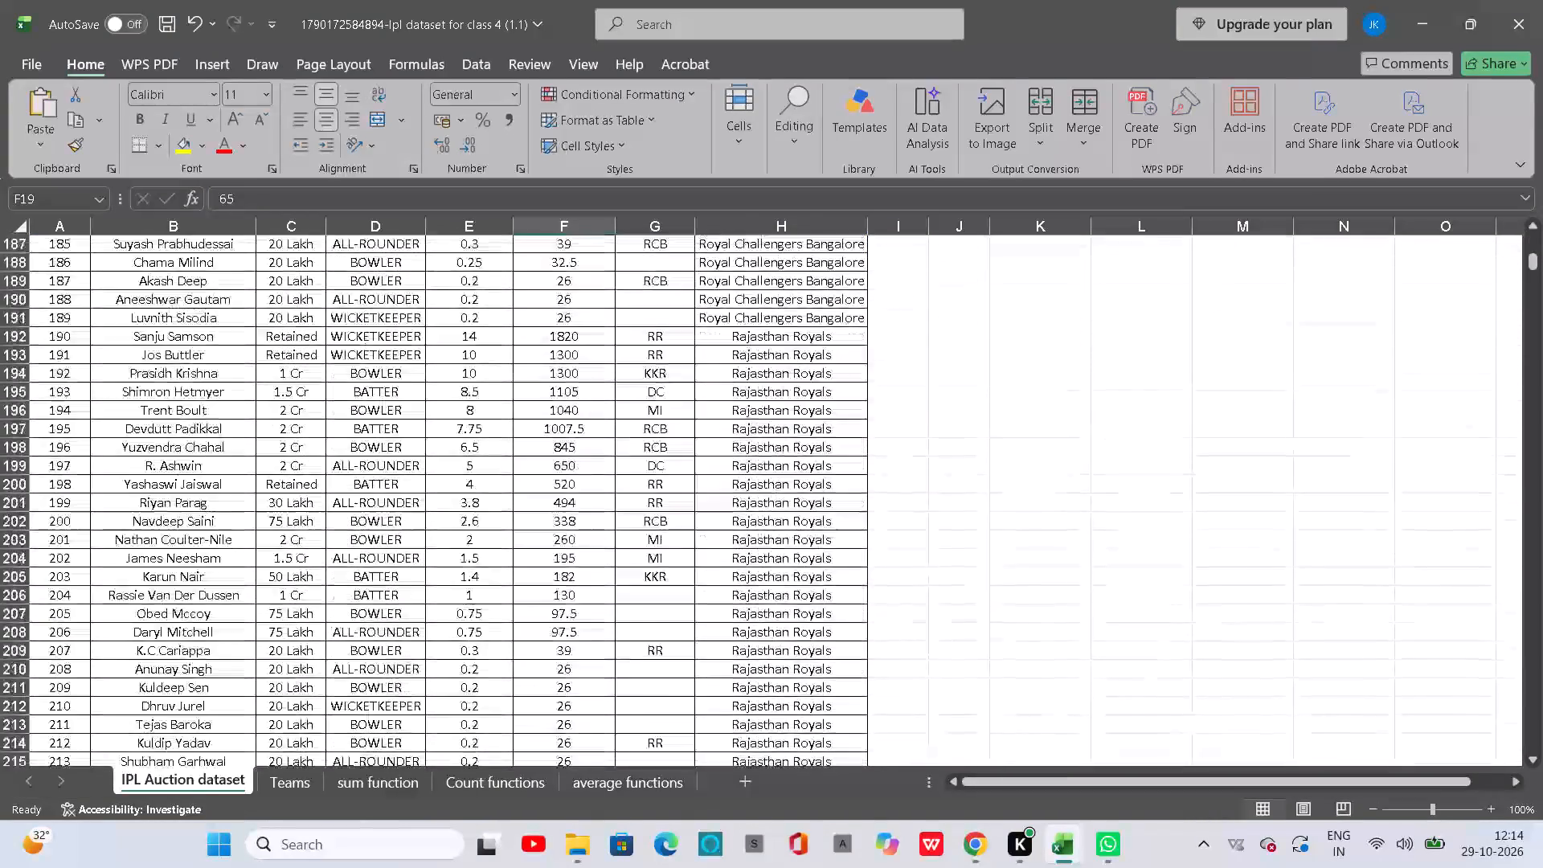
scroll(551, 528, down, 4)
scroll(551, 528, up, 2)
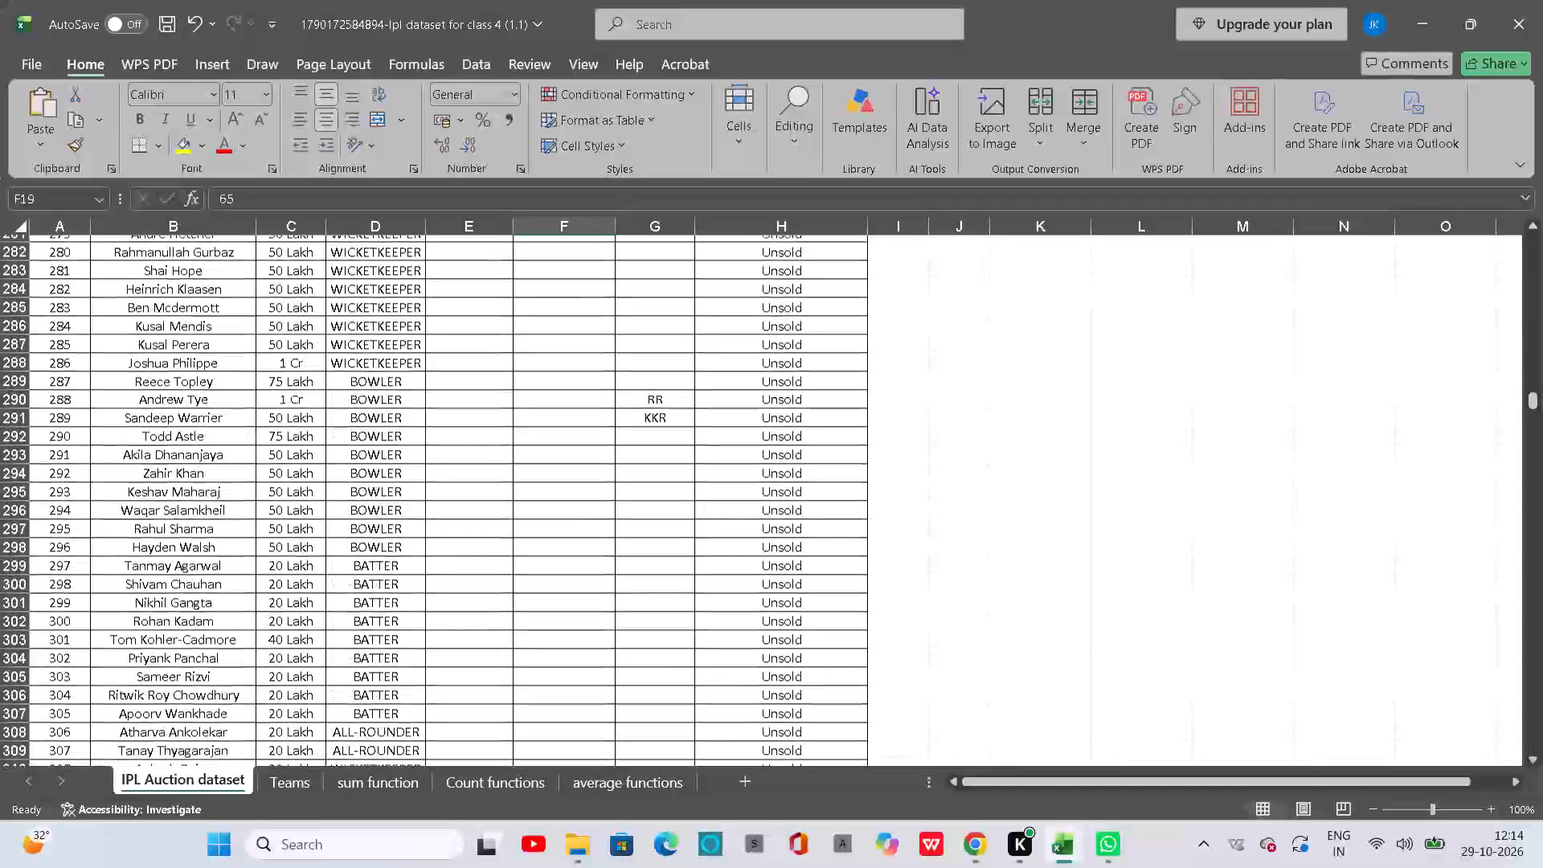
scroll(551, 528, up, 4)
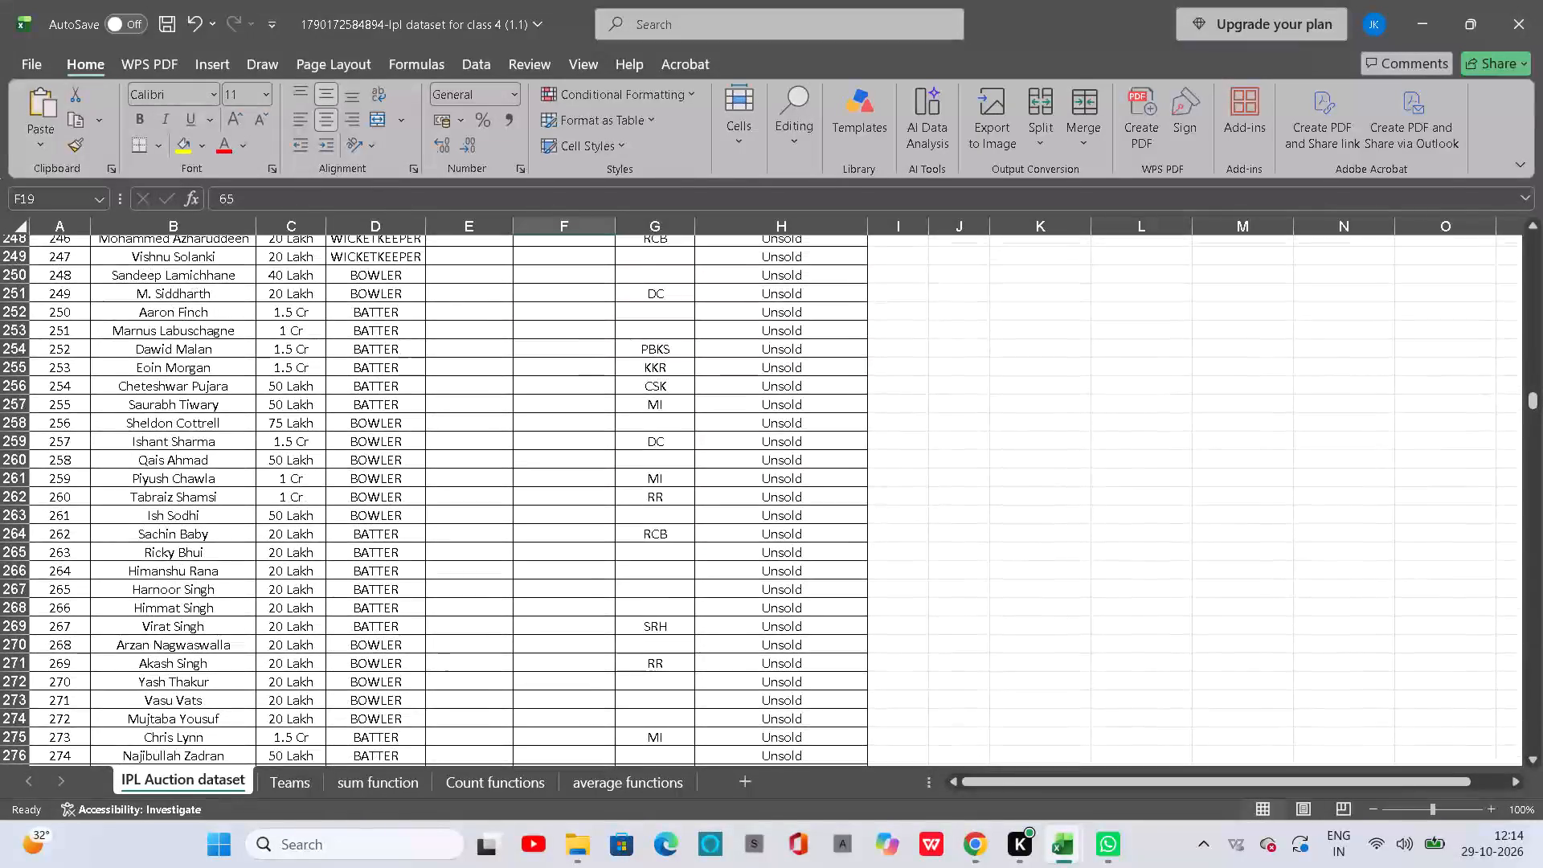
scroll(551, 528, up, 1)
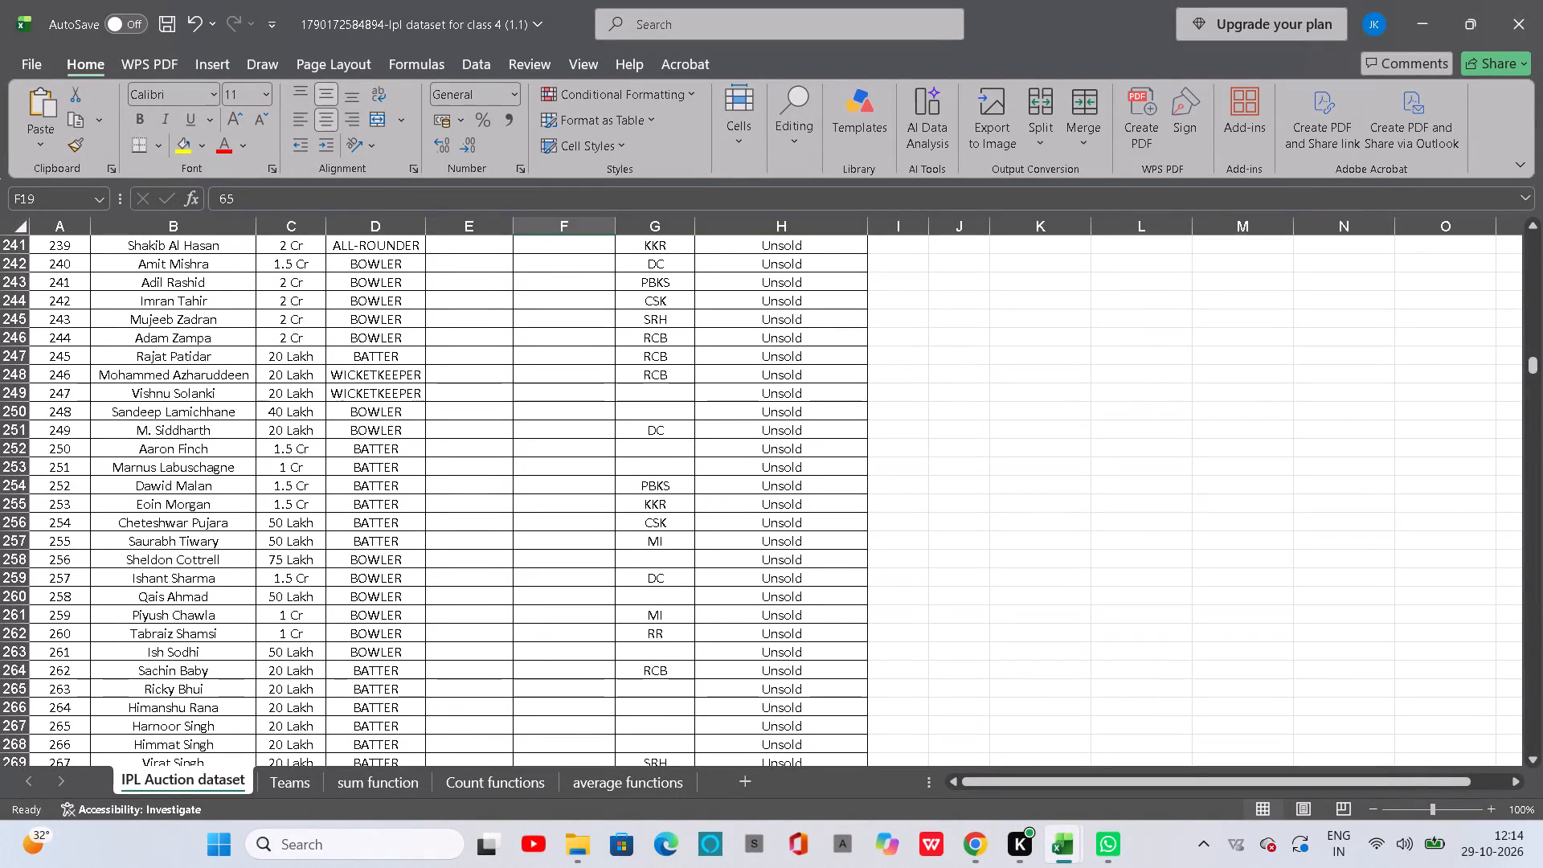
click(460, 792)
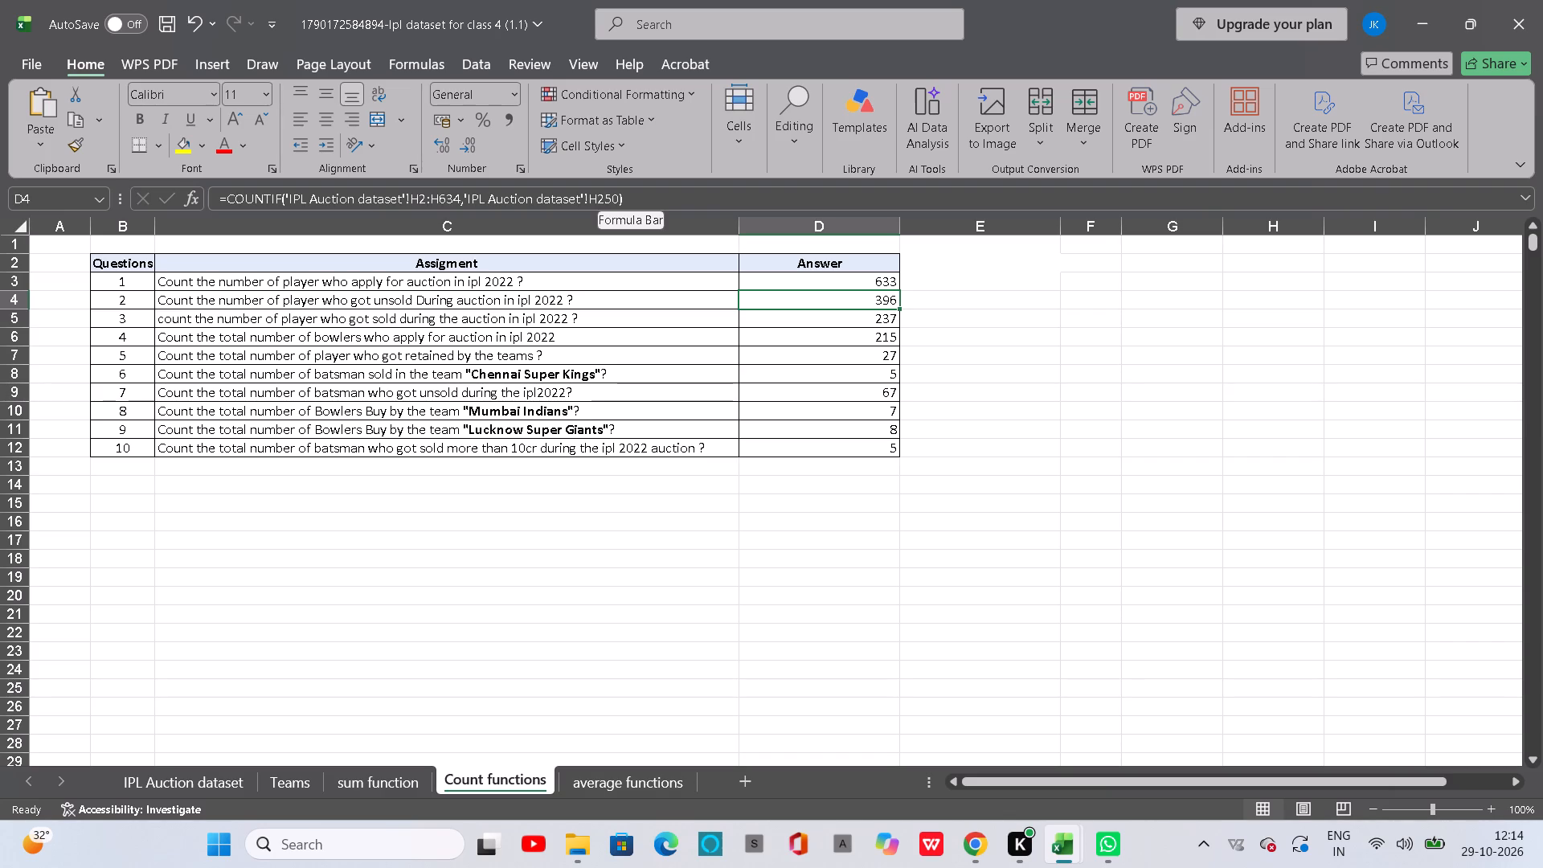
click(607, 203)
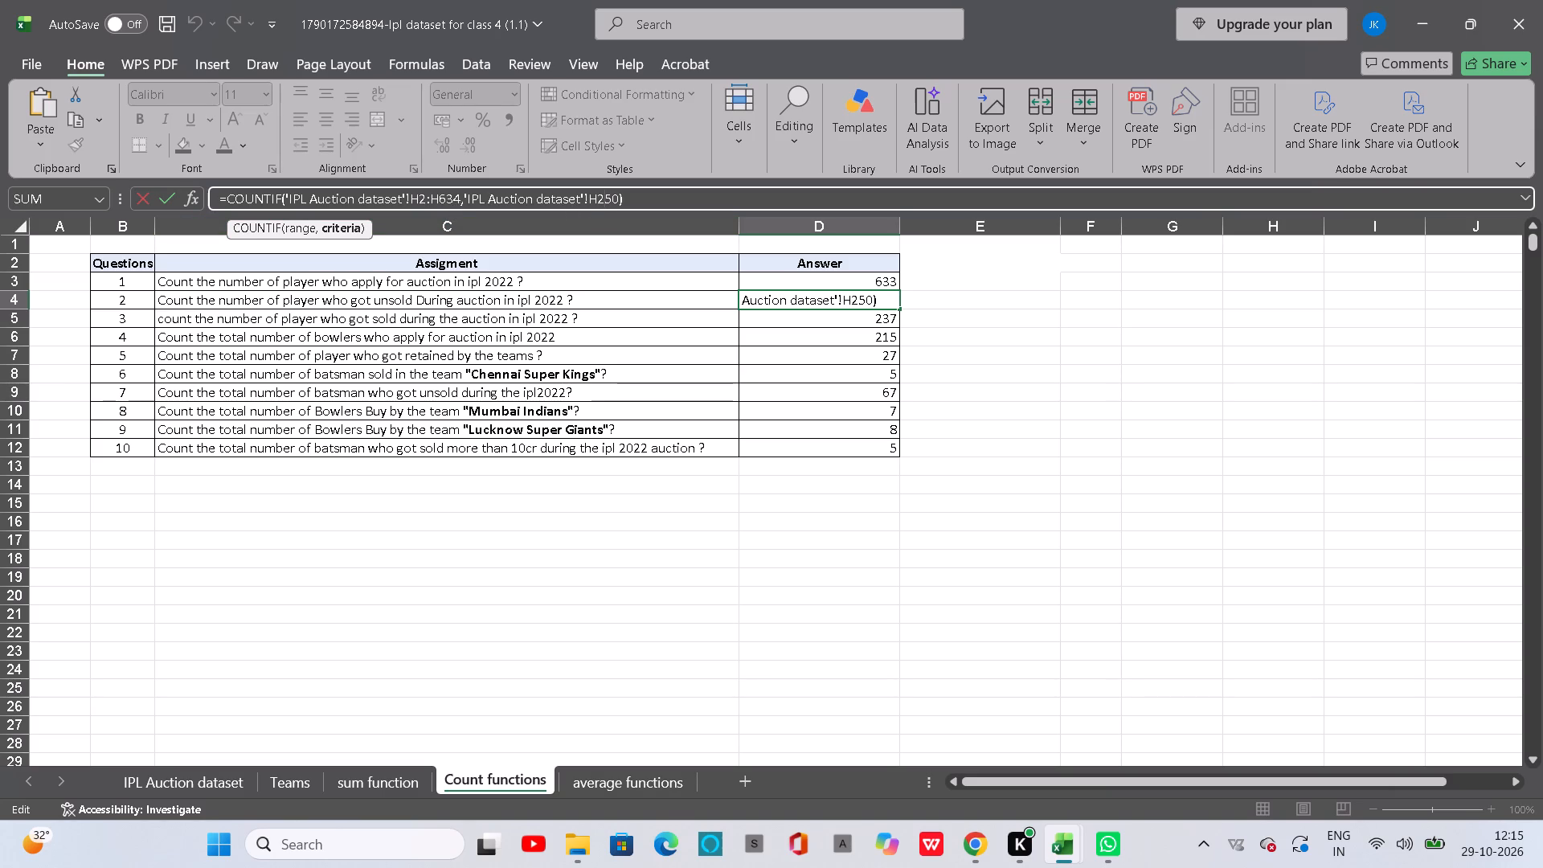
click(209, 778)
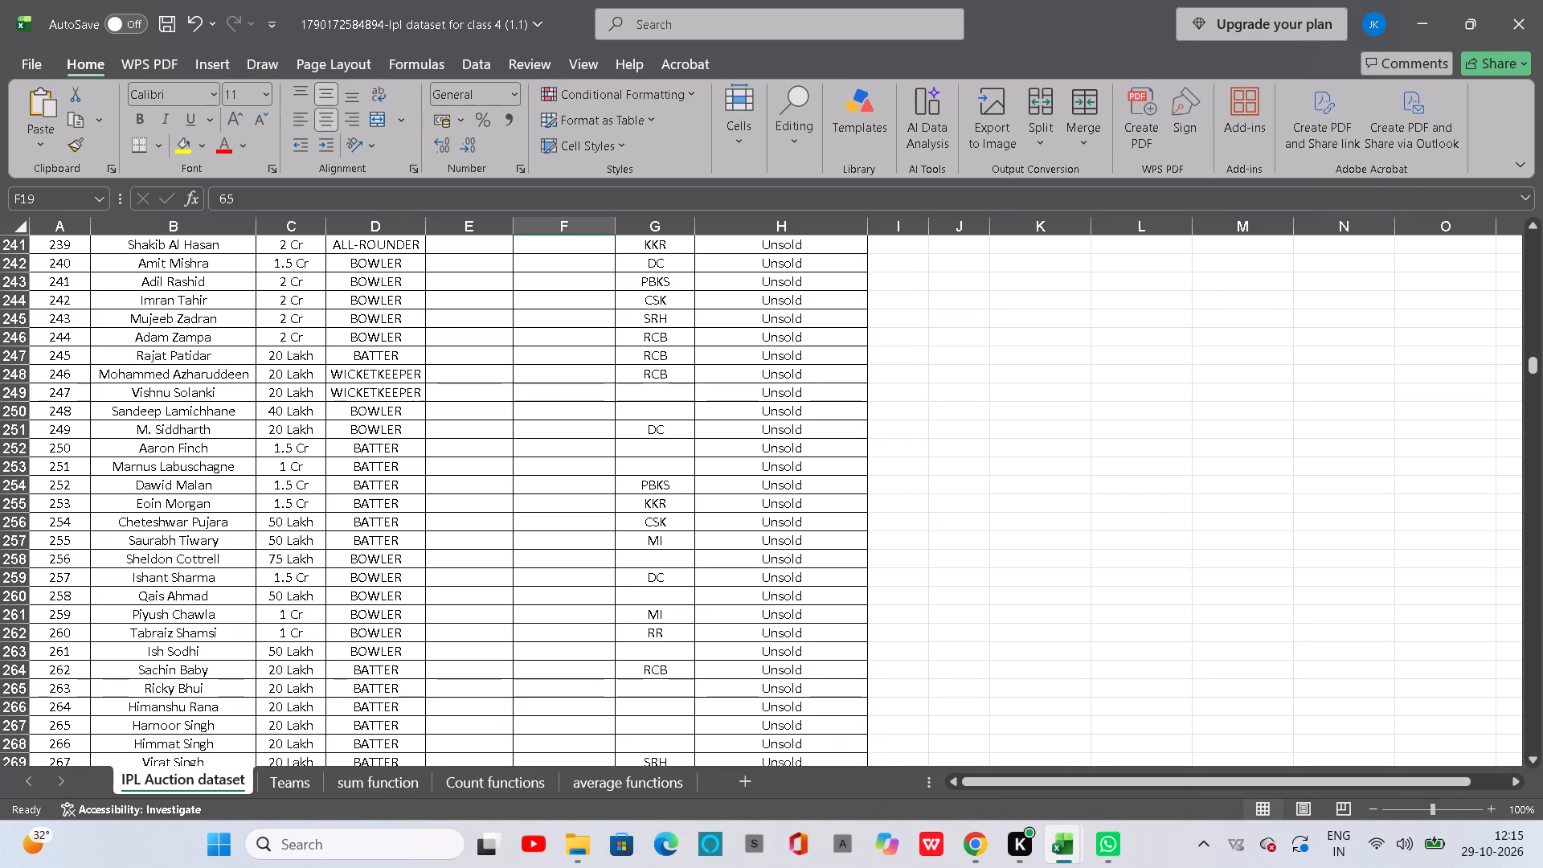
click(527, 783)
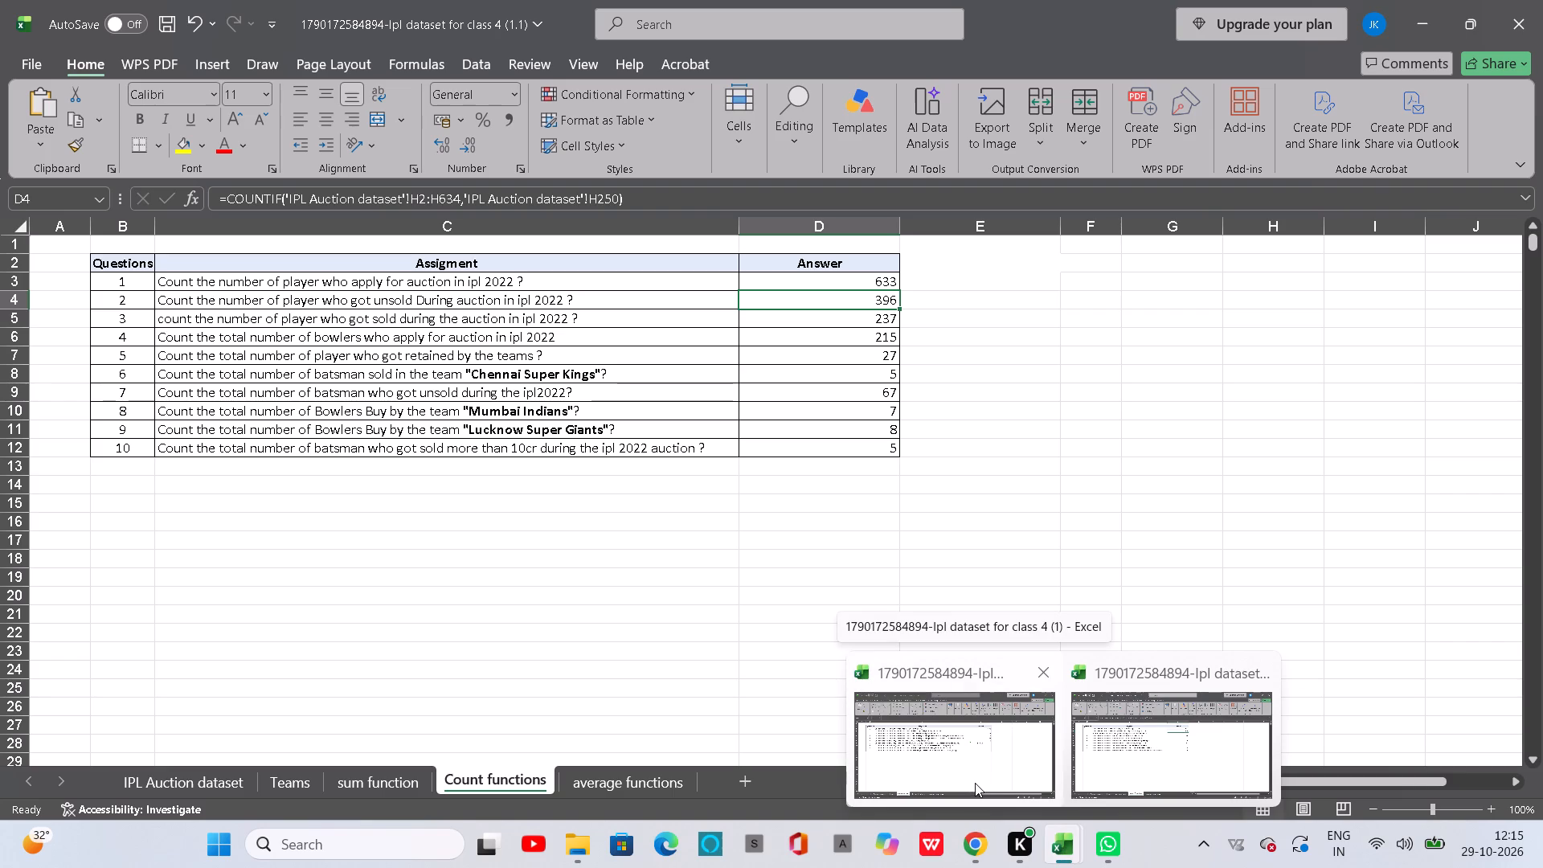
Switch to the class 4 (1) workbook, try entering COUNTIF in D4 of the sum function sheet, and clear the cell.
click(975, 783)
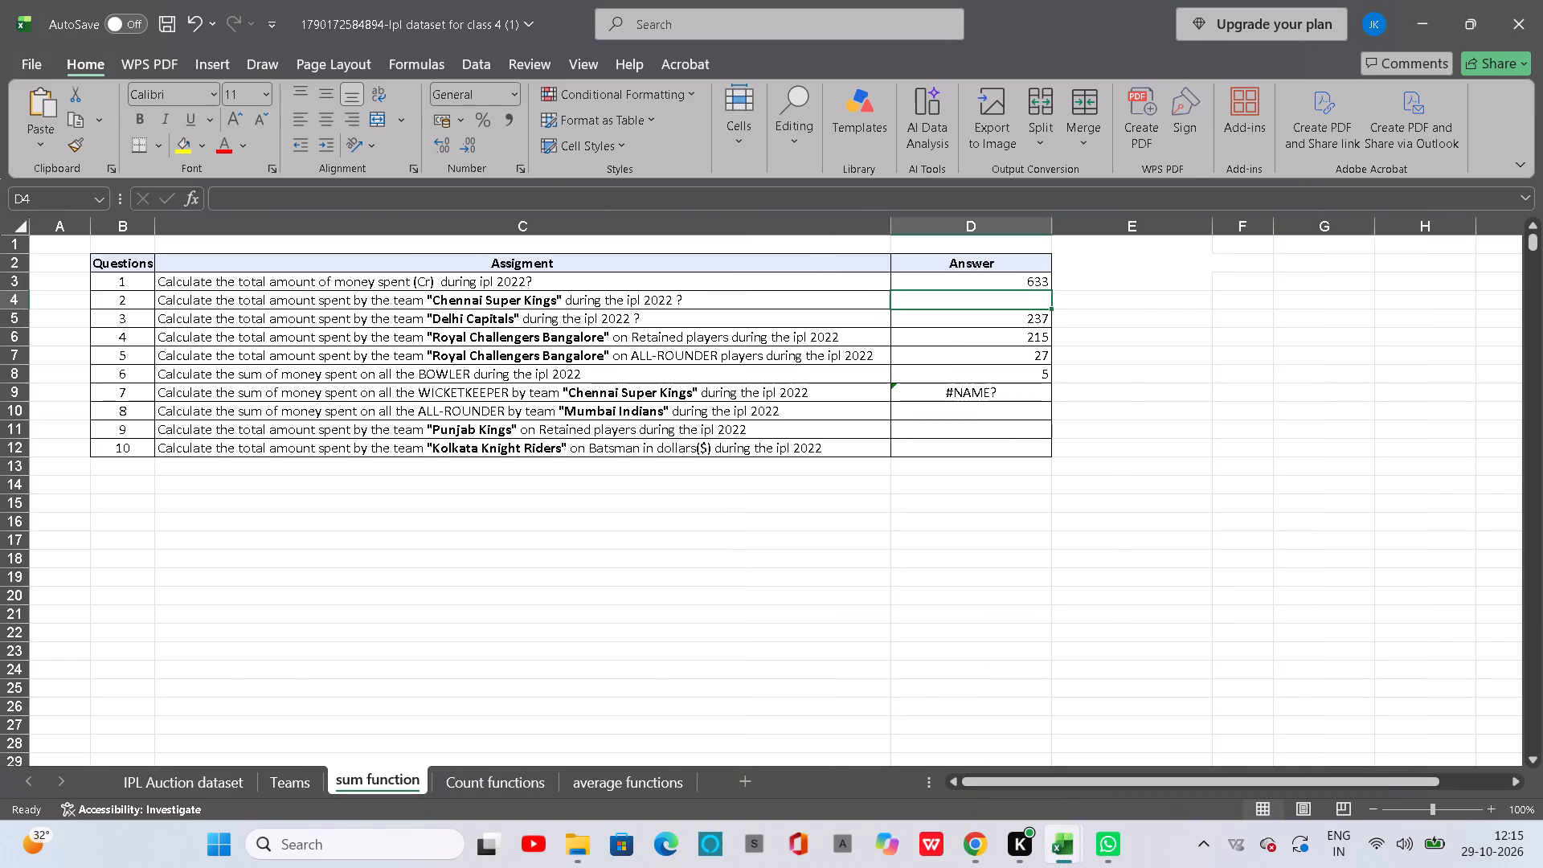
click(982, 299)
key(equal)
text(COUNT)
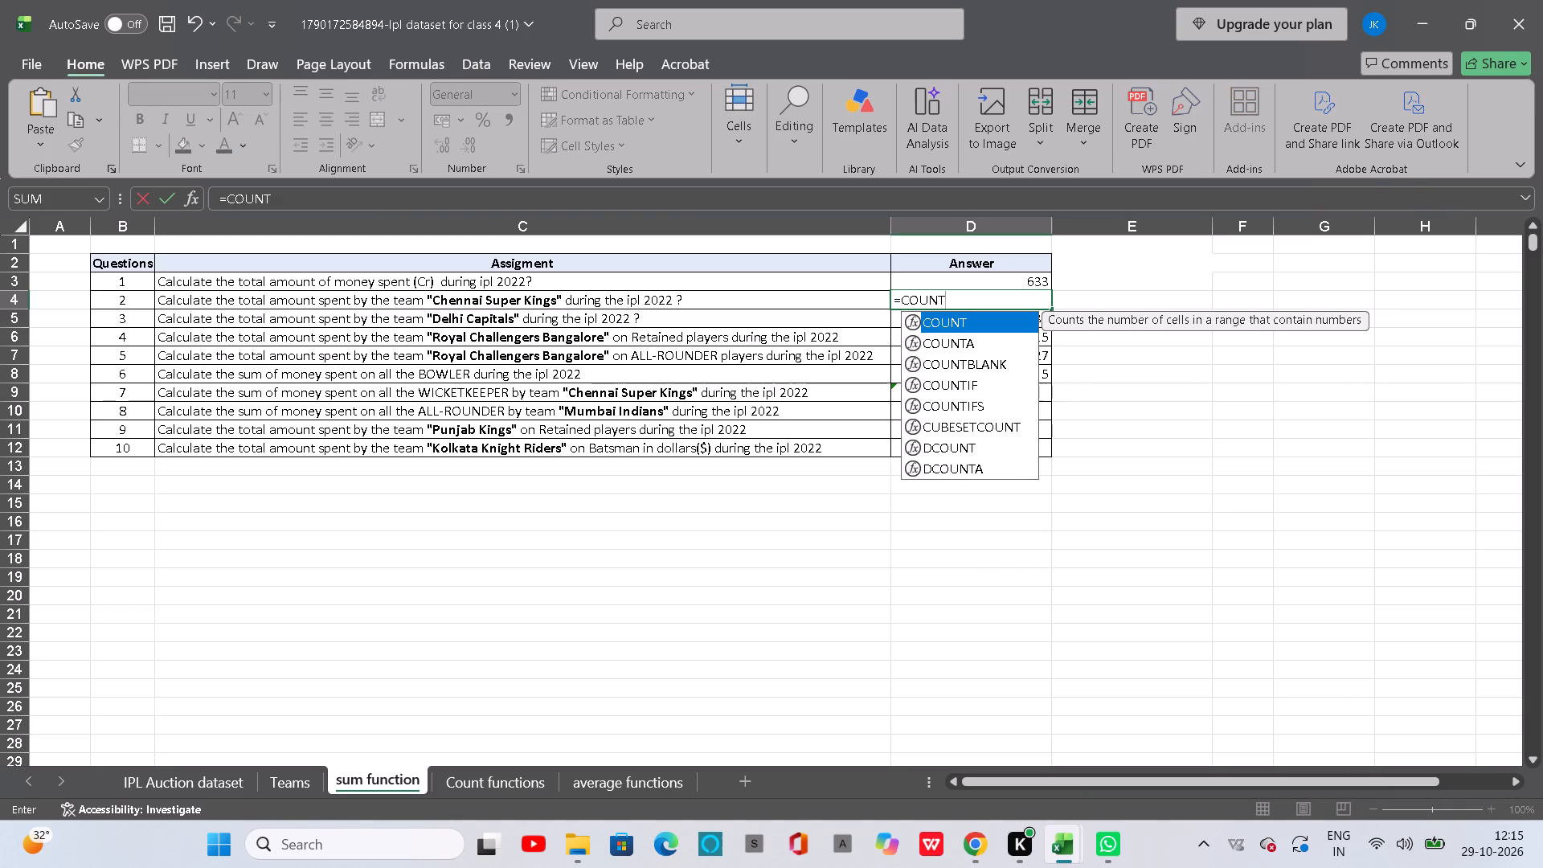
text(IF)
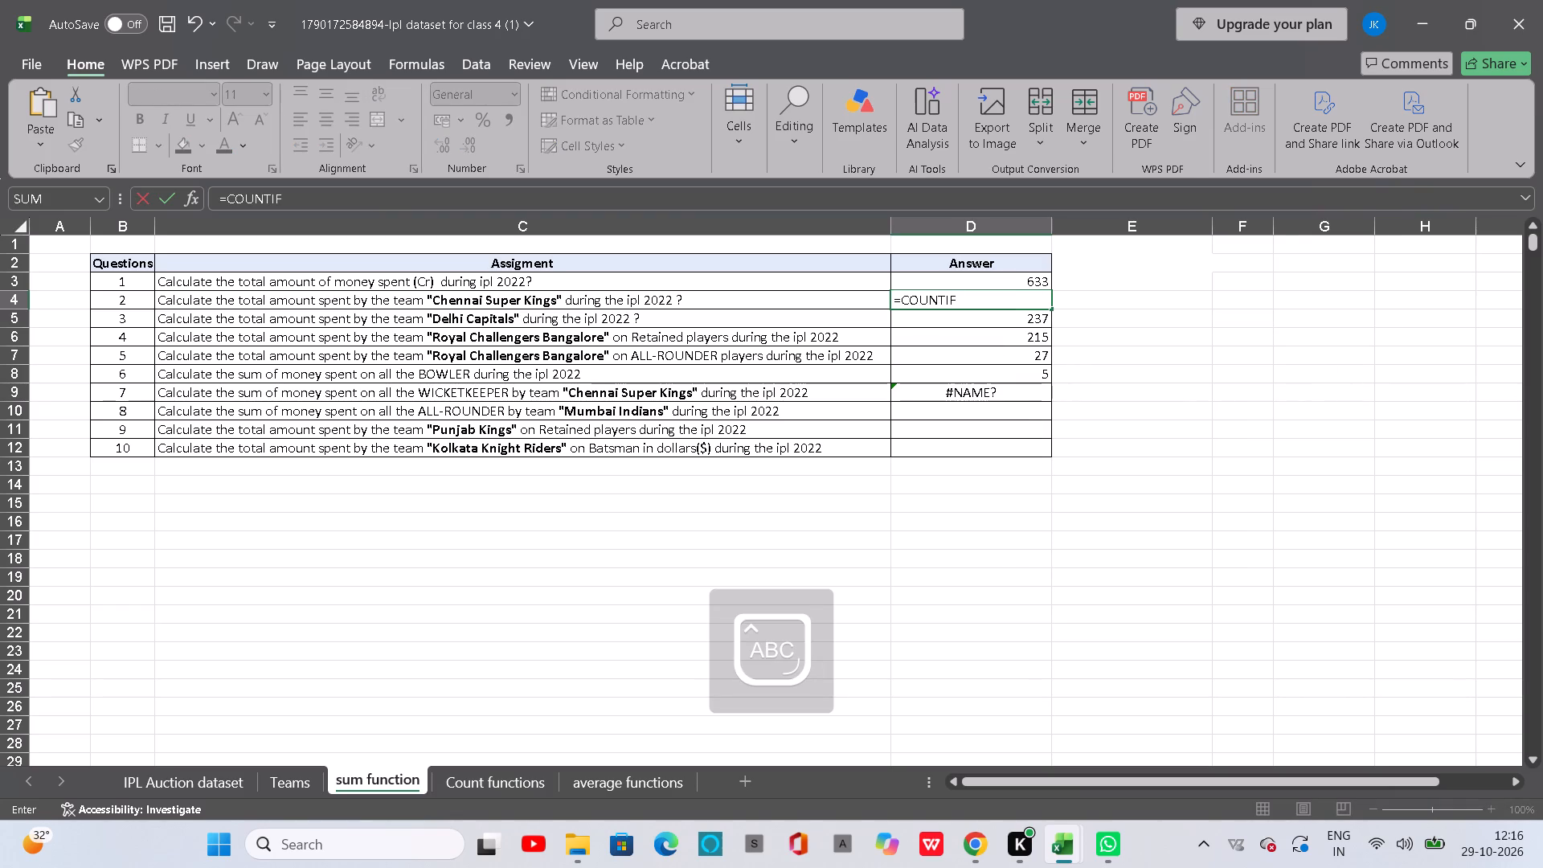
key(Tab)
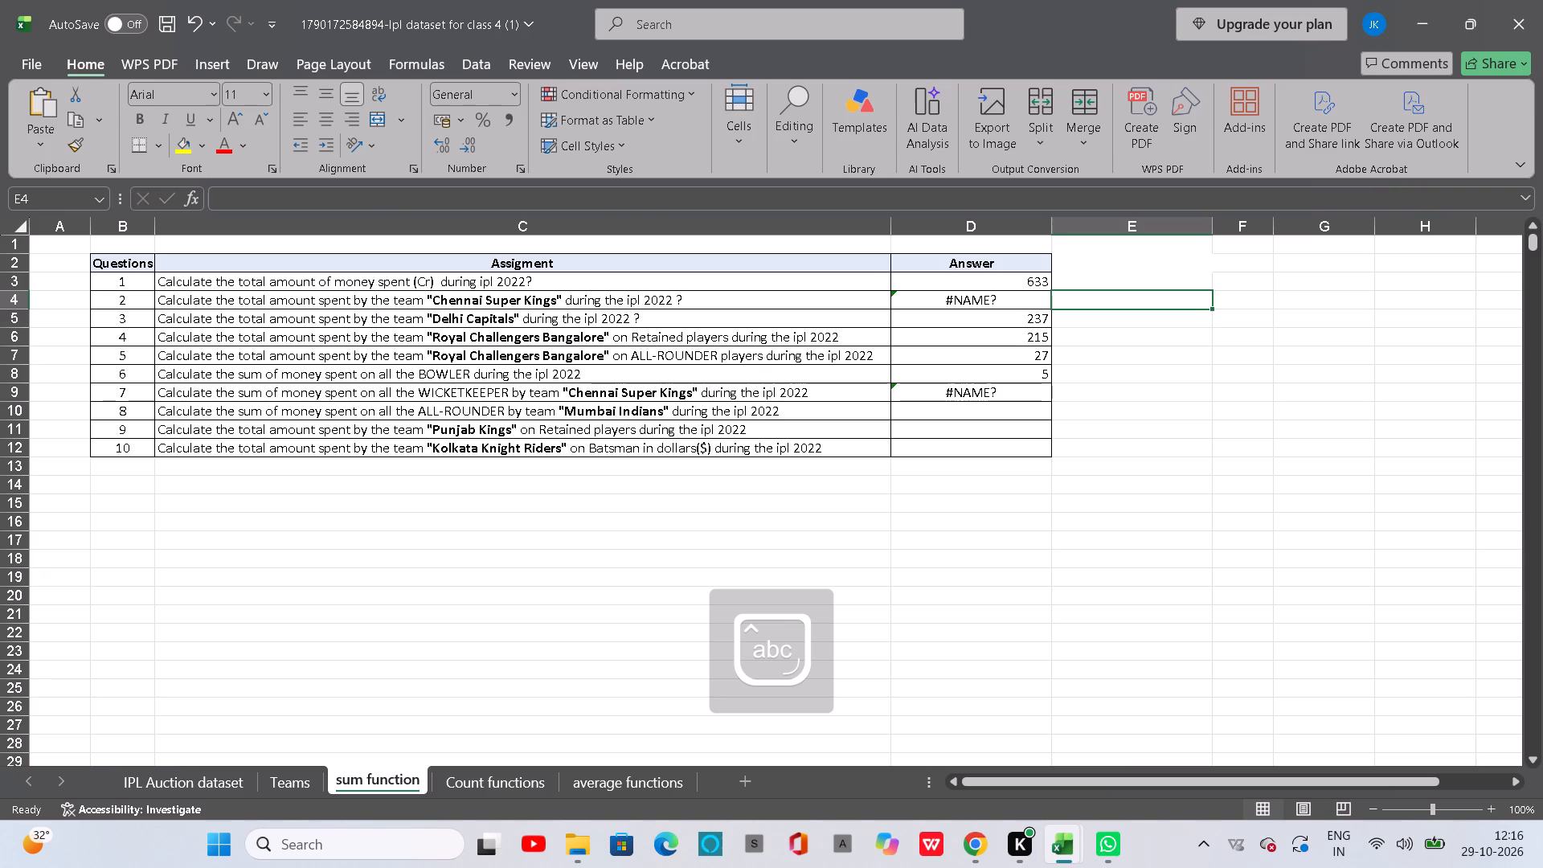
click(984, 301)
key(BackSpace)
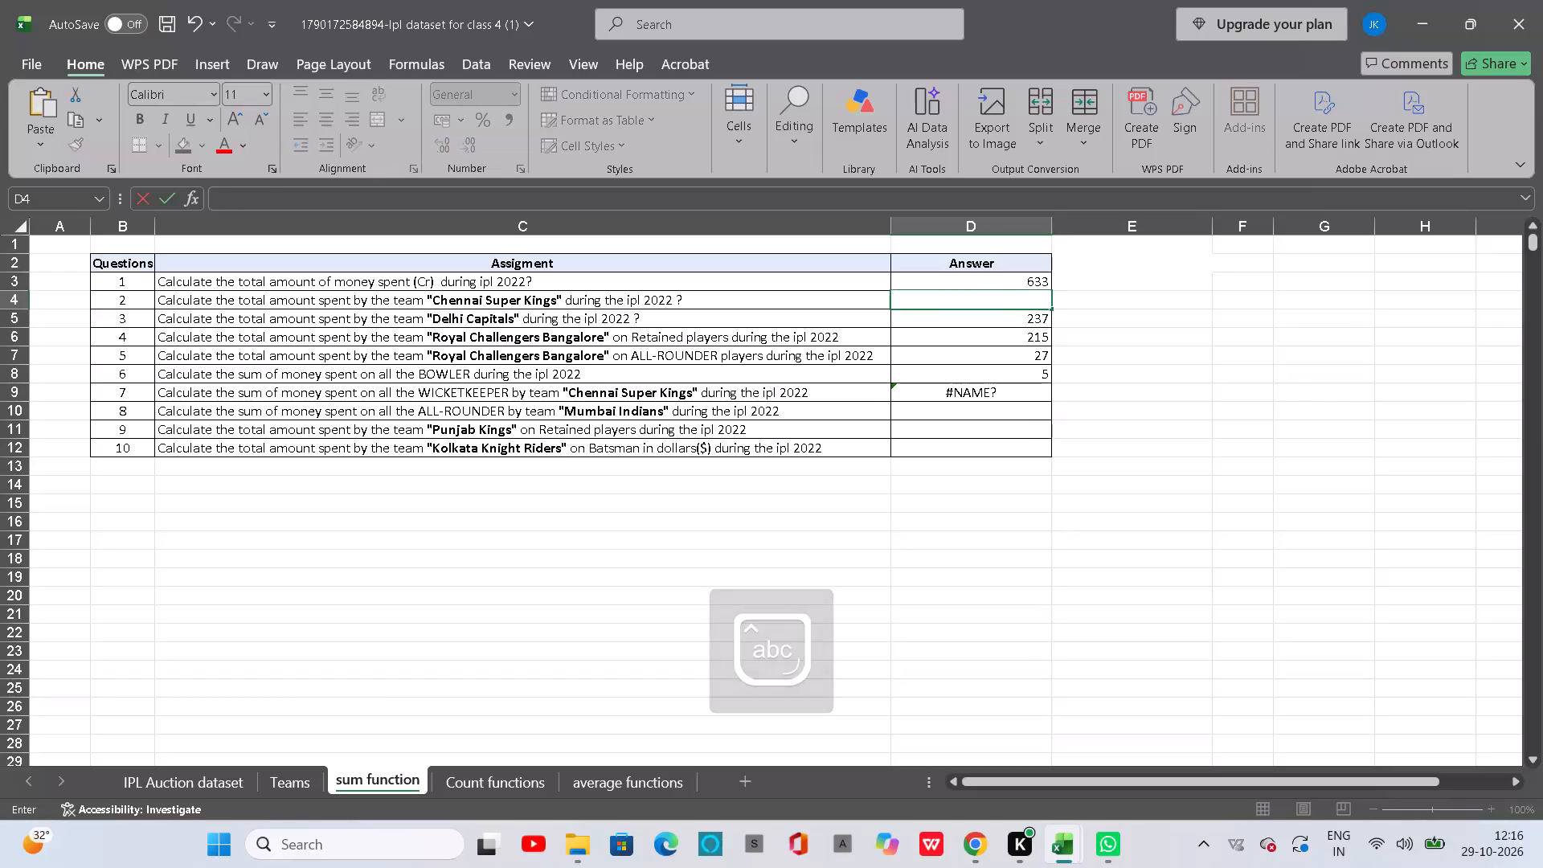
Begin a COUNTIF formula in D4 of the sum function sheet, with its range pointing to the IPL Auction dataset sheet.
key(equal)
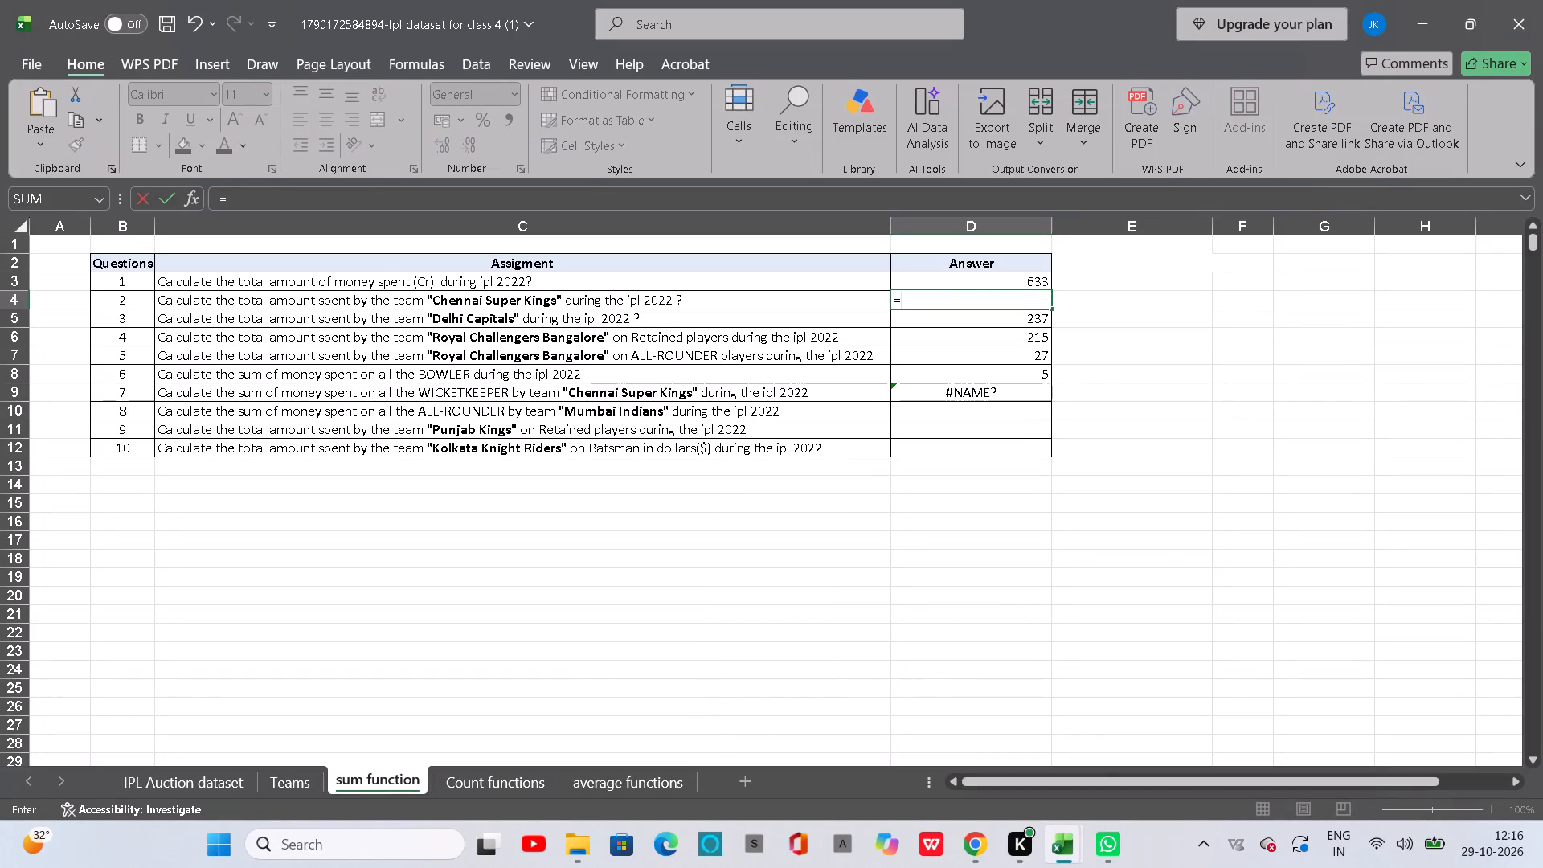
text(count)
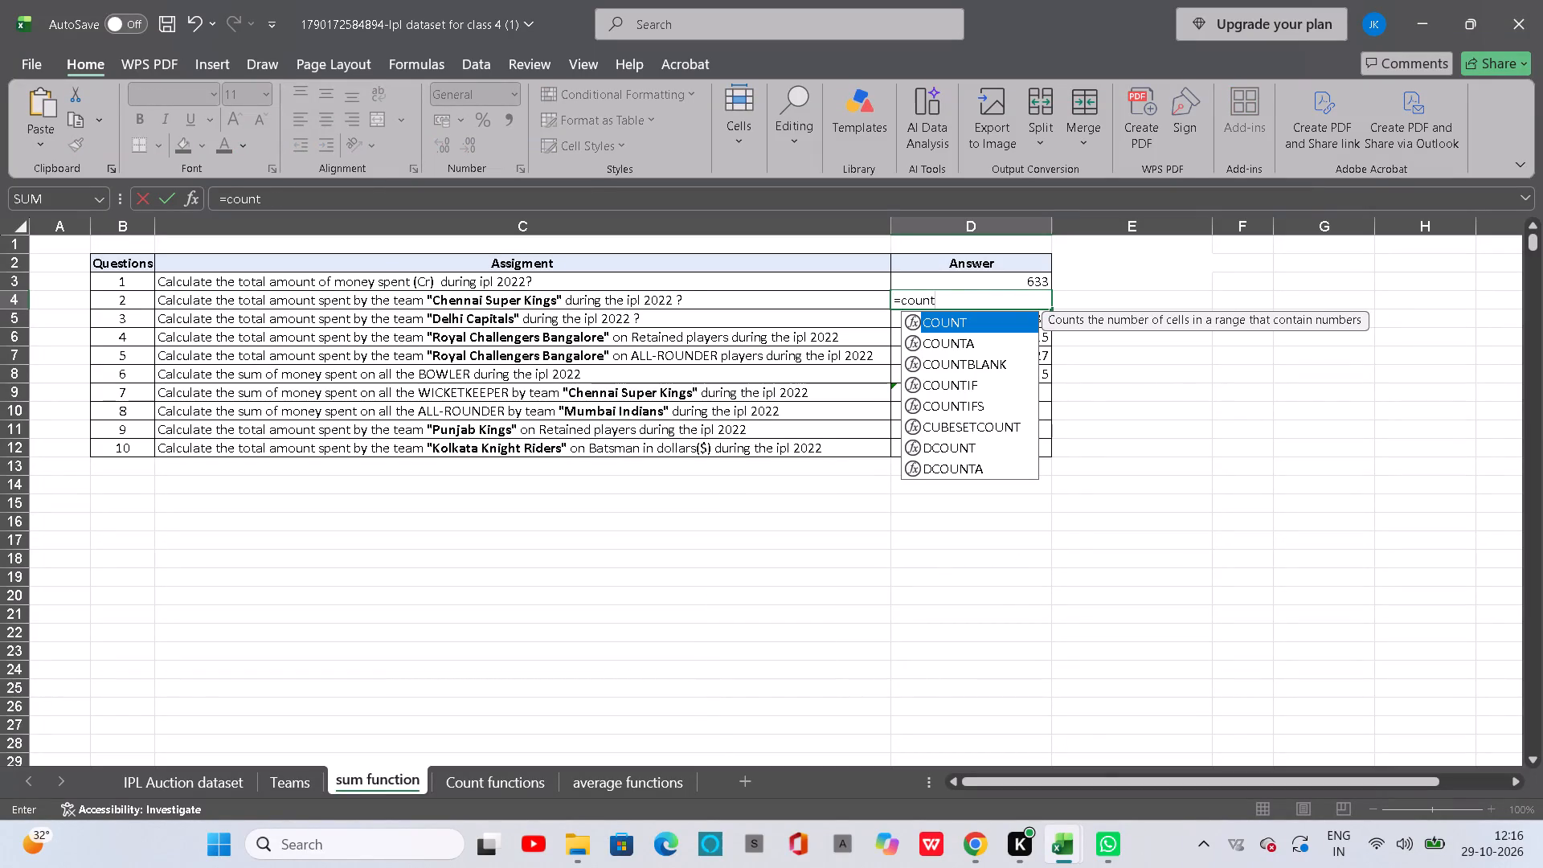
text(if)
key(Tab)
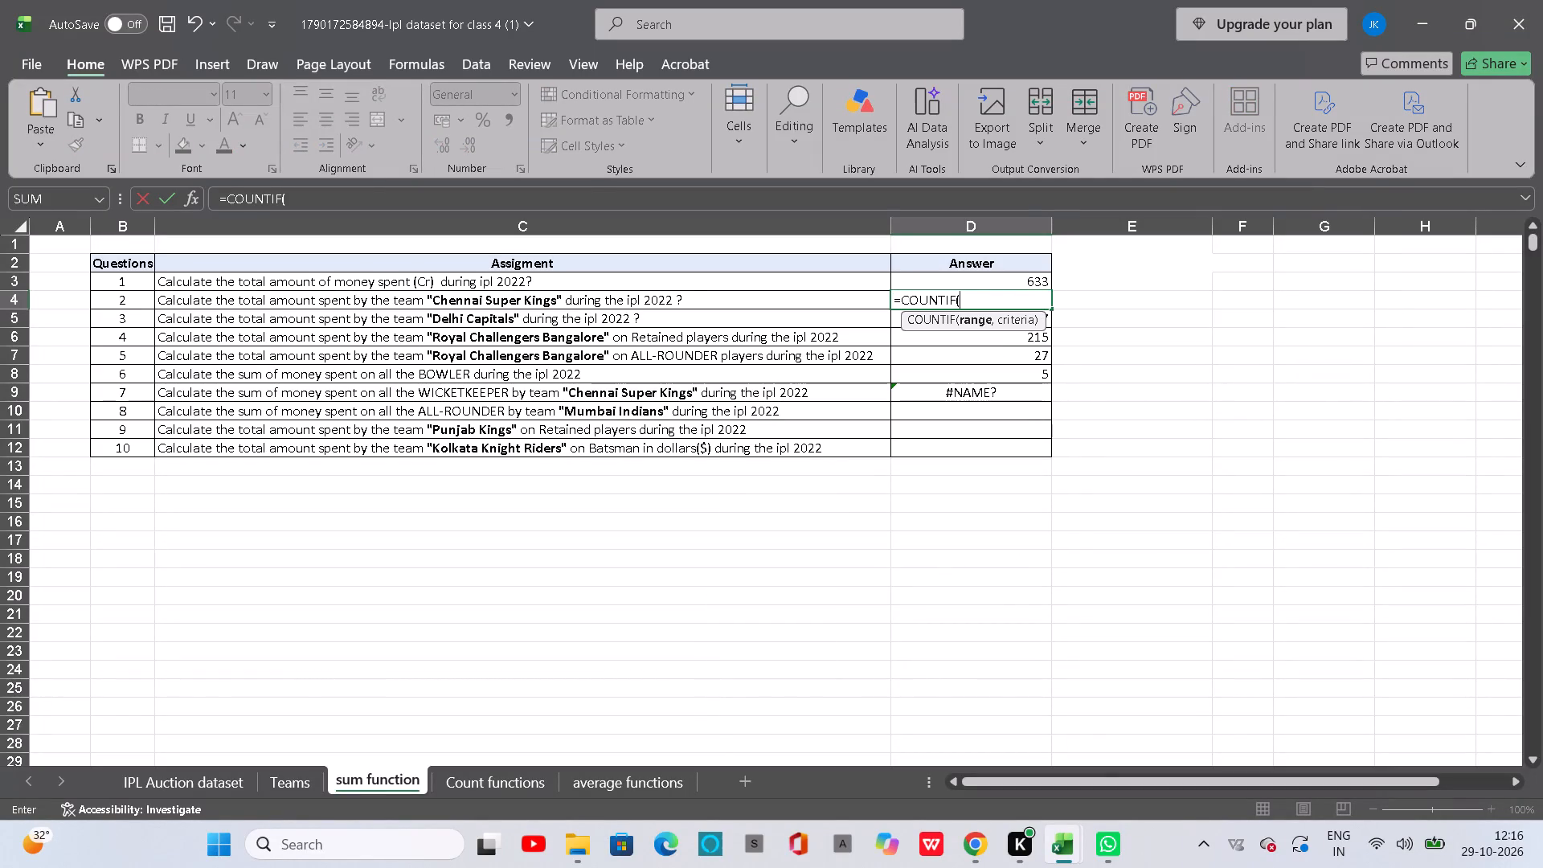
click(216, 774)
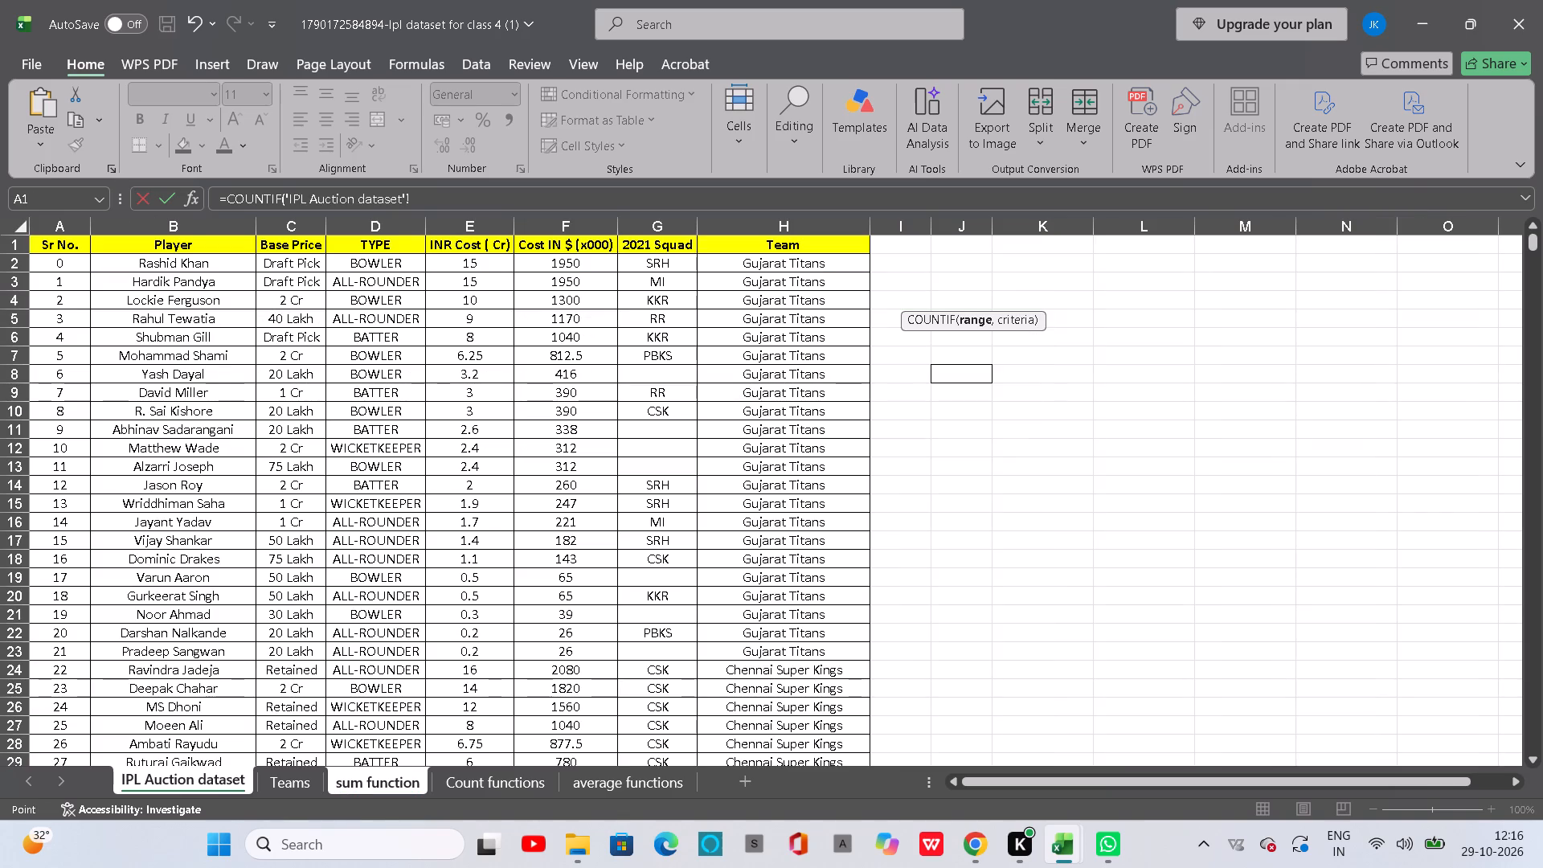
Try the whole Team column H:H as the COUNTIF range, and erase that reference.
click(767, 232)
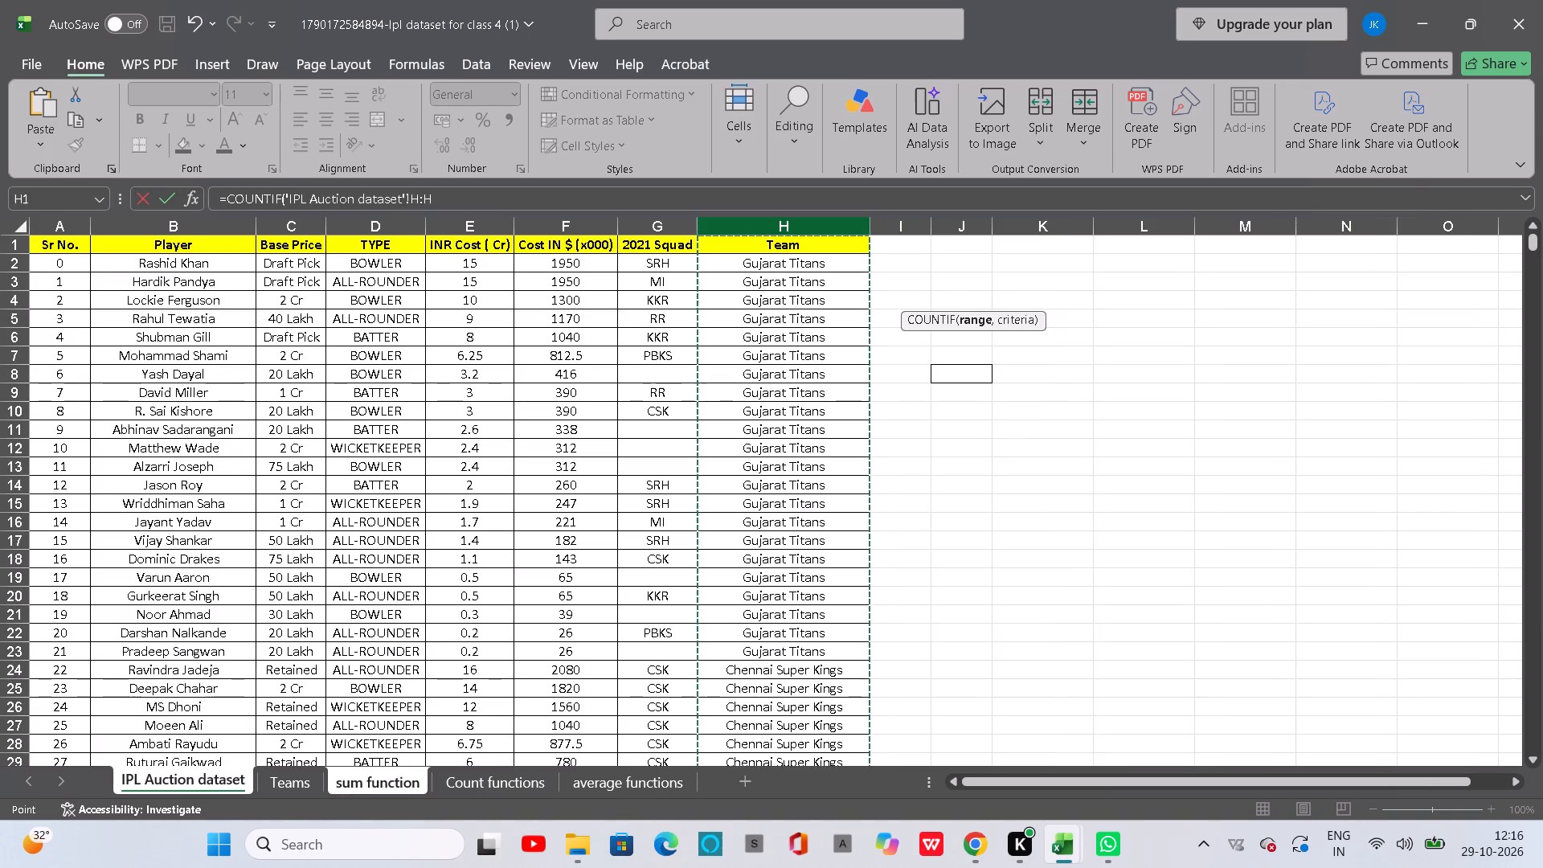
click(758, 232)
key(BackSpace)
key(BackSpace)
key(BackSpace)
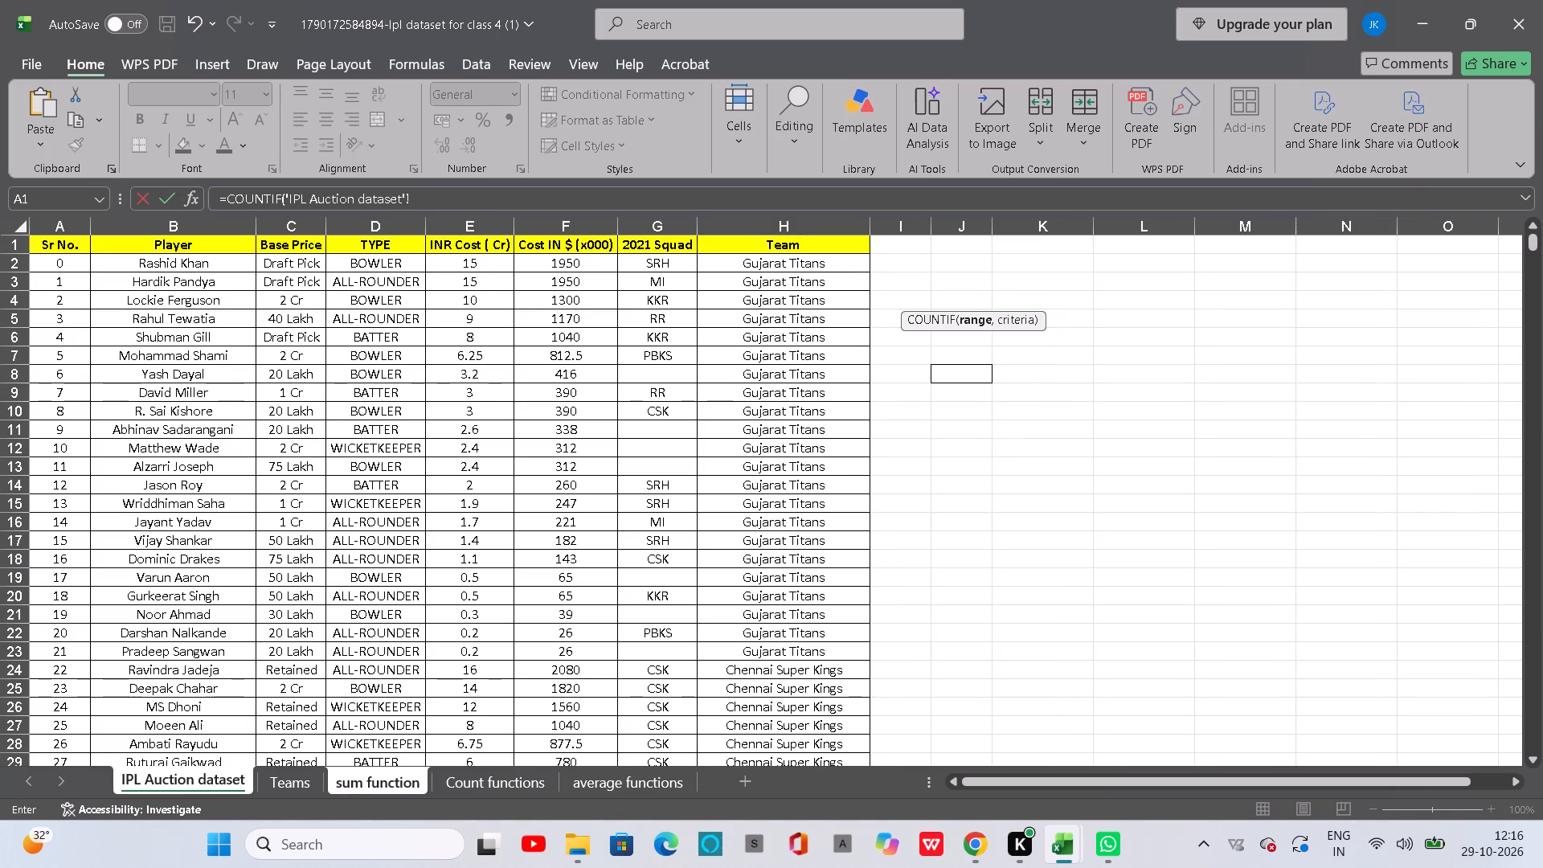
Pick the Team cells H2:H634 on the IPL Auction dataset sheet as the COUNTIF range.
drag(717, 260, 767, 780)
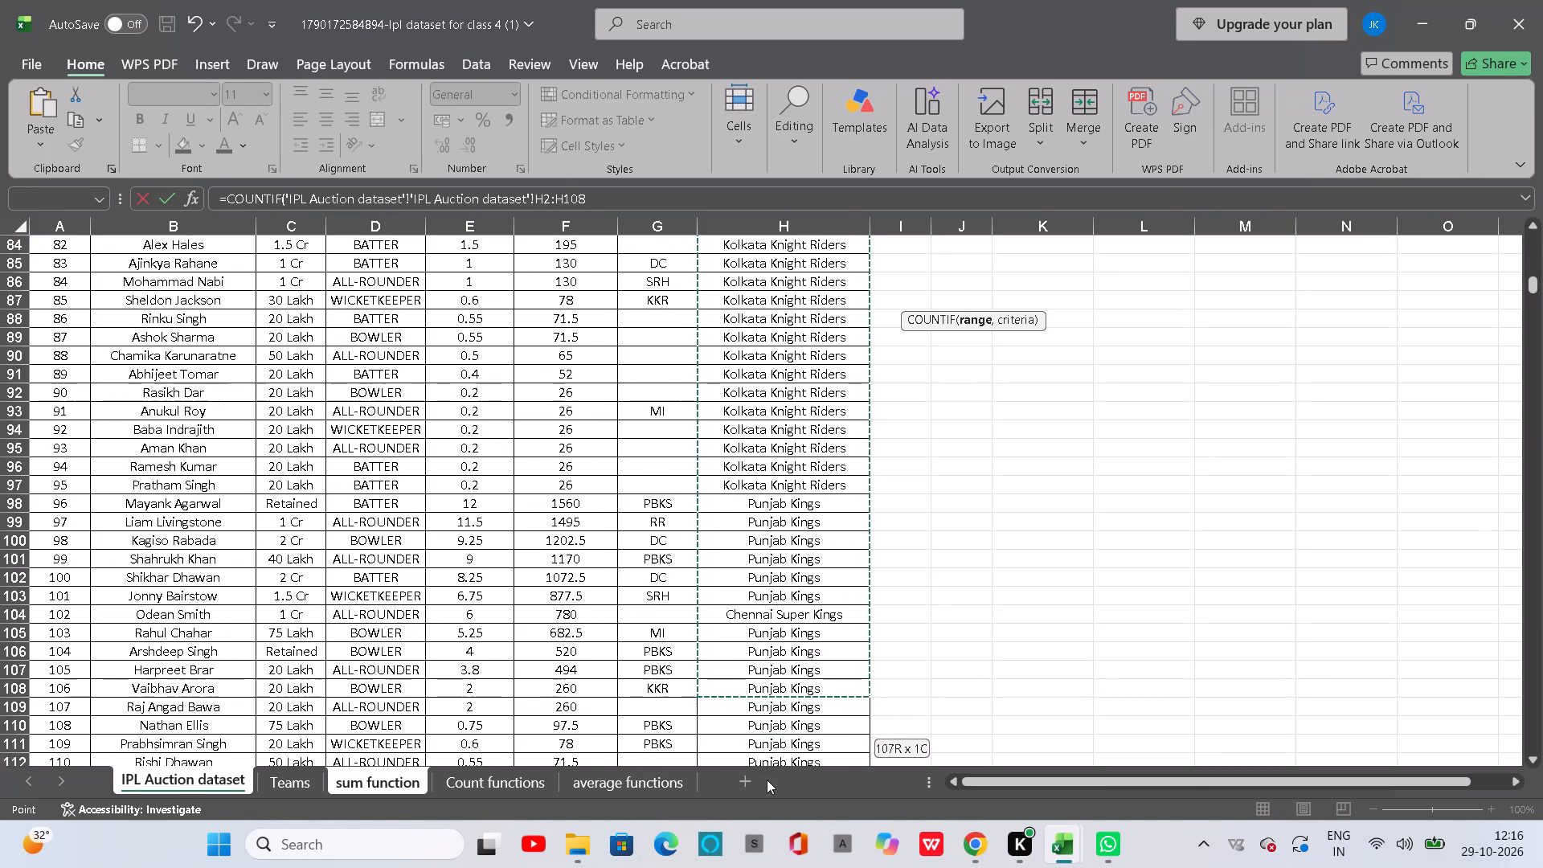
drag(767, 780, 766, 778)
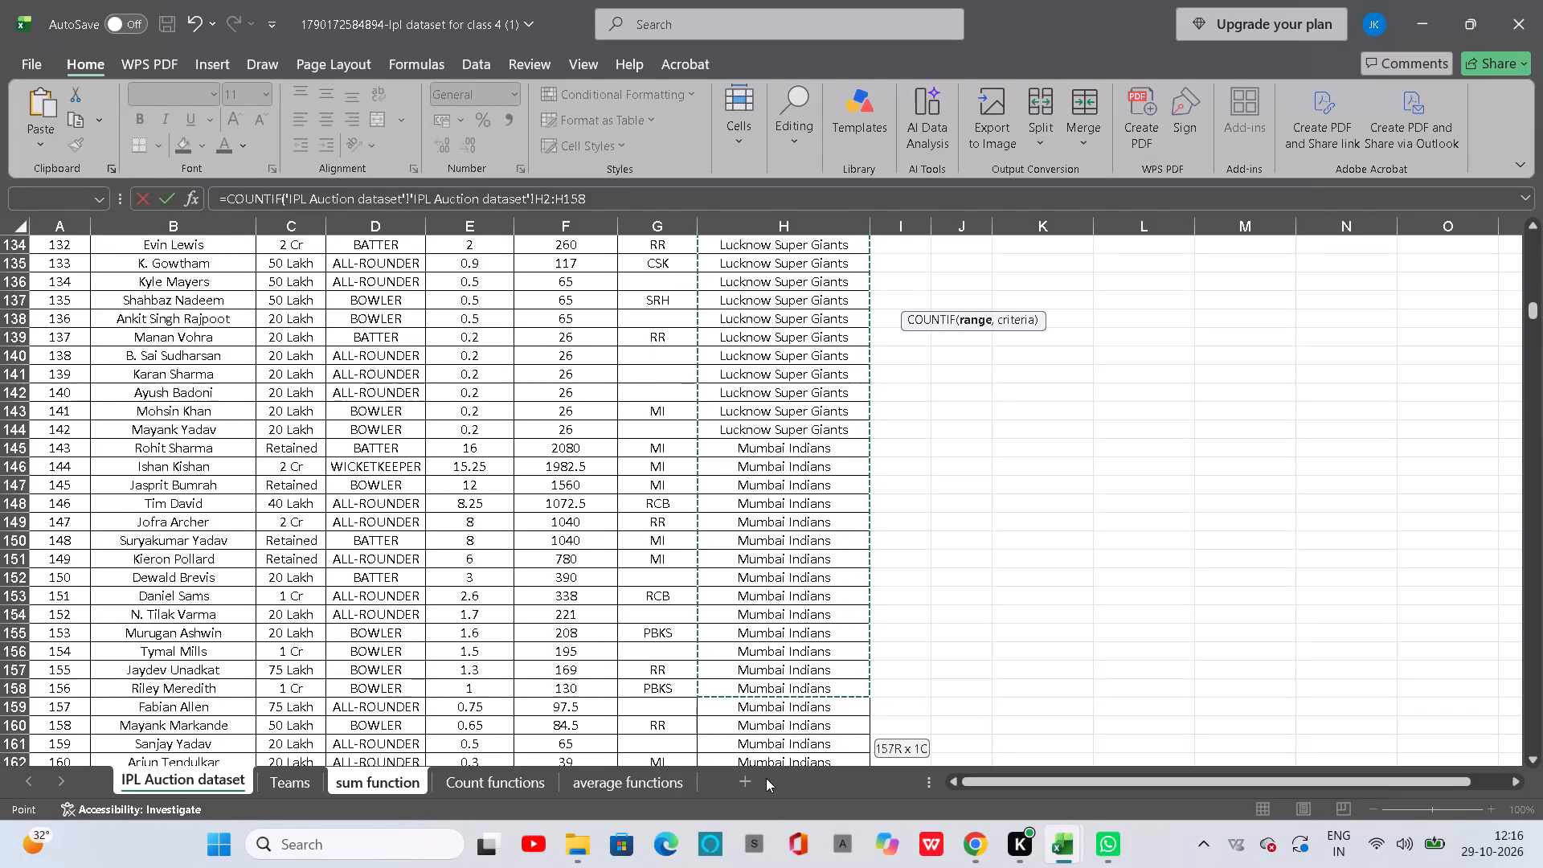
drag(766, 778, 778, 858)
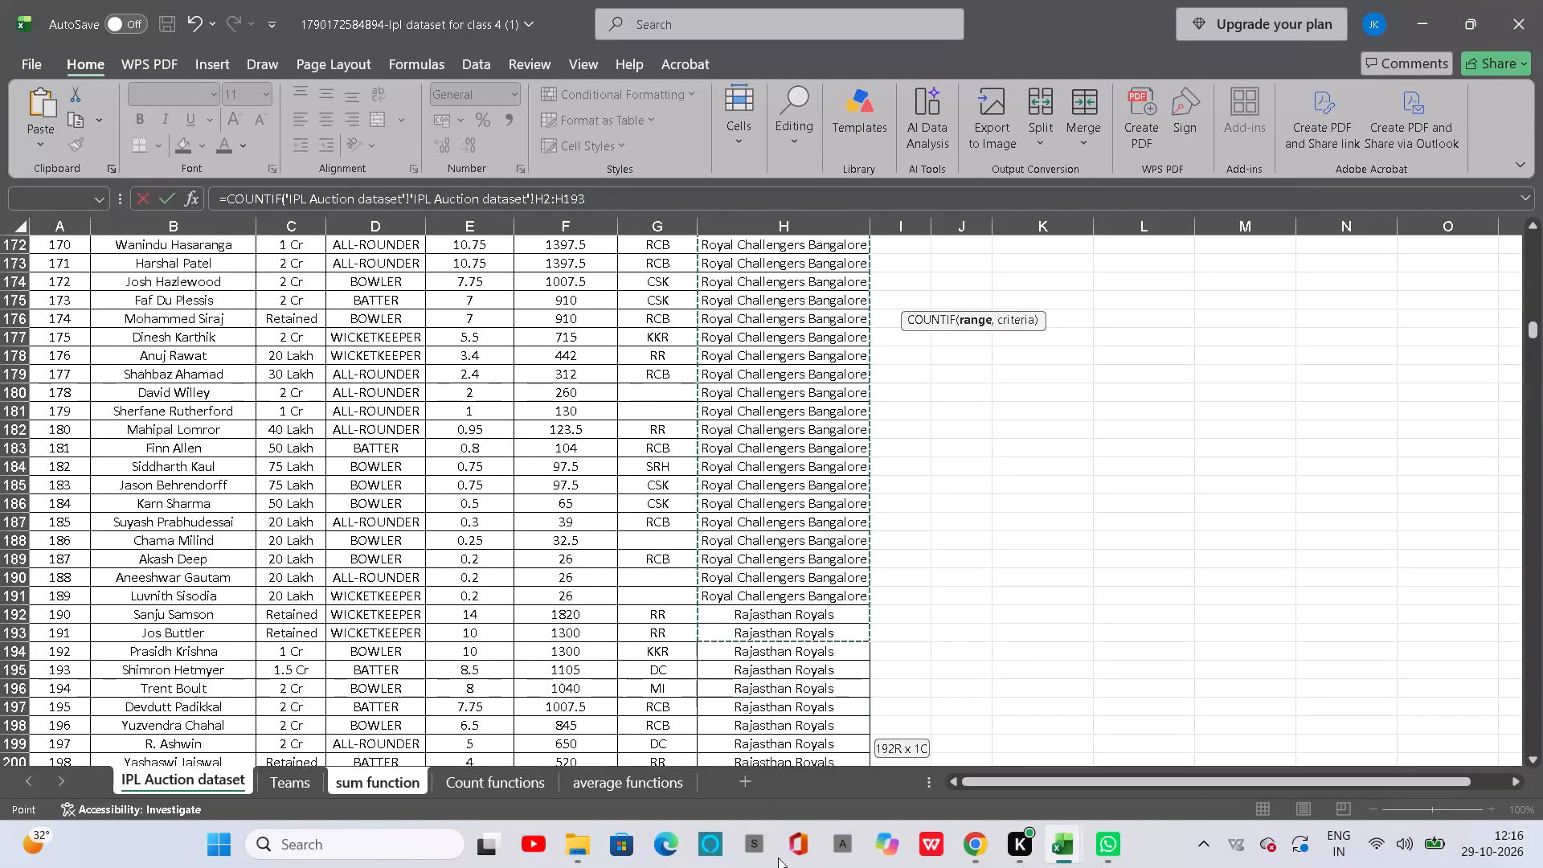
drag(778, 858, 776, 867)
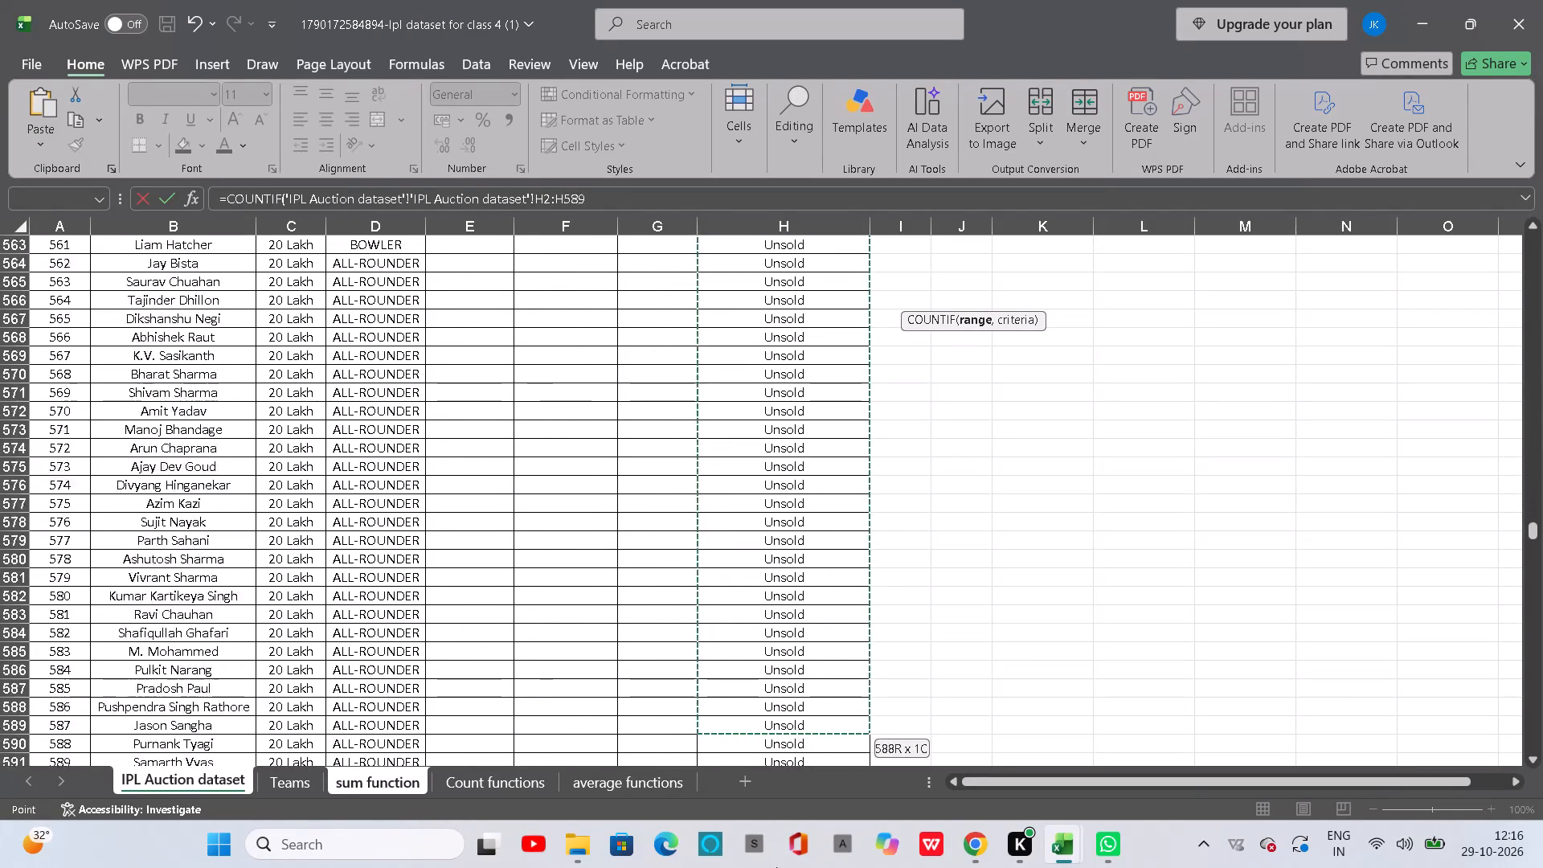
drag(776, 867, 763, 692)
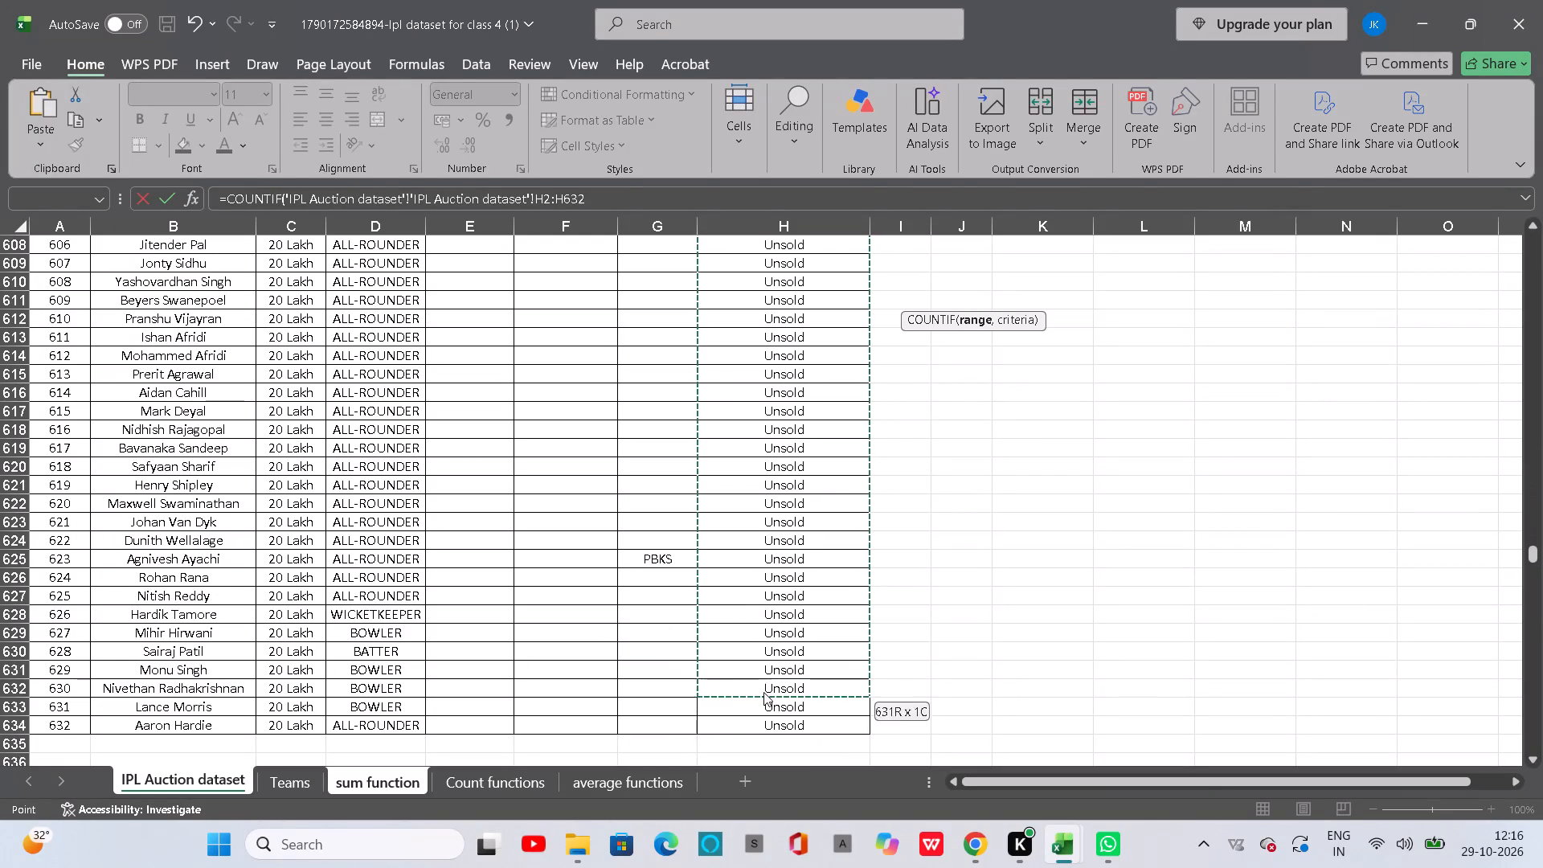
drag(763, 692, 764, 729)
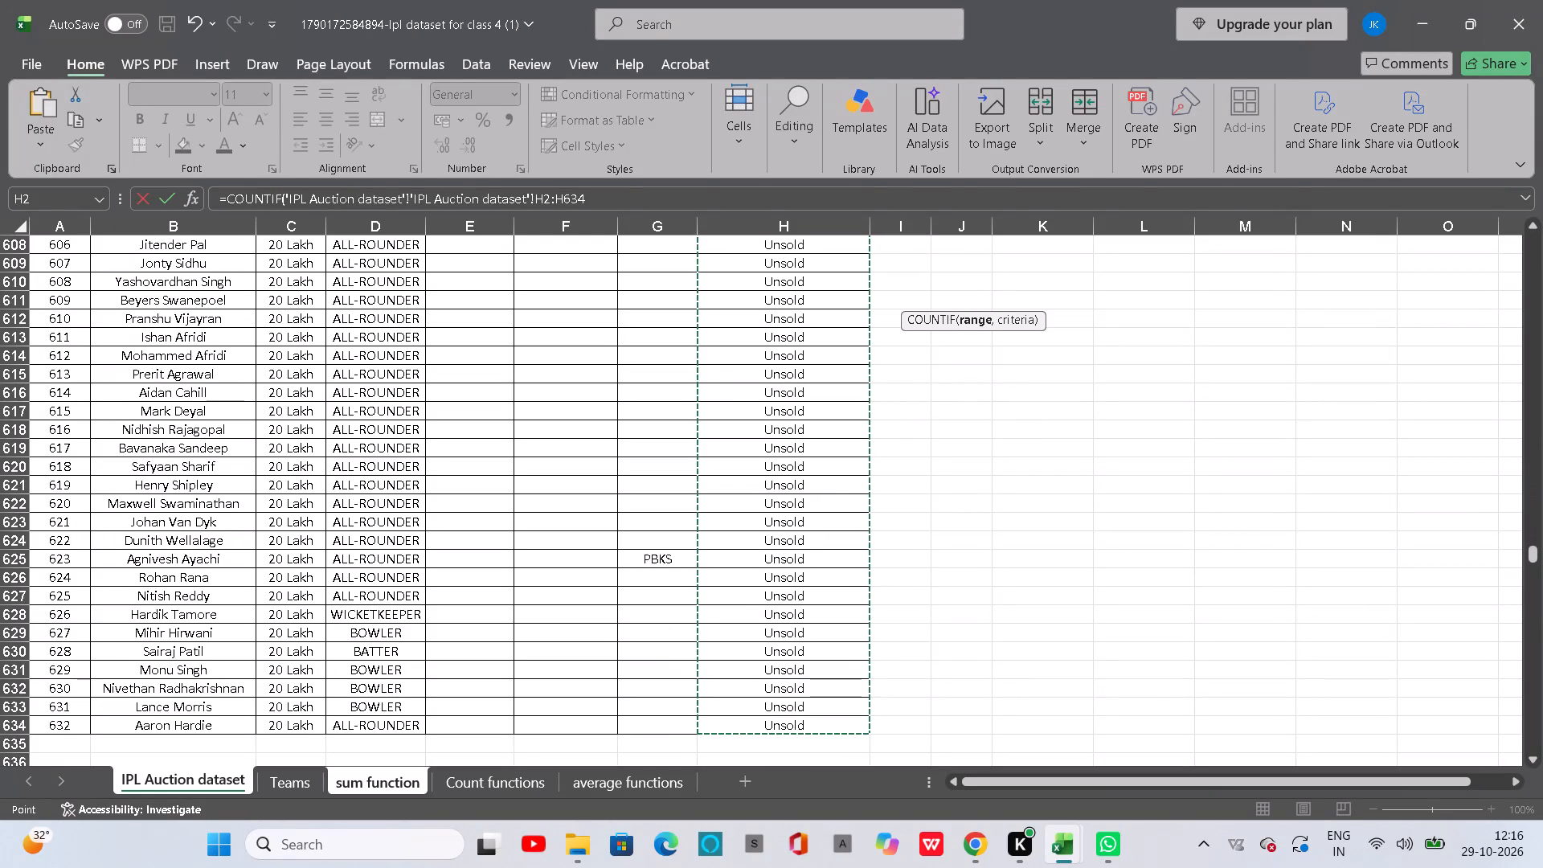
scroll(857, 446, up, 6)
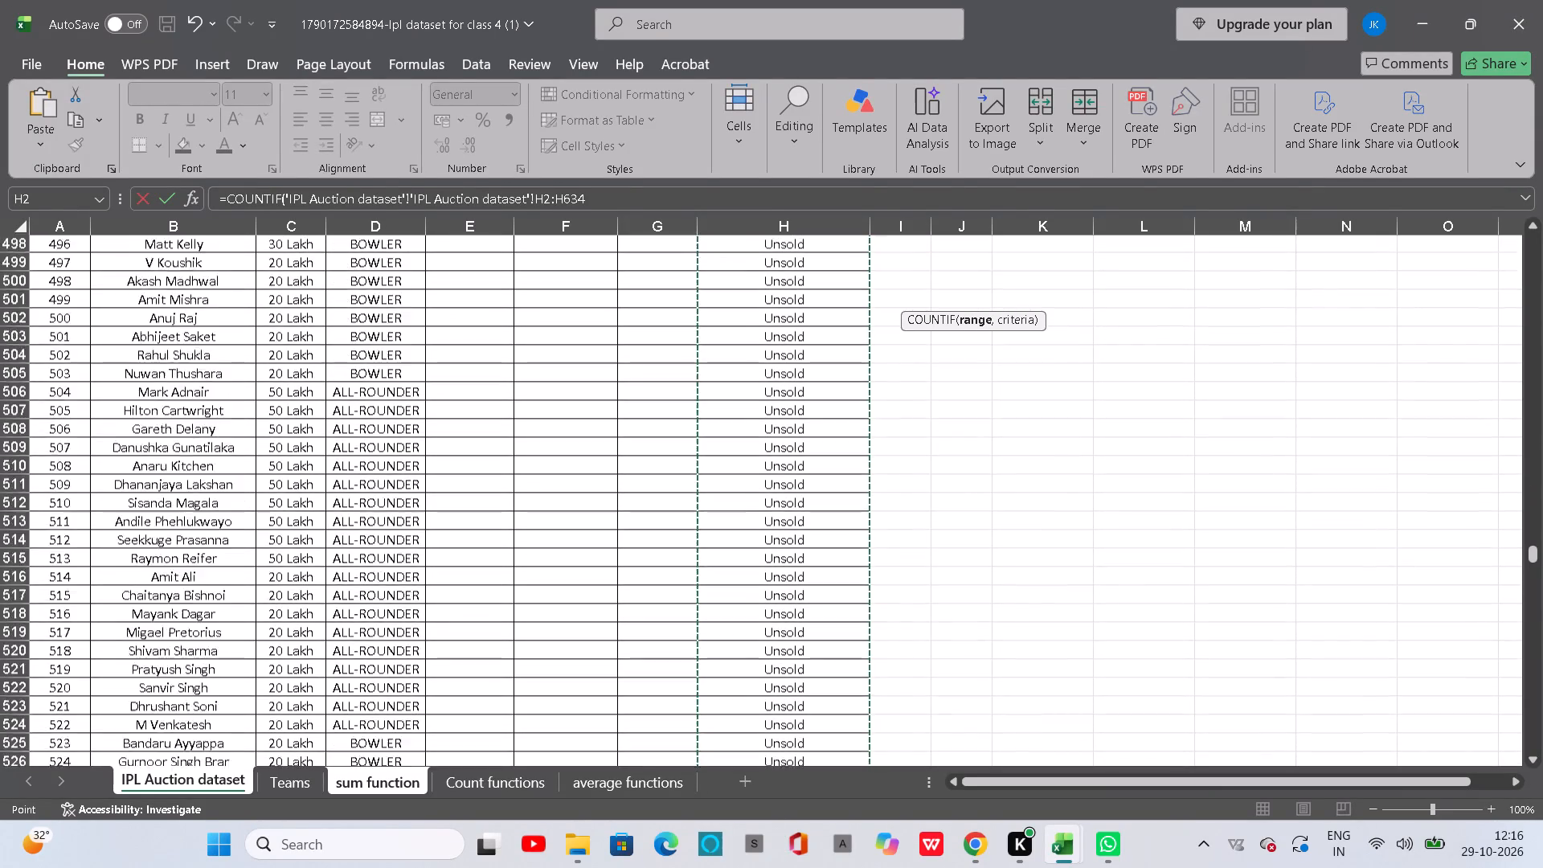
scroll(857, 446, up, 12)
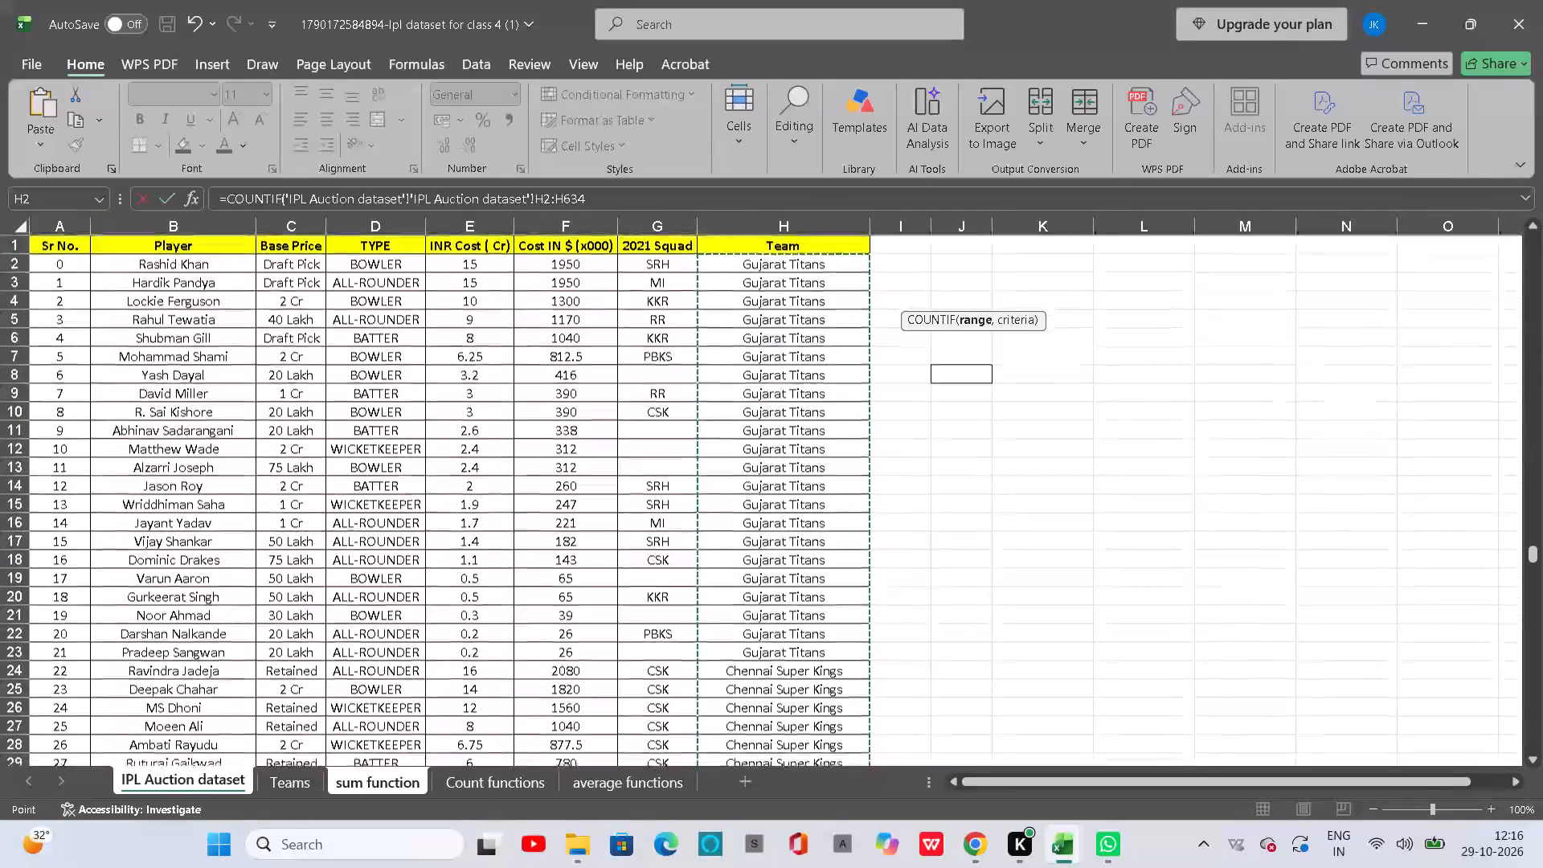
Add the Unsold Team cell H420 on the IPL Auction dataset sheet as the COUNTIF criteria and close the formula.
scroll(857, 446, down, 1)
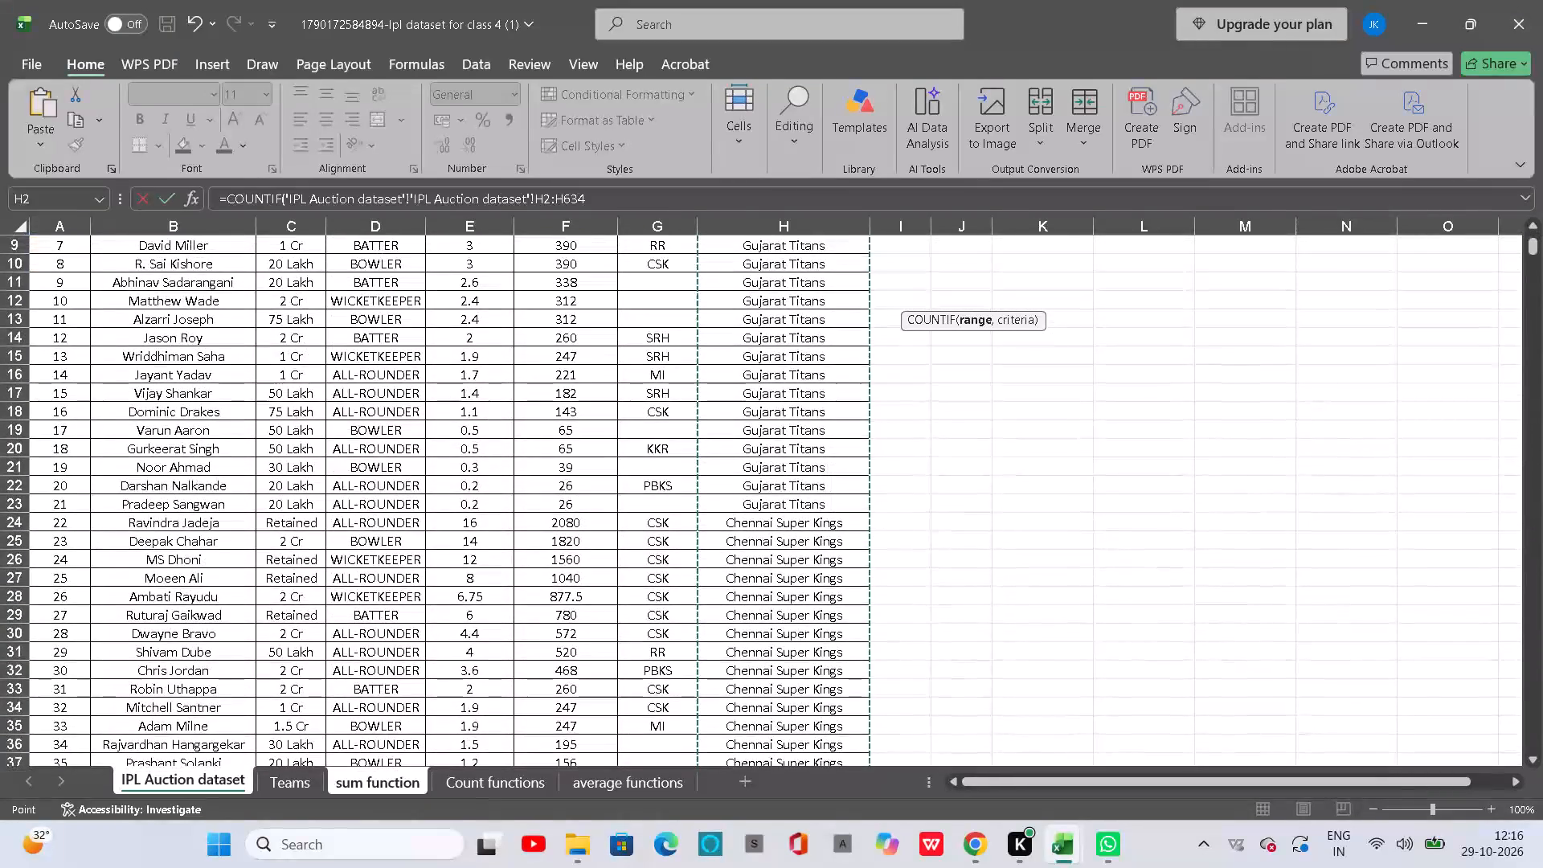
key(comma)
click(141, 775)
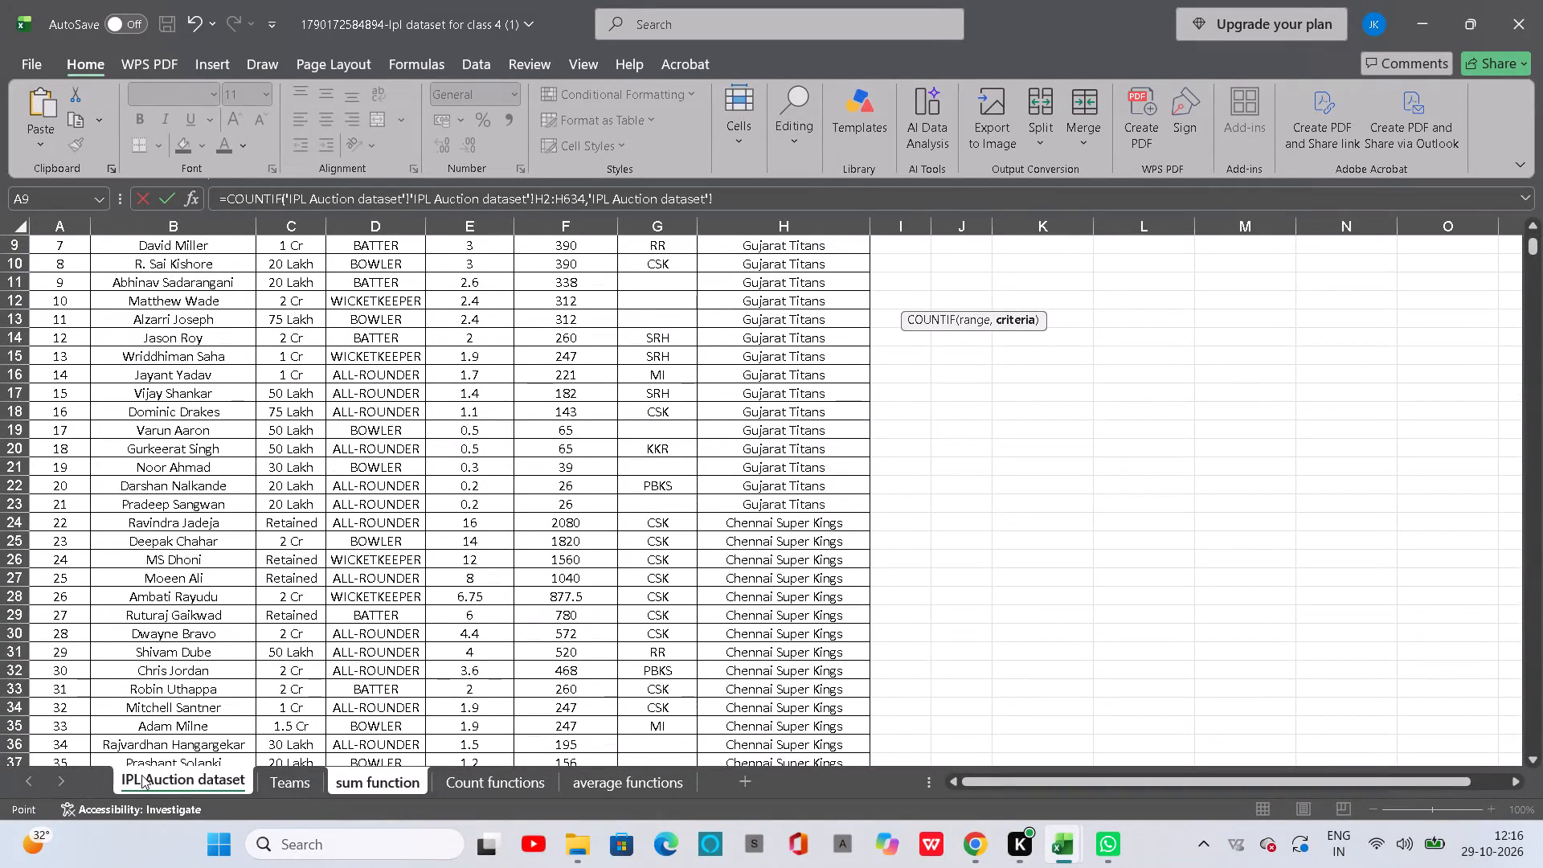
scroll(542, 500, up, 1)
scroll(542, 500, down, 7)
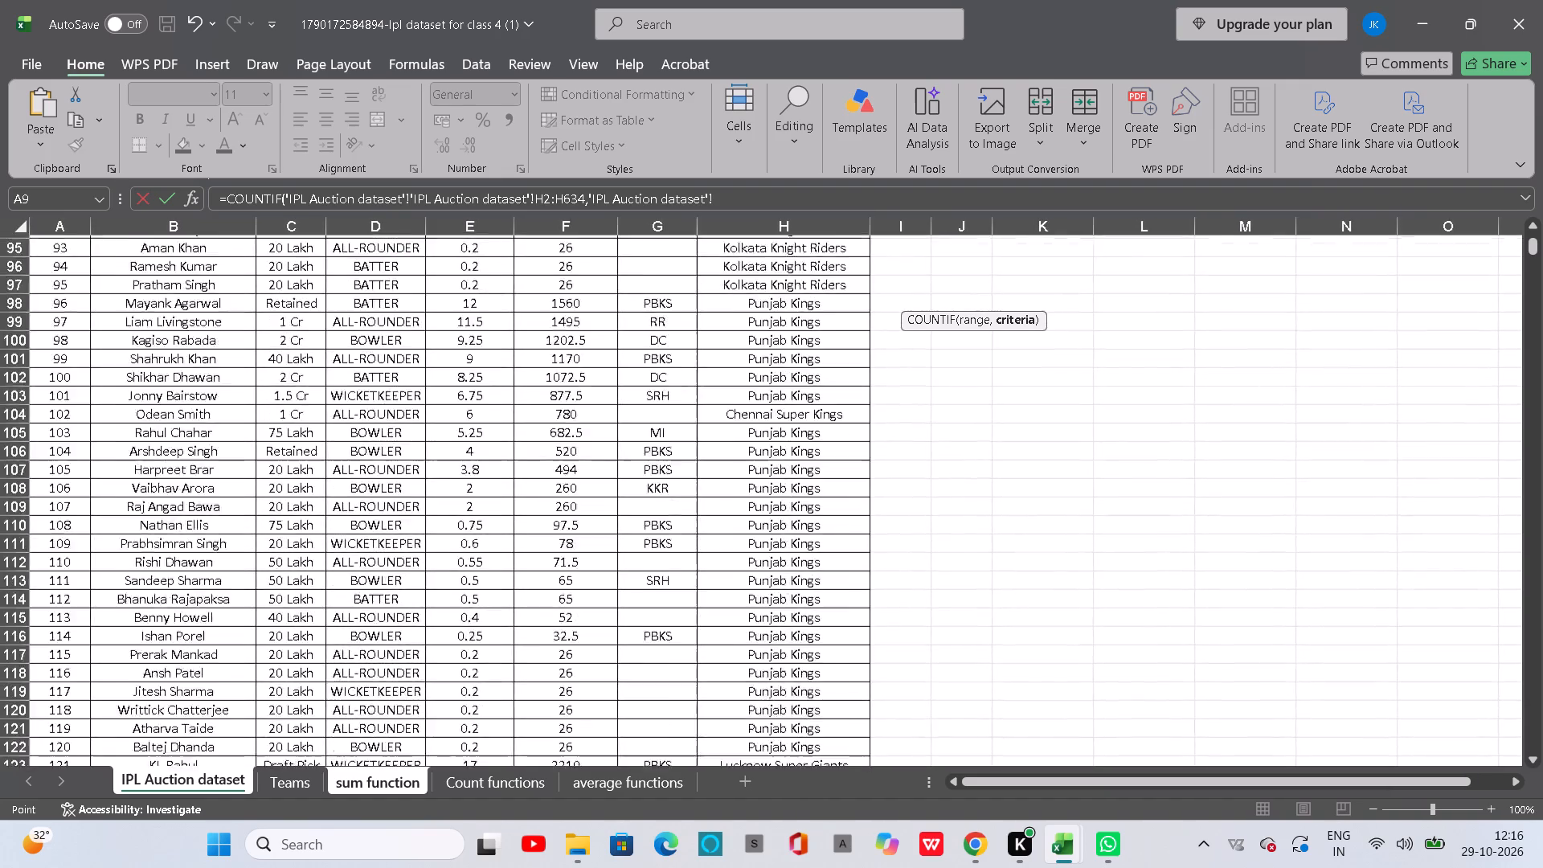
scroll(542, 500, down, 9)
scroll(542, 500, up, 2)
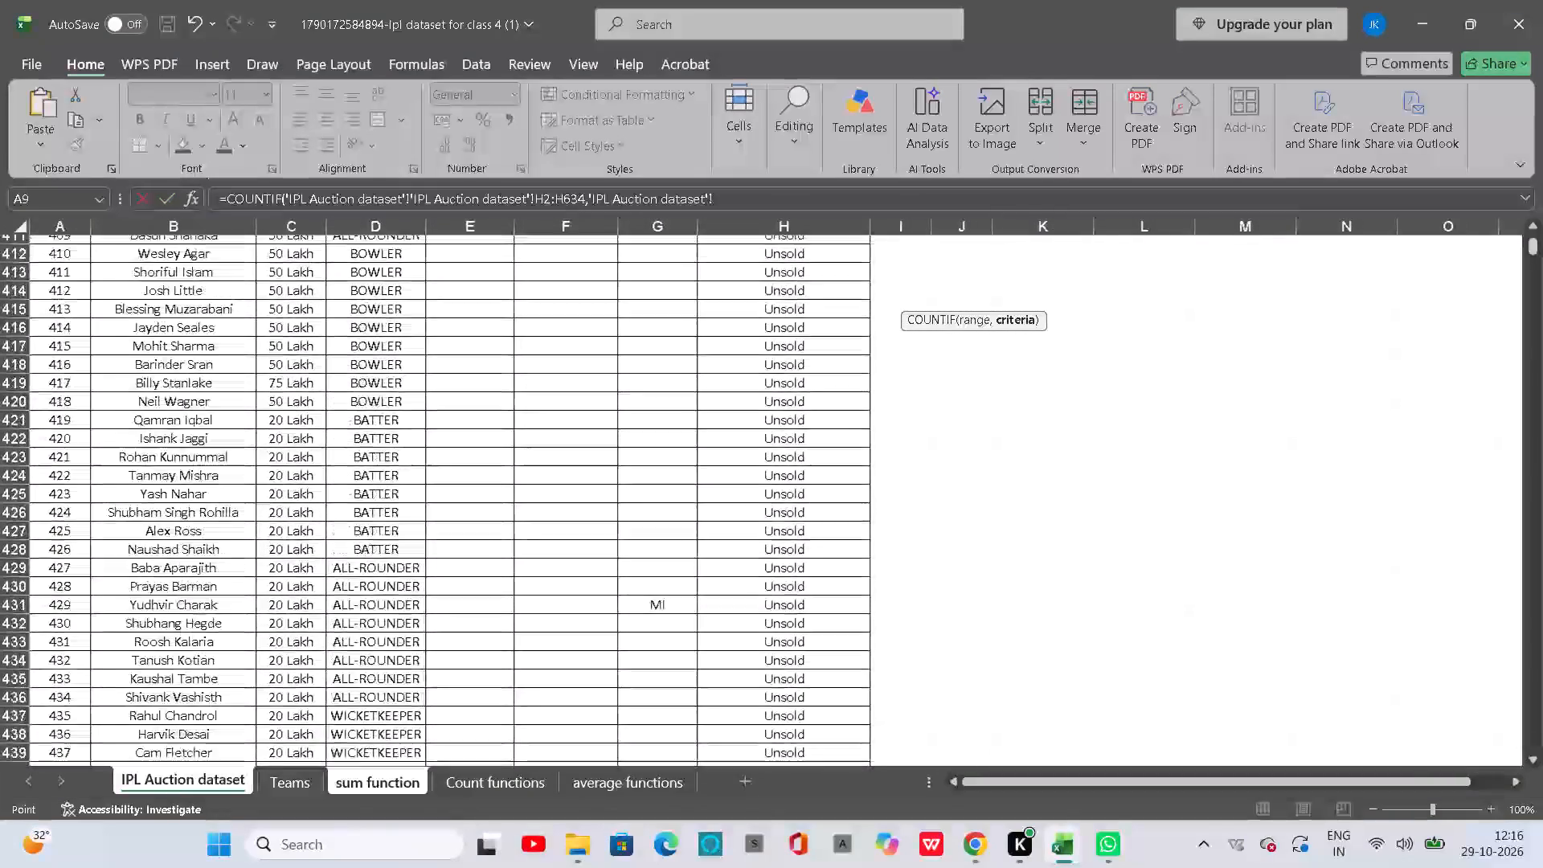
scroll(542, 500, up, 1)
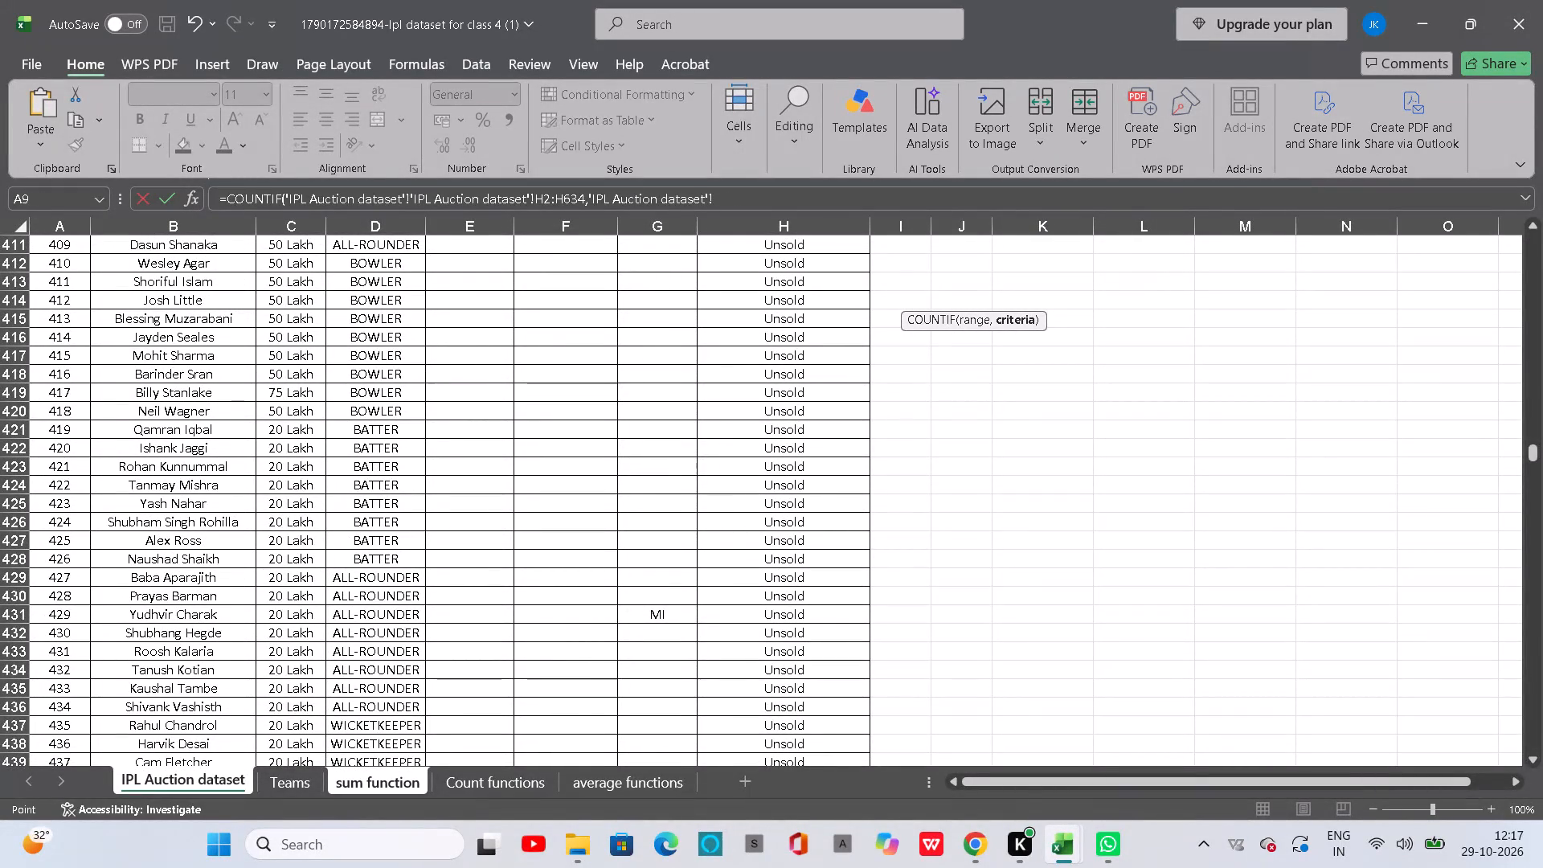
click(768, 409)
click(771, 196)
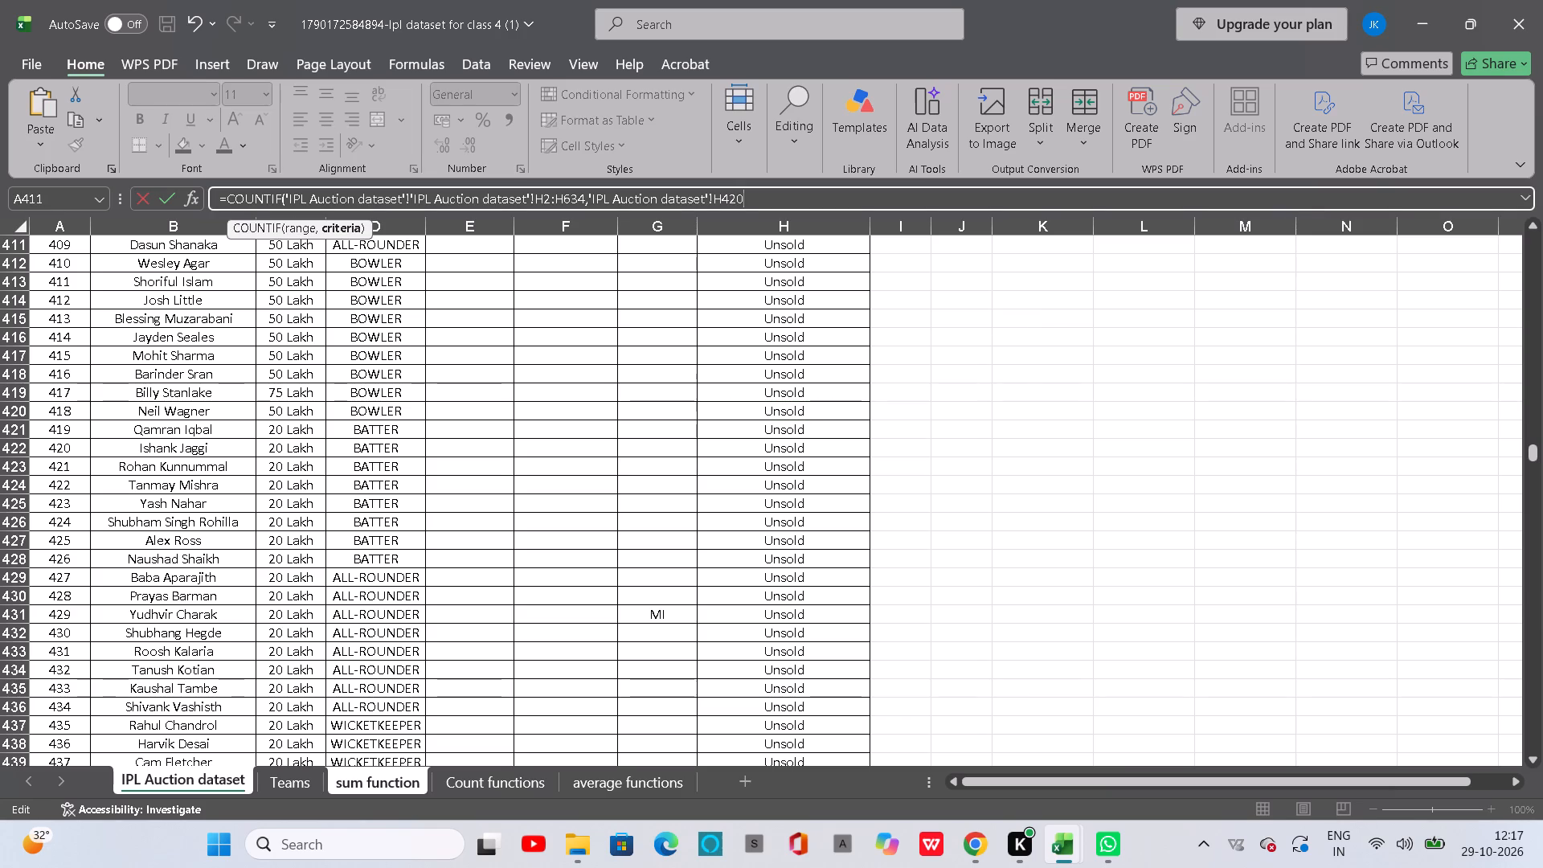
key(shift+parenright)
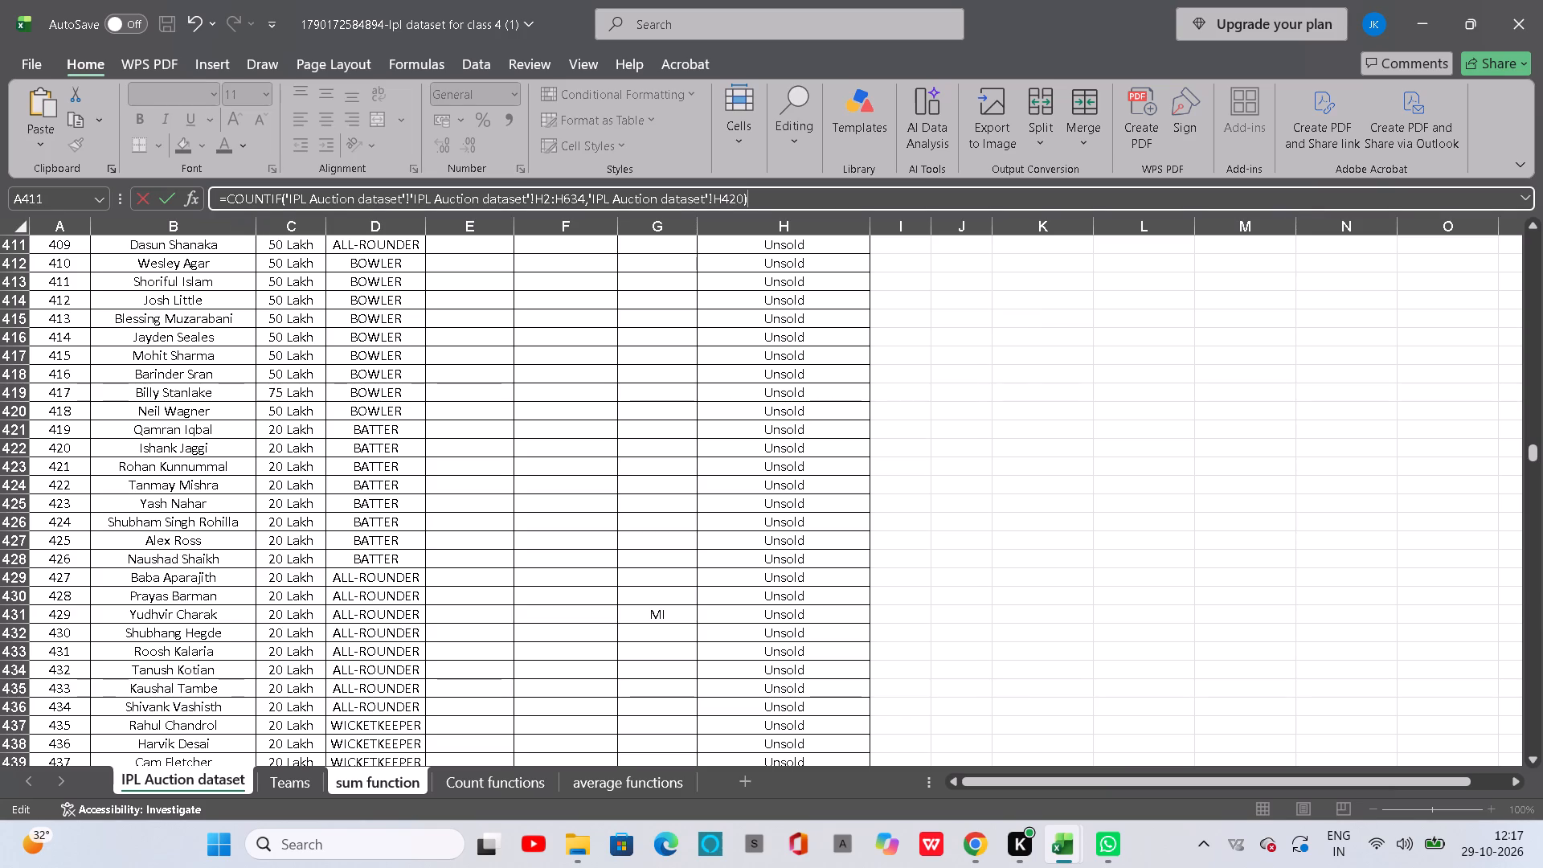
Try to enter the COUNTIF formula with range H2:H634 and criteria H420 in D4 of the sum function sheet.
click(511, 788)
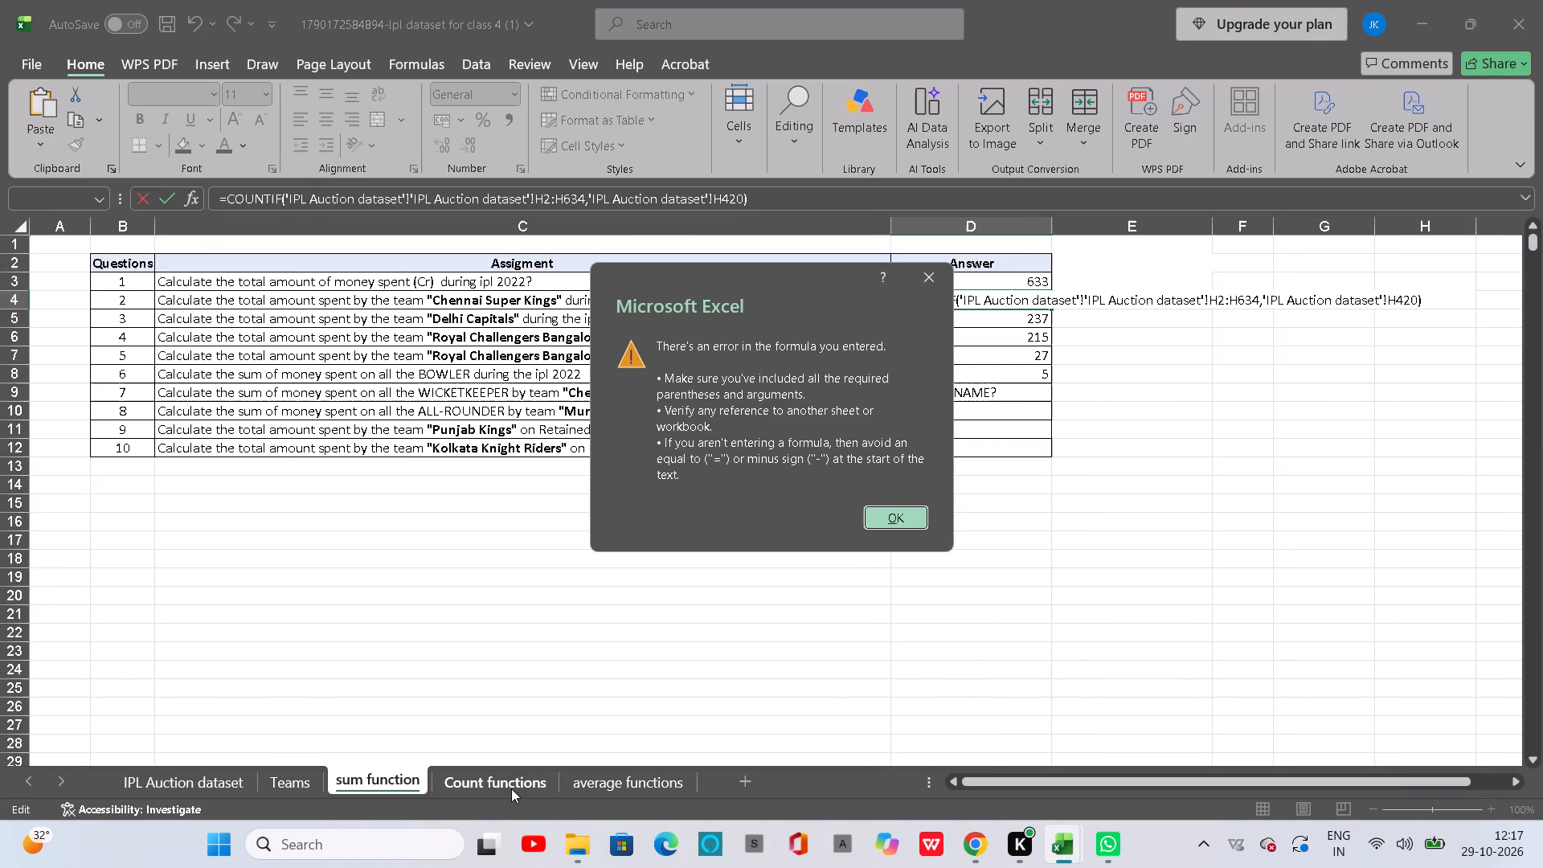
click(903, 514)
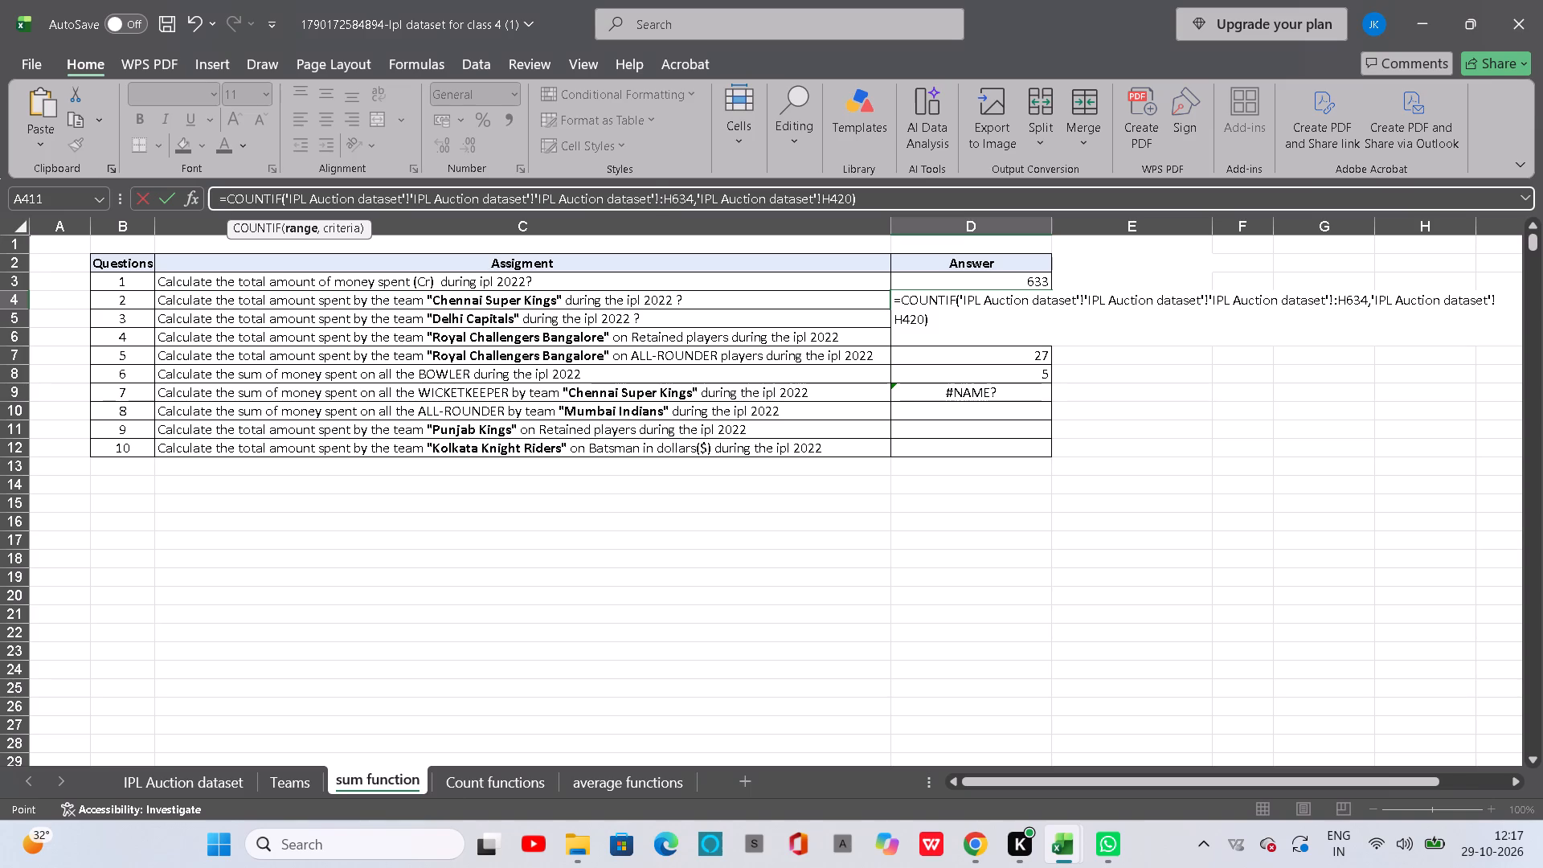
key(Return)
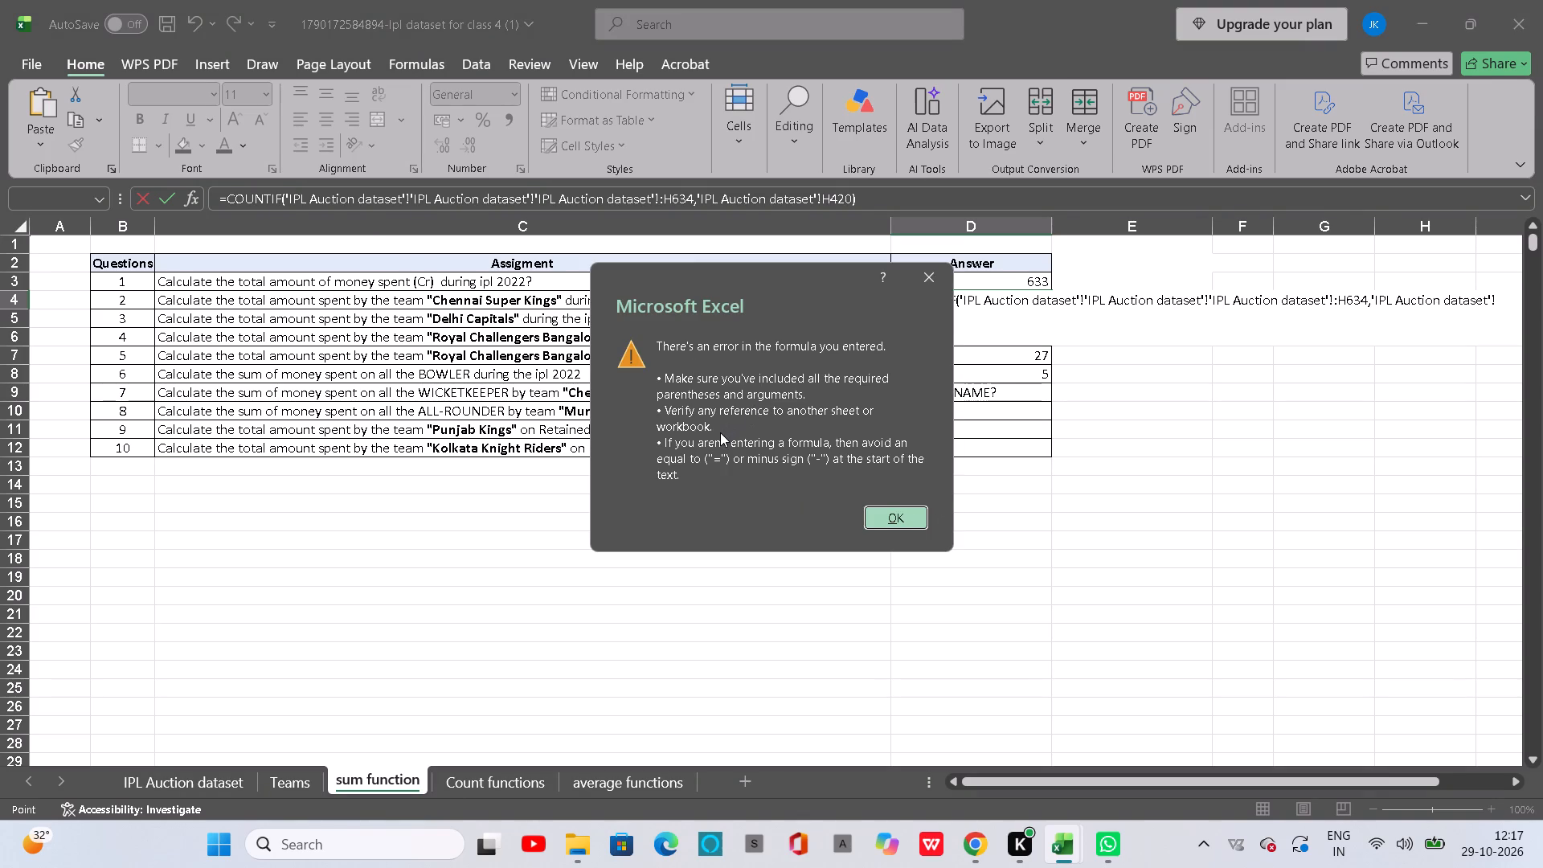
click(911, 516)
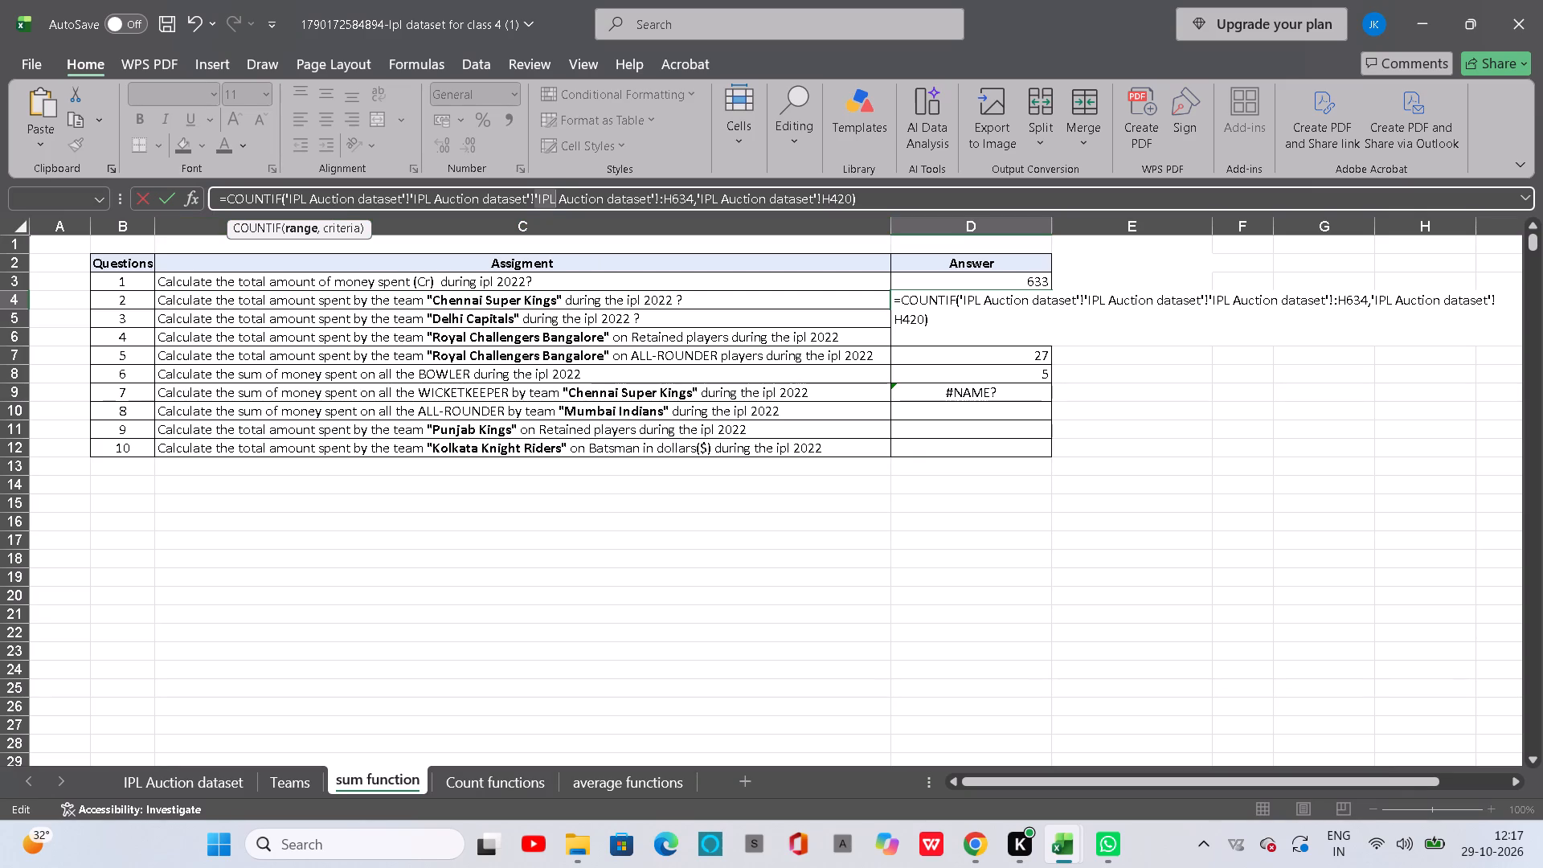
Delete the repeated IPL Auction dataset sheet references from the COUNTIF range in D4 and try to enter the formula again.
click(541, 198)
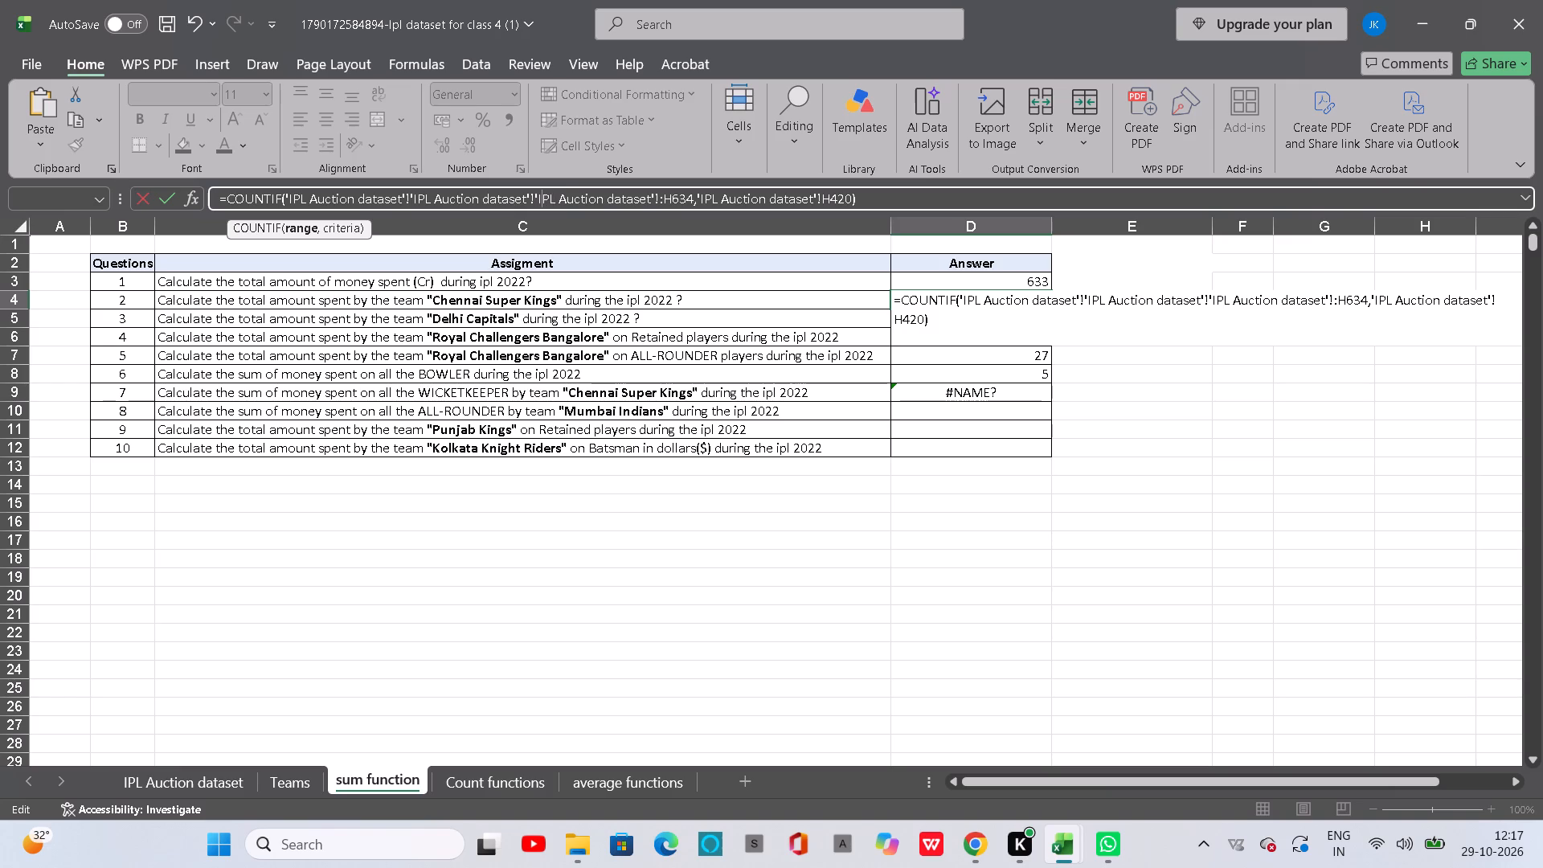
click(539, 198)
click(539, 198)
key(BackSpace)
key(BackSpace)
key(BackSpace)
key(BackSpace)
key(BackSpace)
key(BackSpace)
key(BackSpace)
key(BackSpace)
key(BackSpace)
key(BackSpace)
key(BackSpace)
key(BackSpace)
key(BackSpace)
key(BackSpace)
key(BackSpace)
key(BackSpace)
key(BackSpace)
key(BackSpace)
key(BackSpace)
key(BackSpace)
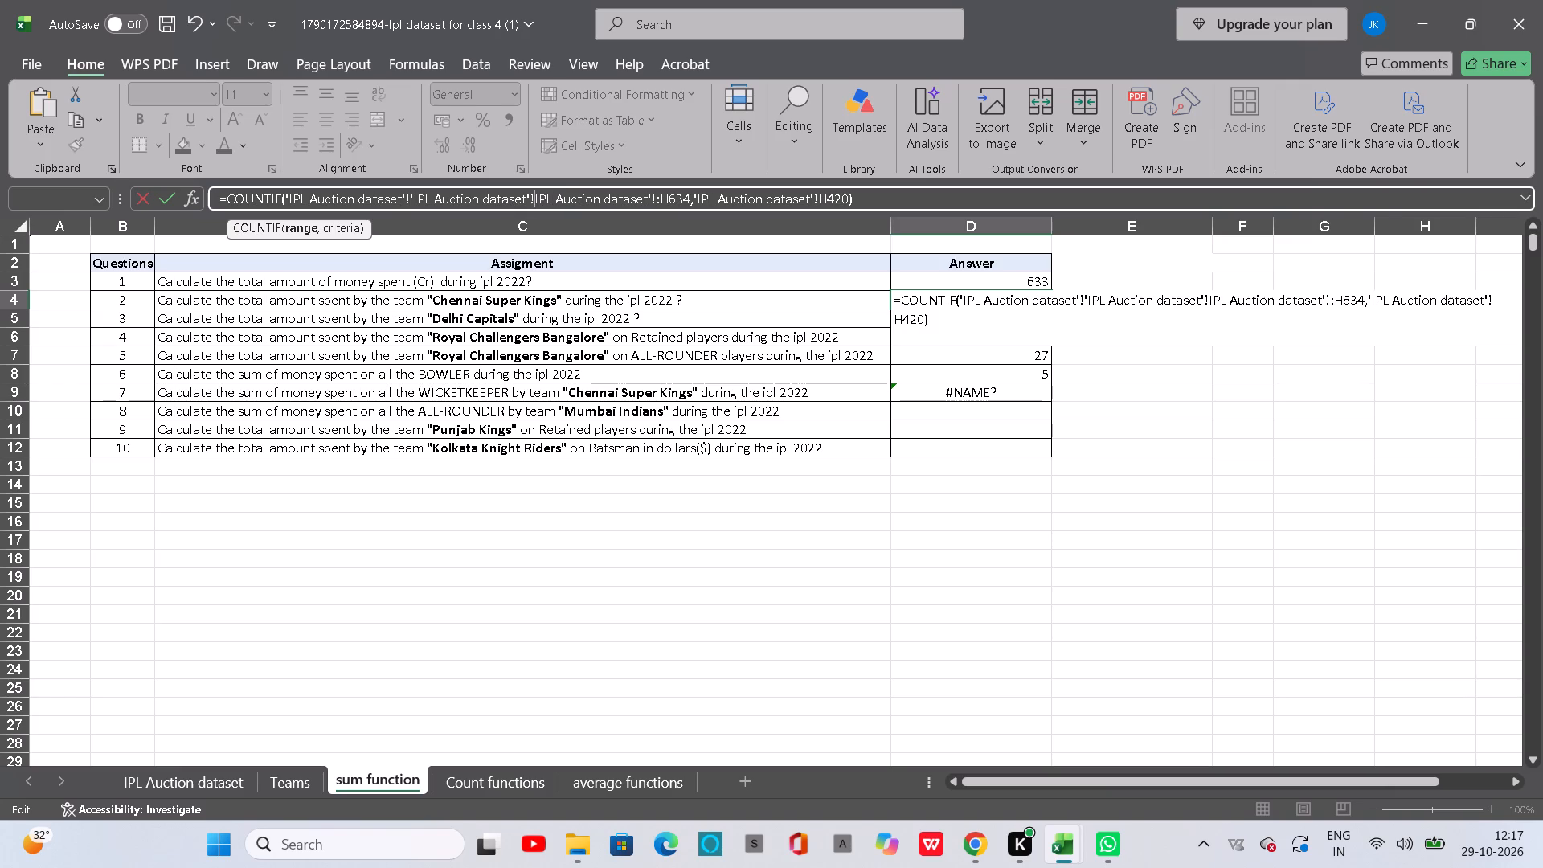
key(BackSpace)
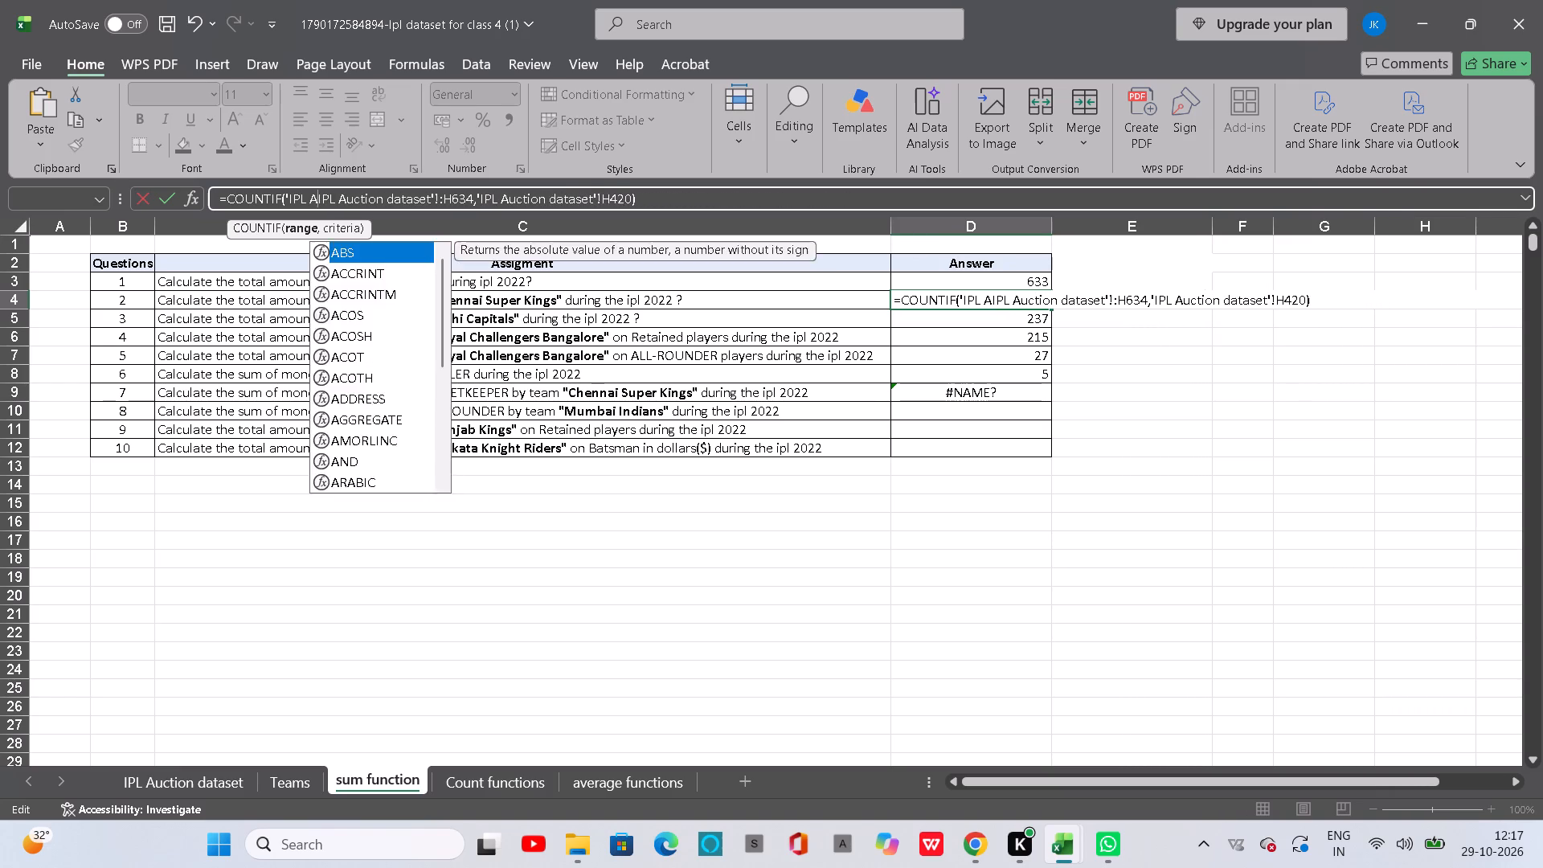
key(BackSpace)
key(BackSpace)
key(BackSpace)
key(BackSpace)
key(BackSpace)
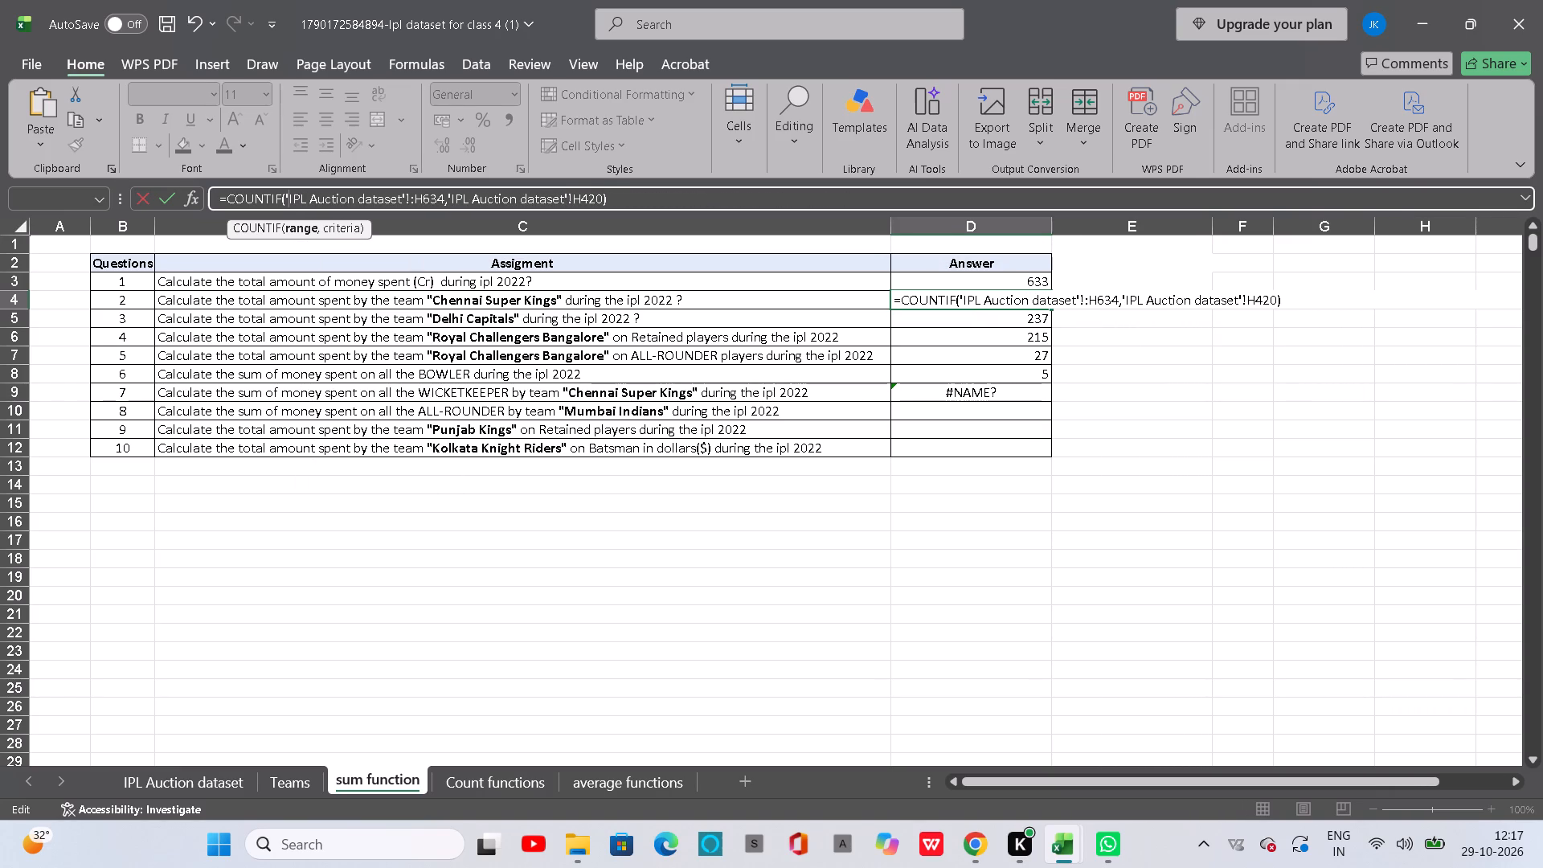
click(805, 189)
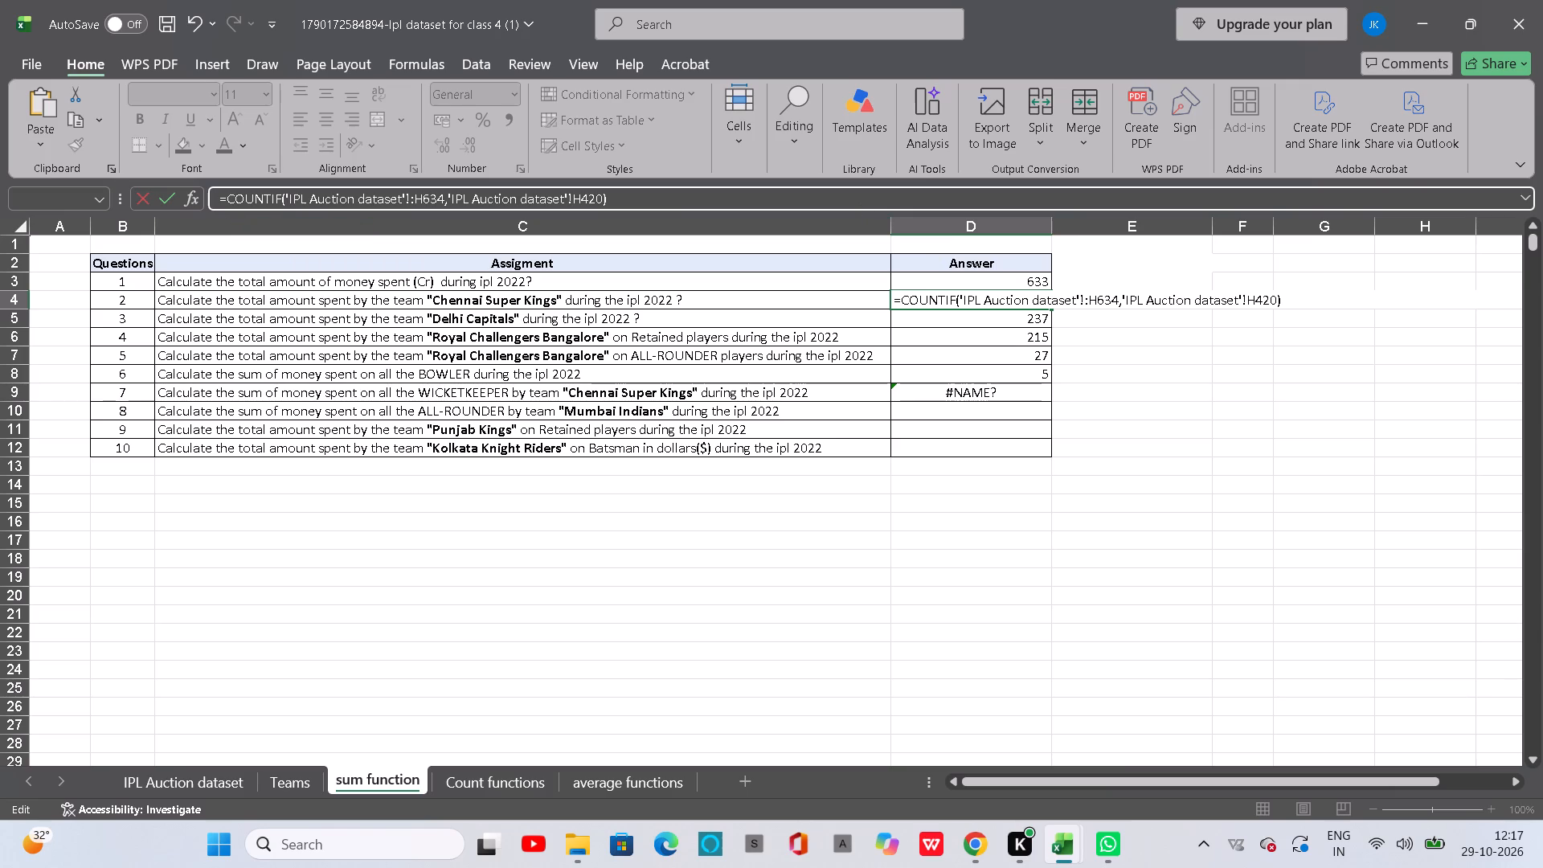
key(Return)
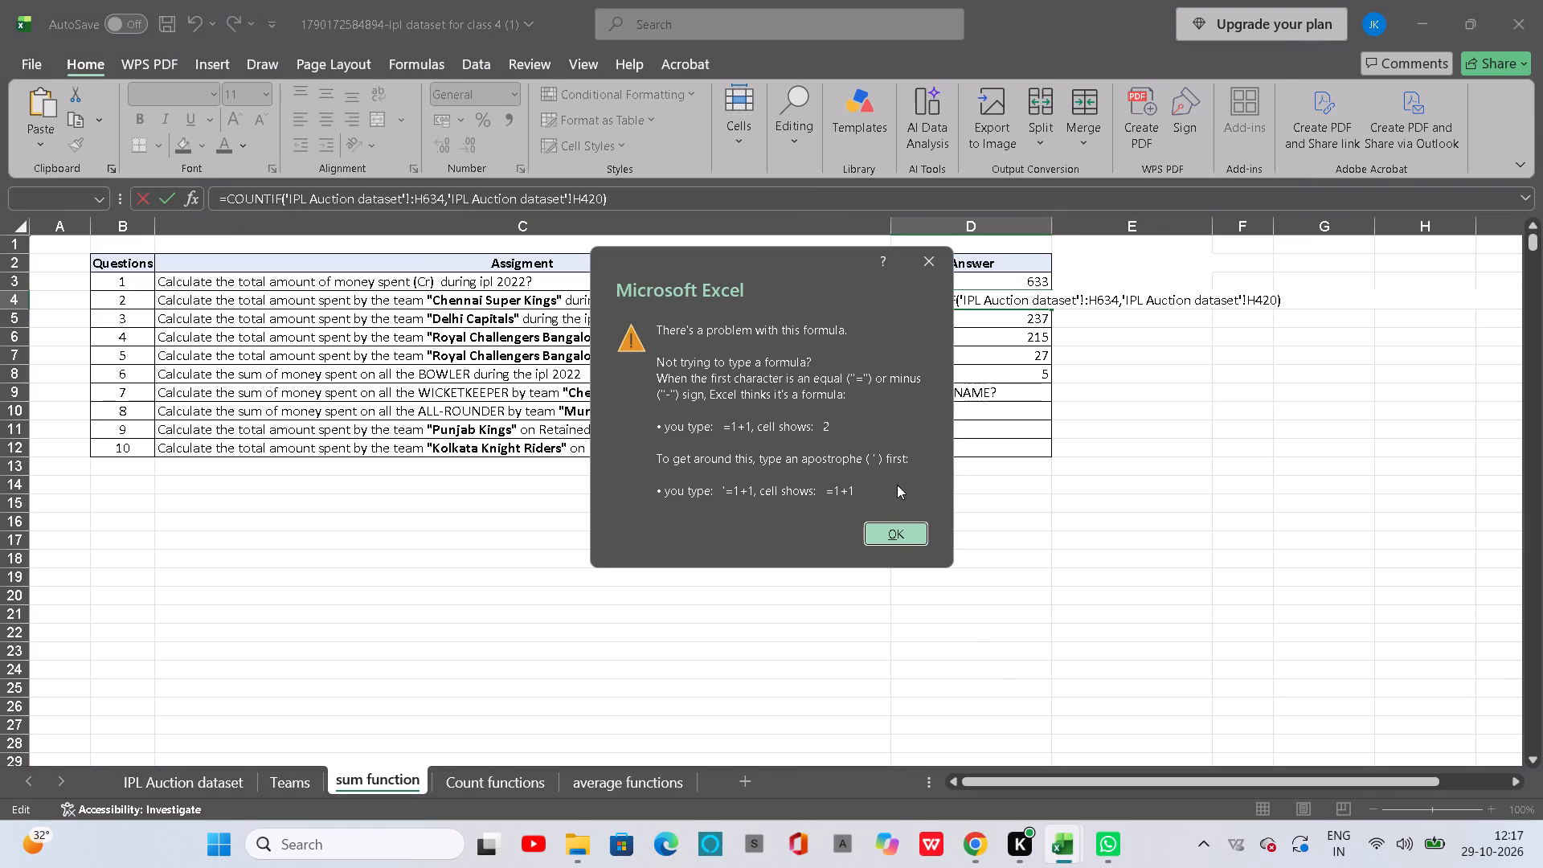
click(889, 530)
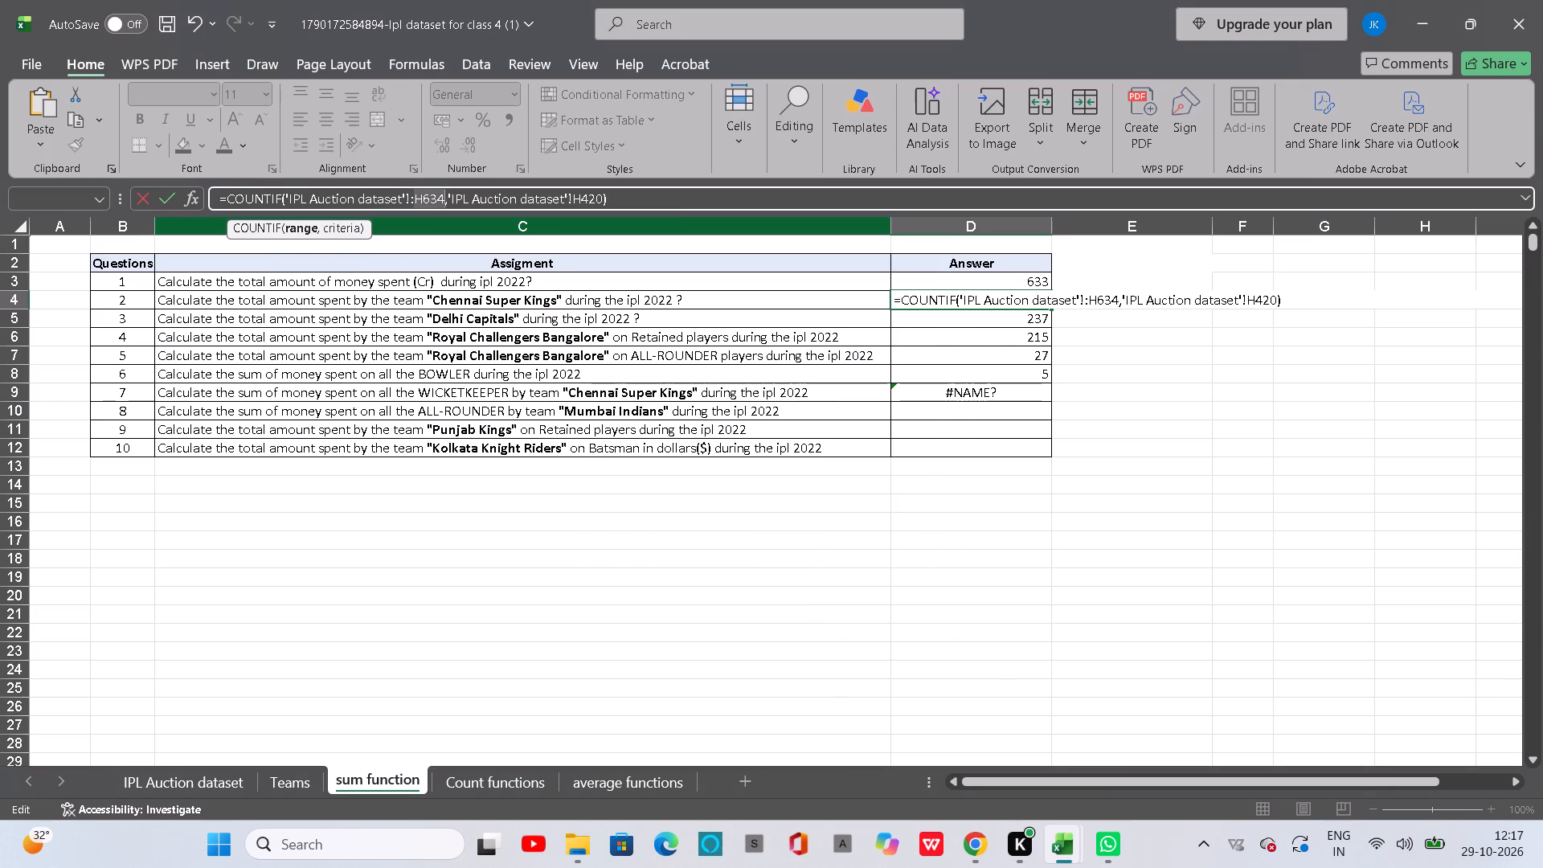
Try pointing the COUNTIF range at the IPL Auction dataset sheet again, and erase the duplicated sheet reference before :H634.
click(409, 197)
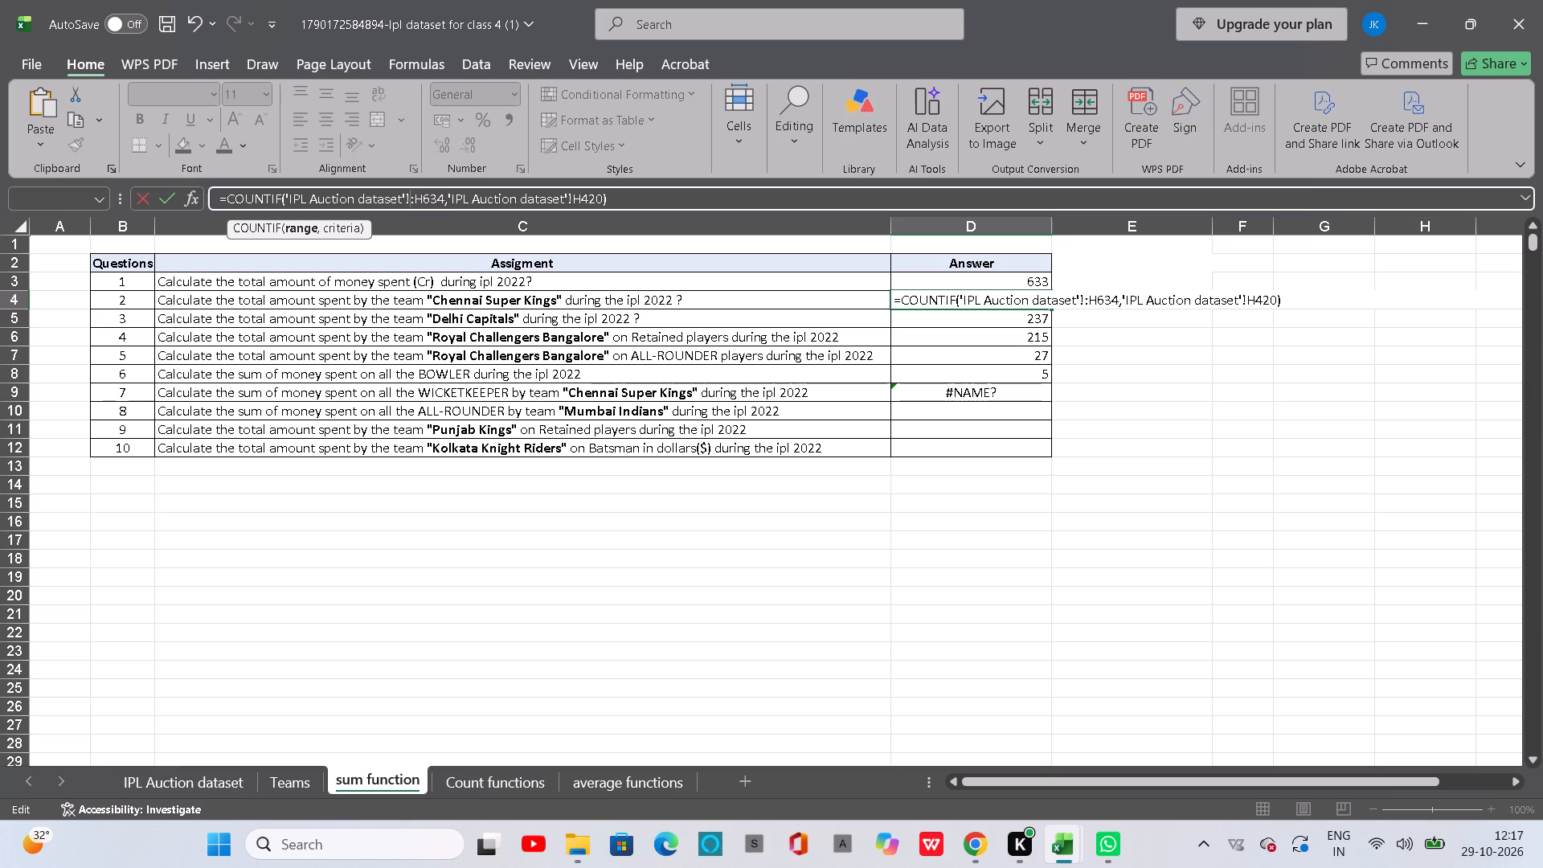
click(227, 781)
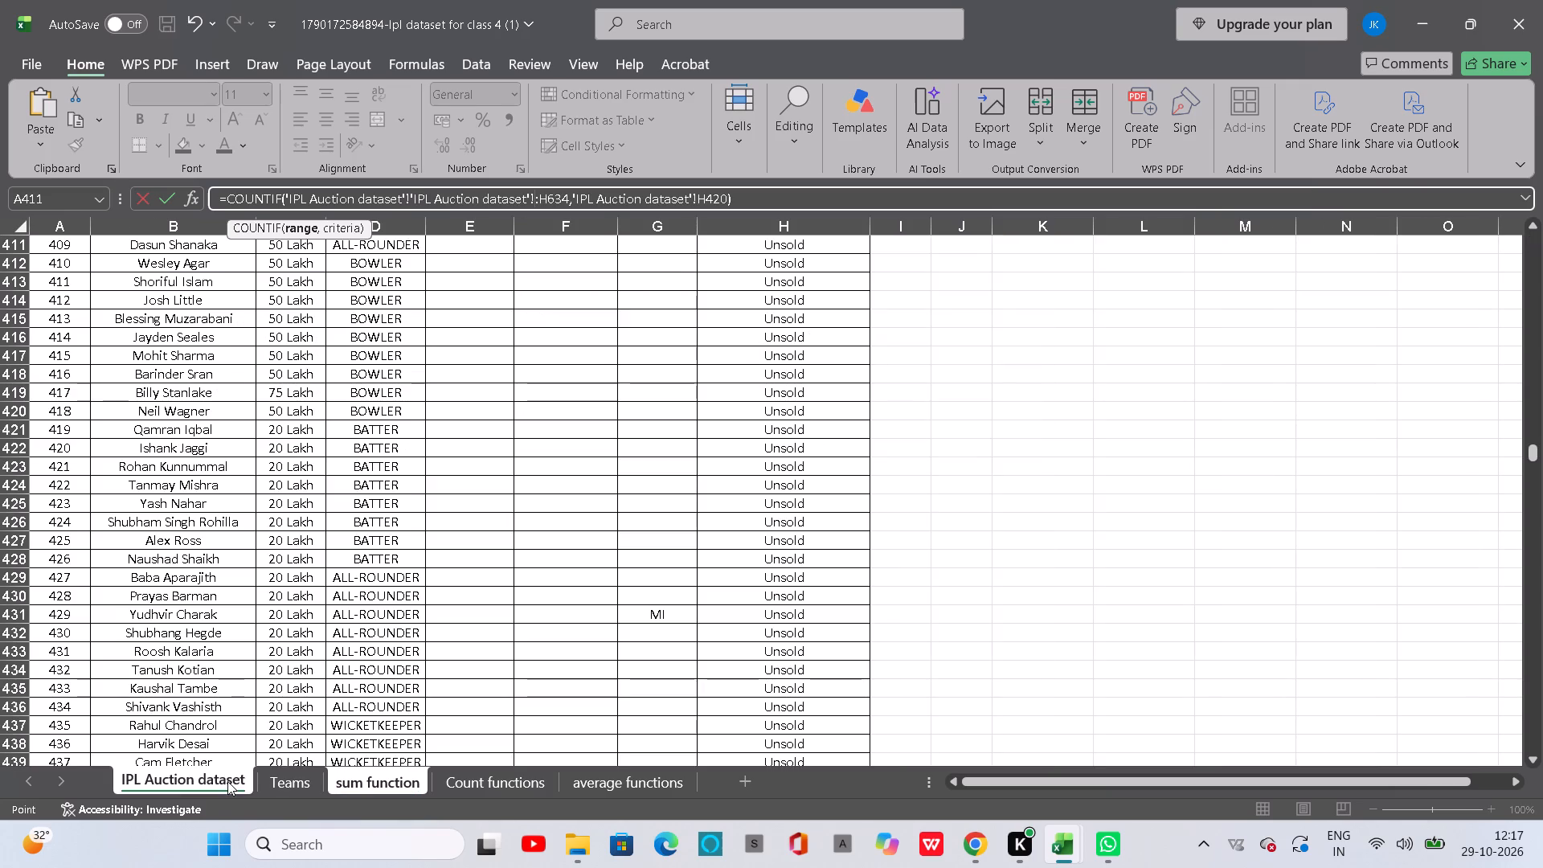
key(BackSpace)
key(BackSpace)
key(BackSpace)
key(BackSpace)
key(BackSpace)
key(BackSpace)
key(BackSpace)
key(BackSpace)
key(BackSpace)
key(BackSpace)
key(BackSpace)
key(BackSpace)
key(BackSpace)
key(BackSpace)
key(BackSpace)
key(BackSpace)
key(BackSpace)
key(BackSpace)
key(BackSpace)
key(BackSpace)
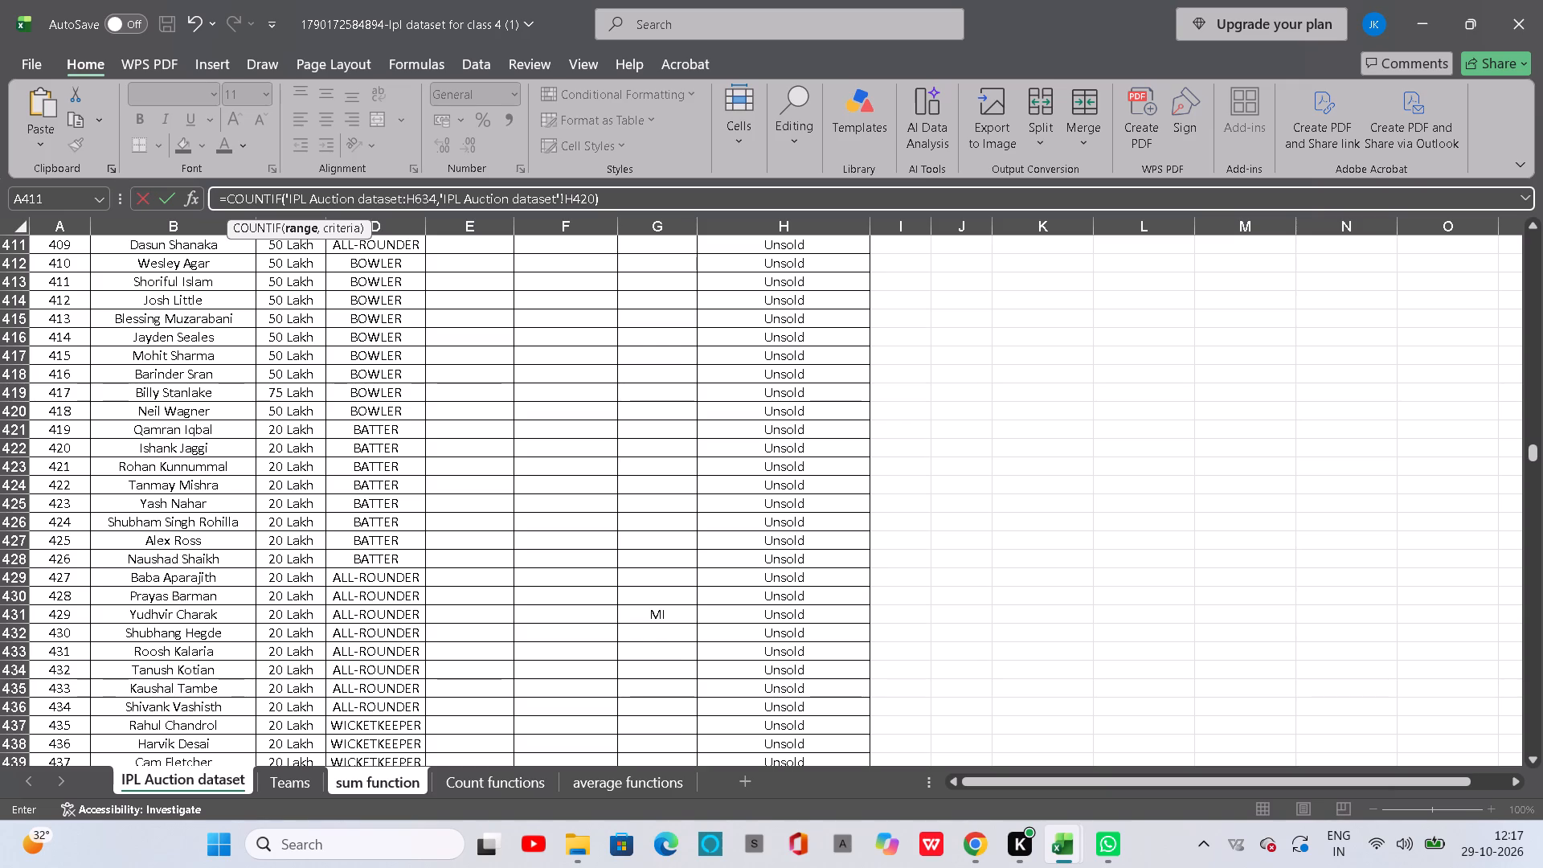
Erase all arguments of the D4 formula, leaving only =COUNTIF(.
click(613, 204)
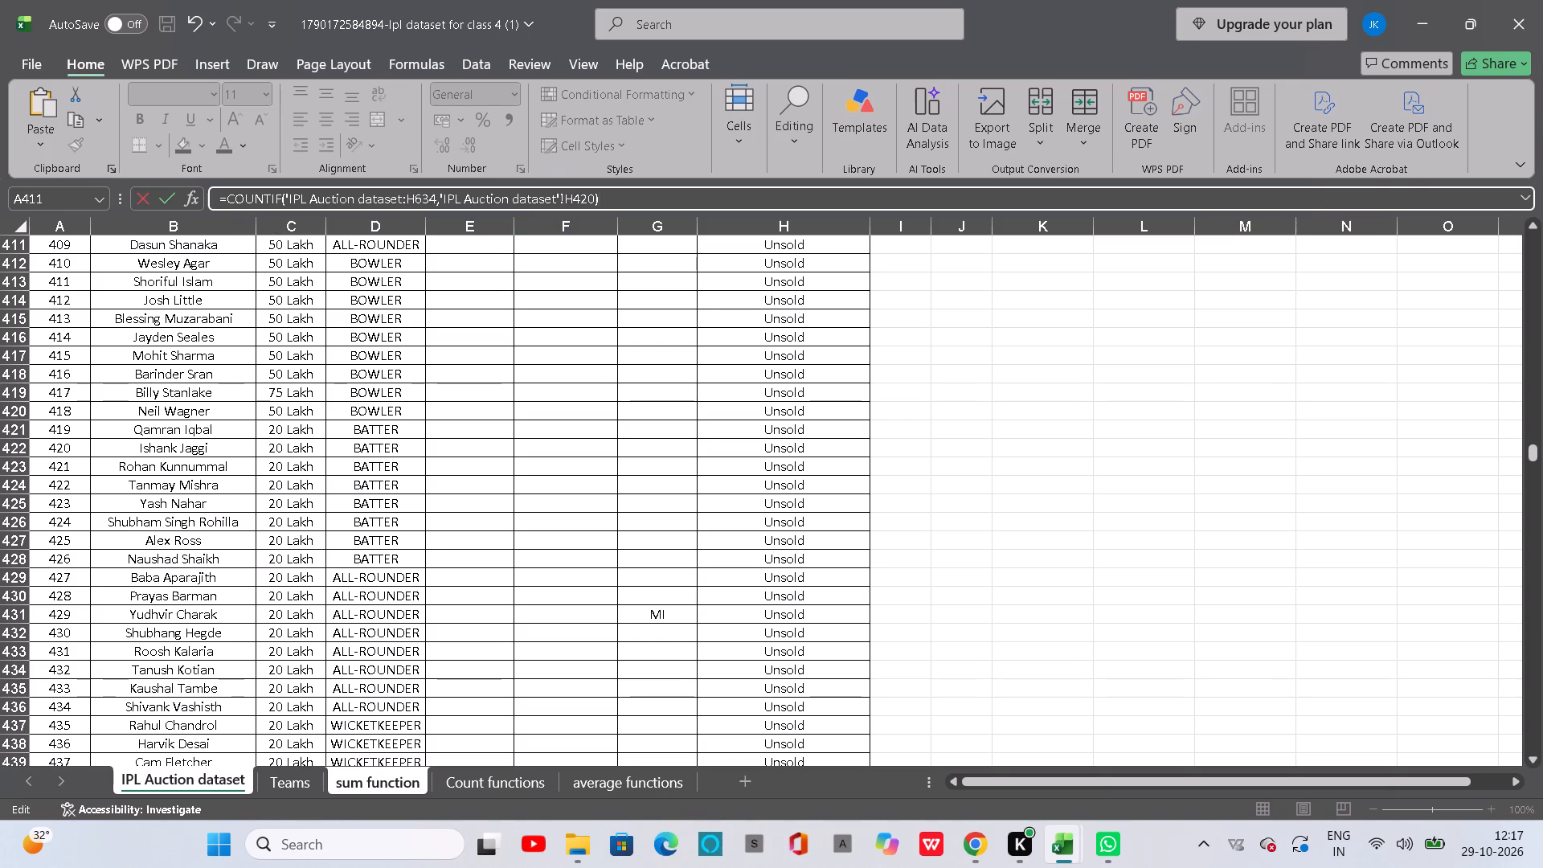
key(BackSpace)
key(BackSpace)
key(BackSpace)
key(BackSpace)
key(BackSpace)
key(BackSpace)
key(BackSpace)
key(BackSpace)
key(BackSpace)
key(BackSpace)
key(BackSpace)
key(BackSpace)
key(BackSpace)
key(BackSpace)
key(BackSpace)
key(BackSpace)
key(BackSpace)
key(BackSpace)
key(BackSpace)
key(BackSpace)
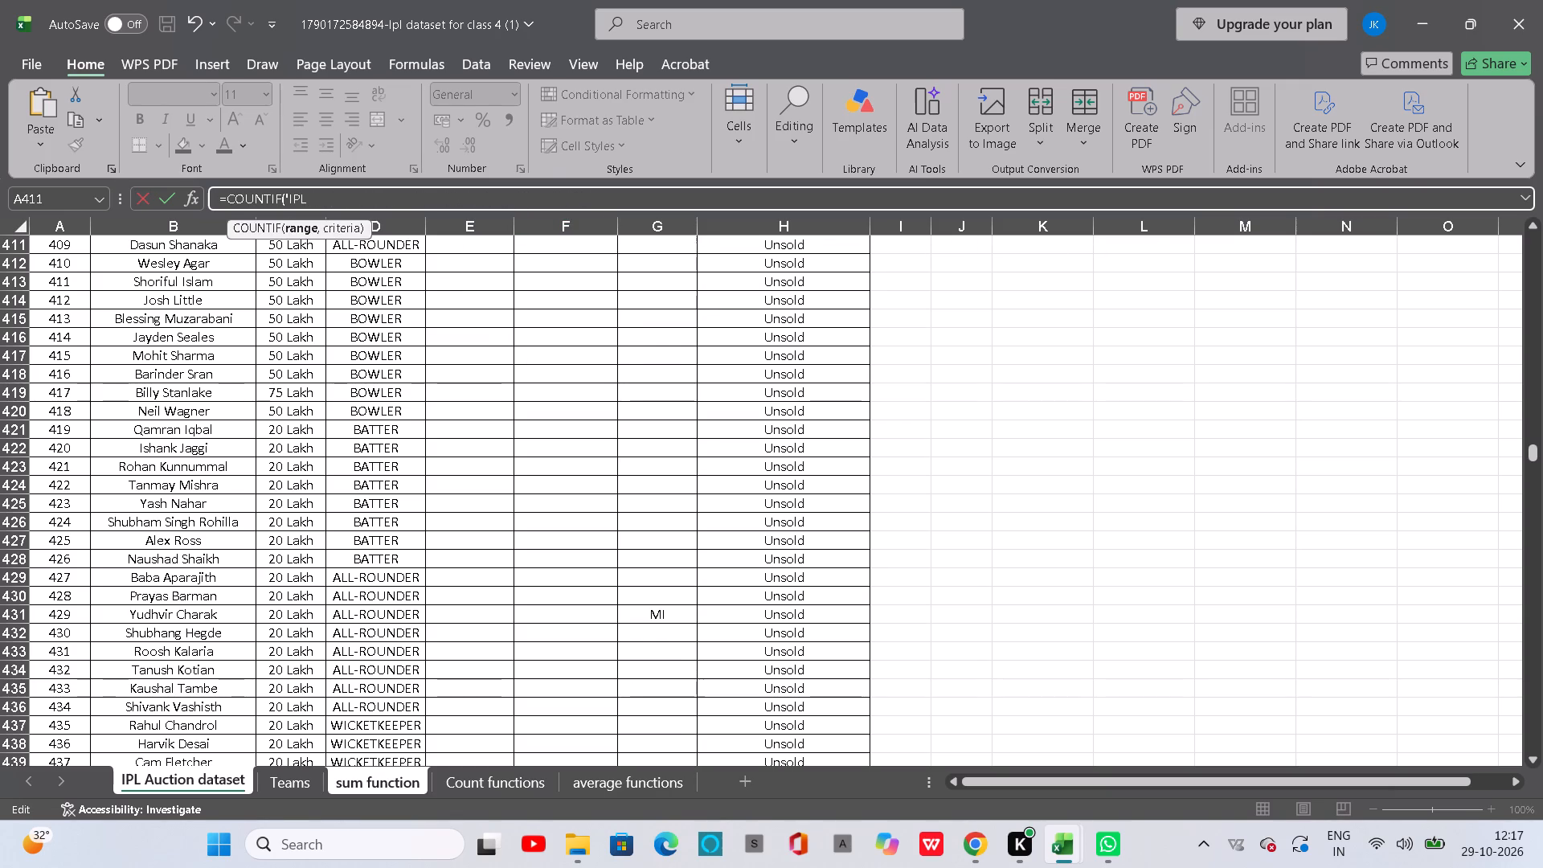
key(BackSpace)
Pick the Team cells H2:H634 on the IPL Auction dataset sheet as the COUNTIF range.
click(167, 772)
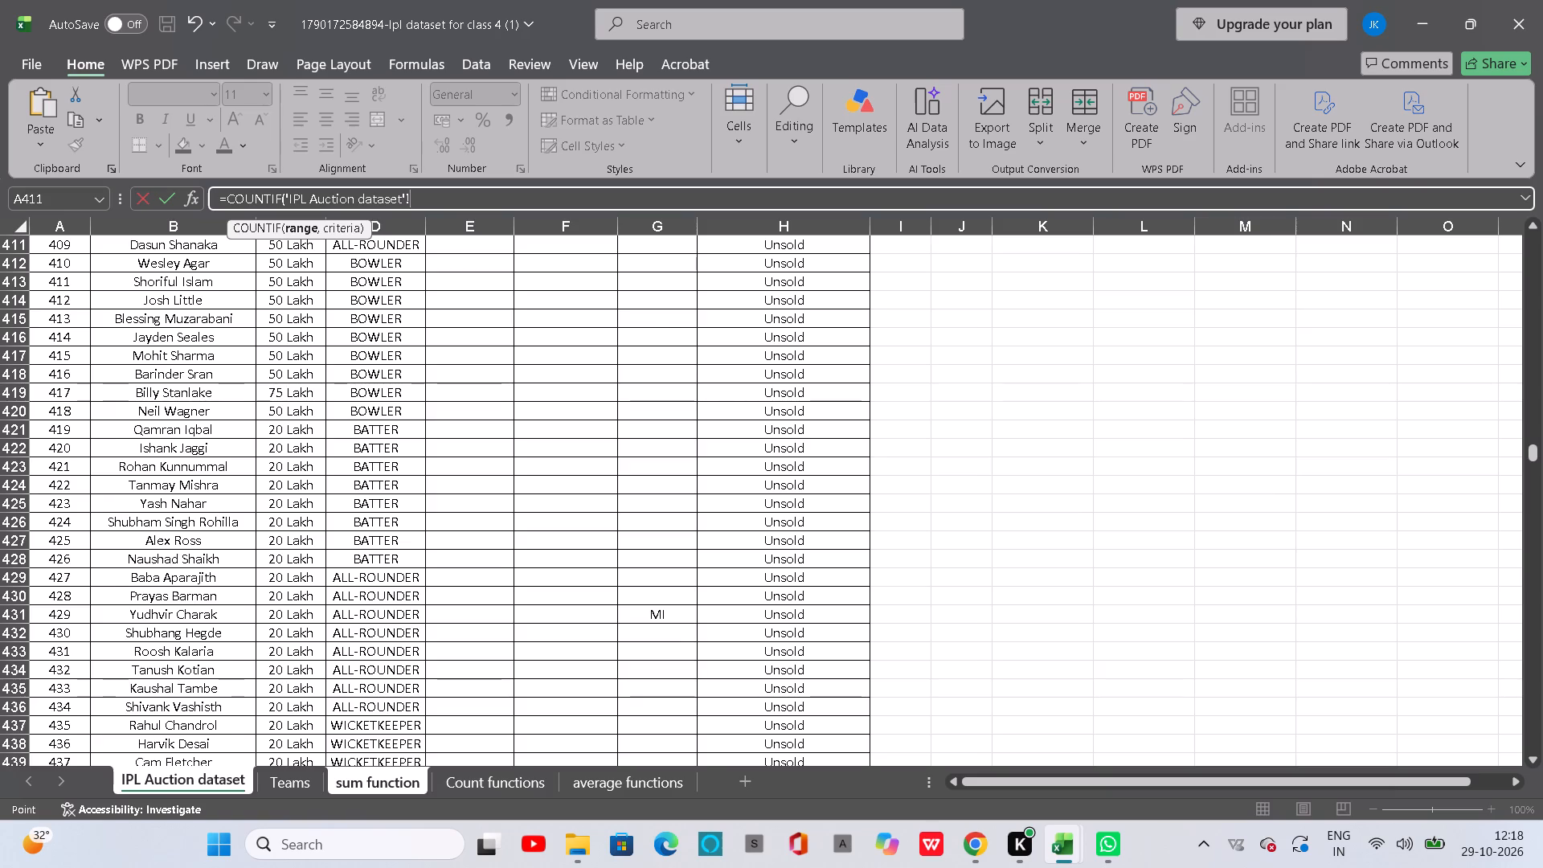
scroll(922, 452, up, 20)
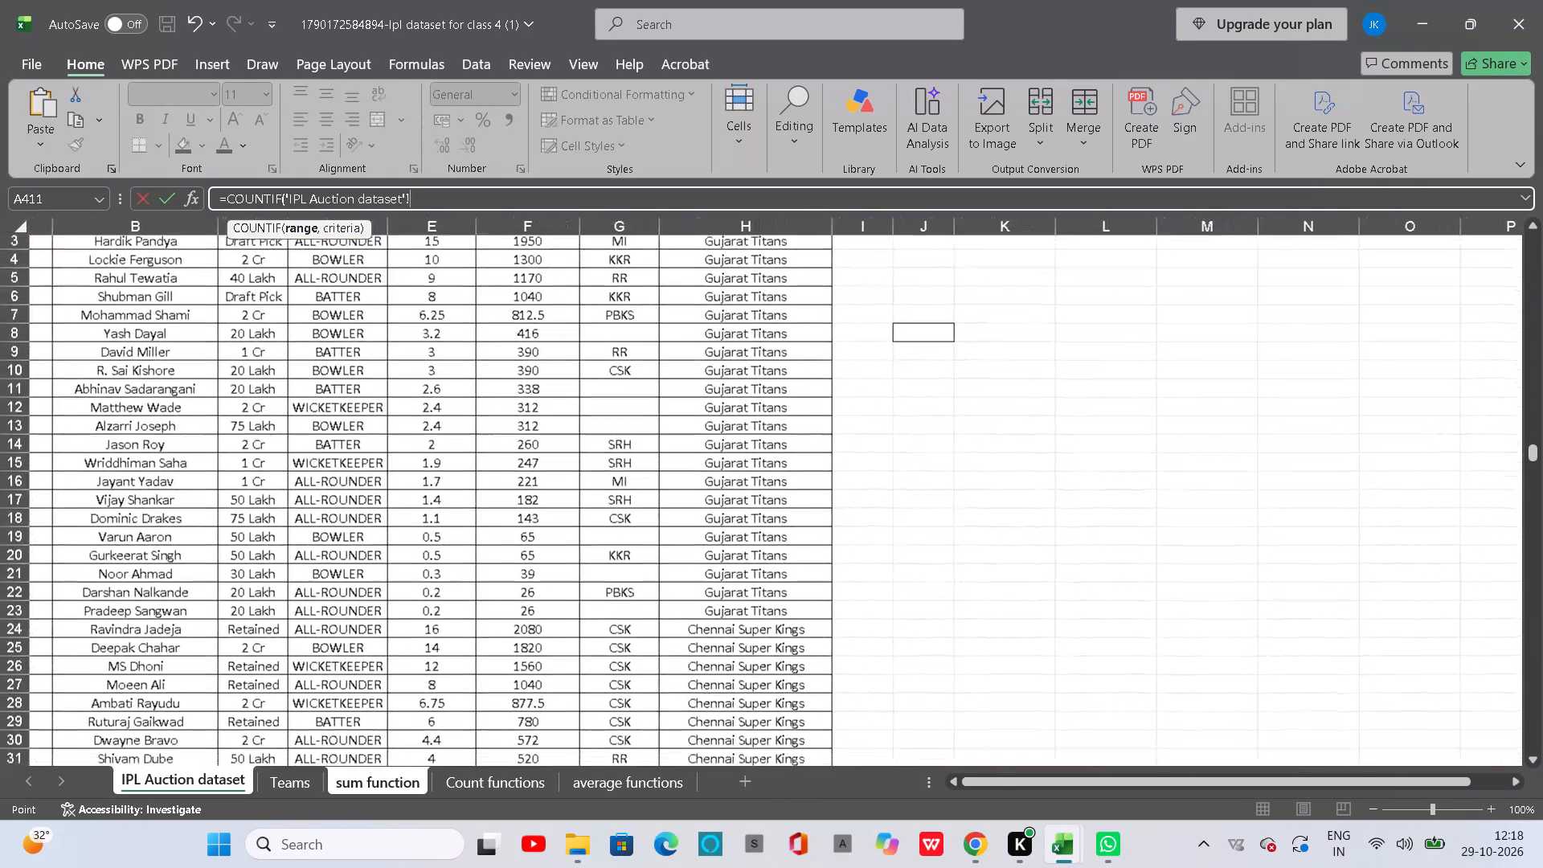
scroll(833, 426, up, 1)
drag(647, 256, 658, 329)
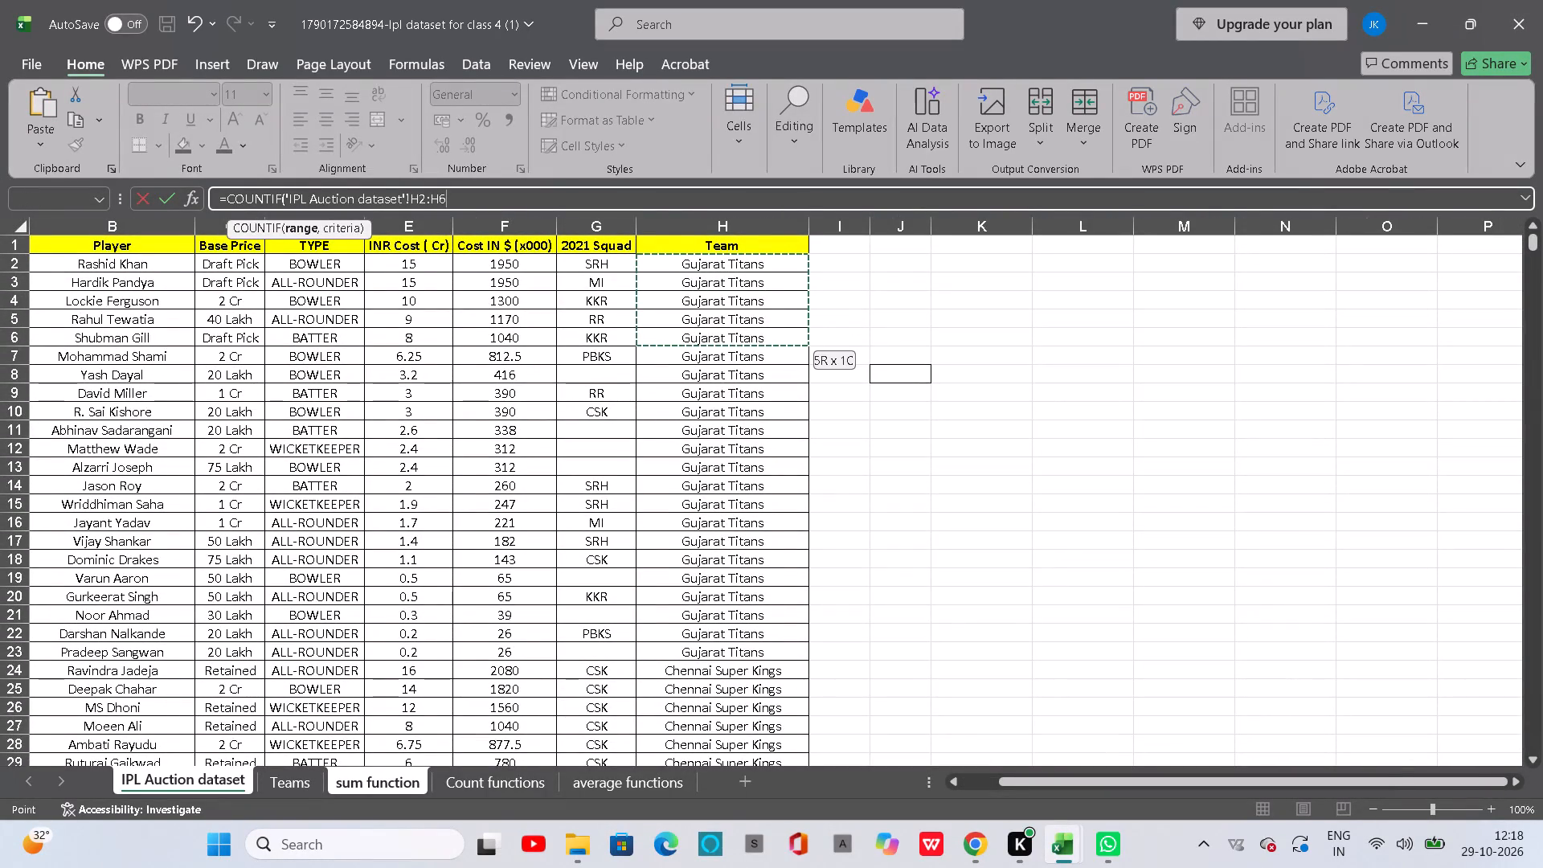
drag(658, 329, 705, 867)
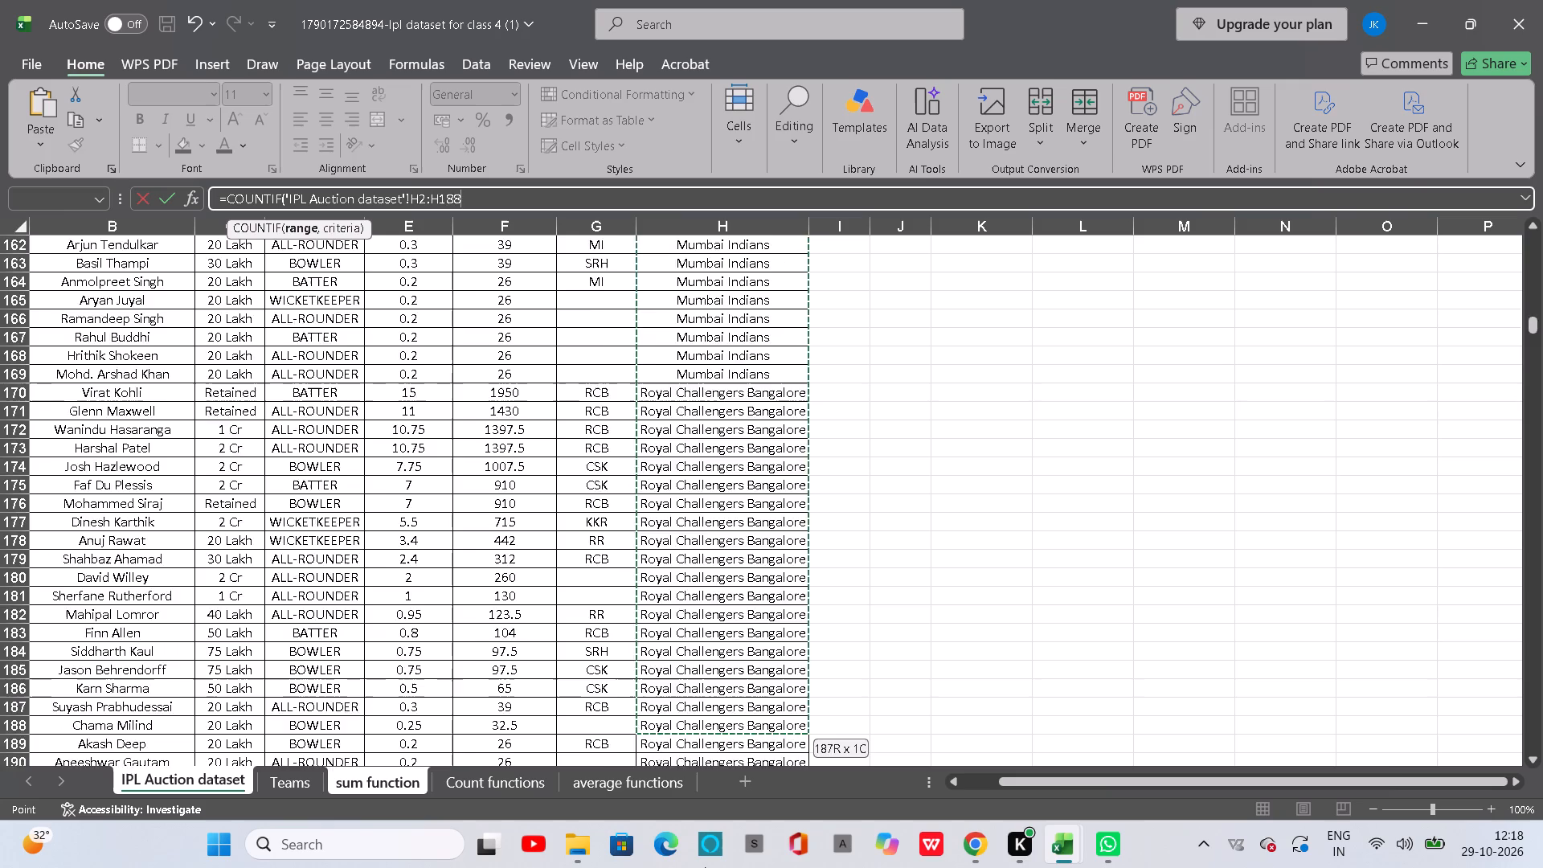
drag(705, 867, 816, 698)
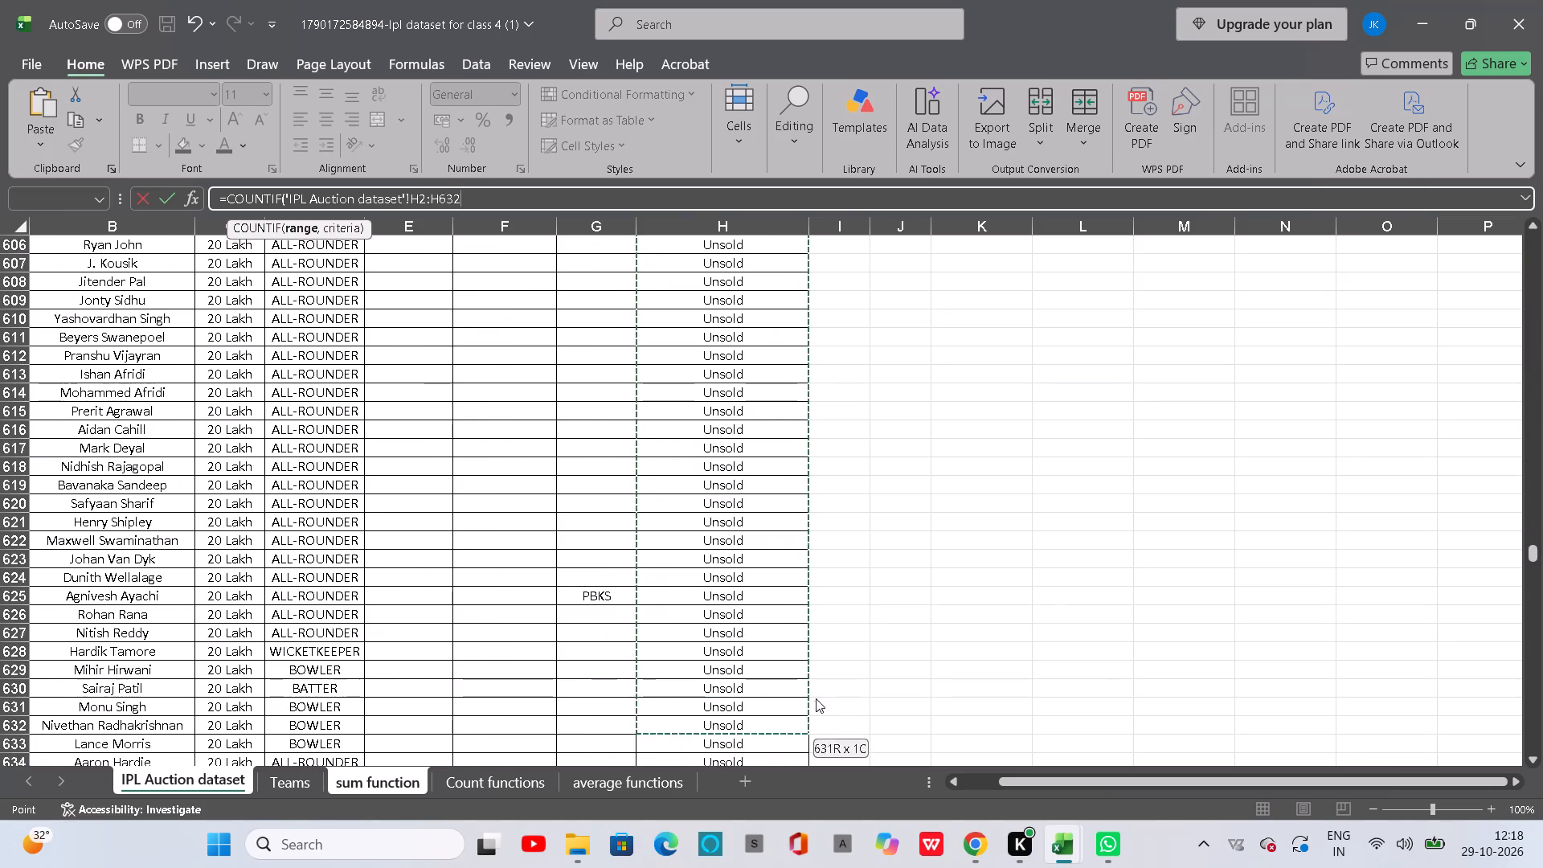
drag(816, 698, 796, 638)
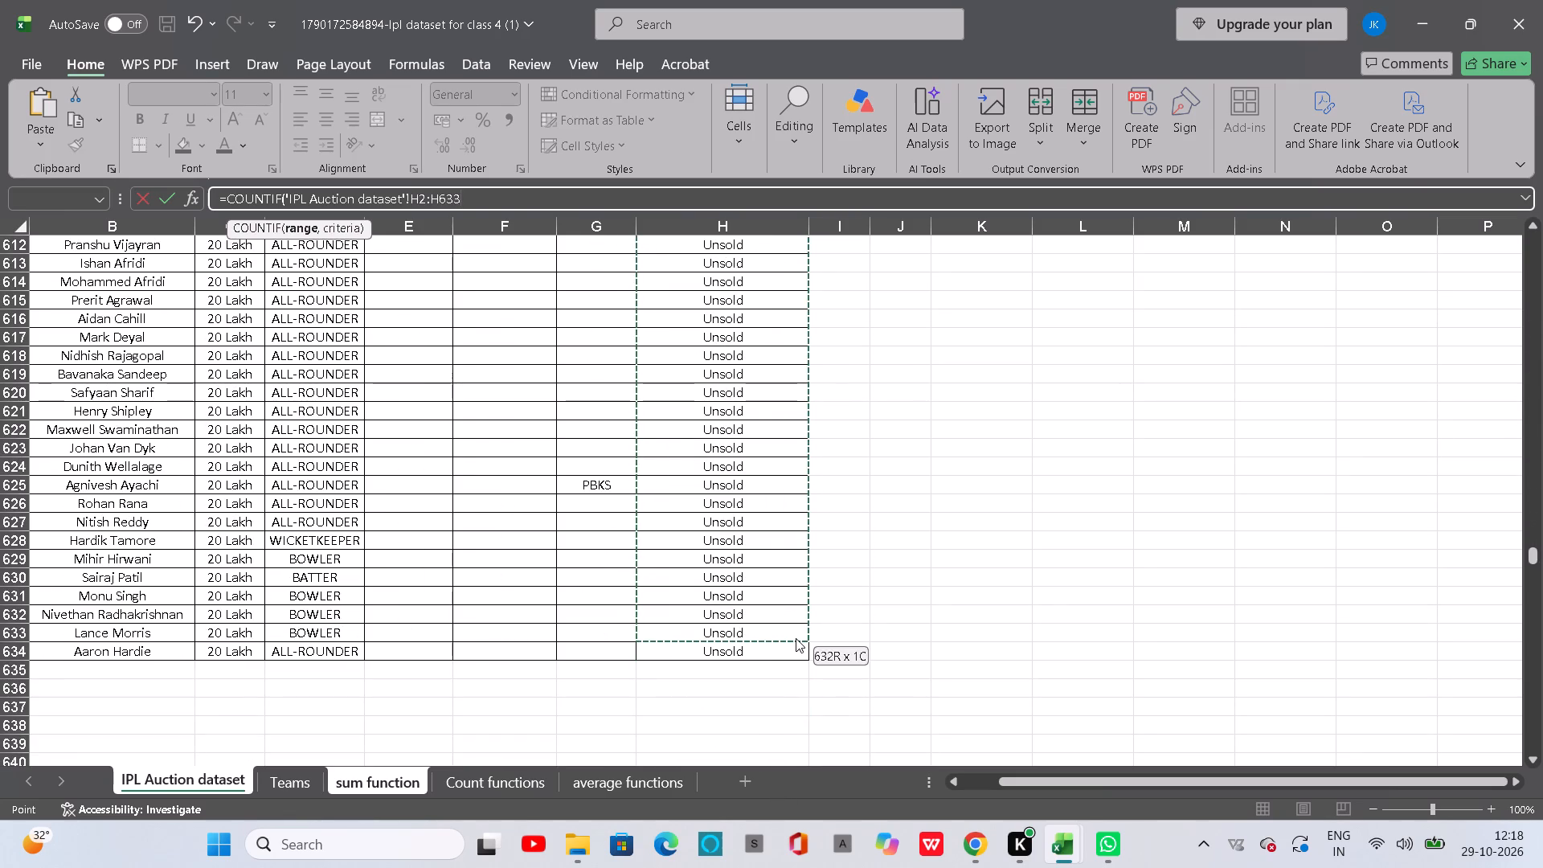
drag(796, 638, 796, 652)
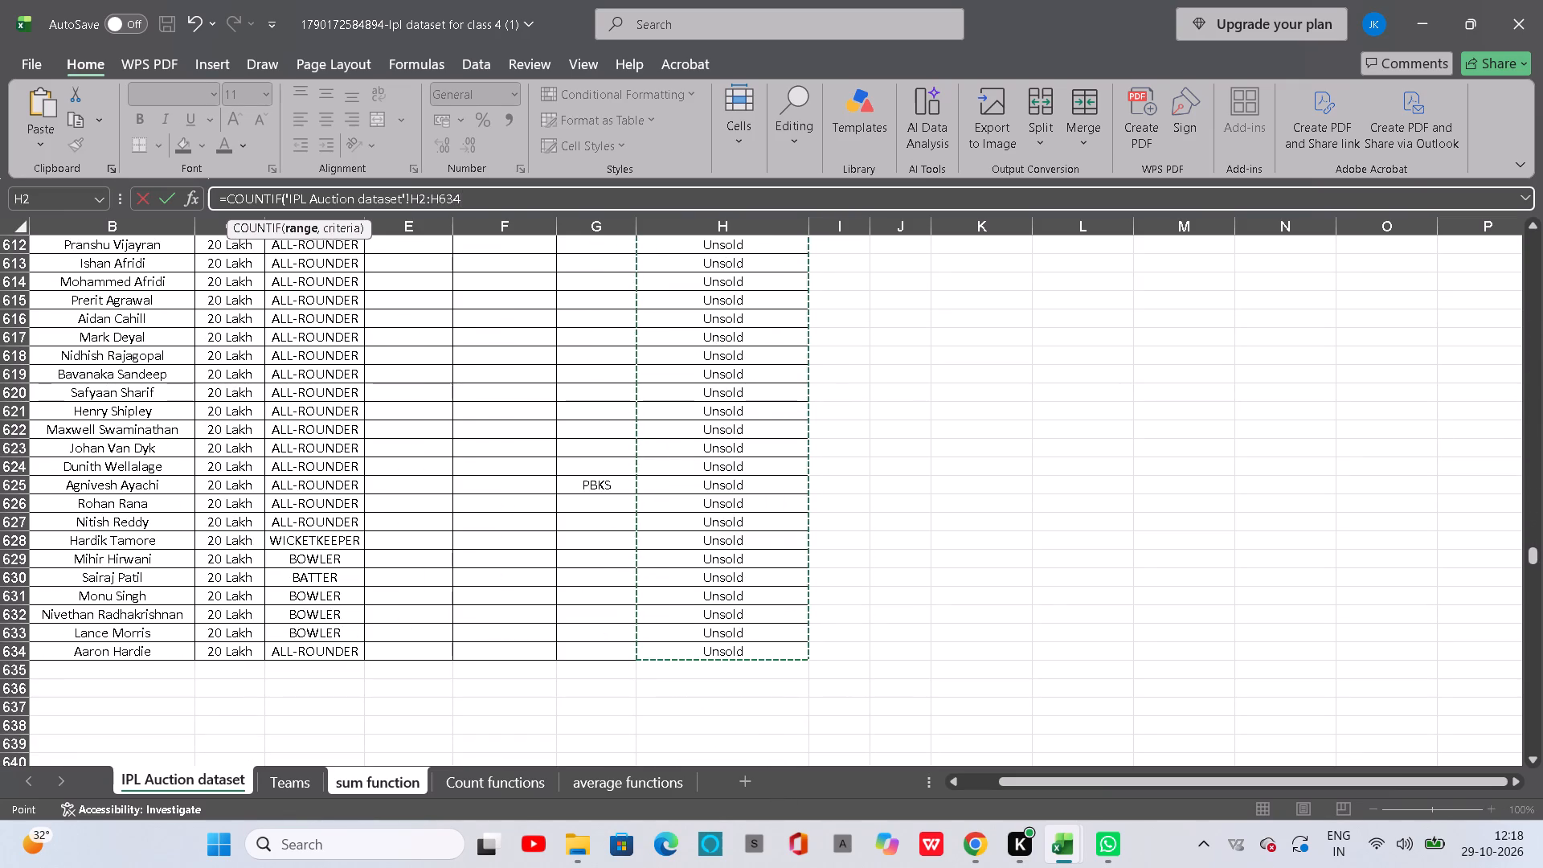
Add the Unsold Team cell H559 on the IPL Auction dataset sheet as the COUNTIF criteria and close the formula.
key(comma)
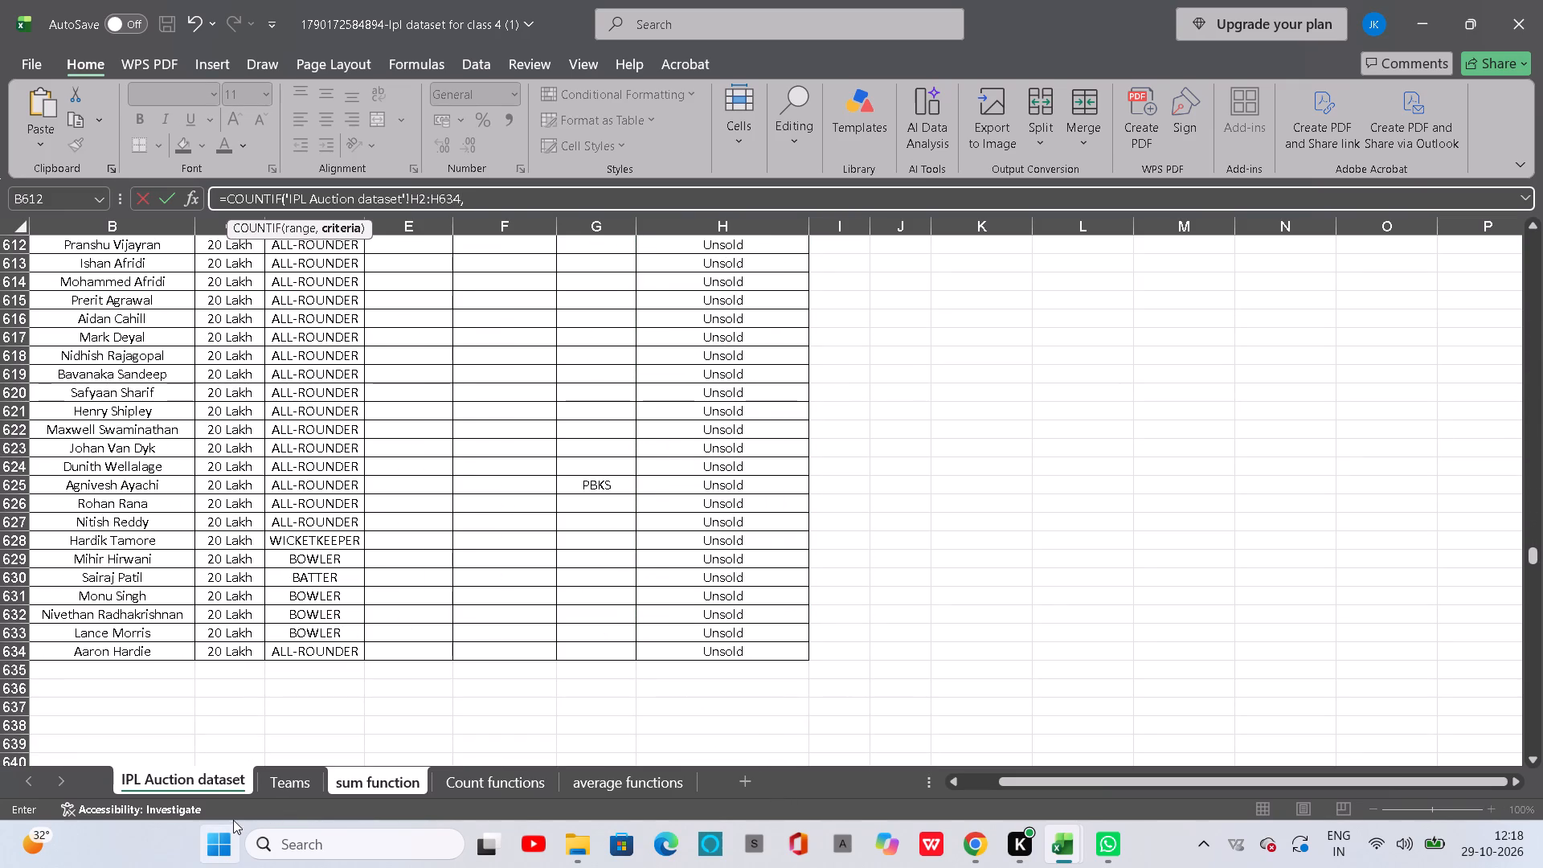
click(212, 792)
scroll(769, 384, up, 3)
scroll(739, 444, up, 1)
click(725, 375)
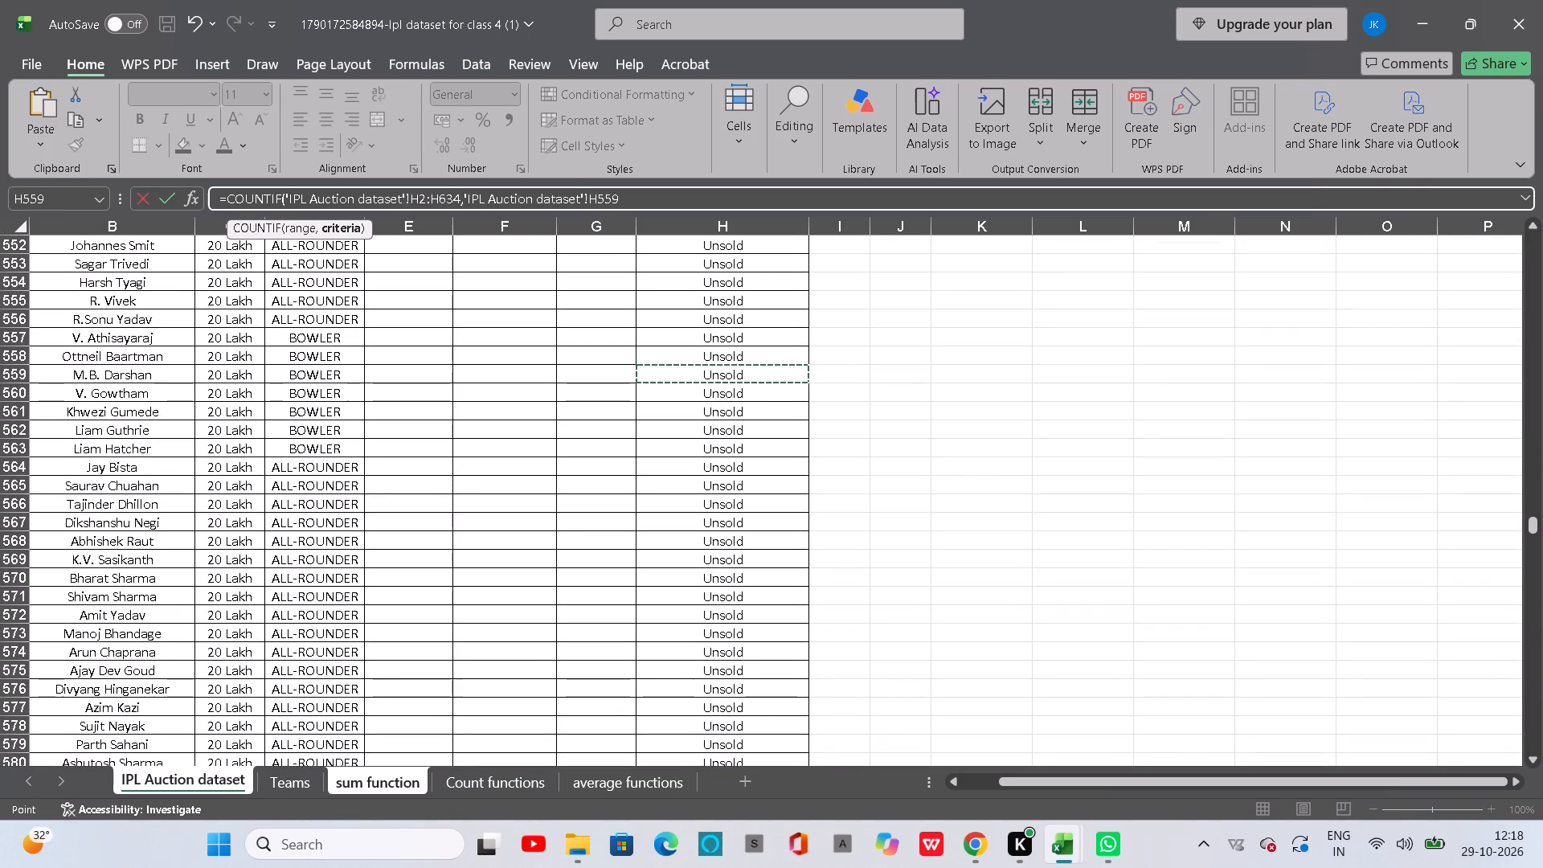
key(shift+parenright)
Enter the completed COUNTIF formula in D4 of the sum function sheet.
key(Return)
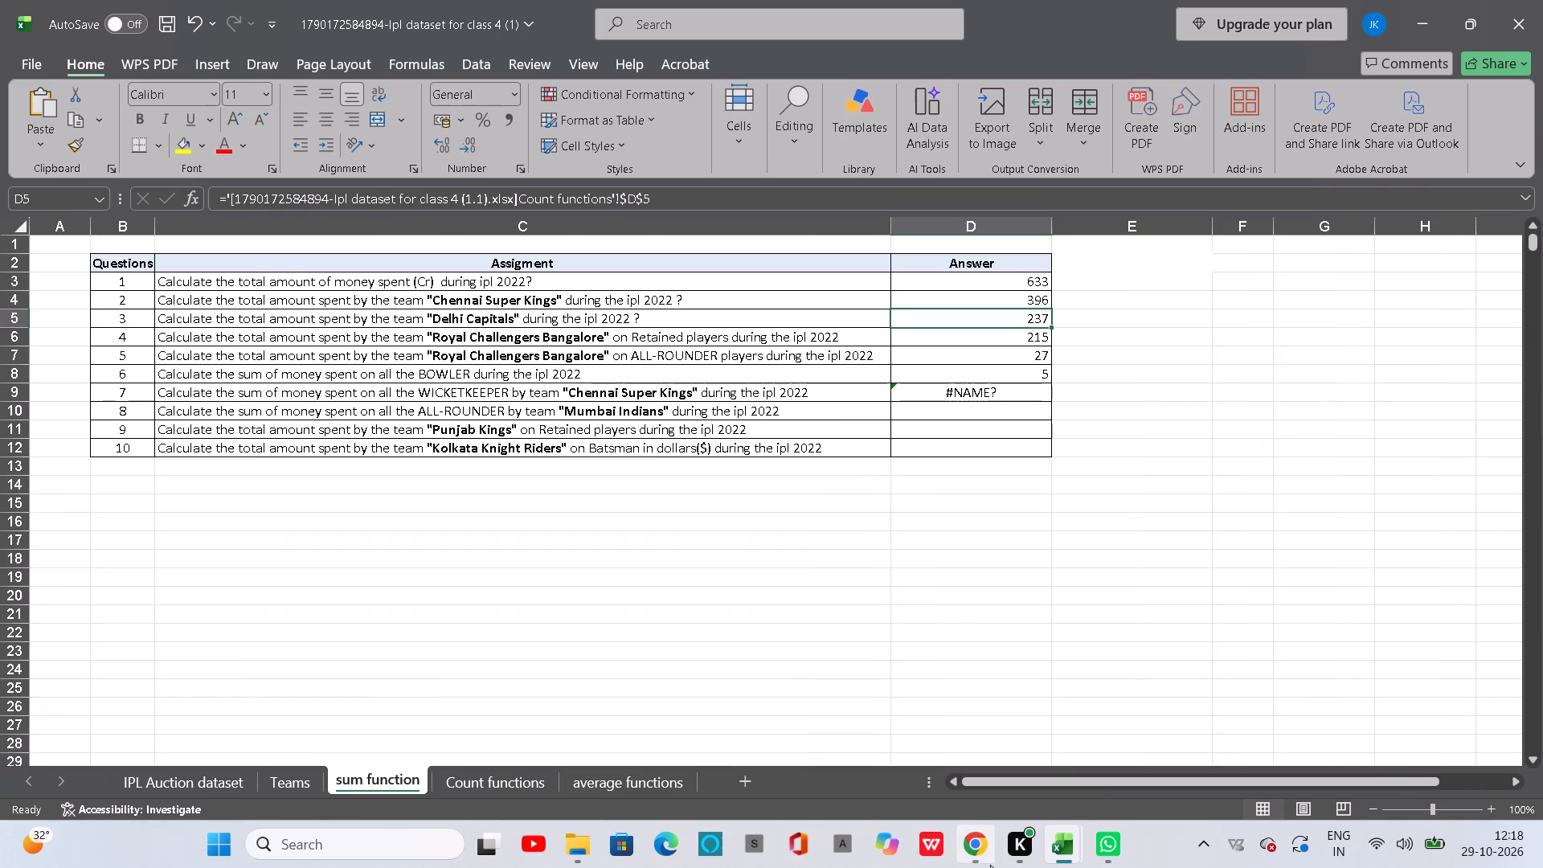
Check the D5 formula on the Count functions sheet of the (1.1) workbook, and erase the linked formula from D5 on the sum function sheet.
click(1181, 726)
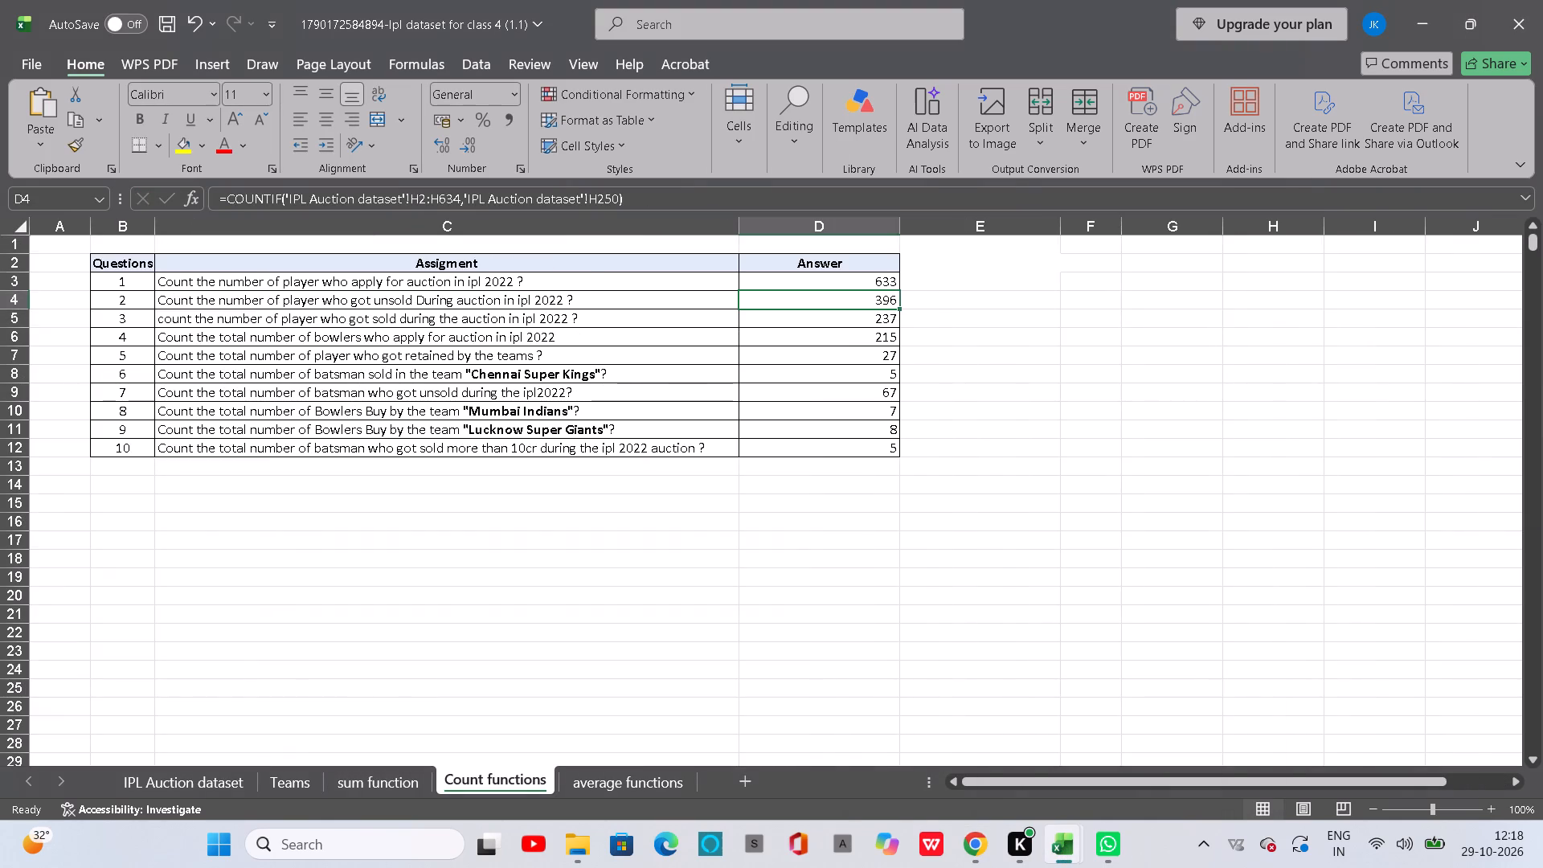
click(841, 325)
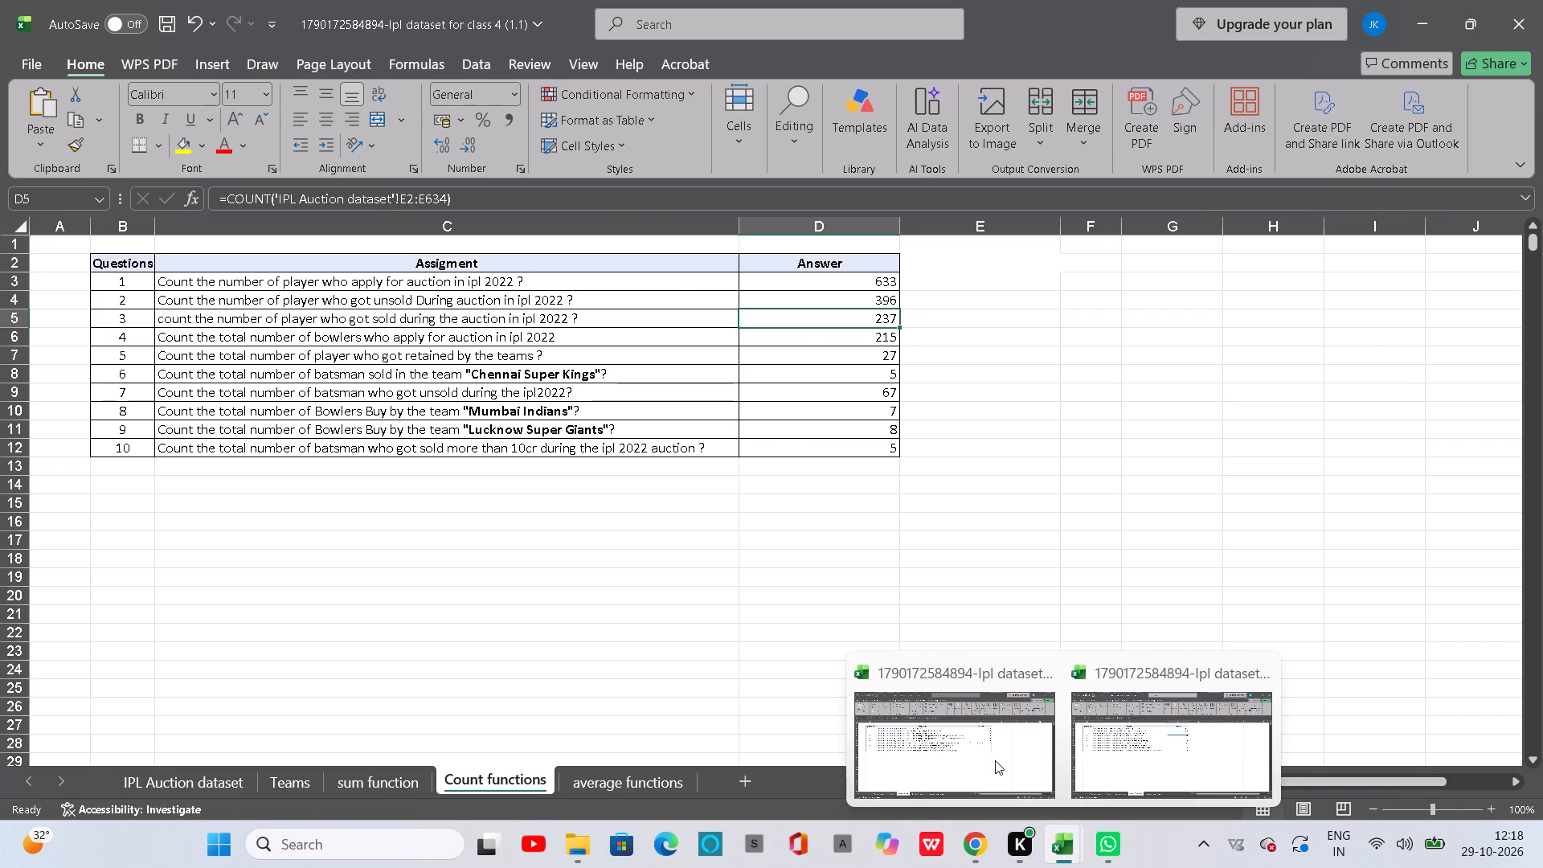
click(995, 760)
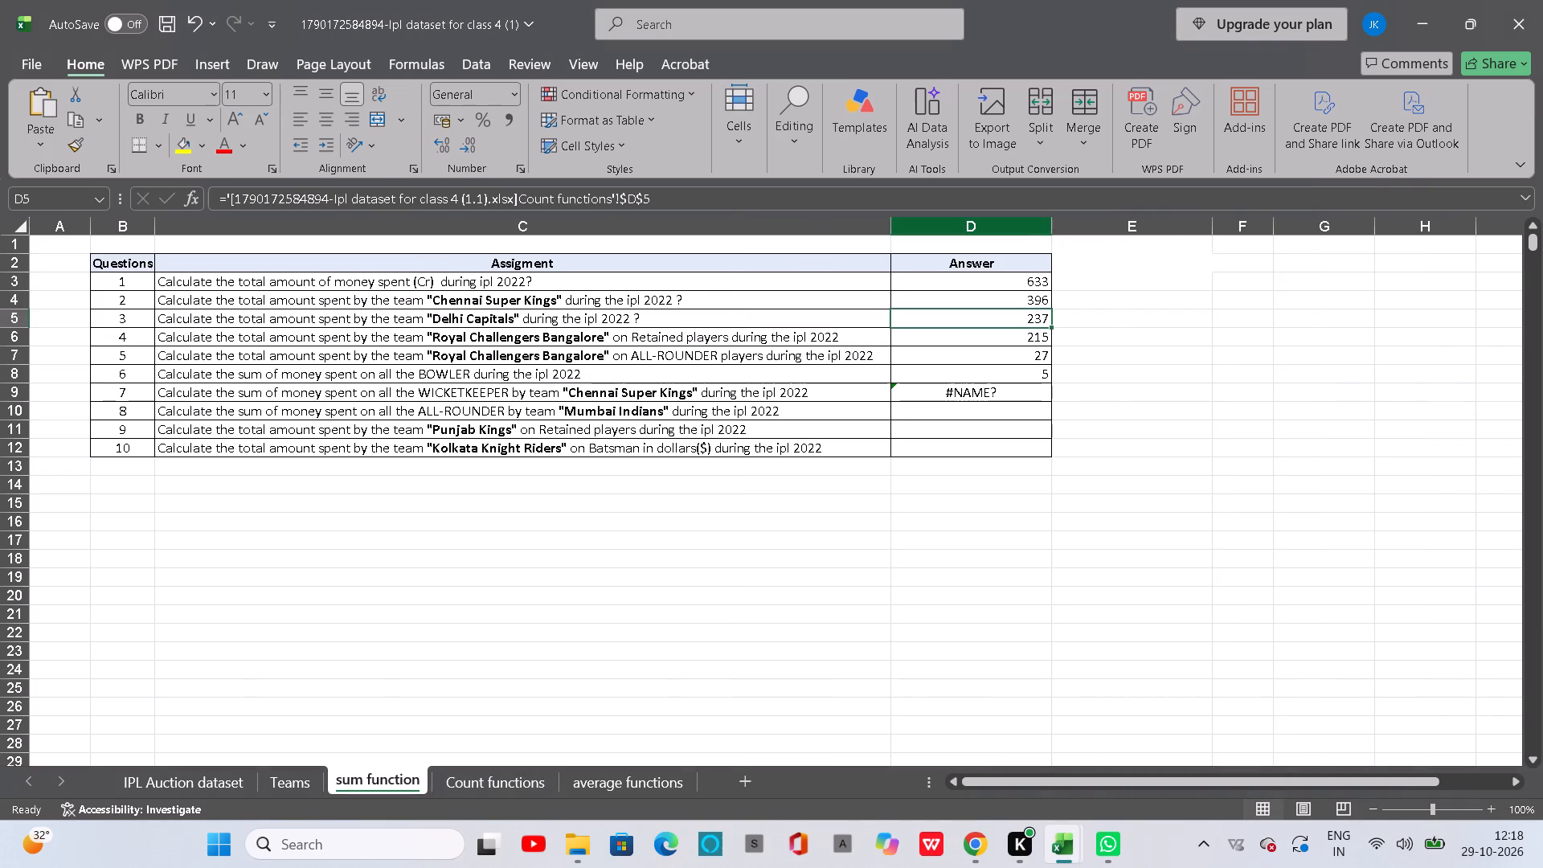
click(1021, 324)
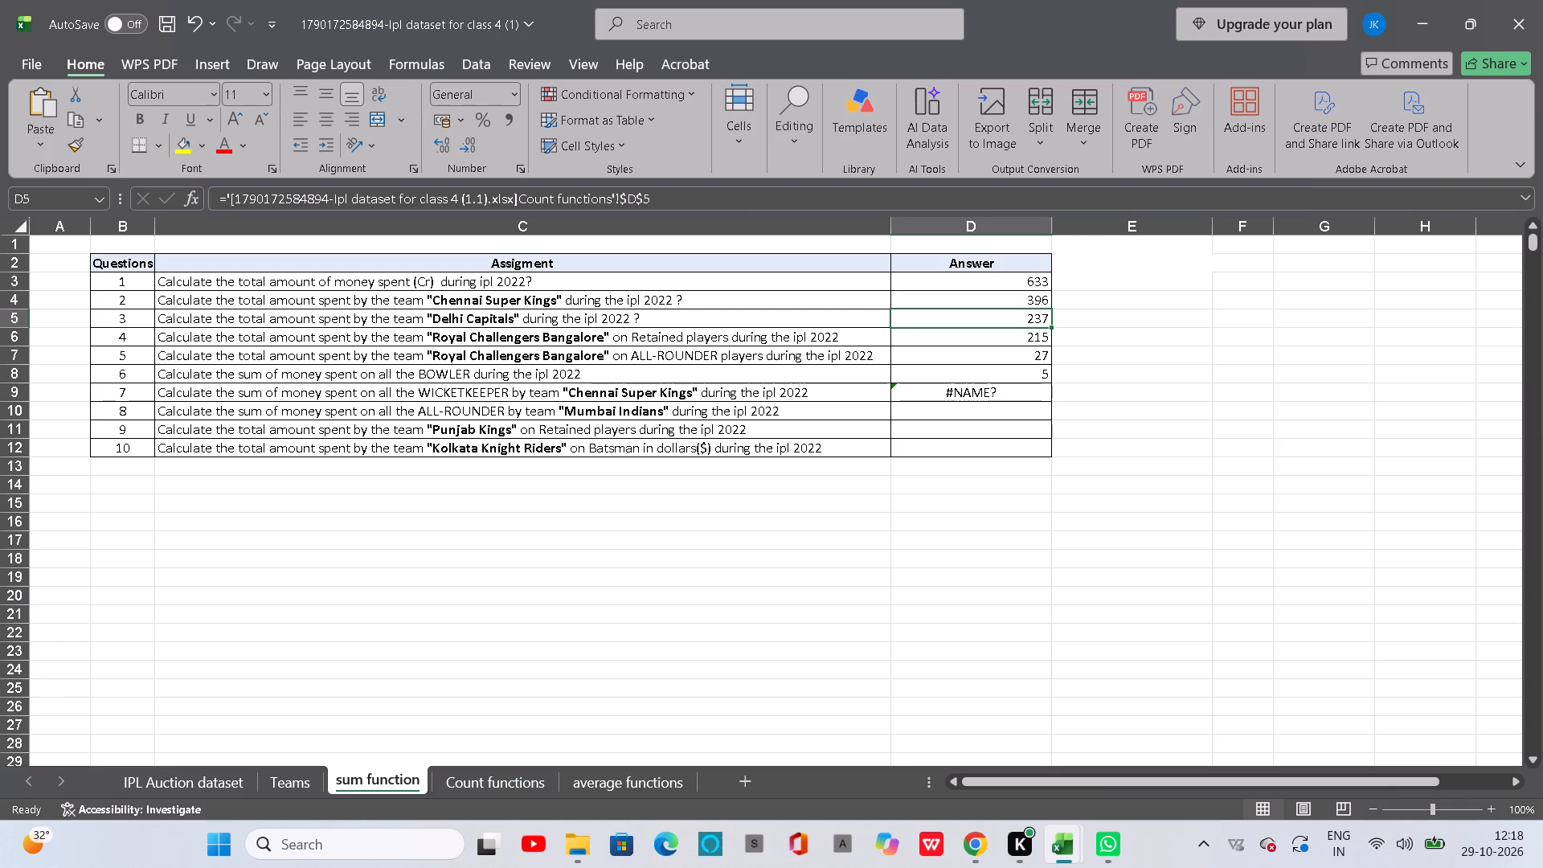
click(744, 203)
key(BackSpace)
key(BackSpace)
key(BackSpace)
key(BackSpace)
key(BackSpace)
key(BackSpace)
key(BackSpace)
key(BackSpace)
key(BackSpace)
key(BackSpace)
key(BackSpace)
key(BackSpace)
key(BackSpace)
key(BackSpace)
key(BackSpace)
key(BackSpace)
key(BackSpace)
key(BackSpace)
key(BackSpace)
key(BackSpace)
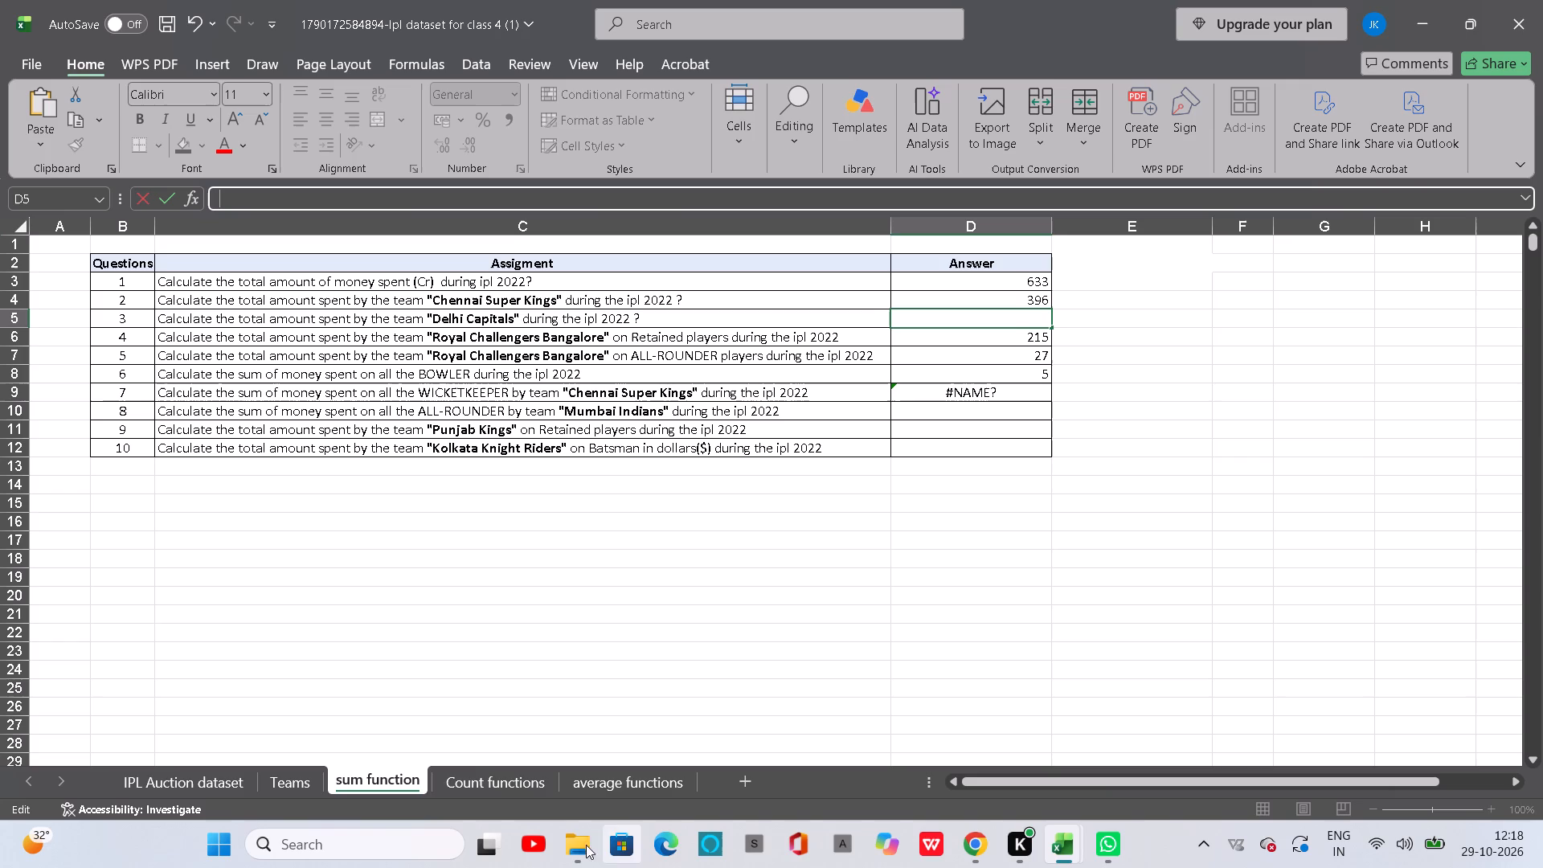
Open the Count functions sheet in the working file and examine the D3 formula on the same sheet of the (1.1) workbook.
click(533, 781)
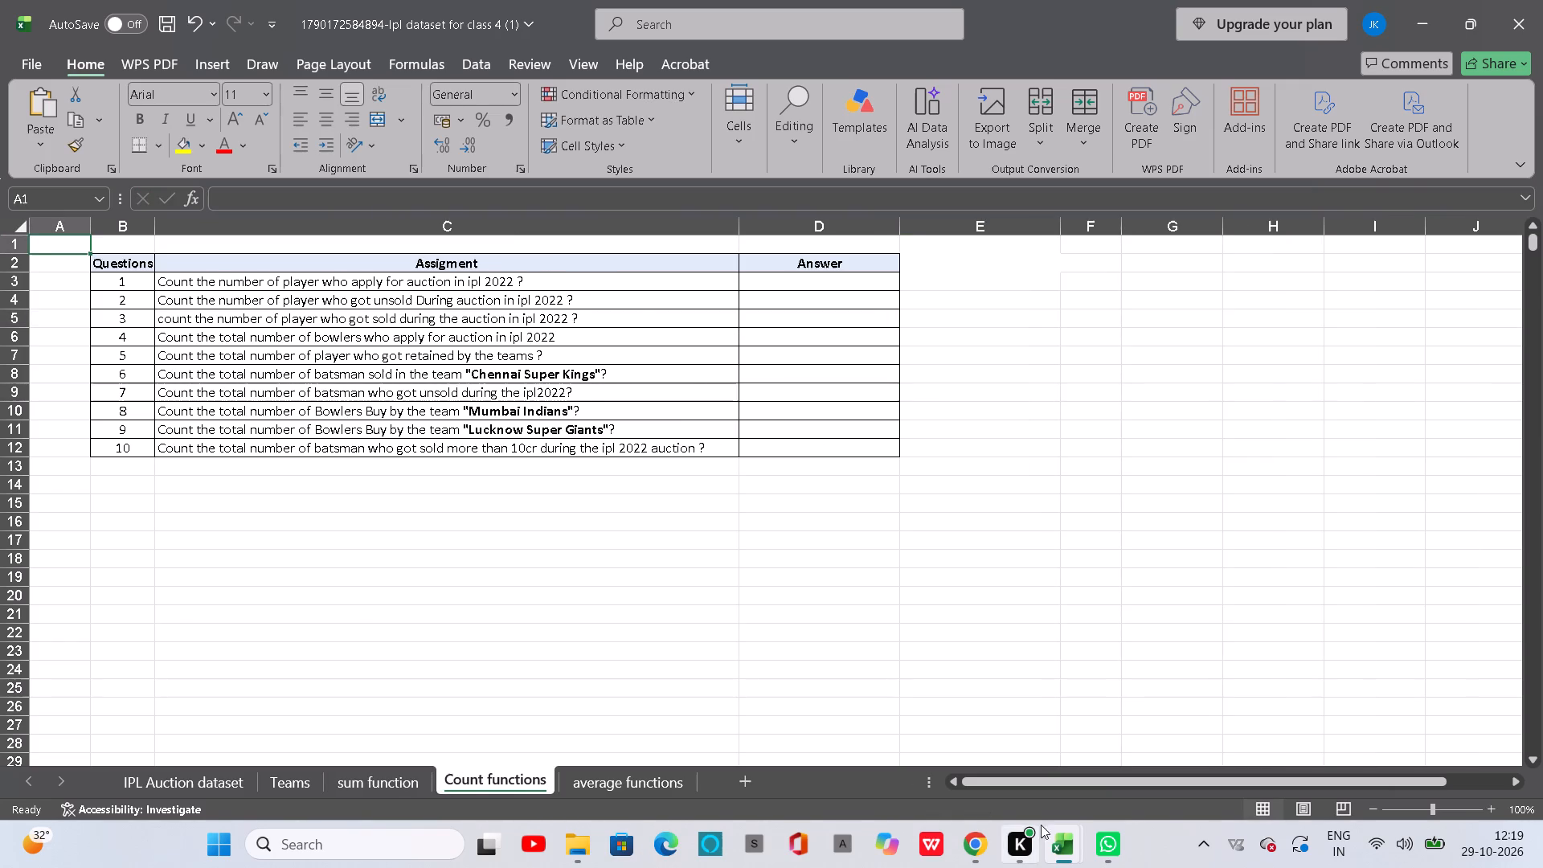
click(1152, 738)
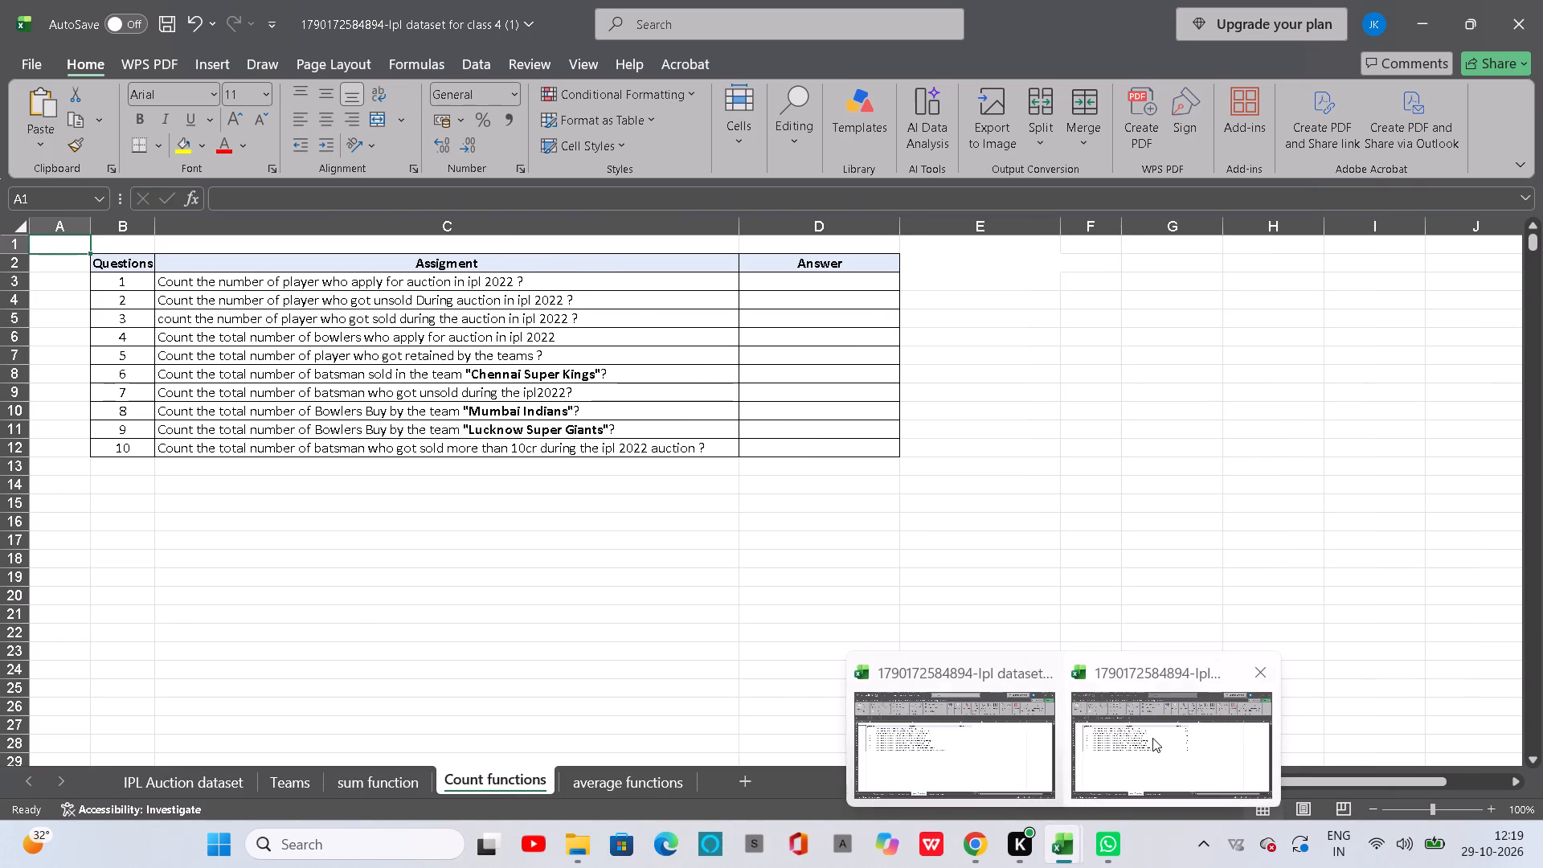
click(802, 286)
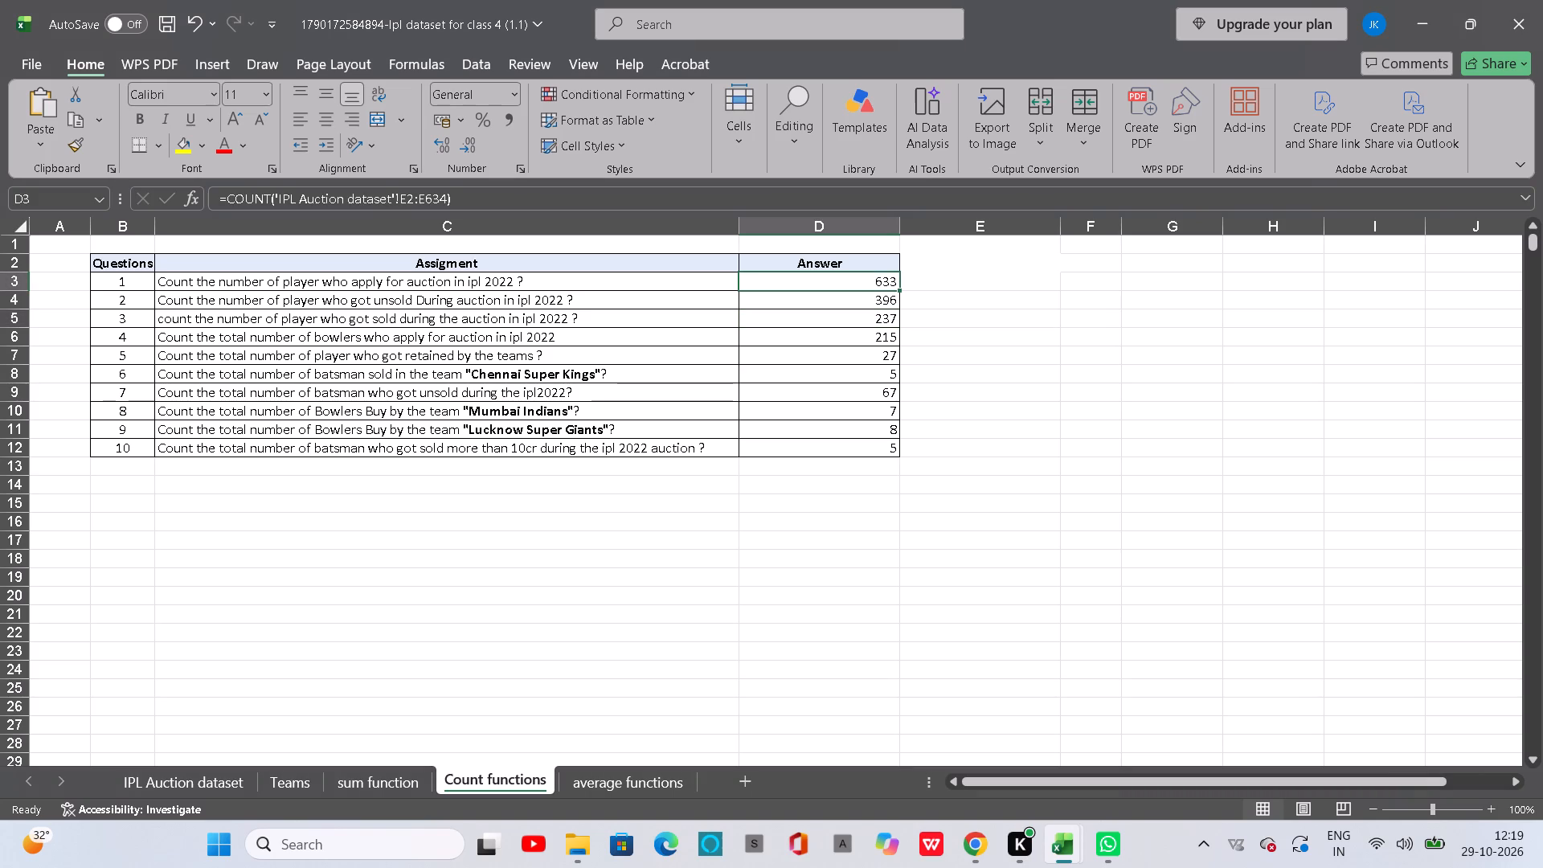
click(1075, 836)
click(980, 705)
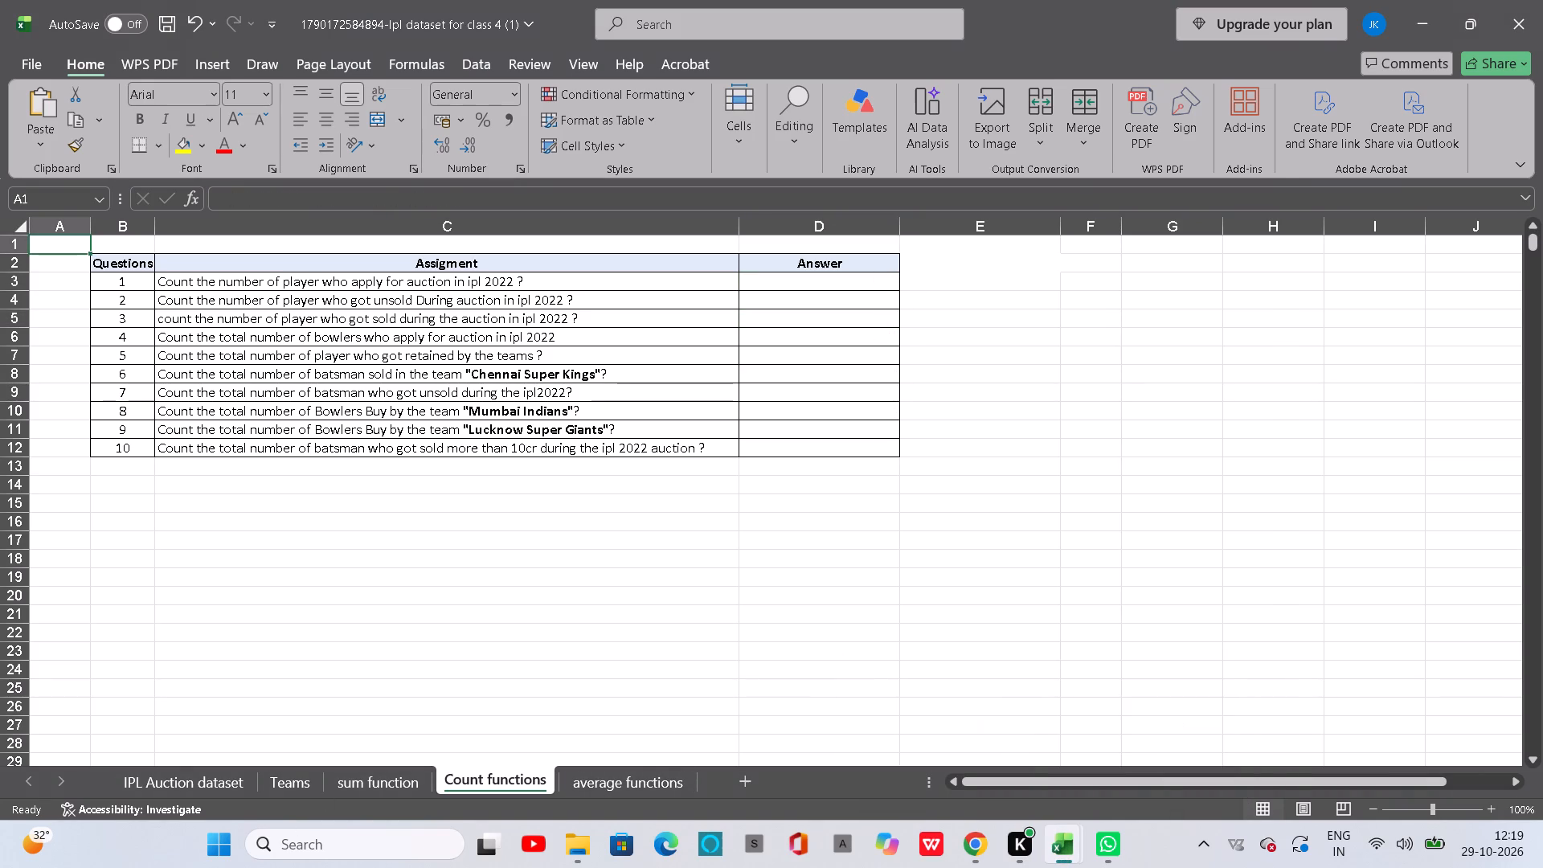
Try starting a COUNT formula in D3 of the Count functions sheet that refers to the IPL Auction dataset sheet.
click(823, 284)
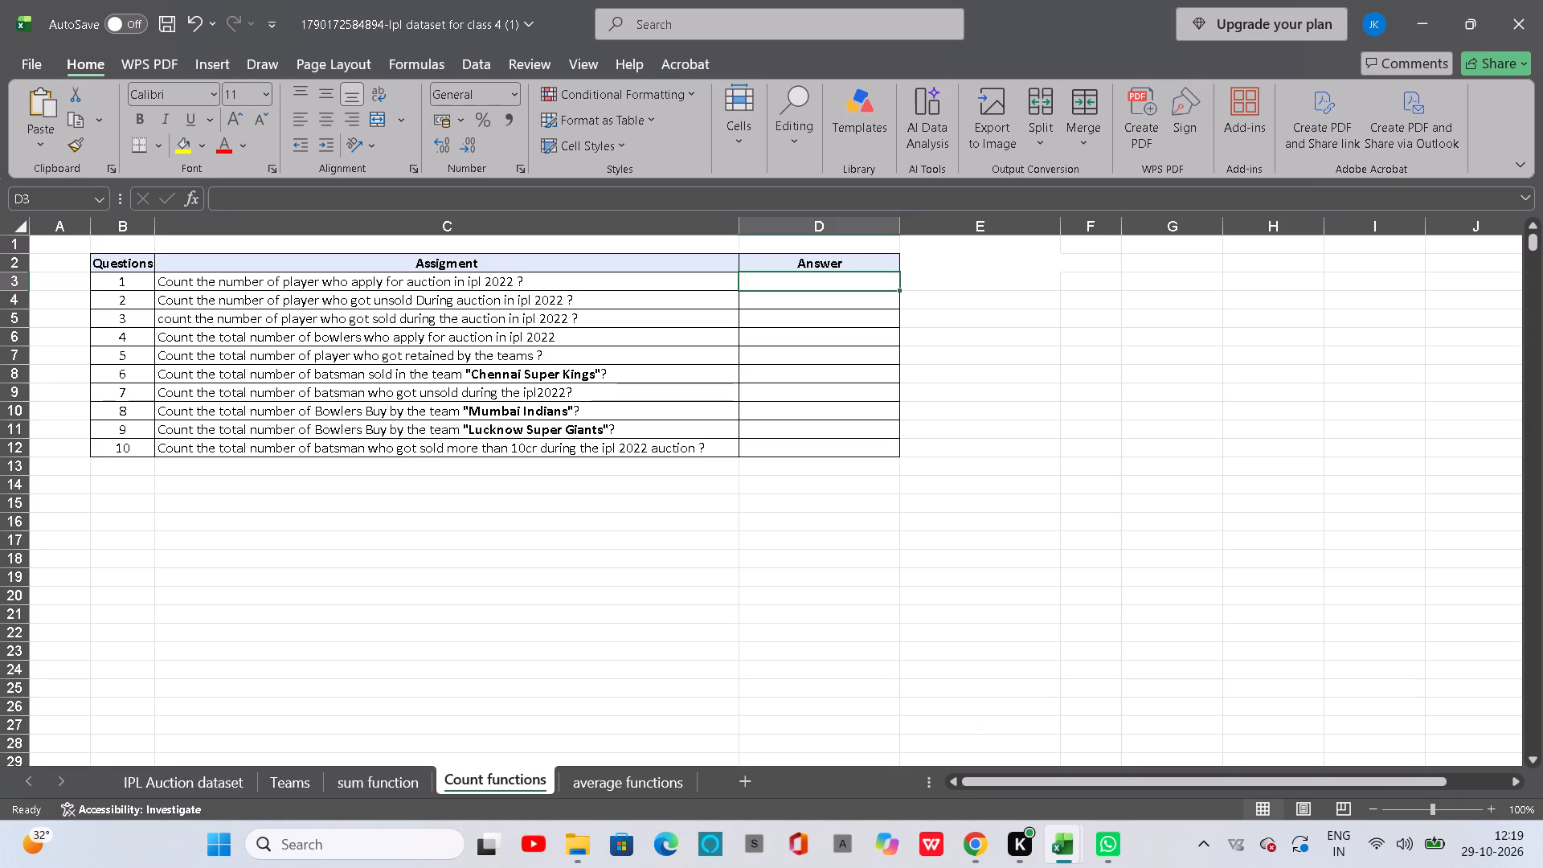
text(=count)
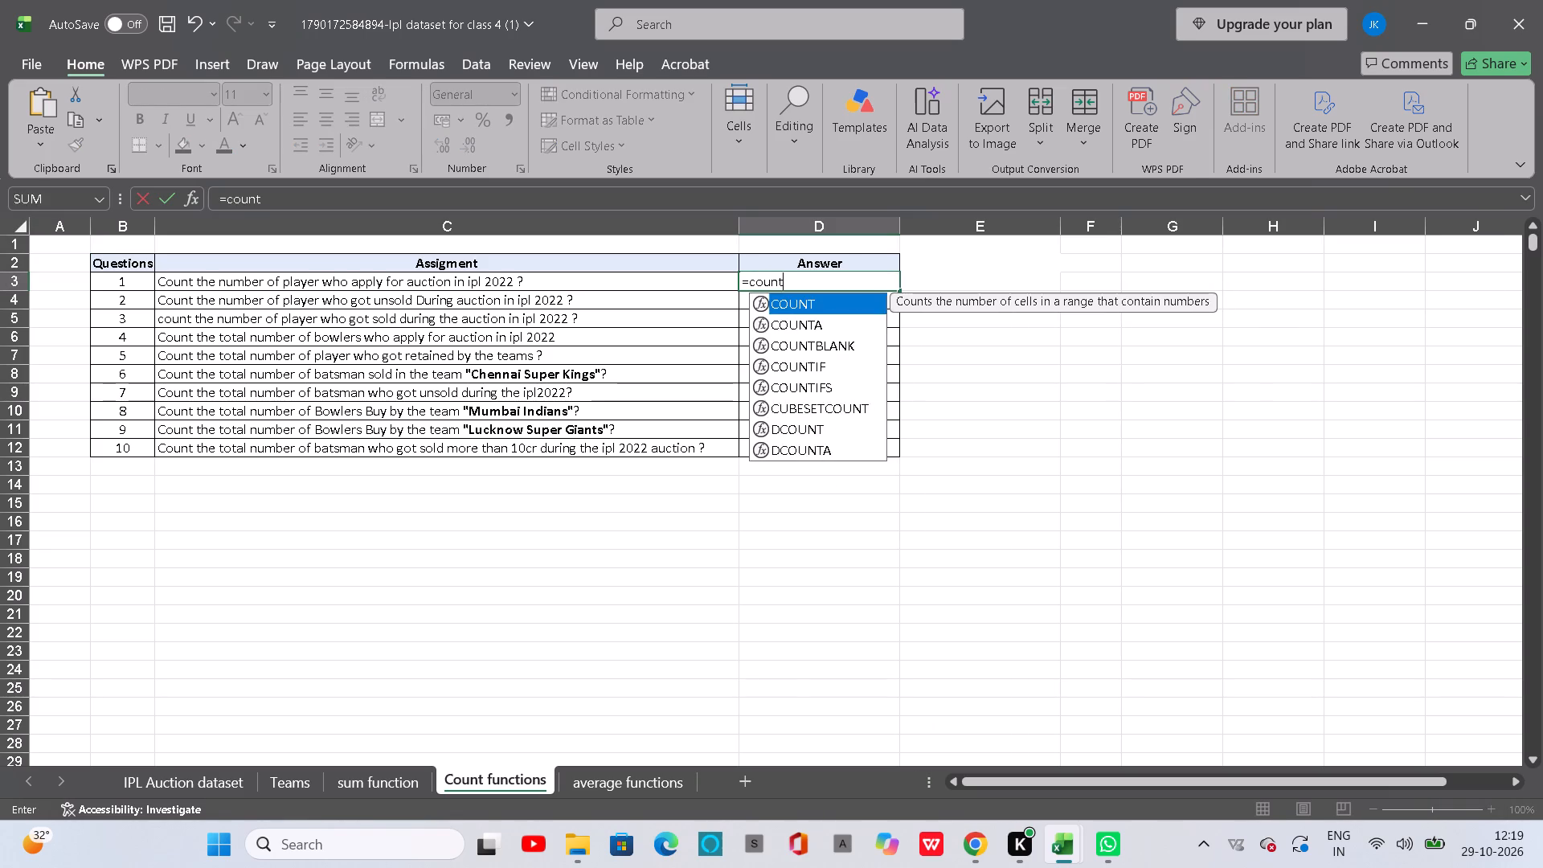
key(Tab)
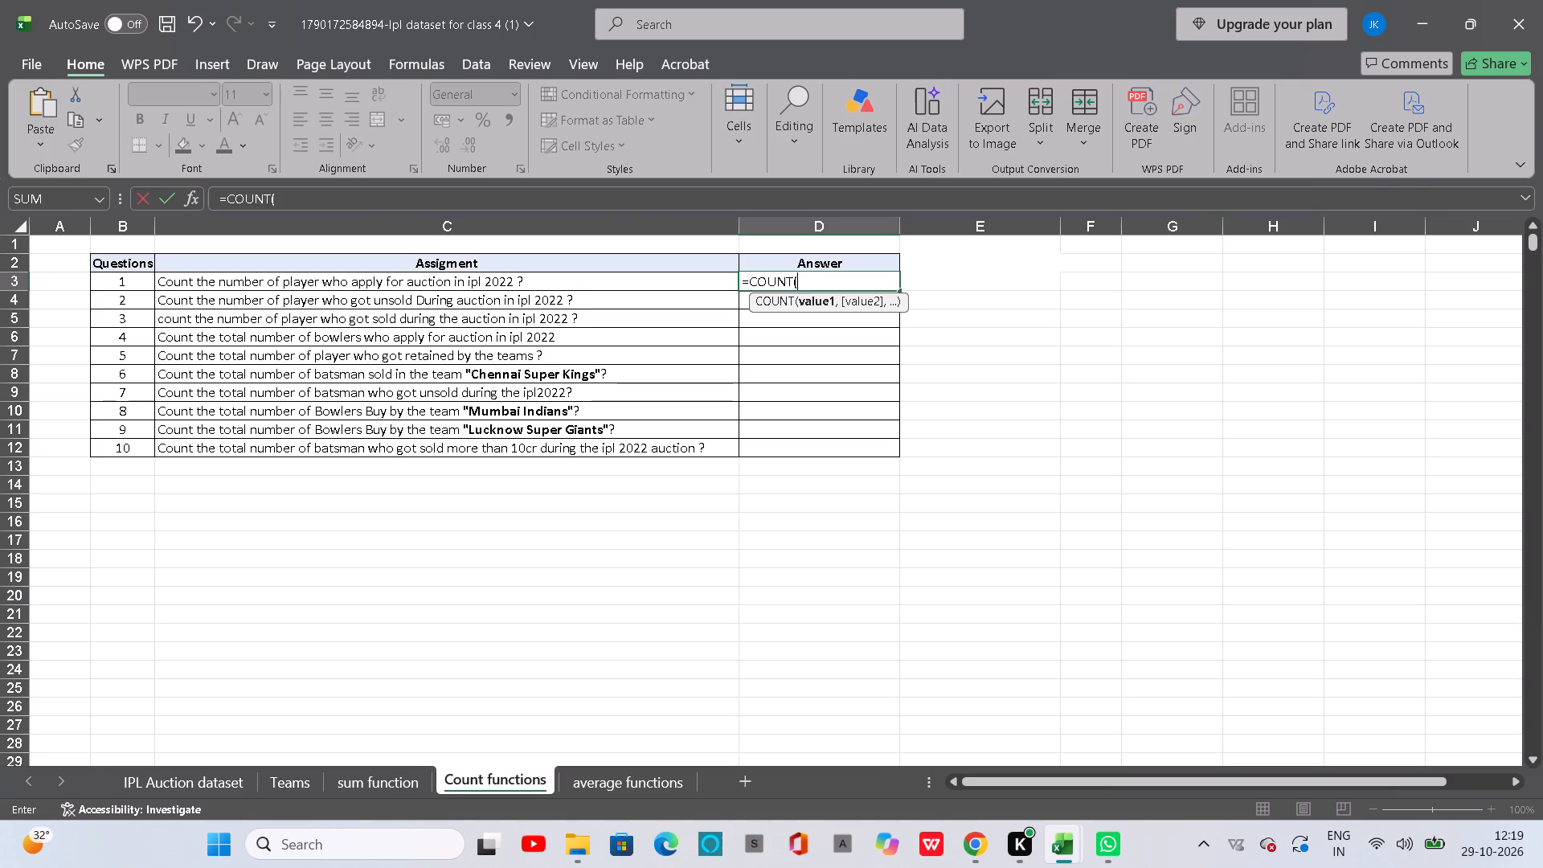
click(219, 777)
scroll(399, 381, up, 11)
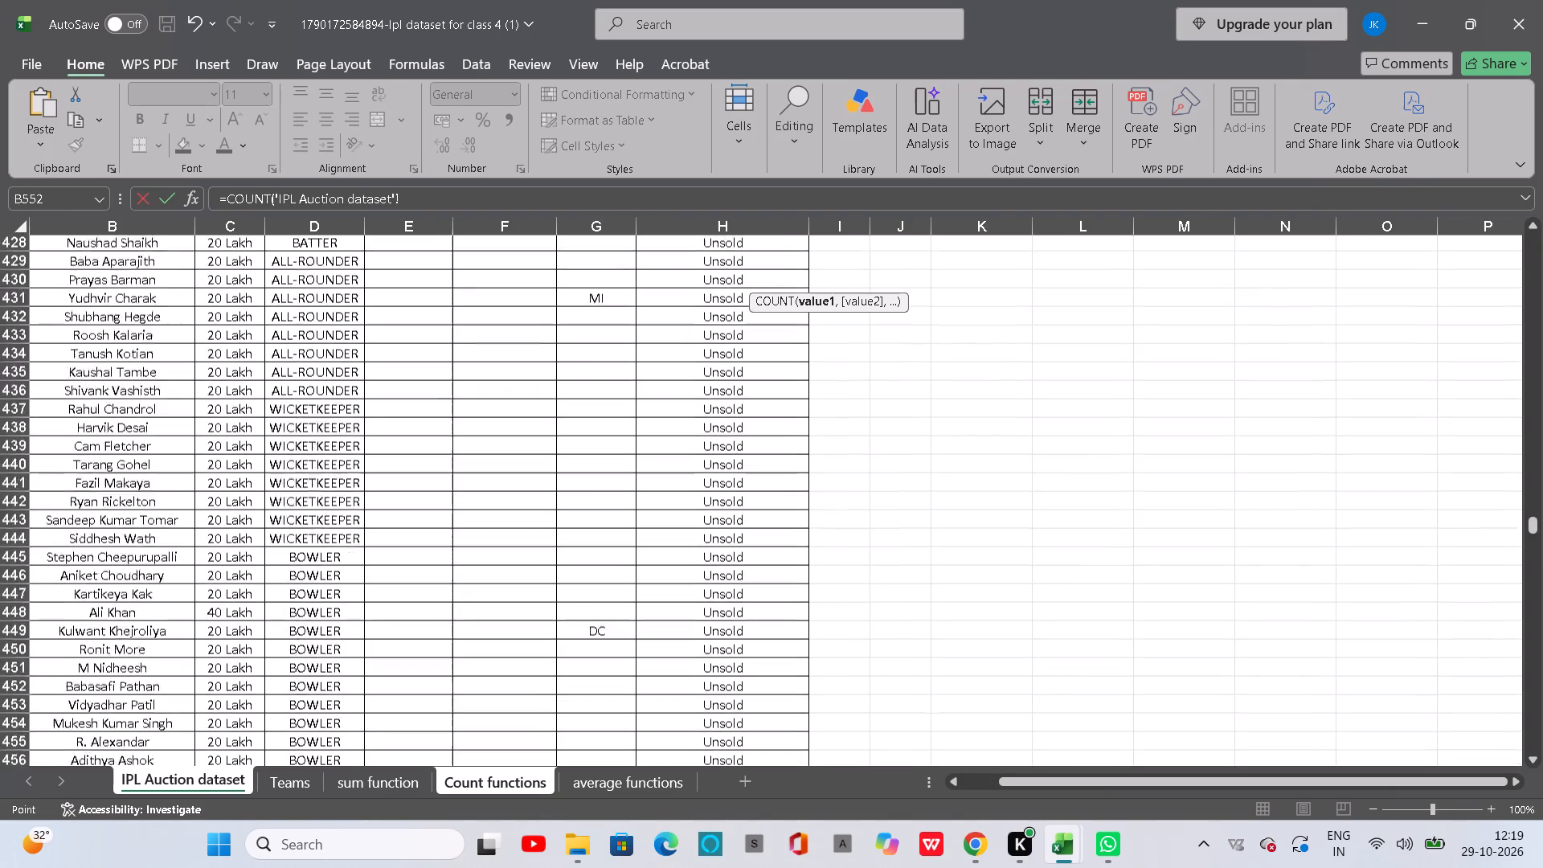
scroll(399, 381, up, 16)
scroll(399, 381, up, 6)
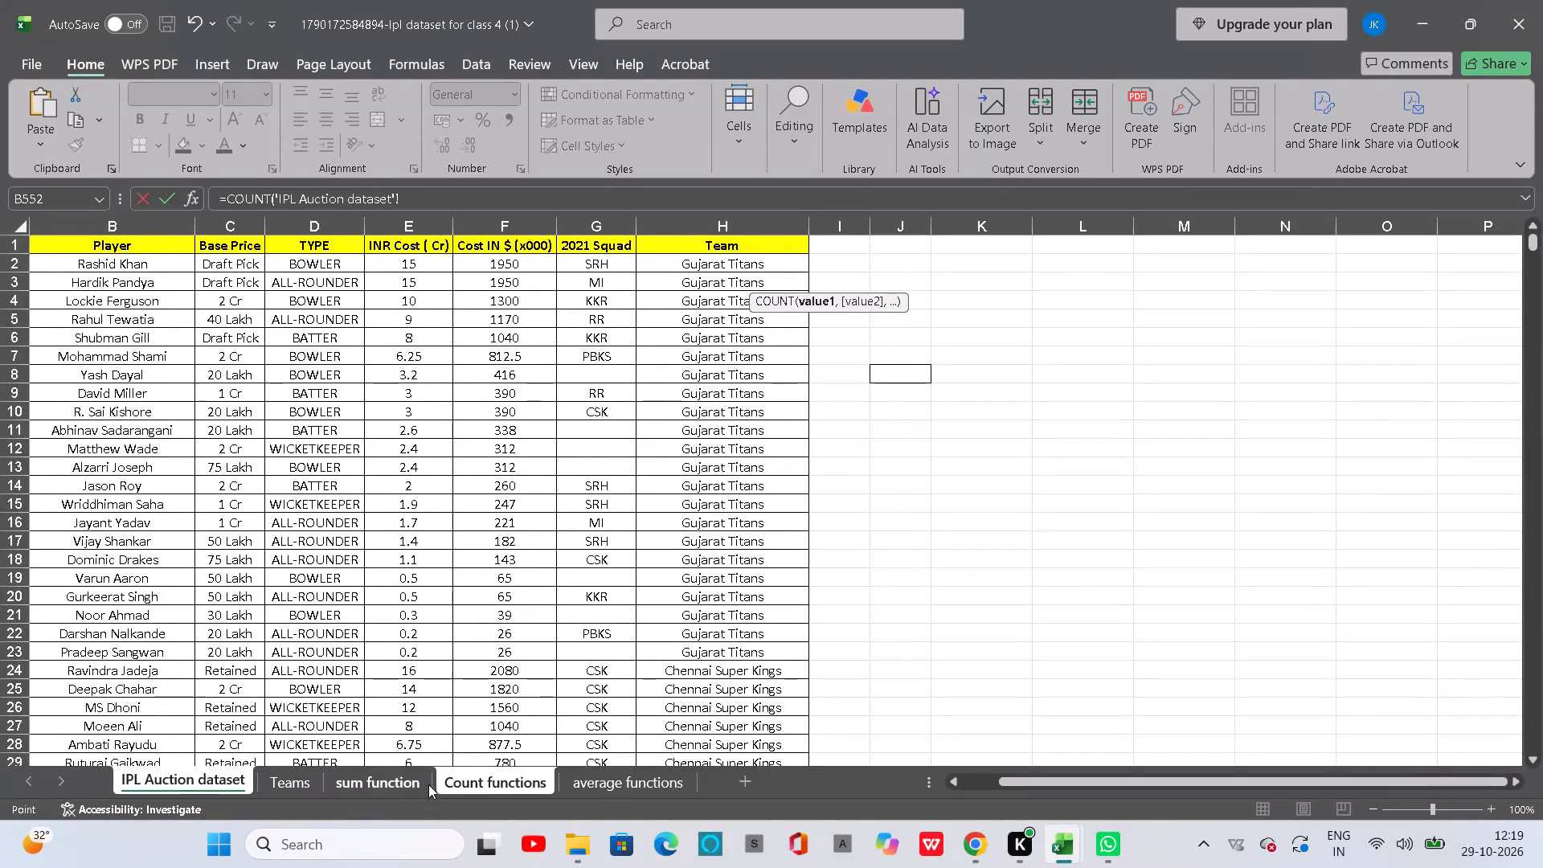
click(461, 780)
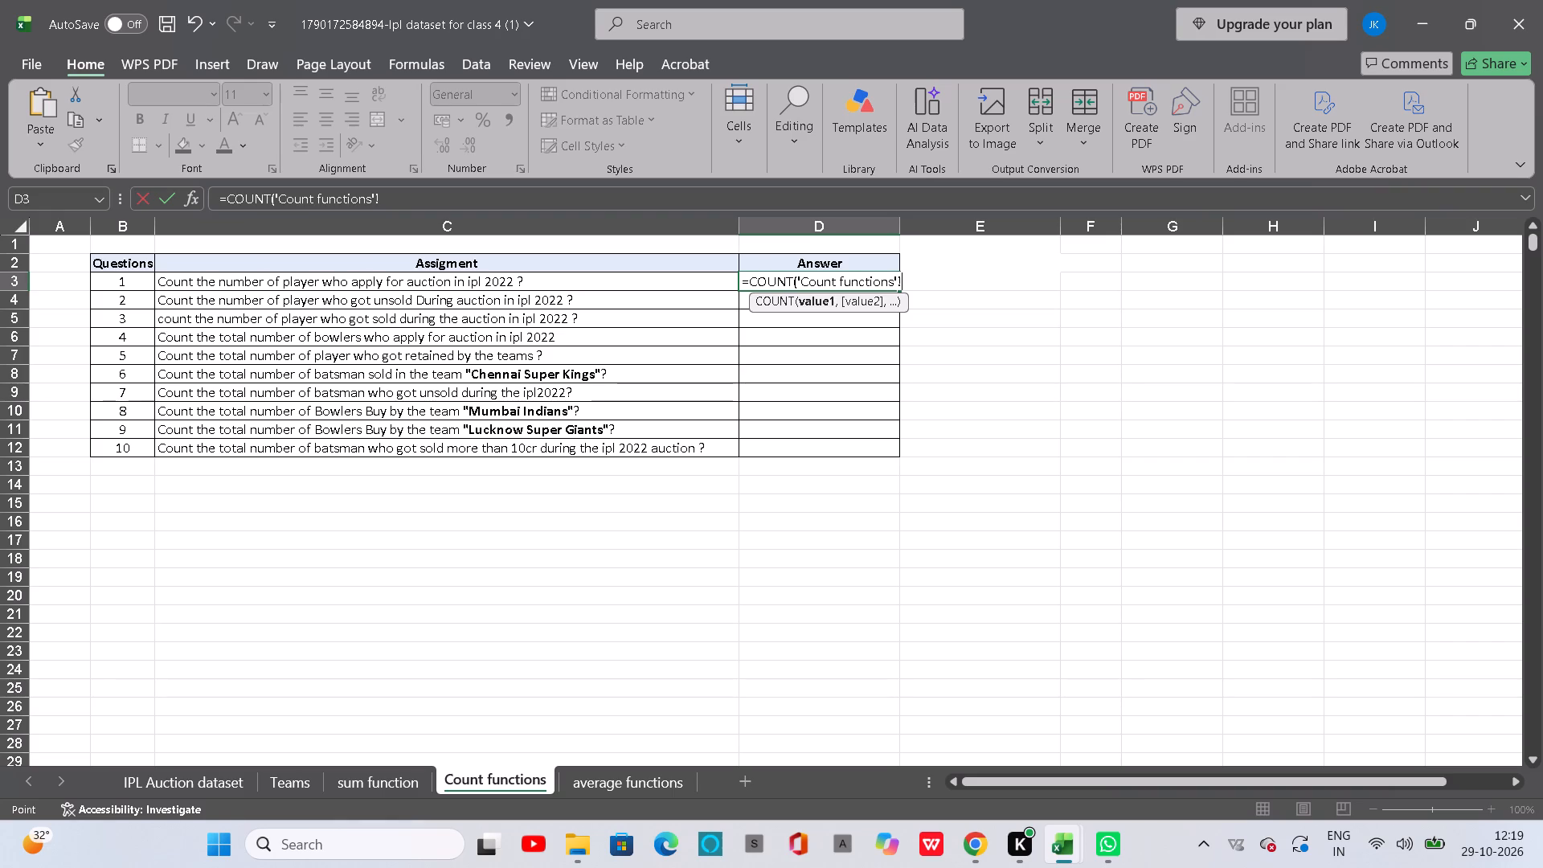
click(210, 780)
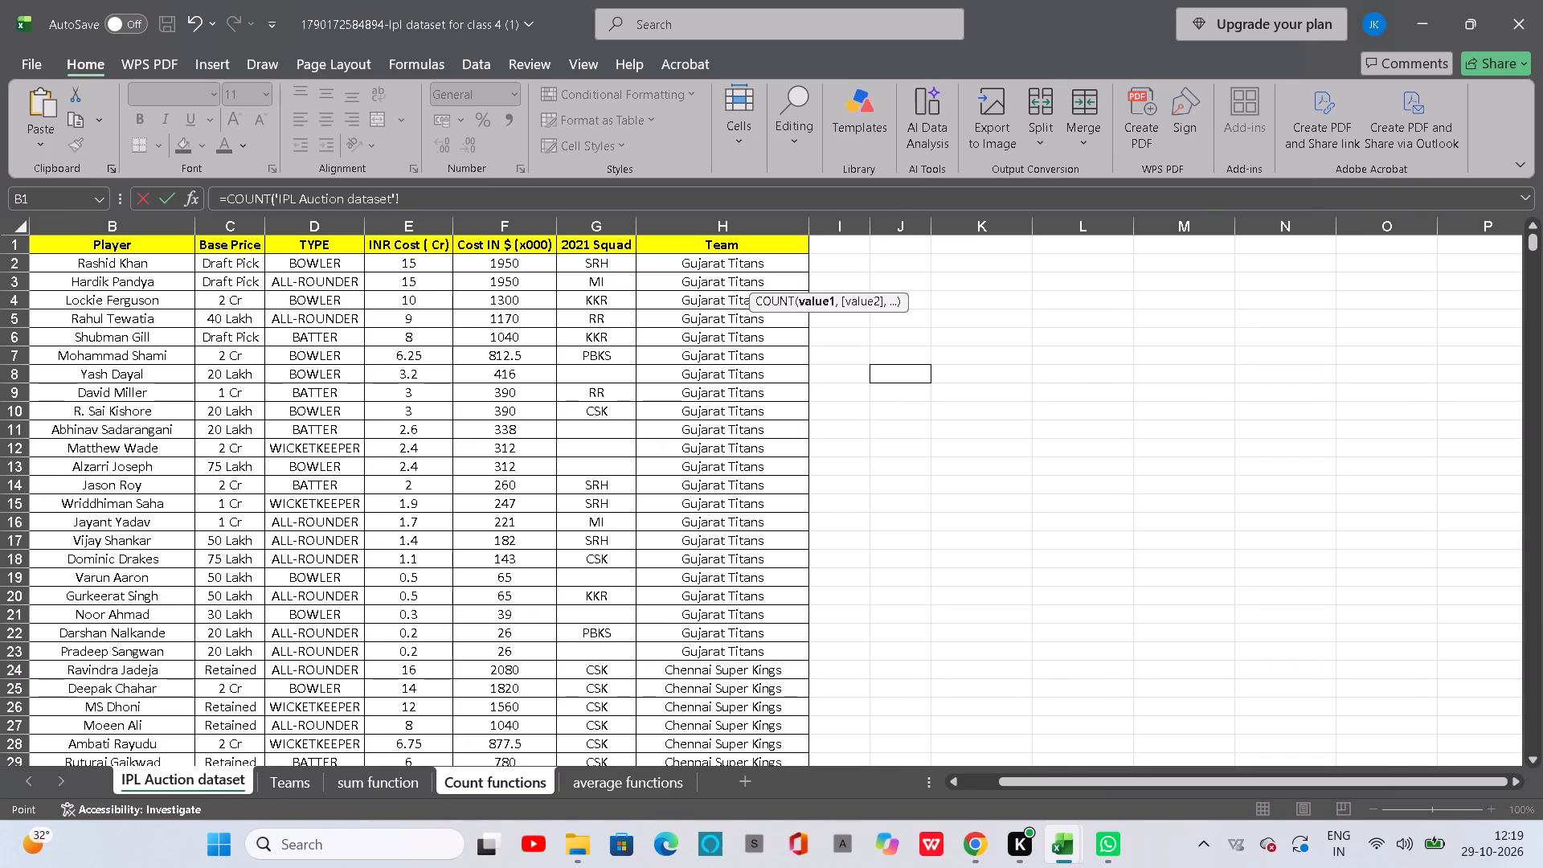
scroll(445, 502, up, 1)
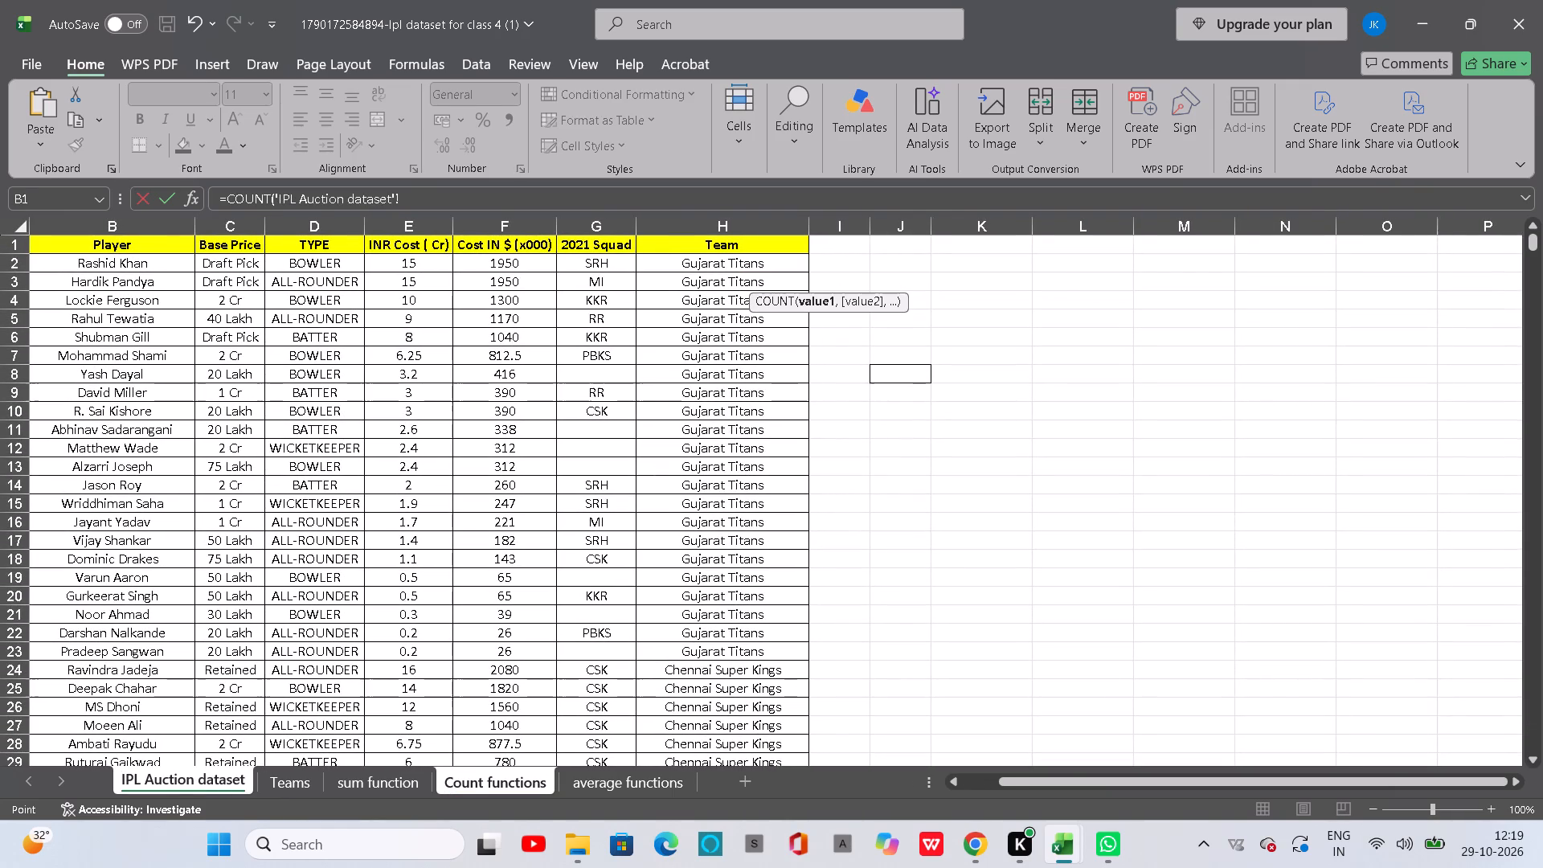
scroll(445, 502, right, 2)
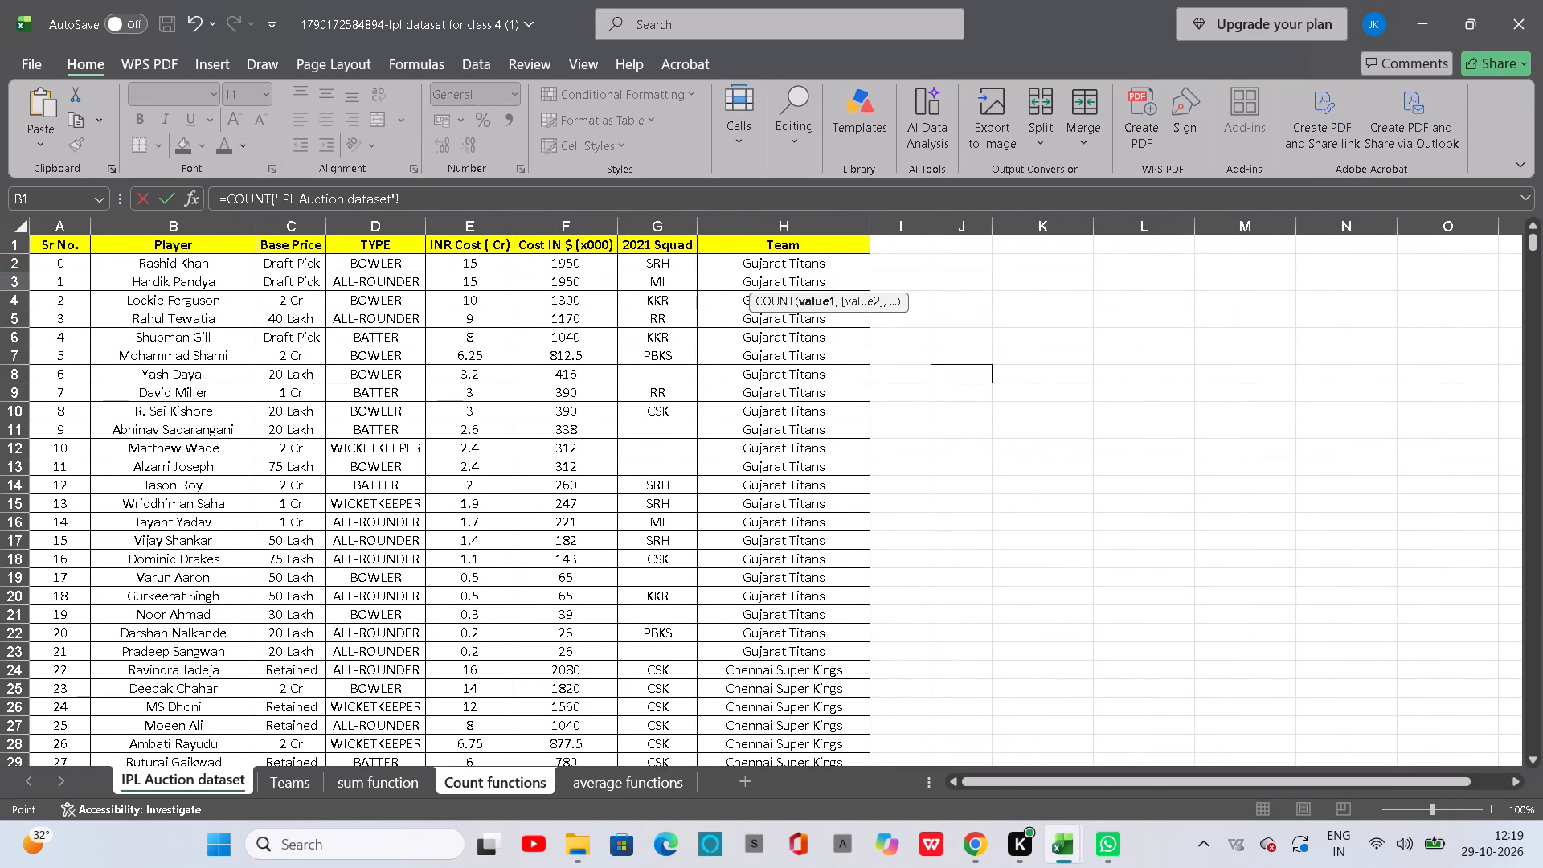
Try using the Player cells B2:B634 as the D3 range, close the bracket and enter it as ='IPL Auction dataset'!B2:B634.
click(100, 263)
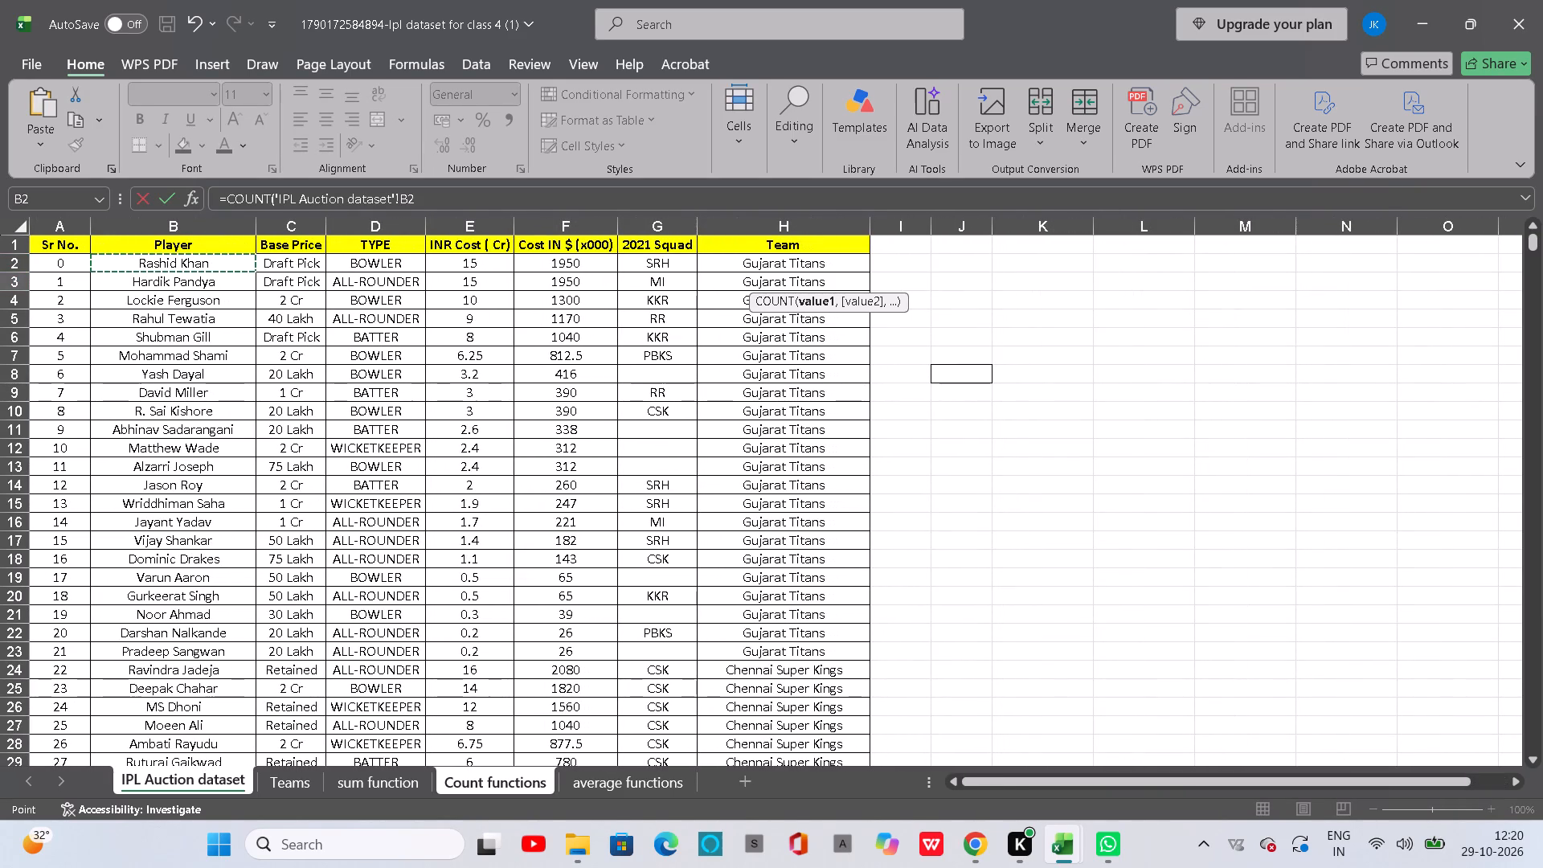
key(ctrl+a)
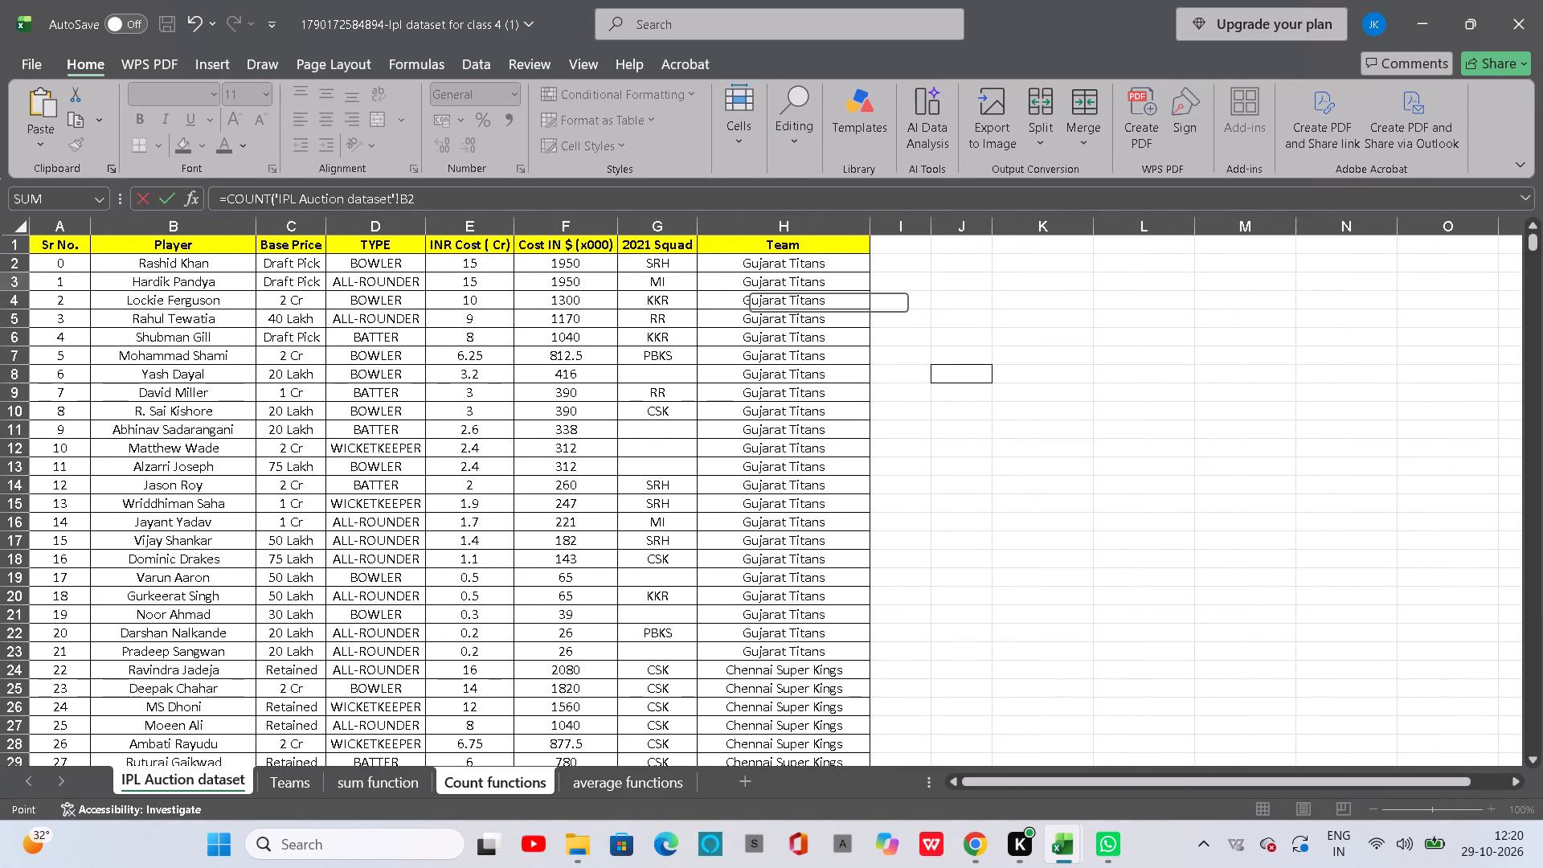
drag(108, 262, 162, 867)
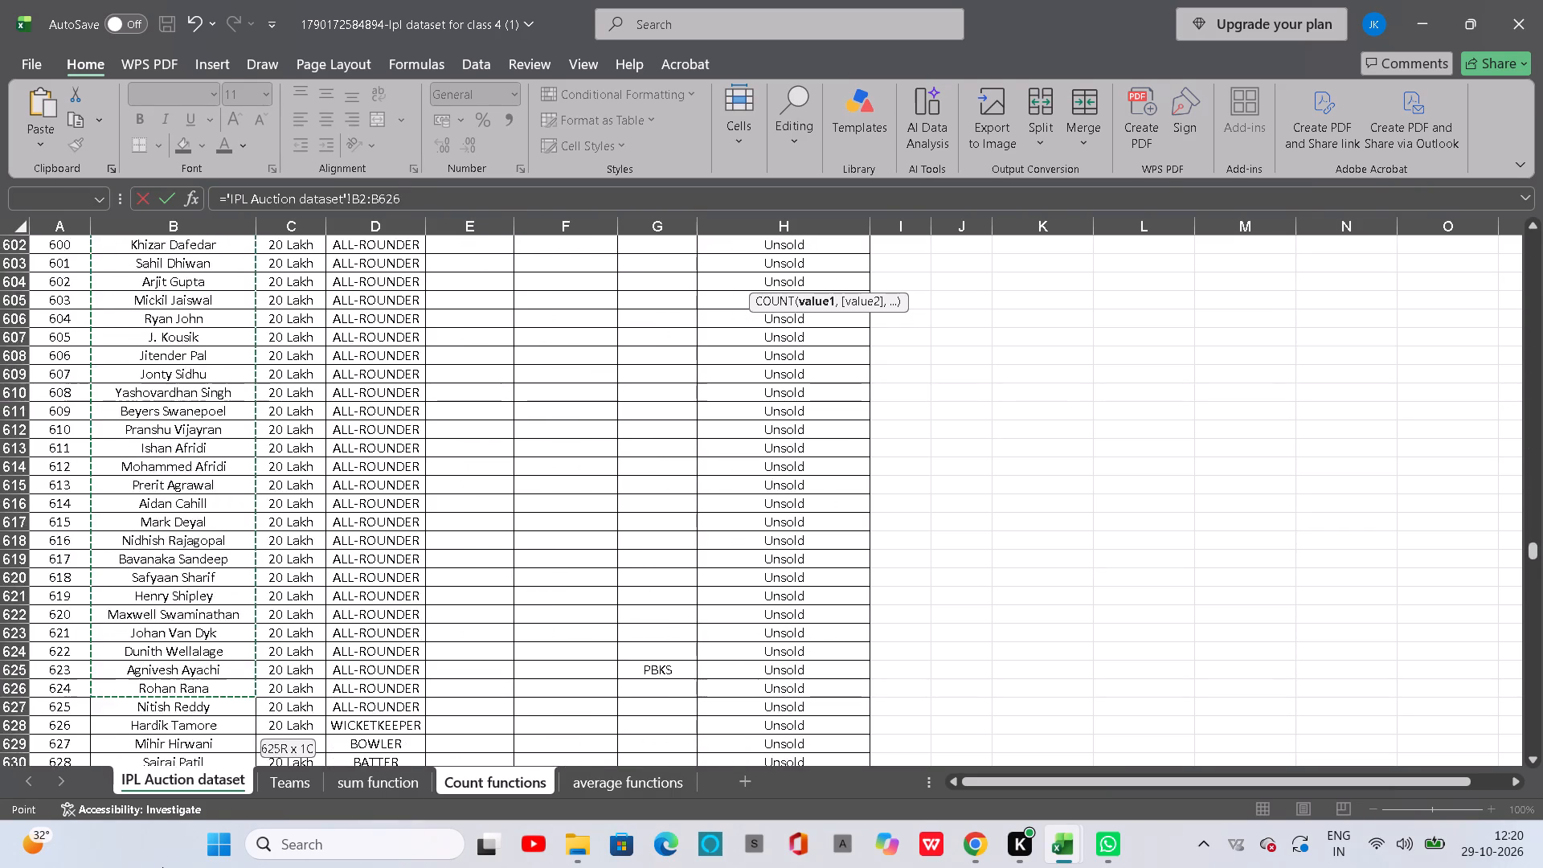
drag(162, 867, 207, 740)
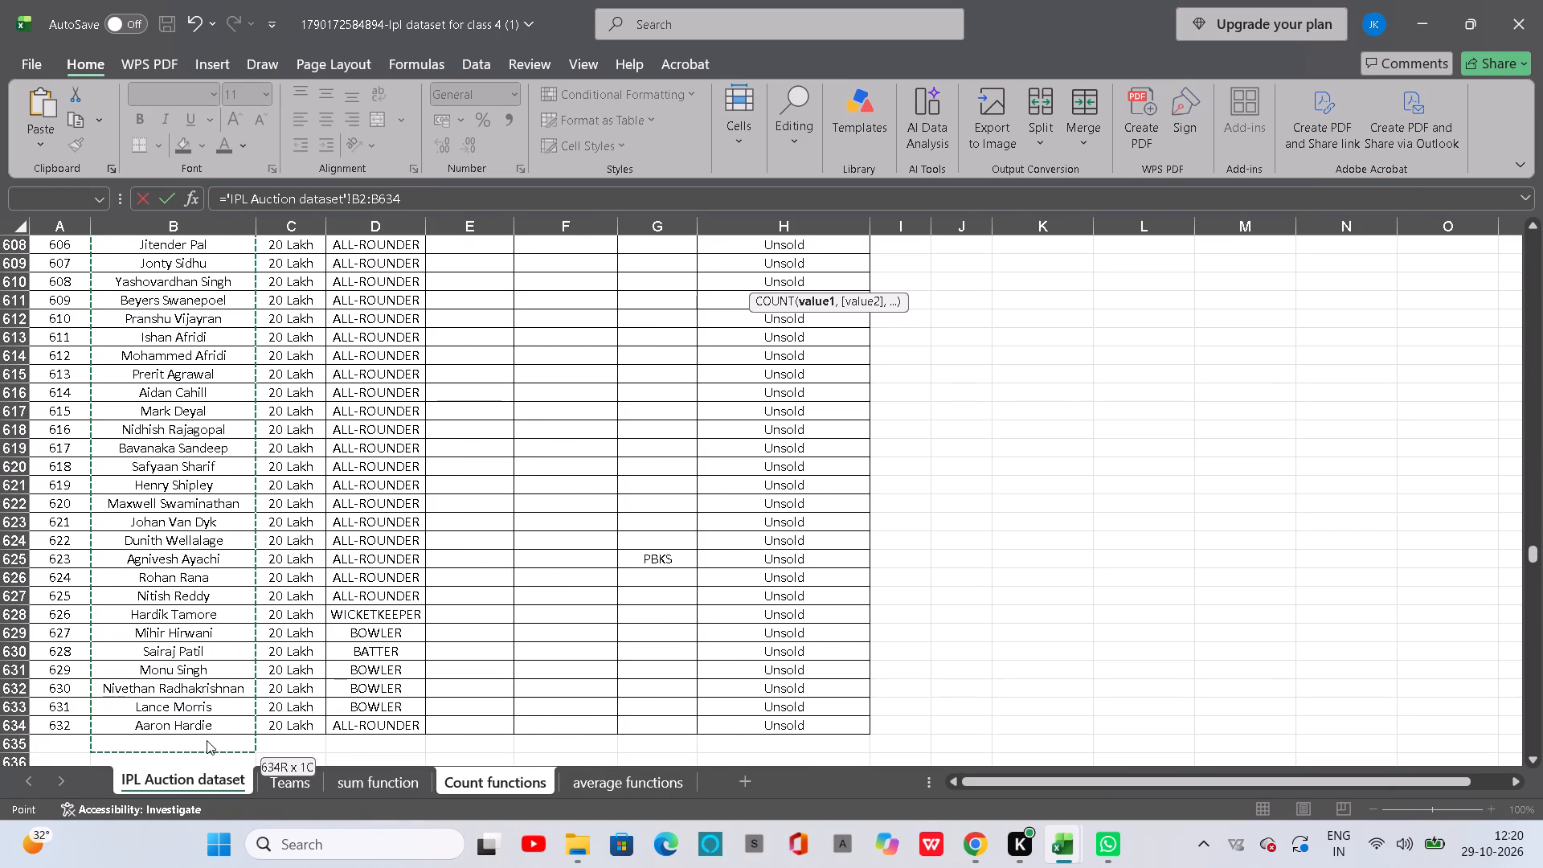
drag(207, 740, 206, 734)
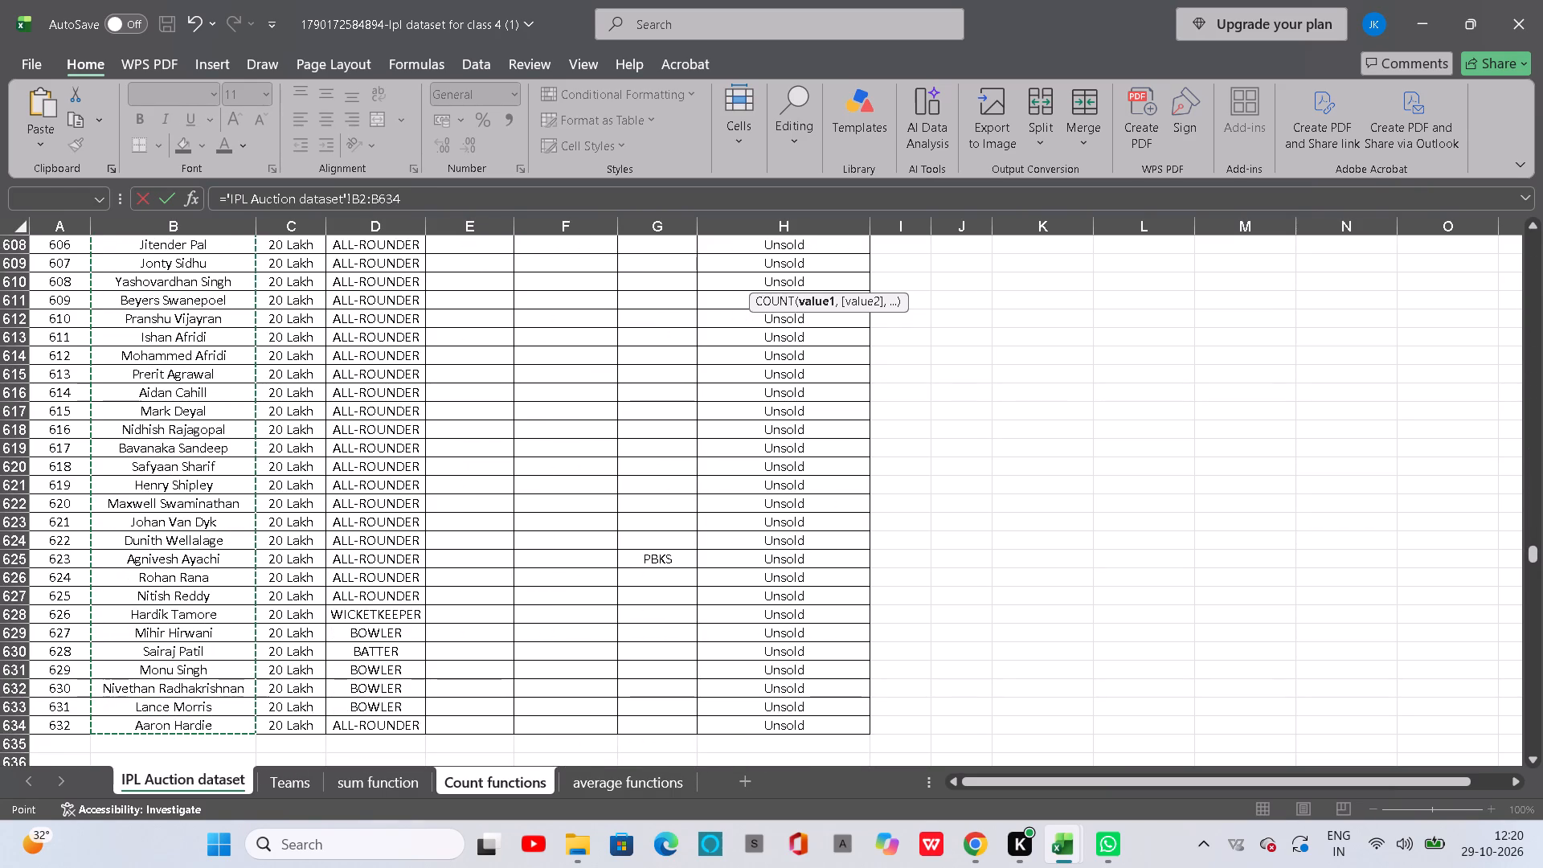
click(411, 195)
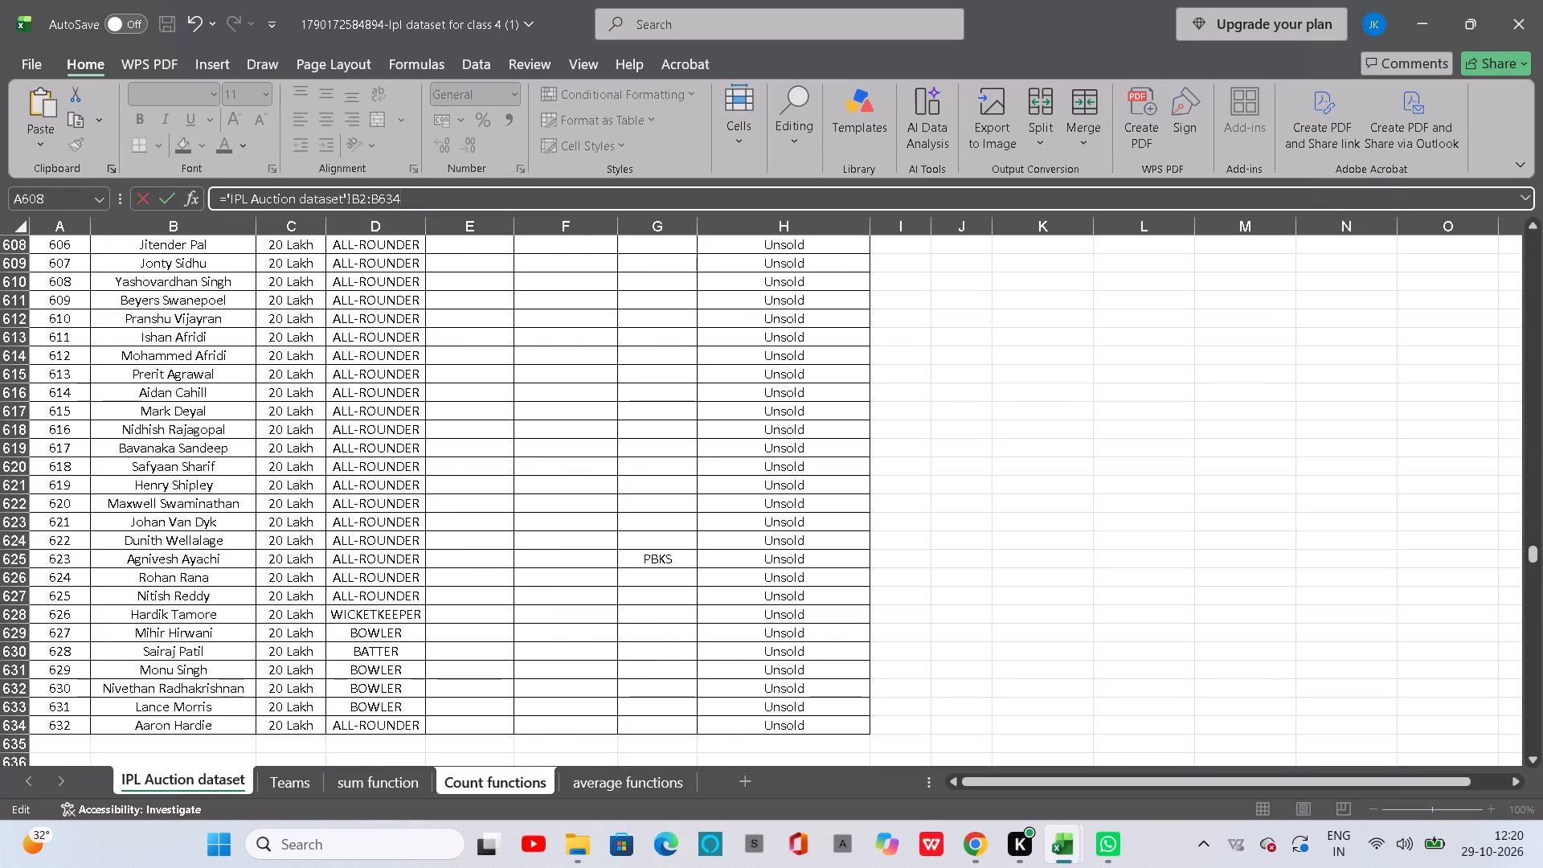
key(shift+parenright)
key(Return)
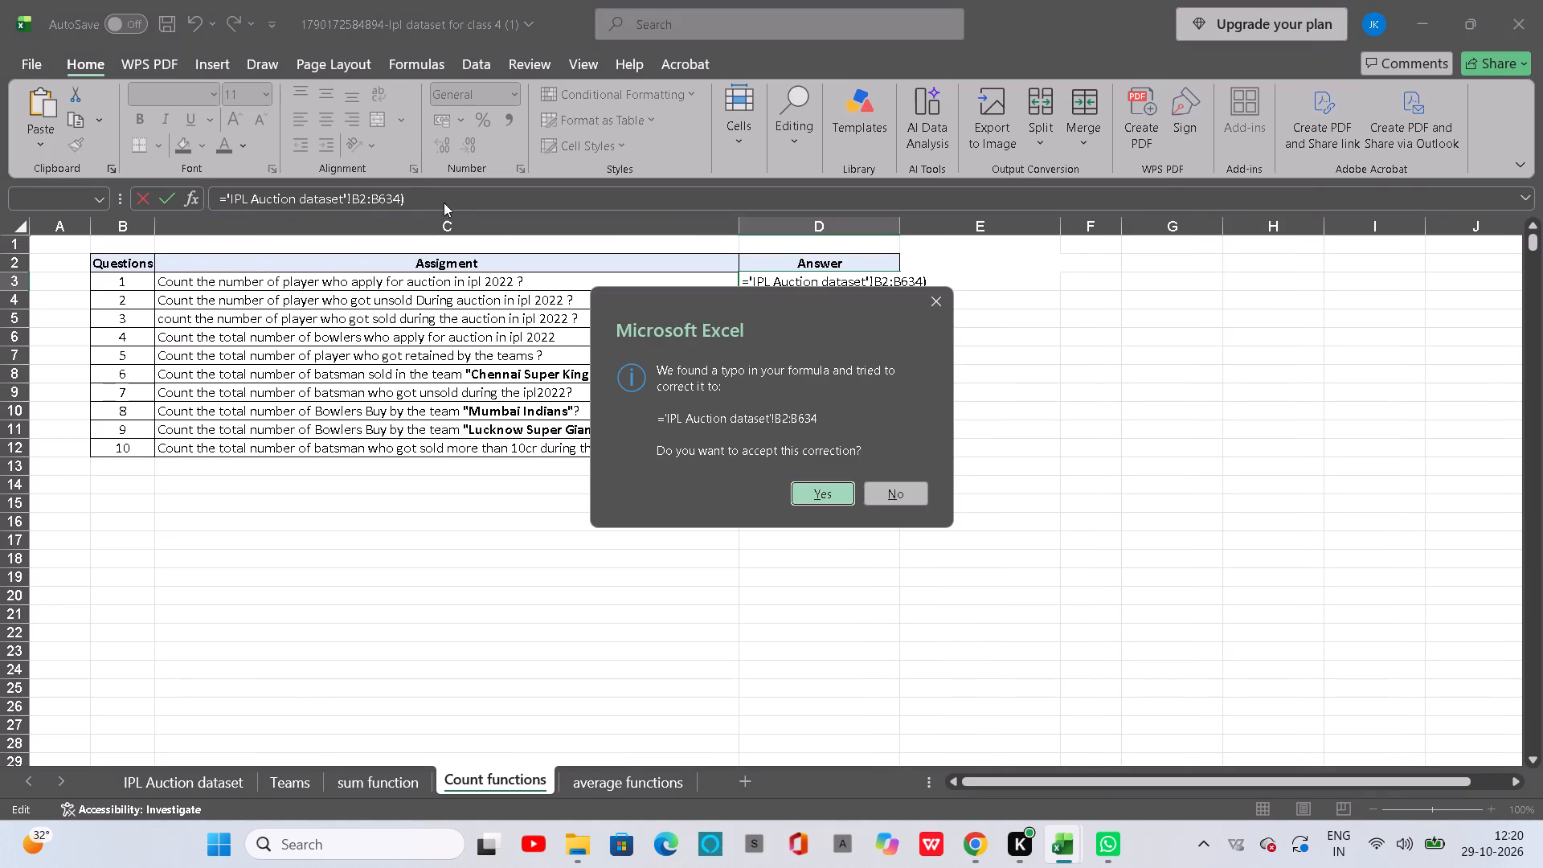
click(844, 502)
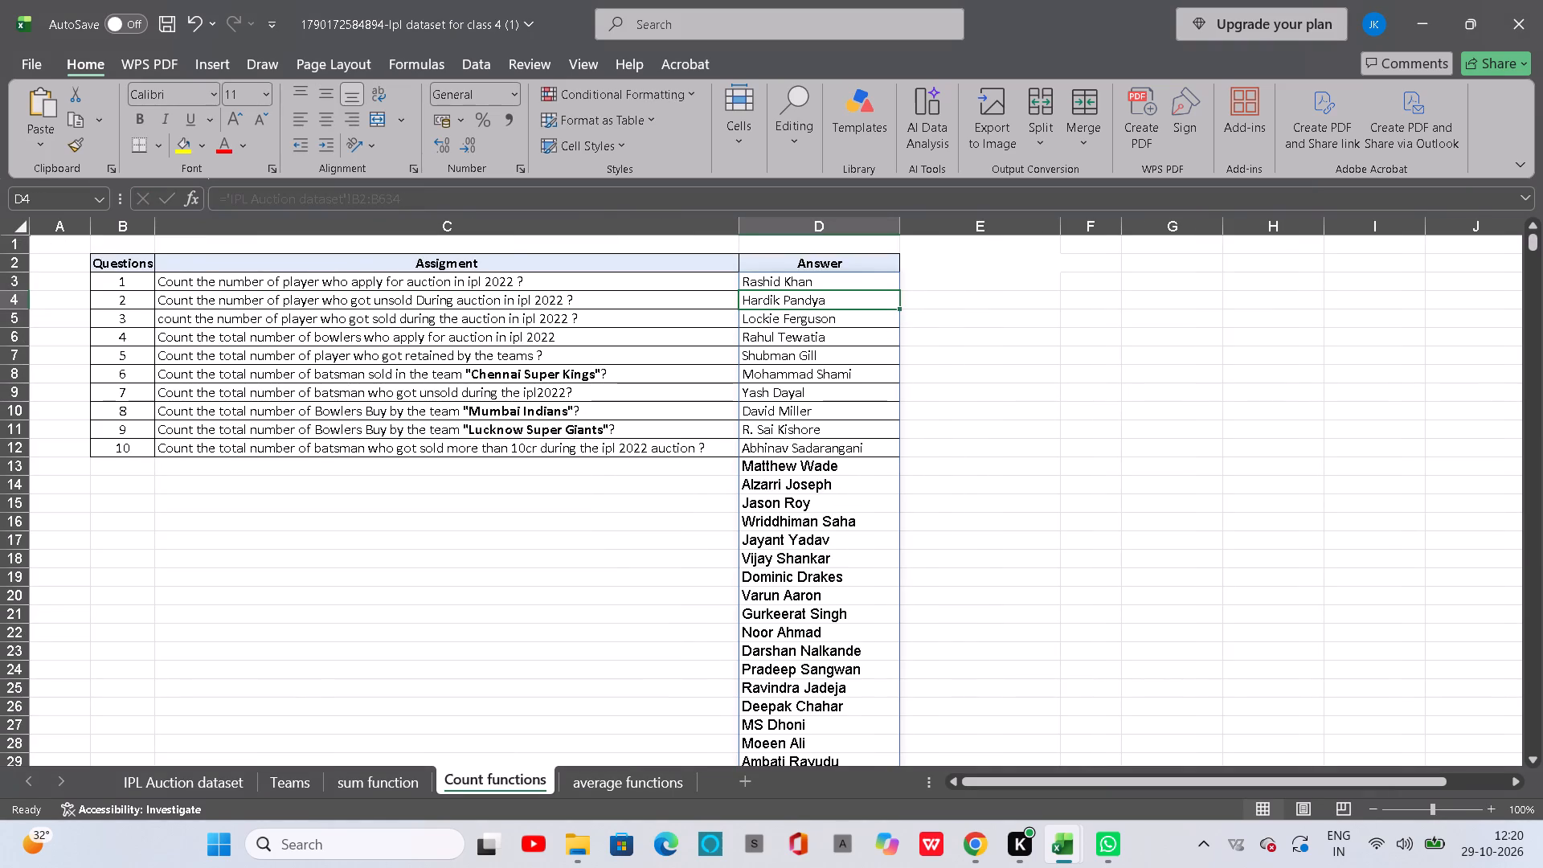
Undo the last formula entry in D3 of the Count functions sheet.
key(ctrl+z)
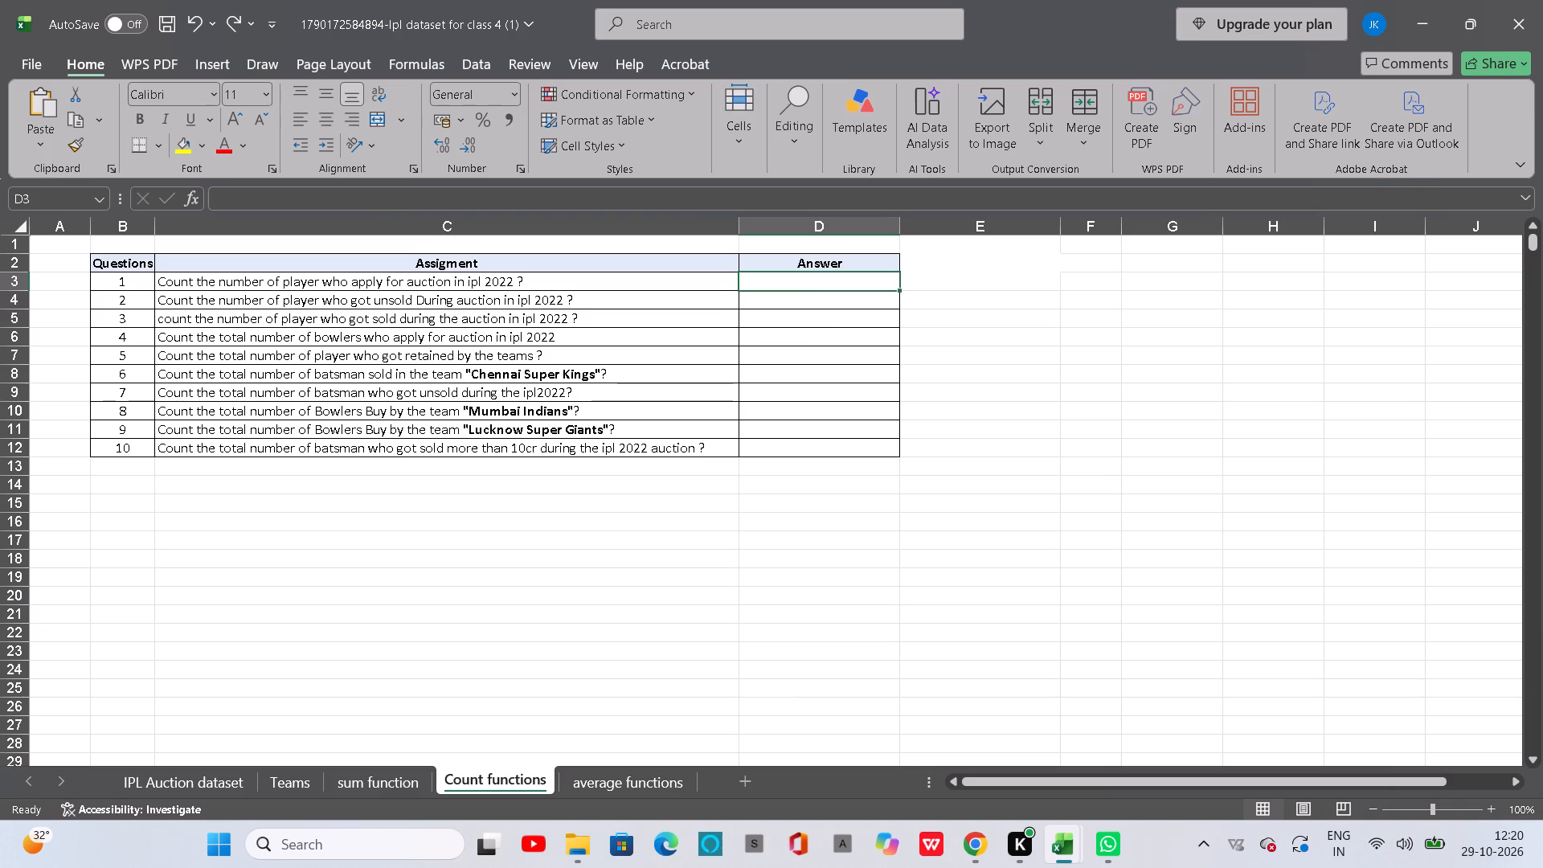
Check the D3 formula in the (1.1) workbook and enter =COUNTA('IPL Auction dataset'!B2:B634) in D3 of the working file's Count functions sheet.
click(1171, 785)
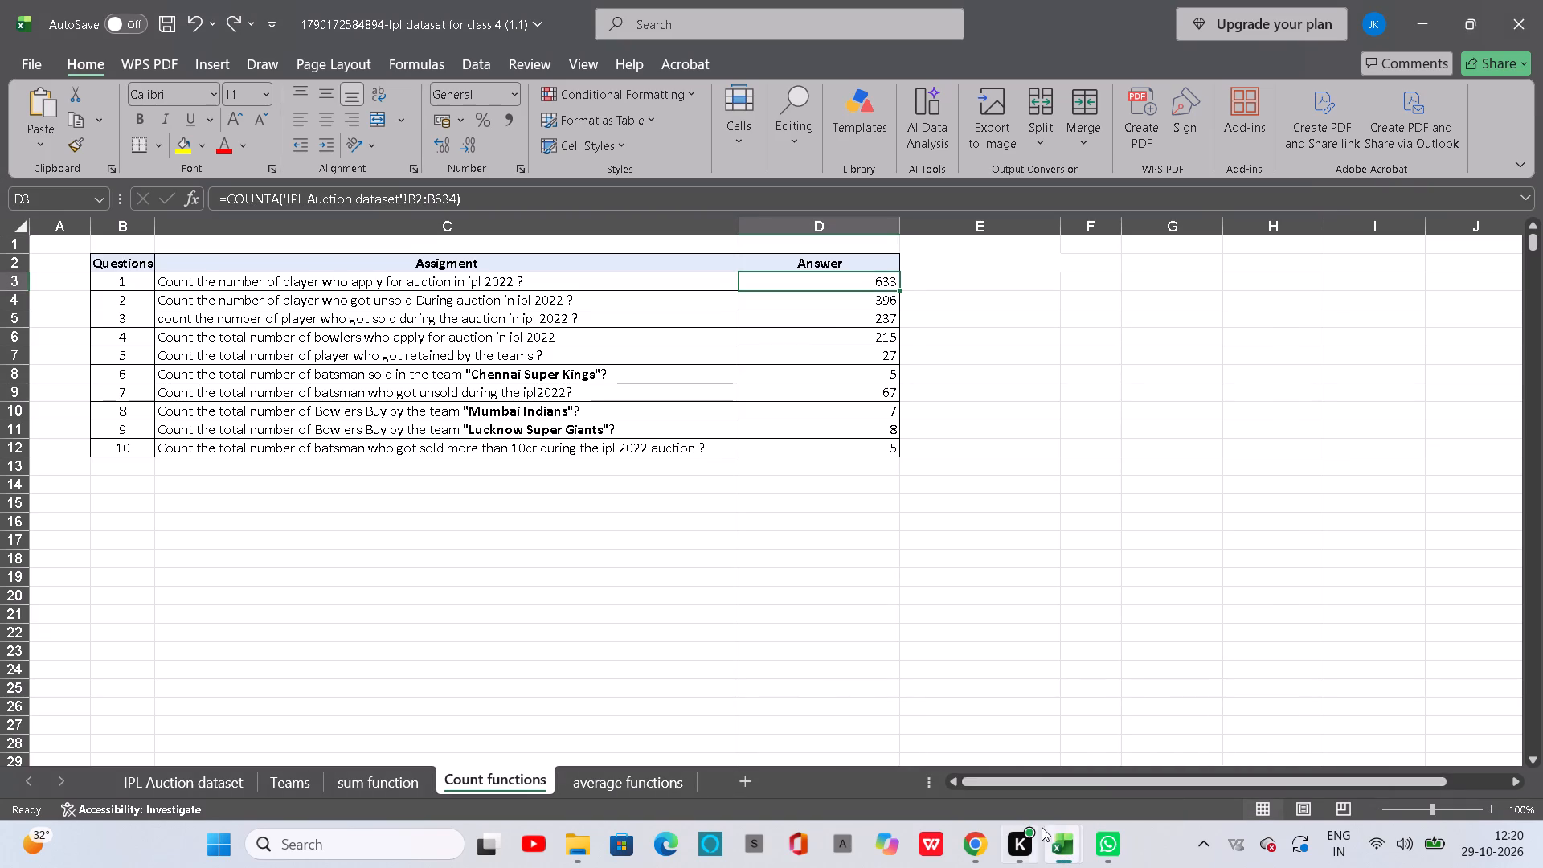
click(962, 723)
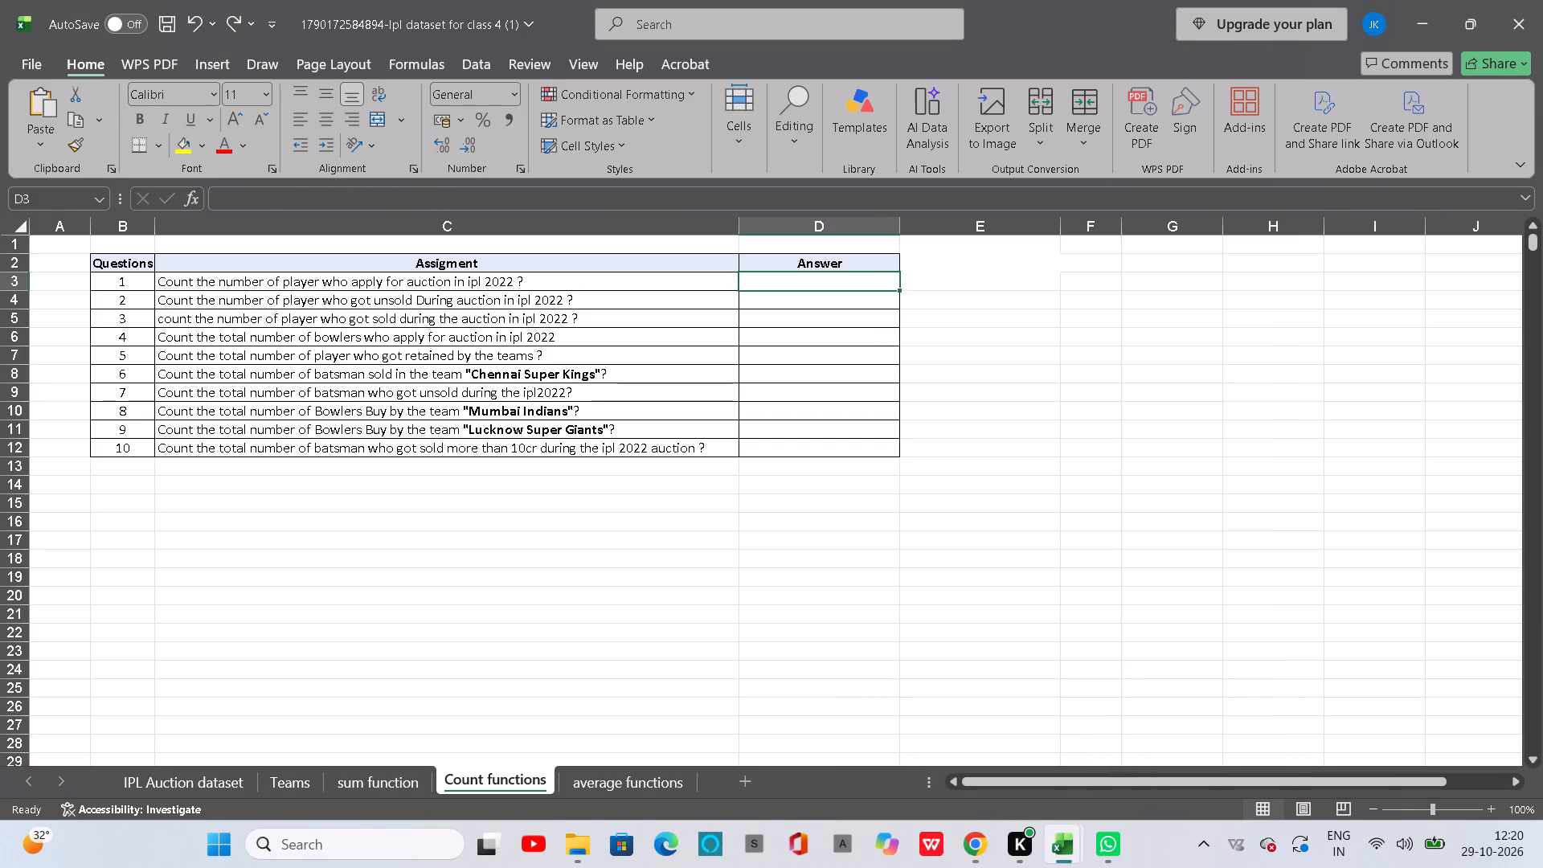
click(804, 284)
key(minus)
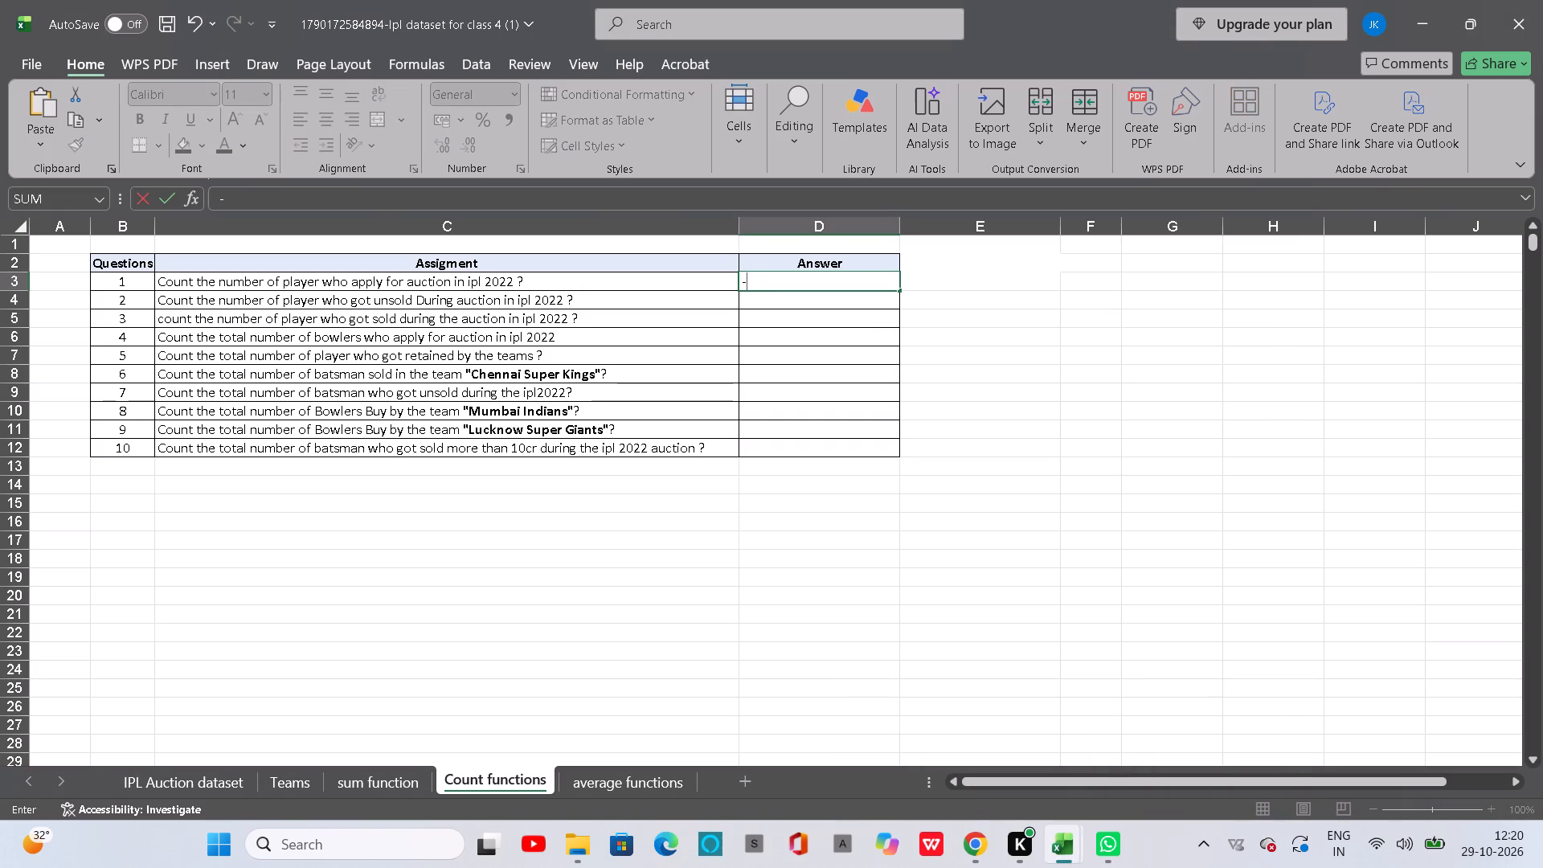
key(BackSpace)
text(=counta)
key(Tab)
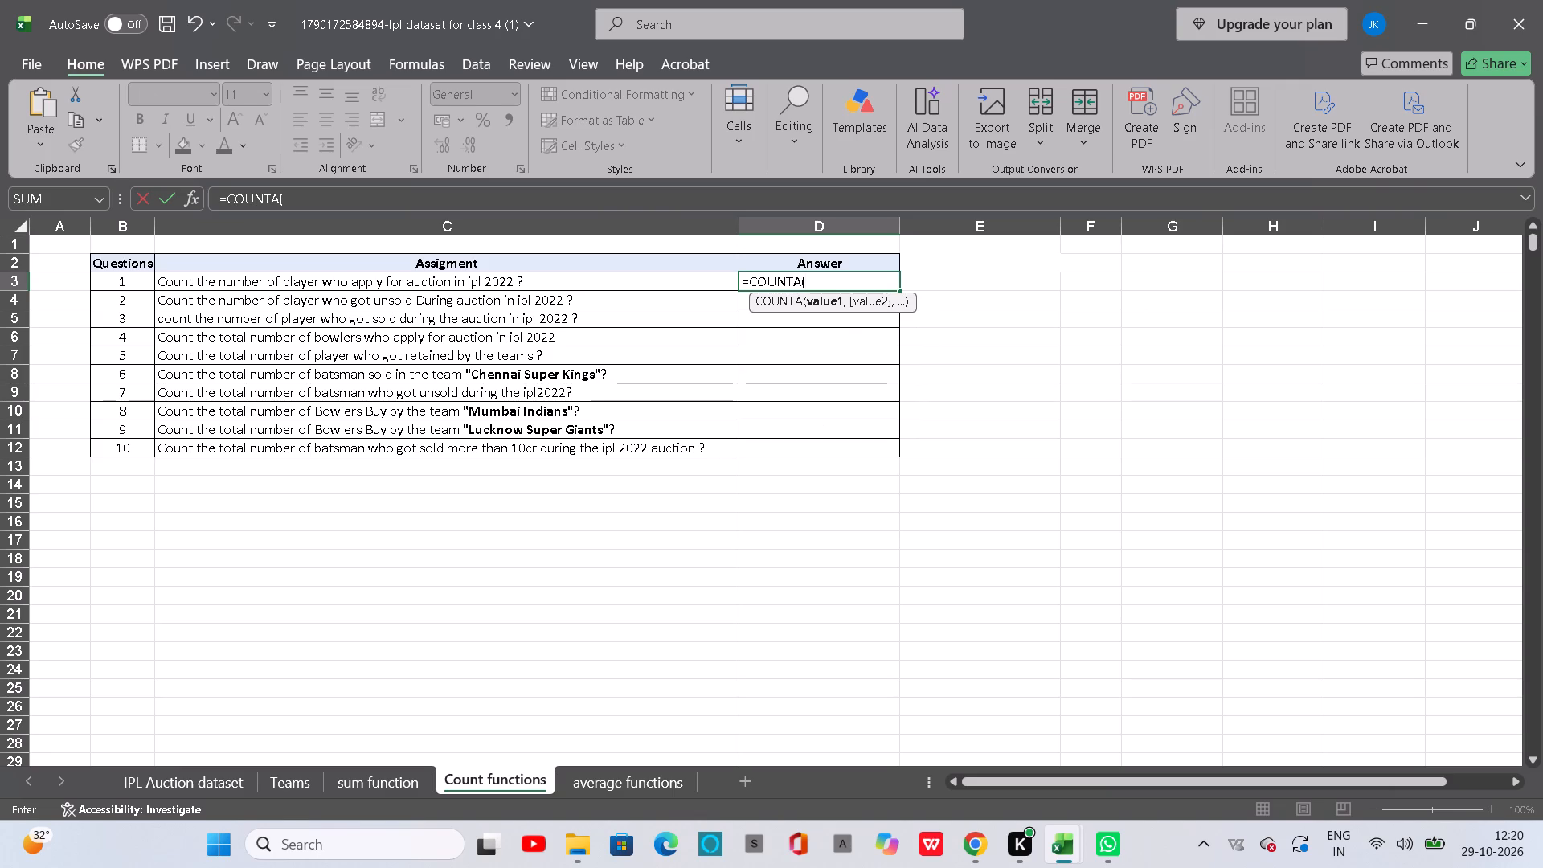
click(189, 781)
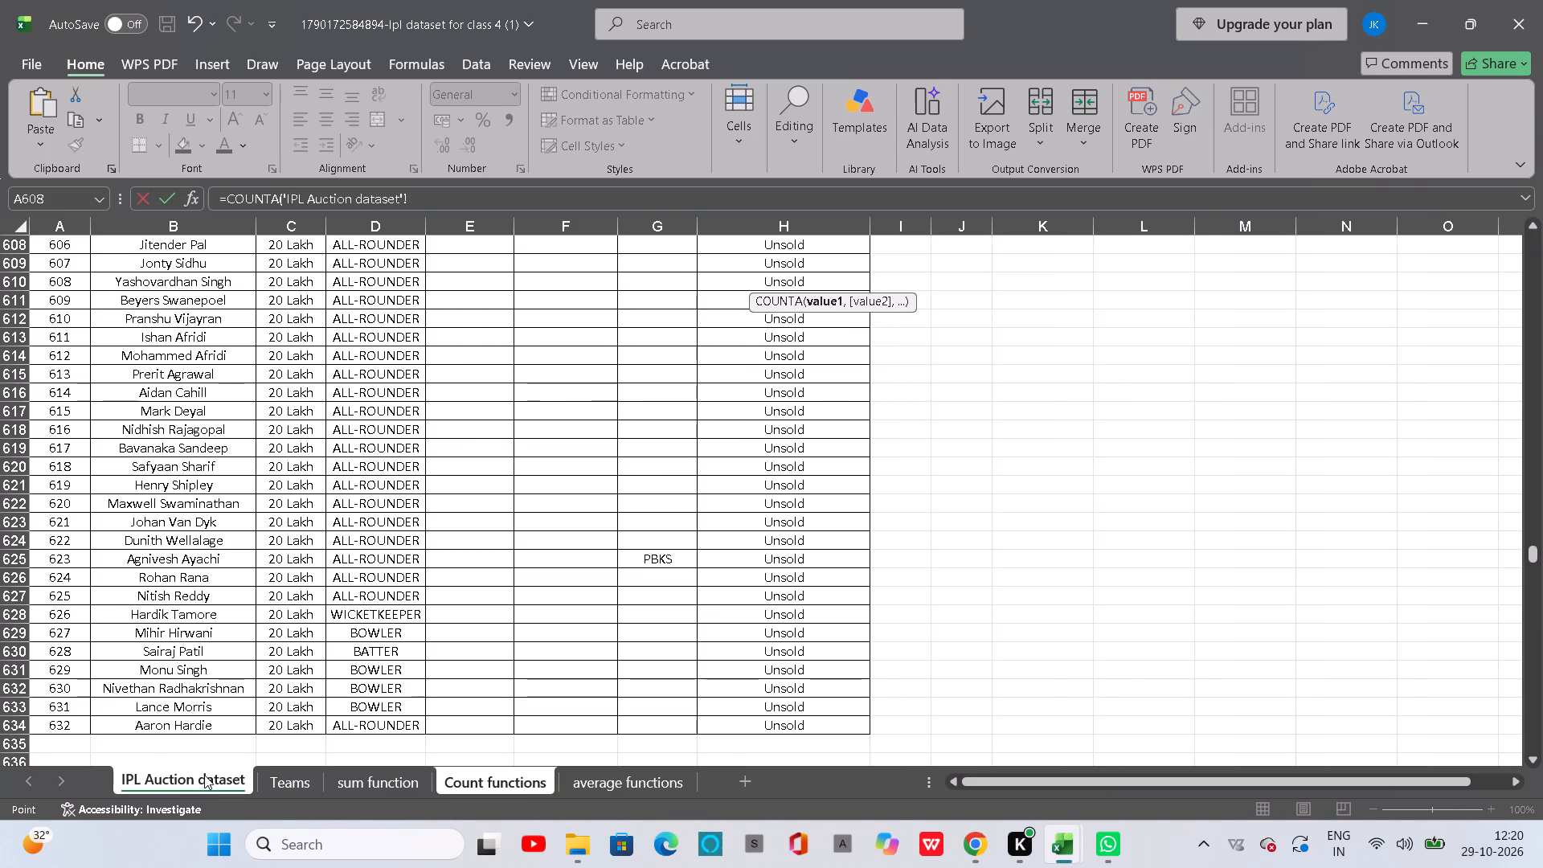
scroll(149, 271, up, 18)
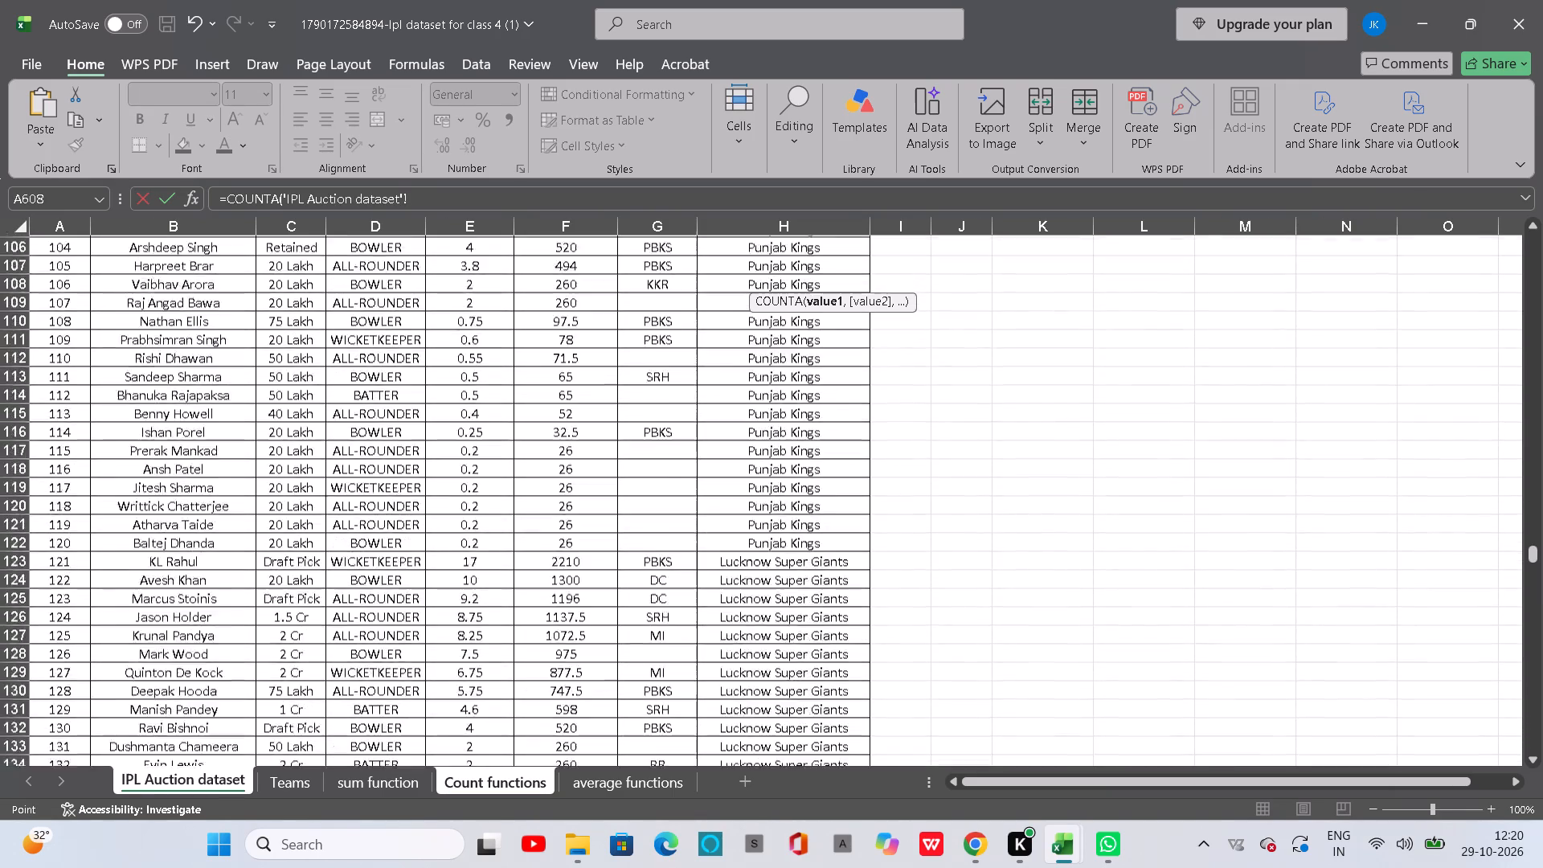
scroll(149, 271, up, 5)
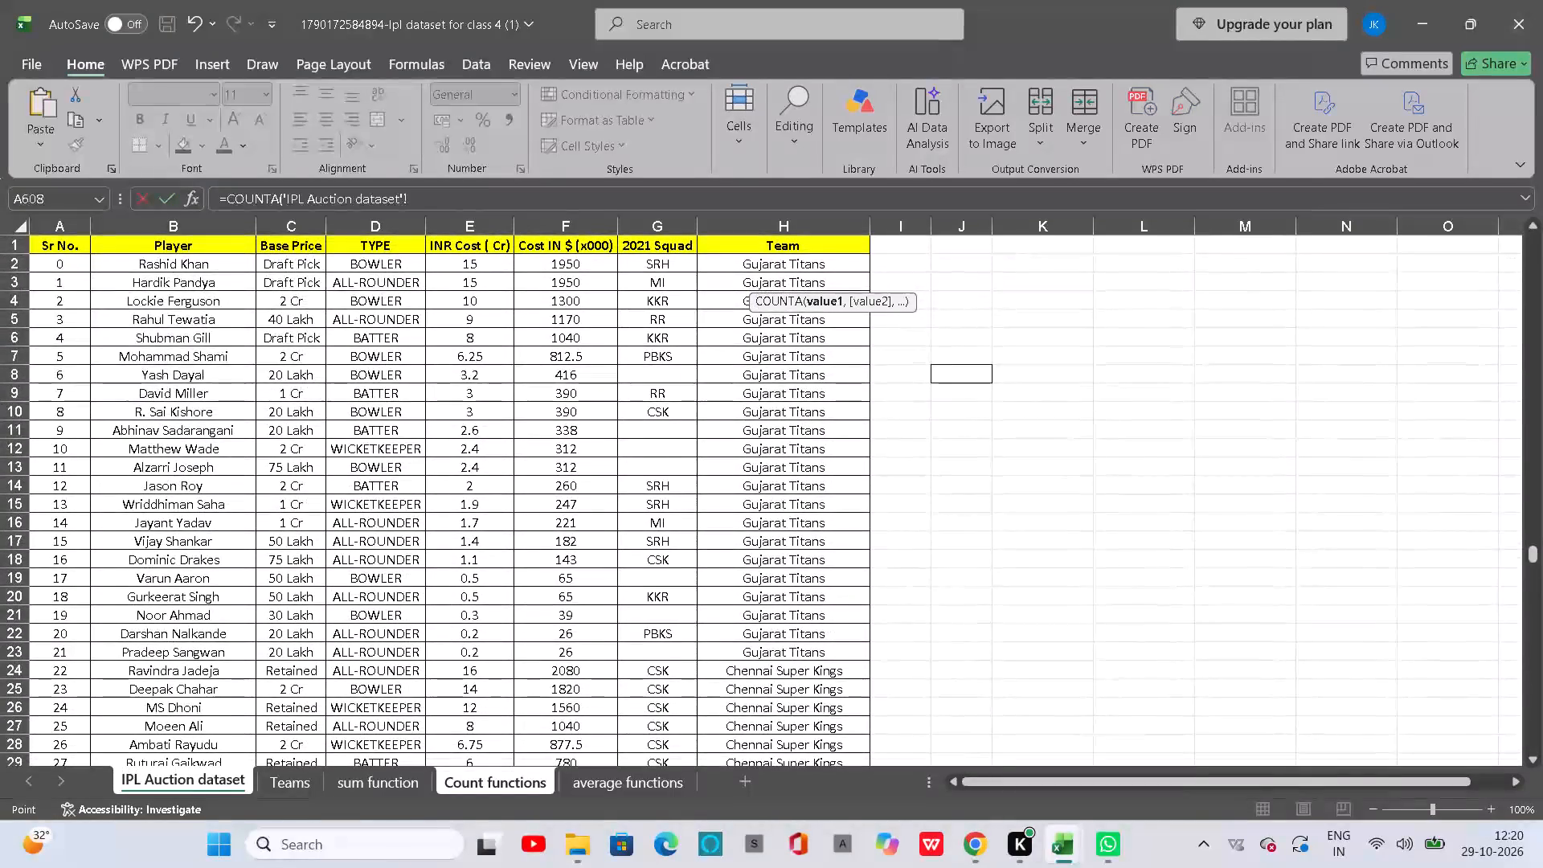
drag(134, 268, 75, 691)
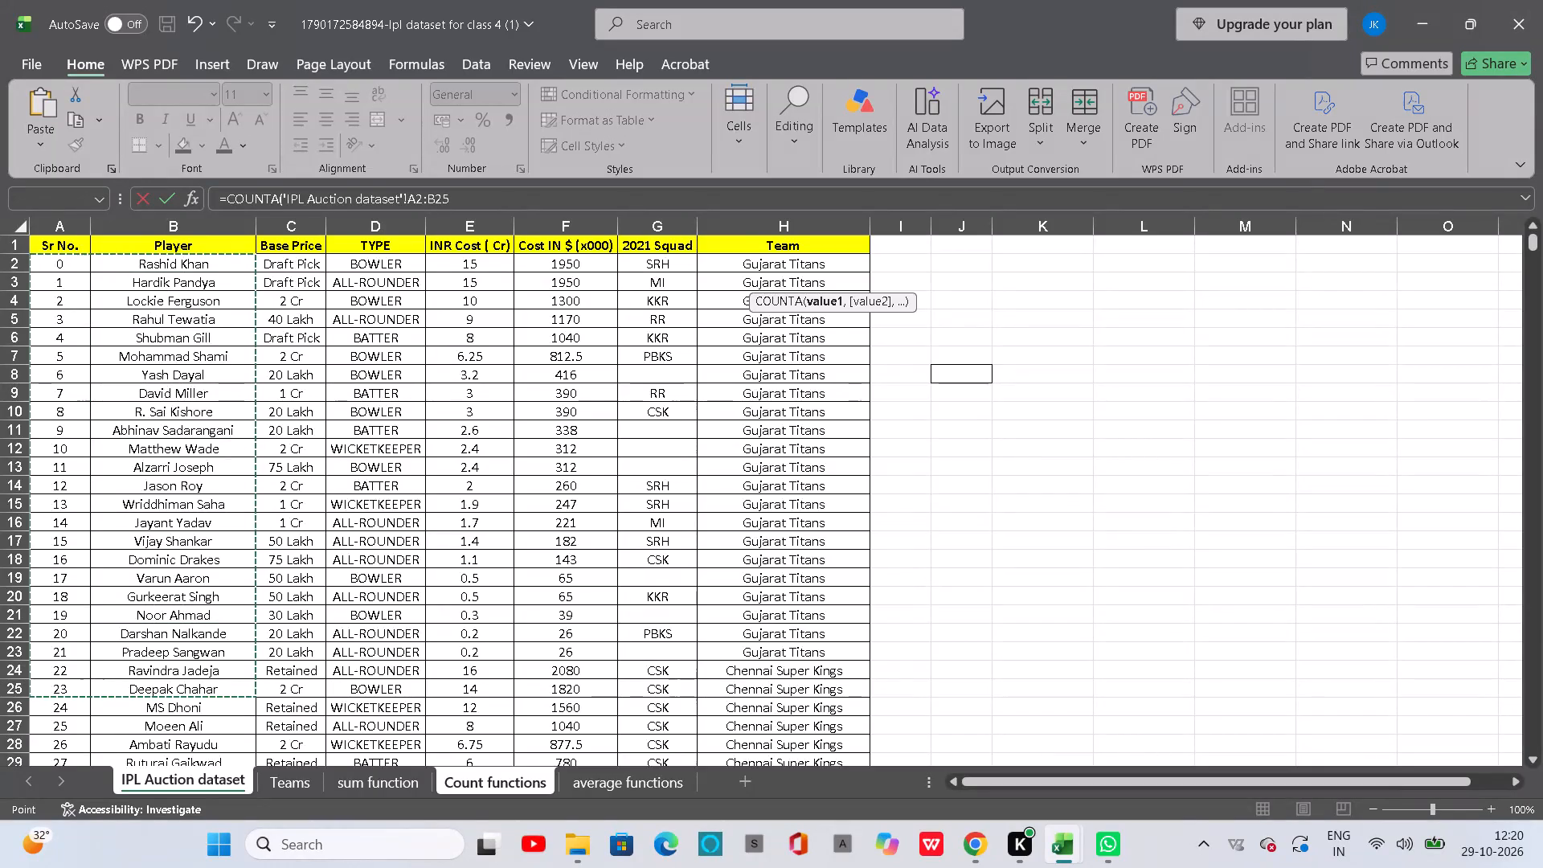
drag(114, 256, 117, 811)
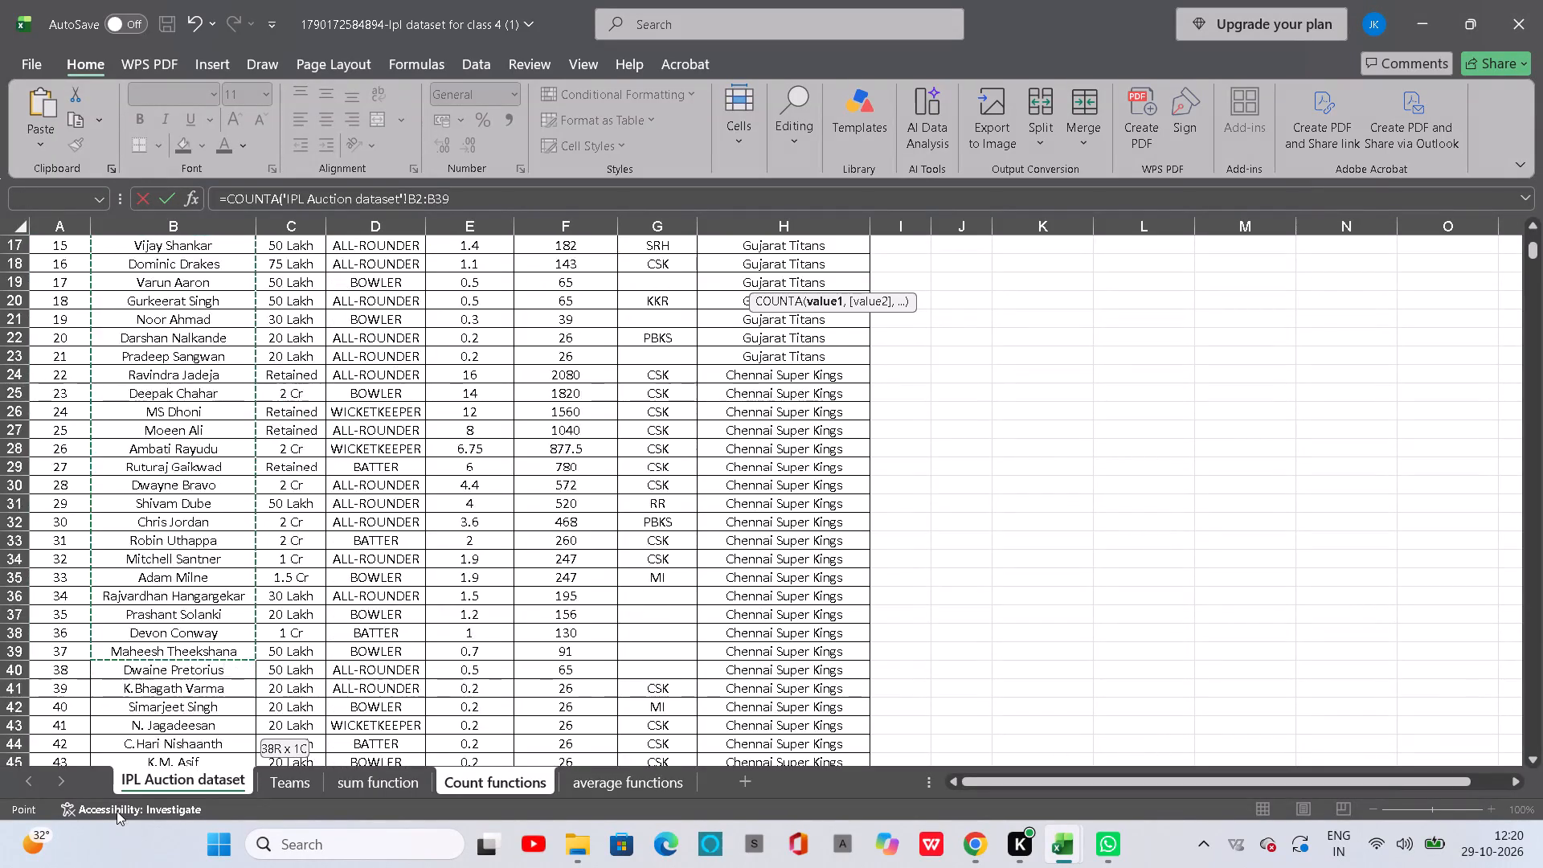
drag(117, 811, 114, 867)
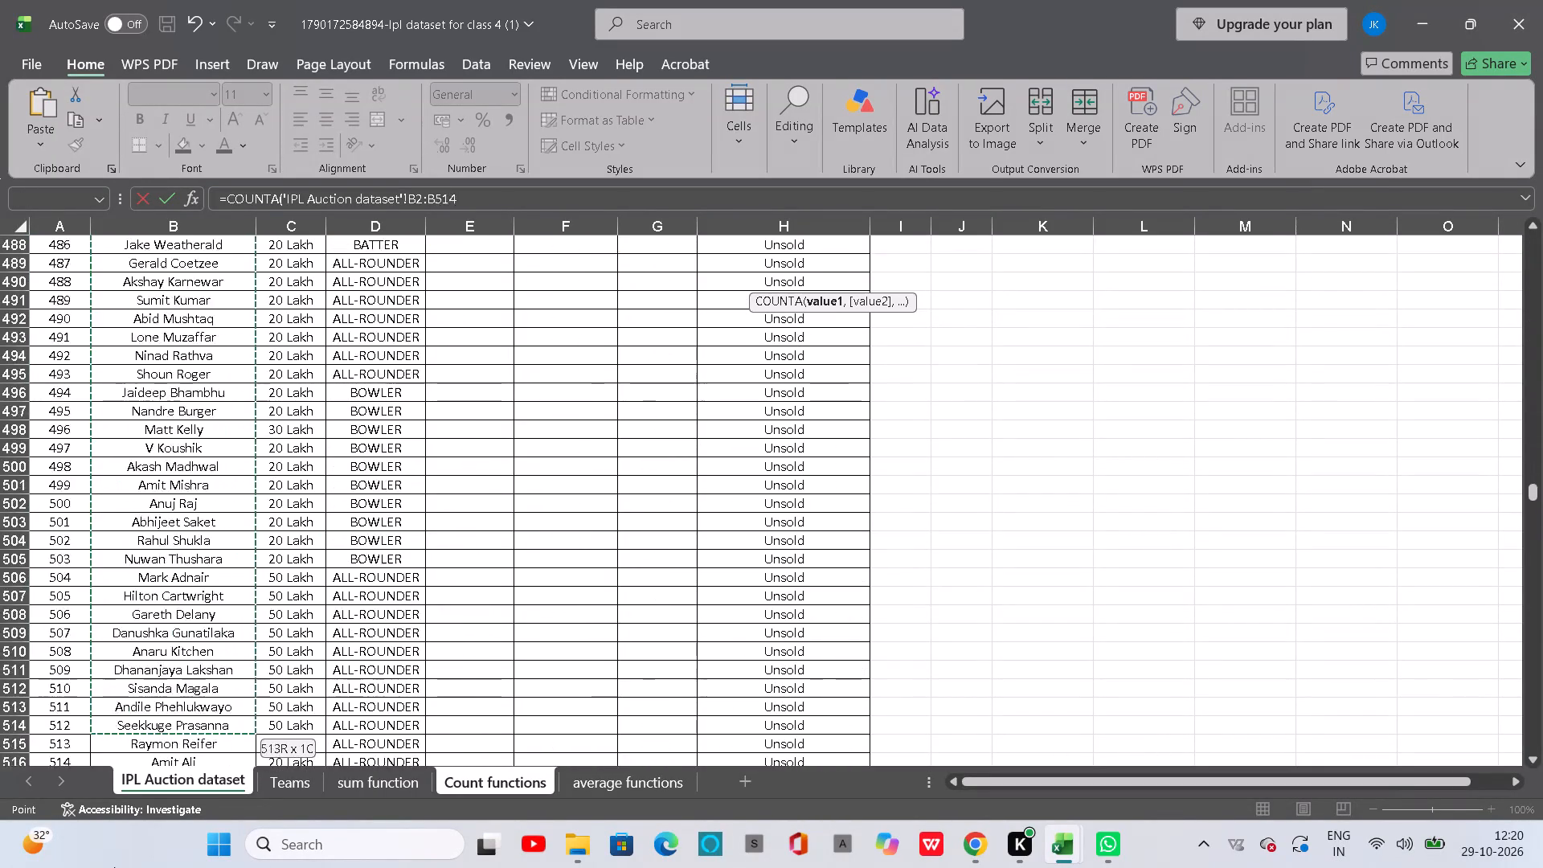
drag(114, 867, 149, 727)
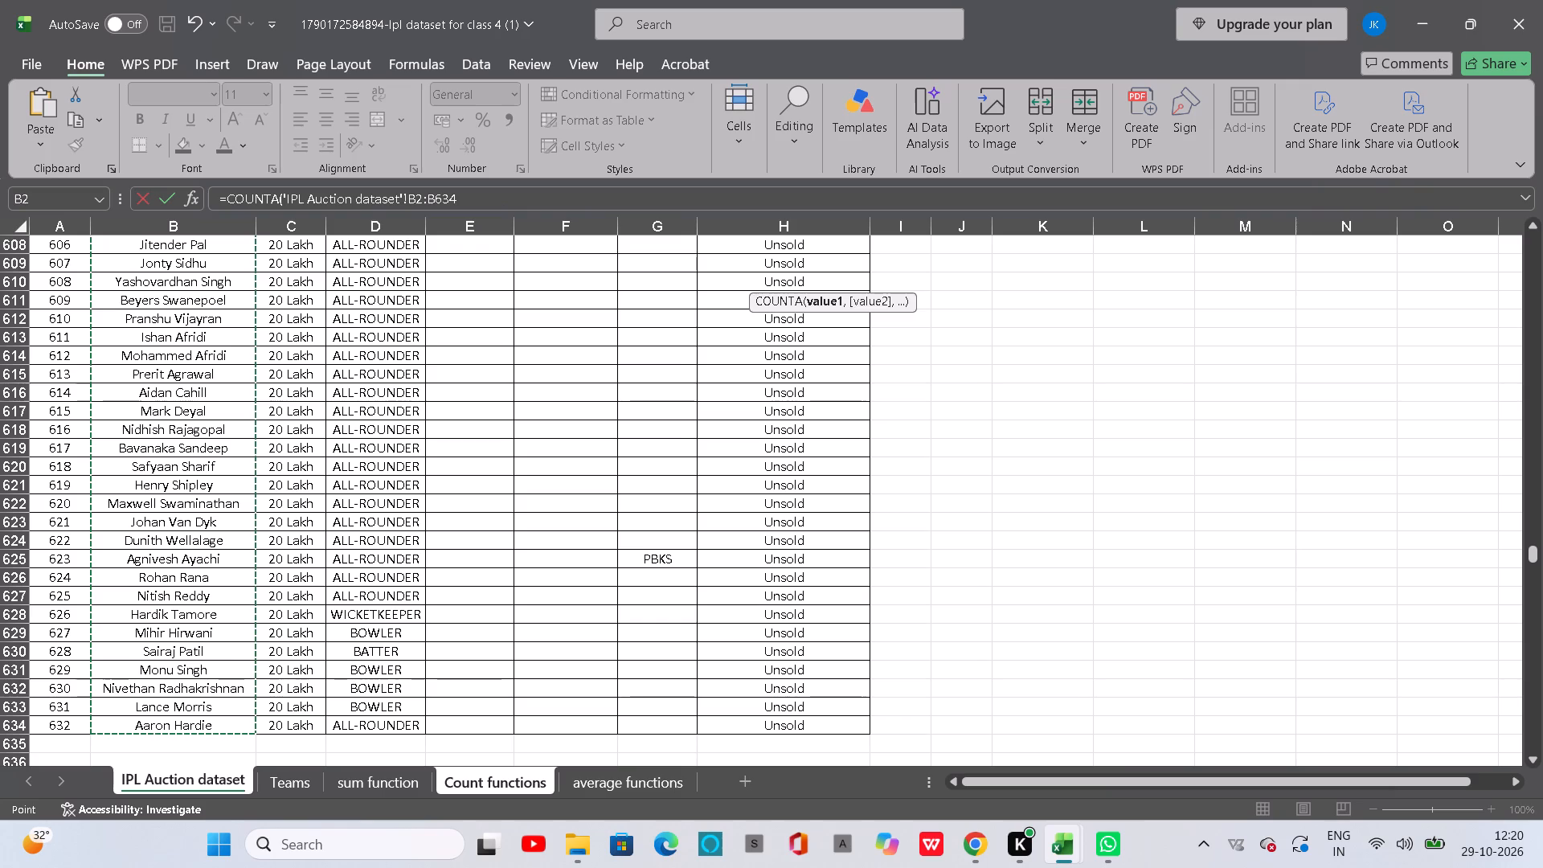
click(505, 206)
key(shift+parenright)
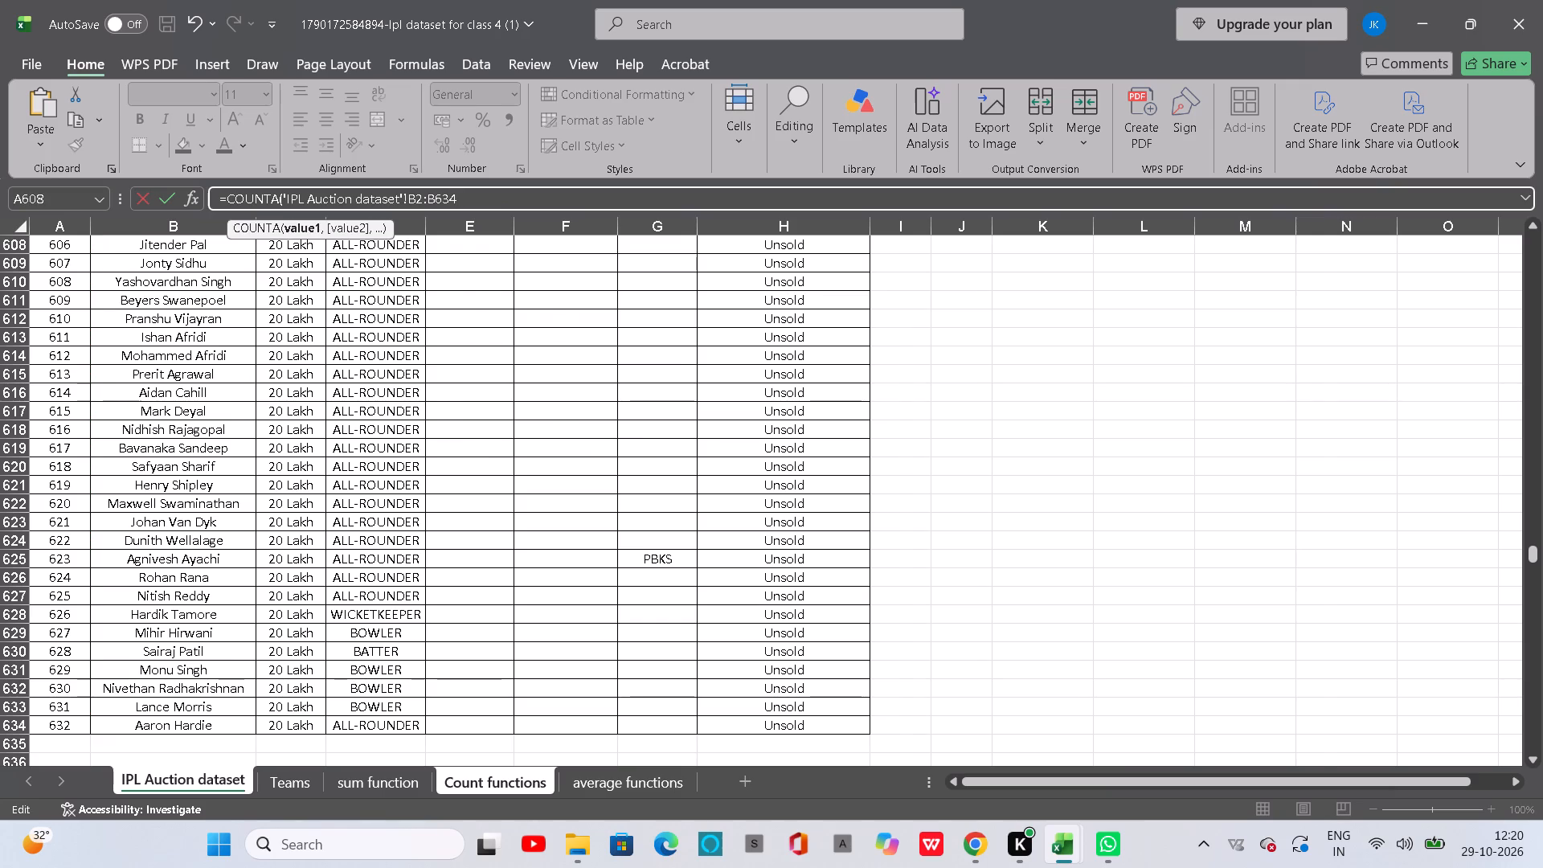
key(Return)
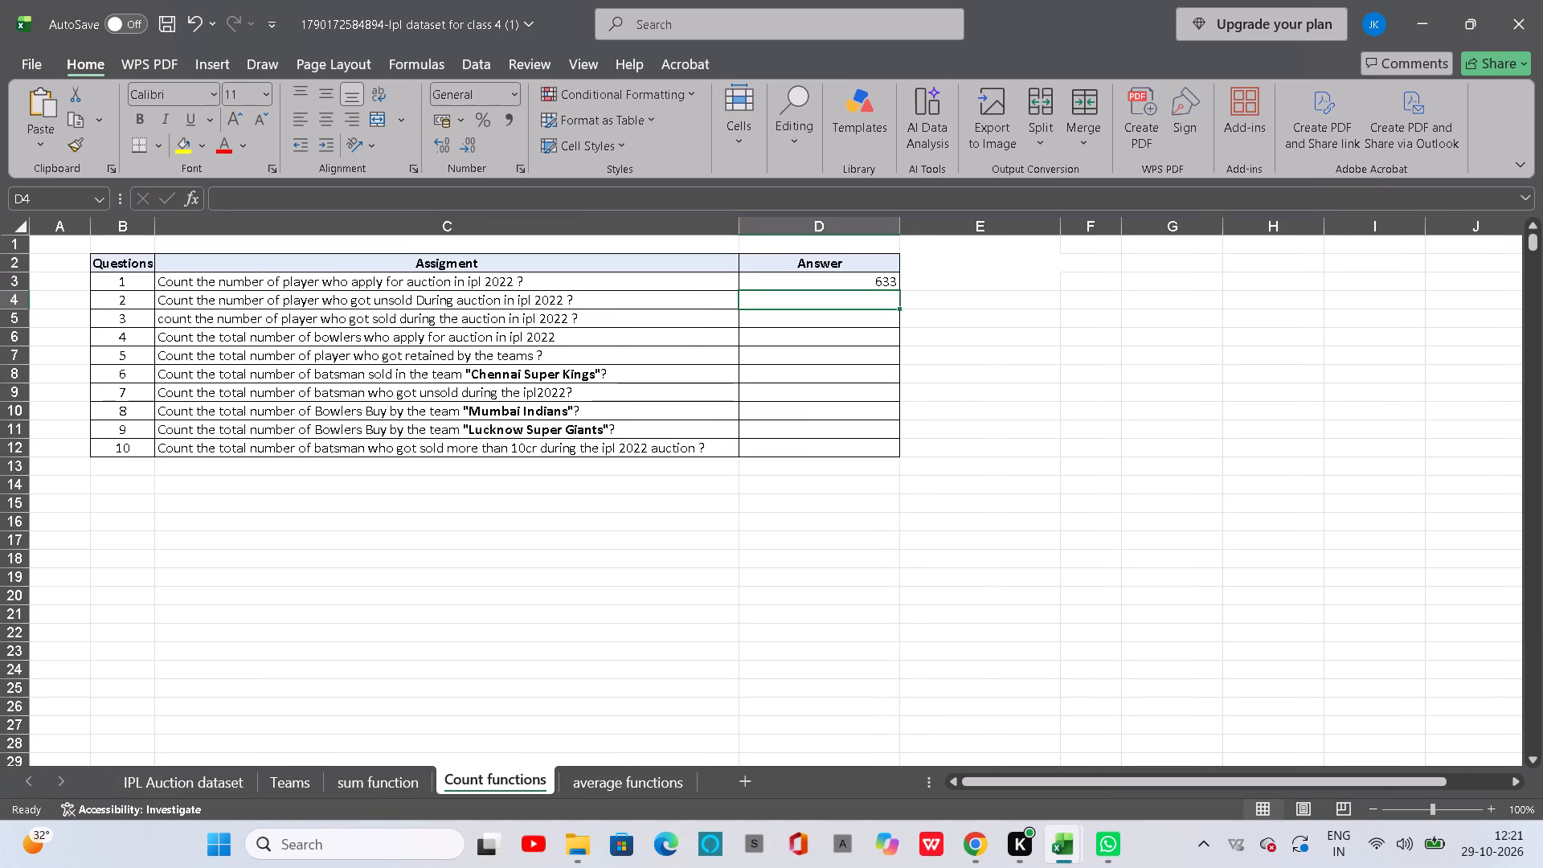
Enter a COUNTIF formula in D4 that counts the players who got unsold during the IPL 2022 auction.
click(811, 301)
click(820, 314)
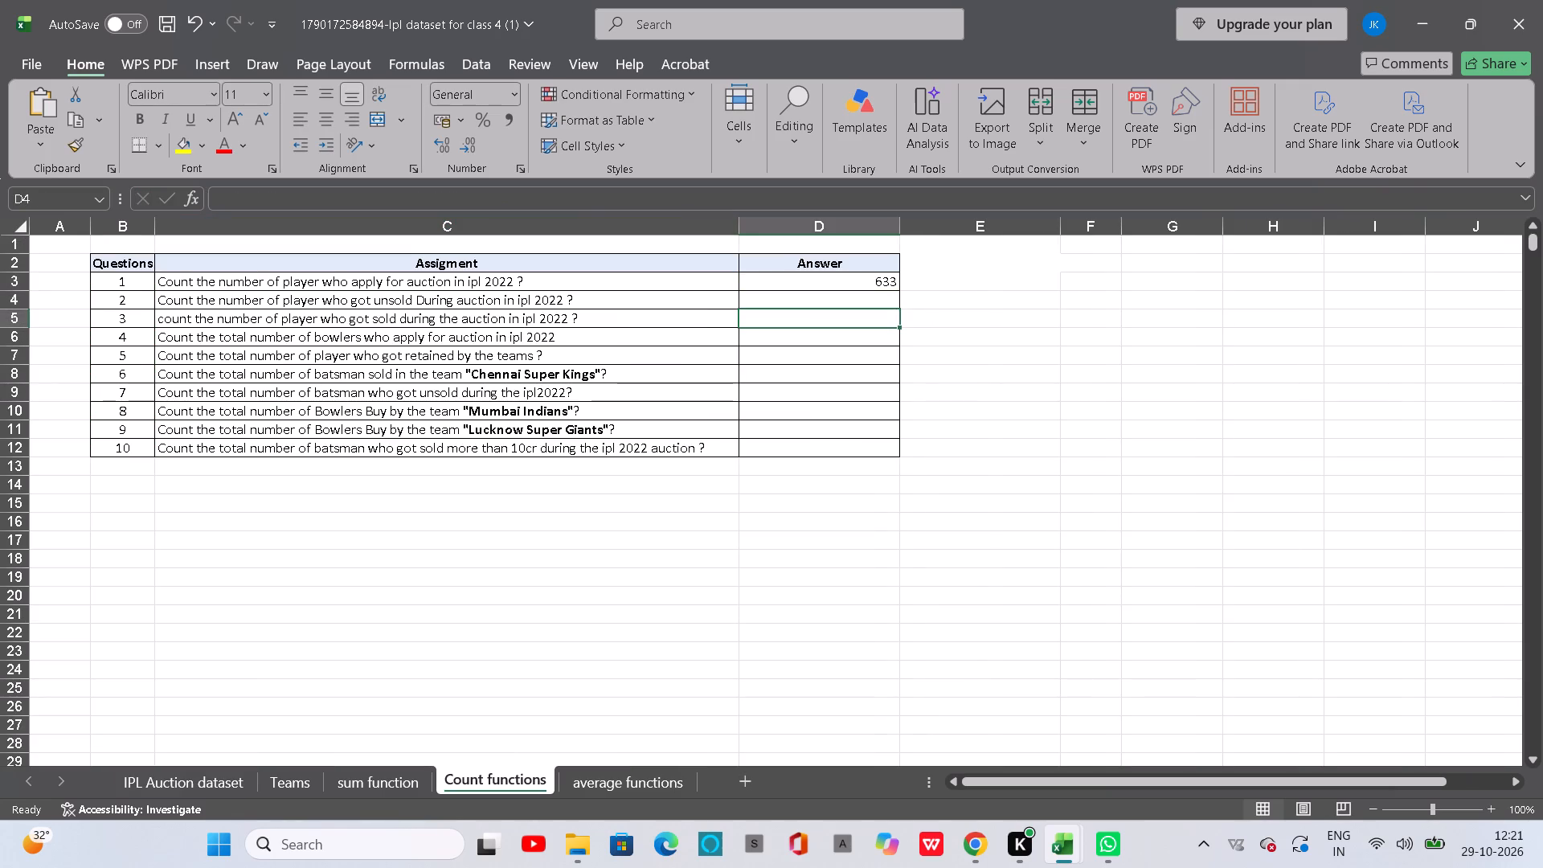
click(816, 305)
text(=countif)
key(Tab)
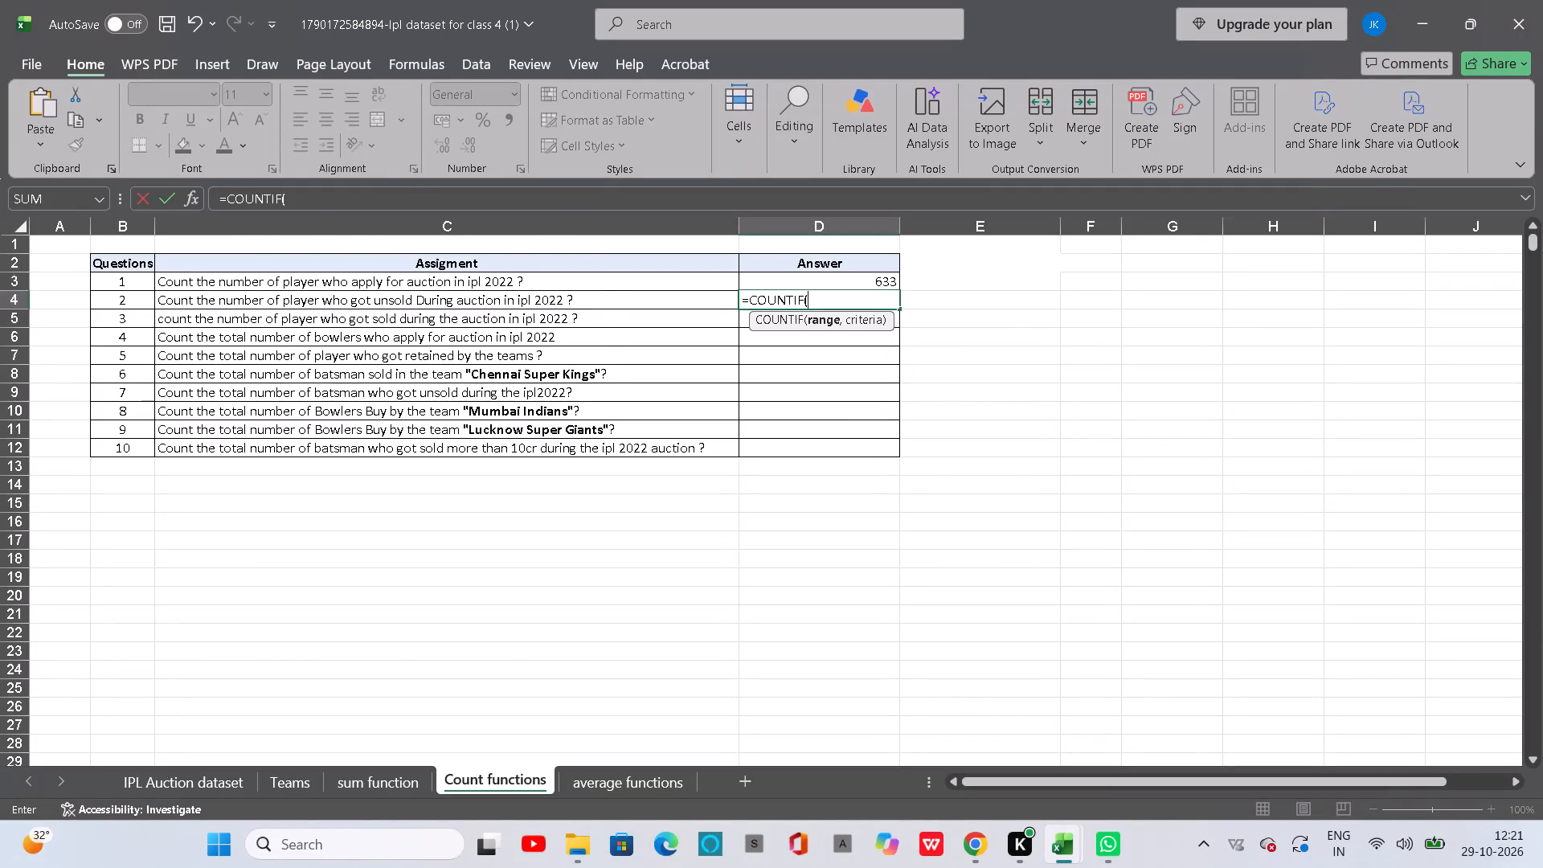
Complete and enter D4's COUNTIF formula with the Team cells H2:H634 of the IPL Auction dataset sheet as range and the Unsold cell H630 as criteria.
click(162, 771)
scroll(608, 452, up, 5)
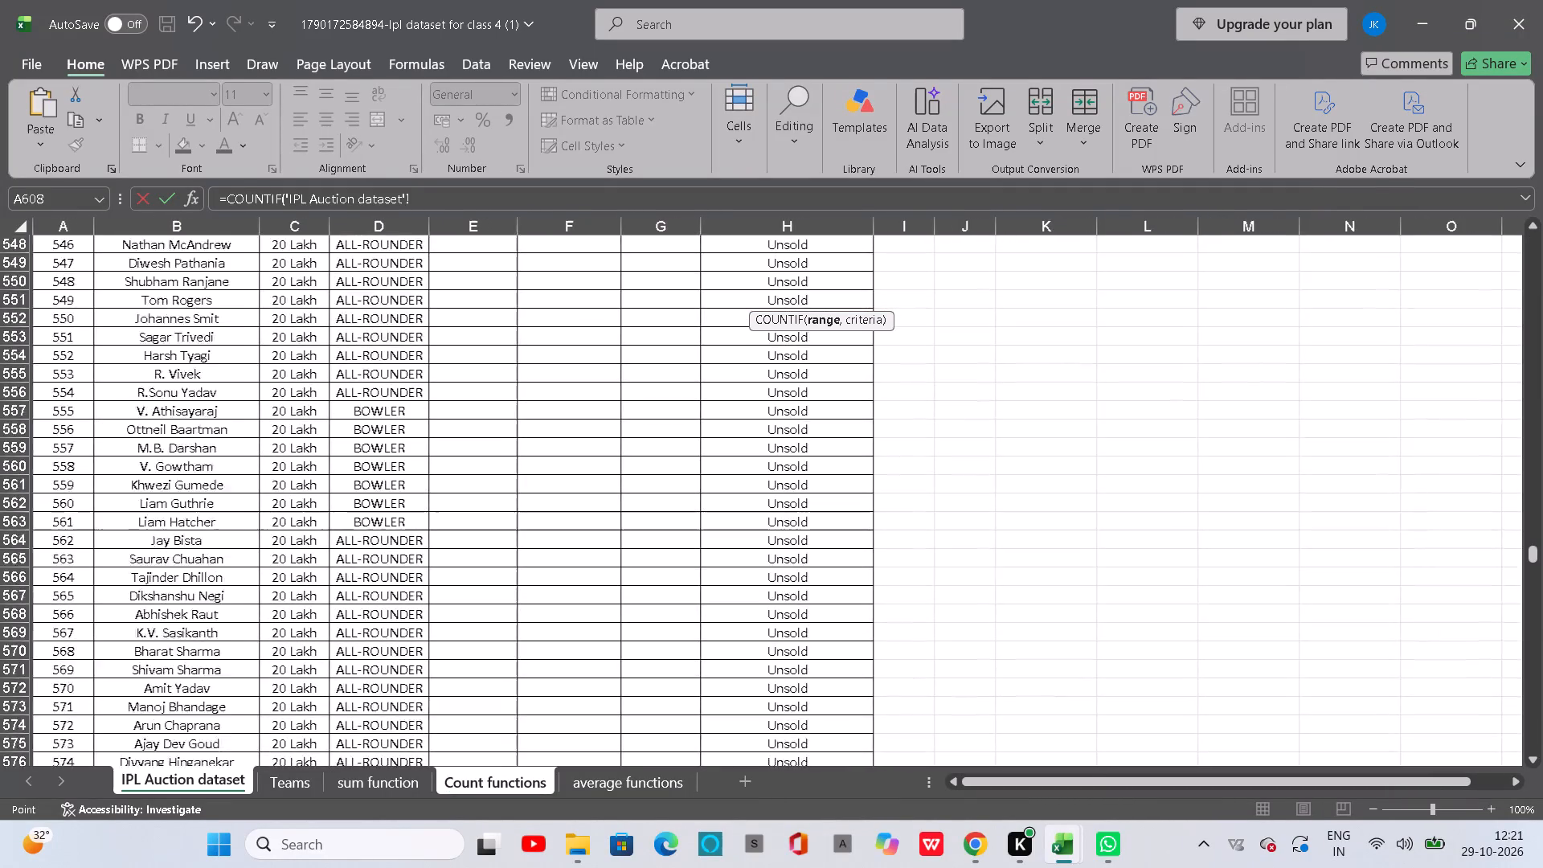
scroll(608, 452, up, 10)
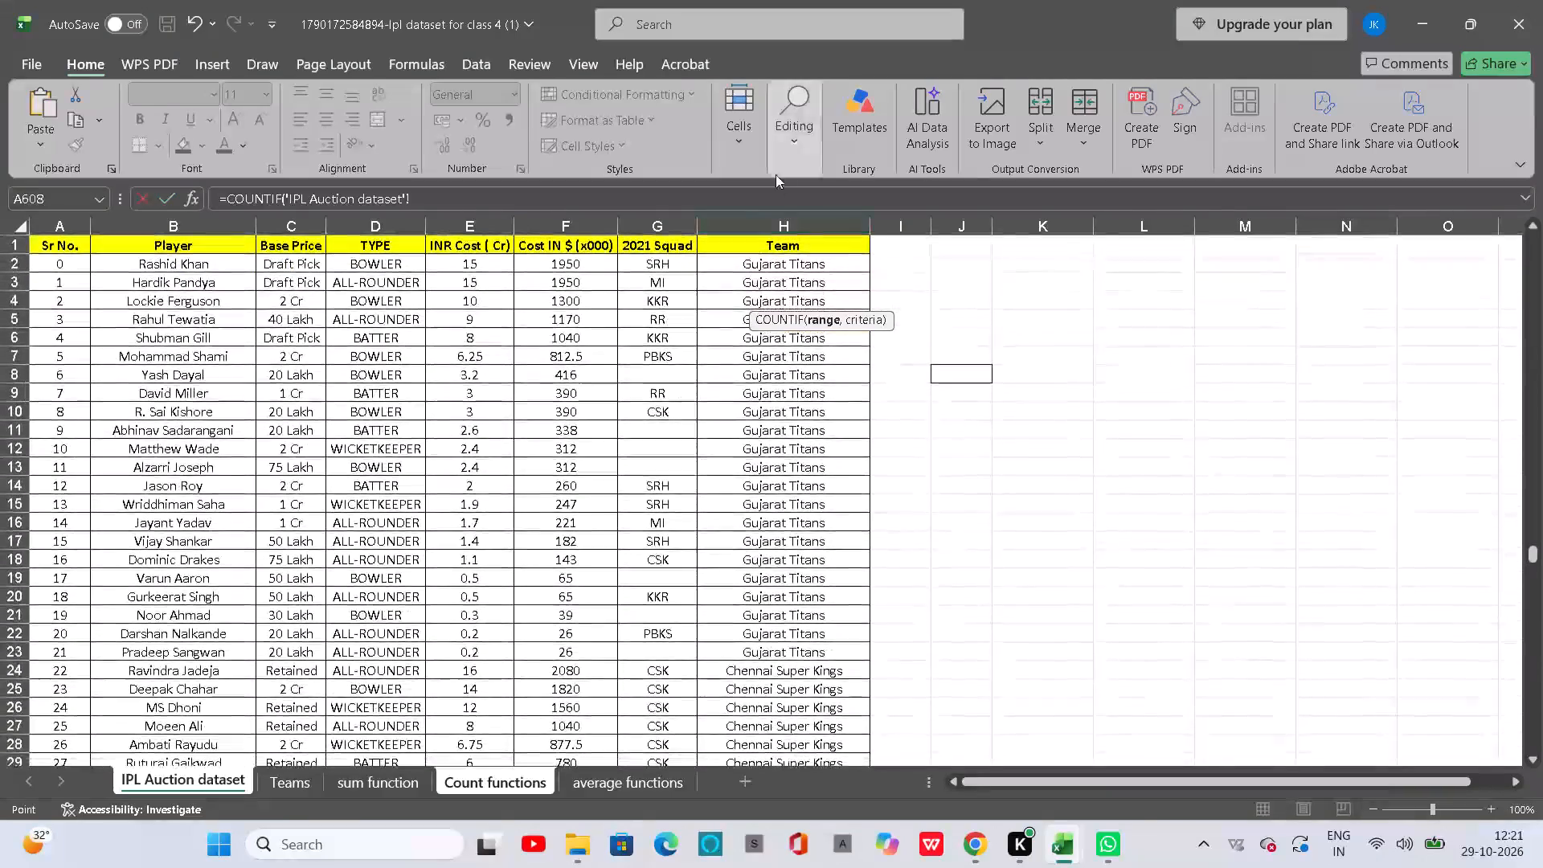
drag(718, 269, 790, 799)
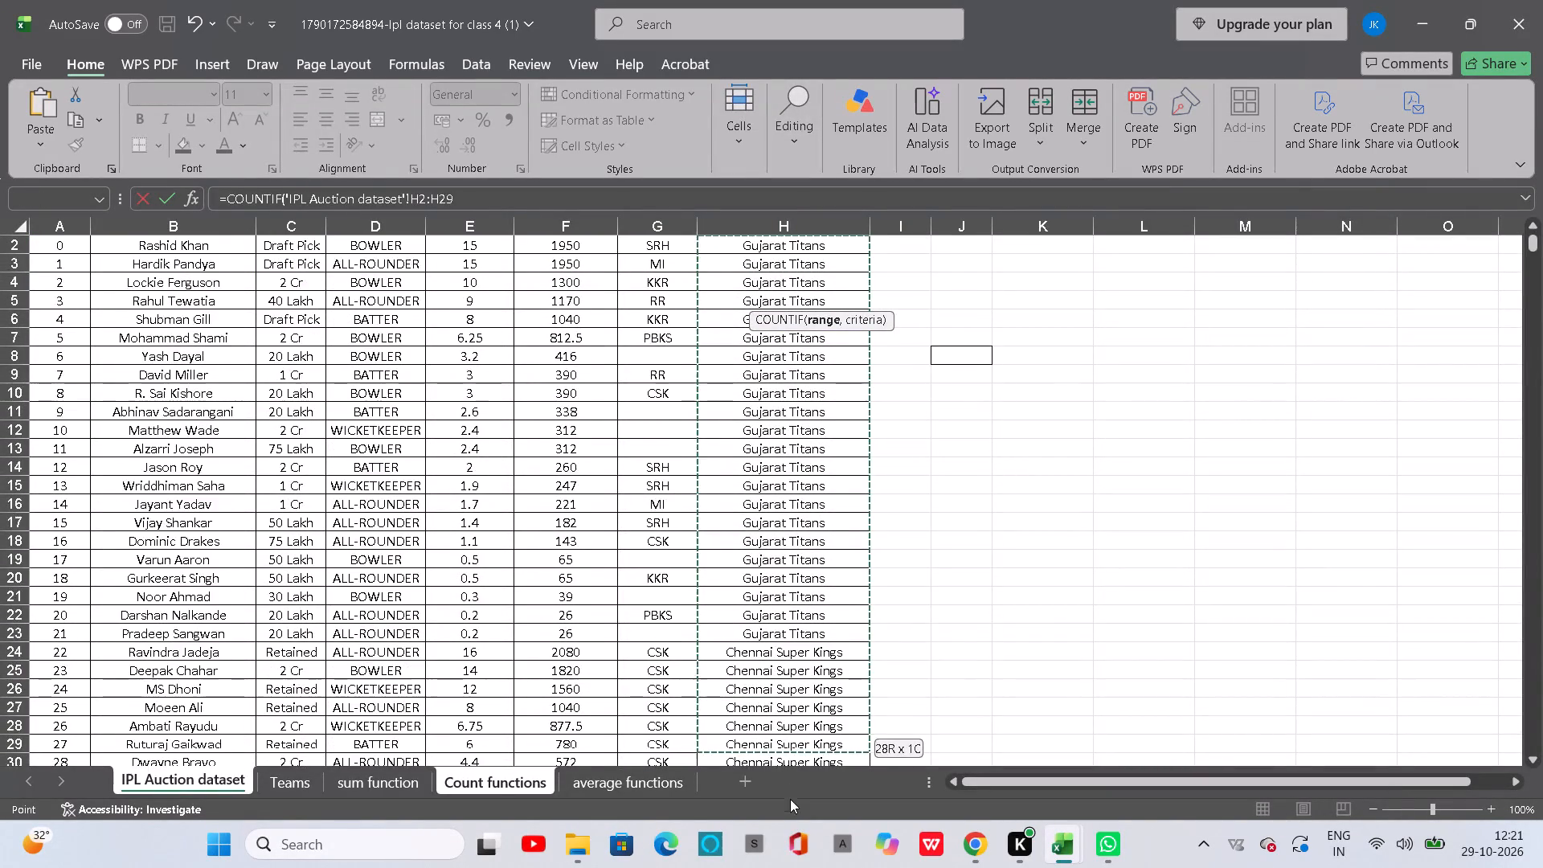
drag(790, 799, 792, 867)
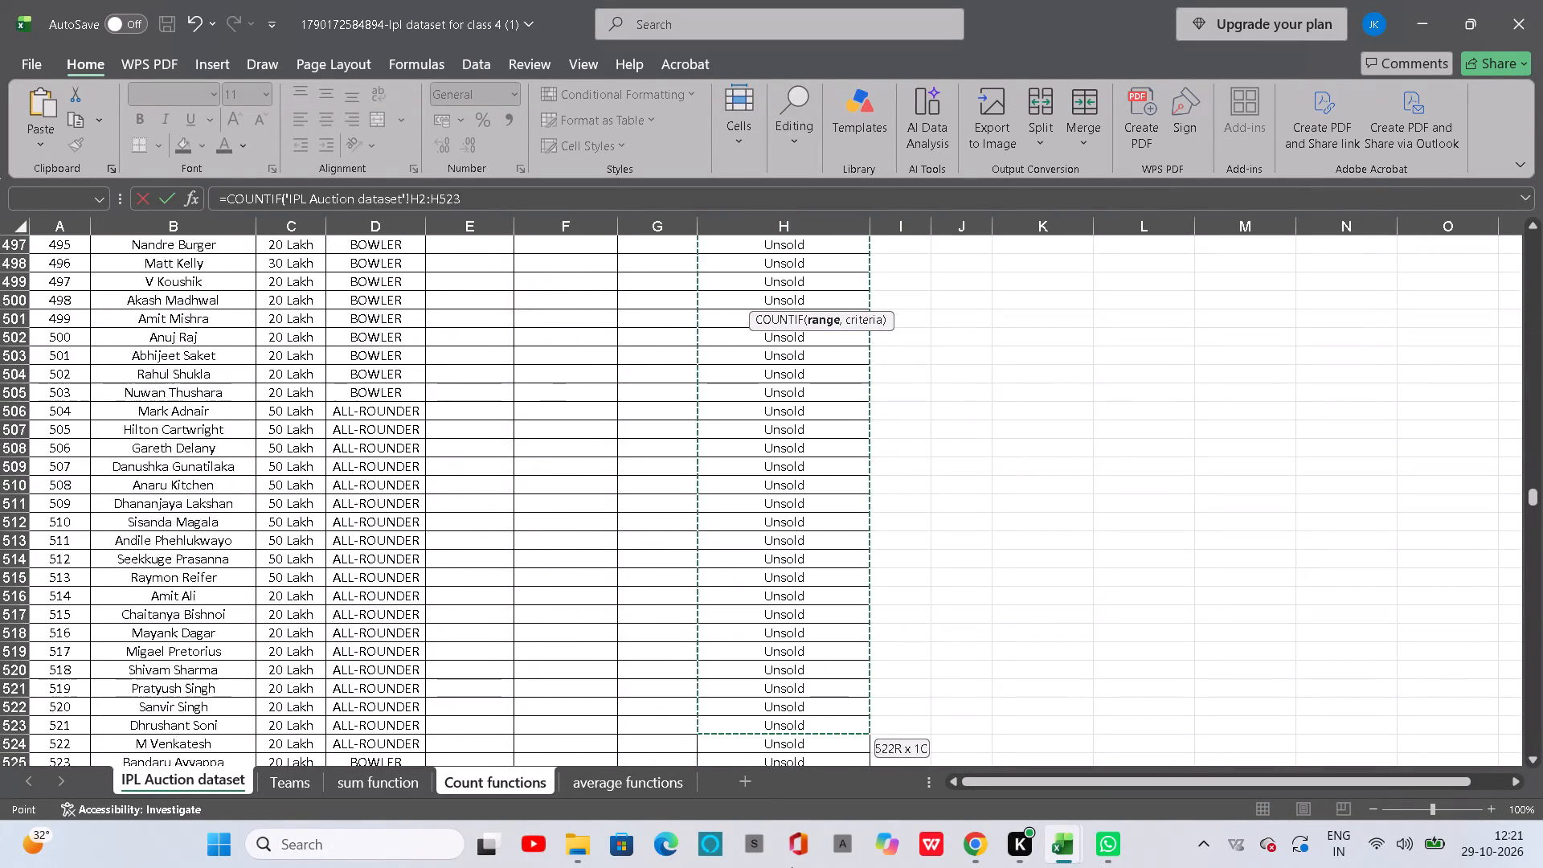
drag(792, 867, 796, 776)
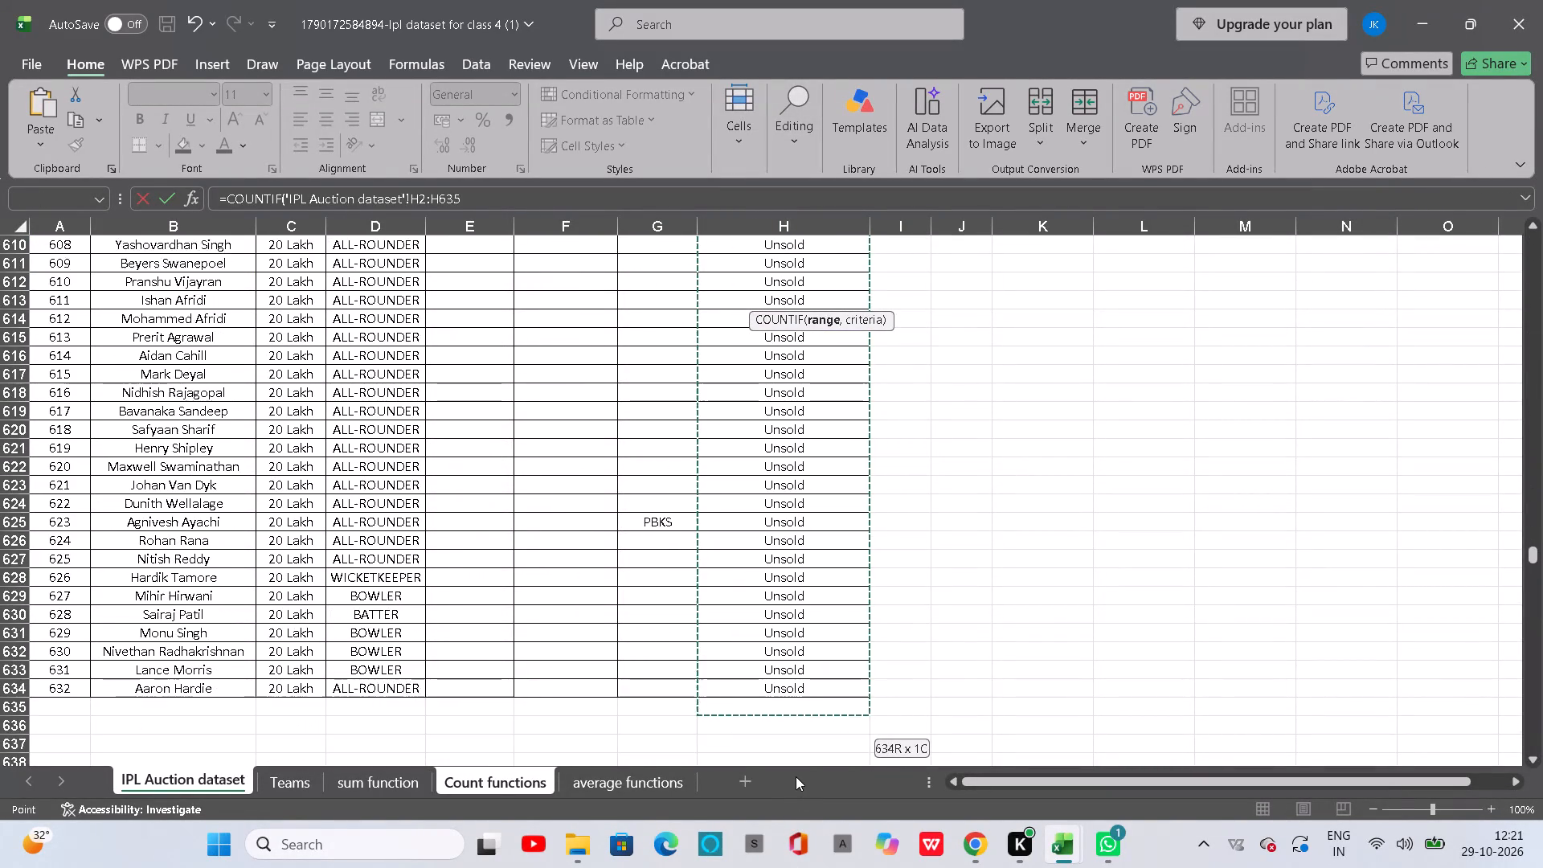
drag(796, 776, 771, 649)
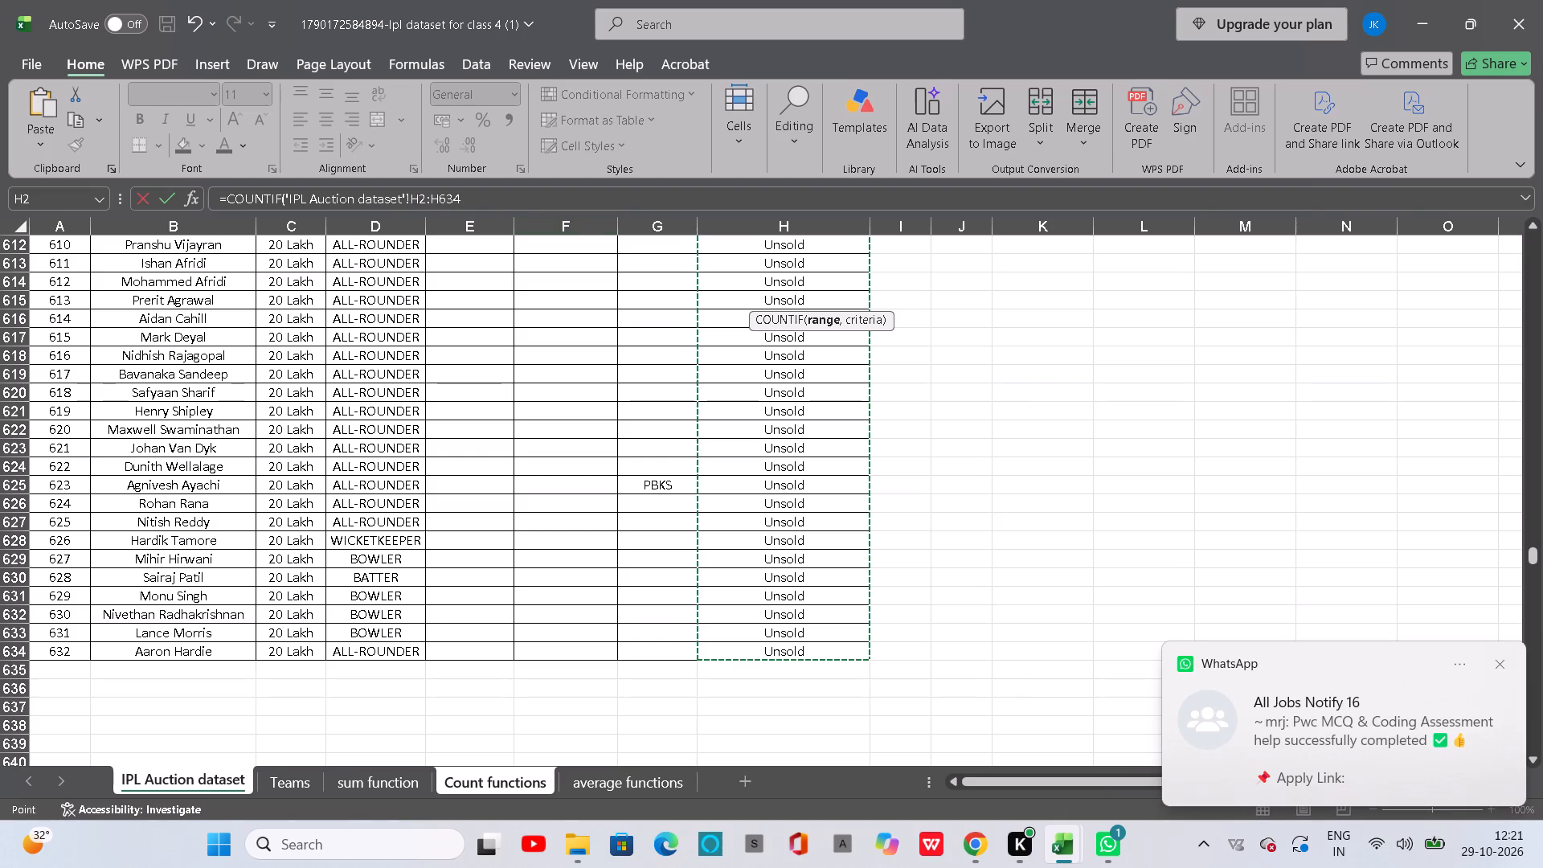
click(512, 203)
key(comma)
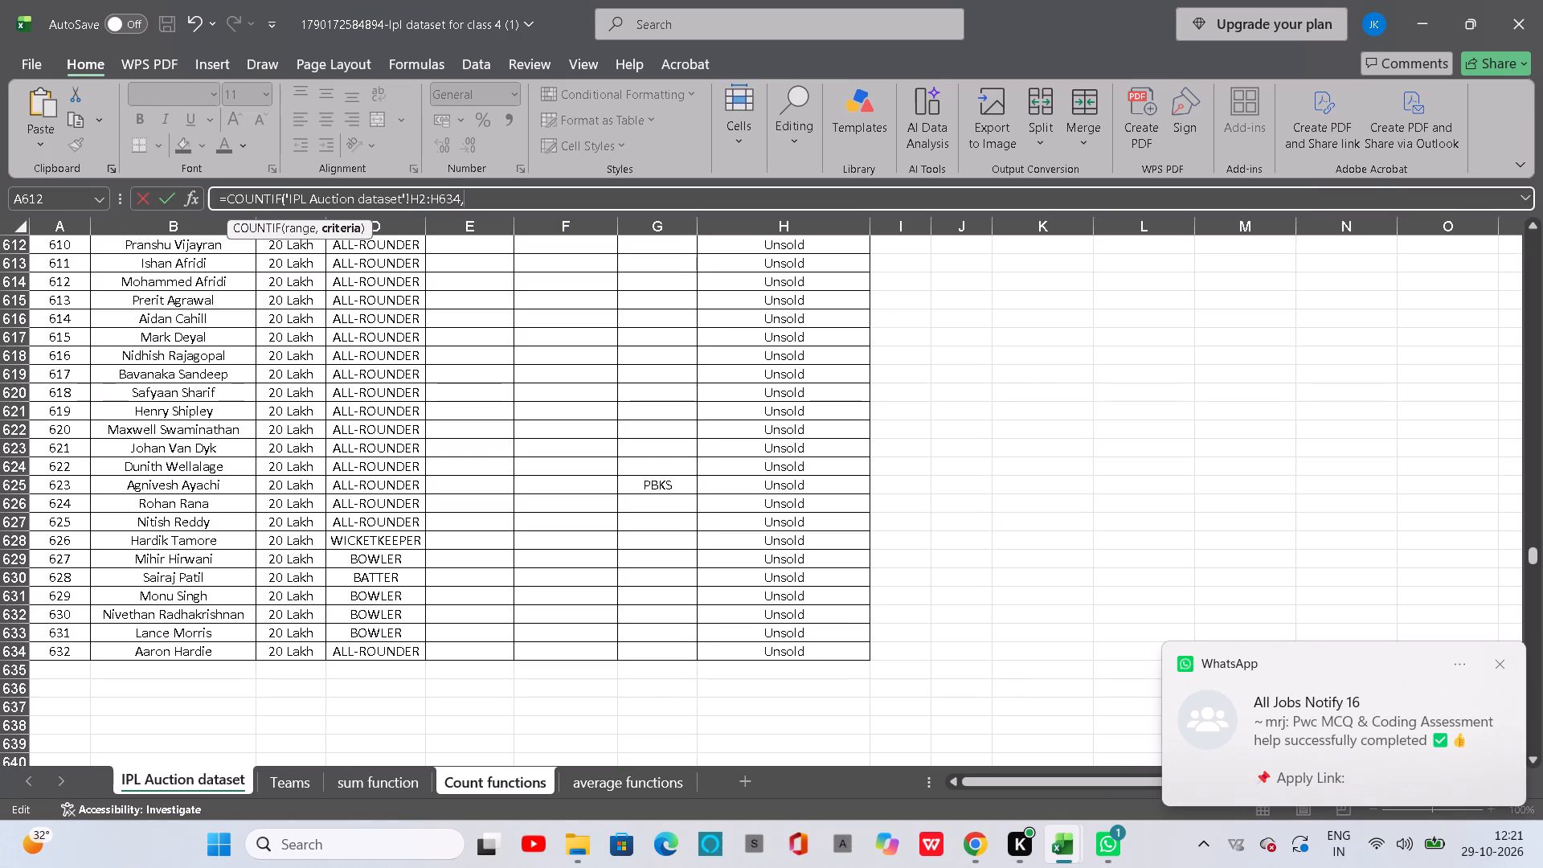
click(165, 780)
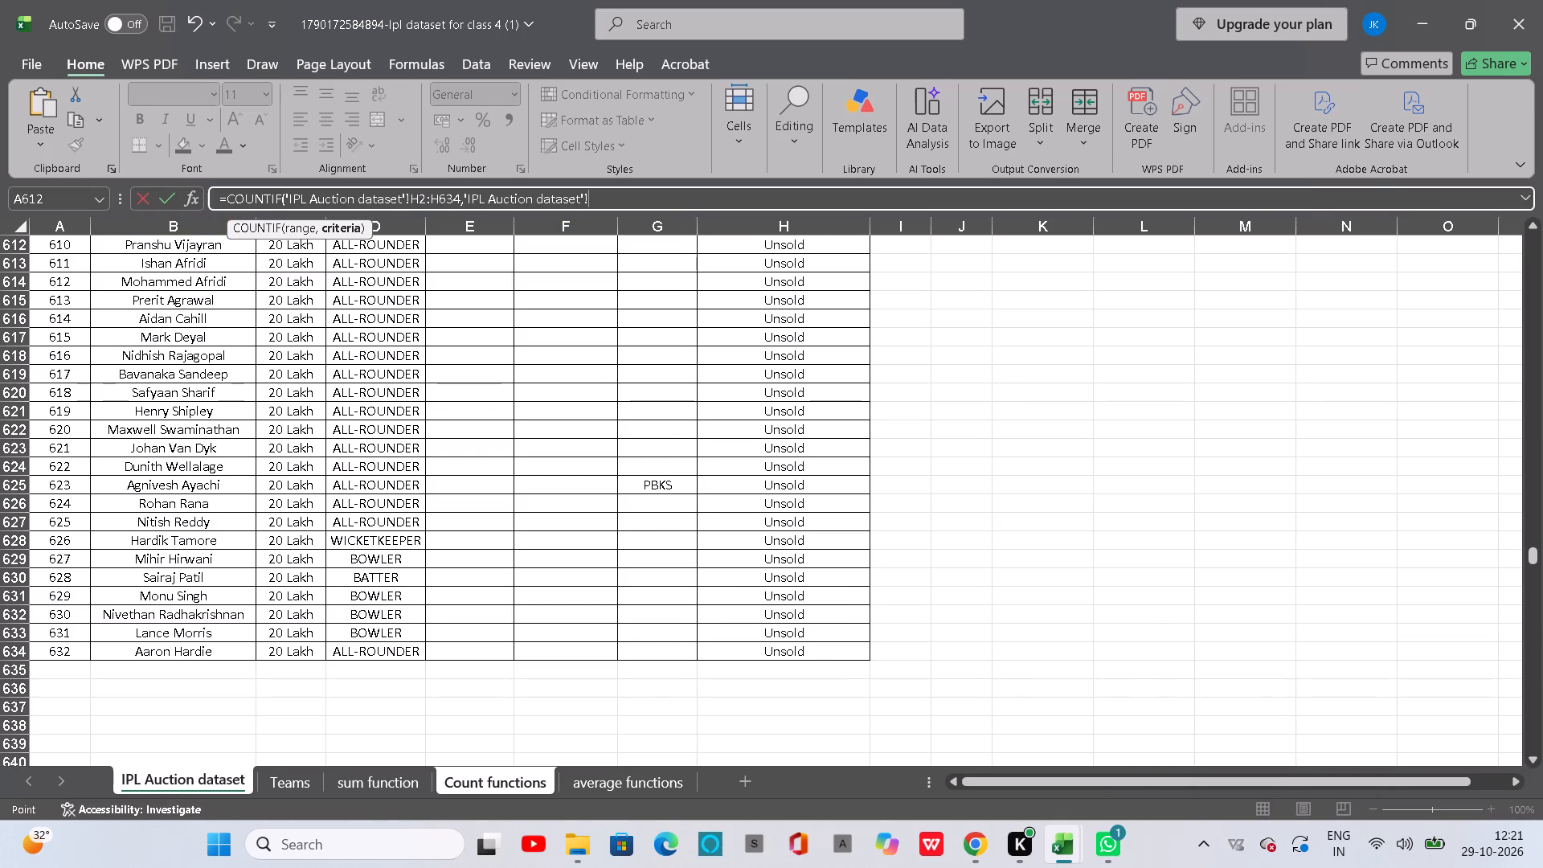
click(780, 584)
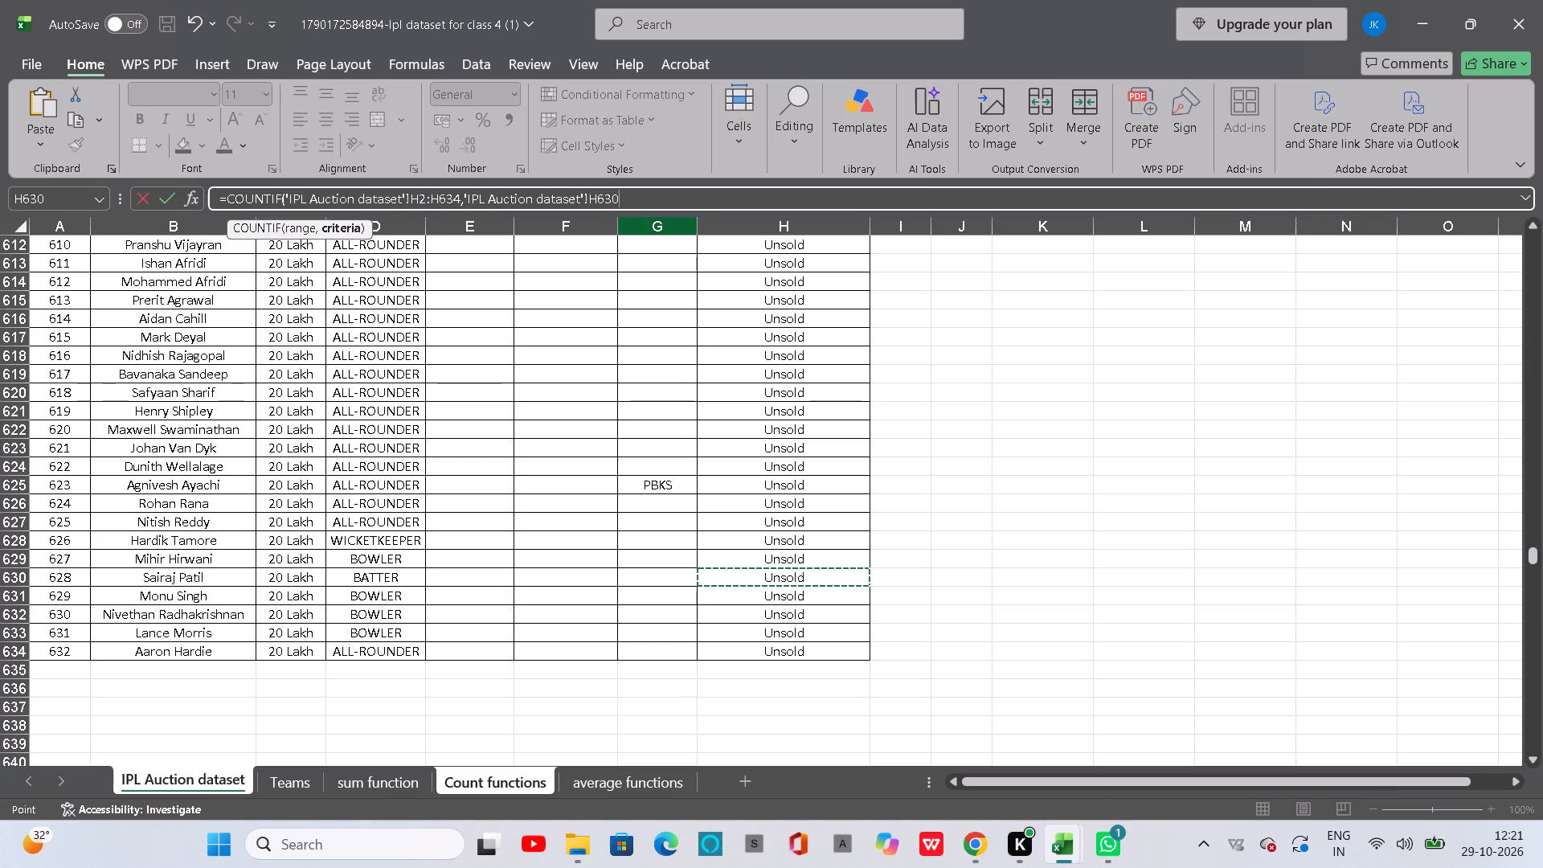
key(shift+parenright)
key(Return)
key(Return)
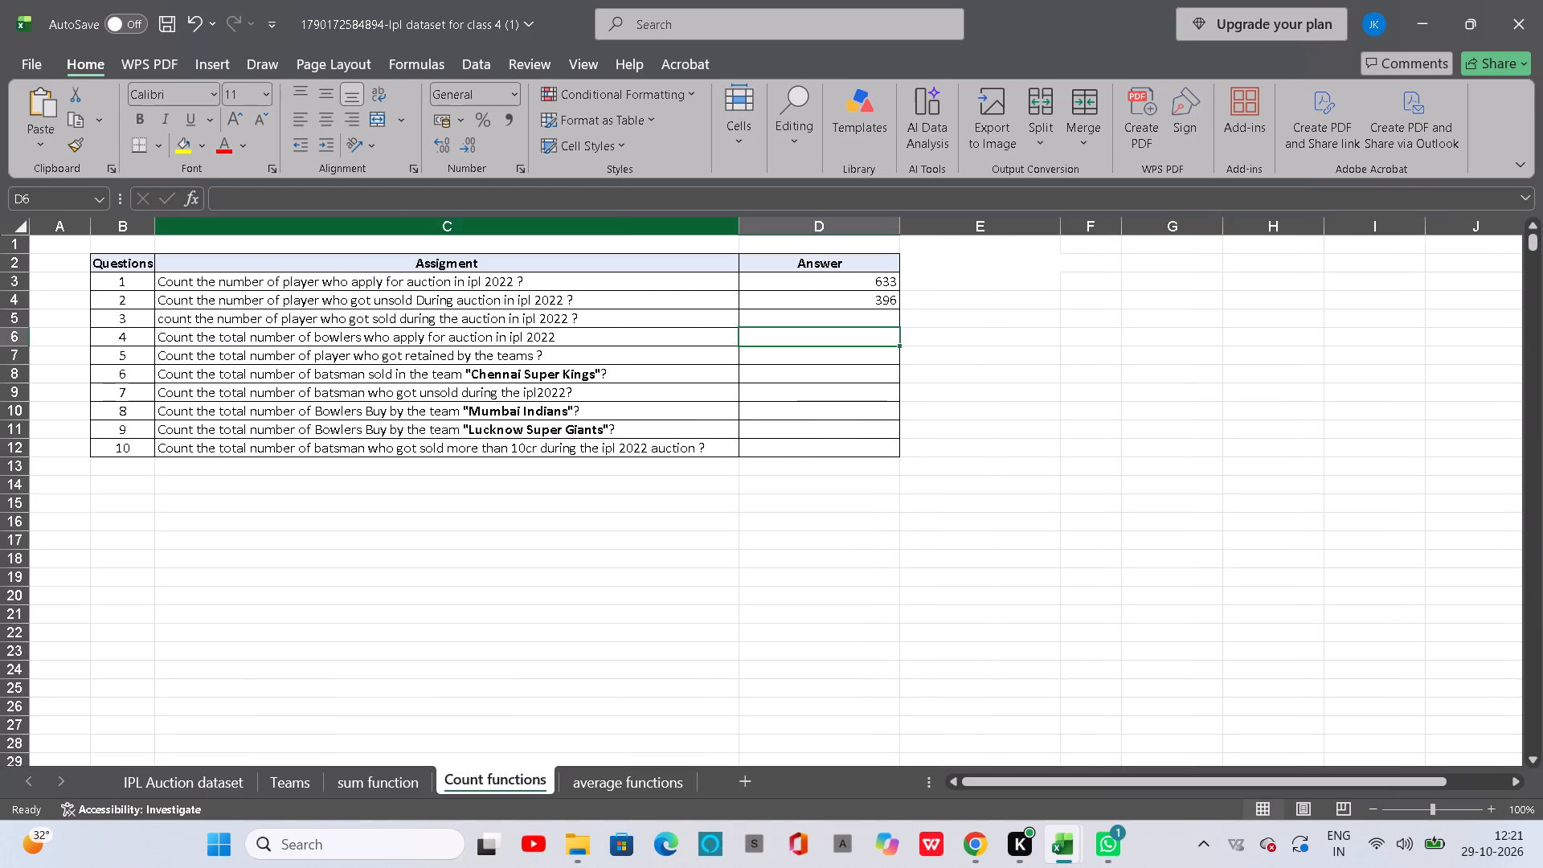
Select D5, the answer cell for the number of players sold during the IPL 2022 auction.
click(842, 320)
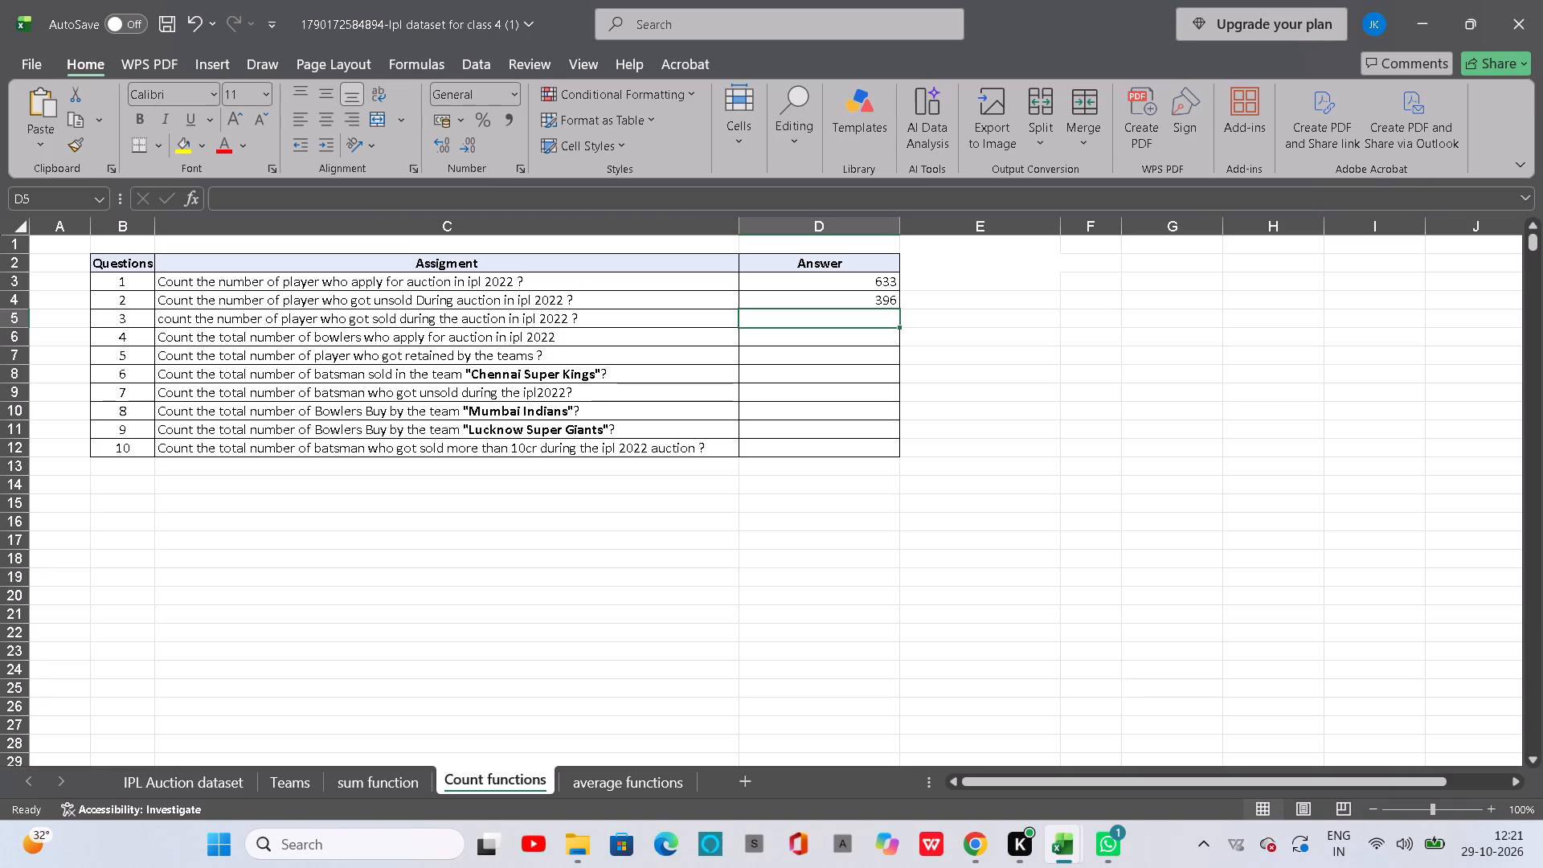
Start a COUNTIF formula in D5 using the Team cells H2:H634 of the IPL Auction dataset sheet as its range.
key(equal)
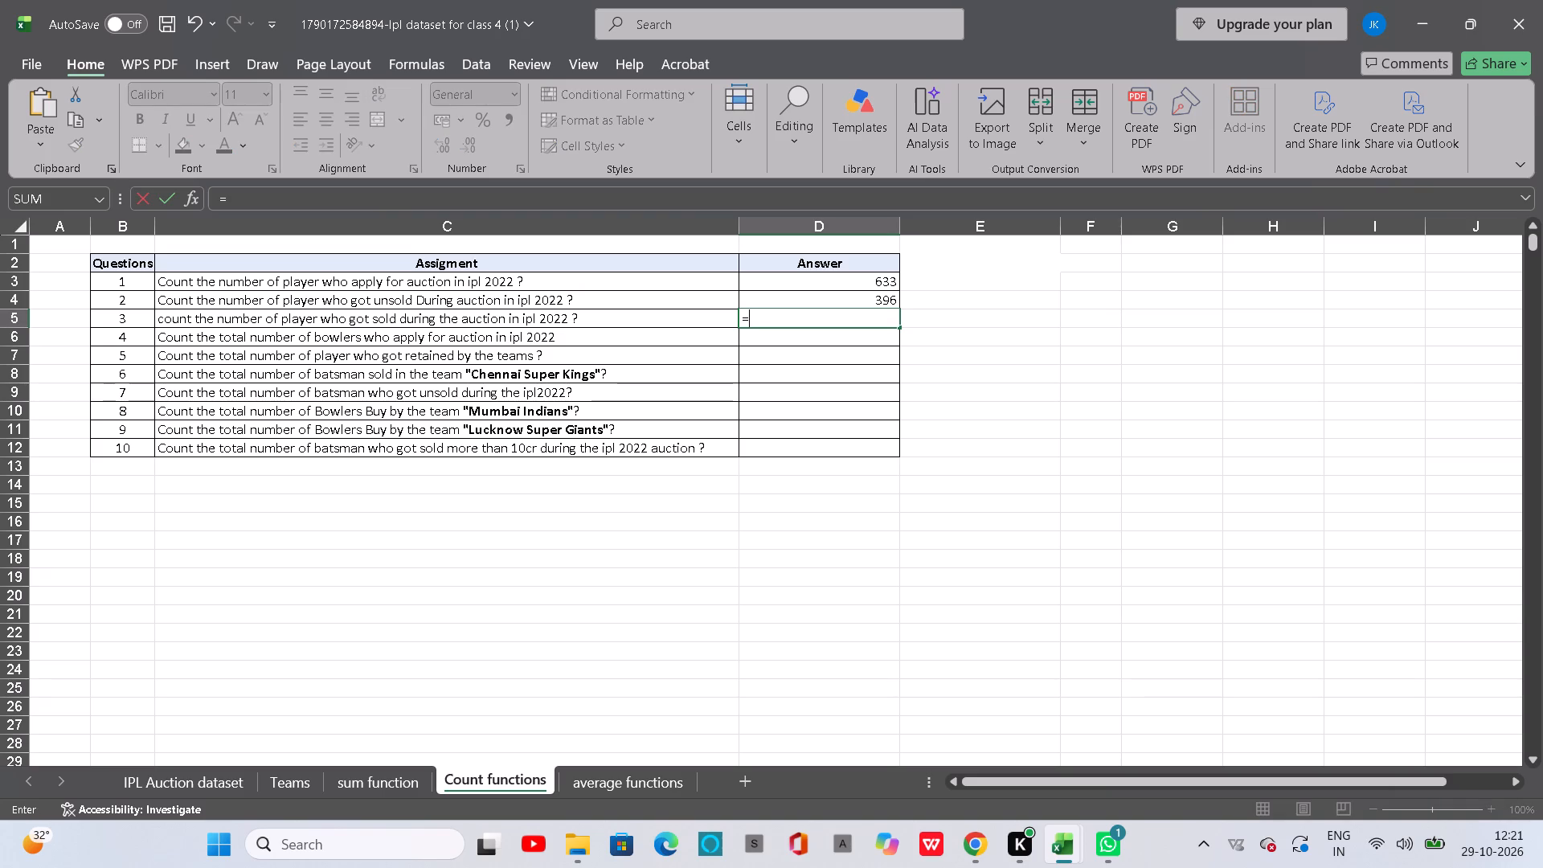
text(count)
text(if)
key(Tab)
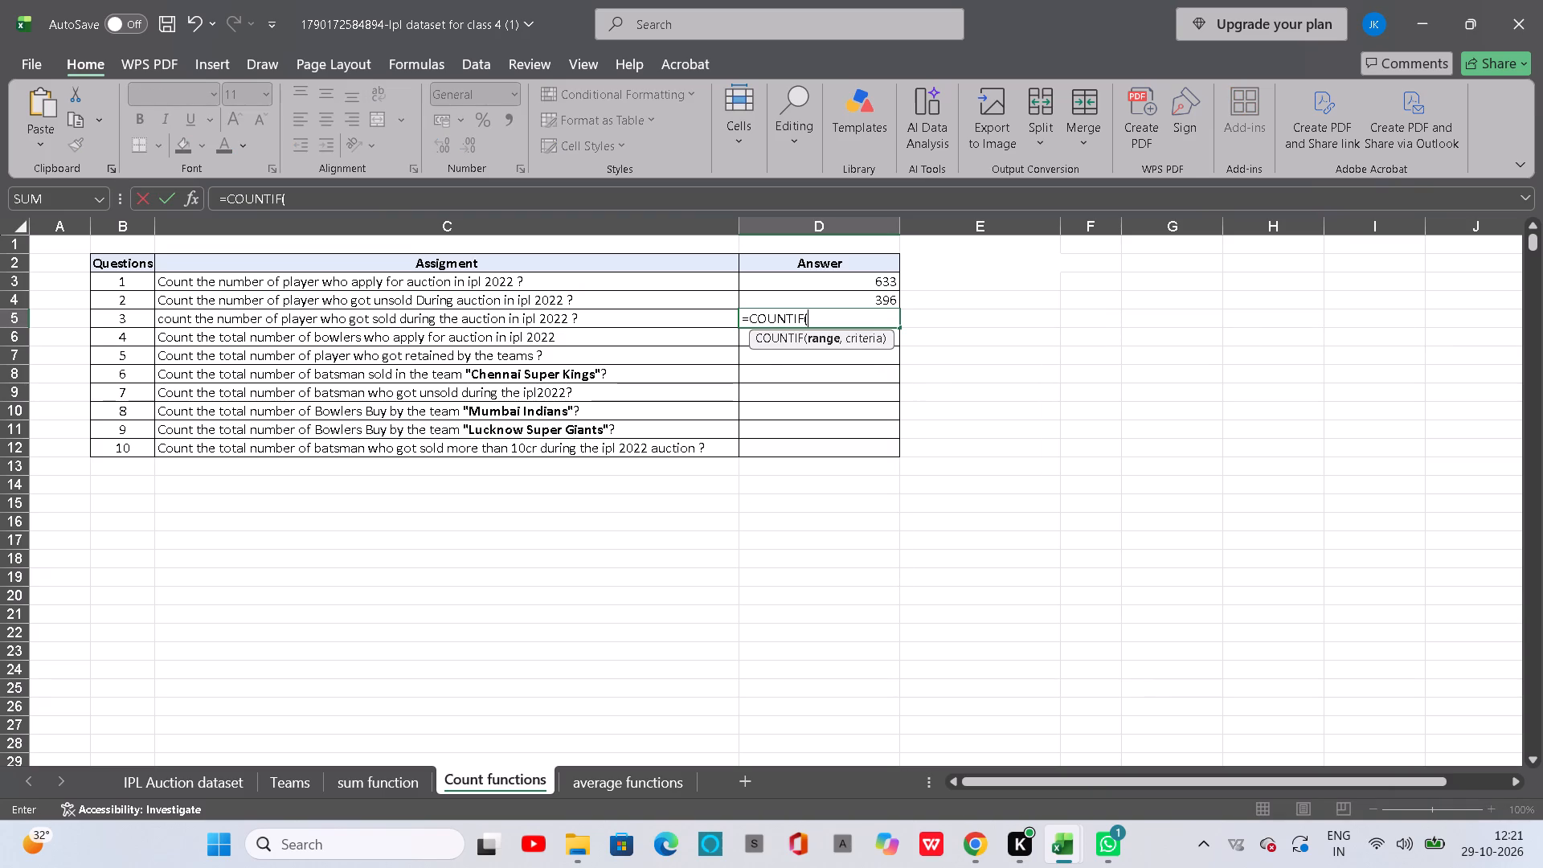
click(179, 769)
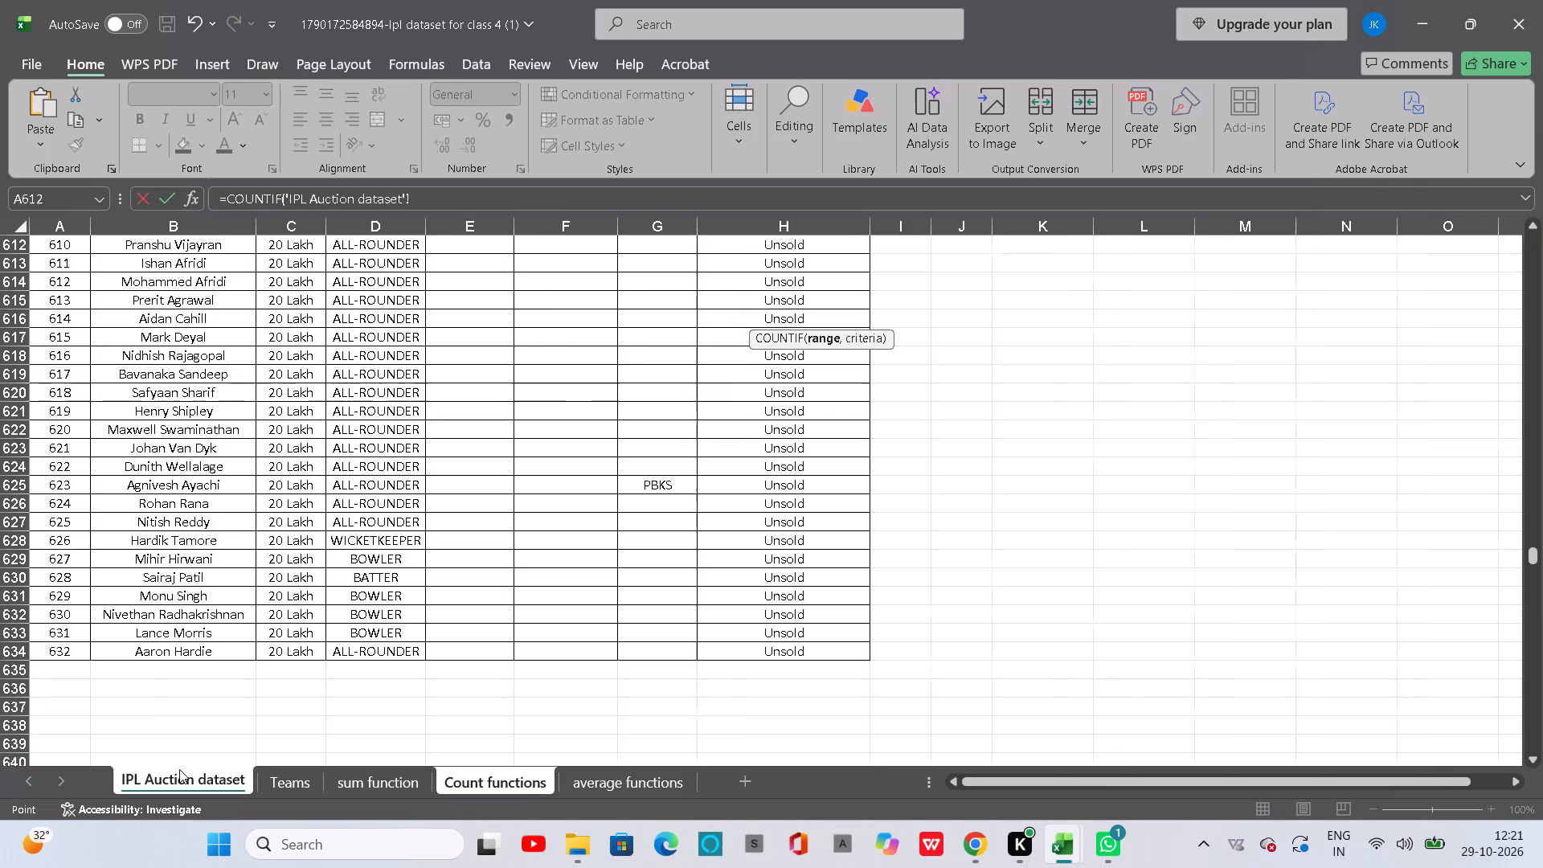
scroll(733, 431, up, 19)
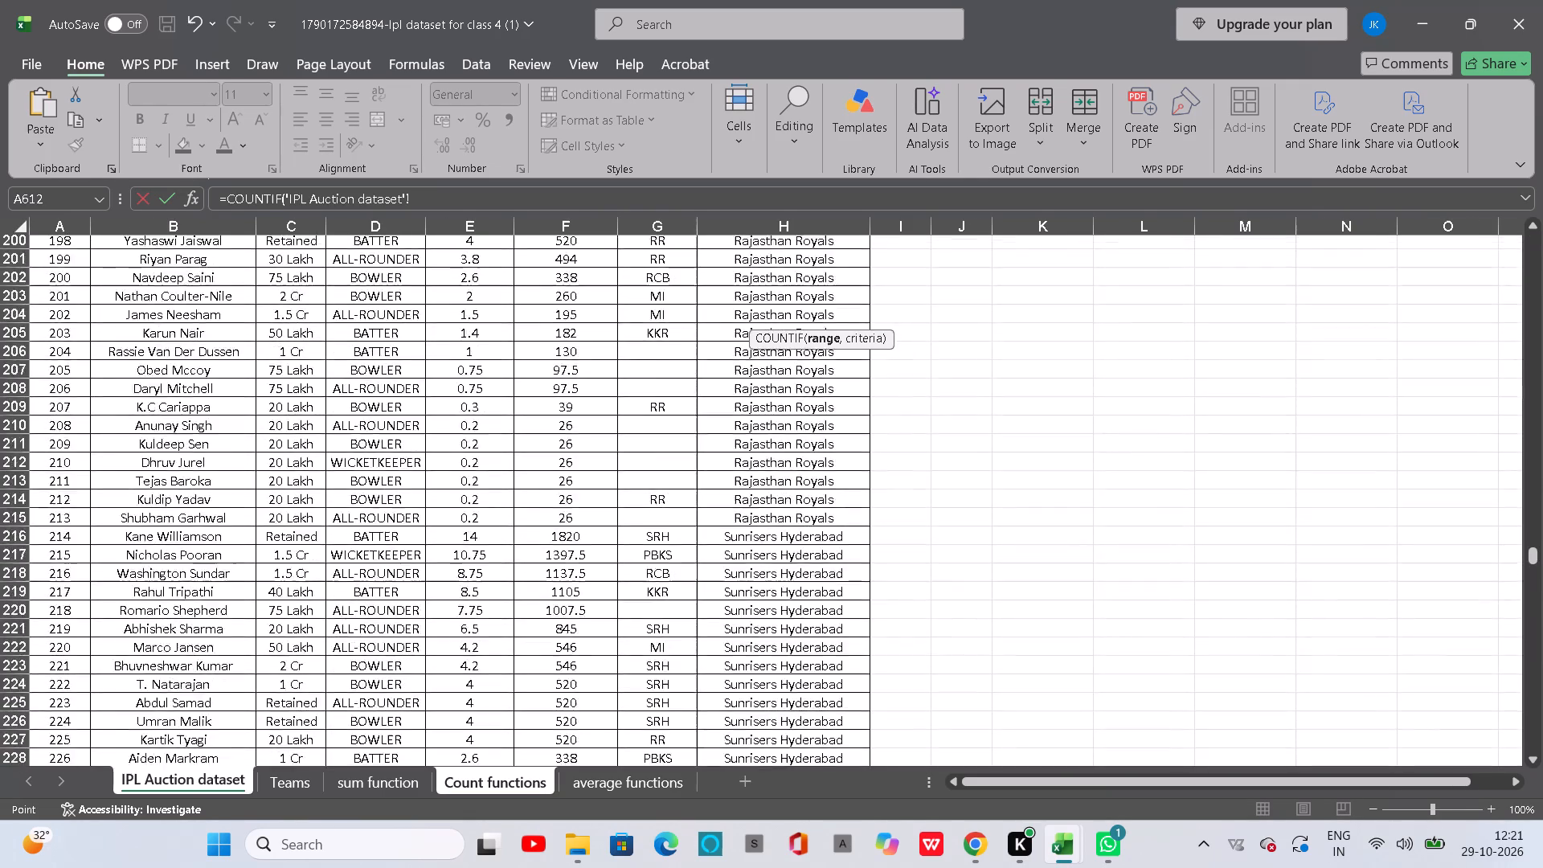
scroll(733, 431, up, 3)
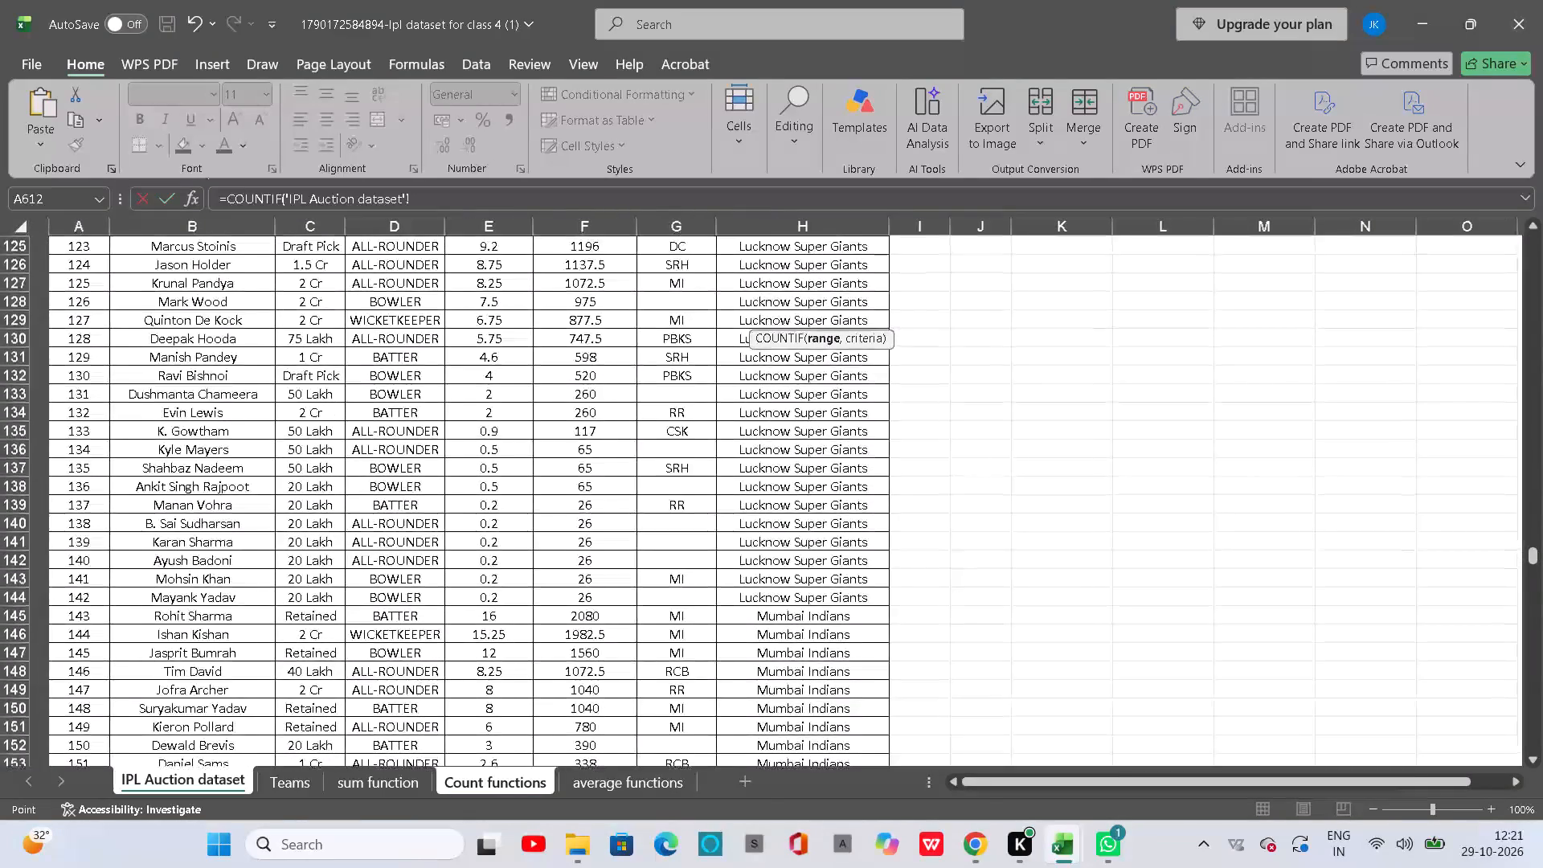
scroll(733, 431, up, 11)
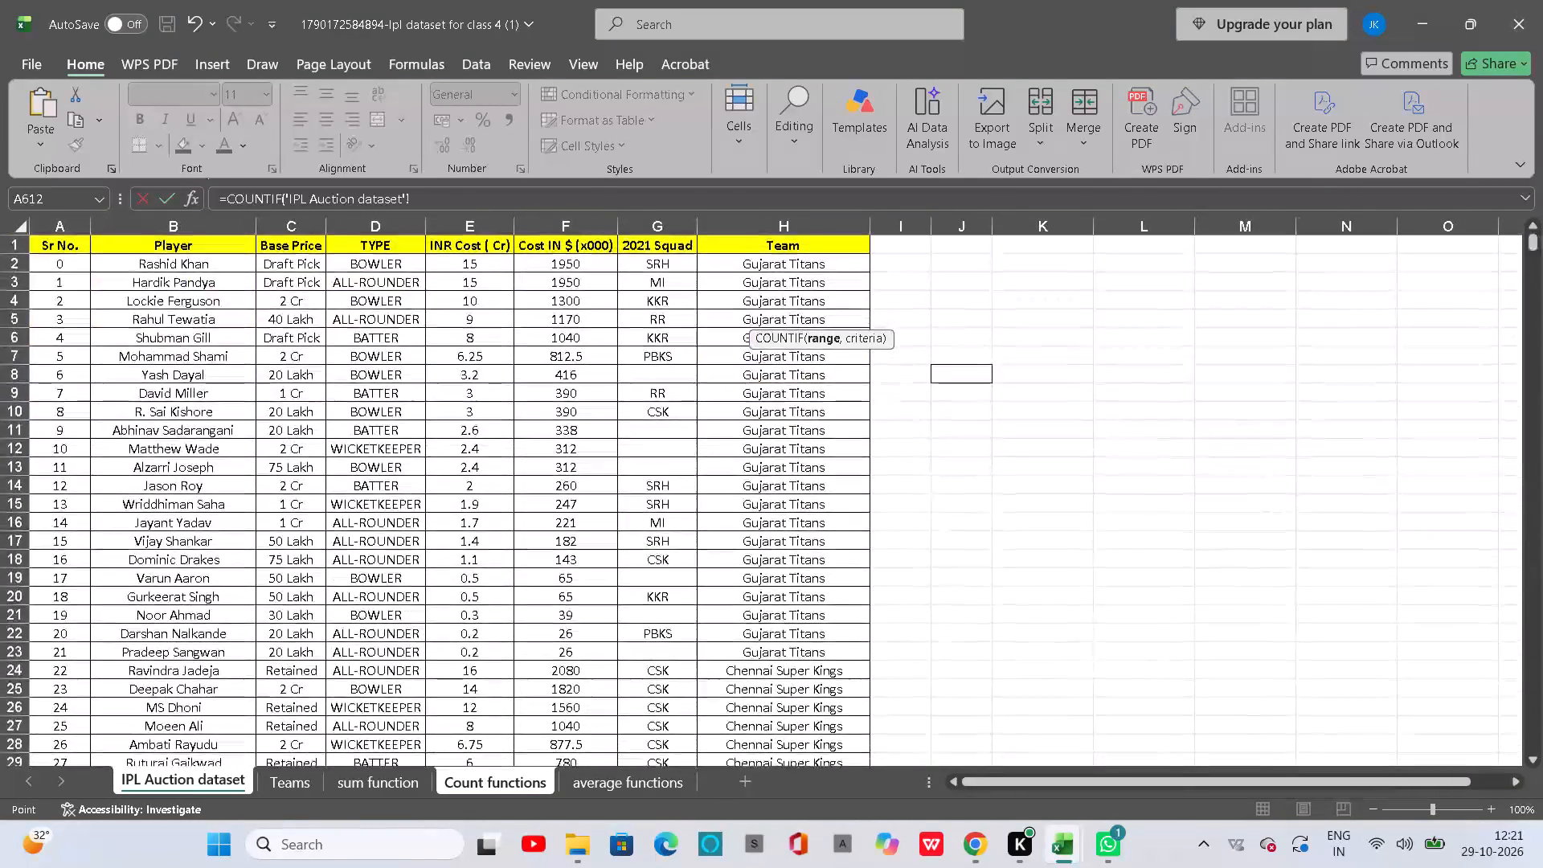
scroll(733, 431, down, 14)
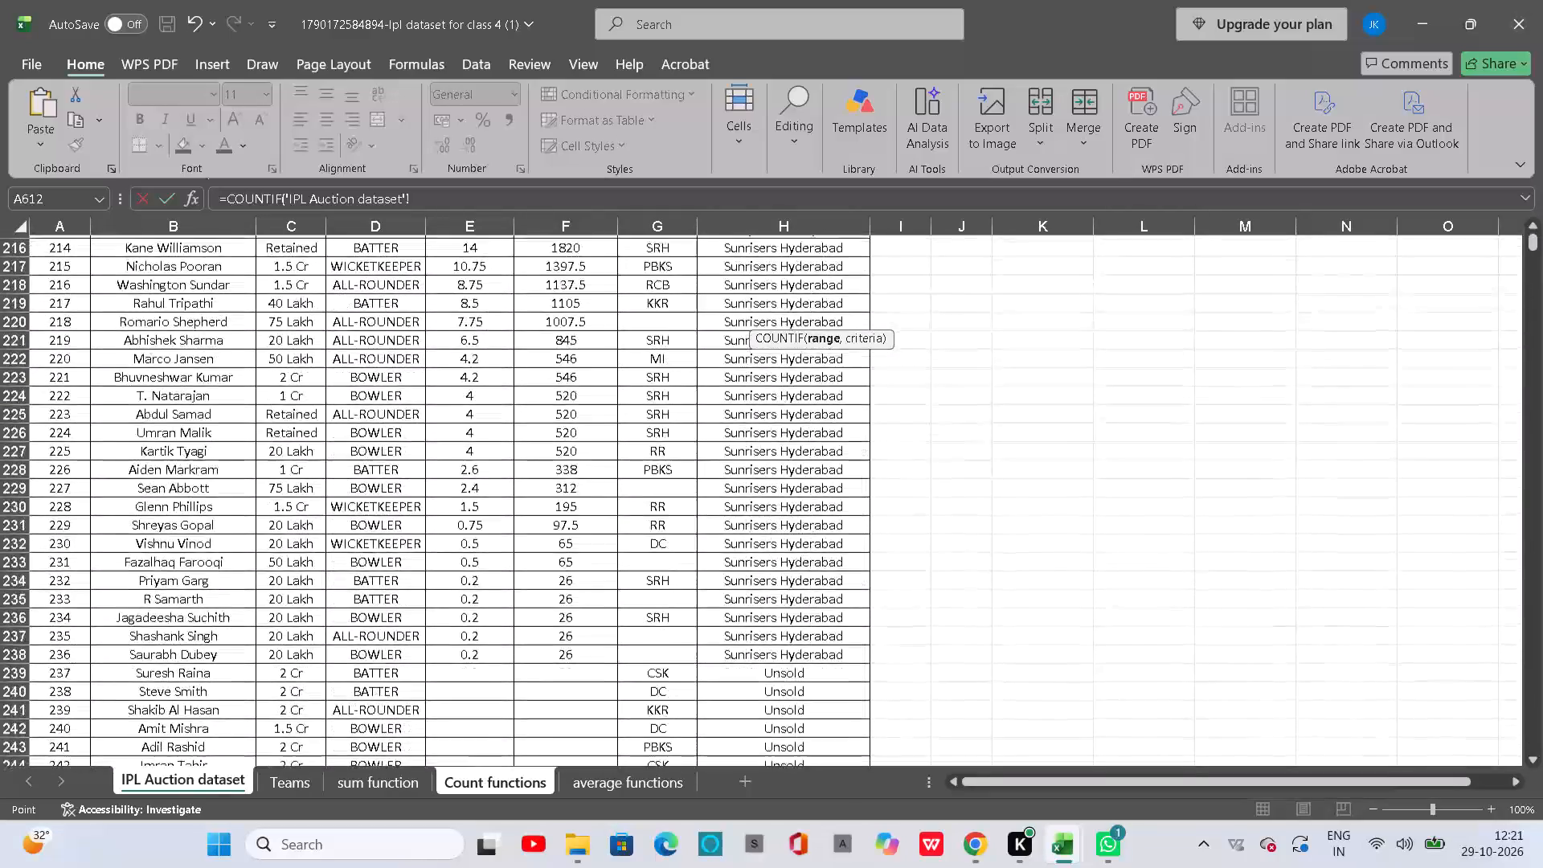
scroll(733, 431, down, 5)
scroll(733, 431, up, 4)
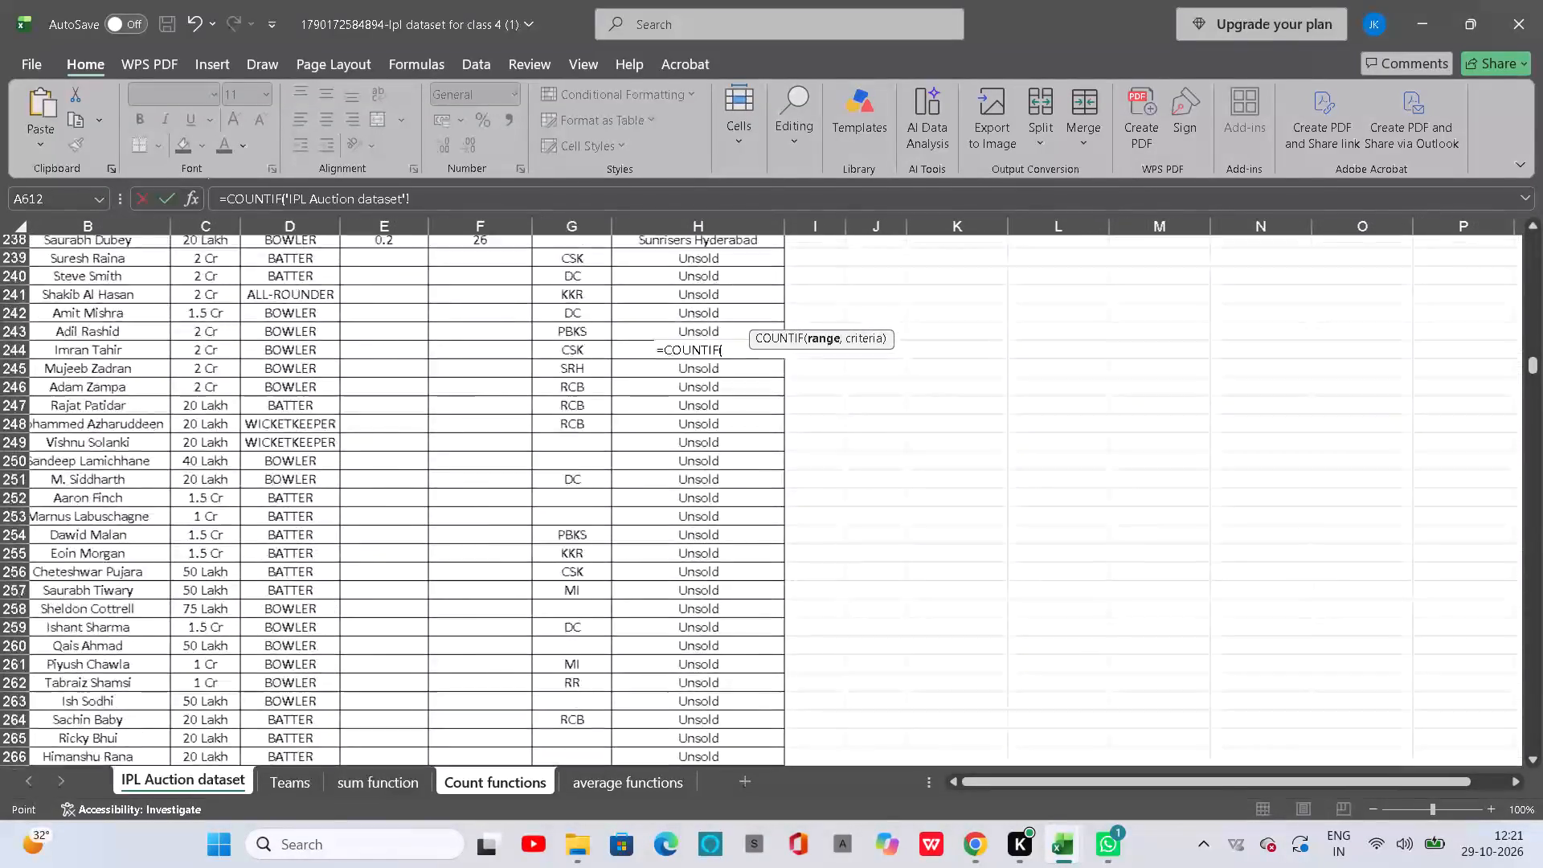
scroll(733, 431, up, 6)
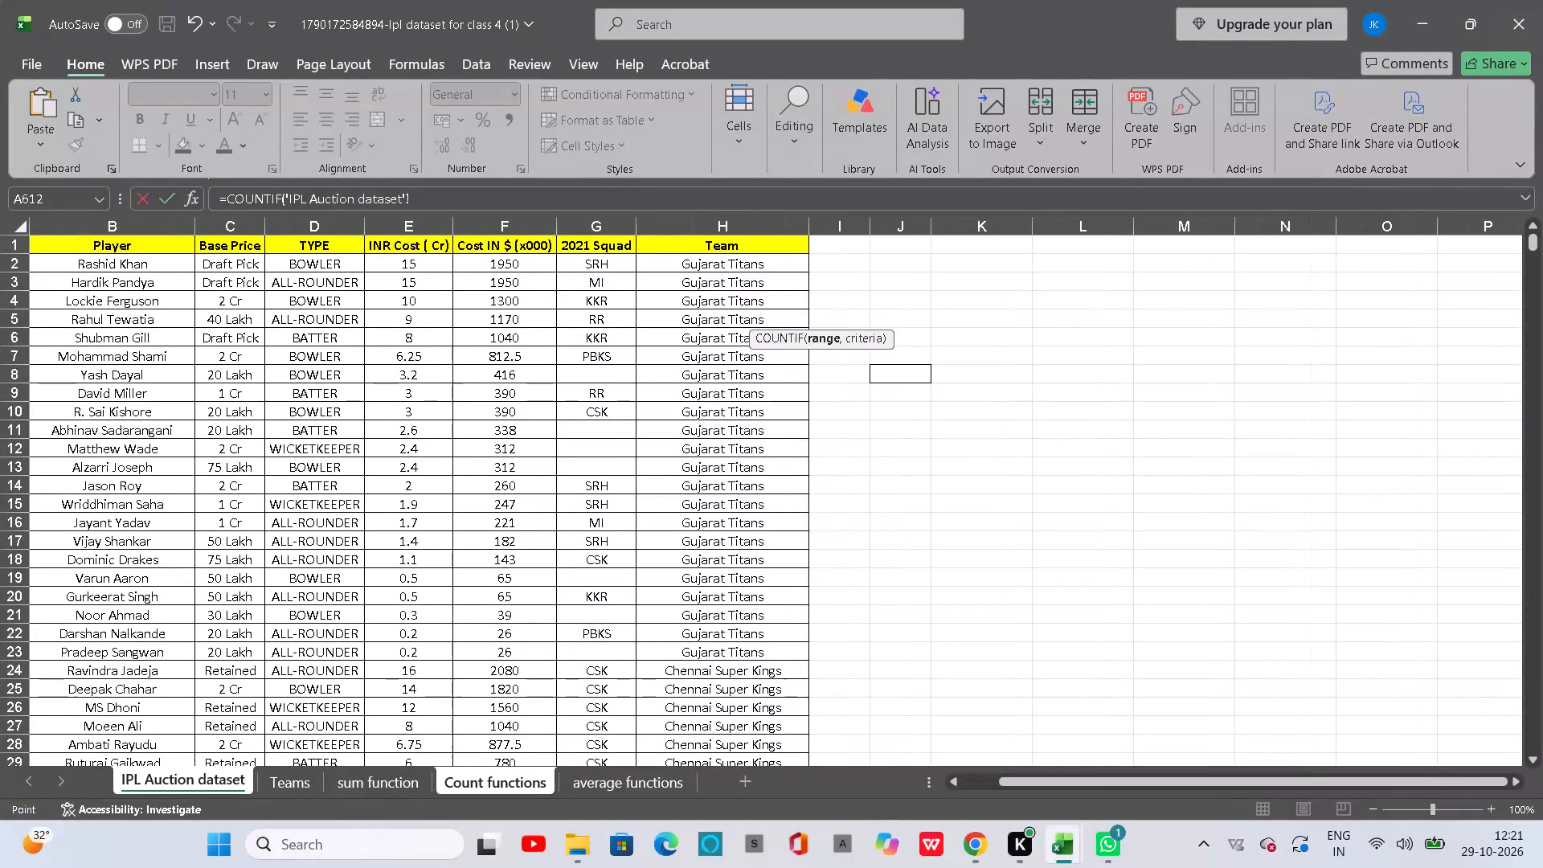
drag(644, 258, 739, 867)
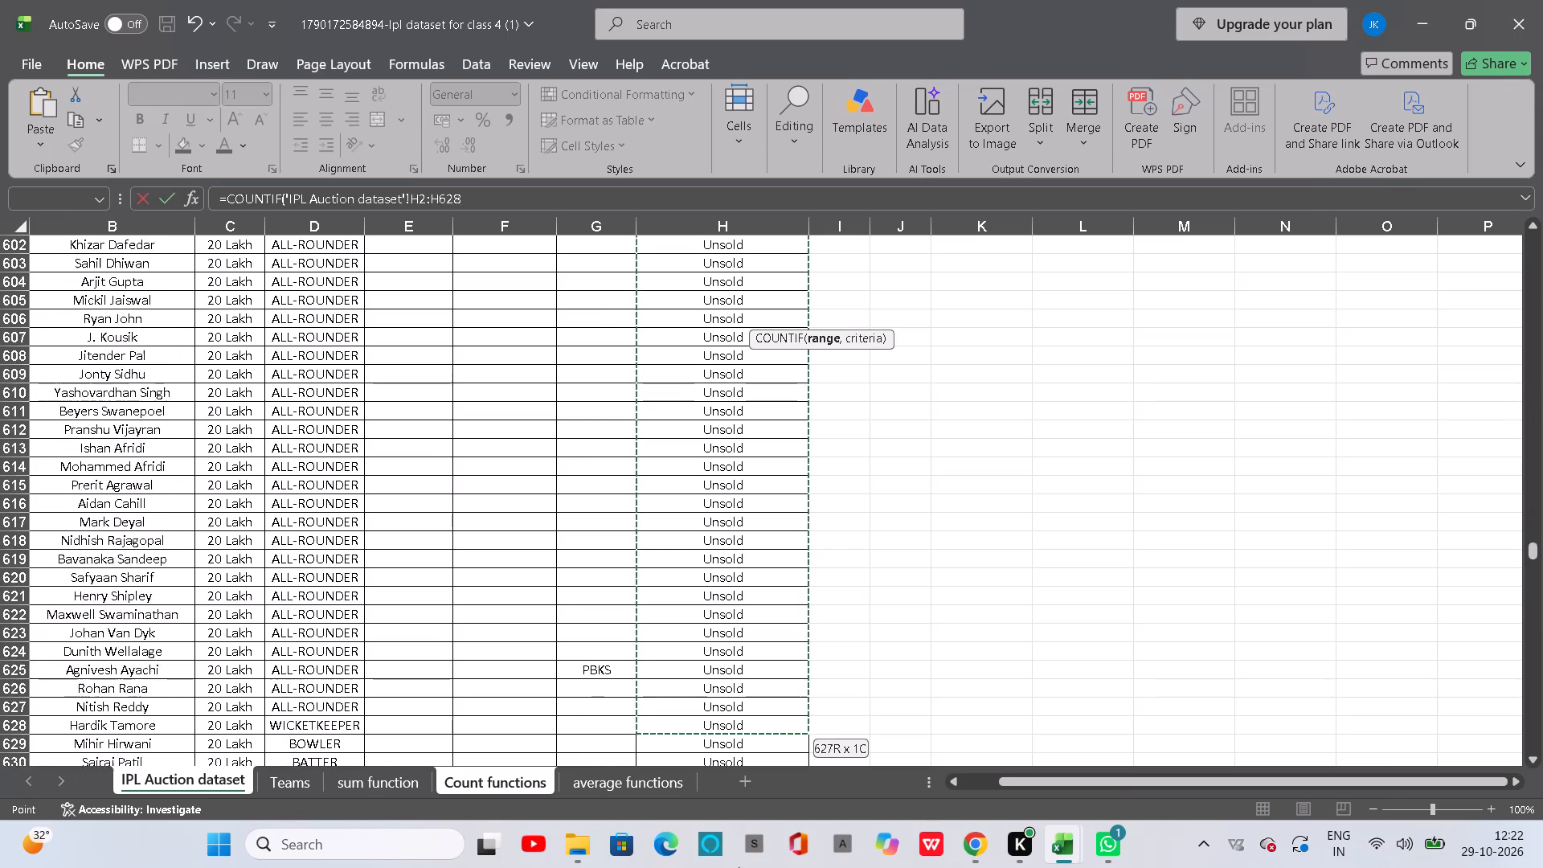
drag(739, 867, 664, 289)
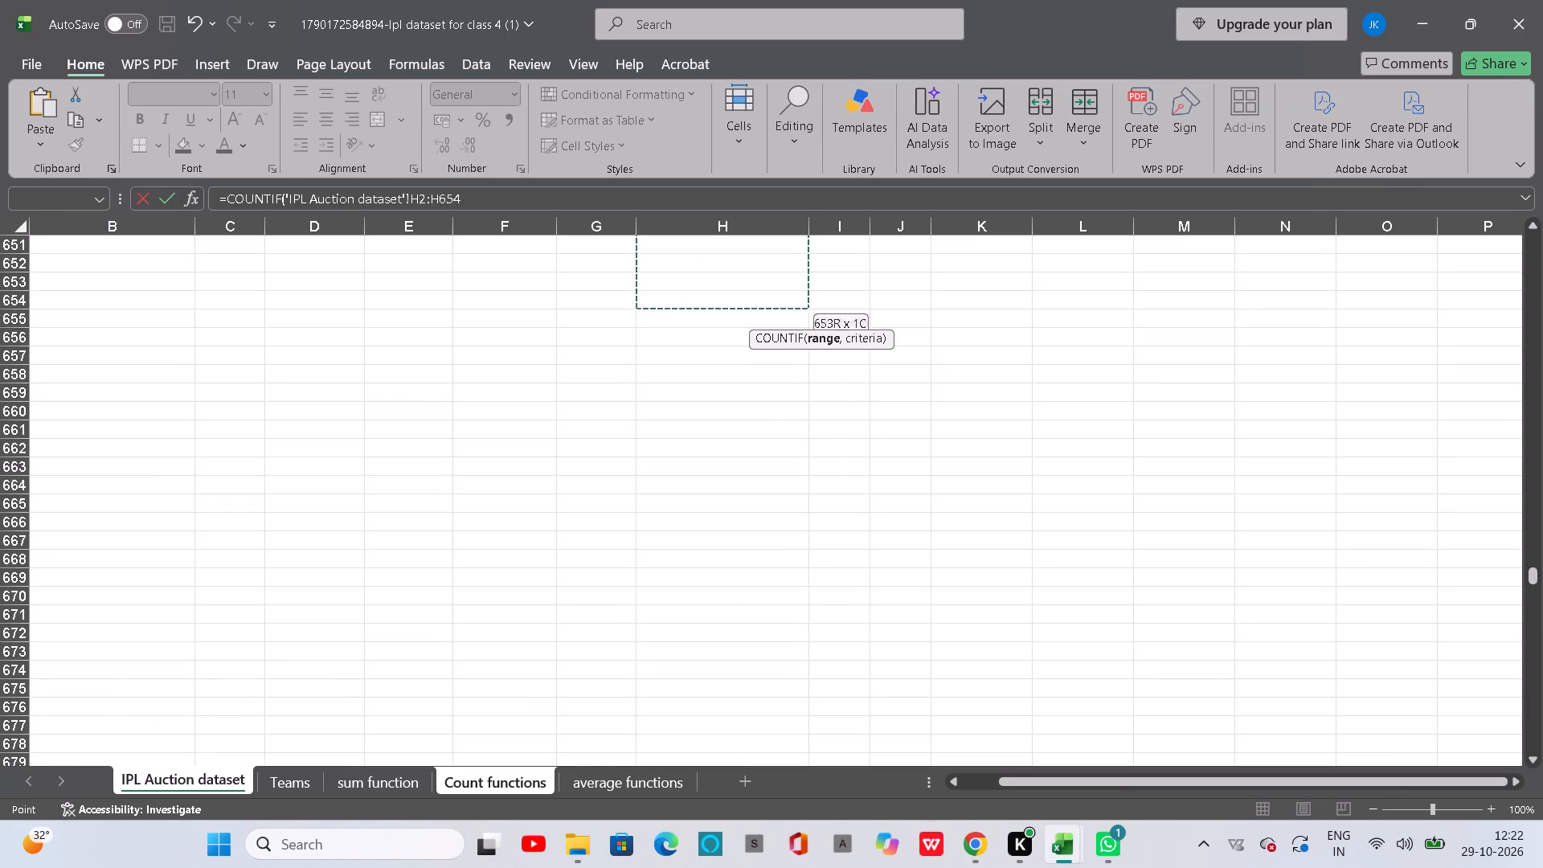
drag(664, 289, 688, 299)
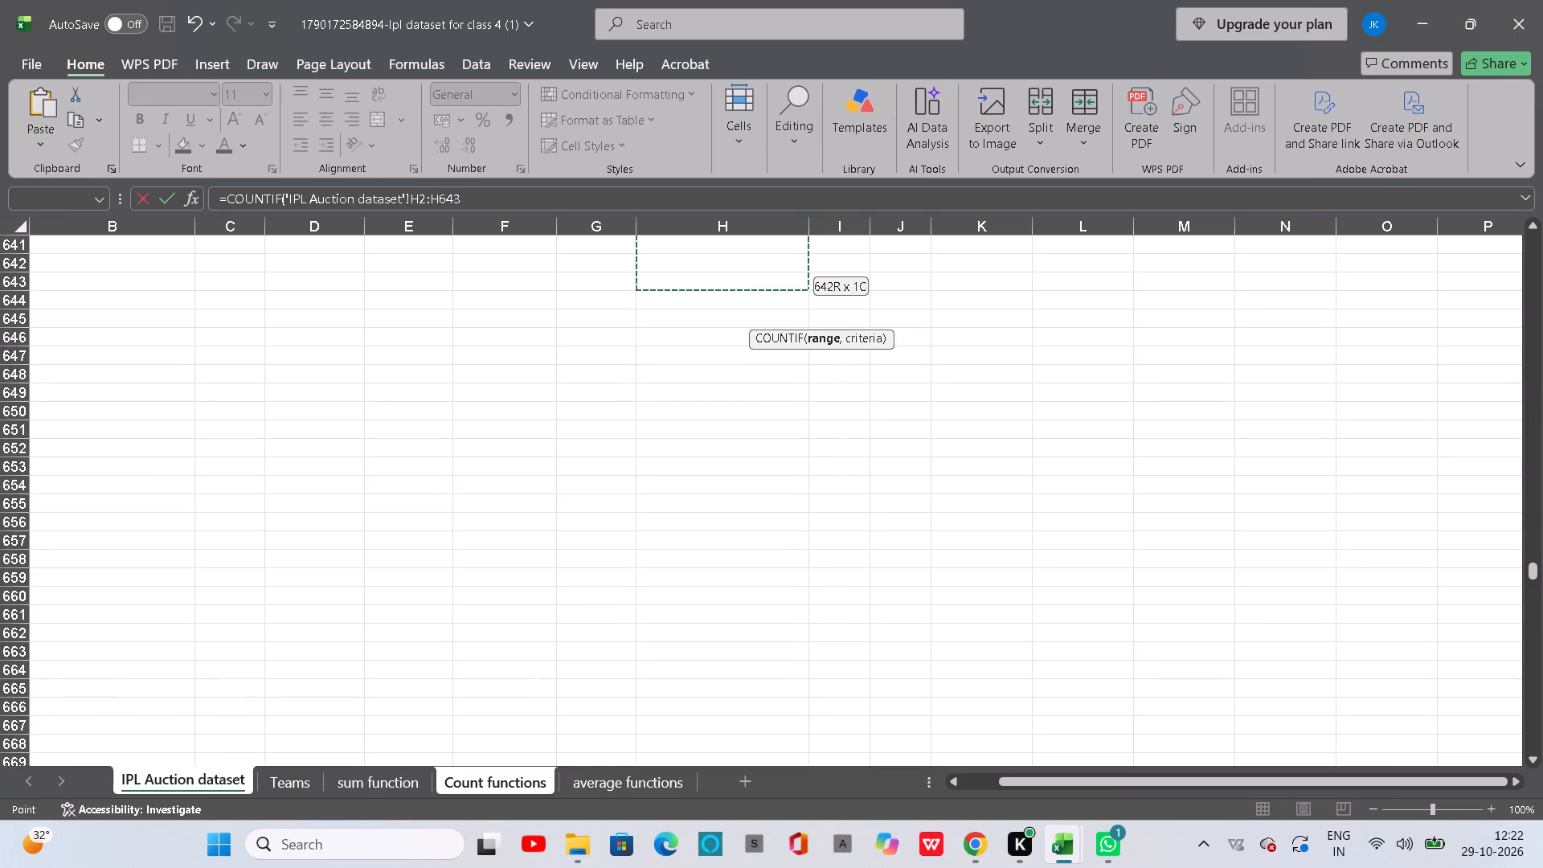
drag(688, 299, 699, 300)
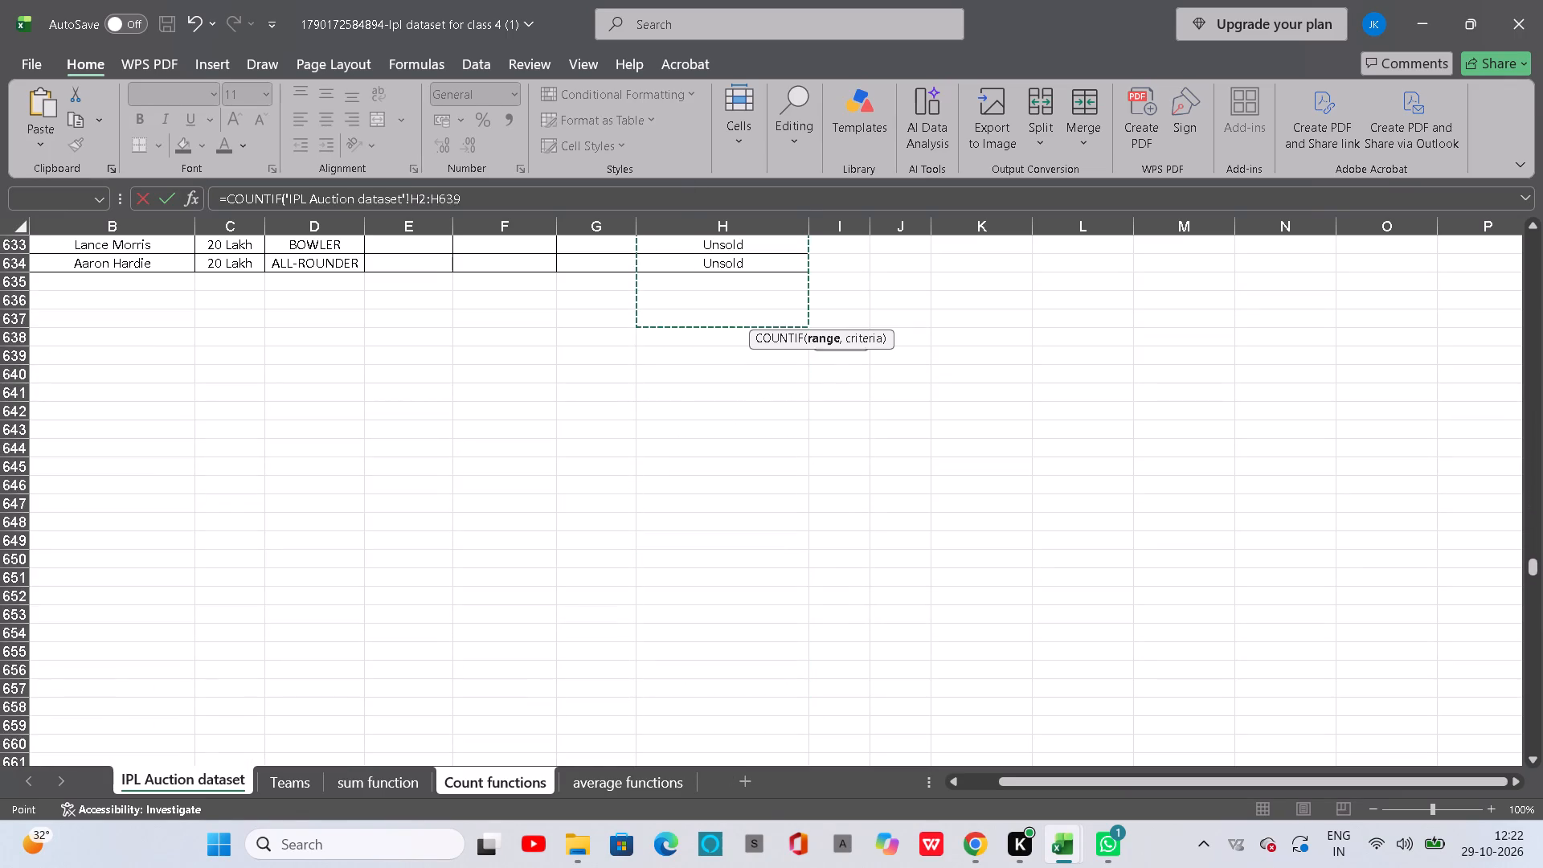
drag(699, 300, 707, 355)
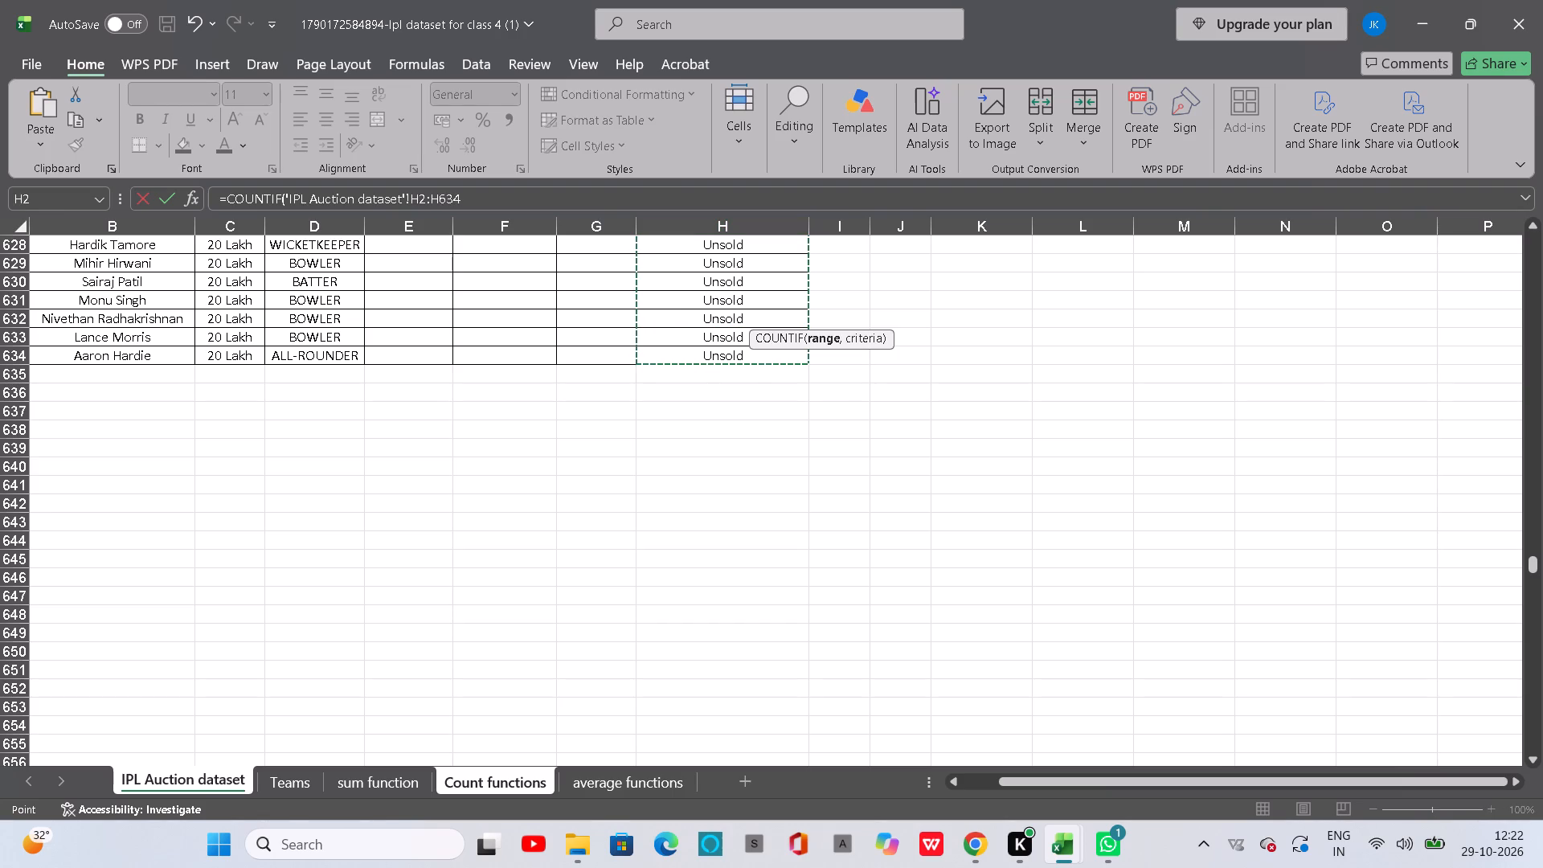
key(comma)
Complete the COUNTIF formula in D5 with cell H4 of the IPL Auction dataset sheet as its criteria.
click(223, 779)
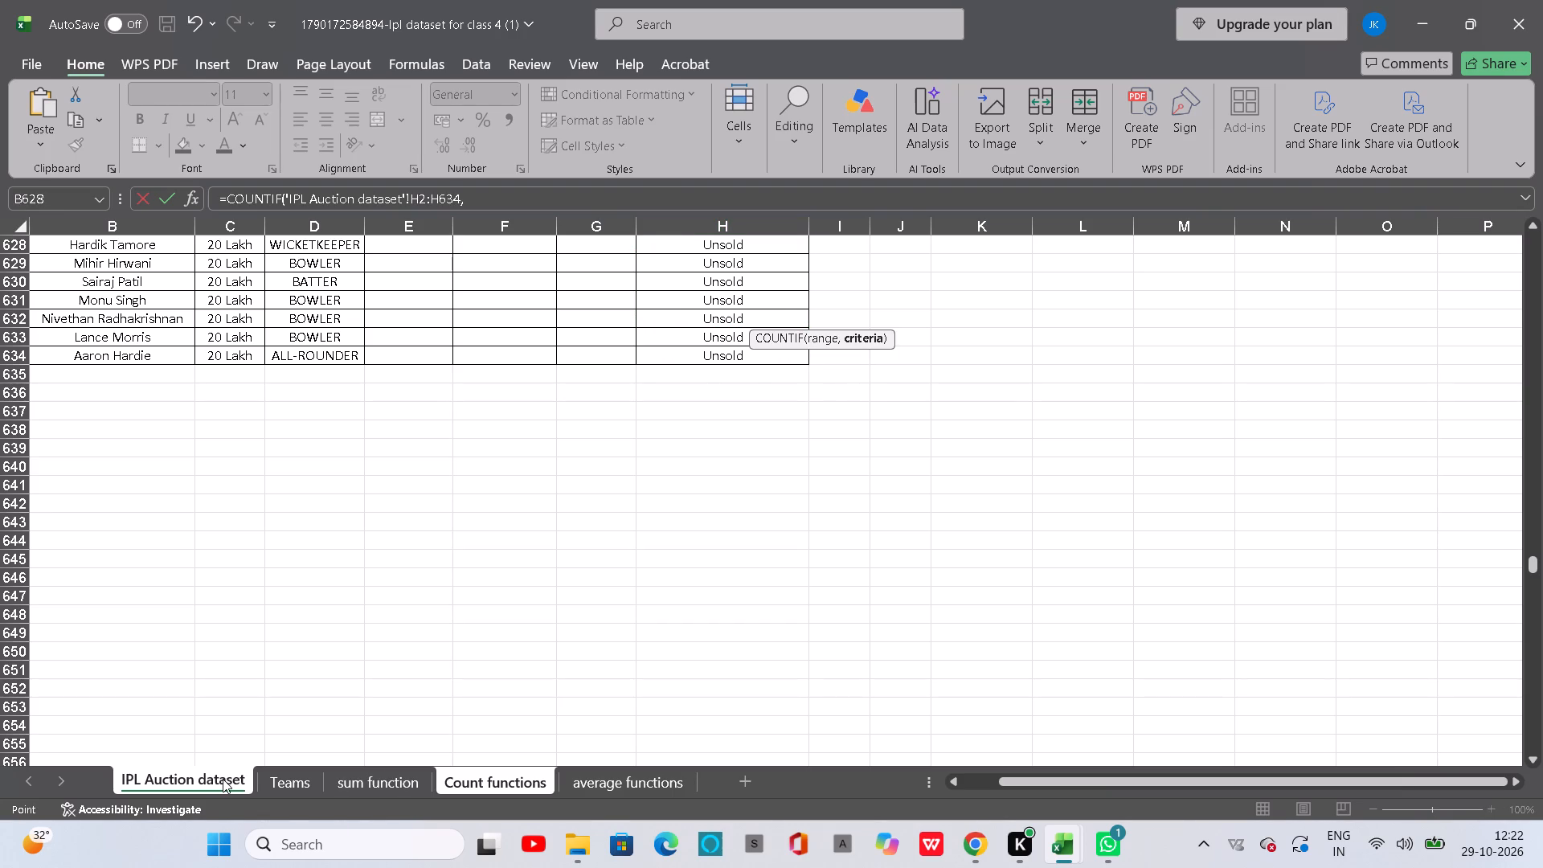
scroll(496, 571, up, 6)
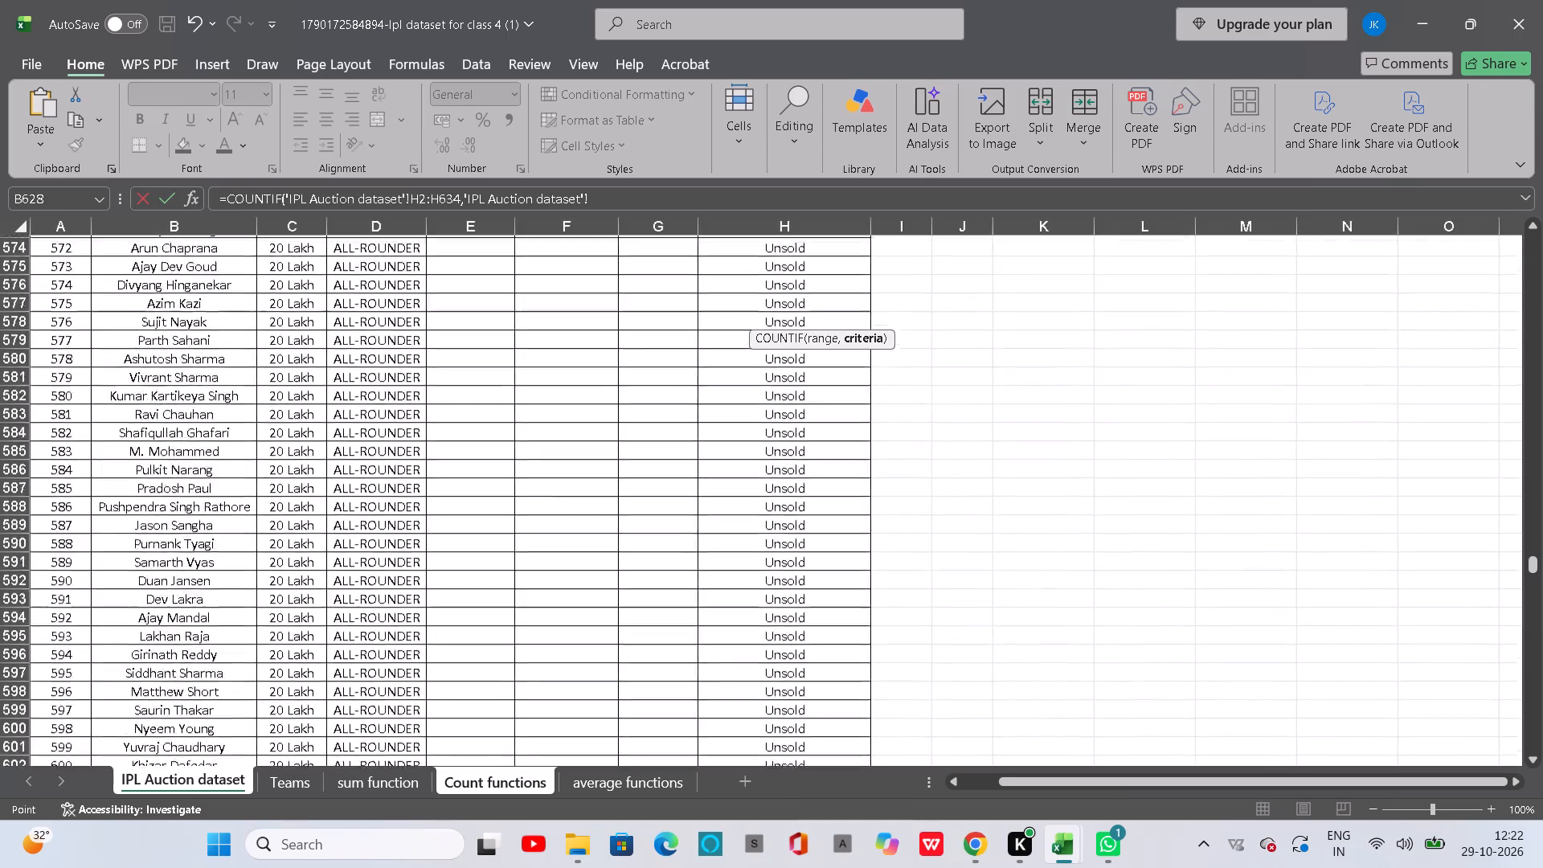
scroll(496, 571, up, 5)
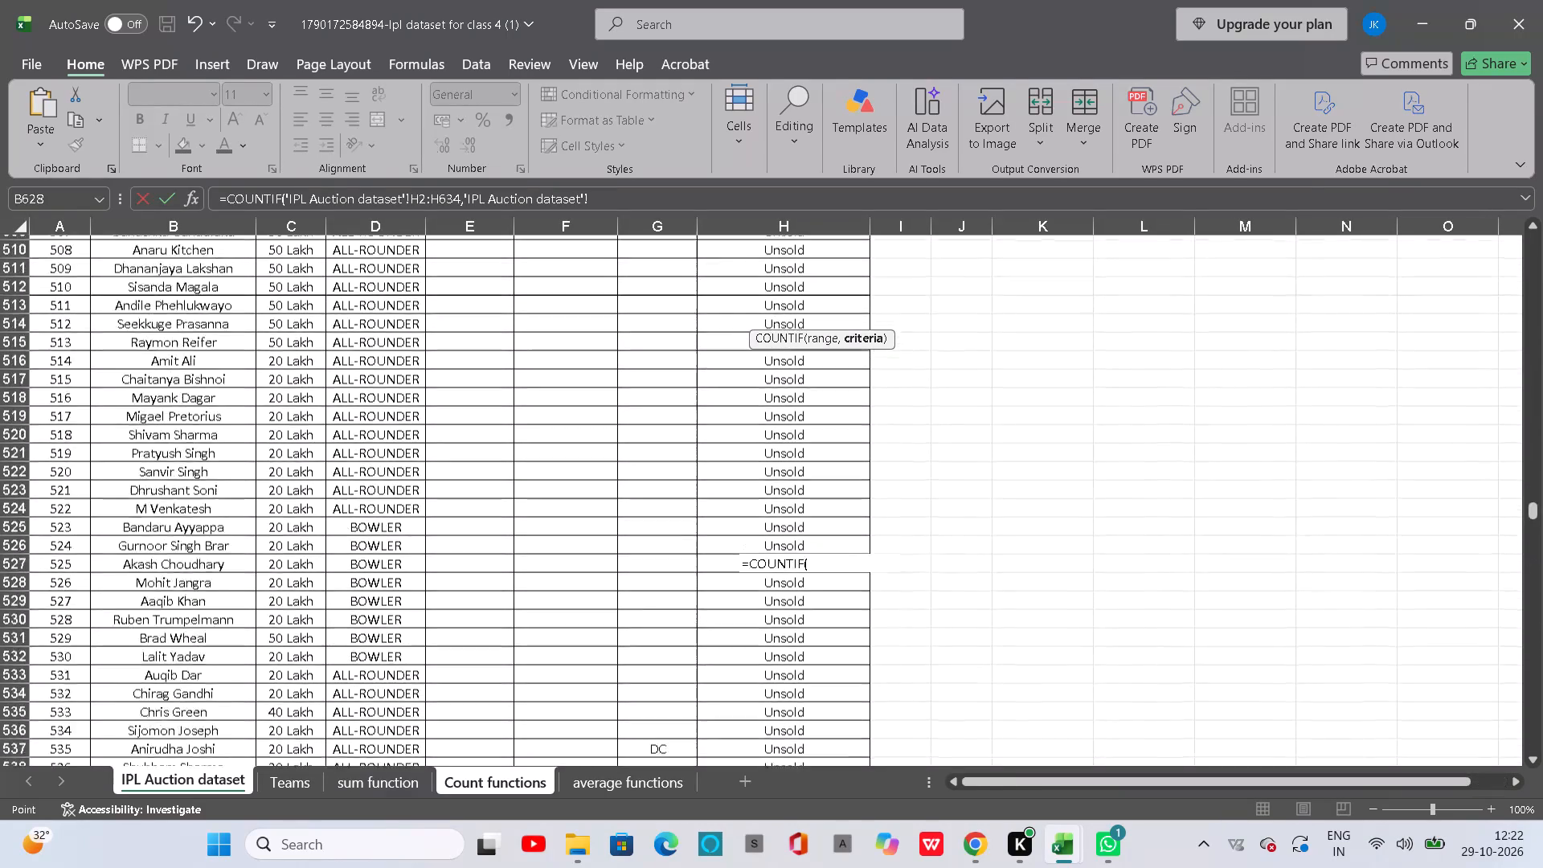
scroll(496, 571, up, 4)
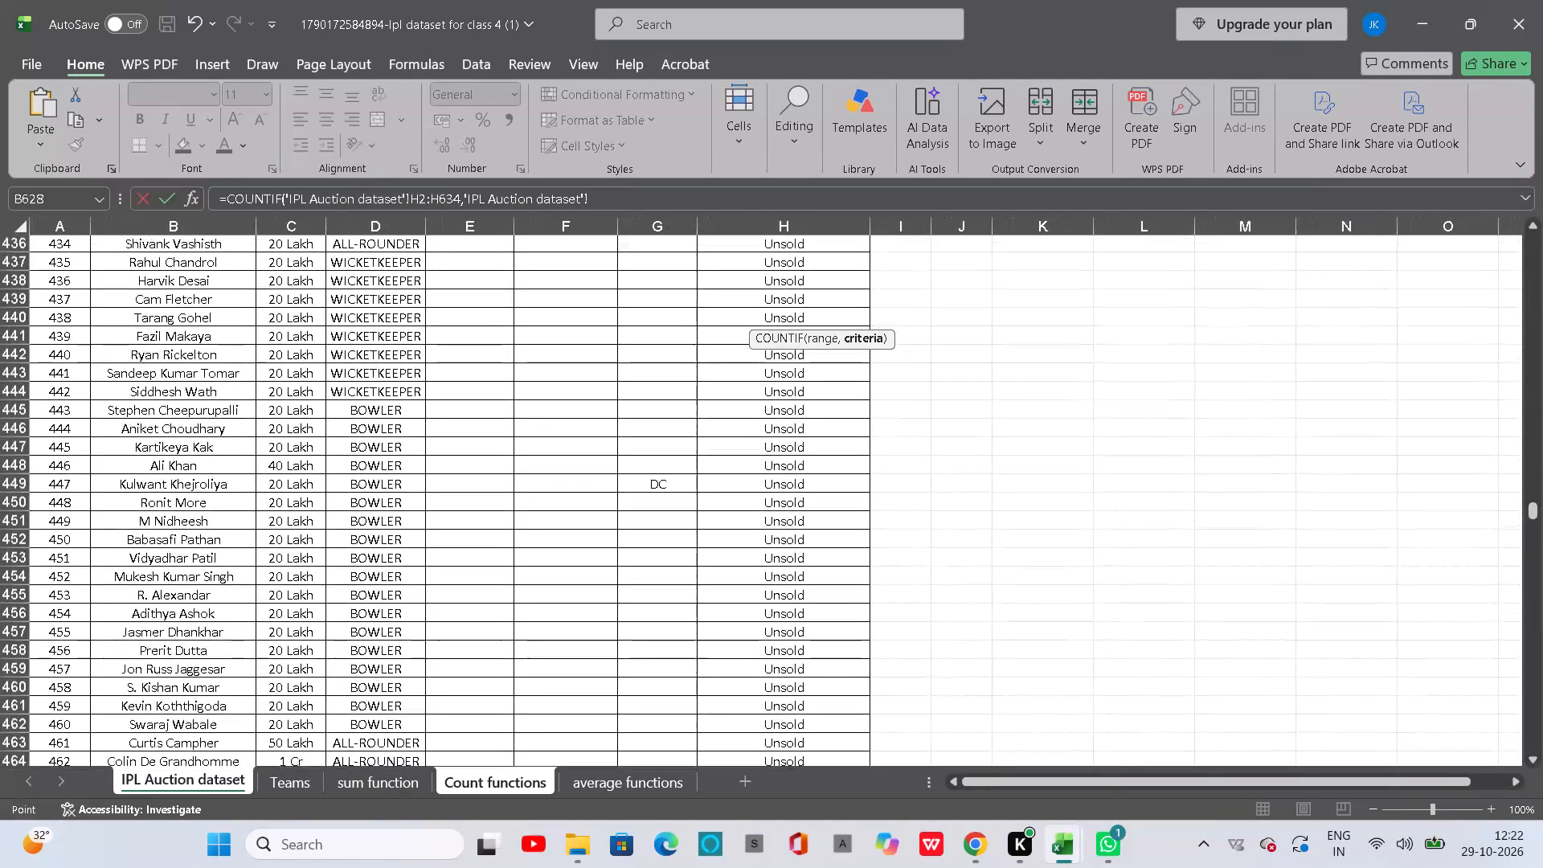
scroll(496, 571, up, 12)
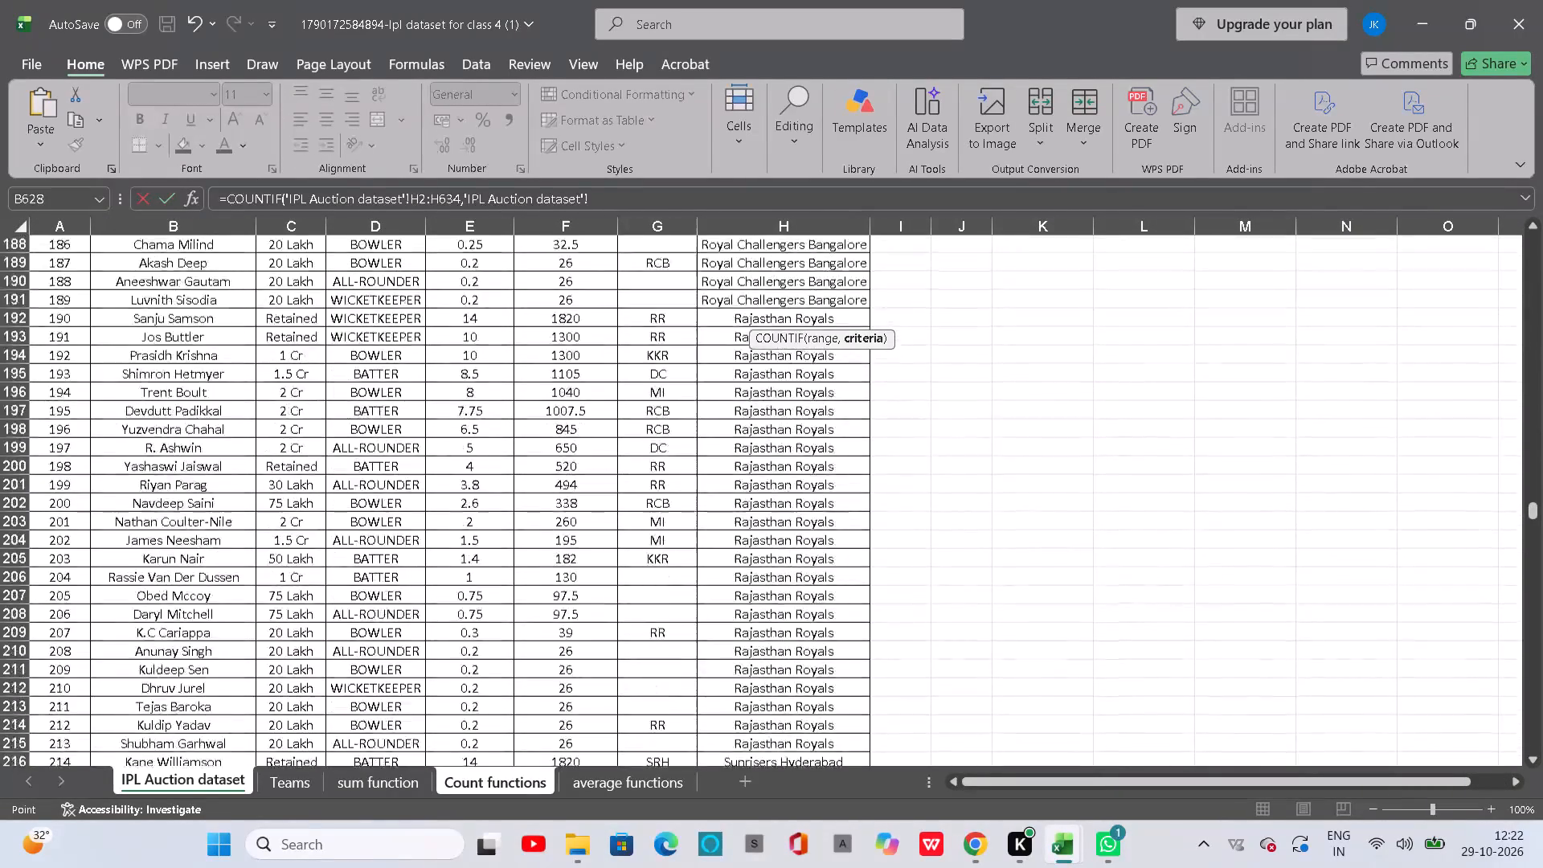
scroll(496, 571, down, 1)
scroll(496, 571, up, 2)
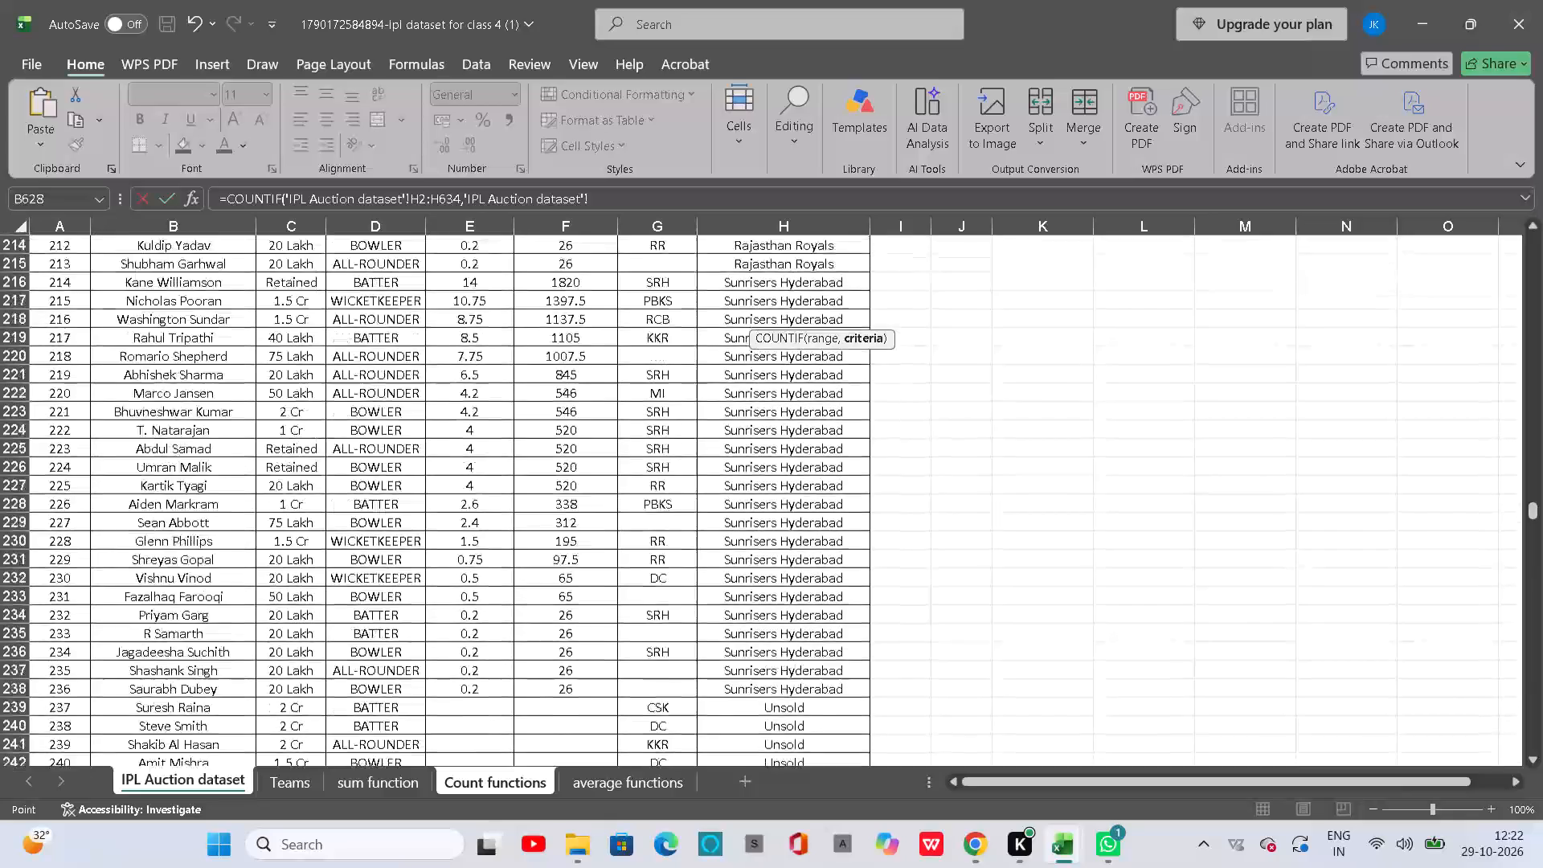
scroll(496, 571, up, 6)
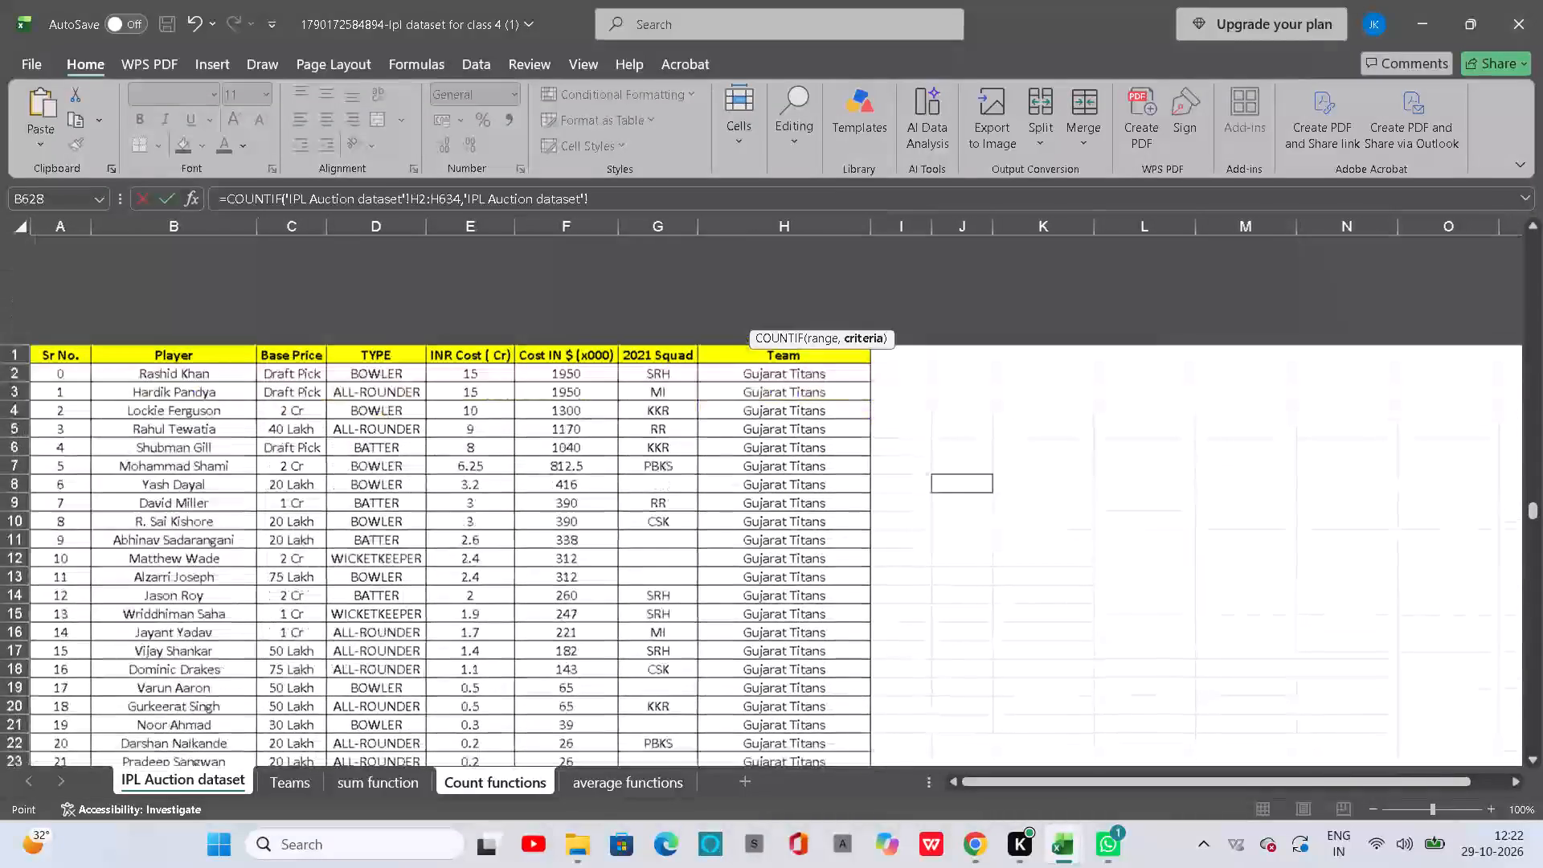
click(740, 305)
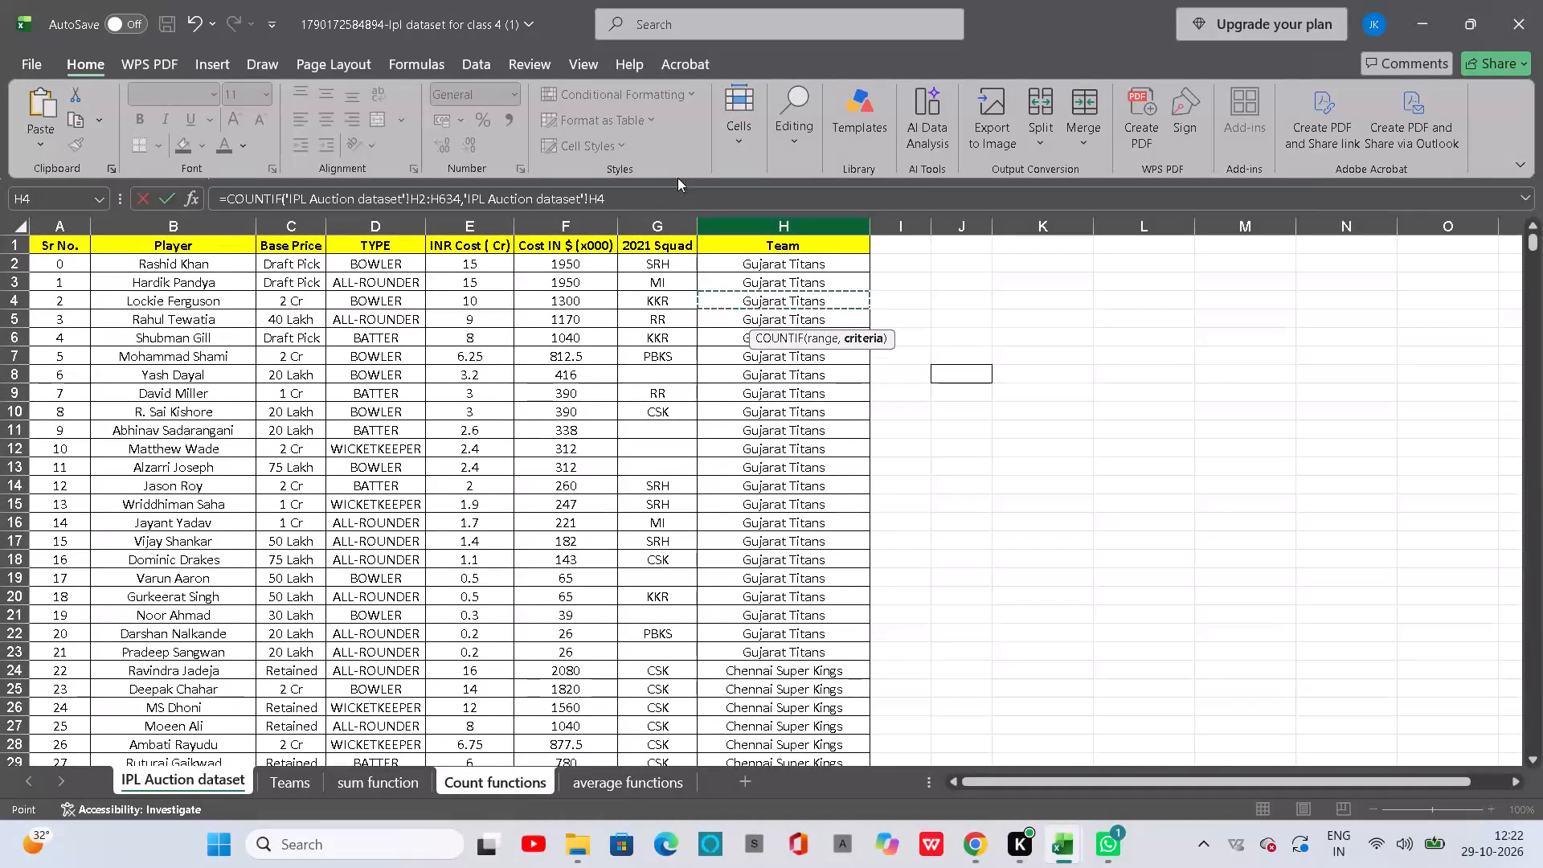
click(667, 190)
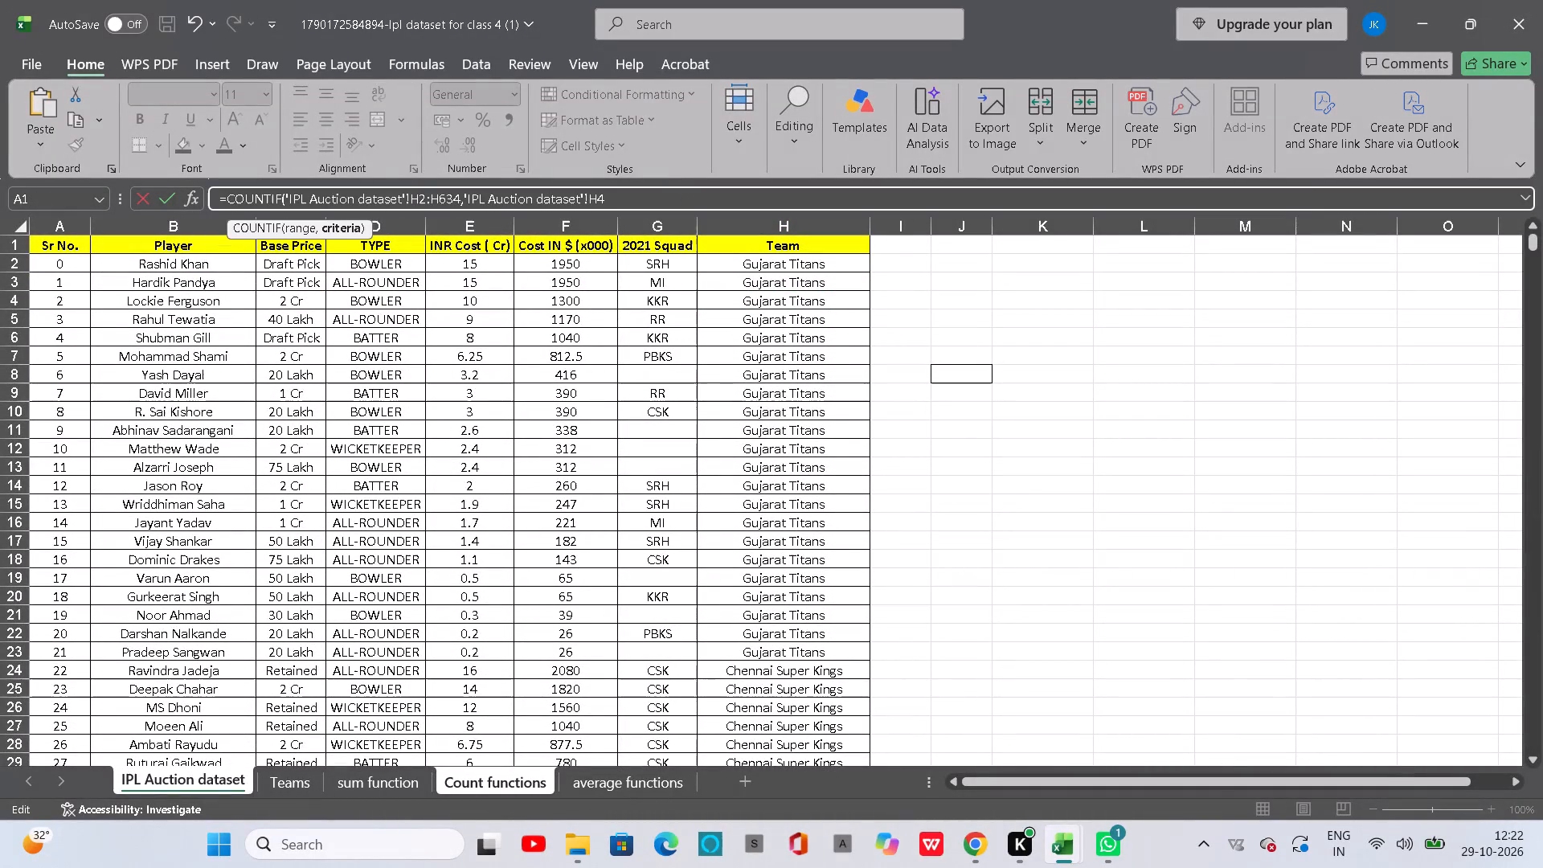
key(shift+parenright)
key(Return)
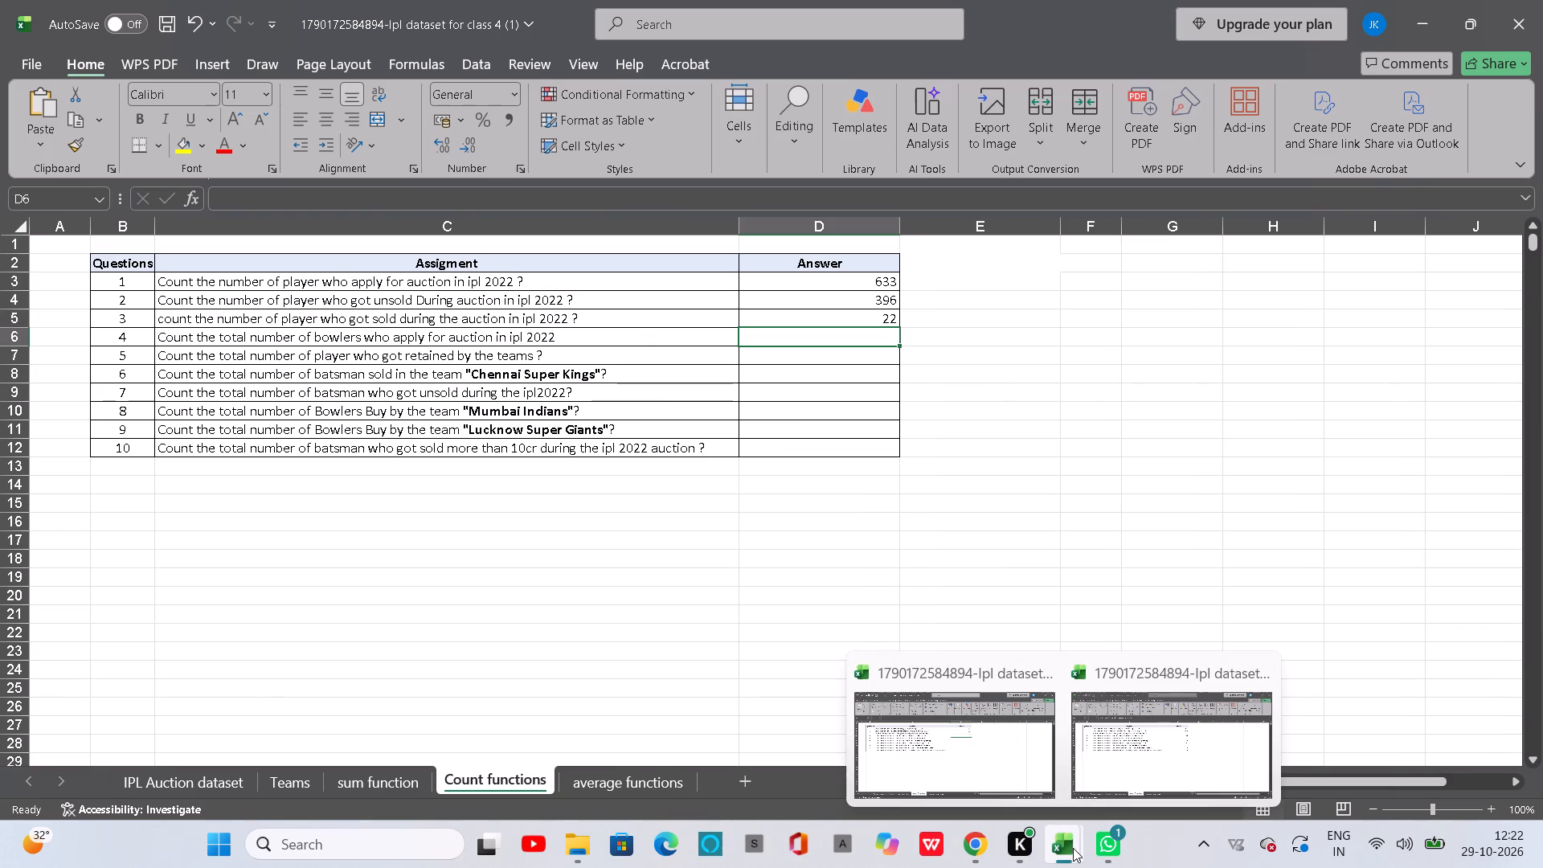
Check the D5 formula in the (1.1) workbook and clear the COUNTIF arguments in D5 of the working file.
click(1134, 746)
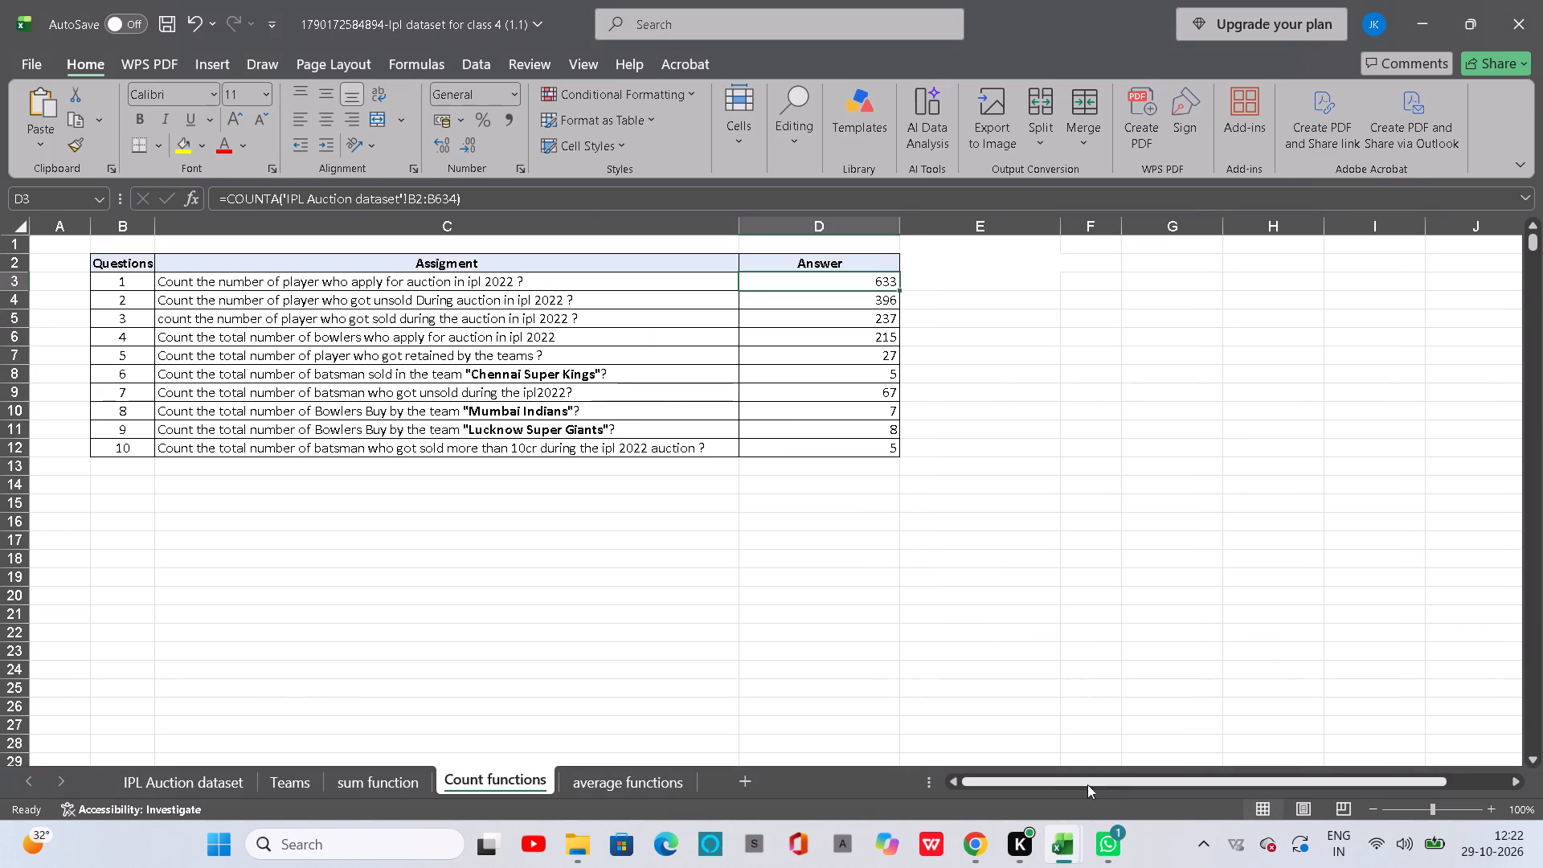
click(849, 323)
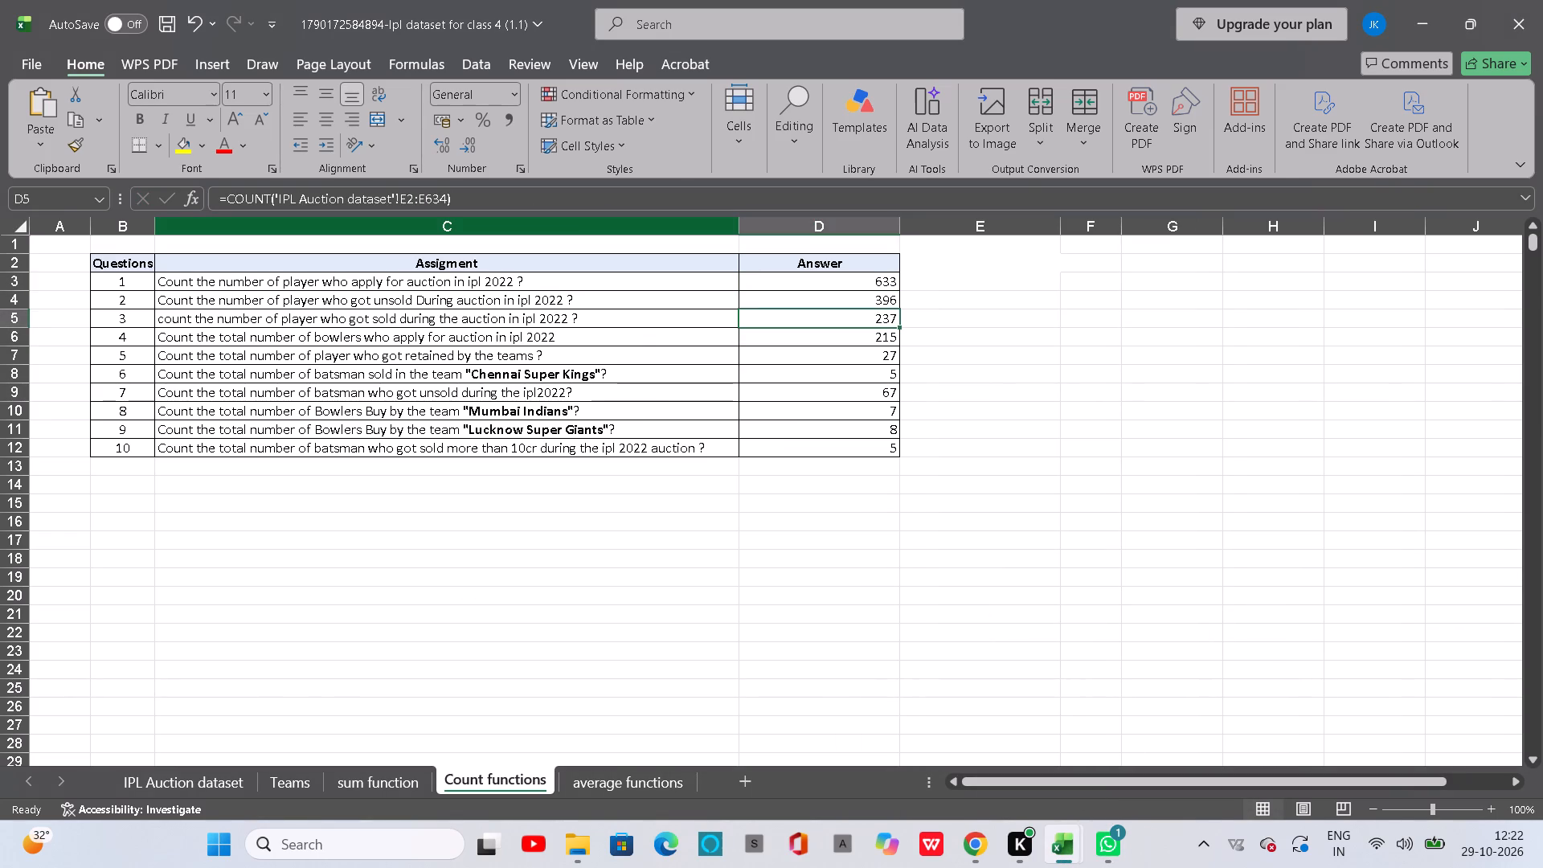
click(1060, 854)
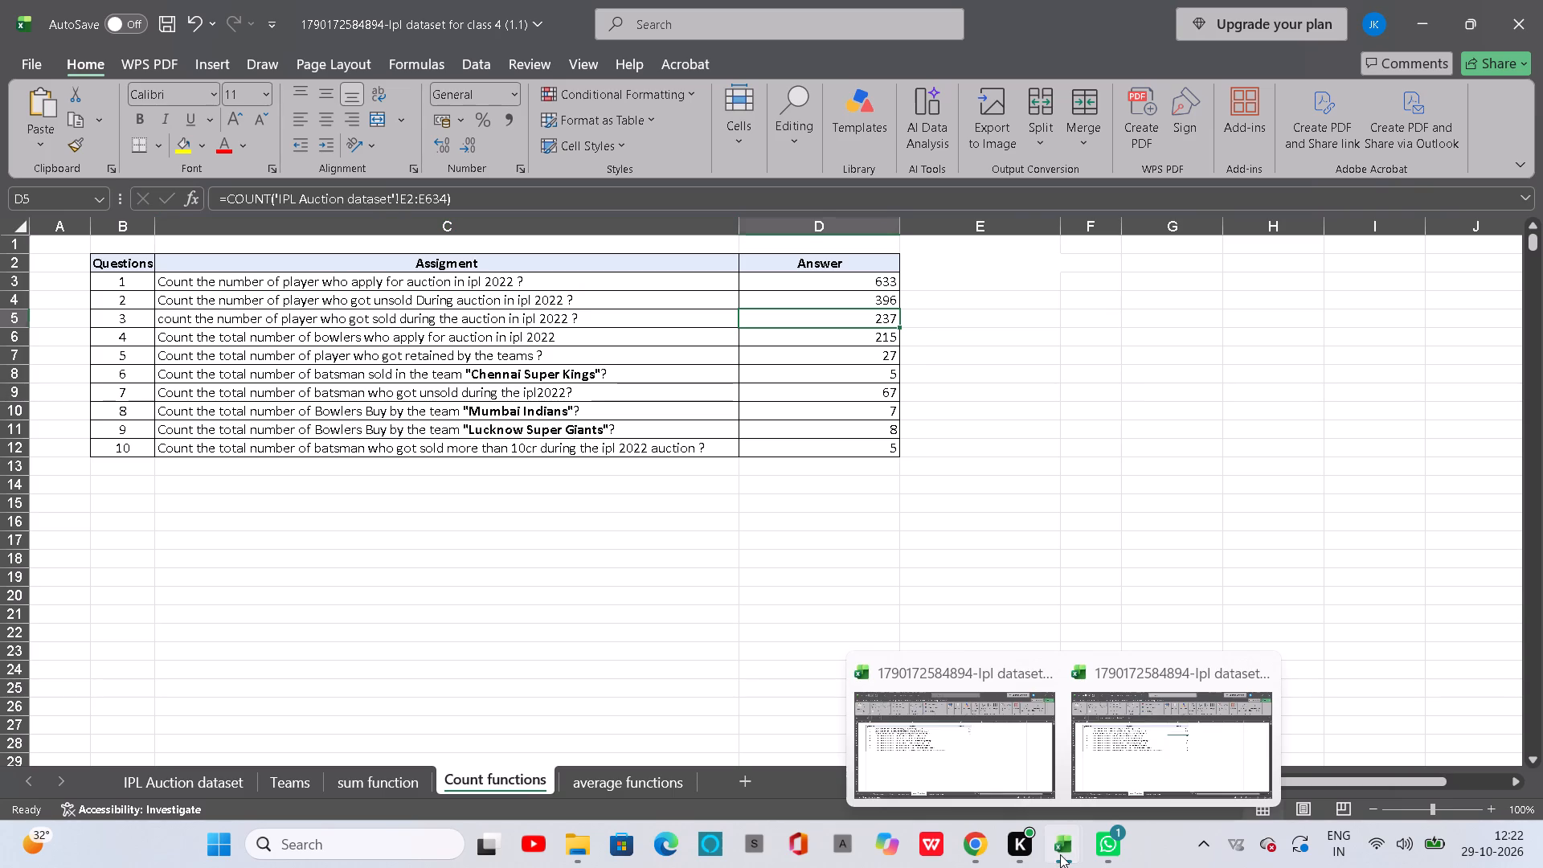
click(982, 768)
click(855, 314)
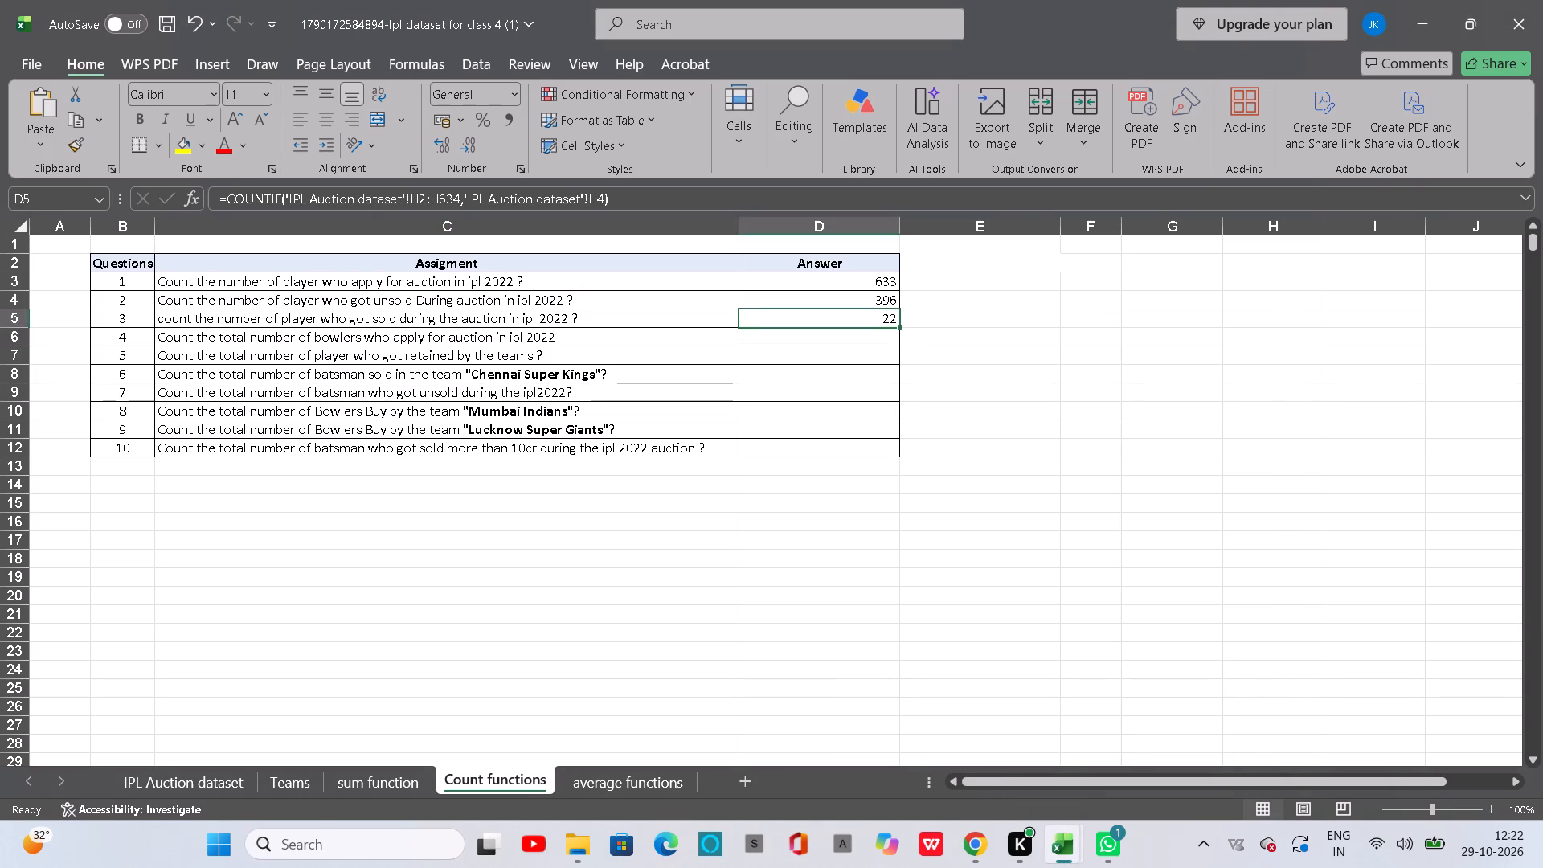
click(604, 190)
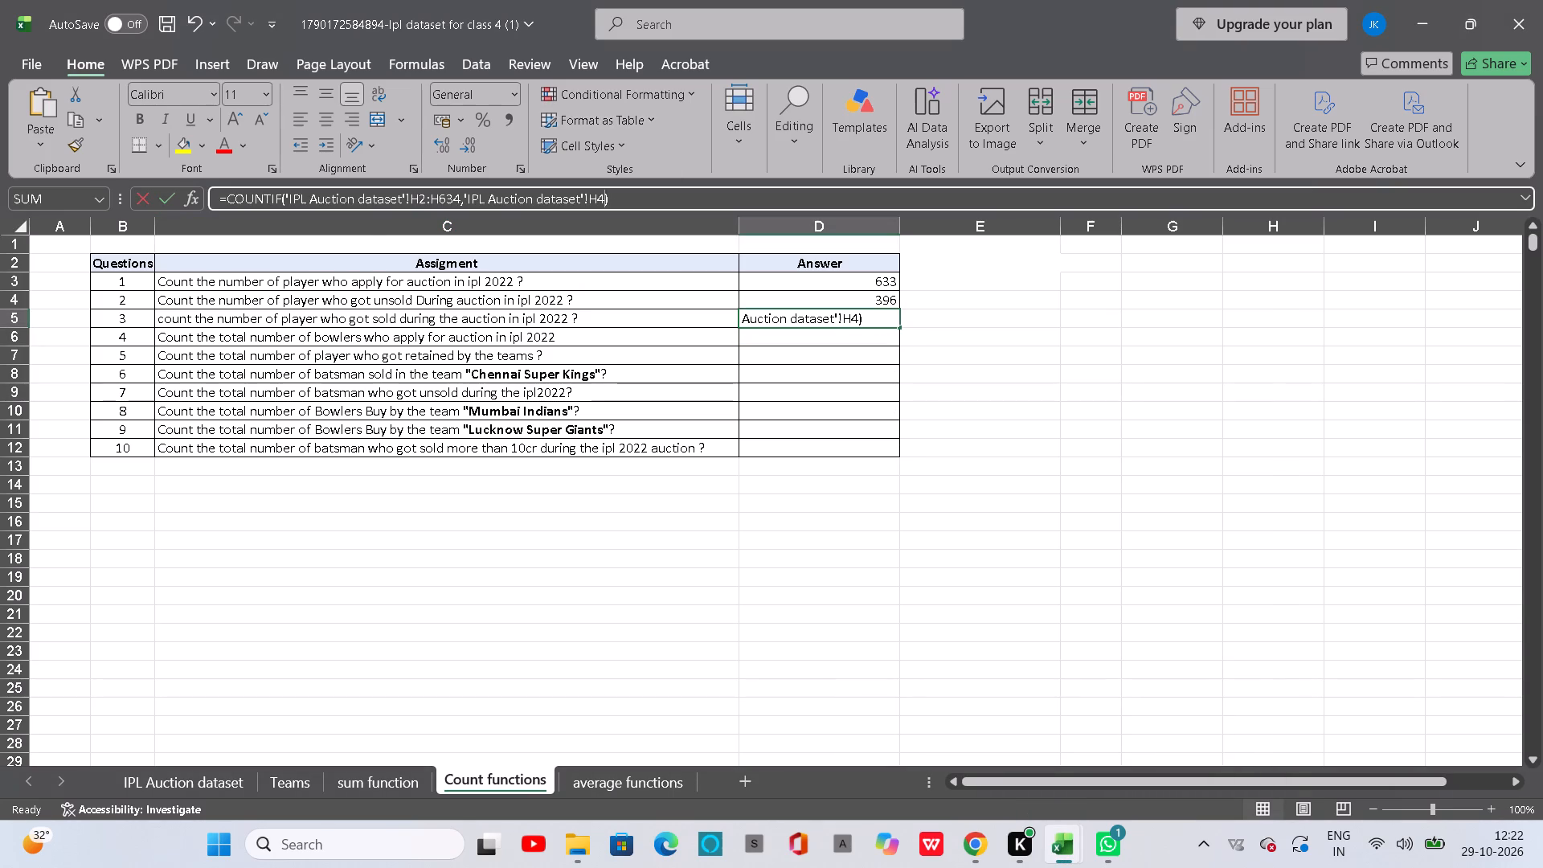
key(BackSpace)
key(BackSpace)
key(BackSpace)
key(BackSpace)
key(BackSpace)
key(BackSpace)
key(BackSpace)
key(BackSpace)
key(BackSpace)
key(BackSpace)
key(BackSpace)
key(BackSpace)
key(BackSpace)
key(BackSpace)
key(BackSpace)
key(BackSpace)
key(BackSpace)
key(BackSpace)
key(BackSpace)
key(BackSpace)
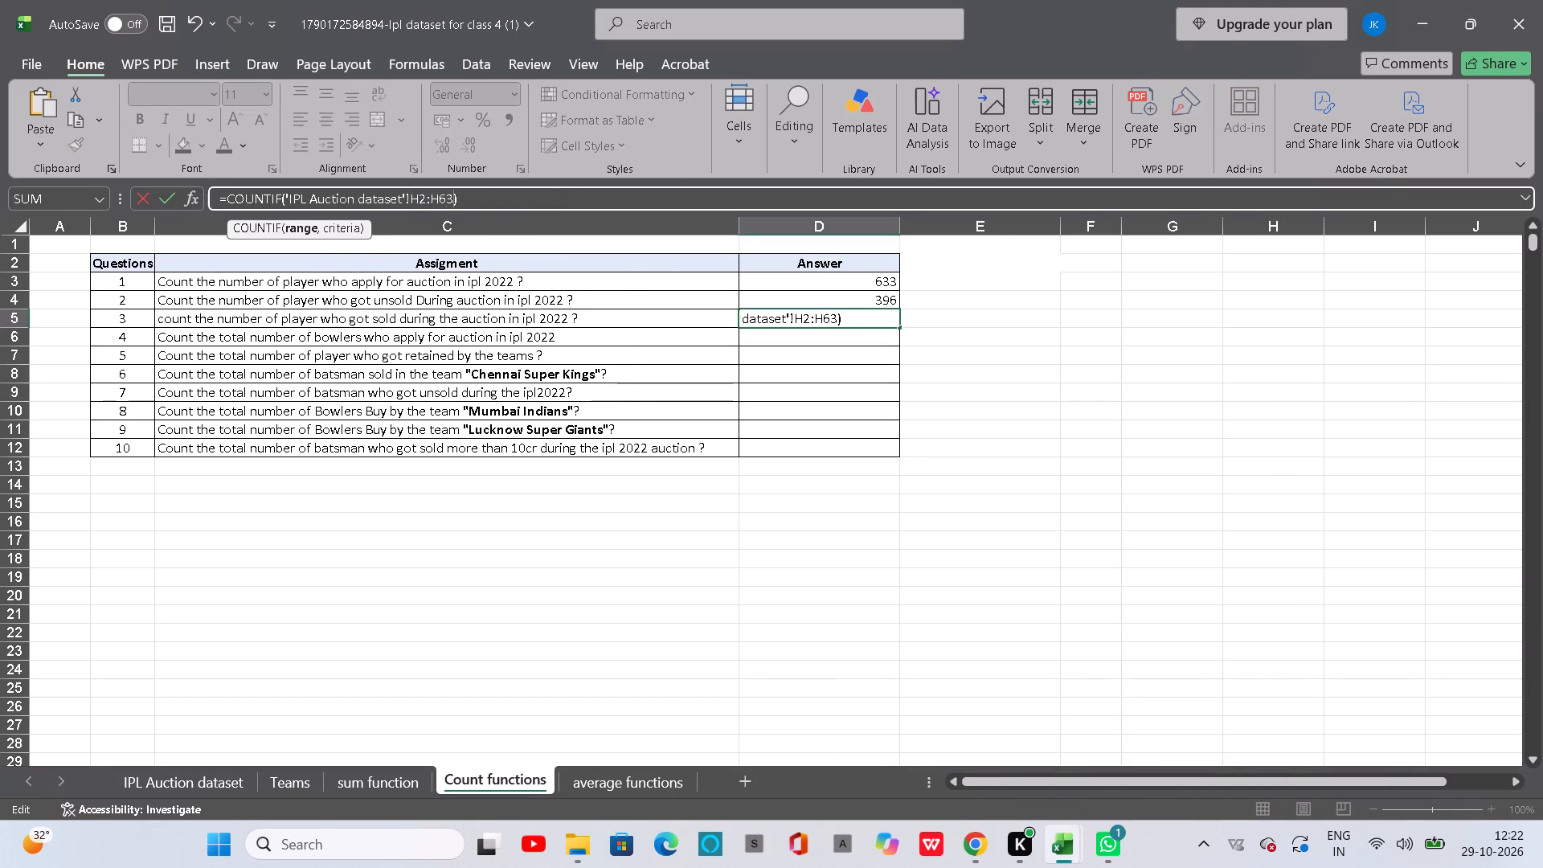
key(BackSpace)
key(BackSpace)
key(BackSpace)
key(BackSpace)
key(BackSpace)
key(BackSpace)
key(BackSpace)
key(BackSpace)
key(BackSpace)
key(BackSpace)
key(BackSpace)
key(BackSpace)
key(BackSpace)
key(BackSpace)
key(BackSpace)
key(BackSpace)
key(BackSpace)
key(BackSpace)
key(BackSpace)
key(BackSpace)
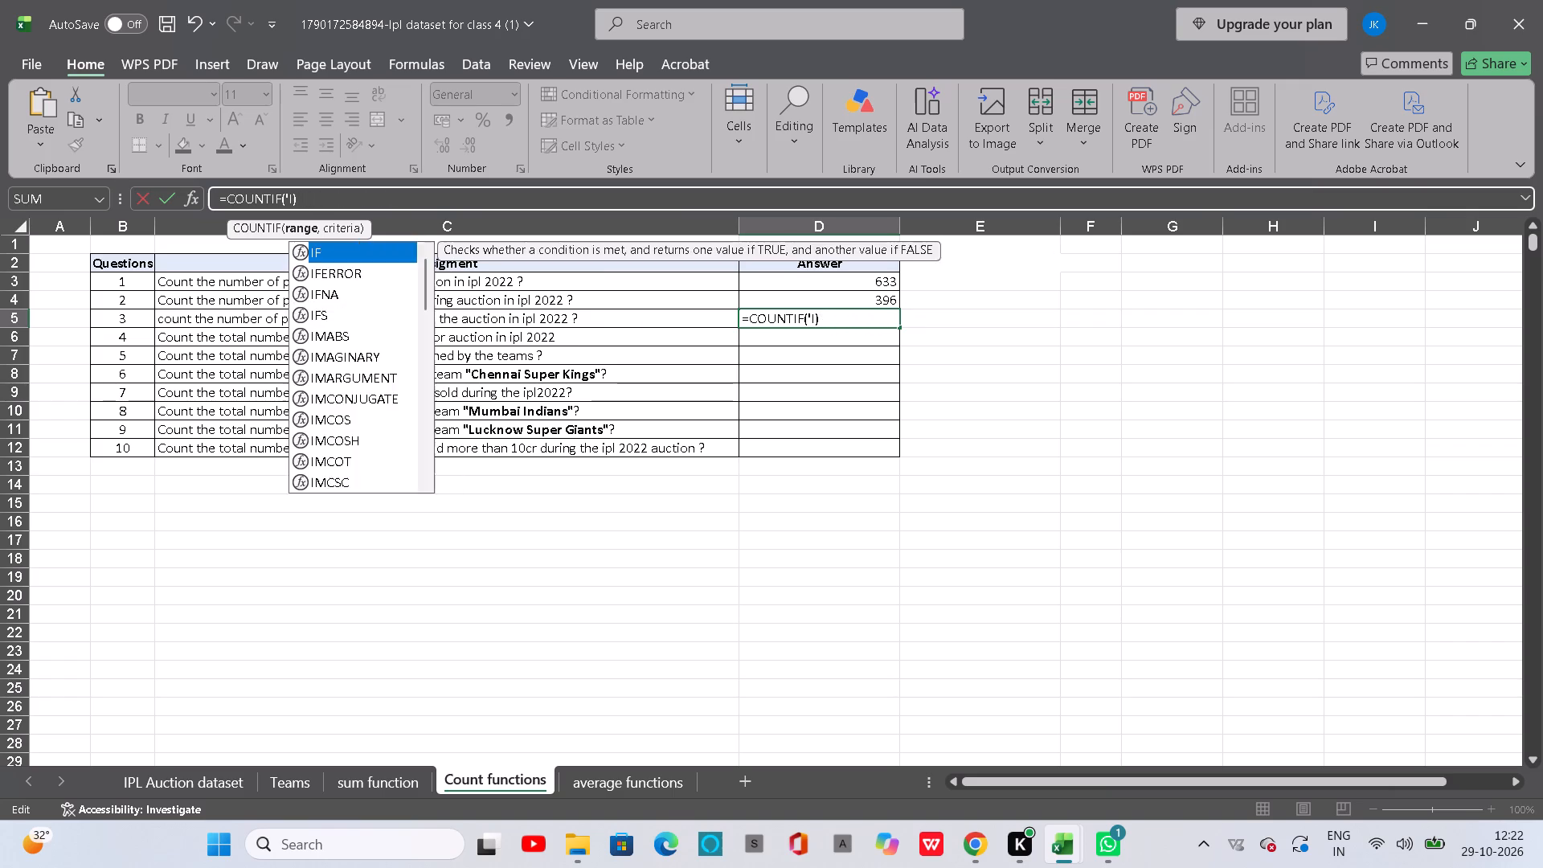
key(BackSpace)
key(BackSpace)
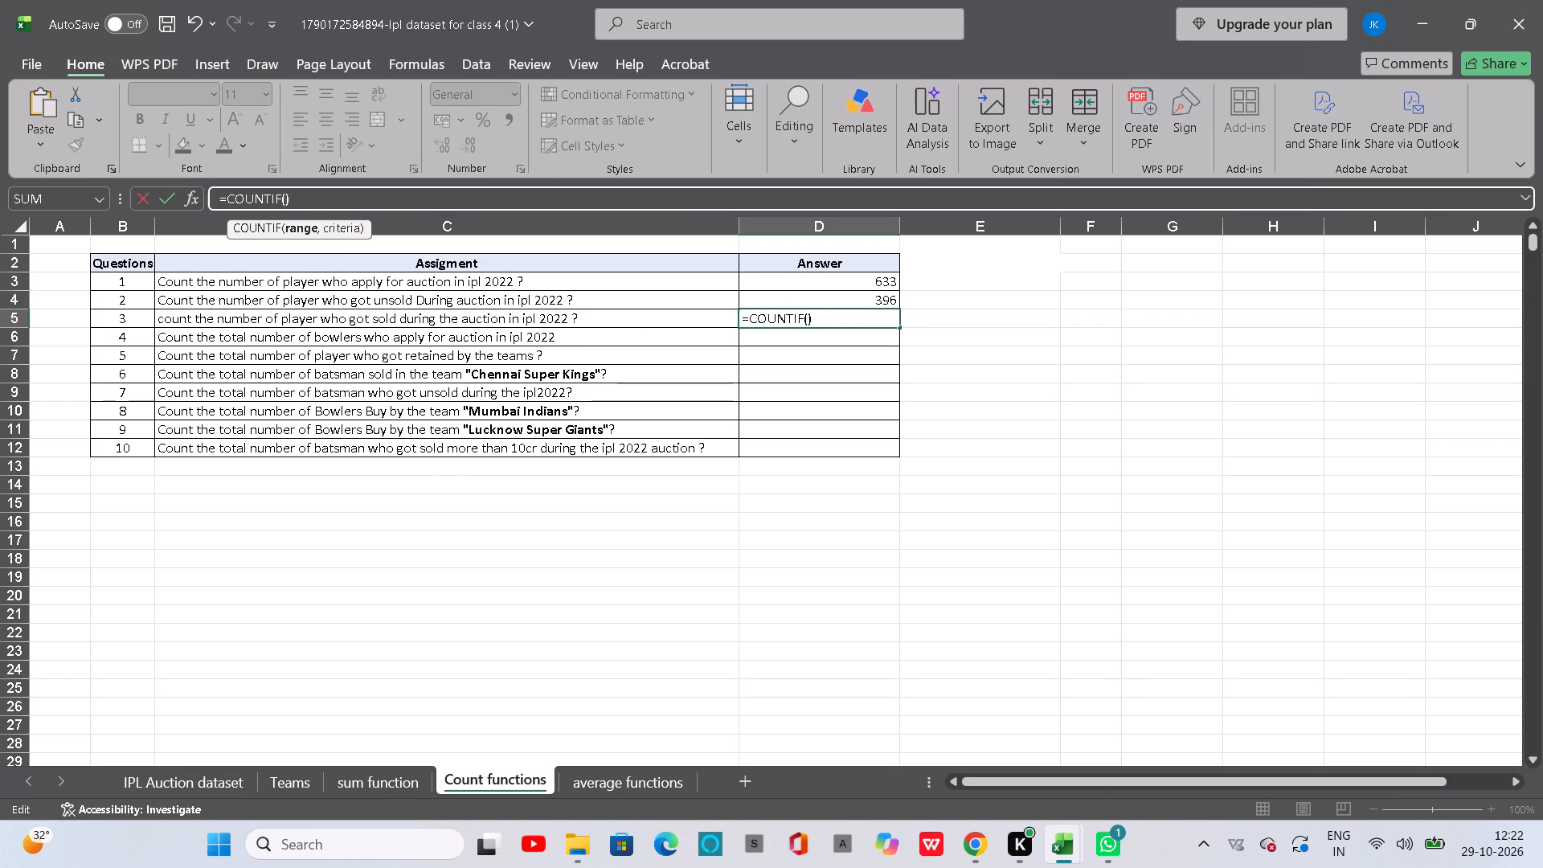
Use the INR Cost cells E2:E634 of the IPL Auction dataset sheet as the D5 formula's range and try to enter it.
click(209, 782)
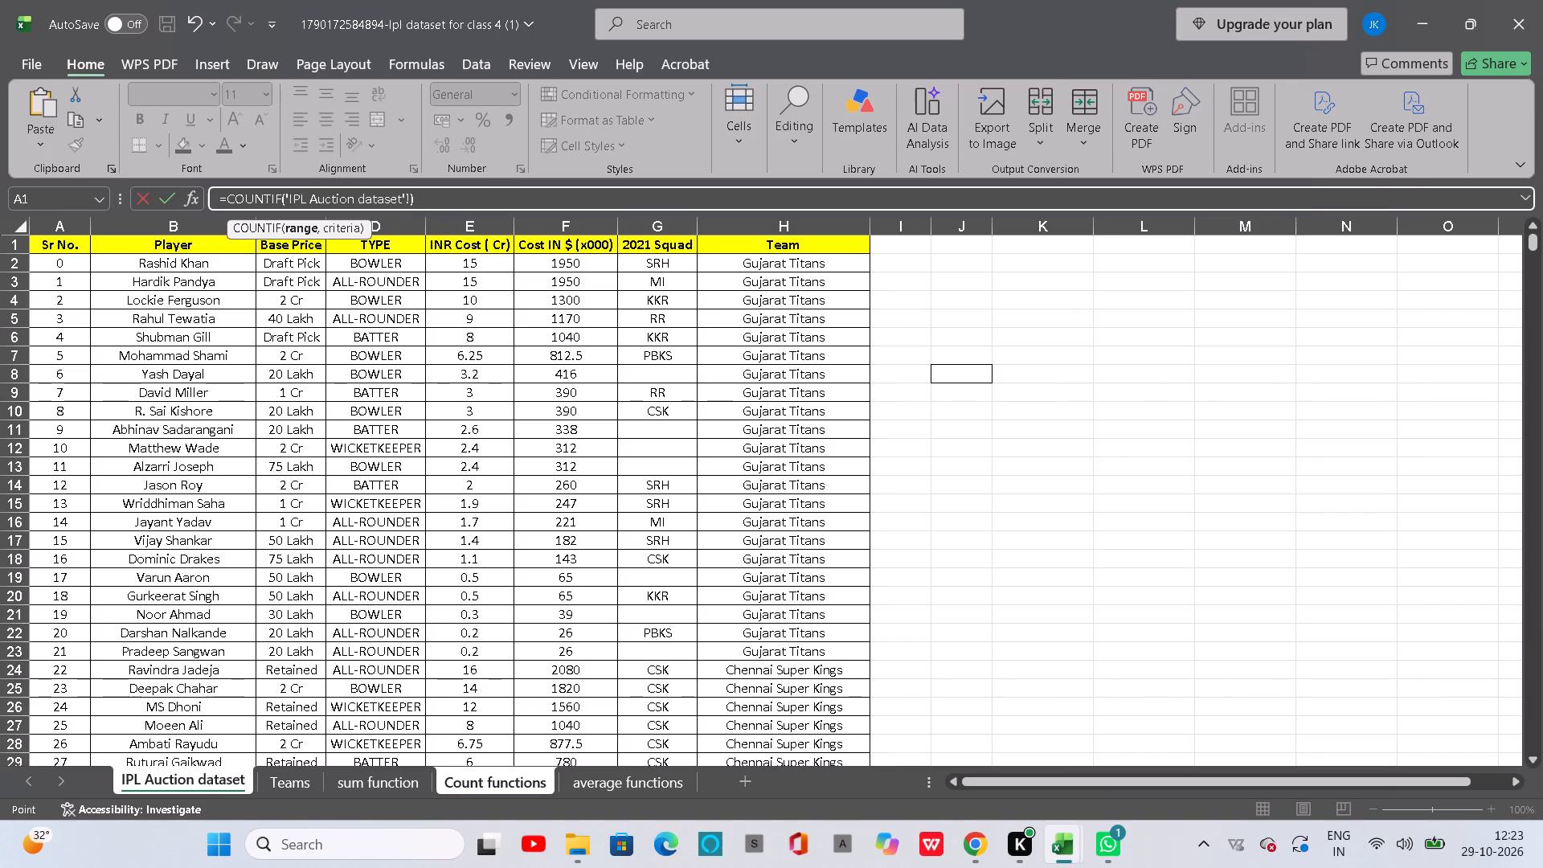
drag(444, 257, 460, 867)
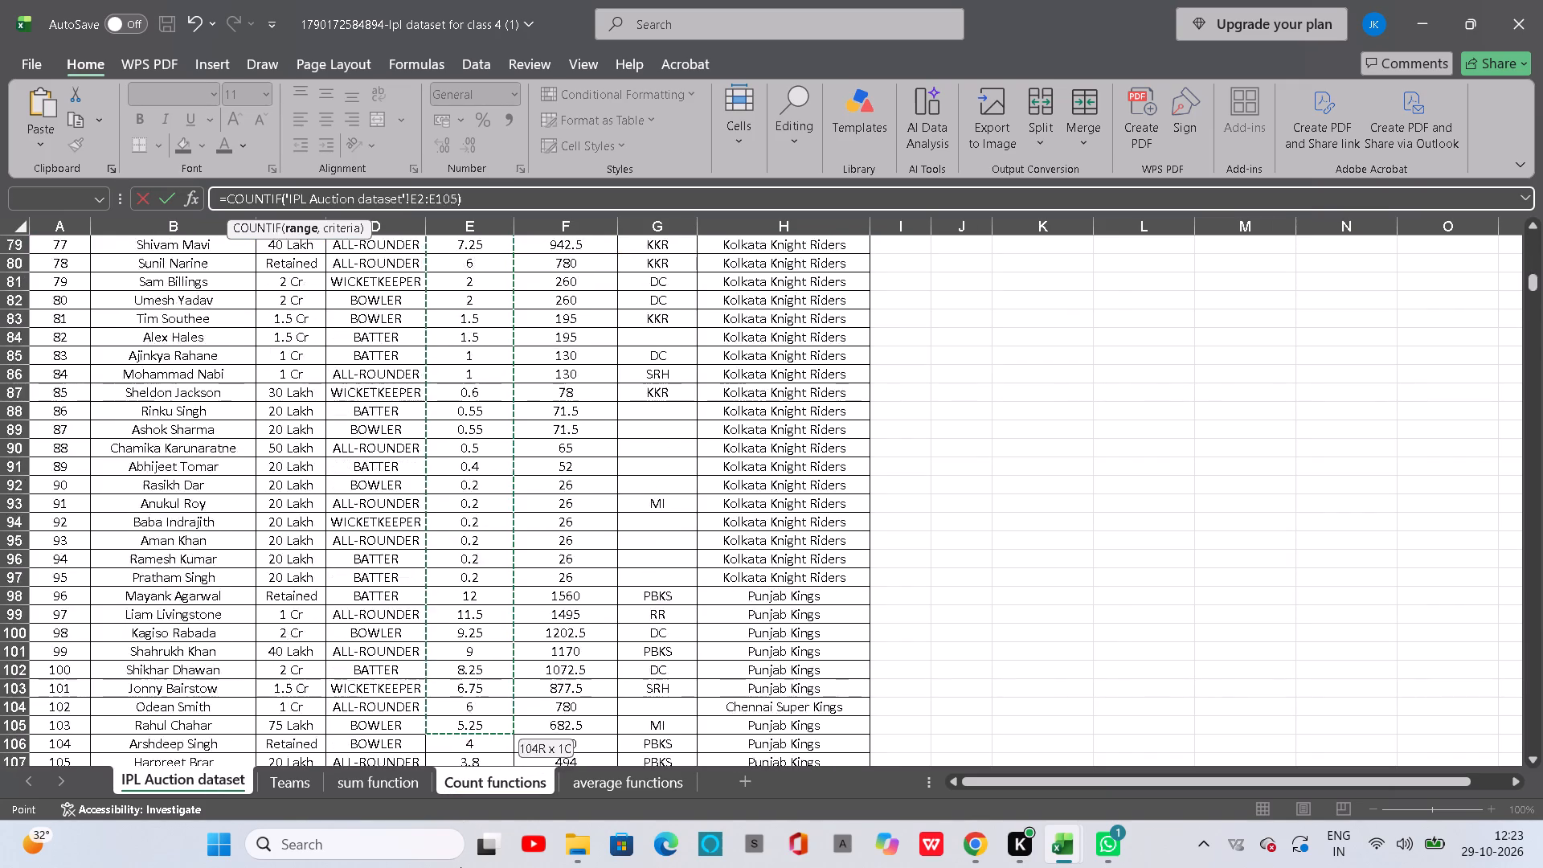
drag(460, 867, 461, 867)
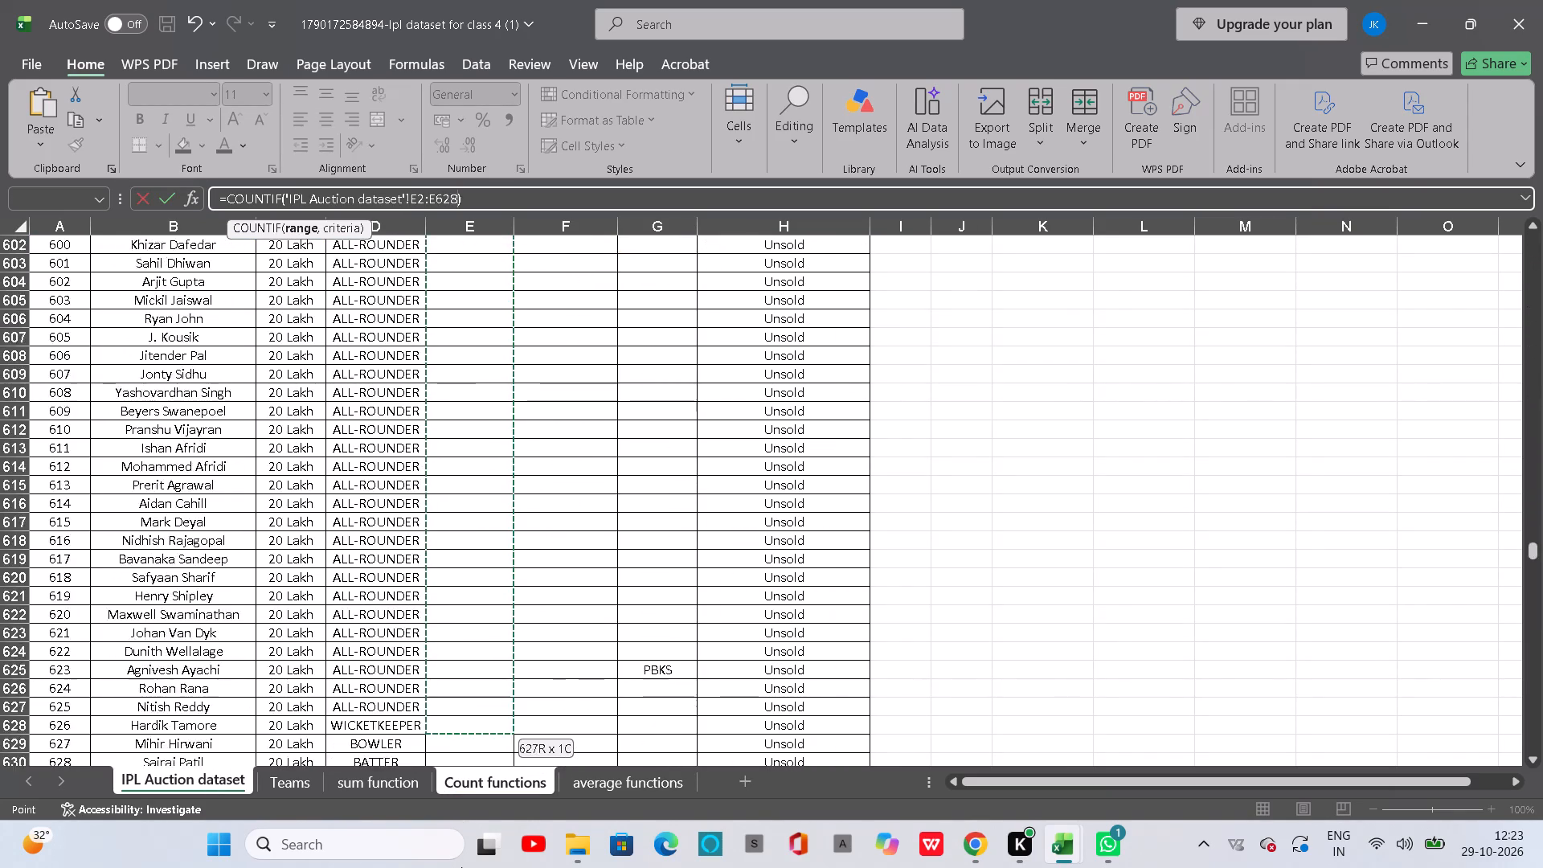
drag(461, 867, 458, 712)
key(Return)
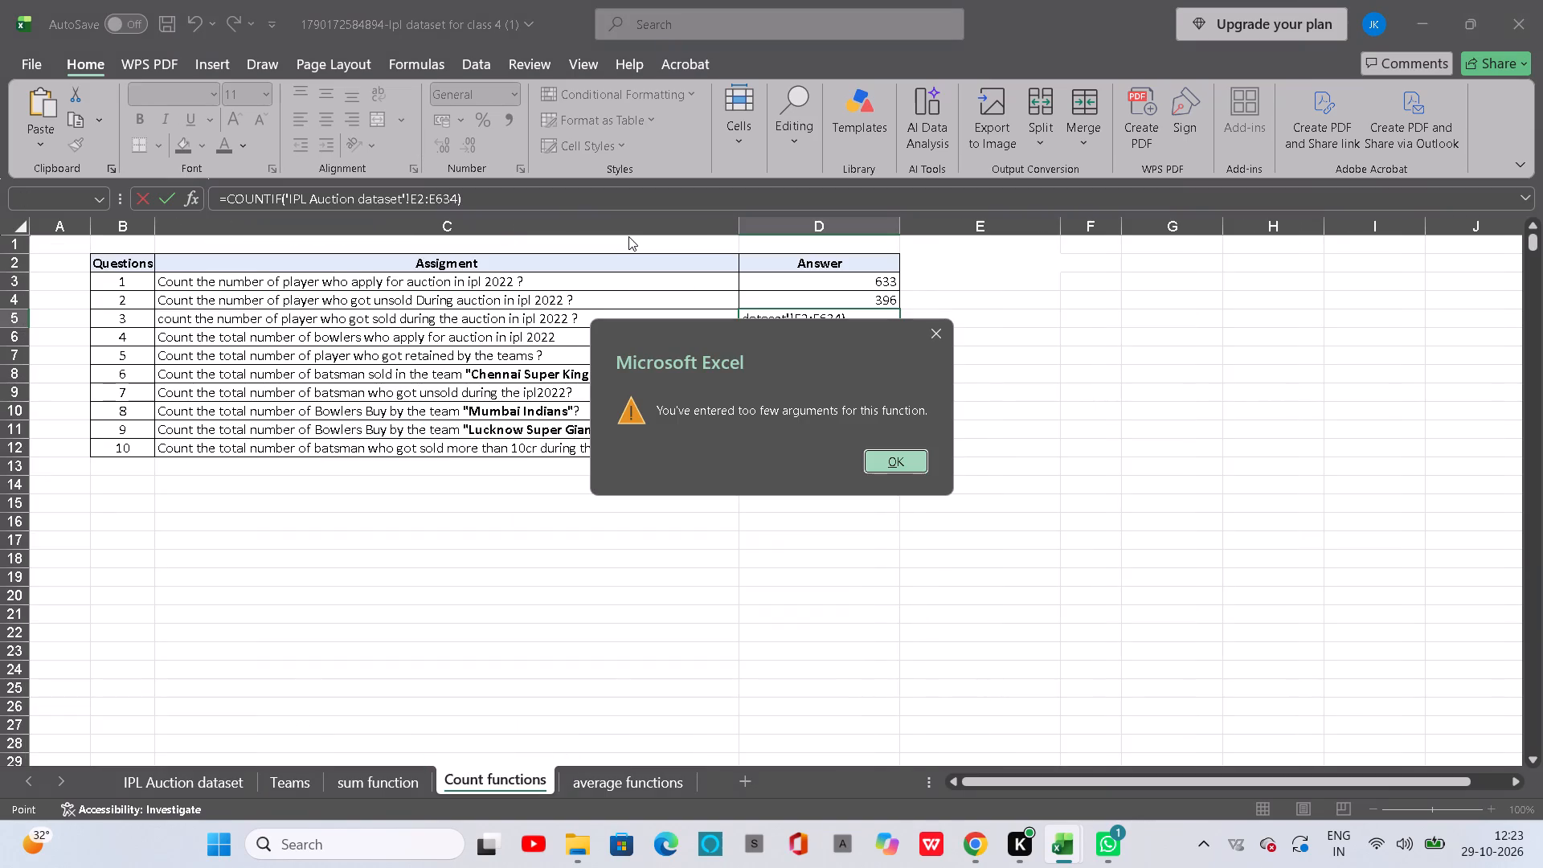
click(907, 461)
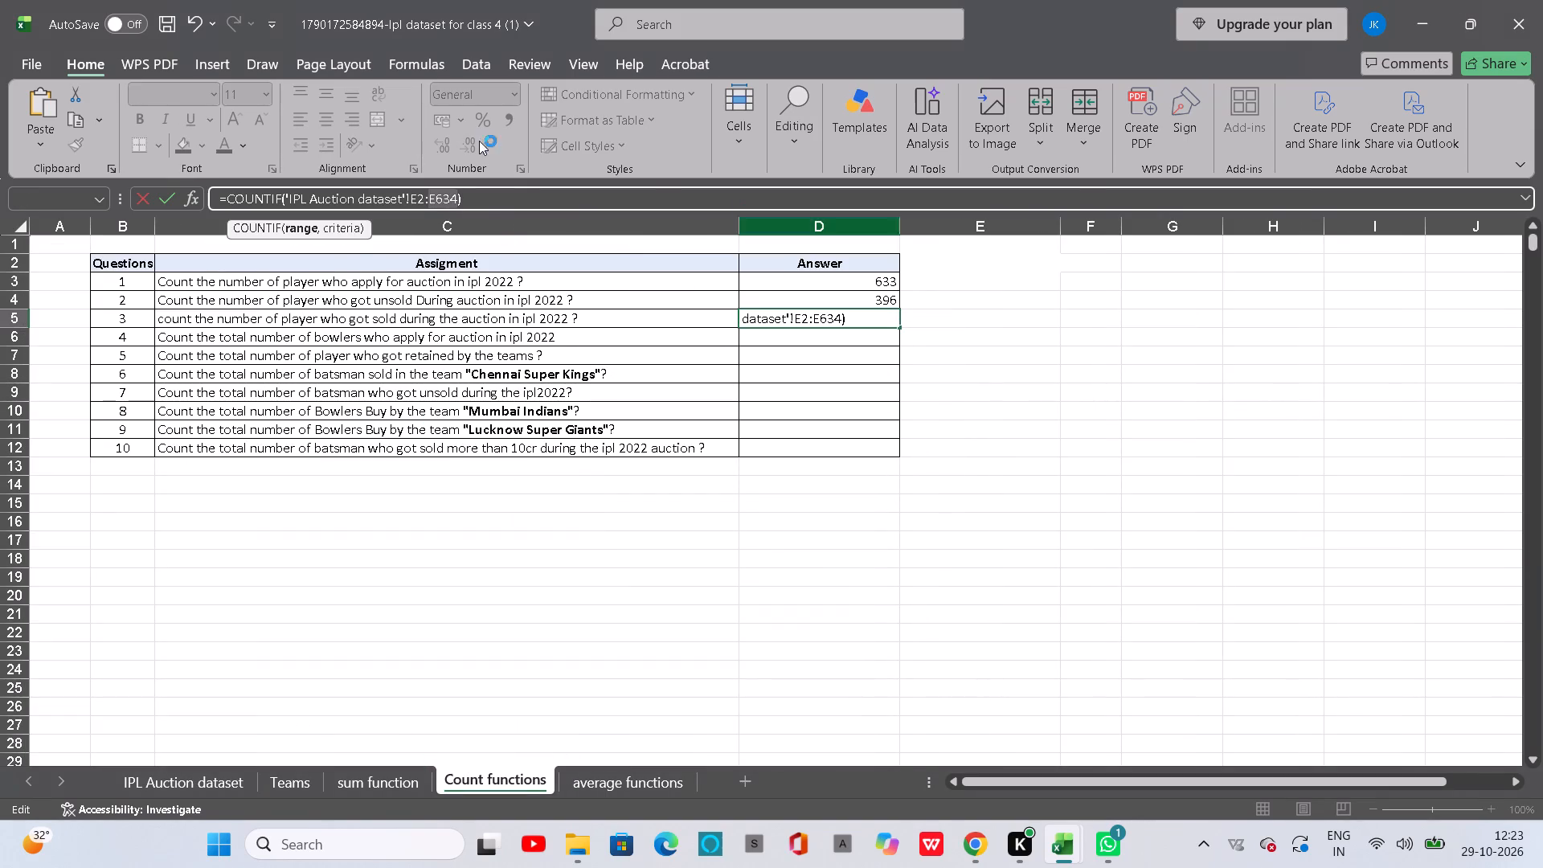
Change the function in D5 to COUNTA, enter the formula, and compare it with D5 in the (1.1) workbook.
click(483, 196)
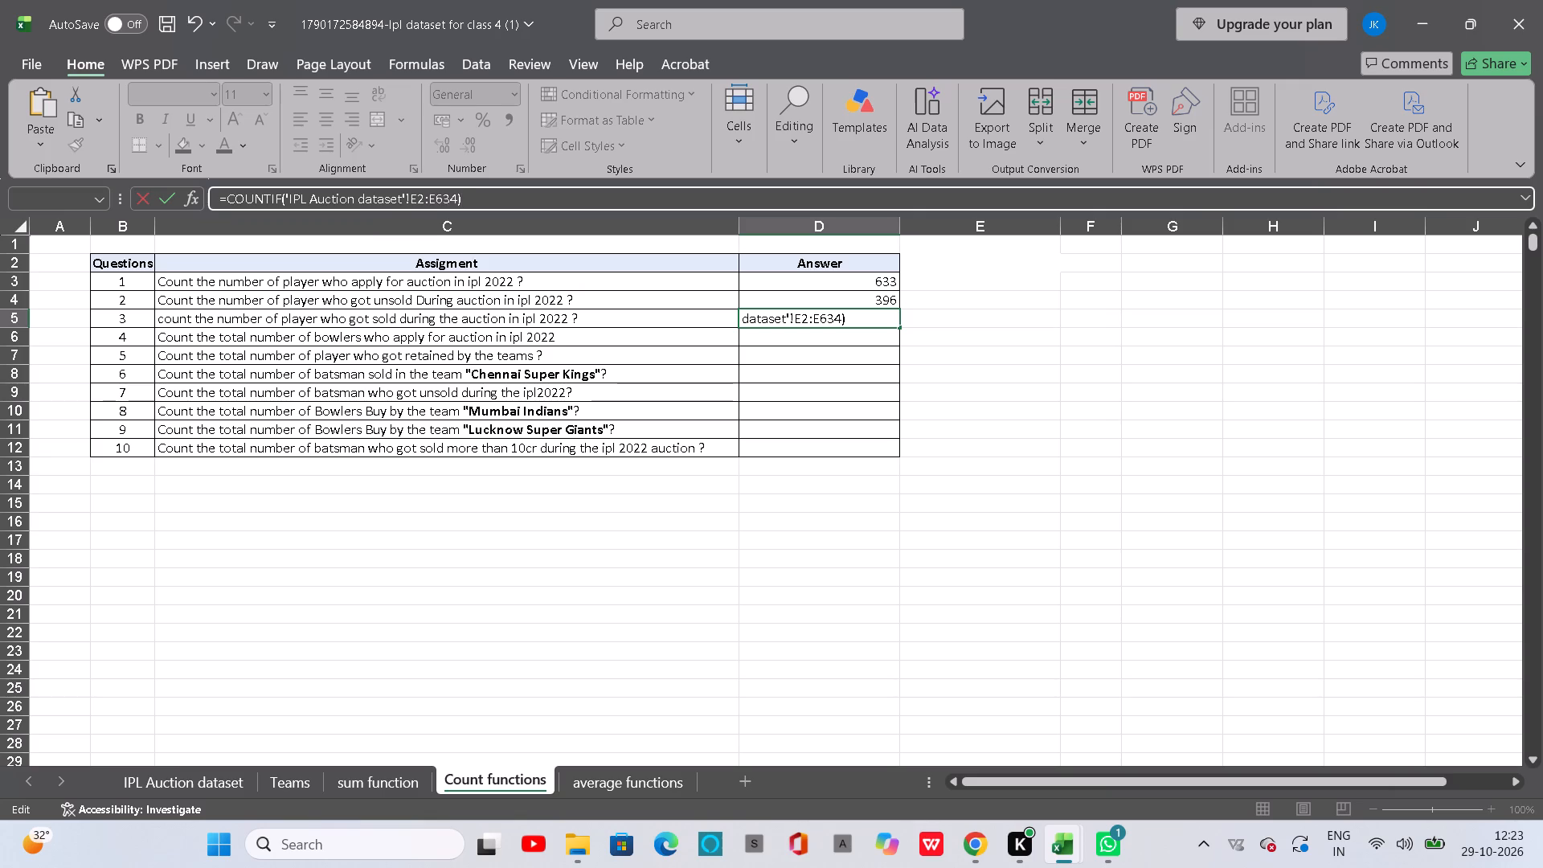
click(279, 195)
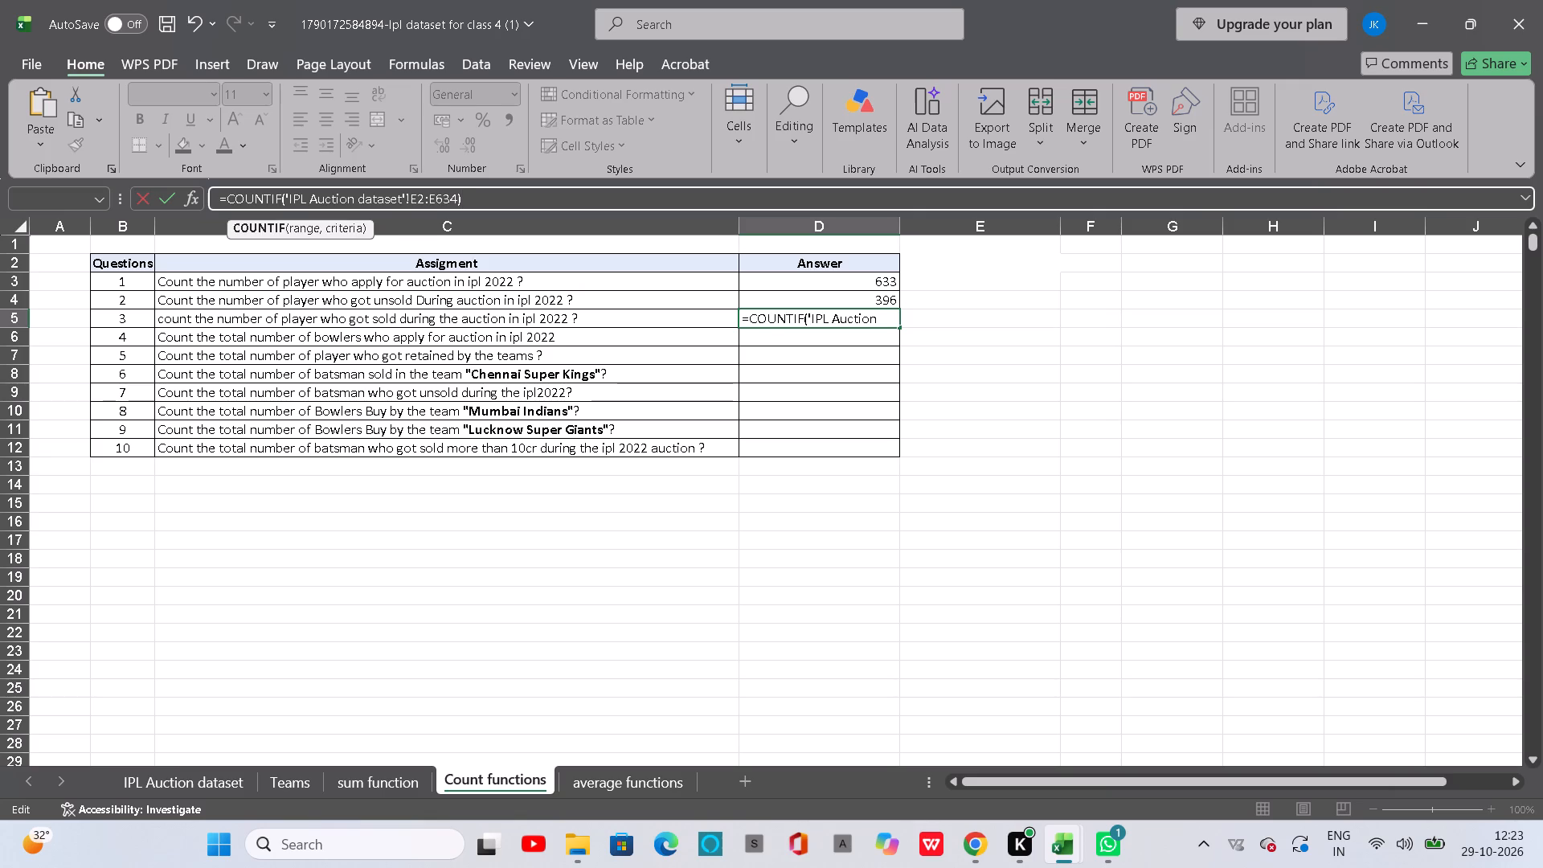
key(BackSpace)
key(BackSpace)
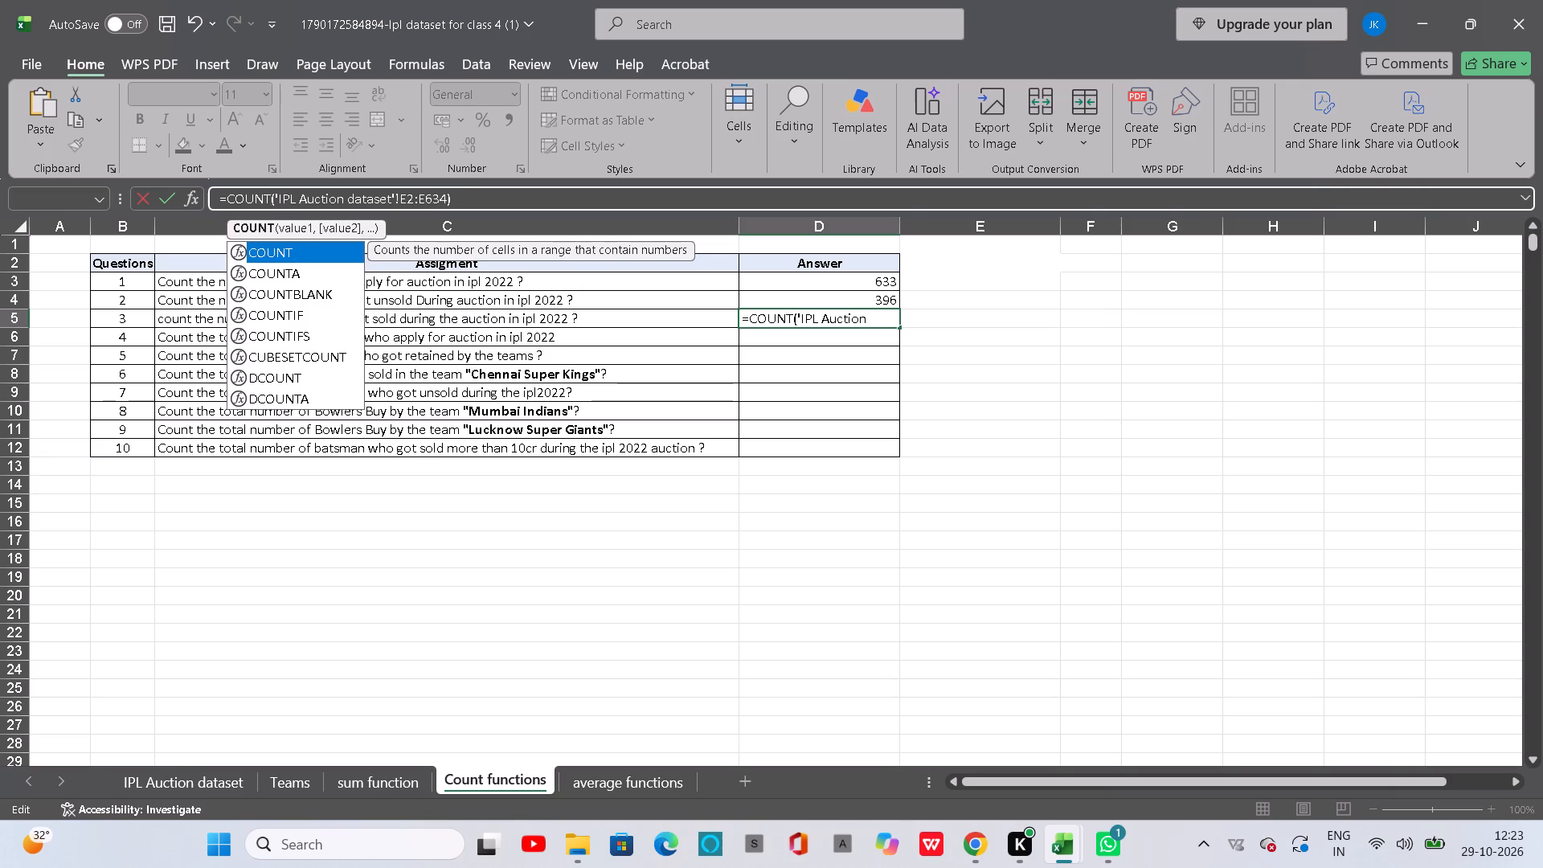
key(a)
key(Tab)
key(Return)
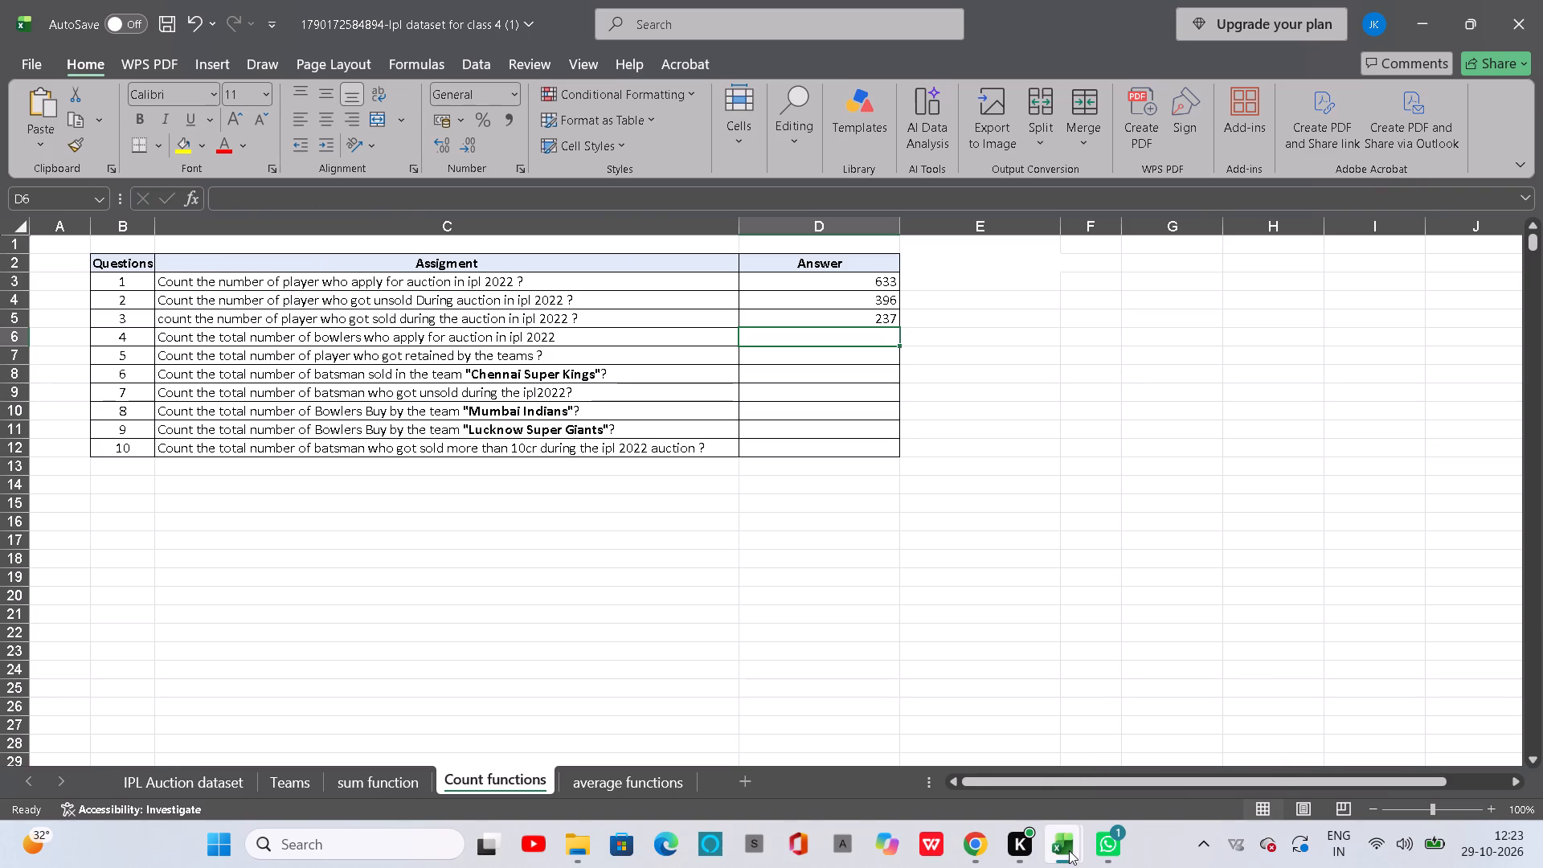
click(1131, 761)
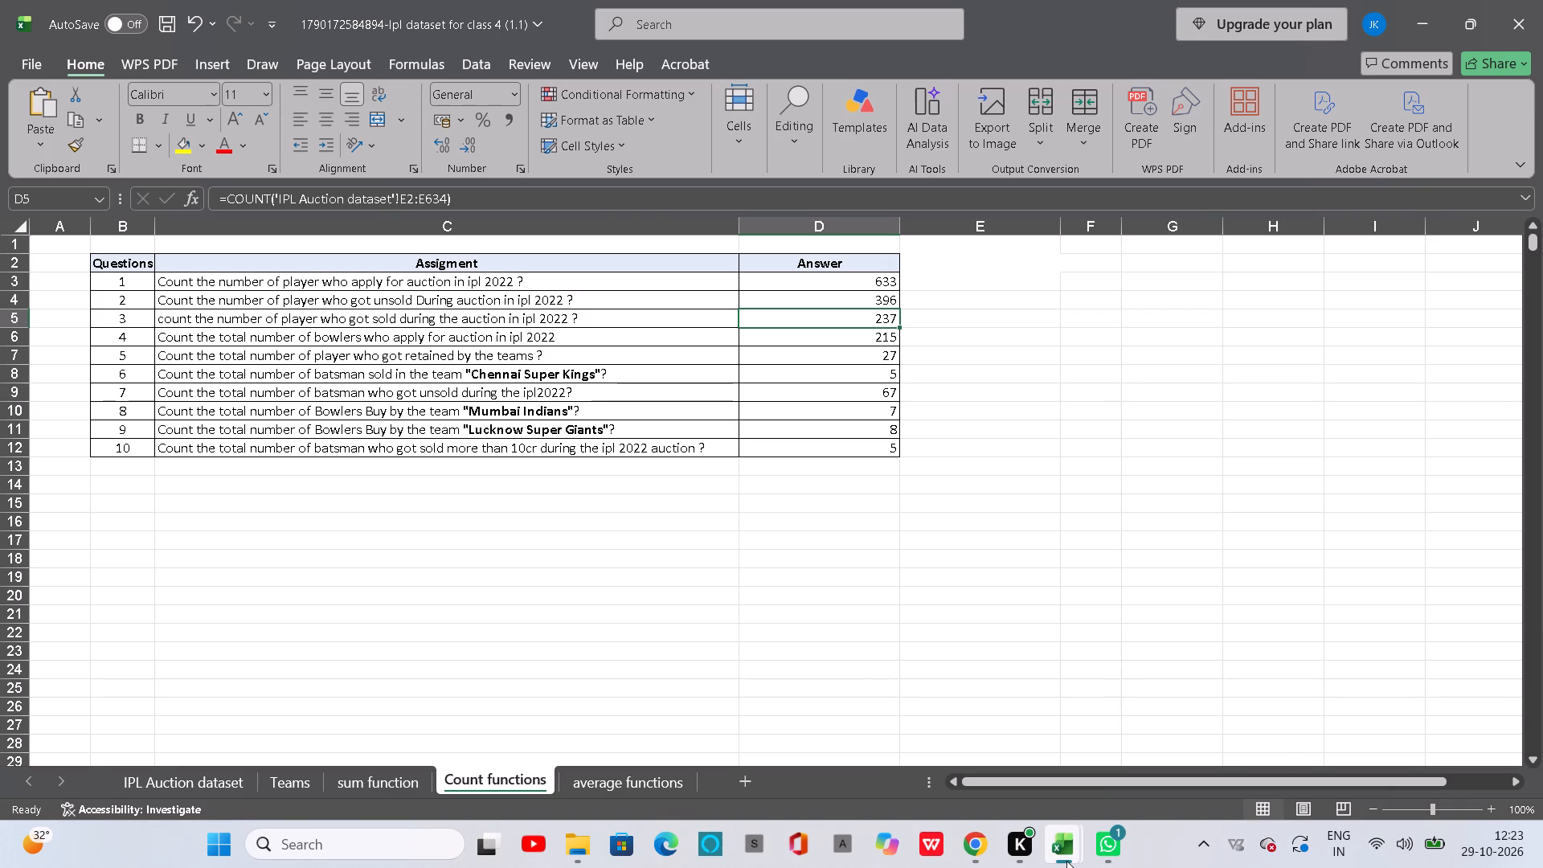
click(983, 755)
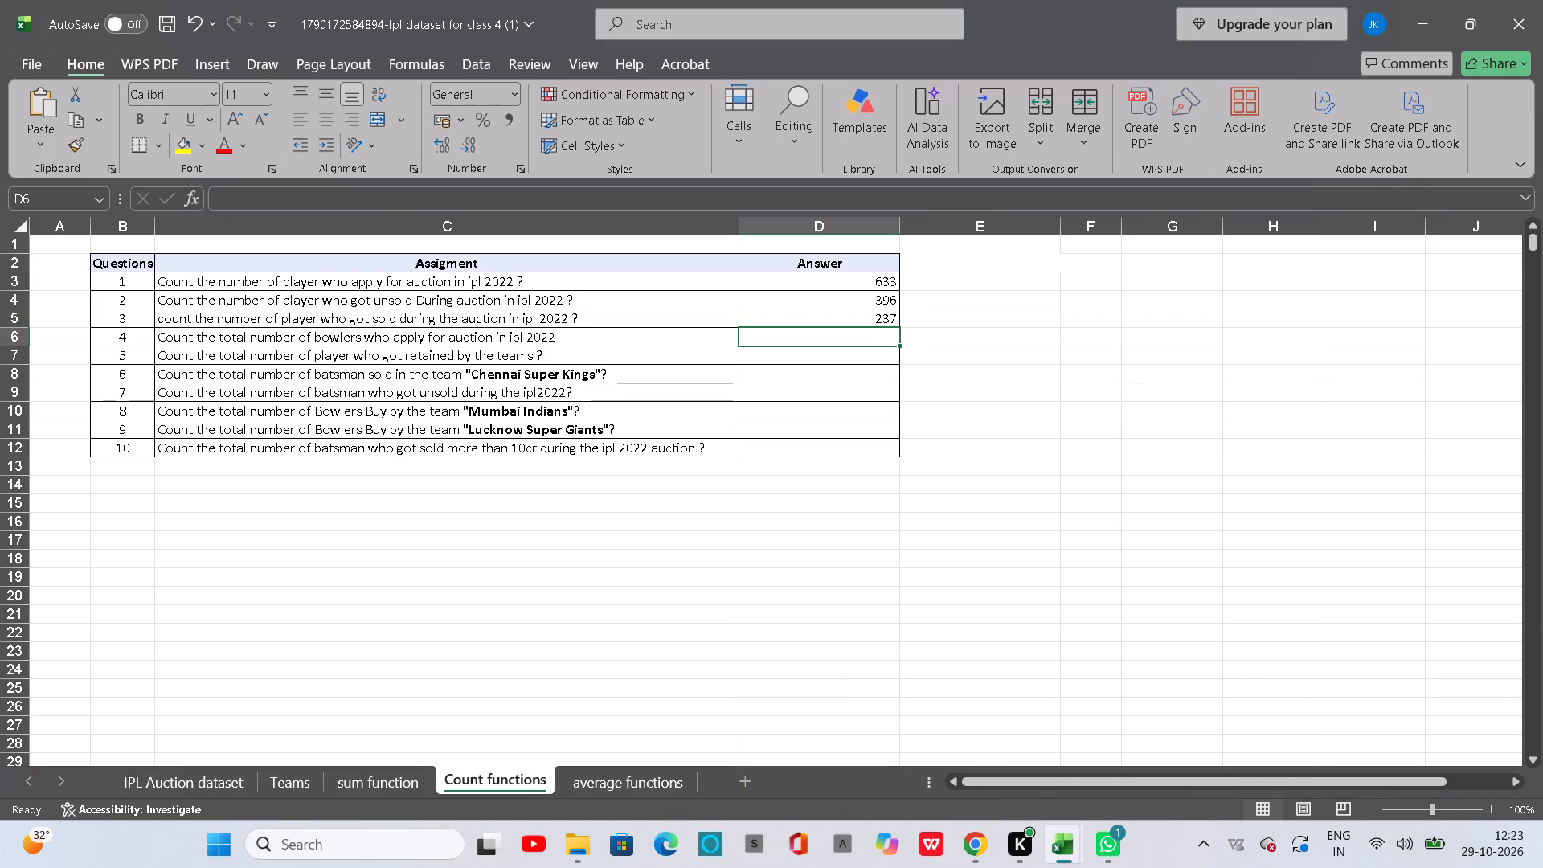
Enter a COUNTA formula in D6 with the TYPE cells D2:D634 and cell D632 of the IPL Auction dataset sheet.
text(=count)
key(a)
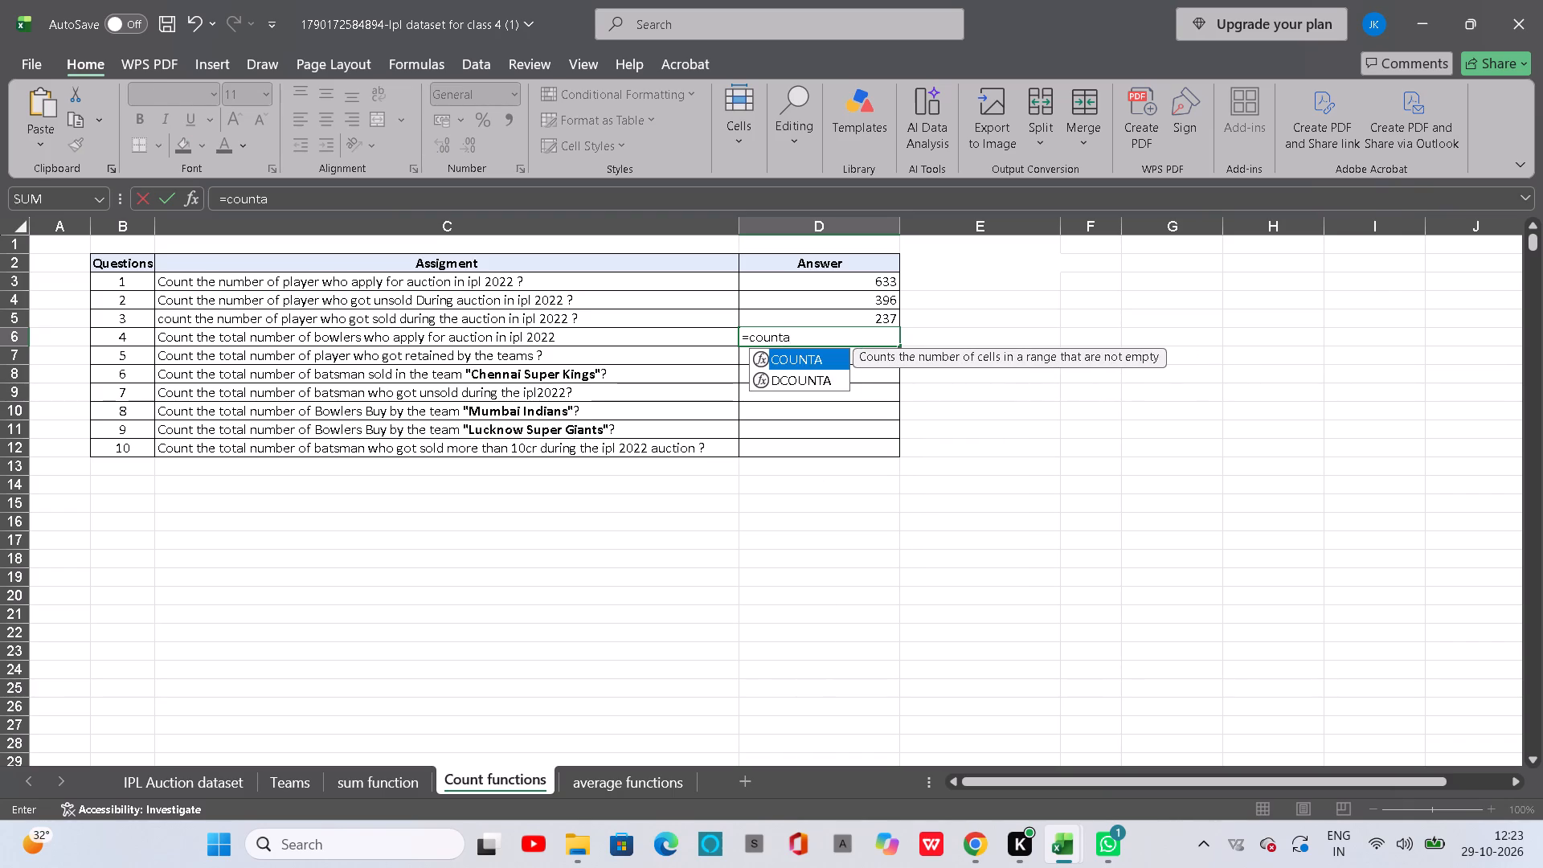
key(Tab)
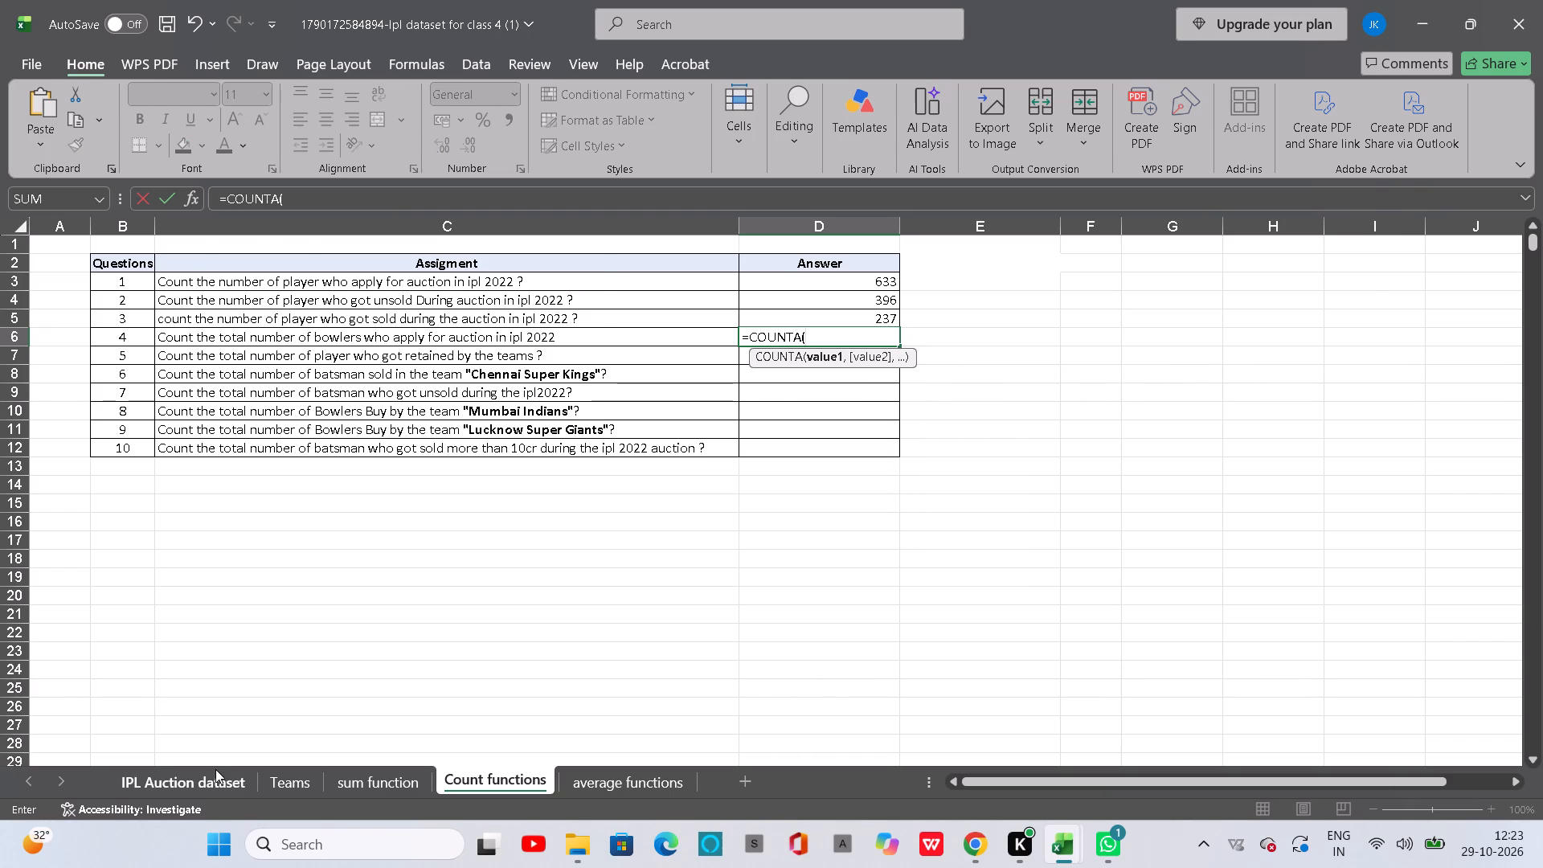
click(217, 771)
scroll(375, 444, up, 20)
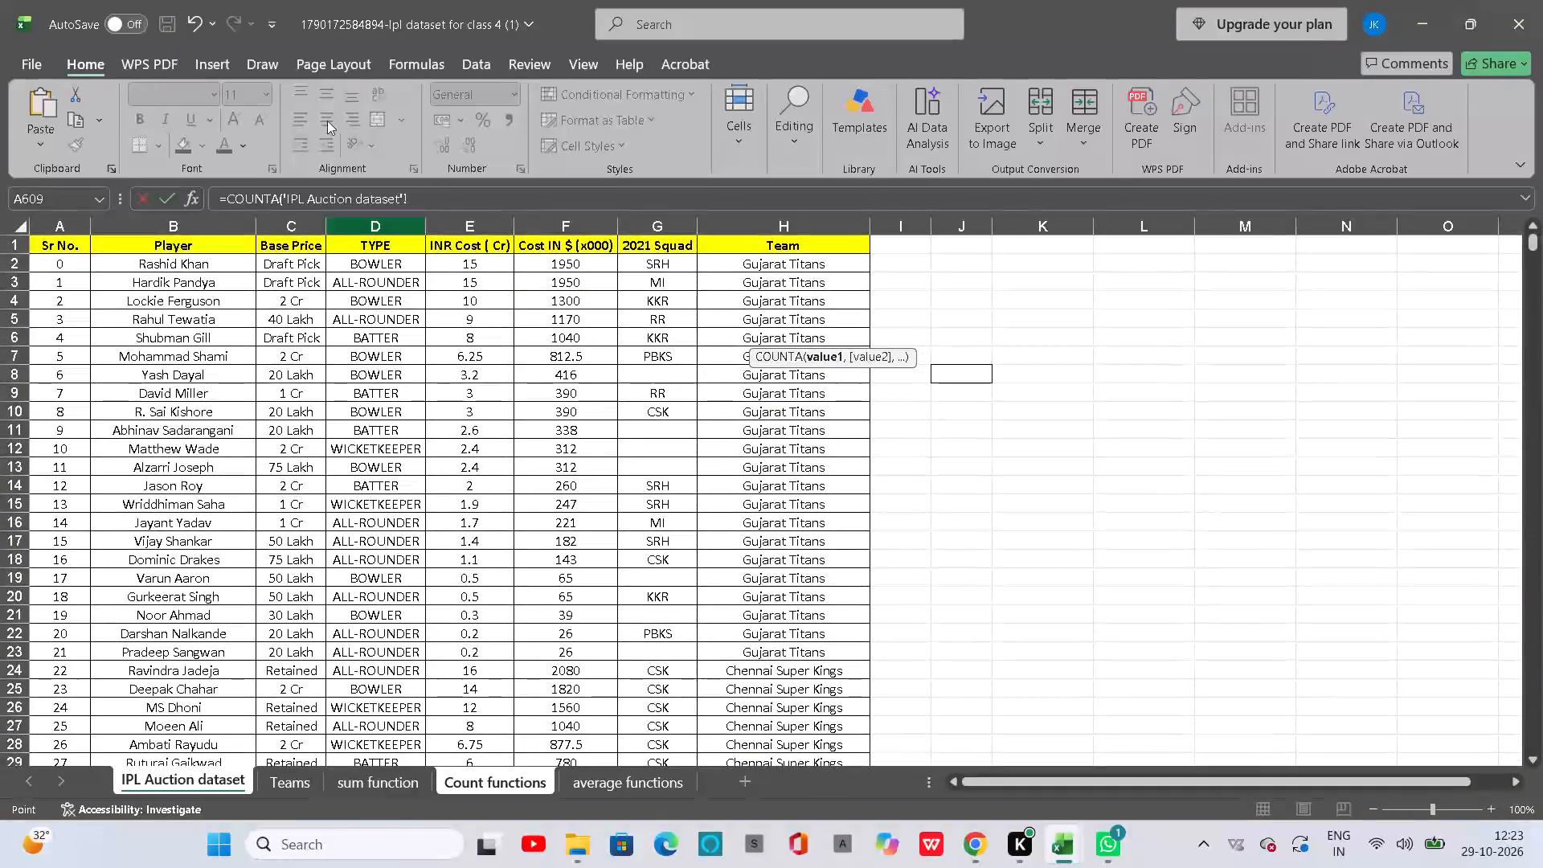
drag(334, 262, 319, 679)
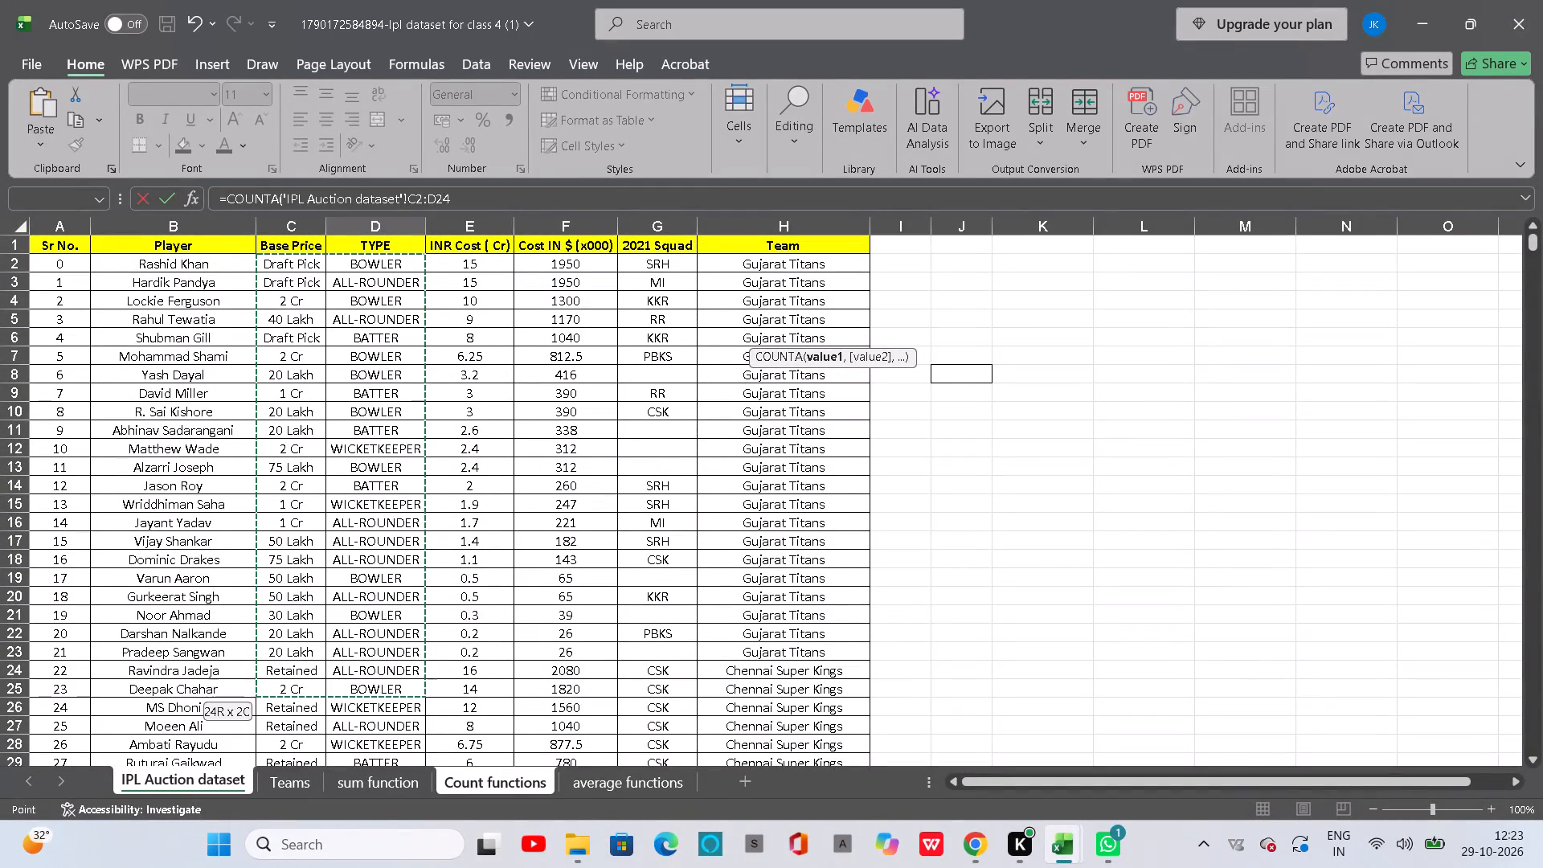
drag(319, 679, 344, 867)
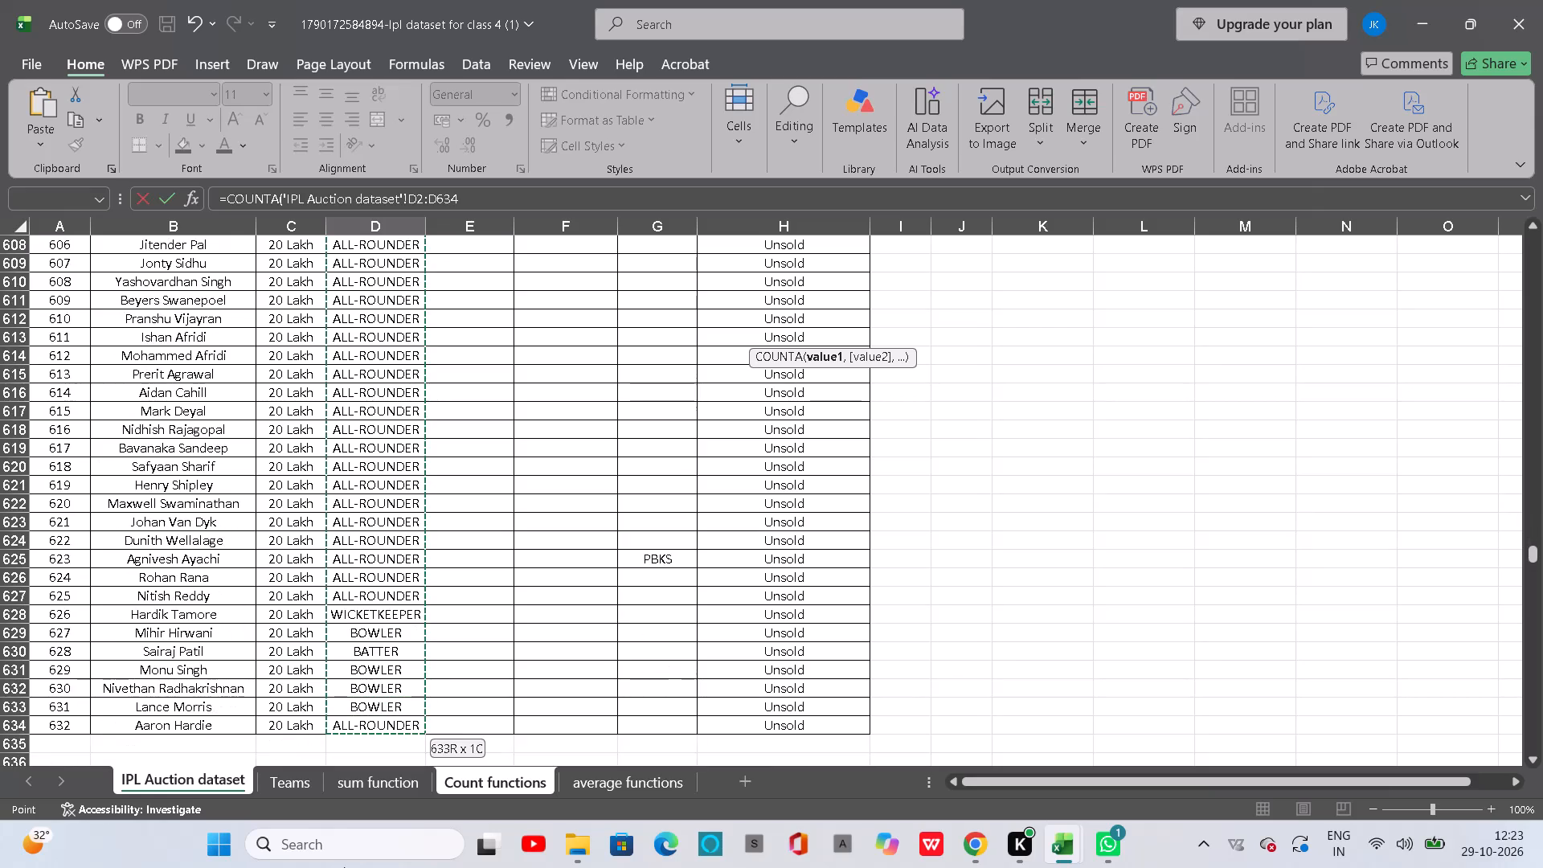
drag(344, 867, 362, 650)
key(comma)
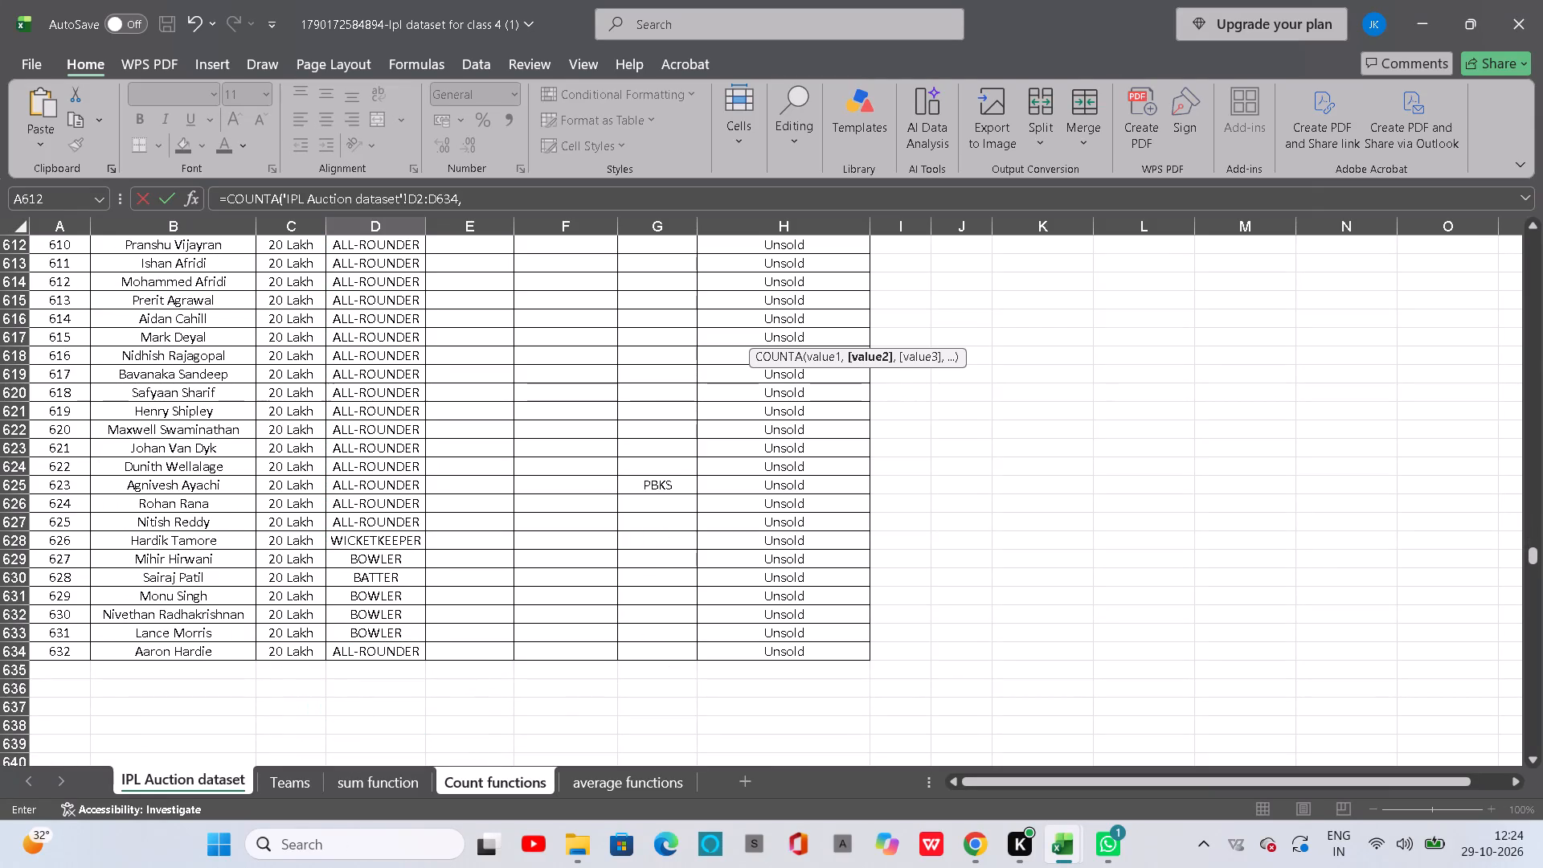
click(190, 783)
click(347, 623)
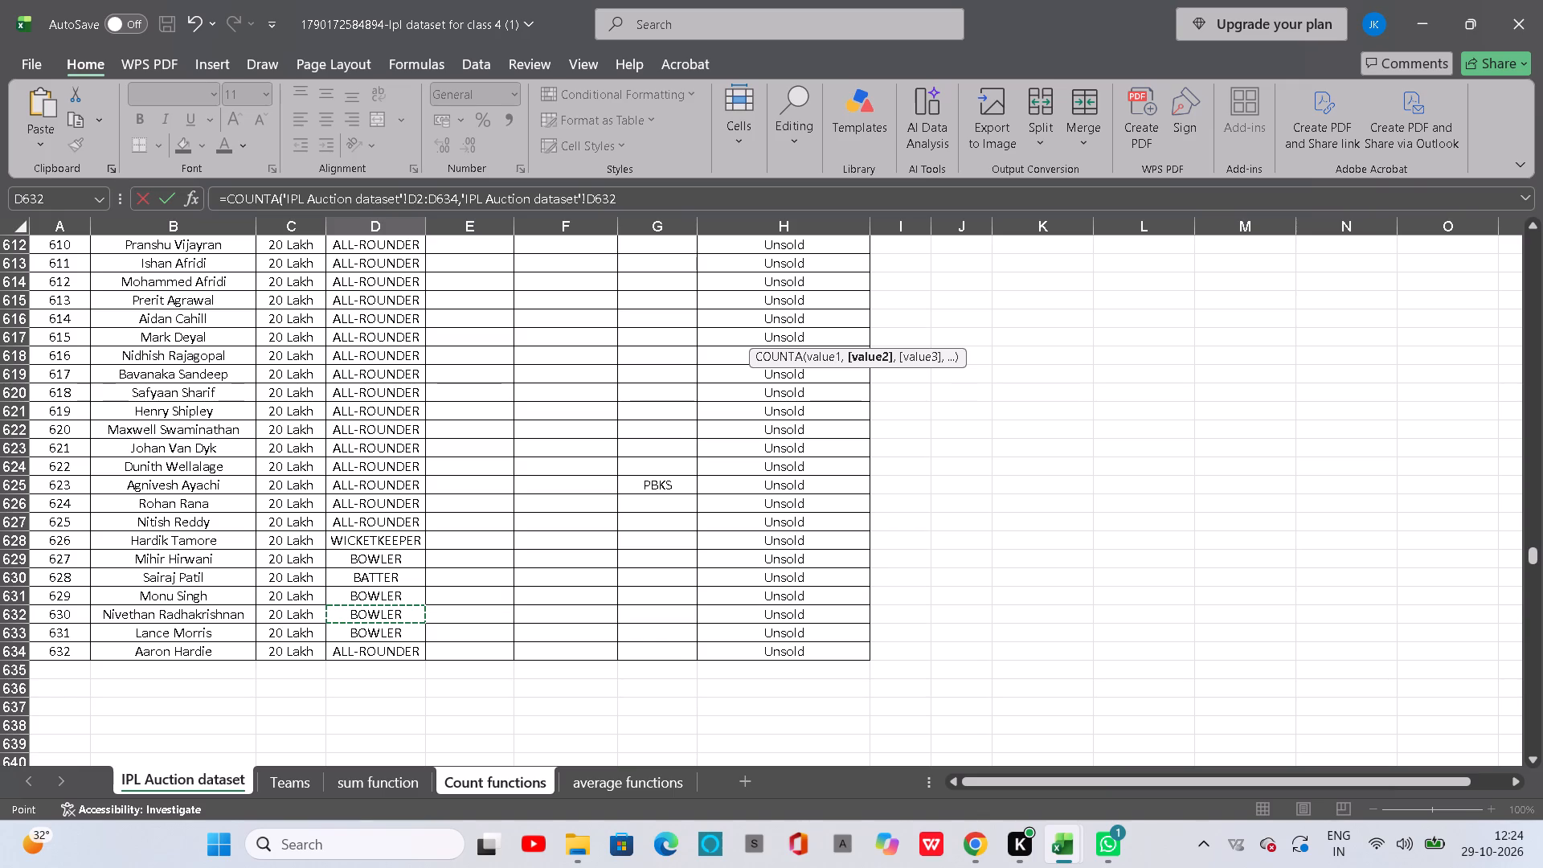
key(shift+parenright)
key(Return)
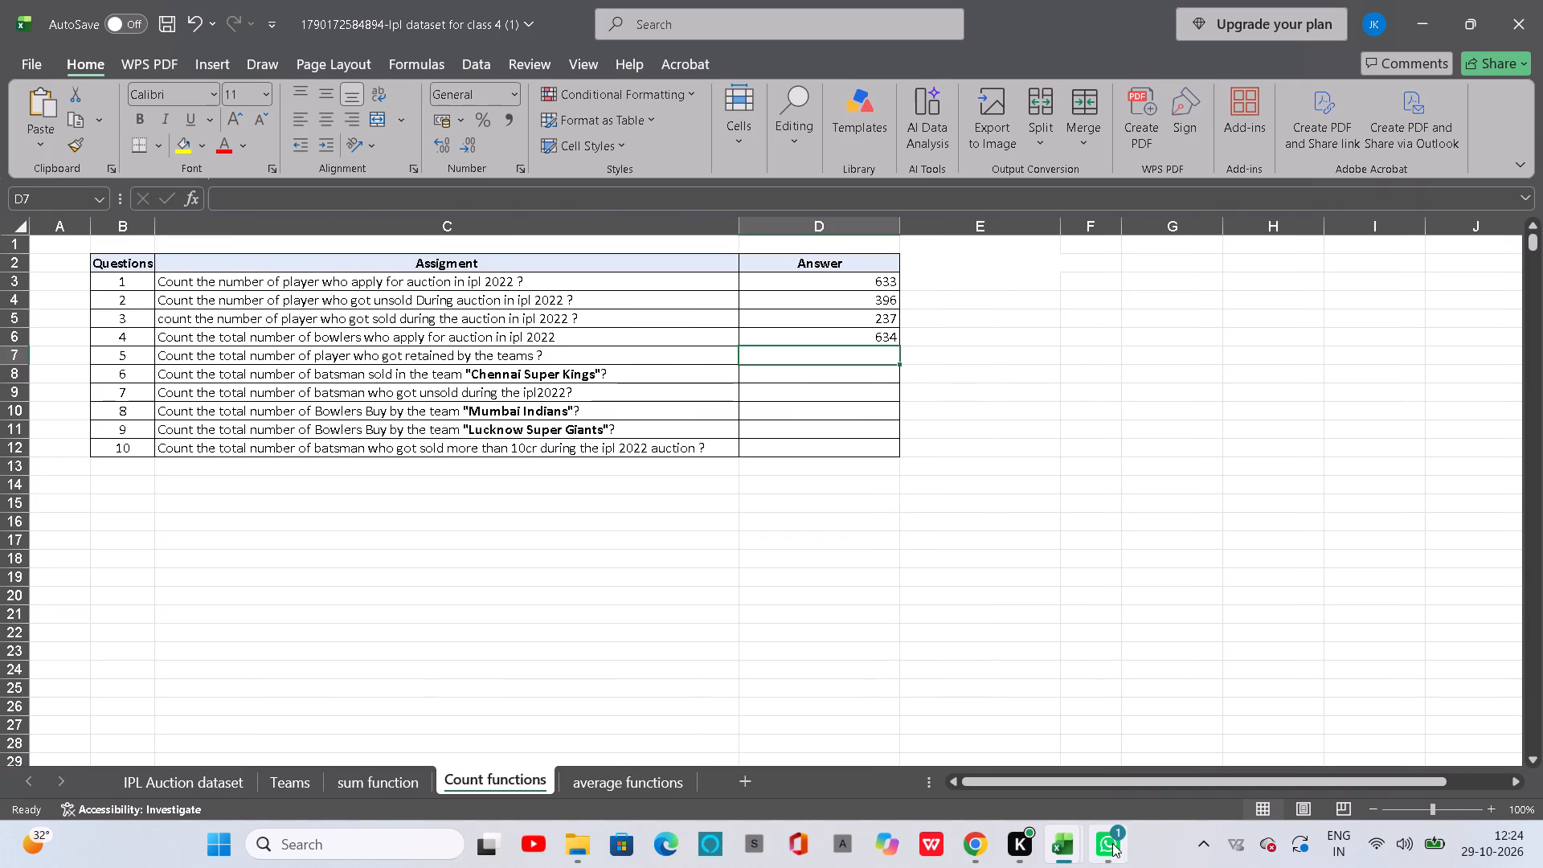
Check the D6 formula in the (1.1) workbook.
click(1130, 780)
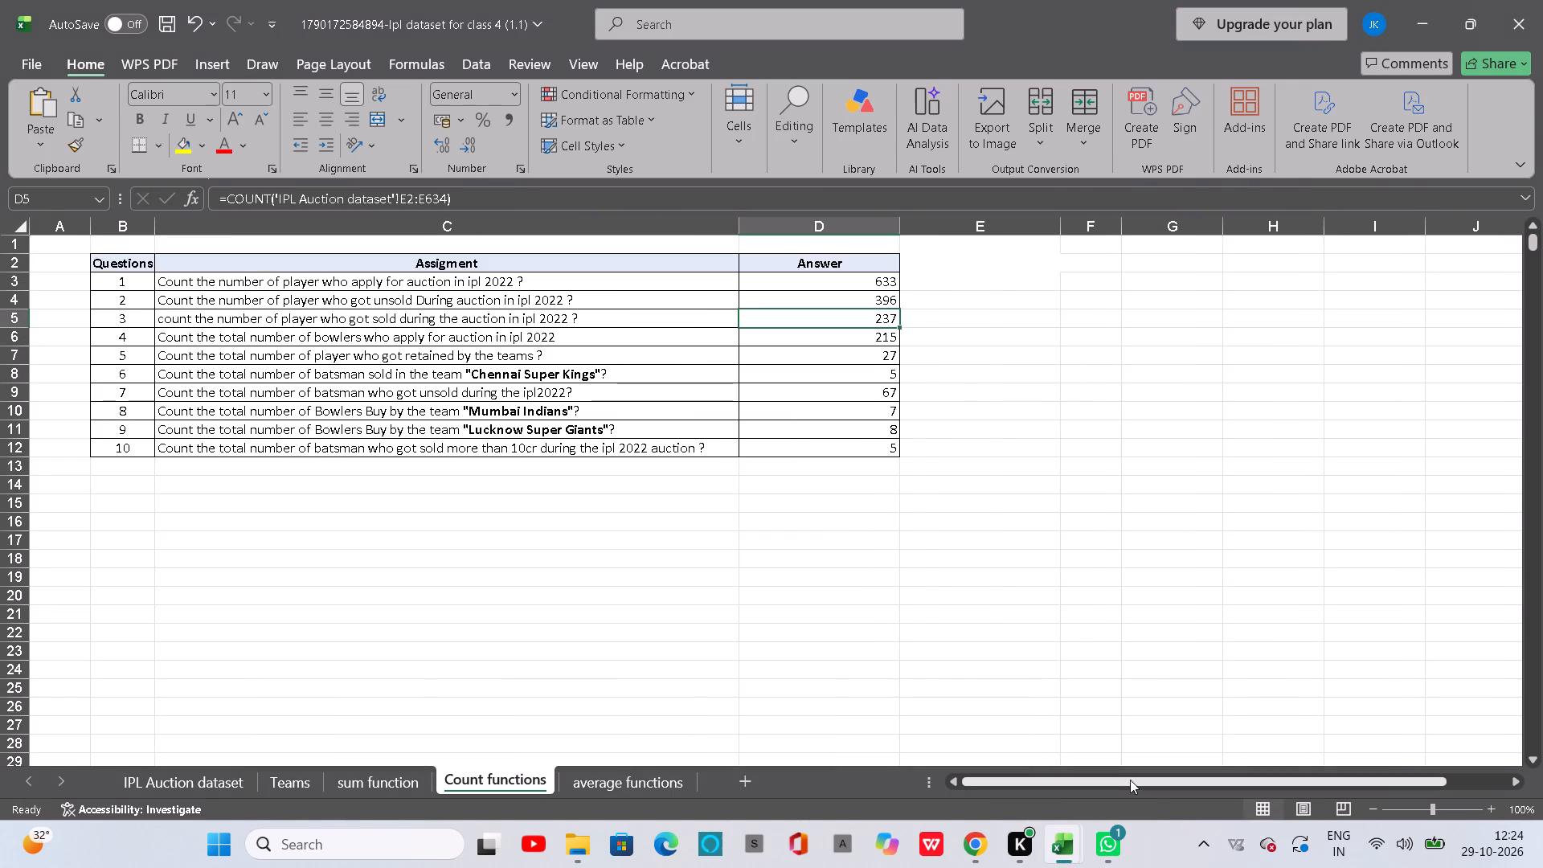
click(816, 334)
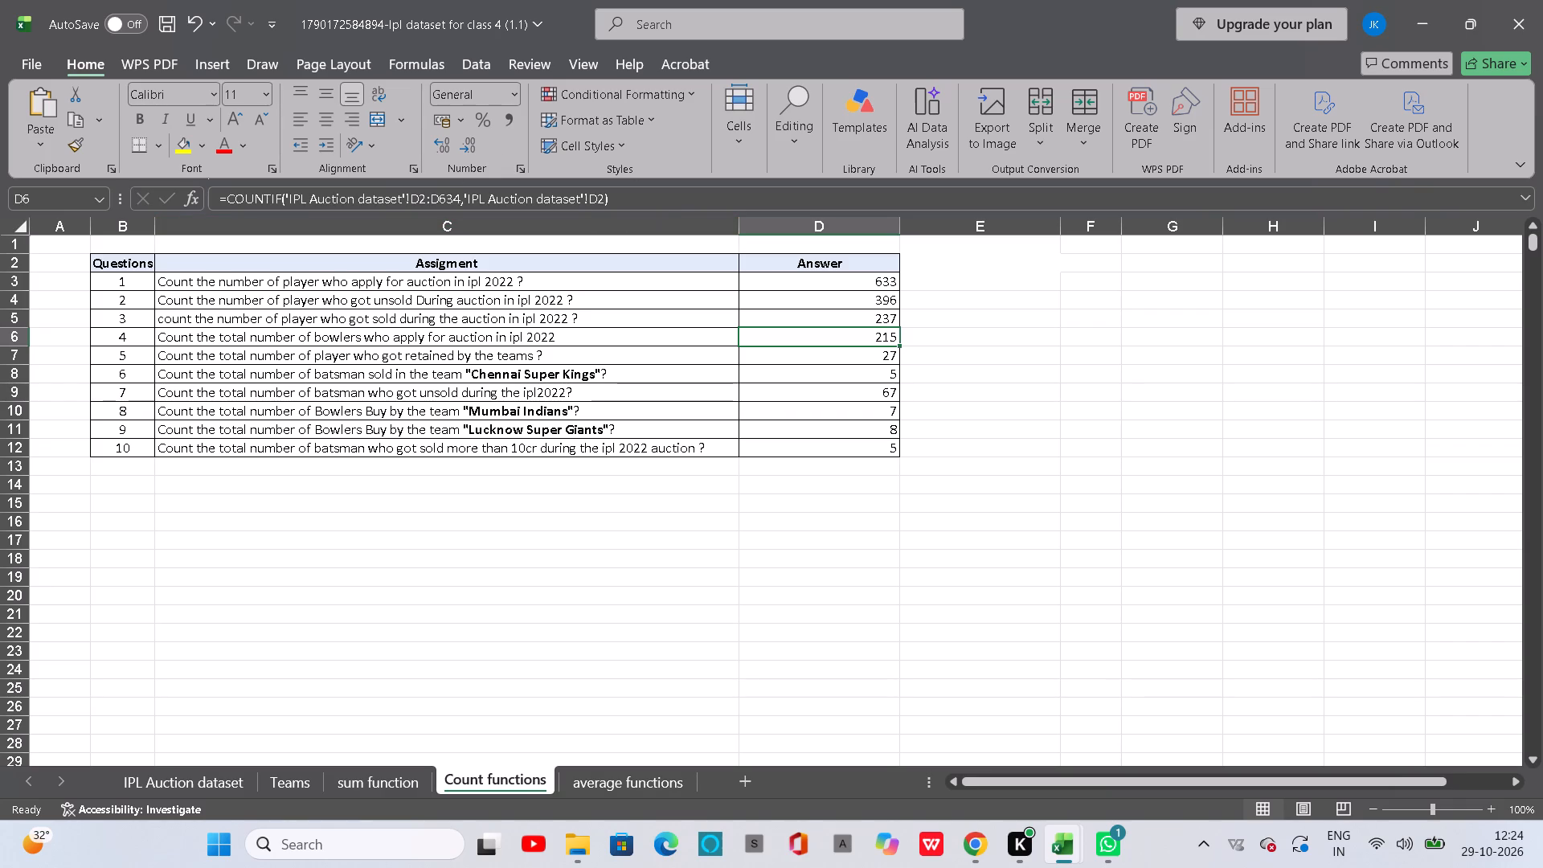
Change the function in D6 of the working file to COUNTIF, keeping its arguments, and enter the formula.
click(943, 726)
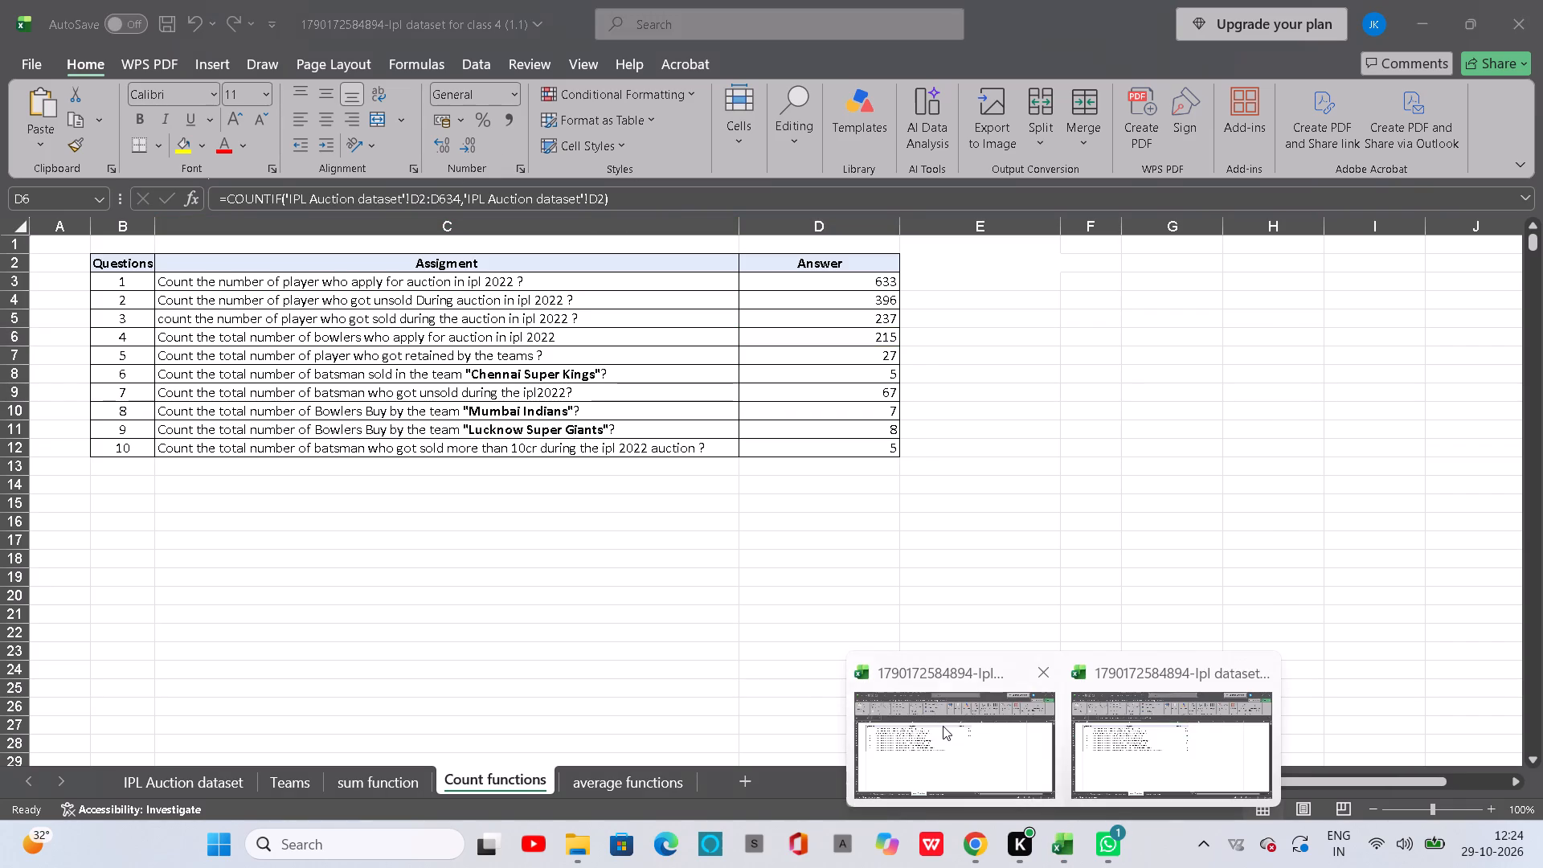
click(770, 342)
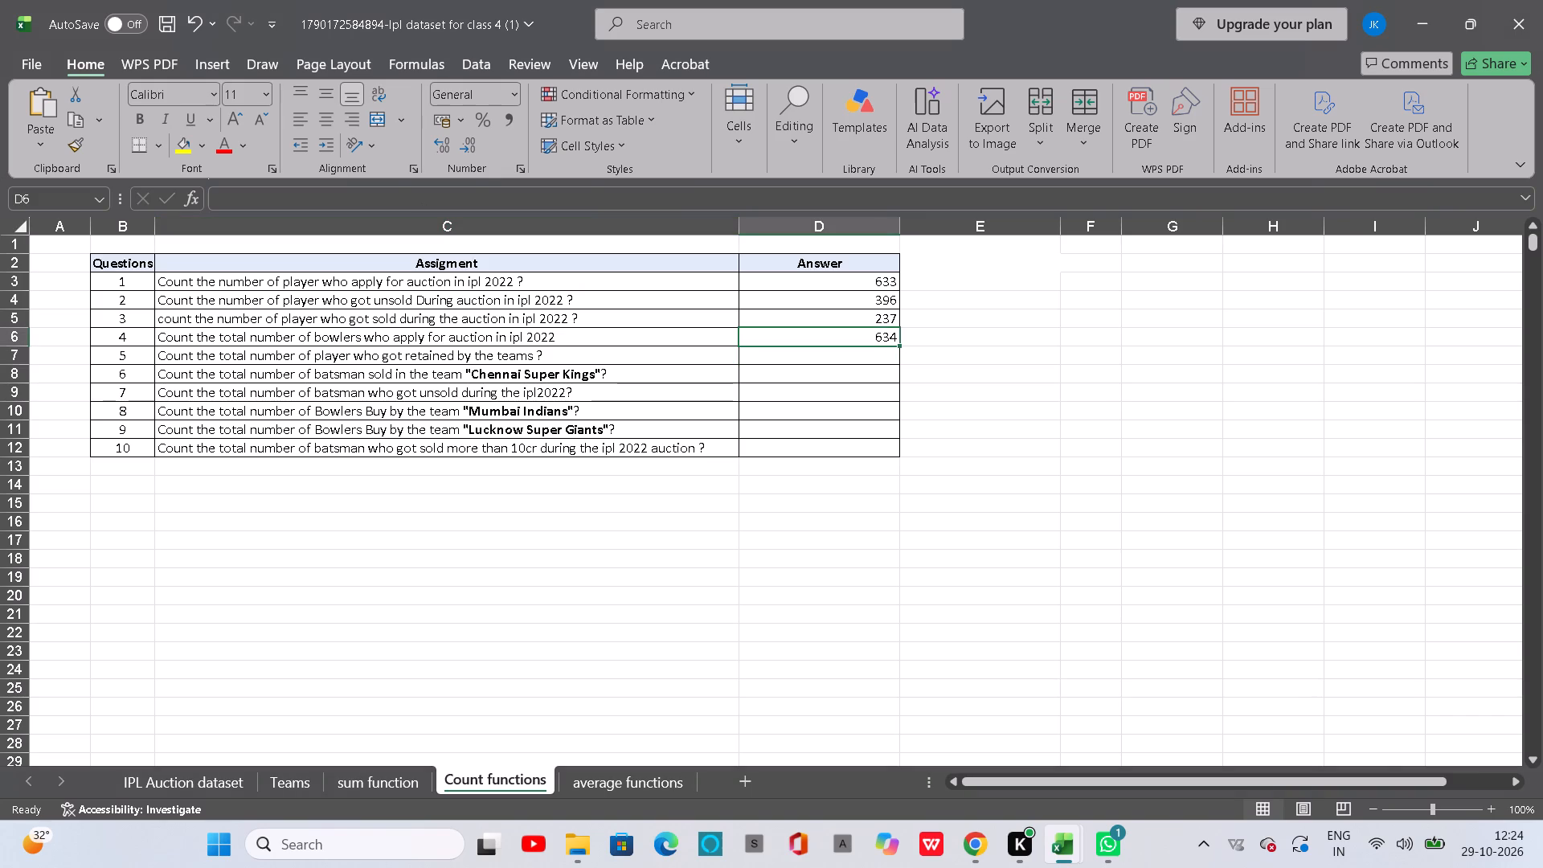
click(279, 197)
key(BackSpace)
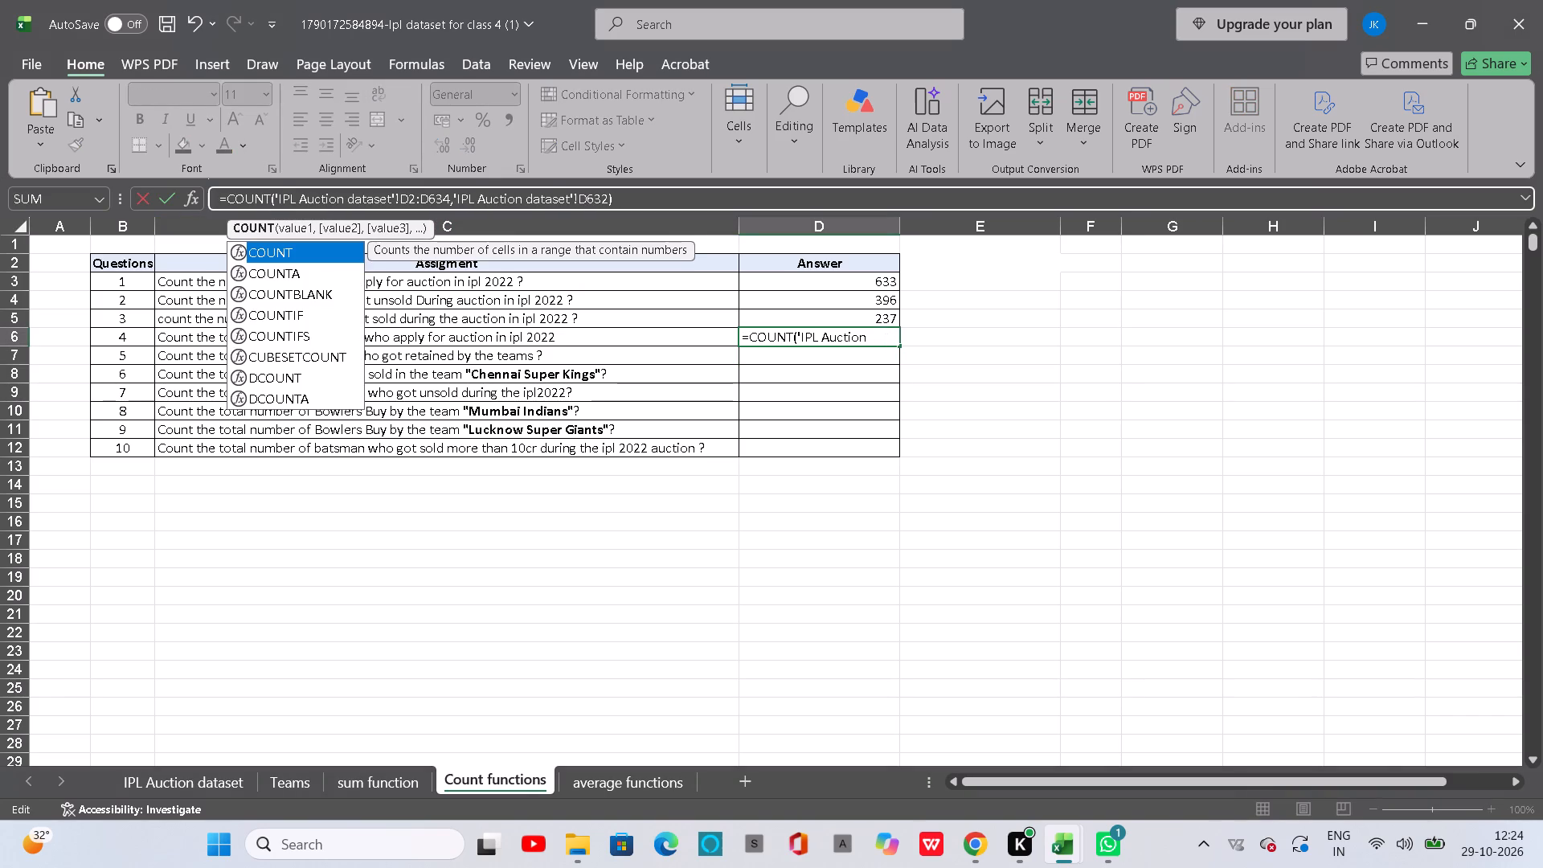
text(if)
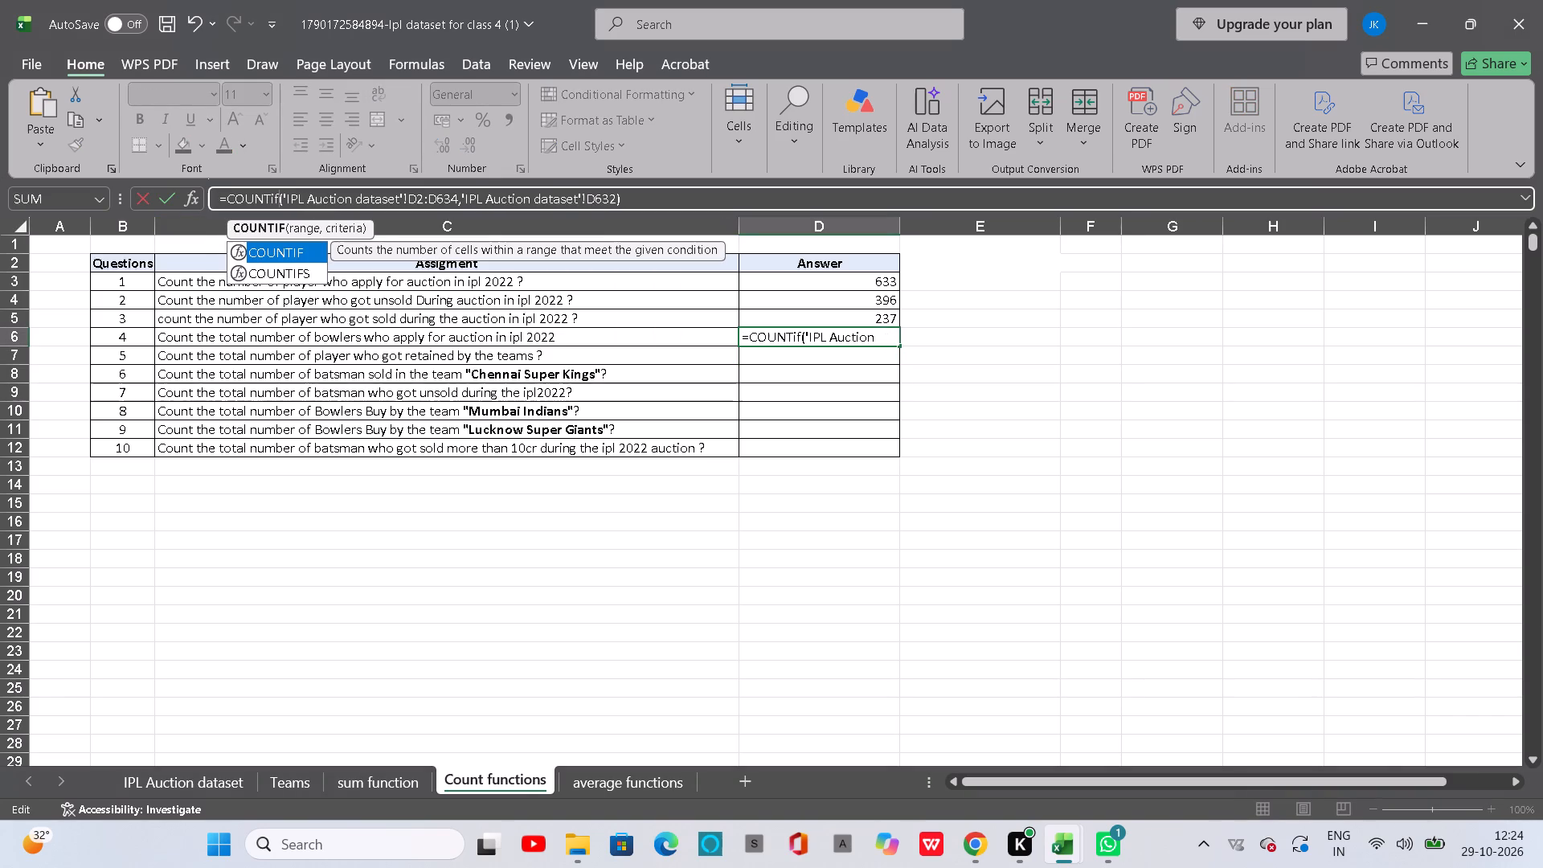
key(Tab)
key(Return)
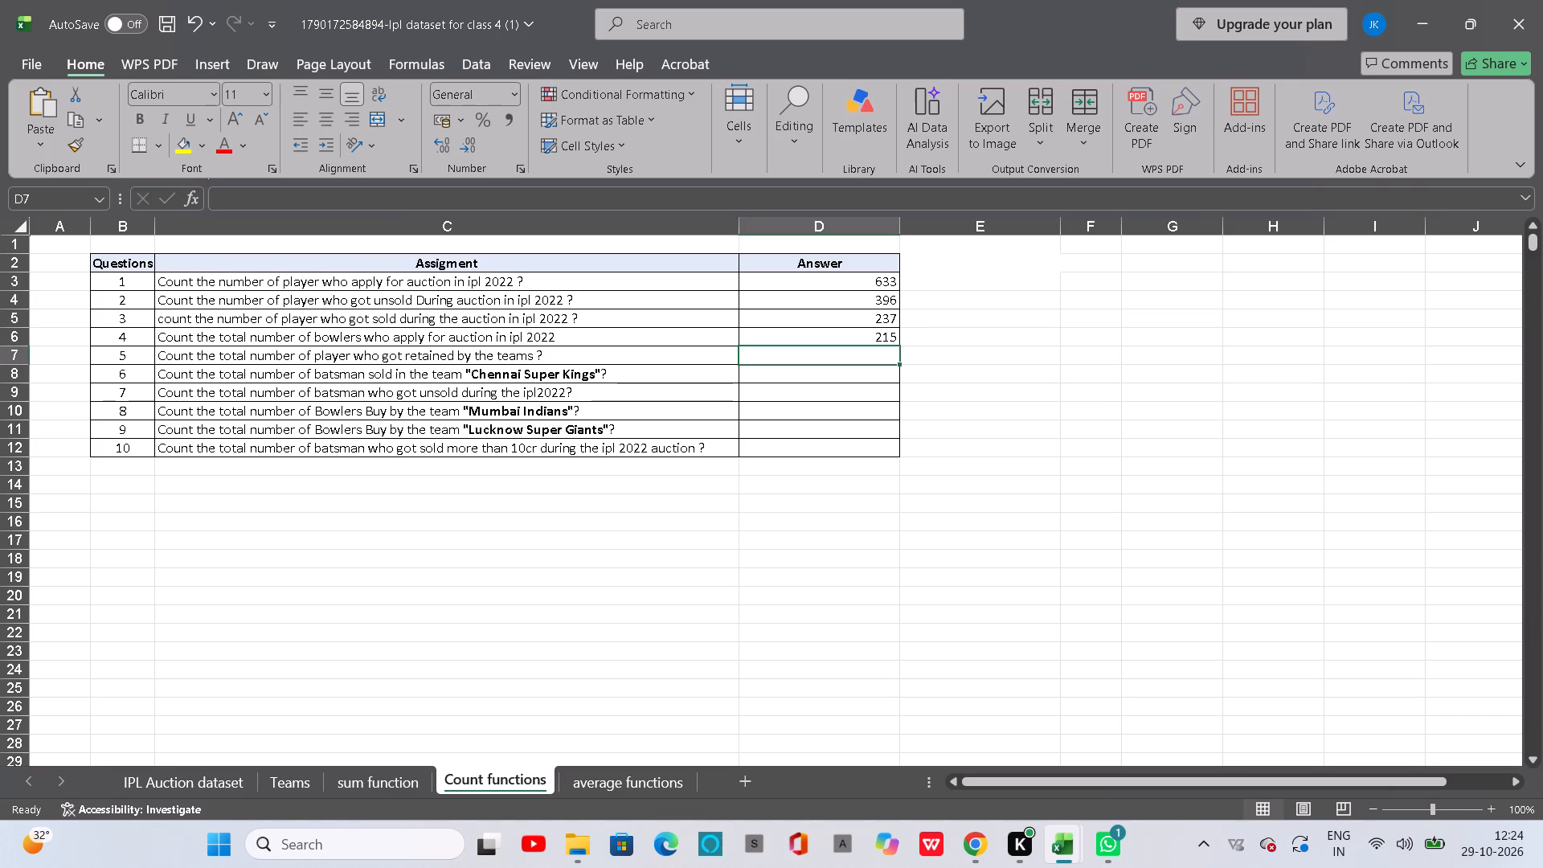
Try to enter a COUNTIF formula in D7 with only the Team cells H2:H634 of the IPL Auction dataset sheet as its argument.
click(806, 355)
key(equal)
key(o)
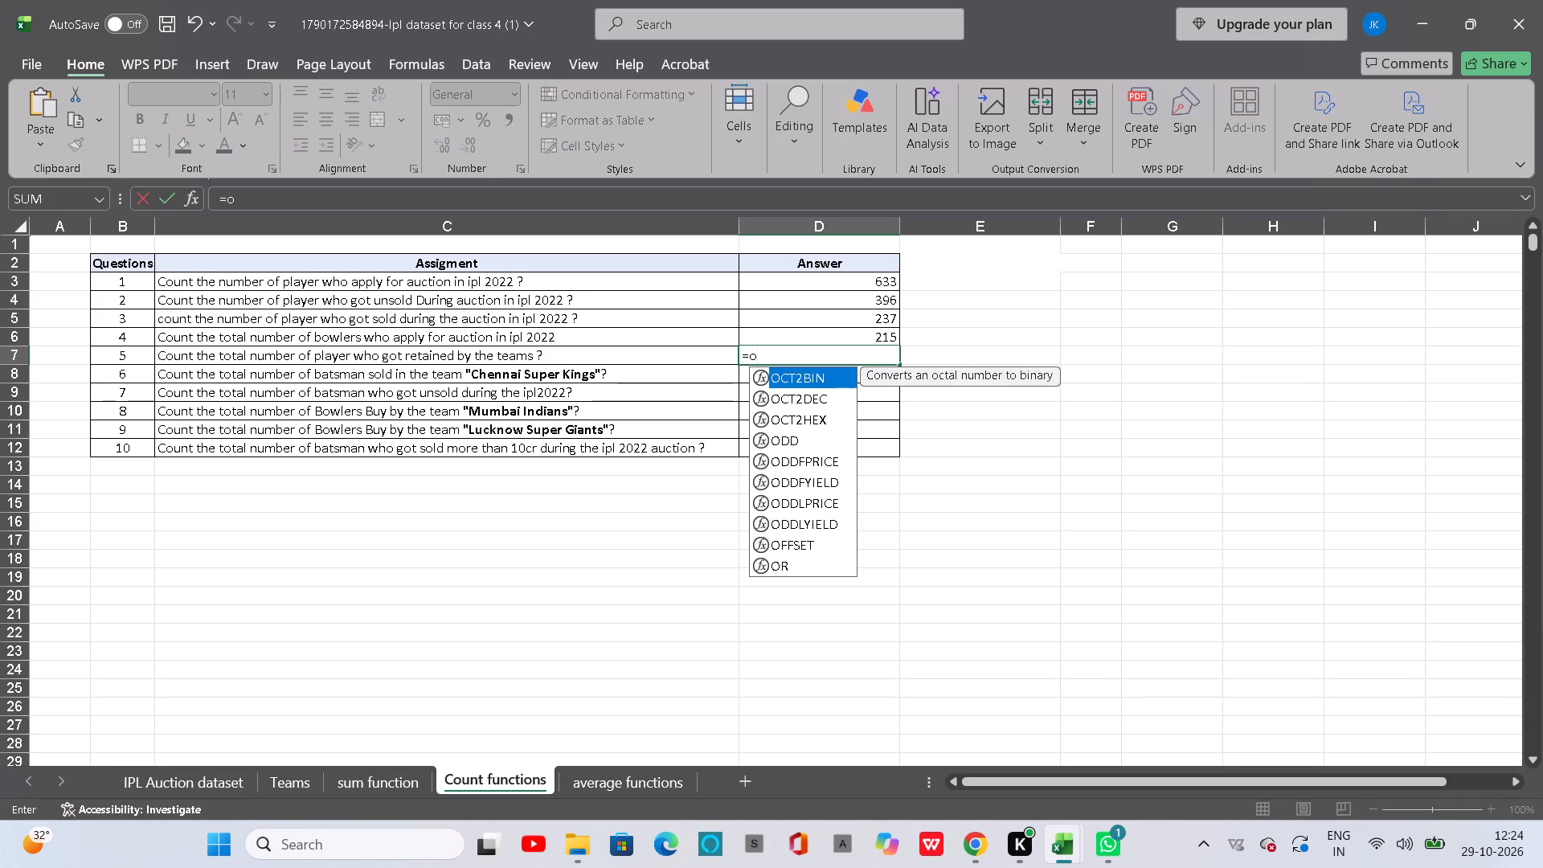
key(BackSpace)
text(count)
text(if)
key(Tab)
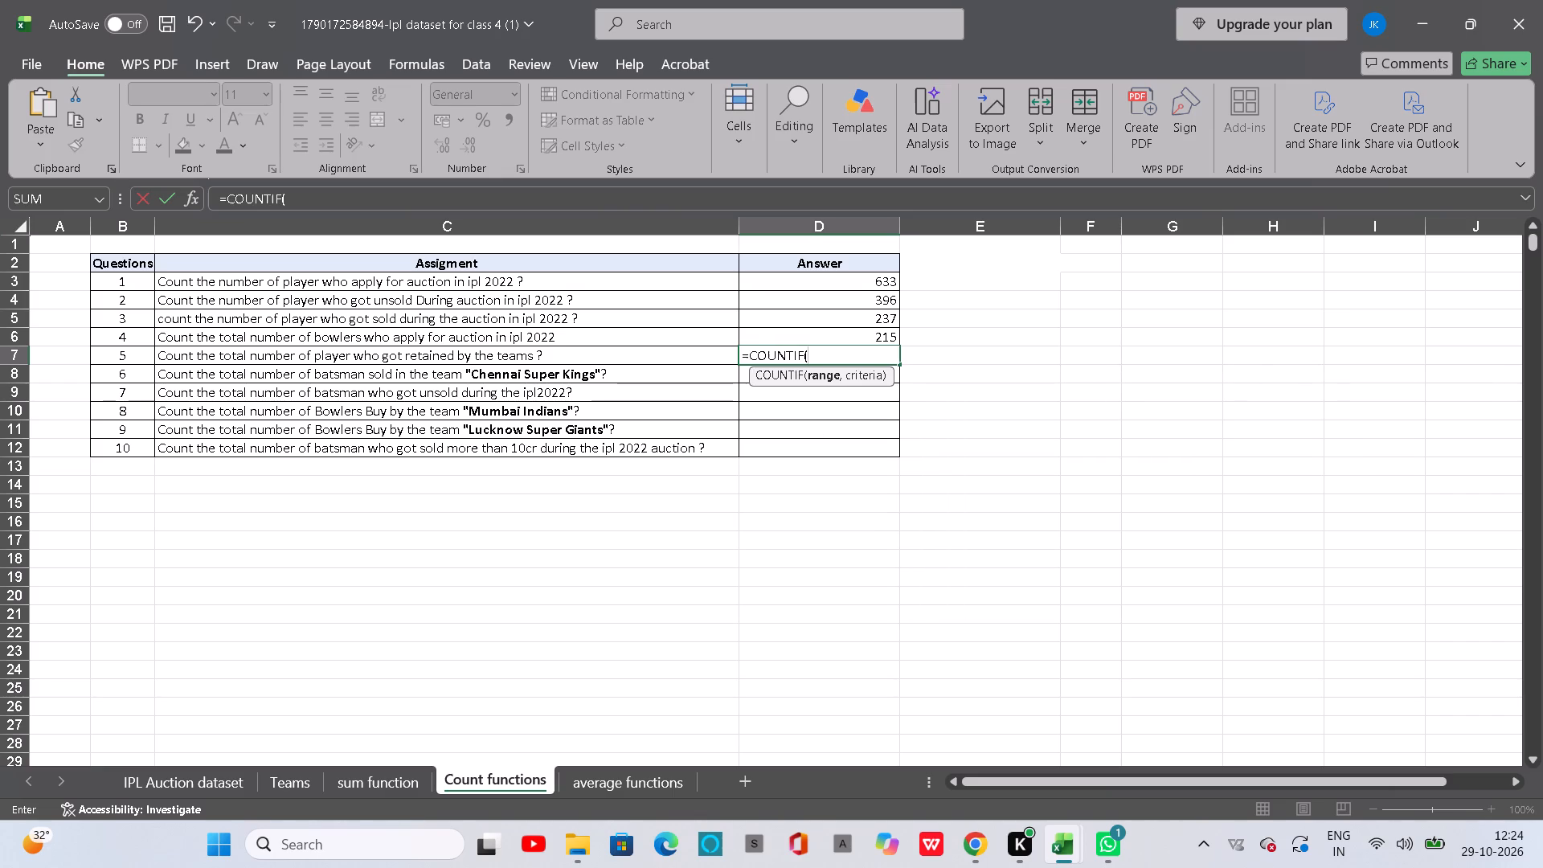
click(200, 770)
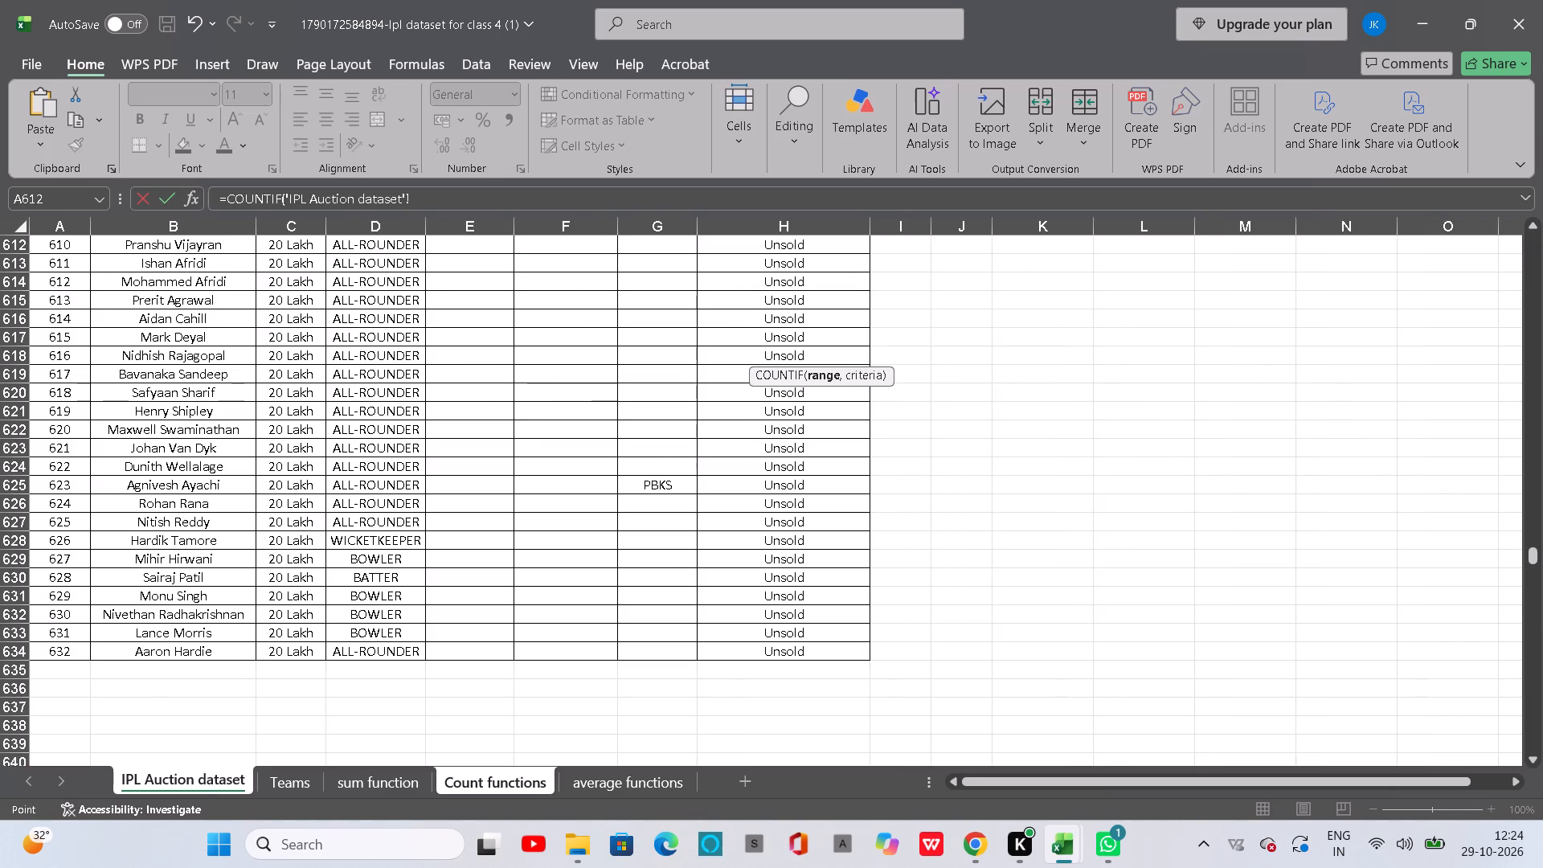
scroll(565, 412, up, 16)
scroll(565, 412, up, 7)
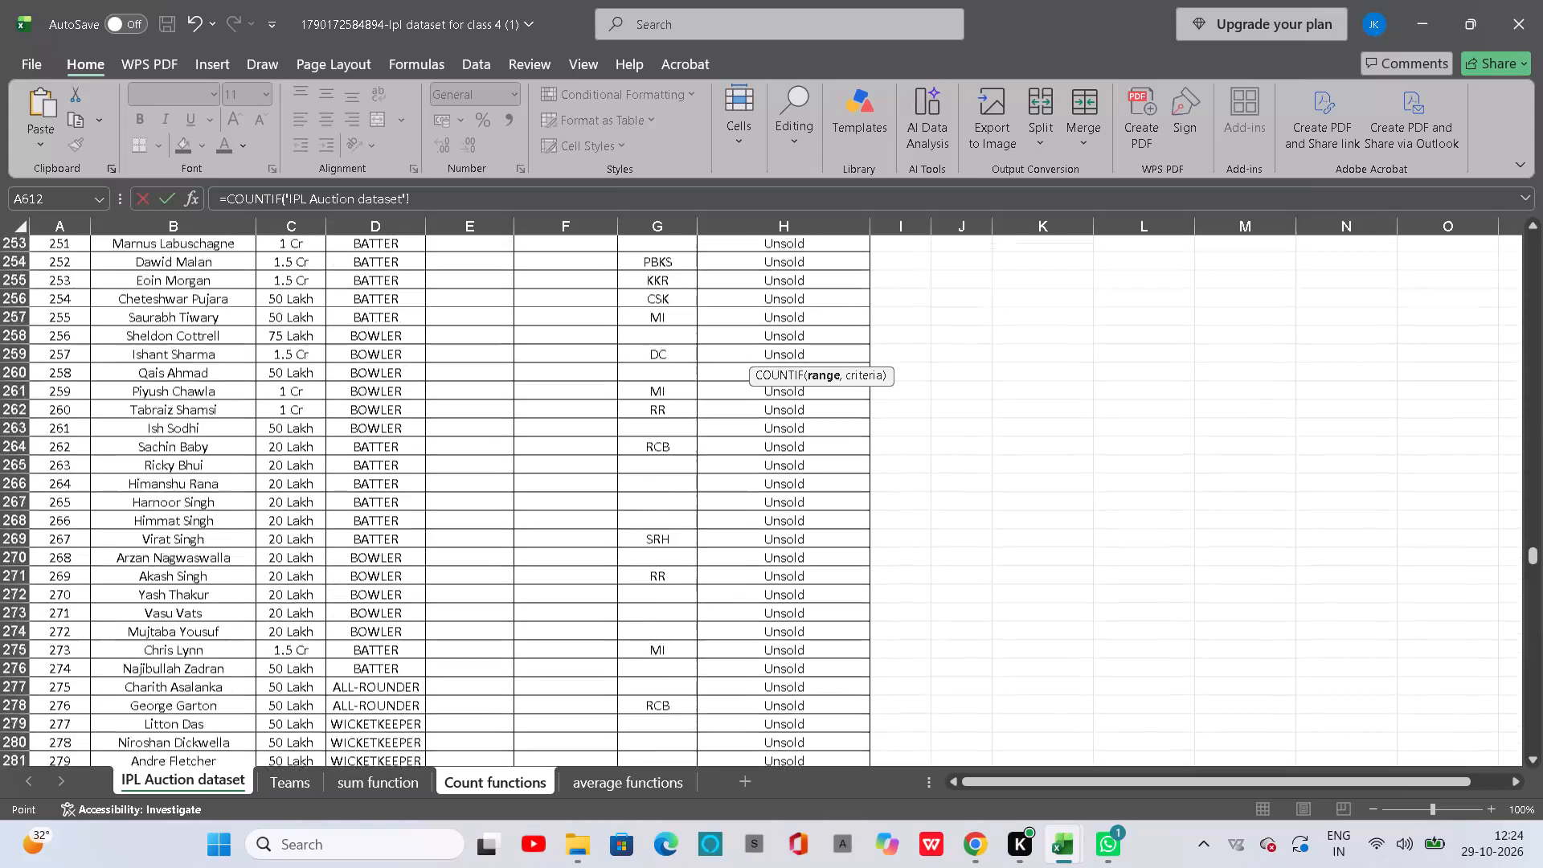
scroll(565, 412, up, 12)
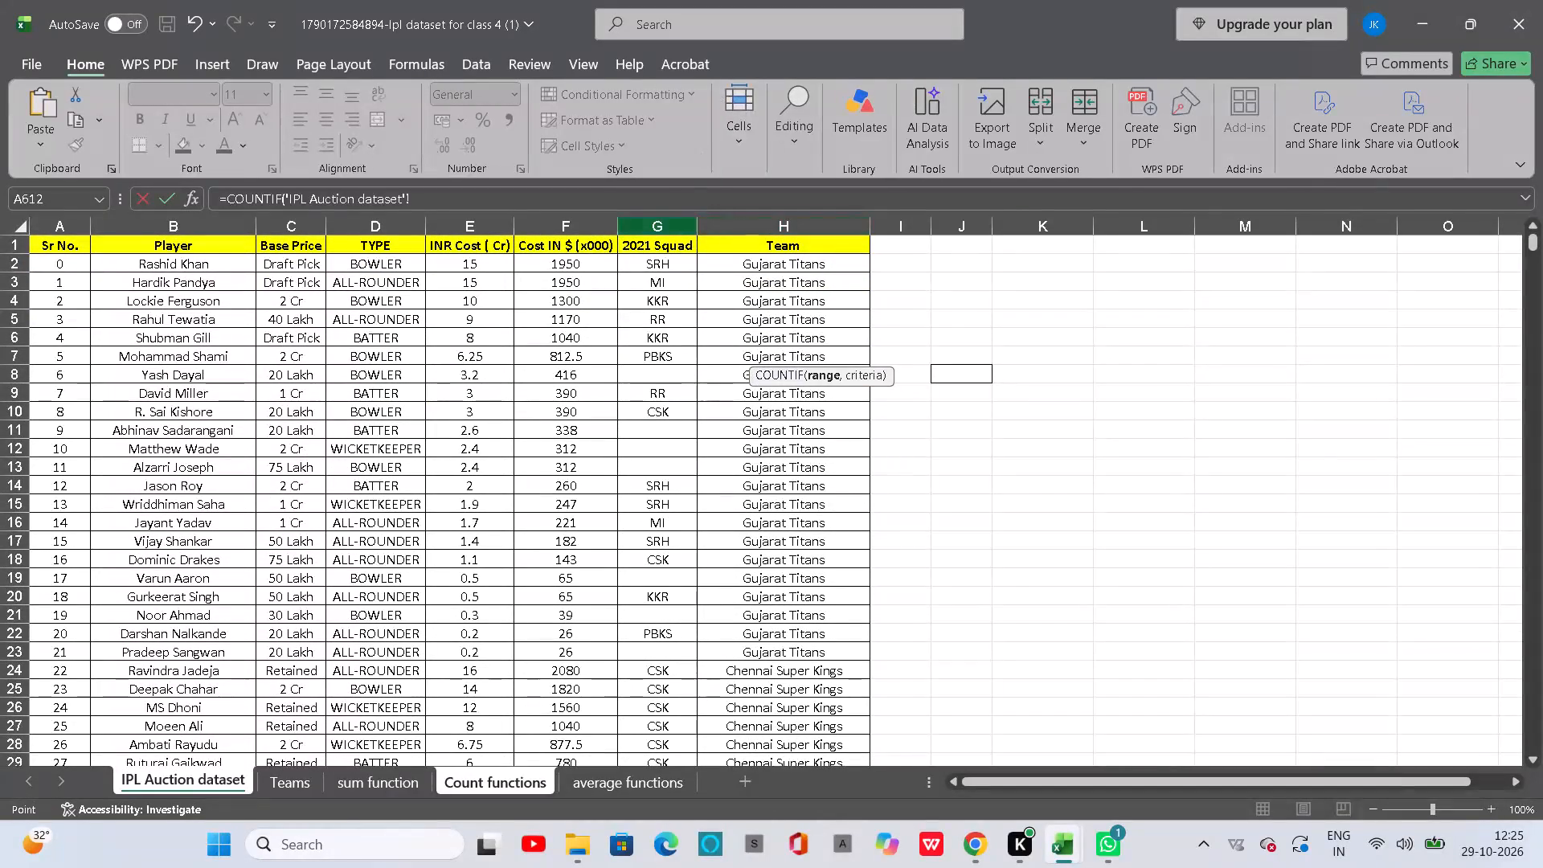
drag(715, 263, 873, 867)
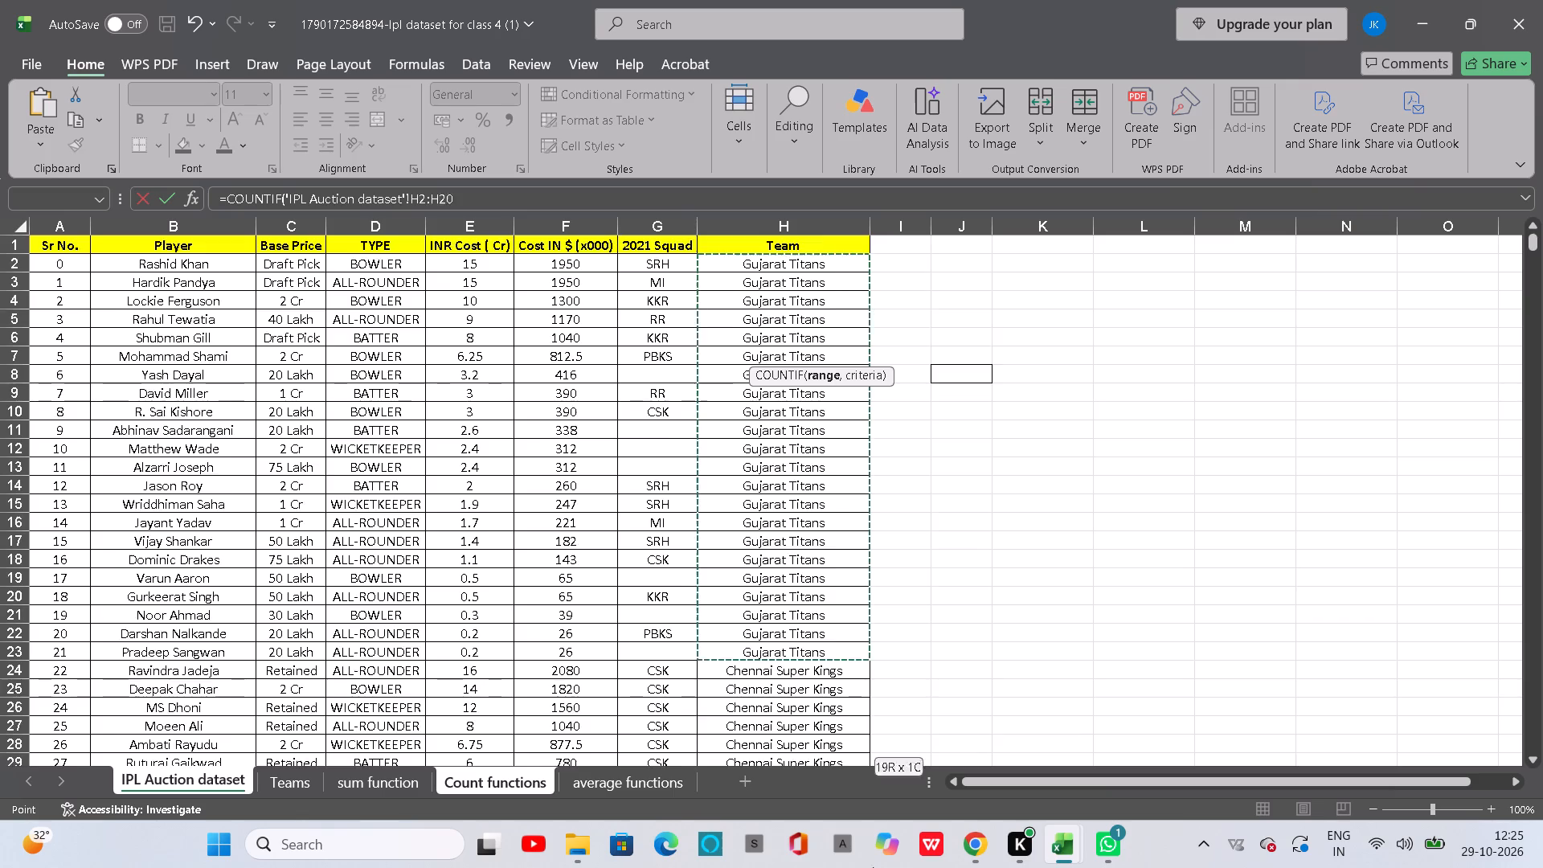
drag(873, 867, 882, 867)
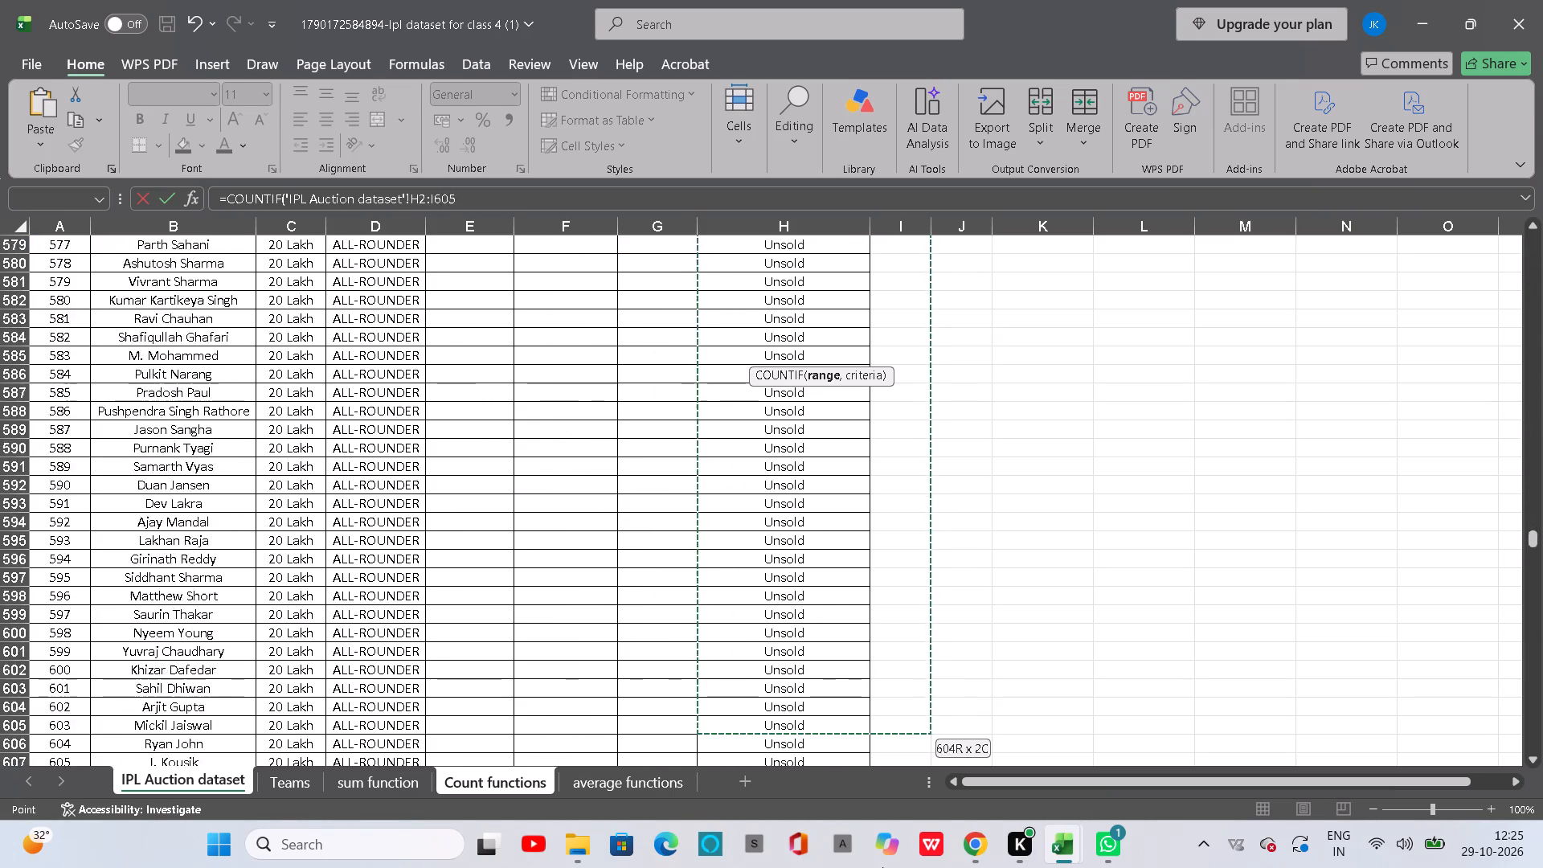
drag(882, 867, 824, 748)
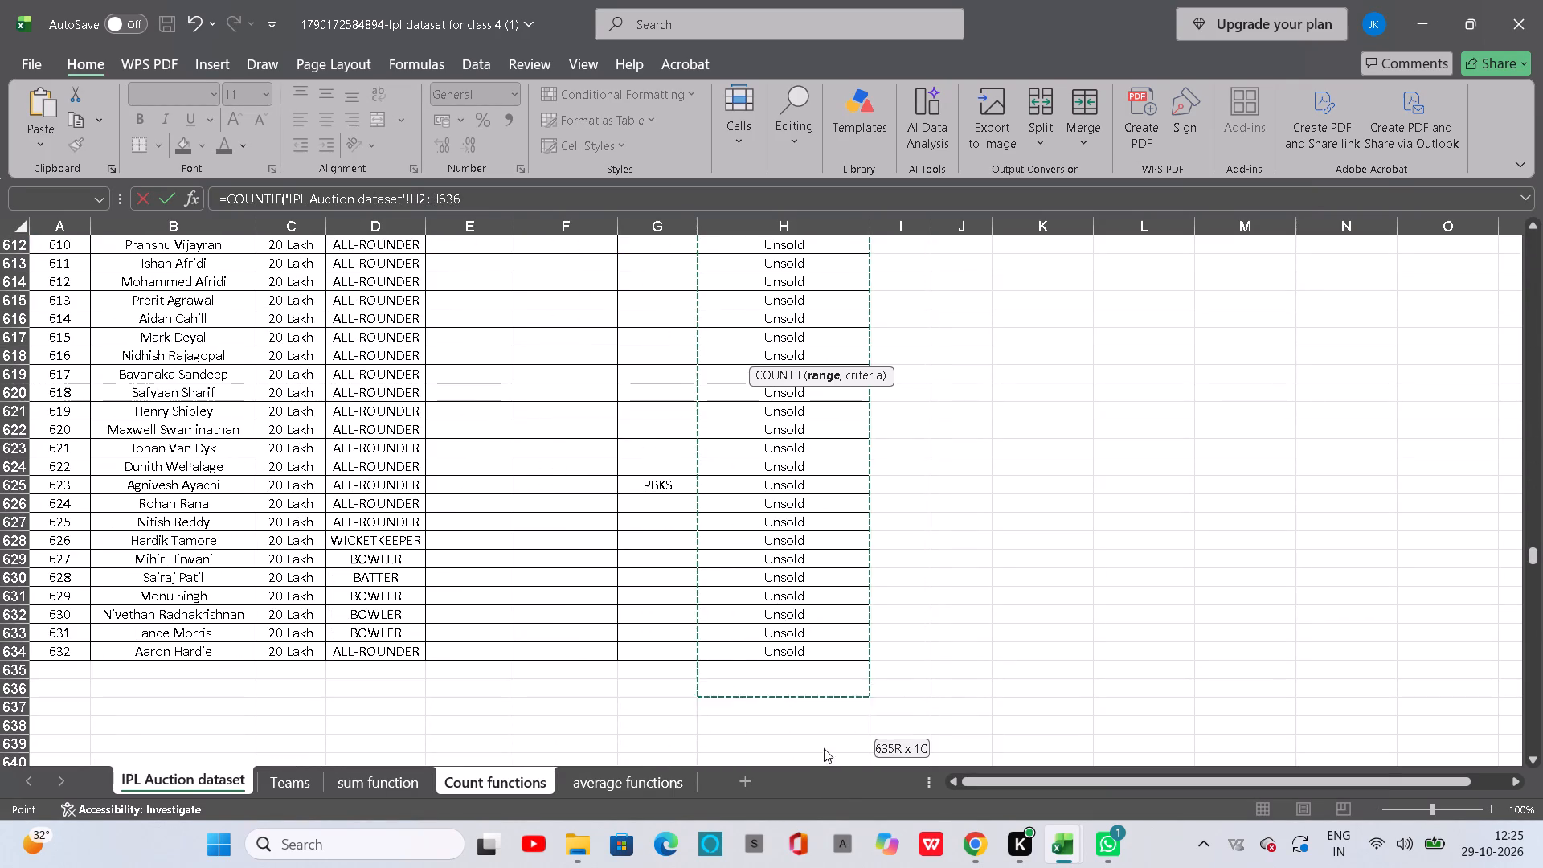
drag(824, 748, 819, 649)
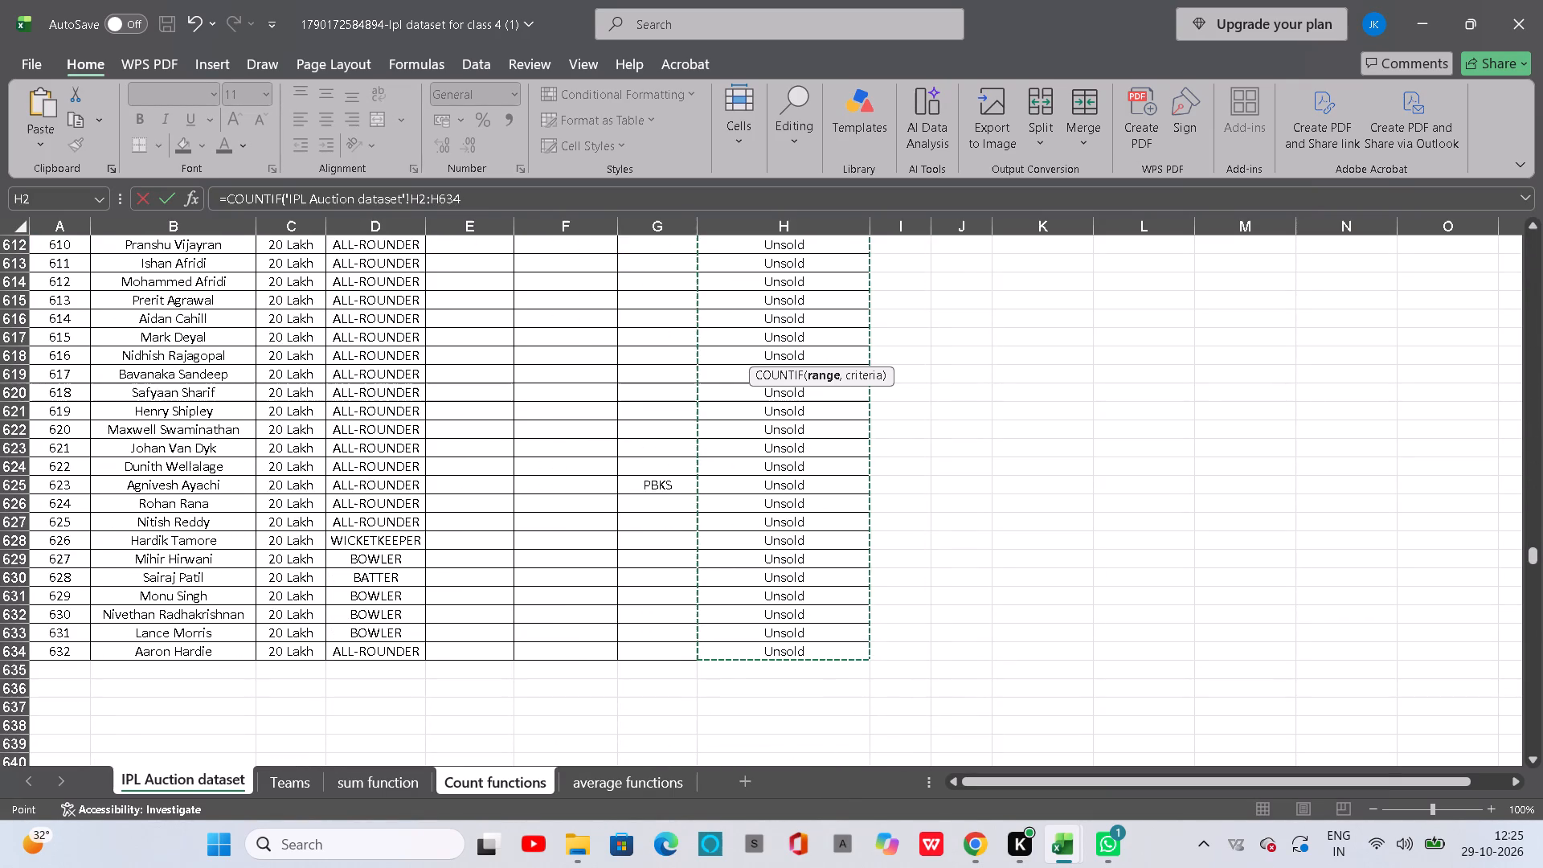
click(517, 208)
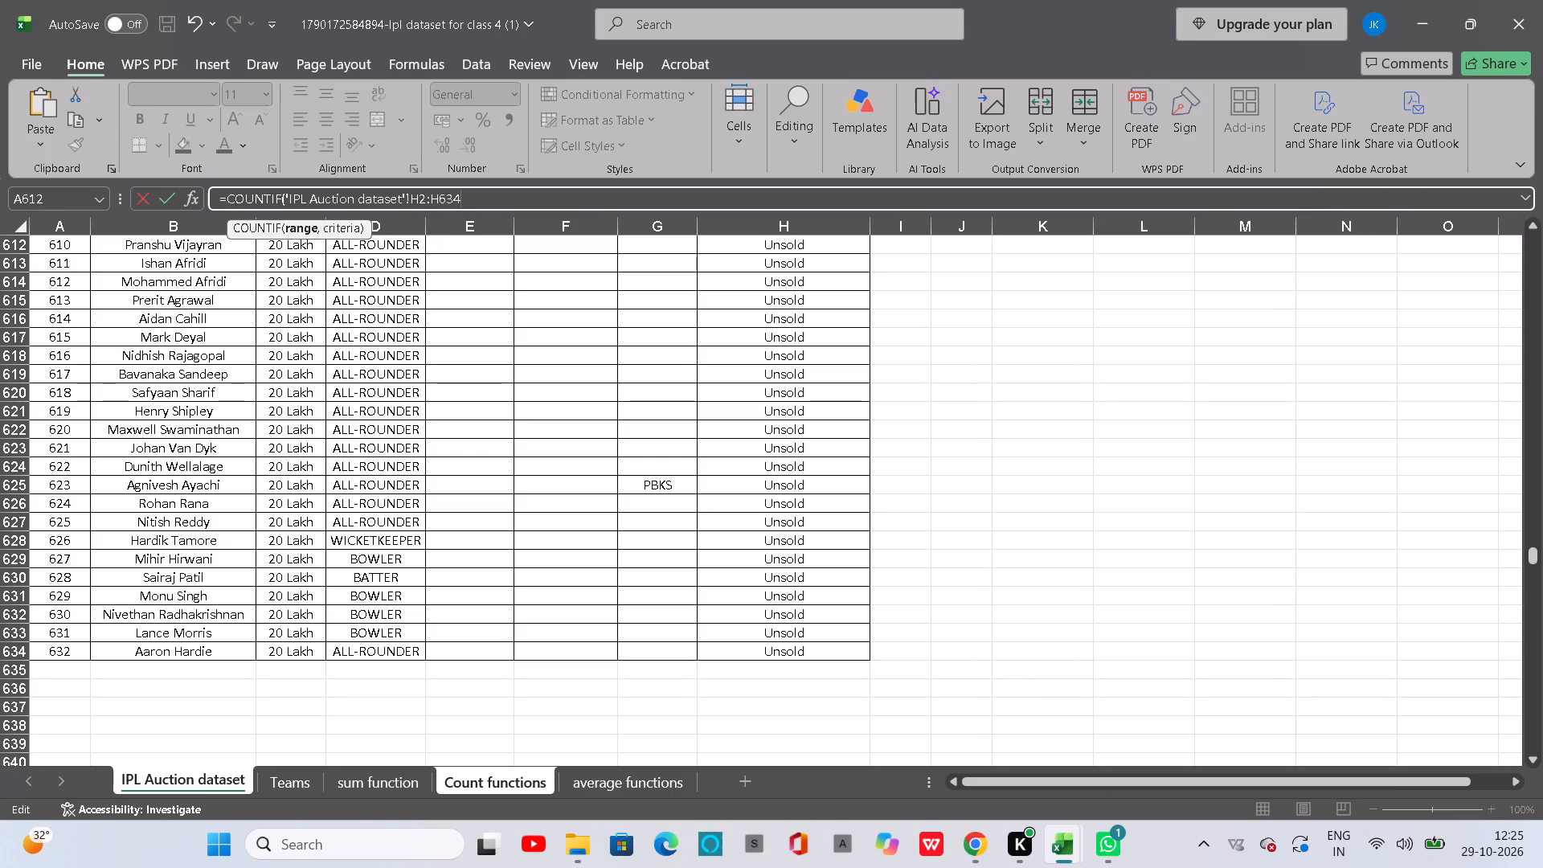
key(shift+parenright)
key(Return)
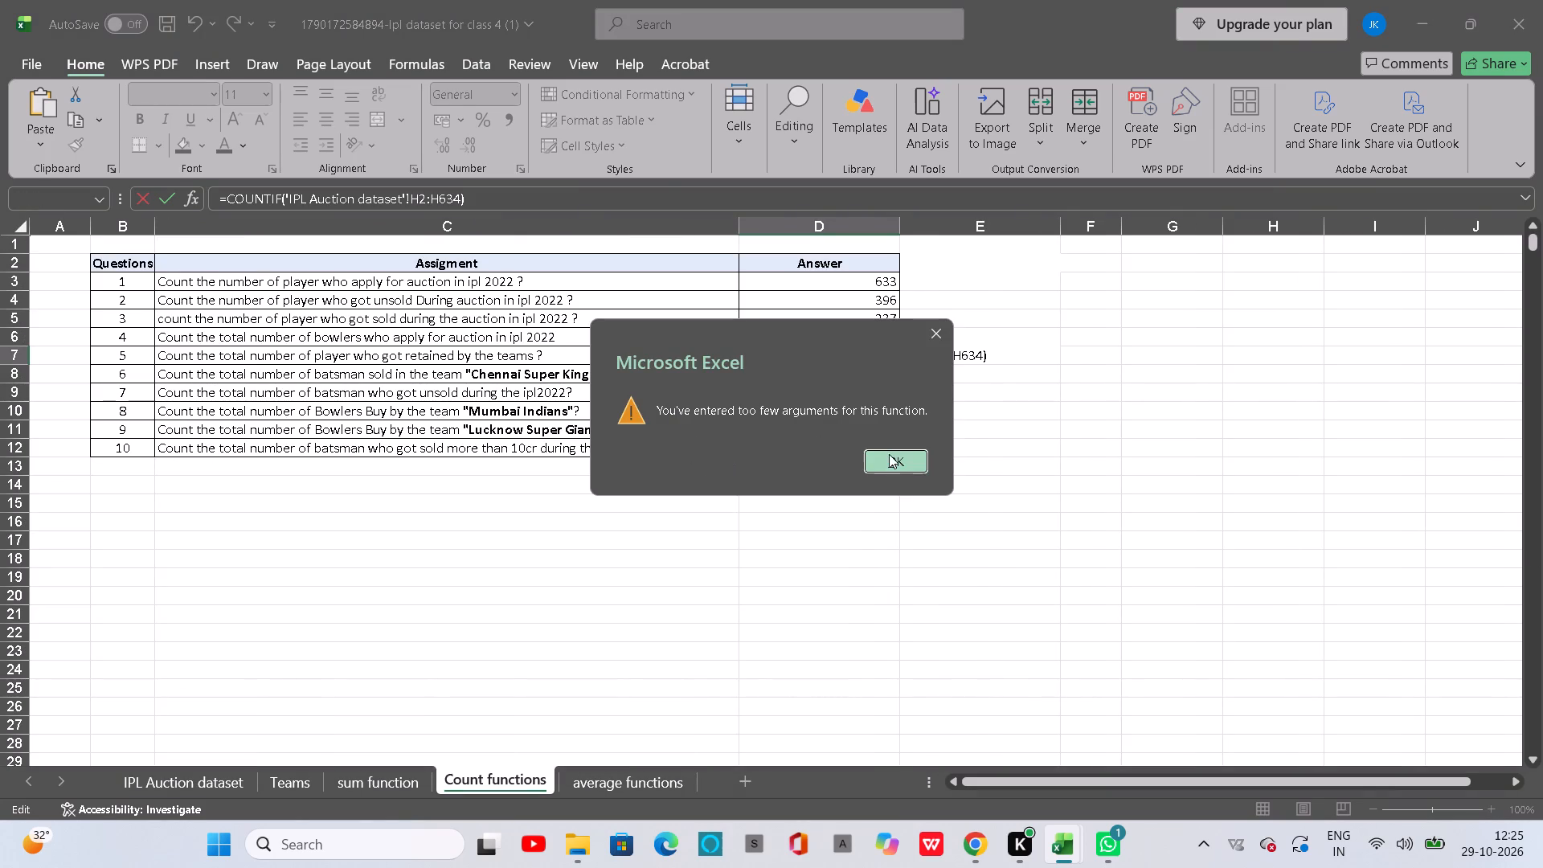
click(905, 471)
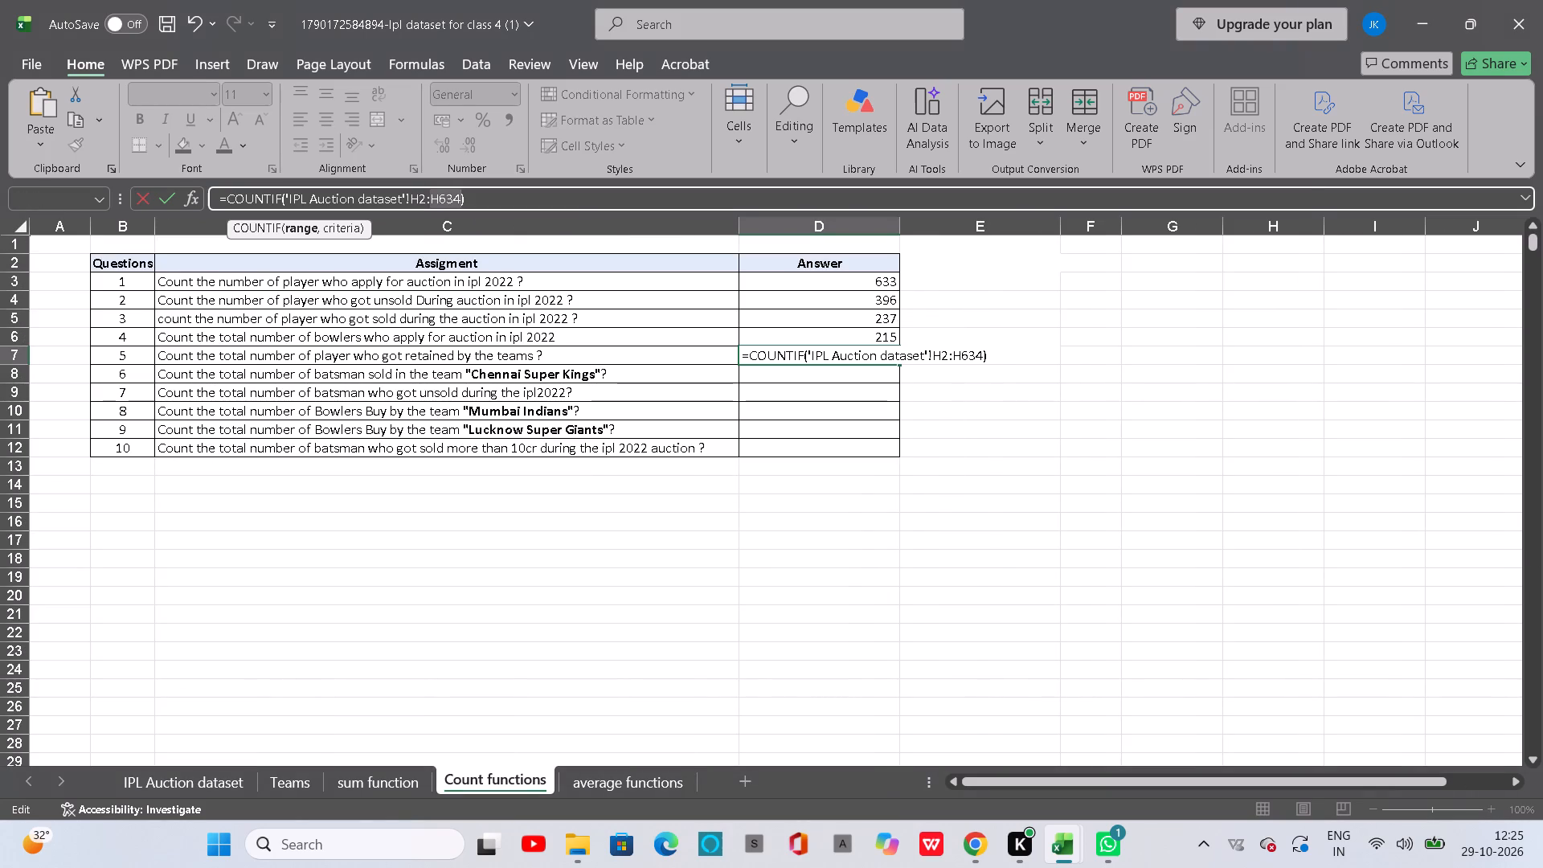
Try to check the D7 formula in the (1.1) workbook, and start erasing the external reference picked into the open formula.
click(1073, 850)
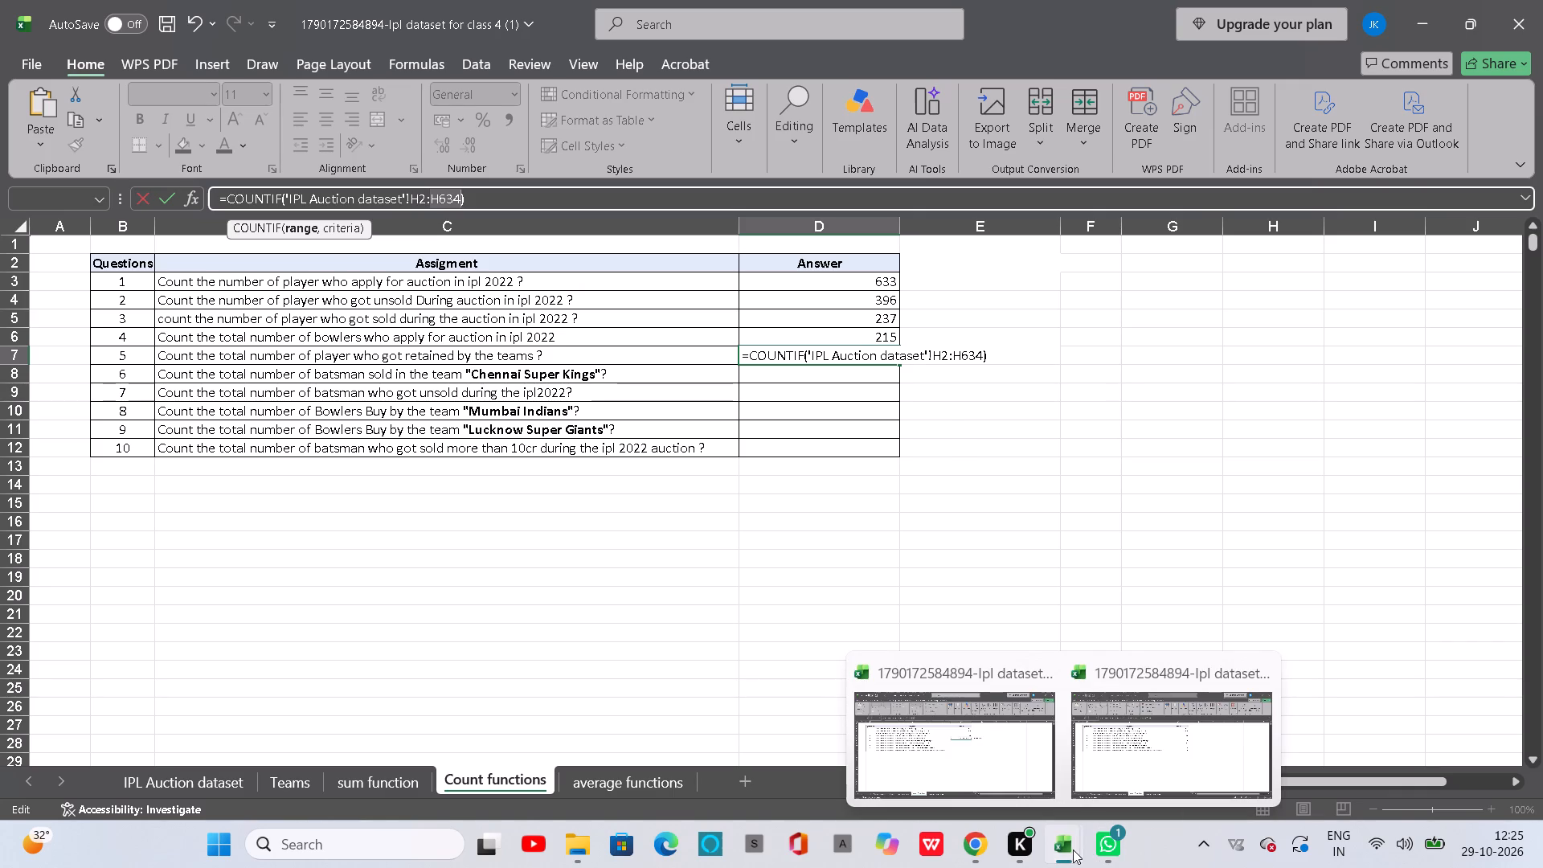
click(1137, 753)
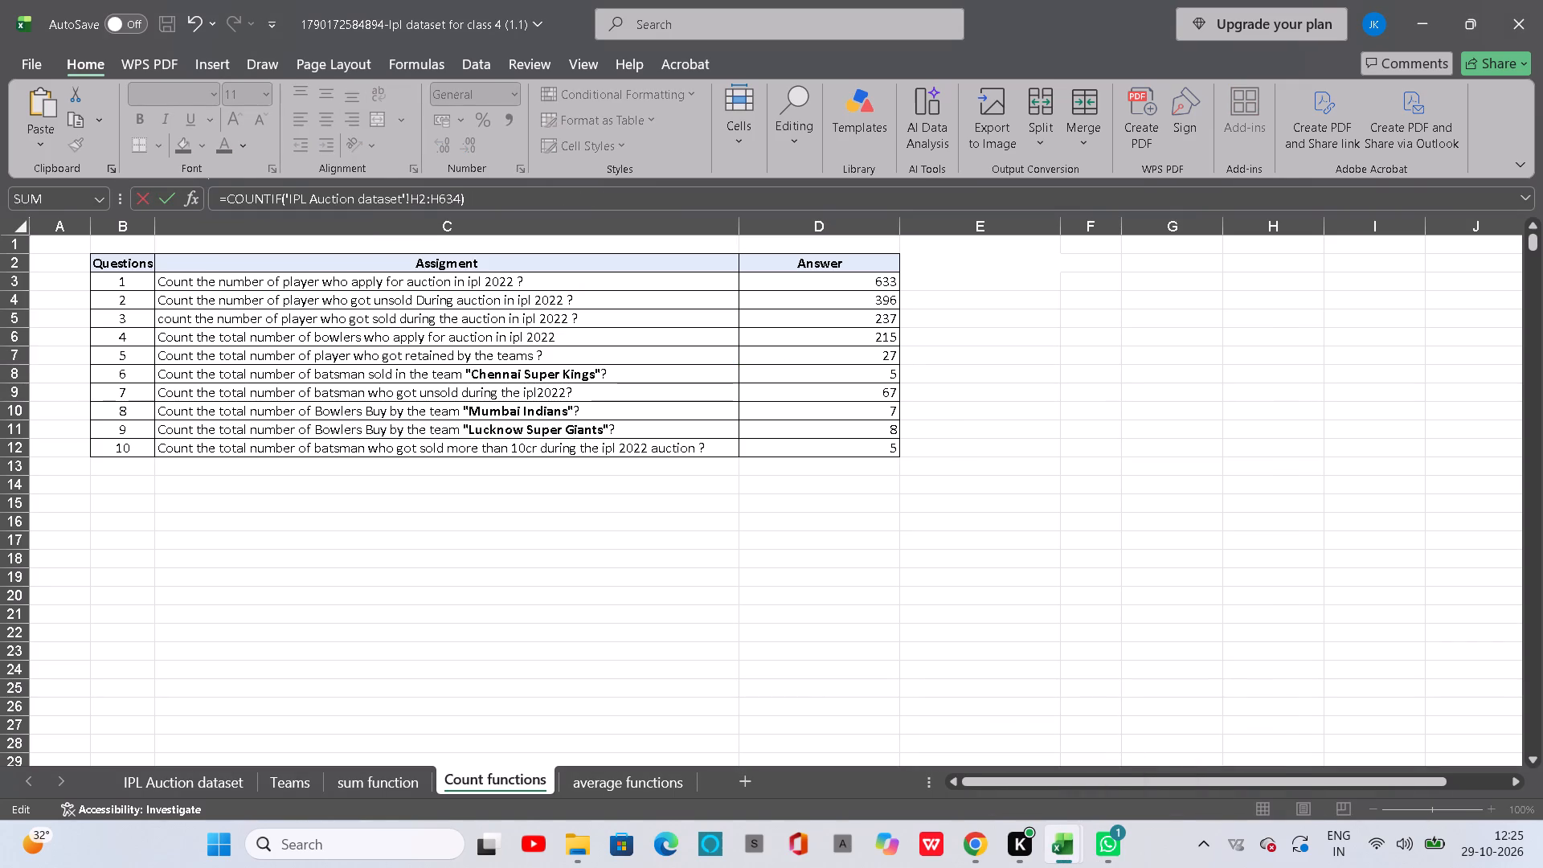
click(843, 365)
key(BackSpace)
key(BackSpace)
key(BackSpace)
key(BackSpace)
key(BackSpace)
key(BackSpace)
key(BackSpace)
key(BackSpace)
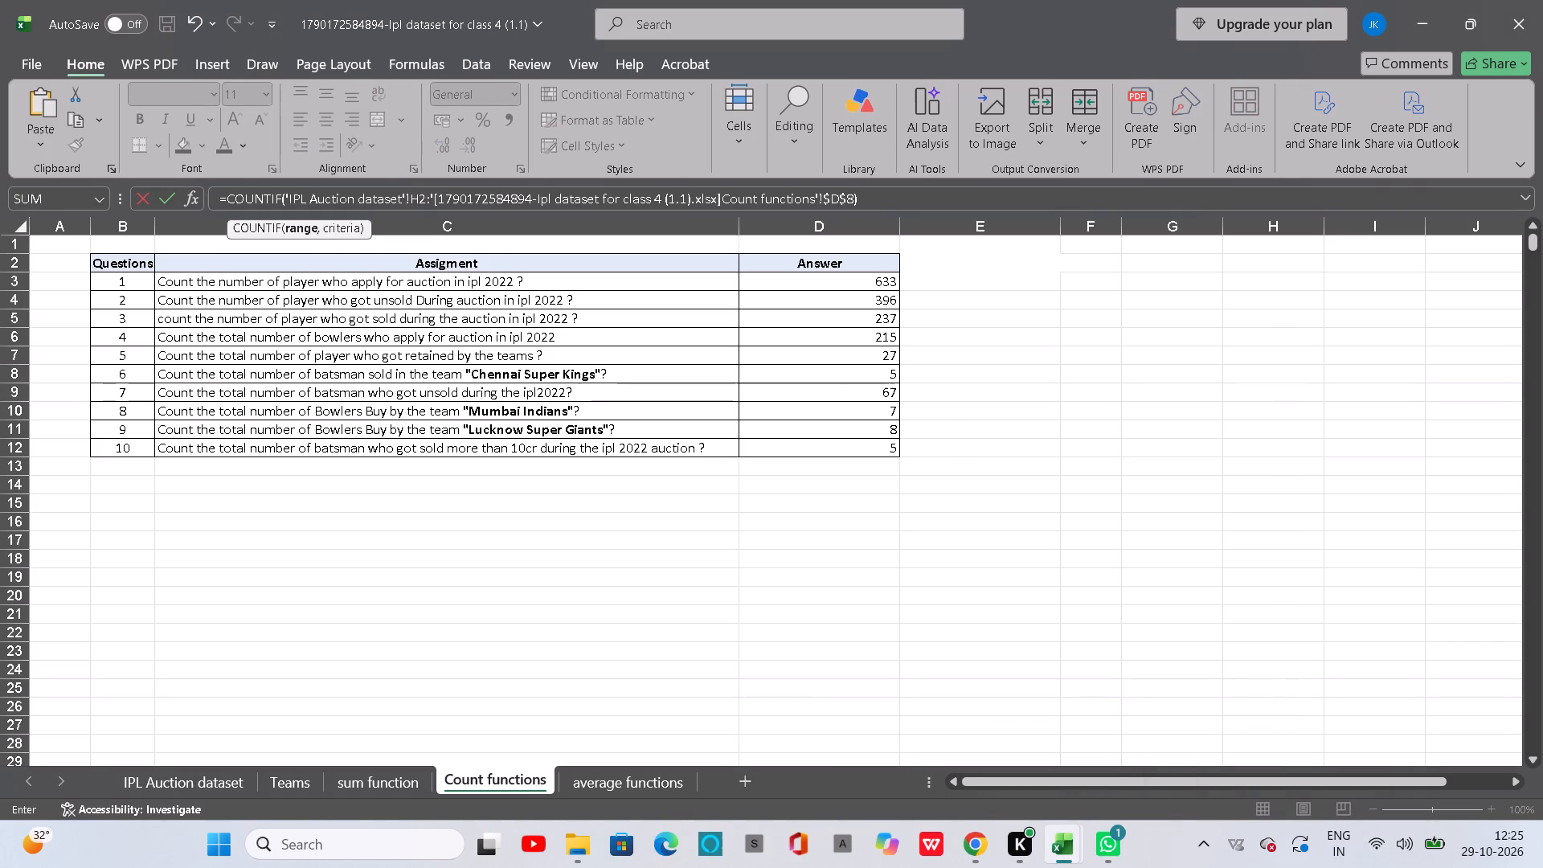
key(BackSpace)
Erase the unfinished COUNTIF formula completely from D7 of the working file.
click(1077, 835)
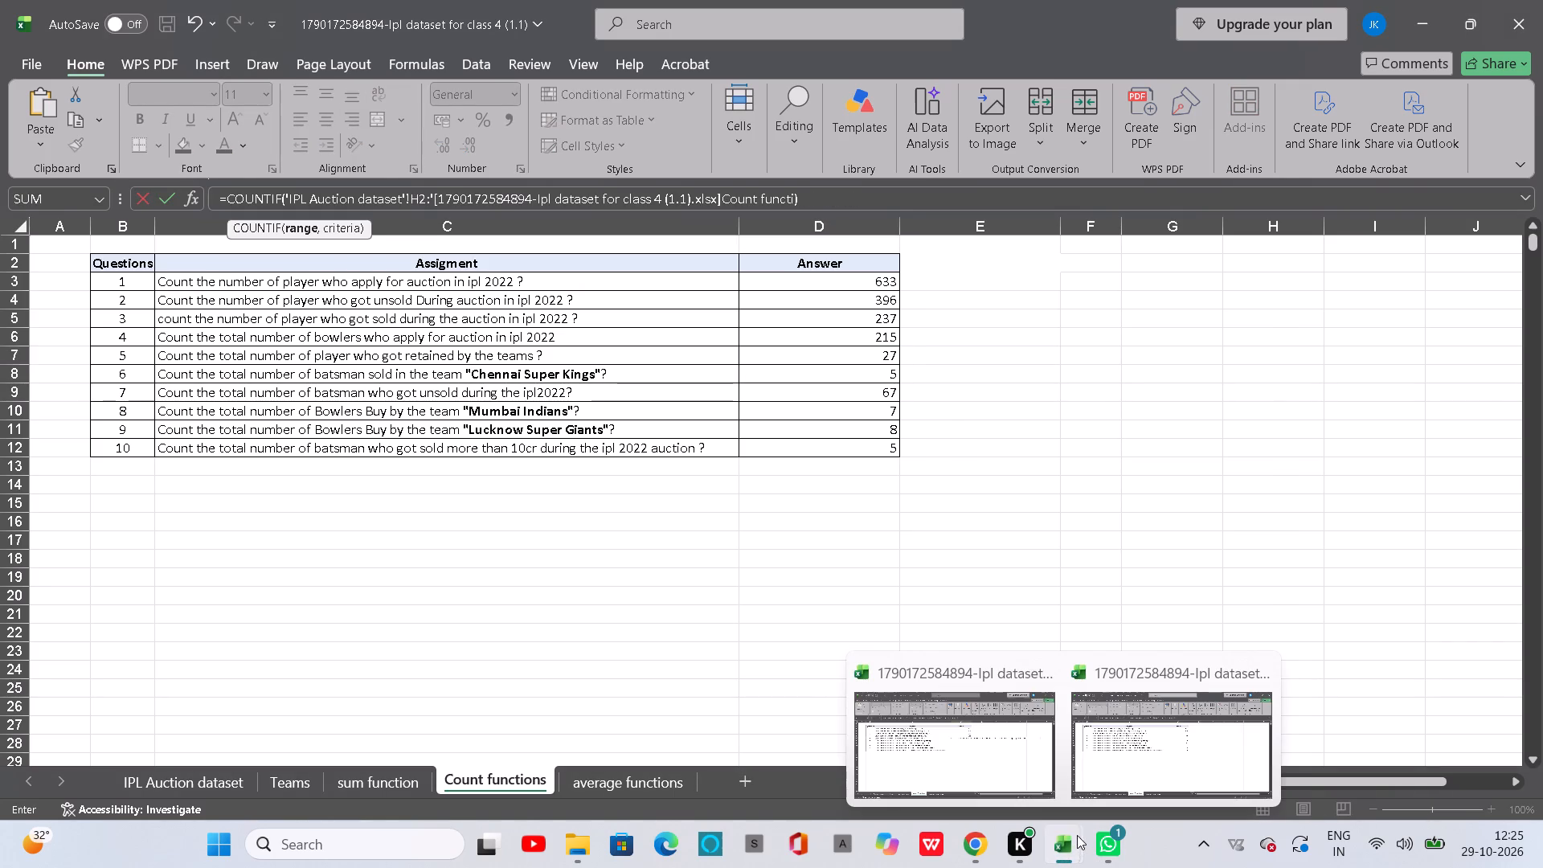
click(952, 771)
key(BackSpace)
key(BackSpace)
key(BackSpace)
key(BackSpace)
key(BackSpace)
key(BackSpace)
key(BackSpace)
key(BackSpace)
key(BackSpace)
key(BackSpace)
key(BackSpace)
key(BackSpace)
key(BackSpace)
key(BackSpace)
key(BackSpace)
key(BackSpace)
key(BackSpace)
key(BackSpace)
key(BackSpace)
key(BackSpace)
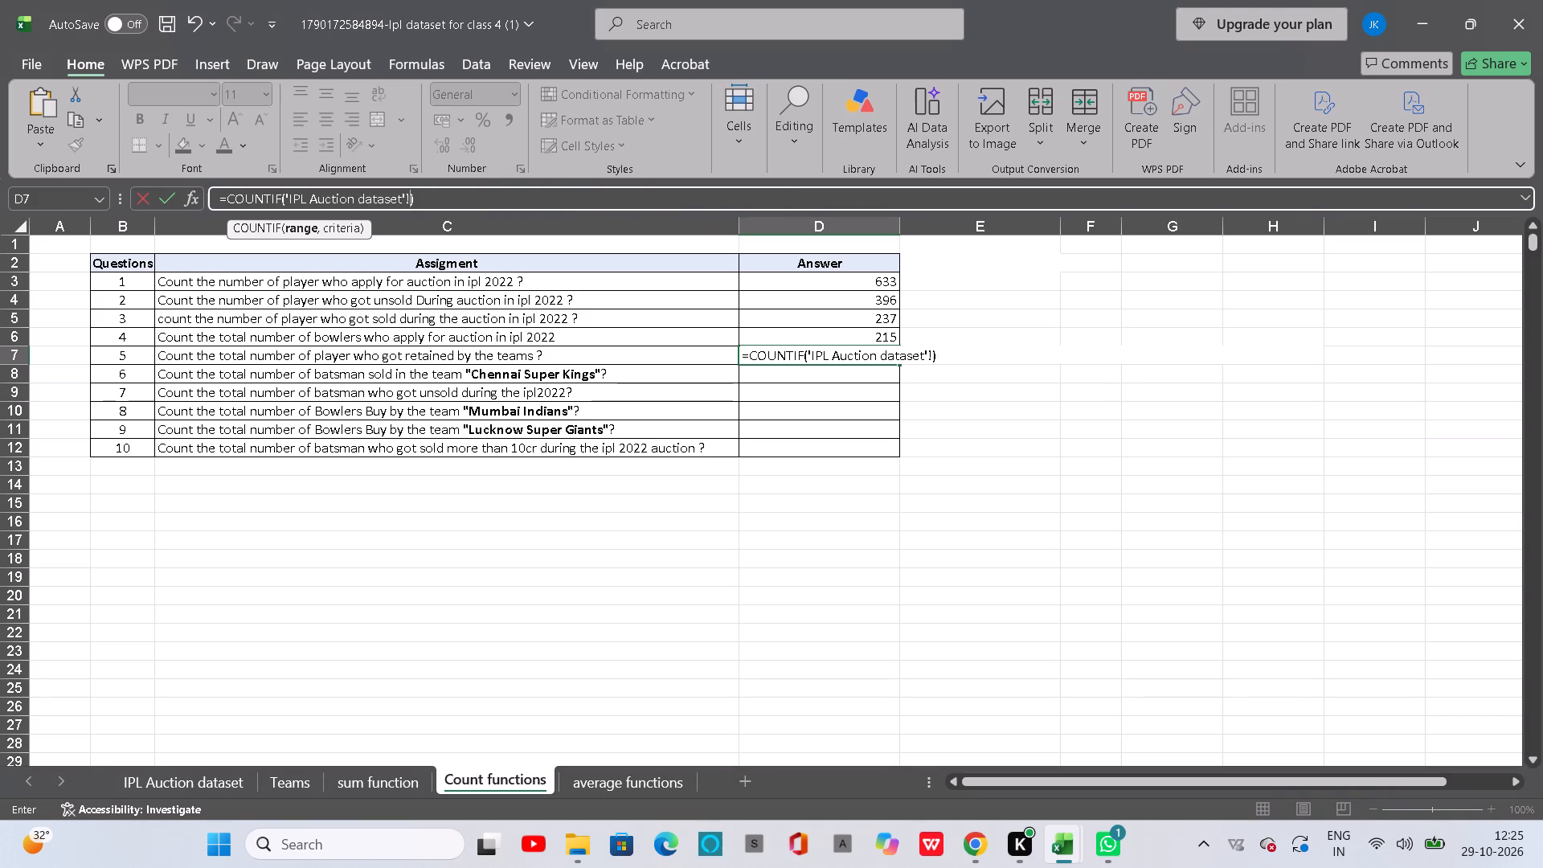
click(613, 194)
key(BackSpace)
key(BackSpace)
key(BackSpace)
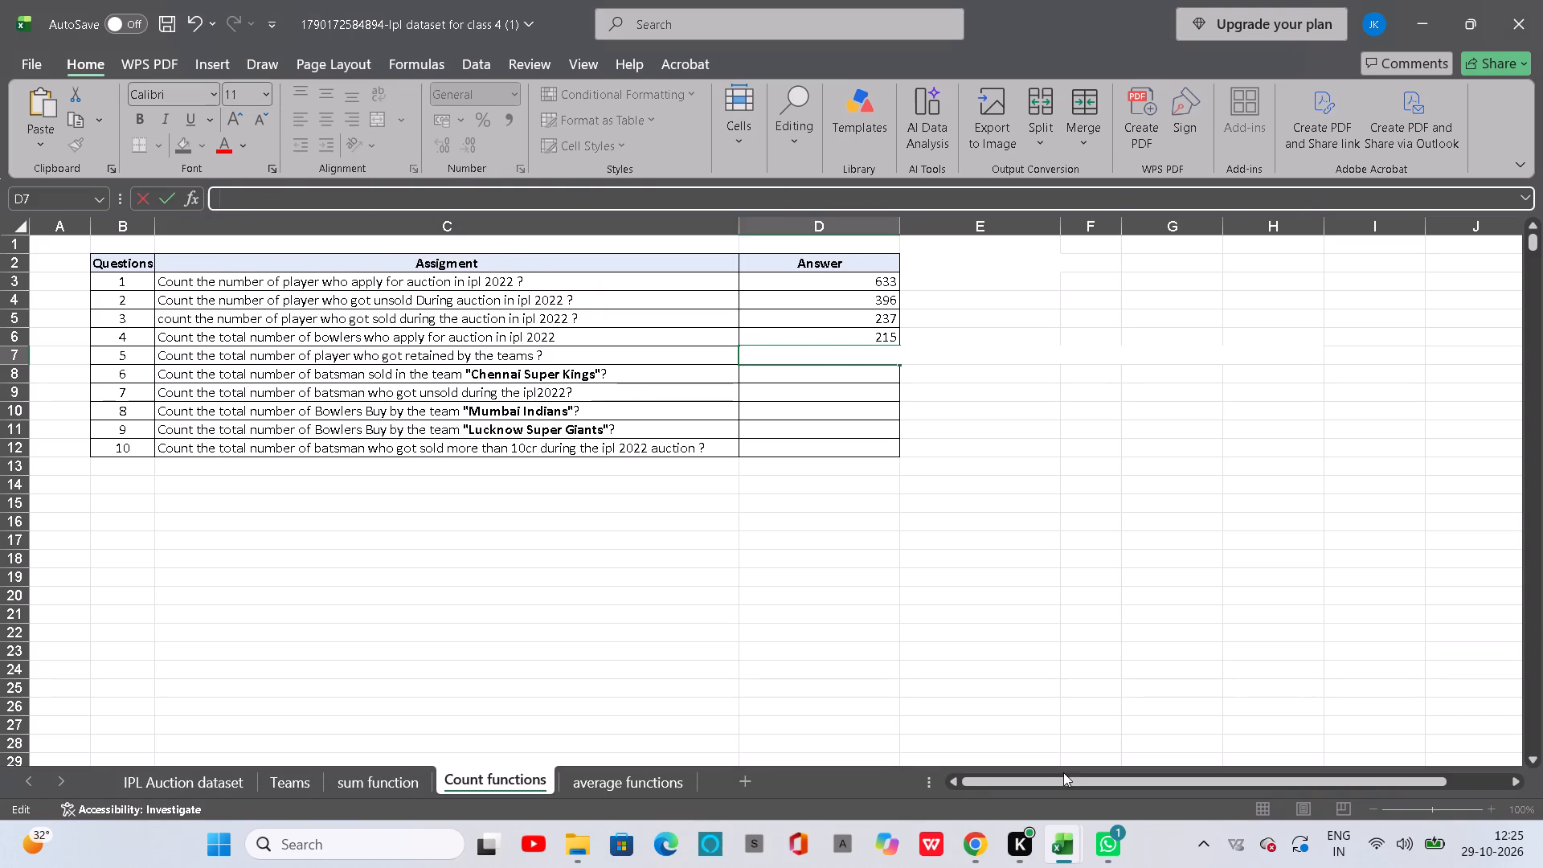
Check the D7 formula in the (1.1) workbook against the Base Price column of its IPL Auction dataset sheet.
click(1118, 776)
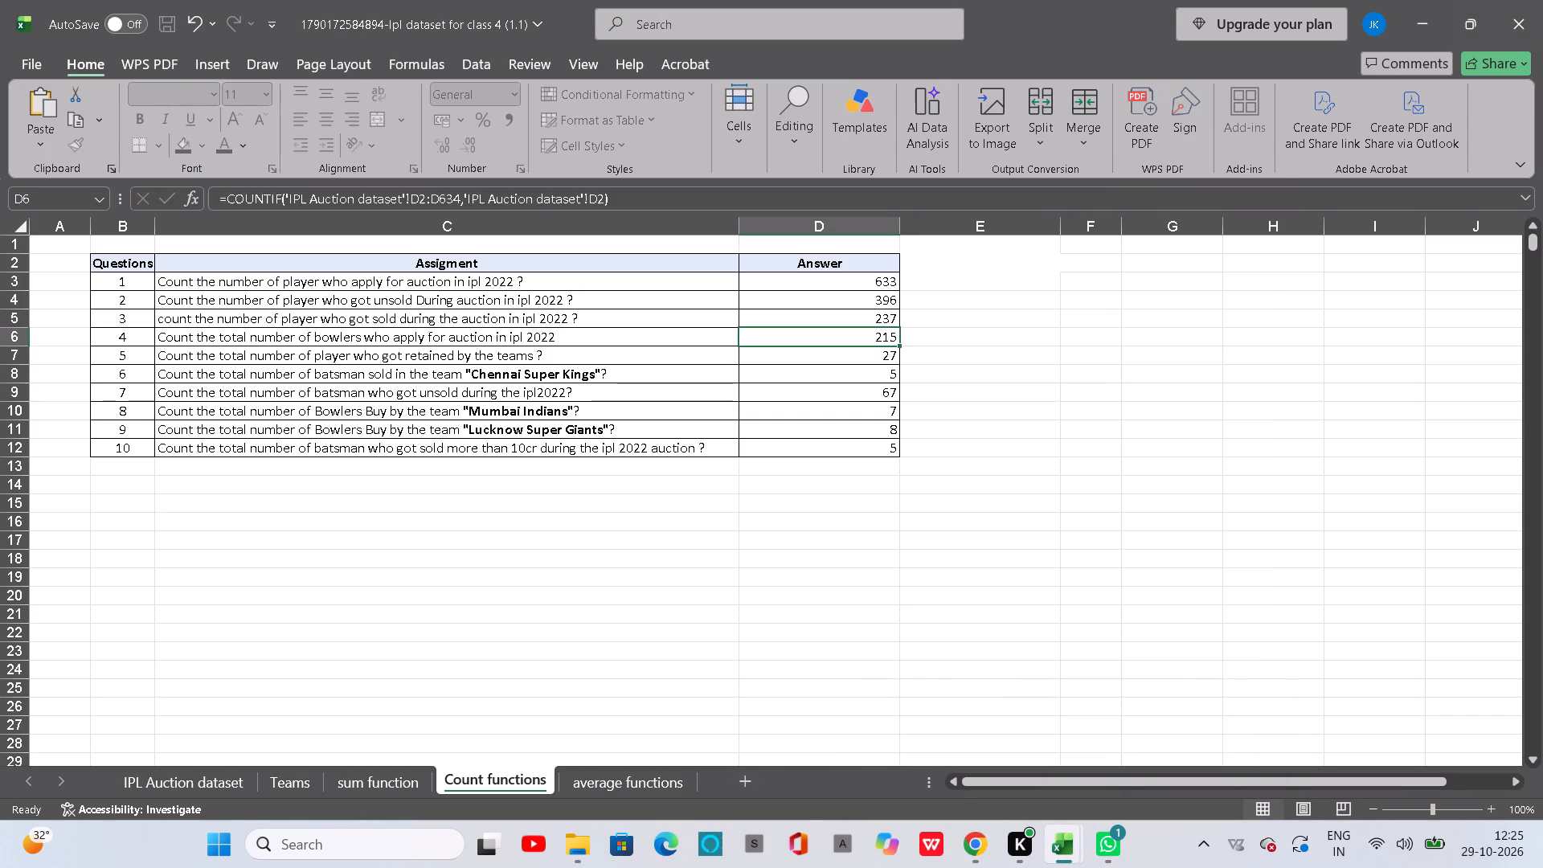
click(857, 359)
click(857, 359)
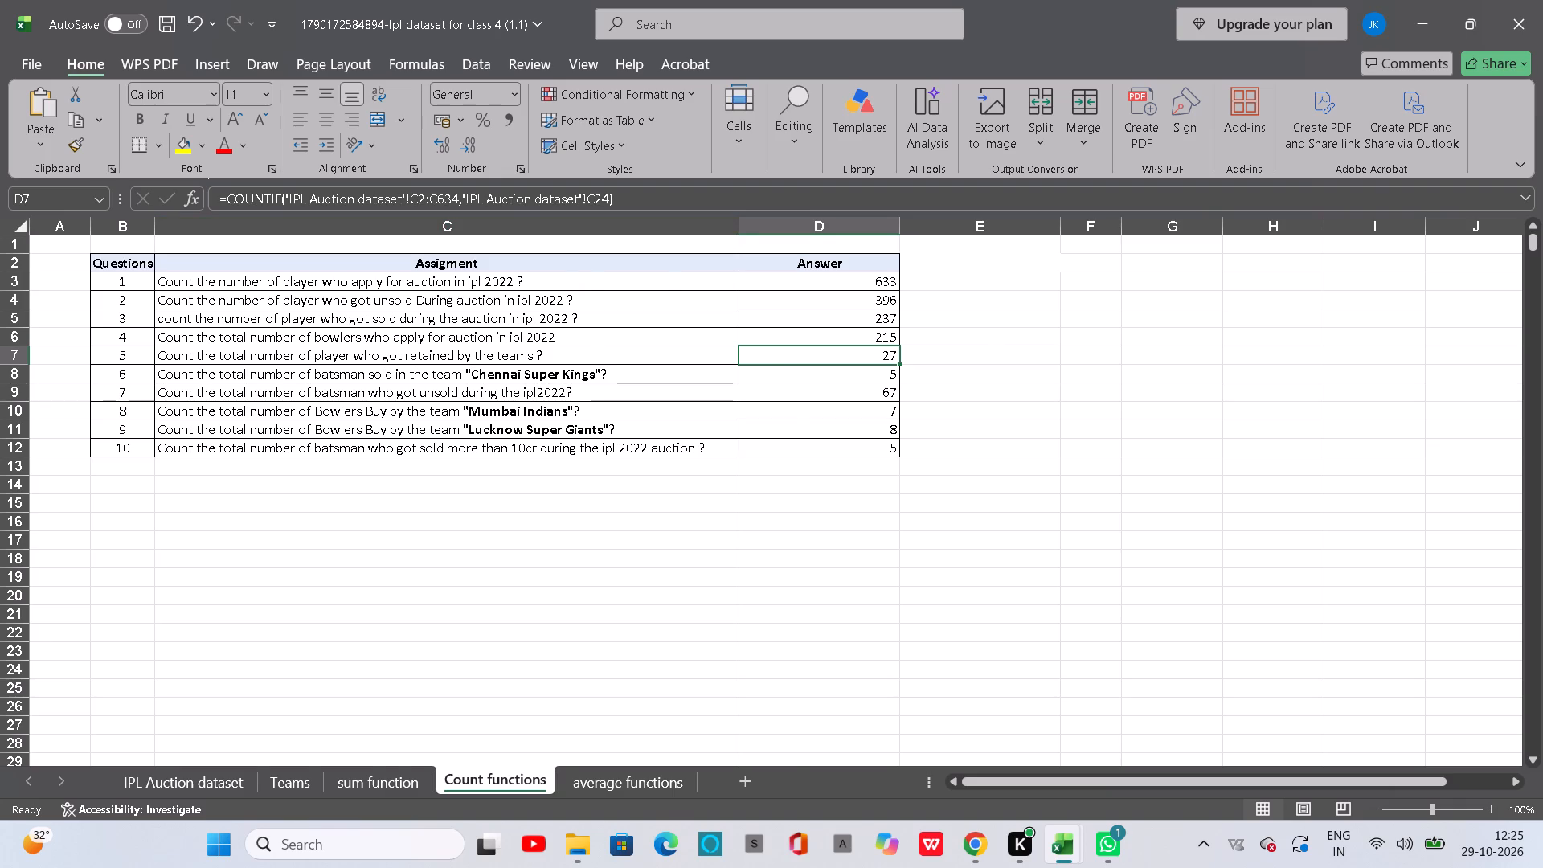
click(227, 783)
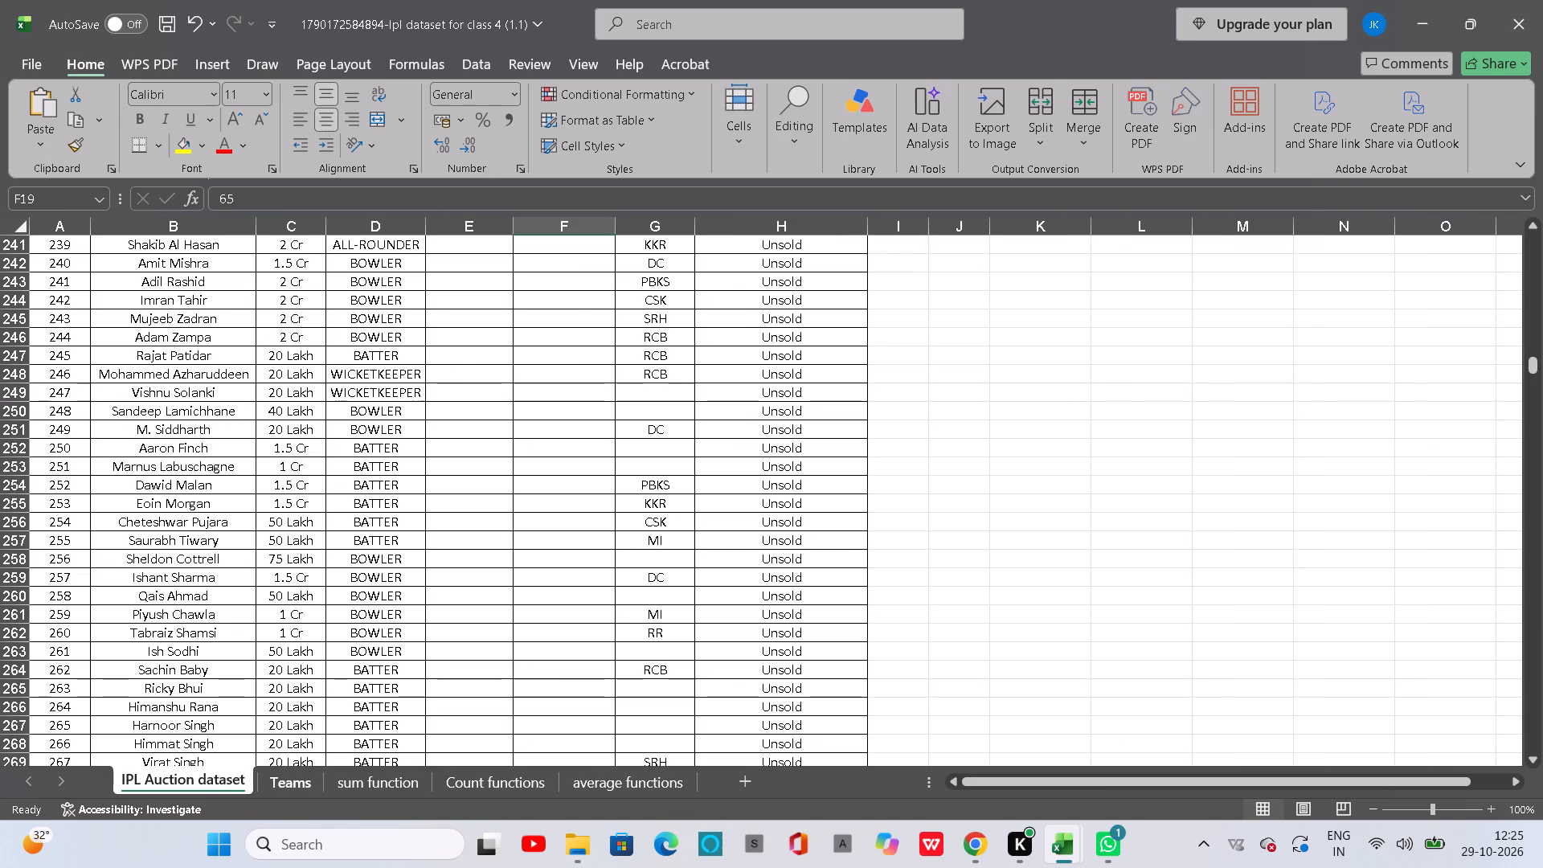
scroll(663, 461, up, 12)
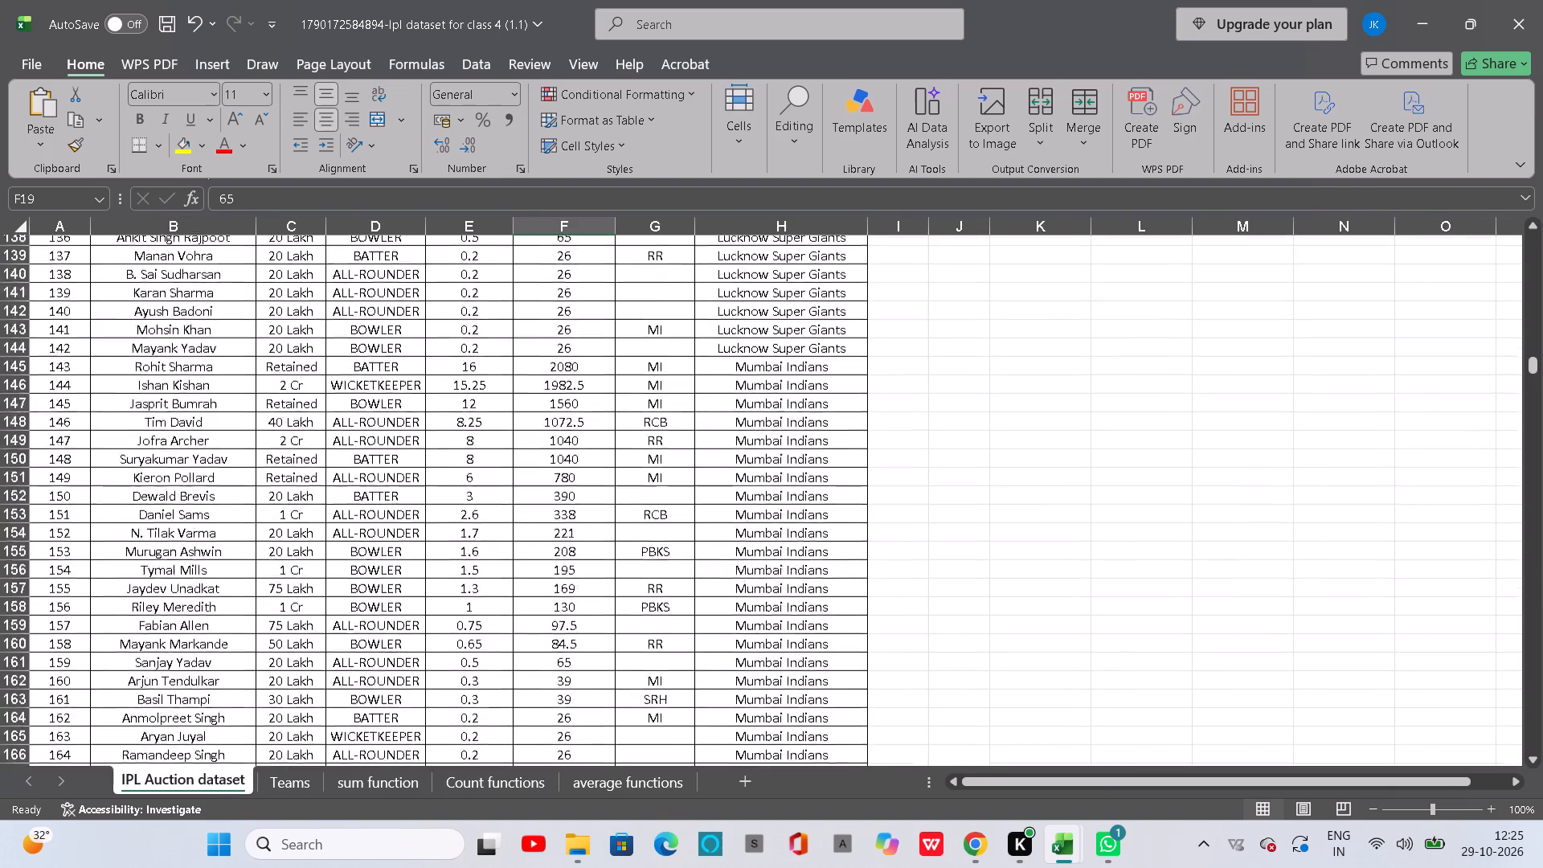
scroll(663, 461, up, 20)
scroll(663, 461, up, 10)
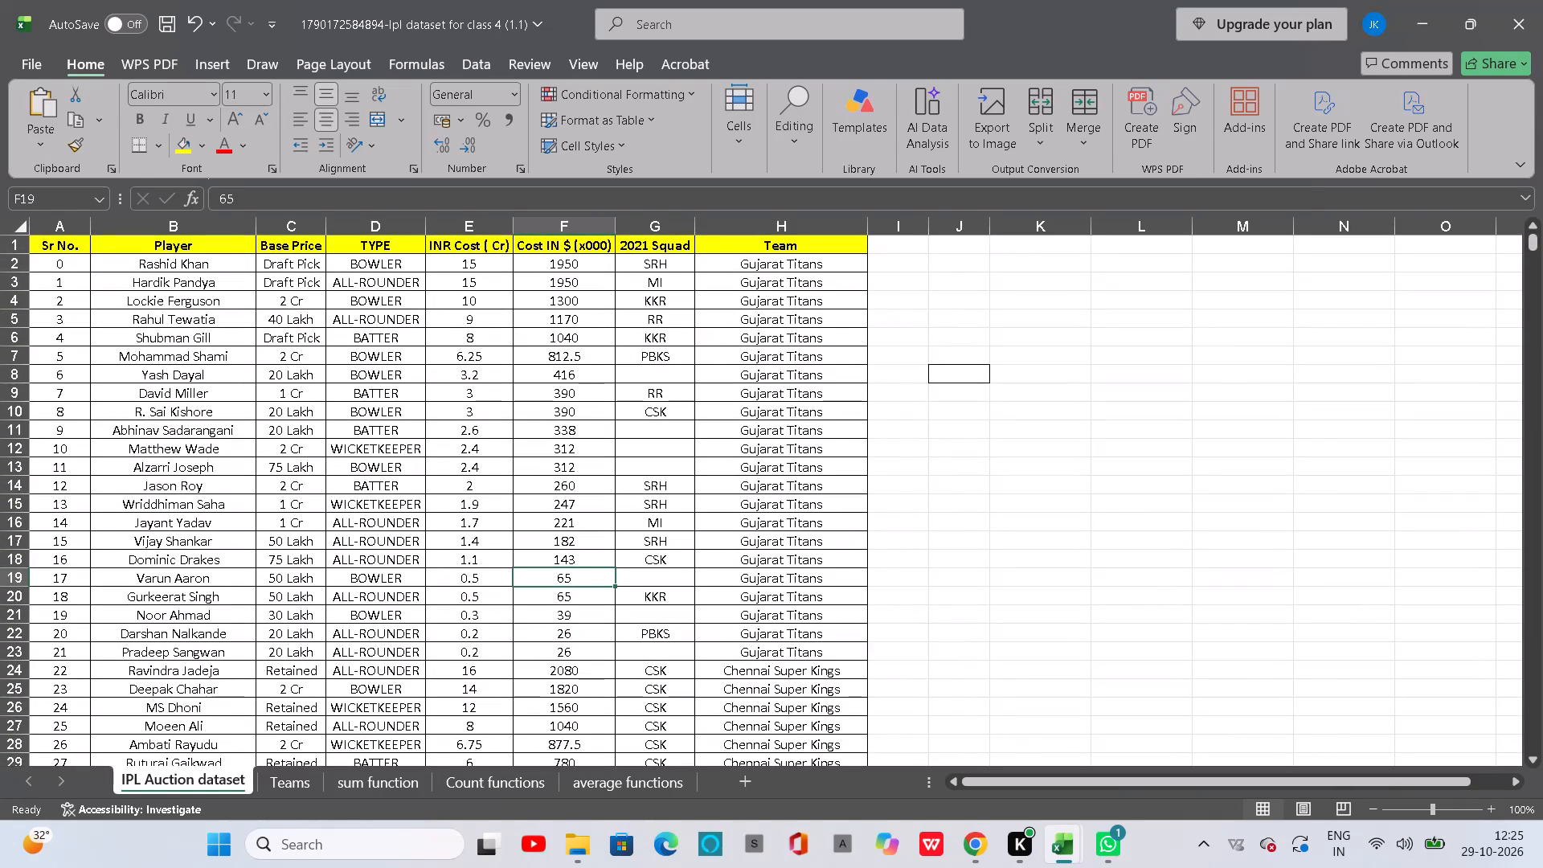
scroll(676, 789, down, 2)
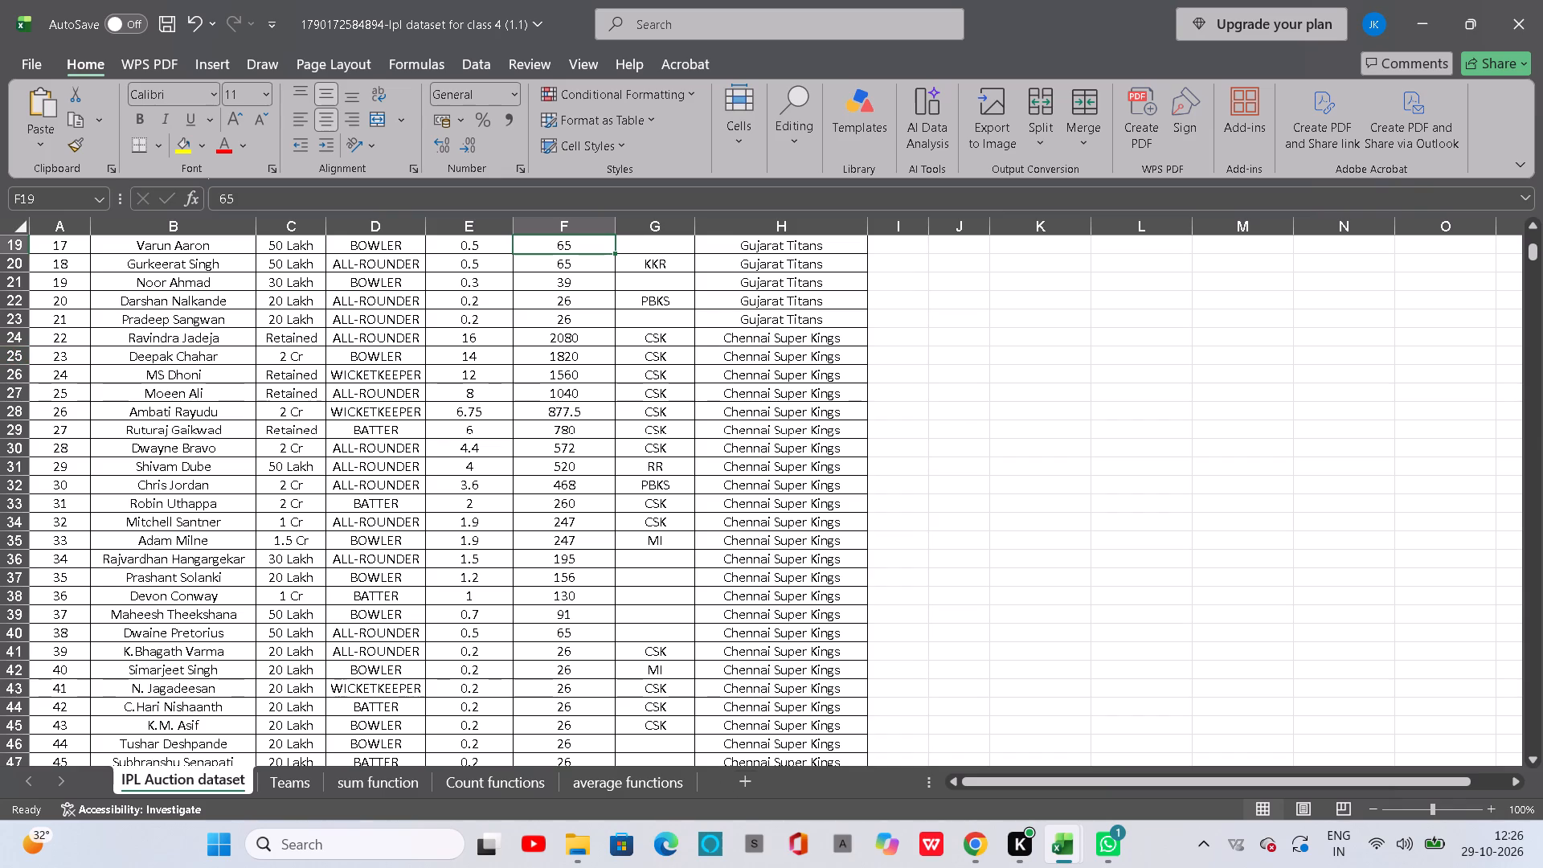
click(477, 780)
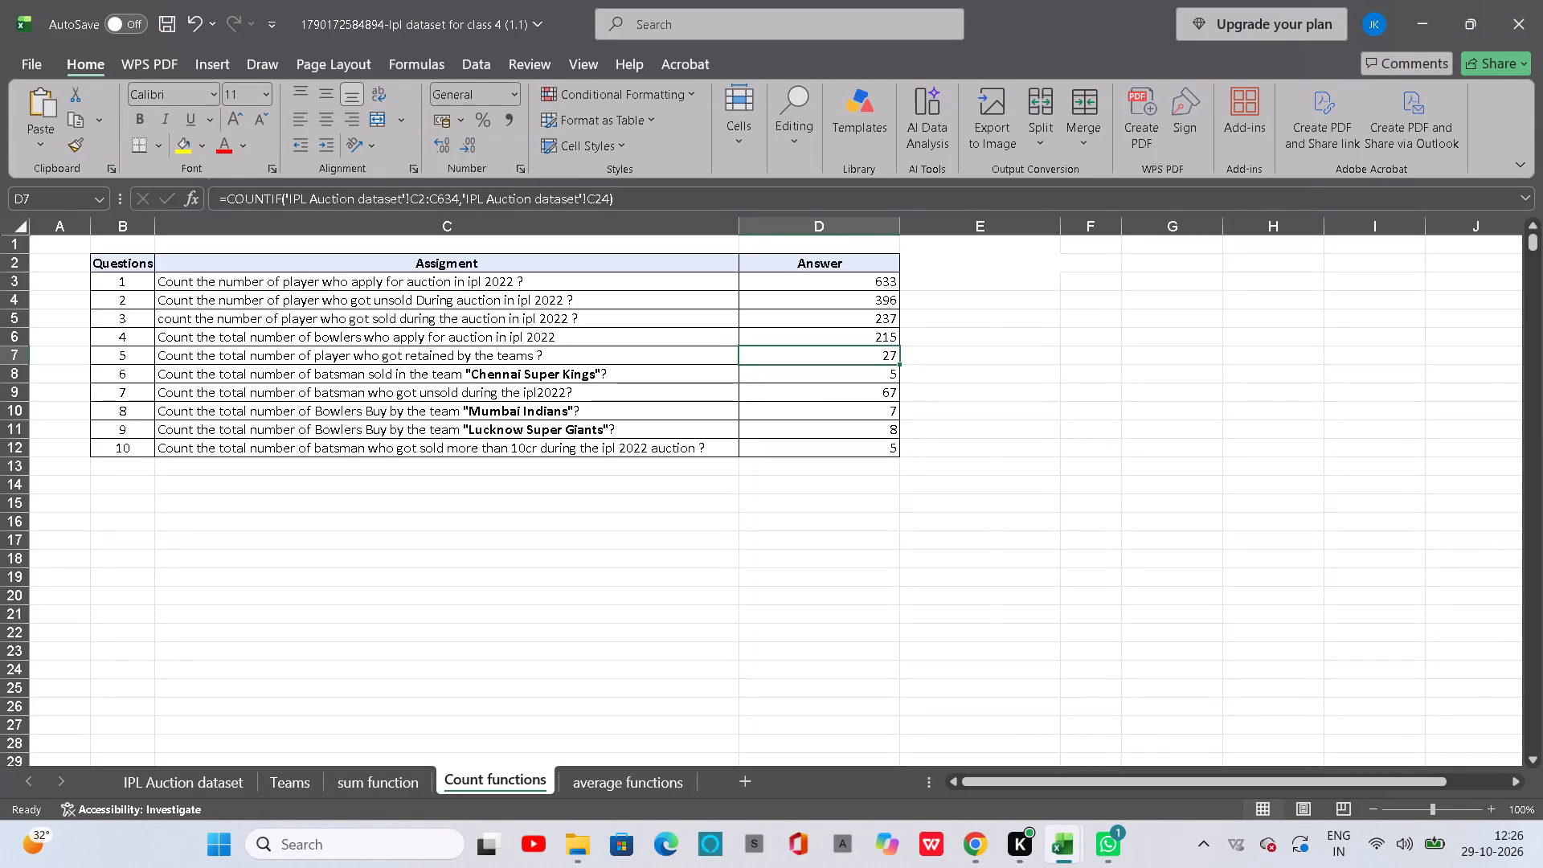
click(174, 789)
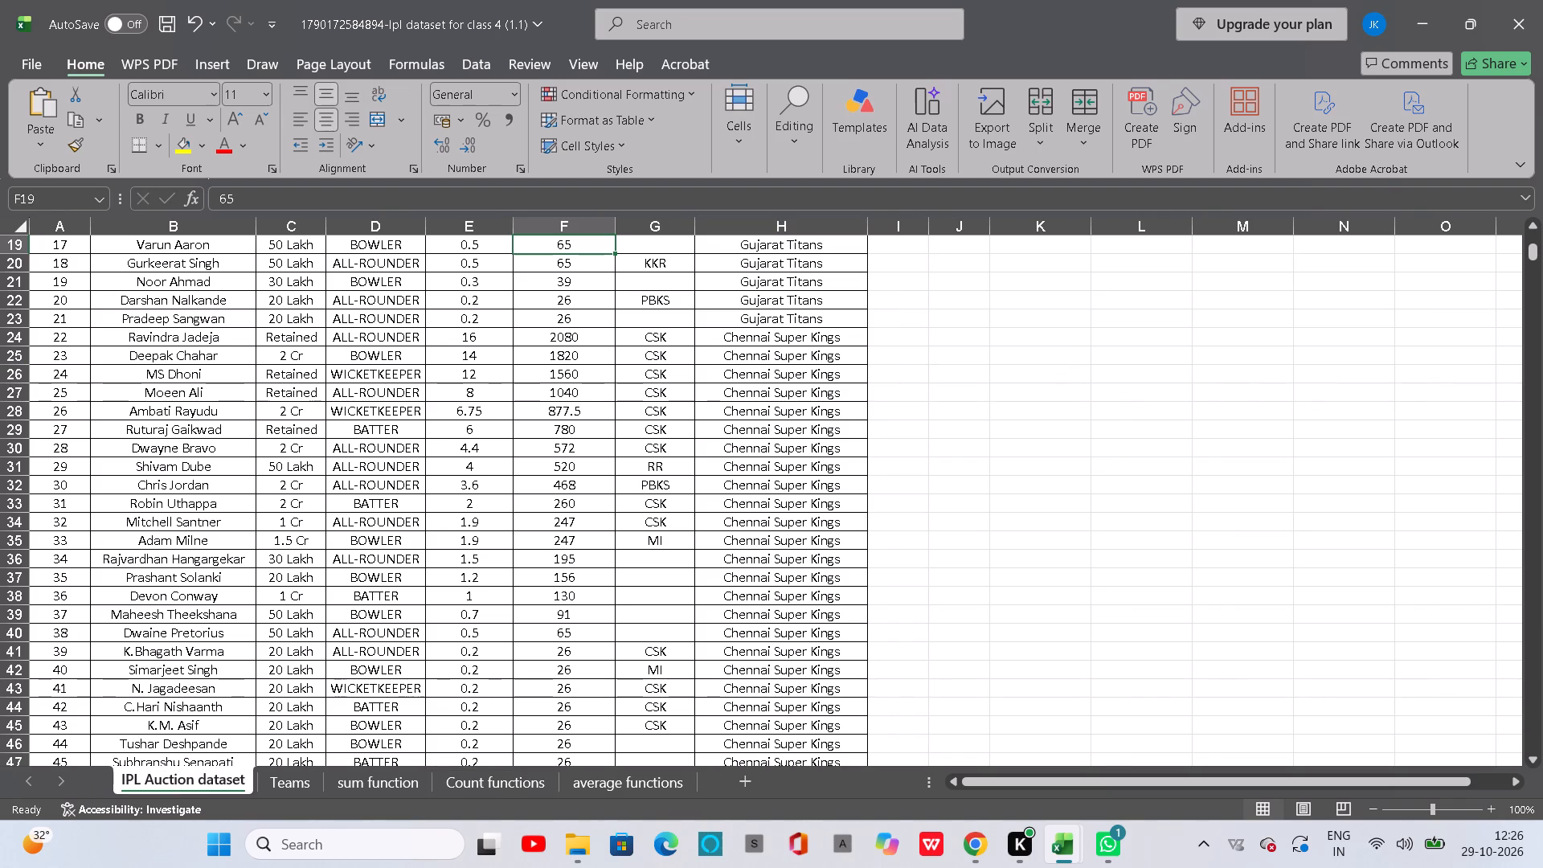
click(481, 787)
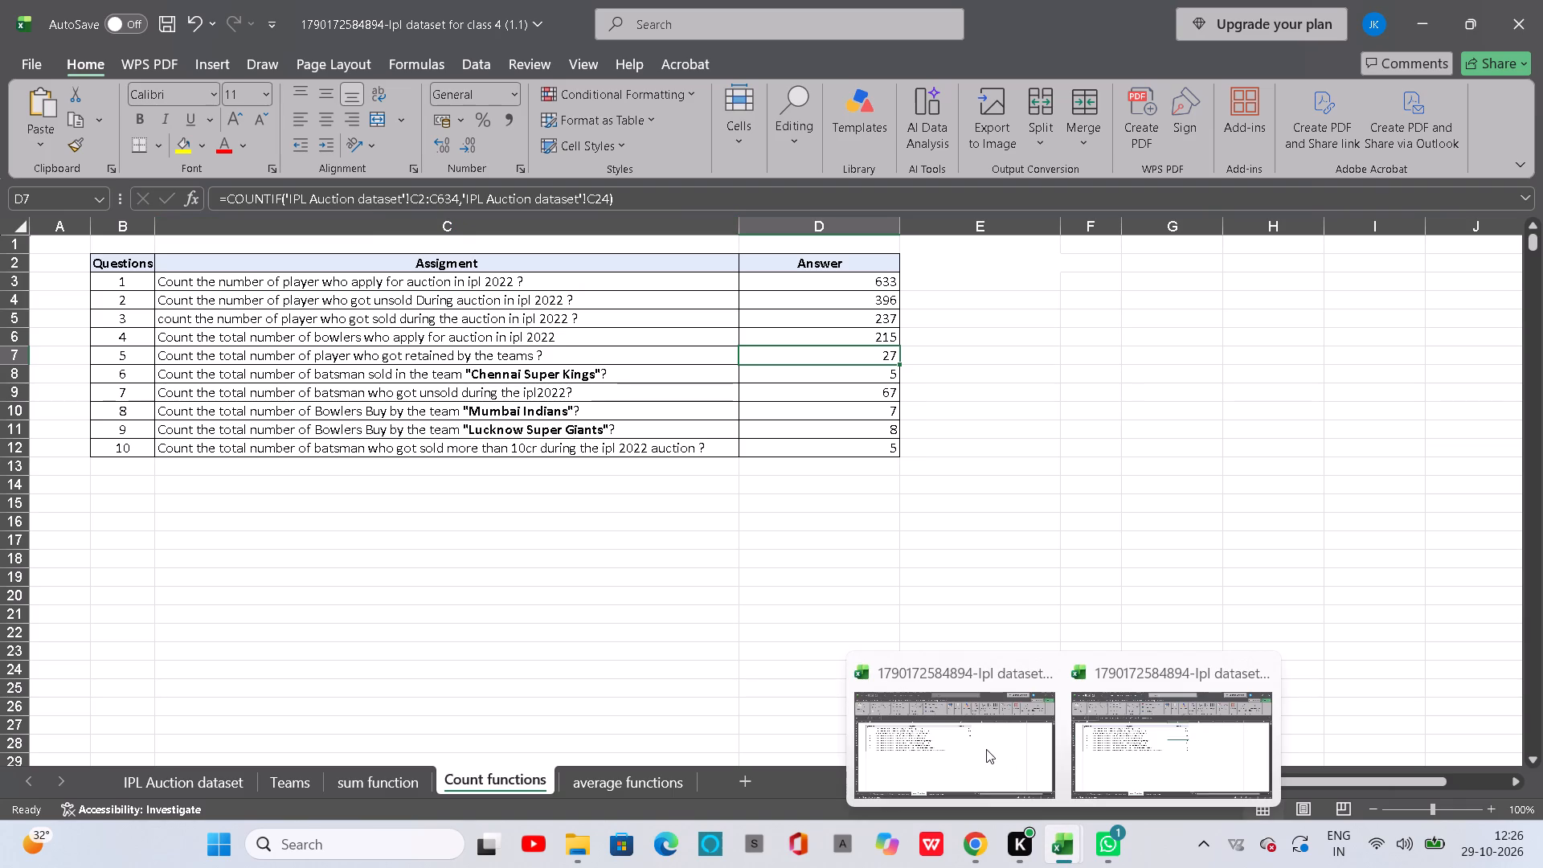
In D7 of the working file, enter a COUNTIF formula over the IPL Auction dataset's Base Price cells C2:C634, with the Retained cell C106 as criterion.
click(953, 737)
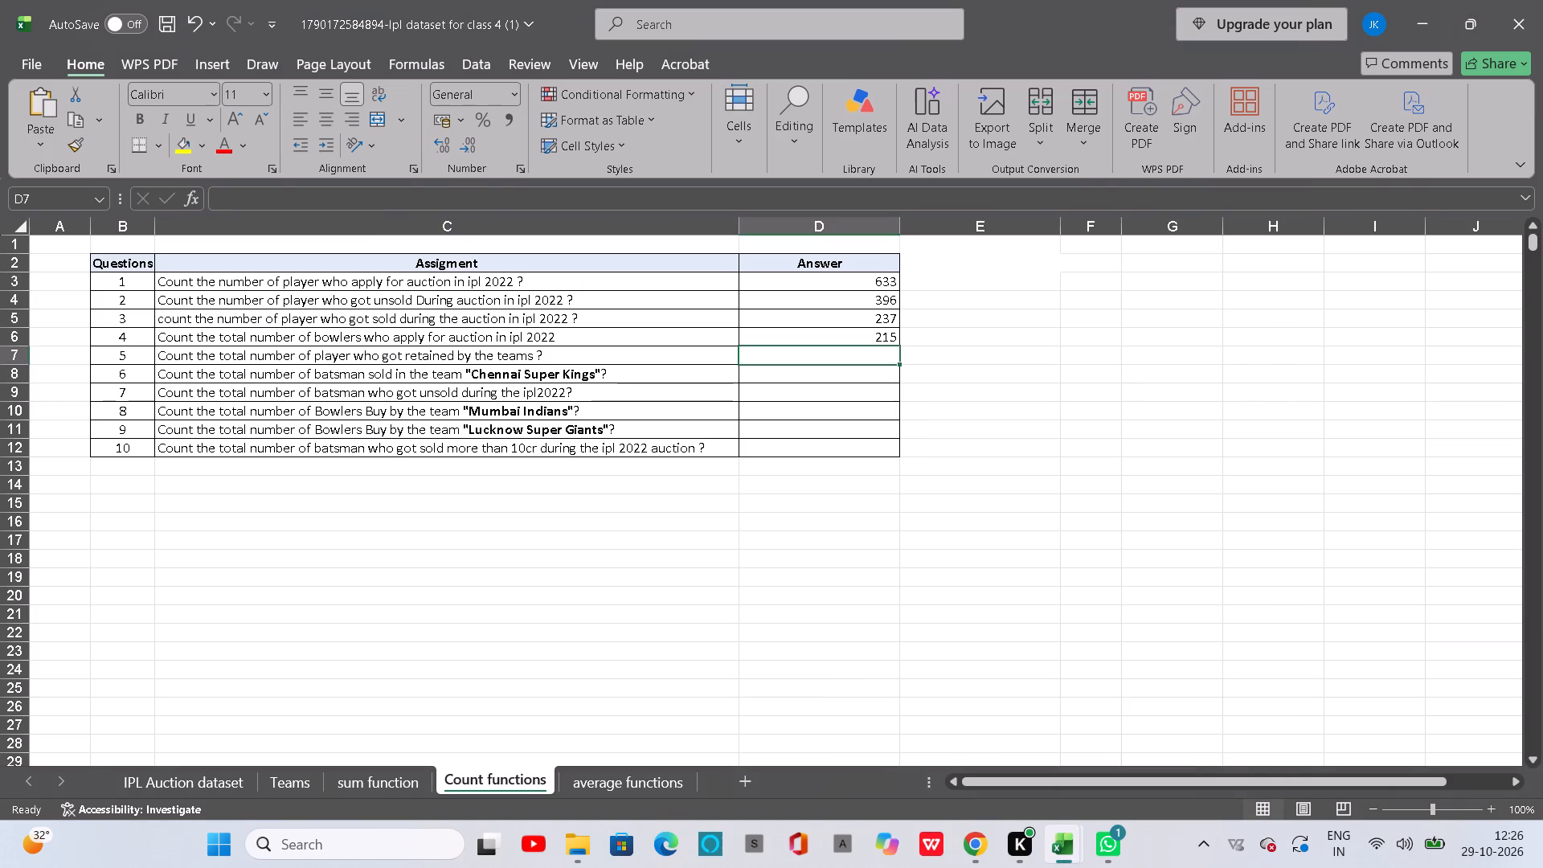
click(856, 362)
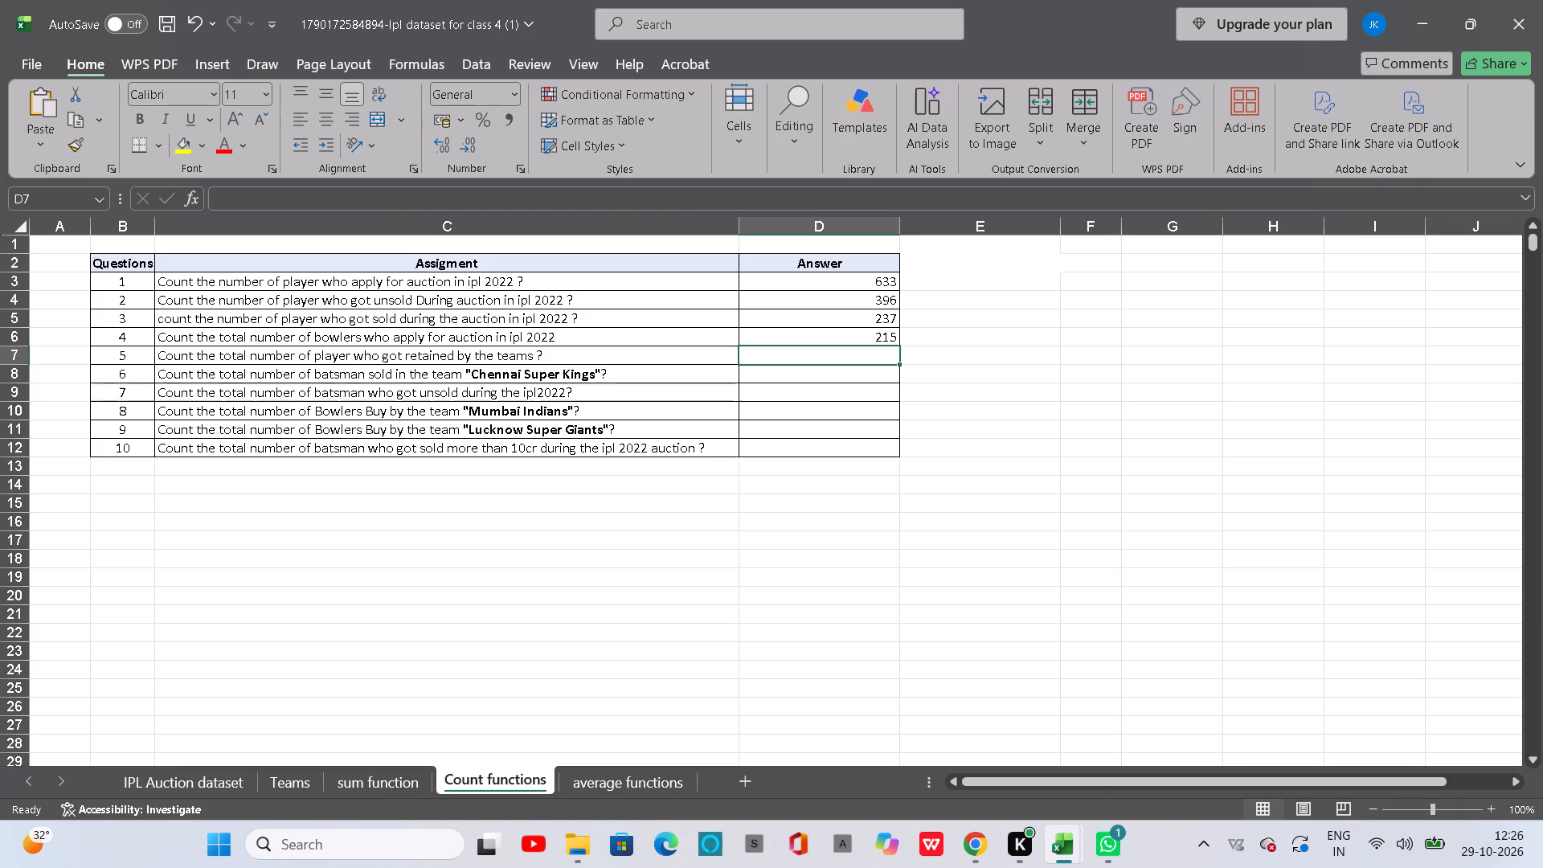
key(equal)
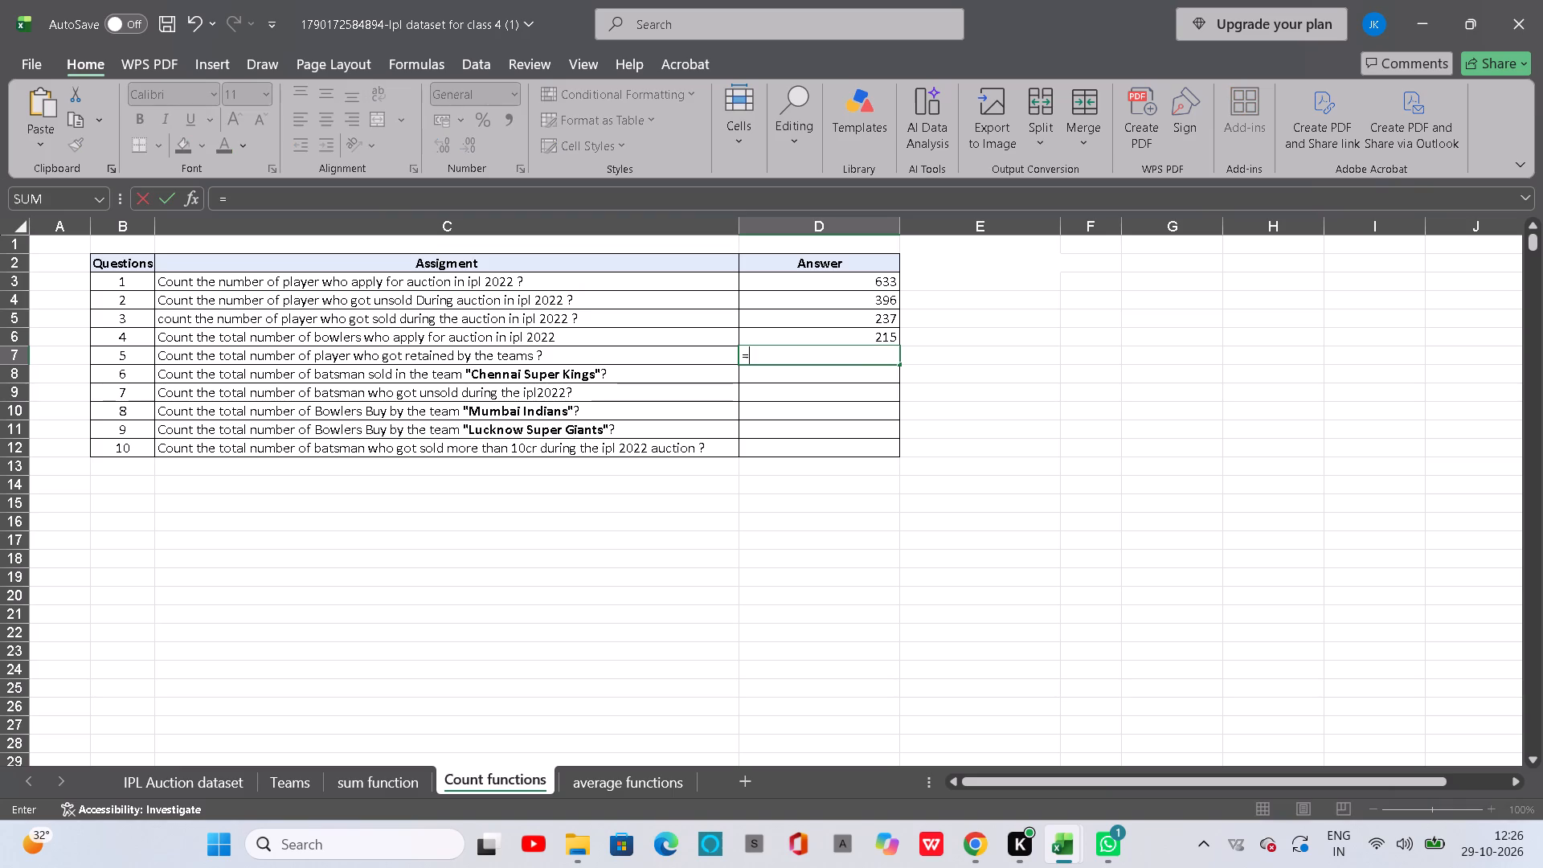
text(countif)
key(Tab)
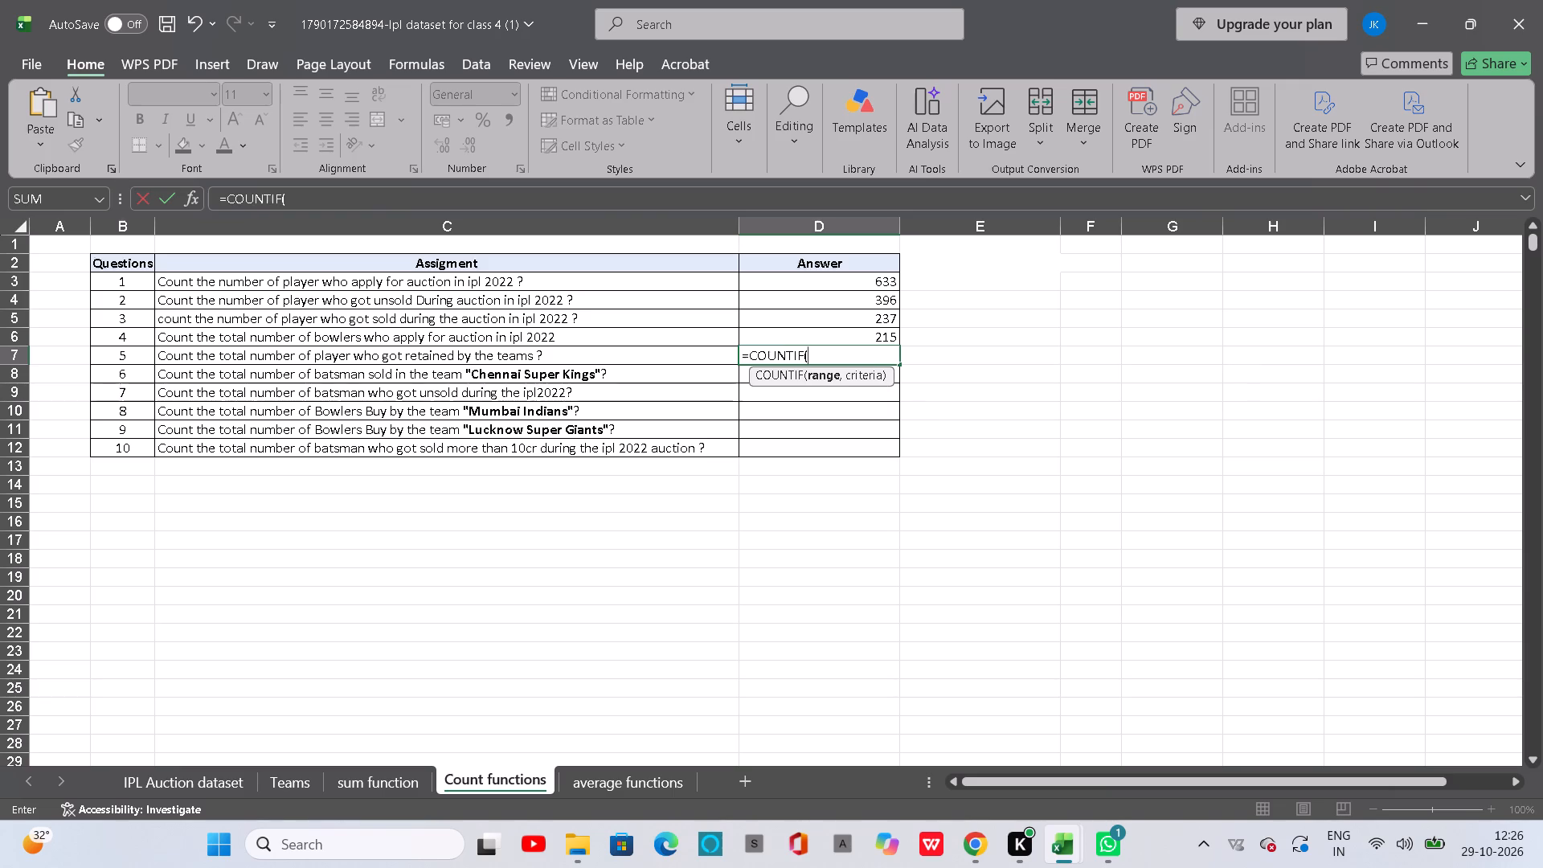
click(206, 774)
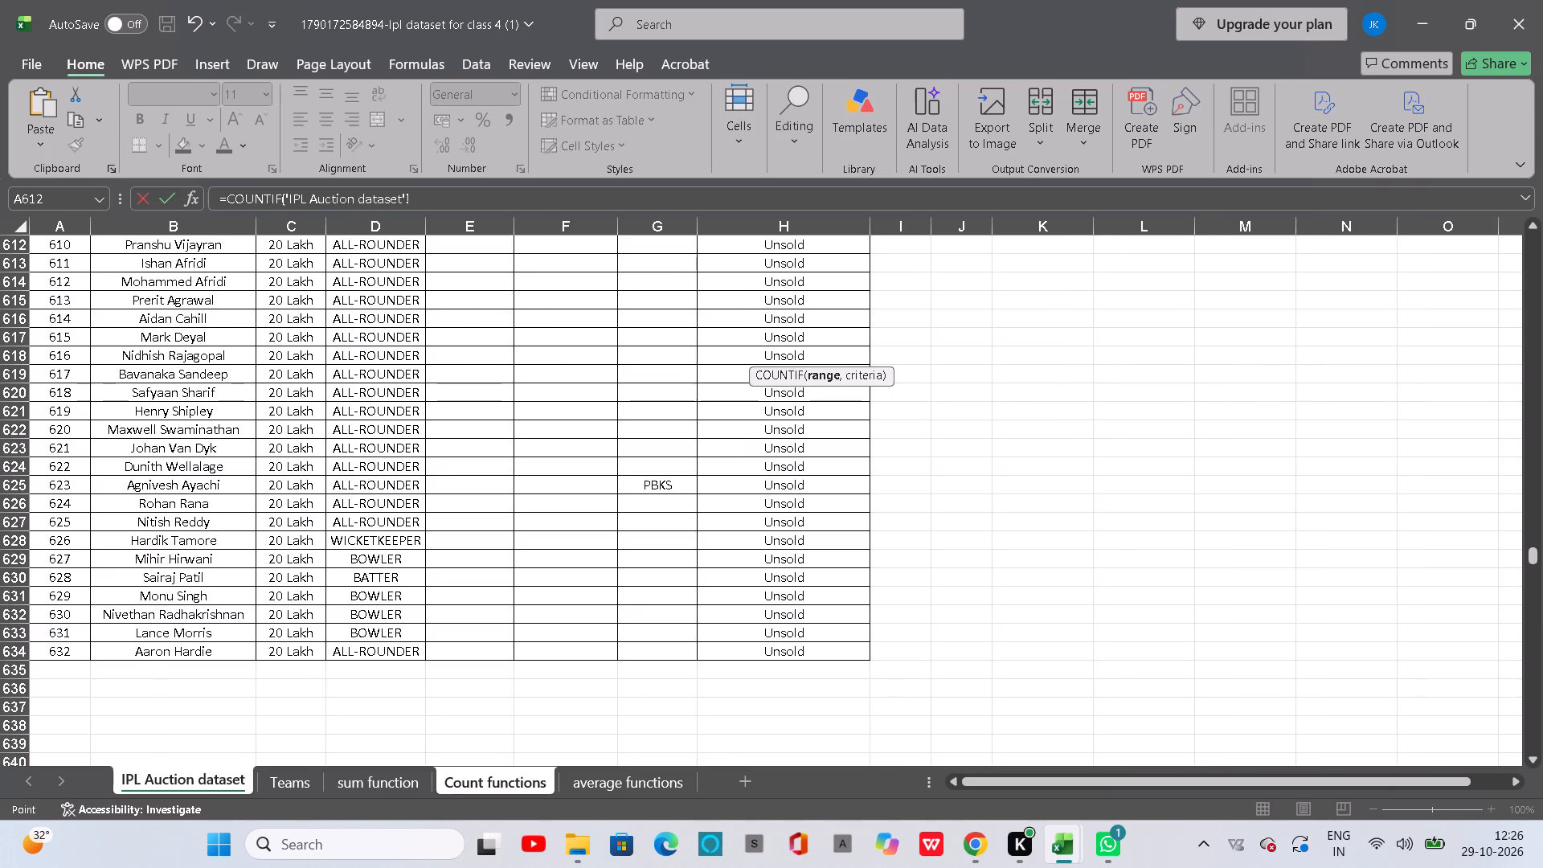
scroll(294, 264, up, 20)
scroll(294, 264, up, 4)
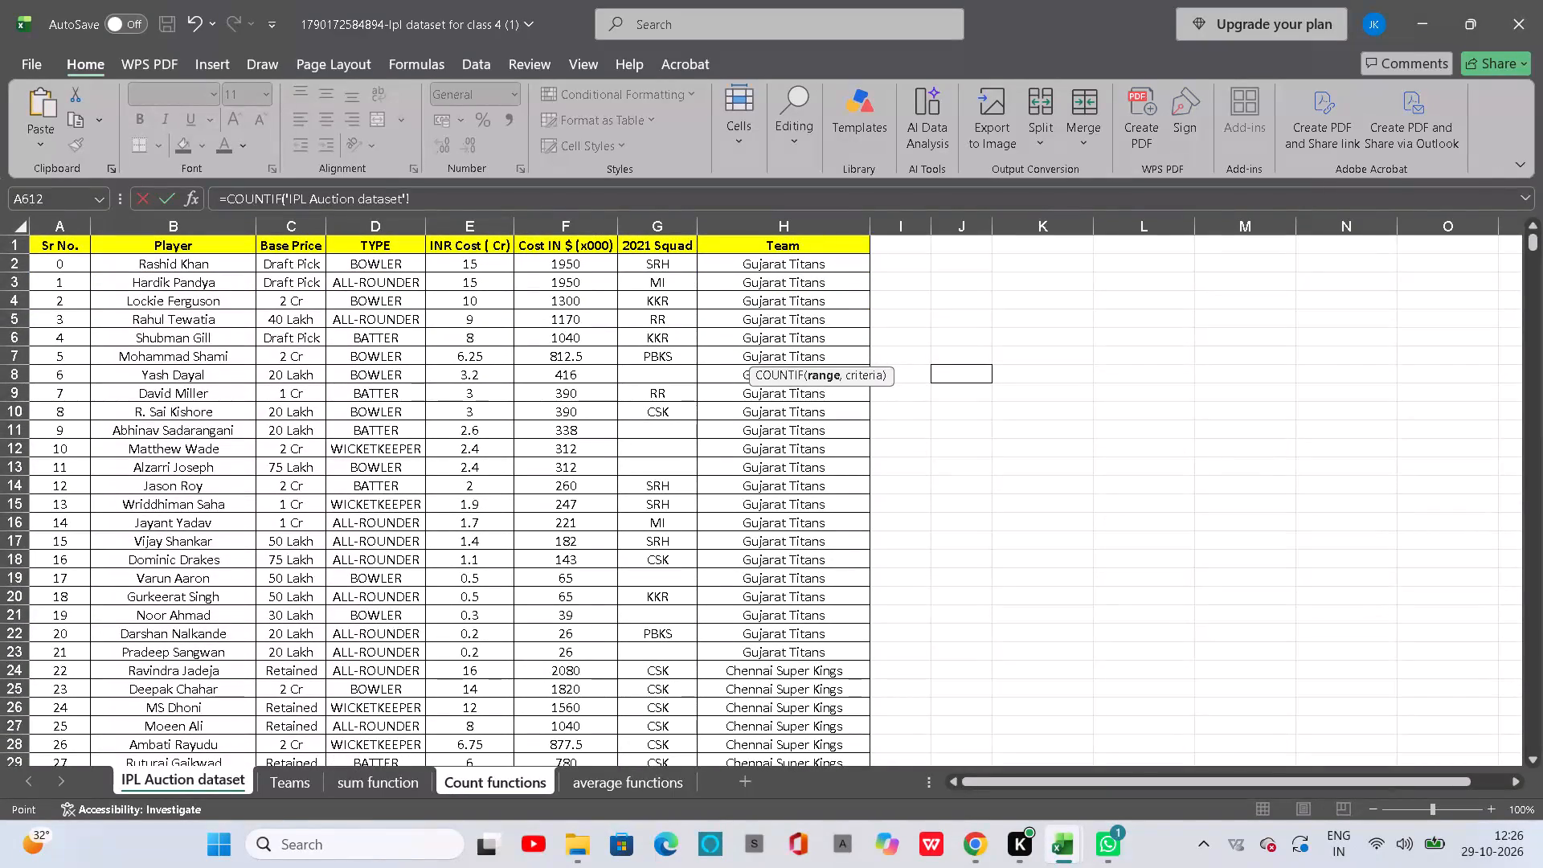
drag(260, 259, 275, 867)
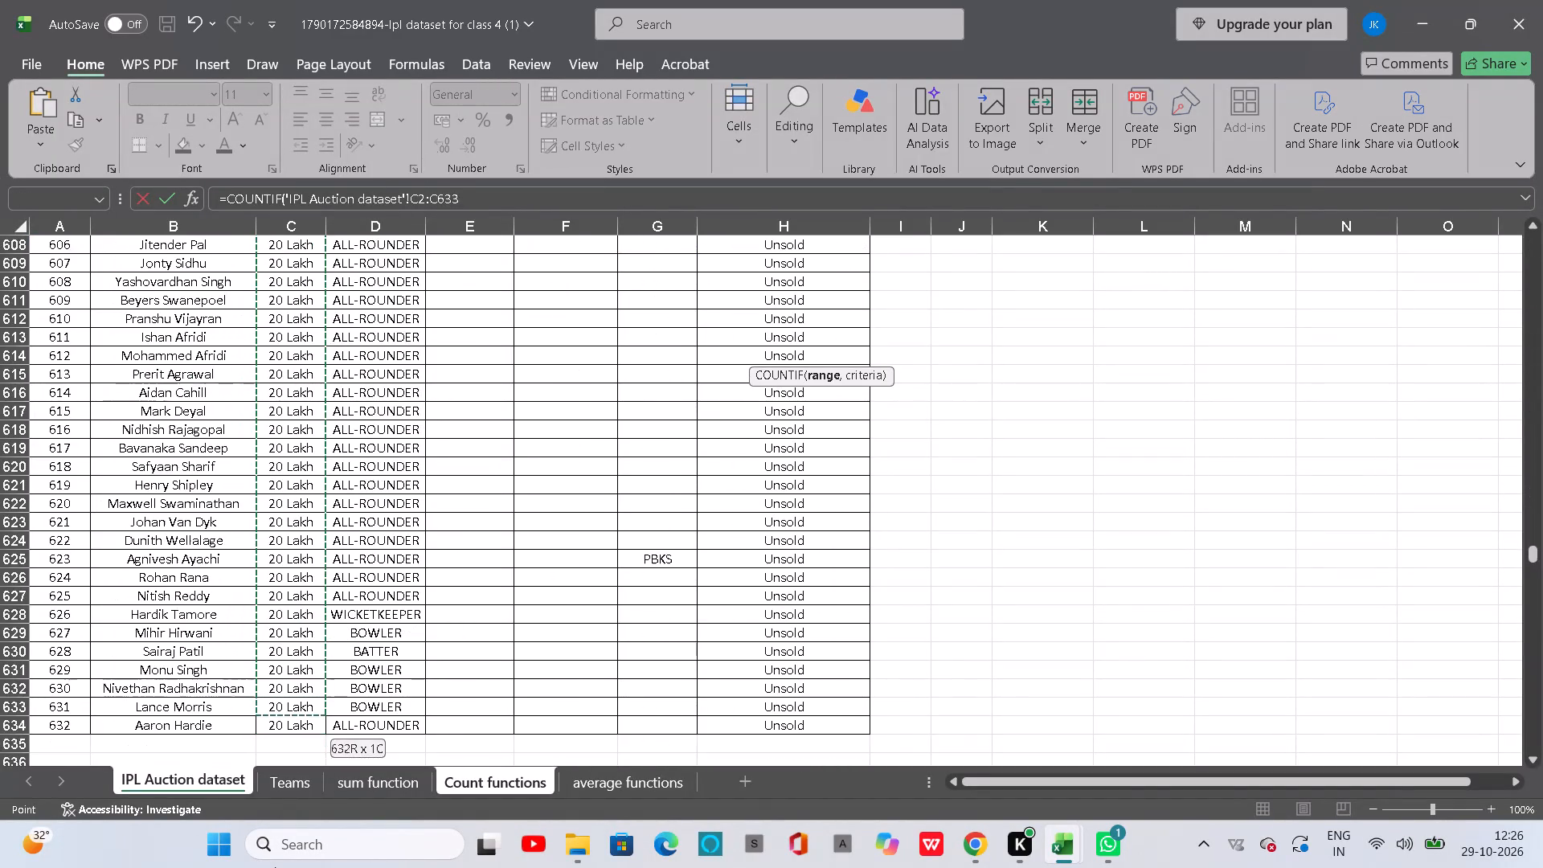
drag(275, 867, 288, 731)
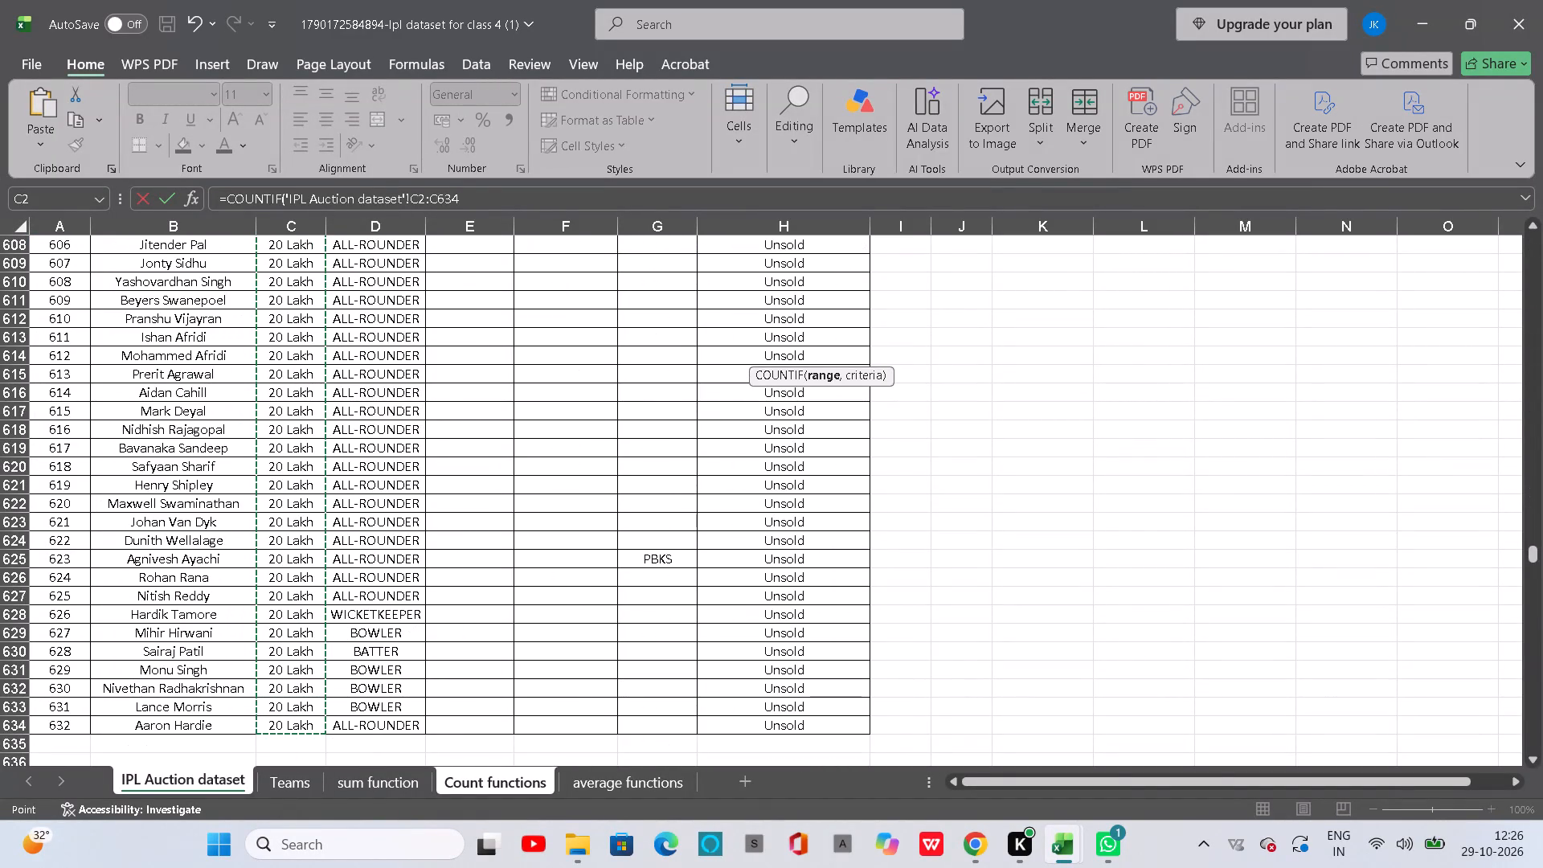
key(comma)
click(158, 782)
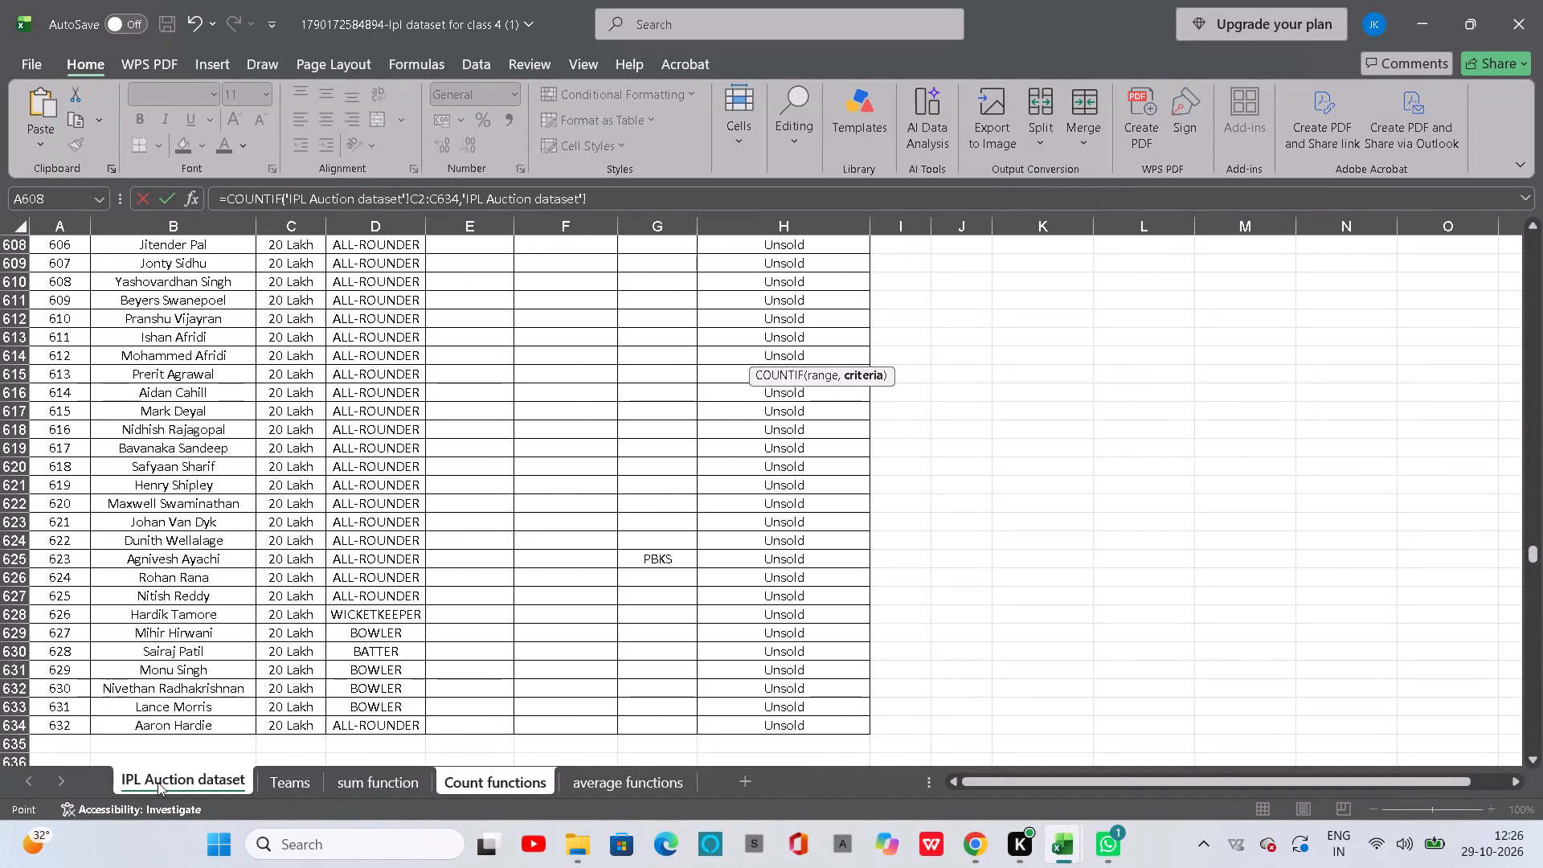
scroll(287, 471, up, 3)
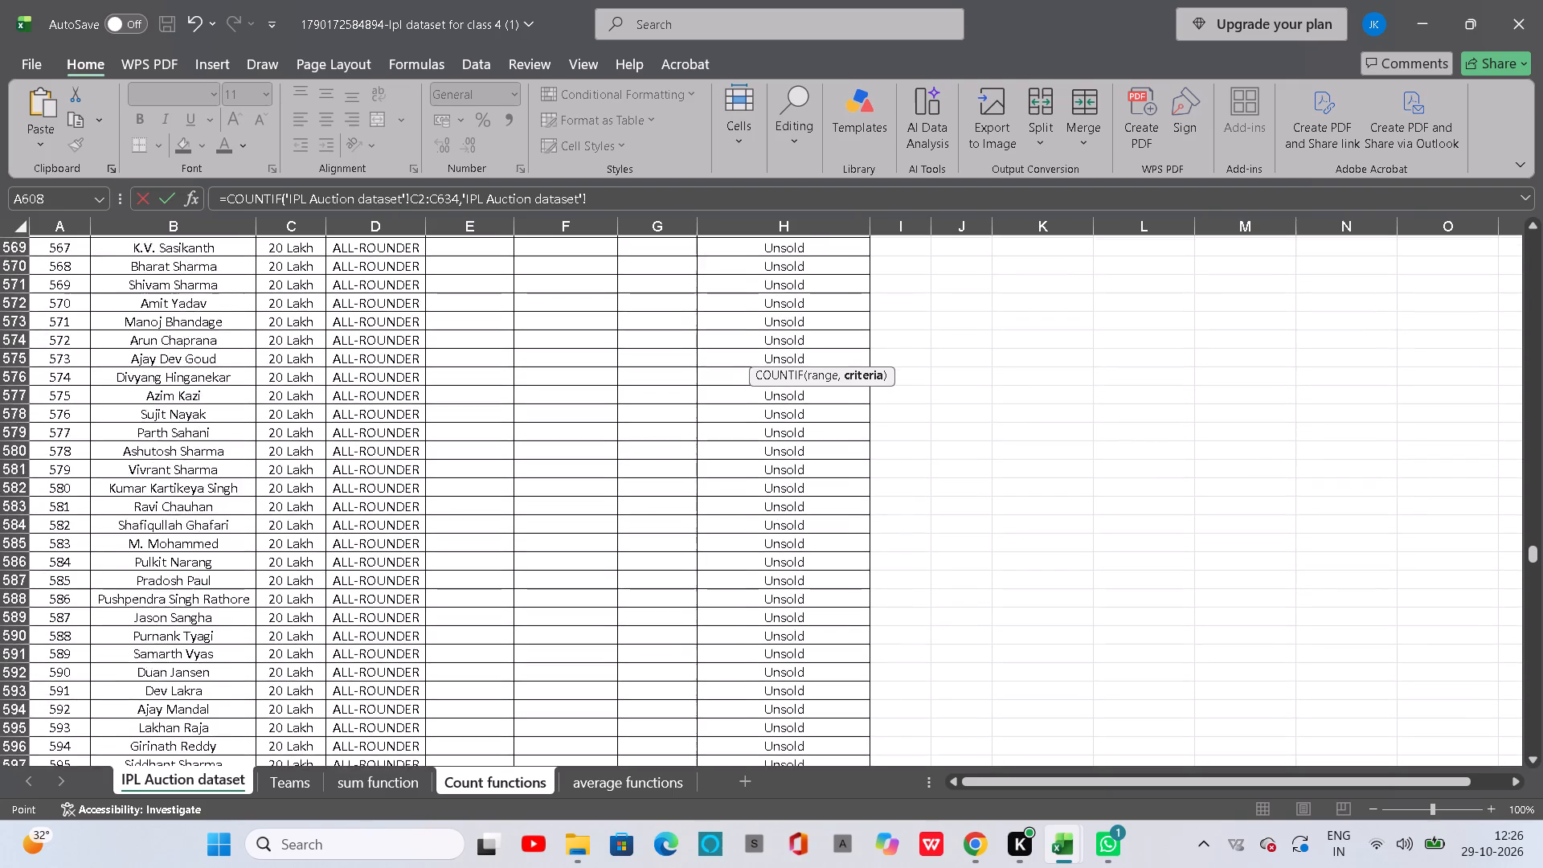
scroll(287, 471, up, 11)
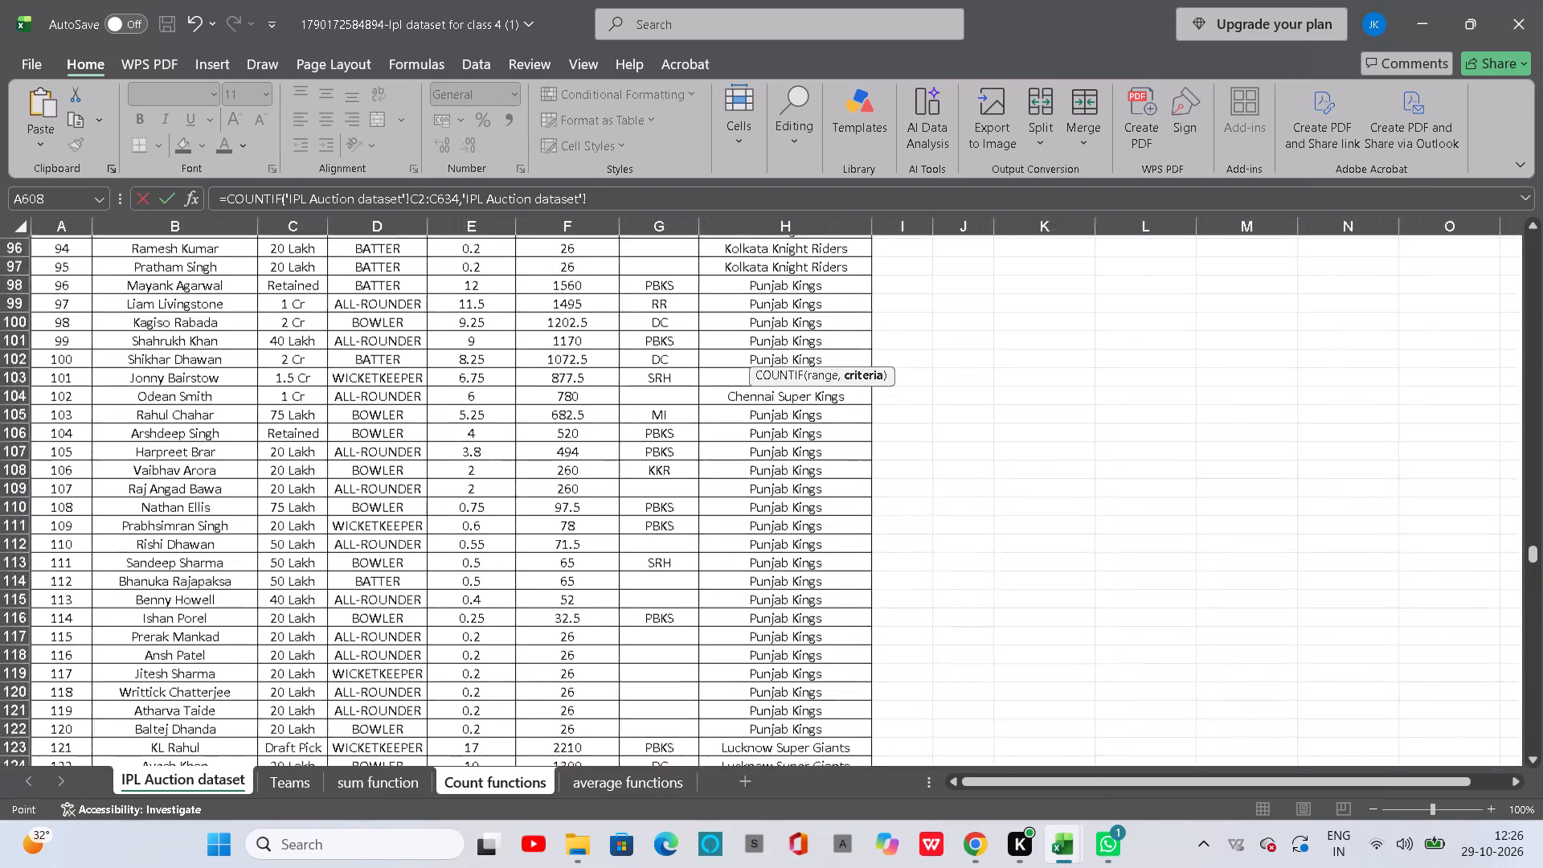
click(276, 435)
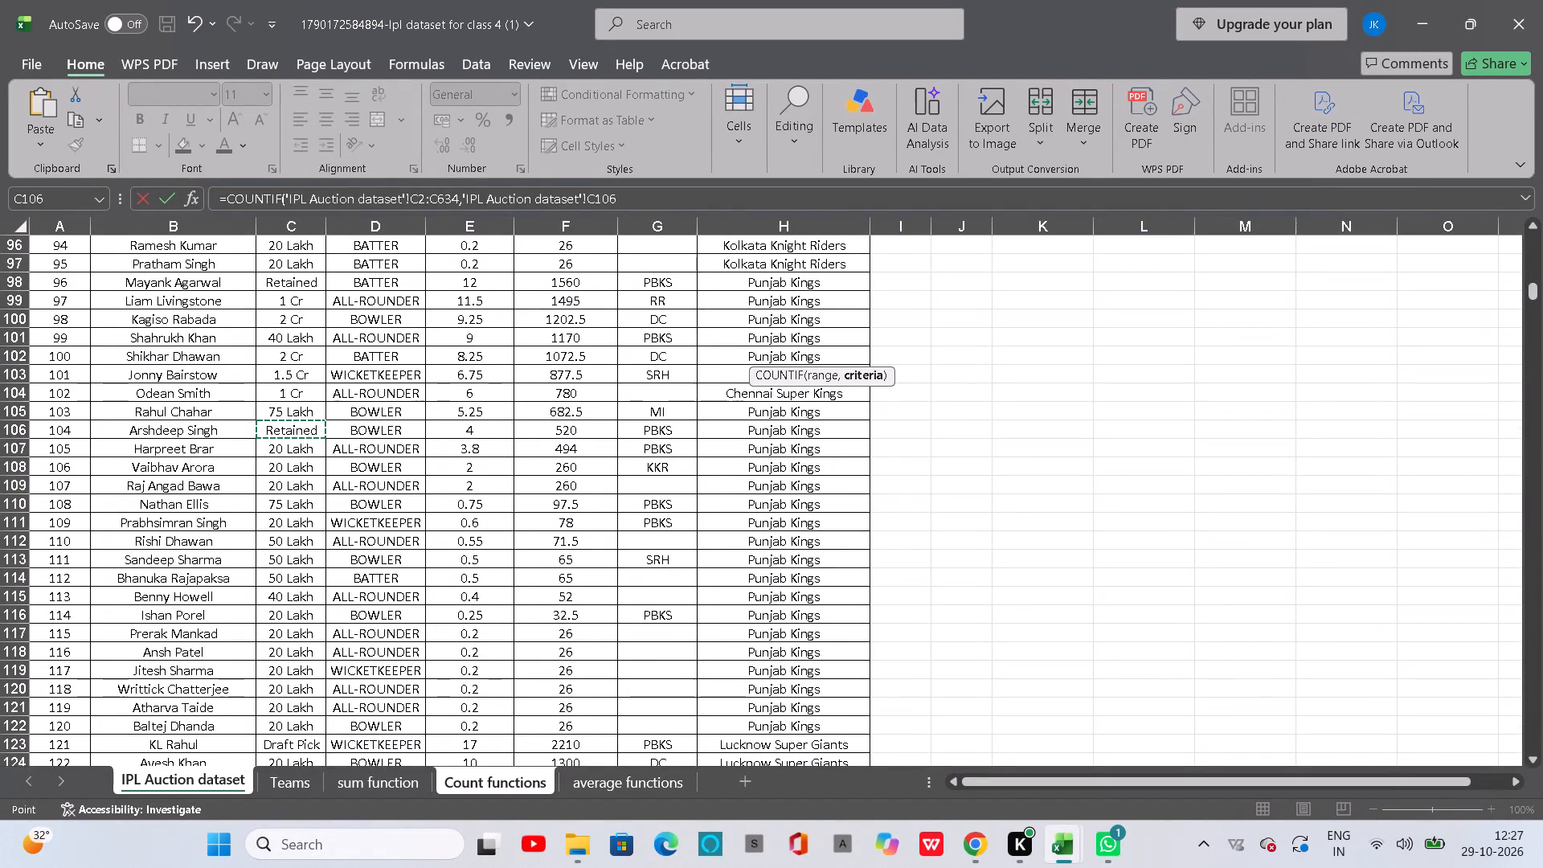
click(651, 205)
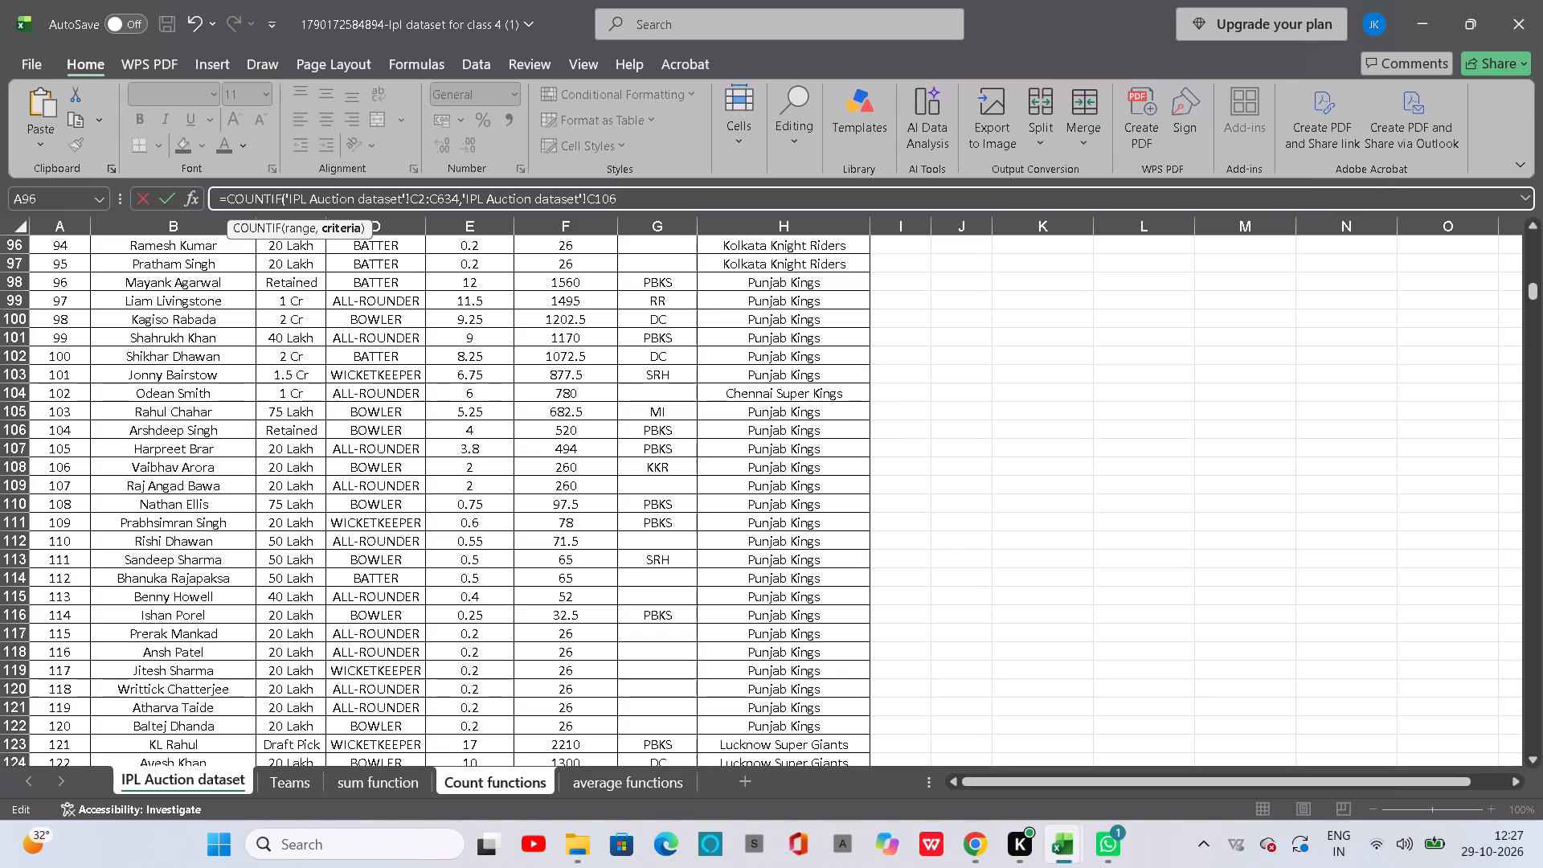
key(shift+parenright)
key(Return)
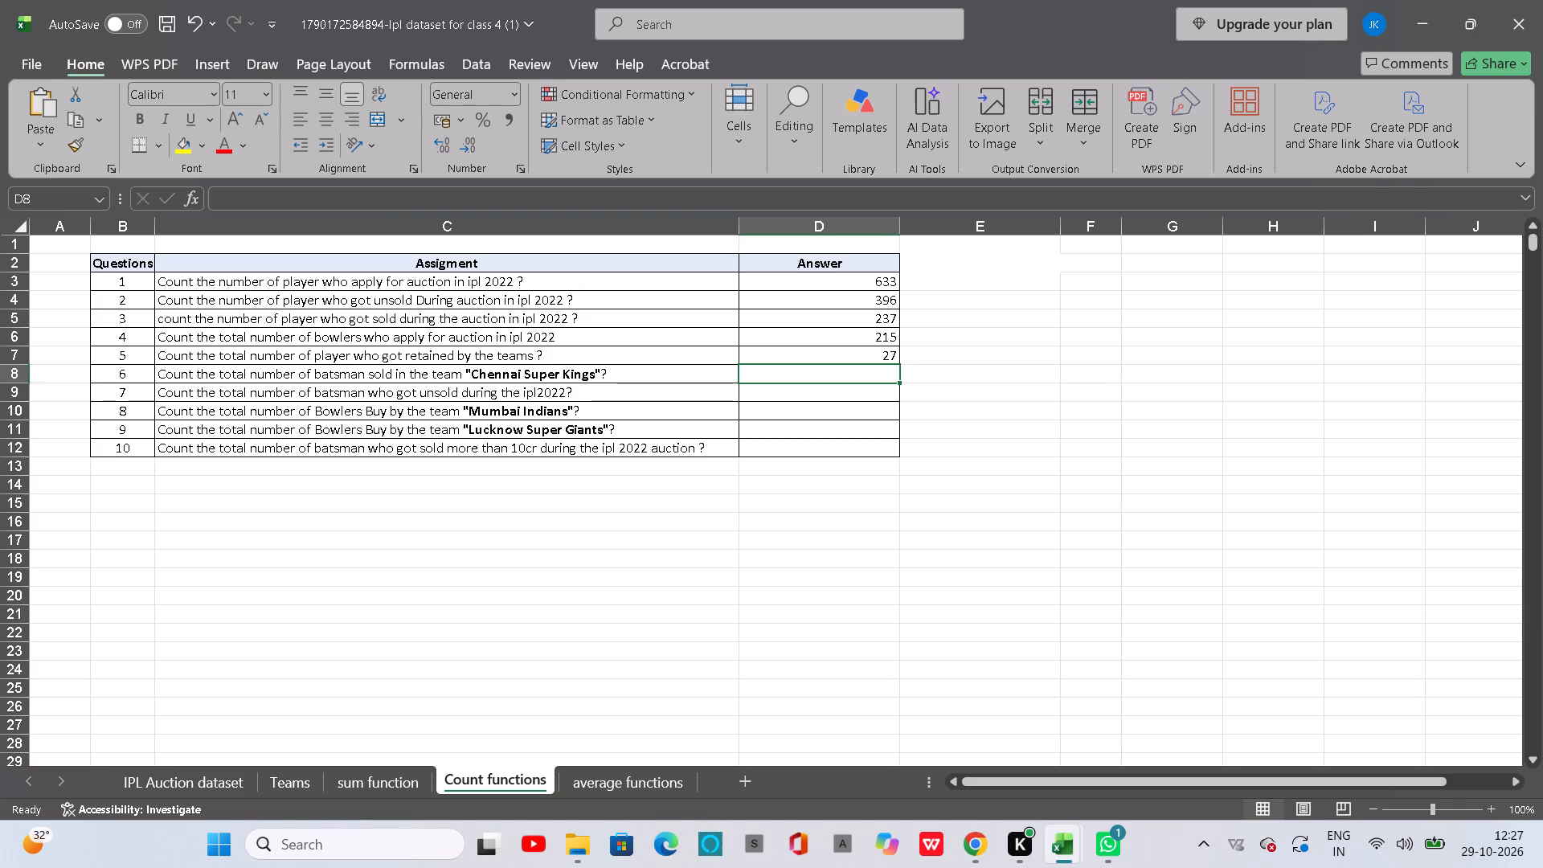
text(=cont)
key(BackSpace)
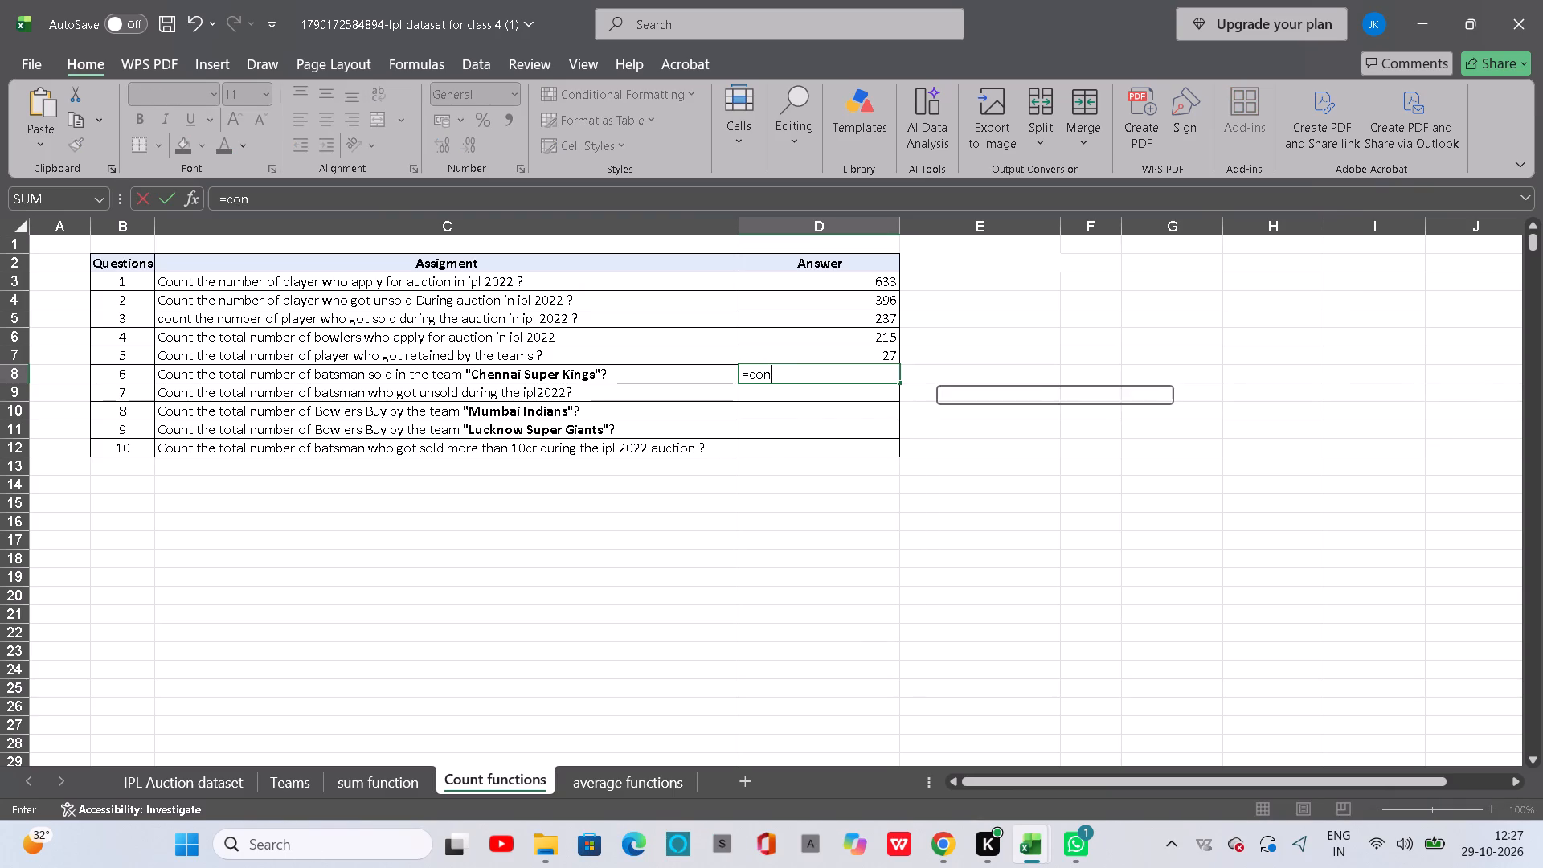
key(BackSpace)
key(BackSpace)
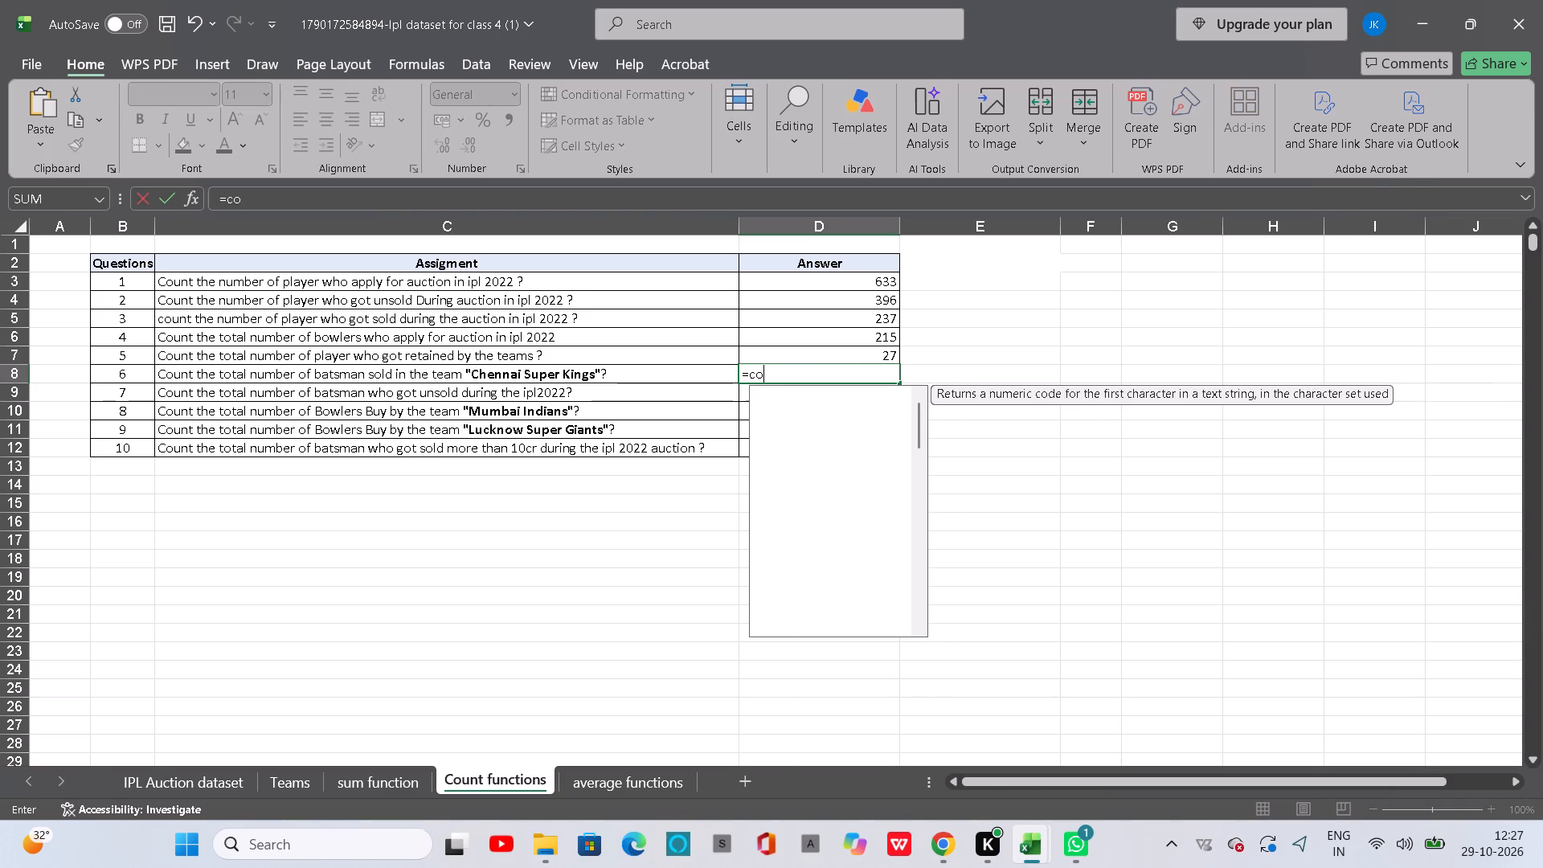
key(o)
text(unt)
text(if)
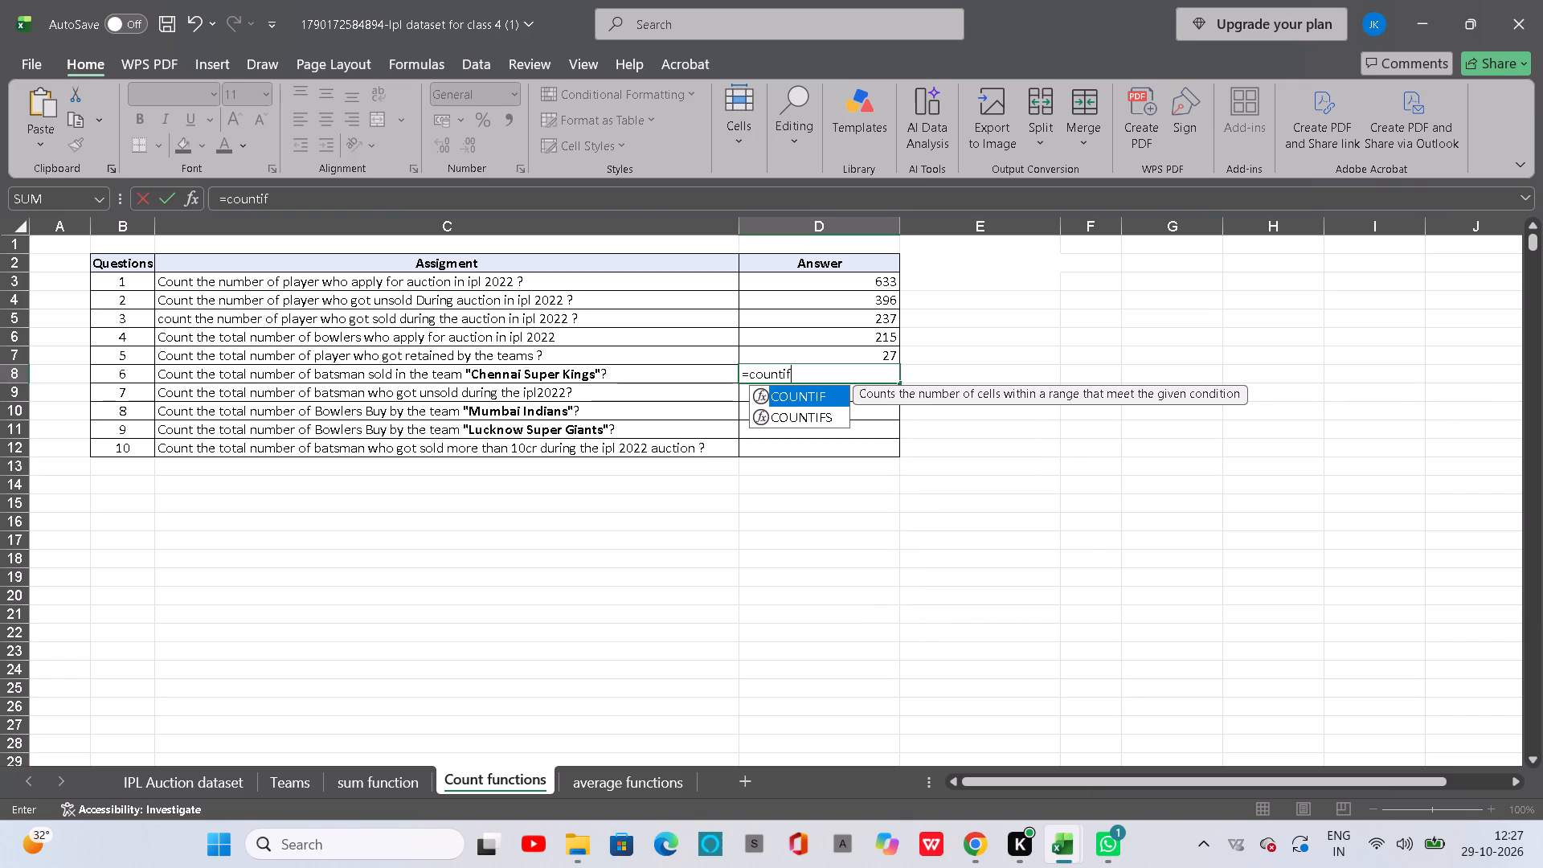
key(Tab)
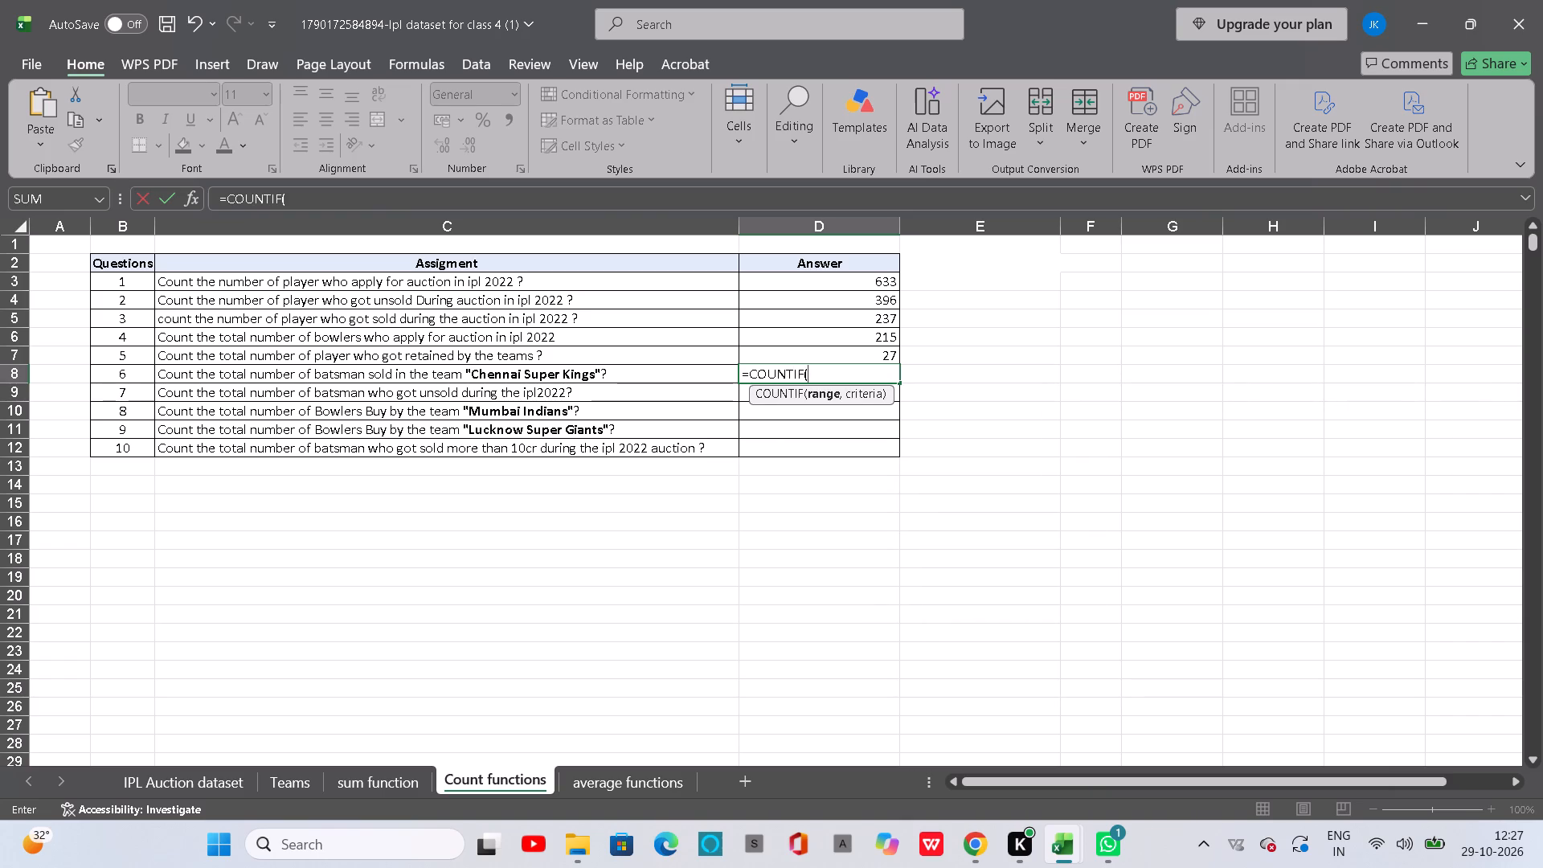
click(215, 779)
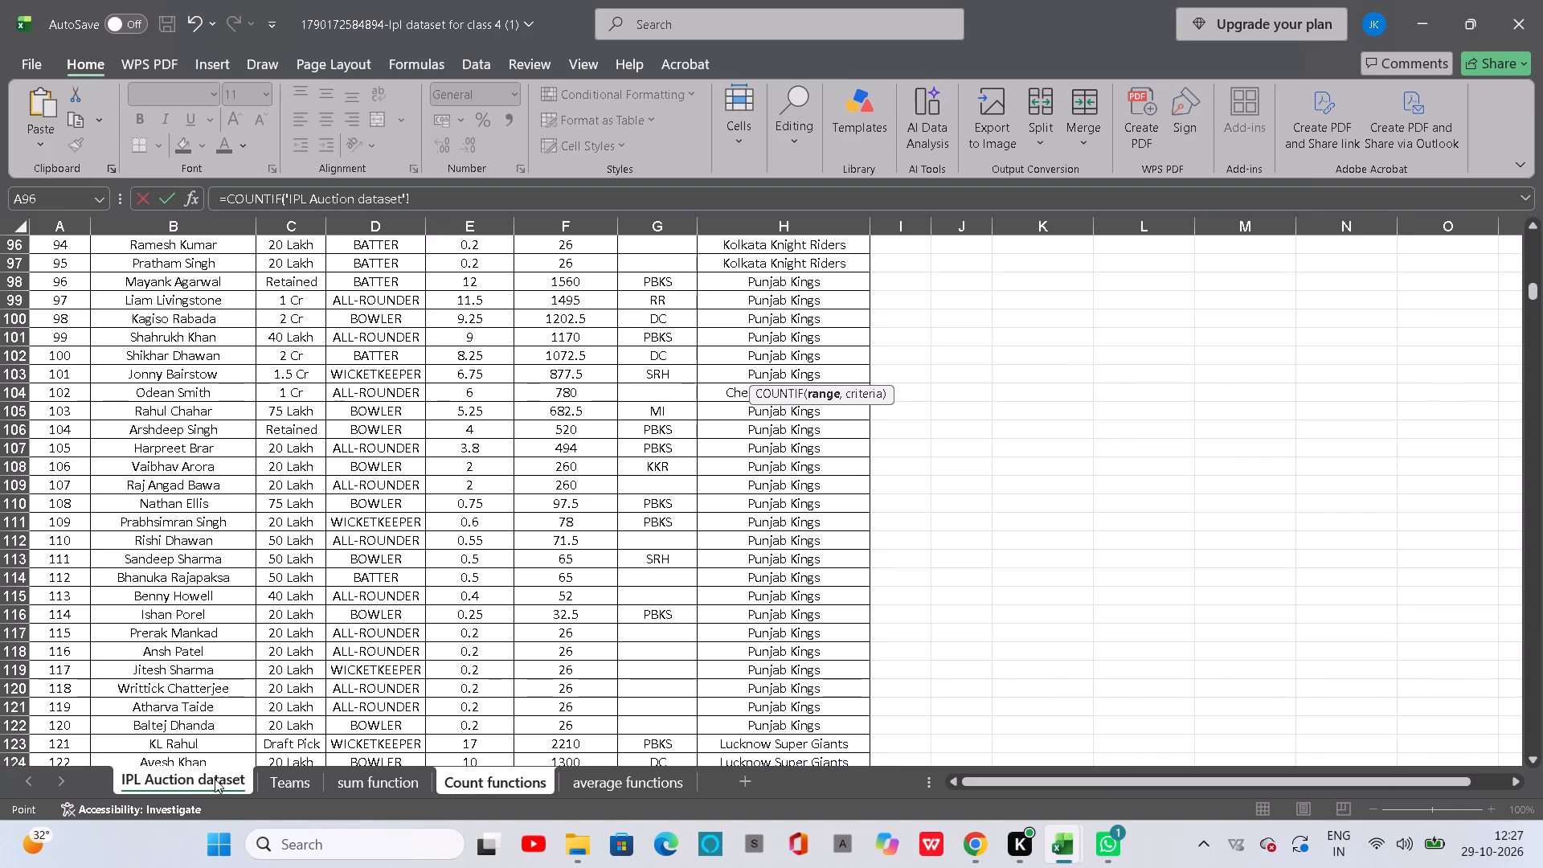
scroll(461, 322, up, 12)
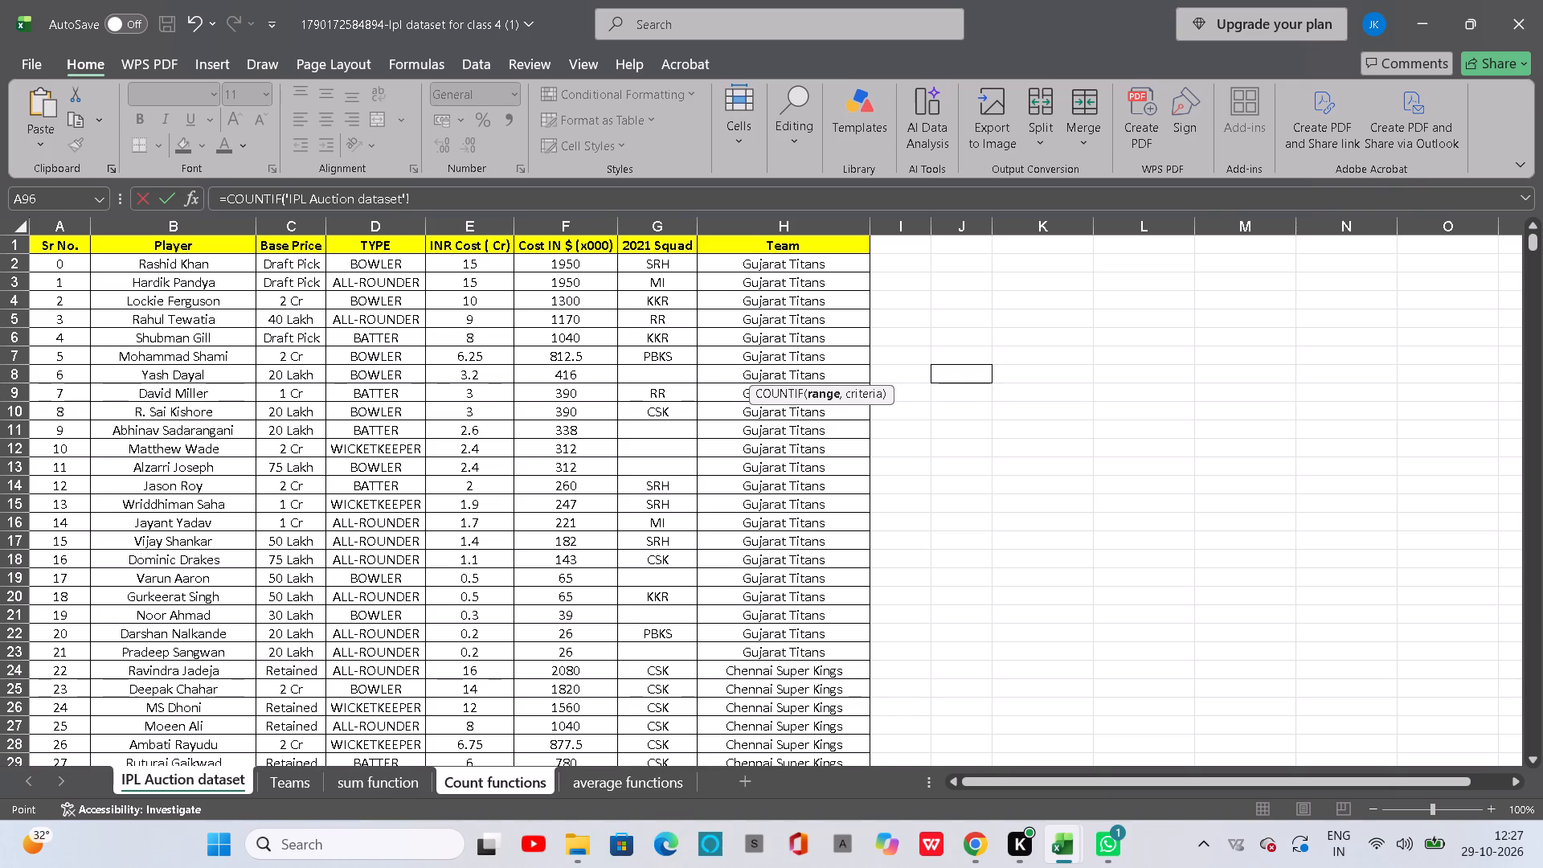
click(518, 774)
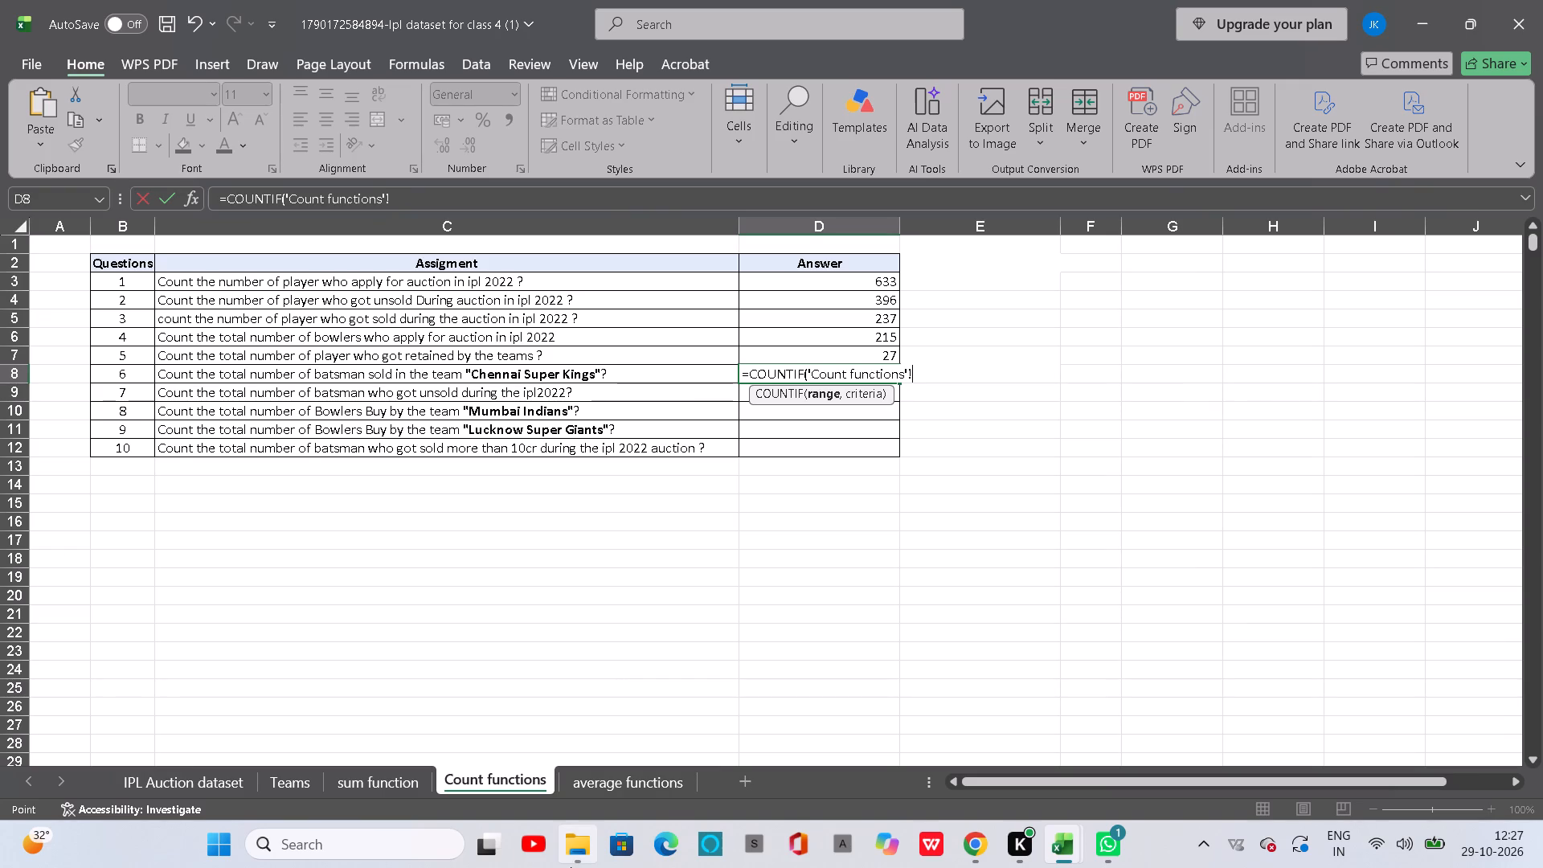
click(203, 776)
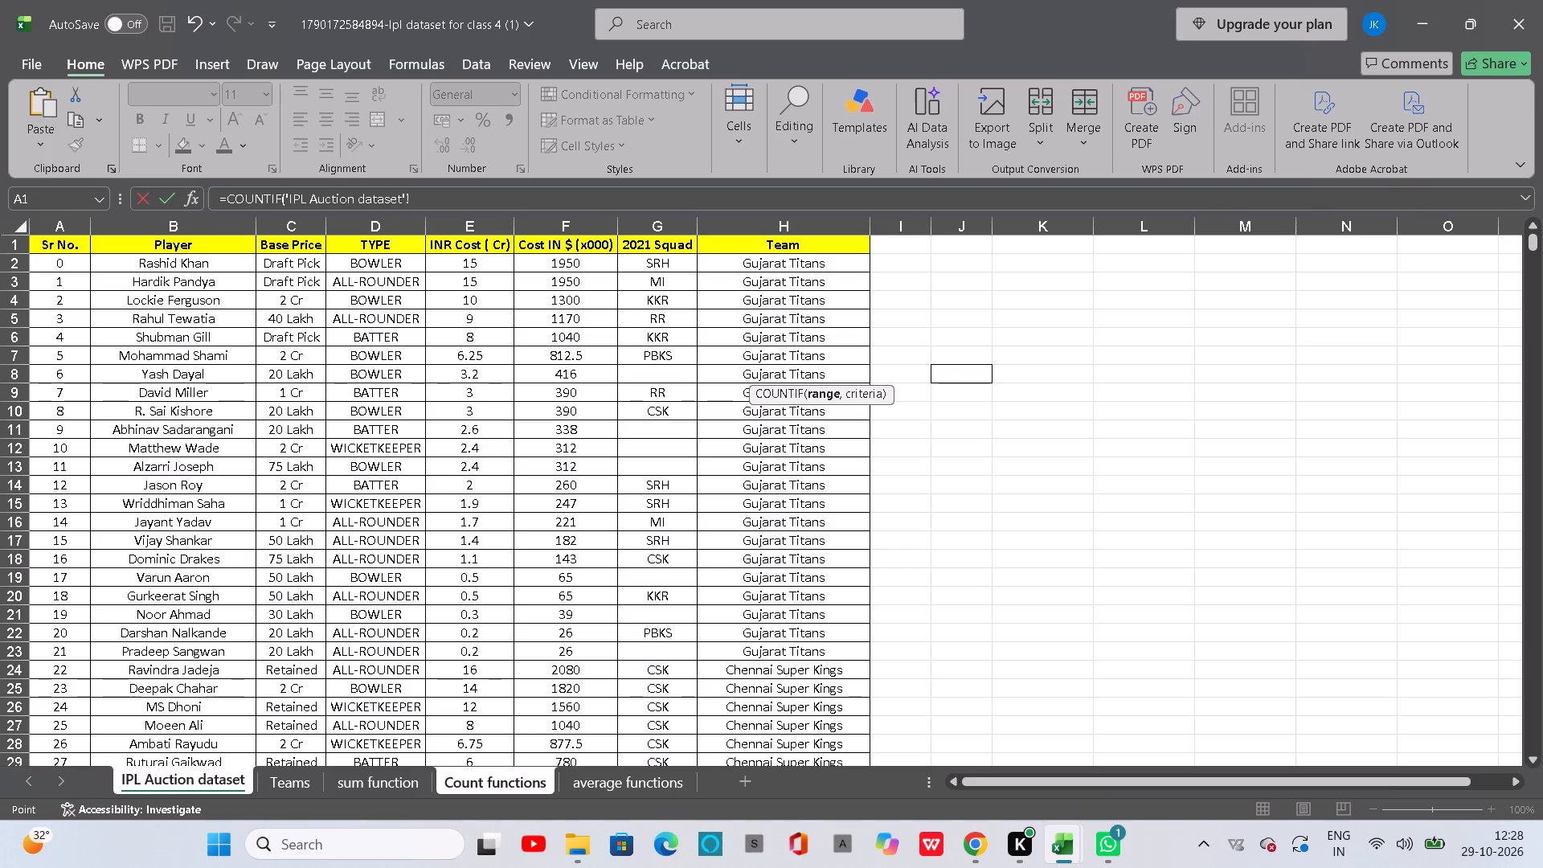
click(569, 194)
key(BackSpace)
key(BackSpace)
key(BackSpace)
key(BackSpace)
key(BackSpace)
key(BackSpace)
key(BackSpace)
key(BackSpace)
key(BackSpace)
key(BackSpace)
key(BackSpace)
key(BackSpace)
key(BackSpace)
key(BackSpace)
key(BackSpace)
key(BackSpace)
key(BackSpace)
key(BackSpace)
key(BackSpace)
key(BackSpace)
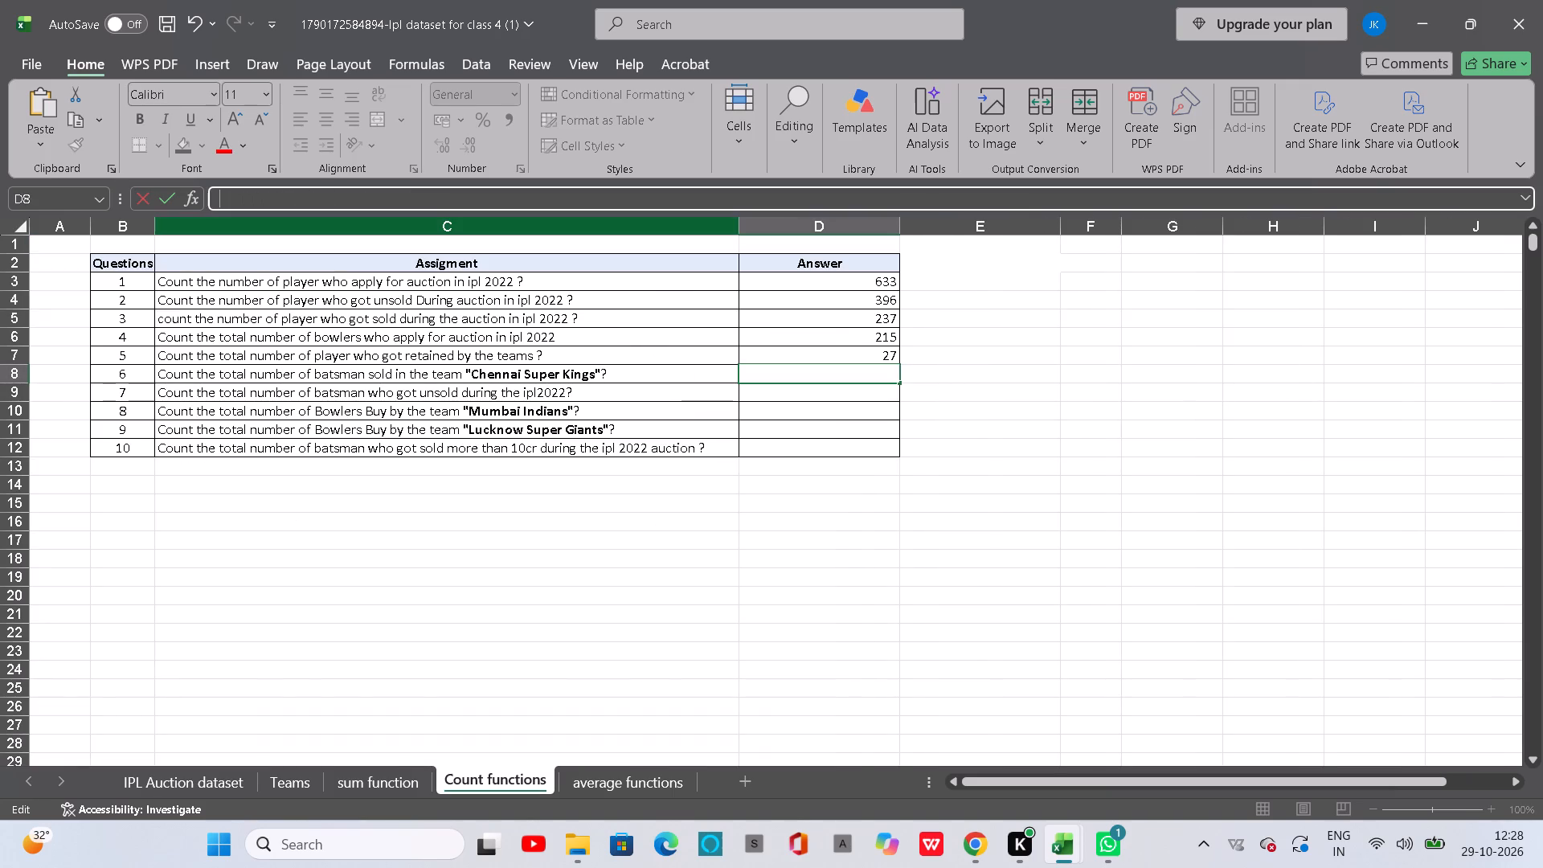
Check the D8 formula in the (1.1) workbook against the TYPE and Team columns of its IPL Auction dataset sheet.
click(1118, 741)
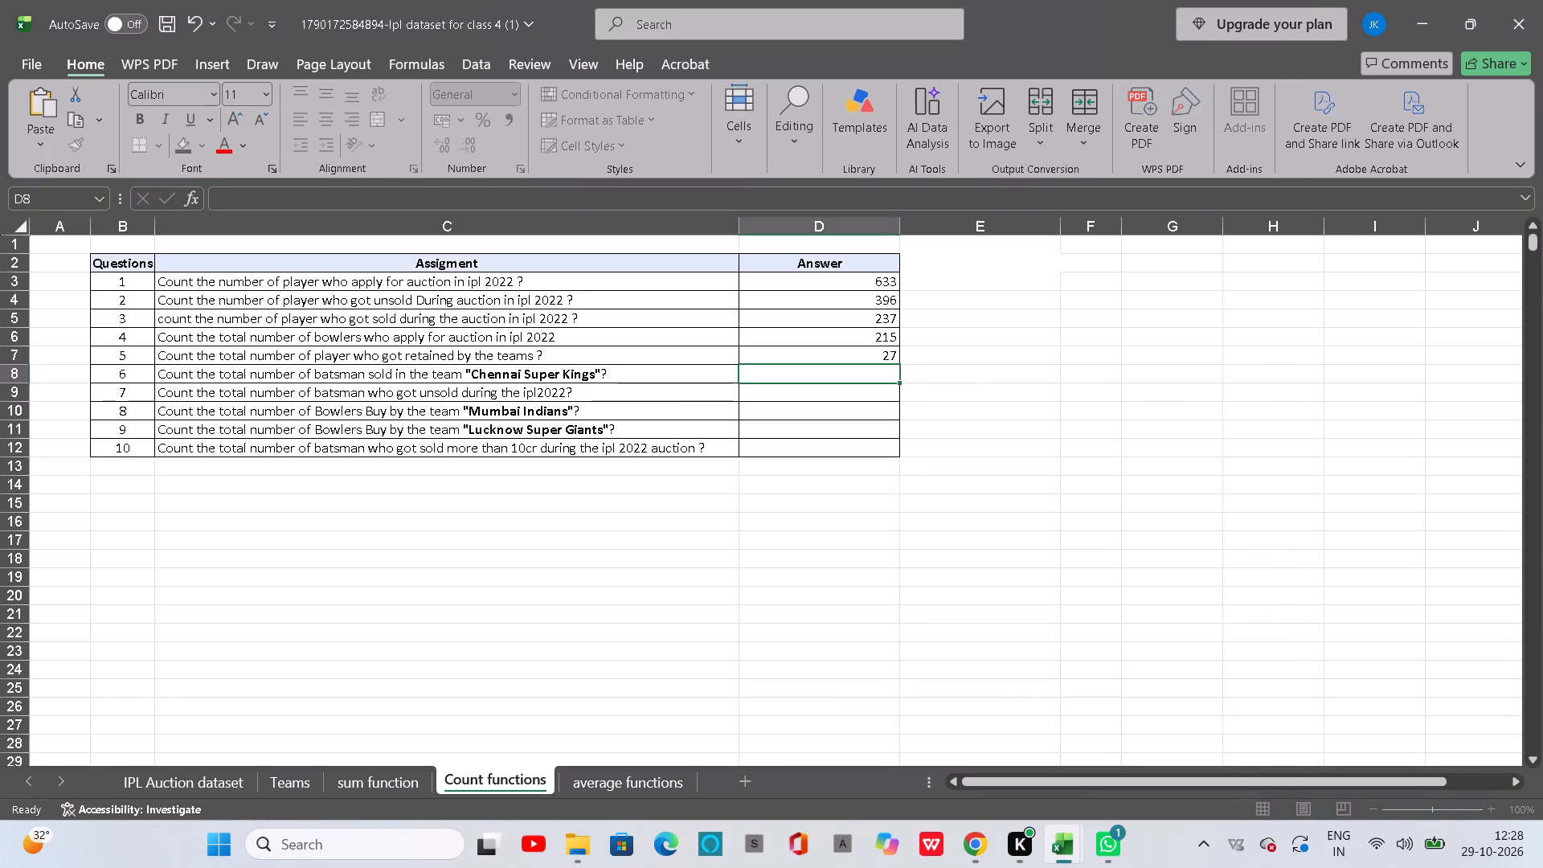
click(799, 376)
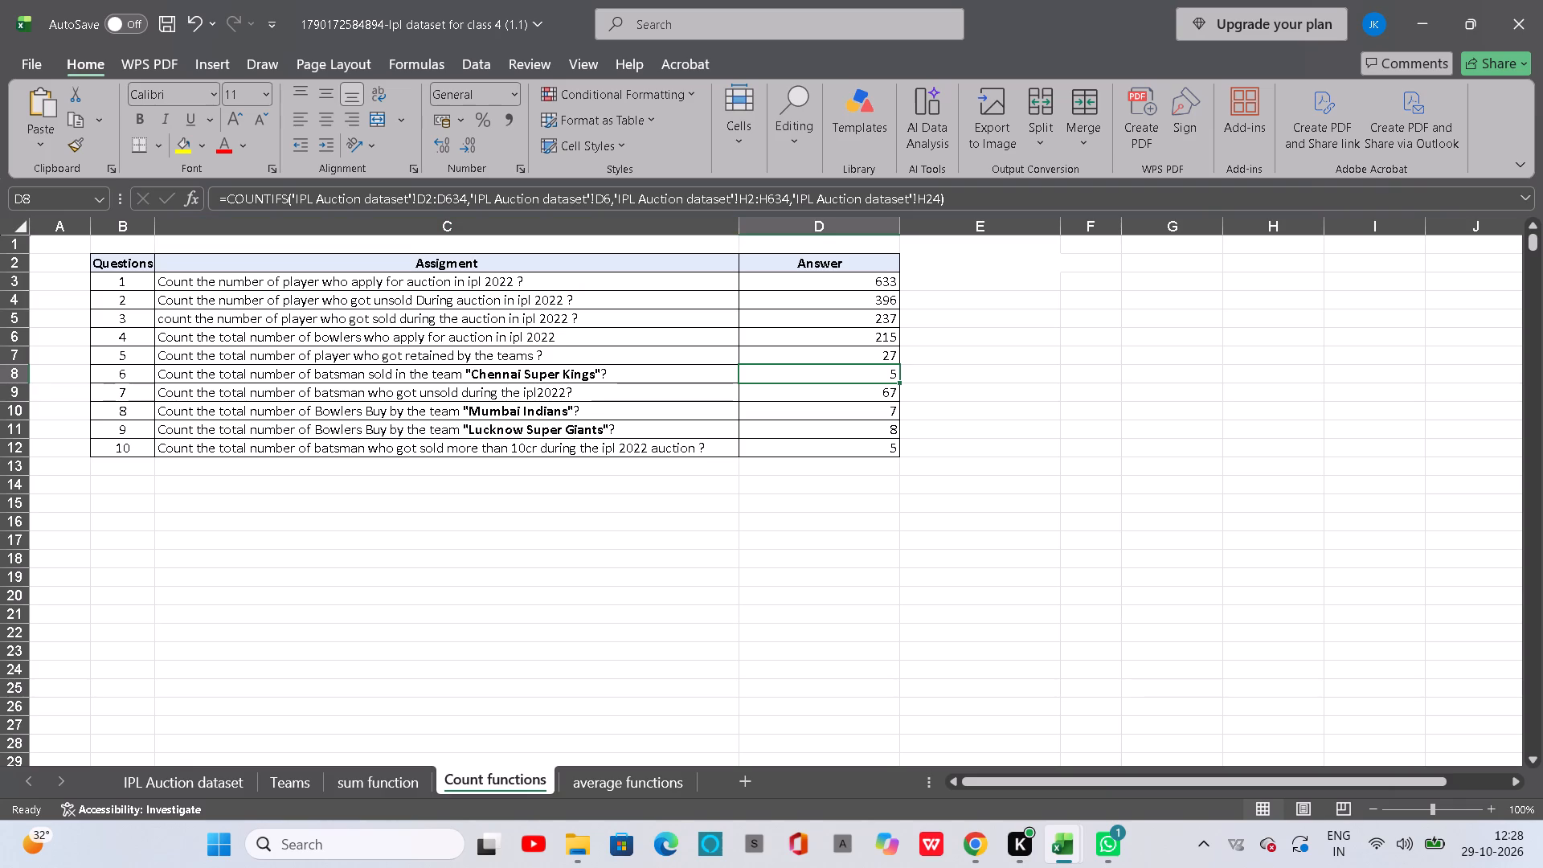
click(211, 768)
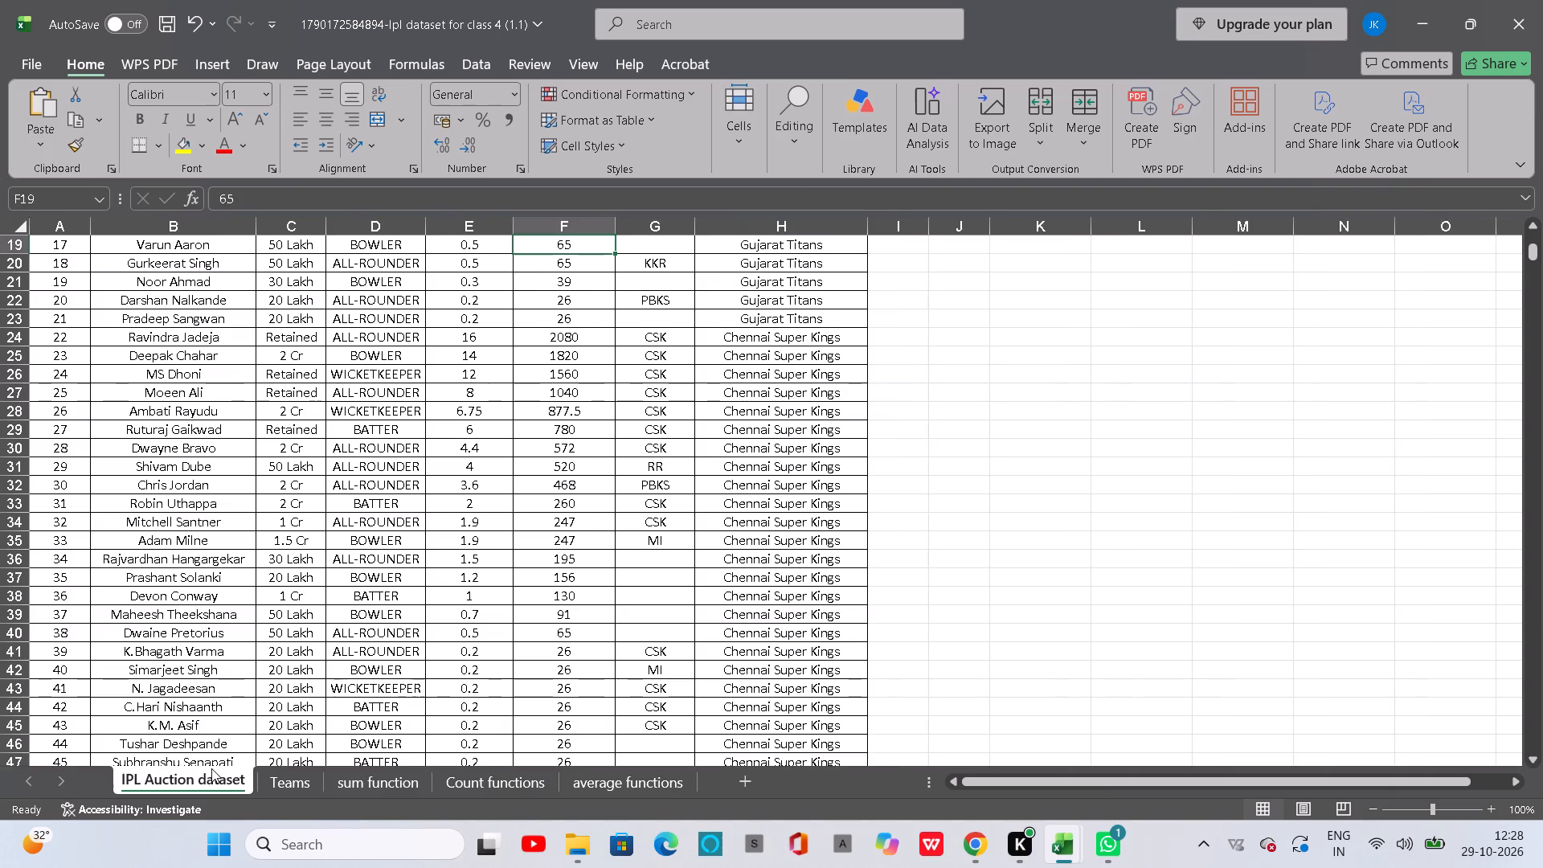
click(440, 788)
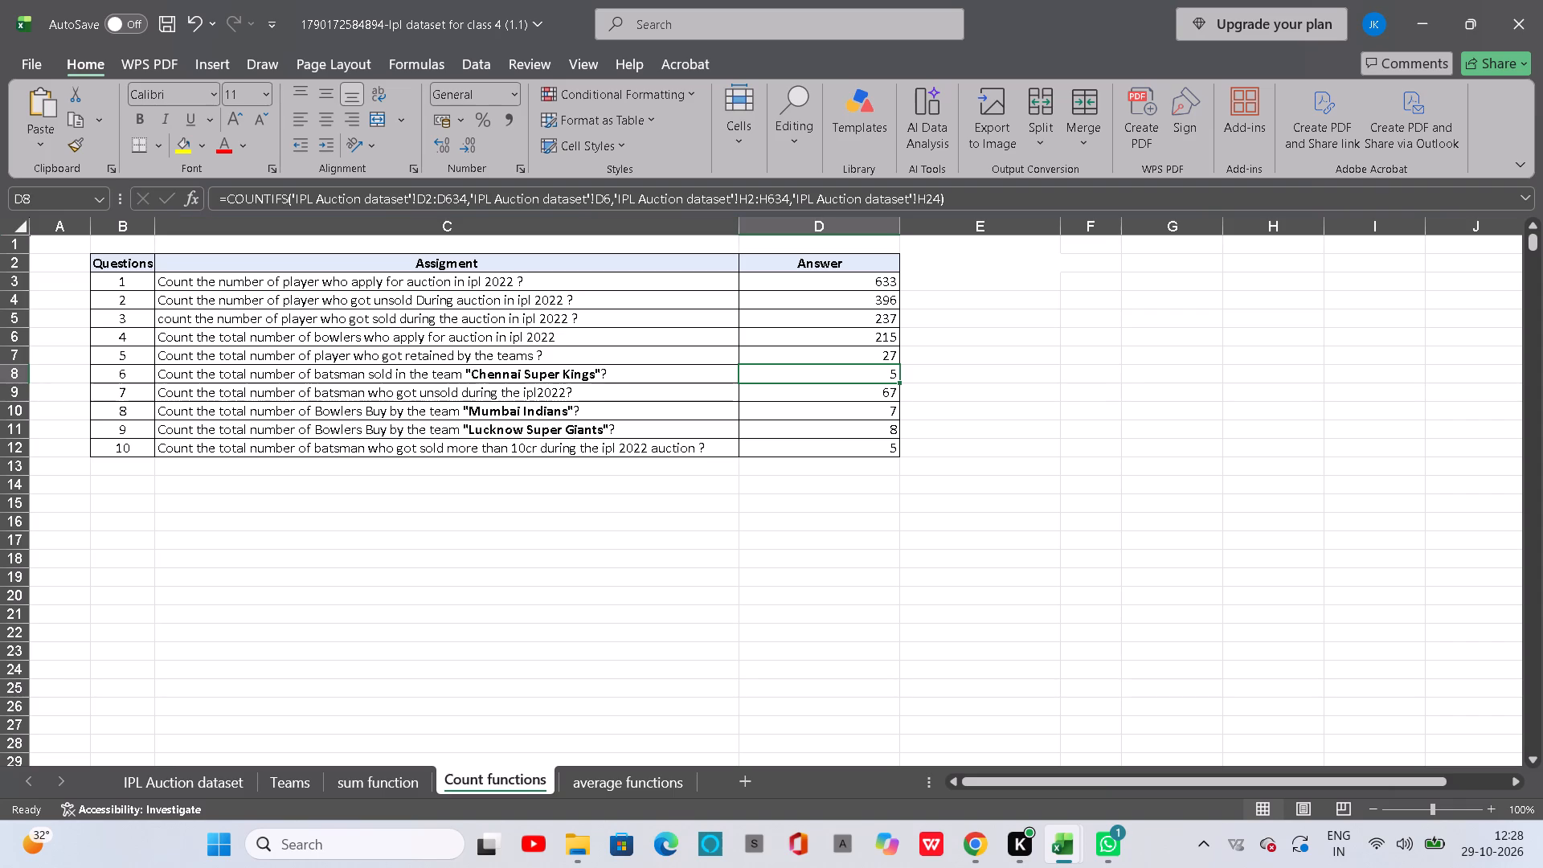
click(219, 780)
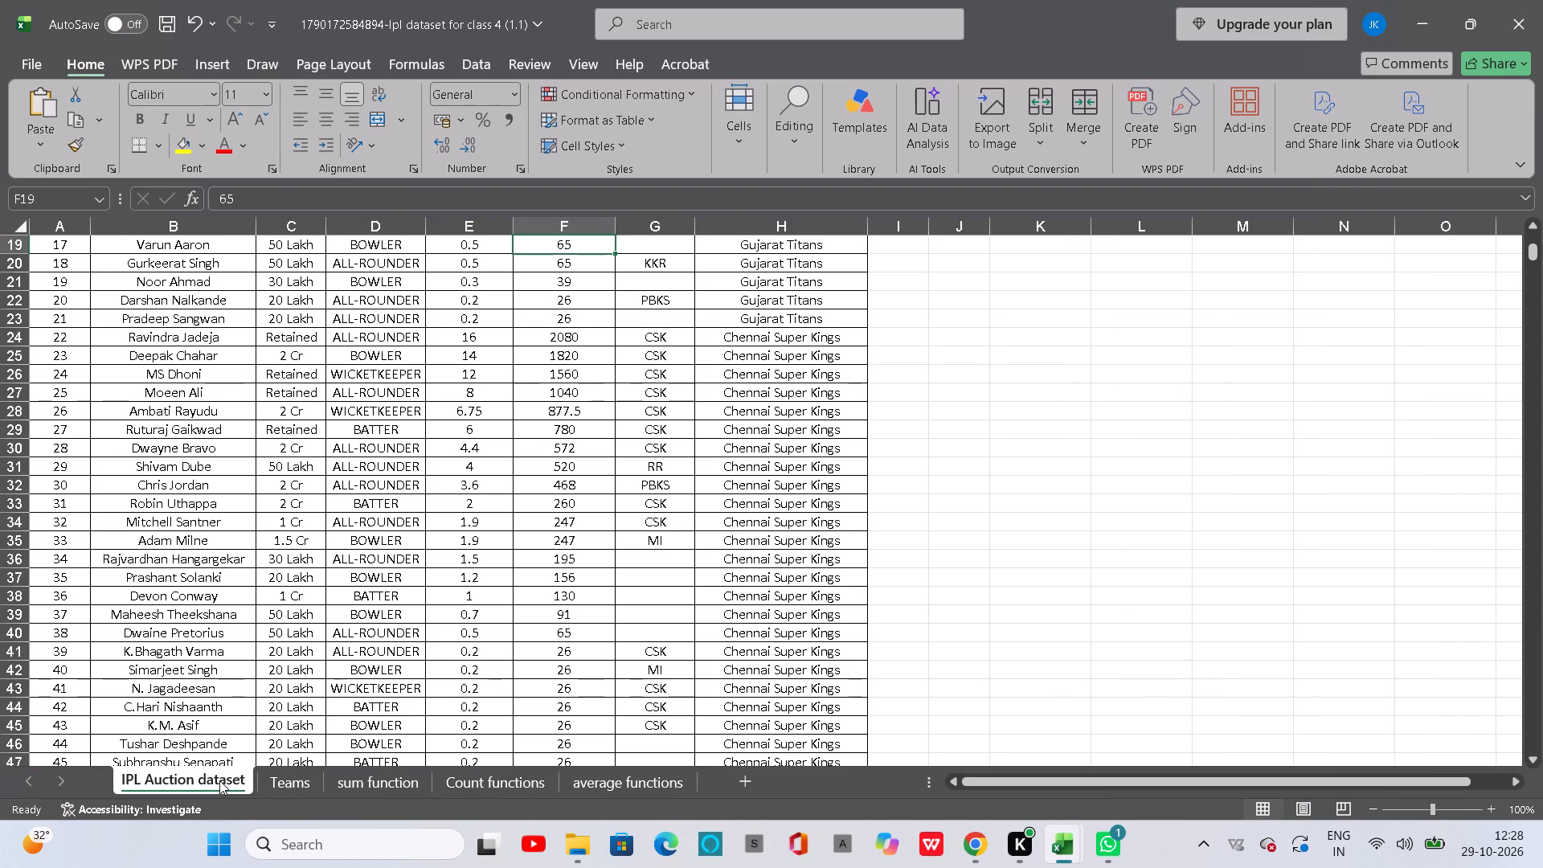
scroll(326, 395, up, 9)
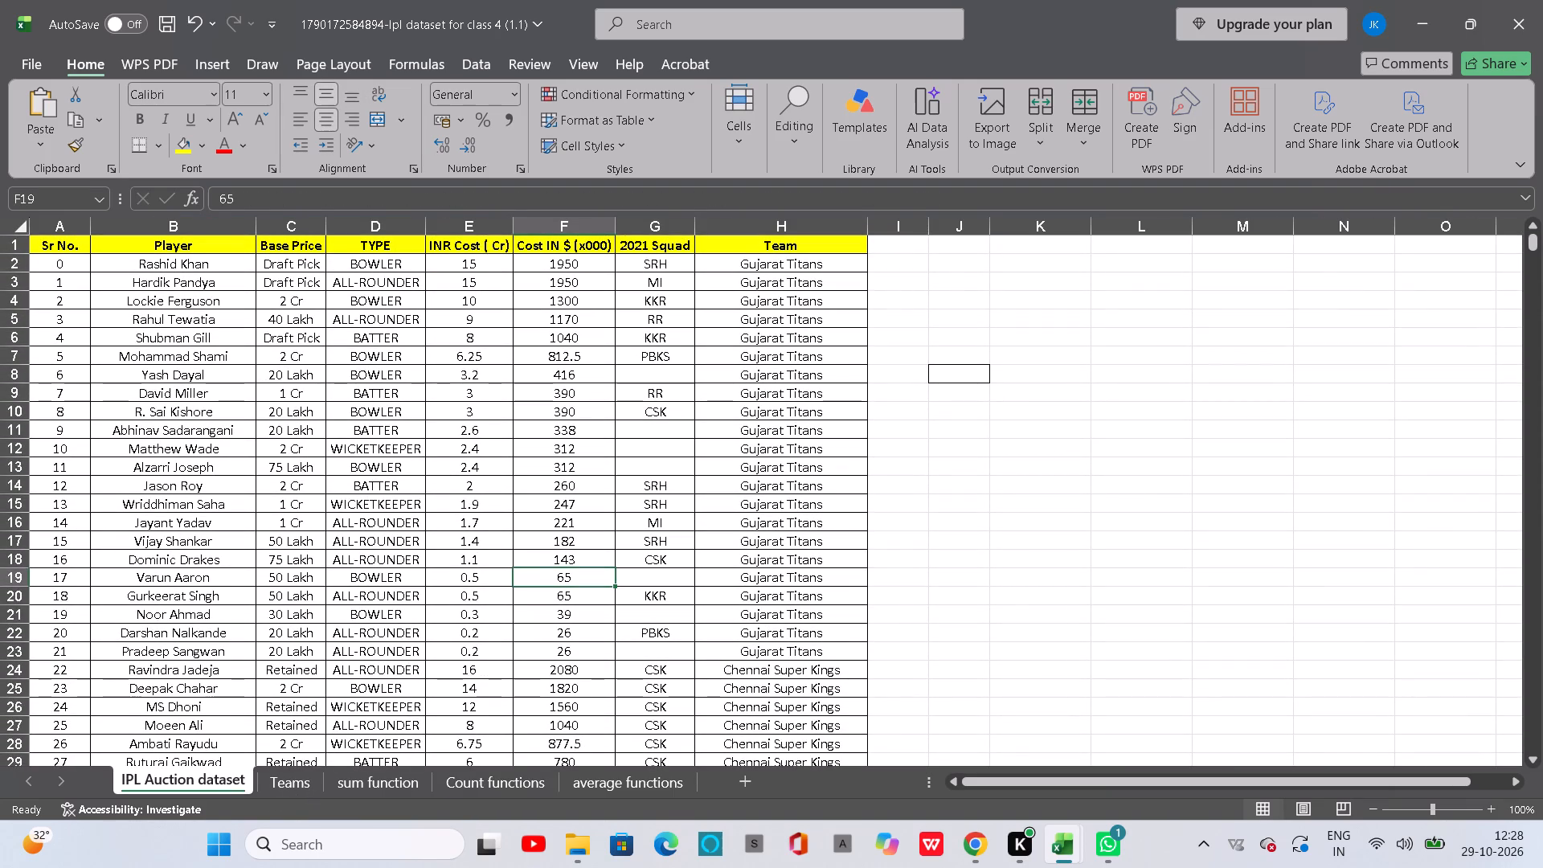
click(484, 784)
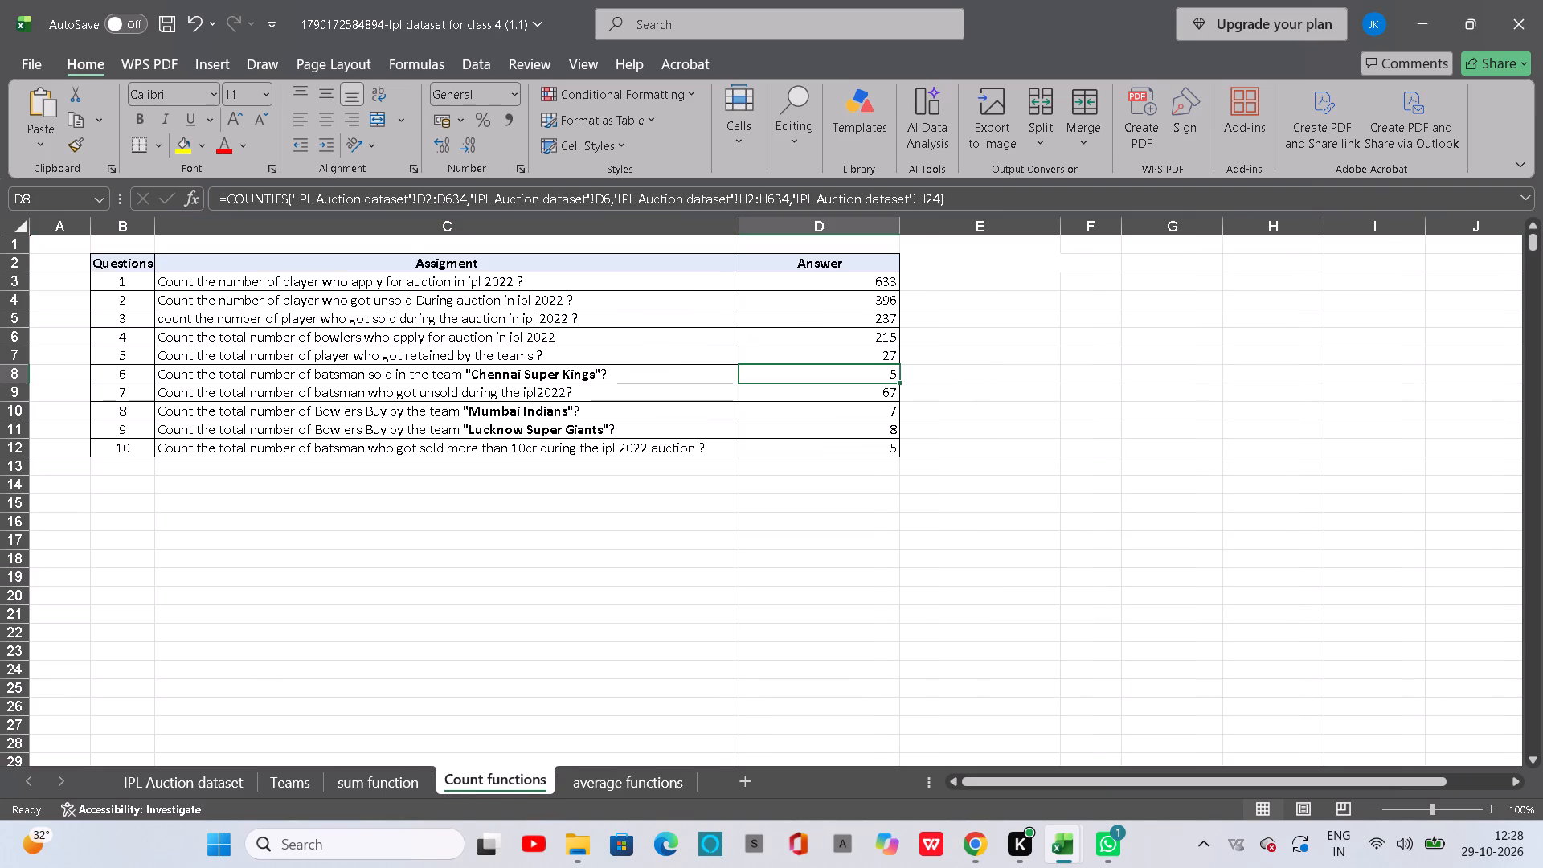
click(219, 784)
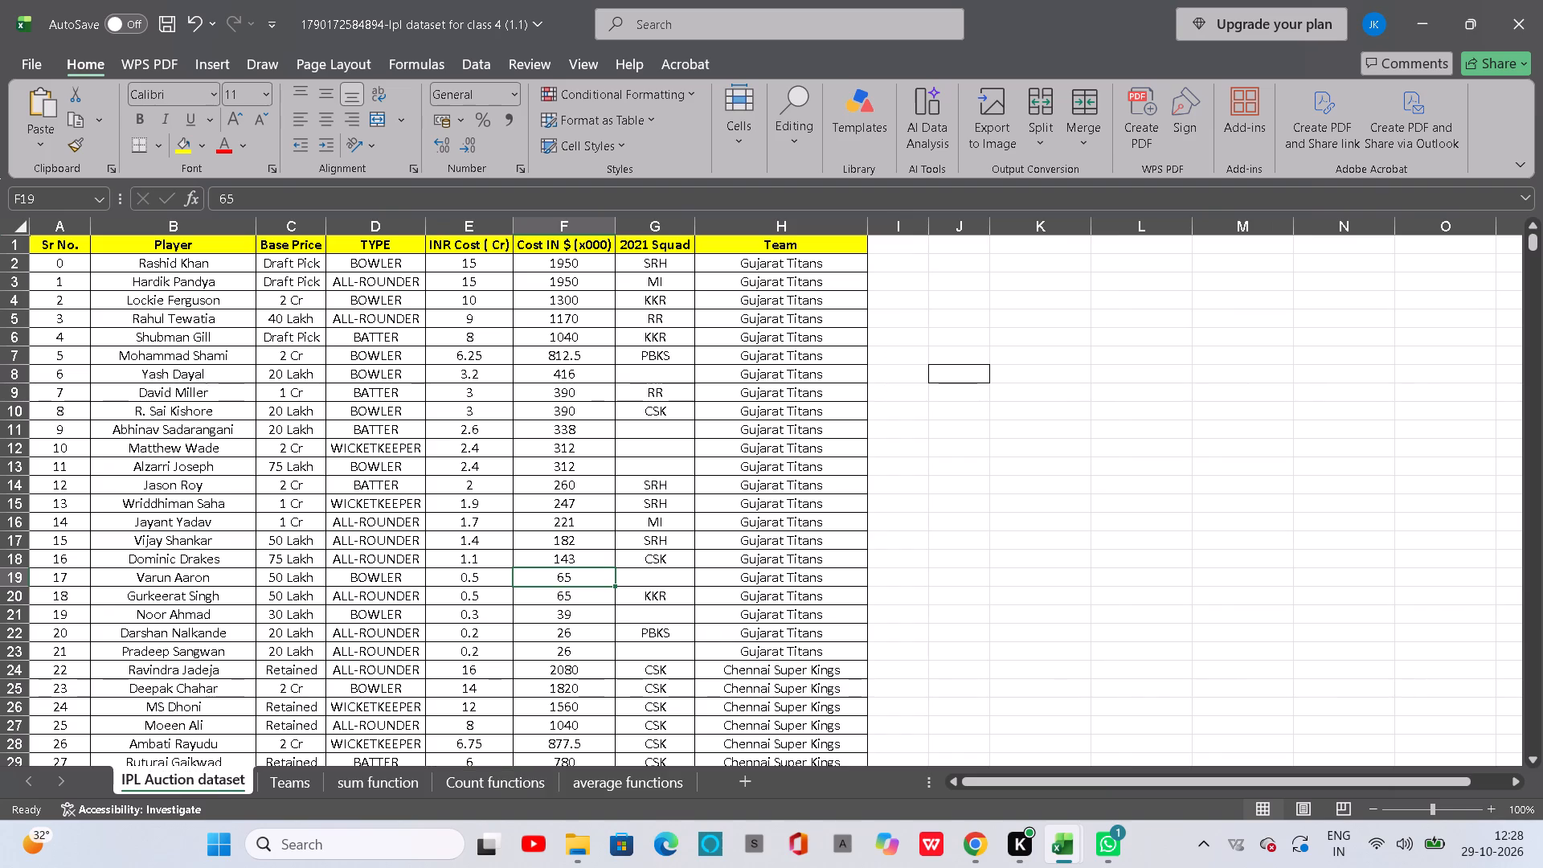
click(503, 777)
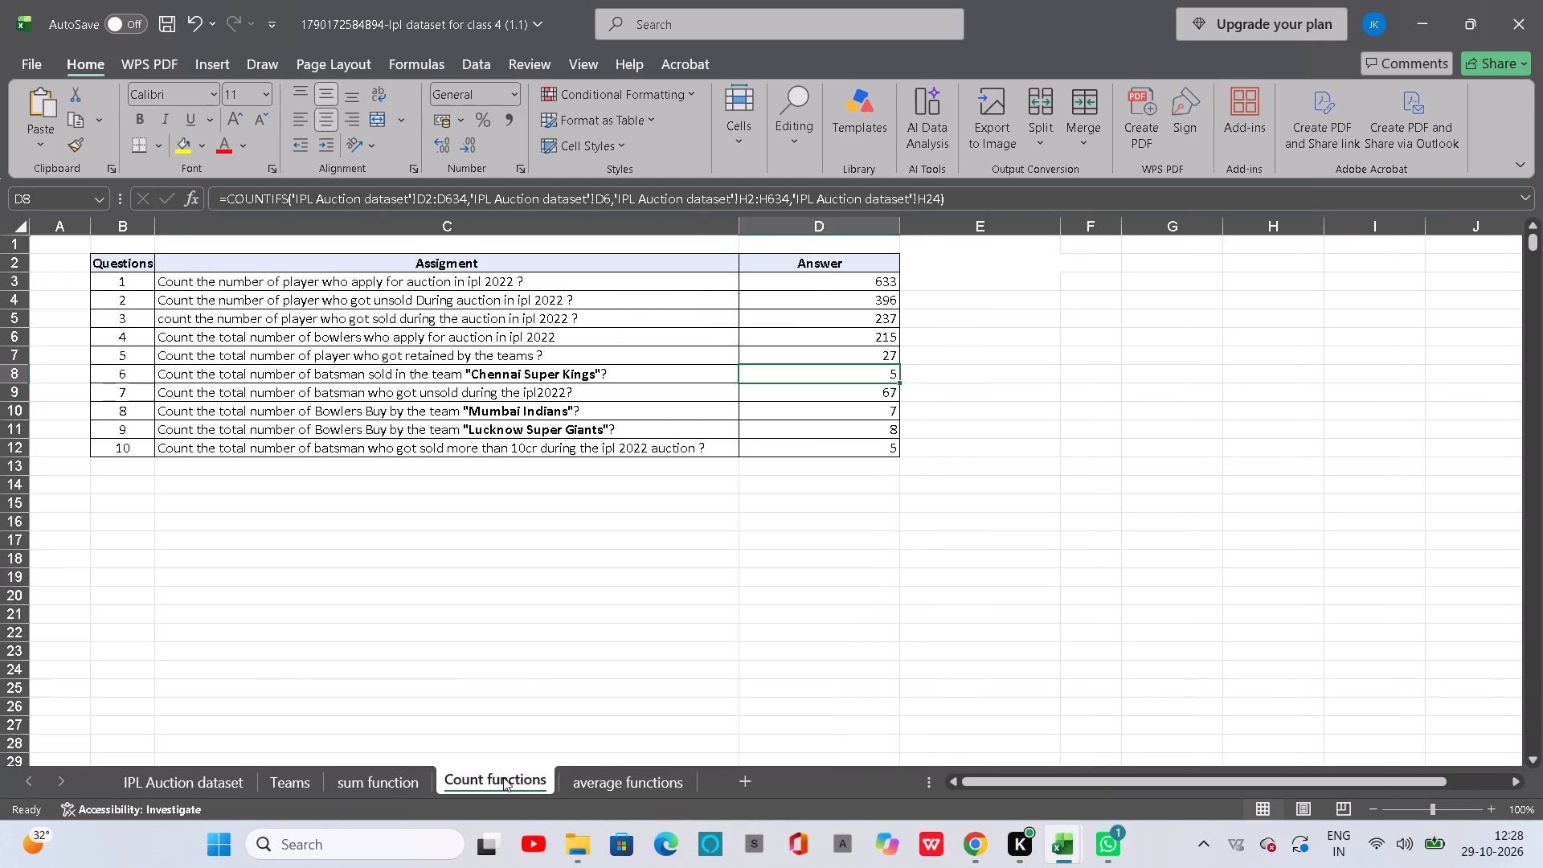
click(219, 776)
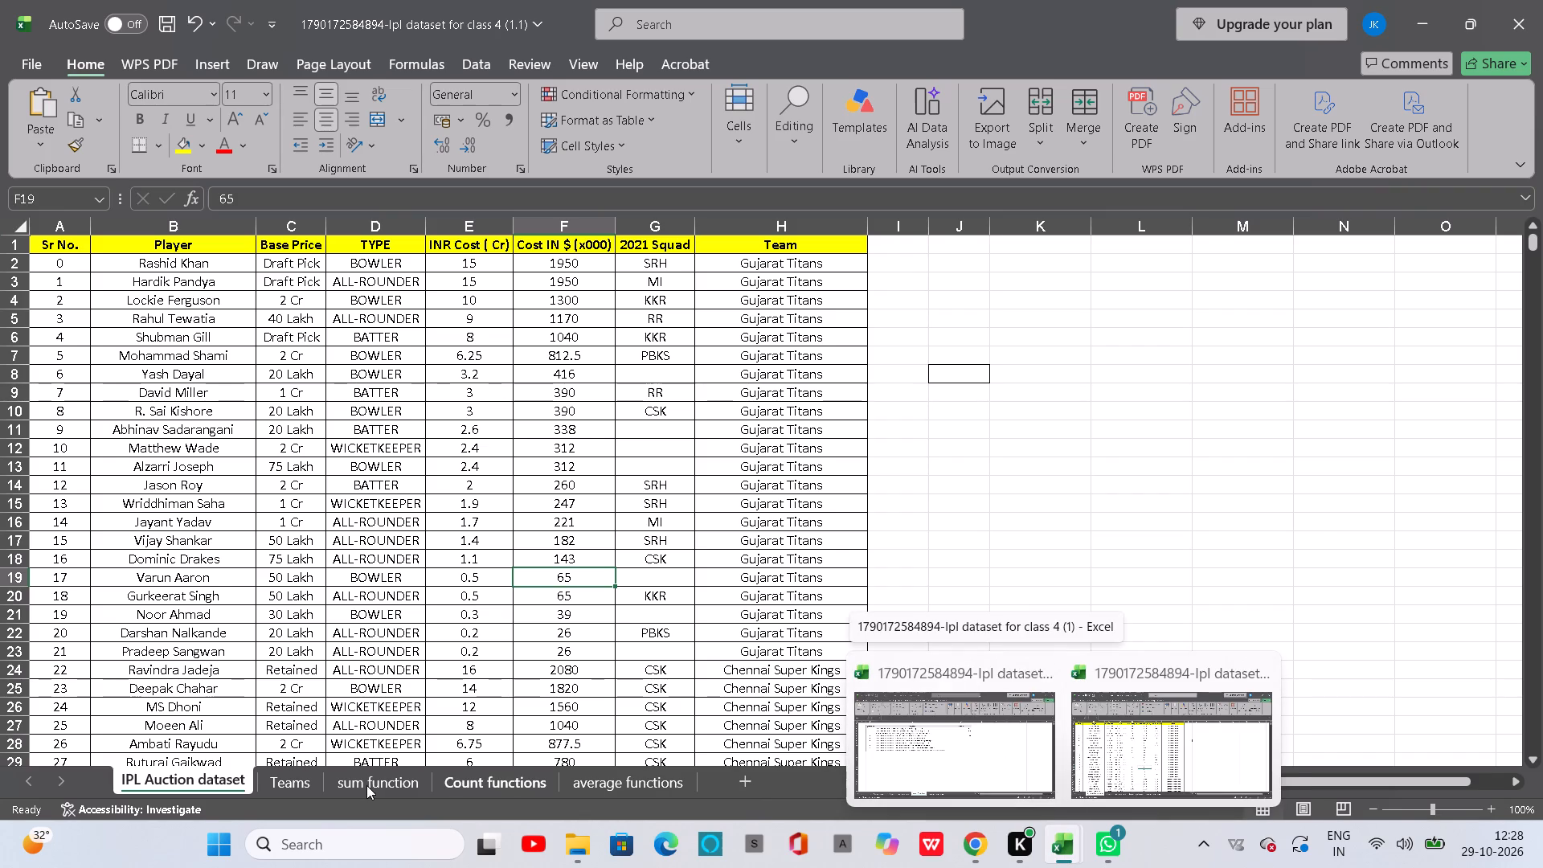
click(459, 776)
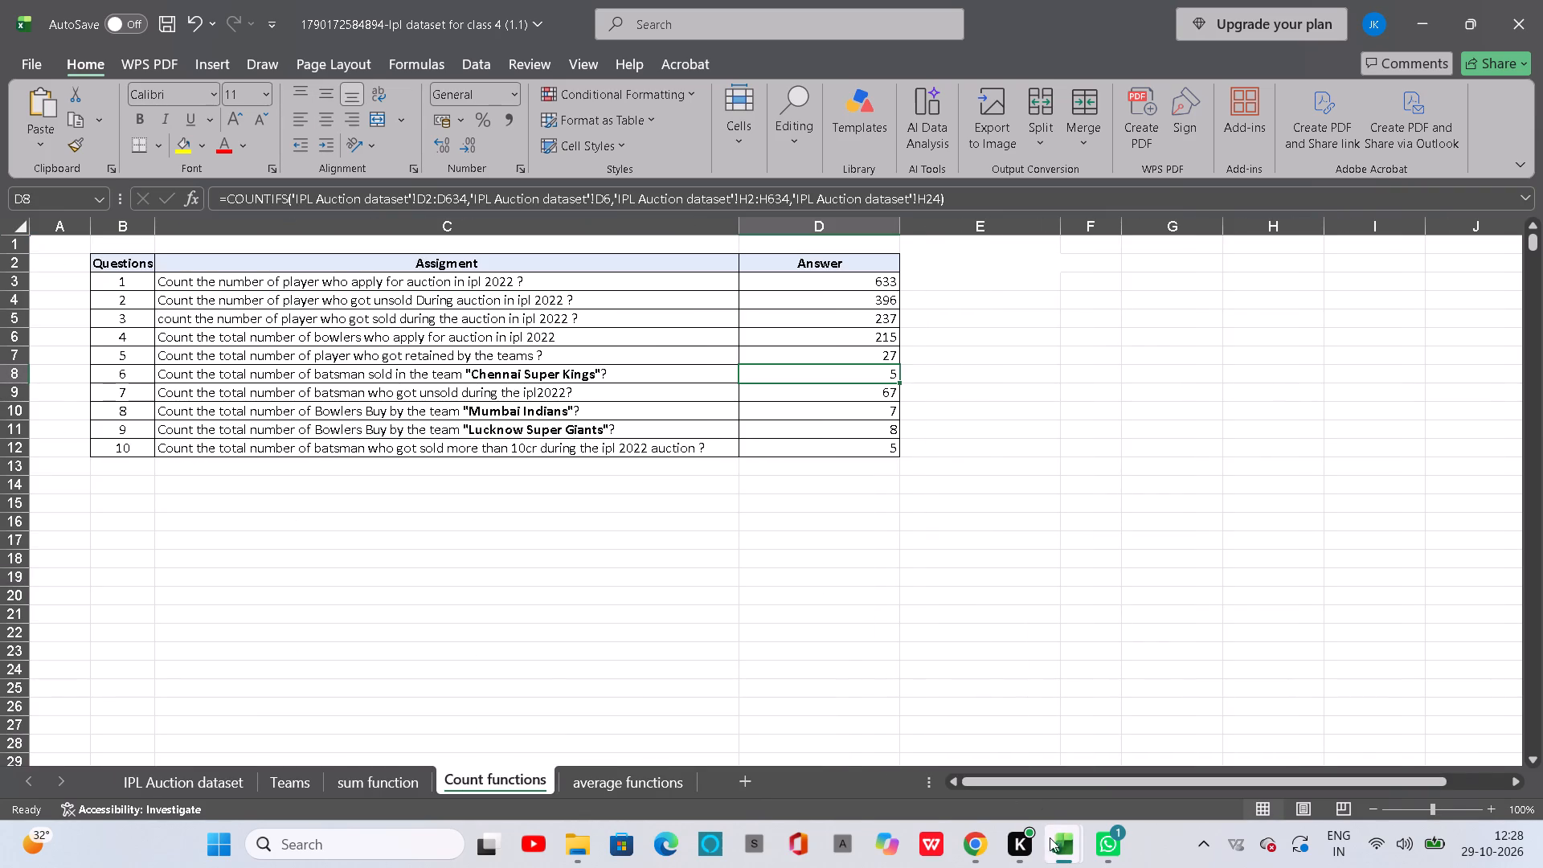
In D8 of the working file, start a COUNTIFS formula with the IPL Auction dataset's TYPE cells D2:D634 and the BATTER cell D9 as first criterion.
click(1005, 764)
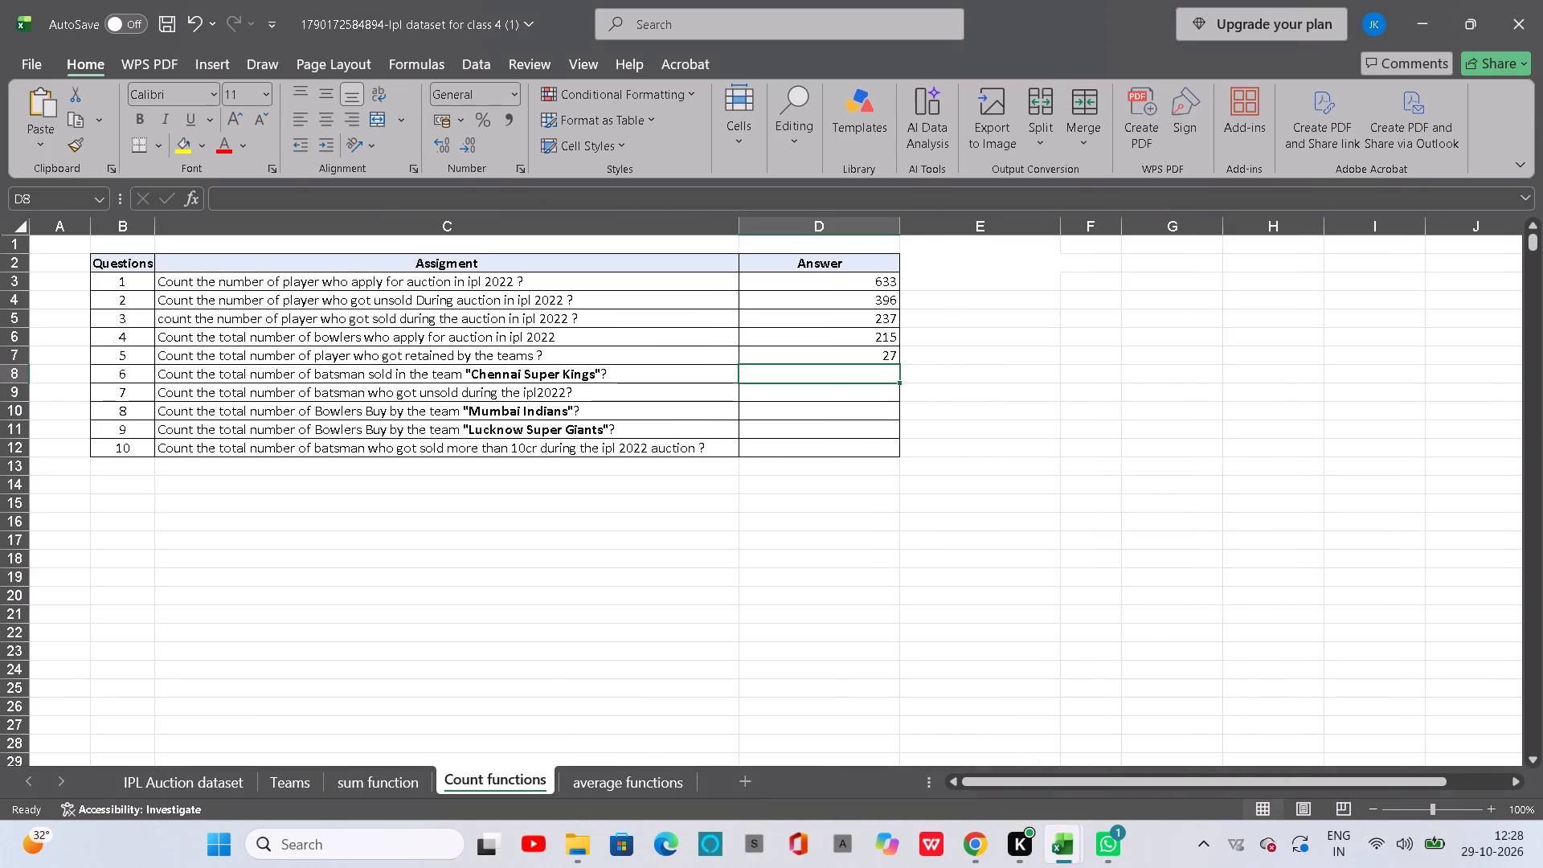
click(837, 379)
text(=countifs)
key(Tab)
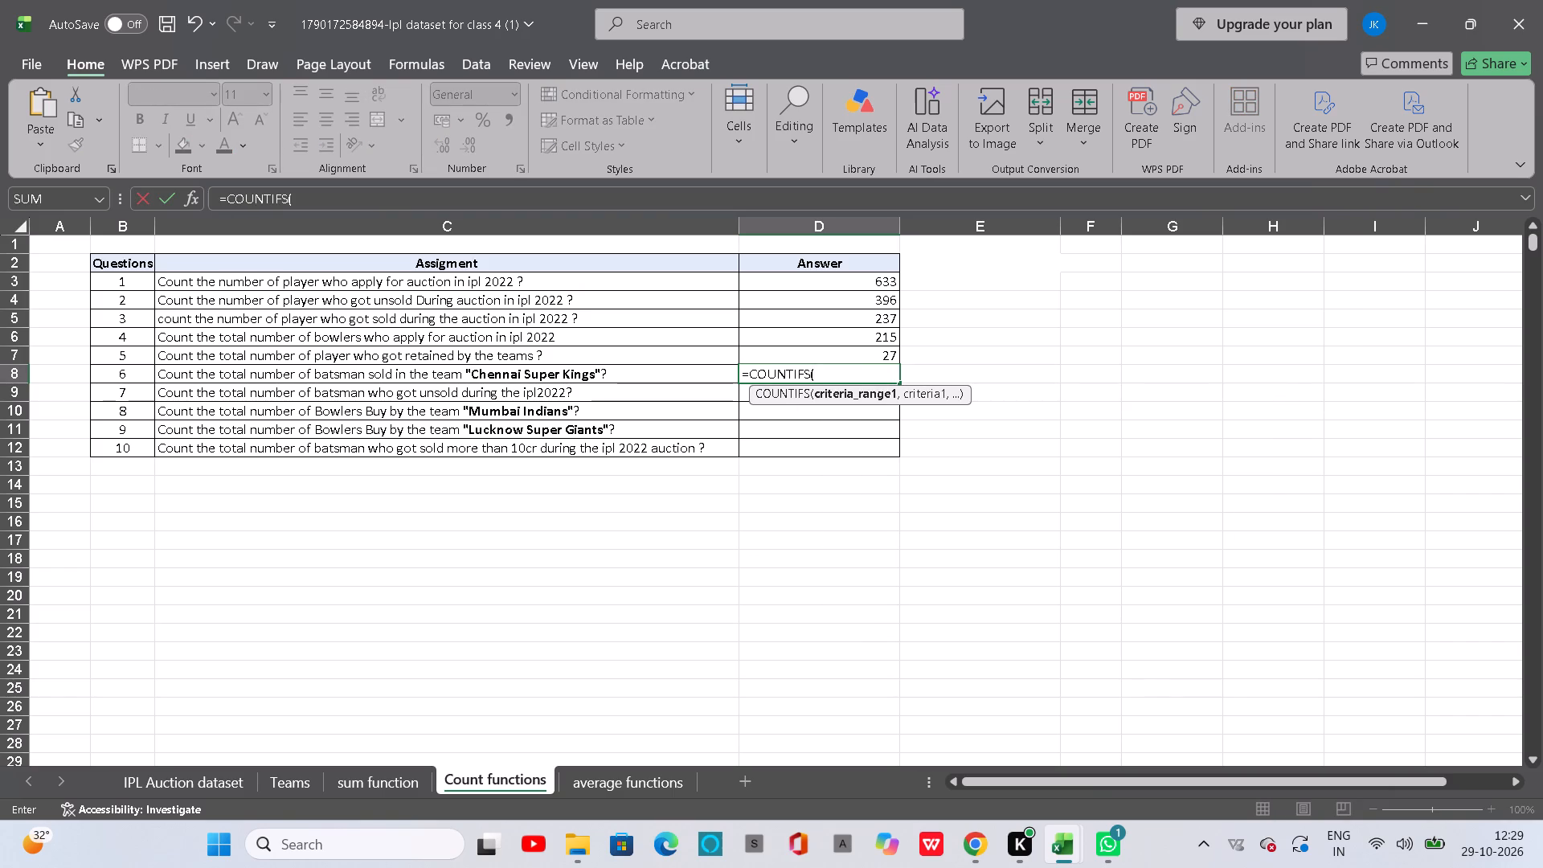
click(228, 782)
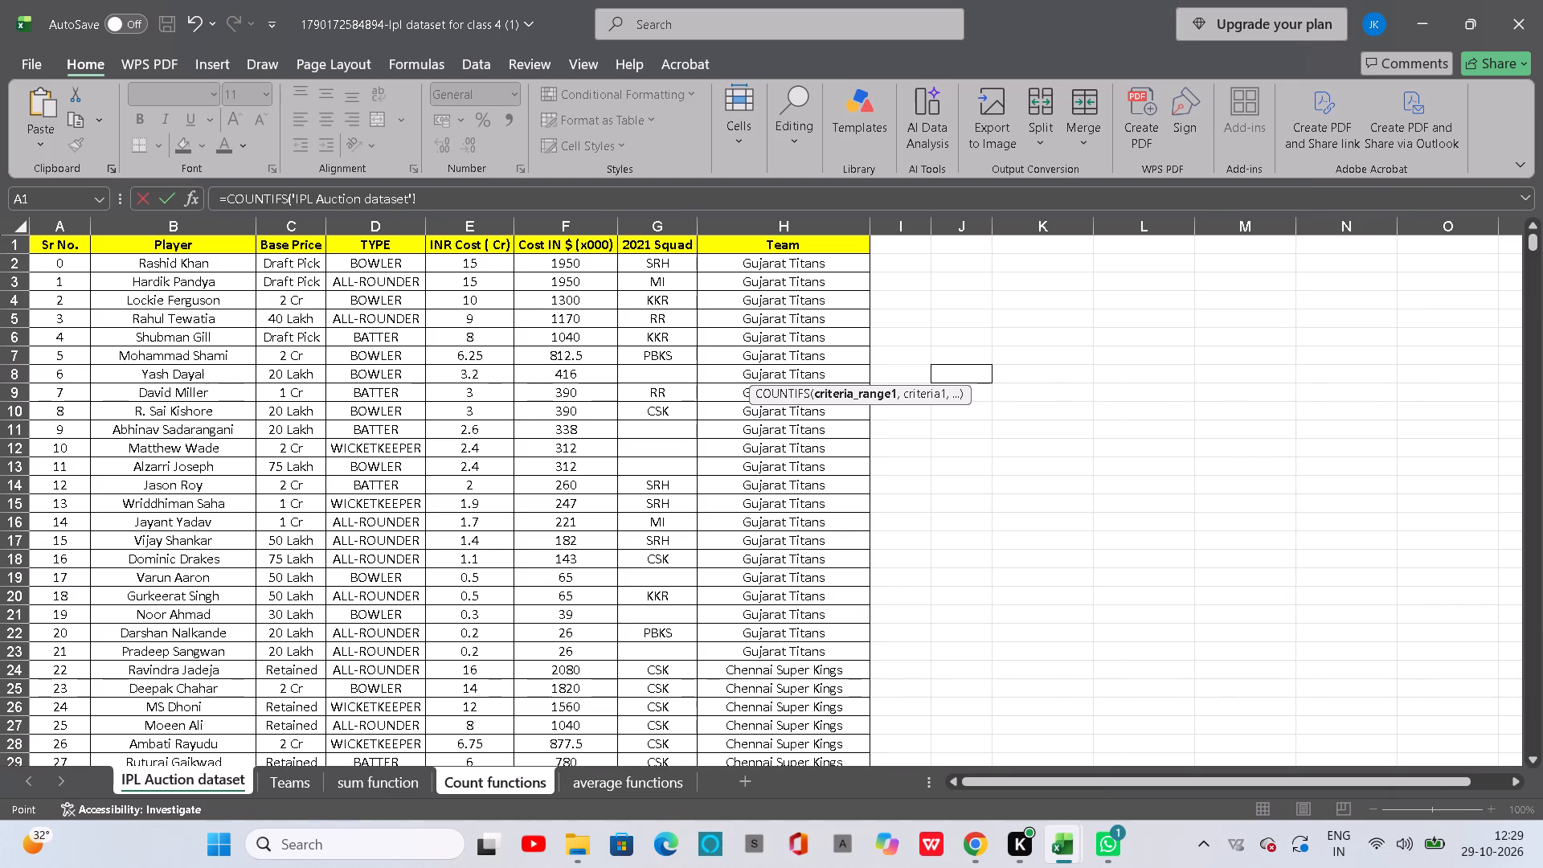
drag(339, 259, 330, 632)
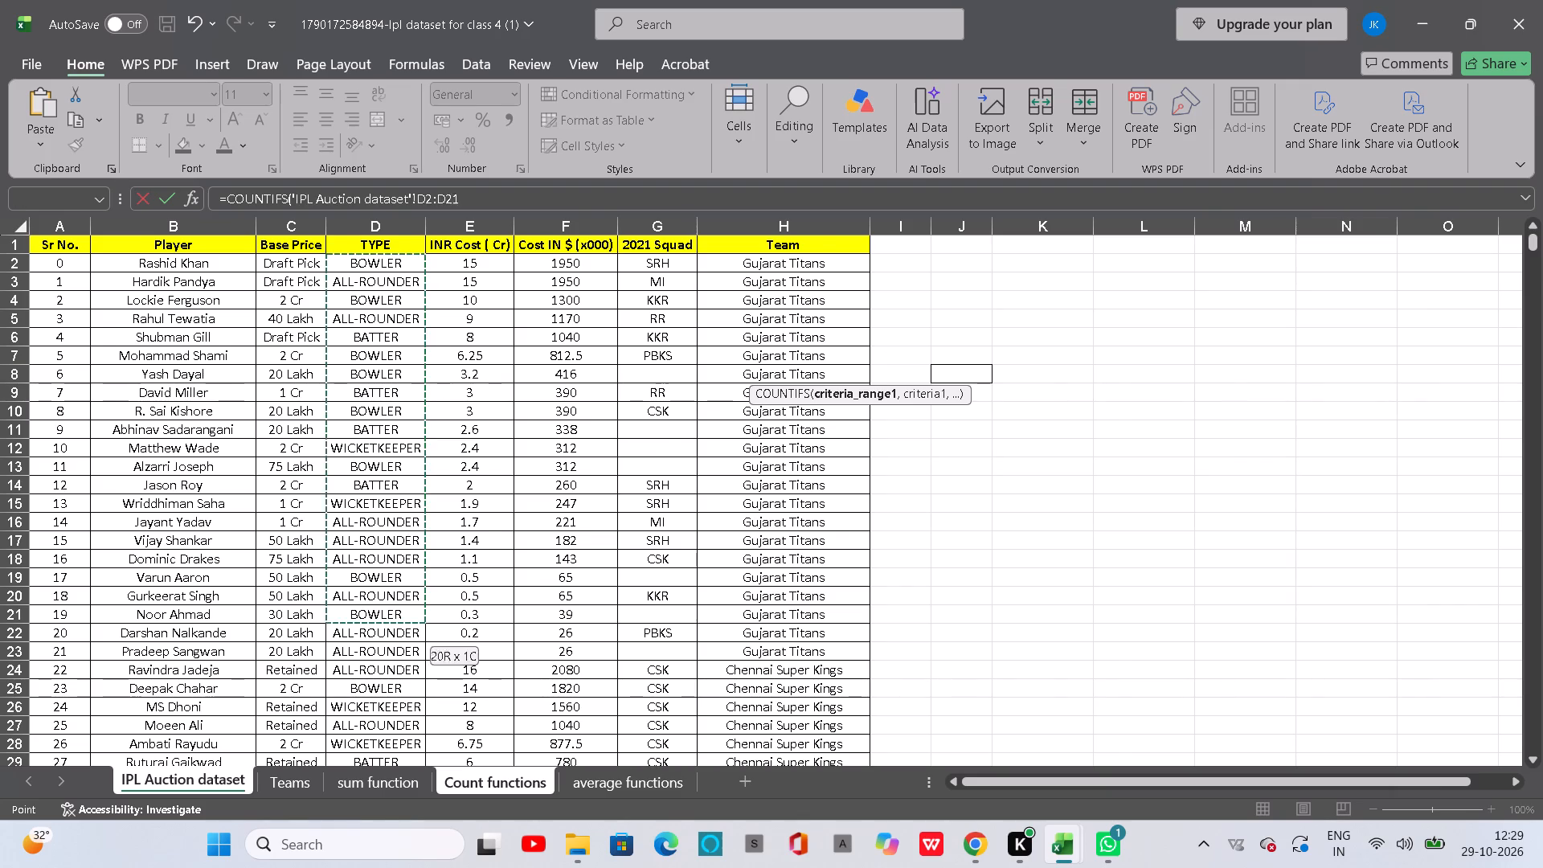
drag(330, 632, 327, 867)
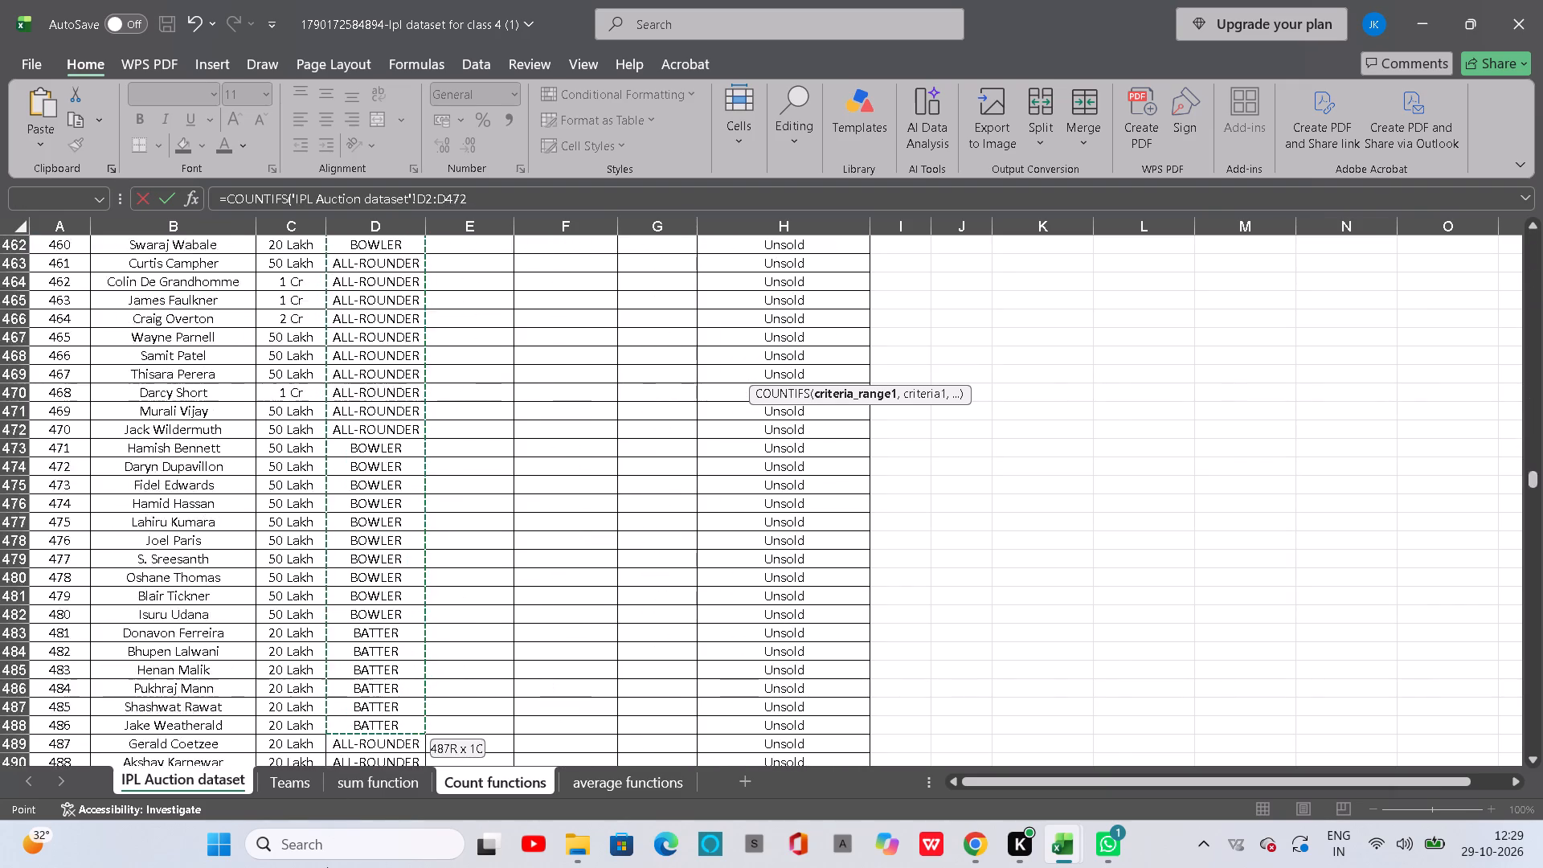
drag(327, 867, 338, 754)
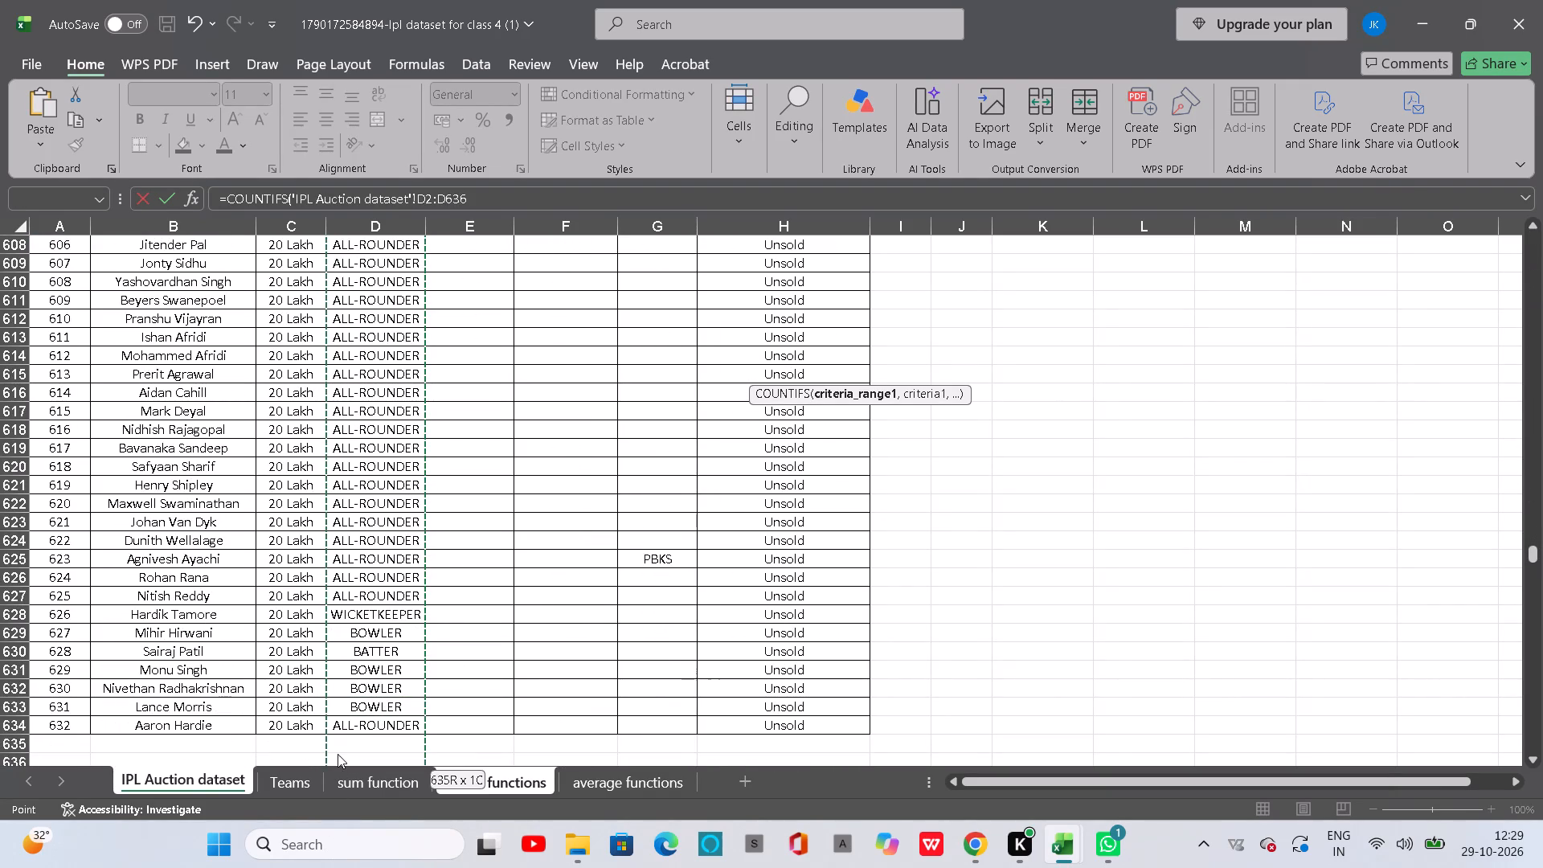
drag(338, 754, 339, 725)
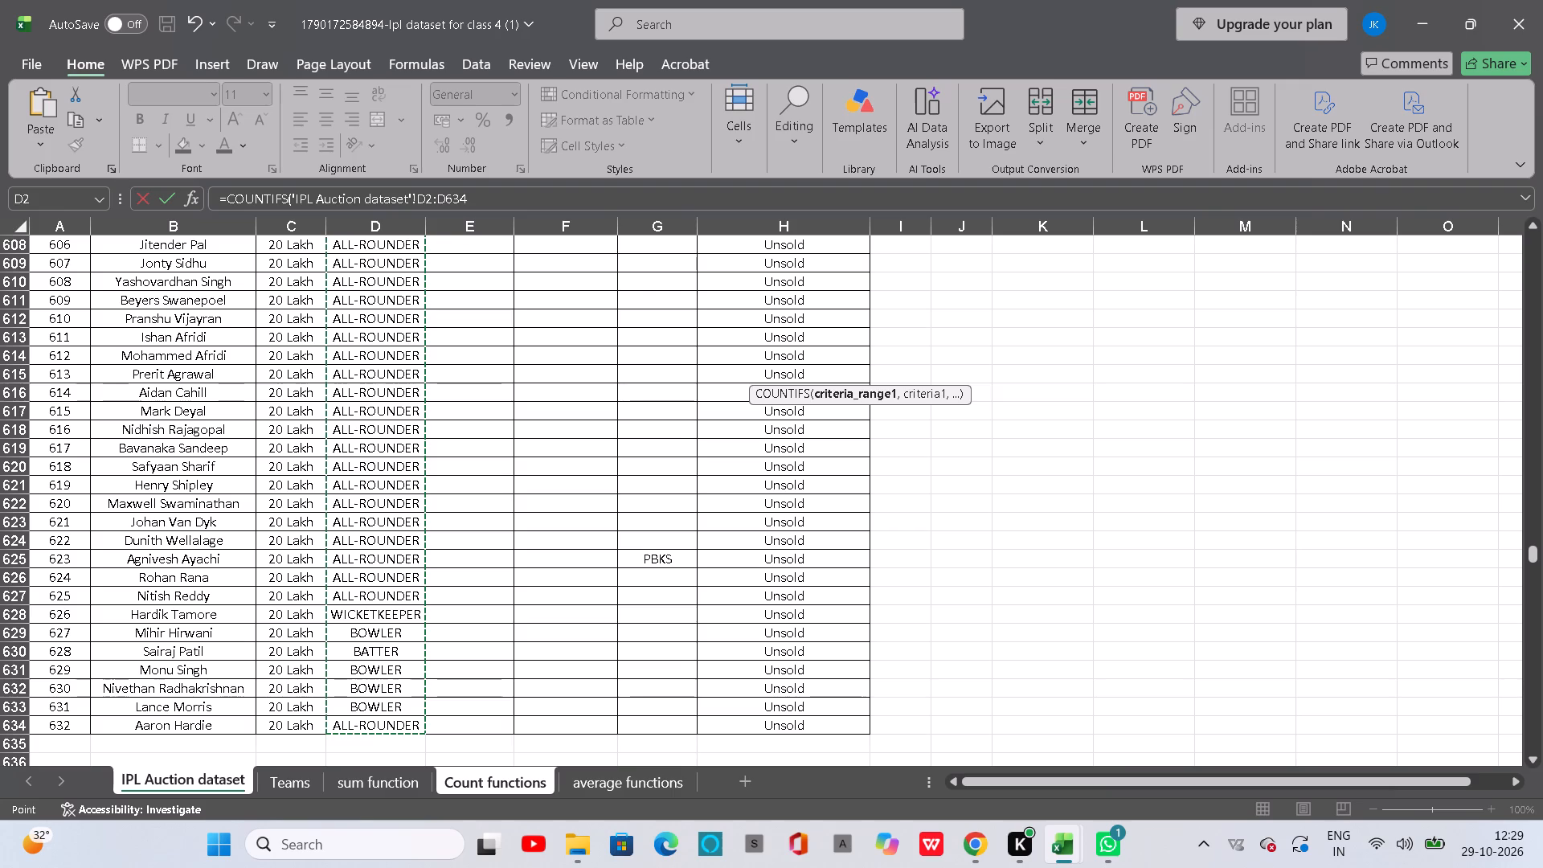
key(comma)
click(201, 785)
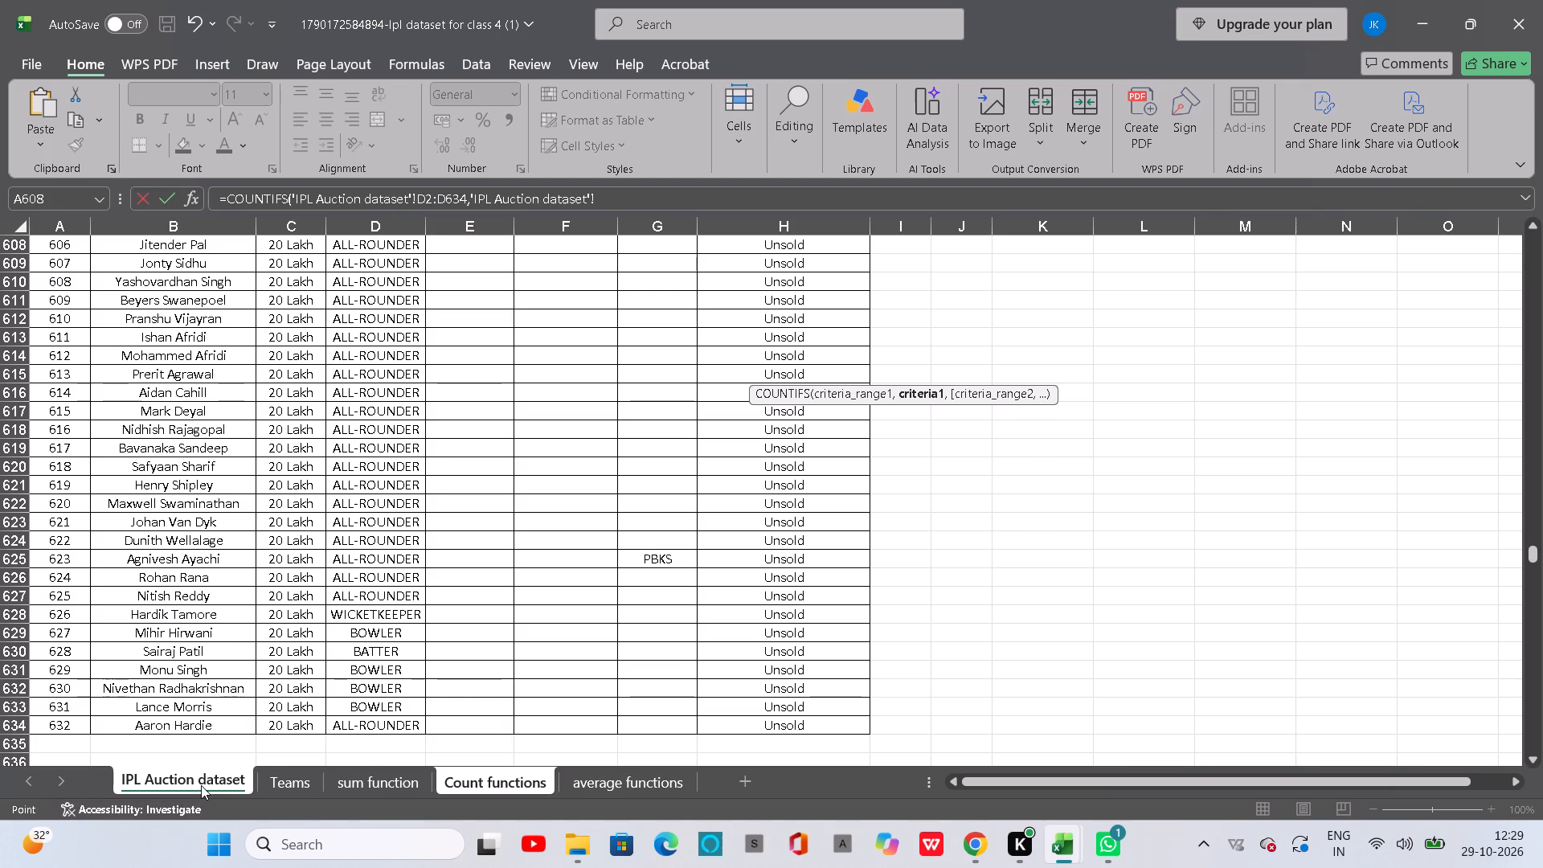
scroll(269, 660, up, 18)
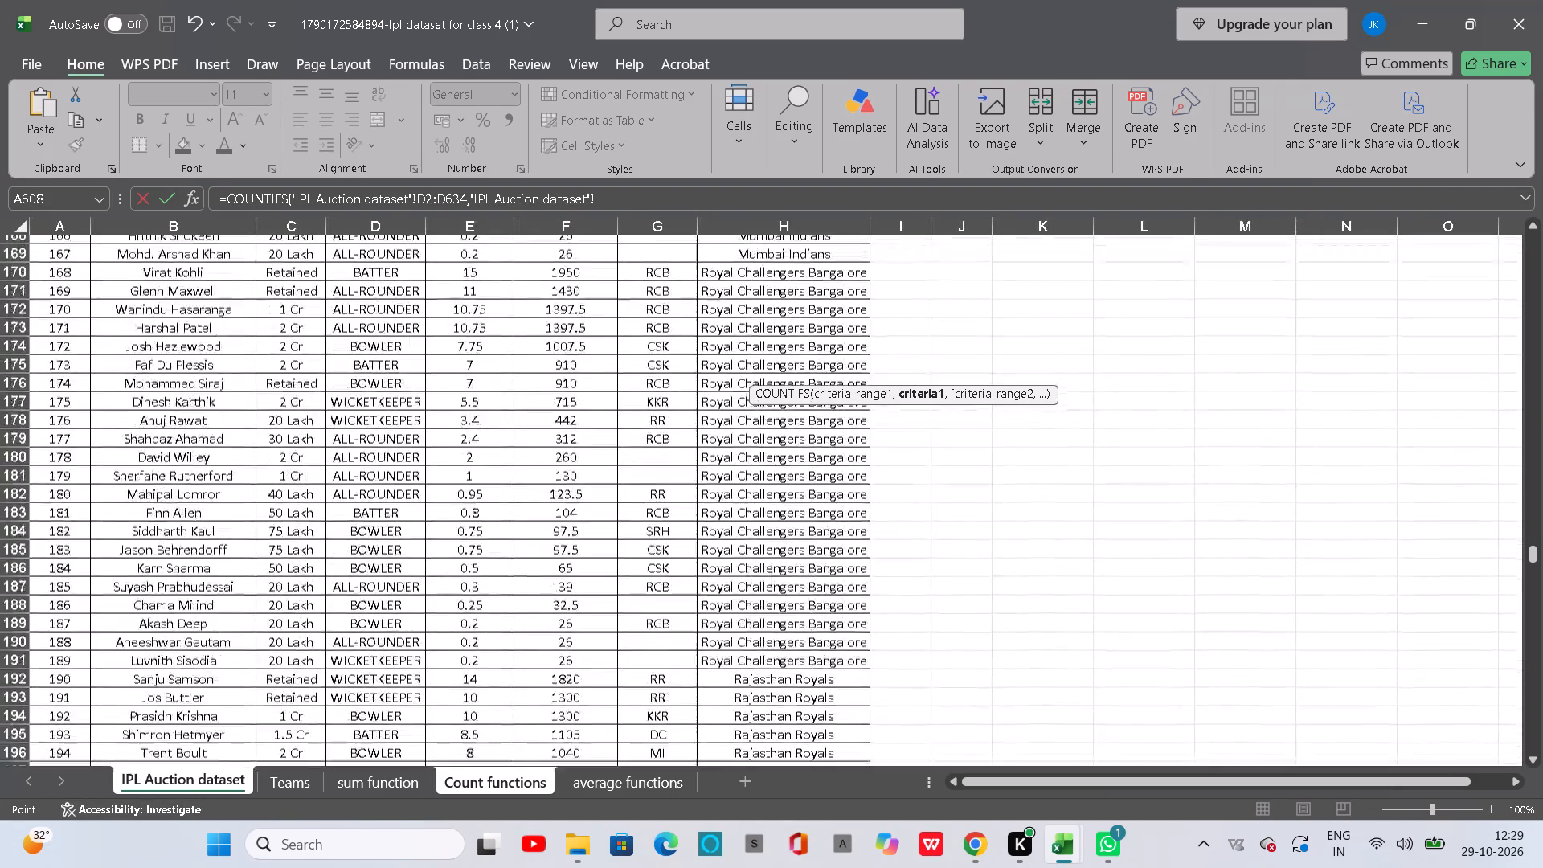
scroll(269, 660, up, 6)
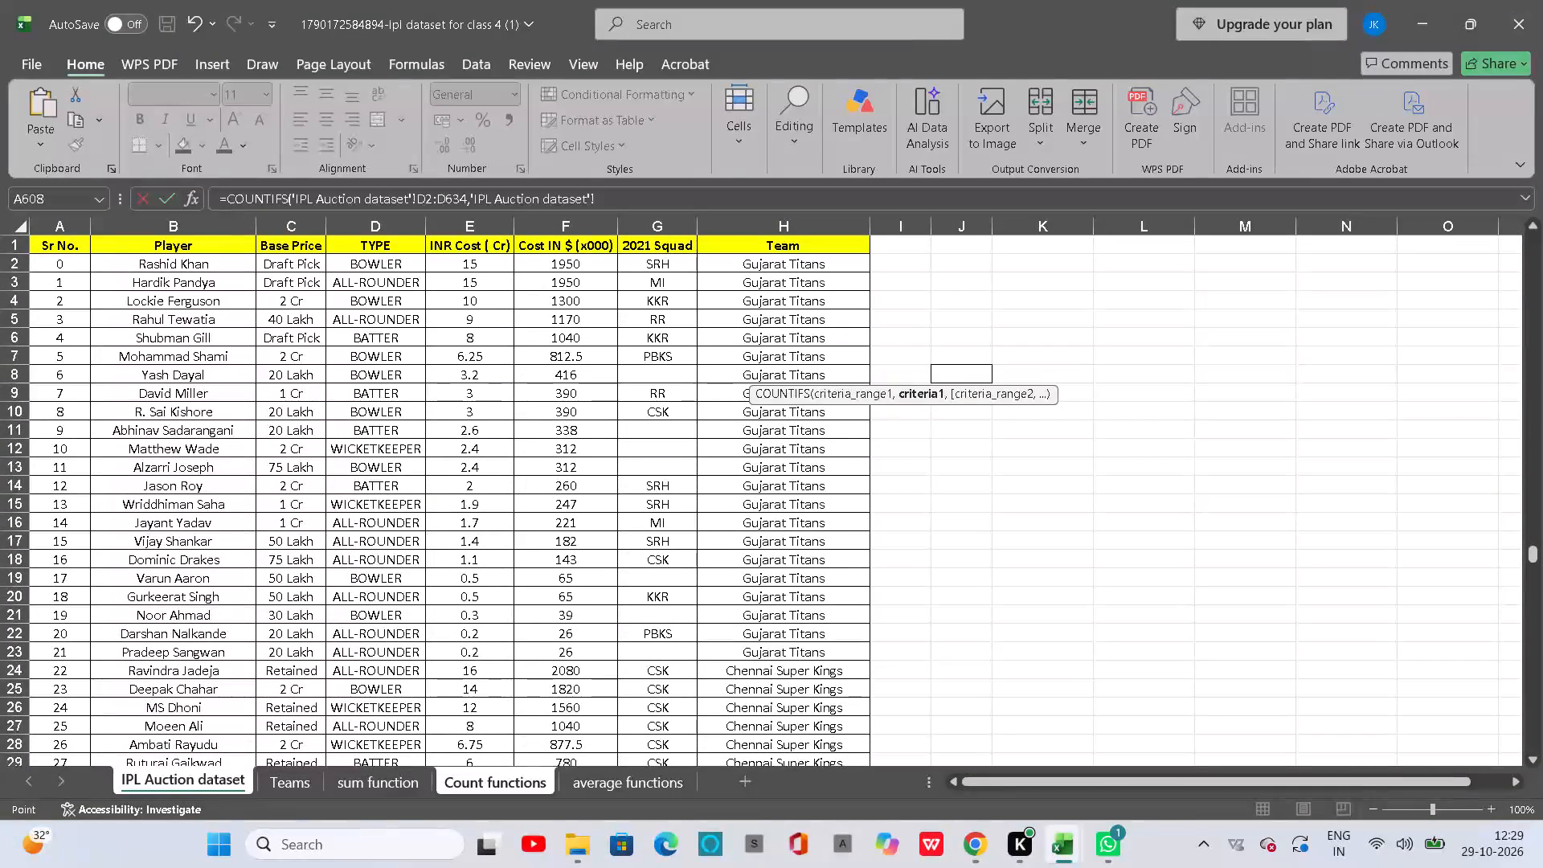
click(366, 397)
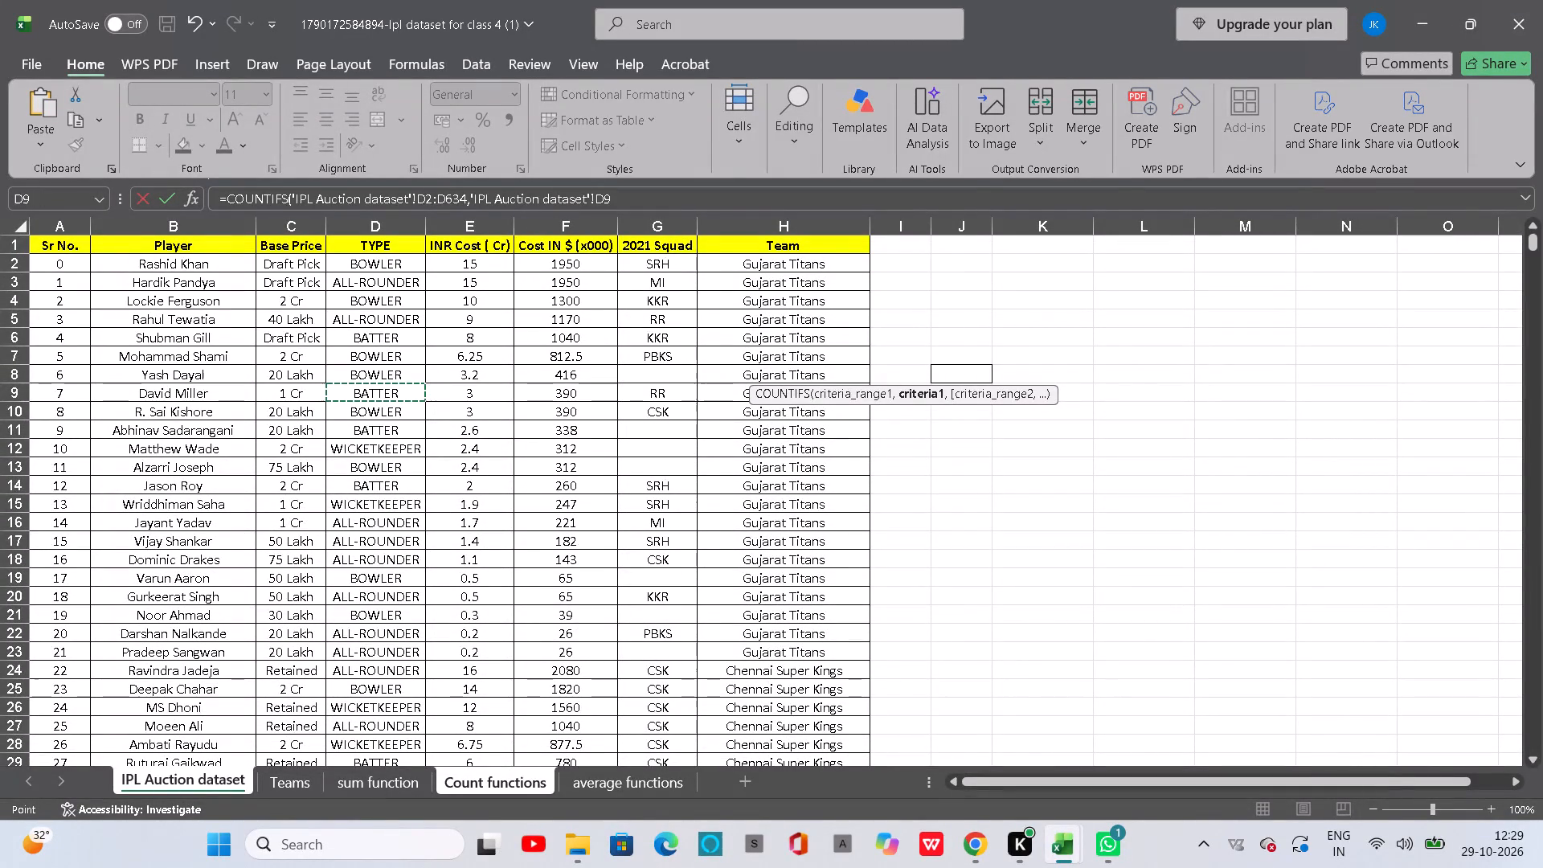
key(comma)
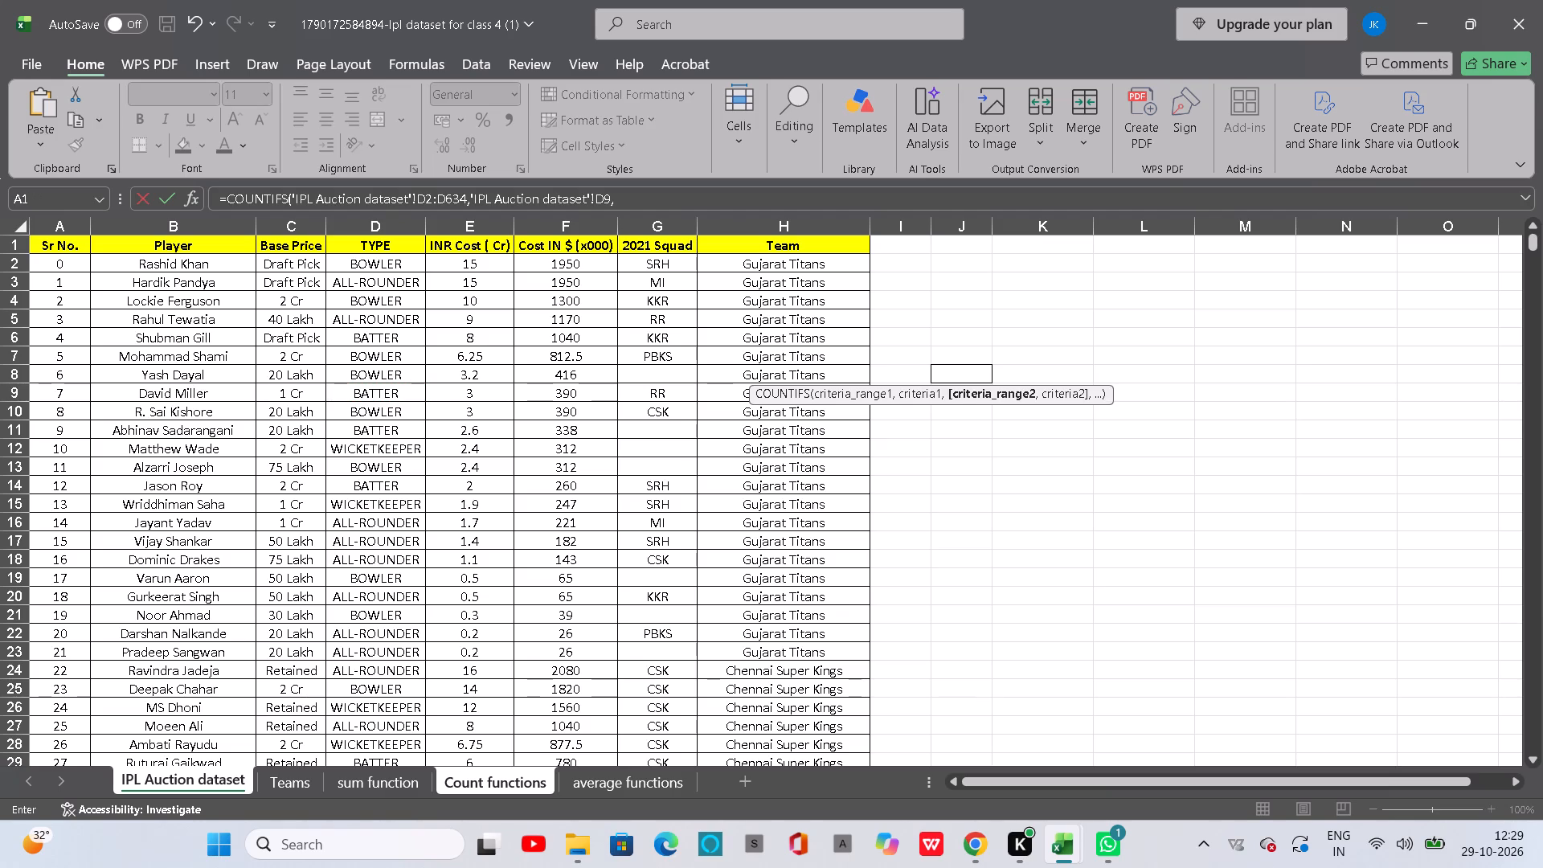
Complete the D8 COUNTIFS formula with the IPL Auction dataset's Team cells H2:H634 and the Chennai Super Kings cell H25 as second criterion.
click(207, 781)
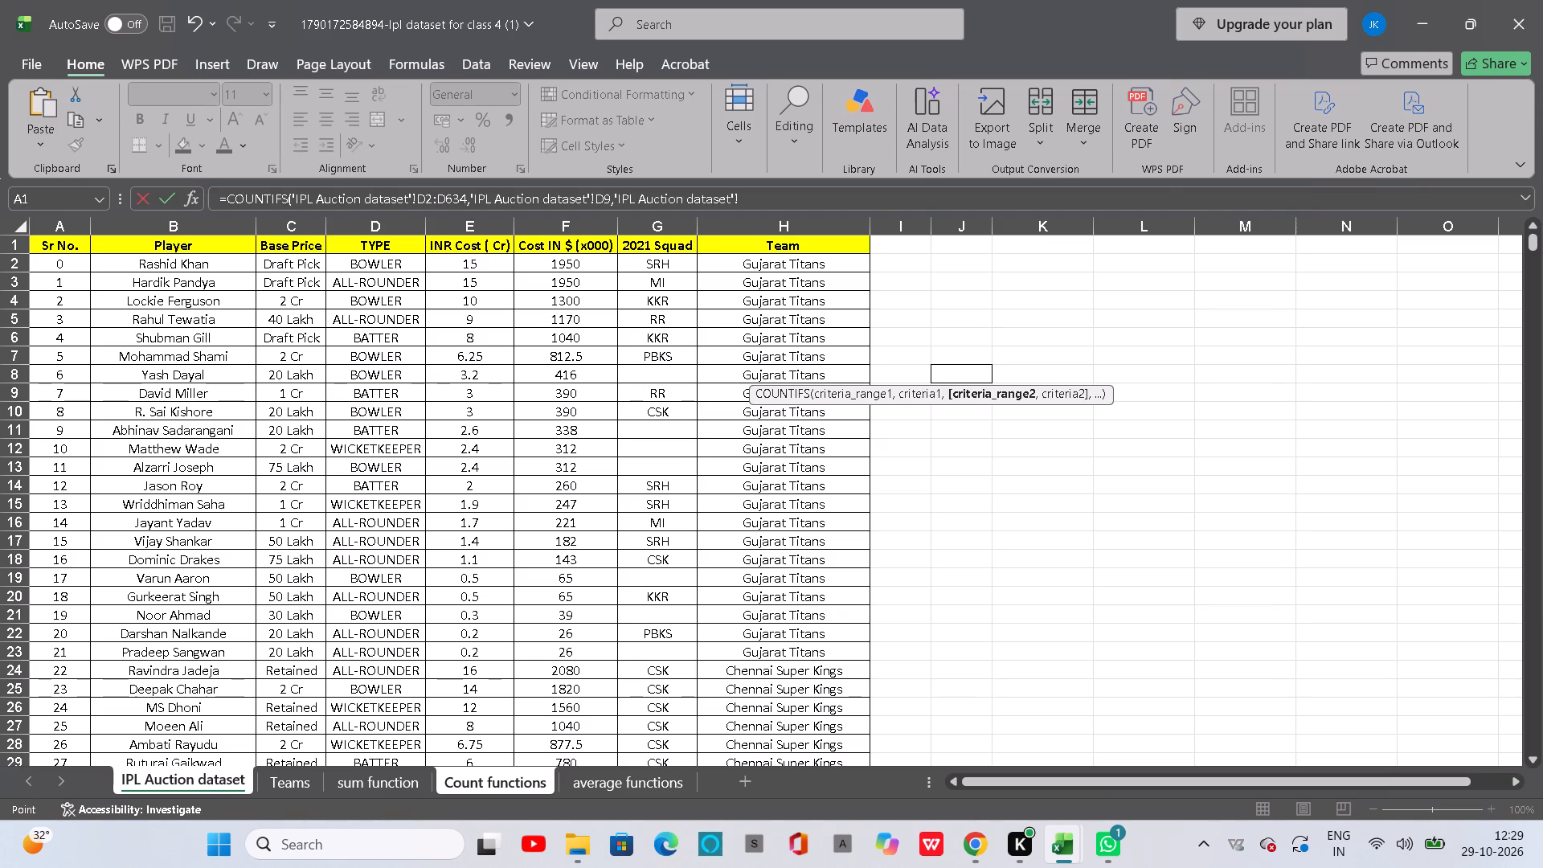
drag(707, 262, 729, 364)
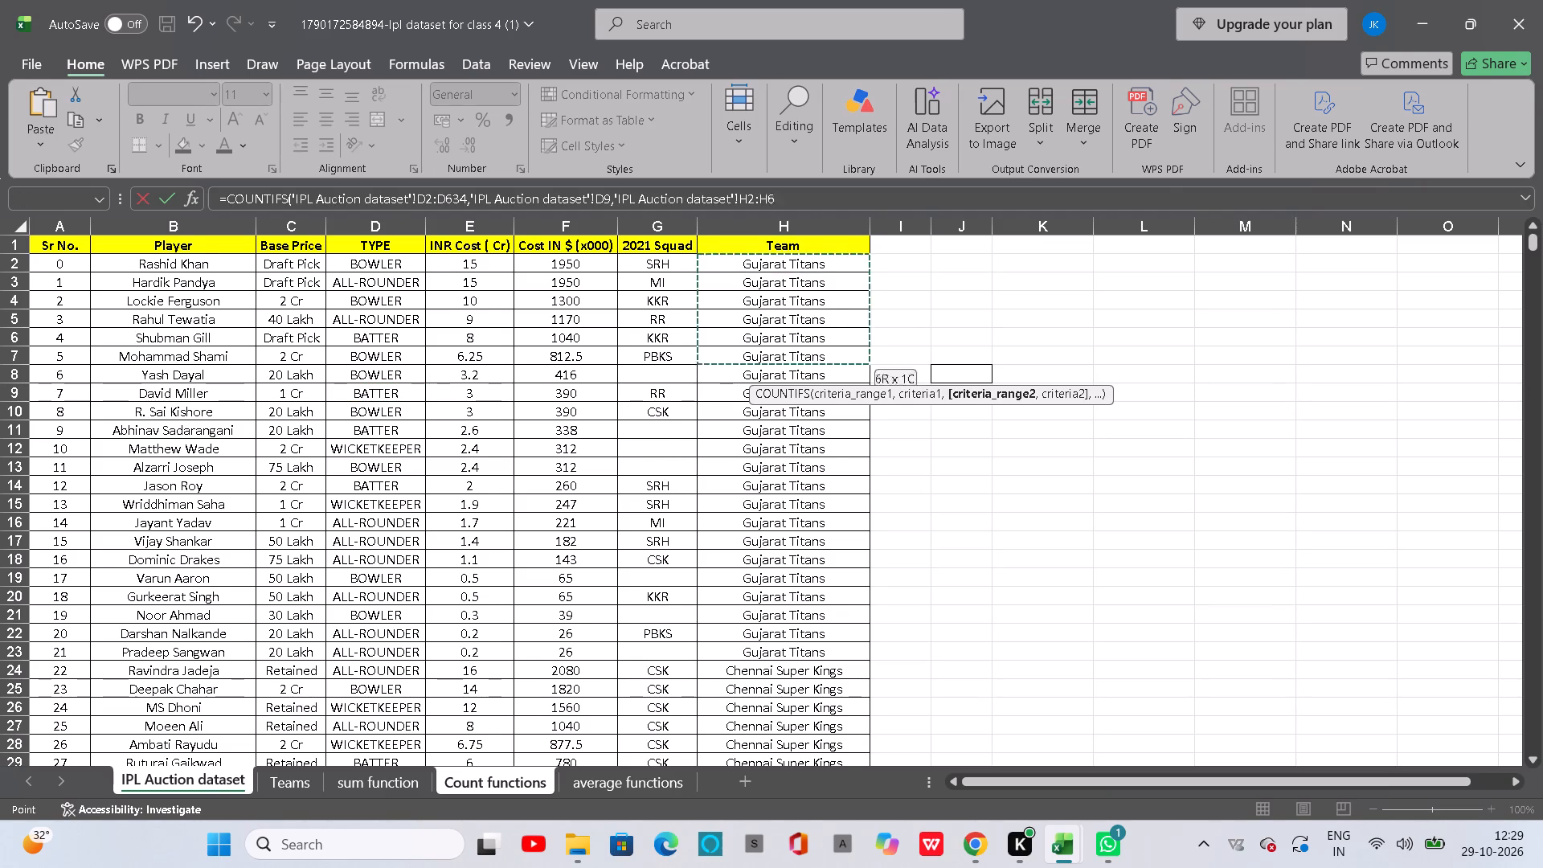
drag(729, 364, 848, 867)
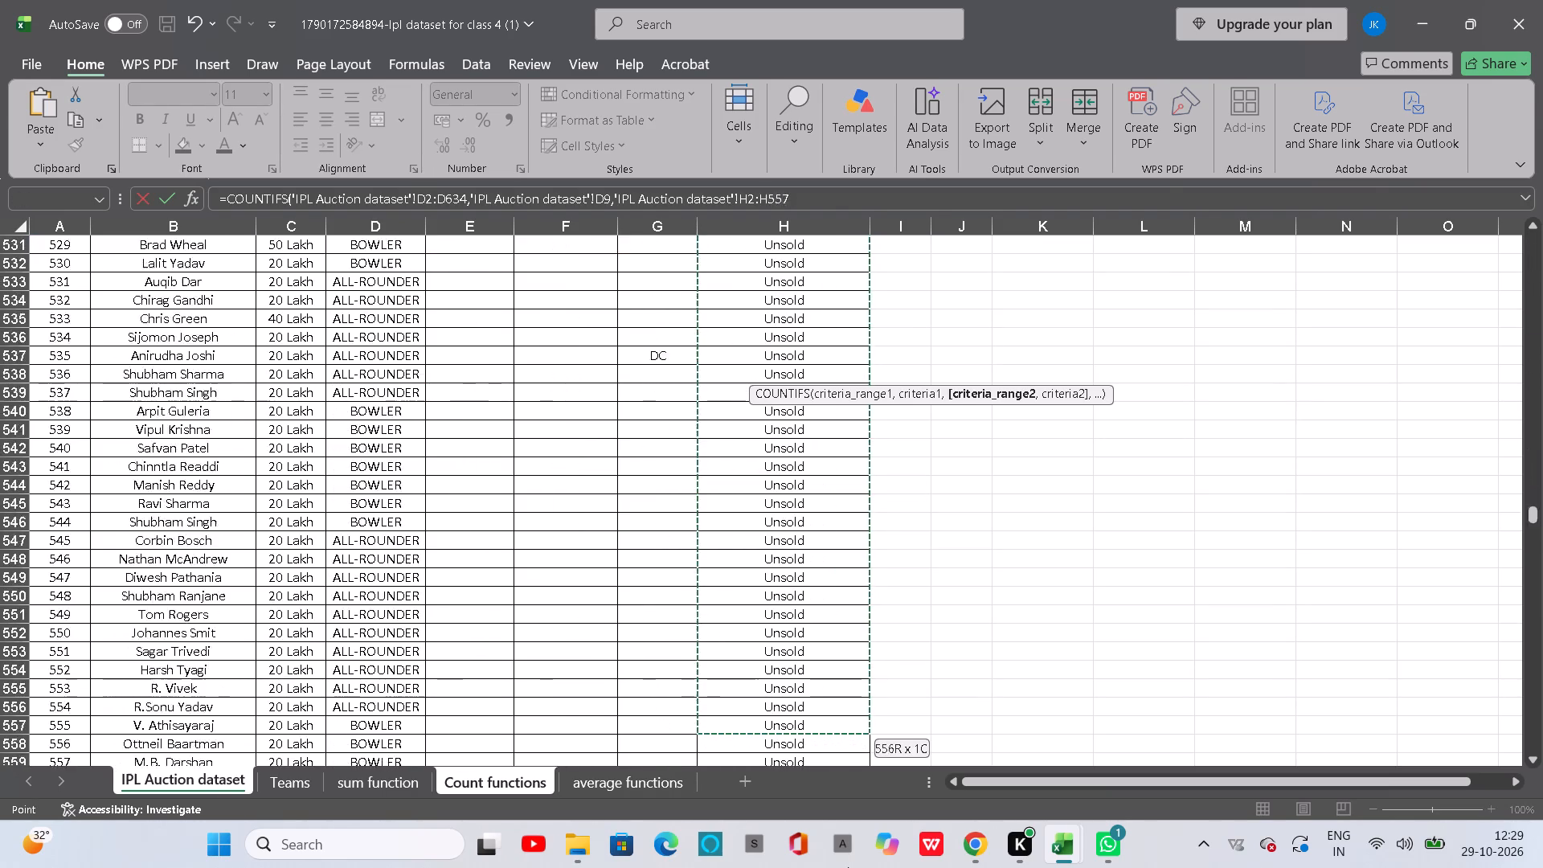
drag(848, 867, 850, 729)
key(comma)
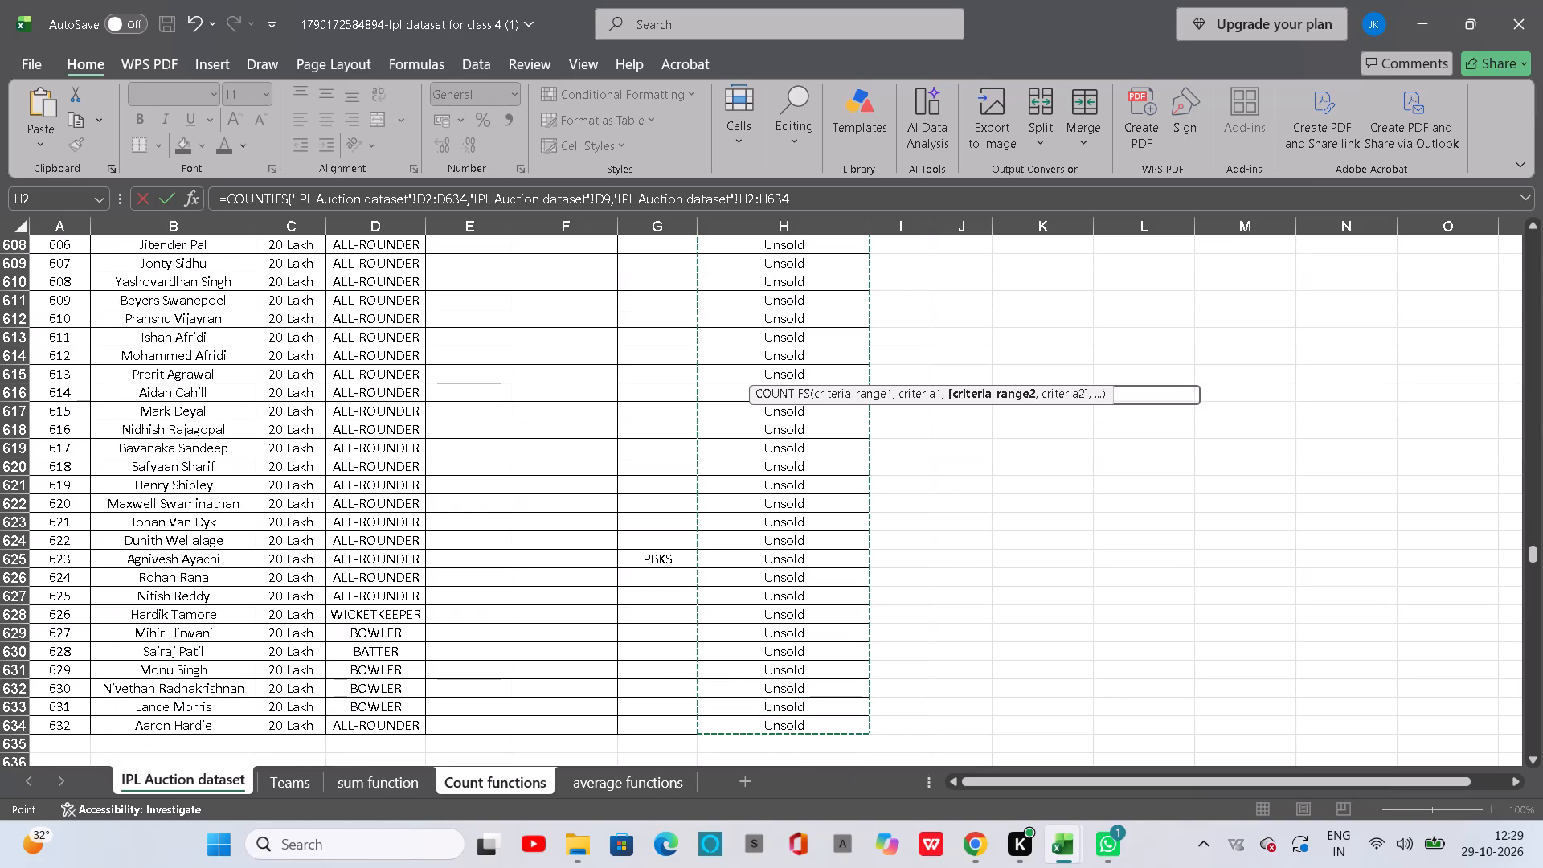
click(232, 778)
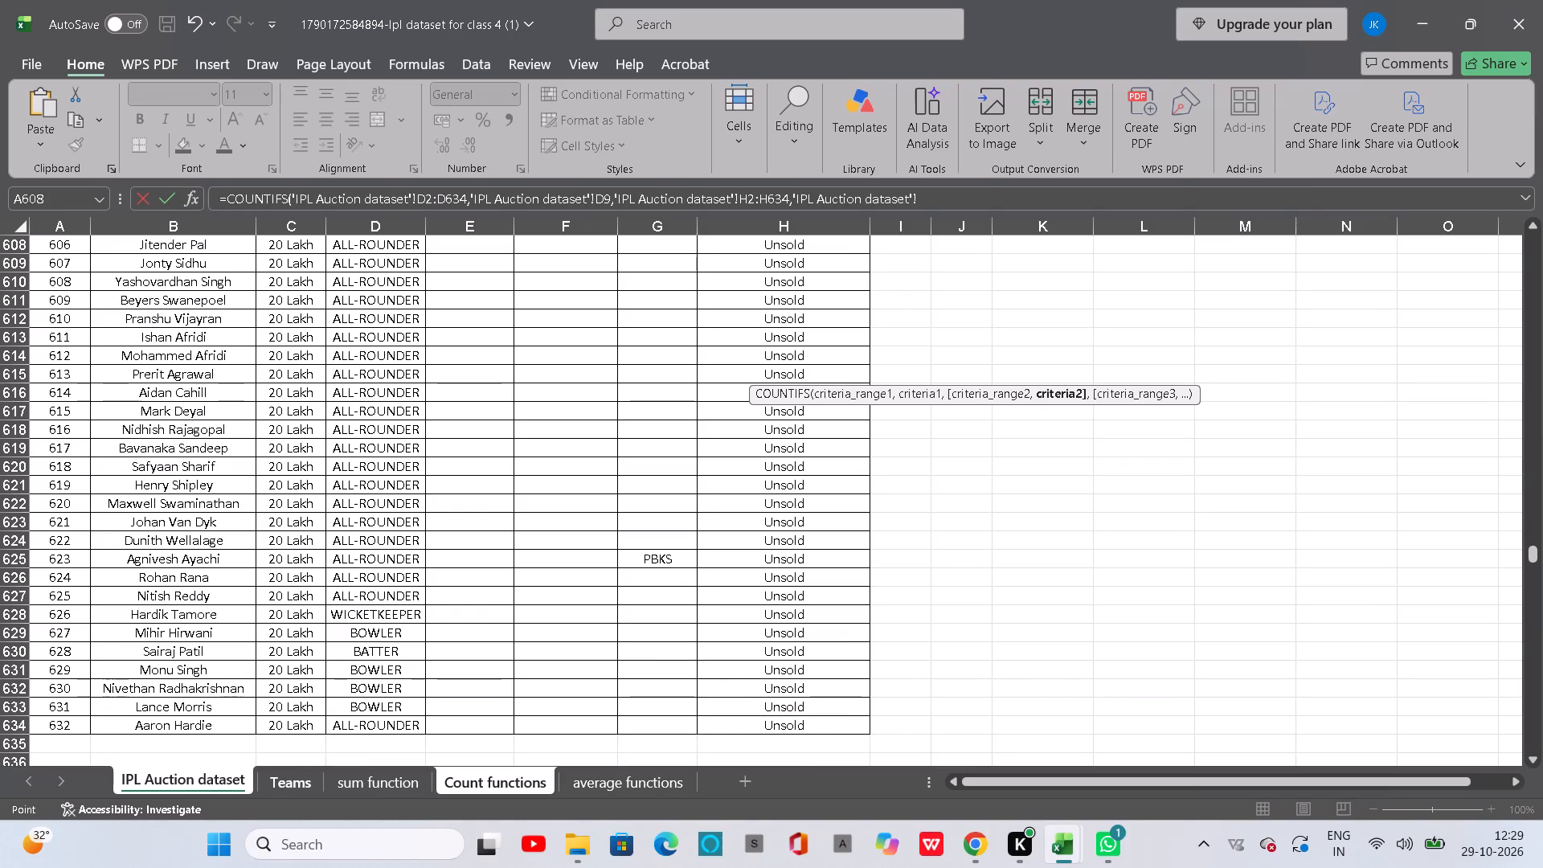
scroll(760, 407, up, 20)
scroll(760, 407, up, 7)
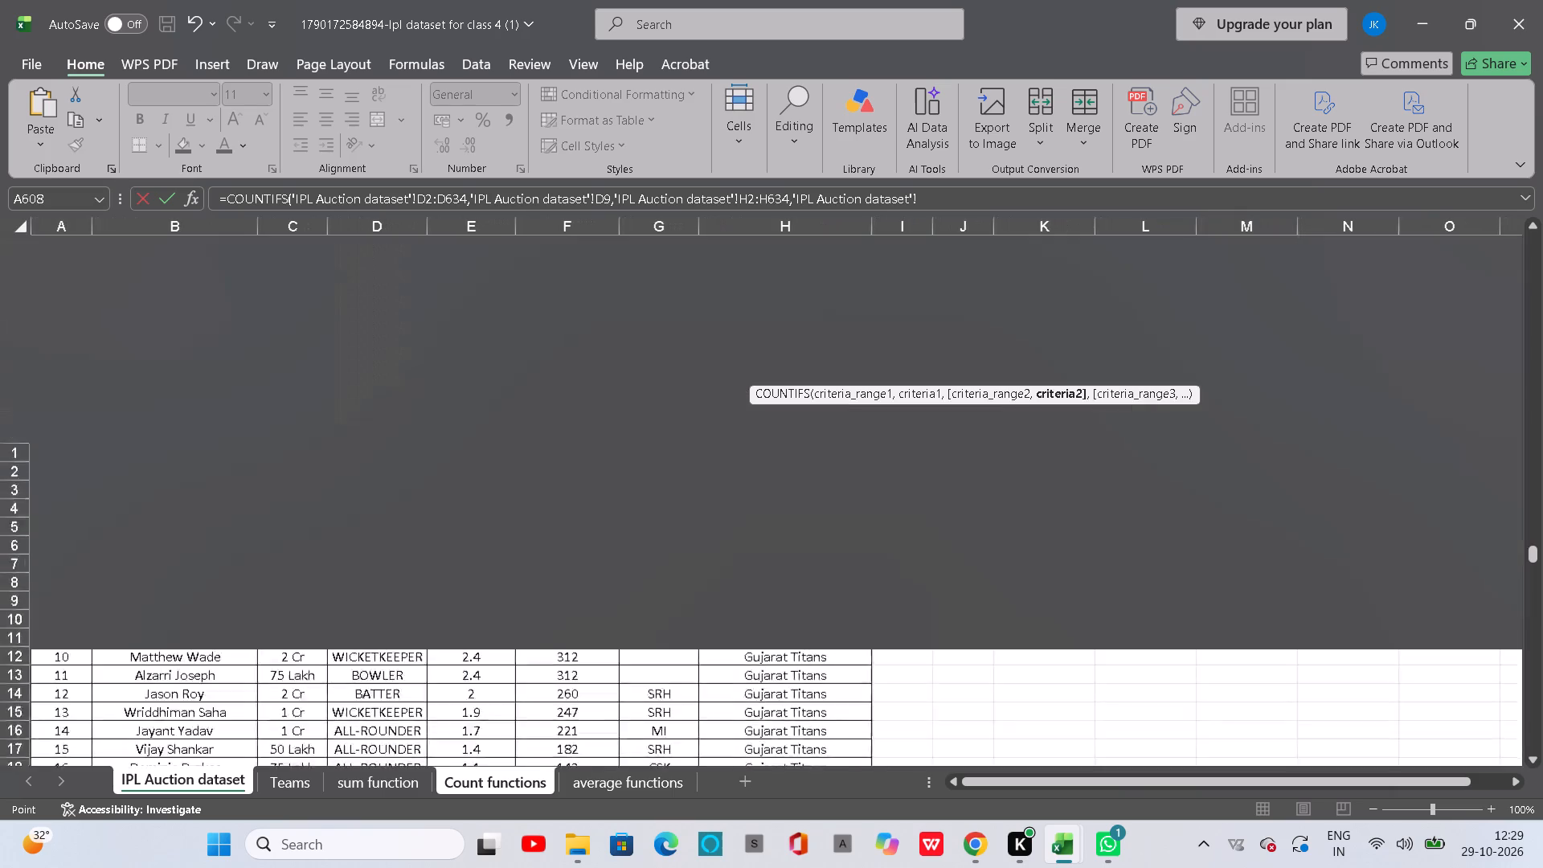
click(792, 685)
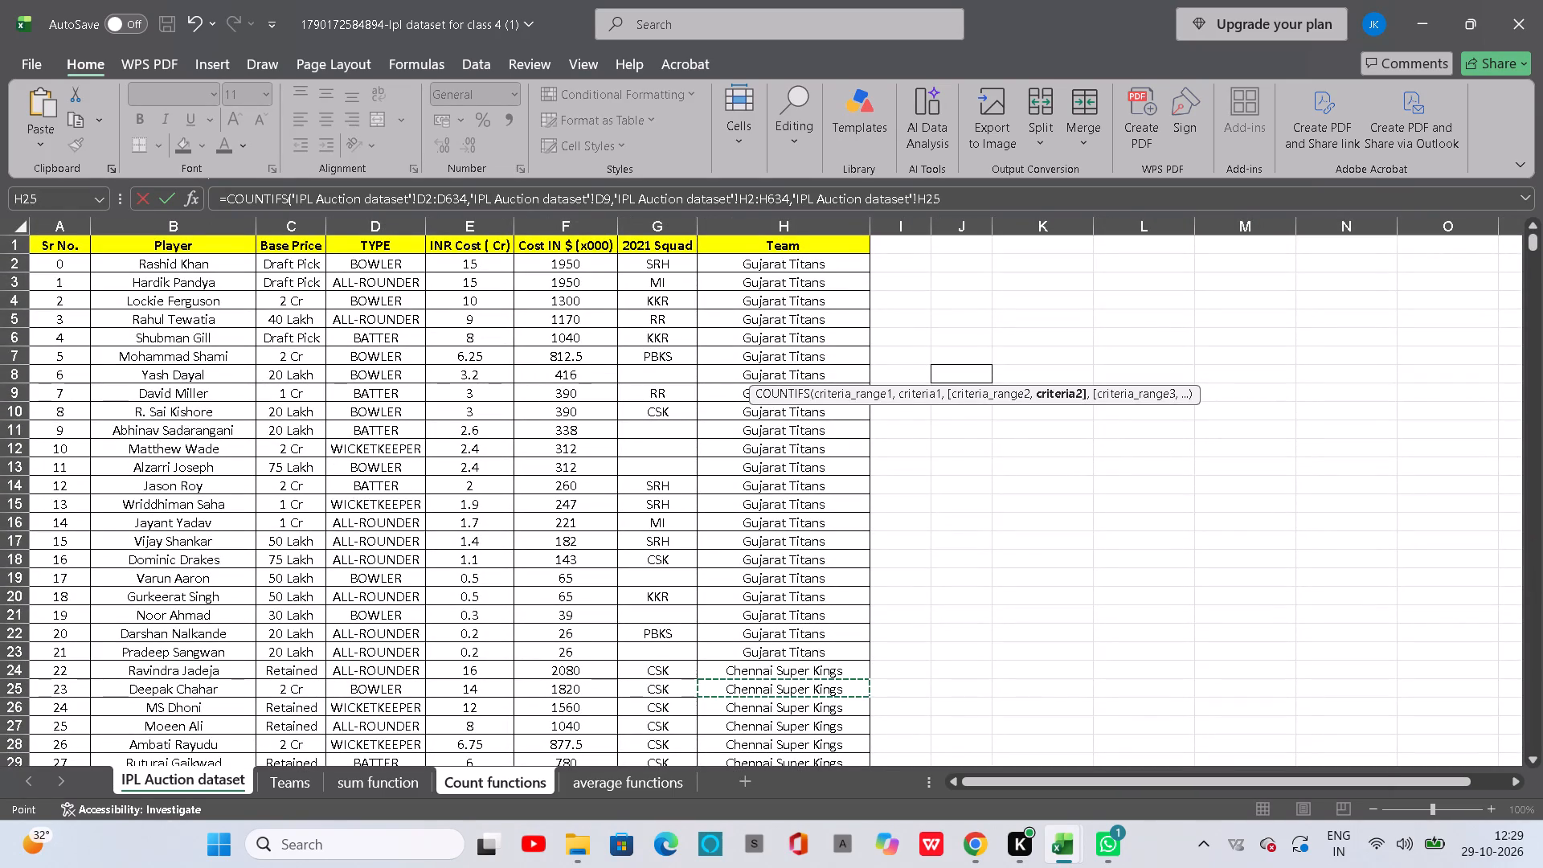
key(shift+parenright)
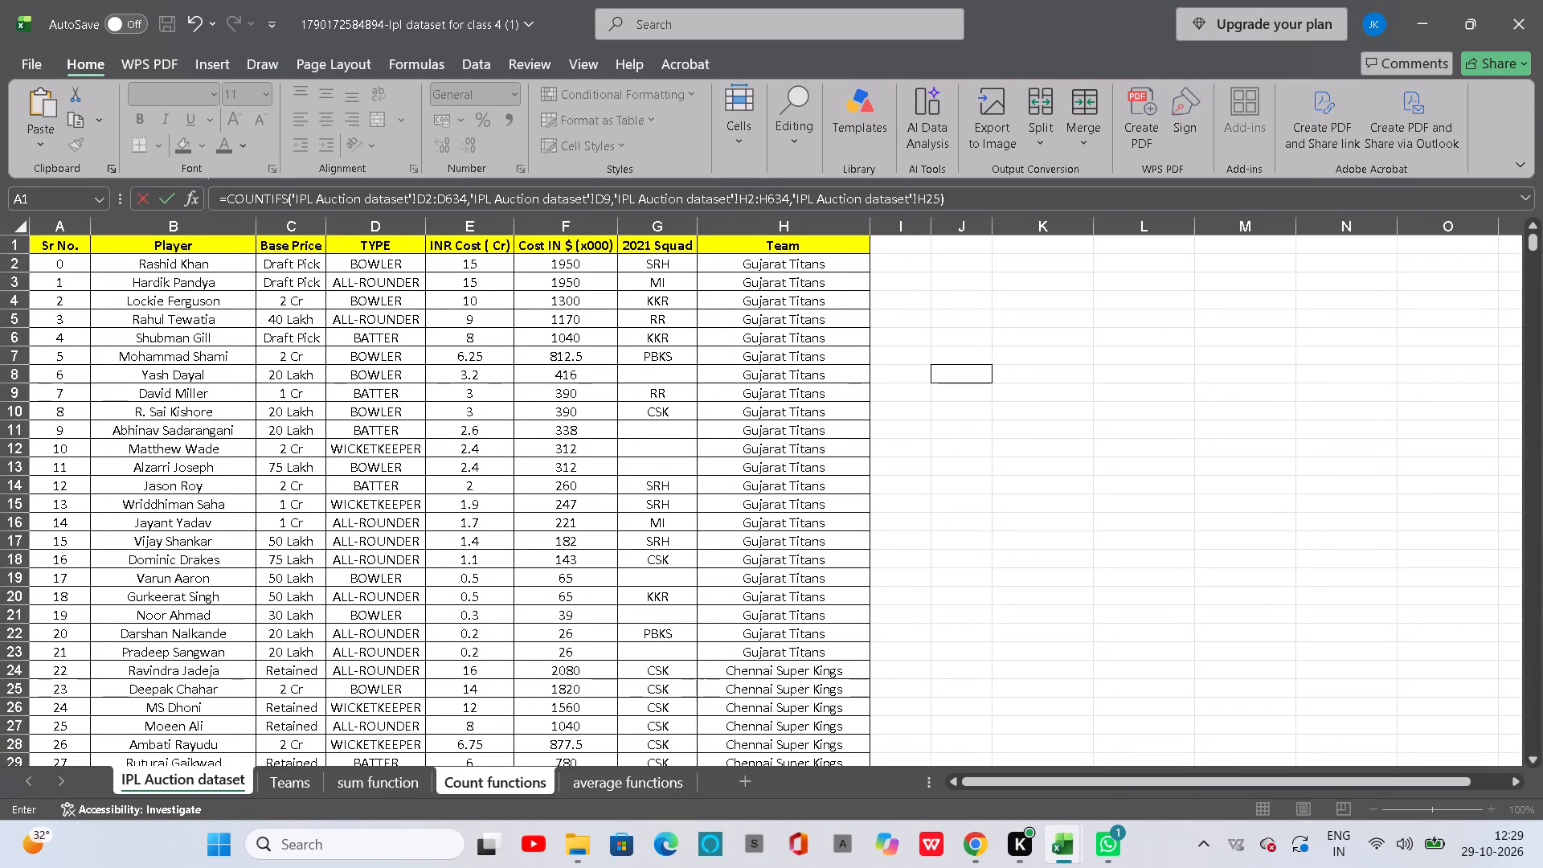
key(Return)
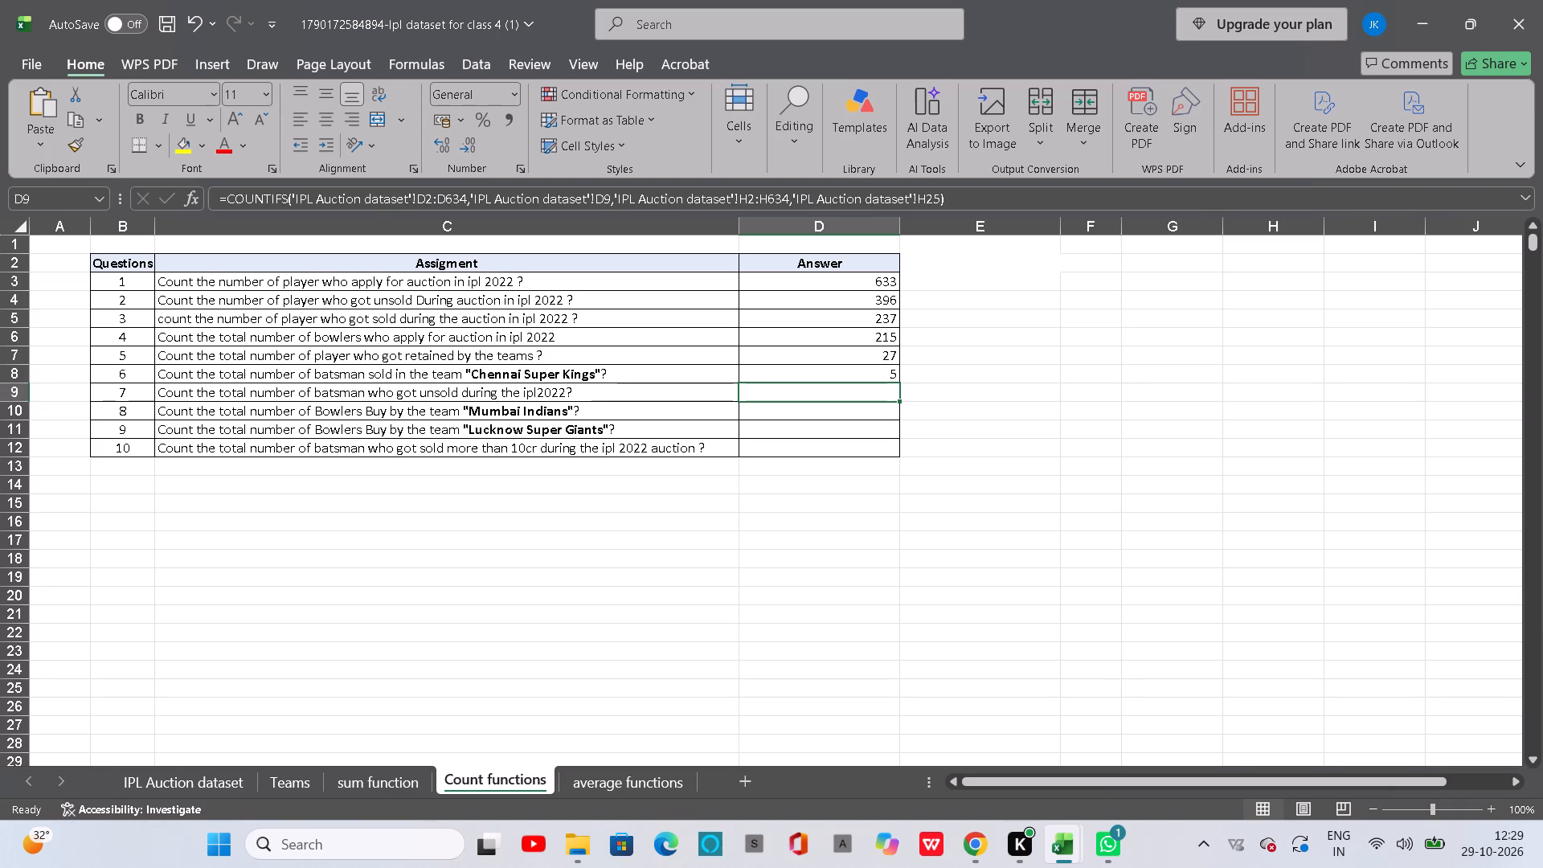
In D9, start a COUNTIF formula with the IPL Auction dataset's TYPE cells D2:D634 as the range.
click(752, 396)
key(equal)
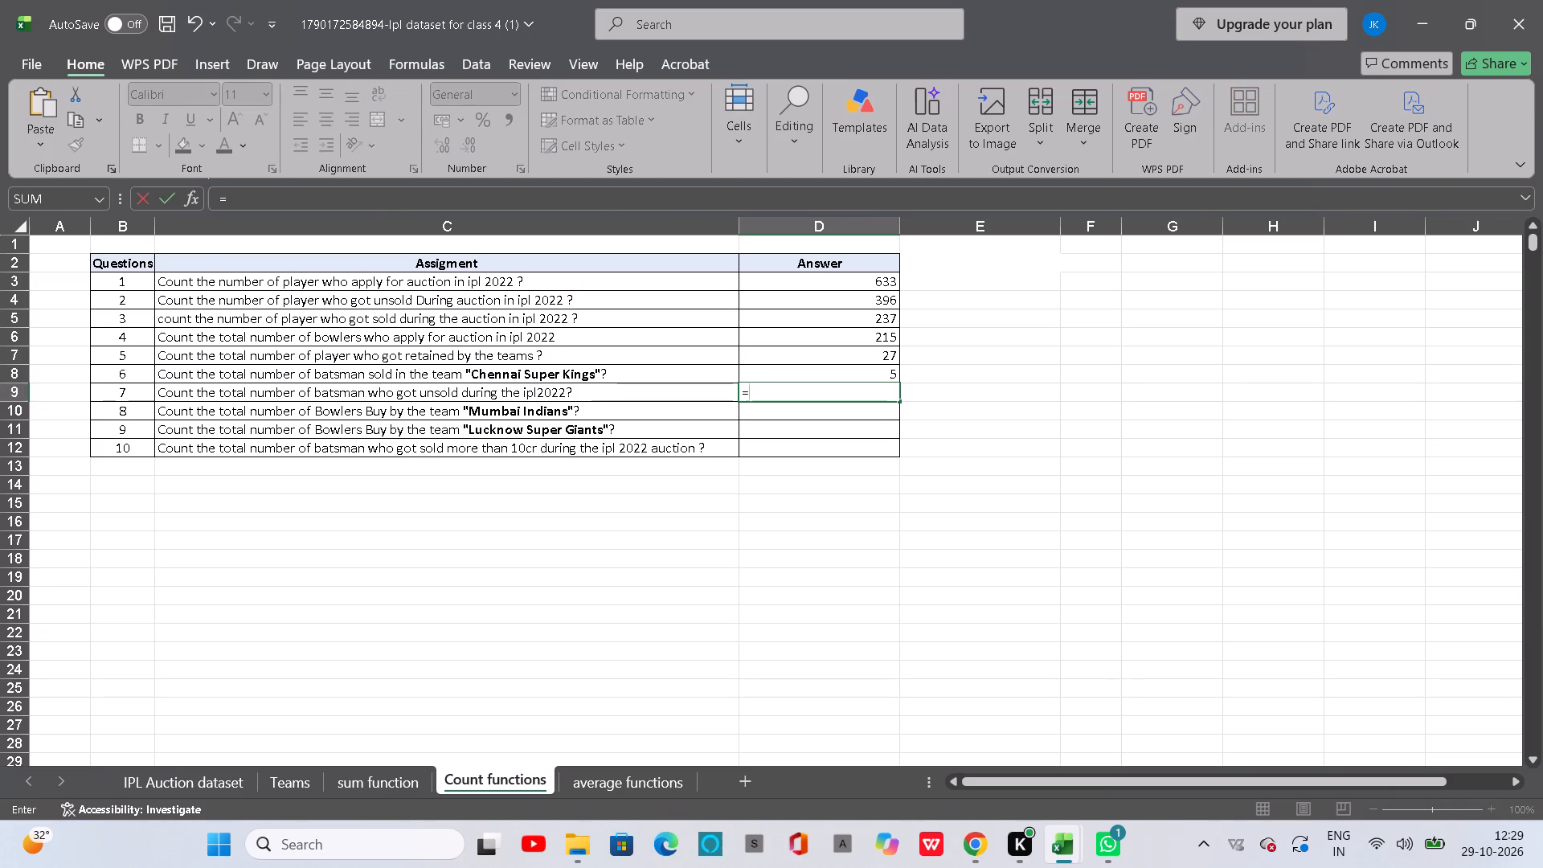
text(count)
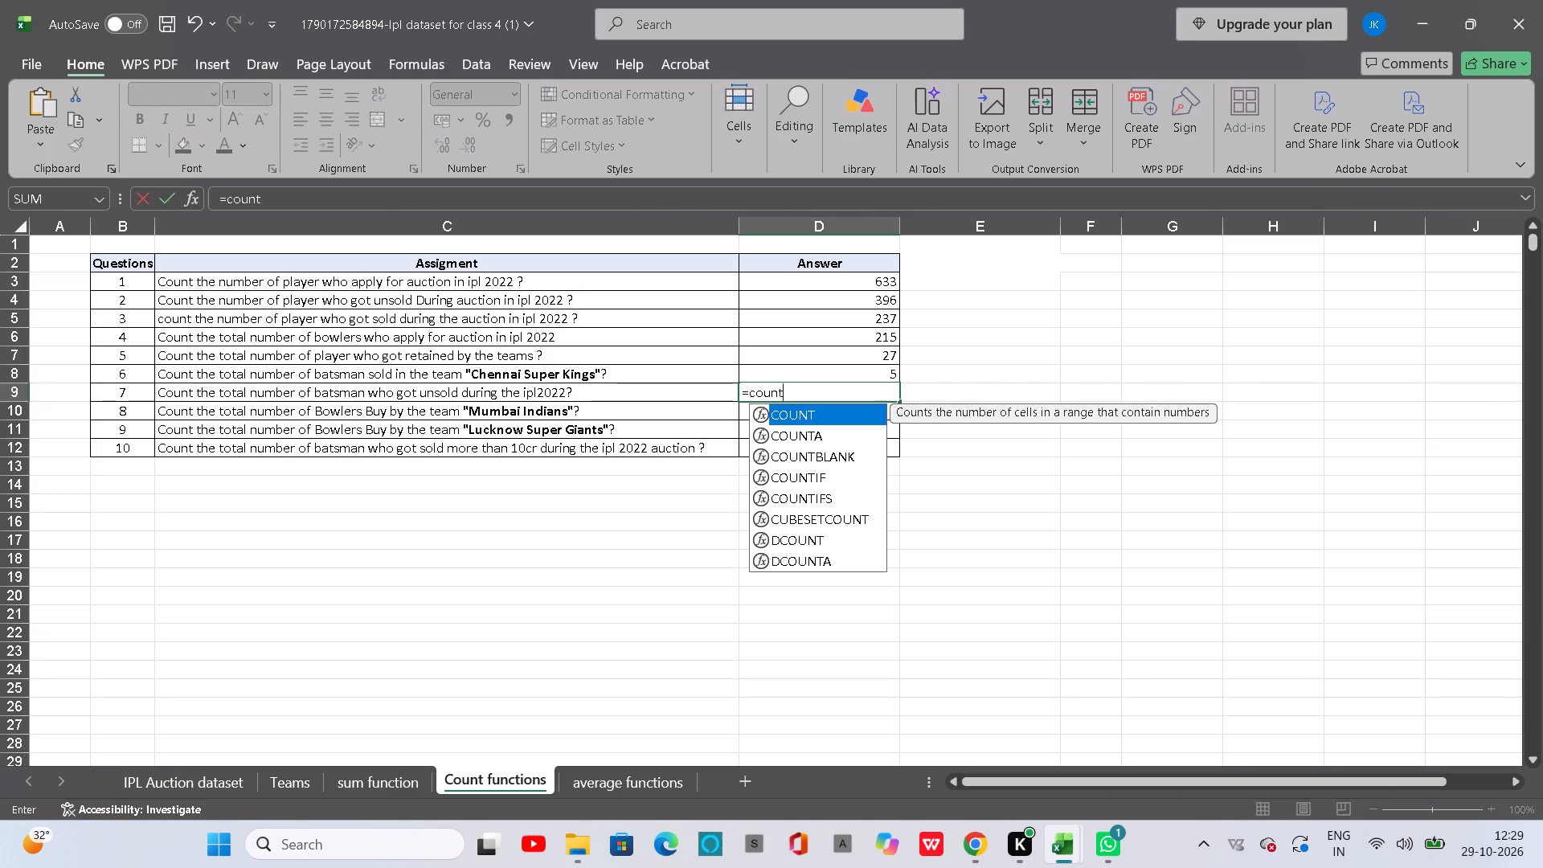
text(if)
key(Tab)
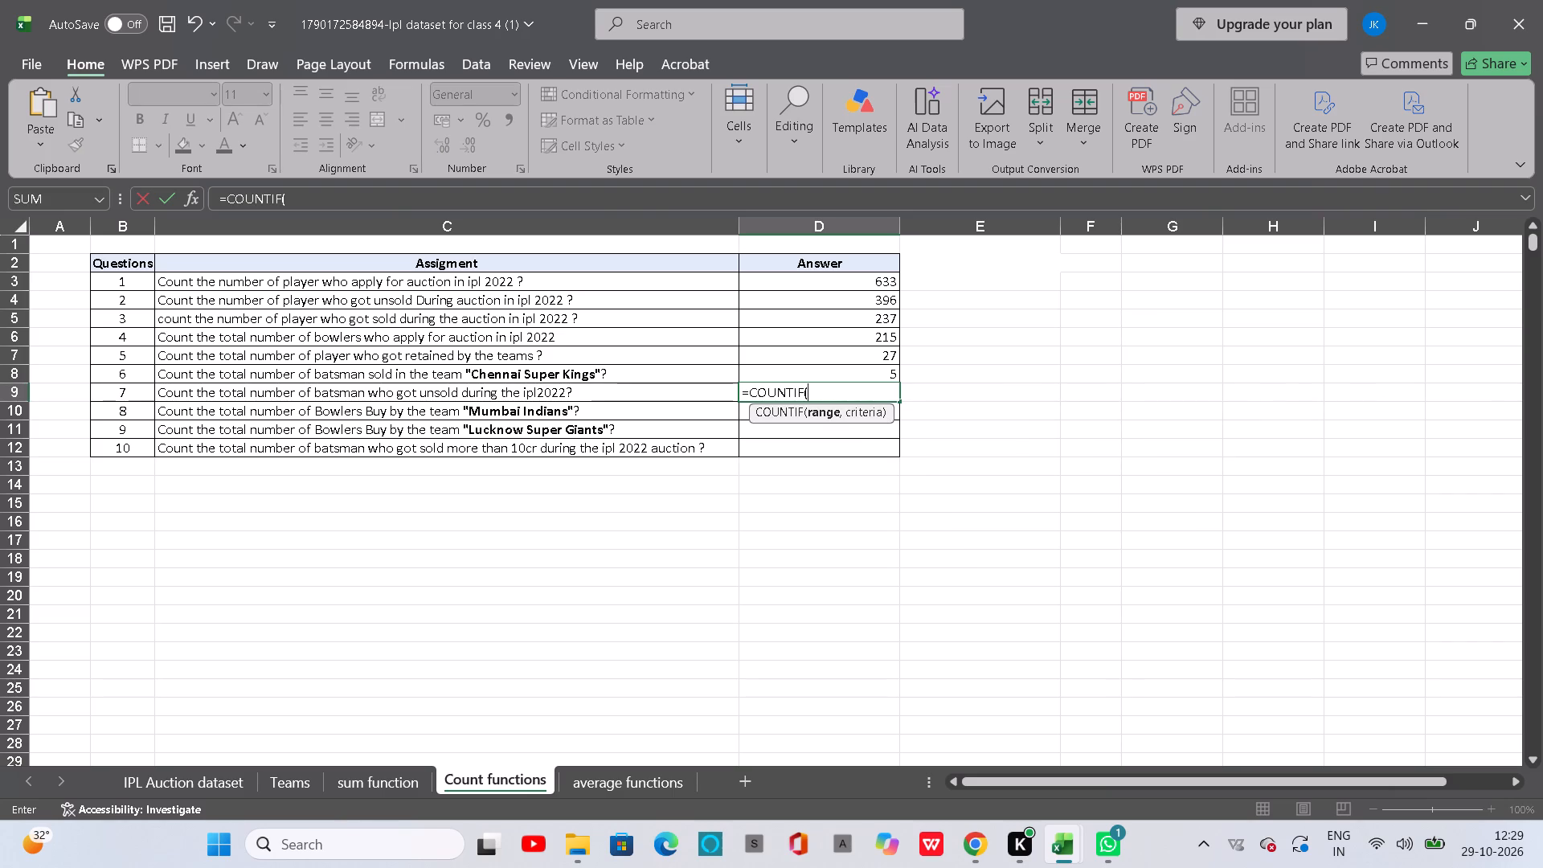
click(217, 773)
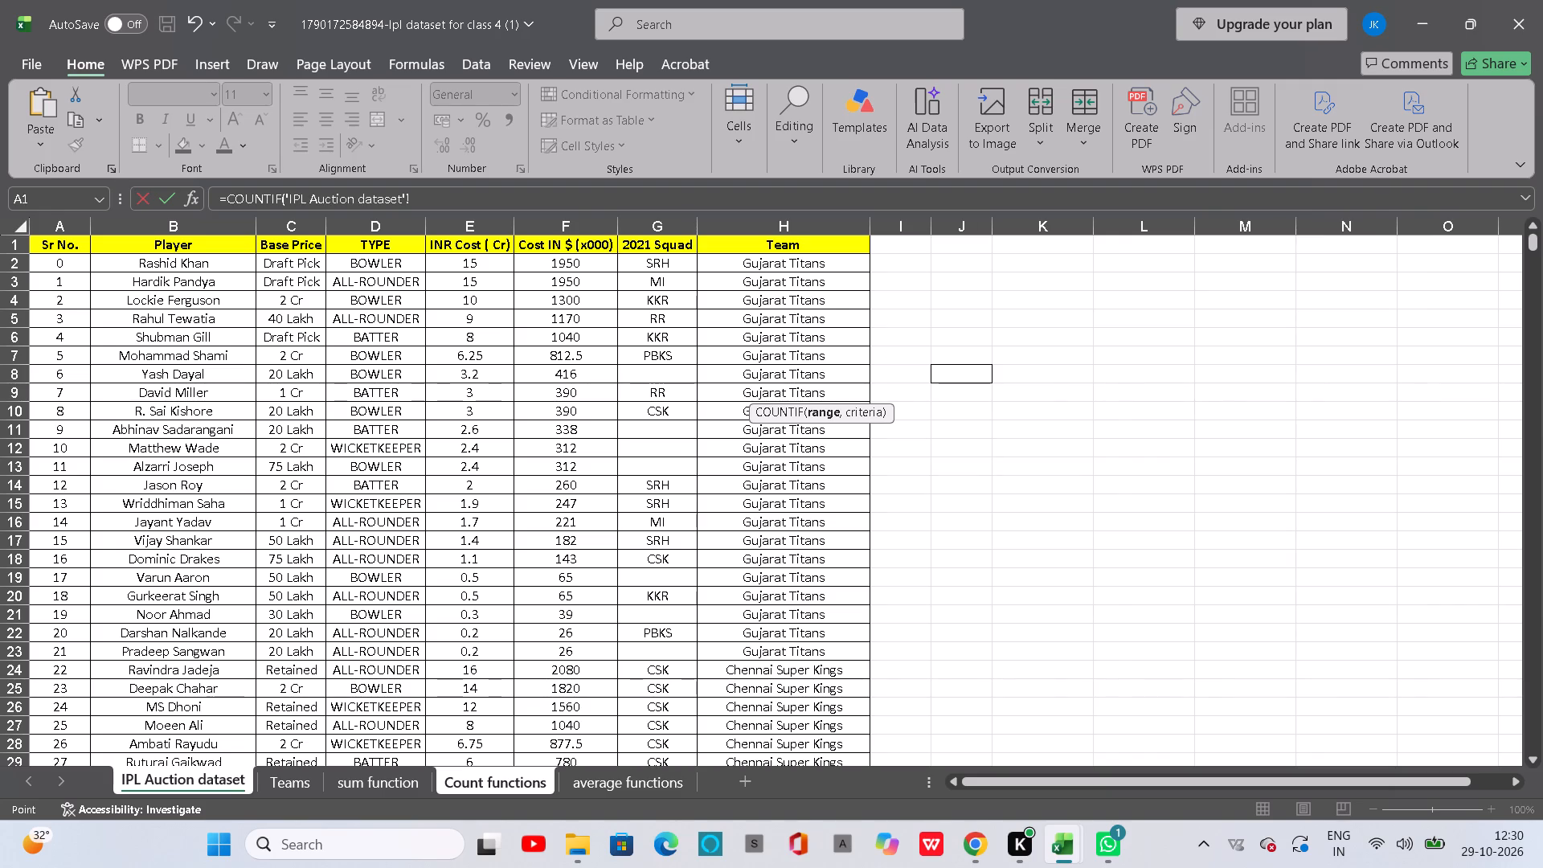
scroll(371, 604, down, 1)
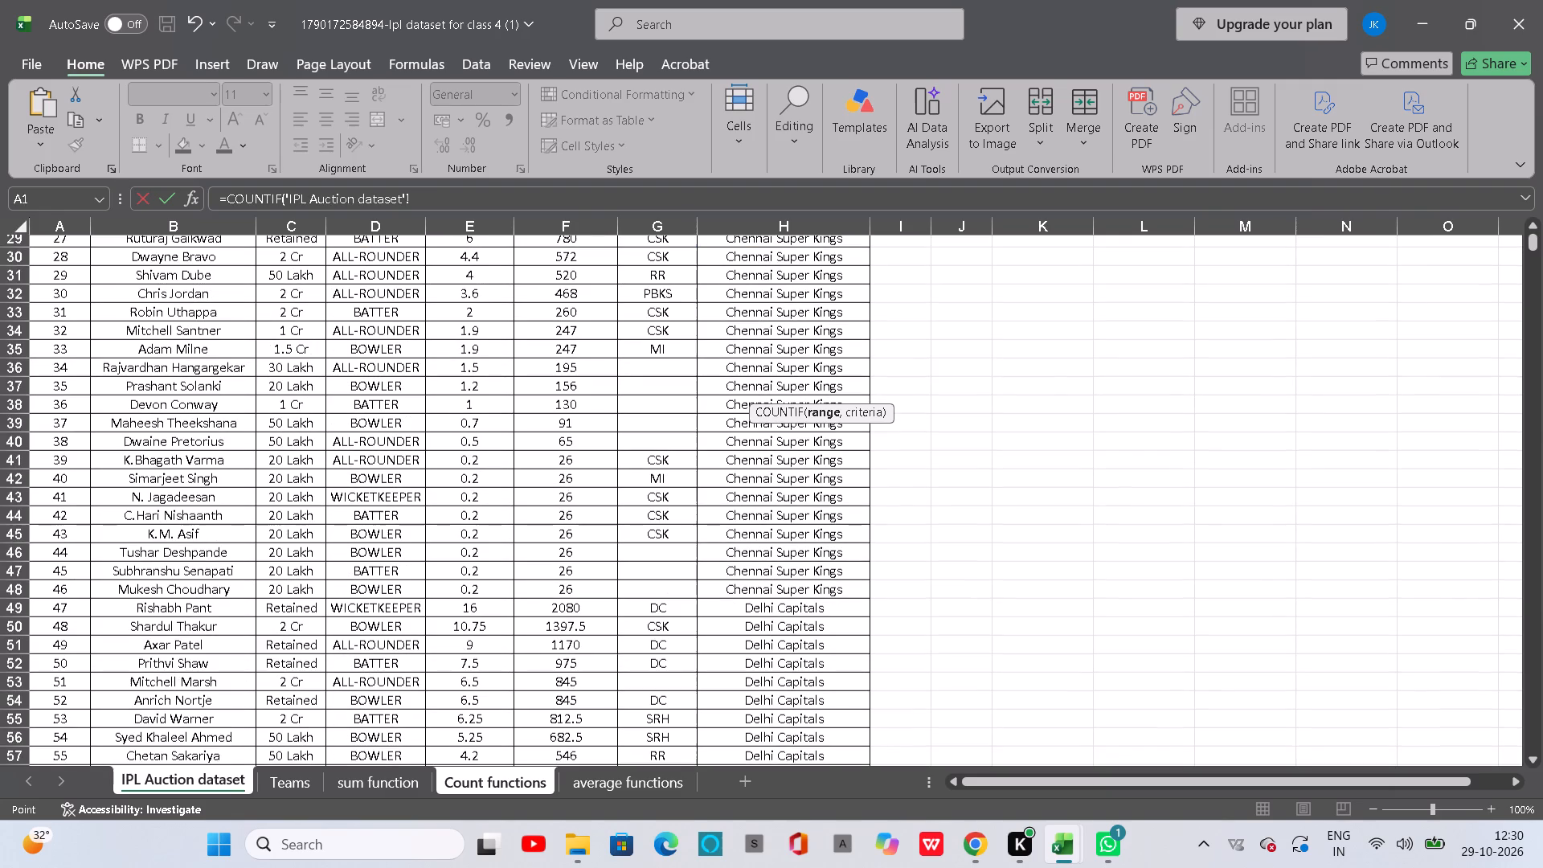
scroll(371, 604, down, 3)
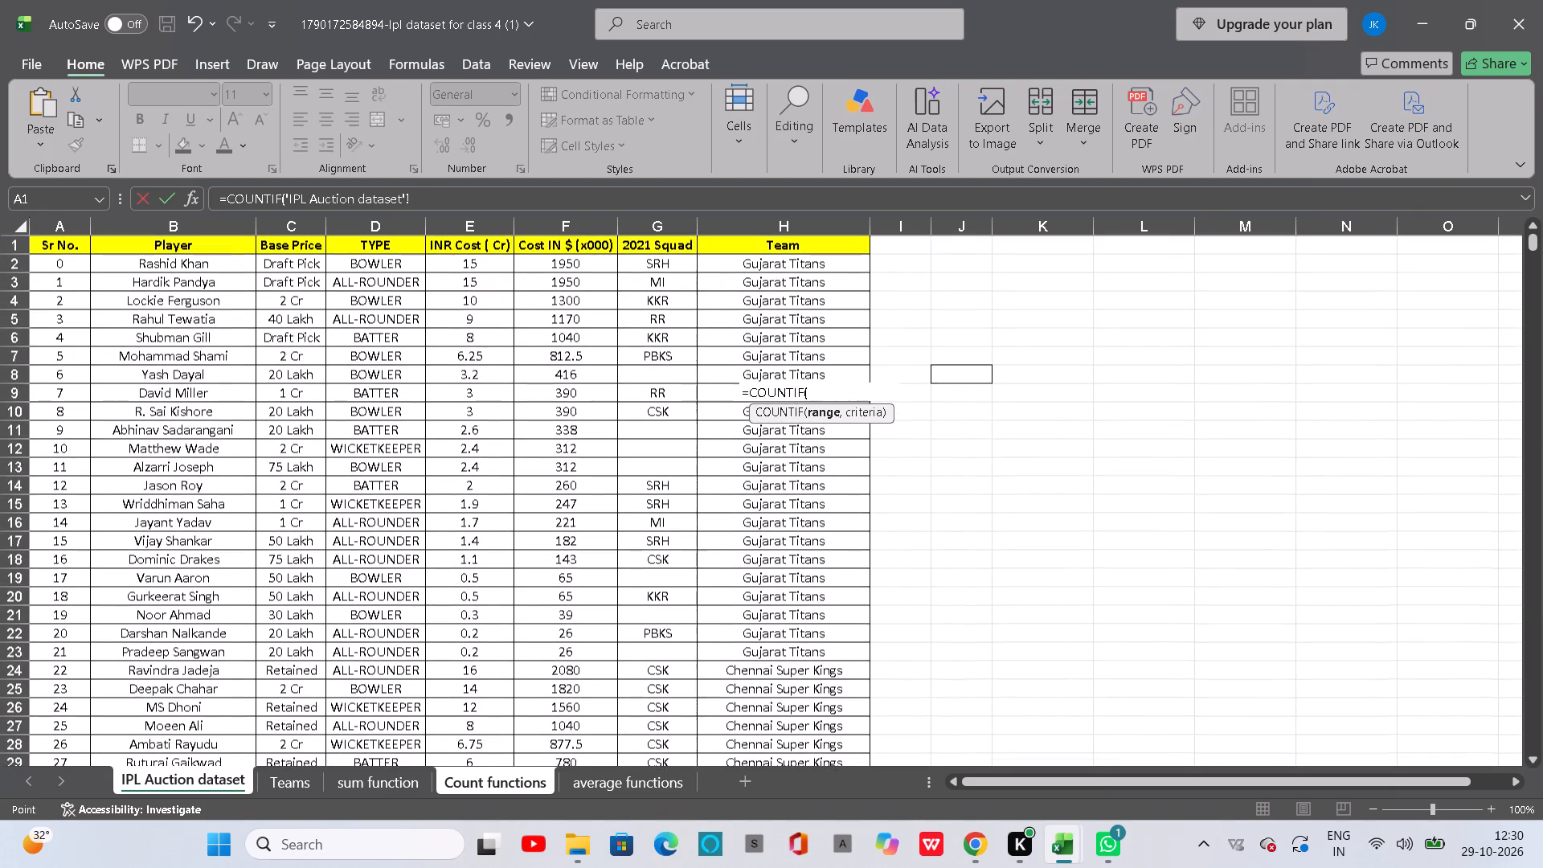
drag(334, 260, 427, 867)
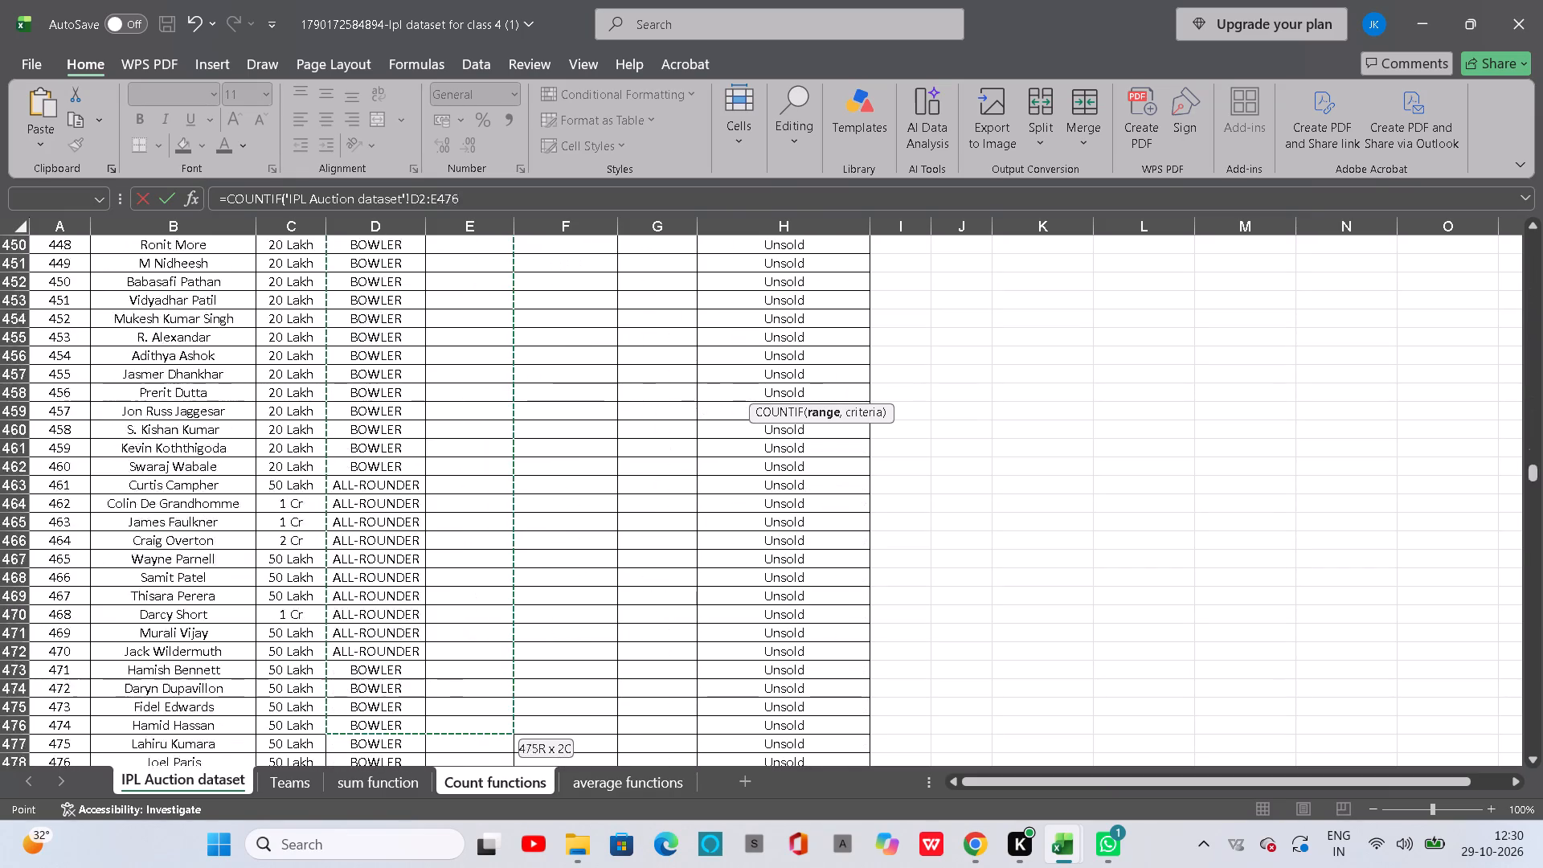
drag(427, 867, 426, 732)
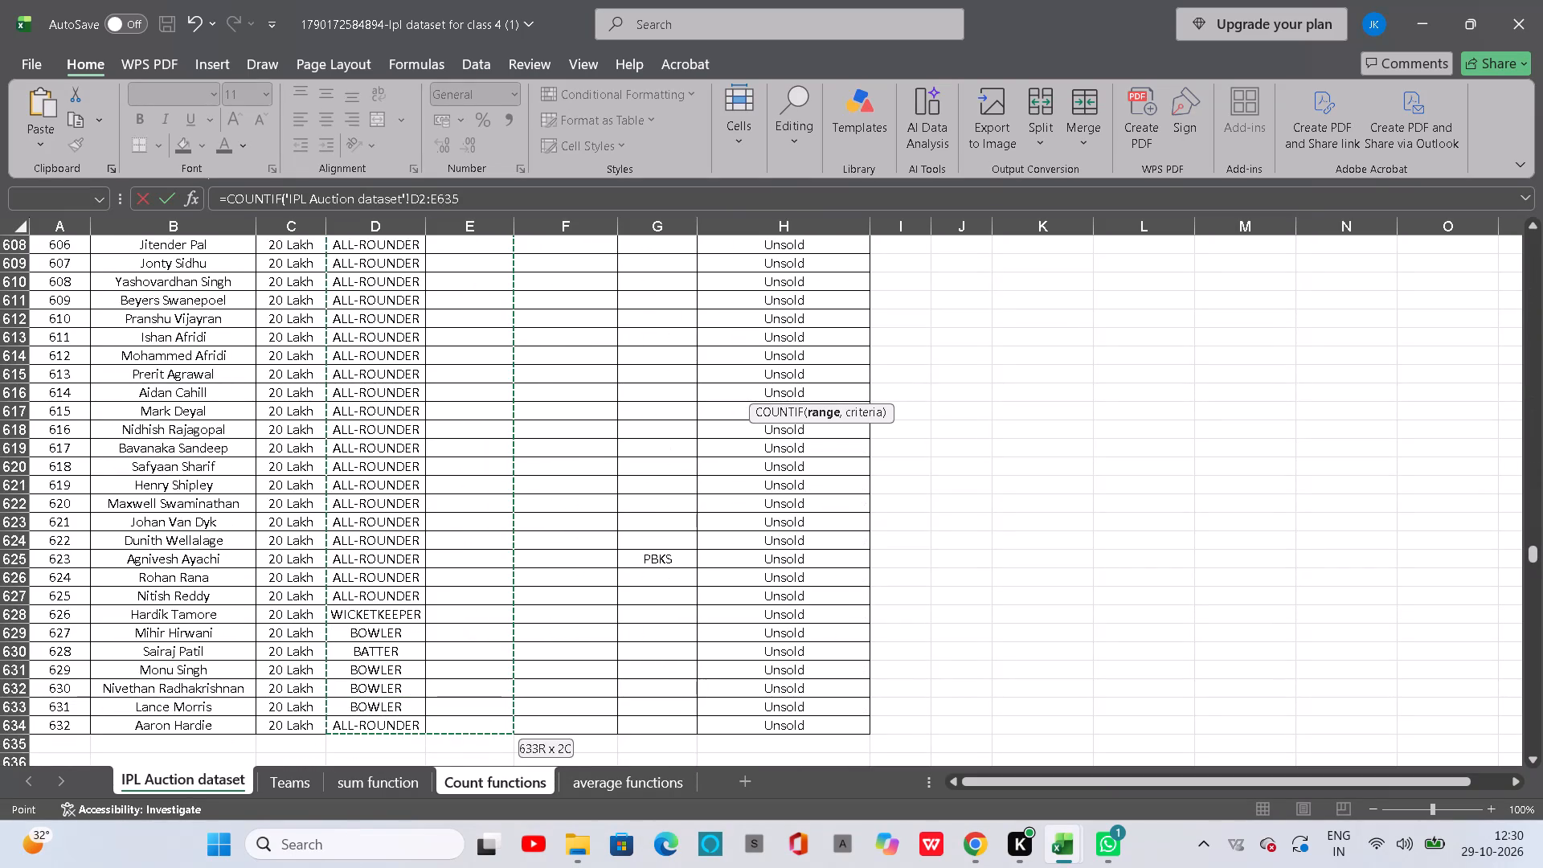
drag(426, 732, 409, 728)
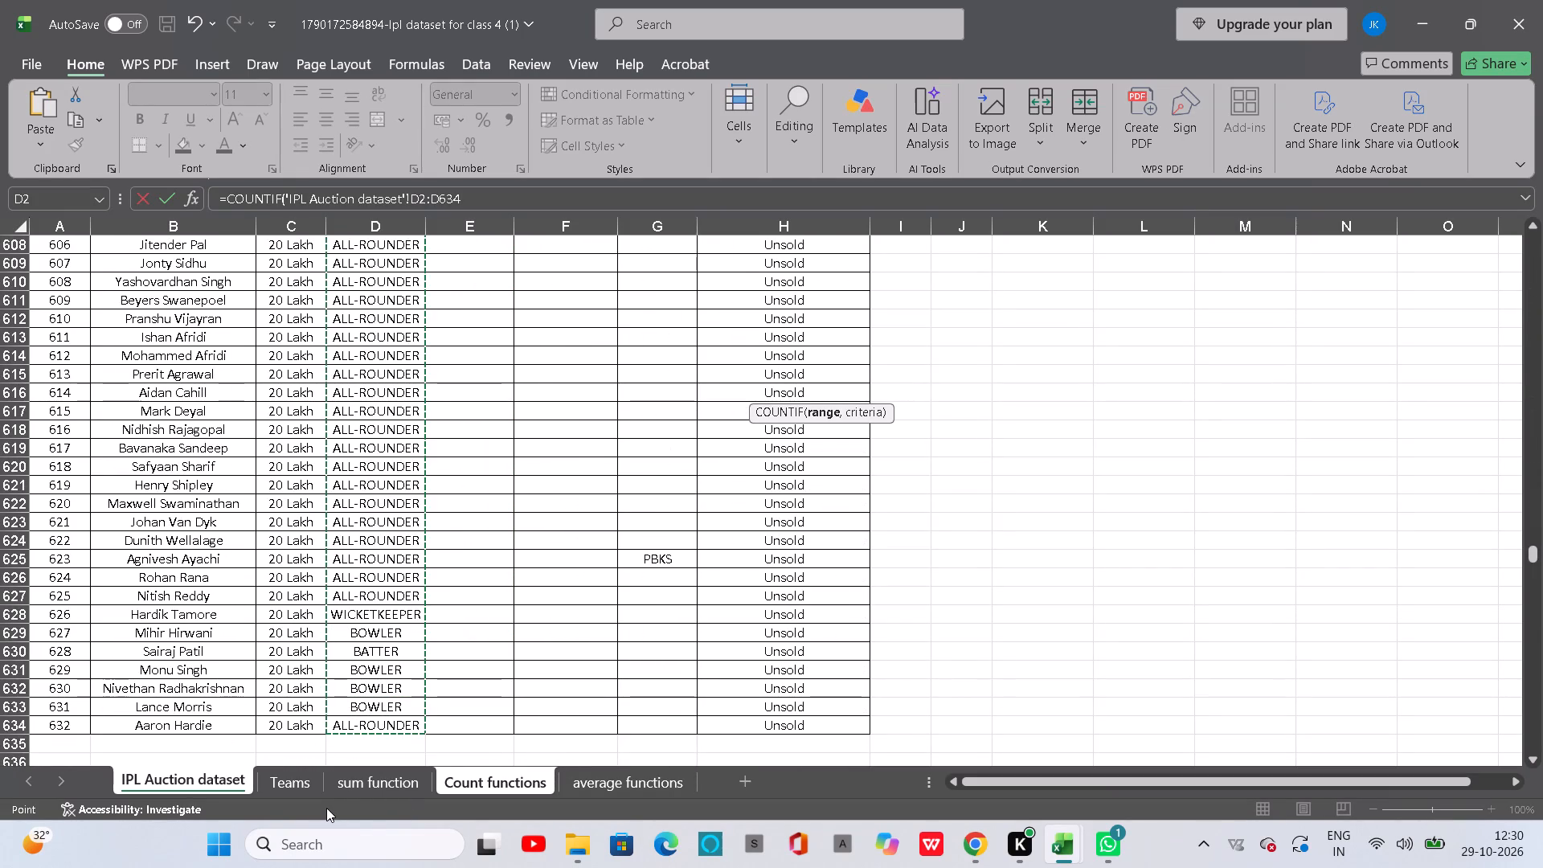
key(comma)
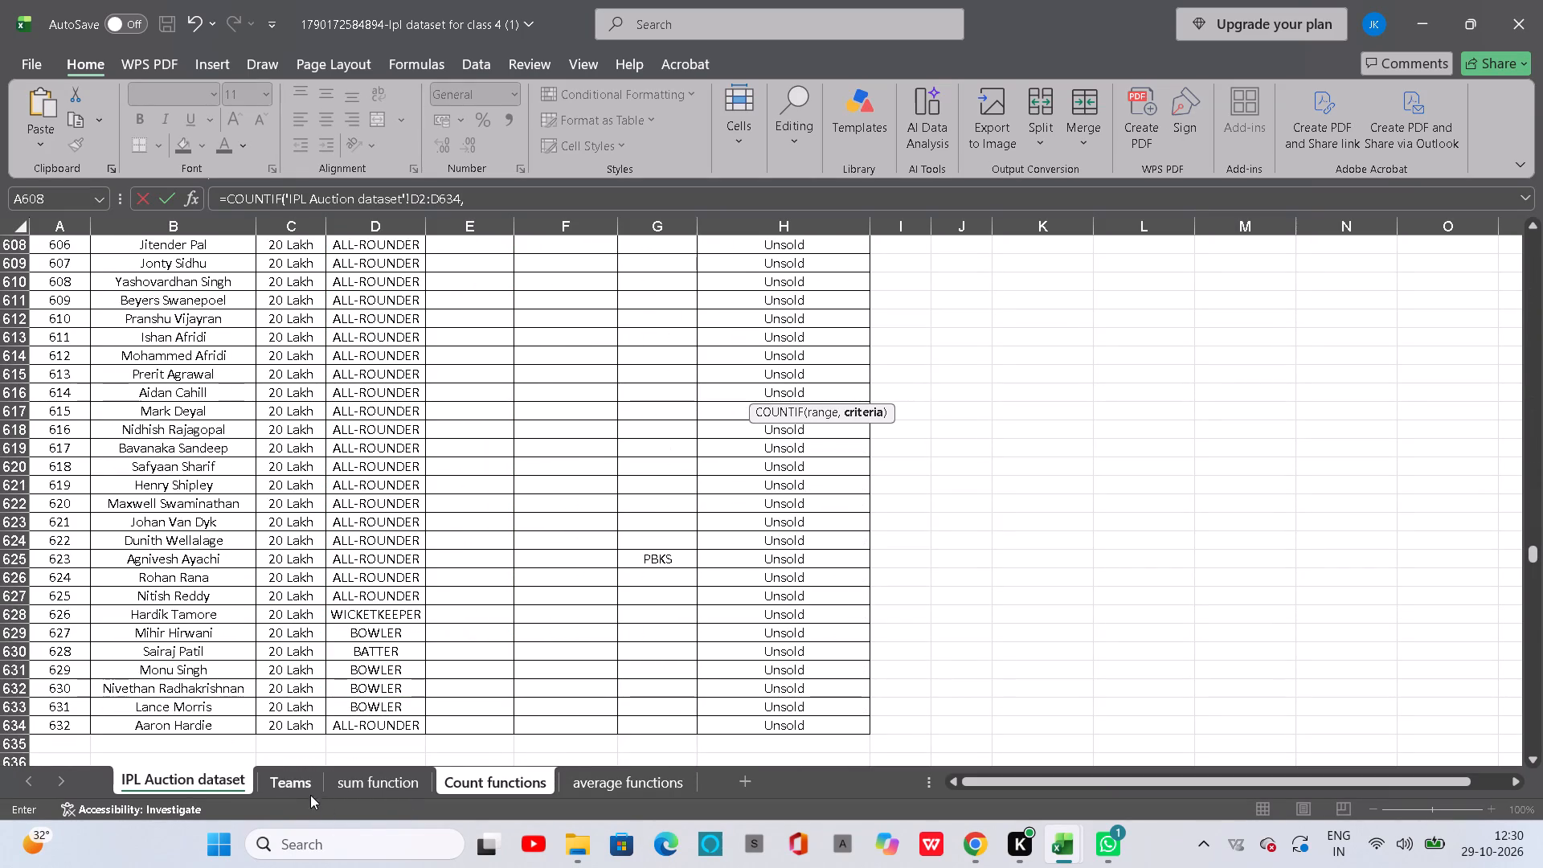
Add the IPL Auction dataset's BATTER cell D102 as the criterion of the D9 formula.
drag(203, 780, 323, 563)
scroll(323, 563, up, 8)
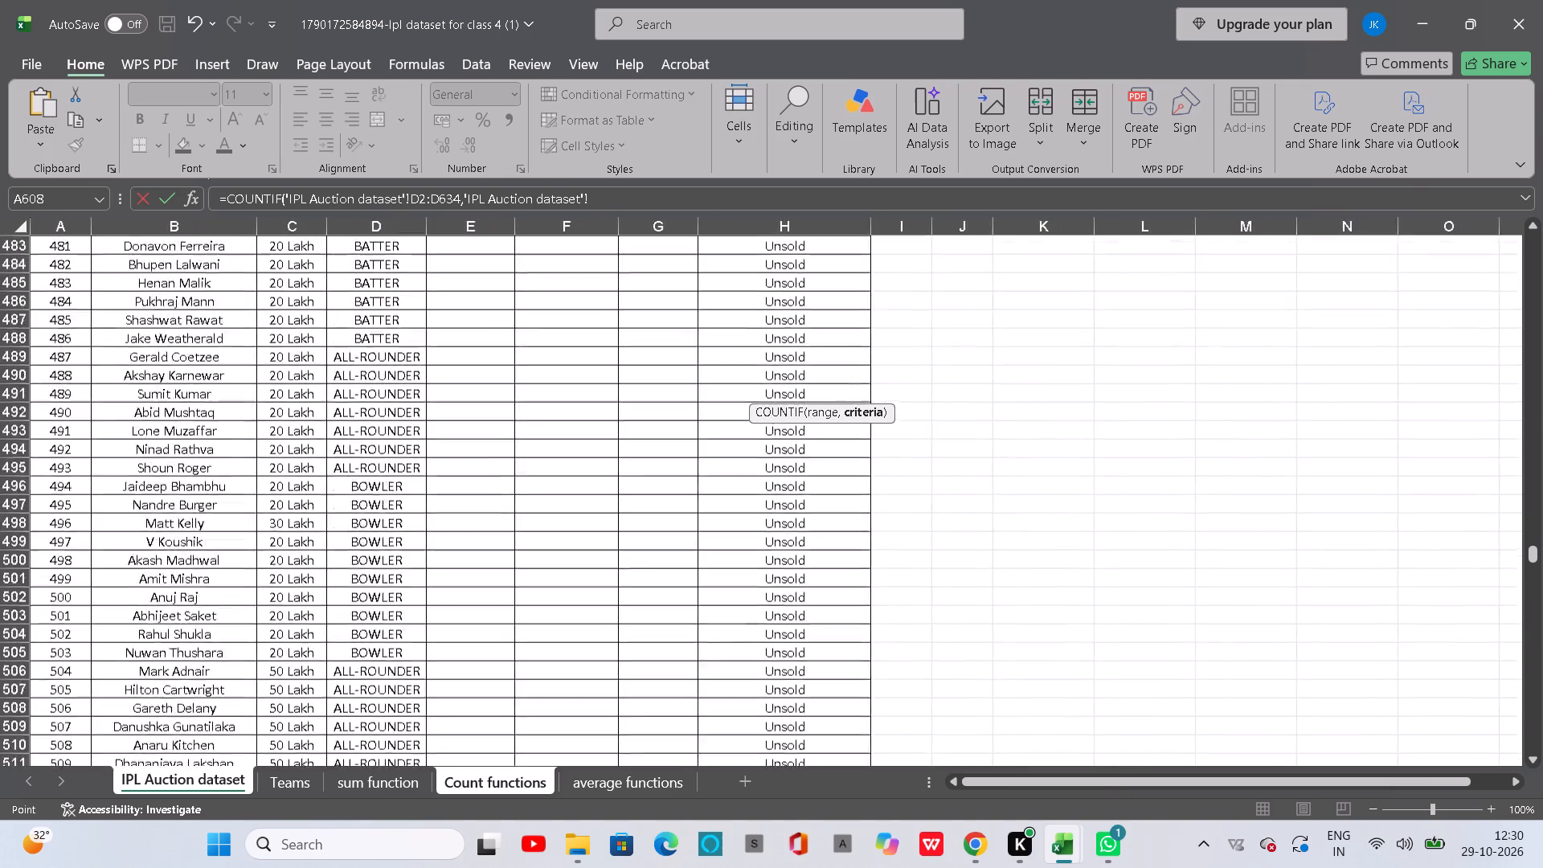
scroll(323, 563, up, 10)
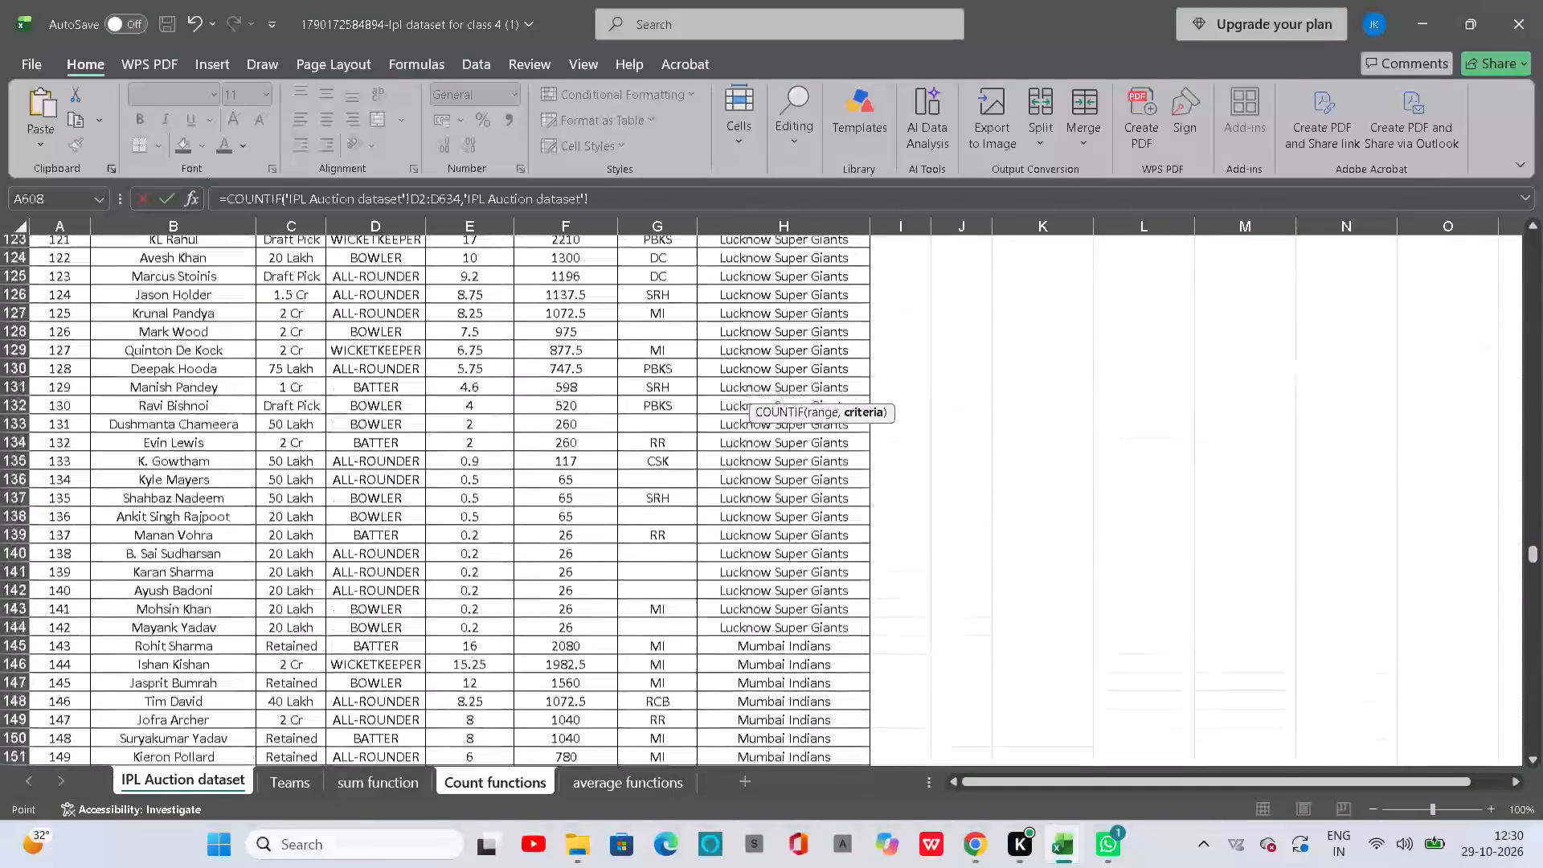
click(350, 337)
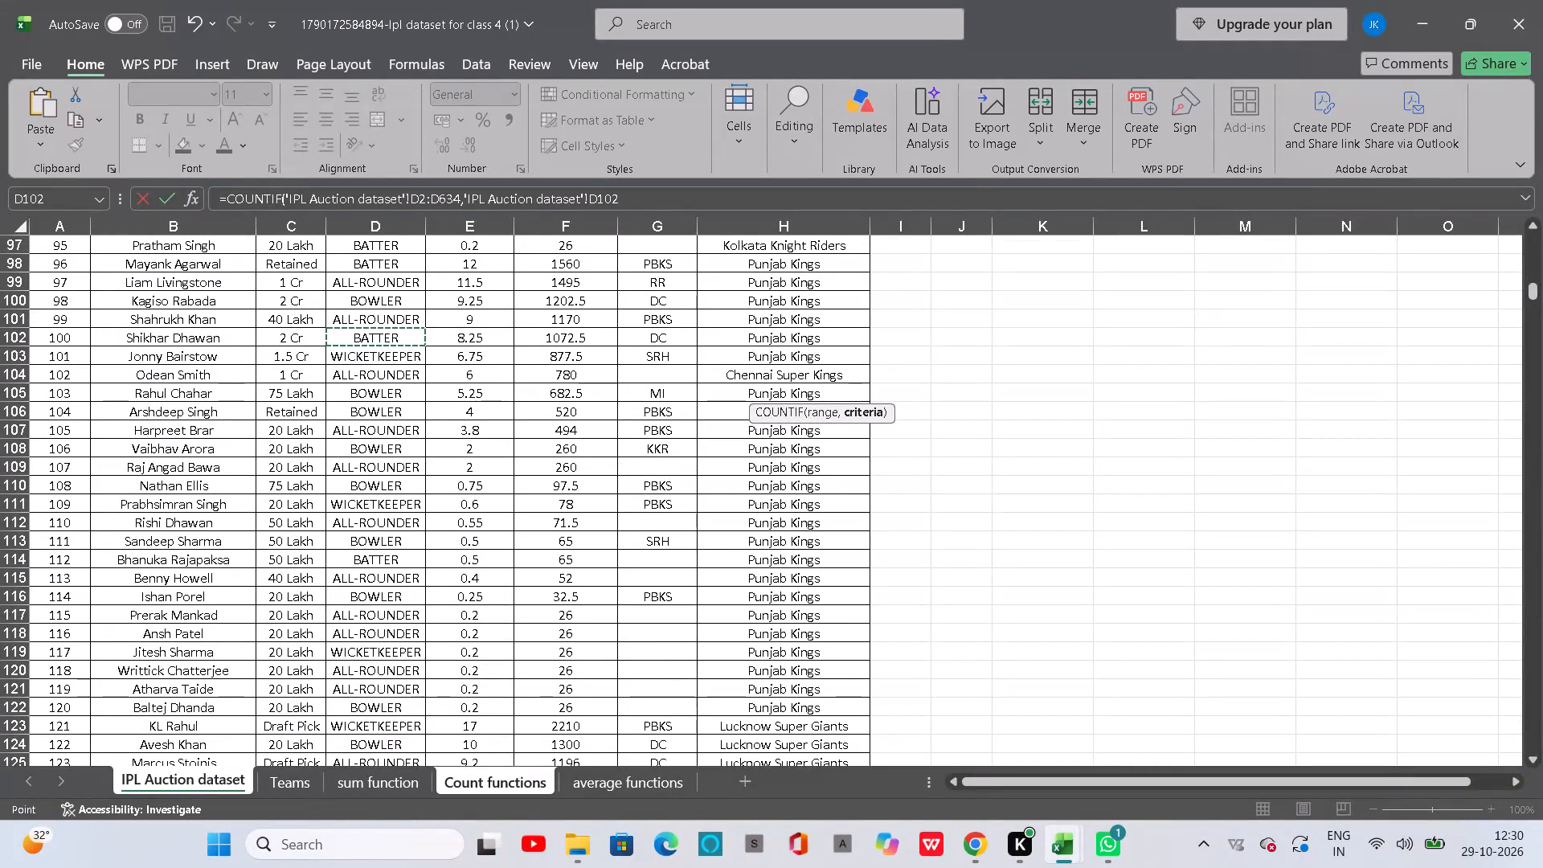
scroll(685, 293, up, 10)
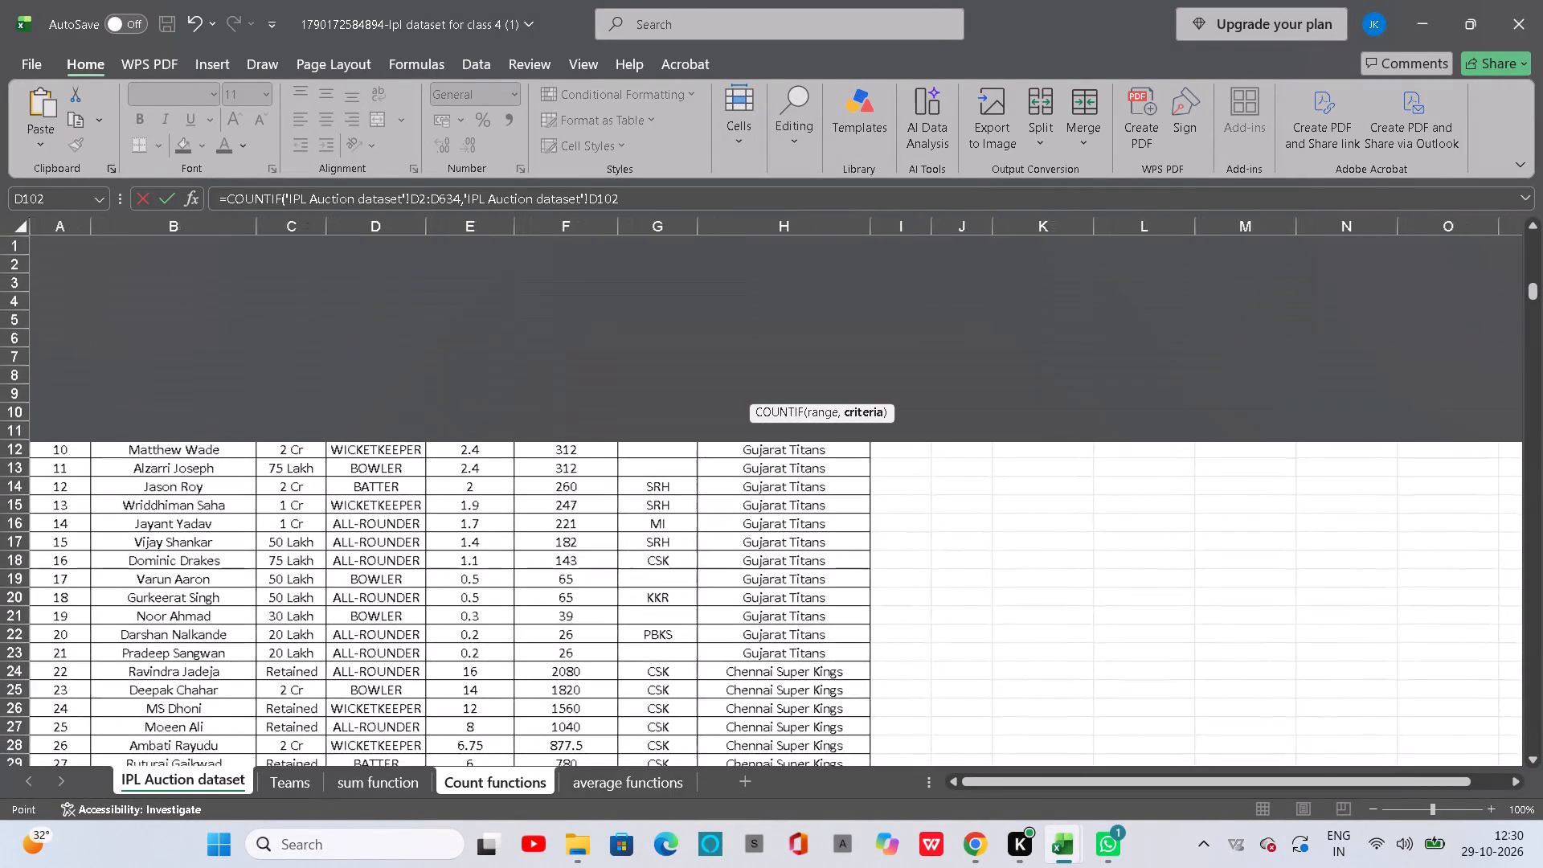
key(comma)
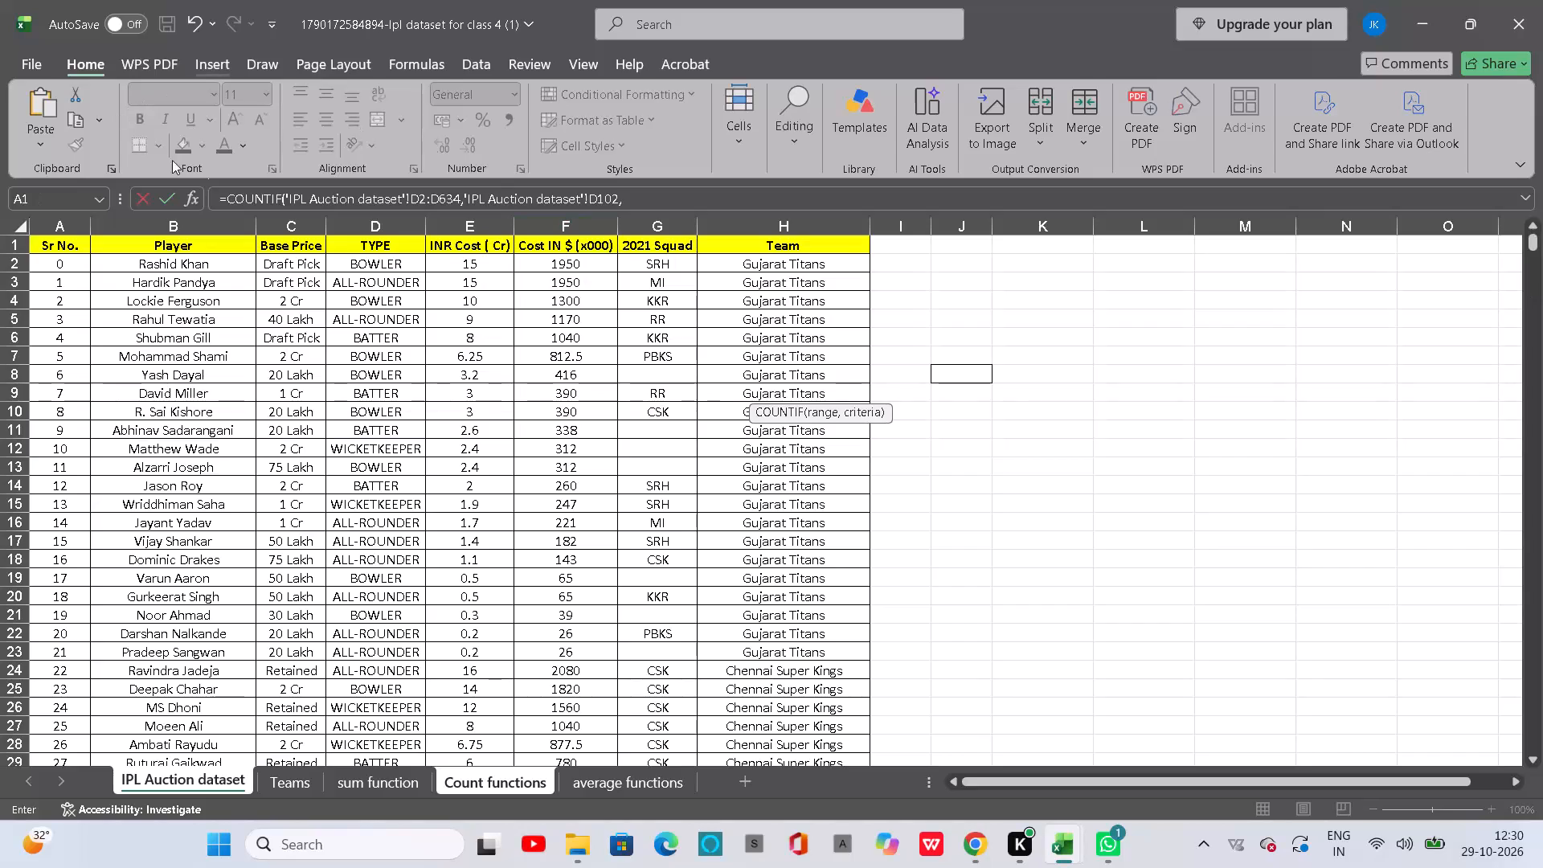
Change the function in the D9 formula to COUNTIFS, keeping its range and criterion.
click(280, 198)
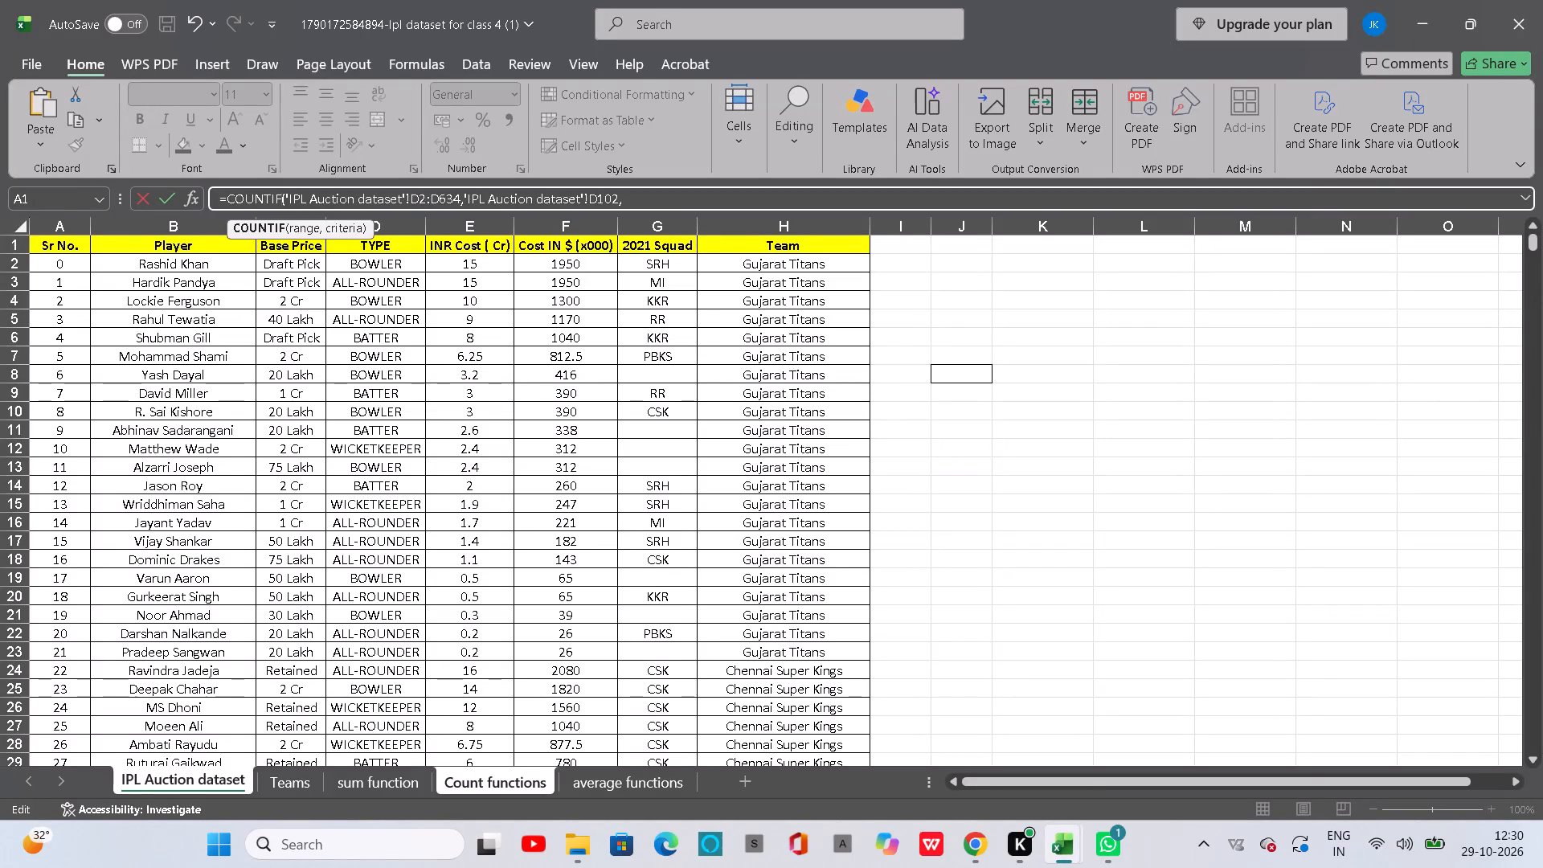
key(s)
key(Tab)
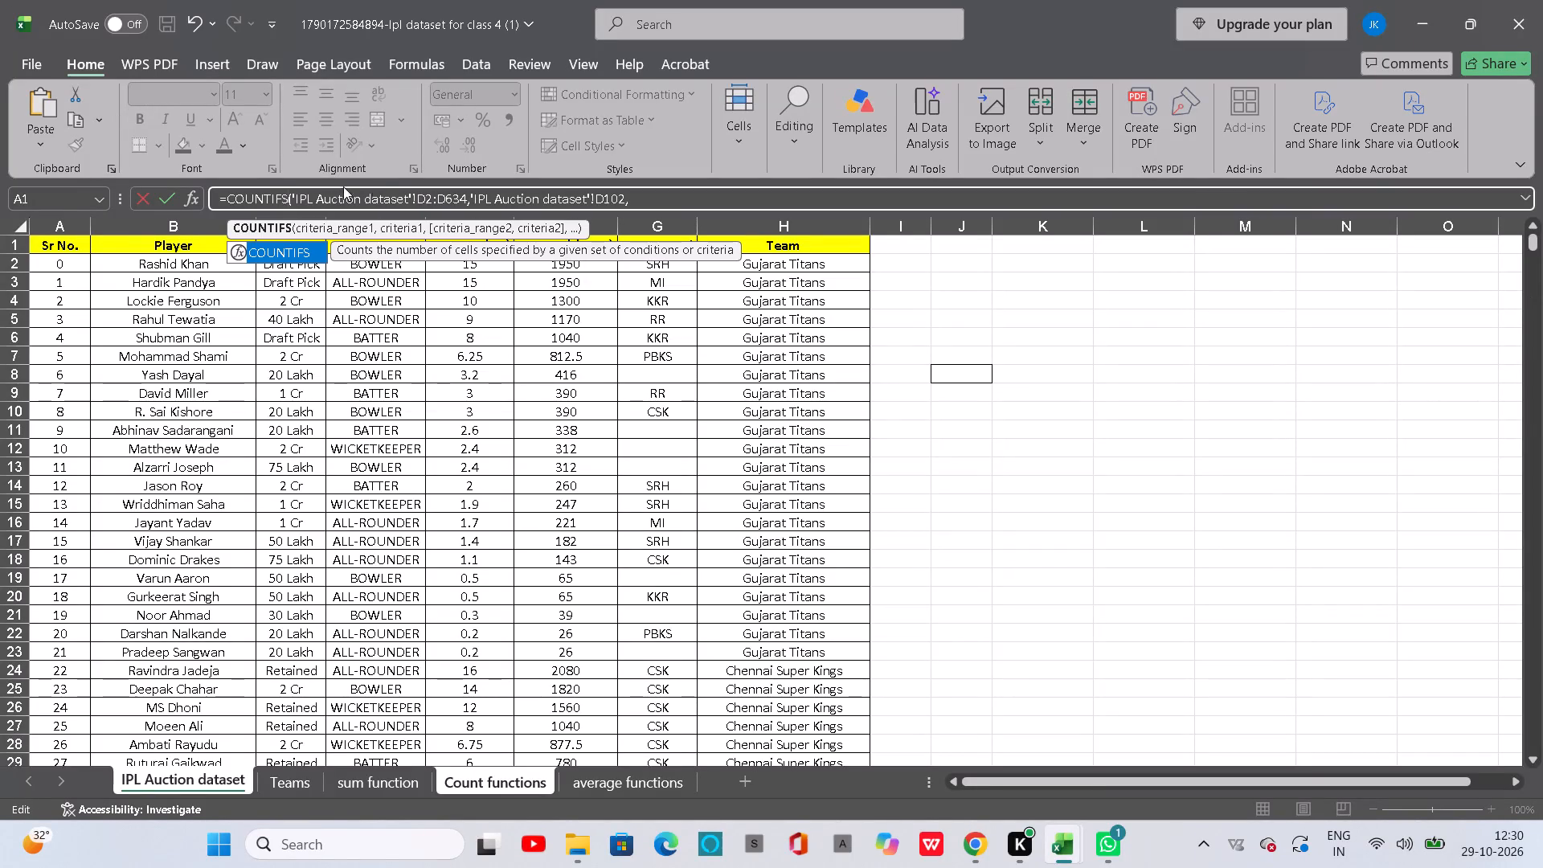
click(641, 205)
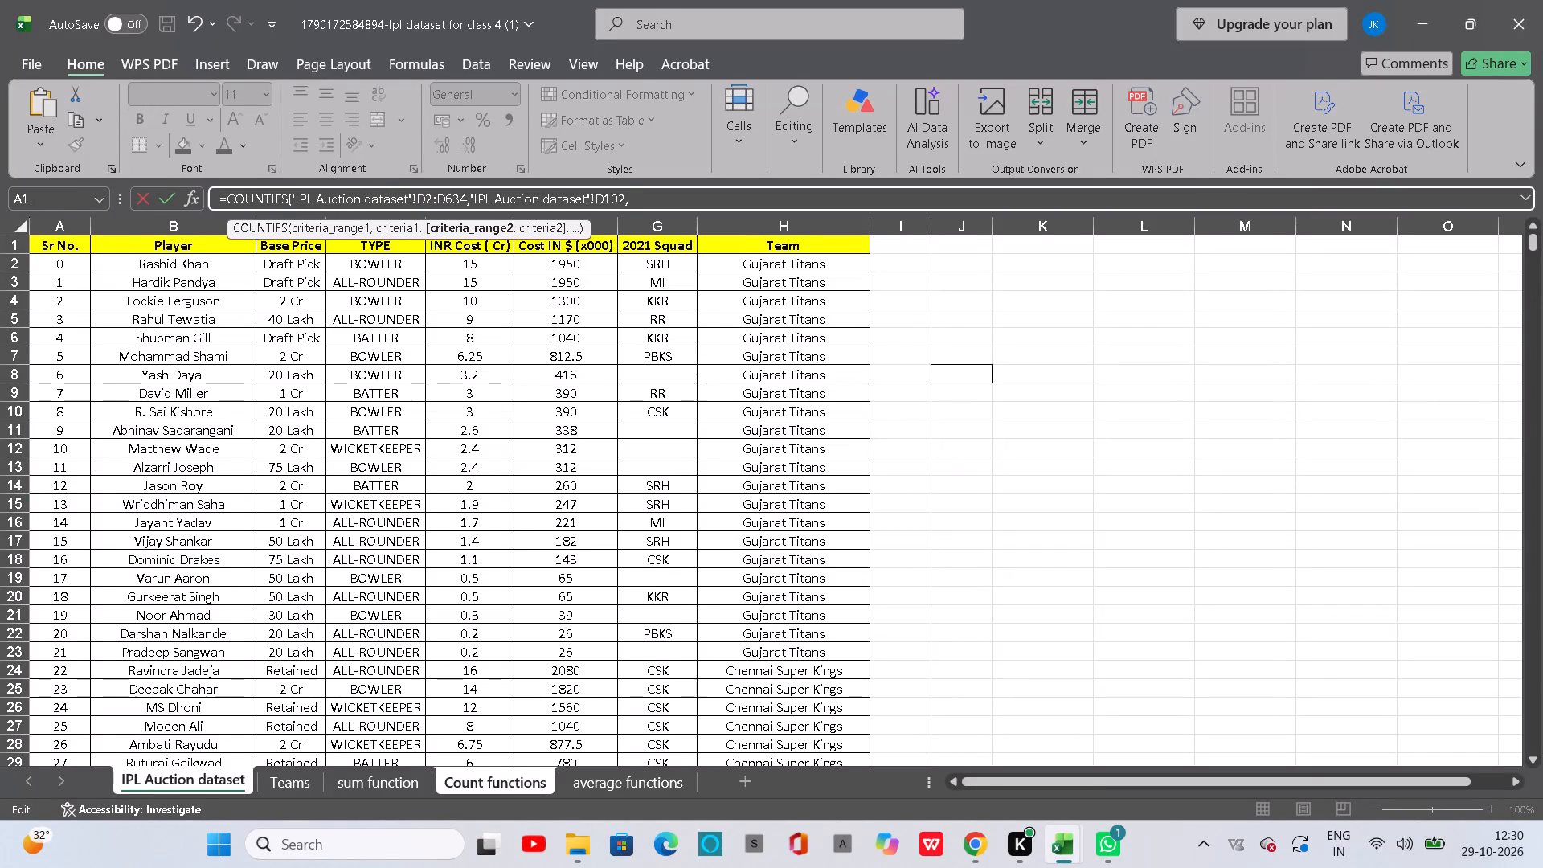
Complete the D9 COUNTIFS formula with the IPL Auction dataset's Team cells H2:H634 and the Unsold cell H626 as second criterion.
click(149, 780)
scroll(599, 473, up, 5)
drag(707, 261, 775, 867)
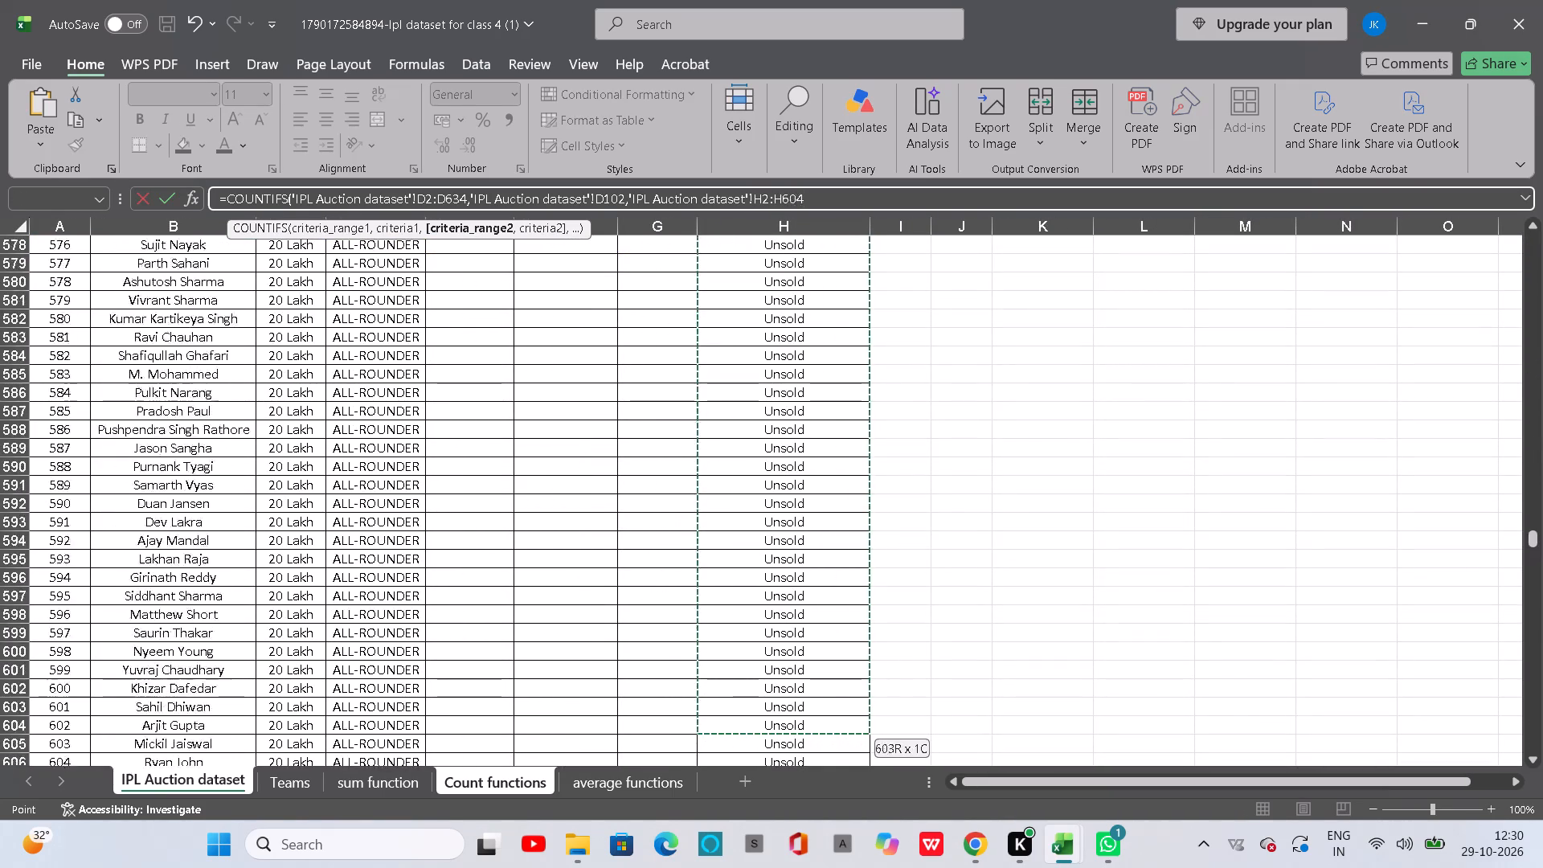
drag(775, 867, 777, 725)
key(comma)
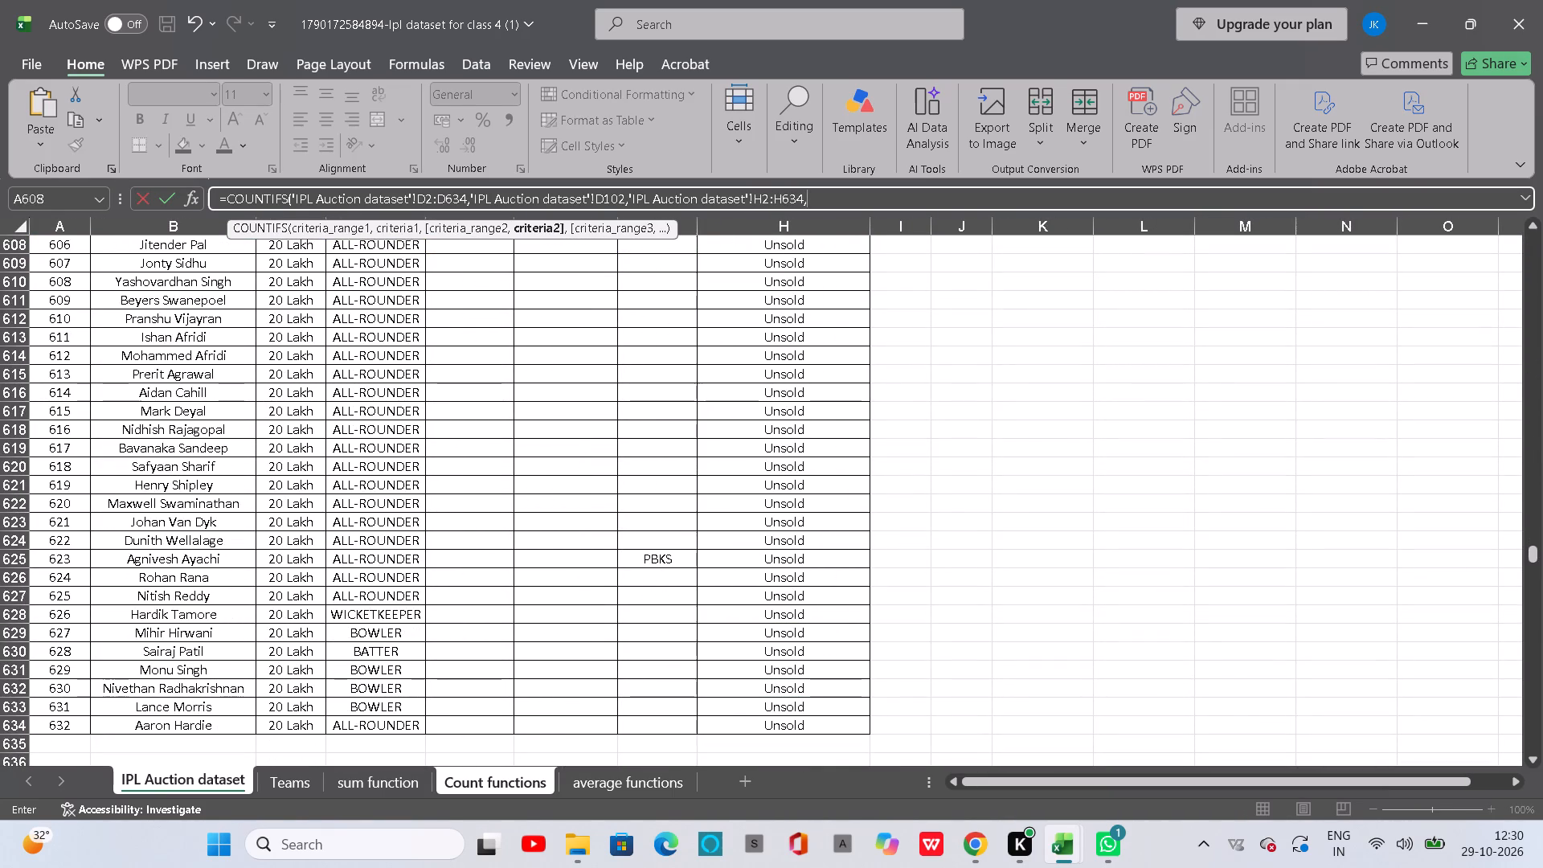
click(141, 779)
click(780, 584)
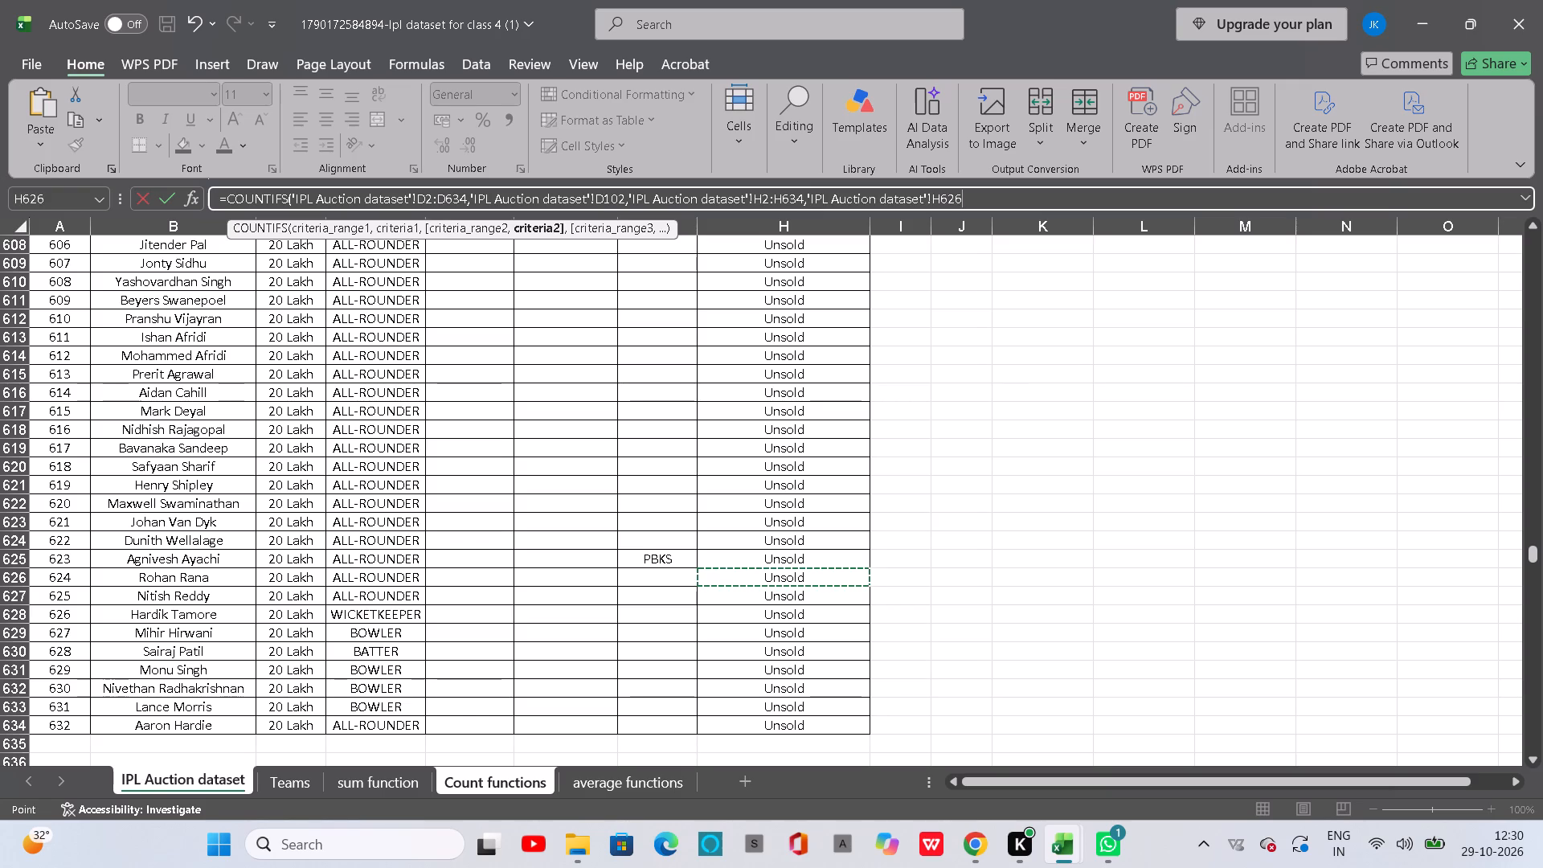
key(shift+parenright)
key(Return)
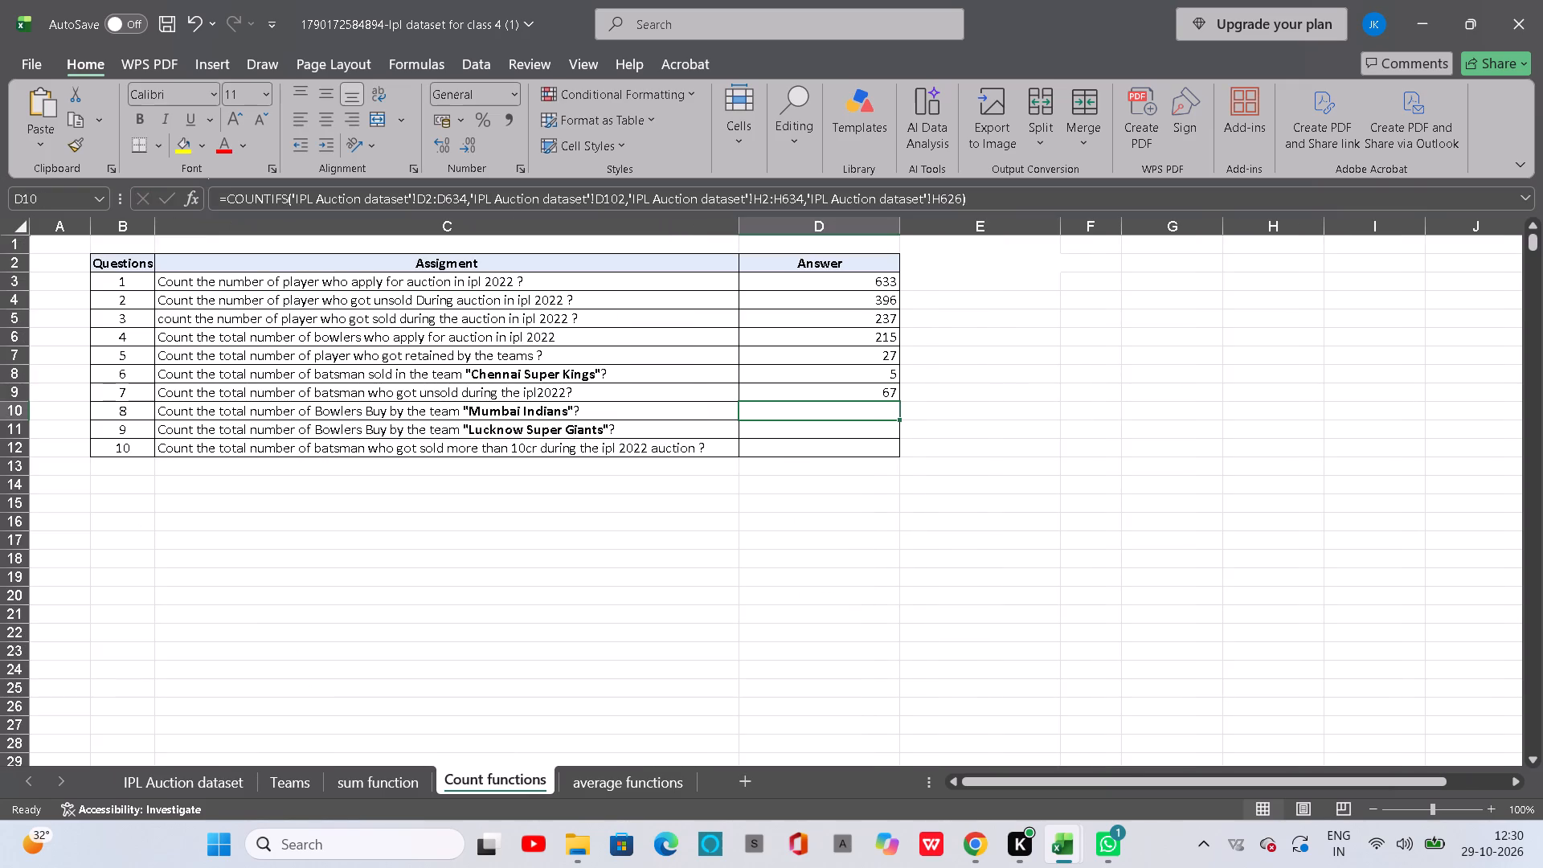
Check the Count functions answers in the (1.1) workbook, and return to the working file.
click(1147, 752)
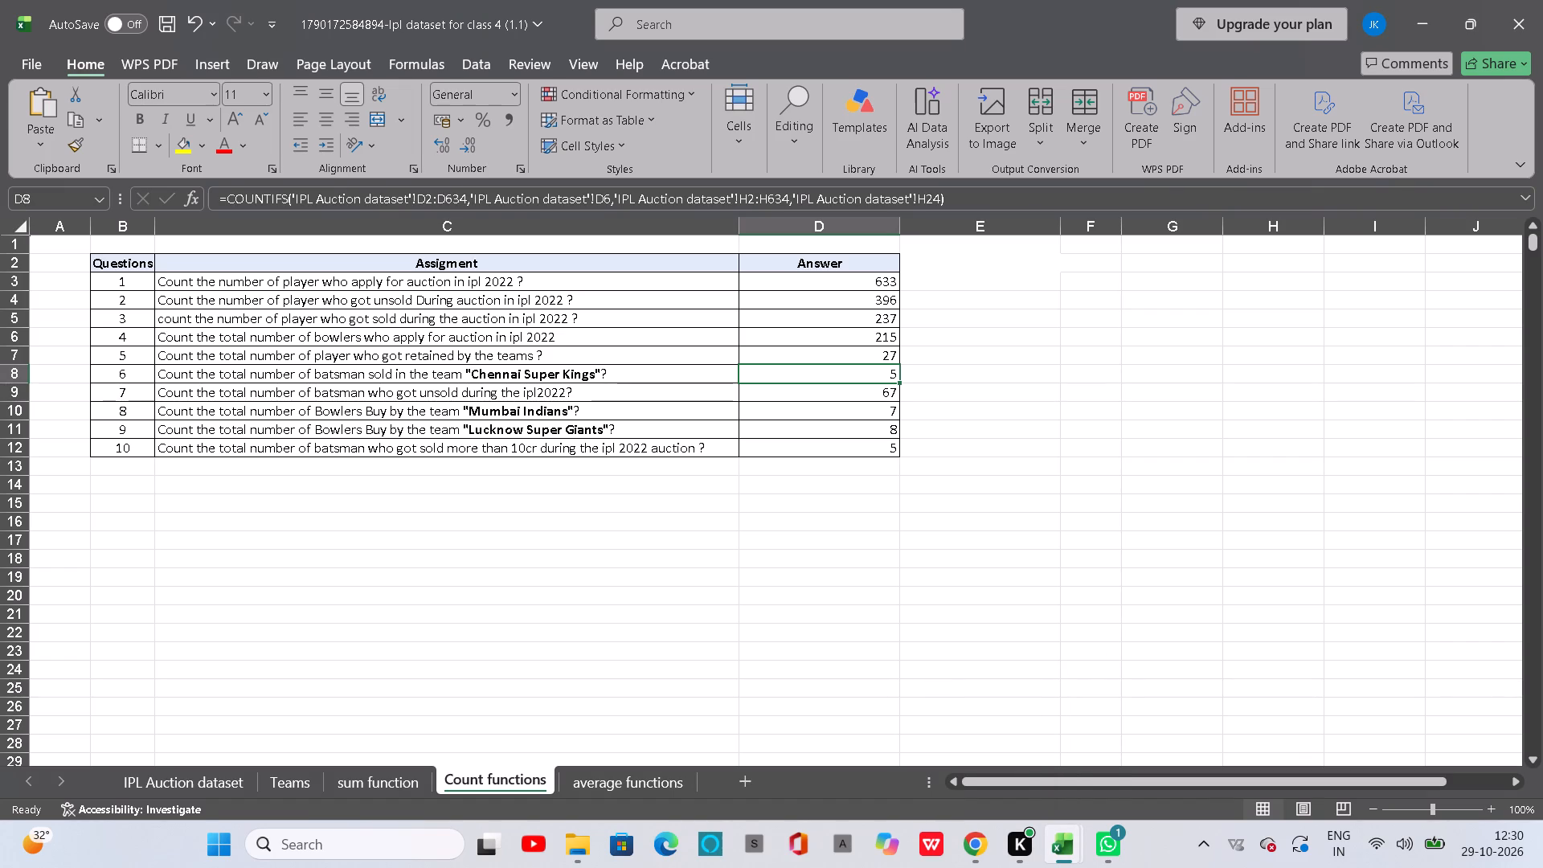
click(1059, 840)
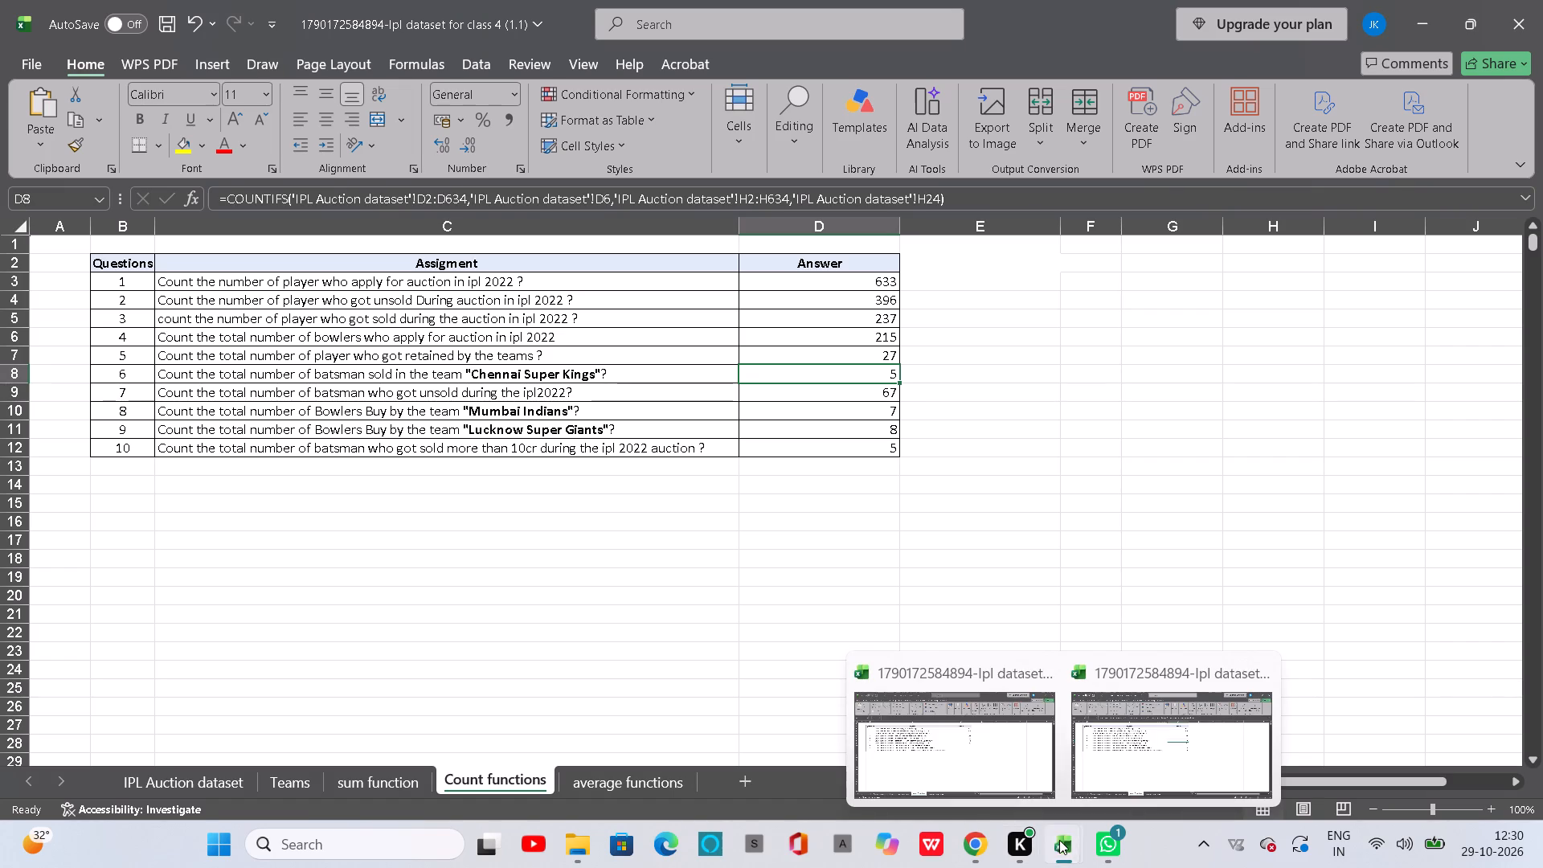
click(981, 766)
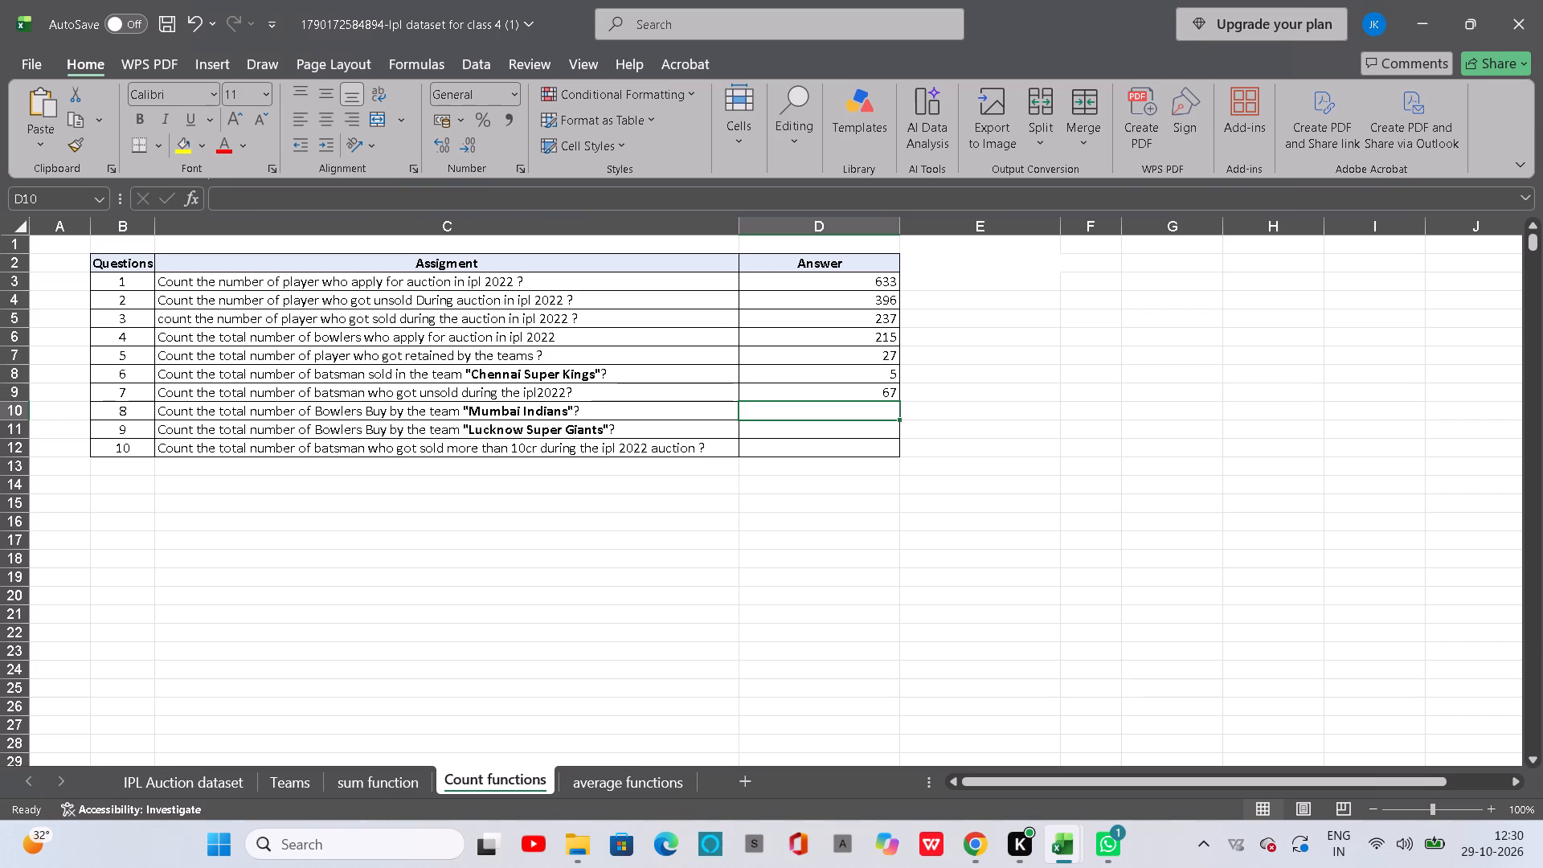
Begin a COUNTIFS formula in D10 with the IPL Auction dataset's TYPE cells D2:D634 as first criteria range.
click(870, 414)
key(equal)
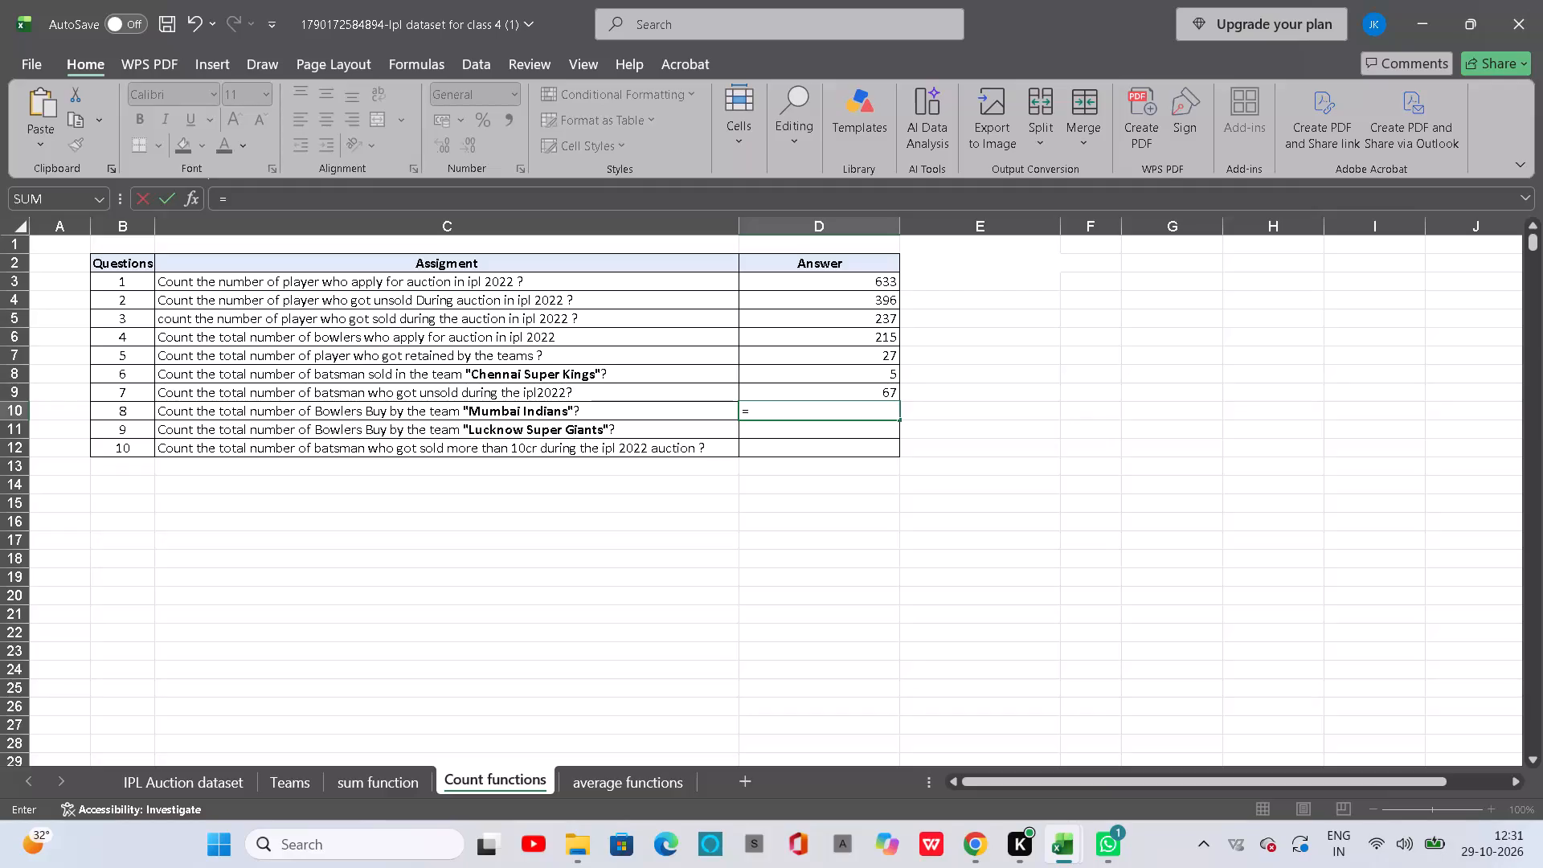
text(cout)
key(BackSpace)
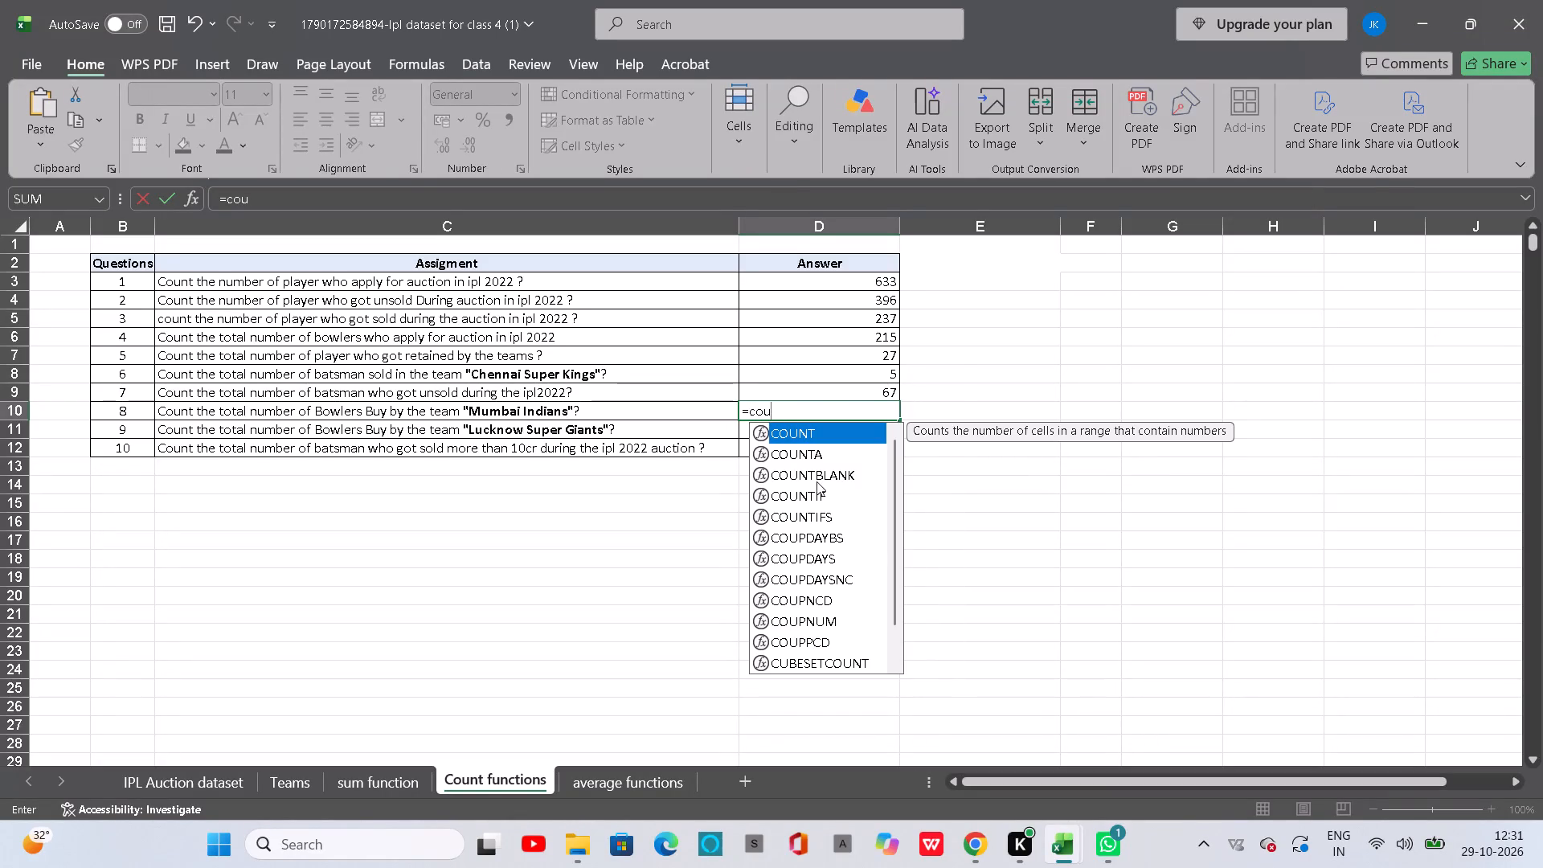
click(825, 511)
key(Tab)
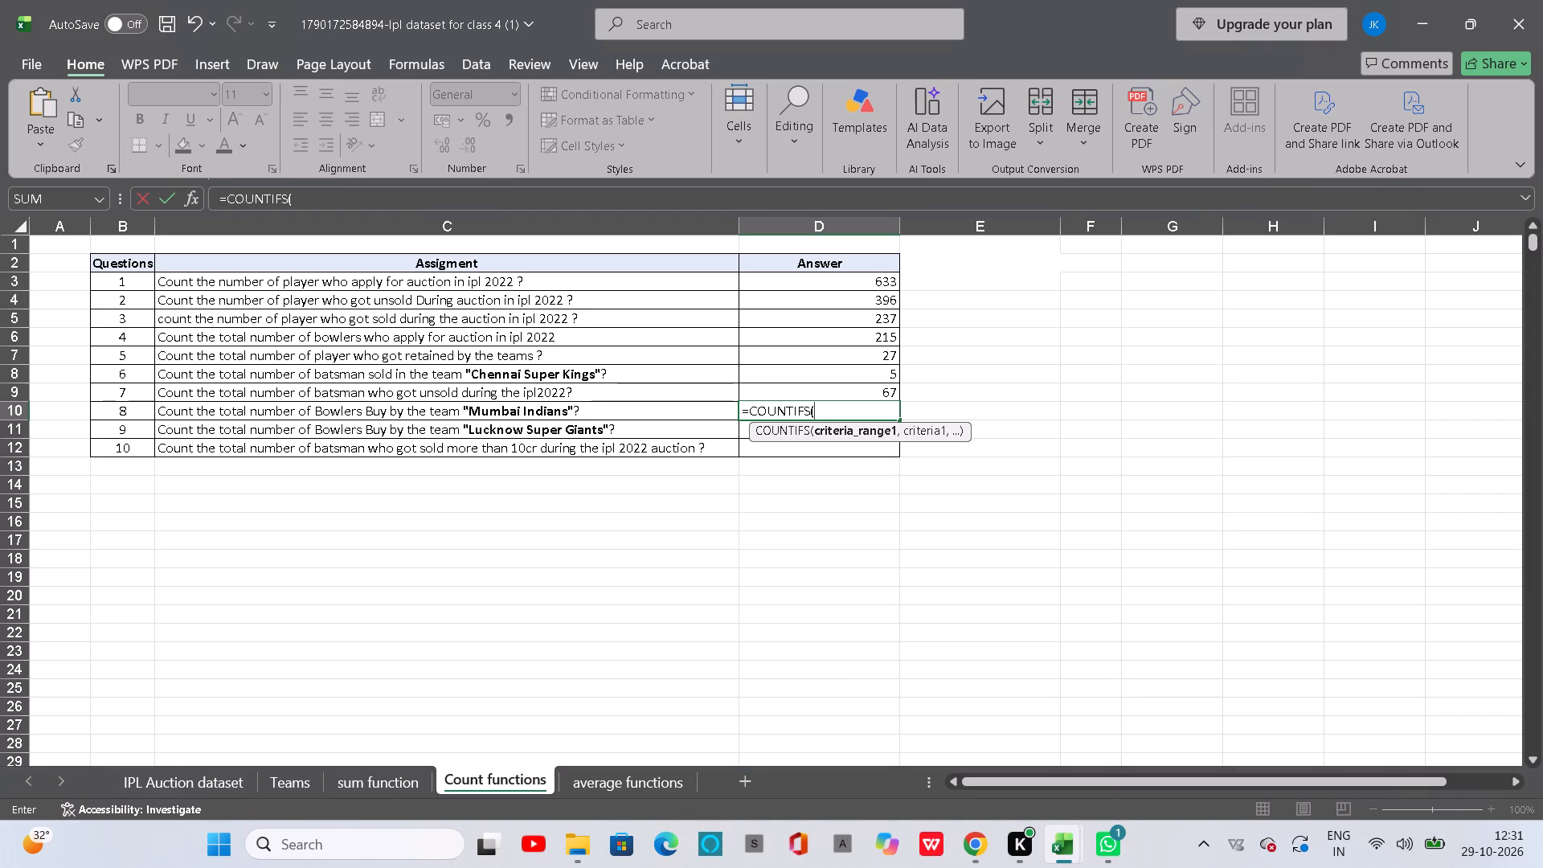
click(212, 783)
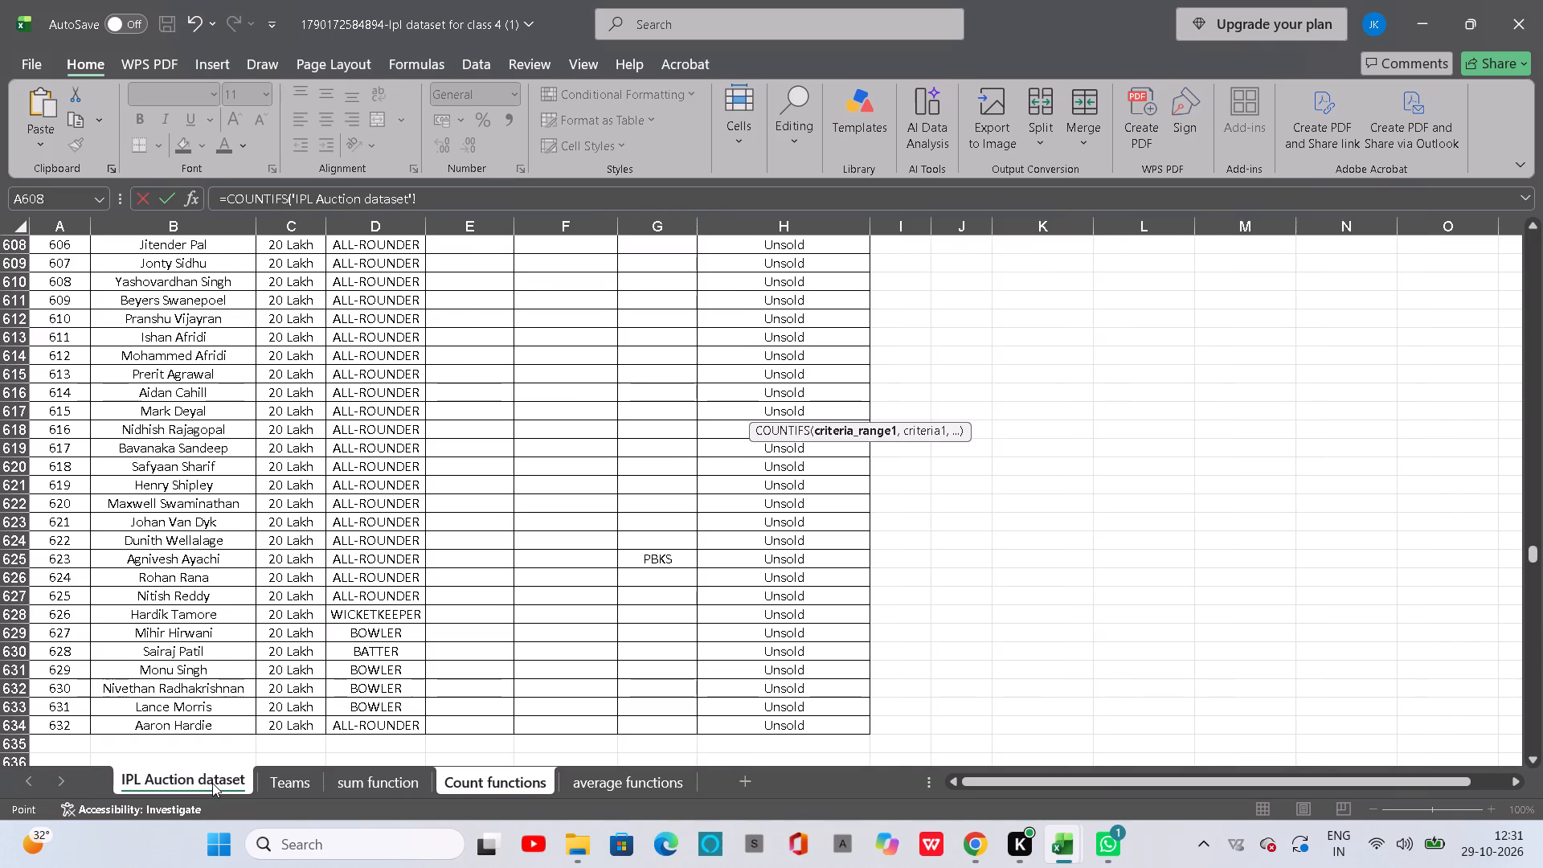
click(211, 359)
scroll(377, 297, up, 10)
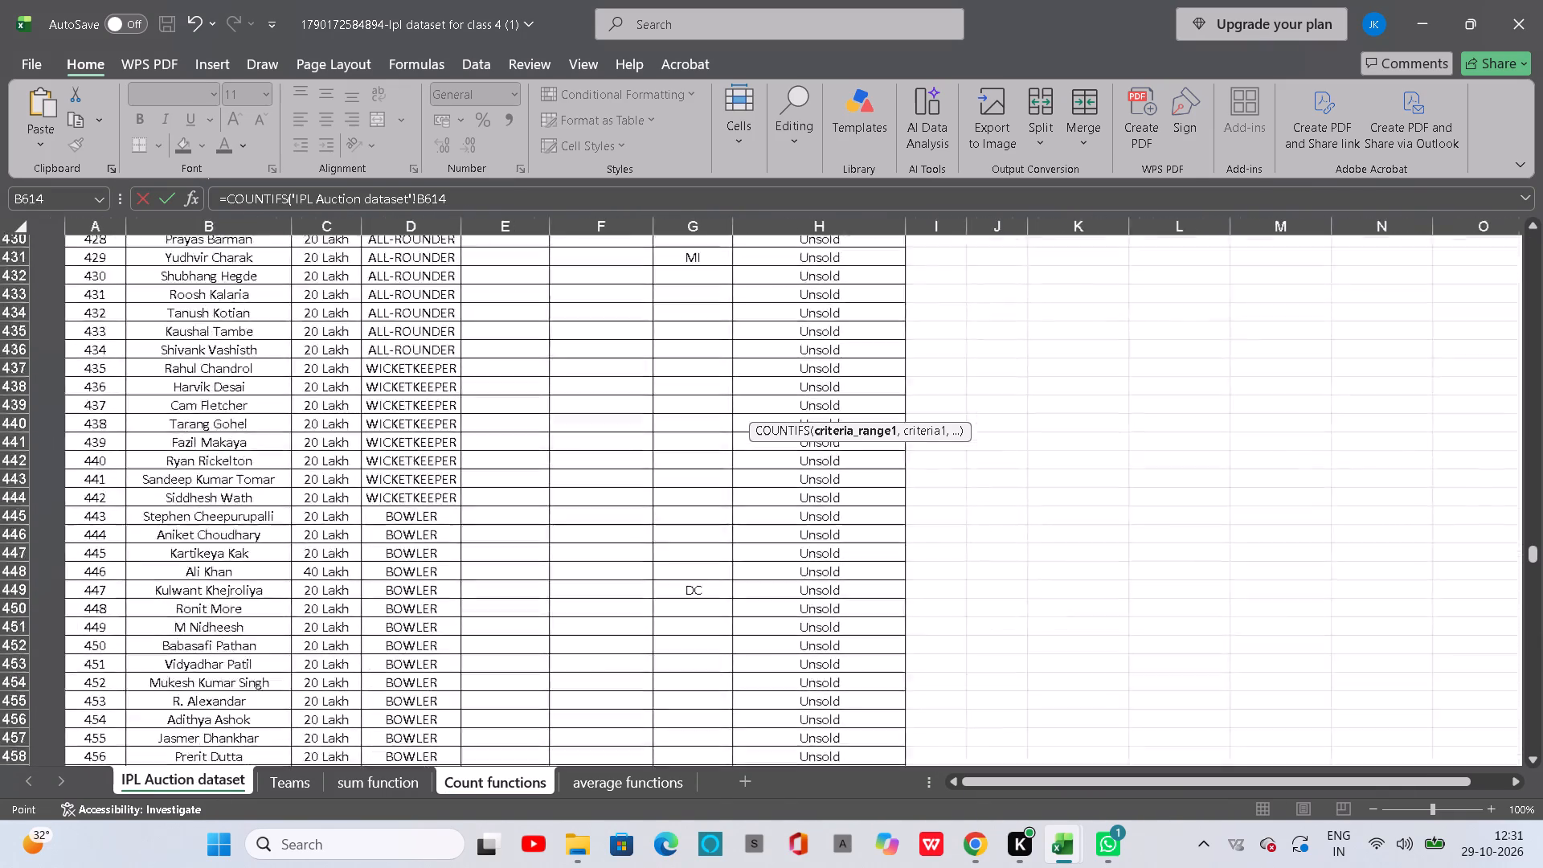
scroll(377, 297, up, 12)
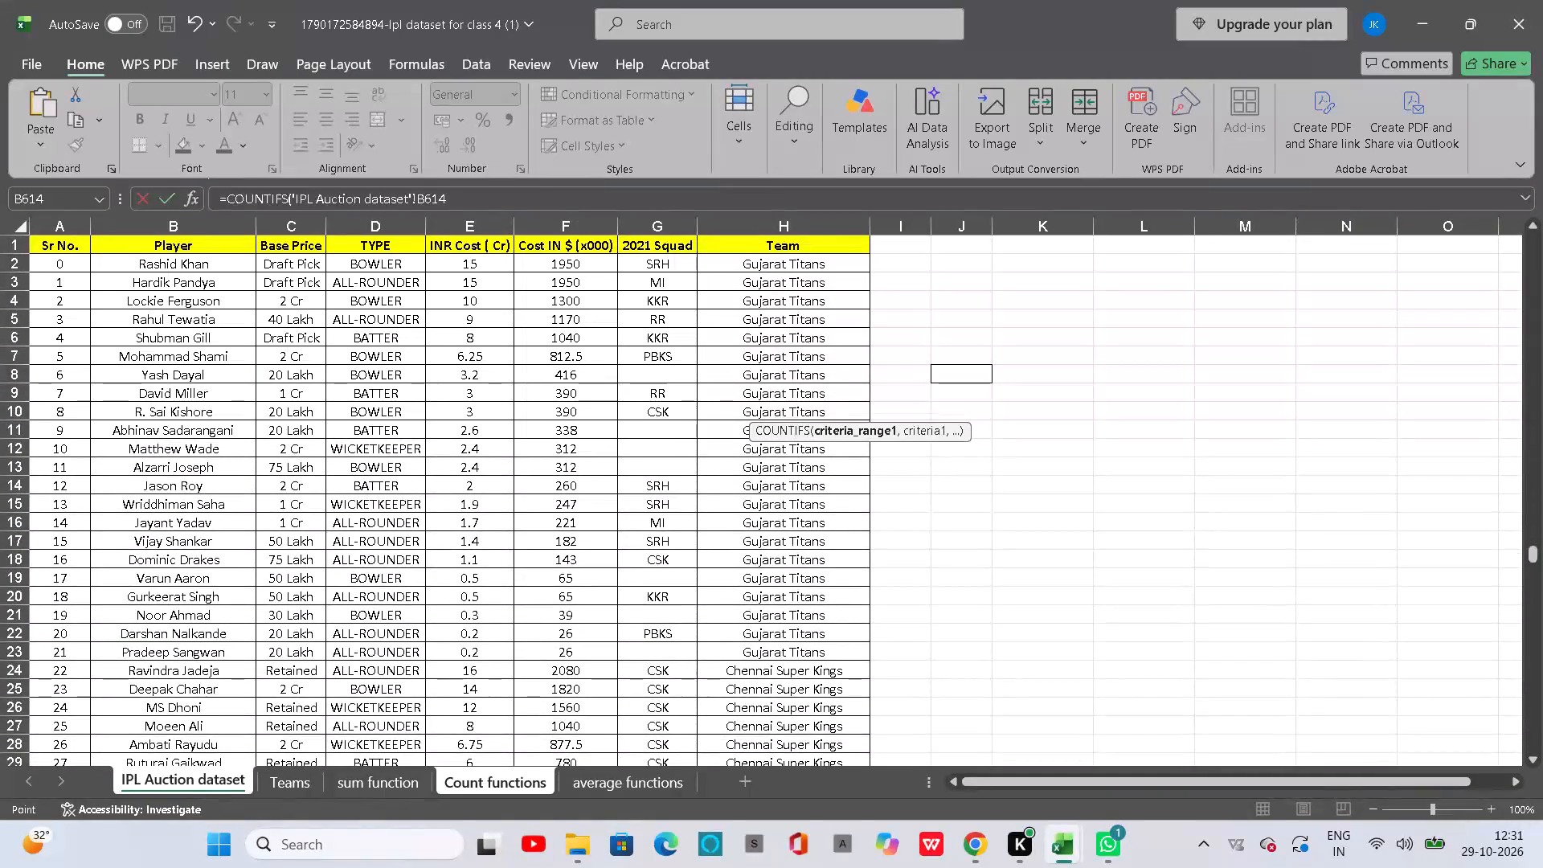
drag(333, 260, 379, 610)
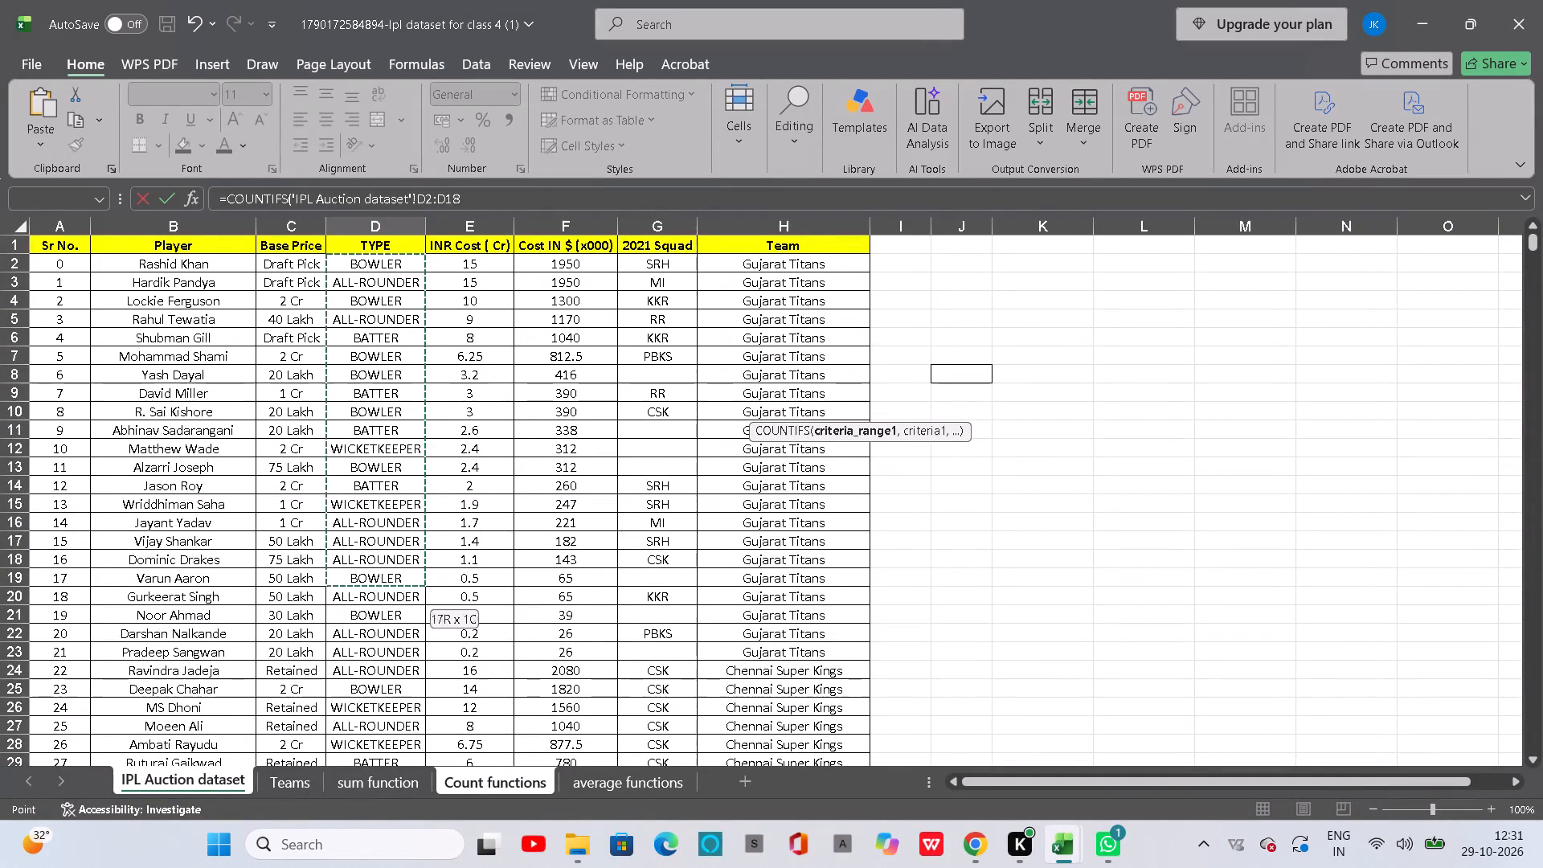
drag(379, 610, 395, 867)
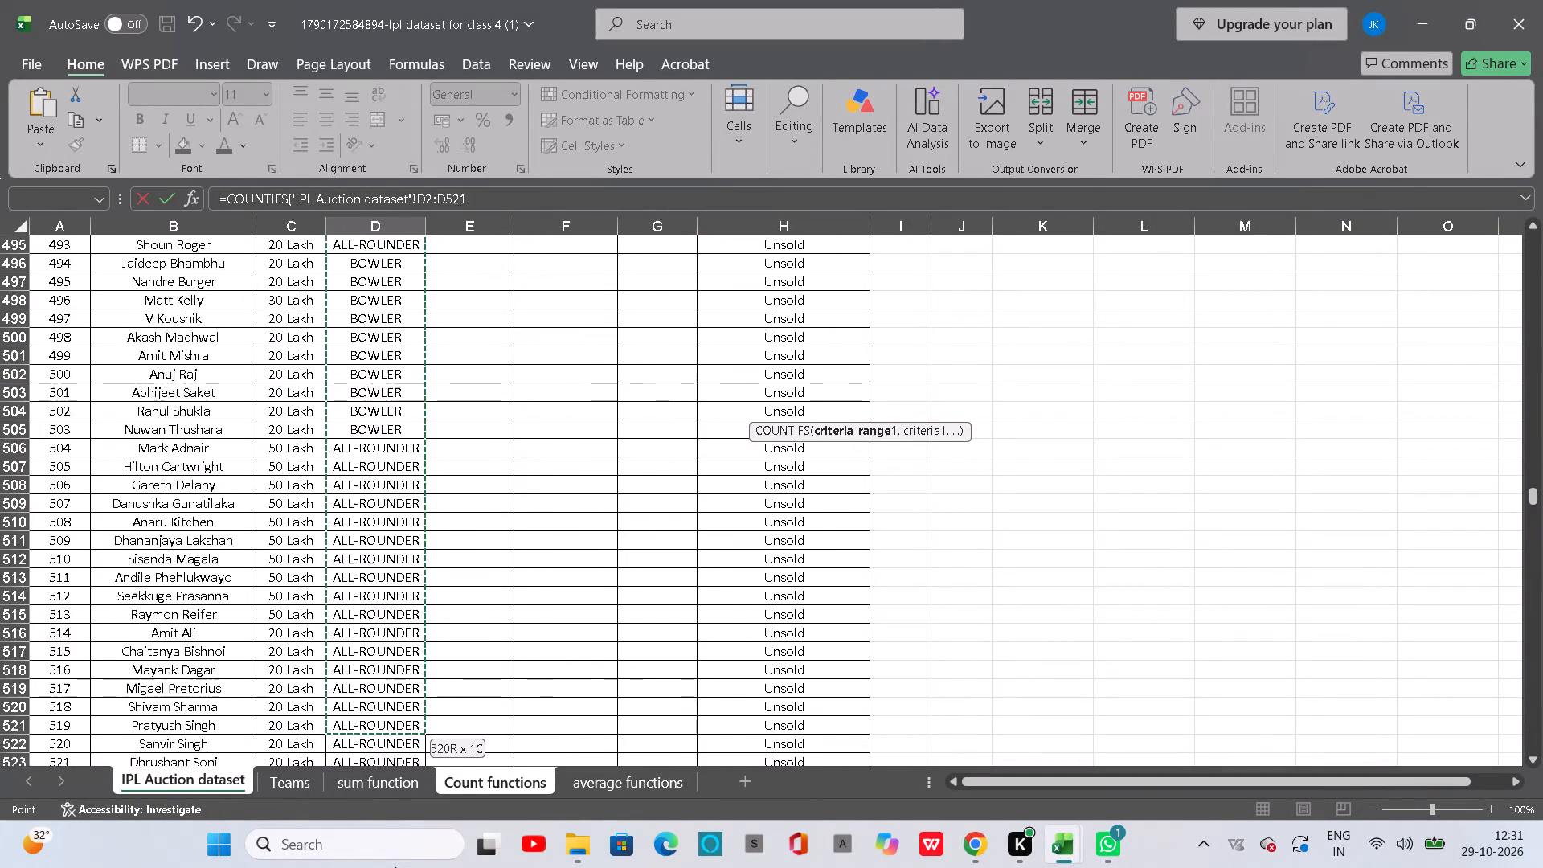
drag(395, 867, 361, 582)
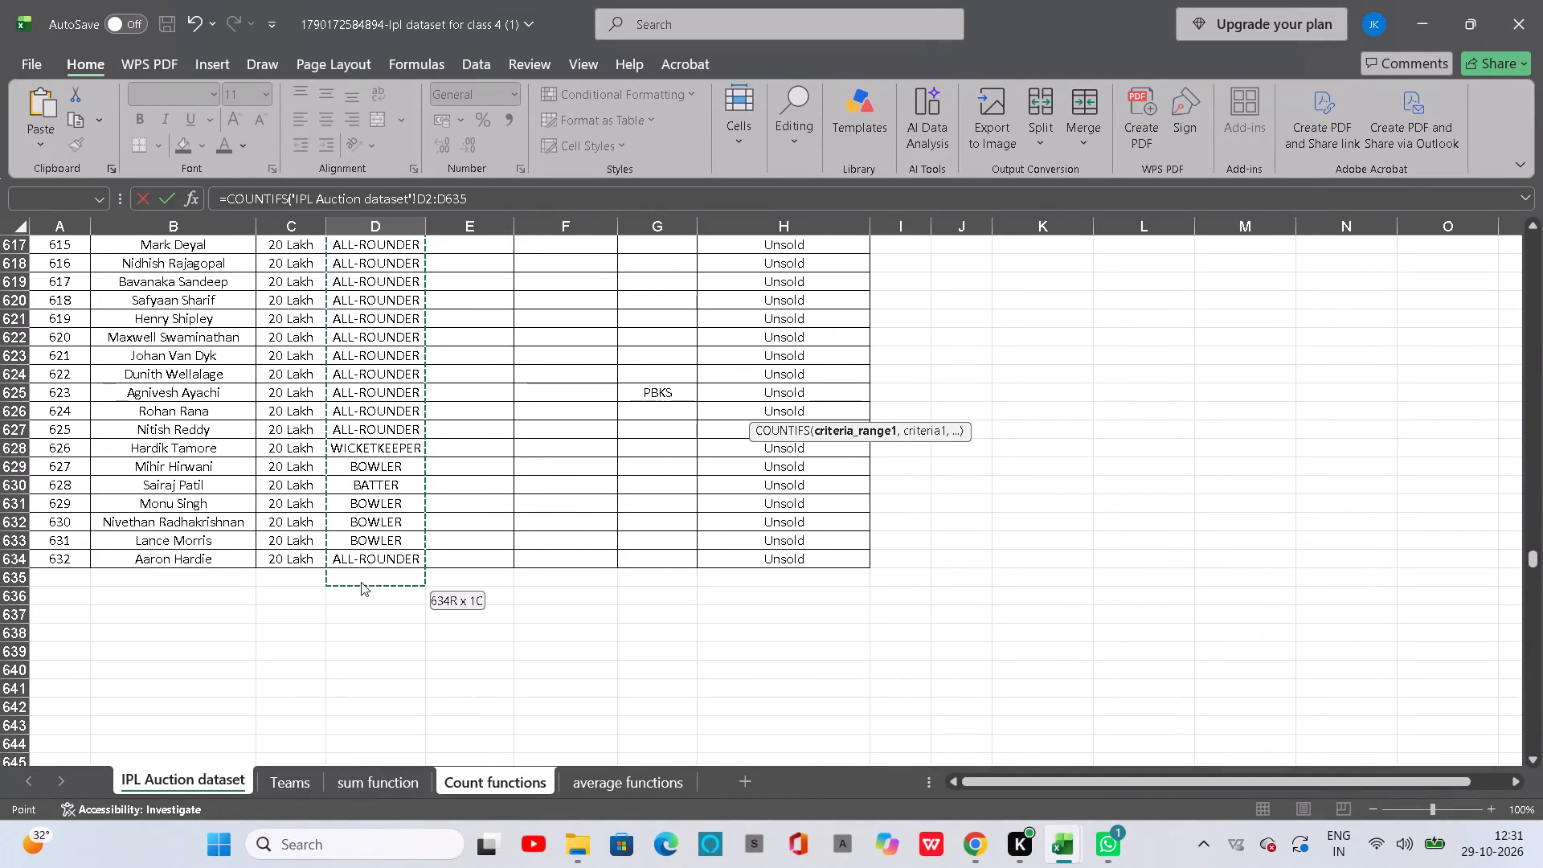
drag(361, 582, 362, 560)
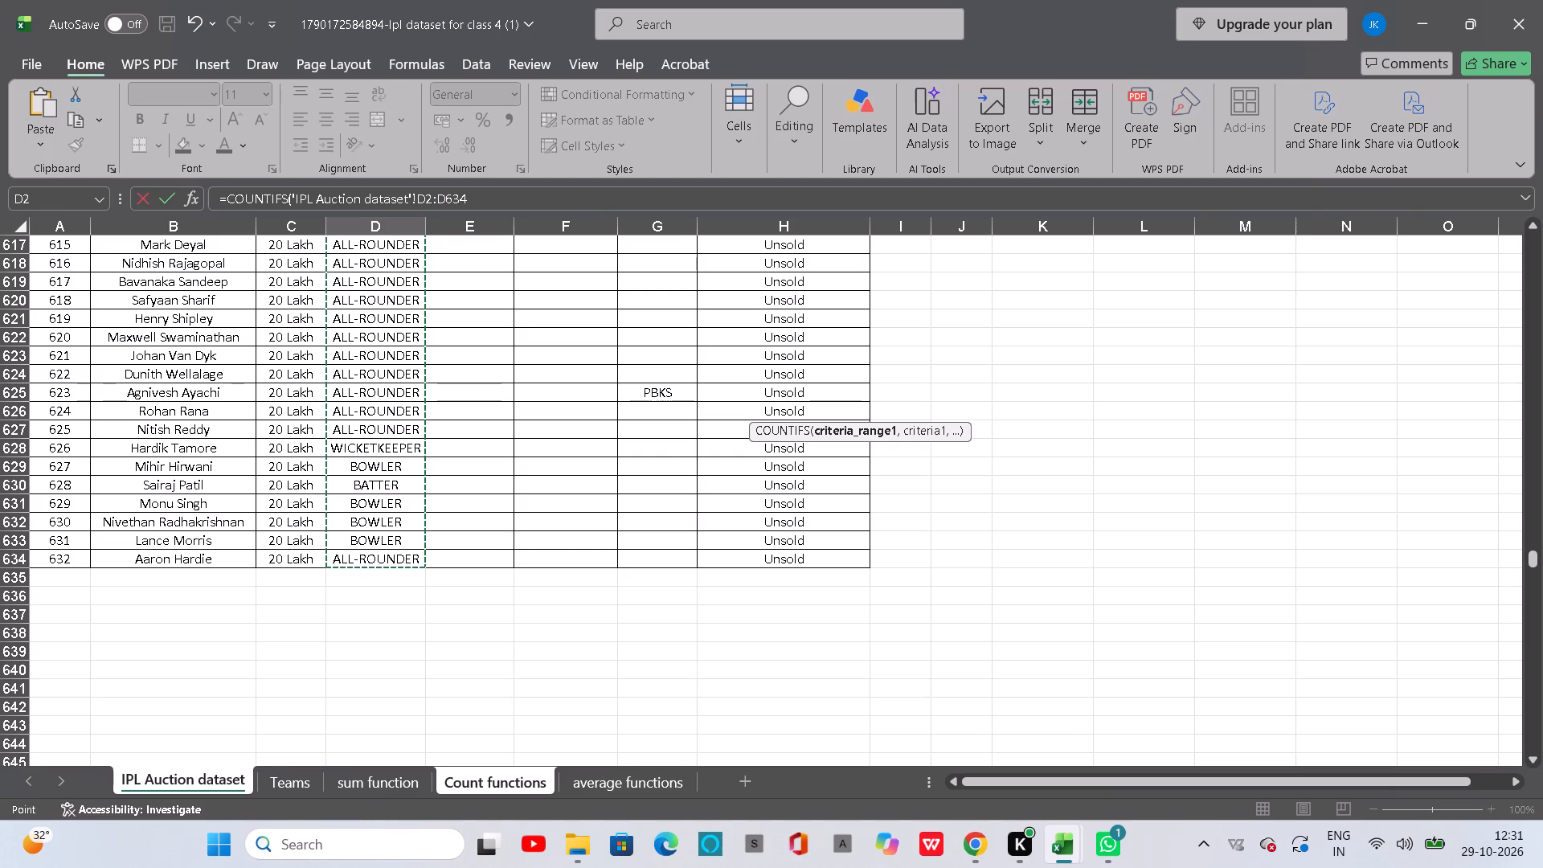
key(comma)
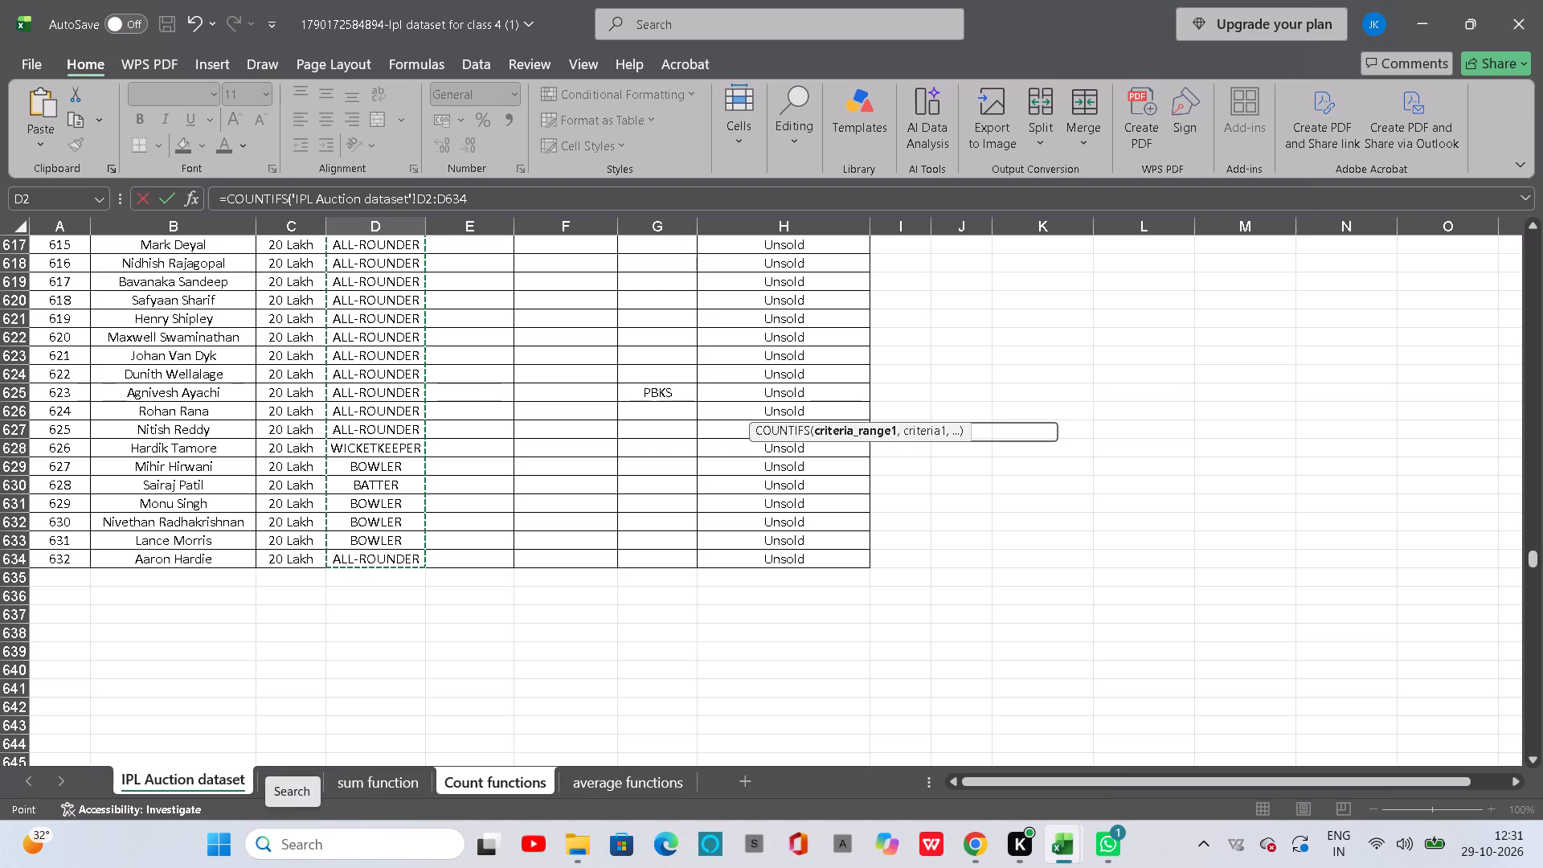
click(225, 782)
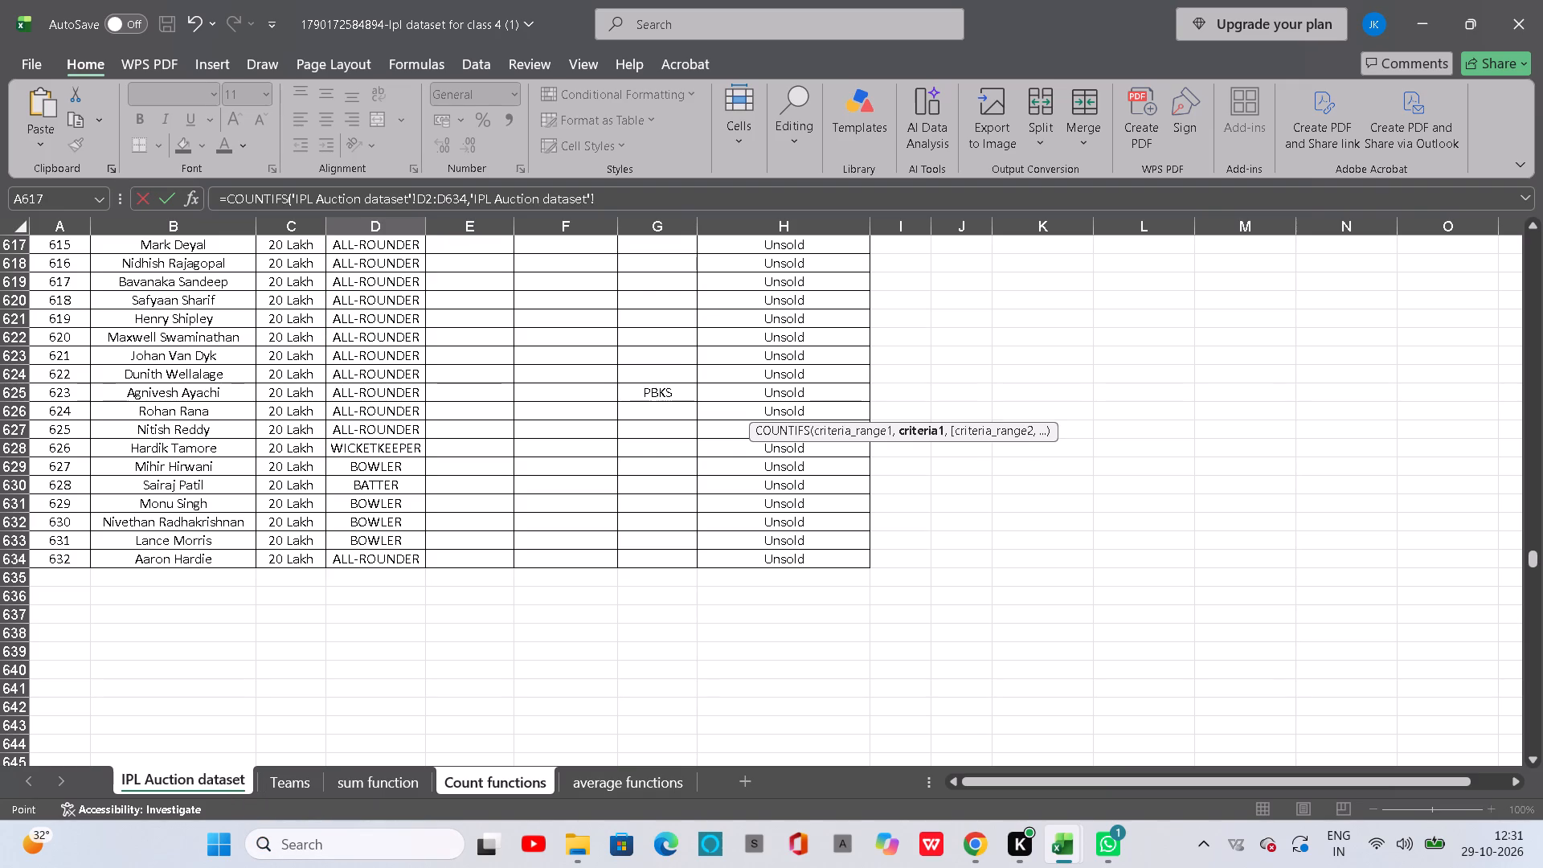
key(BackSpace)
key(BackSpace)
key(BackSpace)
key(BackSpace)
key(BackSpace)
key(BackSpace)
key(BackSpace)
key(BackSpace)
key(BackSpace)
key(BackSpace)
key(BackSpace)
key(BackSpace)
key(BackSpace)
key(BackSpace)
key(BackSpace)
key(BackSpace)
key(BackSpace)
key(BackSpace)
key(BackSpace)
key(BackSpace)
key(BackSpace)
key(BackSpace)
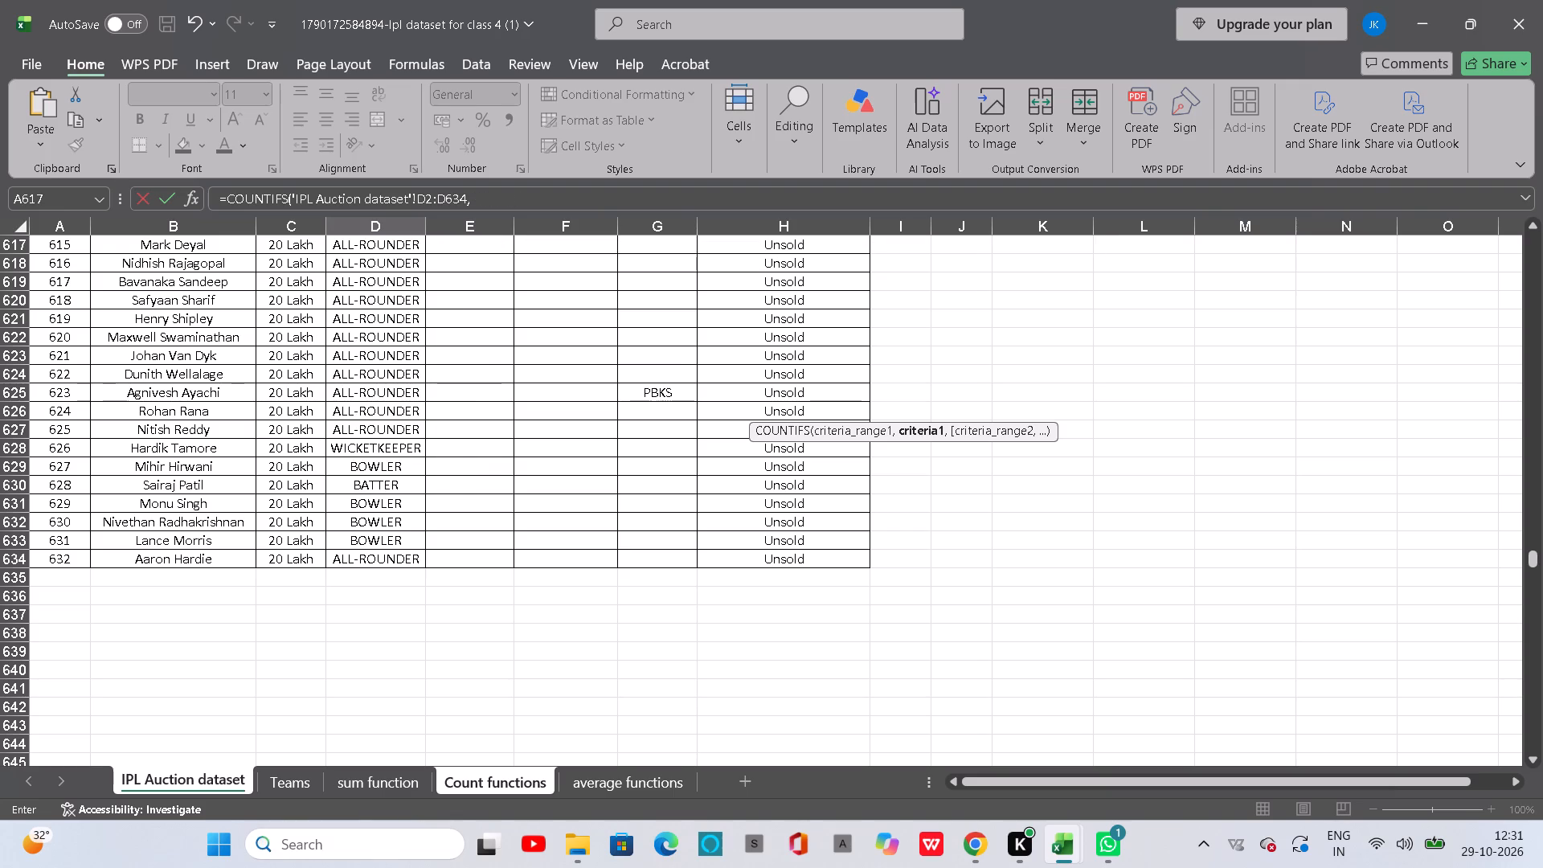
Add the Teams sheet's Gujarat Titans cell C6 as the first criterion of the D10 formula.
click(285, 784)
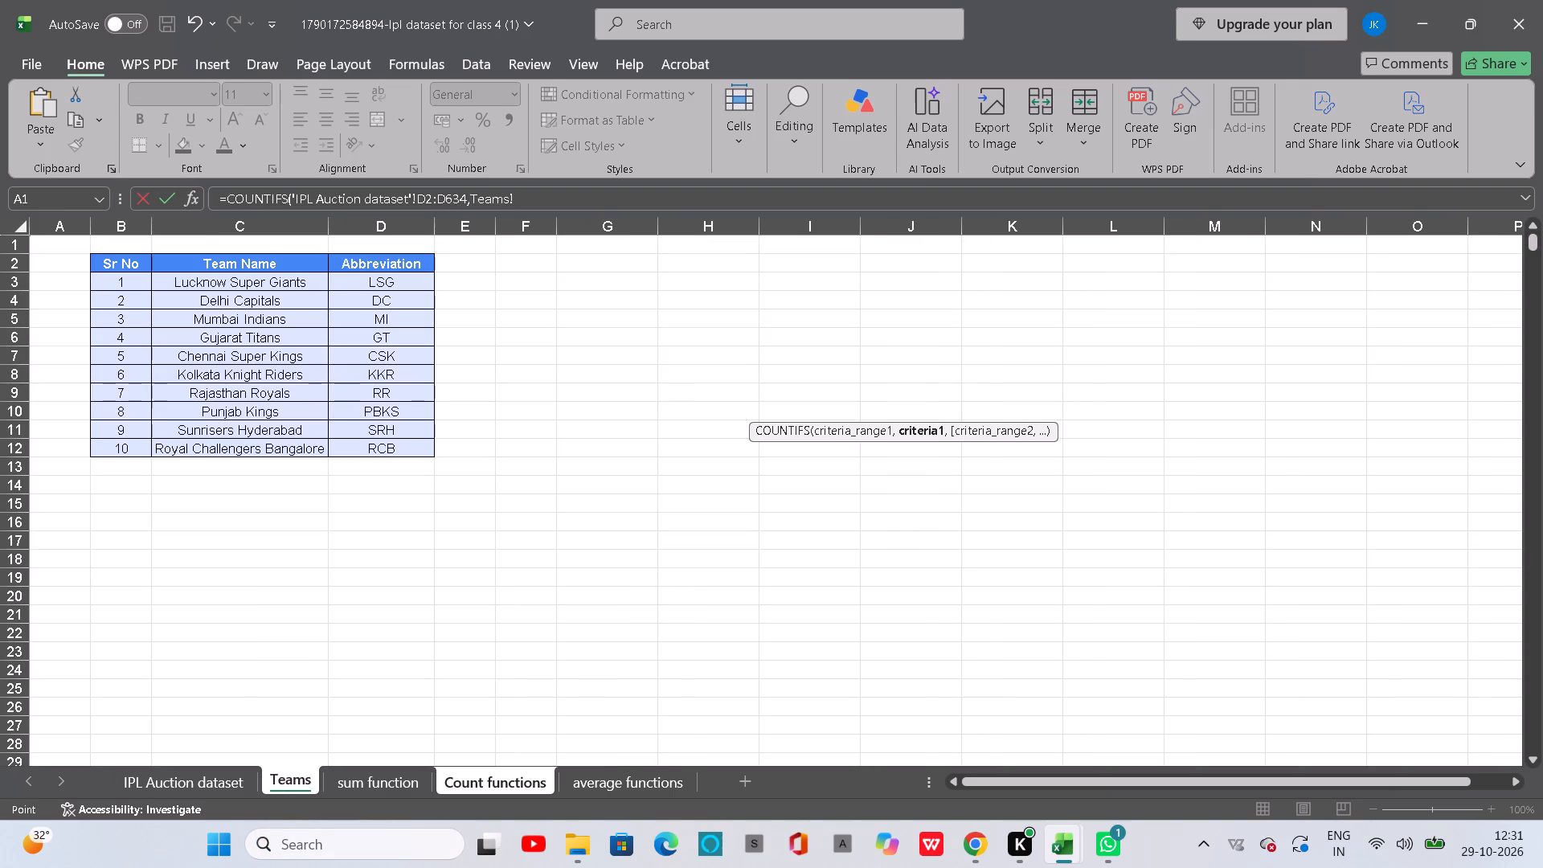
click(231, 328)
key(comma)
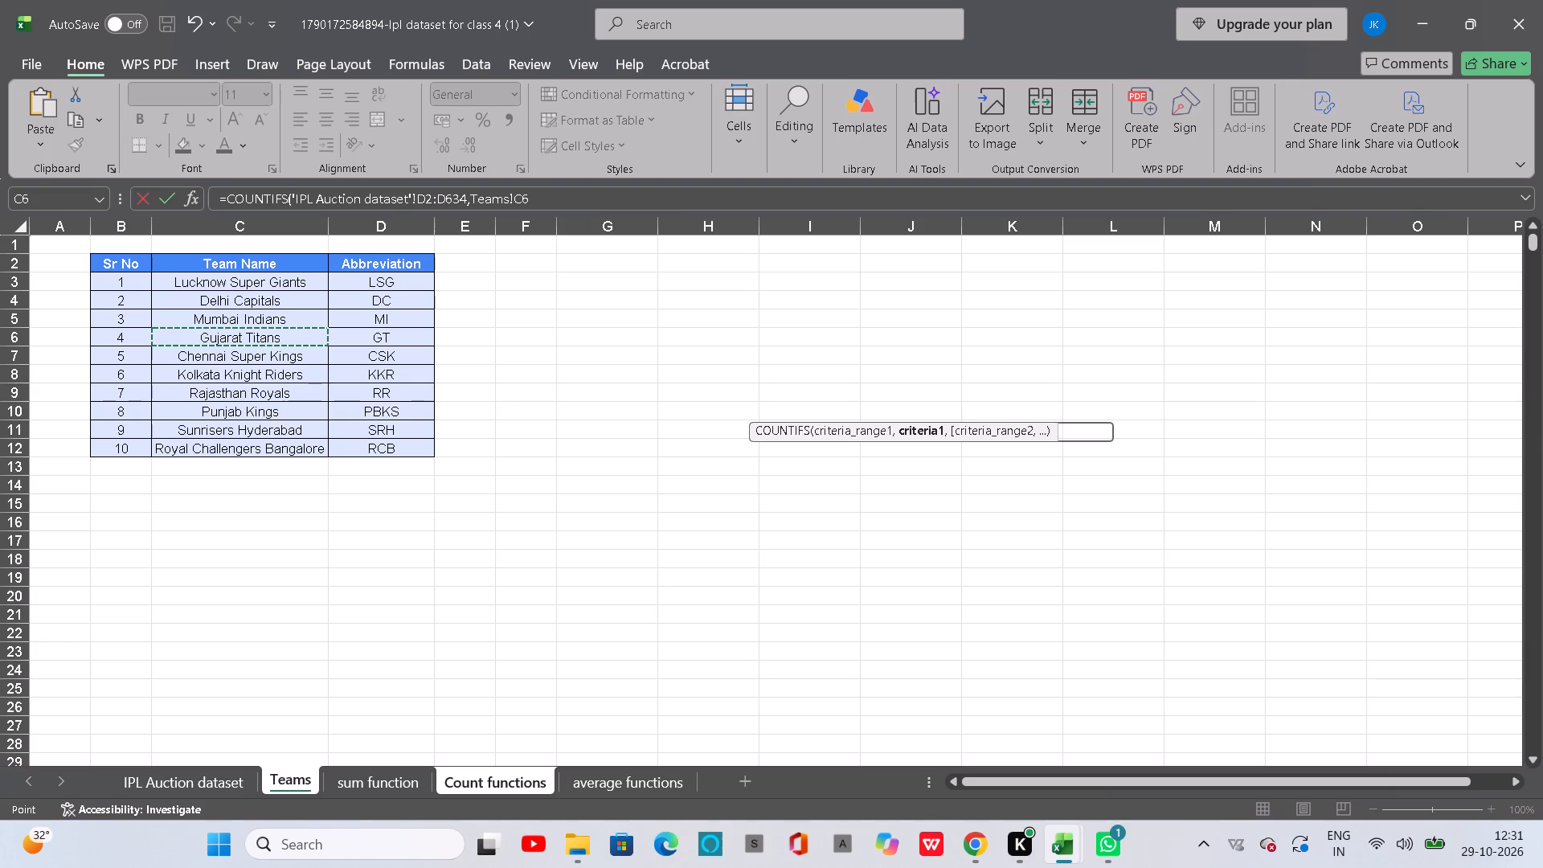
Add the IPL Auction dataset's Team cells H2:H634 as the second criteria range of the D10 formula.
click(230, 795)
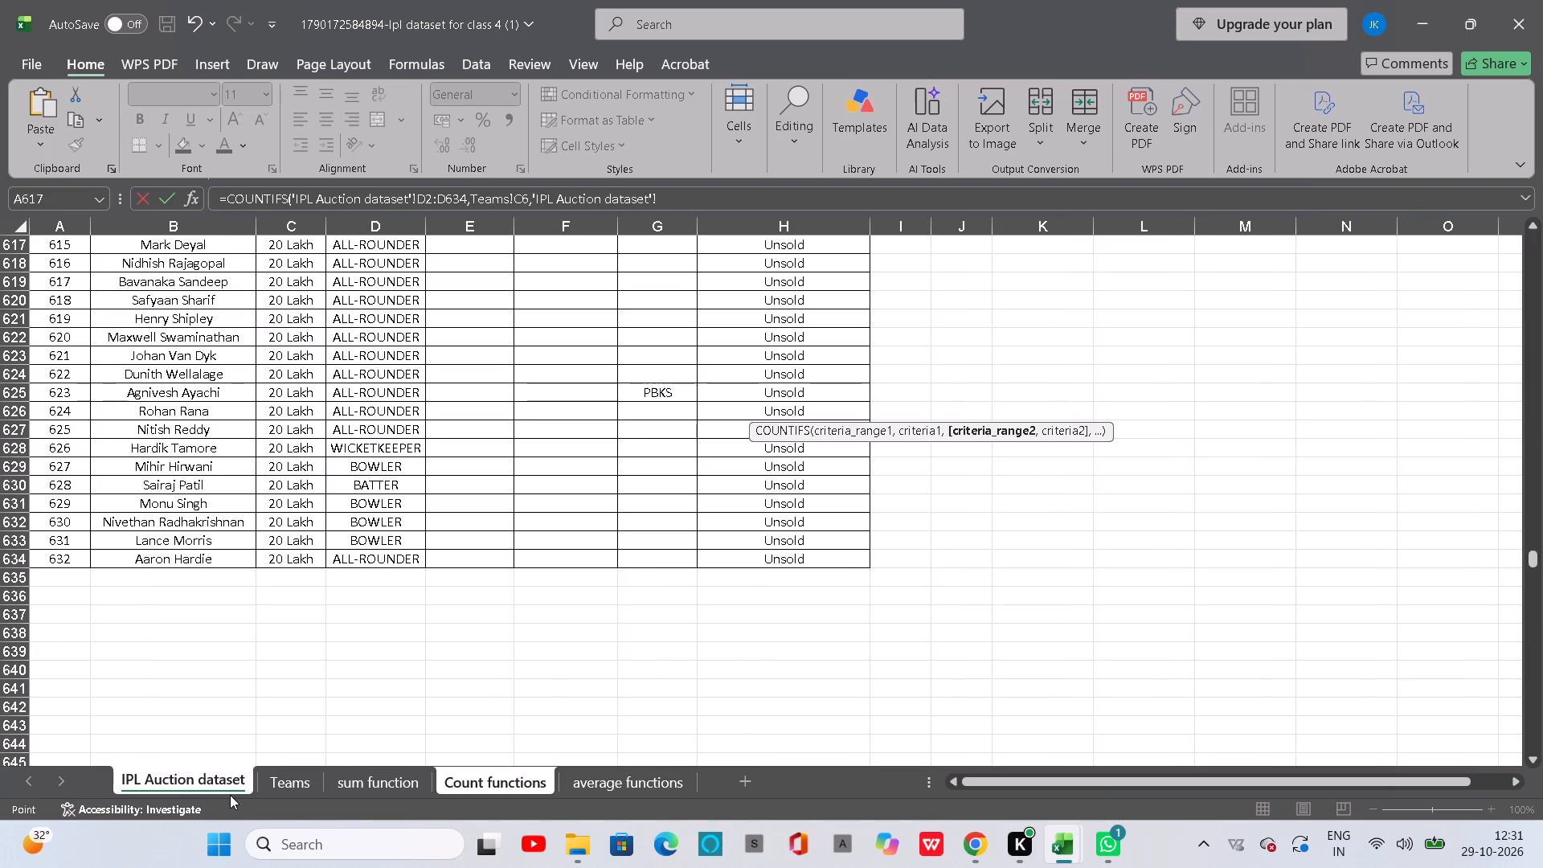
scroll(677, 522, up, 10)
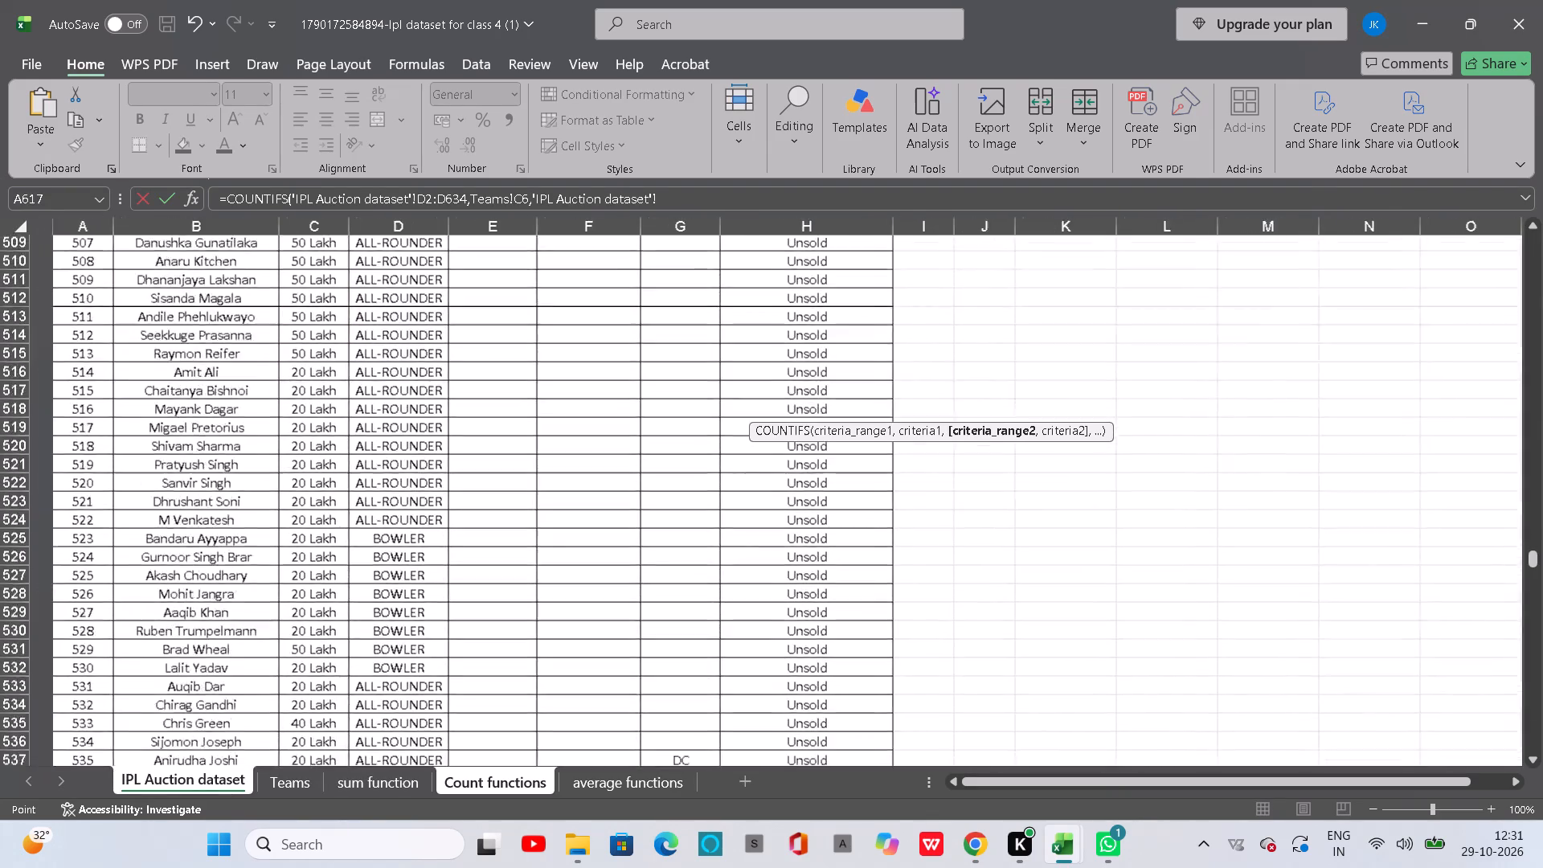
scroll(677, 522, up, 12)
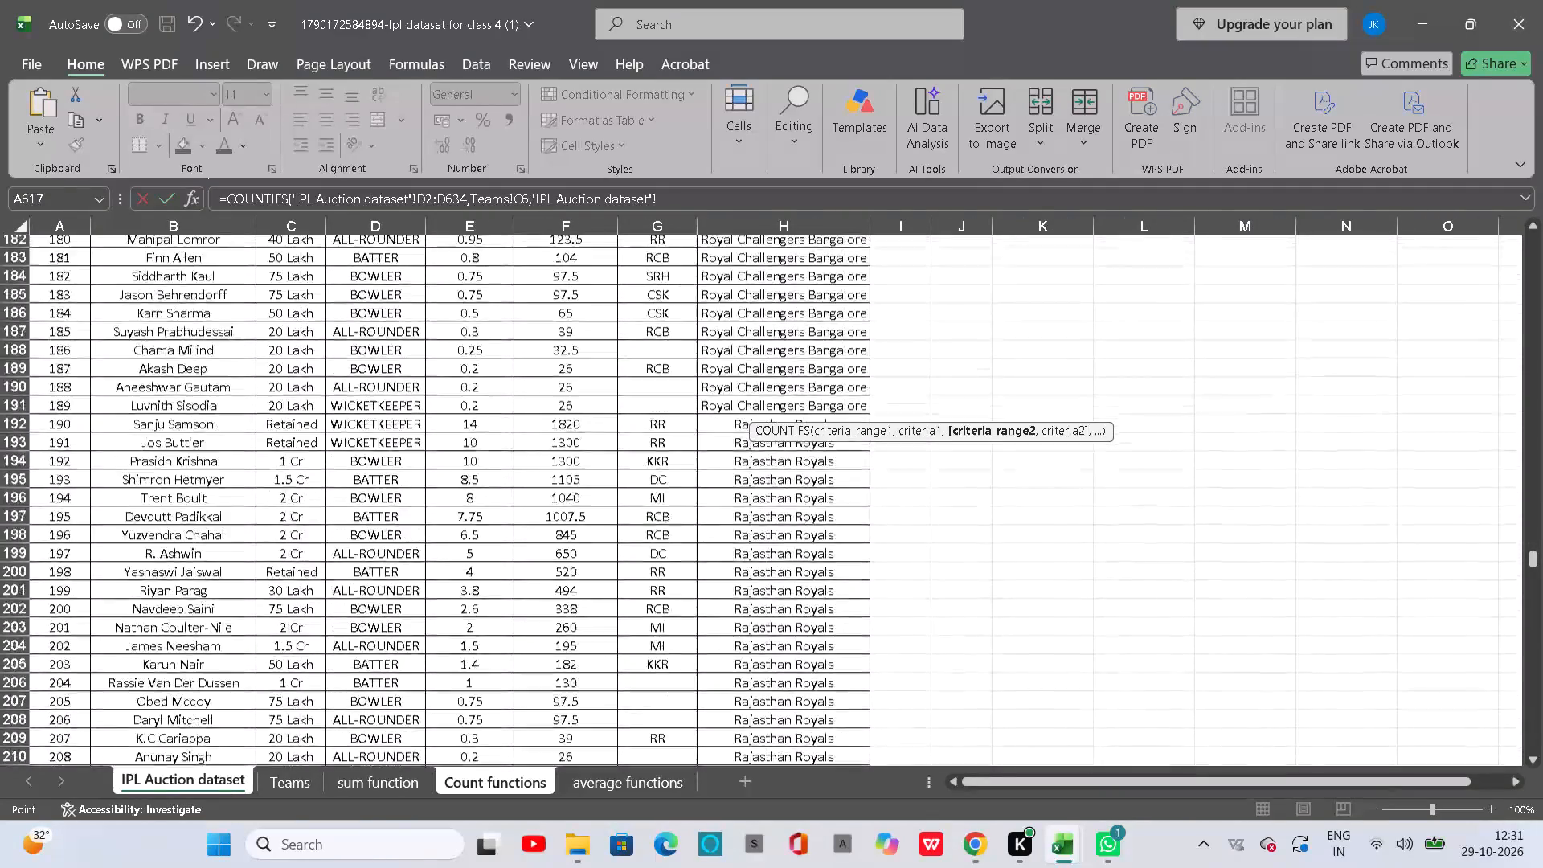
scroll(677, 522, up, 6)
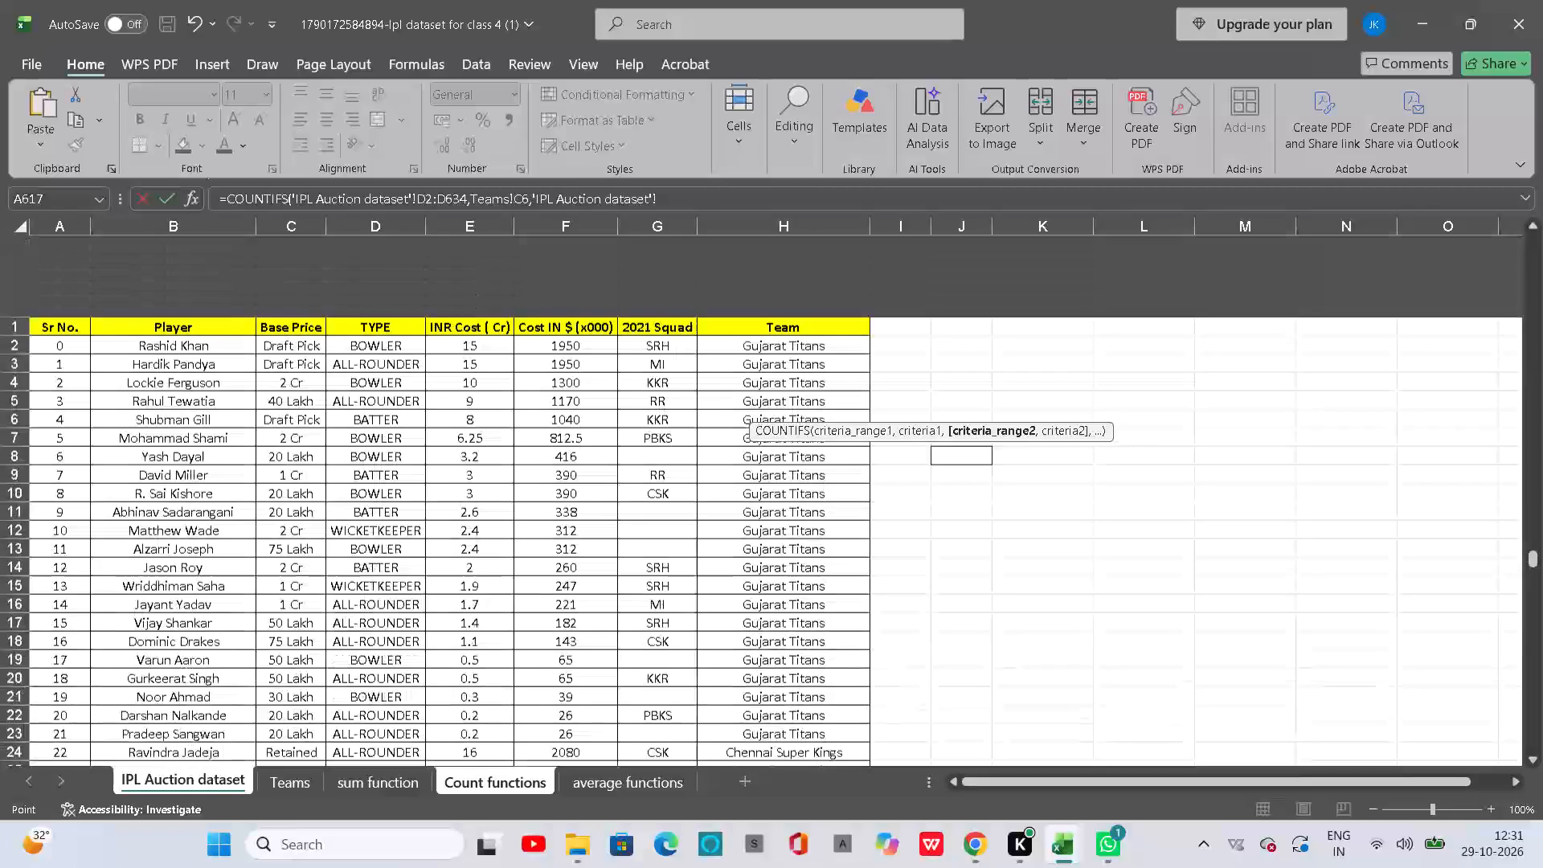
scroll(677, 522, up, 1)
drag(708, 262, 722, 312)
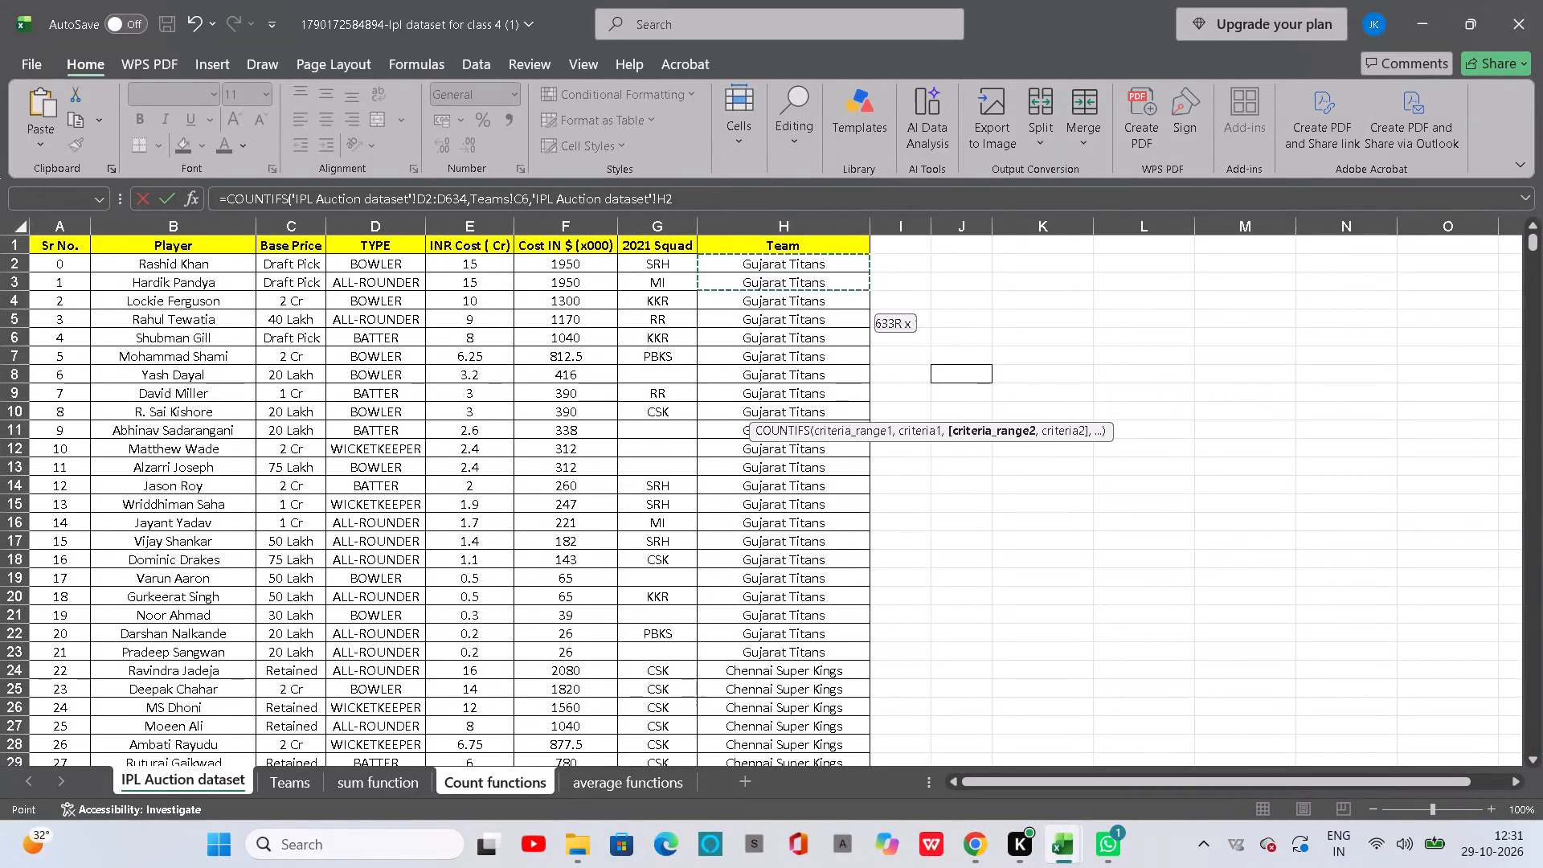
drag(722, 312, 837, 867)
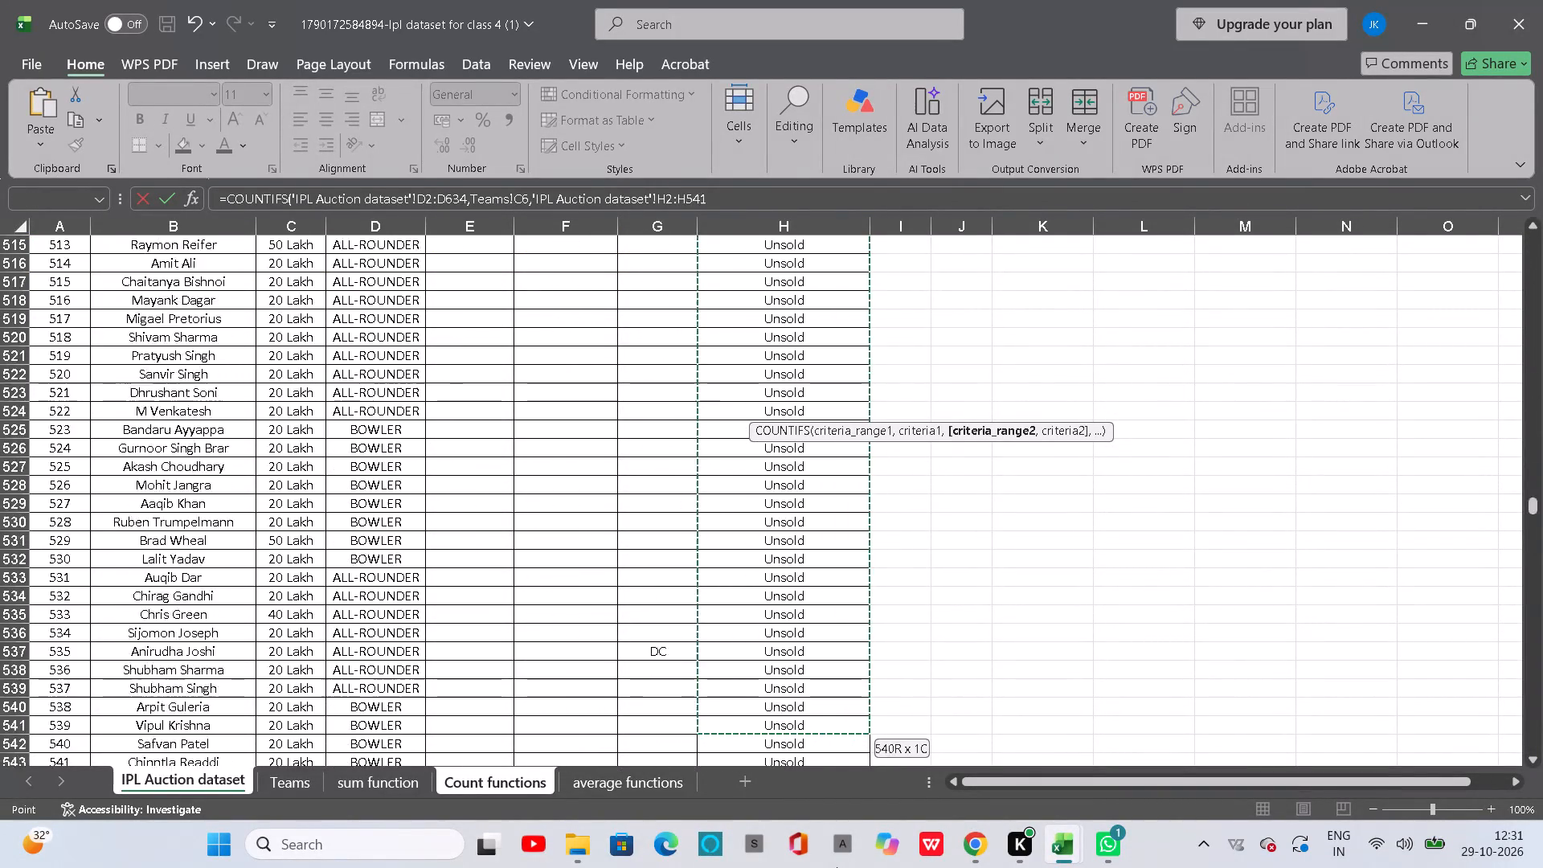
drag(837, 867, 814, 740)
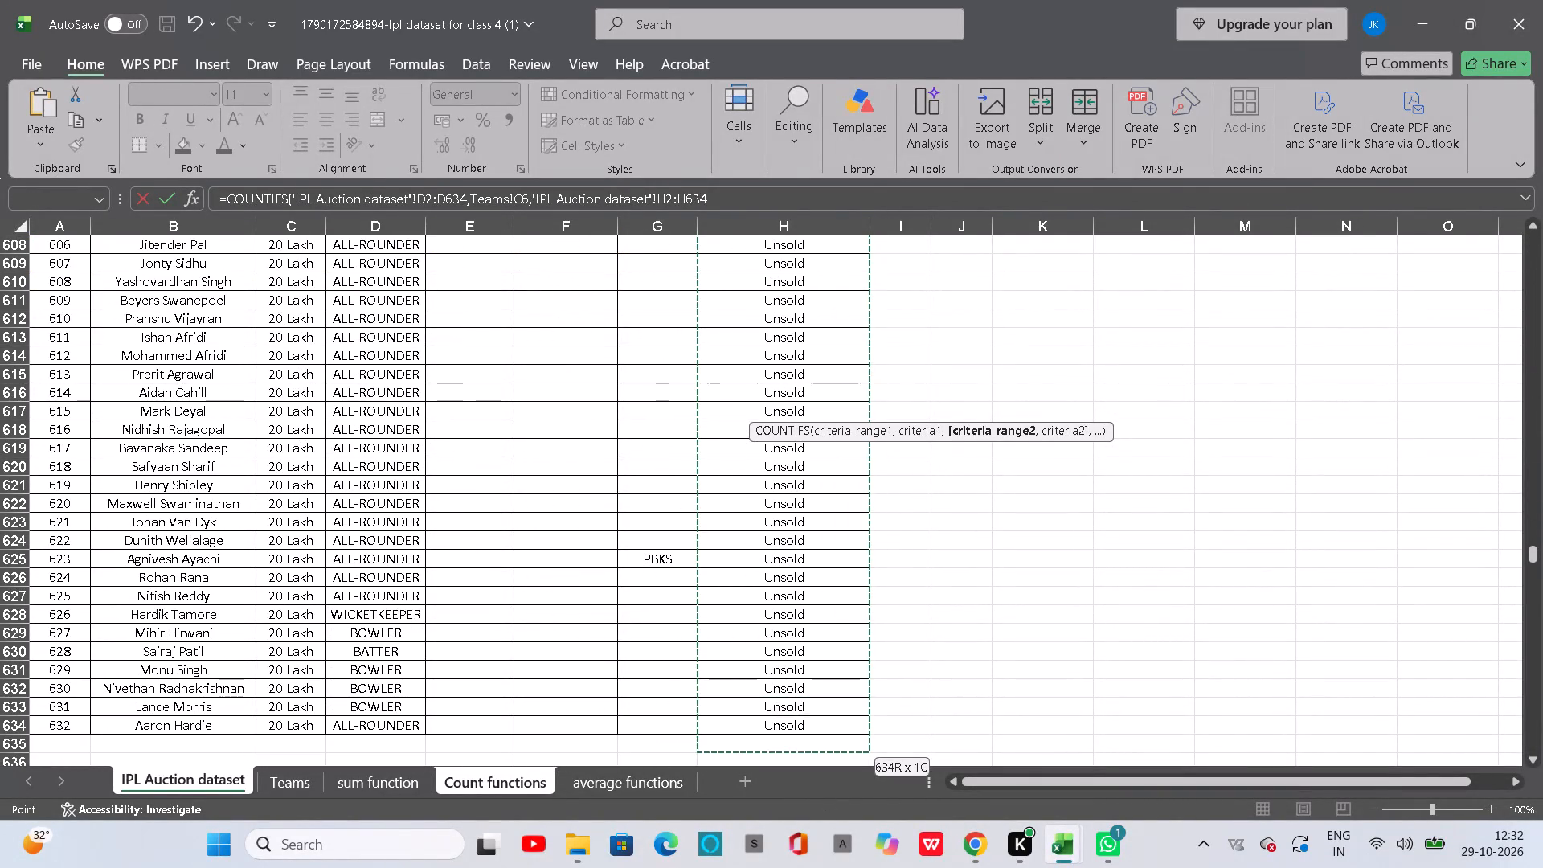
drag(814, 740, 811, 733)
key(comma)
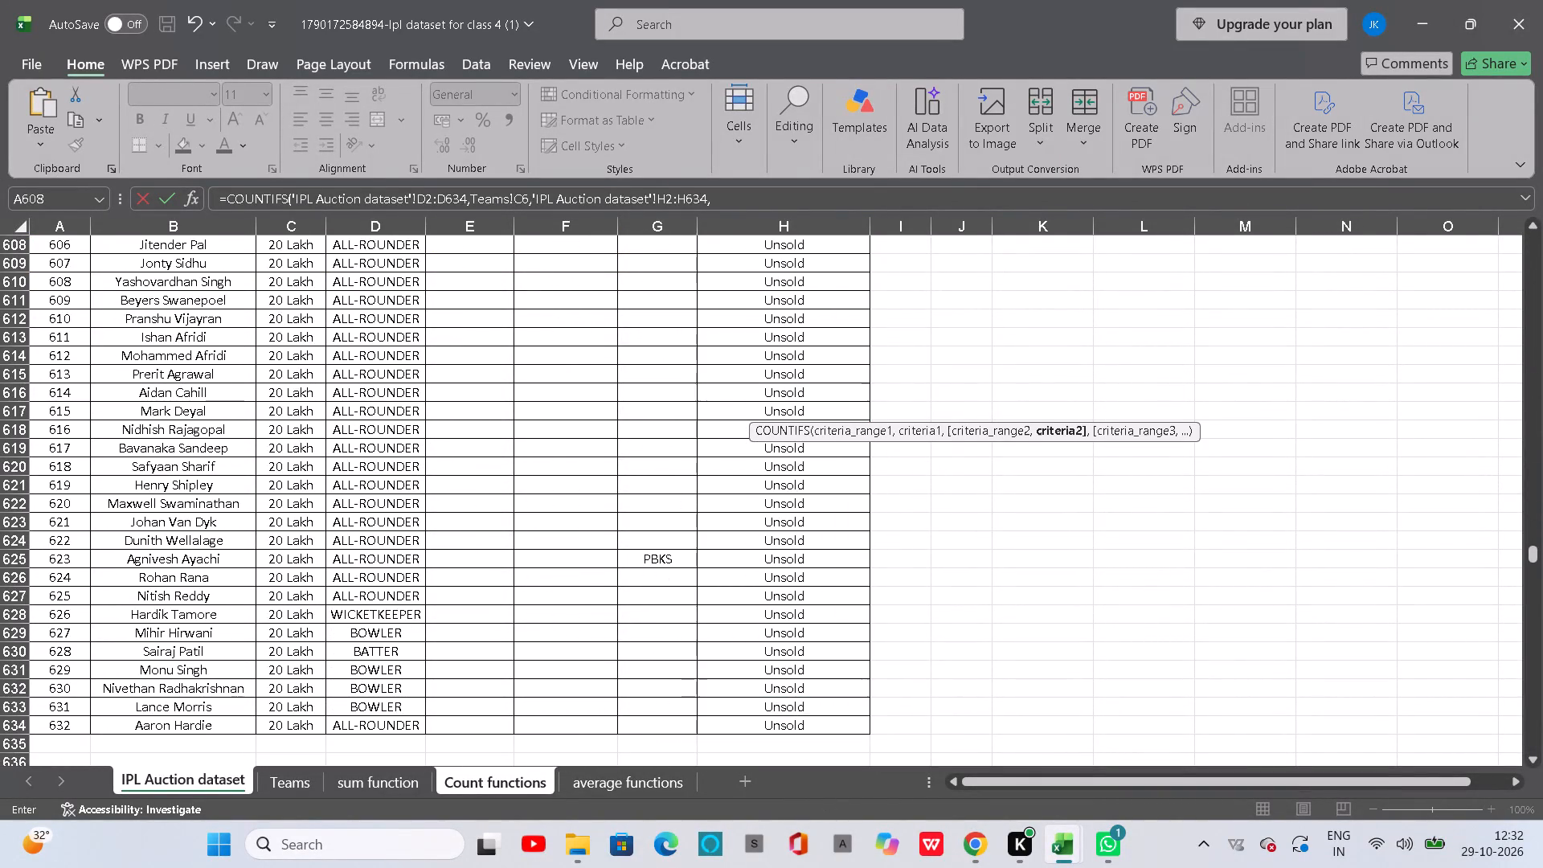
Complete the D10 COUNTIFS formula with the IPL Auction dataset's Mumbai Indians cell H146 as the second criterion.
click(239, 780)
scroll(627, 454, up, 20)
scroll(627, 454, up, 6)
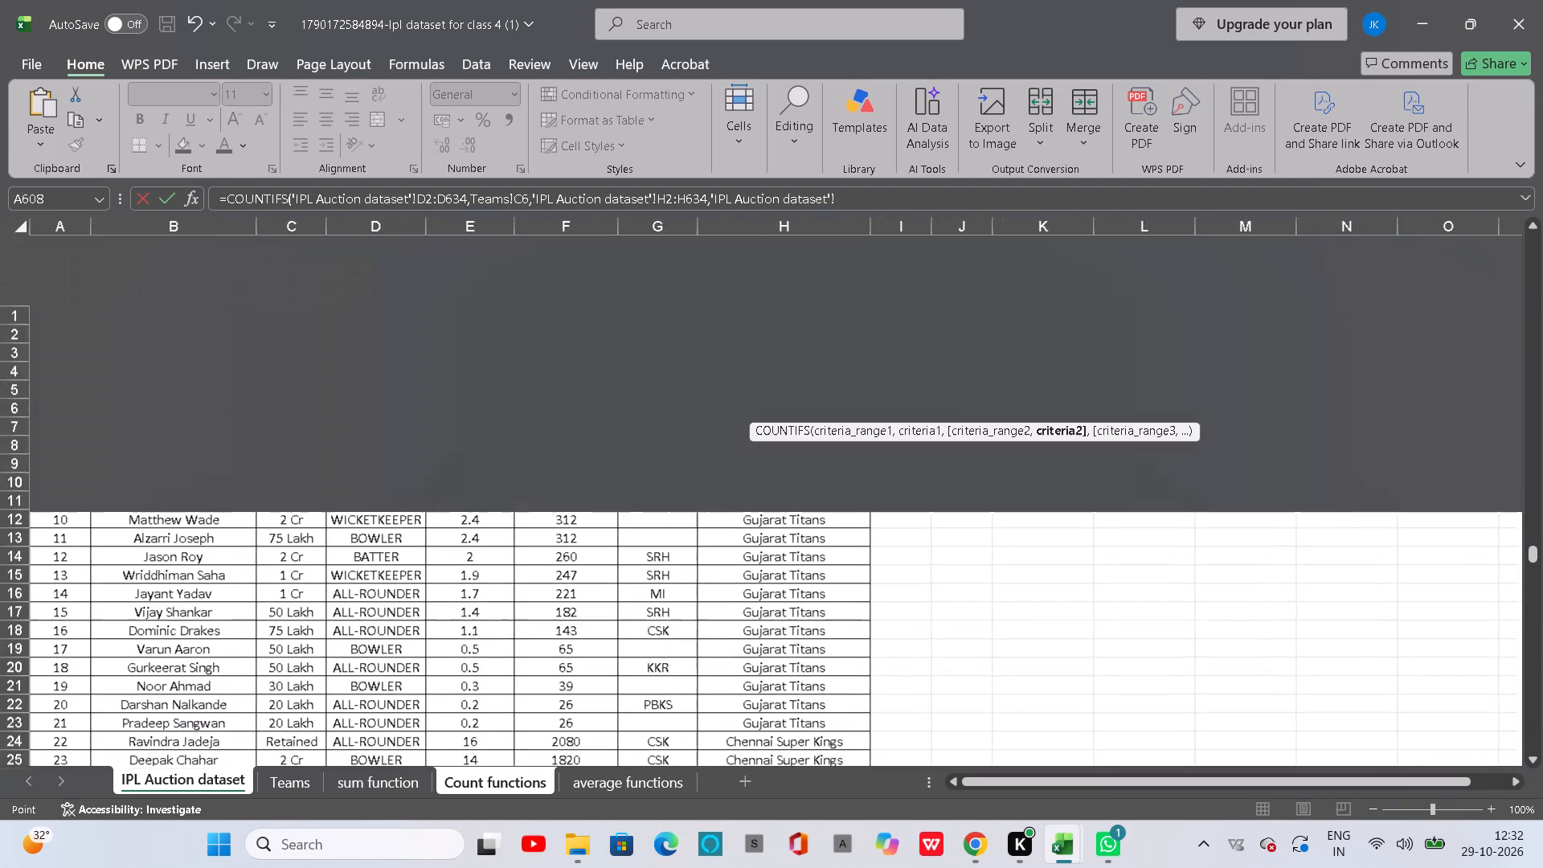
scroll(627, 454, down, 7)
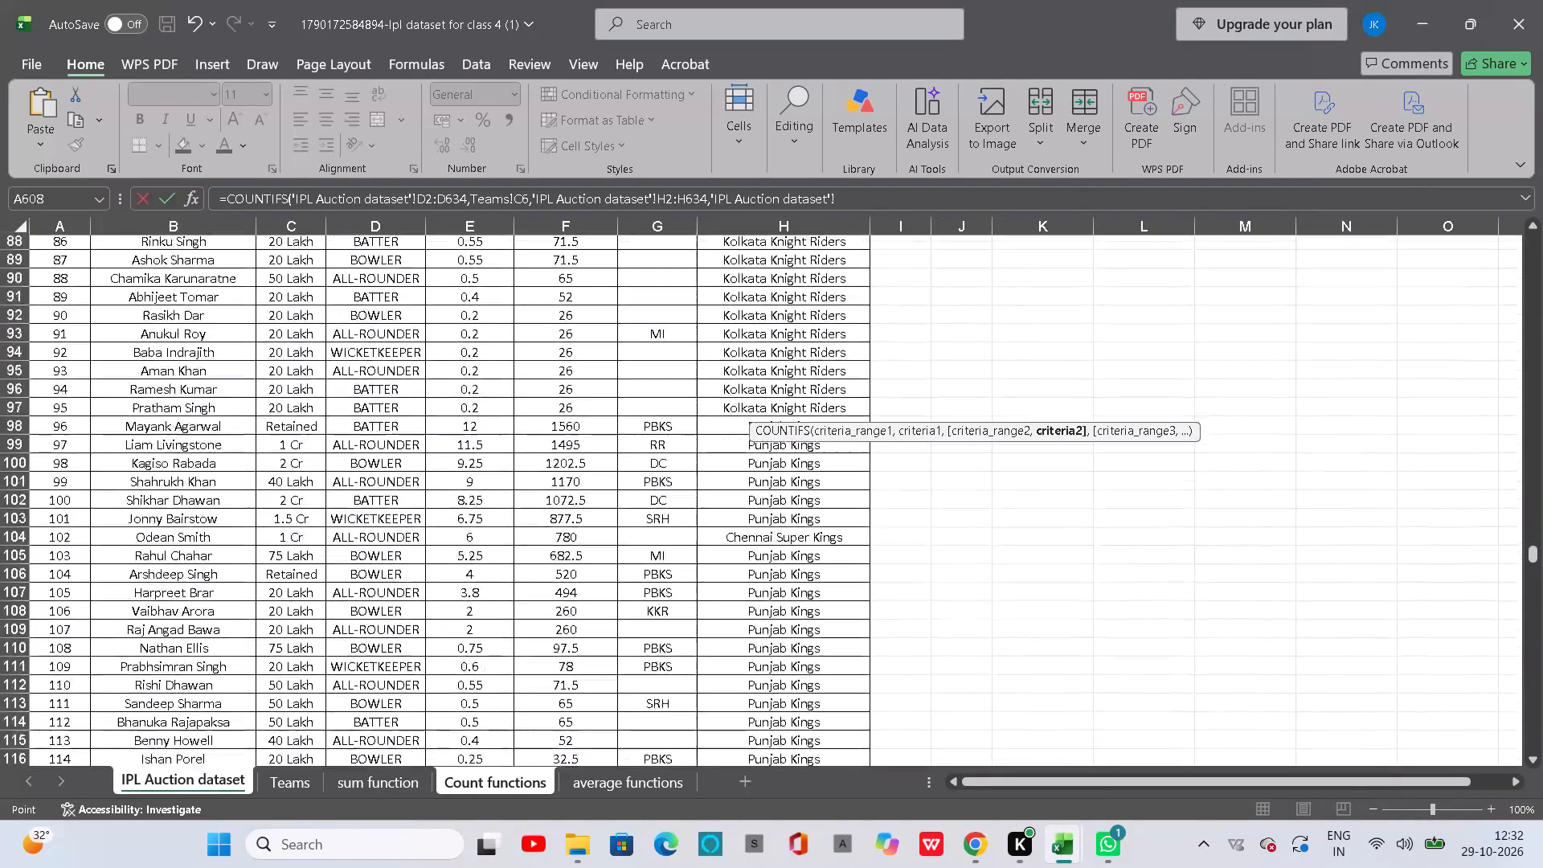
scroll(627, 454, down, 2)
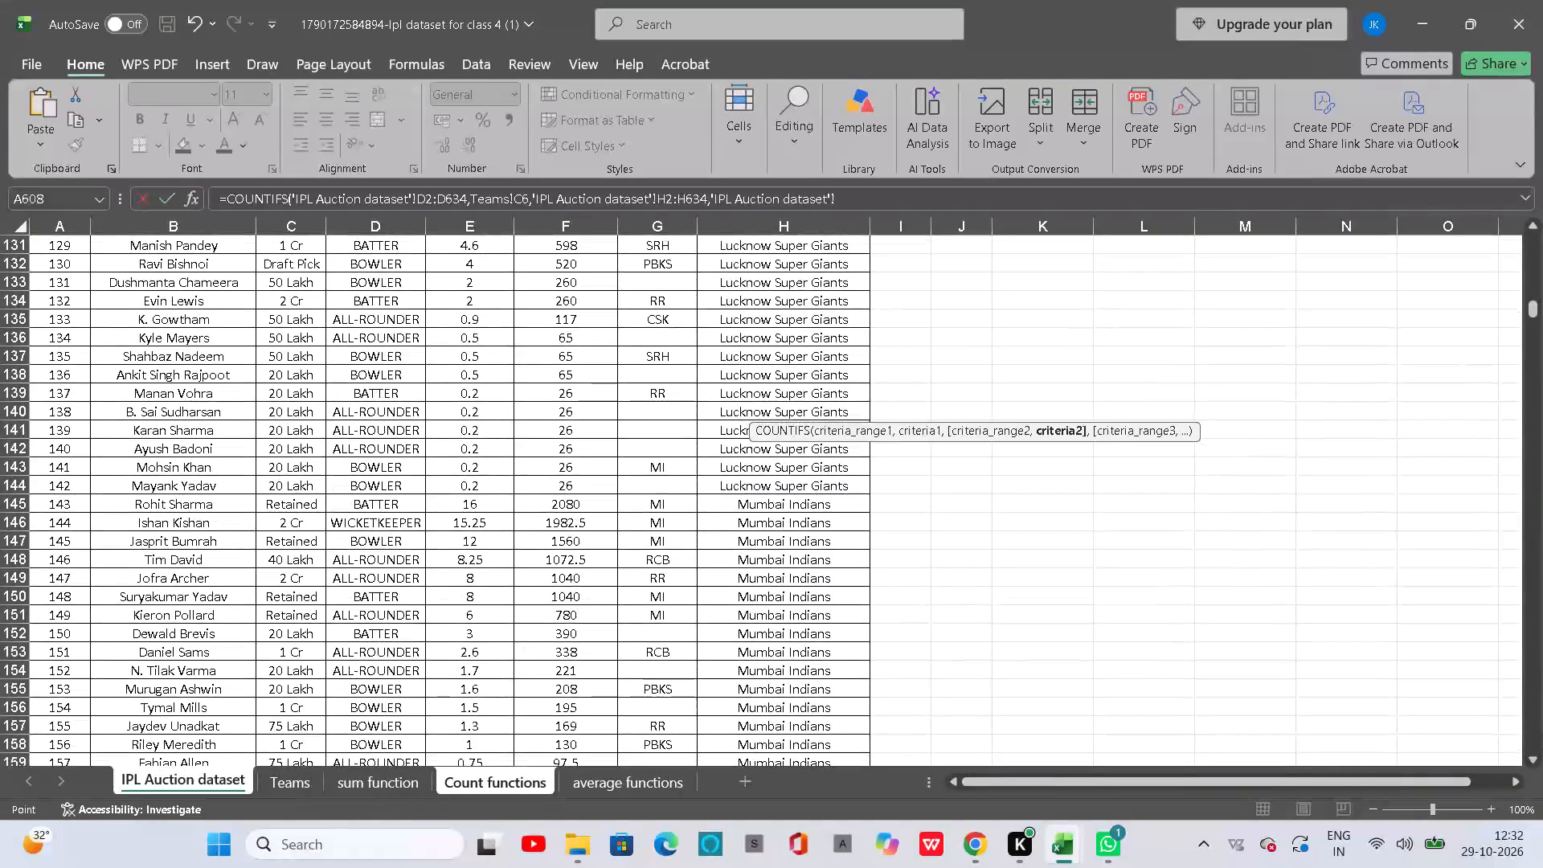
click(778, 521)
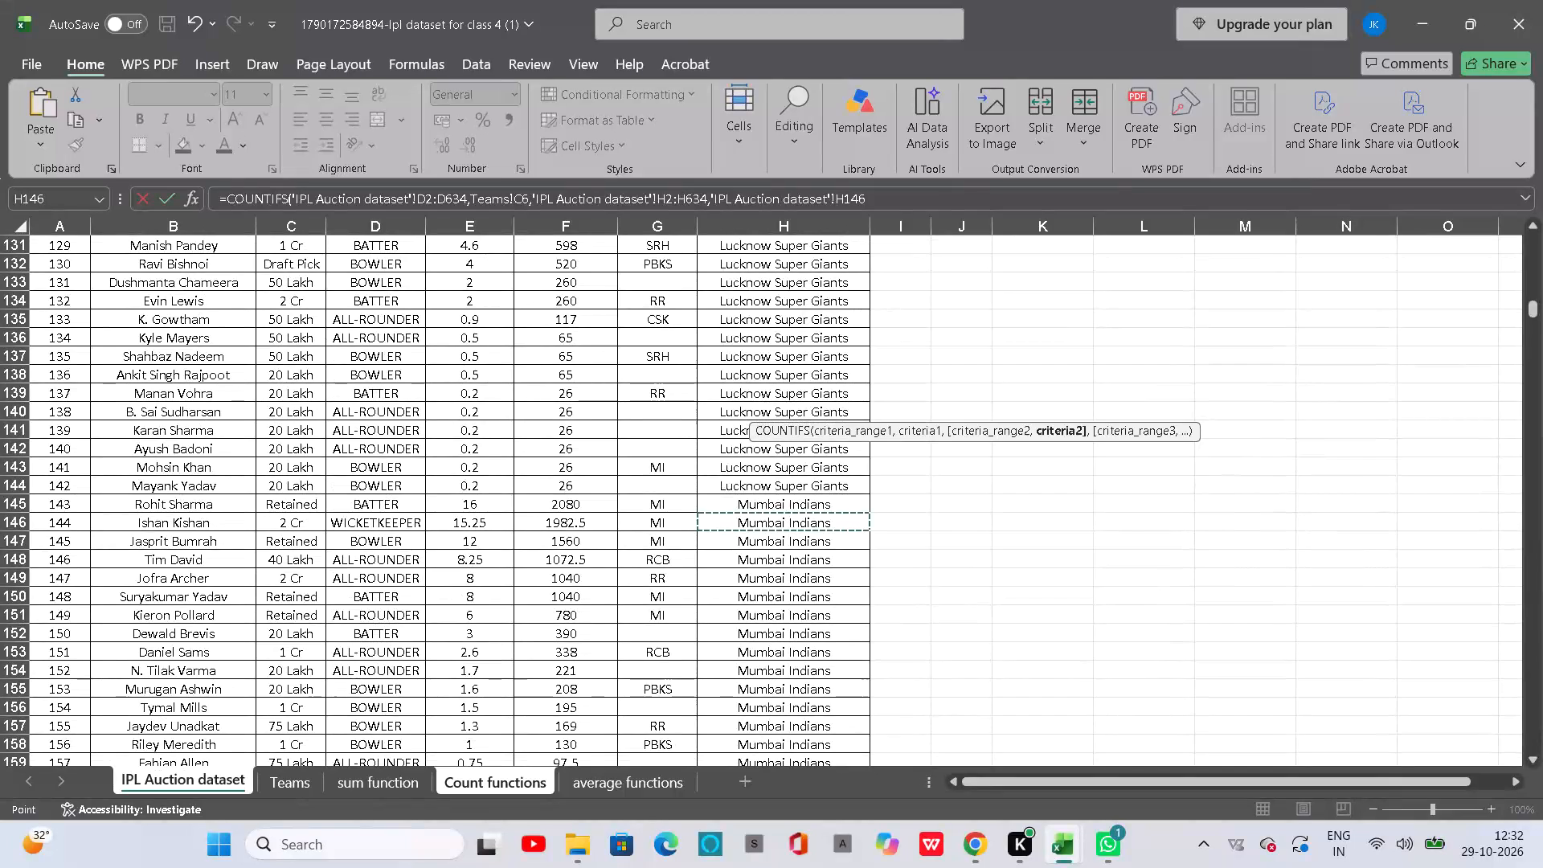
key(shift+parenright)
text(P))
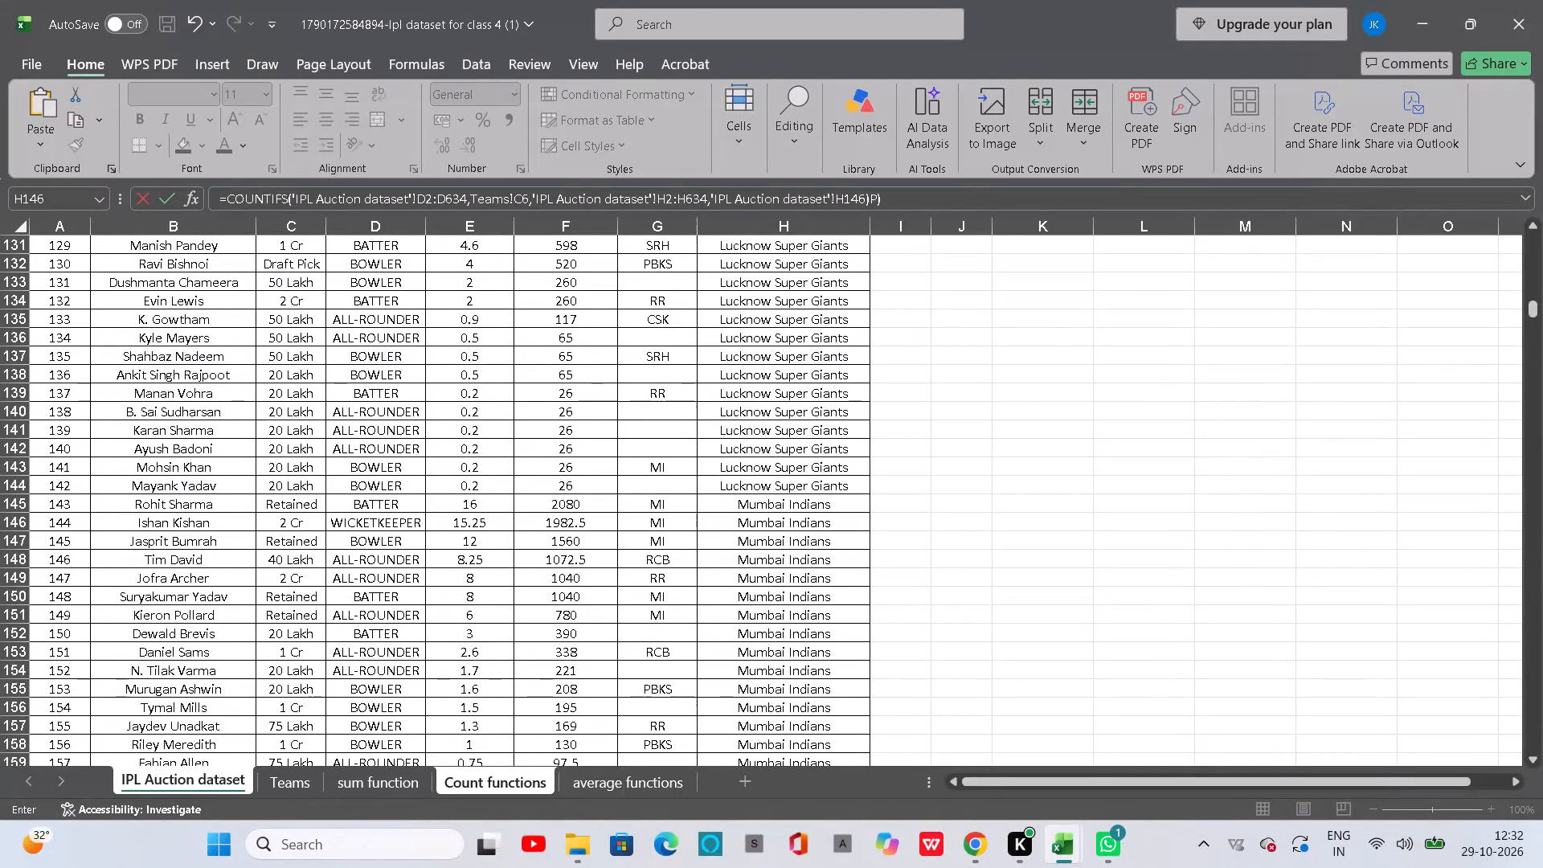
key(shift+BackSpace)
key(BackSpace)
key(Return)
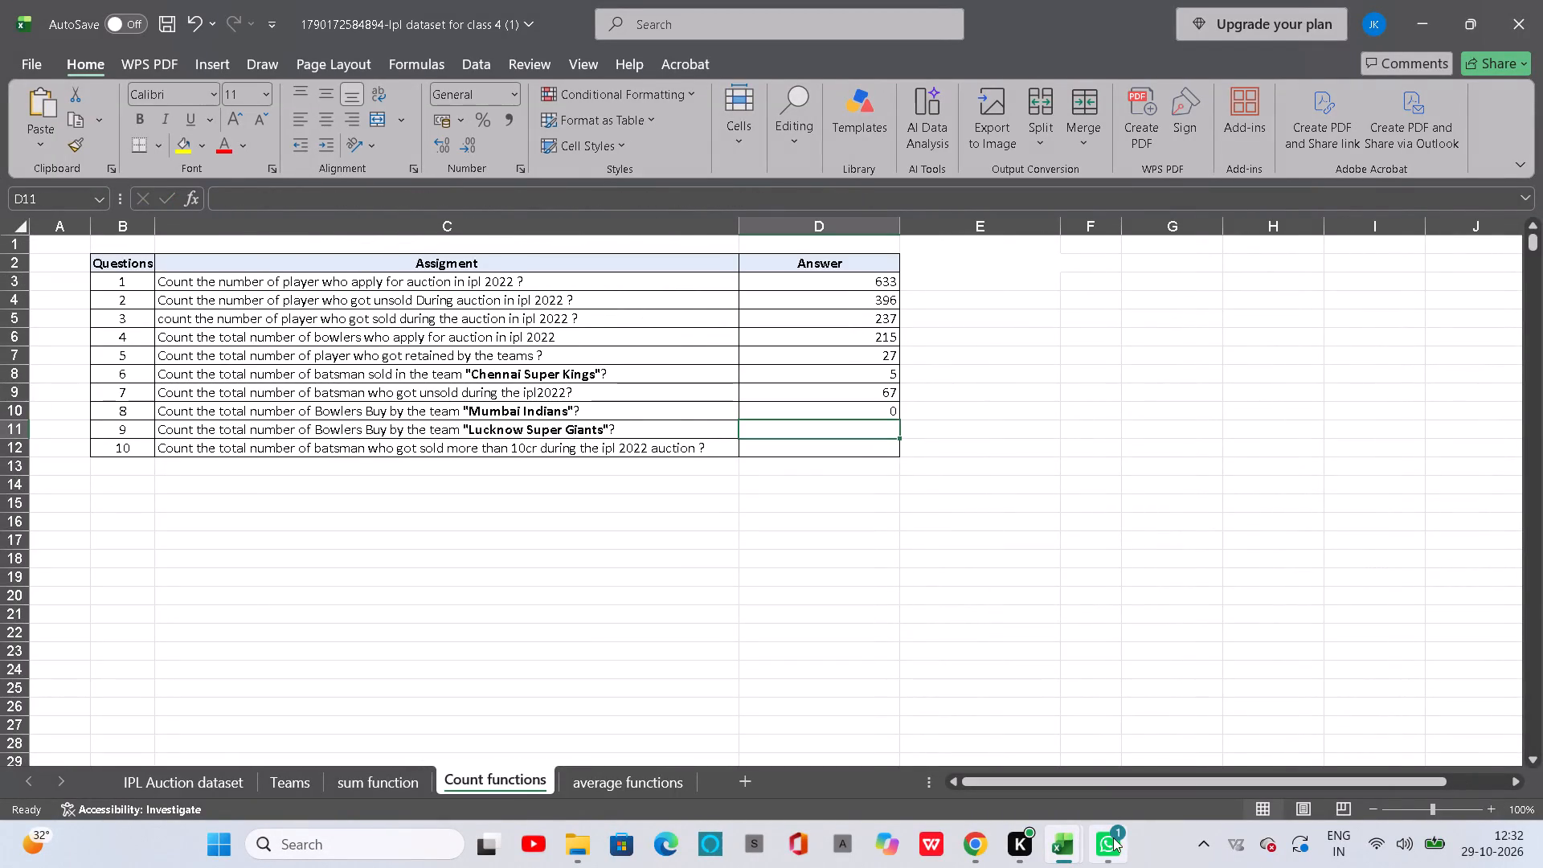
Compare the D10 Mumbai Indians COUNTIFS formula in the (1.1) workbook with the one in the (1) workbook.
click(1120, 762)
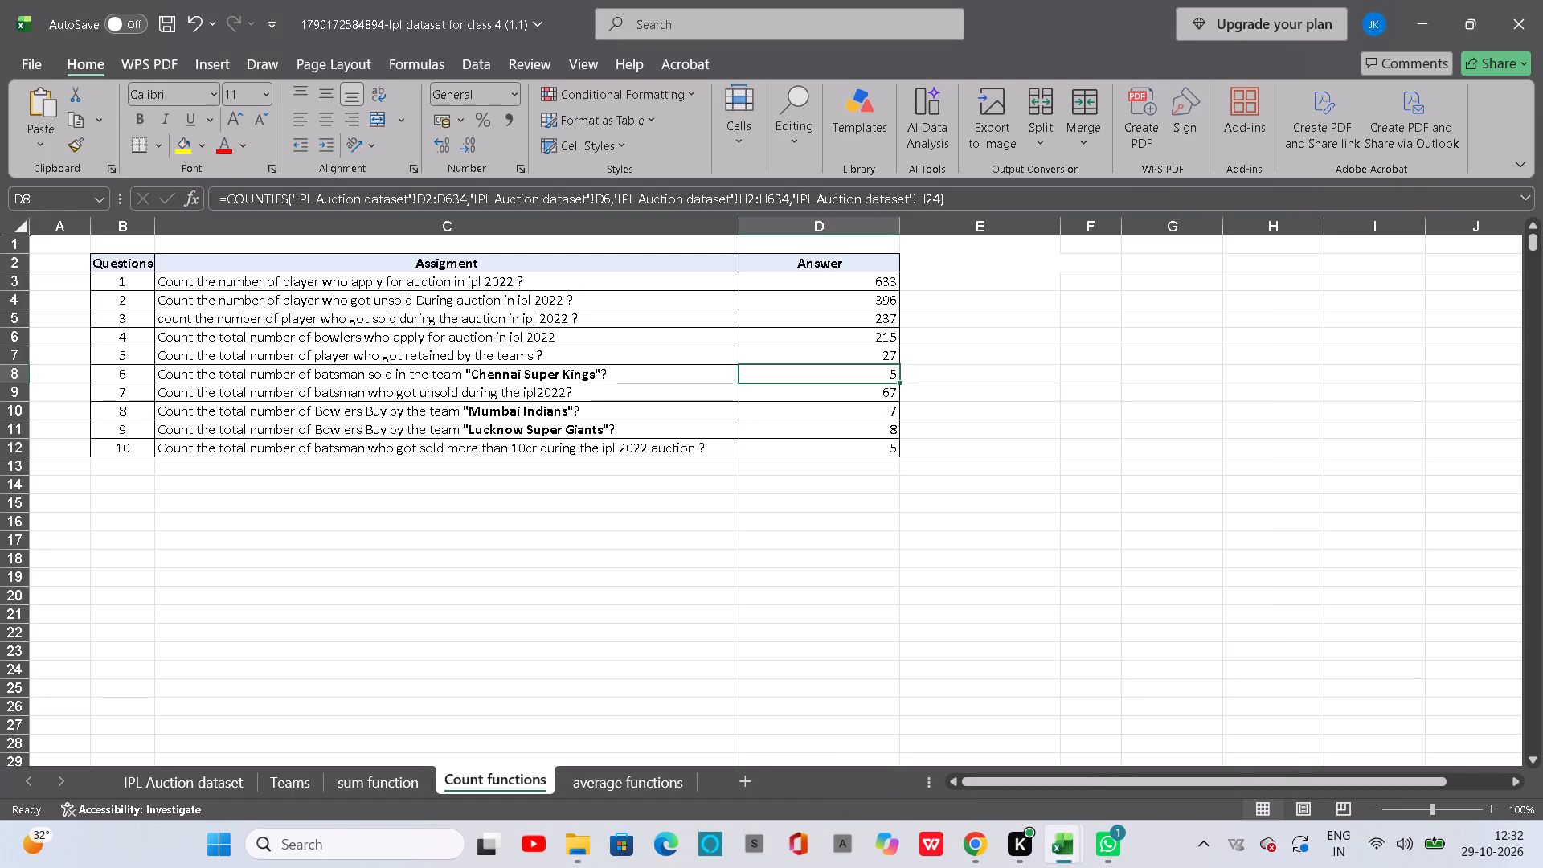
click(882, 416)
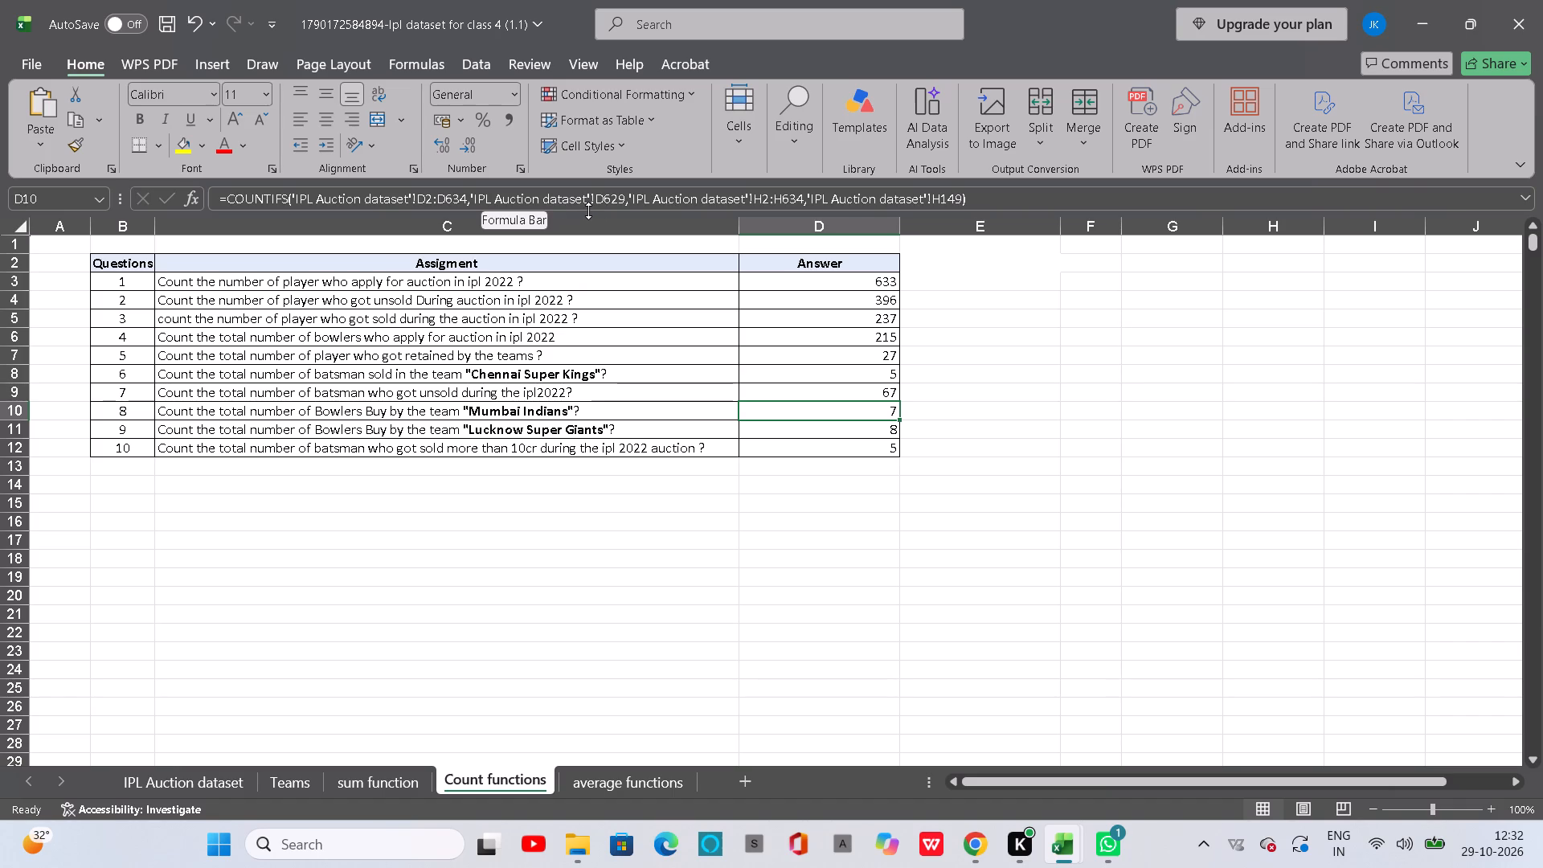
click(1066, 858)
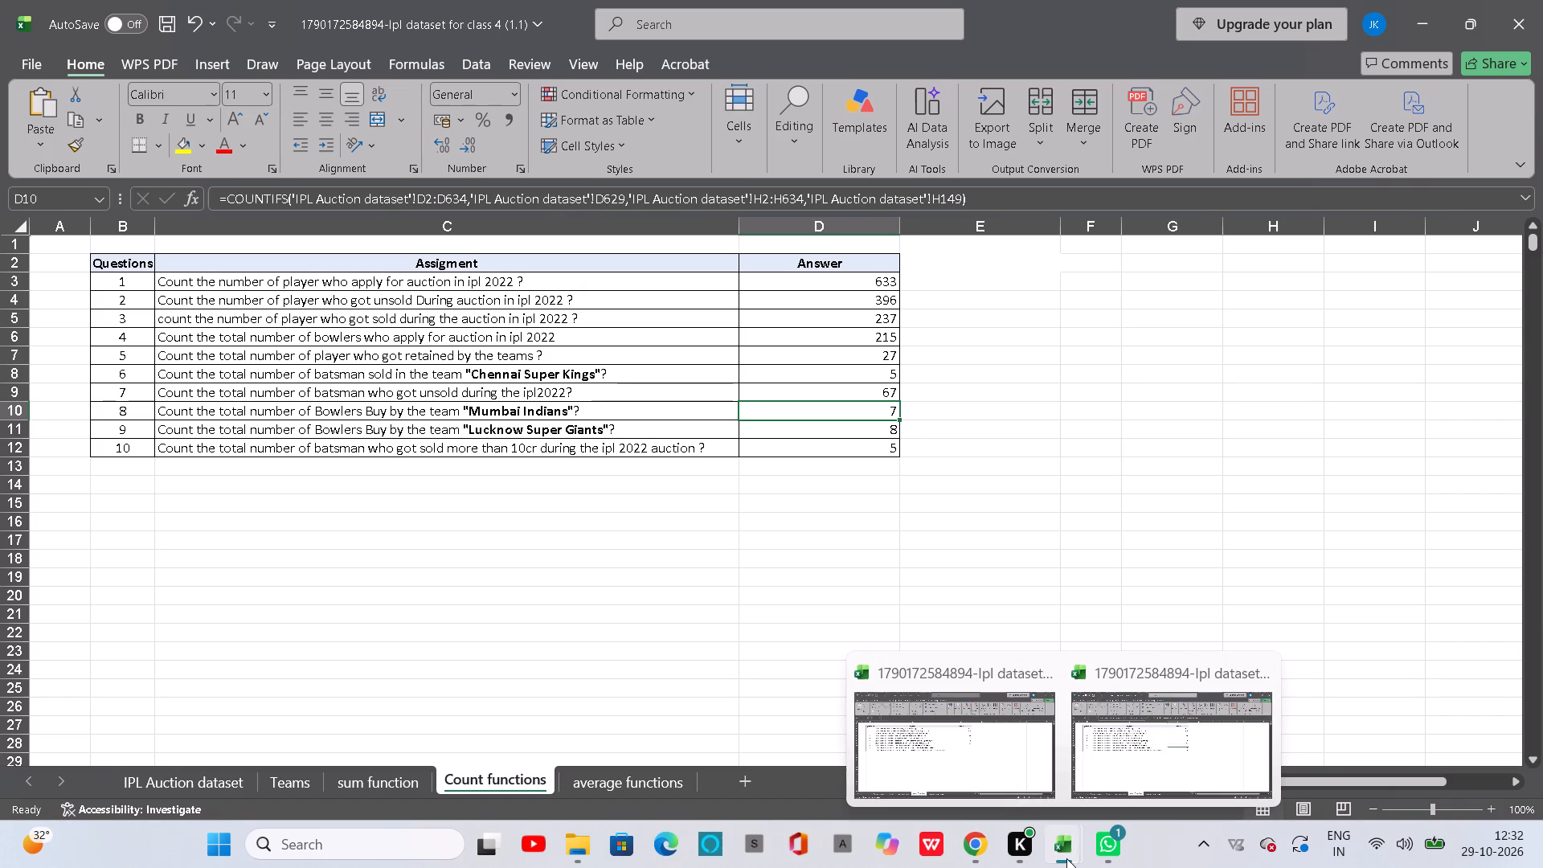
click(964, 700)
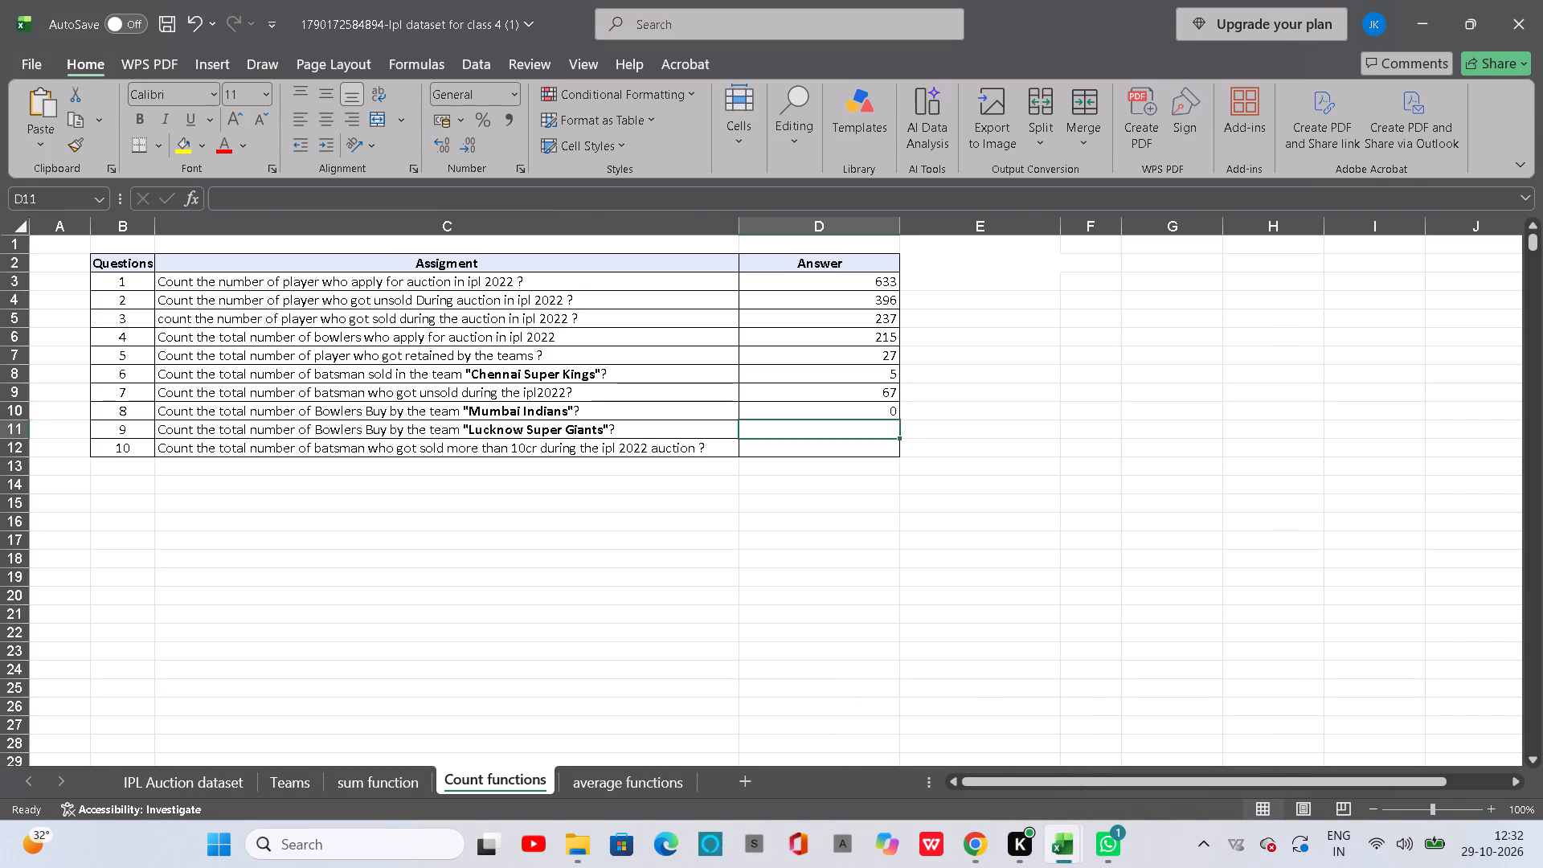
click(821, 403)
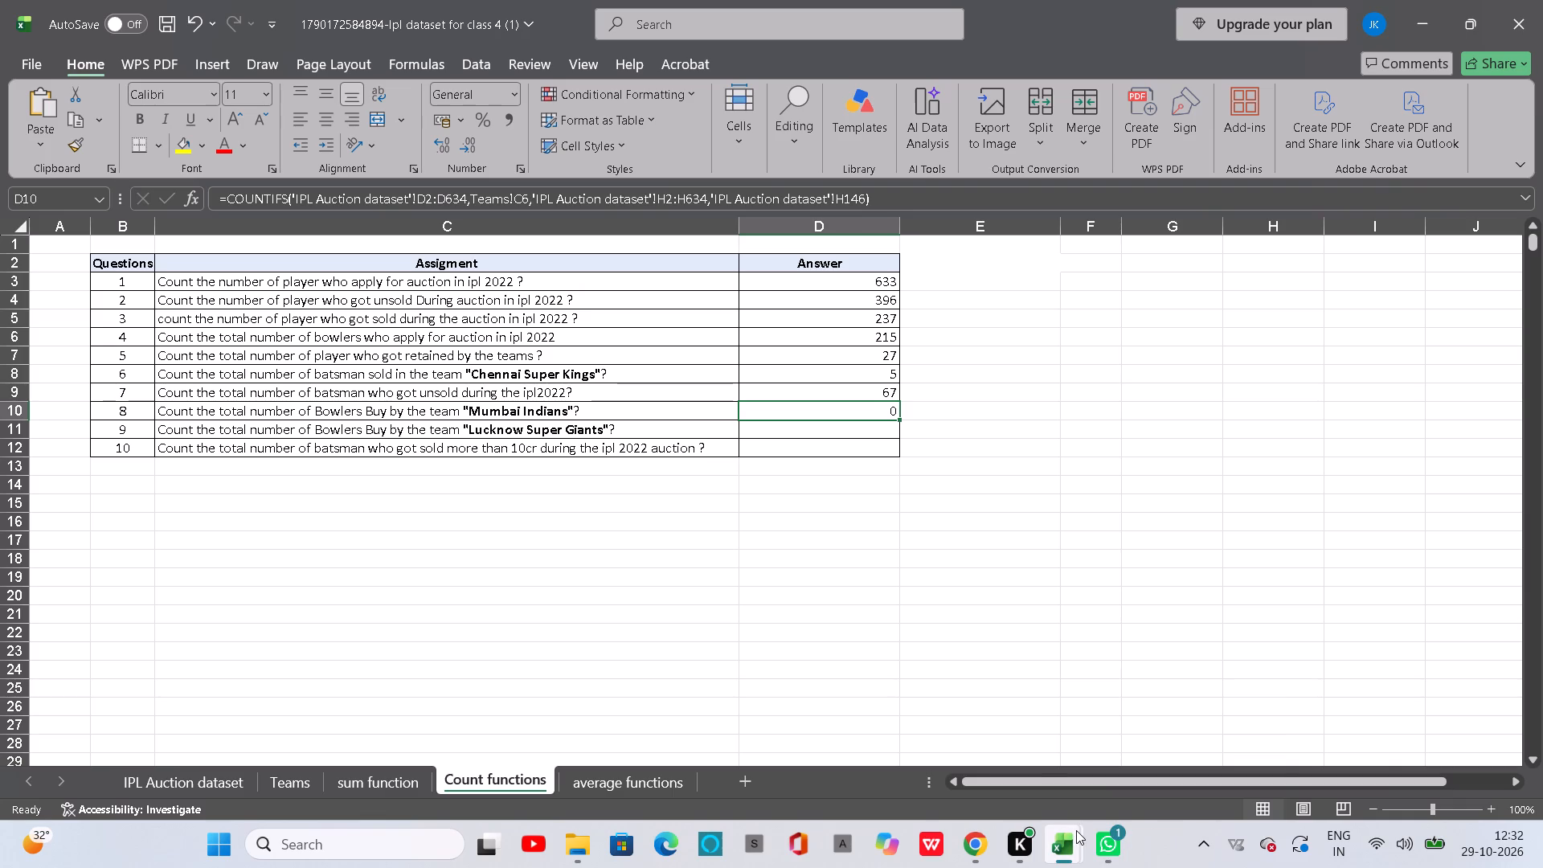
Examine the last rows of the (1.1) workbook's IPL Auction dataset, around the TYPE cell D629 that its D10 formula references.
click(1132, 723)
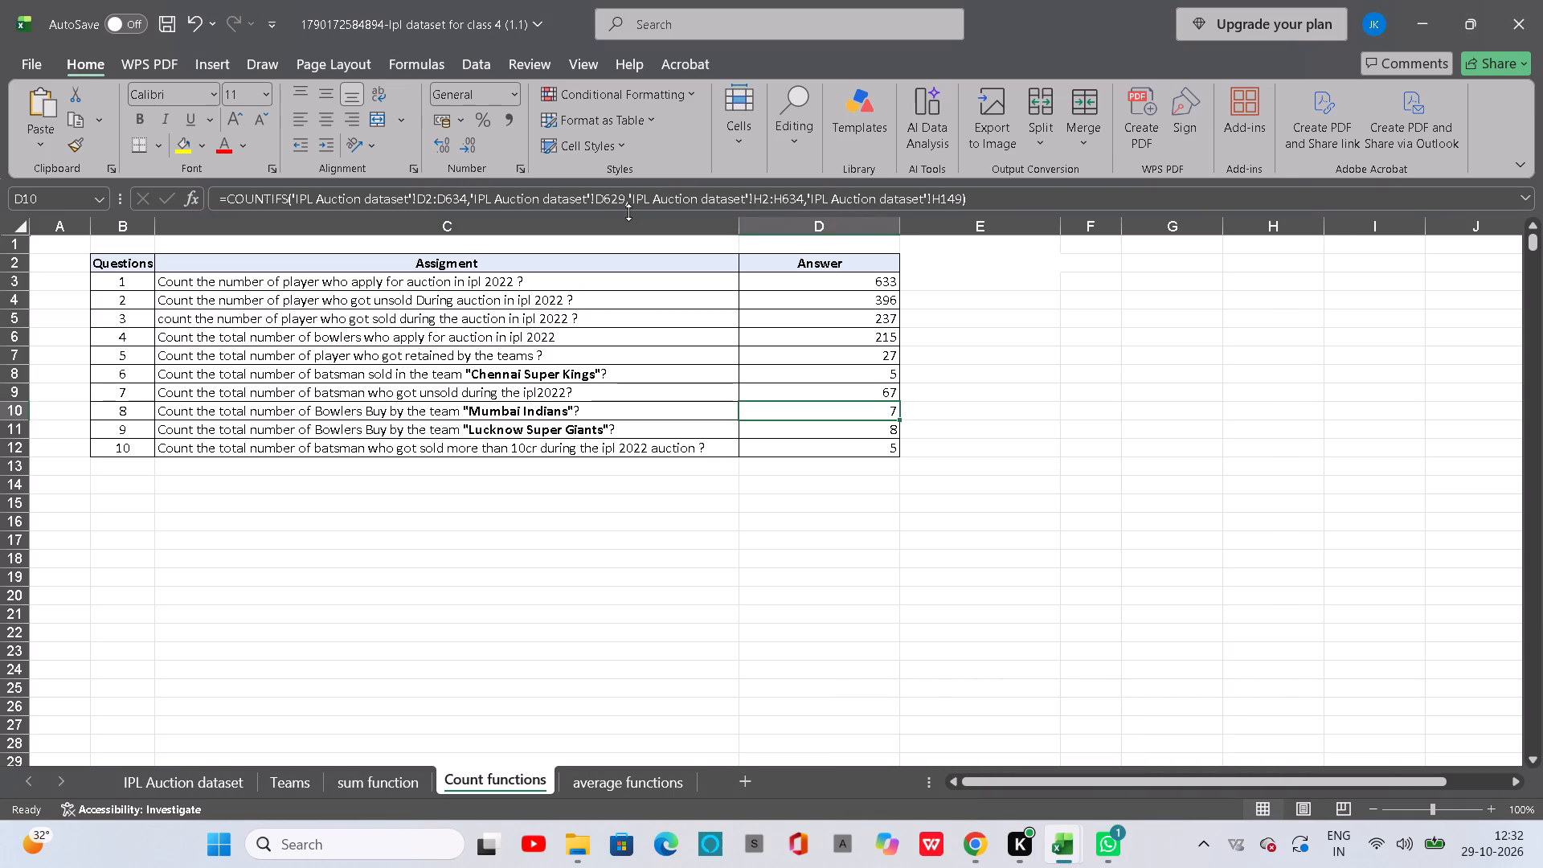
click(156, 776)
scroll(590, 429, down, 20)
scroll(590, 429, down, 2)
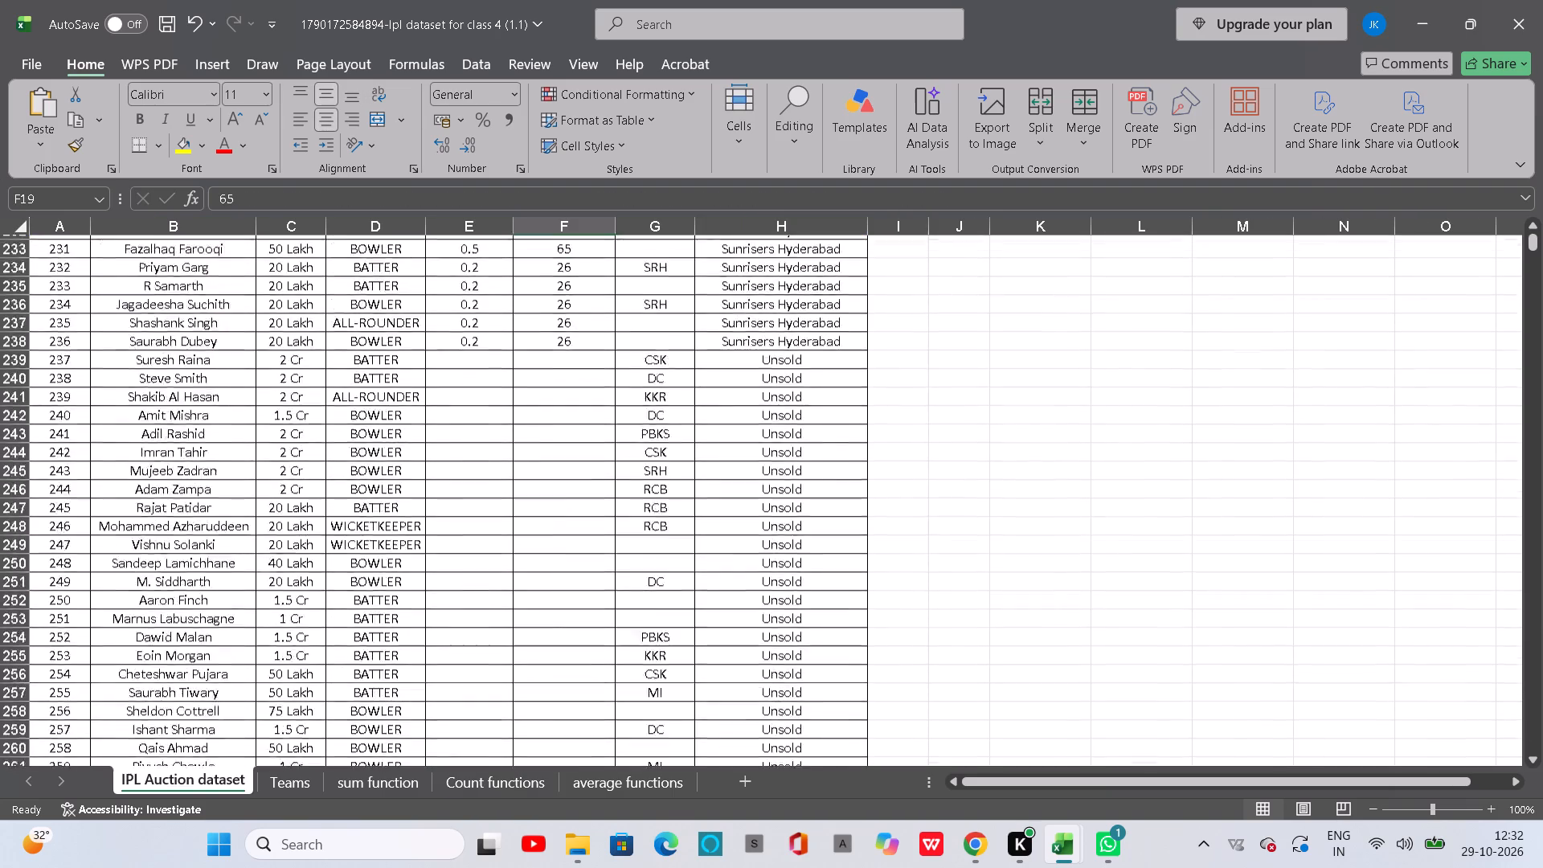
scroll(590, 429, down, 8)
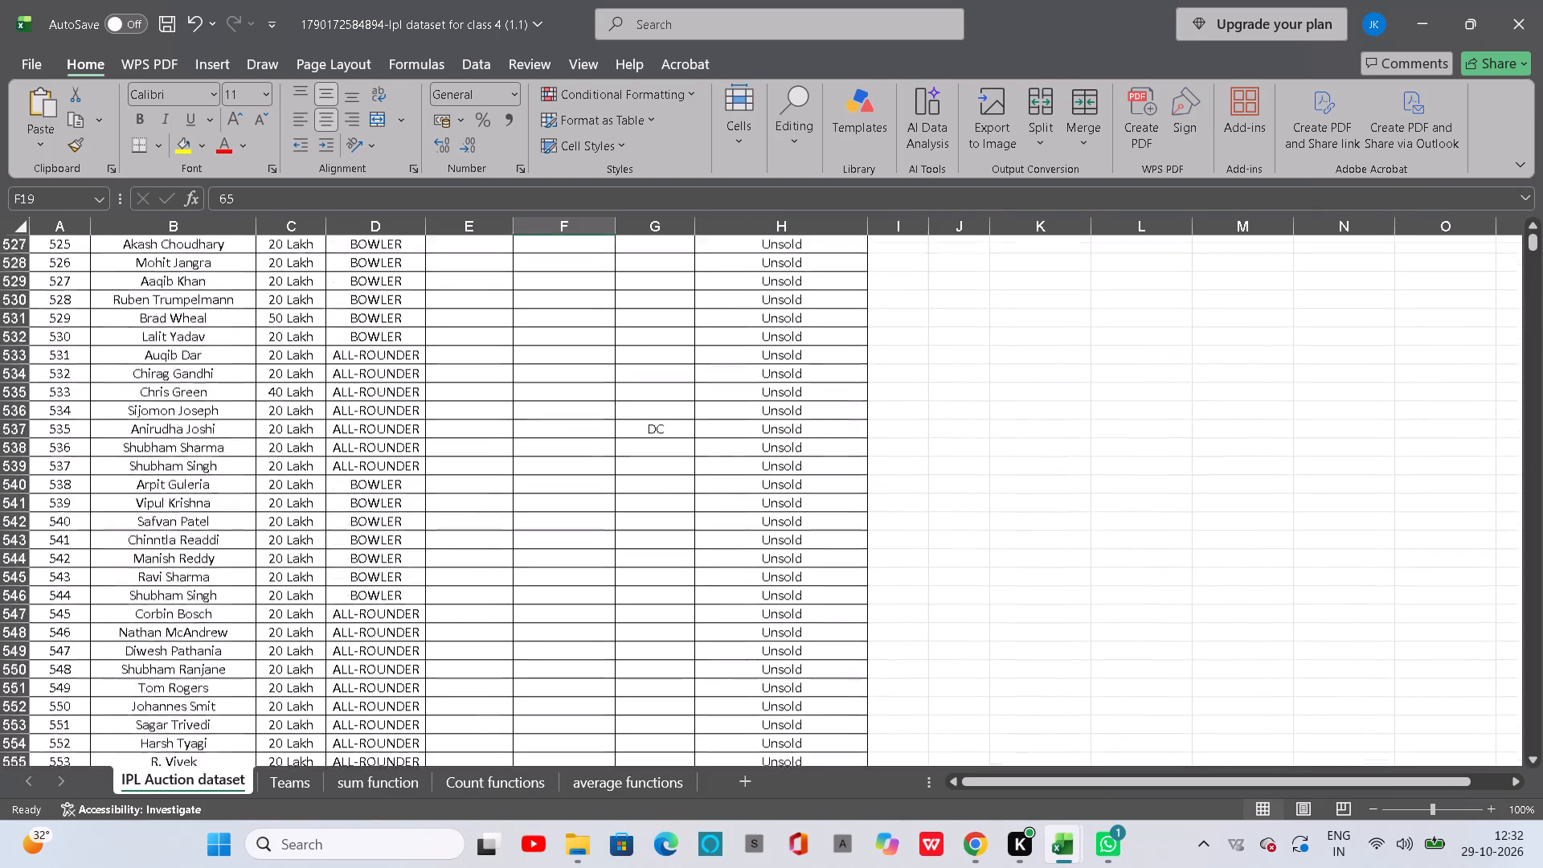
scroll(590, 429, down, 1)
scroll(590, 429, up, 1)
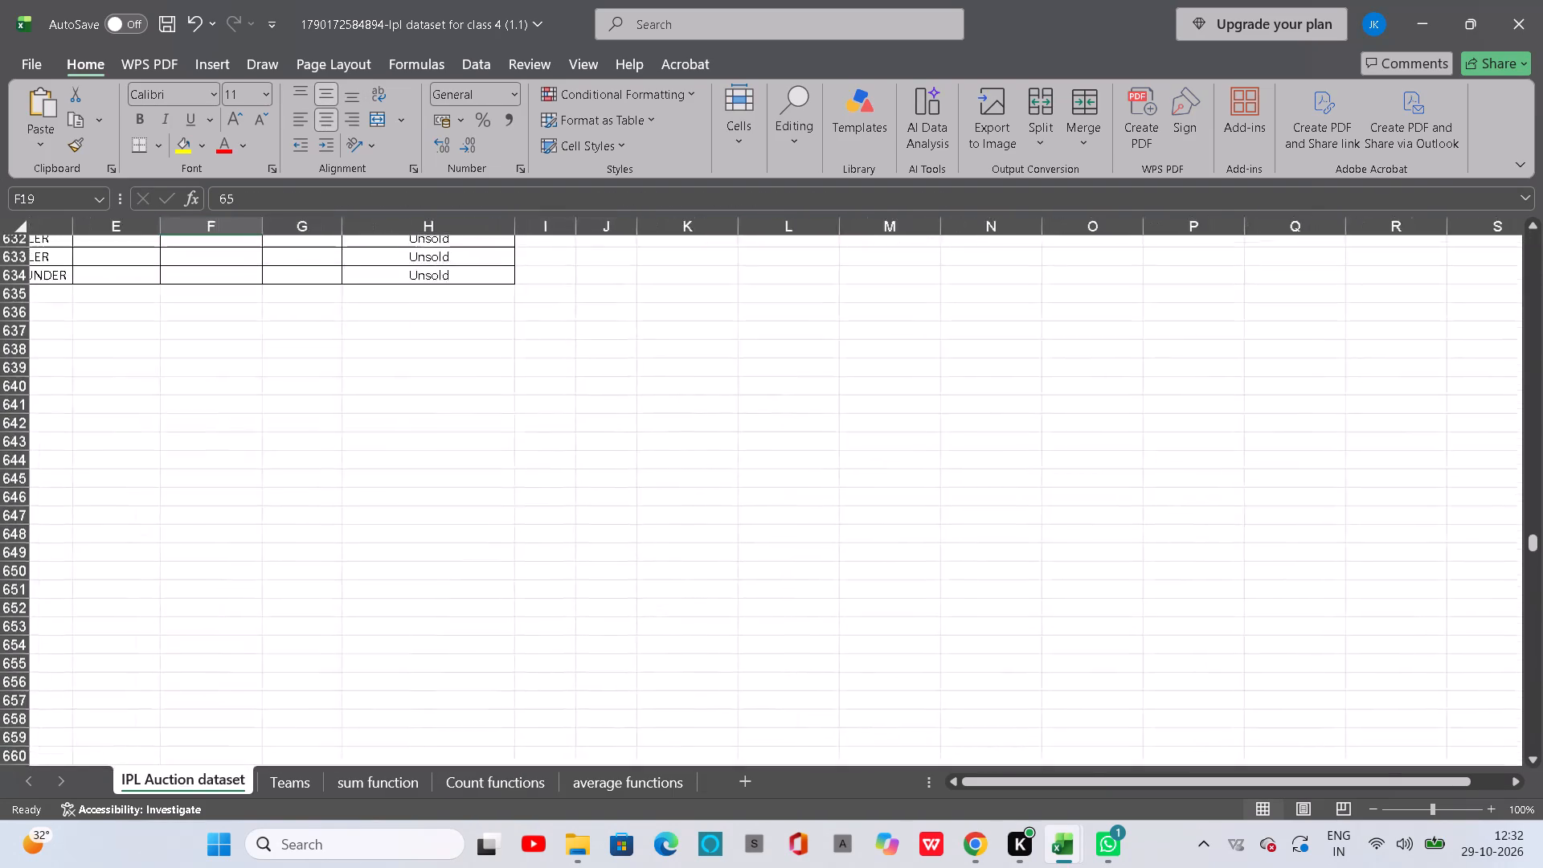
scroll(590, 429, up, 1)
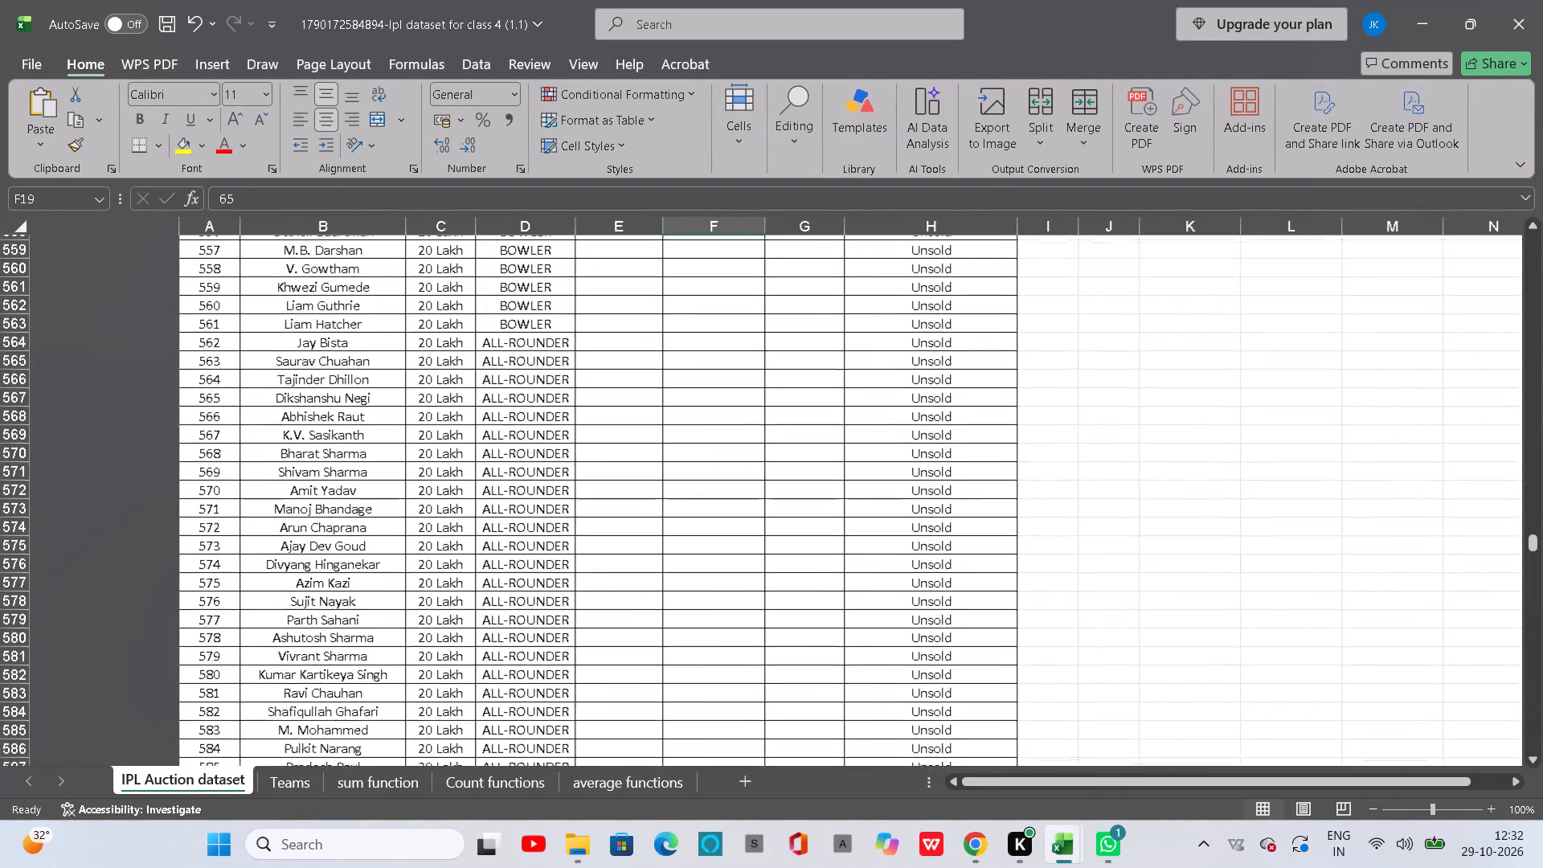
scroll(590, 429, up, 1)
scroll(648, 527, down, 1)
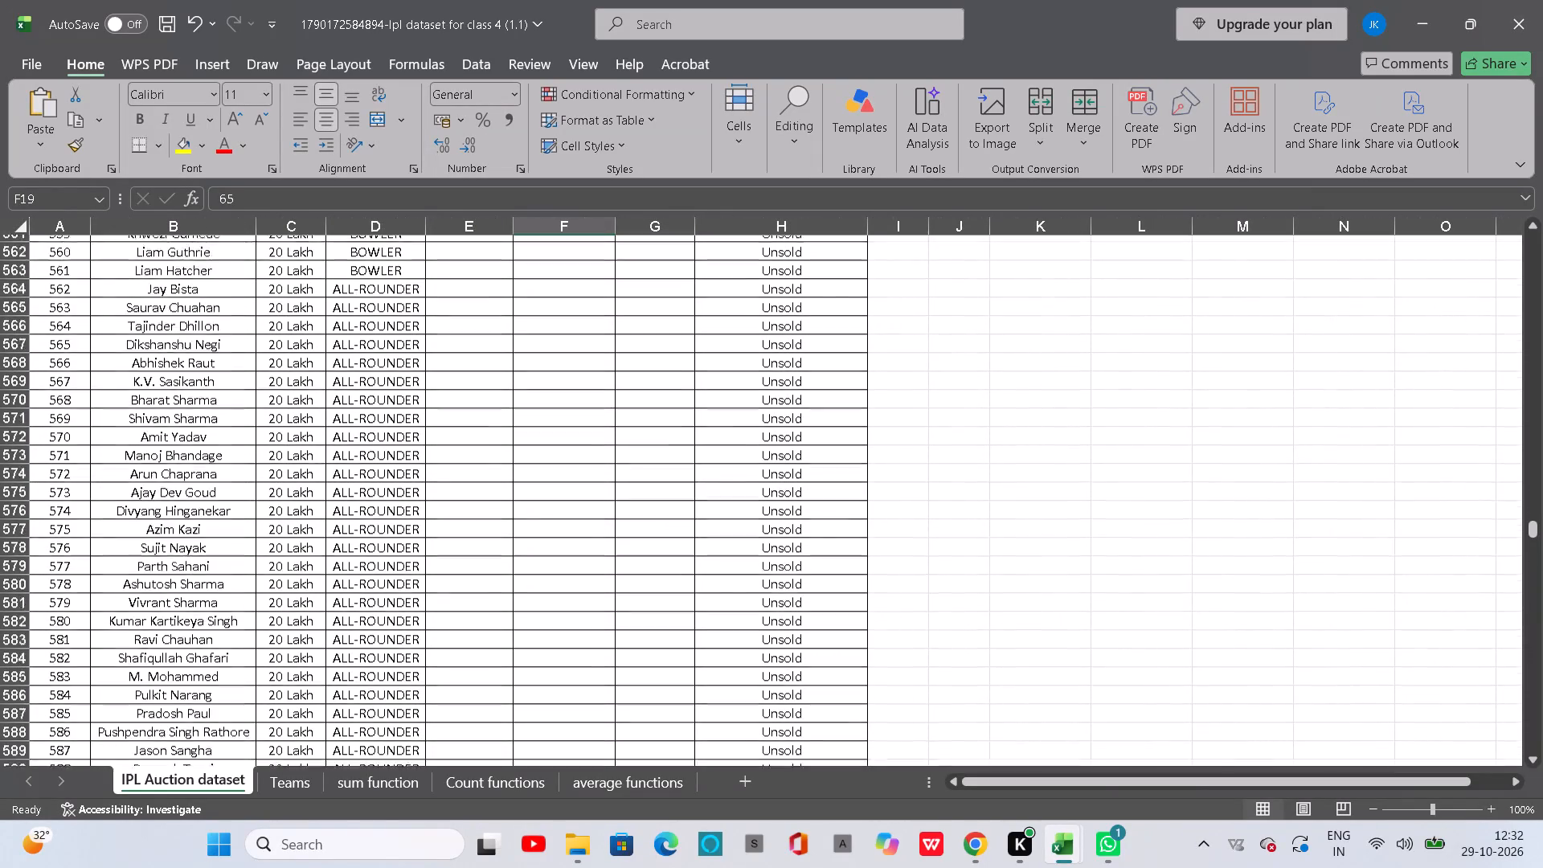
scroll(648, 527, down, 7)
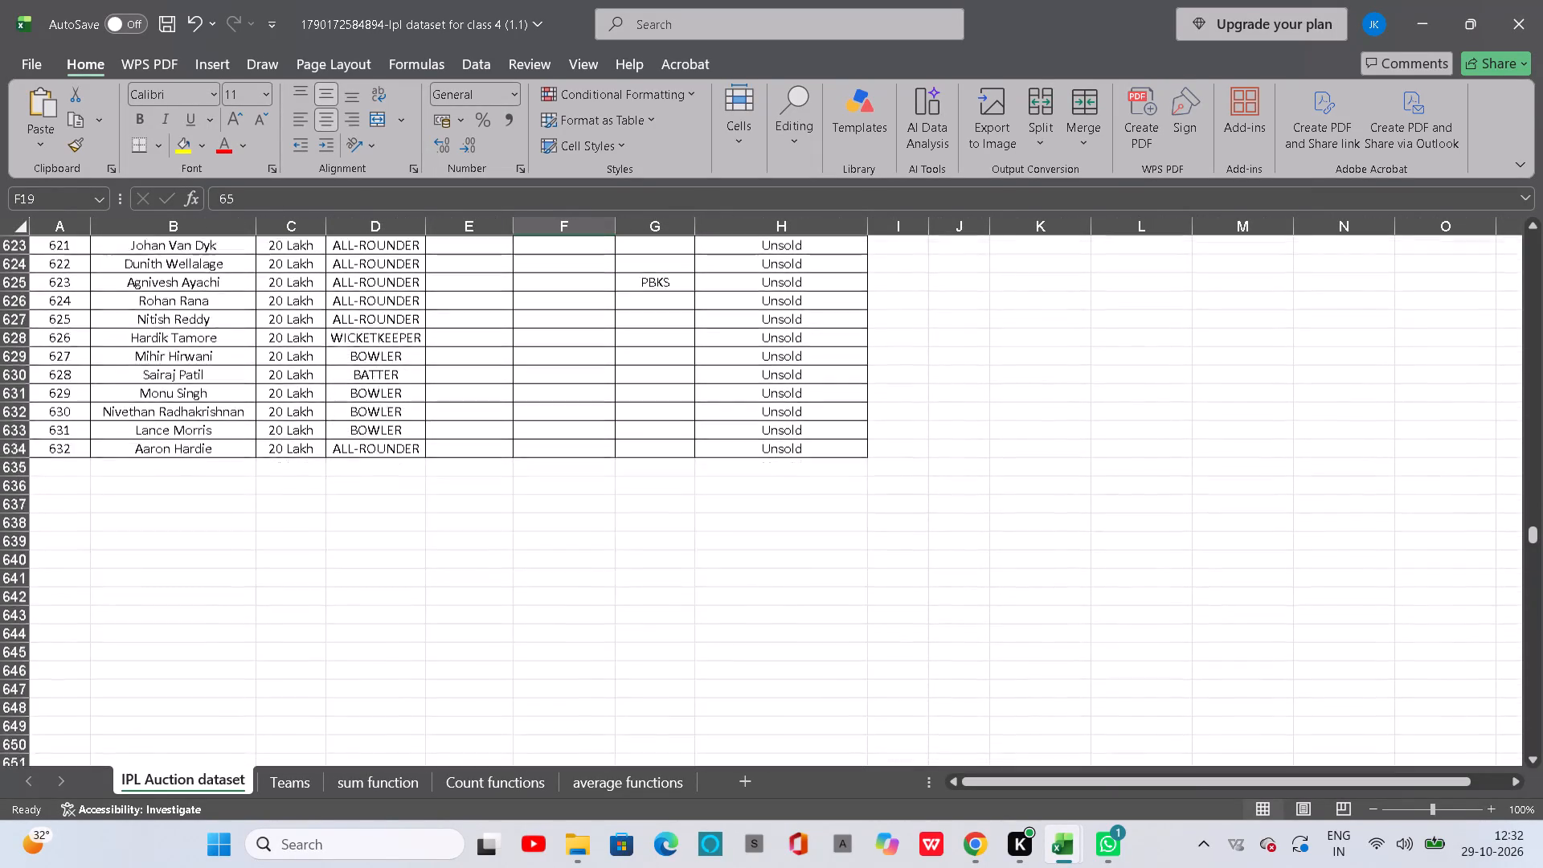
scroll(648, 527, up, 1)
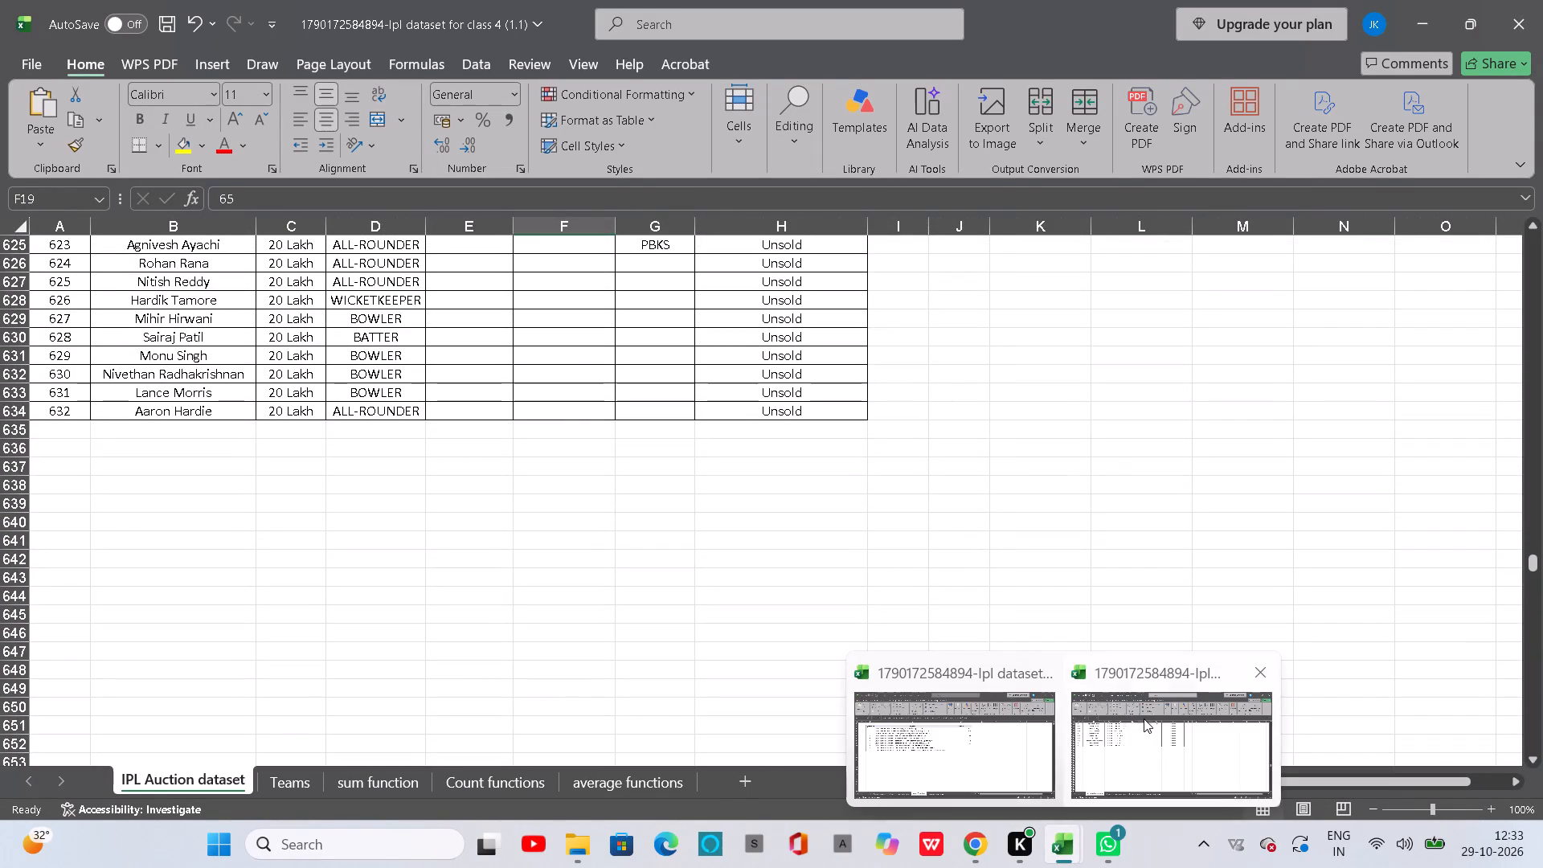
click(1144, 719)
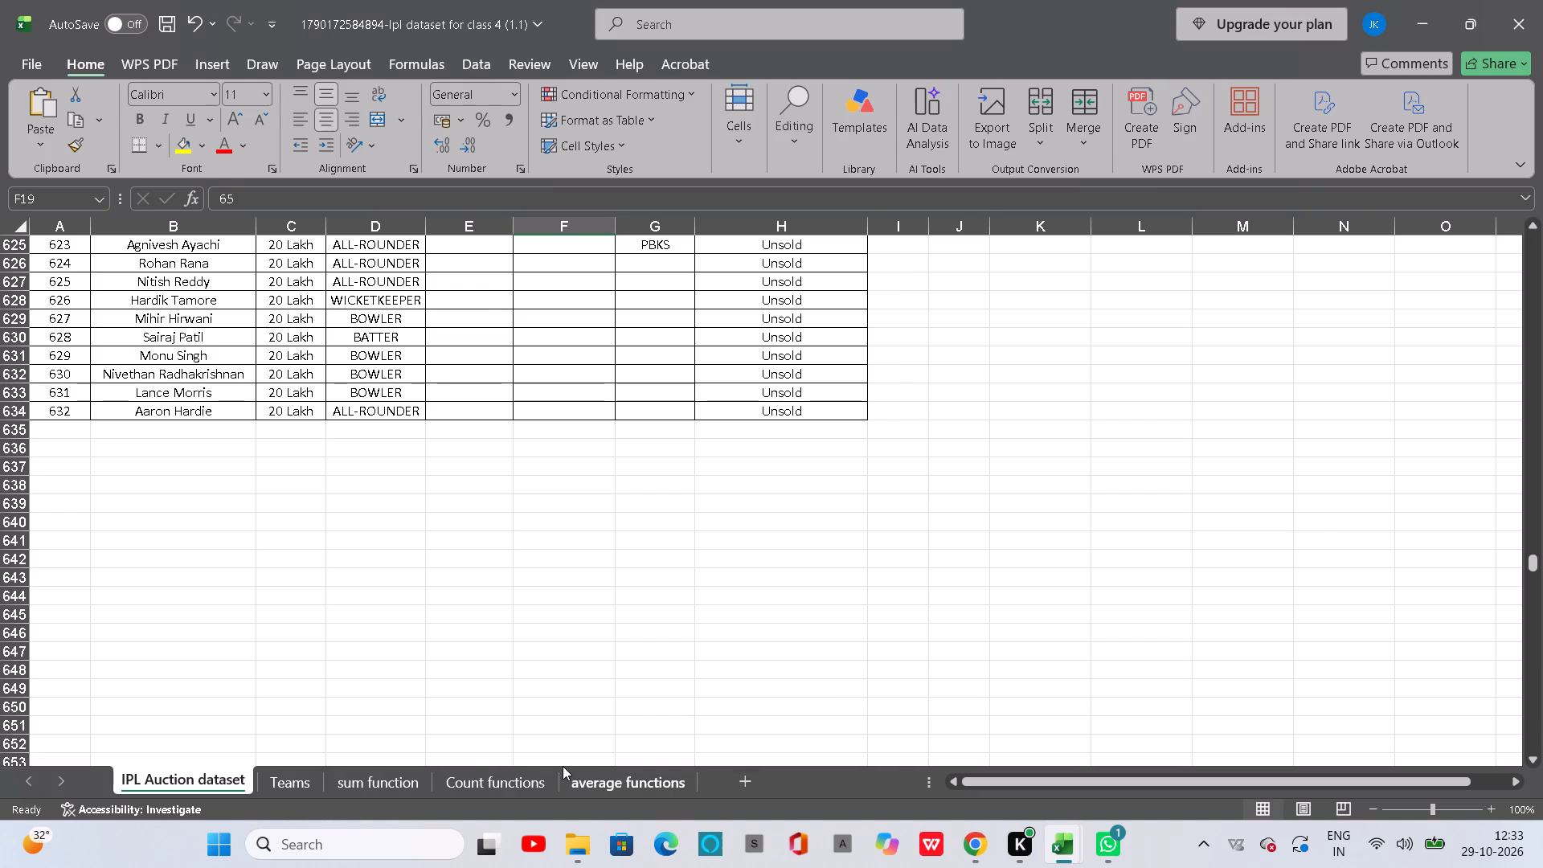
Recheck the (1.1) workbook's D10 formula and examine the Mumbai Indians rows of its IPL Auction dataset.
click(497, 780)
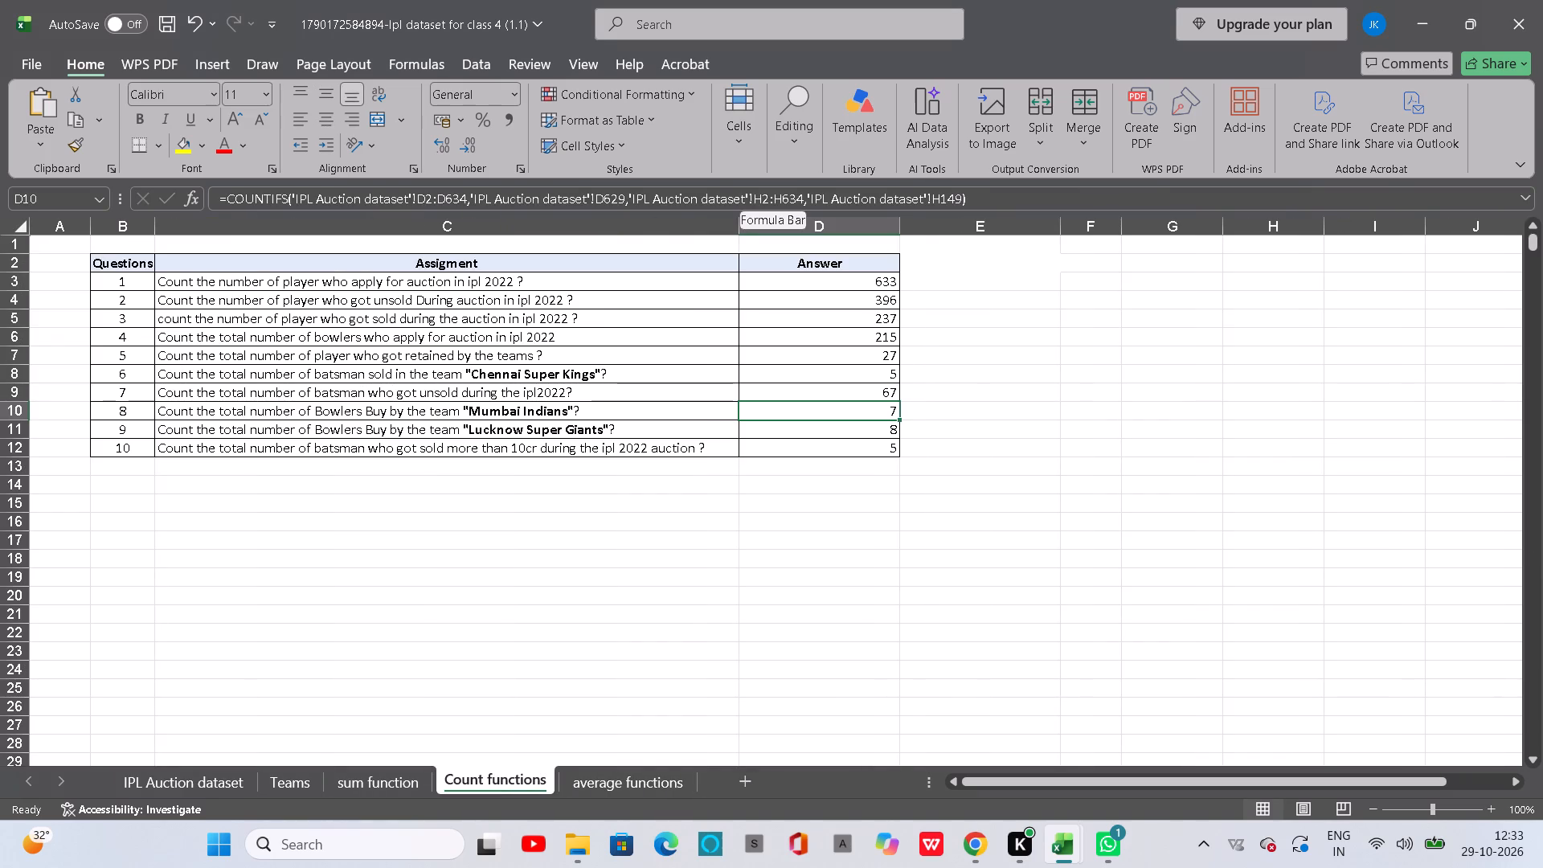
click(178, 776)
scroll(716, 362, up, 6)
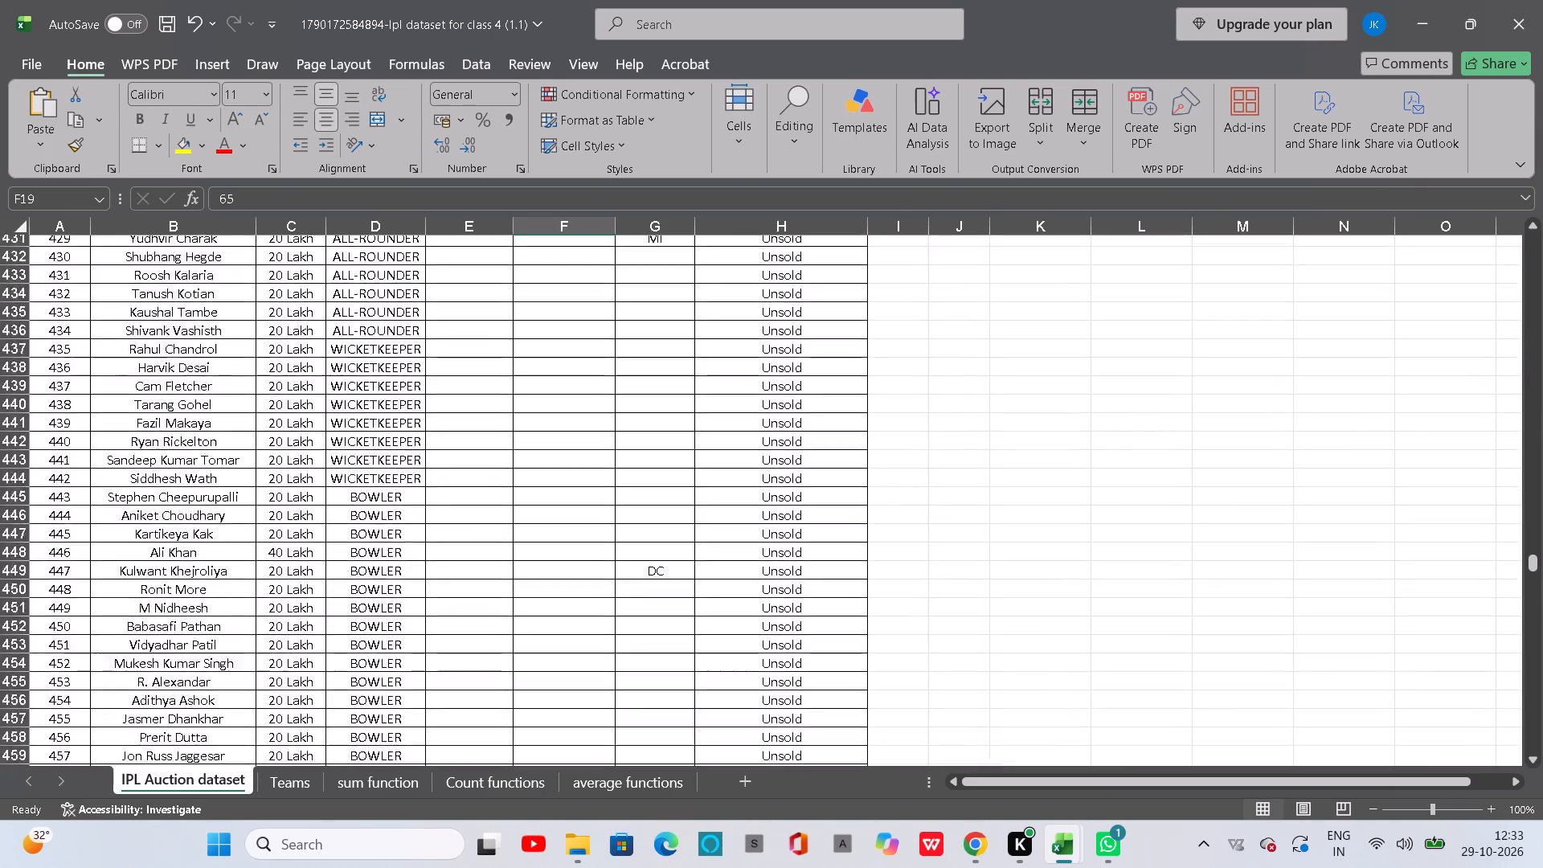
scroll(716, 362, up, 7)
scroll(716, 362, down, 3)
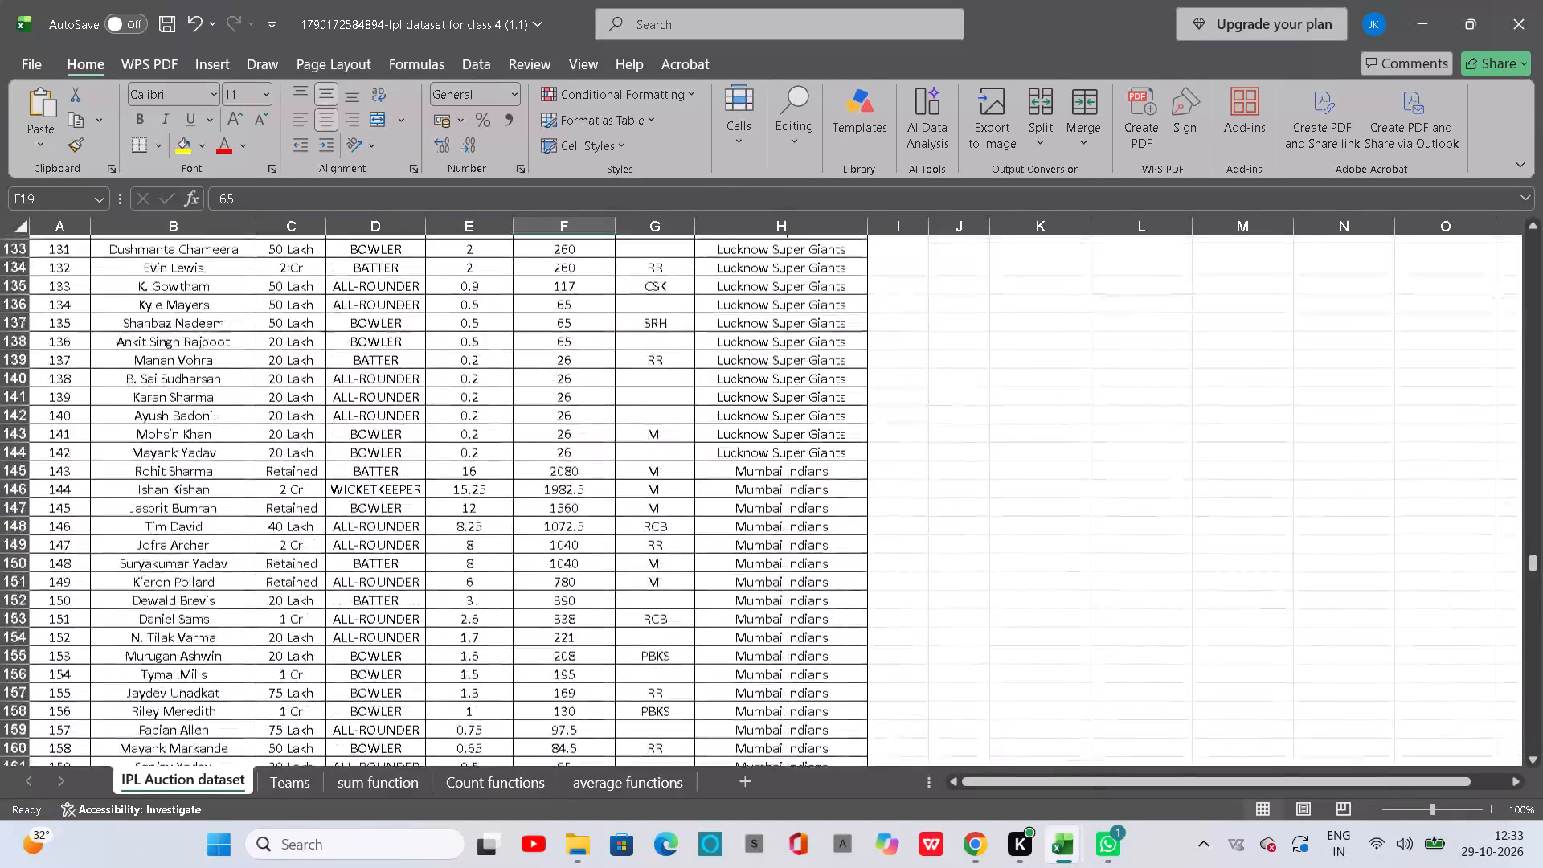
scroll(716, 362, down, 3)
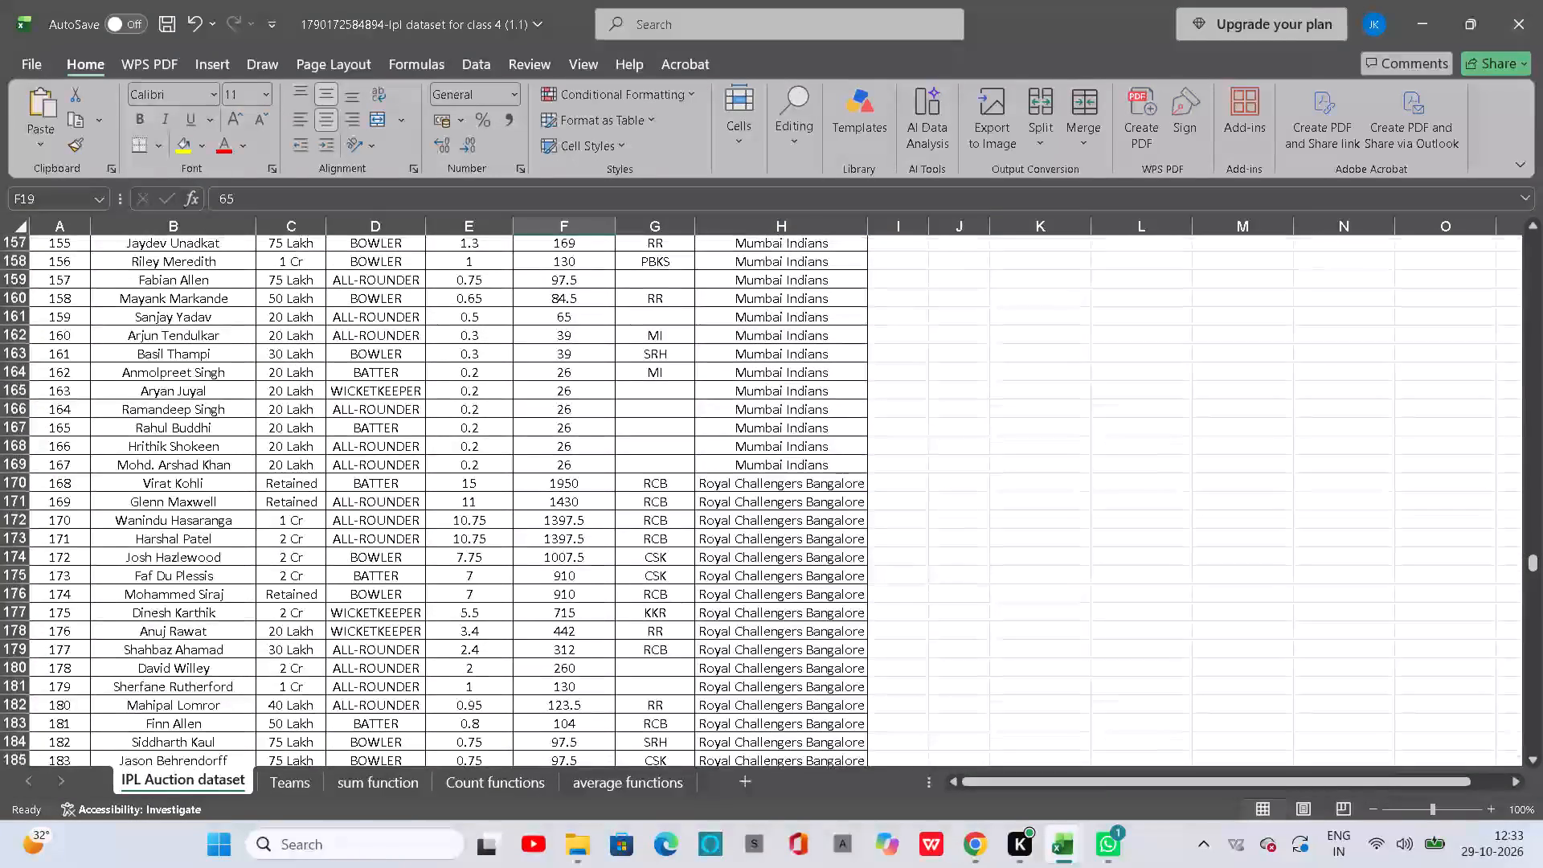
scroll(716, 362, down, 1)
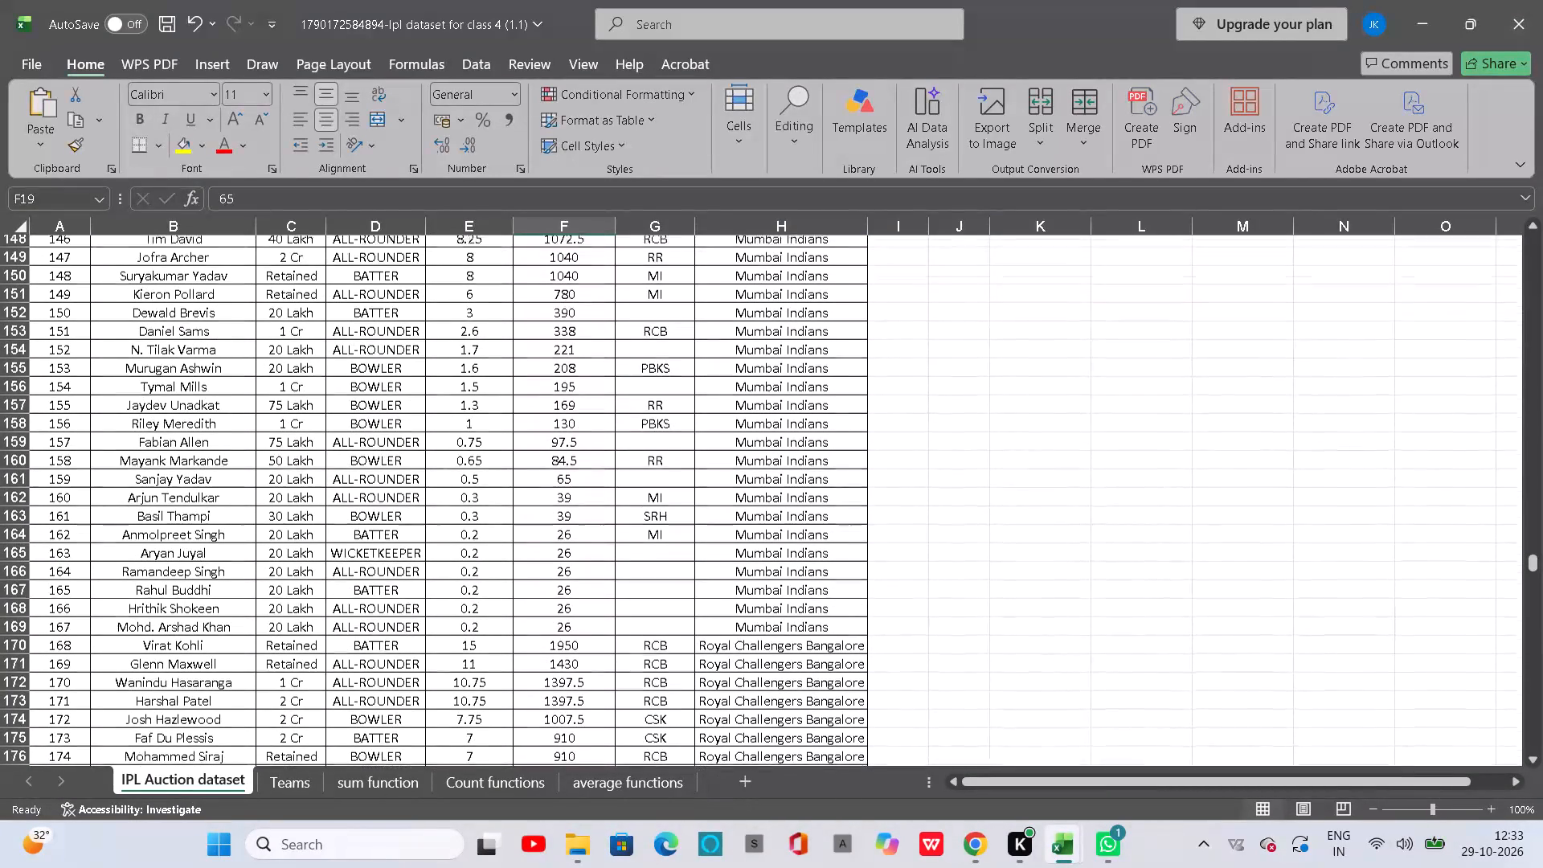
scroll(716, 362, down, 1)
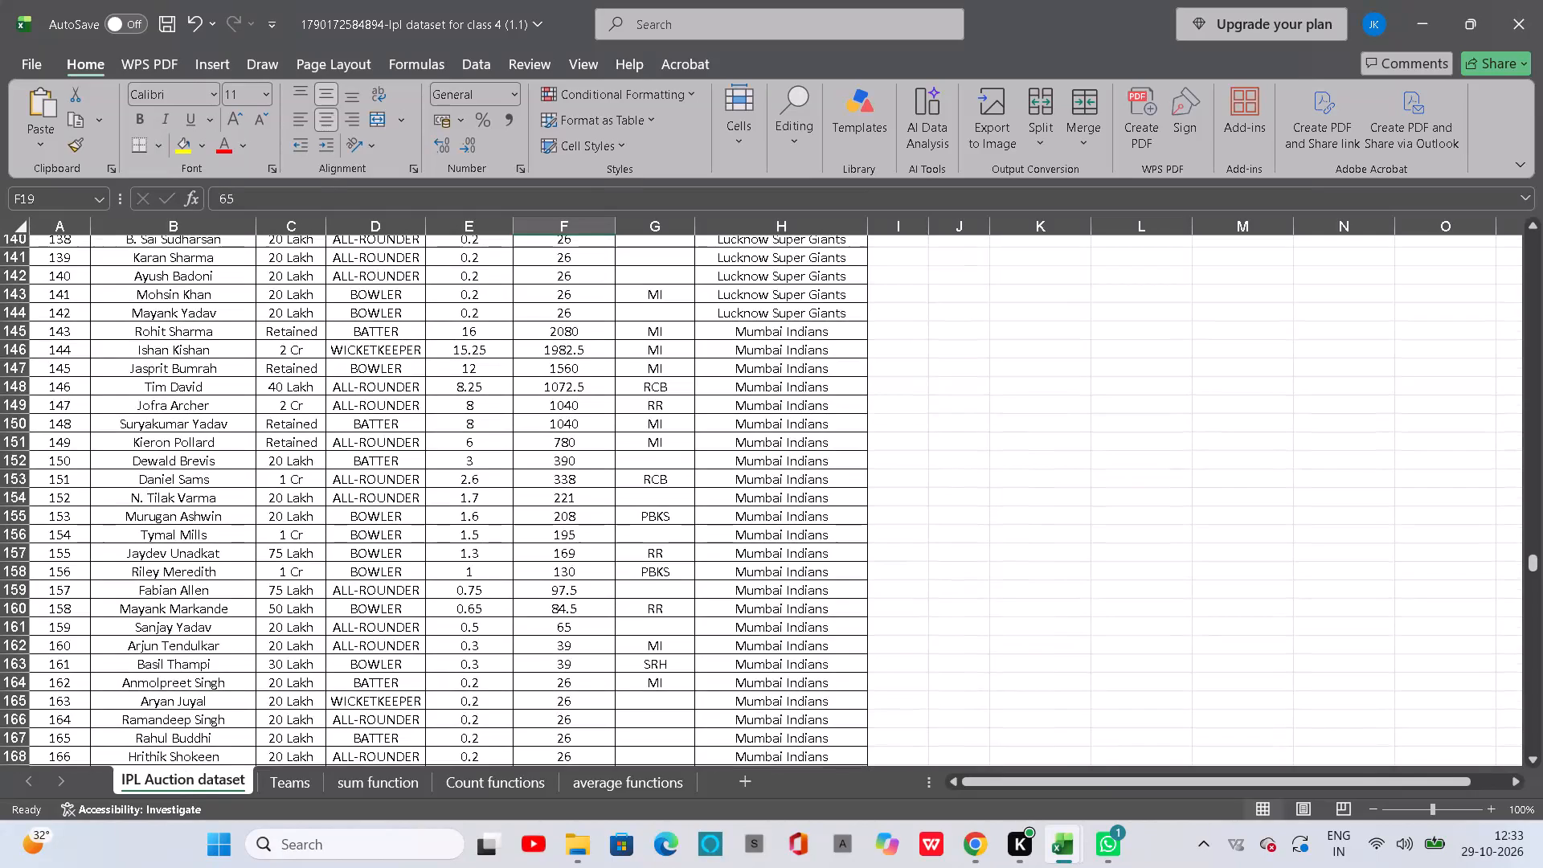
scroll(716, 362, down, 1)
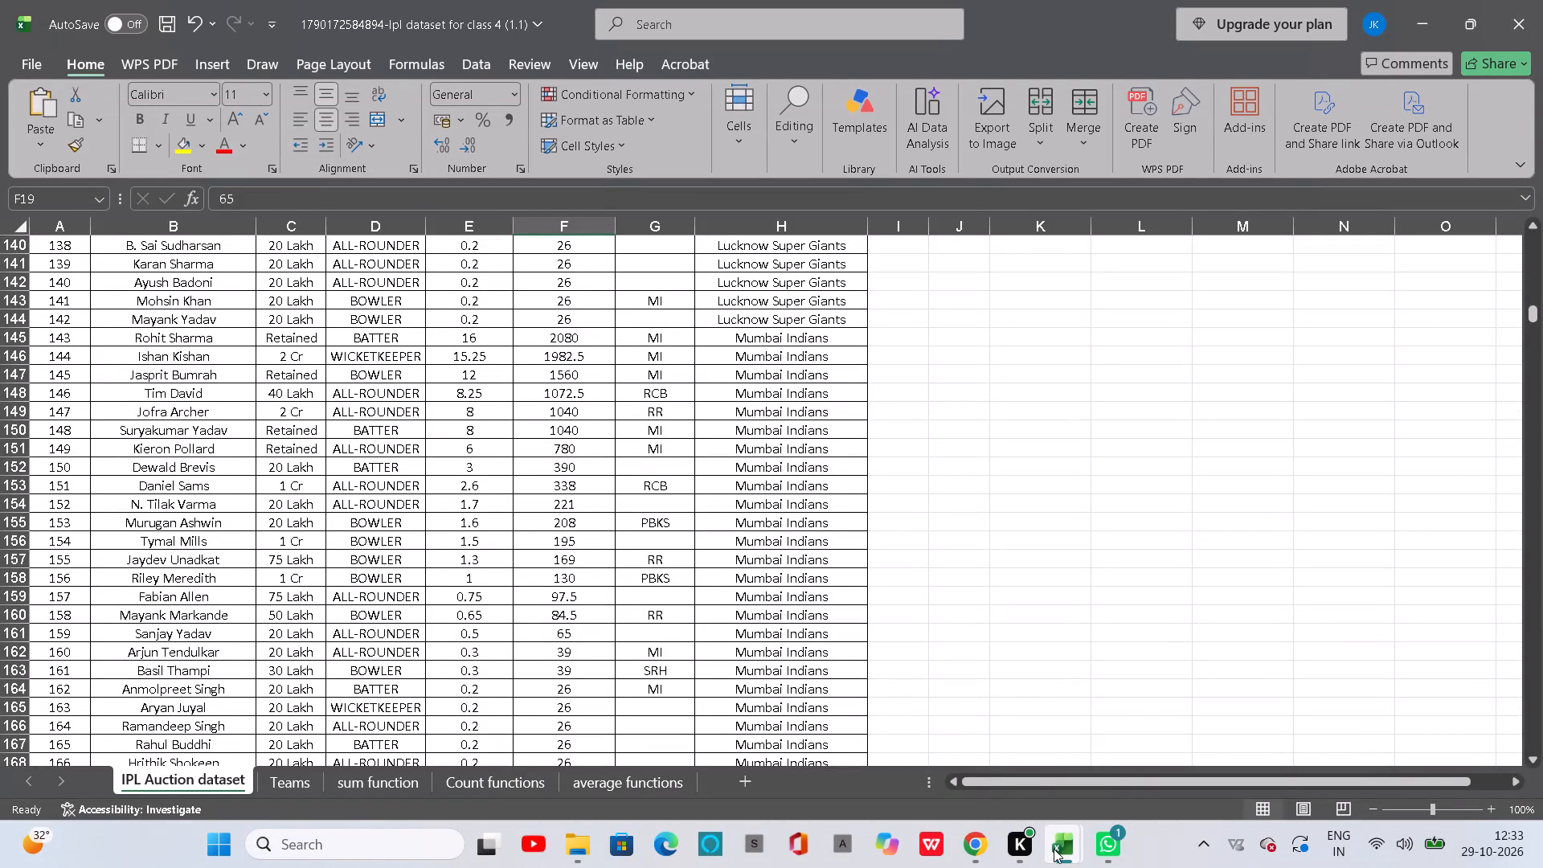
In the (1) workbook's D10 formula, replace the Teams sheet's C6 criterion with the IPL Auction dataset's BOWLER cell D137.
click(968, 736)
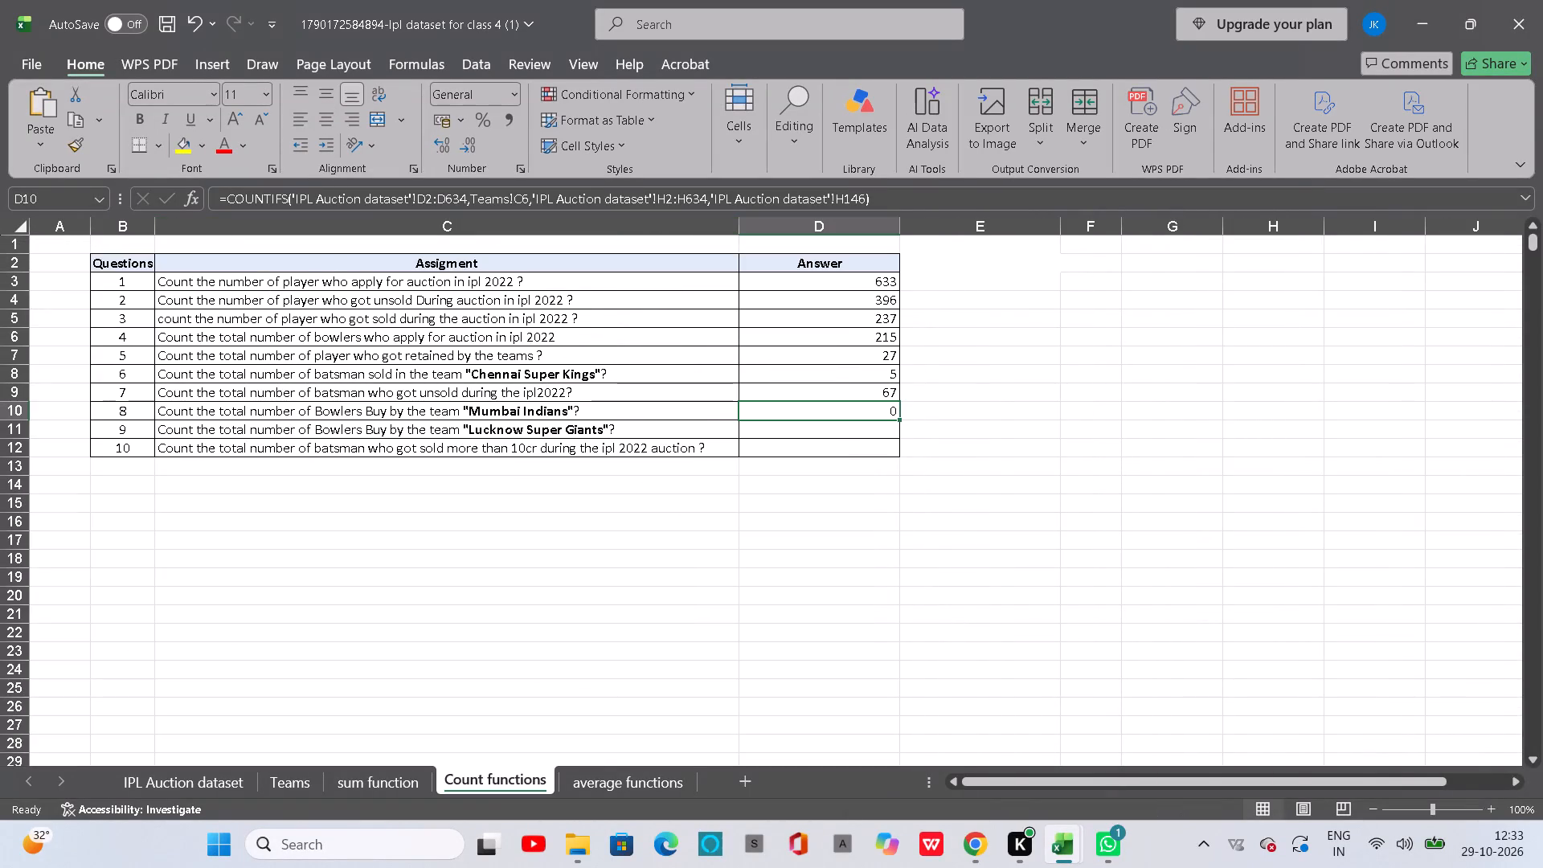
click(528, 198)
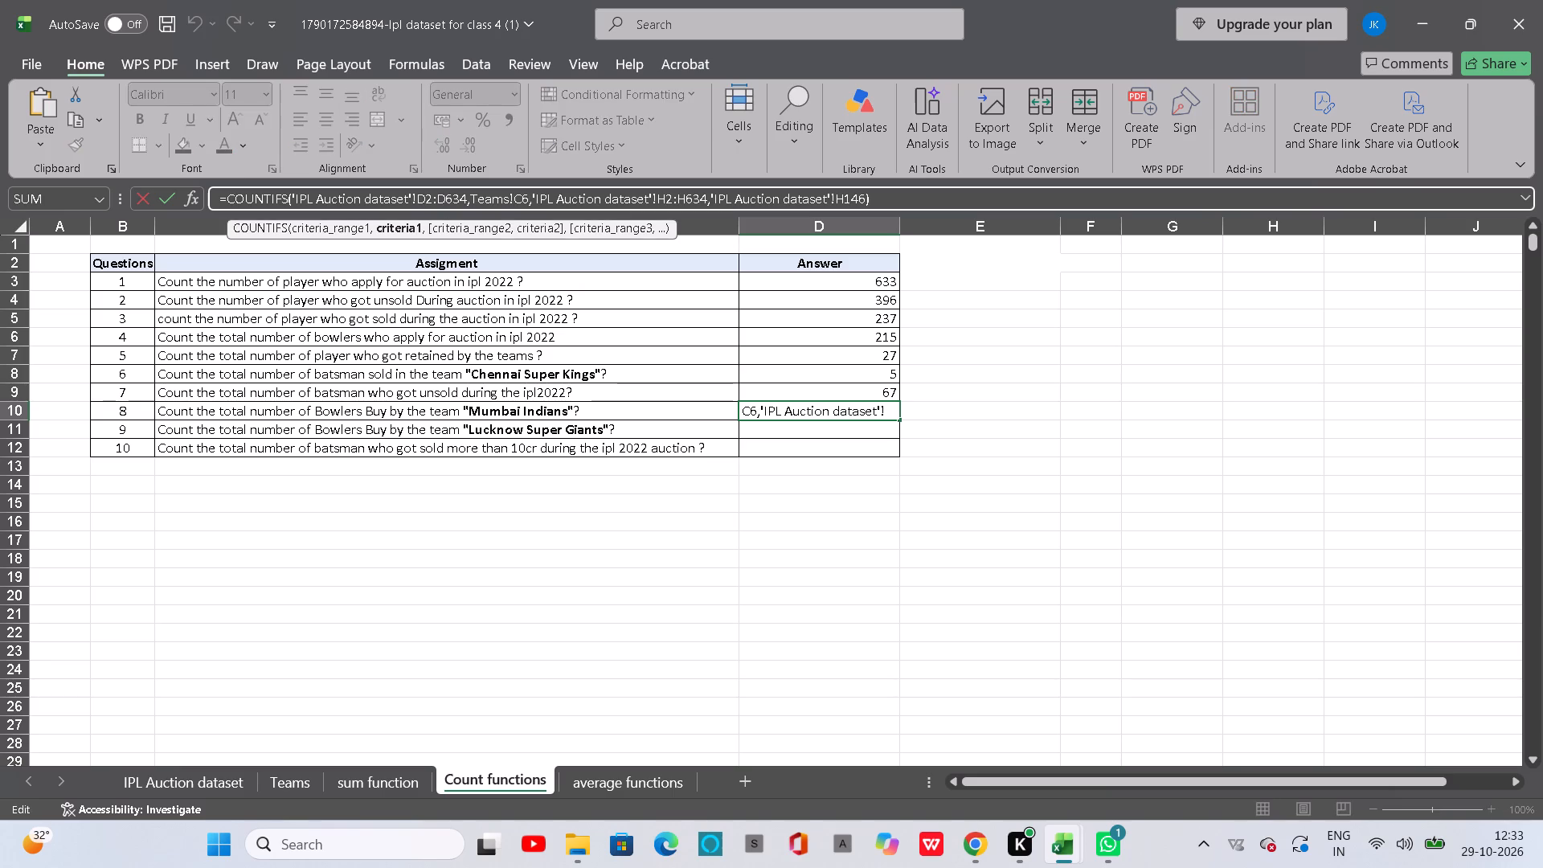
key(BackSpace)
key(BackSpace)
key(BackSpace)
key(BackSpace)
key(BackSpace)
key(BackSpace)
key(BackSpace)
key(BackSpace)
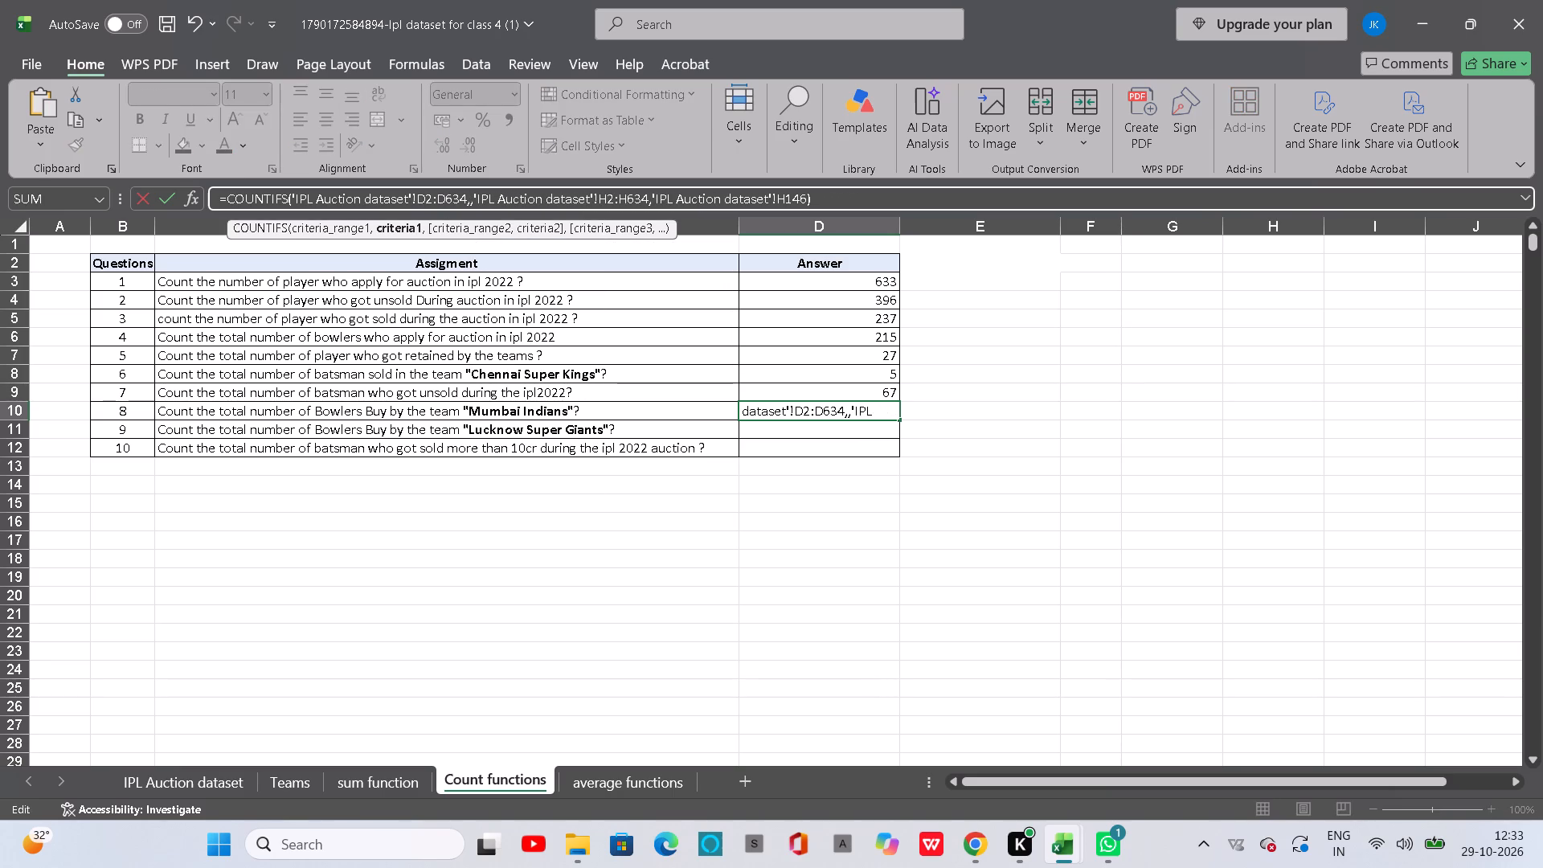
click(194, 774)
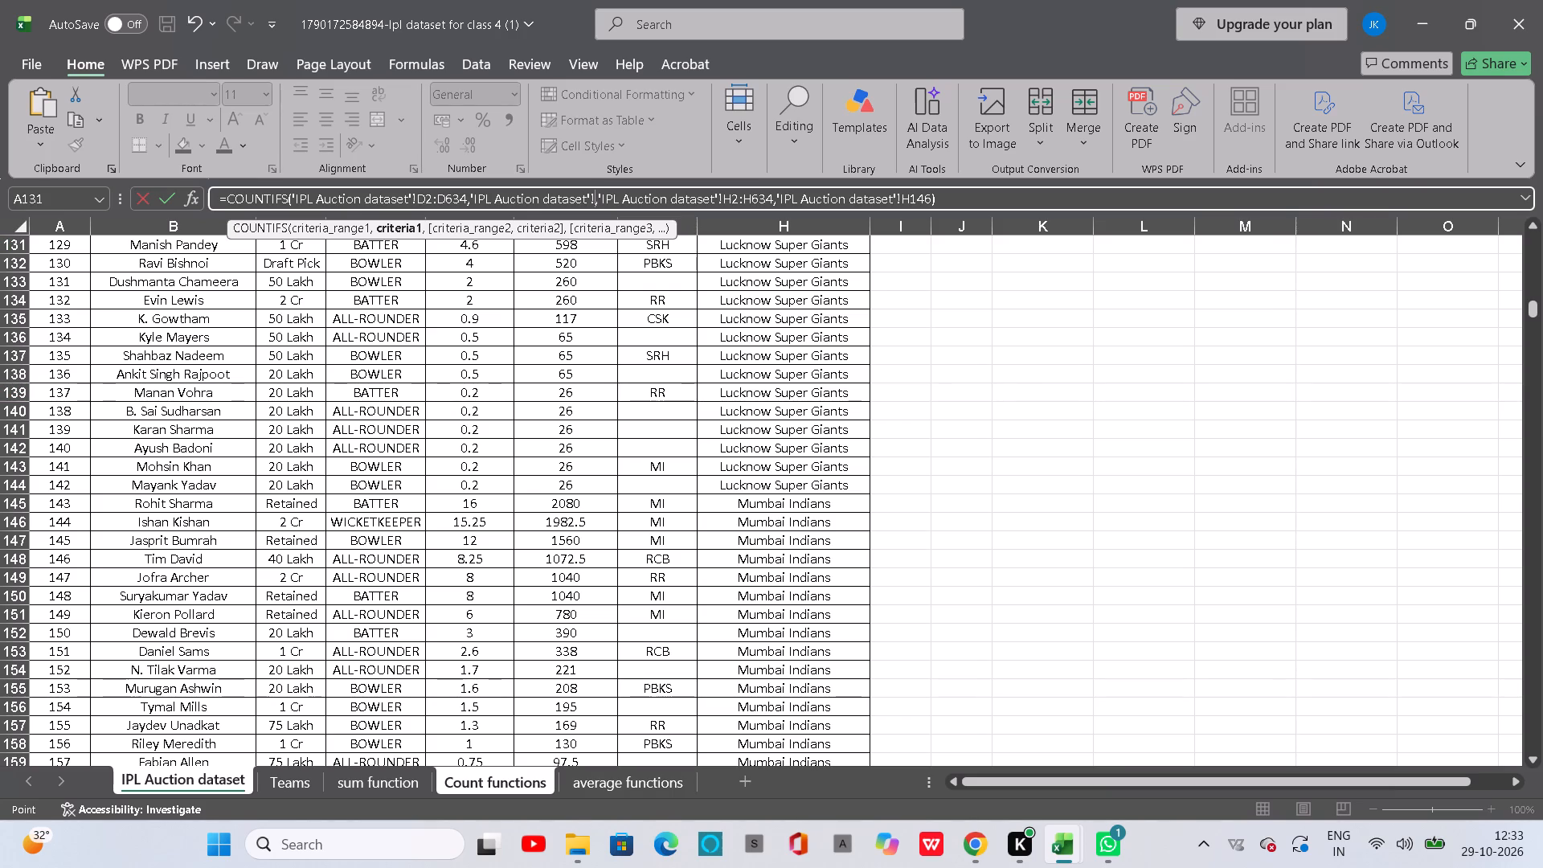
click(344, 360)
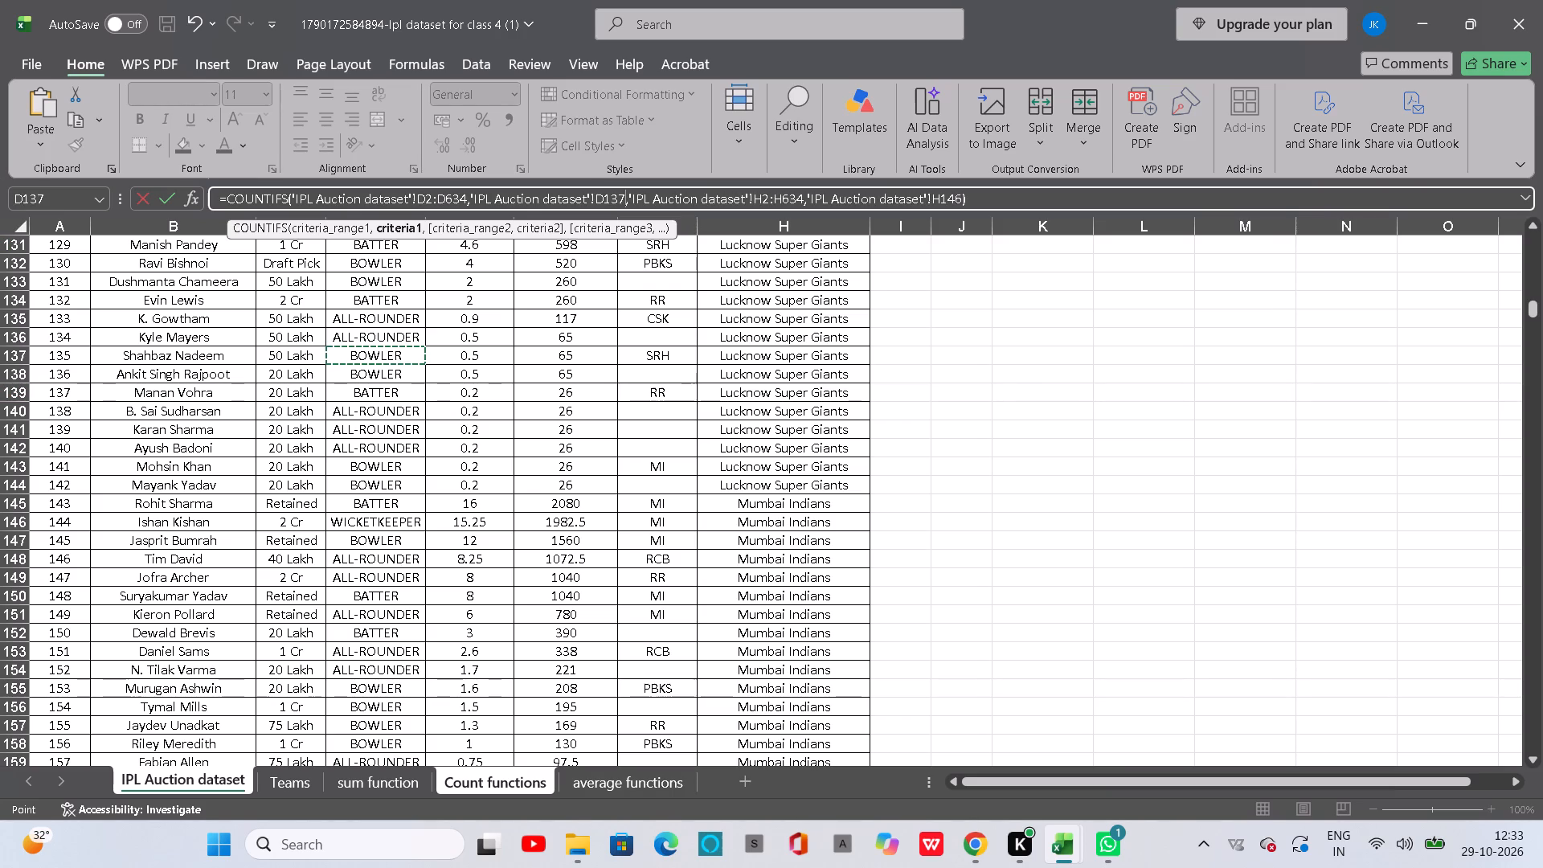
key(Return)
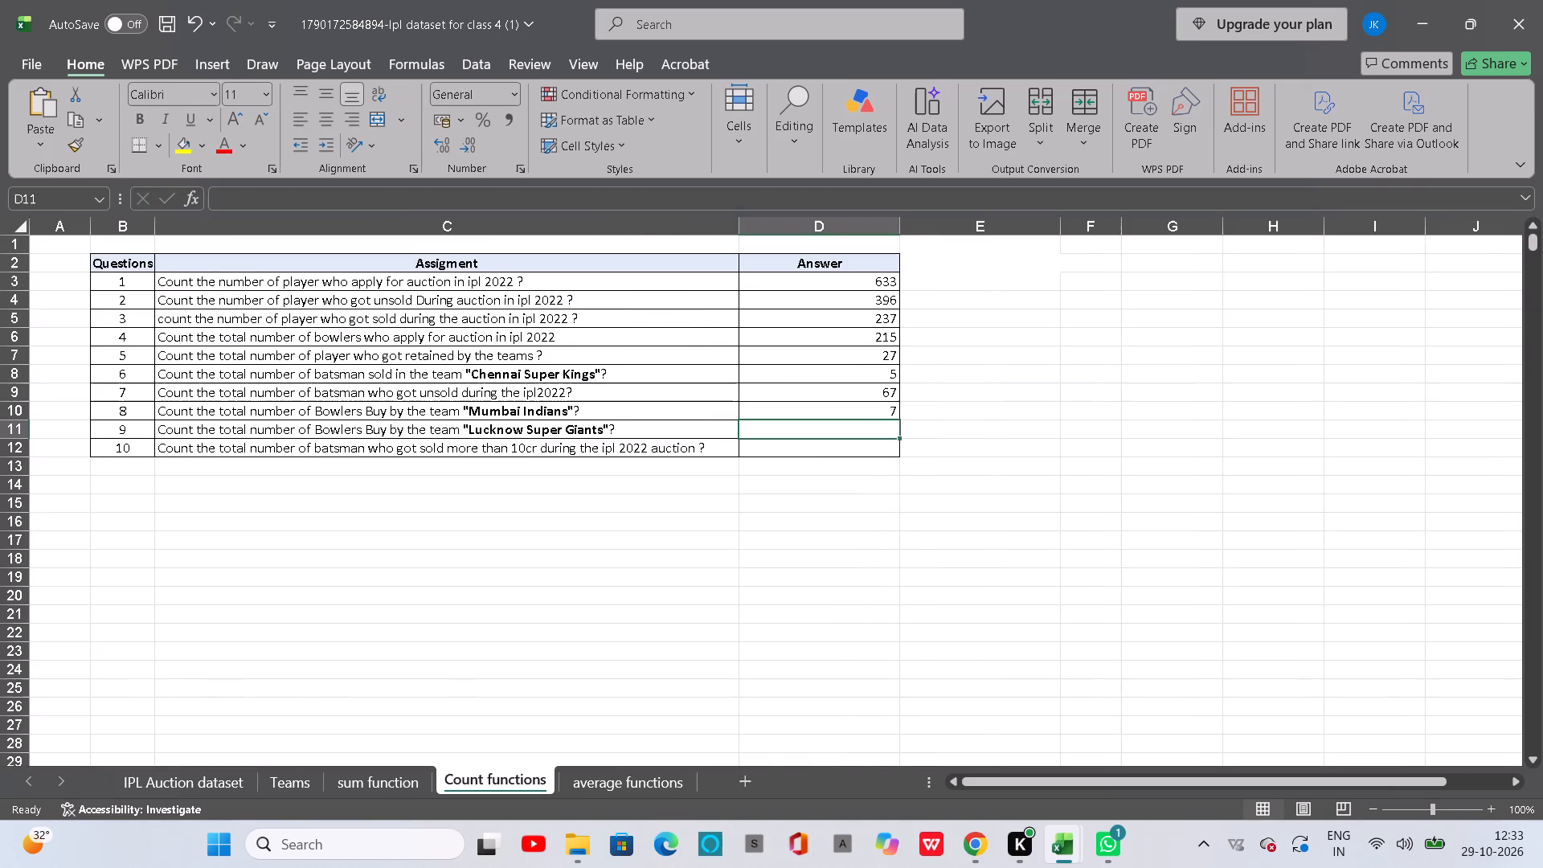
In D11, start a COUNTIFS formula with the IPL Auction dataset's TYPE range D2:D634 and BOWLER cell D631 as its first criterion.
click(870, 432)
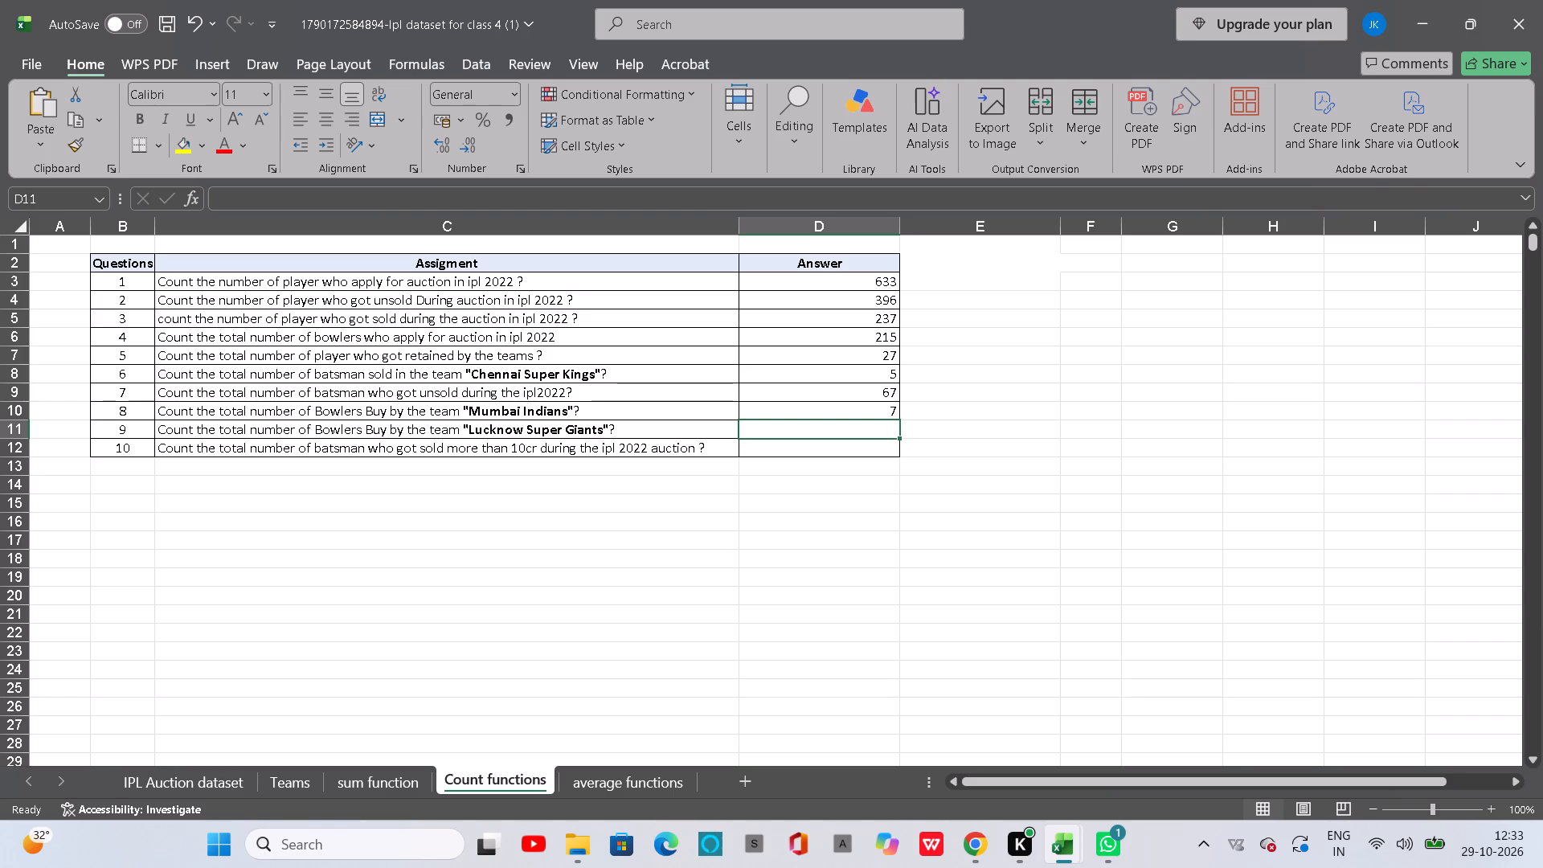
text(=co)
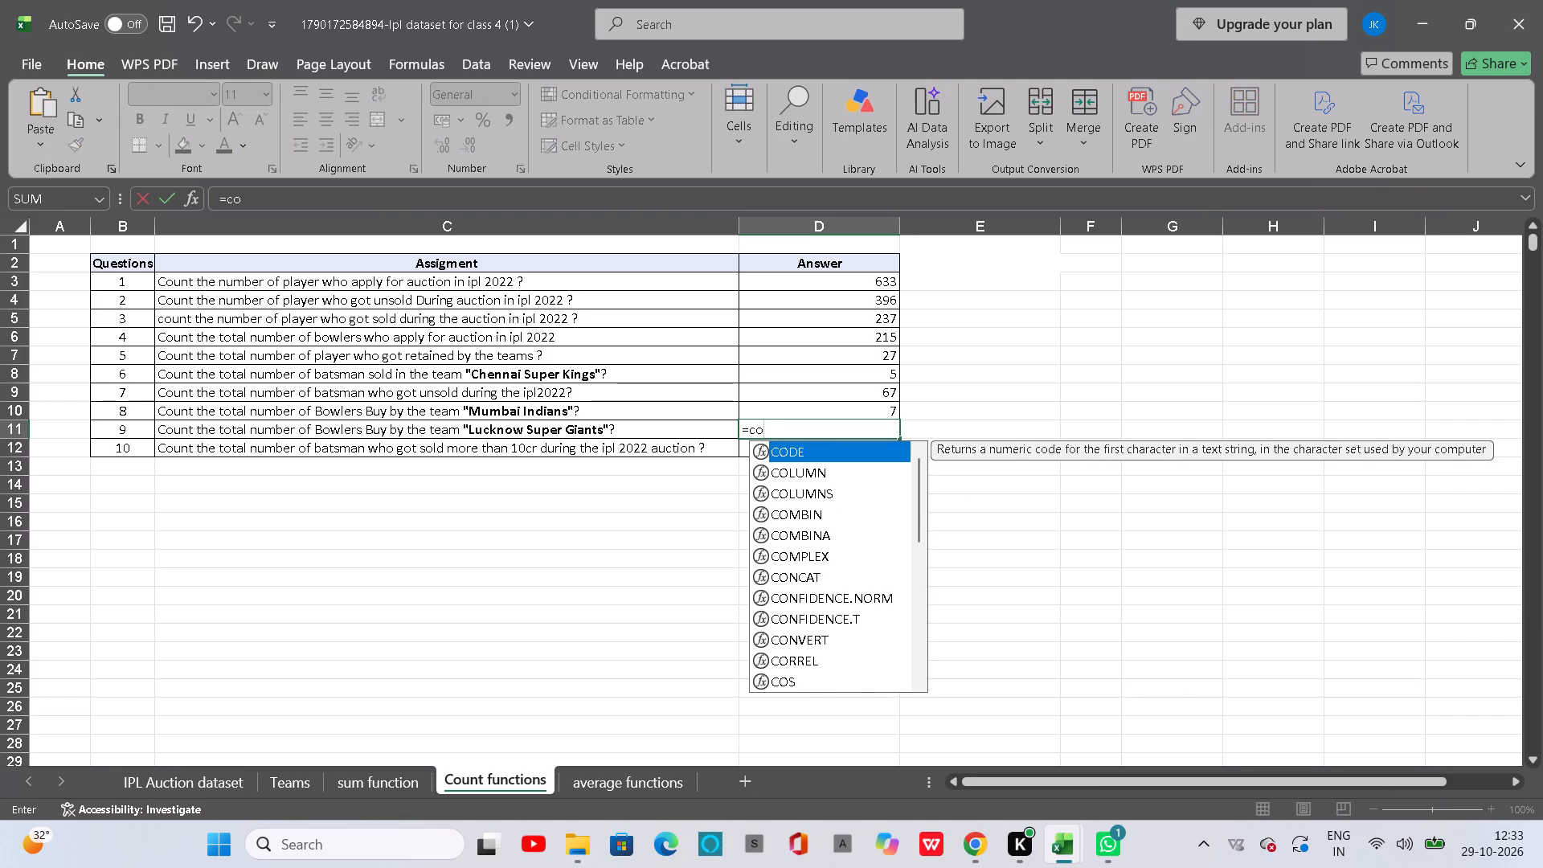
text(untifs)
key(Tab)
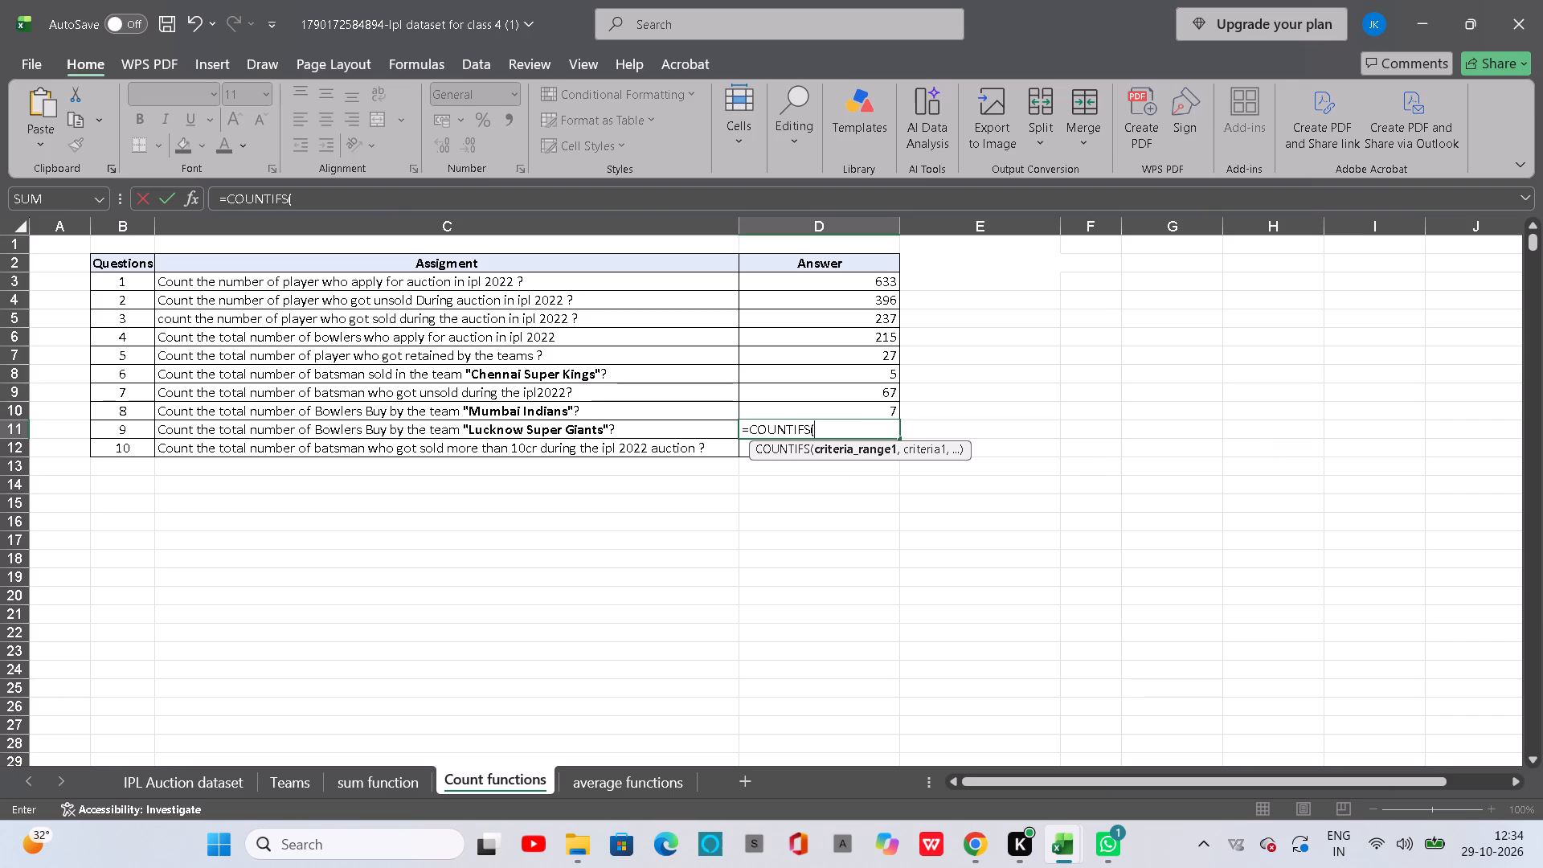
click(175, 784)
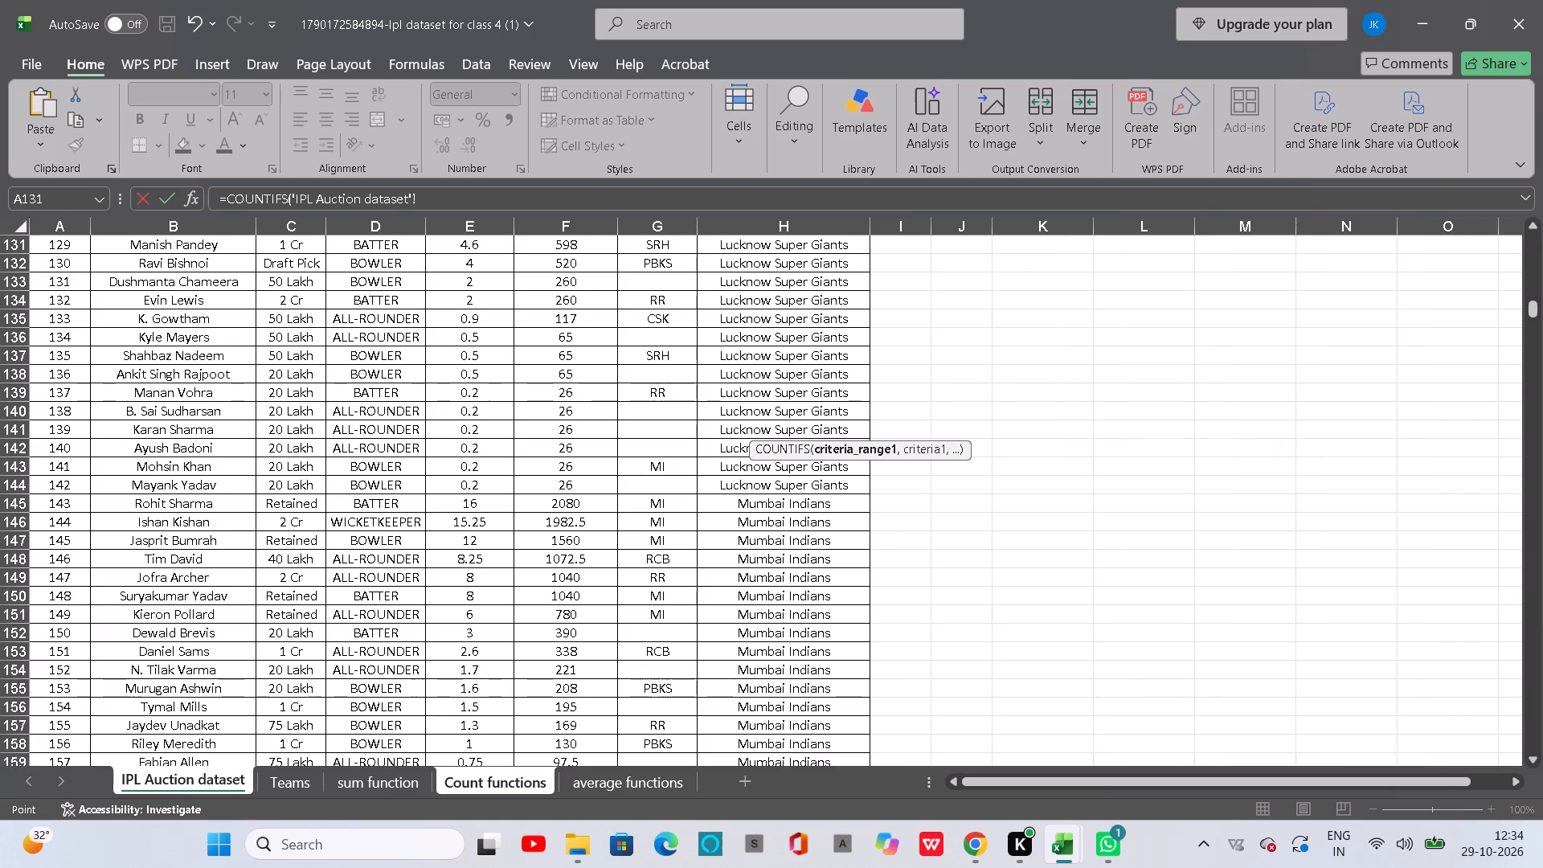
click(508, 776)
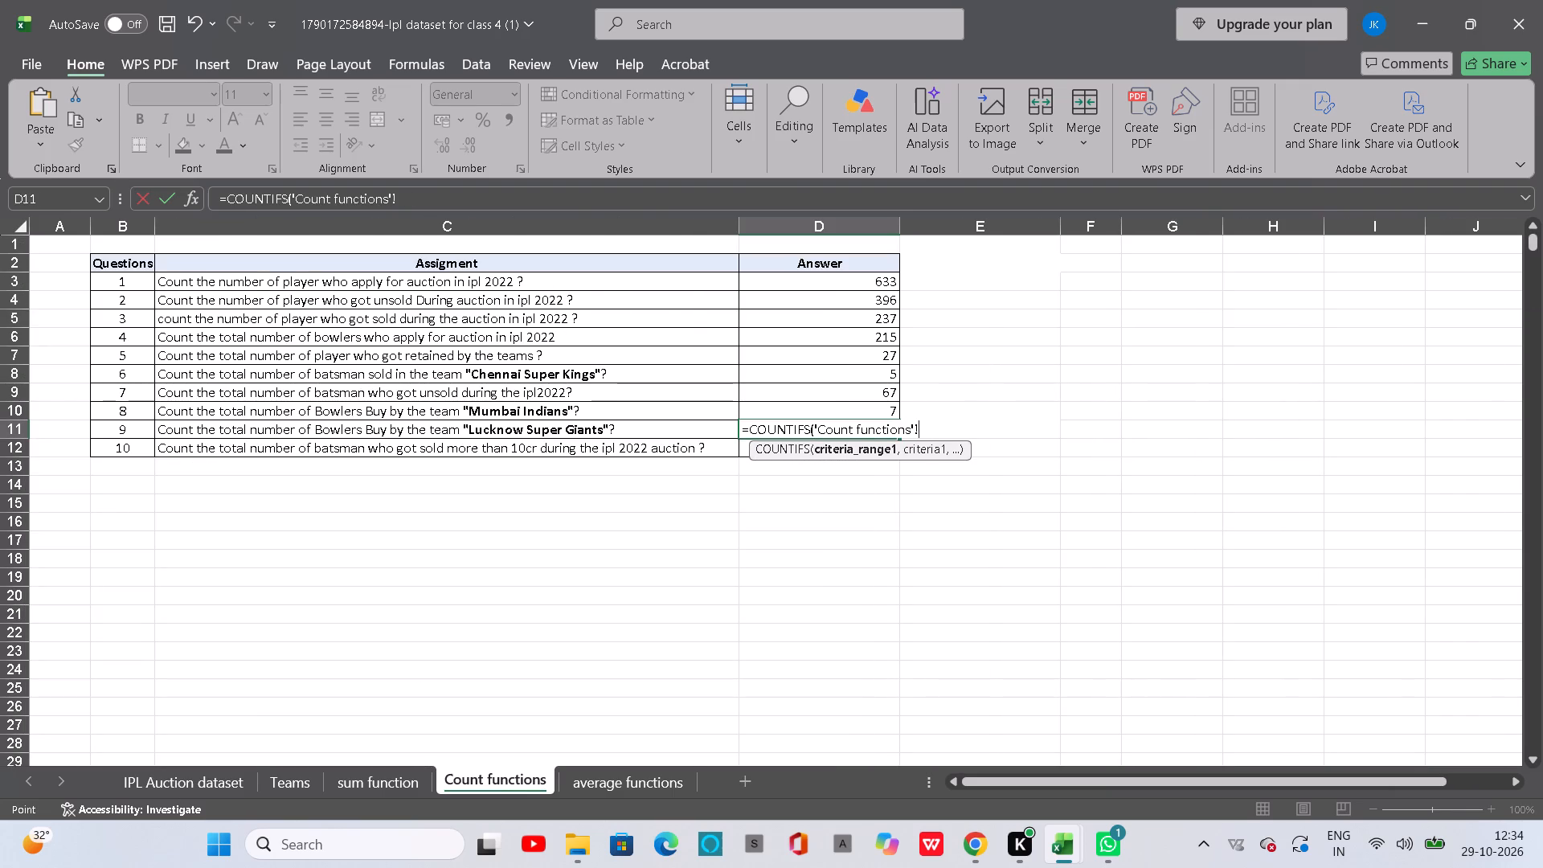
click(180, 777)
scroll(380, 270, up, 15)
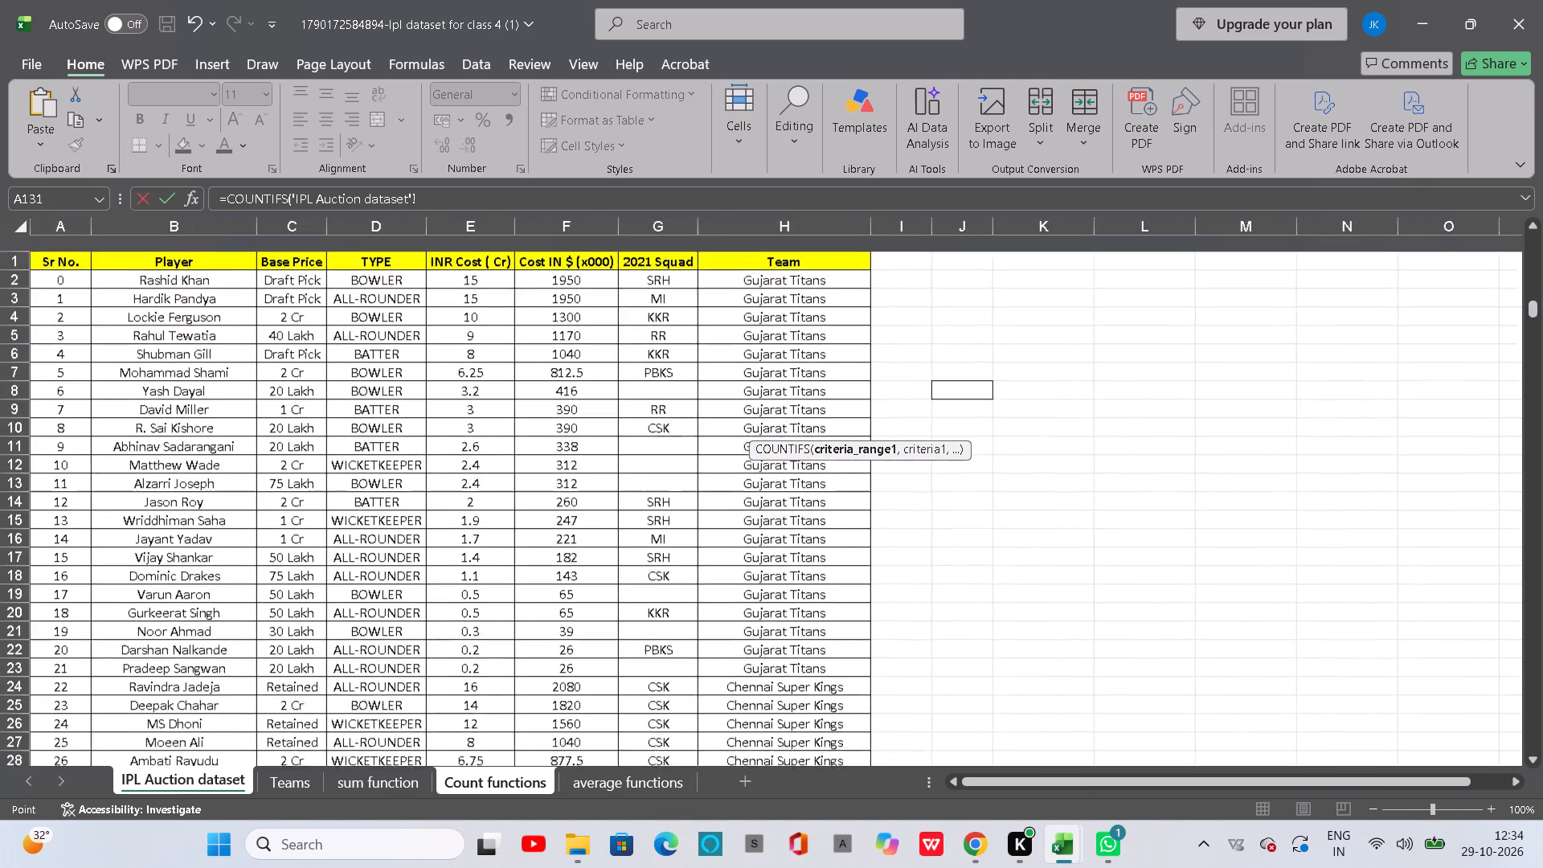
drag(344, 262, 355, 867)
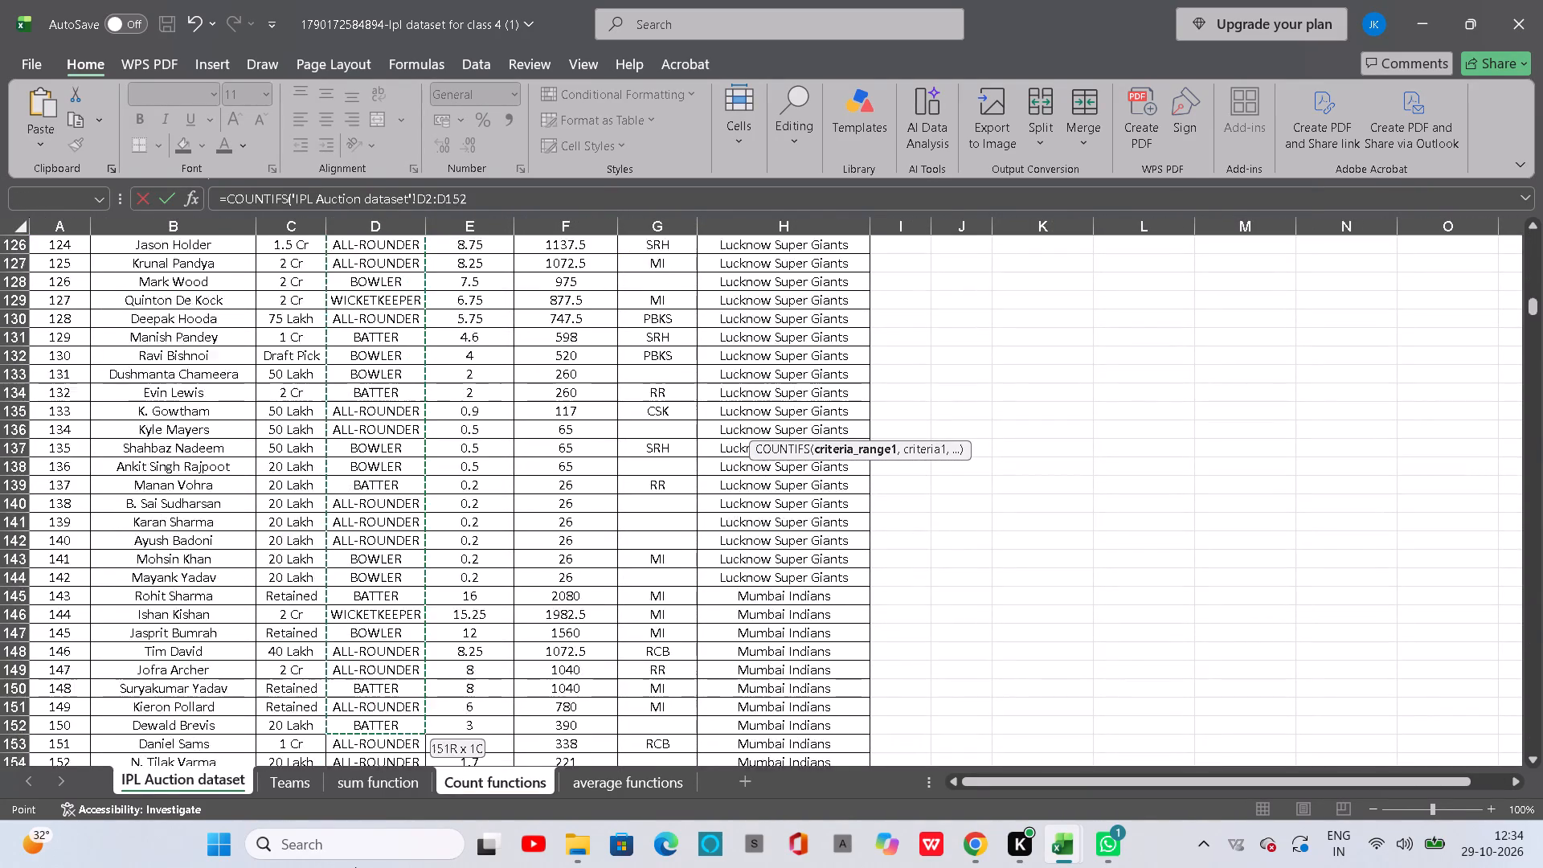
drag(355, 867, 362, 866)
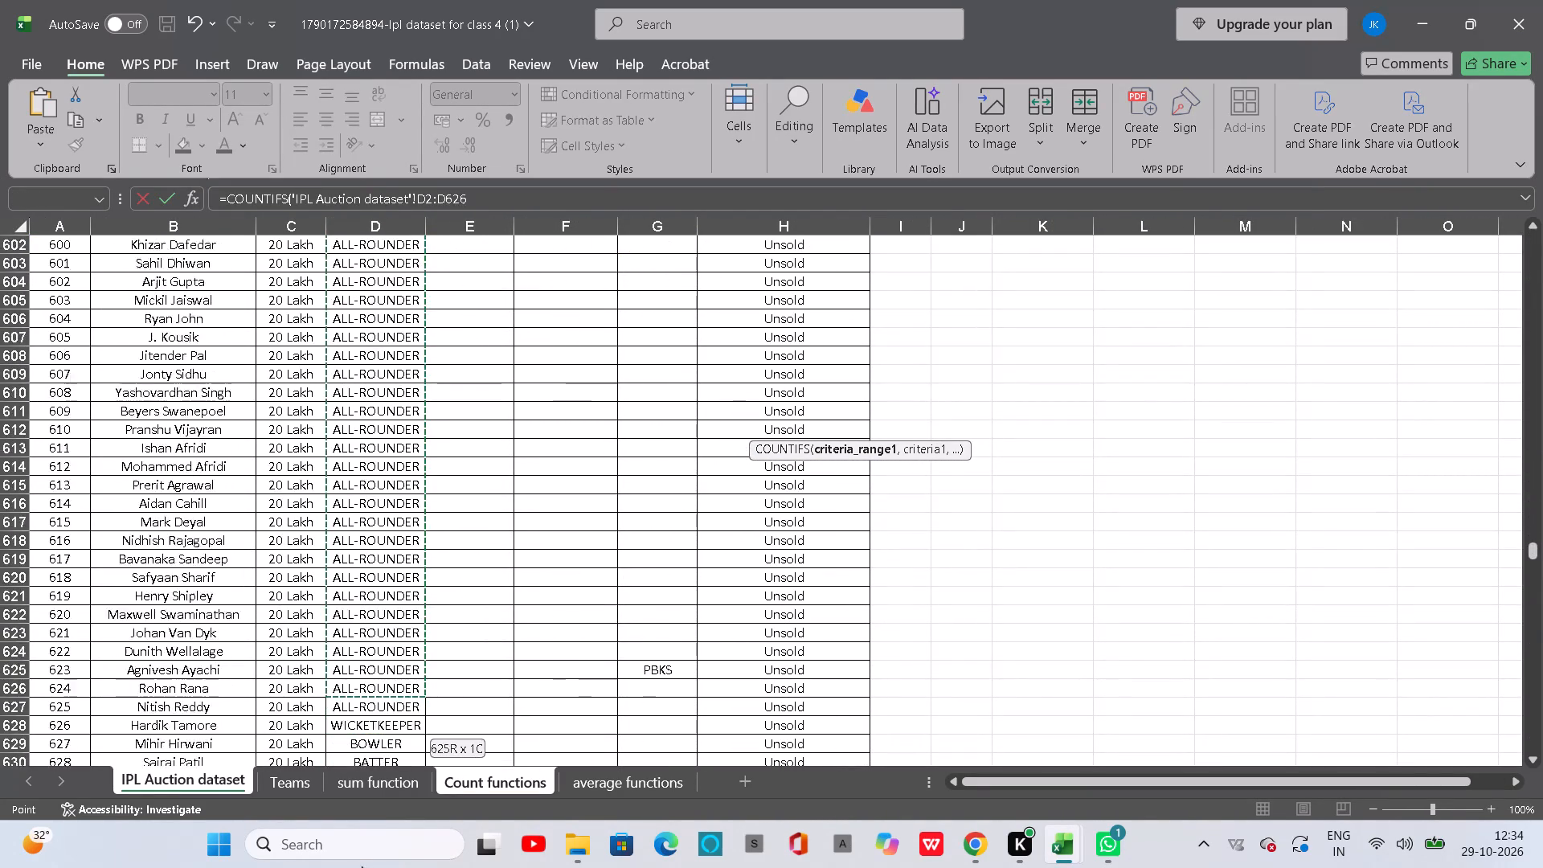
drag(362, 866, 345, 726)
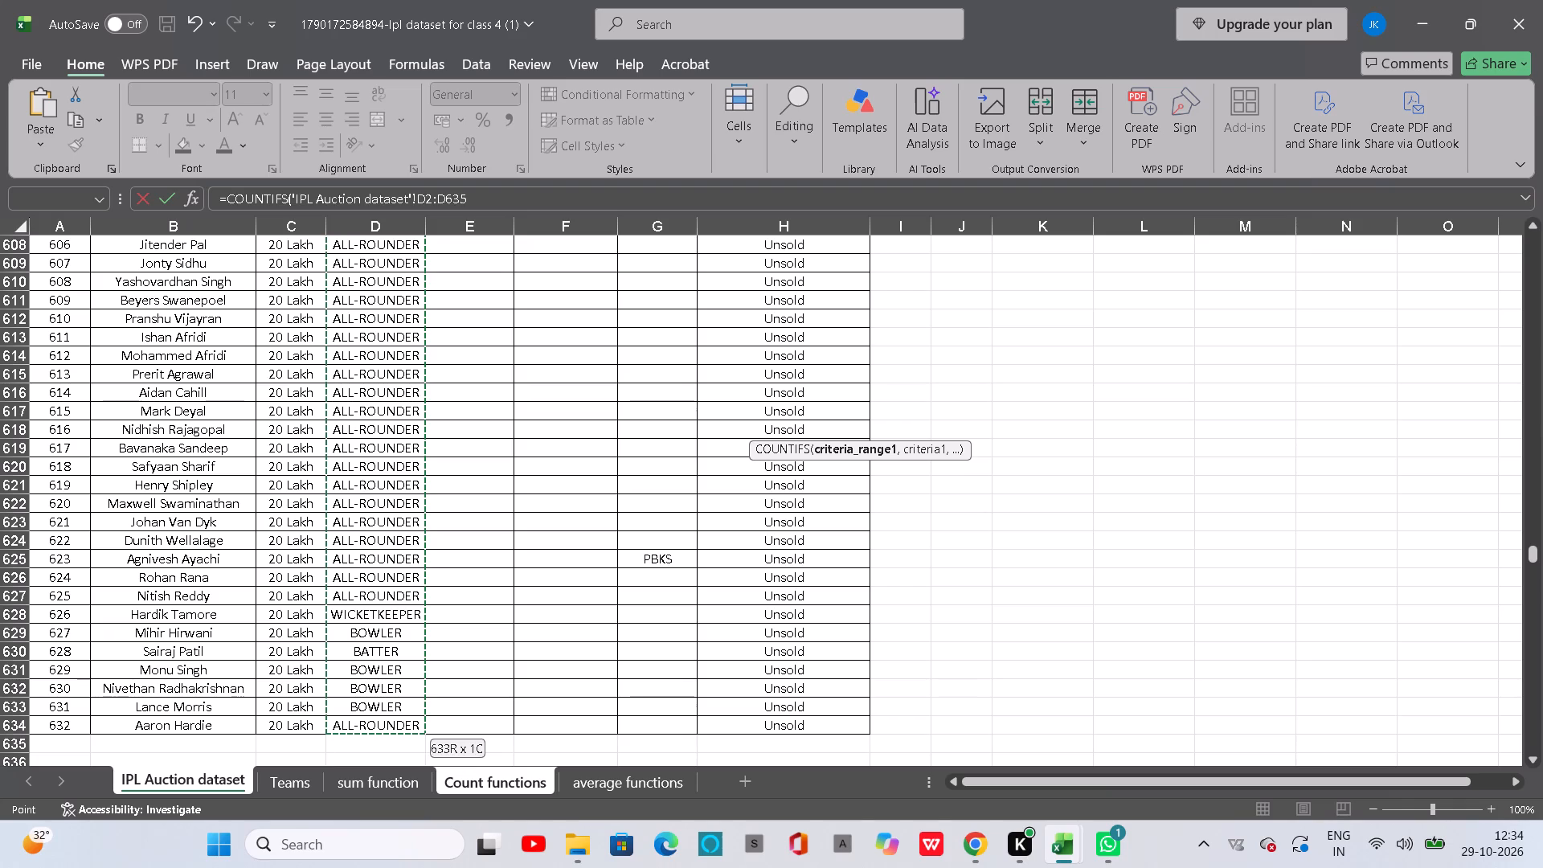
drag(345, 726, 346, 726)
key(comma)
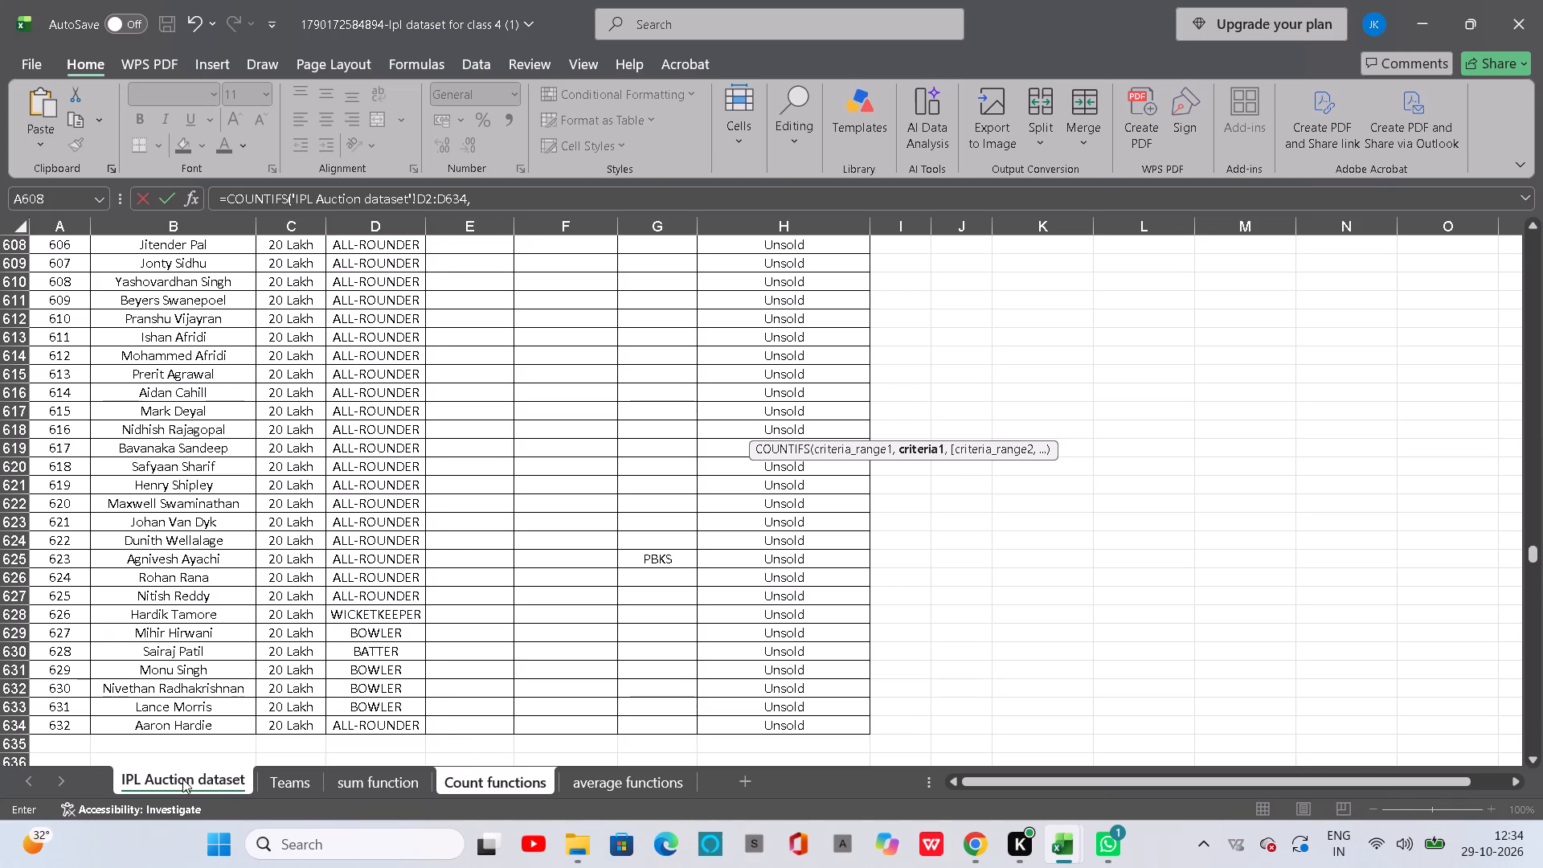
click(182, 770)
click(359, 677)
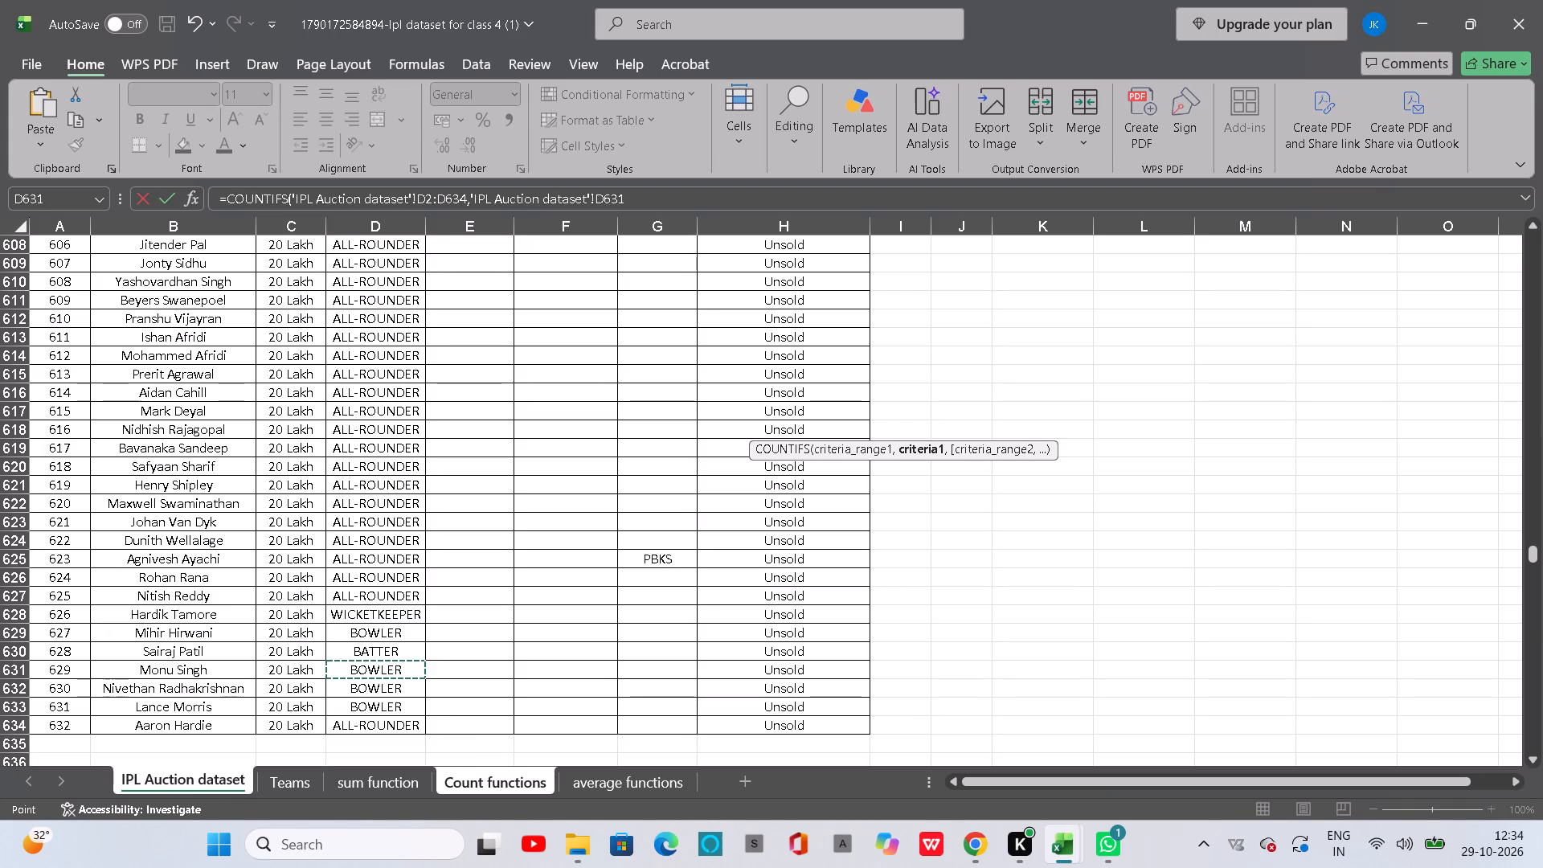
key(comma)
Complete the D11 formula with the IPL Auction dataset's Team range H2:H634 and Lucknow Super Giants cell H138 as its second criterion.
scroll(430, 750, up, 11)
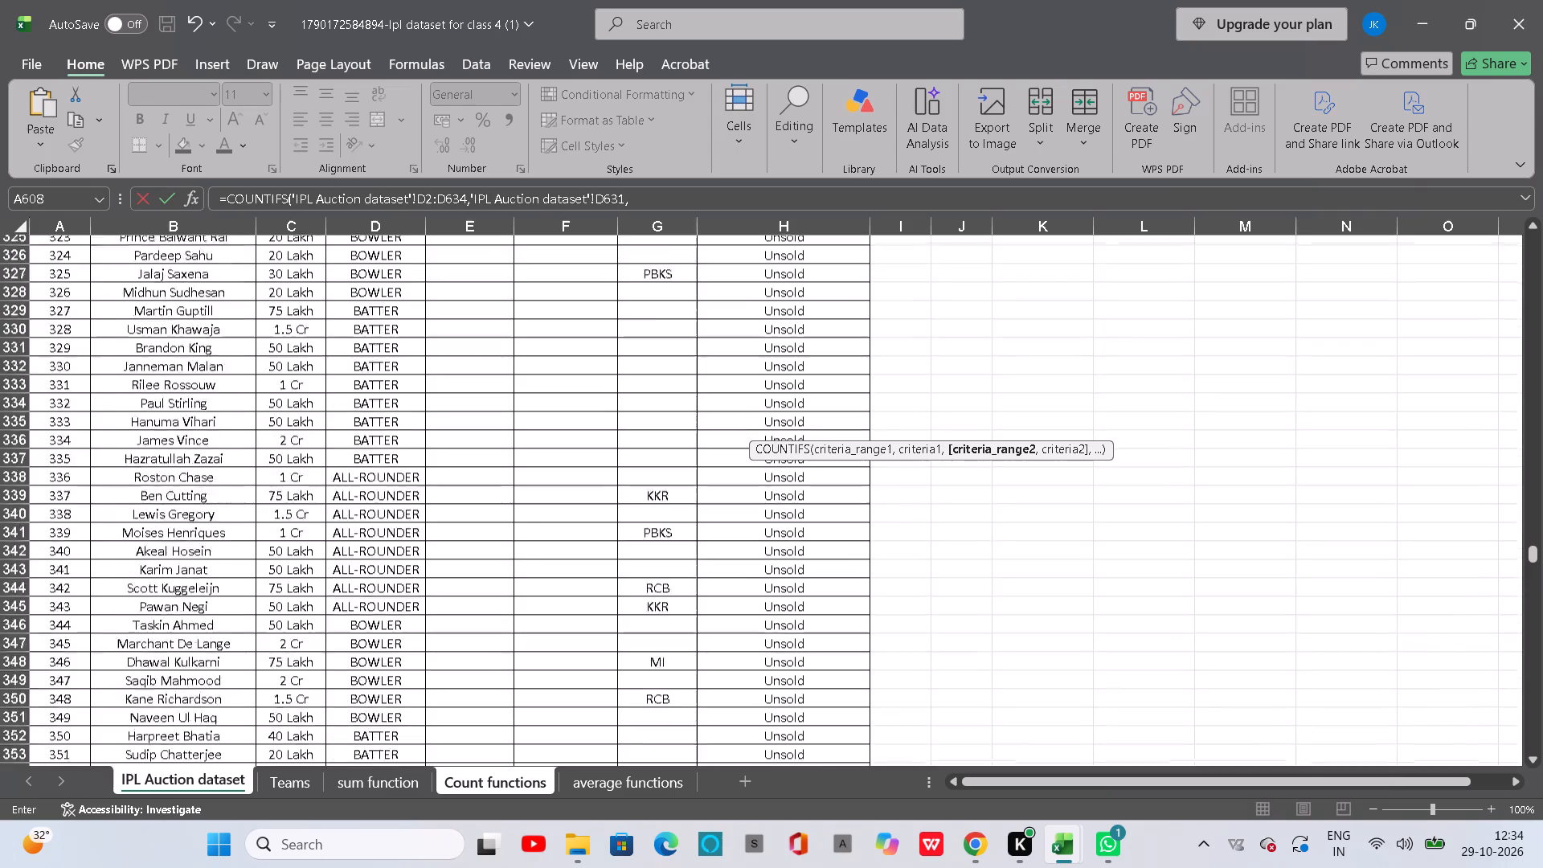
scroll(430, 750, up, 7)
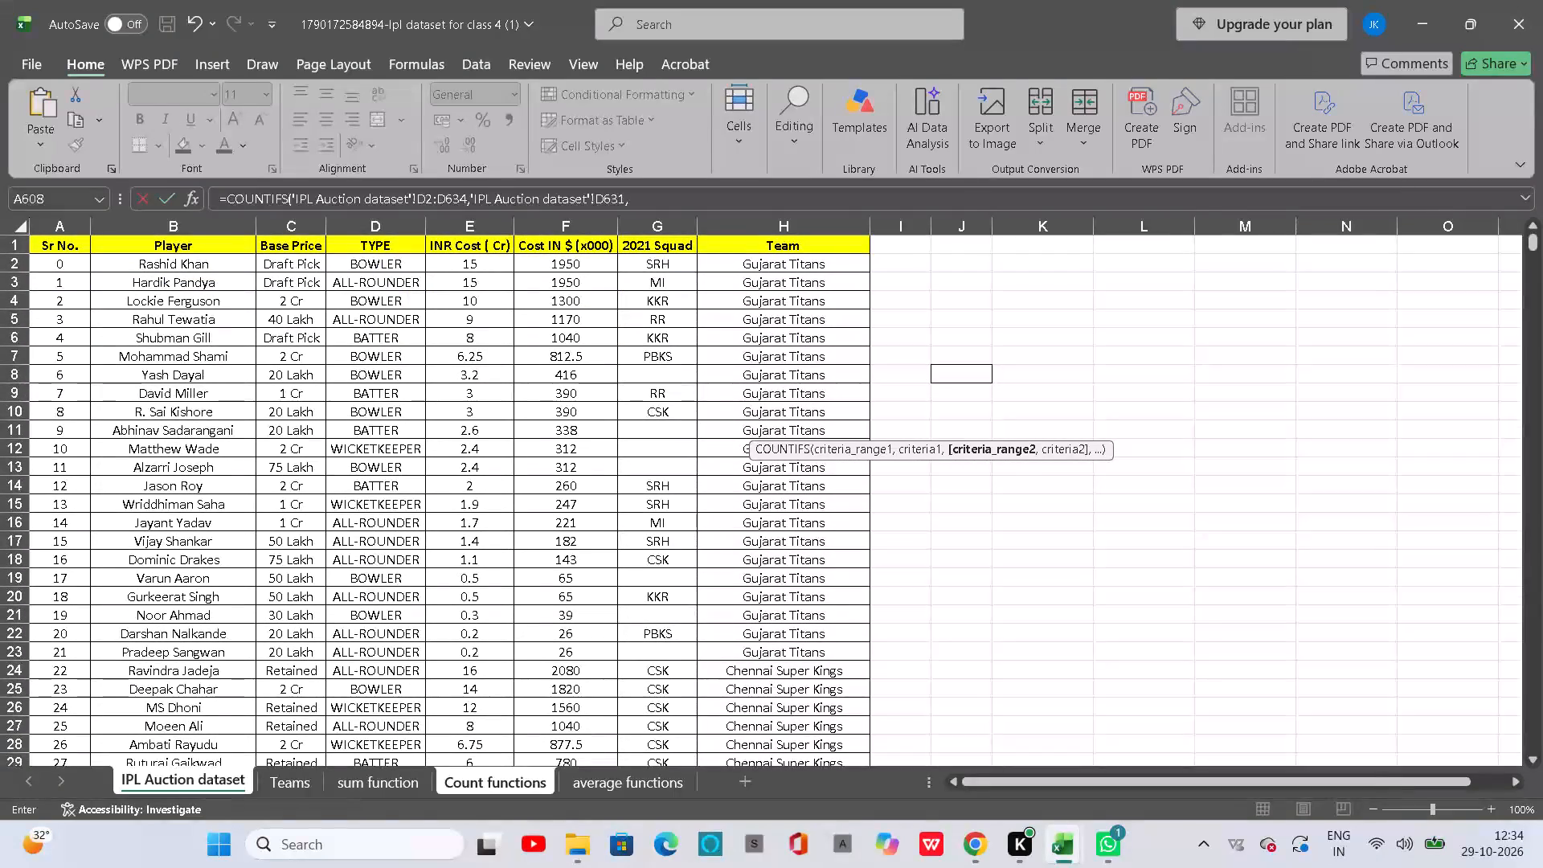
drag(714, 261, 763, 867)
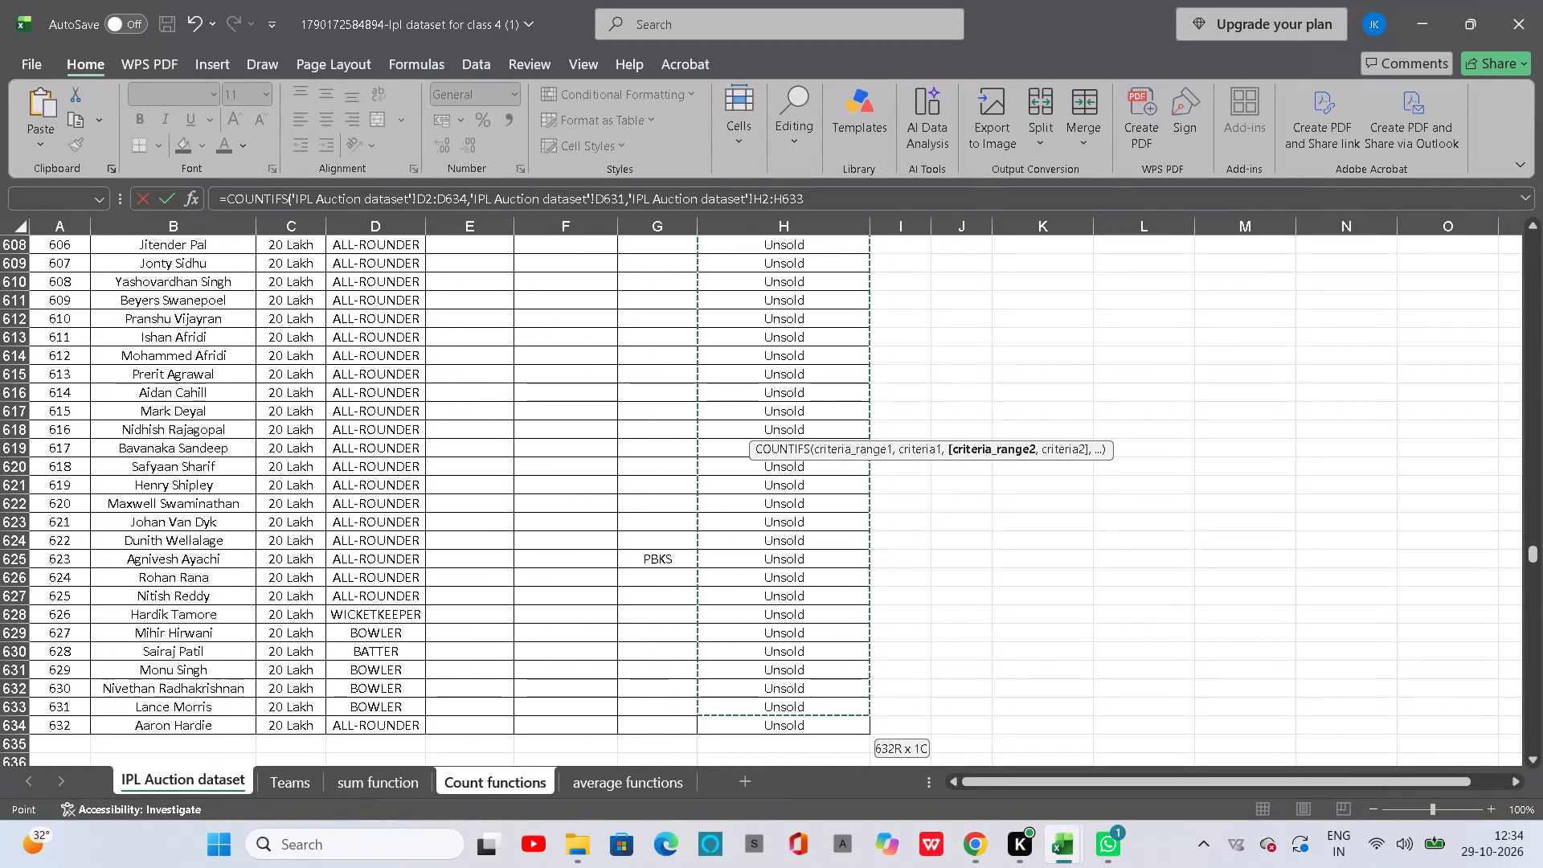
drag(763, 867, 751, 684)
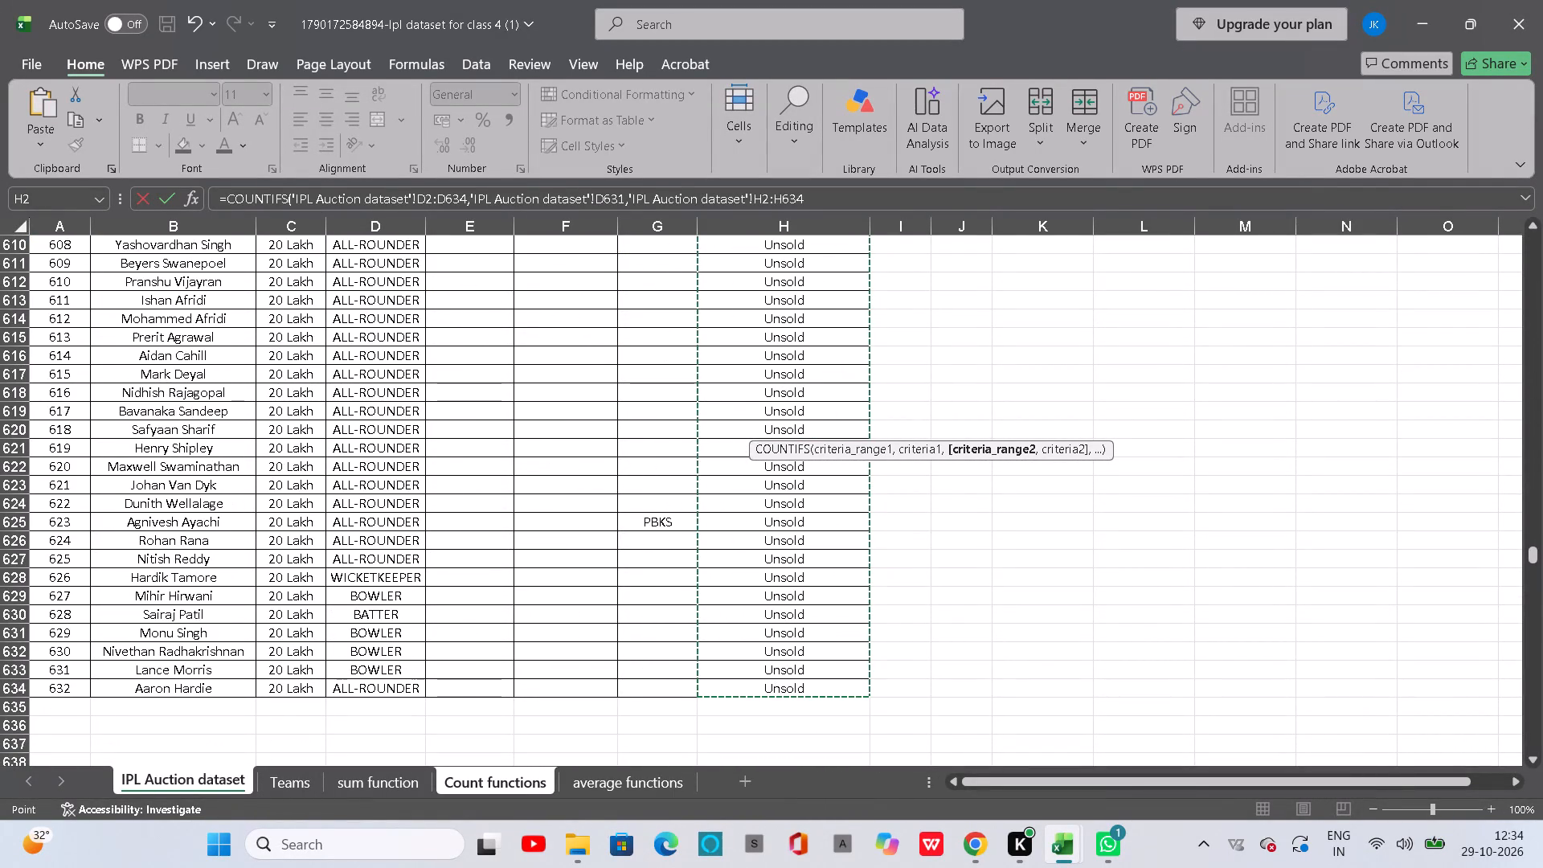
key(comma)
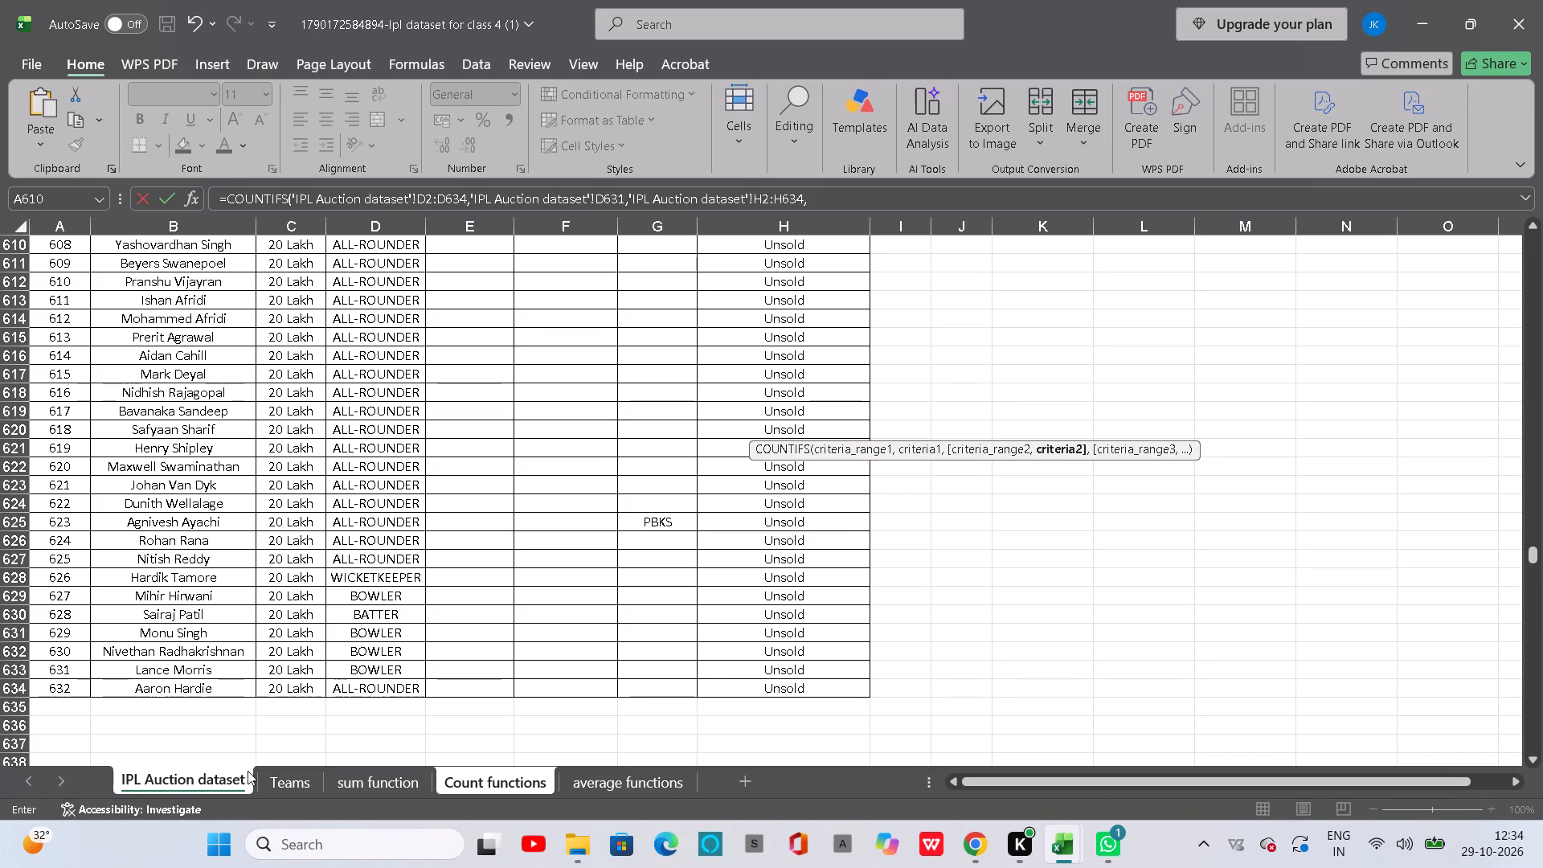
click(234, 780)
scroll(702, 524, up, 14)
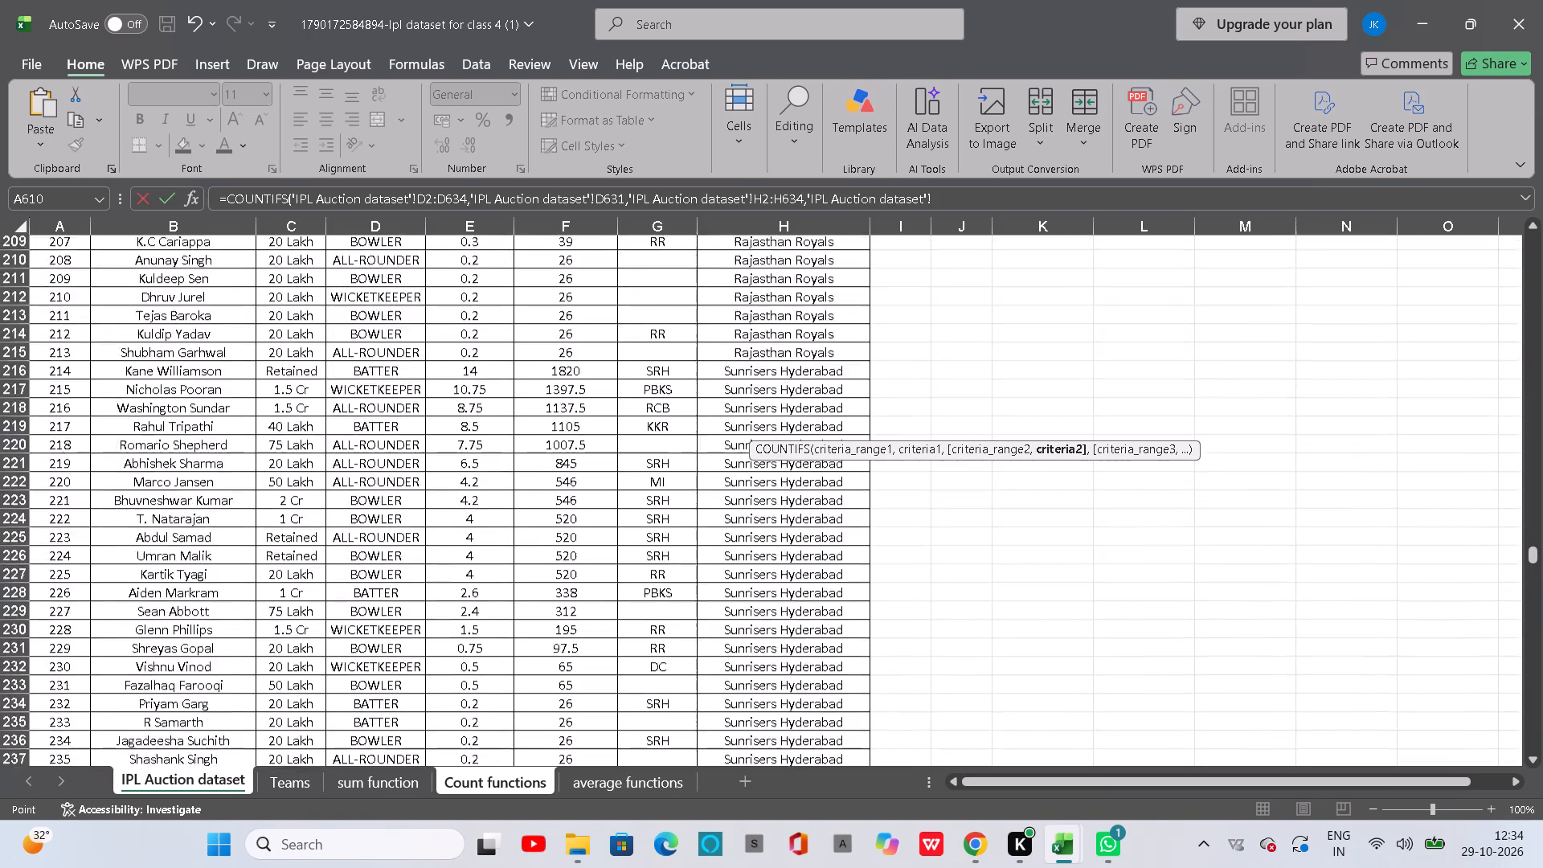
scroll(702, 524, up, 4)
scroll(702, 524, down, 1)
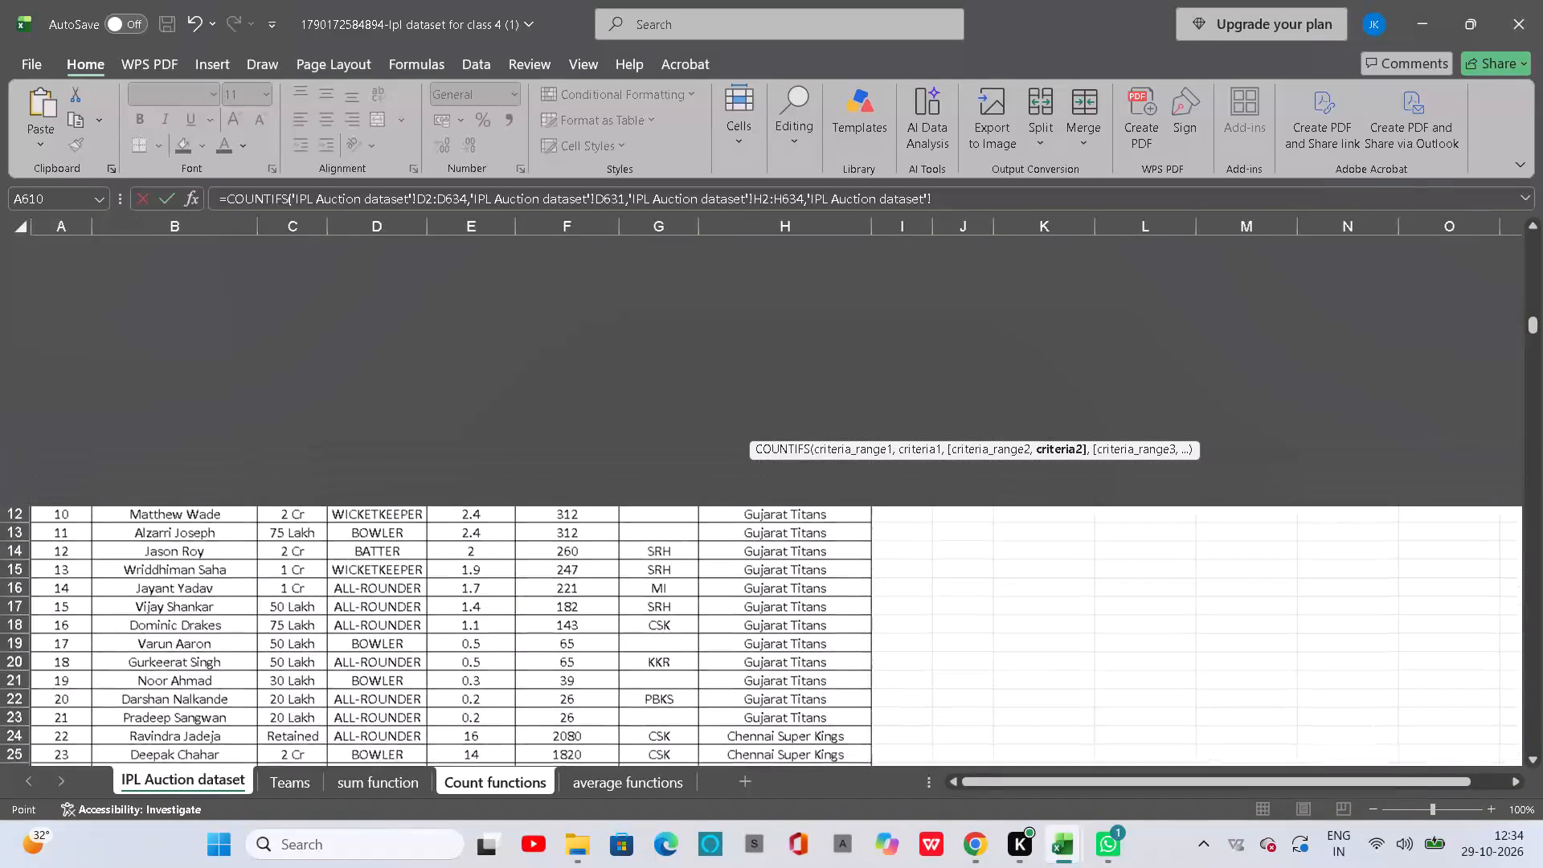
scroll(702, 524, down, 5)
scroll(702, 524, up, 3)
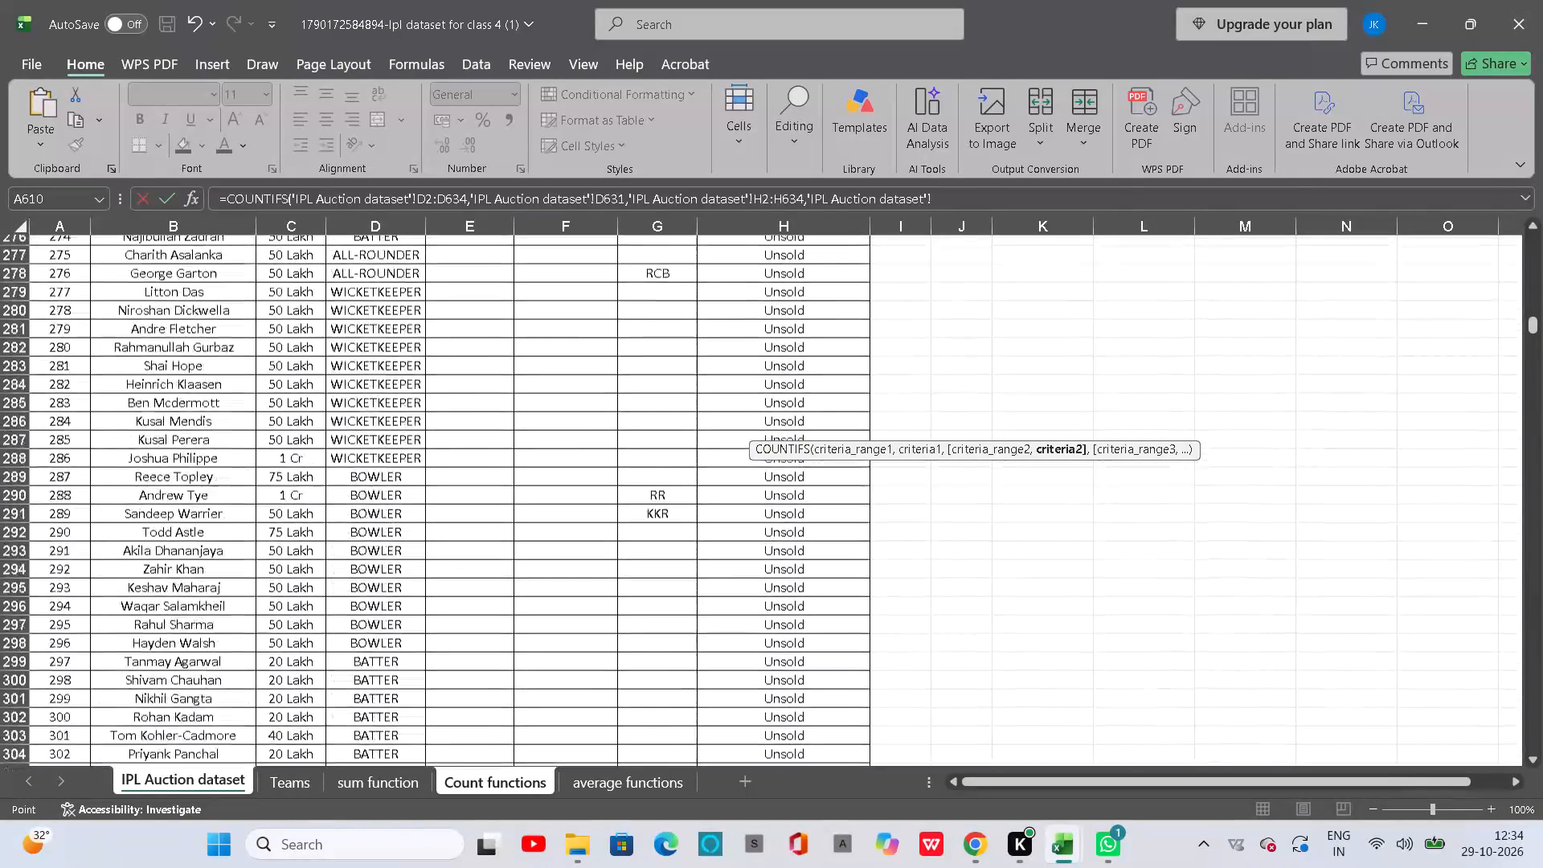
scroll(702, 524, up, 6)
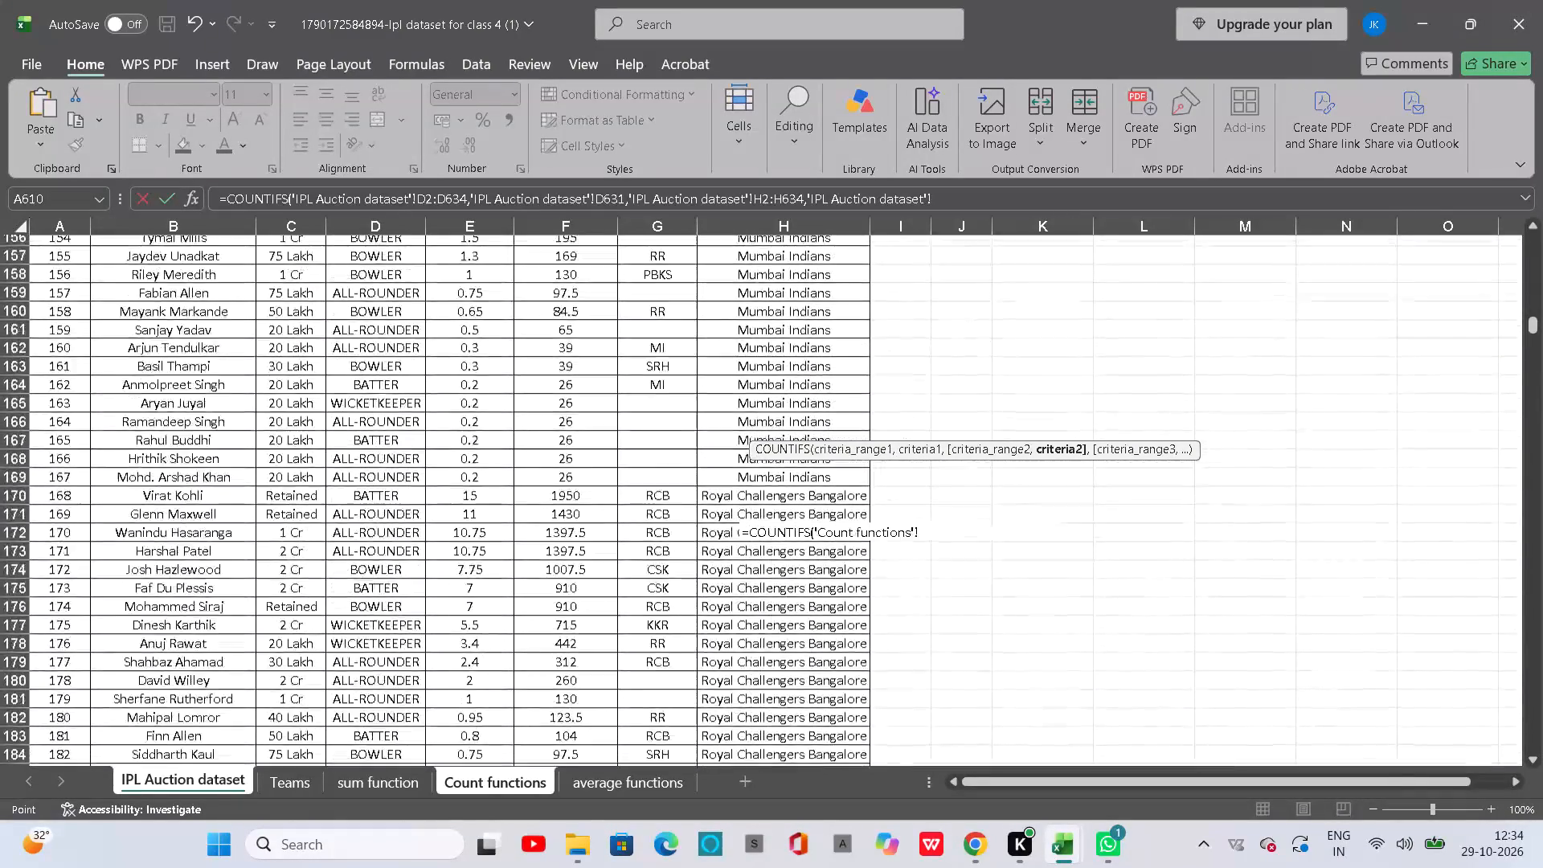
scroll(702, 524, up, 2)
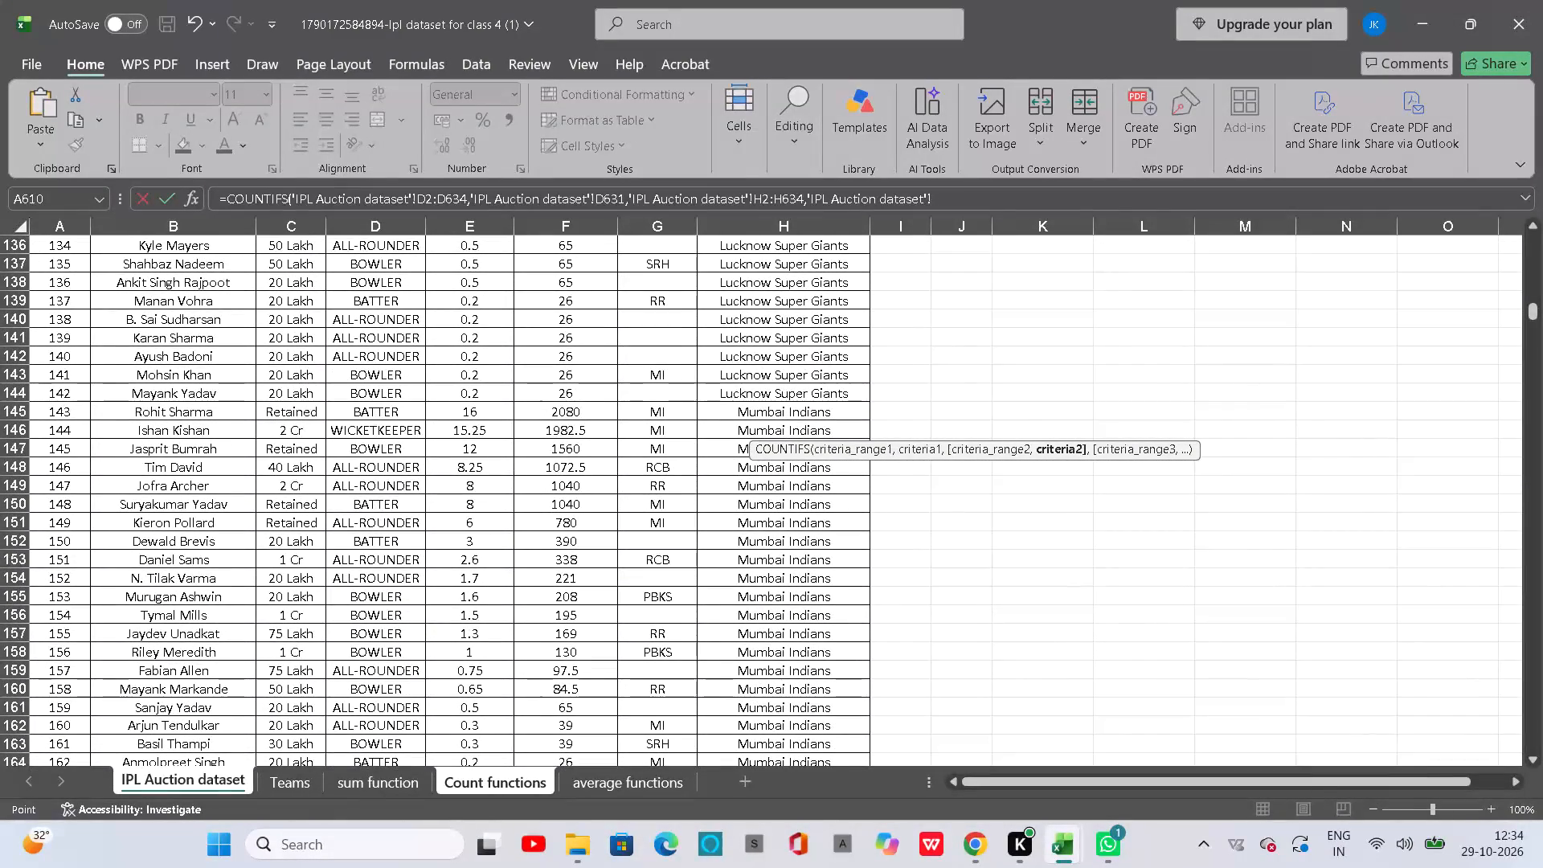
click(775, 288)
key(shift+parenright)
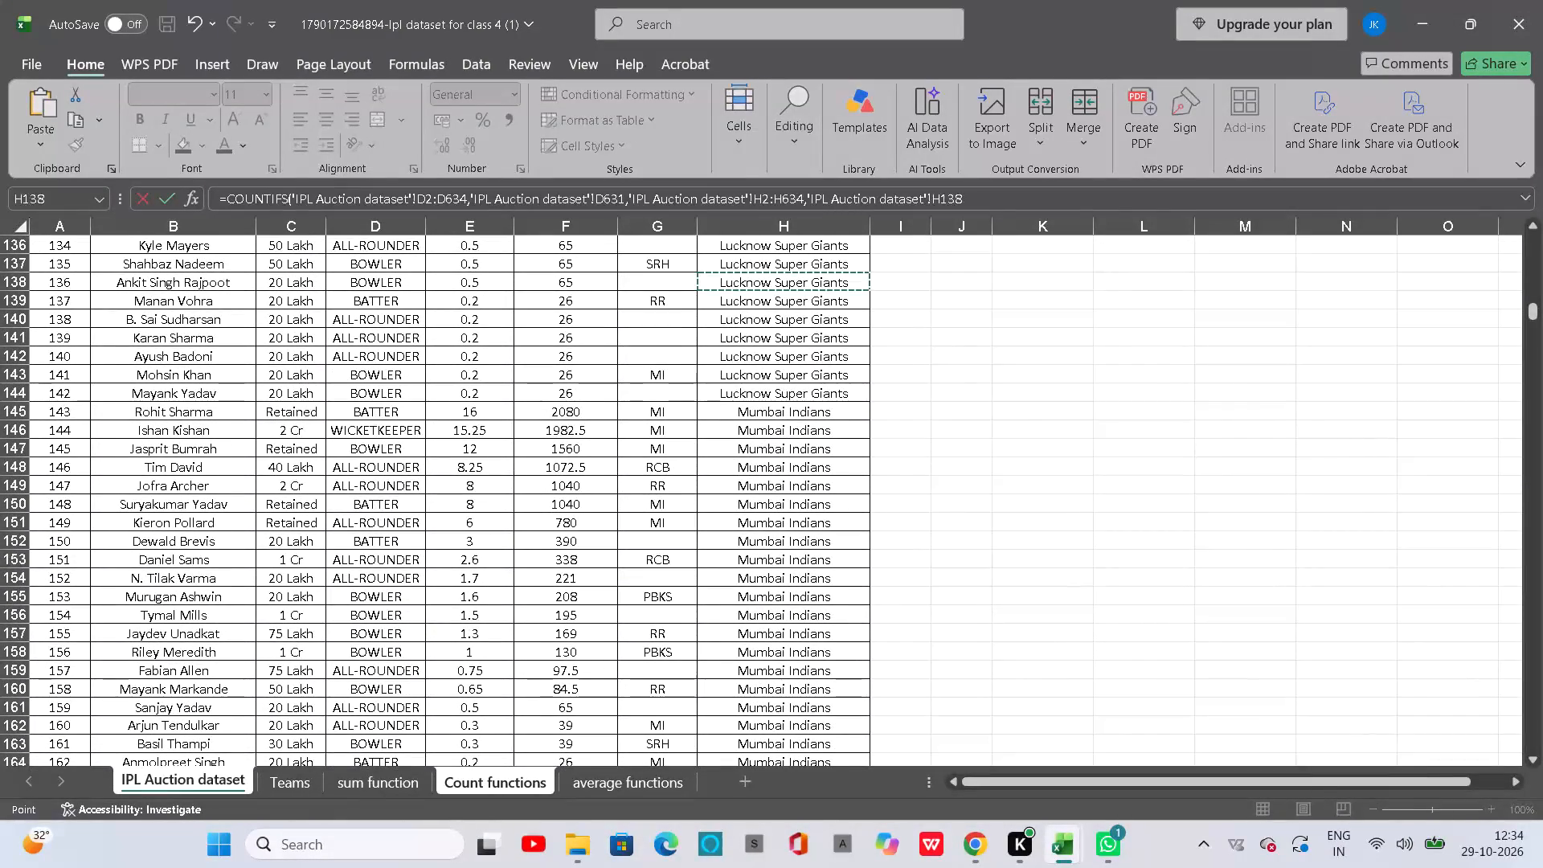
key(Return)
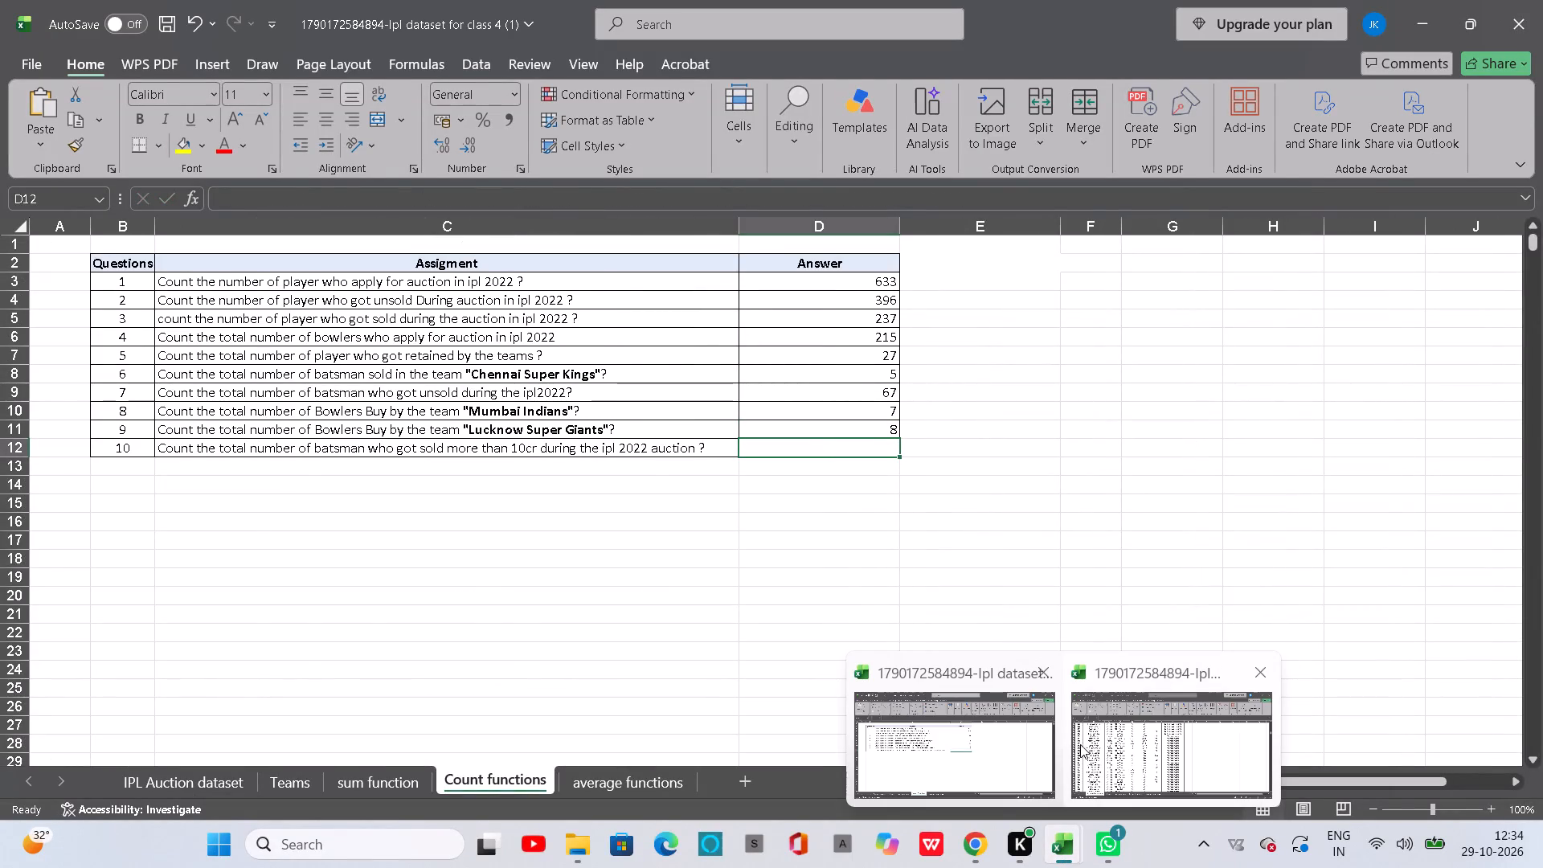
Check the Lucknow Super Giants bowlers answer against the Count functions sheet of the (1.1) workbook, and return to the (1) workbook.
click(1107, 747)
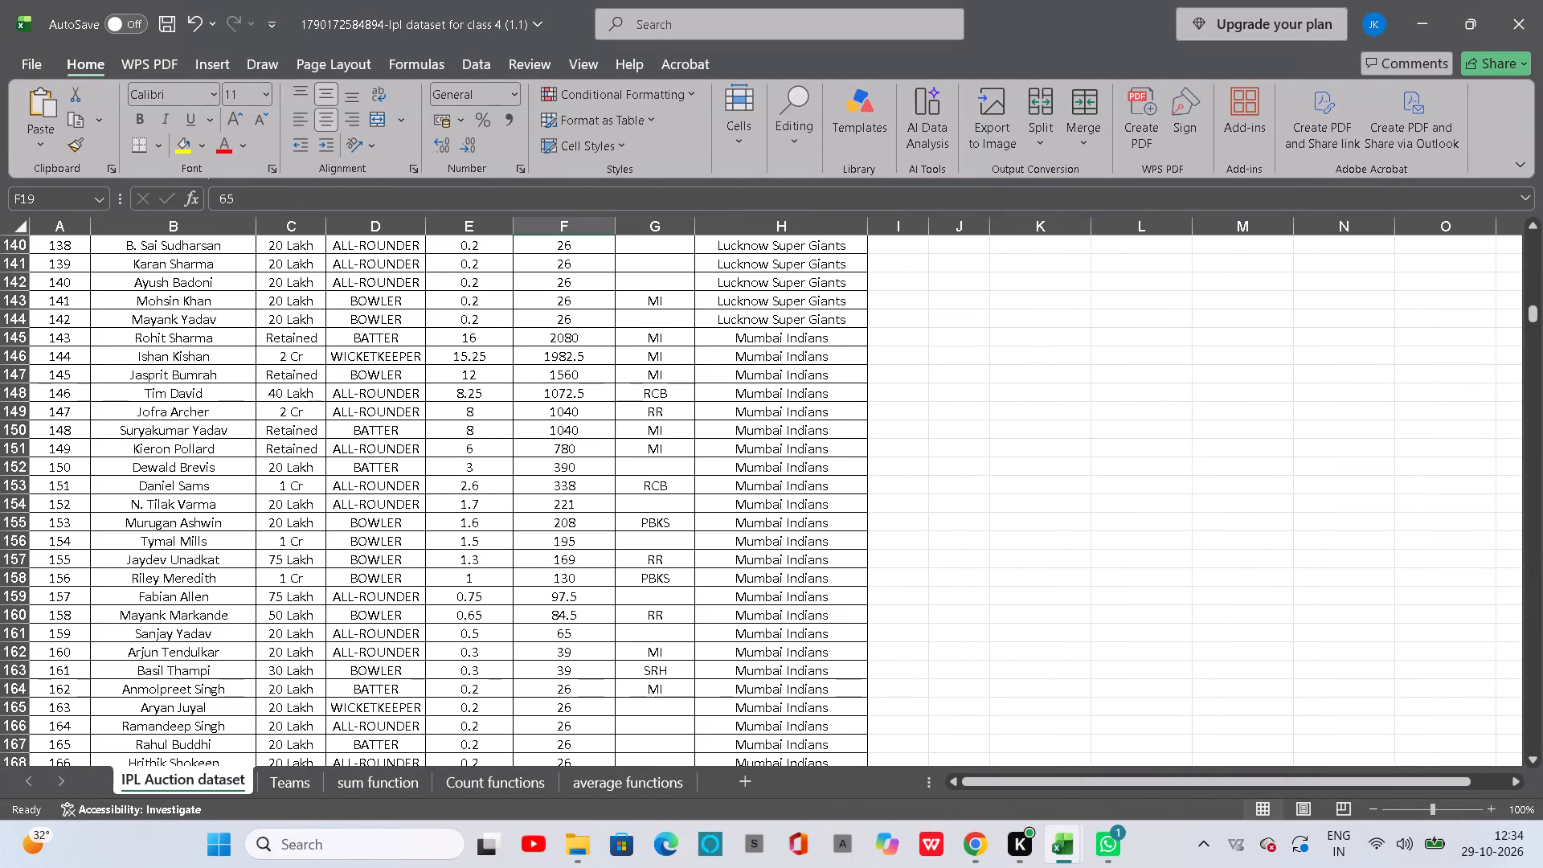
click(514, 784)
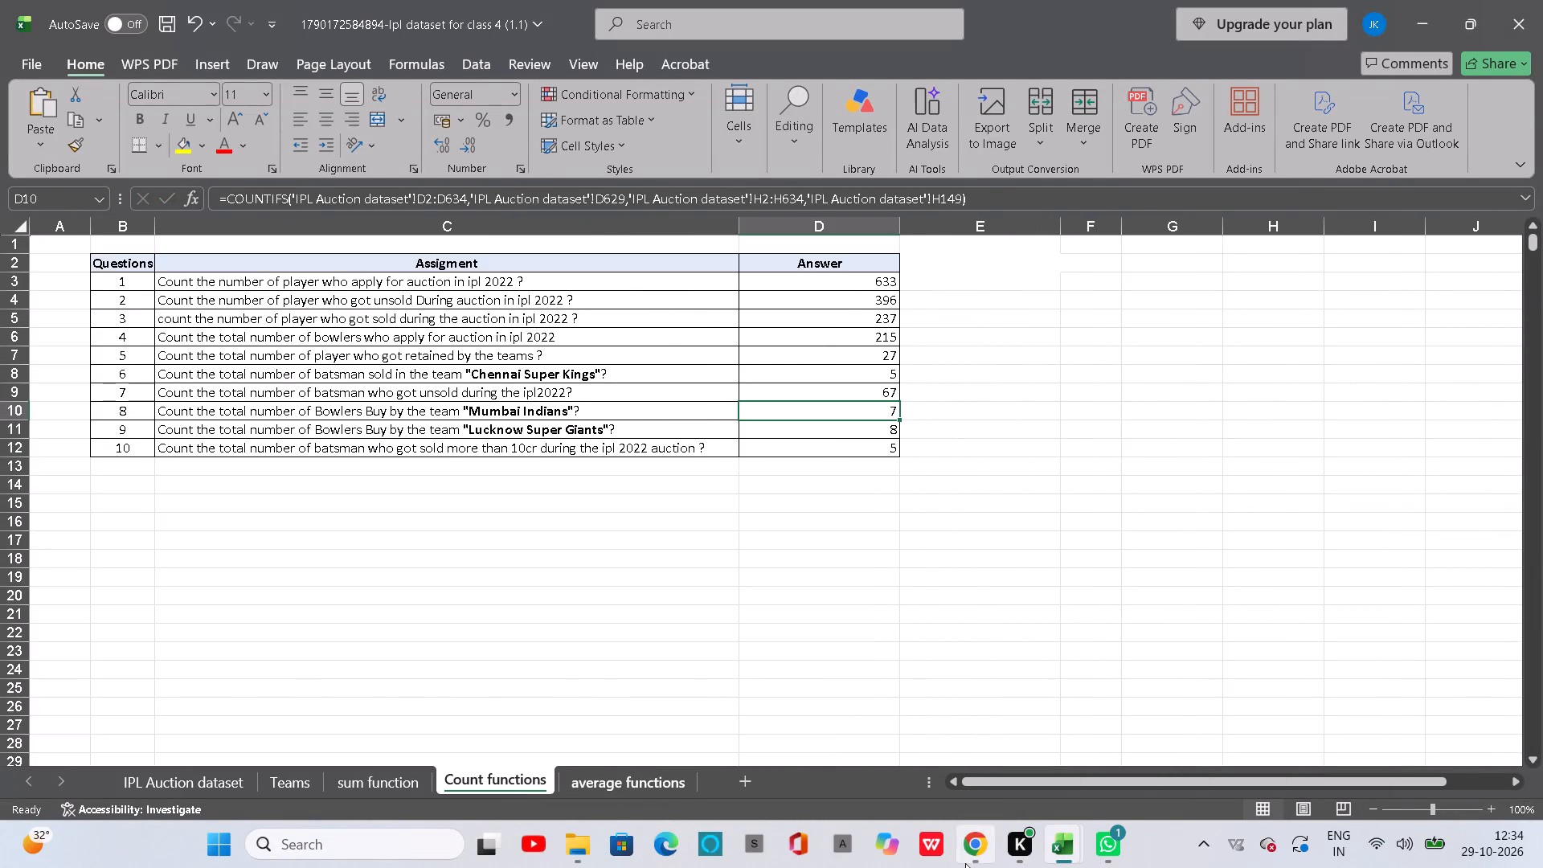
click(1058, 841)
click(997, 709)
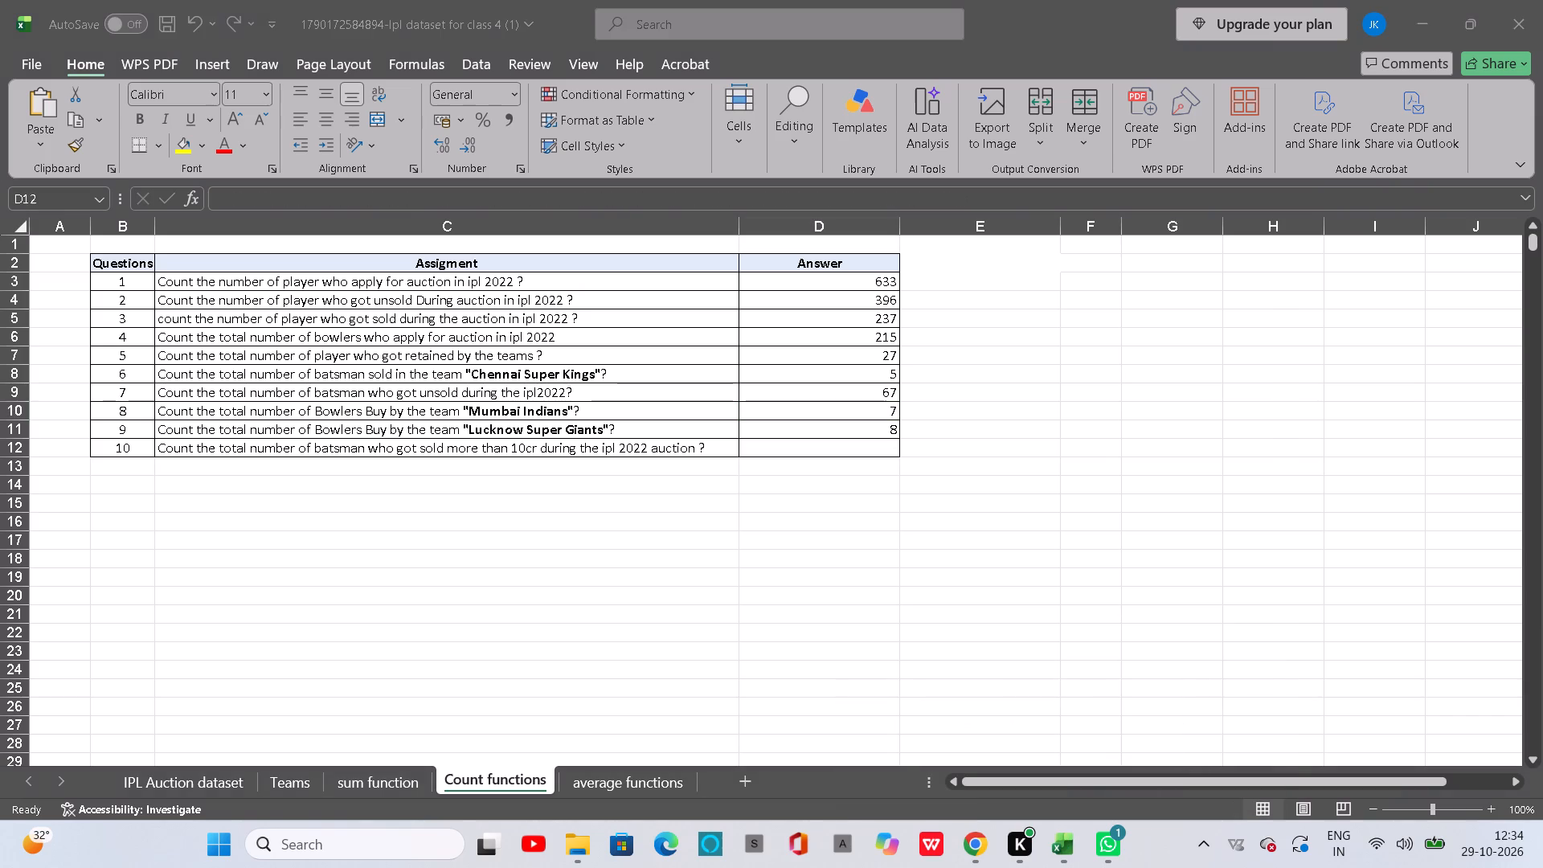
In D12, start a COUNTIFS formula with the IPL Auction dataset's TYPE range D2:D634 as its first criteria range.
click(829, 452)
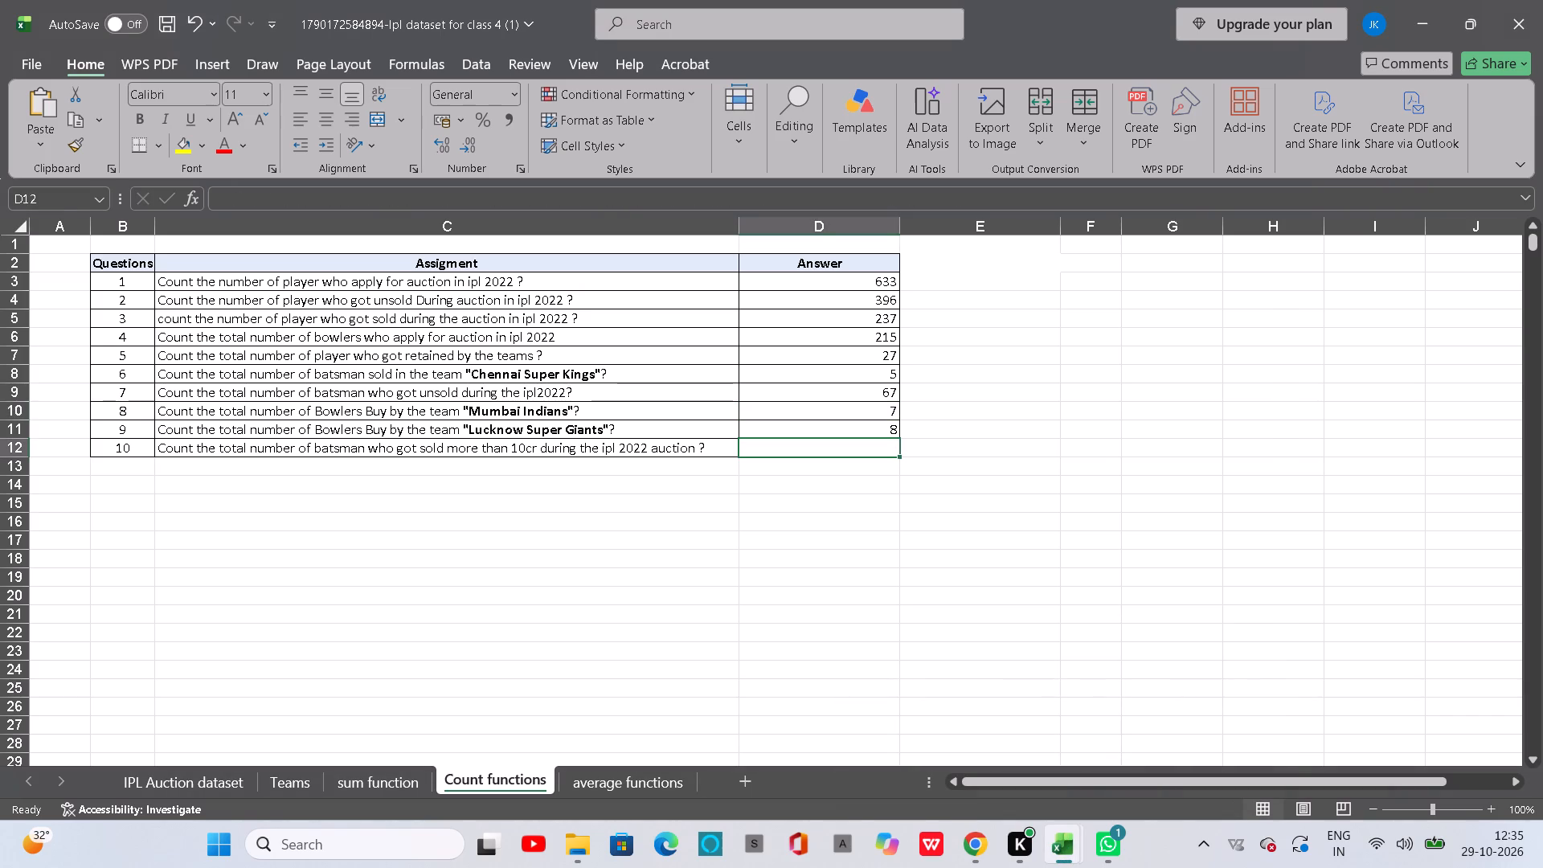
key(equal)
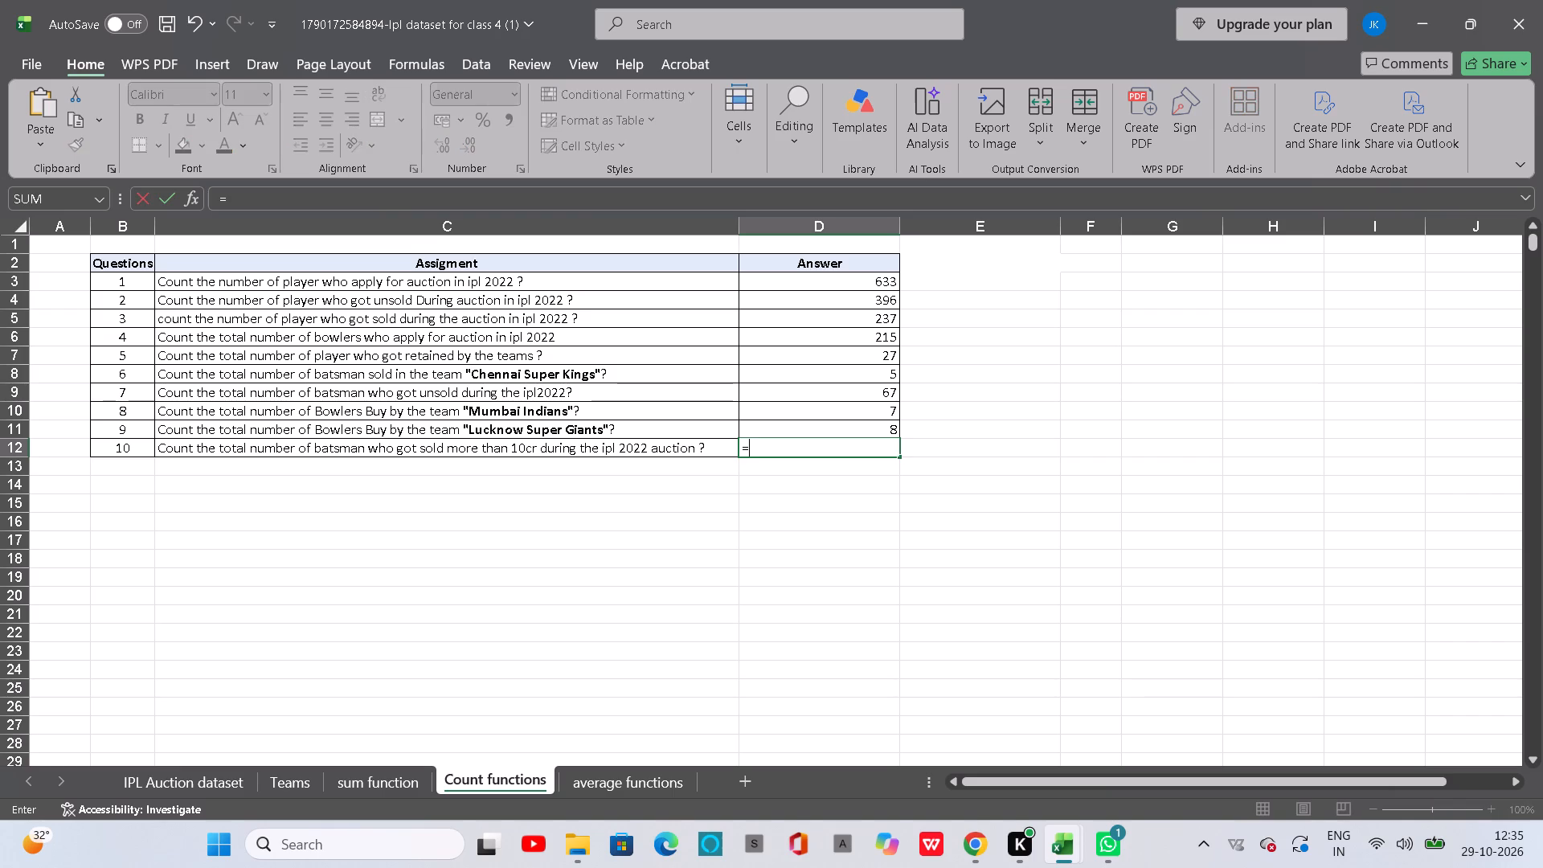
text(countifs)
key(Tab)
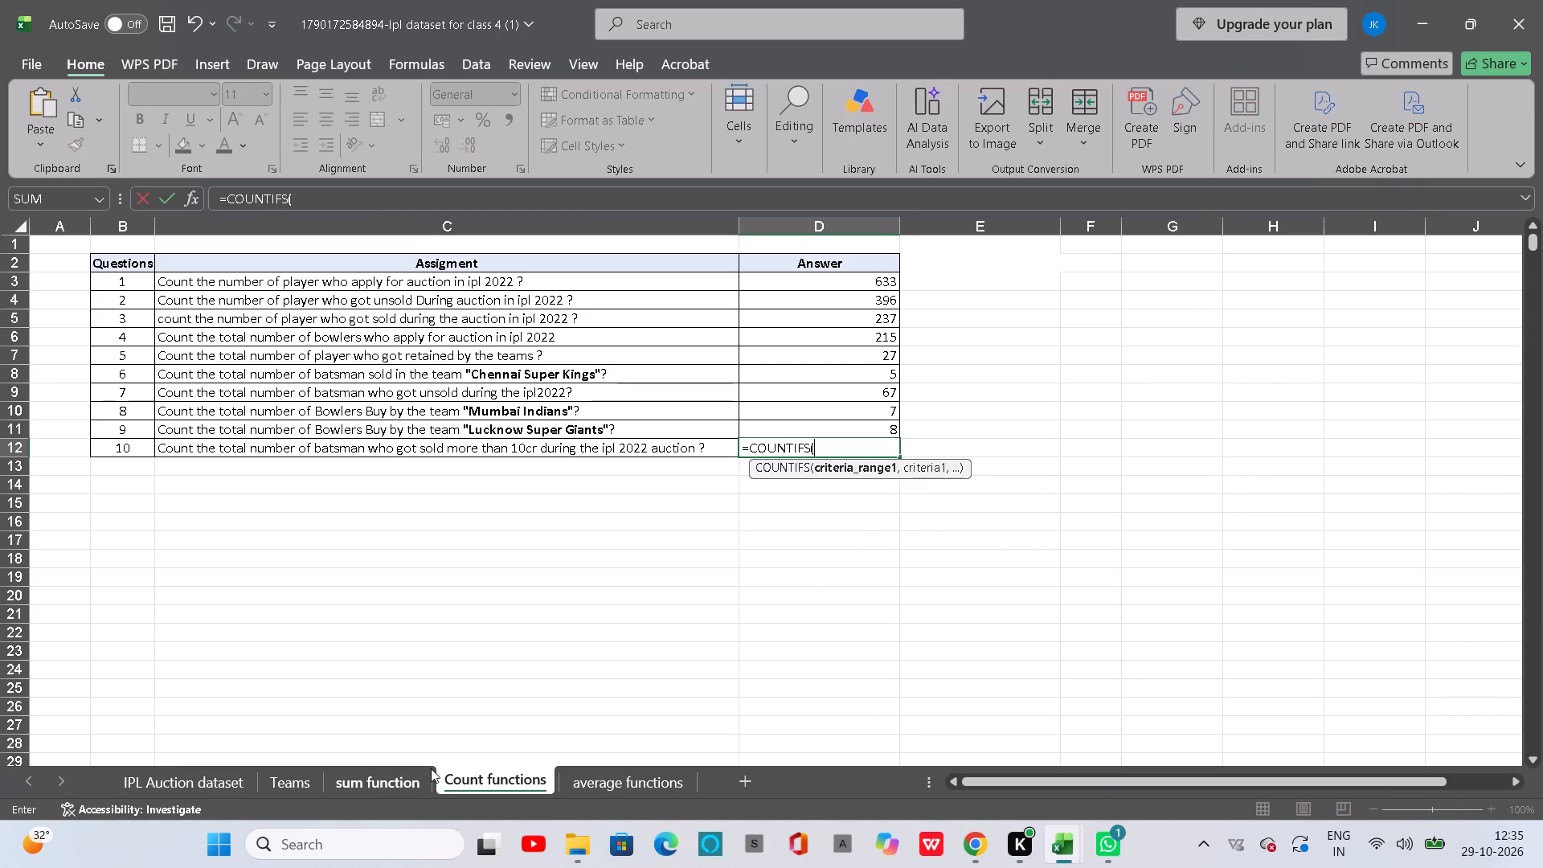
click(229, 775)
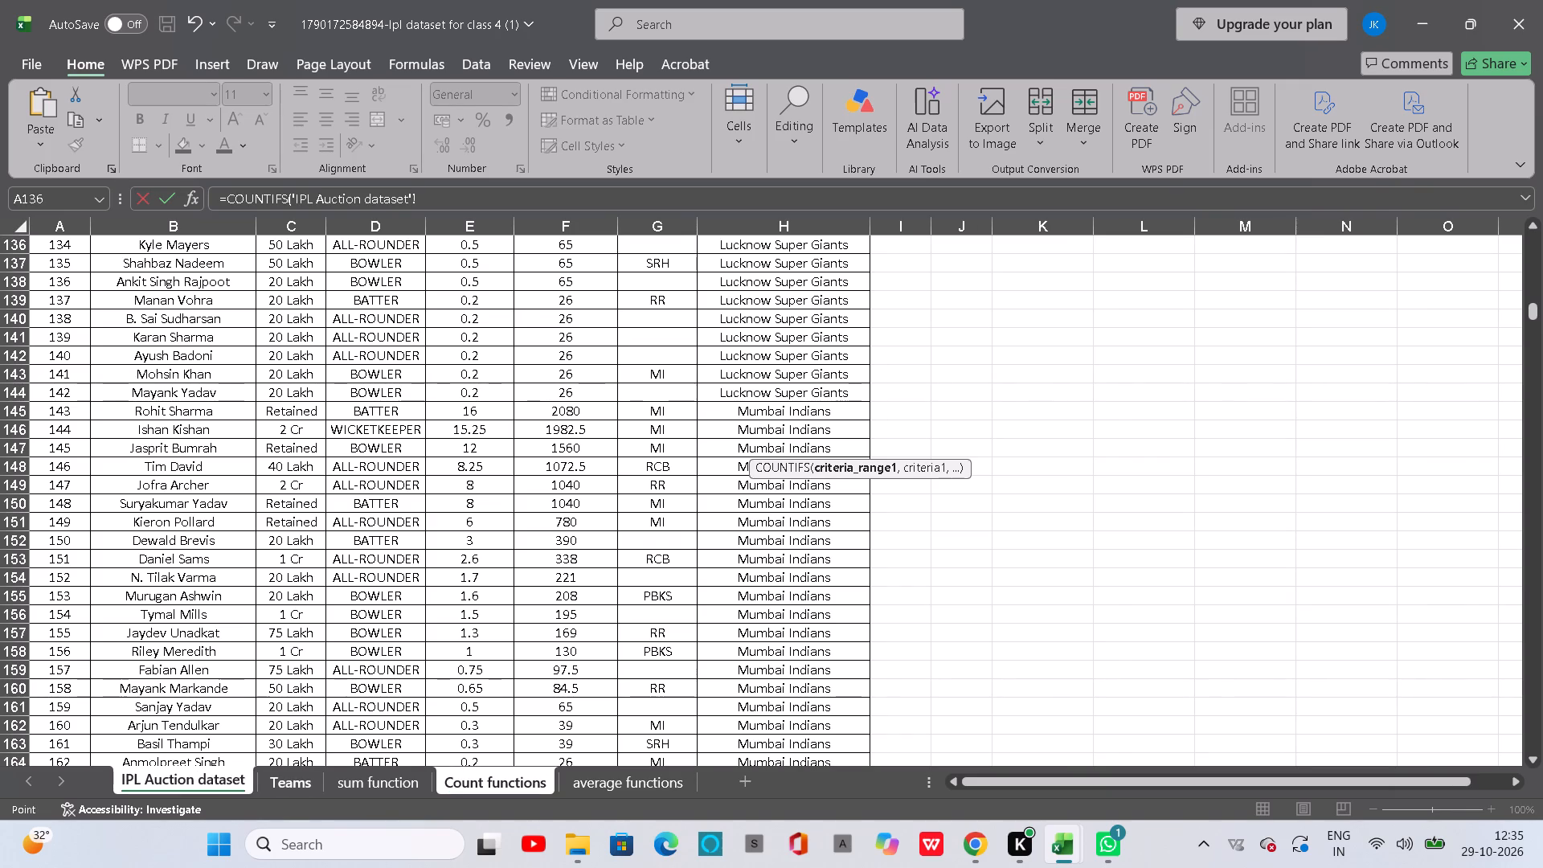
click(497, 788)
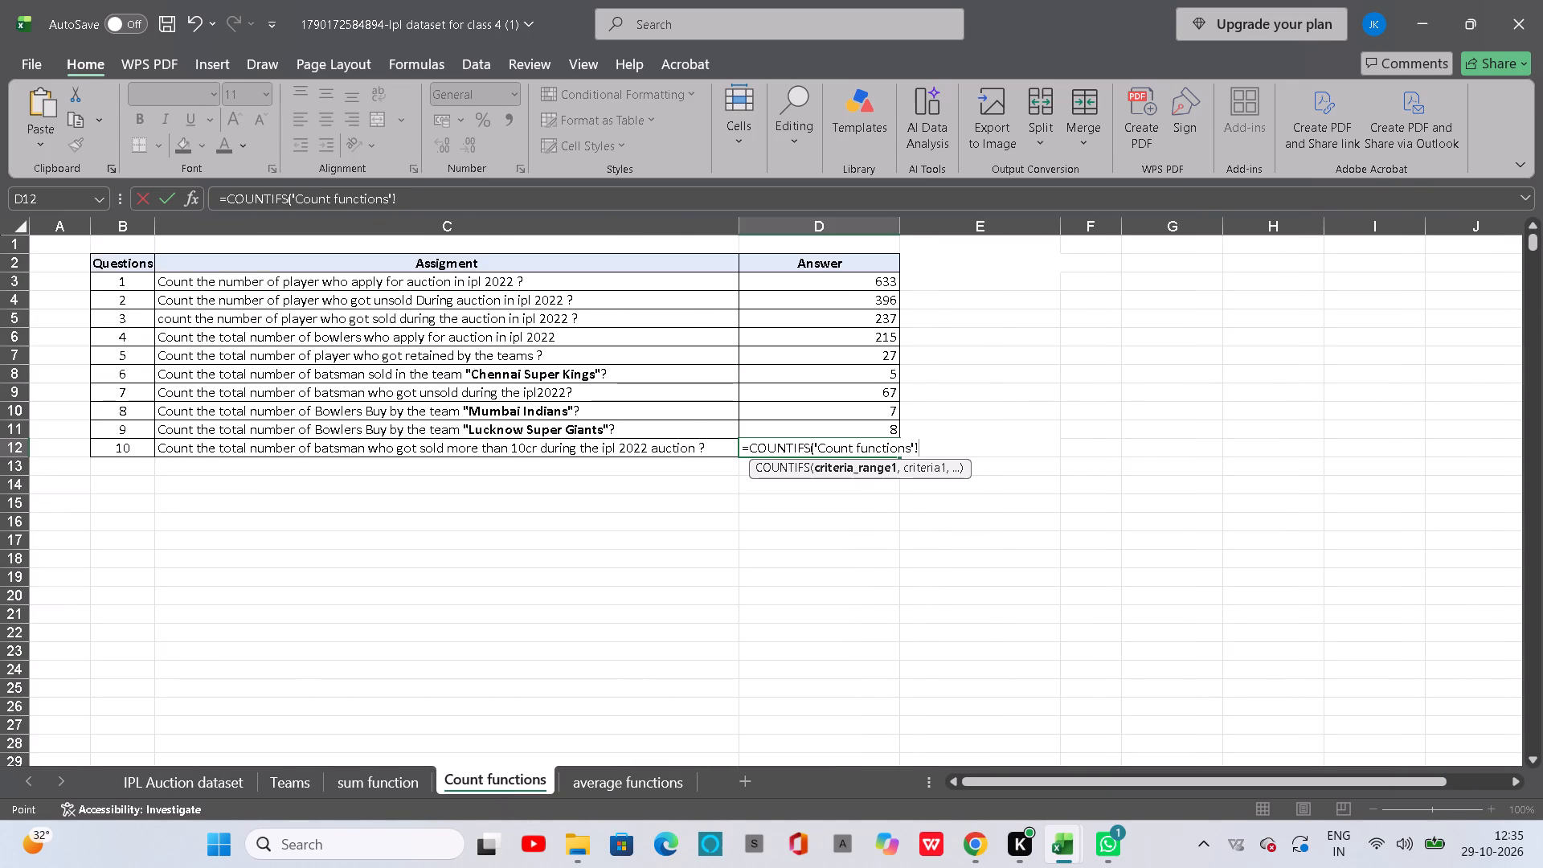
click(219, 780)
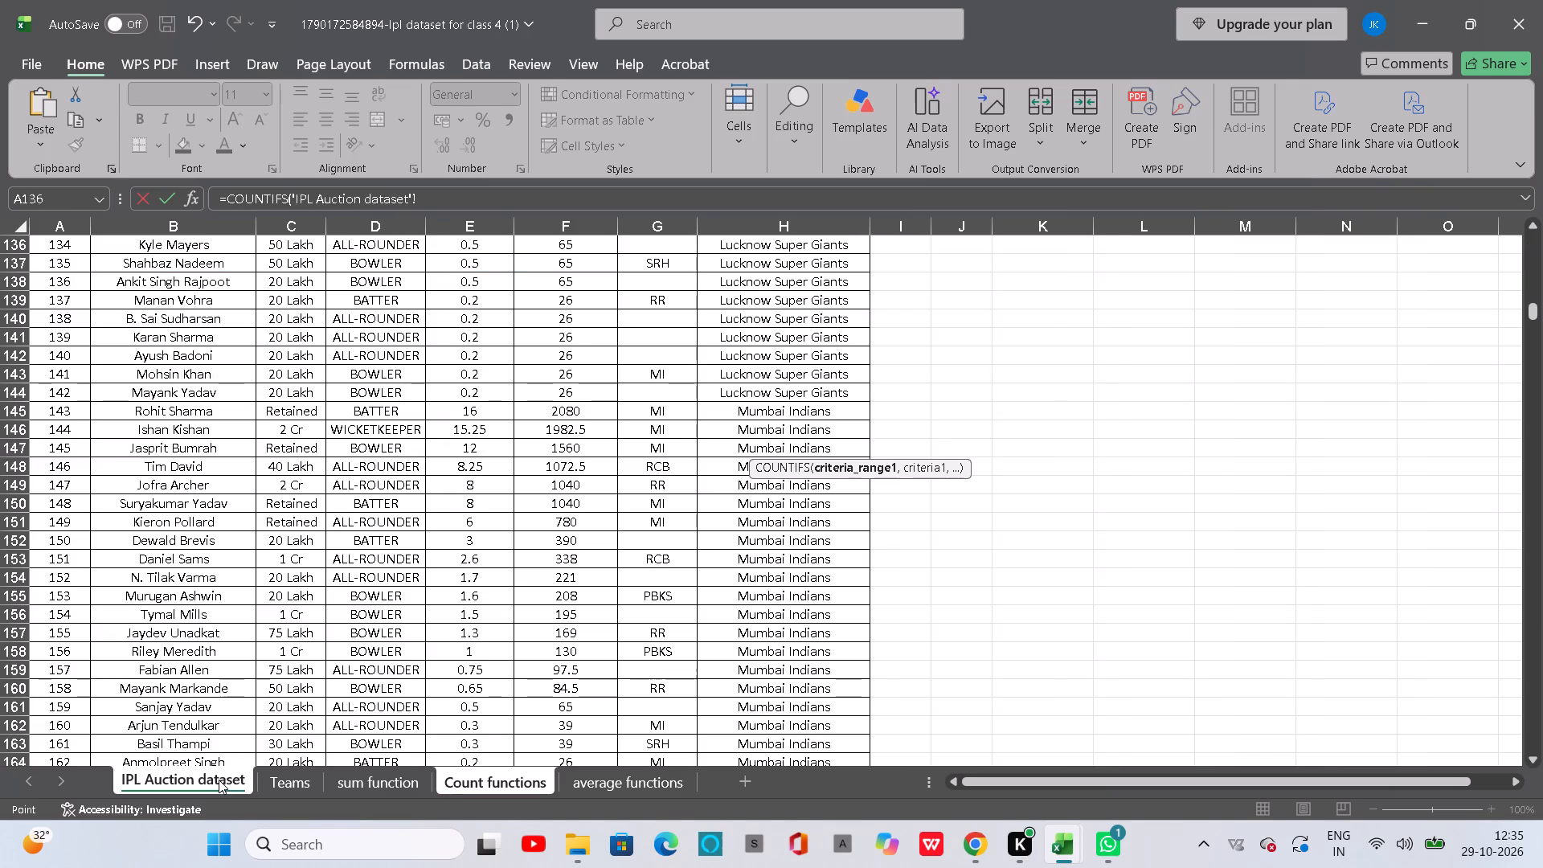
scroll(358, 280, up, 11)
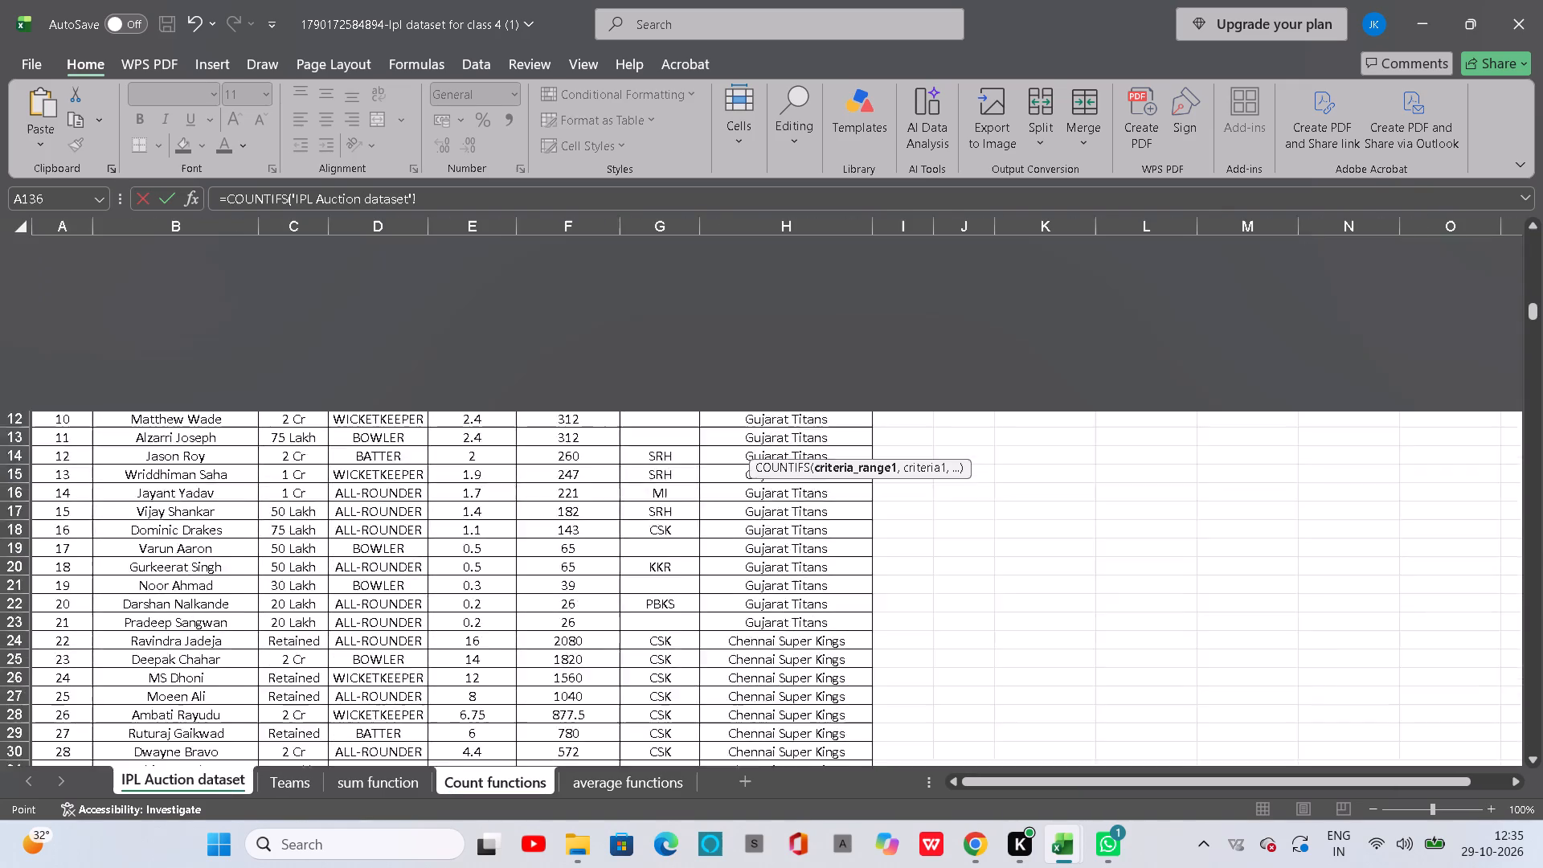
scroll(319, 245, up, 1)
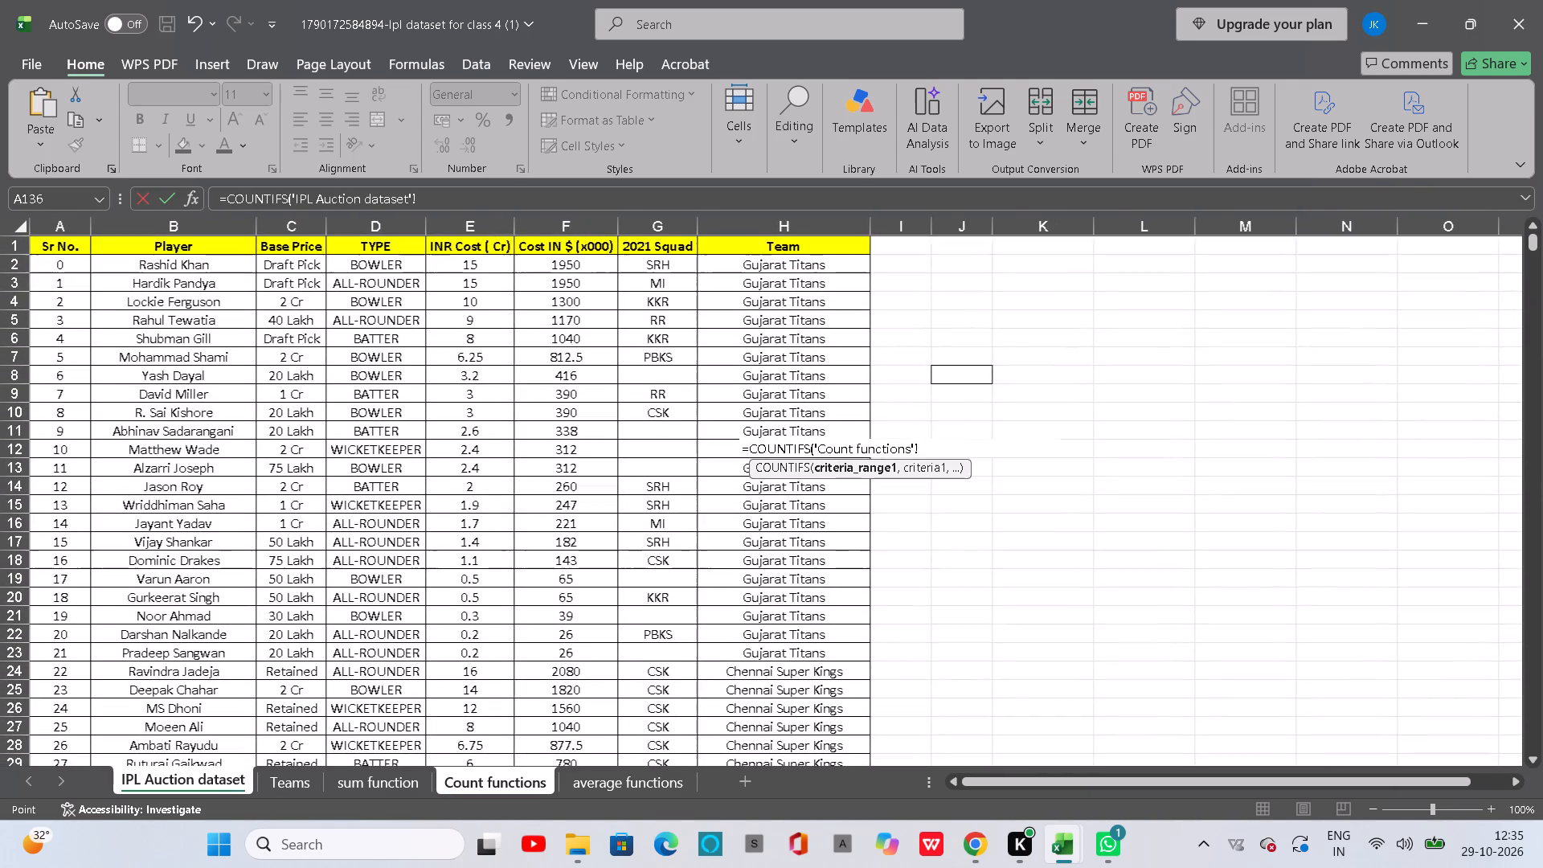
drag(341, 258, 343, 293)
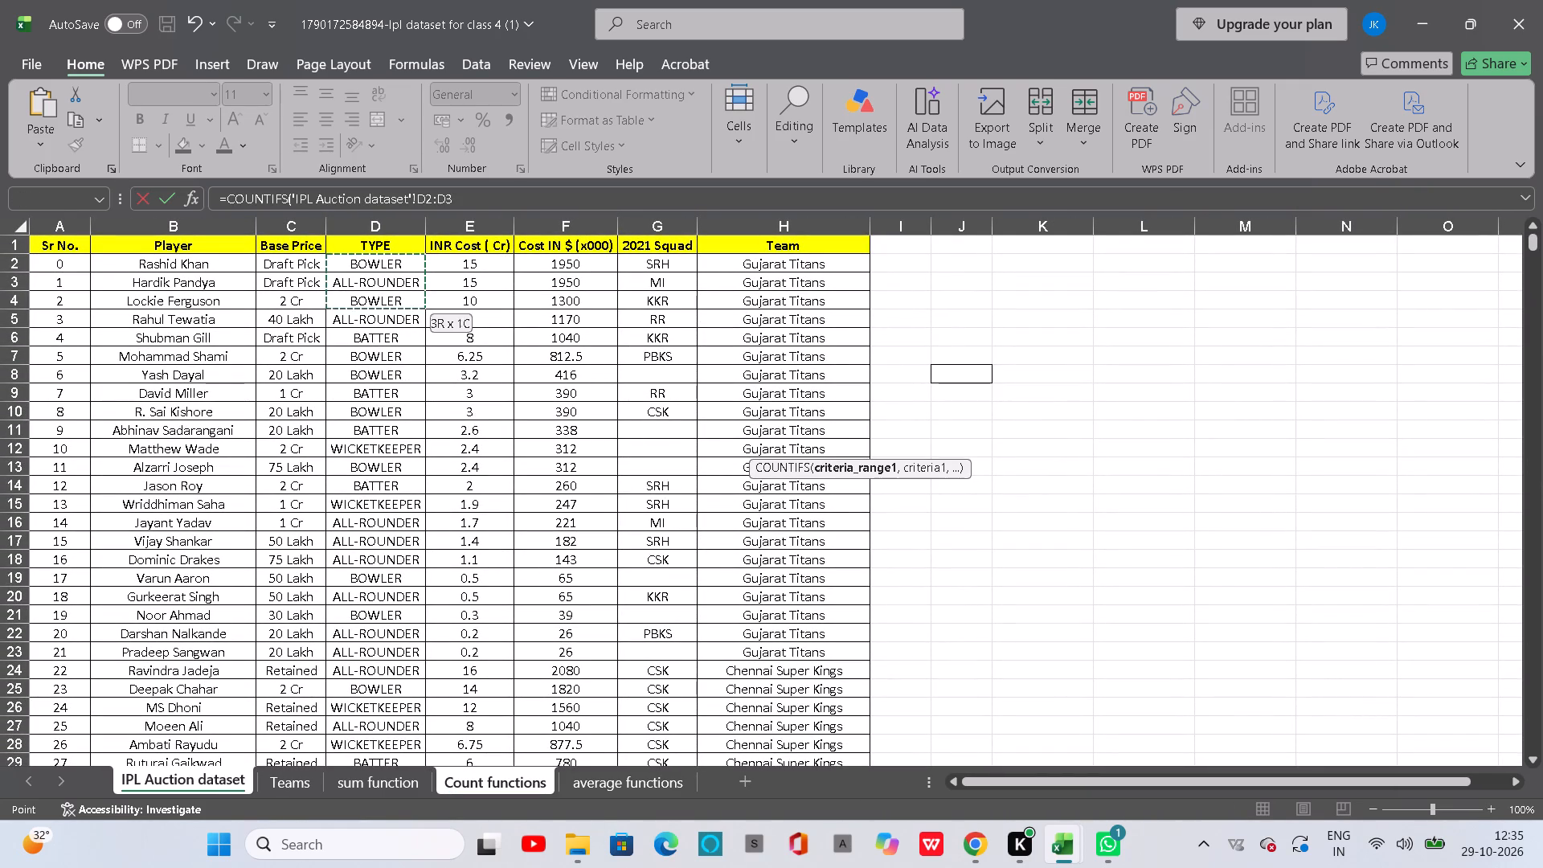
drag(343, 293, 399, 850)
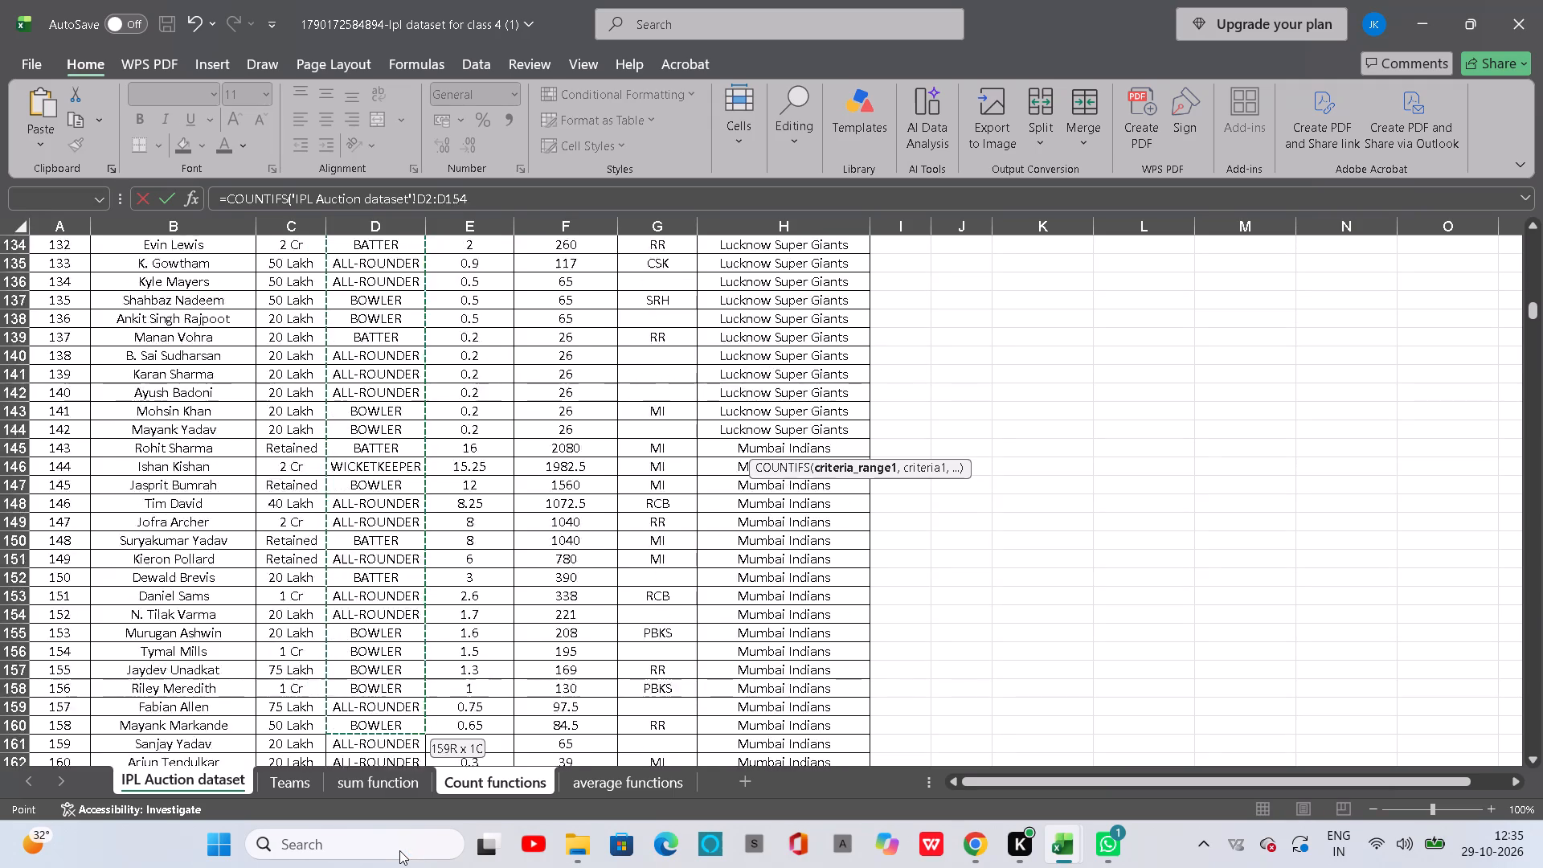
drag(399, 850, 384, 694)
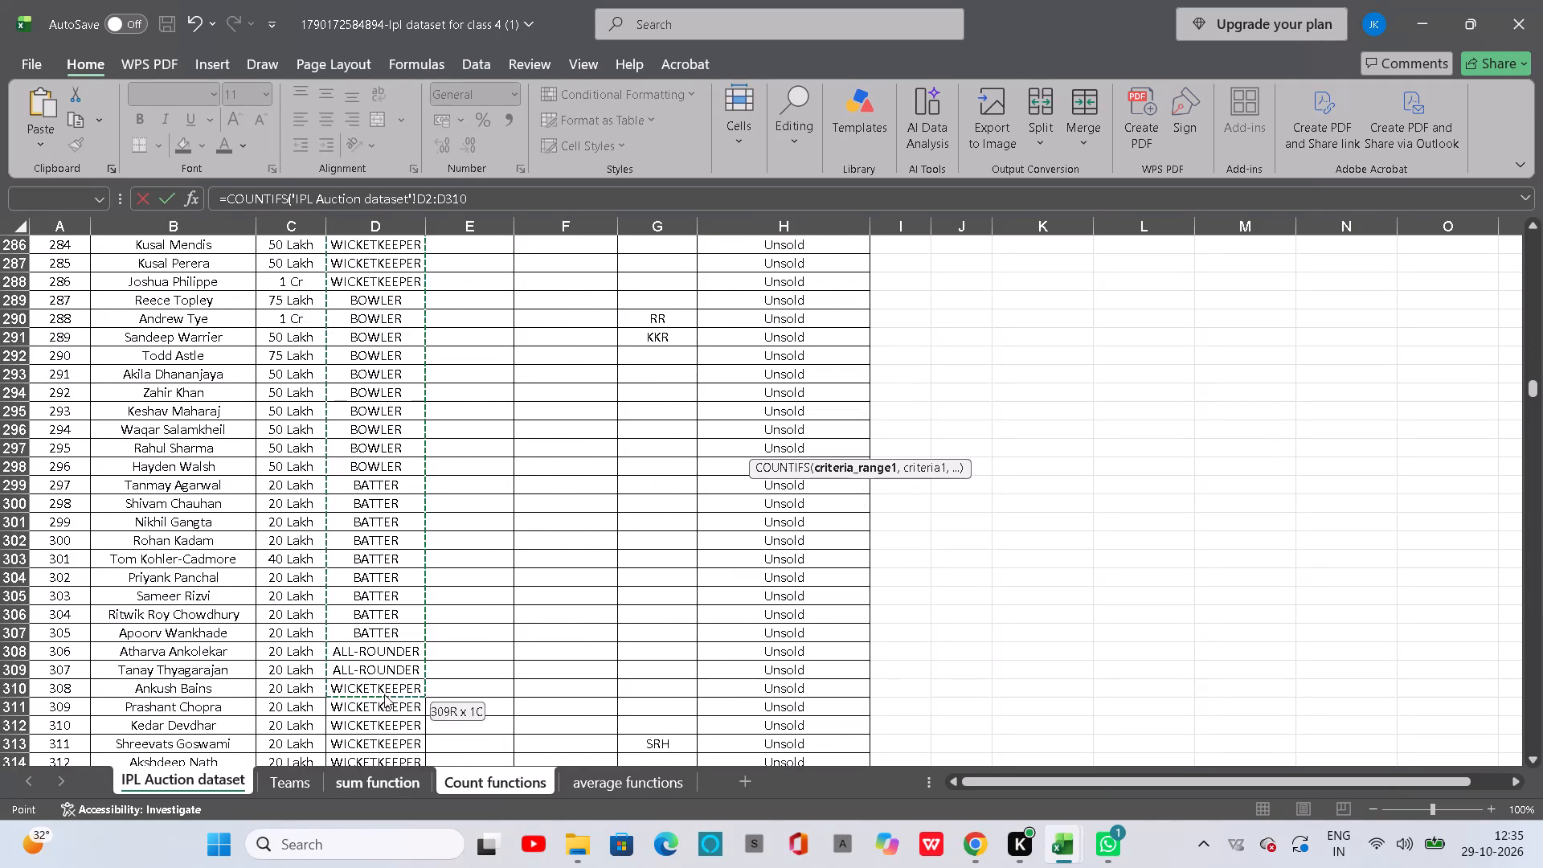
drag(384, 694, 407, 779)
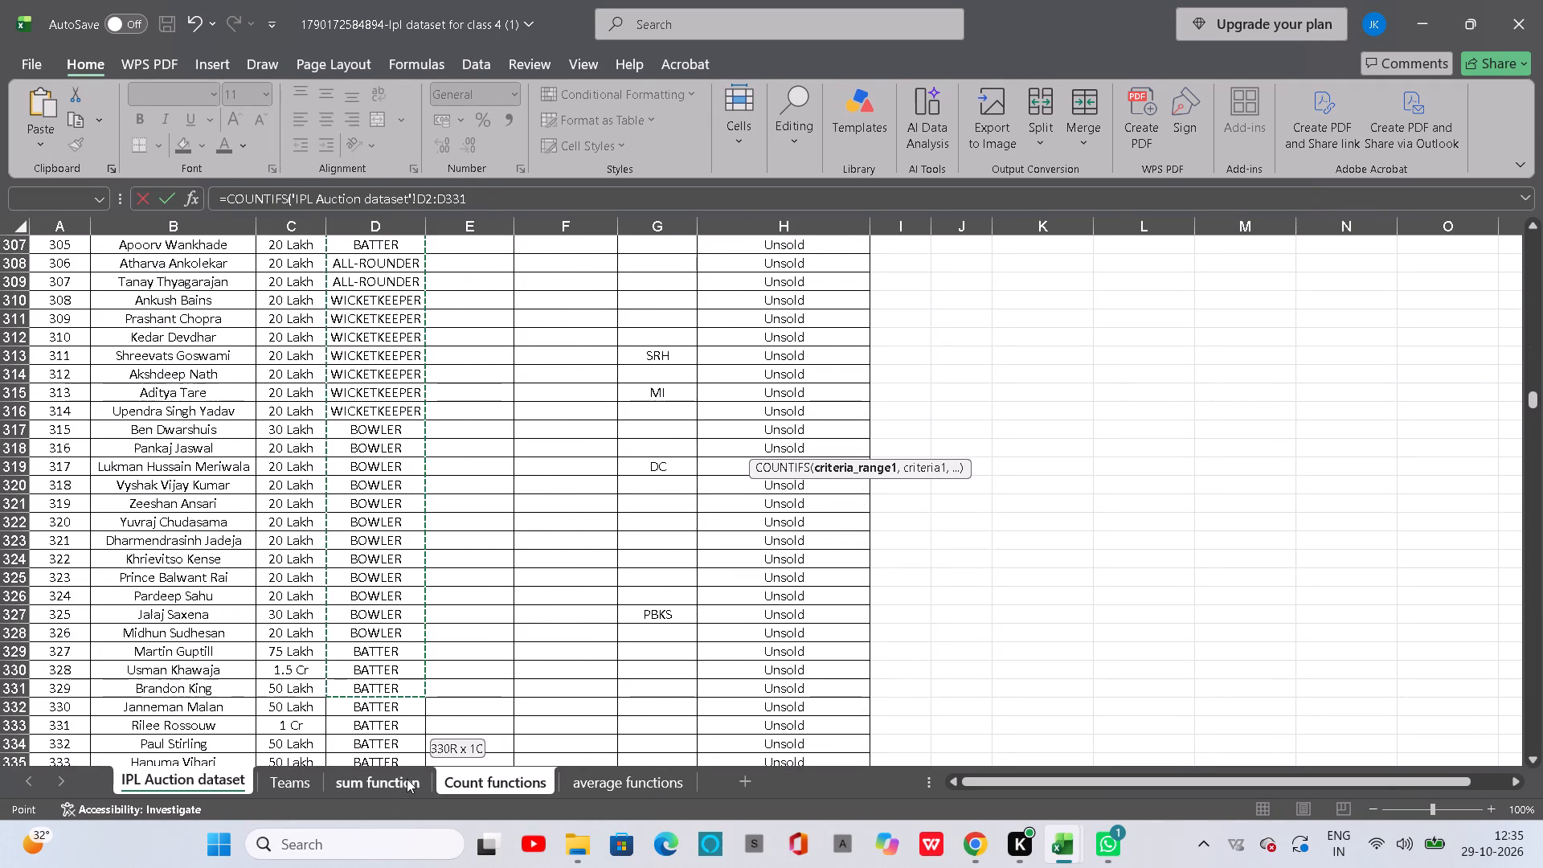
drag(407, 779, 400, 767)
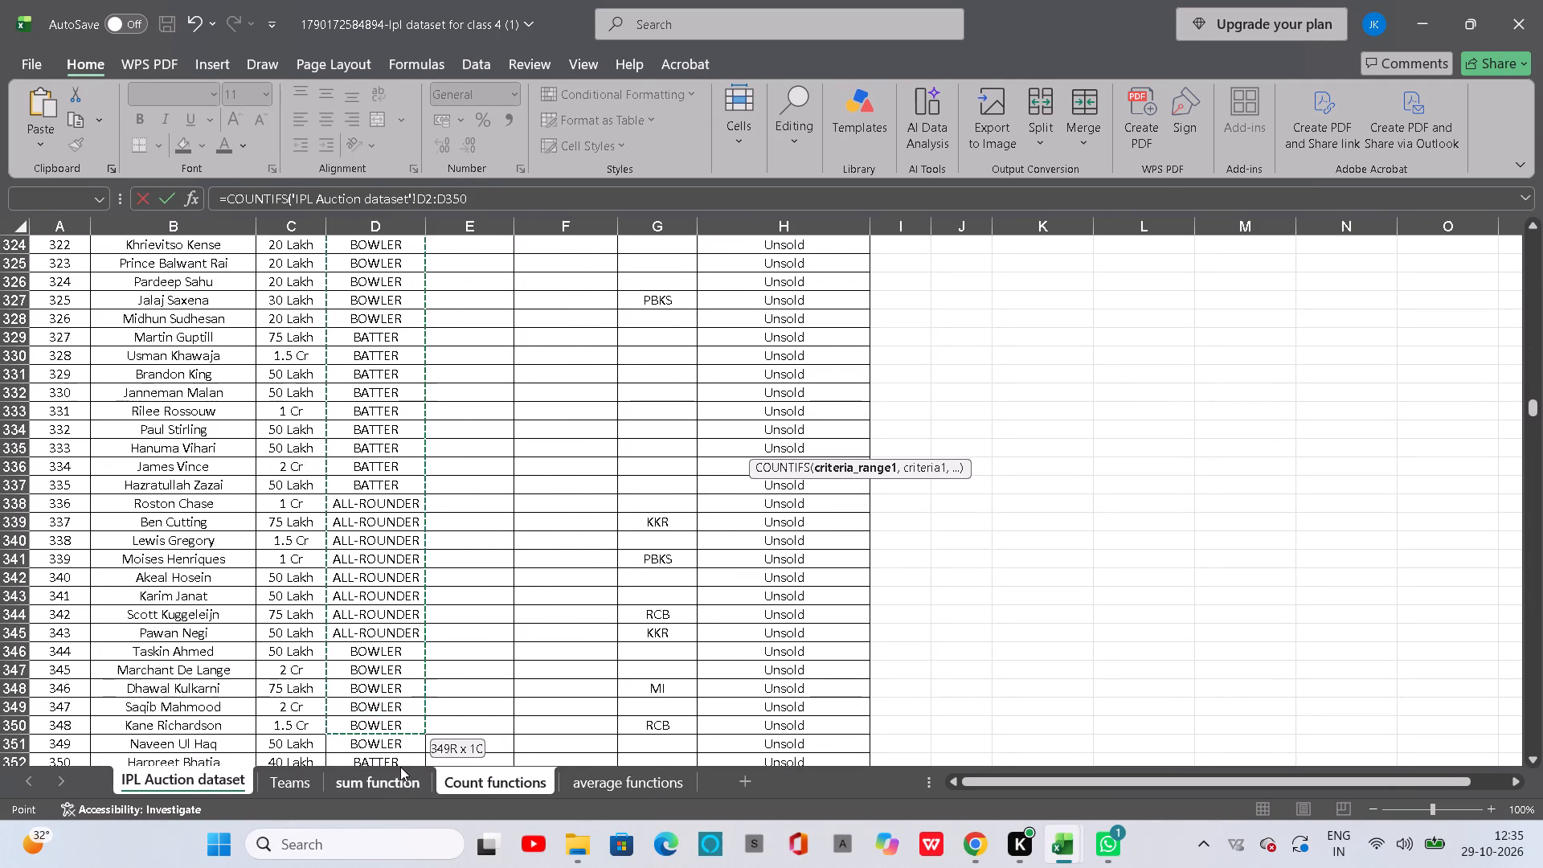
drag(400, 767, 430, 867)
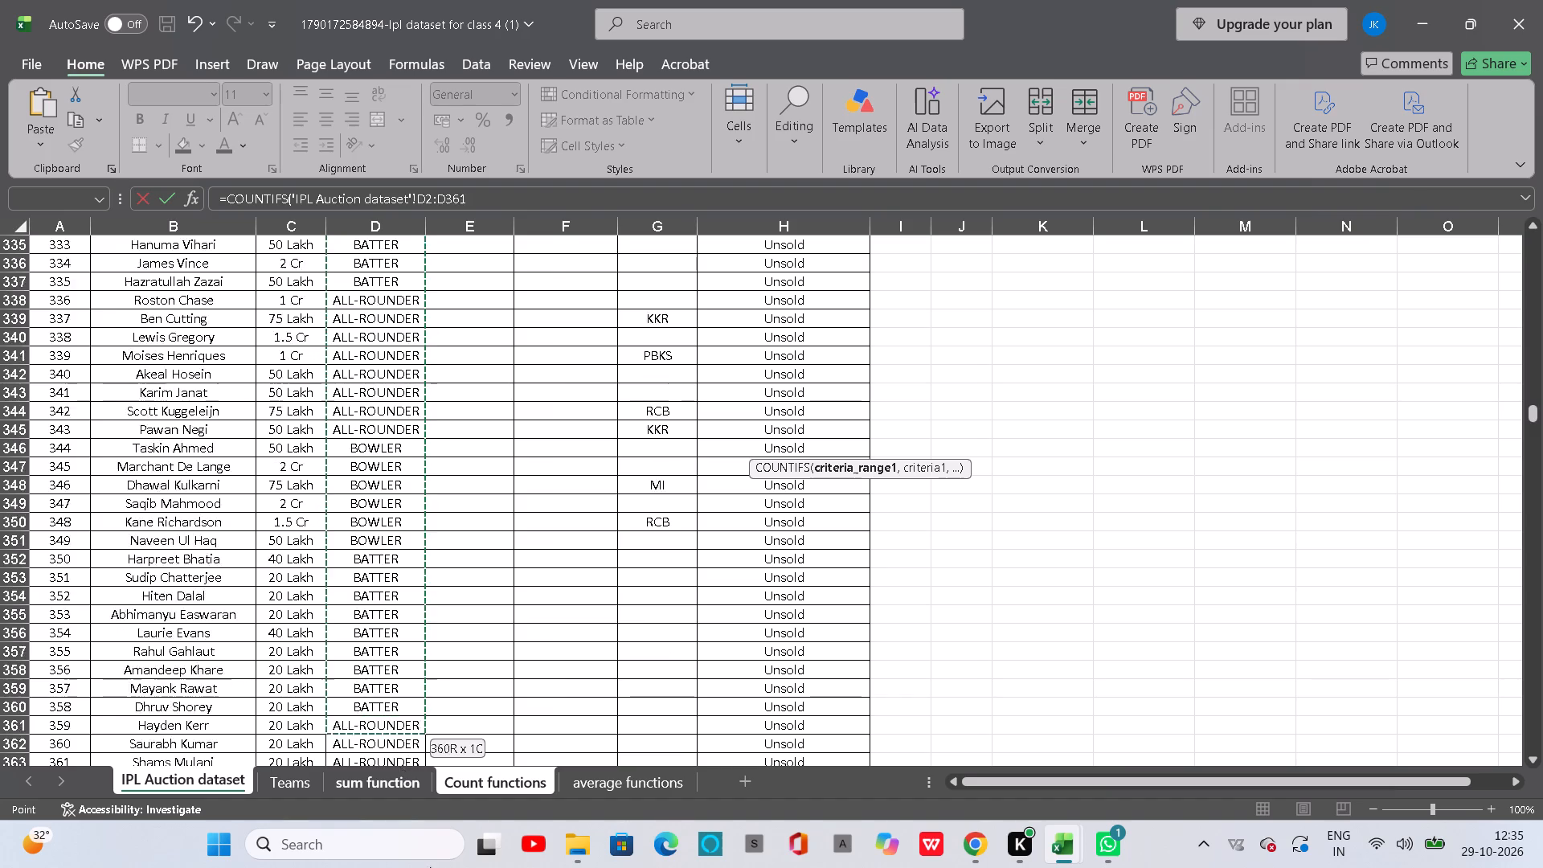
drag(430, 867, 391, 838)
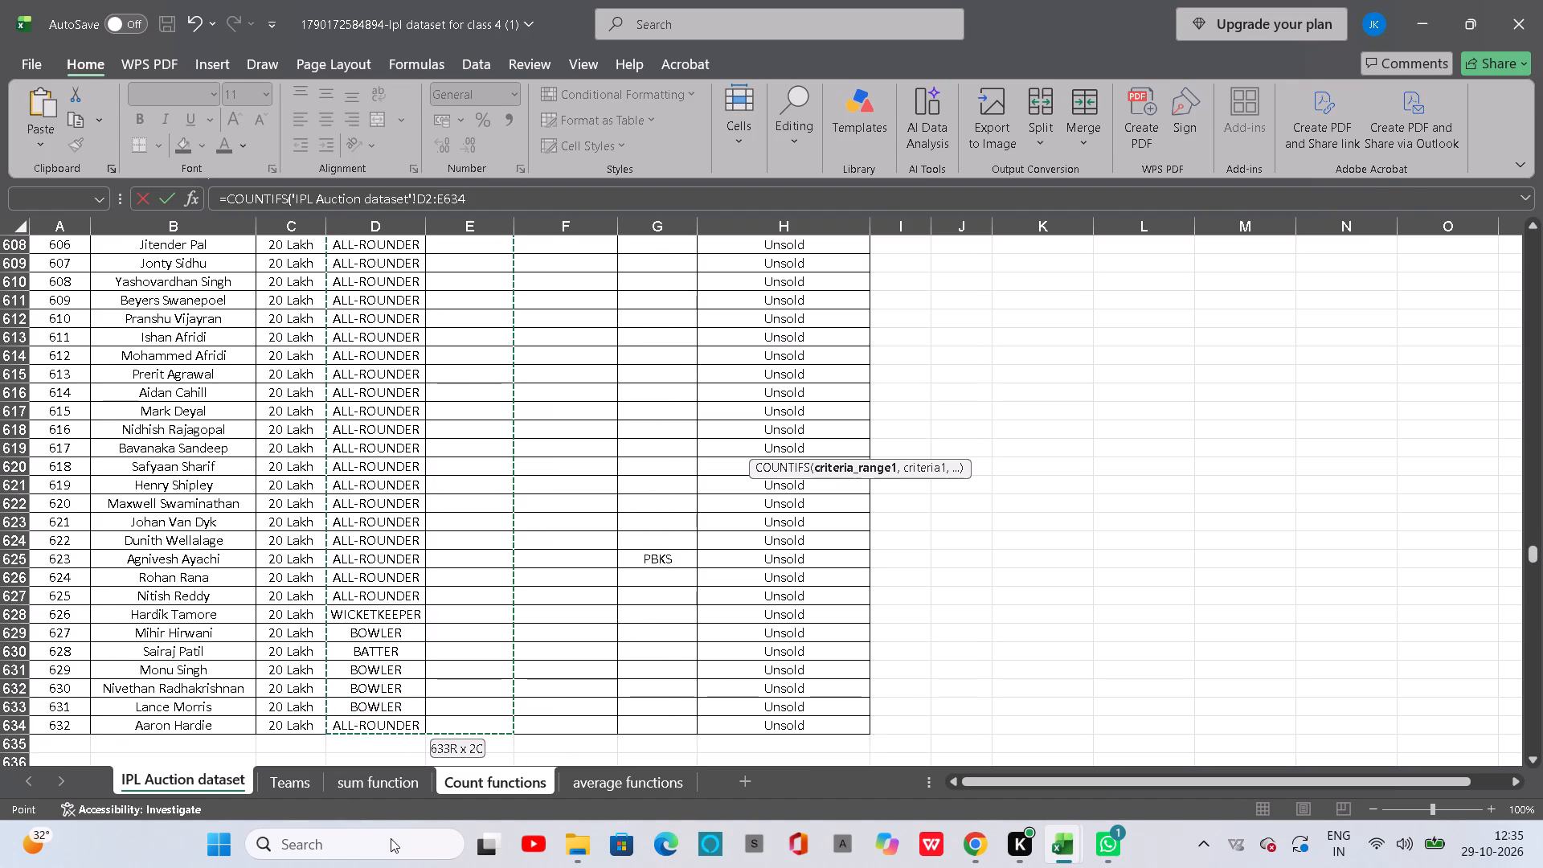
drag(391, 838, 399, 706)
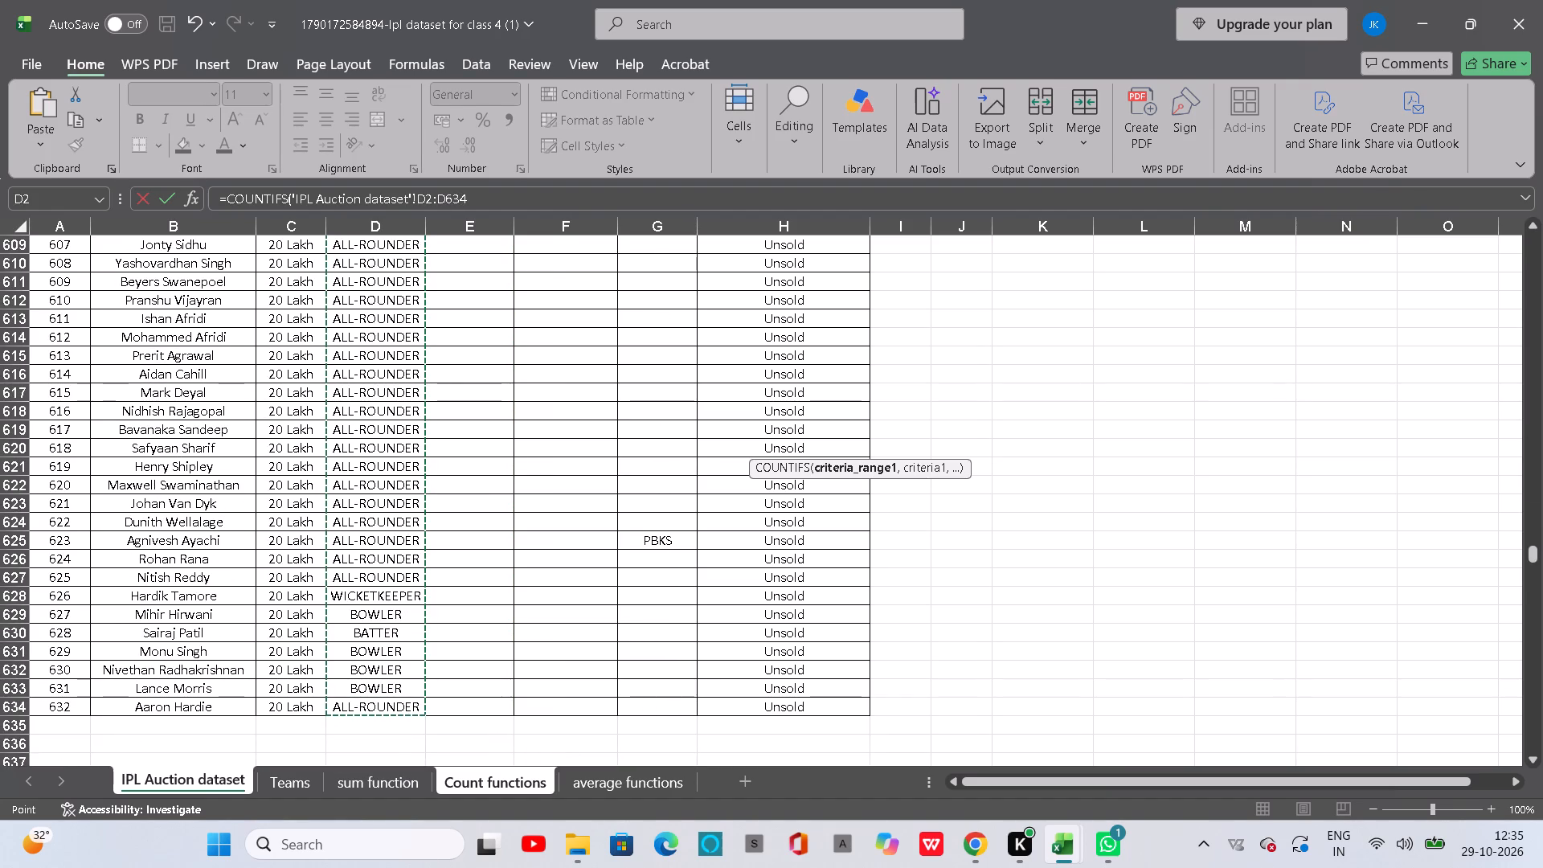
scroll(393, 557, up, 2)
scroll(393, 557, down, 1)
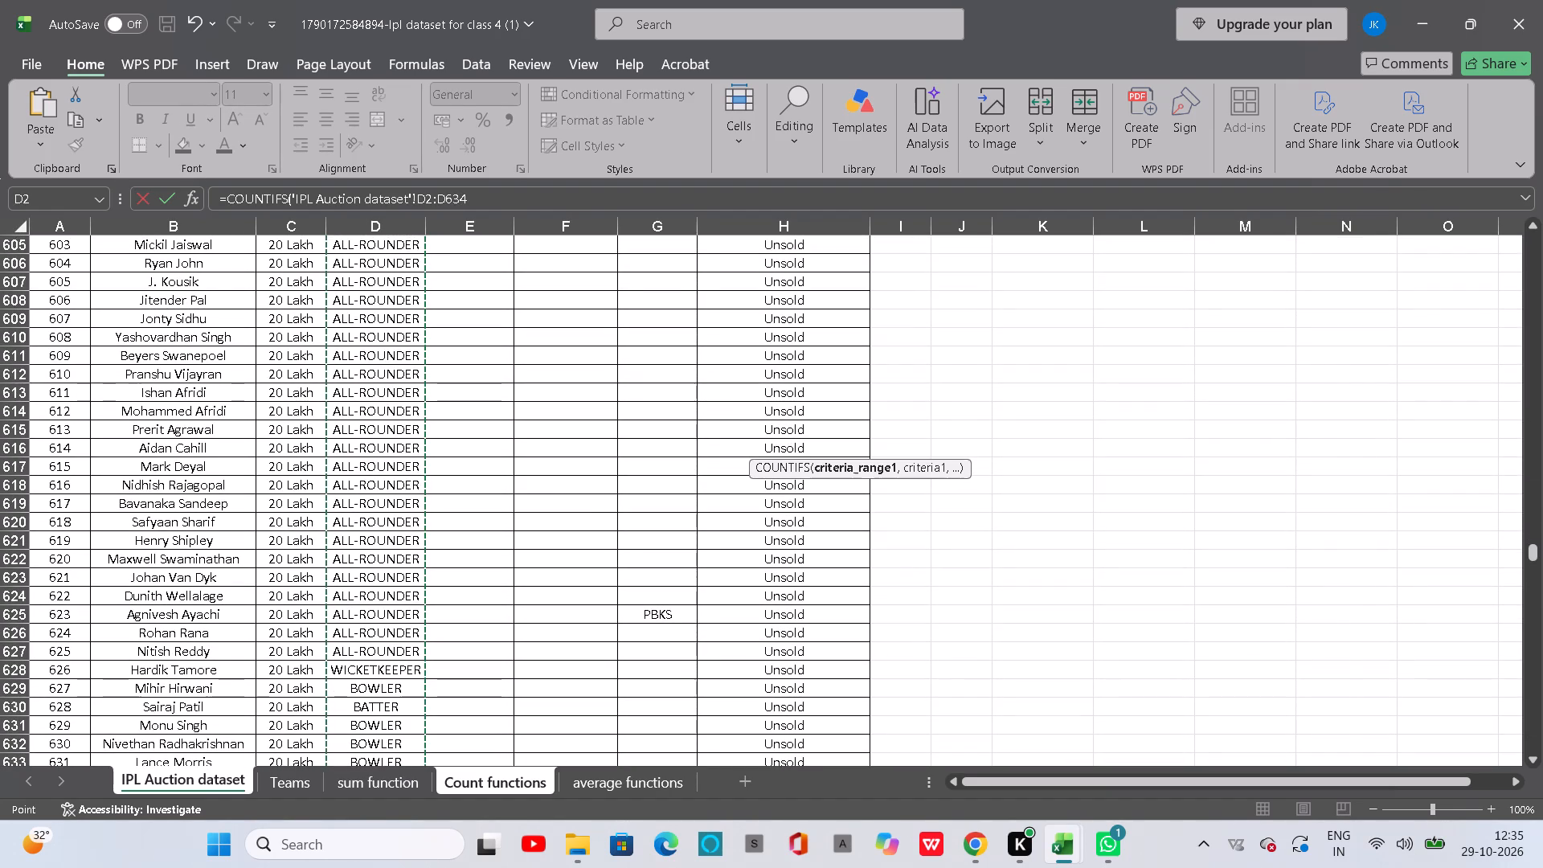
Add the IPL Auction dataset's BATTER cell D630 as the D12 formula's first criterion.
key(comma)
click(491, 779)
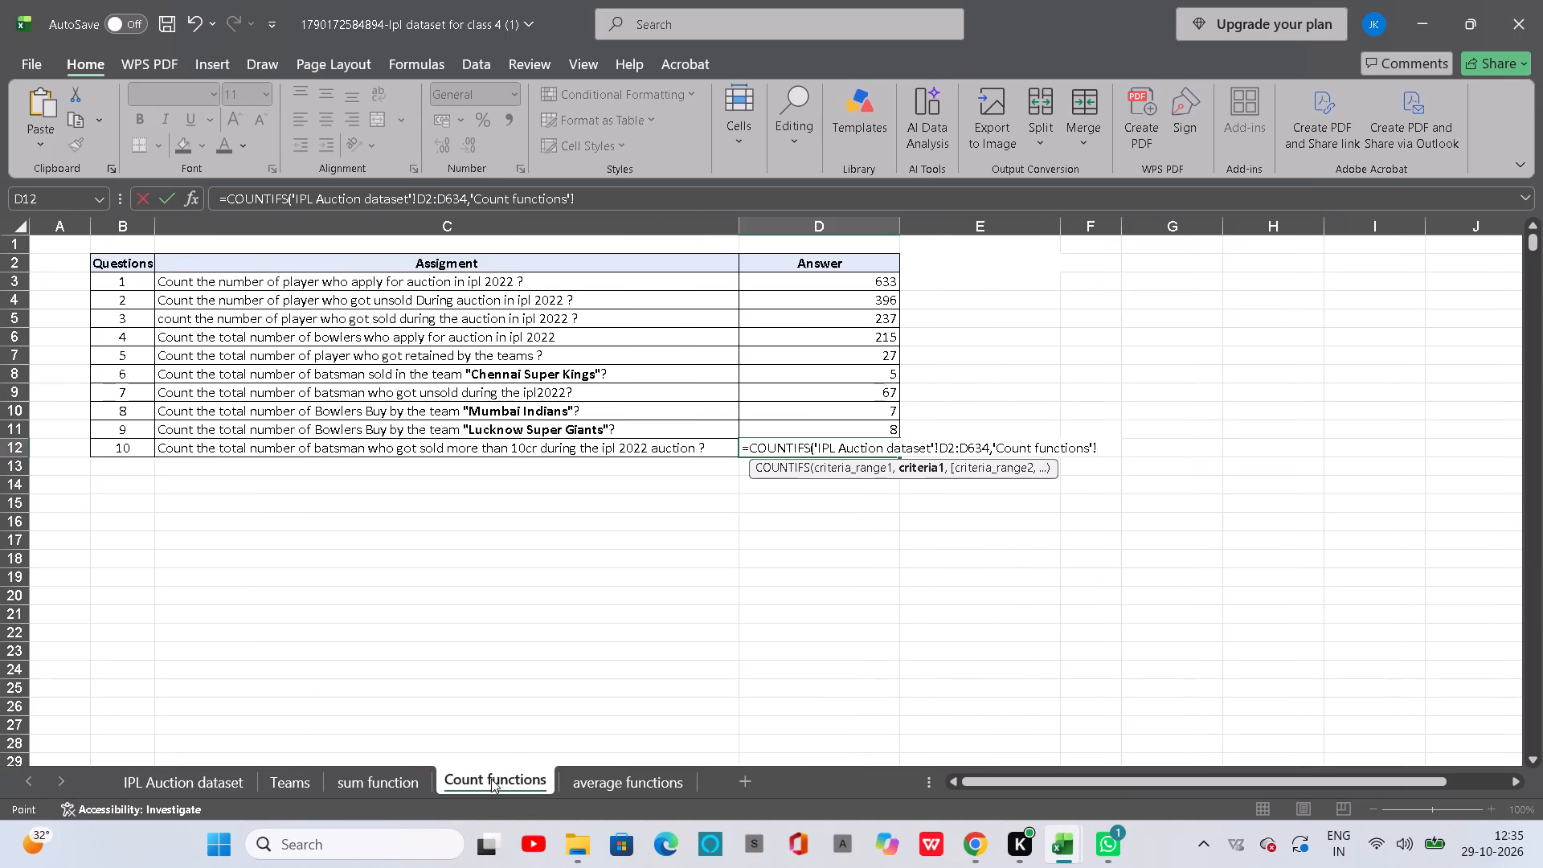
click(232, 784)
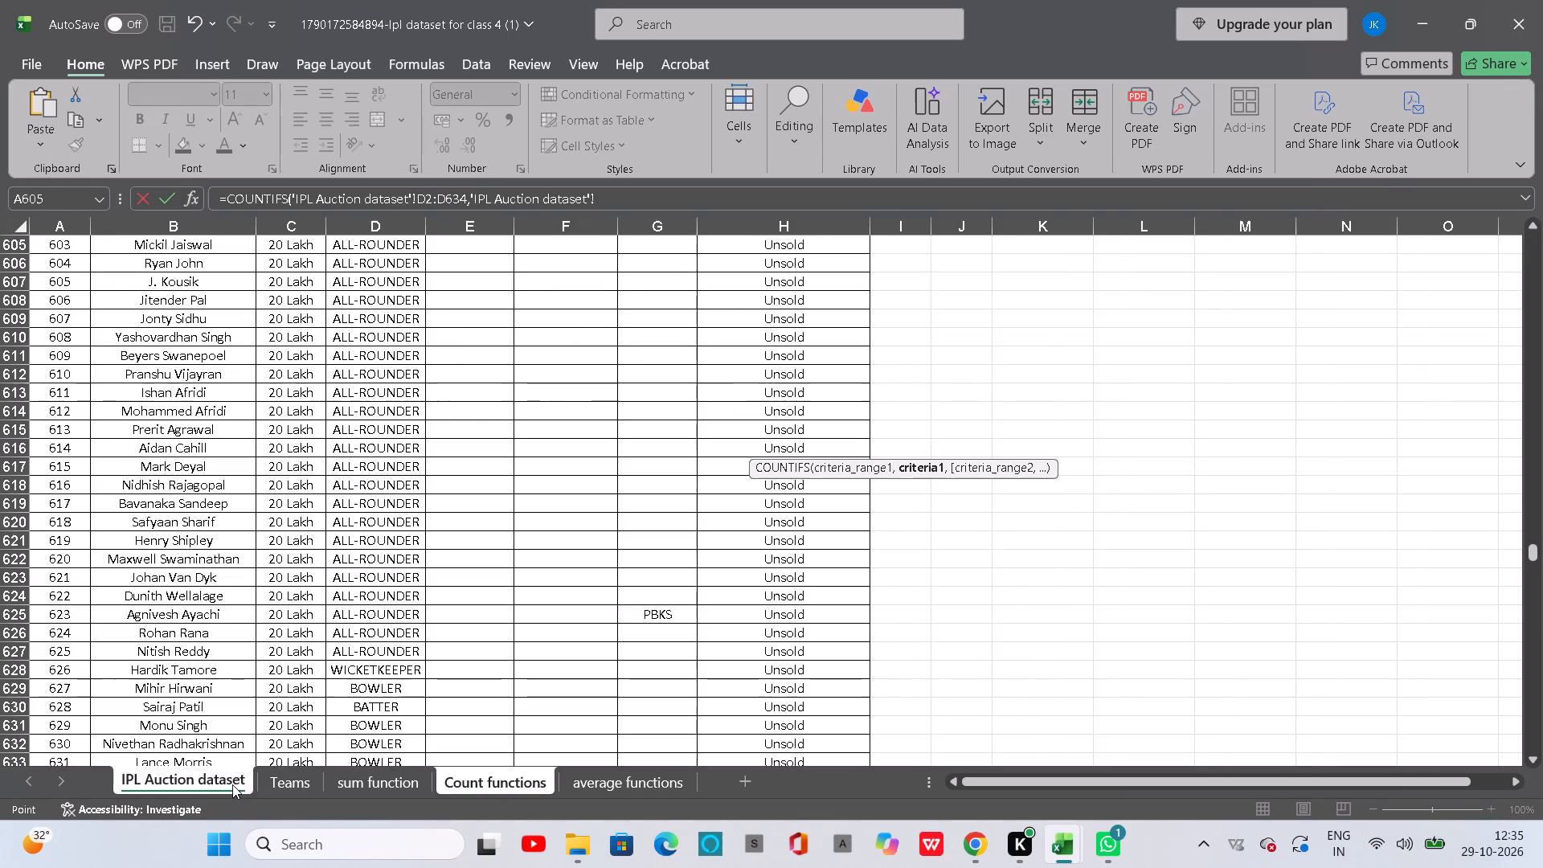
click(371, 707)
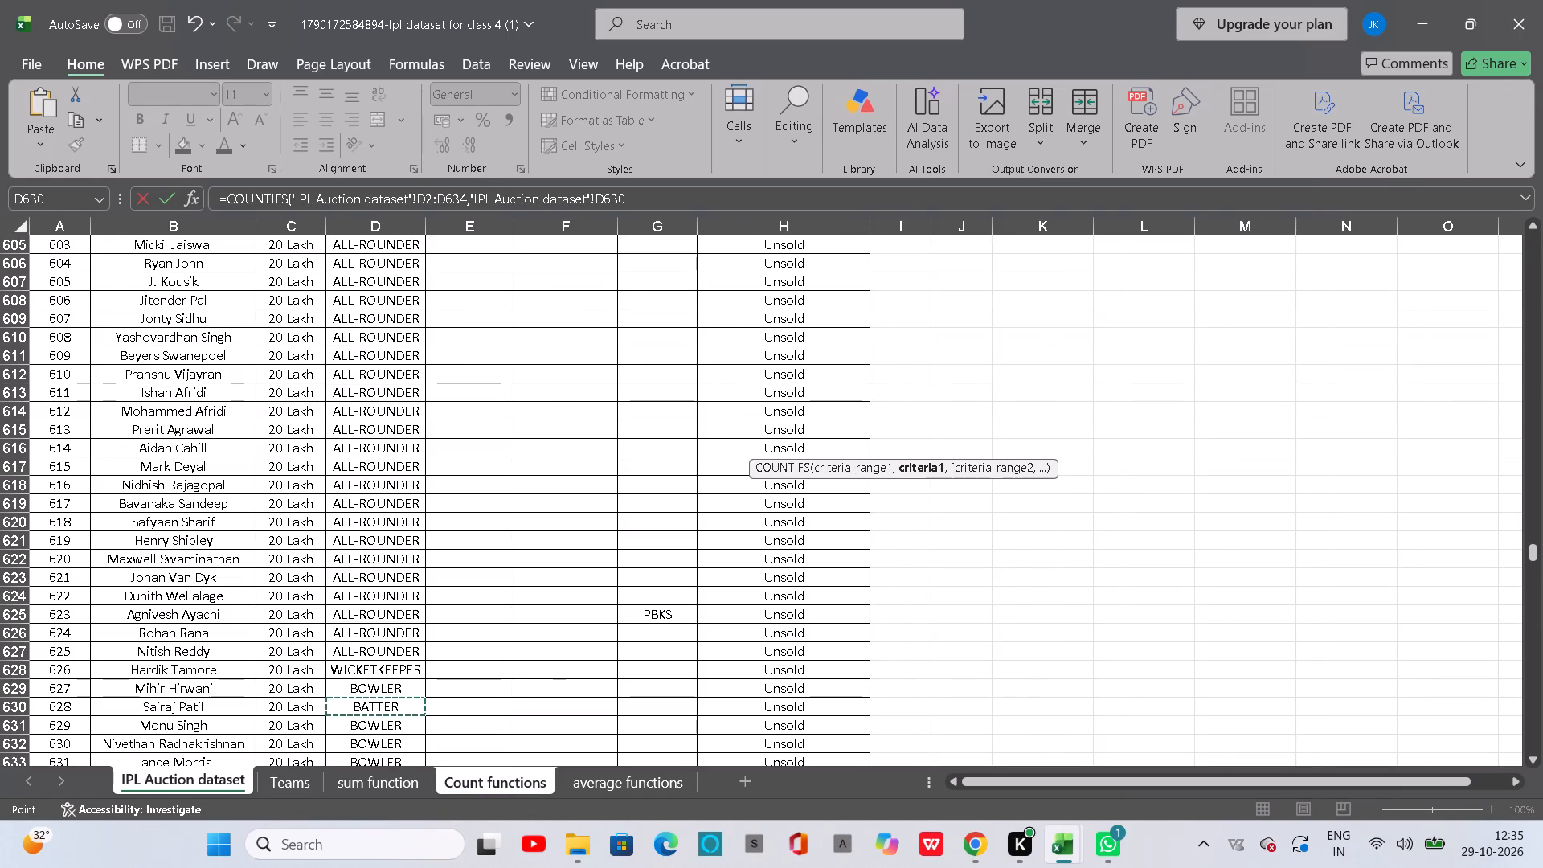
Add the IPL Auction dataset's Base Price range C2:C634 as the D12 formula's second criteria range.
key(comma)
scroll(376, 462, up, 6)
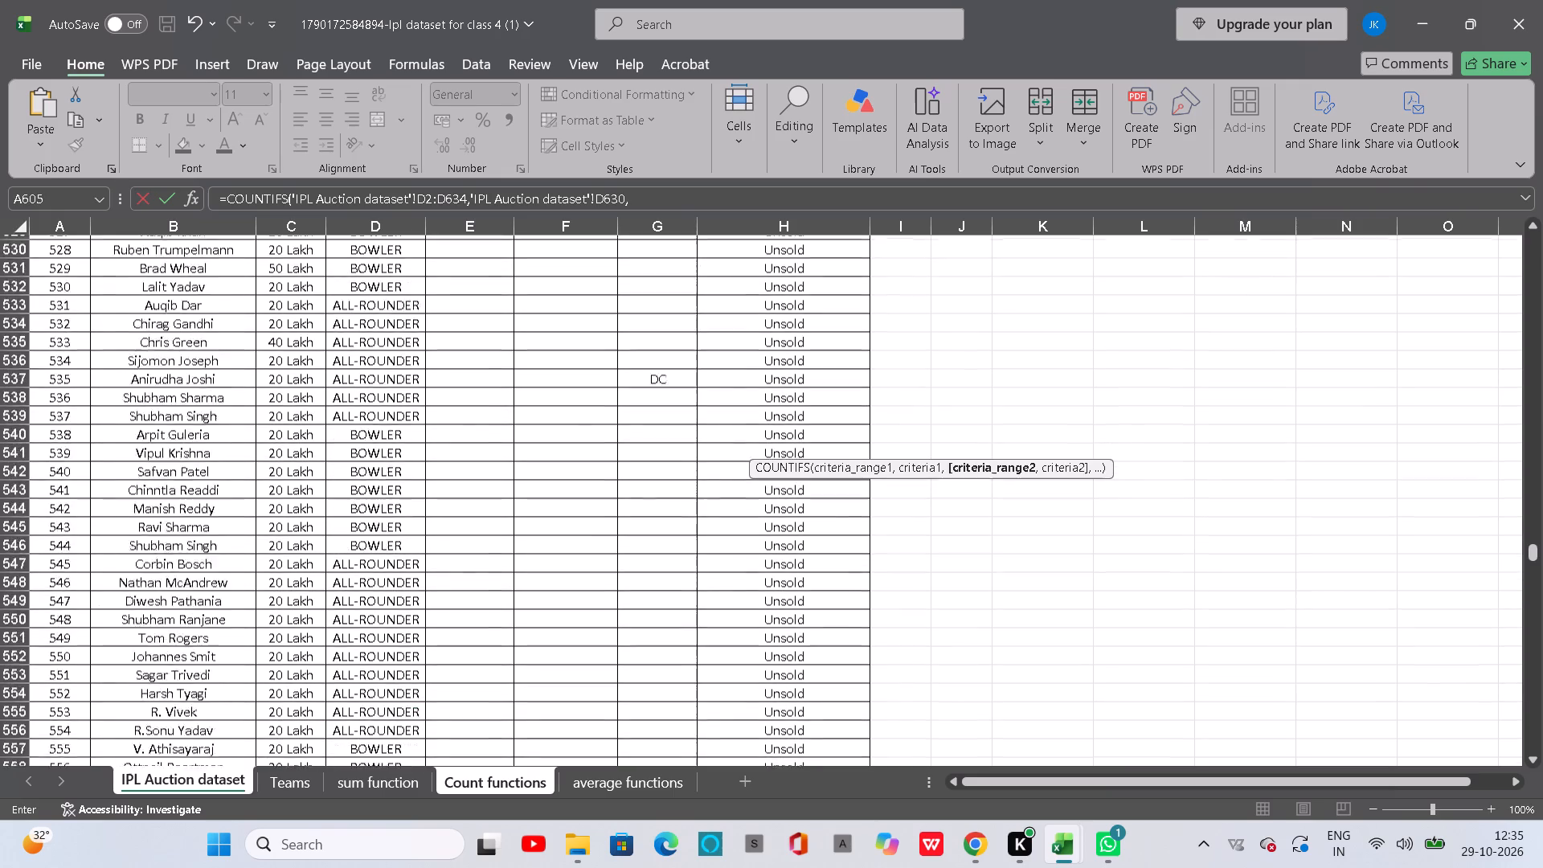
scroll(376, 462, up, 16)
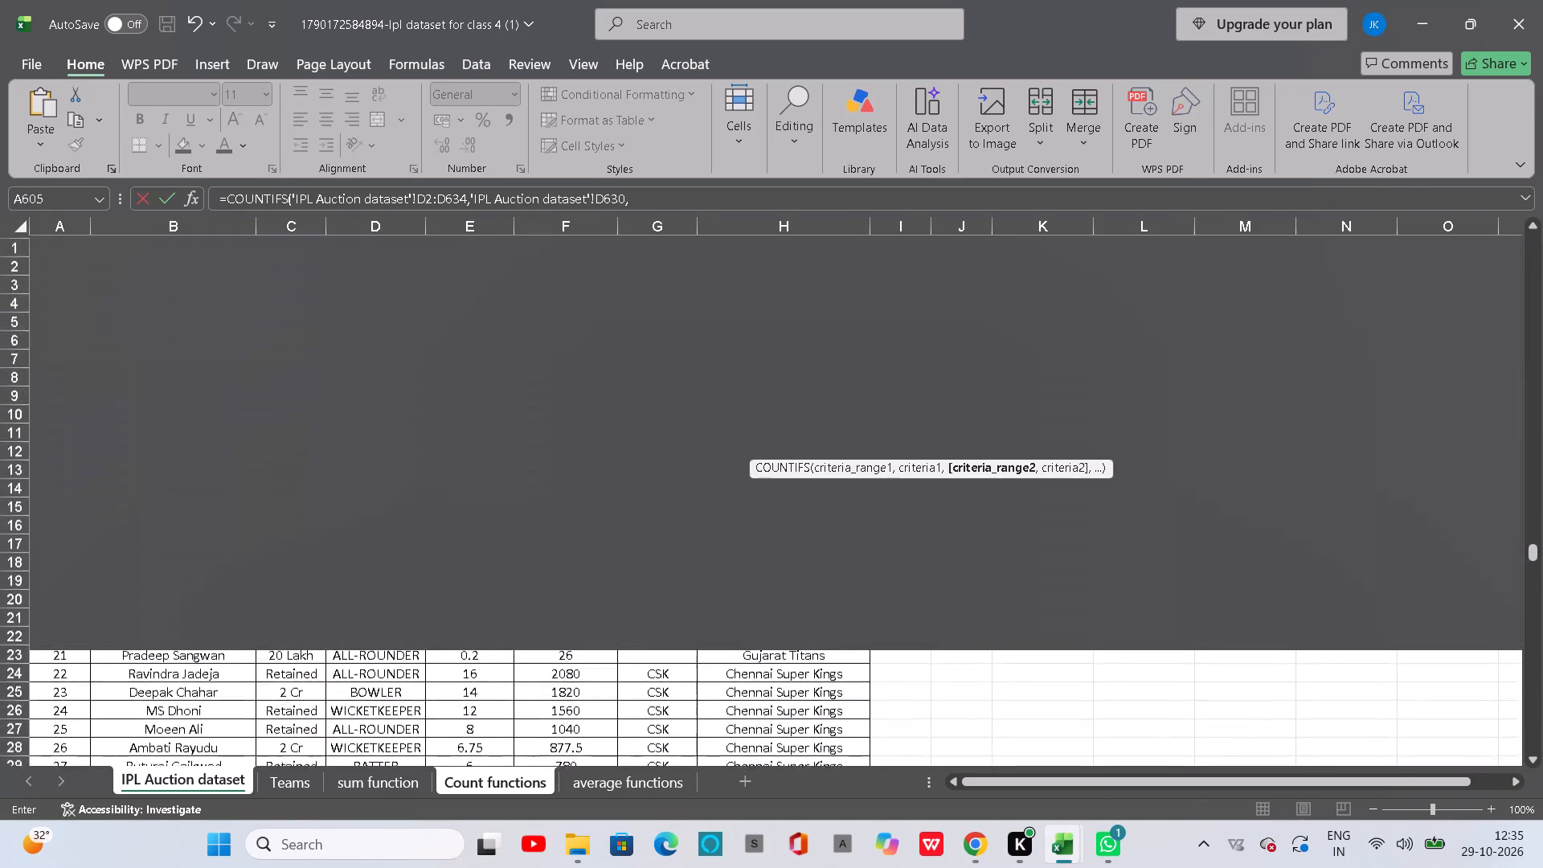
click(201, 778)
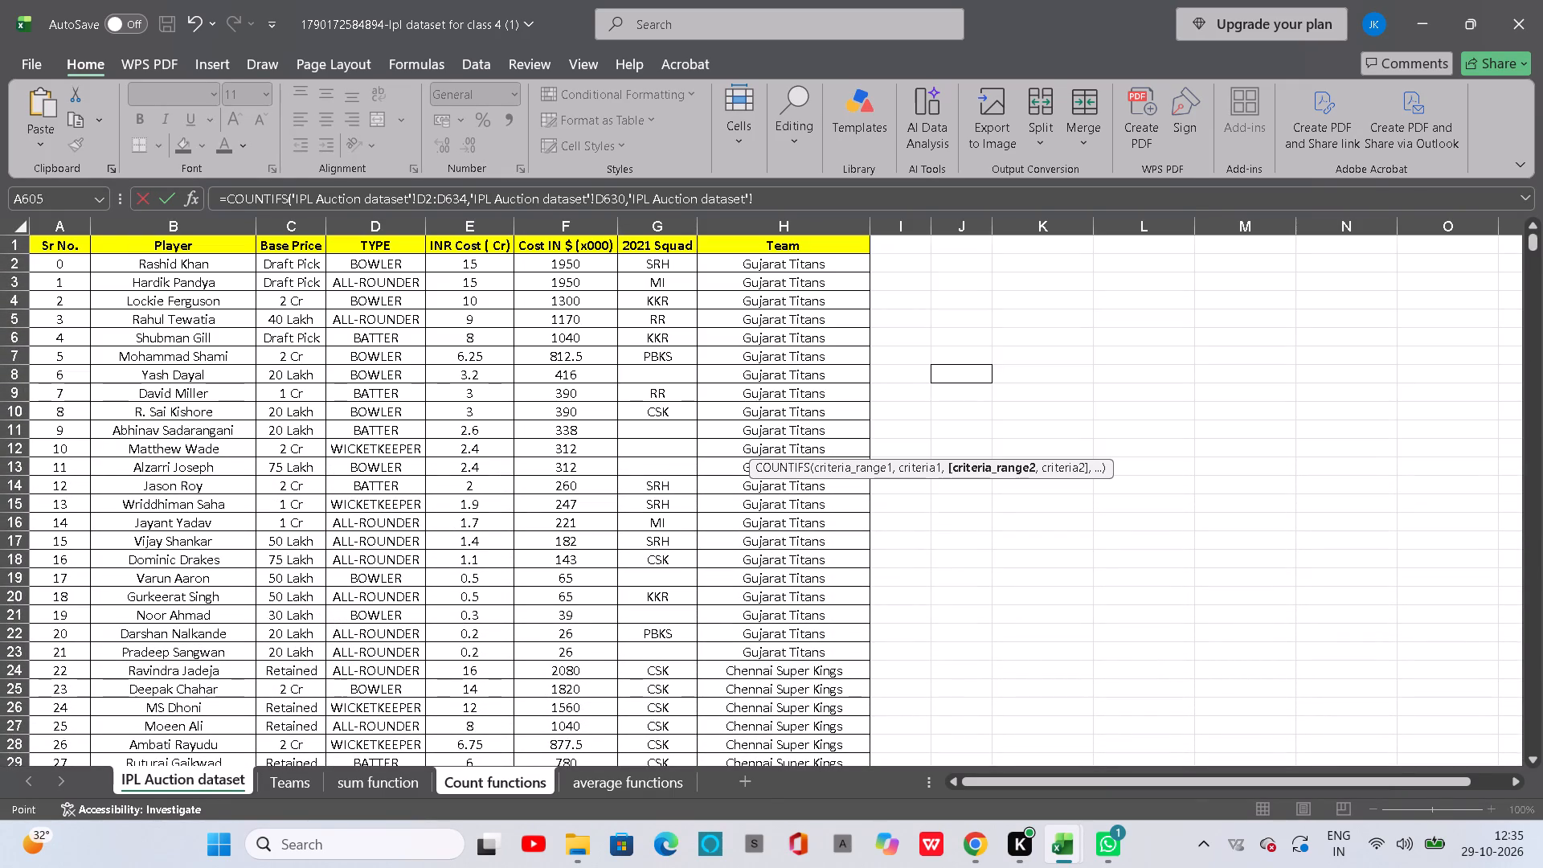
drag(267, 256, 264, 599)
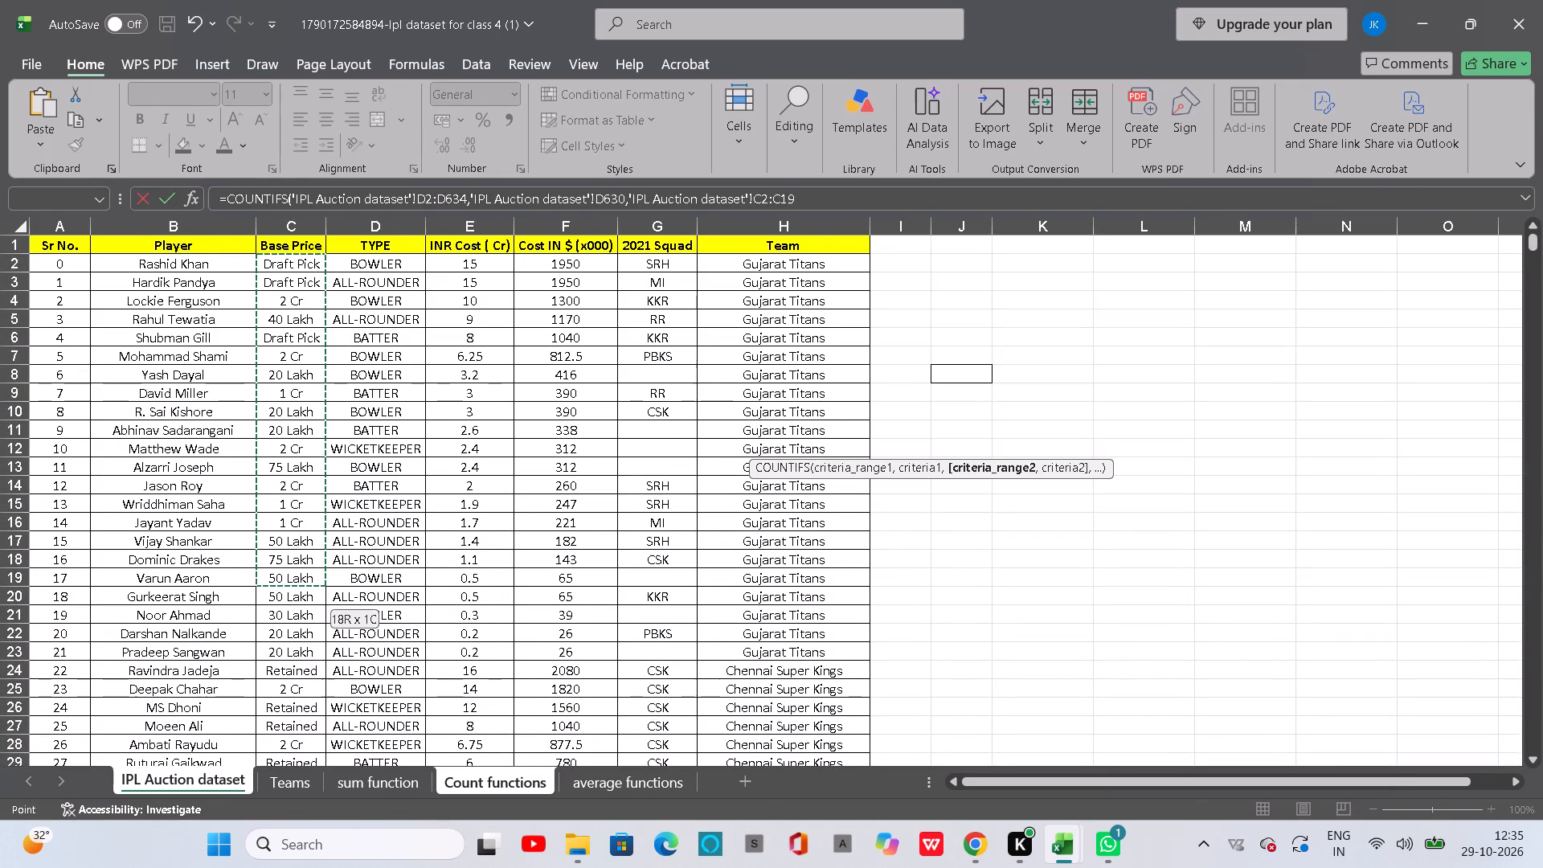
drag(264, 599, 291, 833)
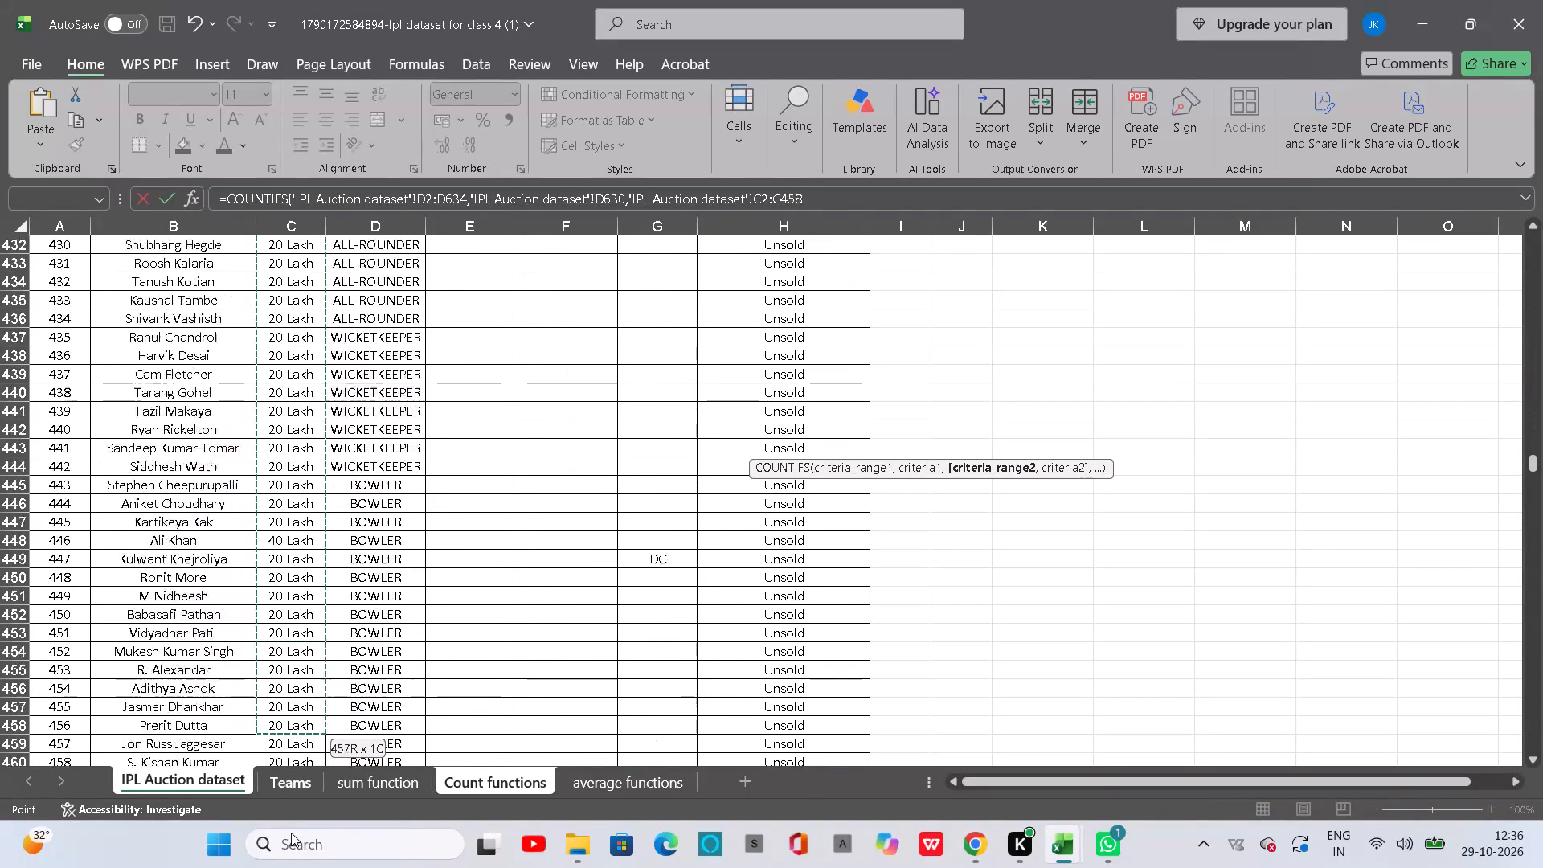
drag(291, 833, 297, 867)
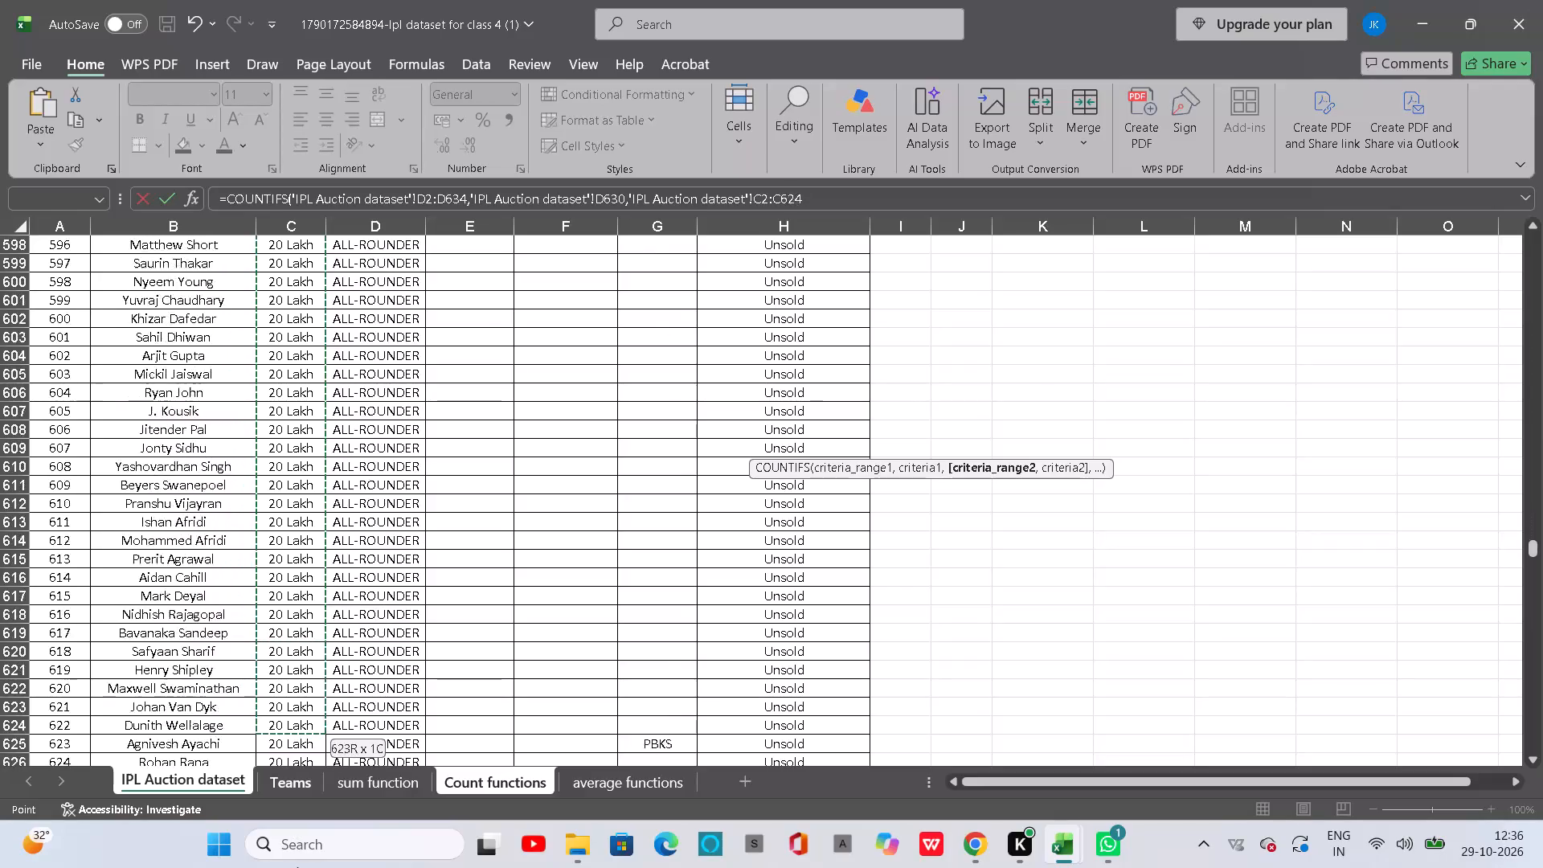
drag(297, 867, 272, 721)
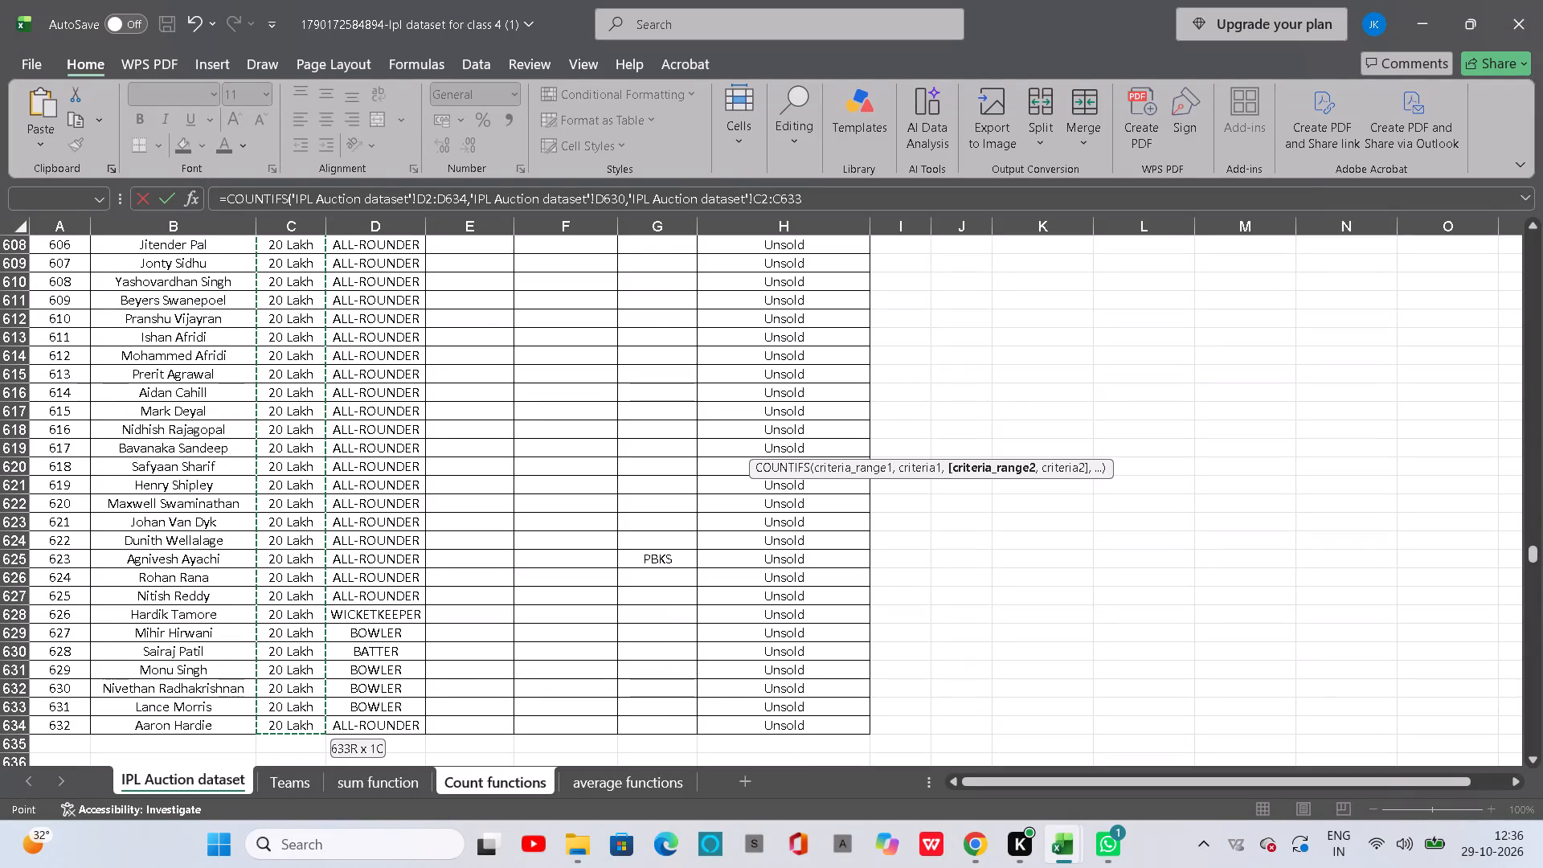
drag(272, 721, 276, 731)
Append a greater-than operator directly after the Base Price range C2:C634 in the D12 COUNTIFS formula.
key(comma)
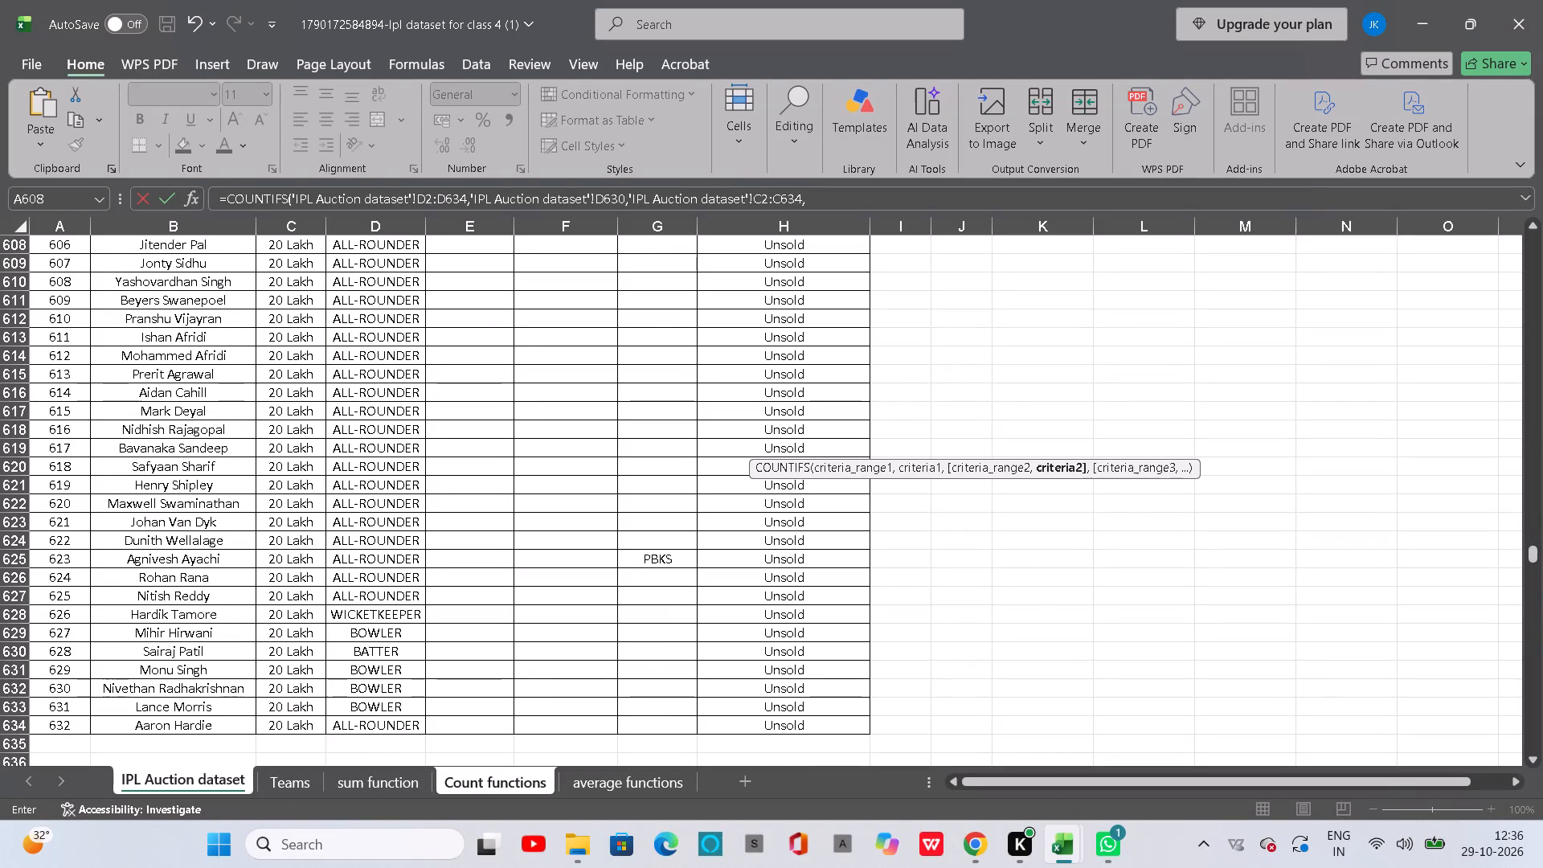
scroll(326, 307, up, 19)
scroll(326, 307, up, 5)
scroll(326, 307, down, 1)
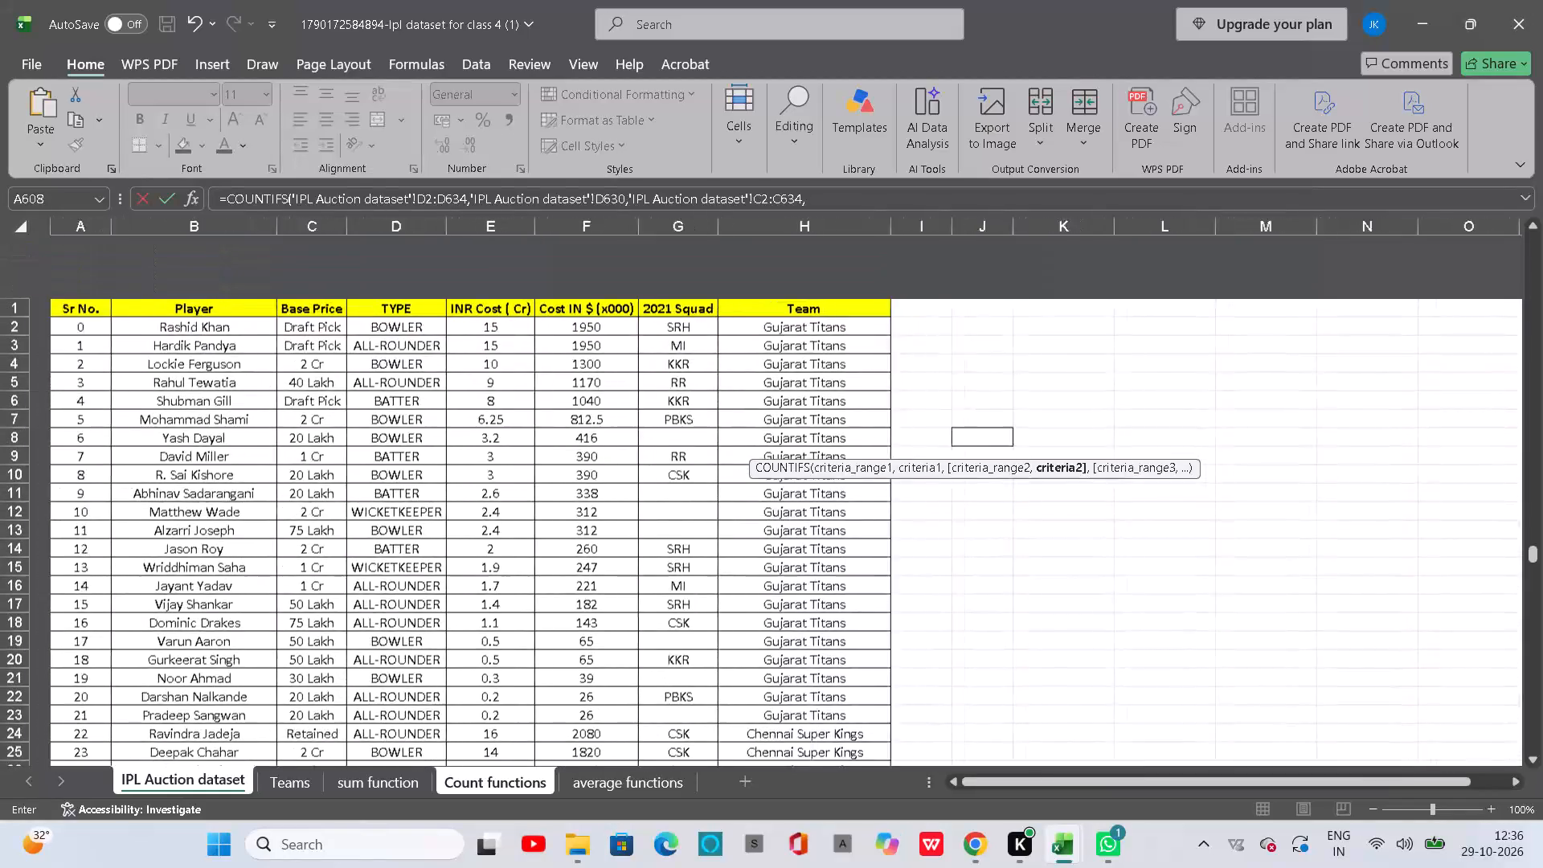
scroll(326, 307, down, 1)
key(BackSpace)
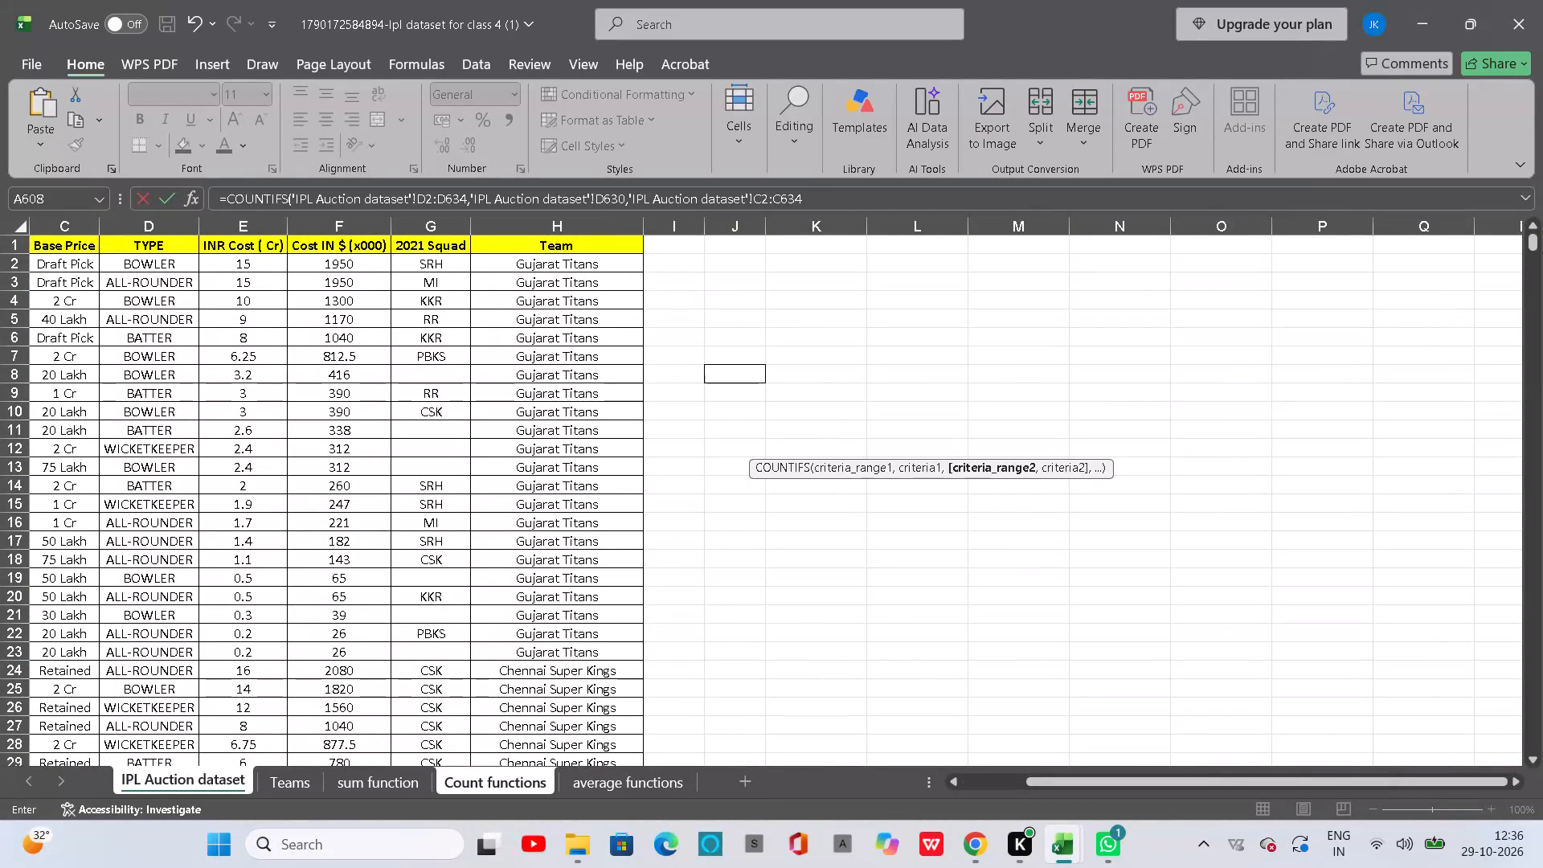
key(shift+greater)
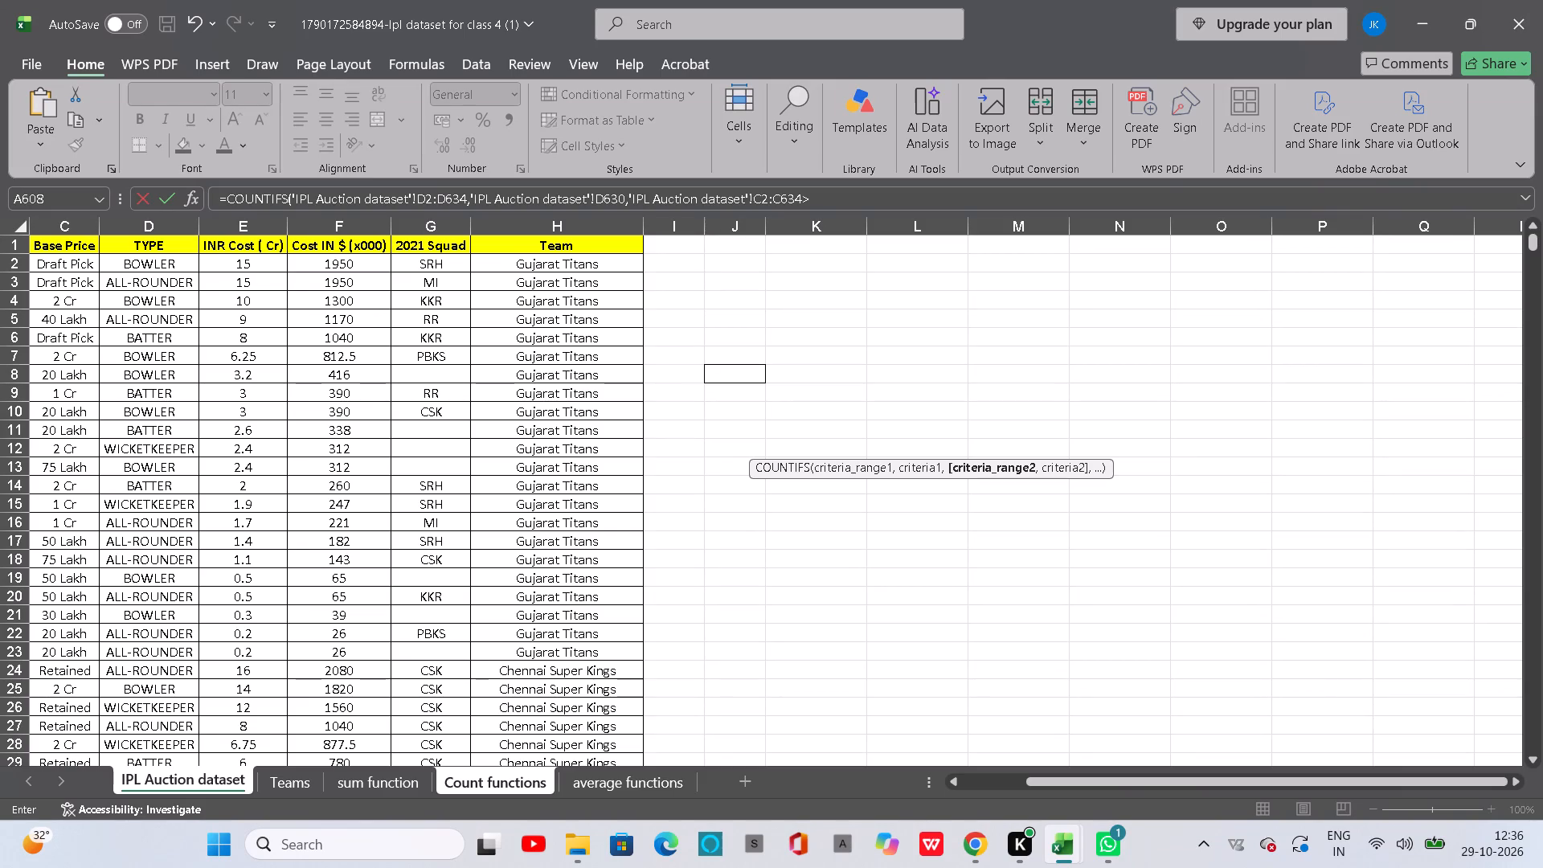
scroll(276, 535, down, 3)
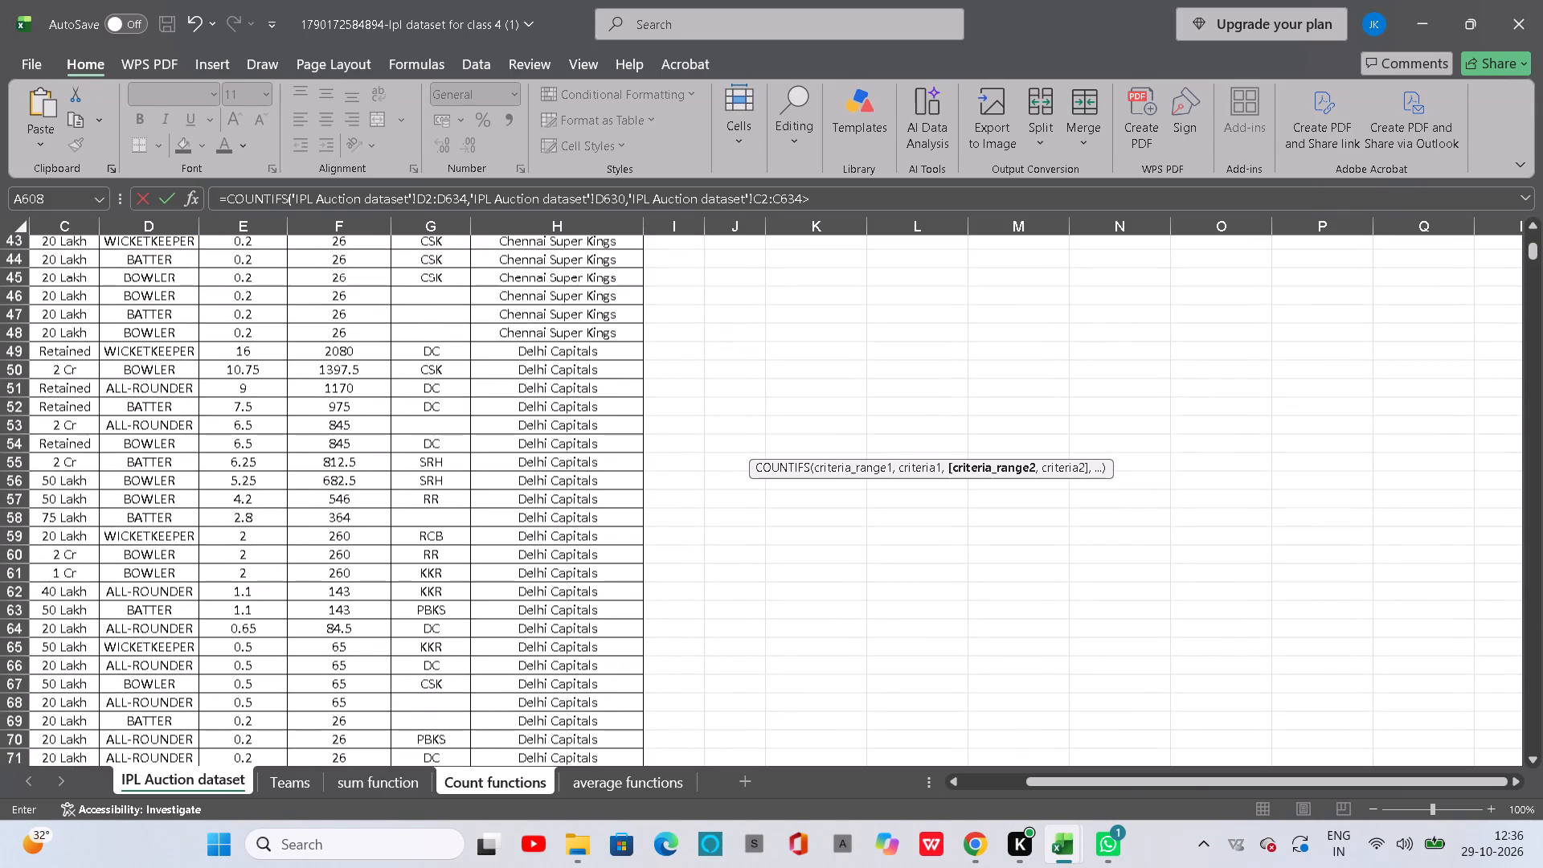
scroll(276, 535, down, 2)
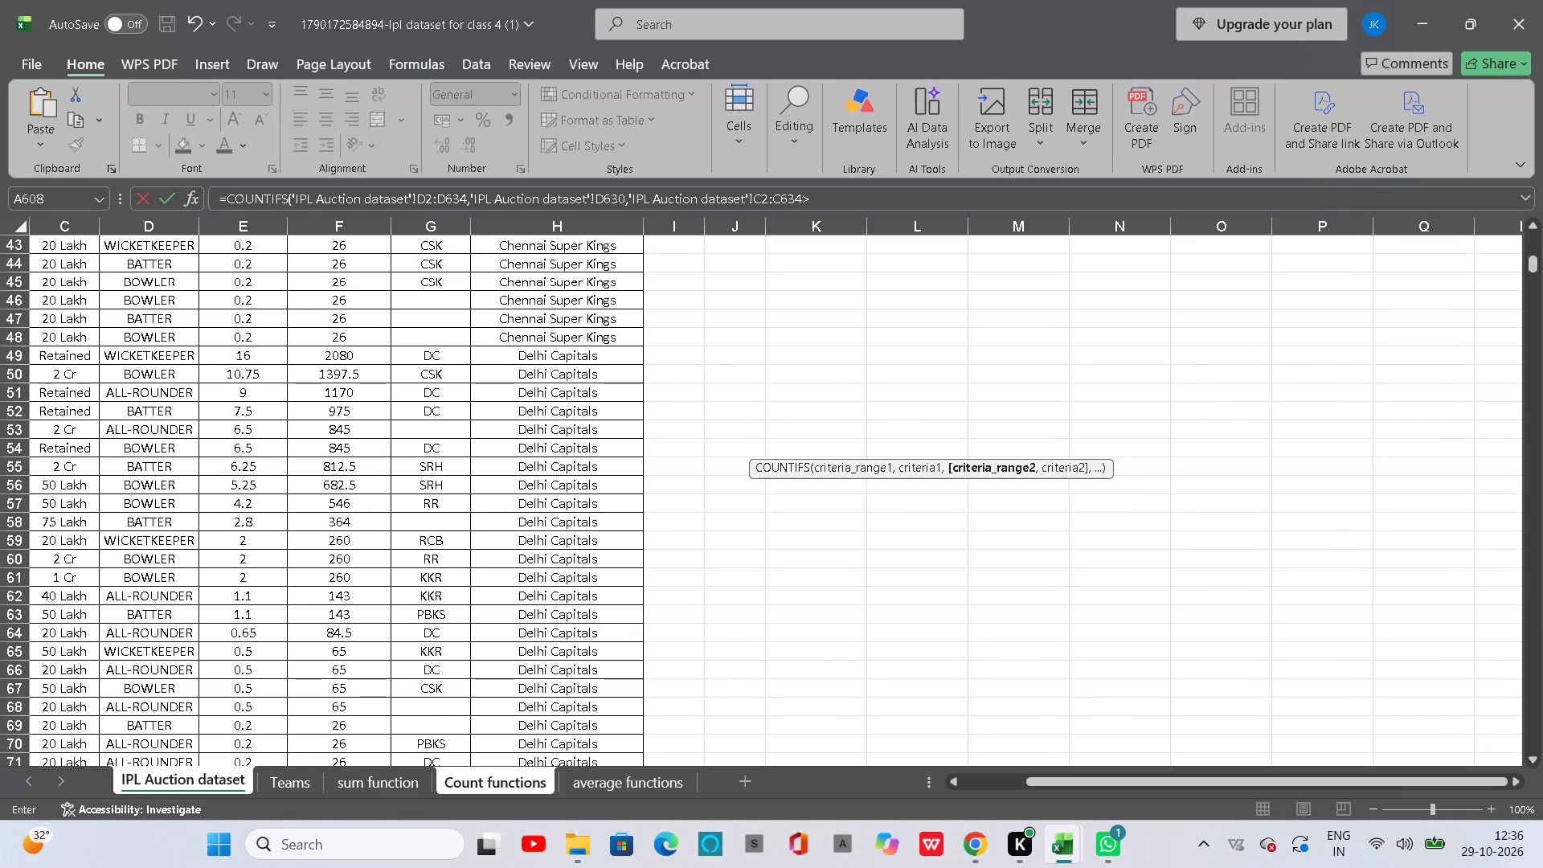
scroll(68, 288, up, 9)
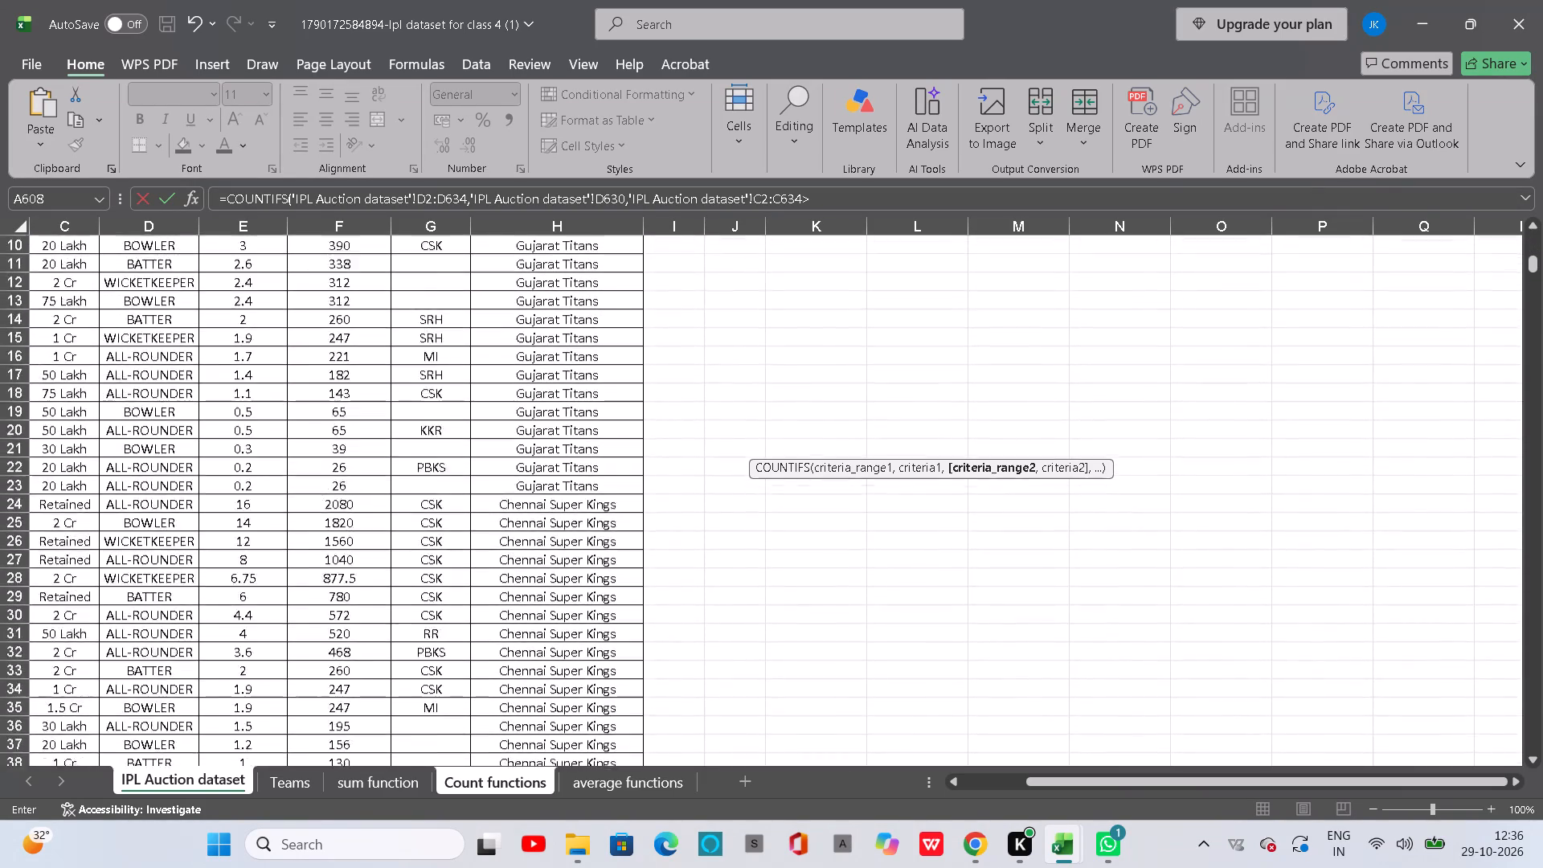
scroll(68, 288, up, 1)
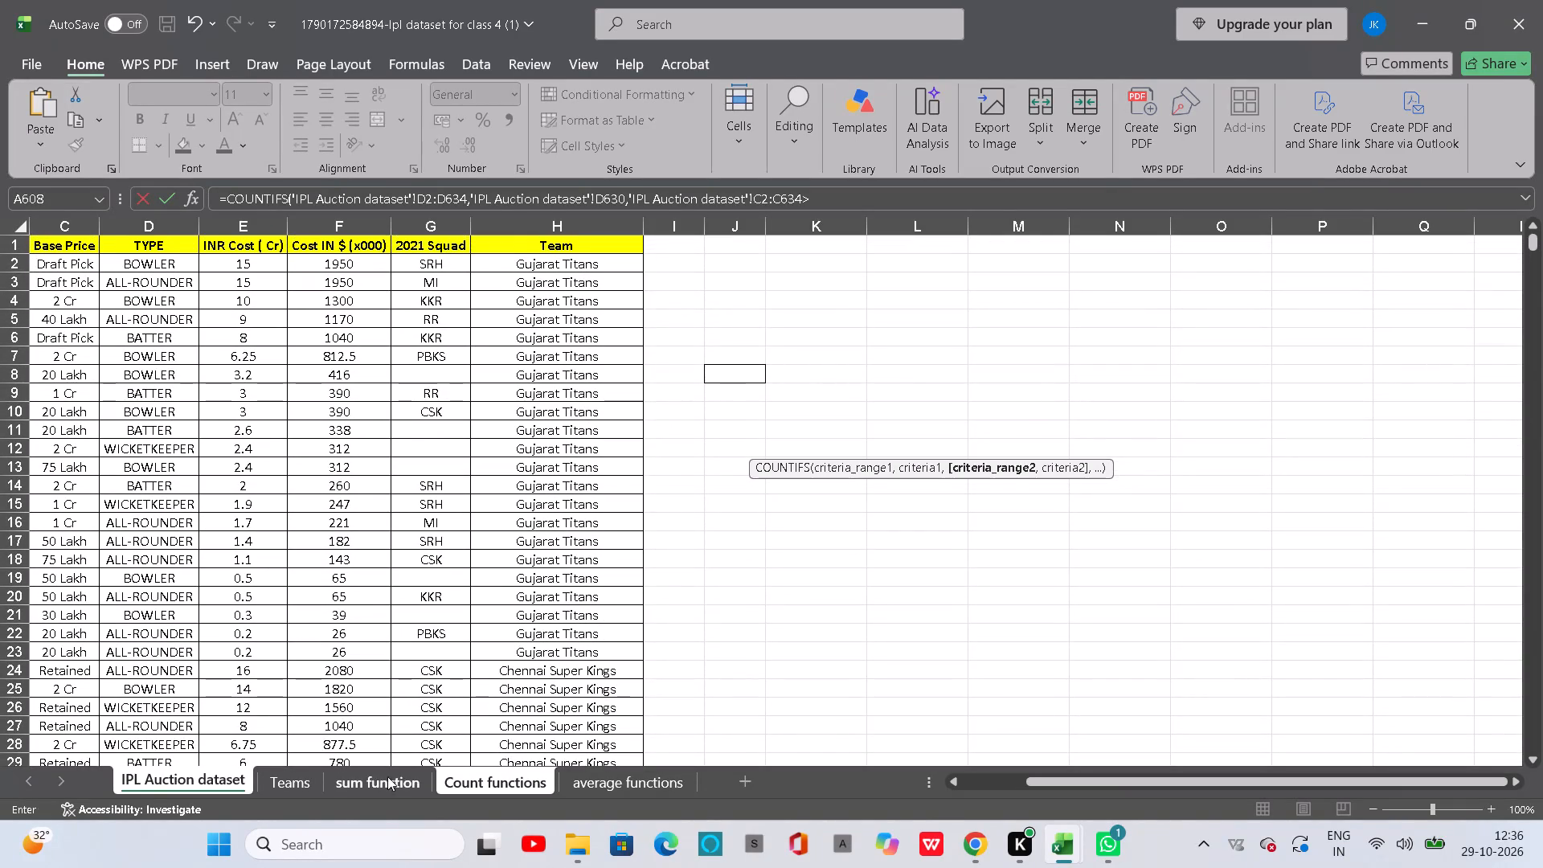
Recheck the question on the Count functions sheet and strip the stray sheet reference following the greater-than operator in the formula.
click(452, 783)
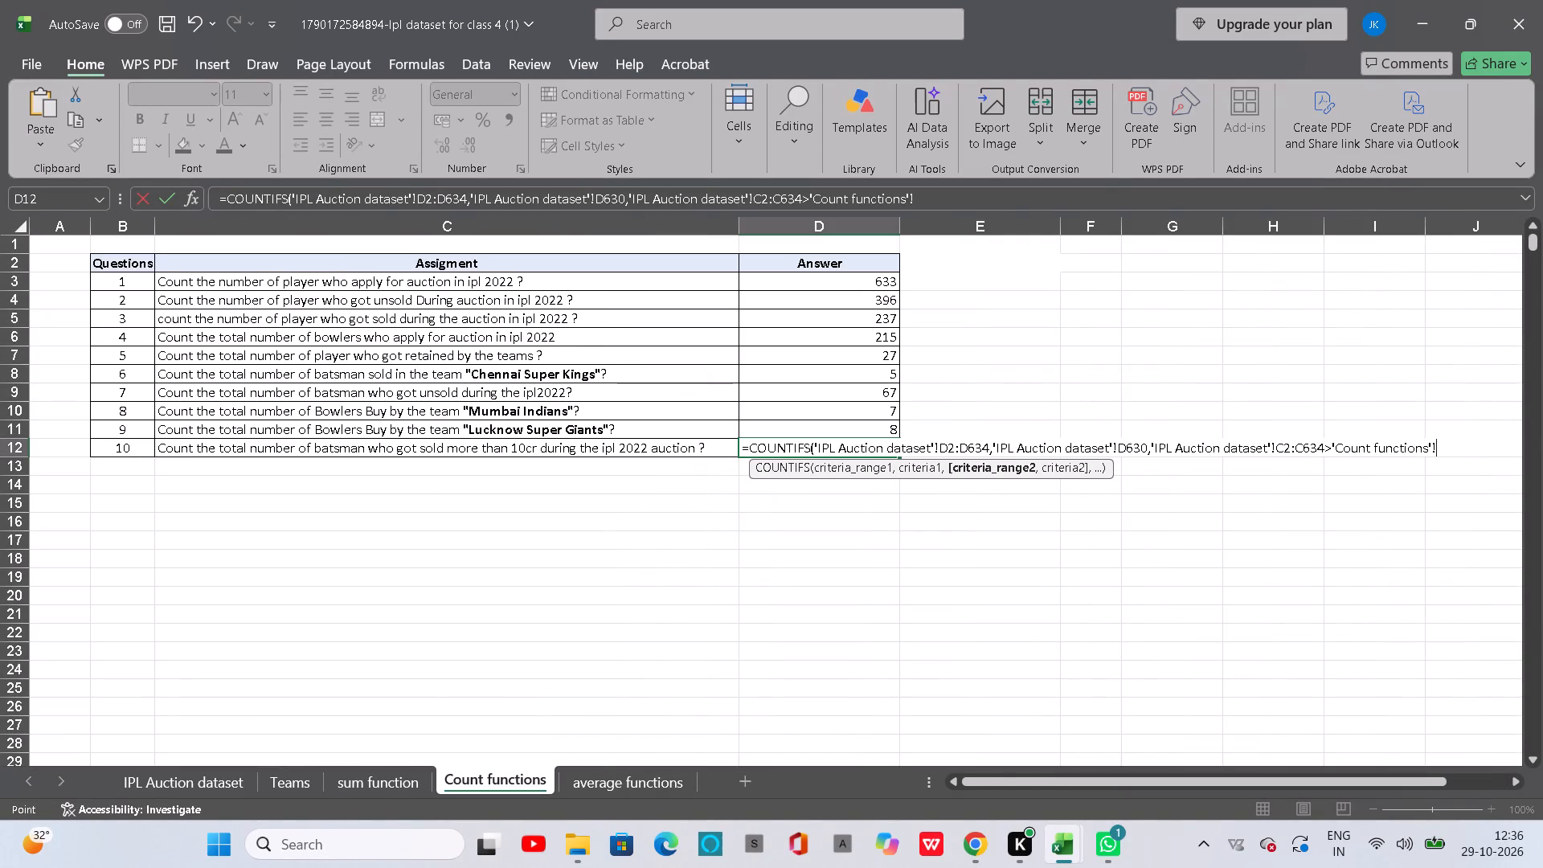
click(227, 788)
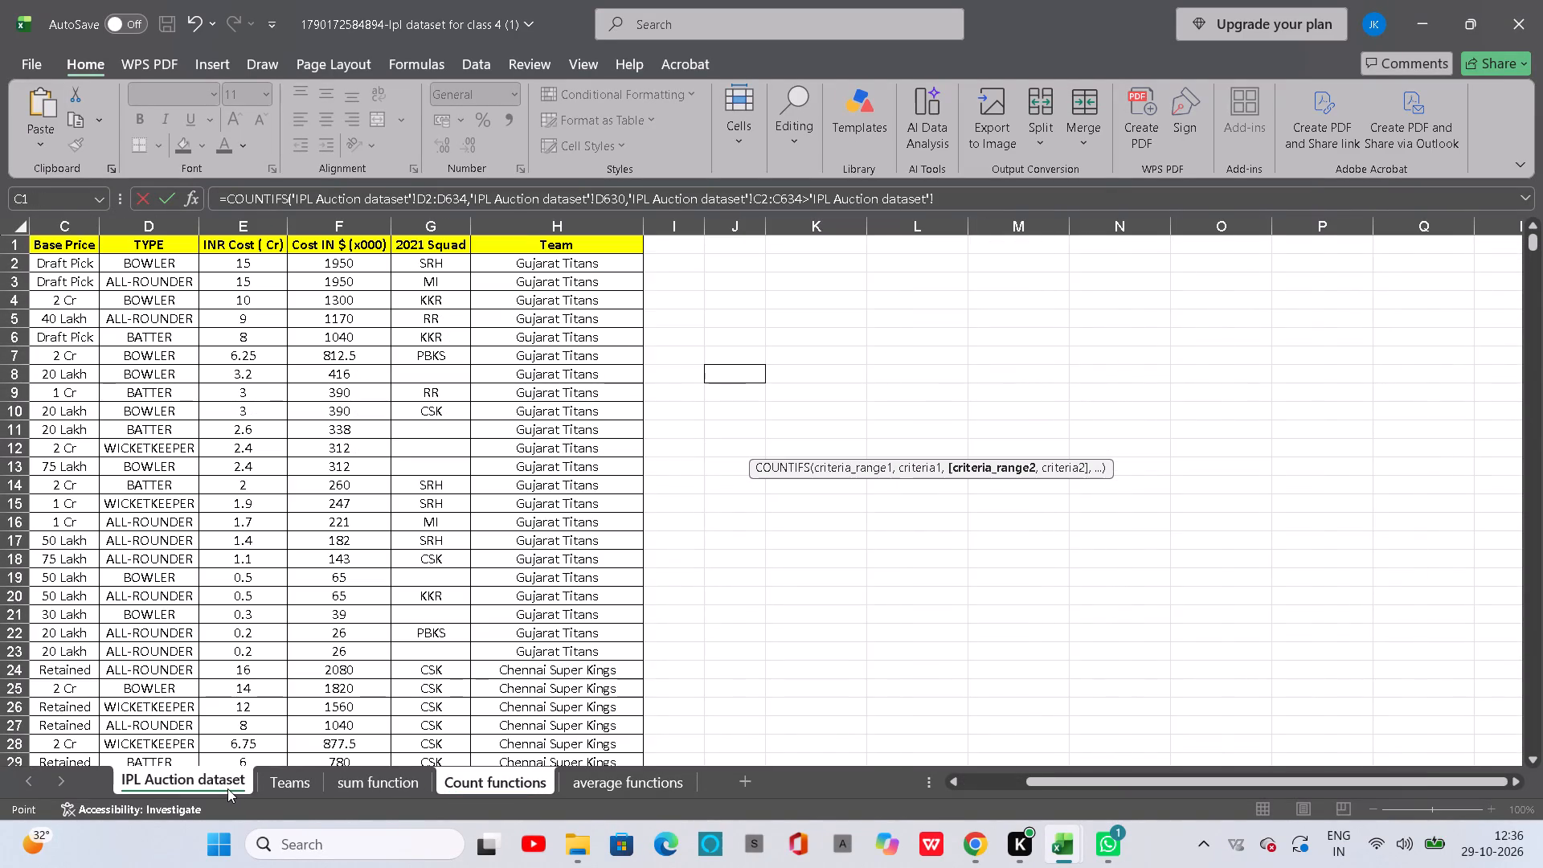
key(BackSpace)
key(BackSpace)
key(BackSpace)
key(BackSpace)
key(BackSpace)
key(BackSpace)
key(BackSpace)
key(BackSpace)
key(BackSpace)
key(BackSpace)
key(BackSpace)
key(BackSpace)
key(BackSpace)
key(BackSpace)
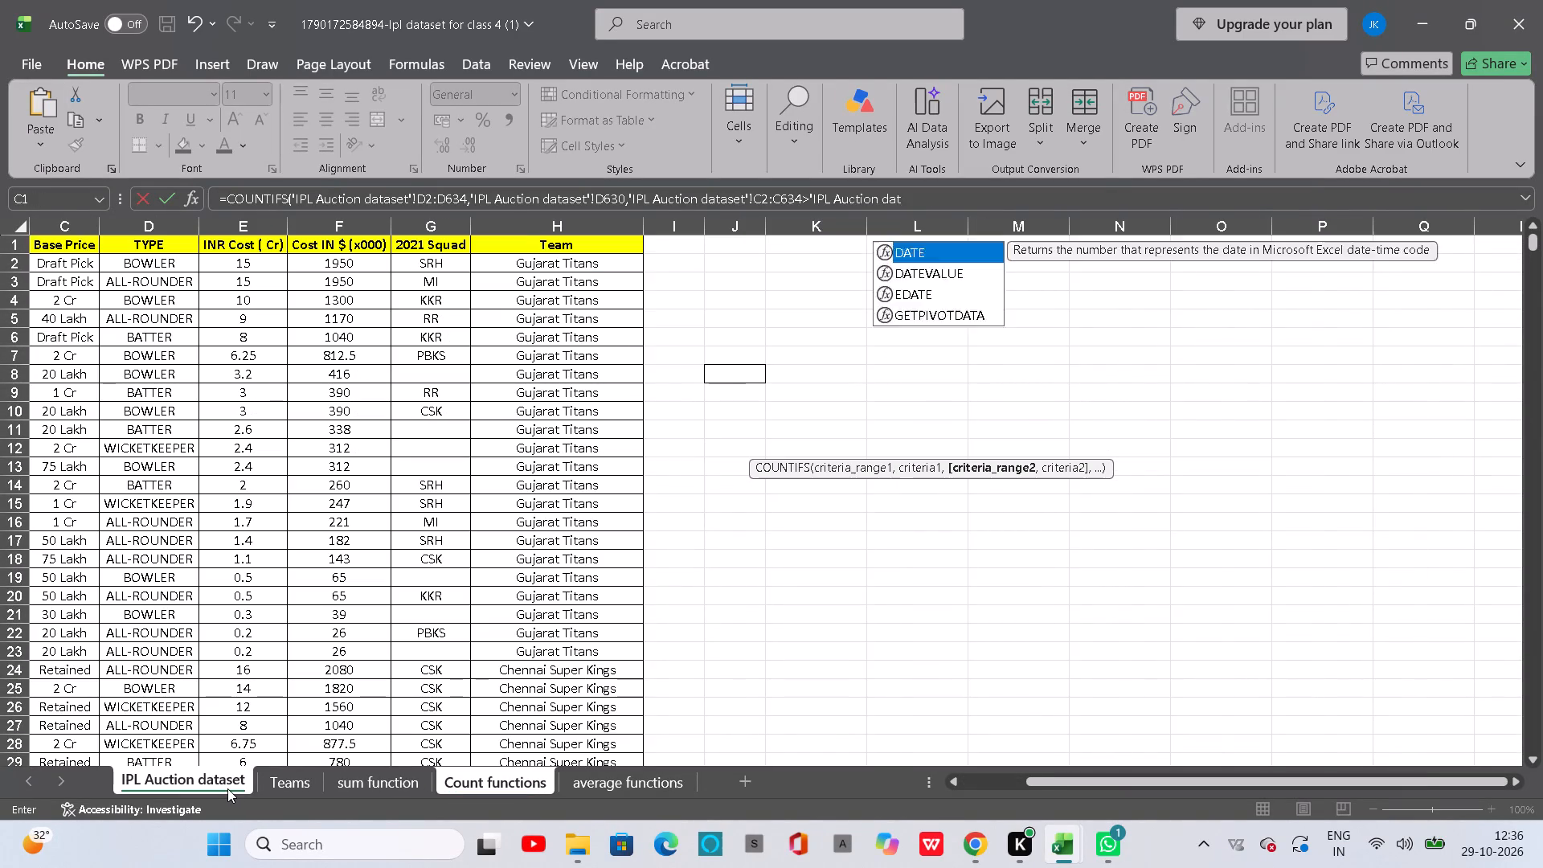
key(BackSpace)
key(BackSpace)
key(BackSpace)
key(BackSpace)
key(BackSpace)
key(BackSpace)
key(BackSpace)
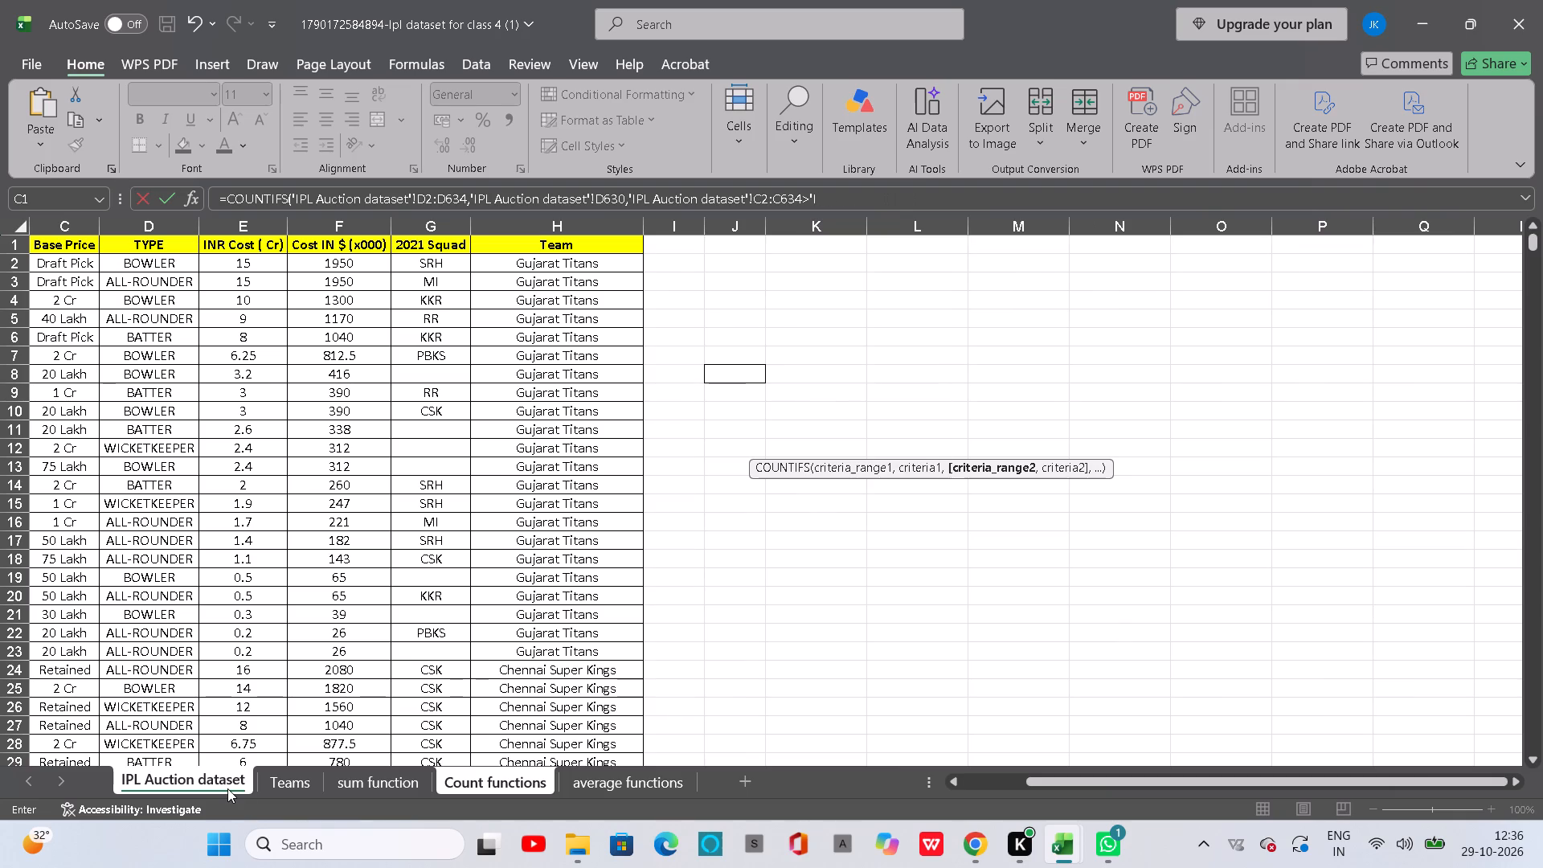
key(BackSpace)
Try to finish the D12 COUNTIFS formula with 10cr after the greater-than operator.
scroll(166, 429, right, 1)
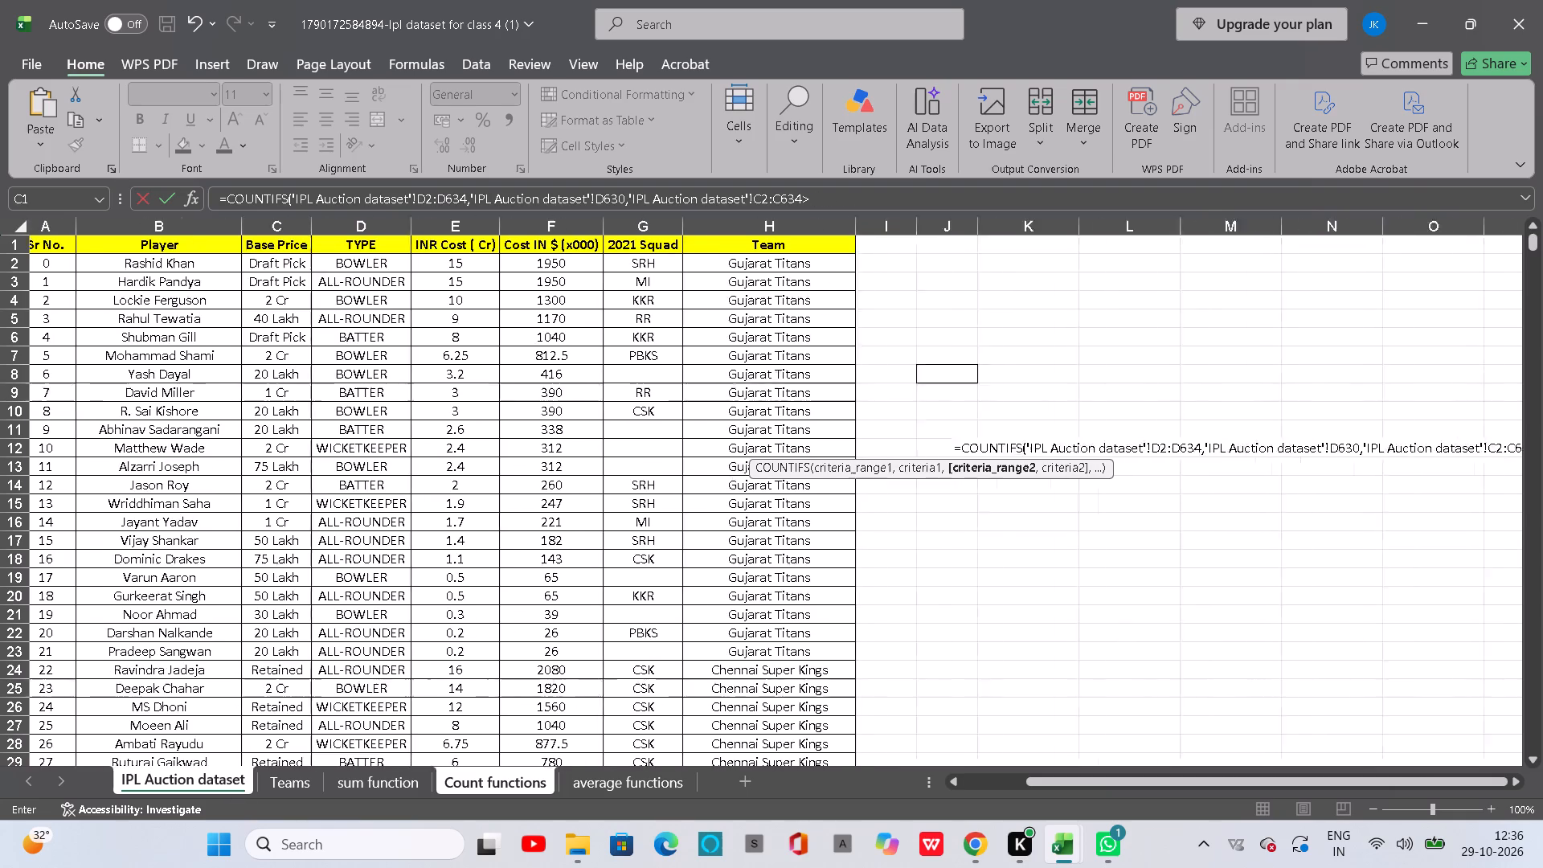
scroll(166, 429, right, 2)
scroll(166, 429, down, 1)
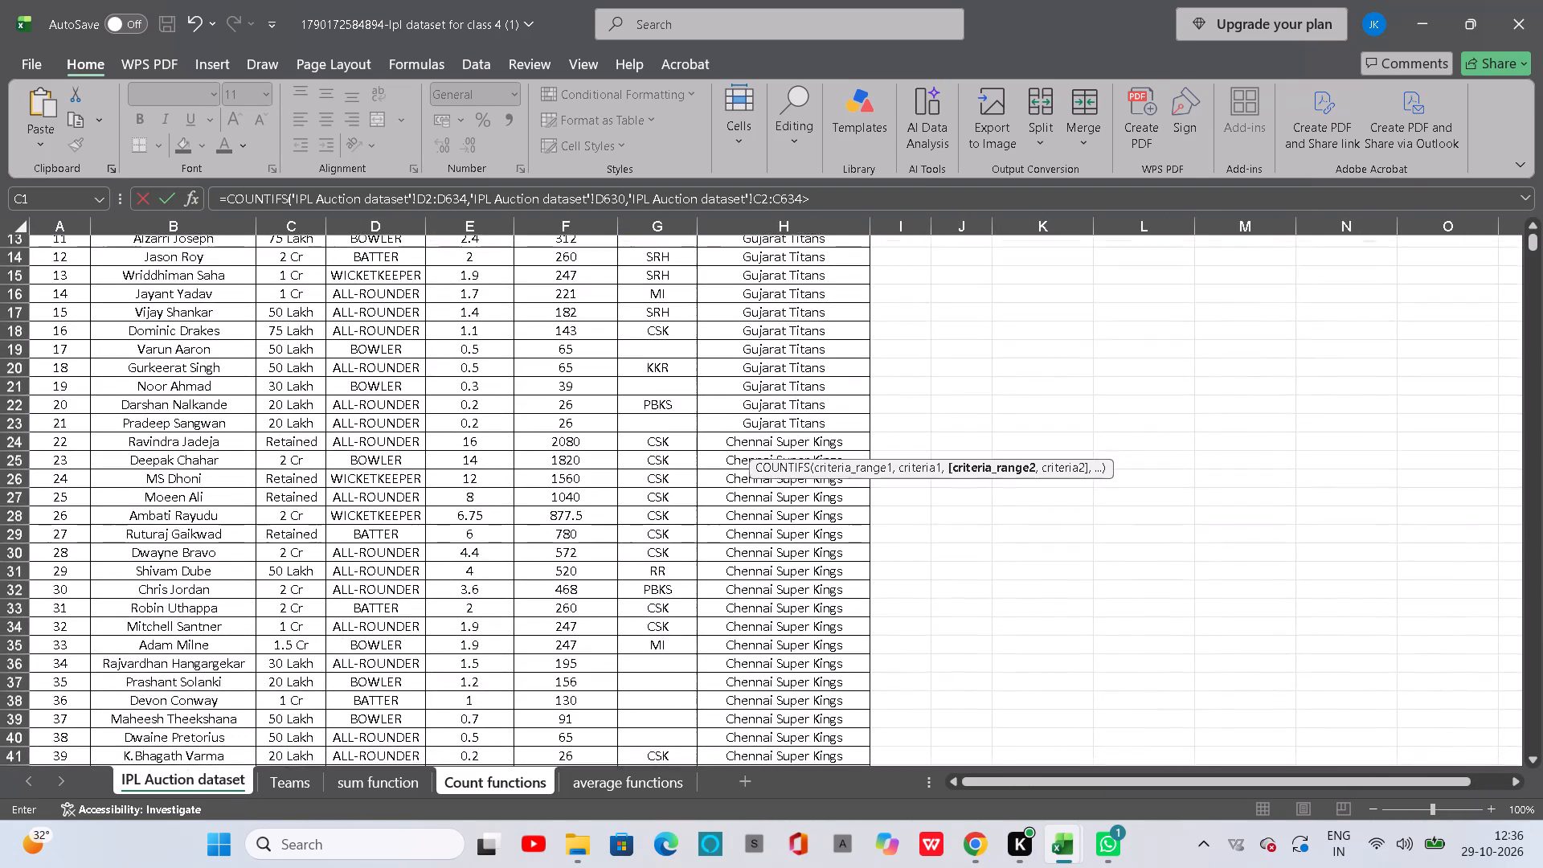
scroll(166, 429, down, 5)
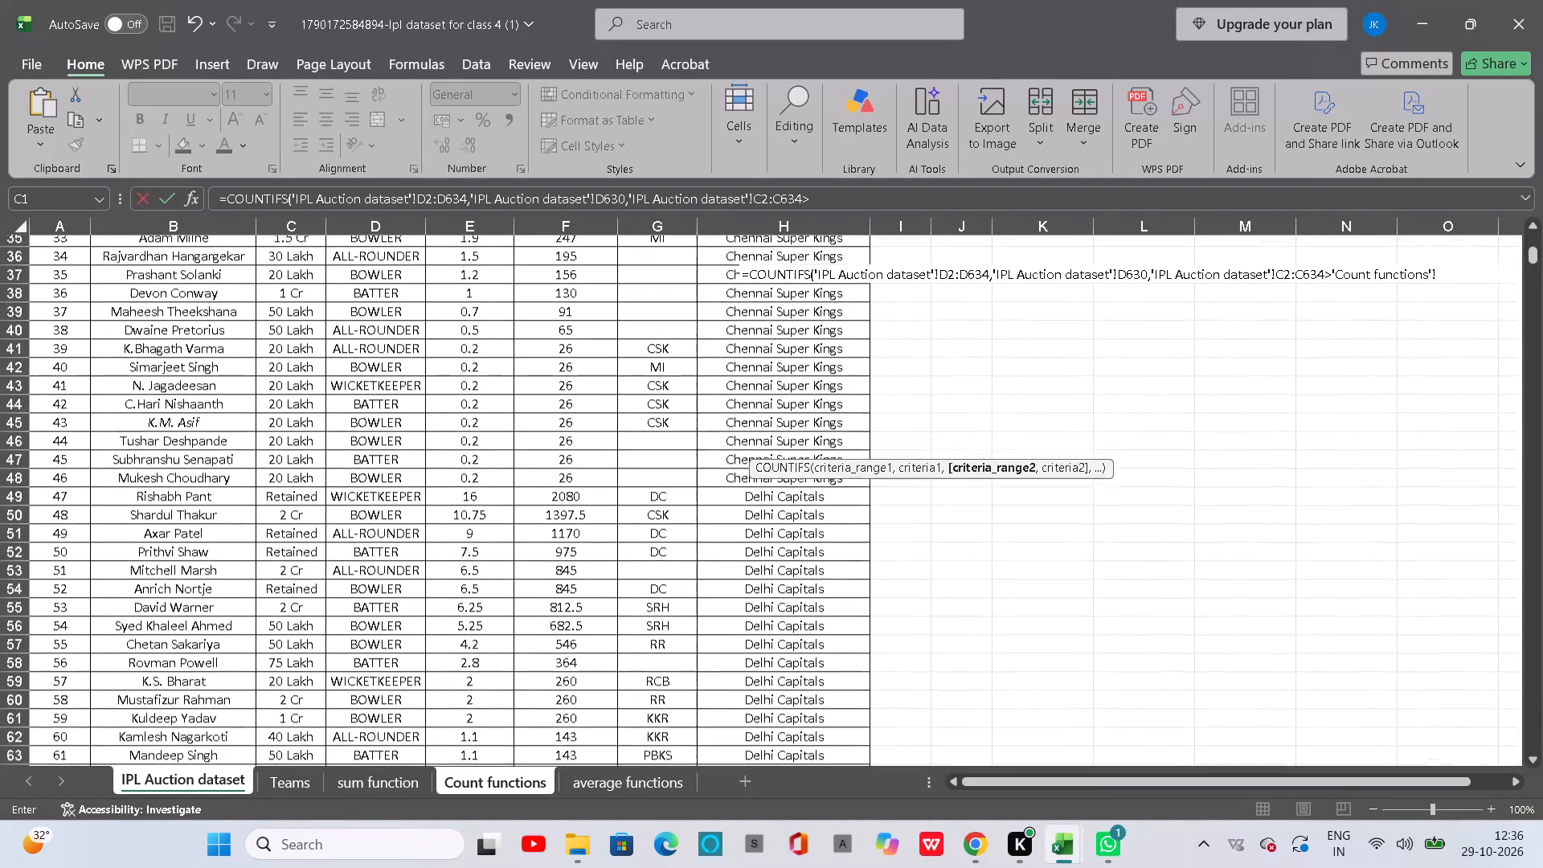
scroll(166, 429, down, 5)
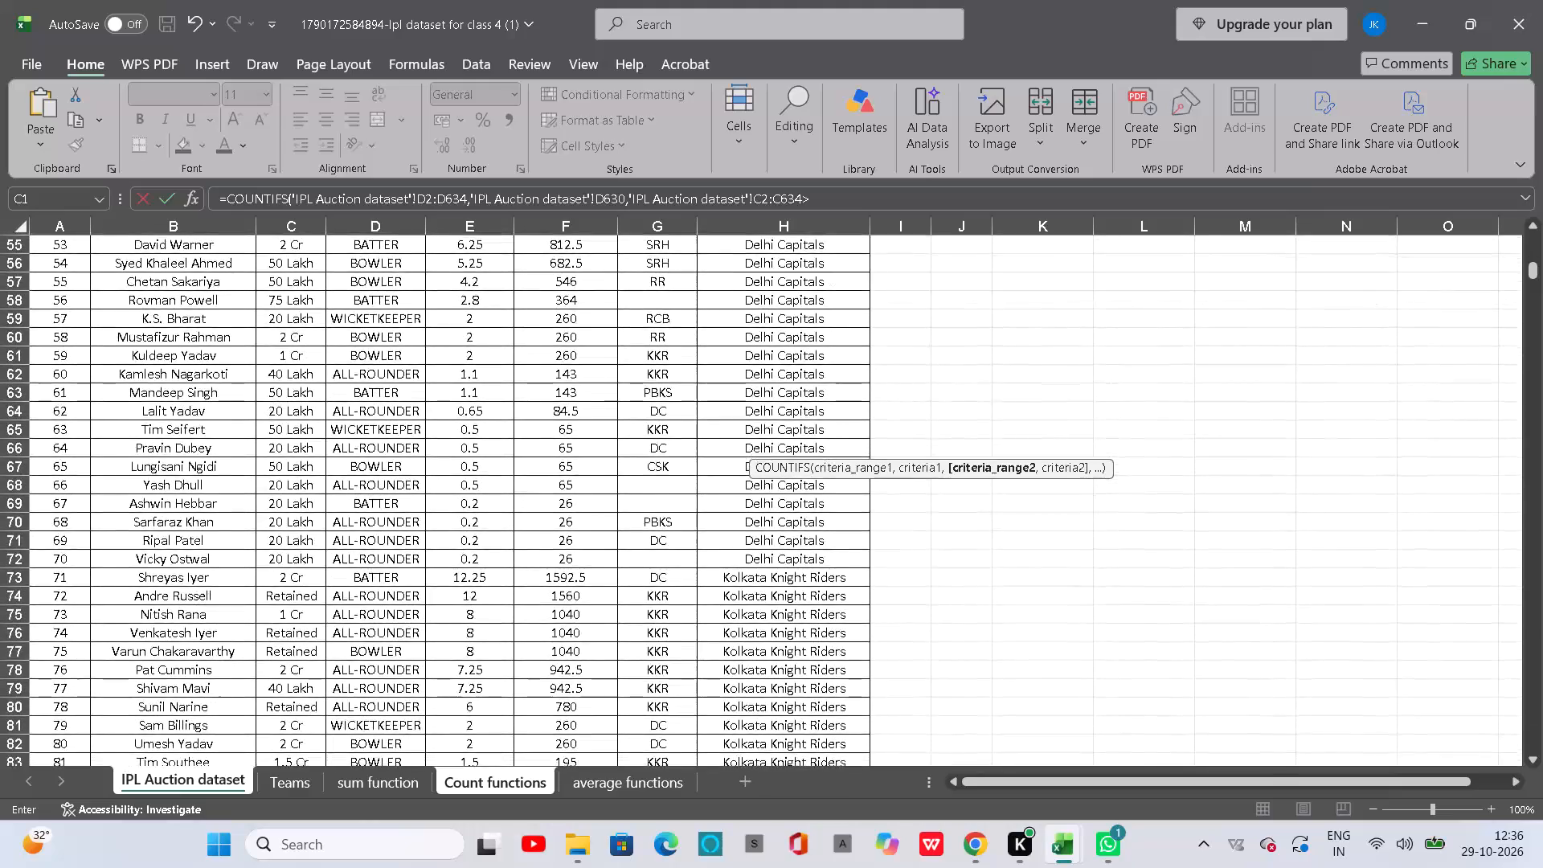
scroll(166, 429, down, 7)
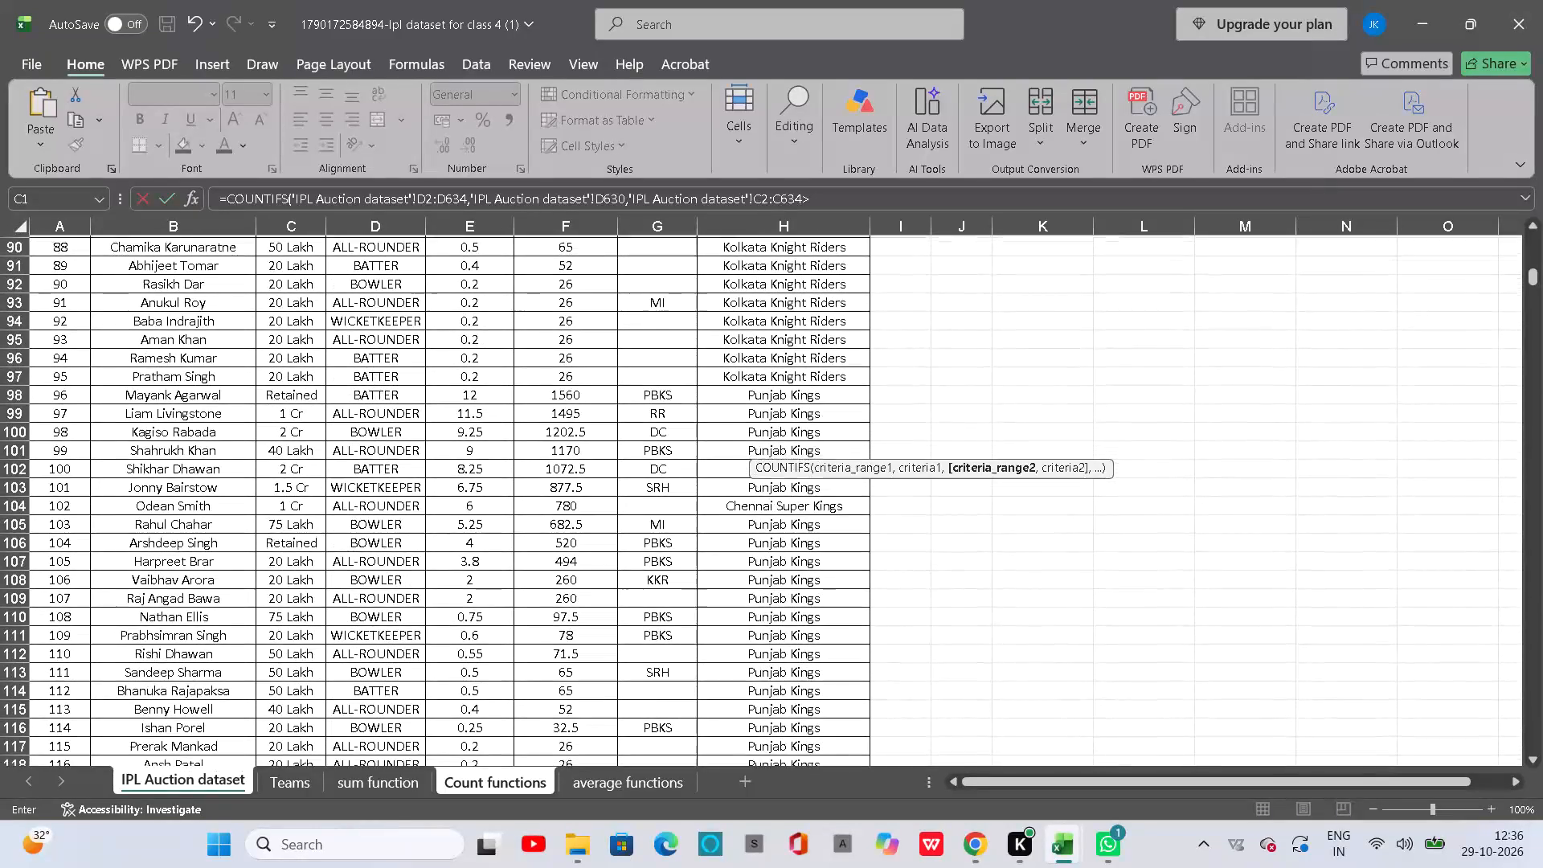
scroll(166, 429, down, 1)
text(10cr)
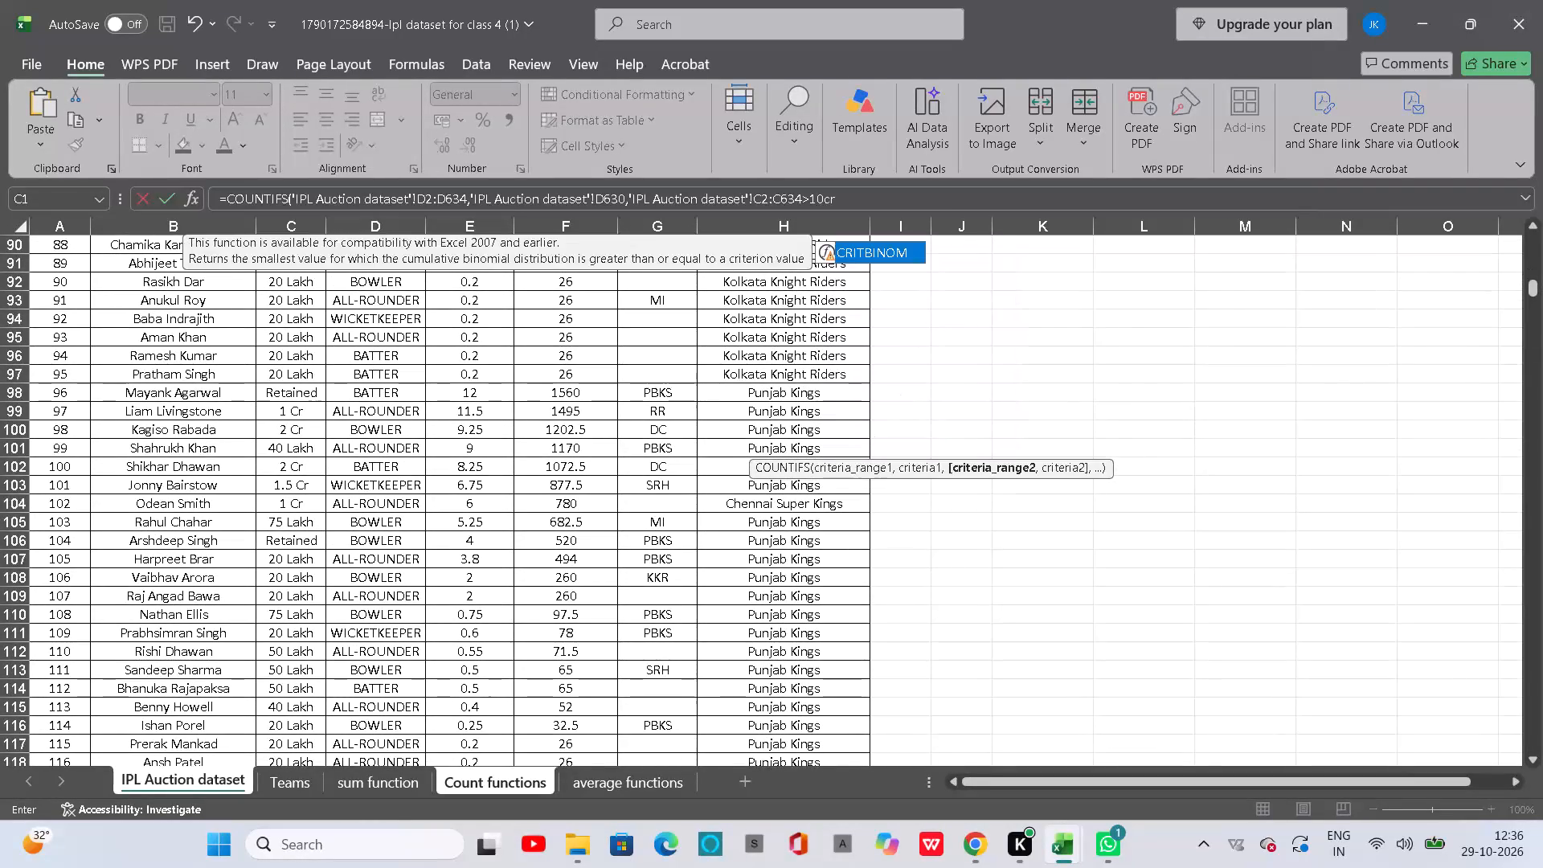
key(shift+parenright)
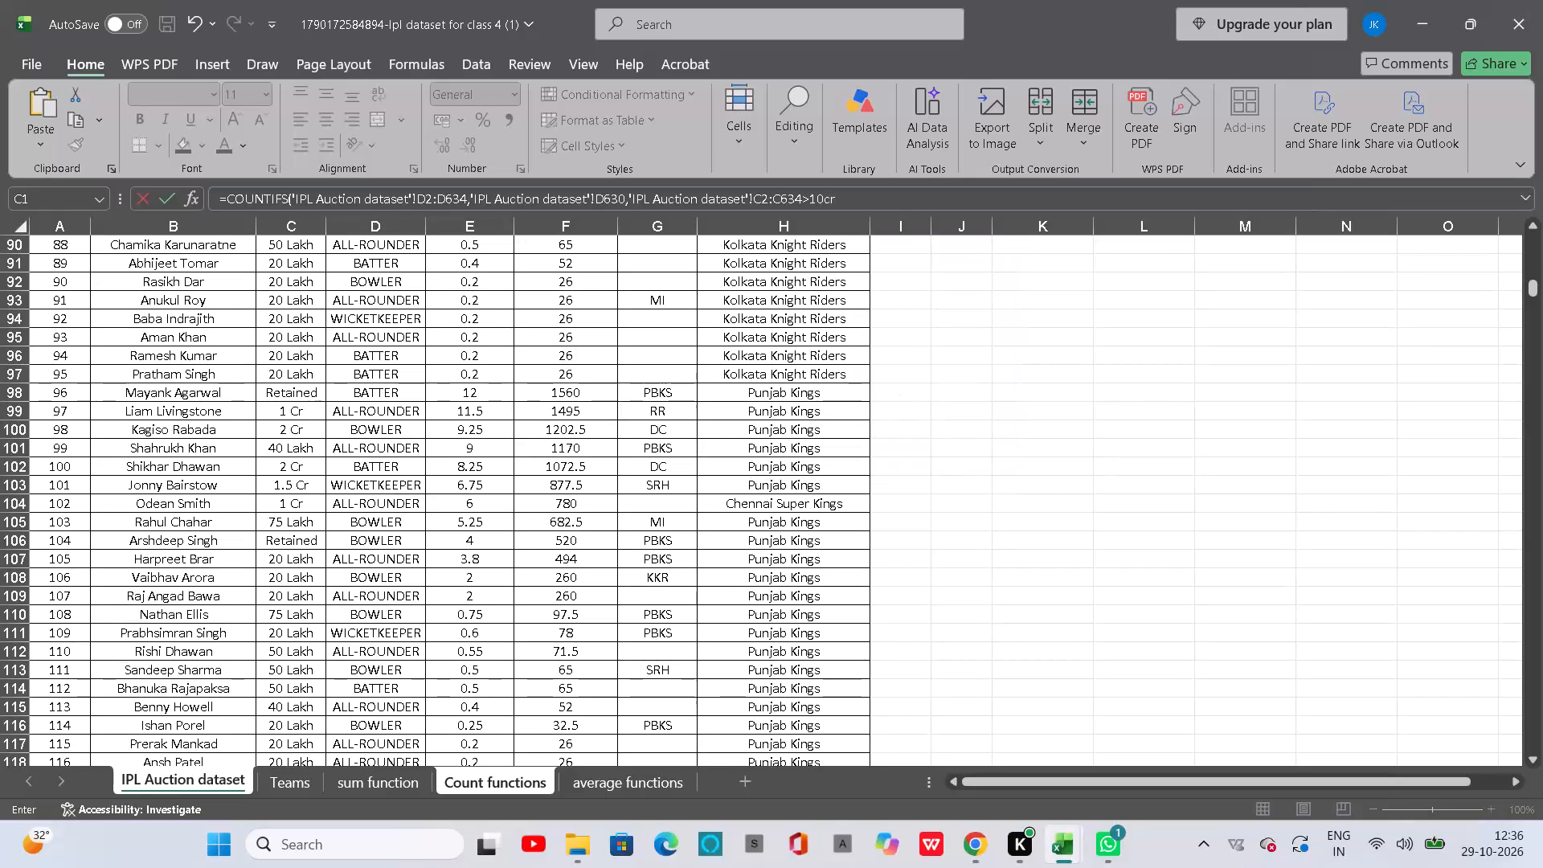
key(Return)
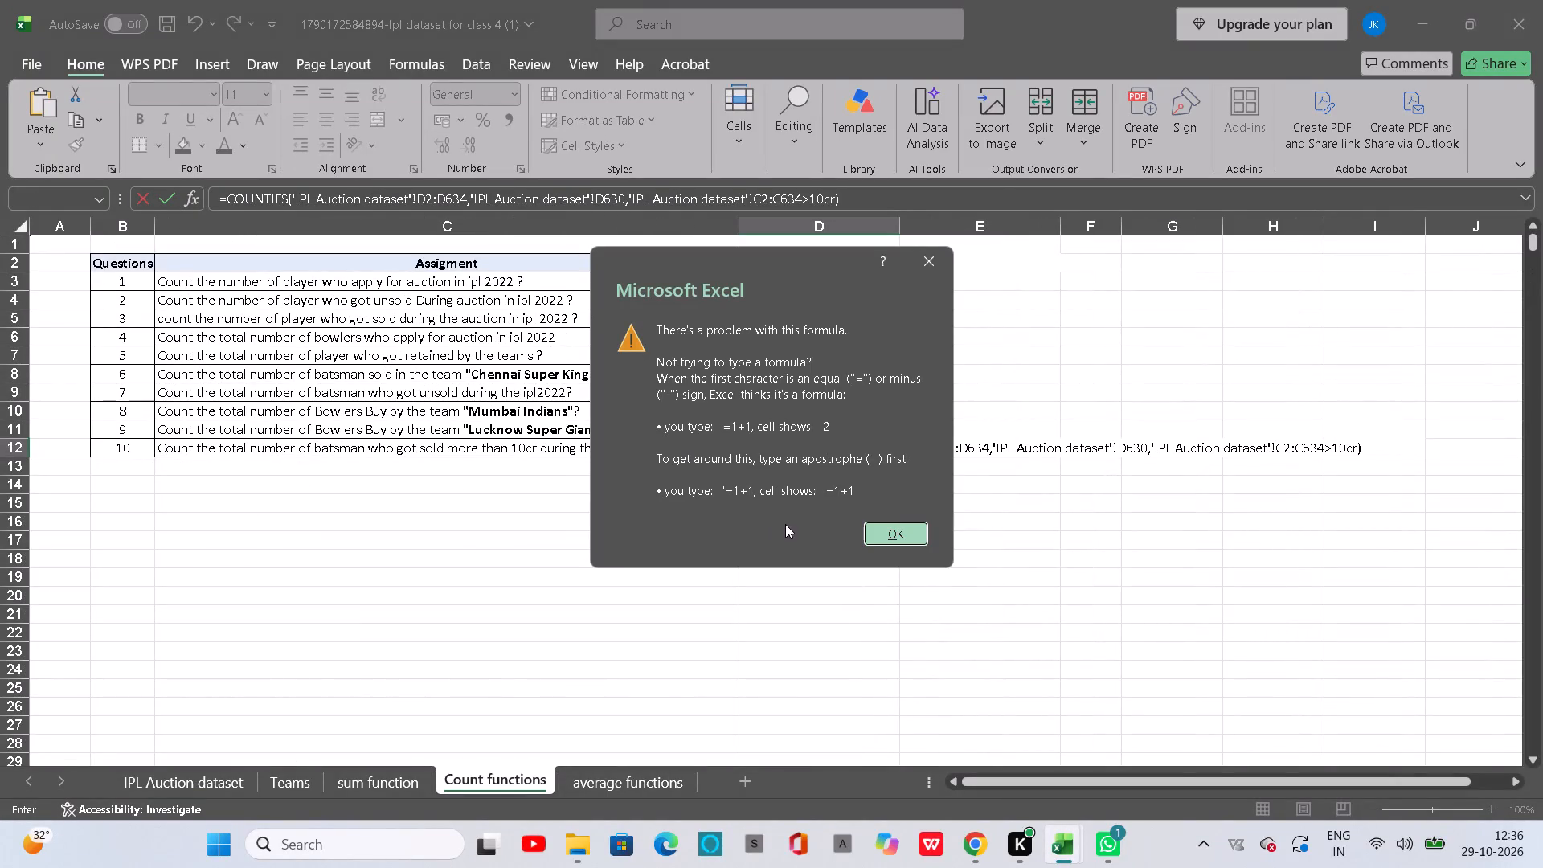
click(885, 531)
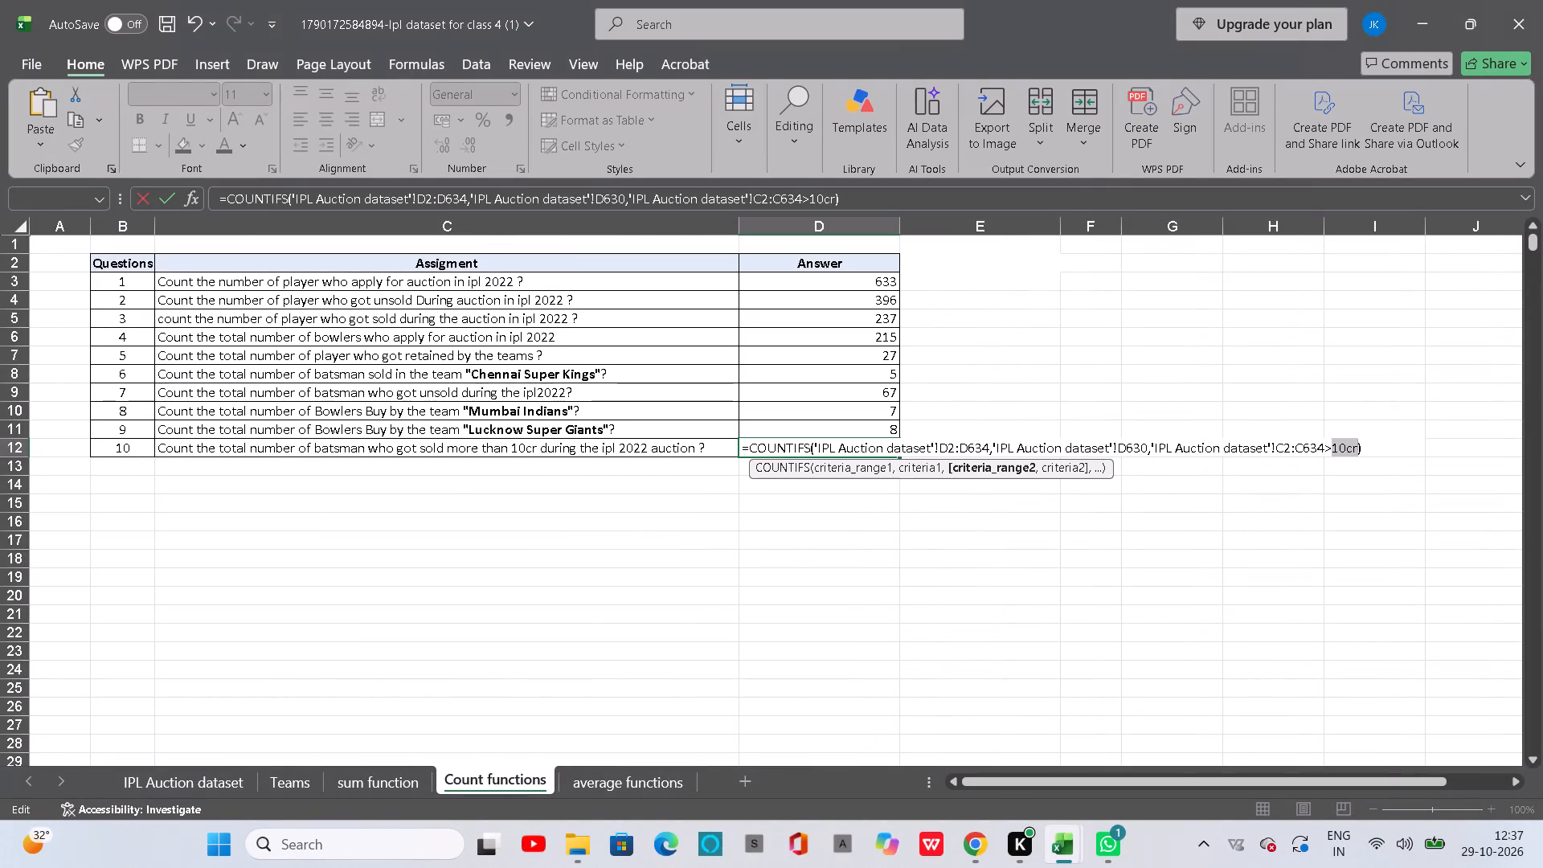
Clear the whole COUNTIFS formula from D12 on the Count functions sheet.
key(BackSpace)
key(BackSpace)
key(BackSpace)
key(BackSpace)
key(BackSpace)
key(BackSpace)
key(BackSpace)
key(BackSpace)
key(BackSpace)
key(BackSpace)
key(BackSpace)
key(BackSpace)
key(BackSpace)
key(BackSpace)
key(BackSpace)
key(BackSpace)
key(BackSpace)
key(BackSpace)
key(BackSpace)
key(BackSpace)
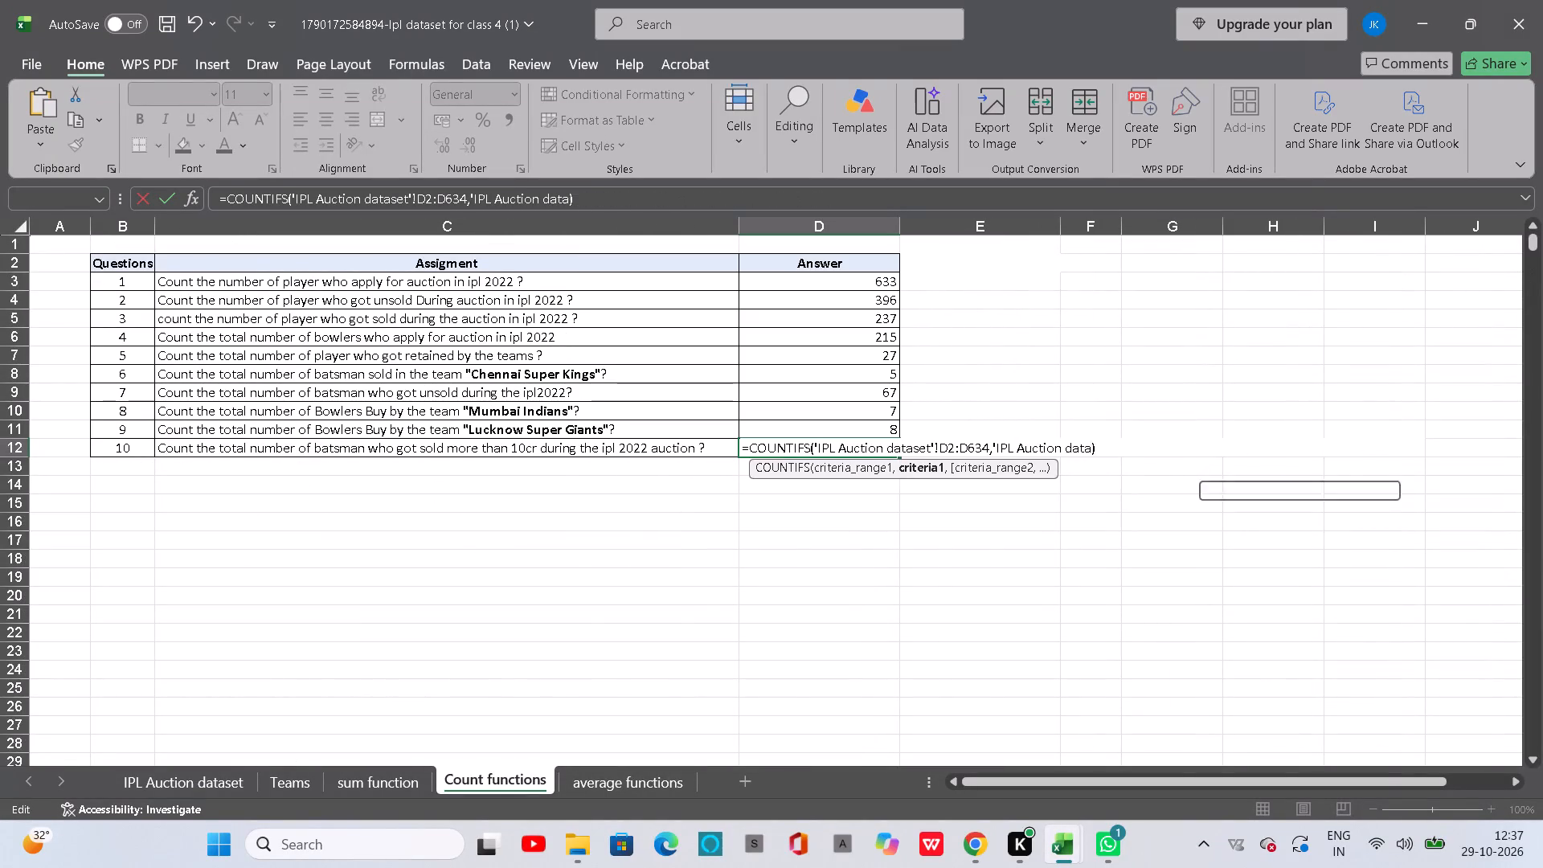
click(1192, 449)
key(BackSpace)
key(BackSpace)
key(BackSpace)
key(BackSpace)
key(BackSpace)
key(BackSpace)
key(BackSpace)
key(BackSpace)
key(BackSpace)
key(BackSpace)
key(BackSpace)
key(BackSpace)
key(BackSpace)
key(BackSpace)
key(BackSpace)
key(BackSpace)
key(BackSpace)
key(BackSpace)
key(BackSpace)
key(BackSpace)
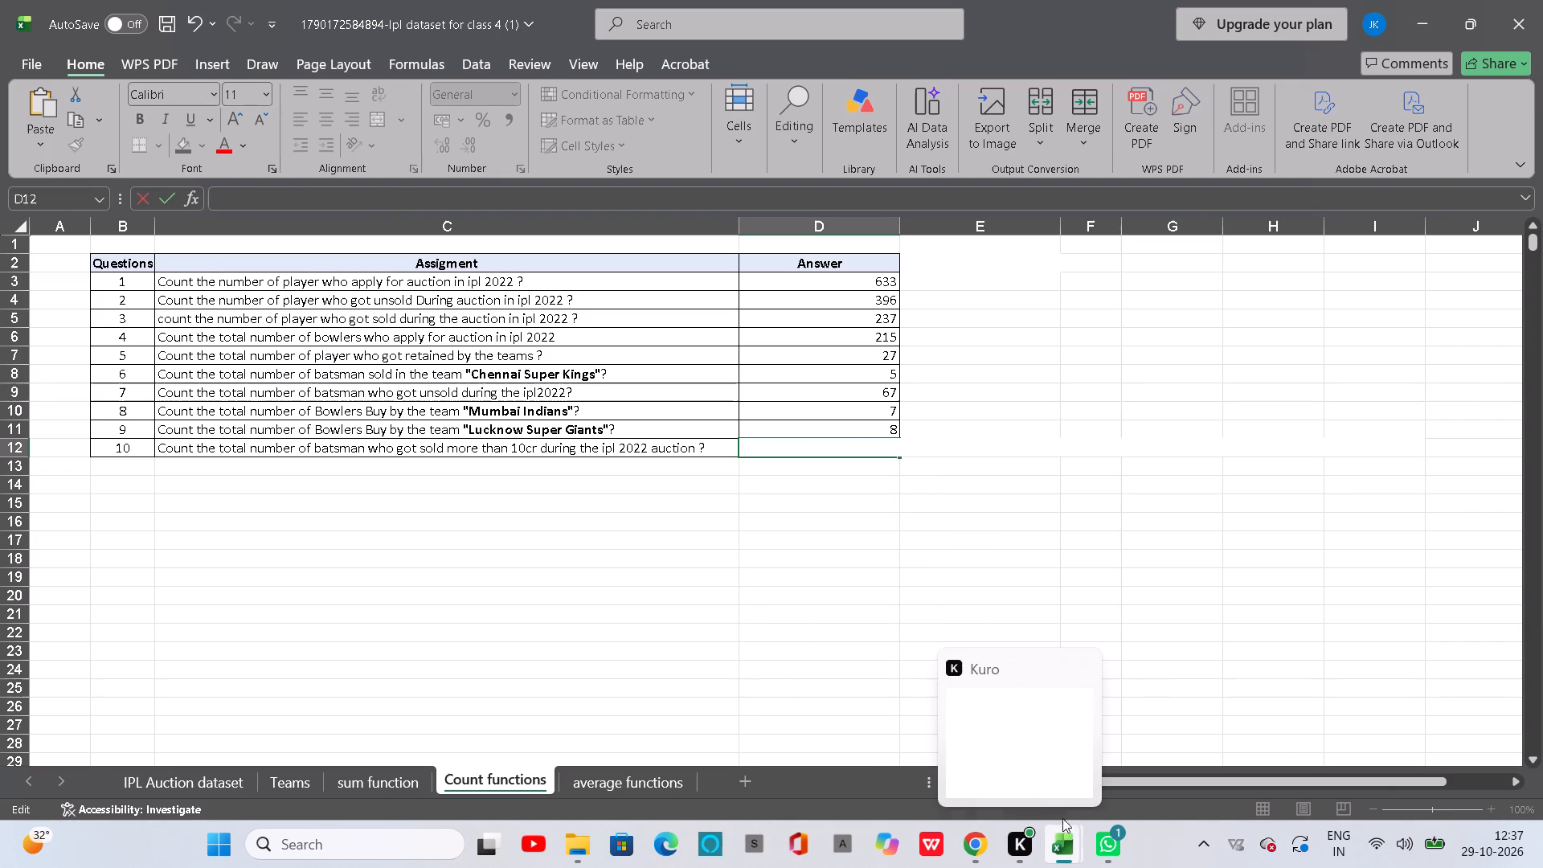
Check the D12 formula in the (1.1) workbook's Count functions sheet, and return to the (1) workbook.
click(1160, 719)
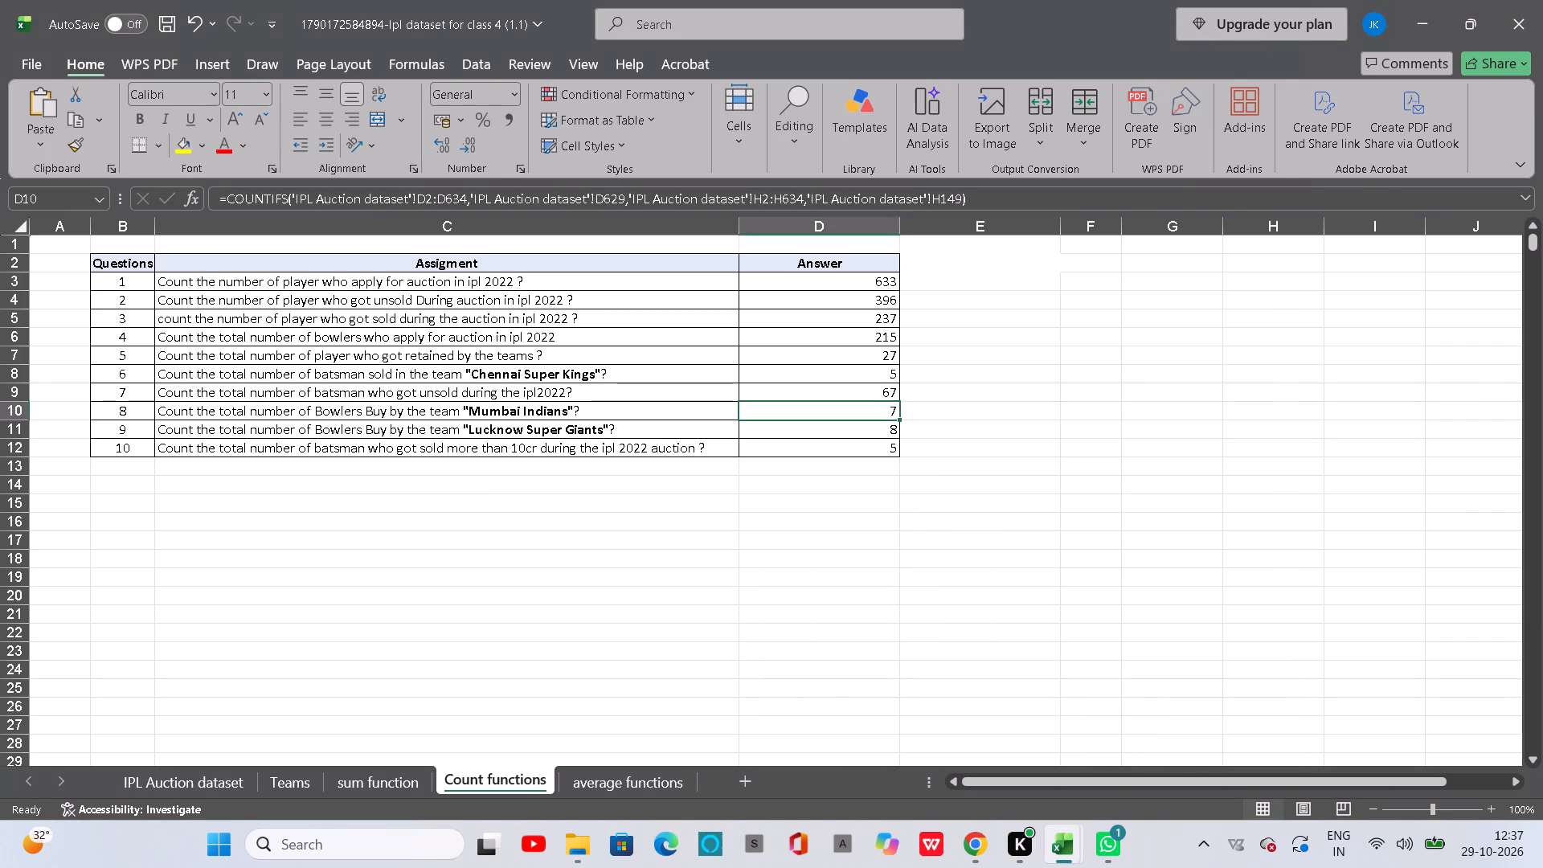
click(851, 452)
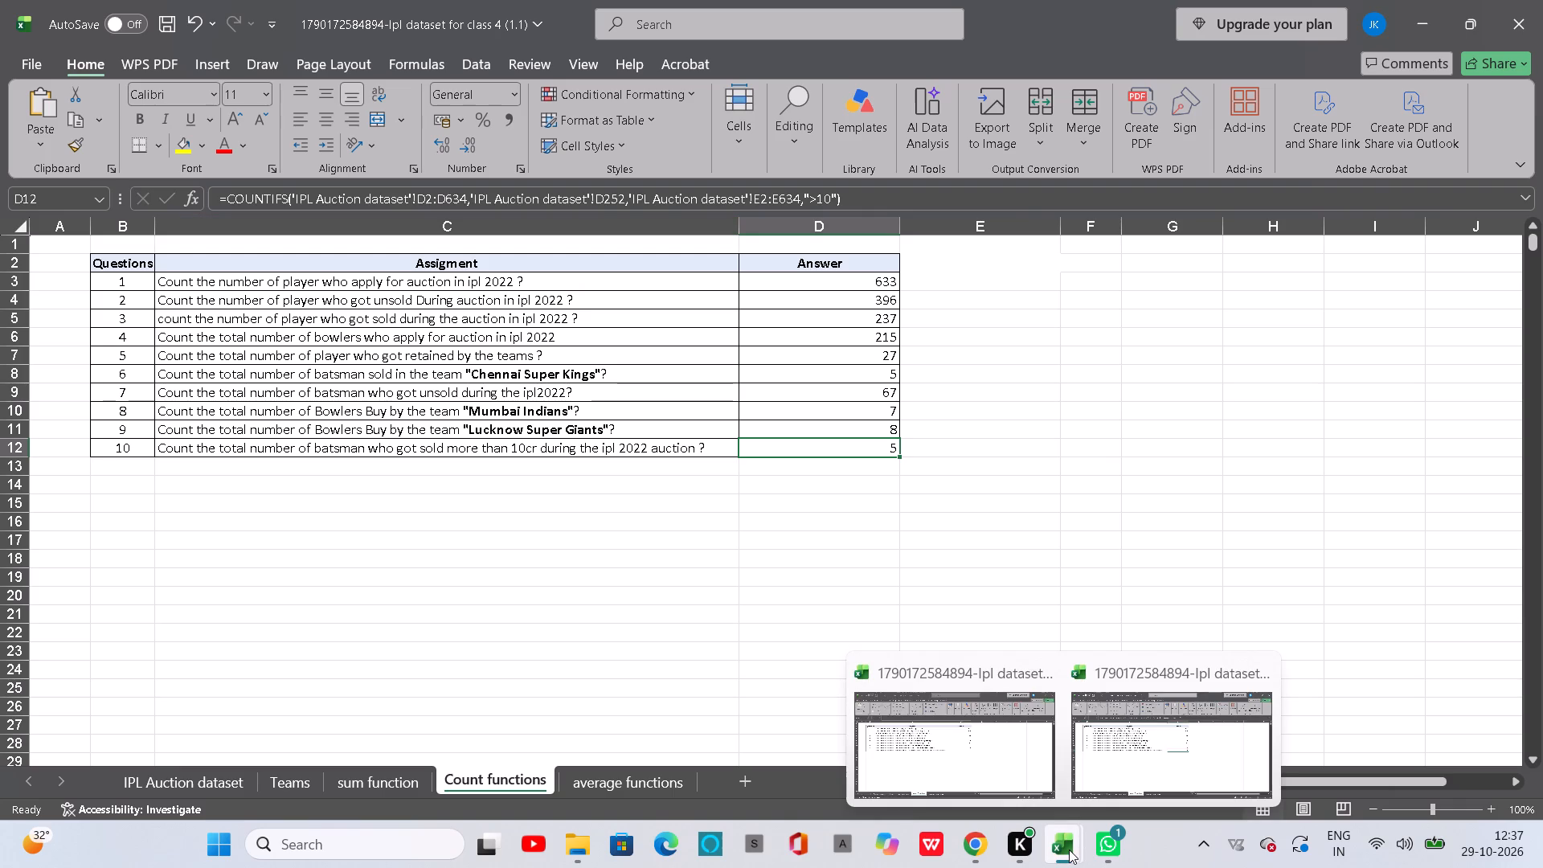
click(1014, 731)
In D12, start a COUNTIF formula with the IPL Auction dataset's TYPE range D2:D634 as its range.
click(808, 451)
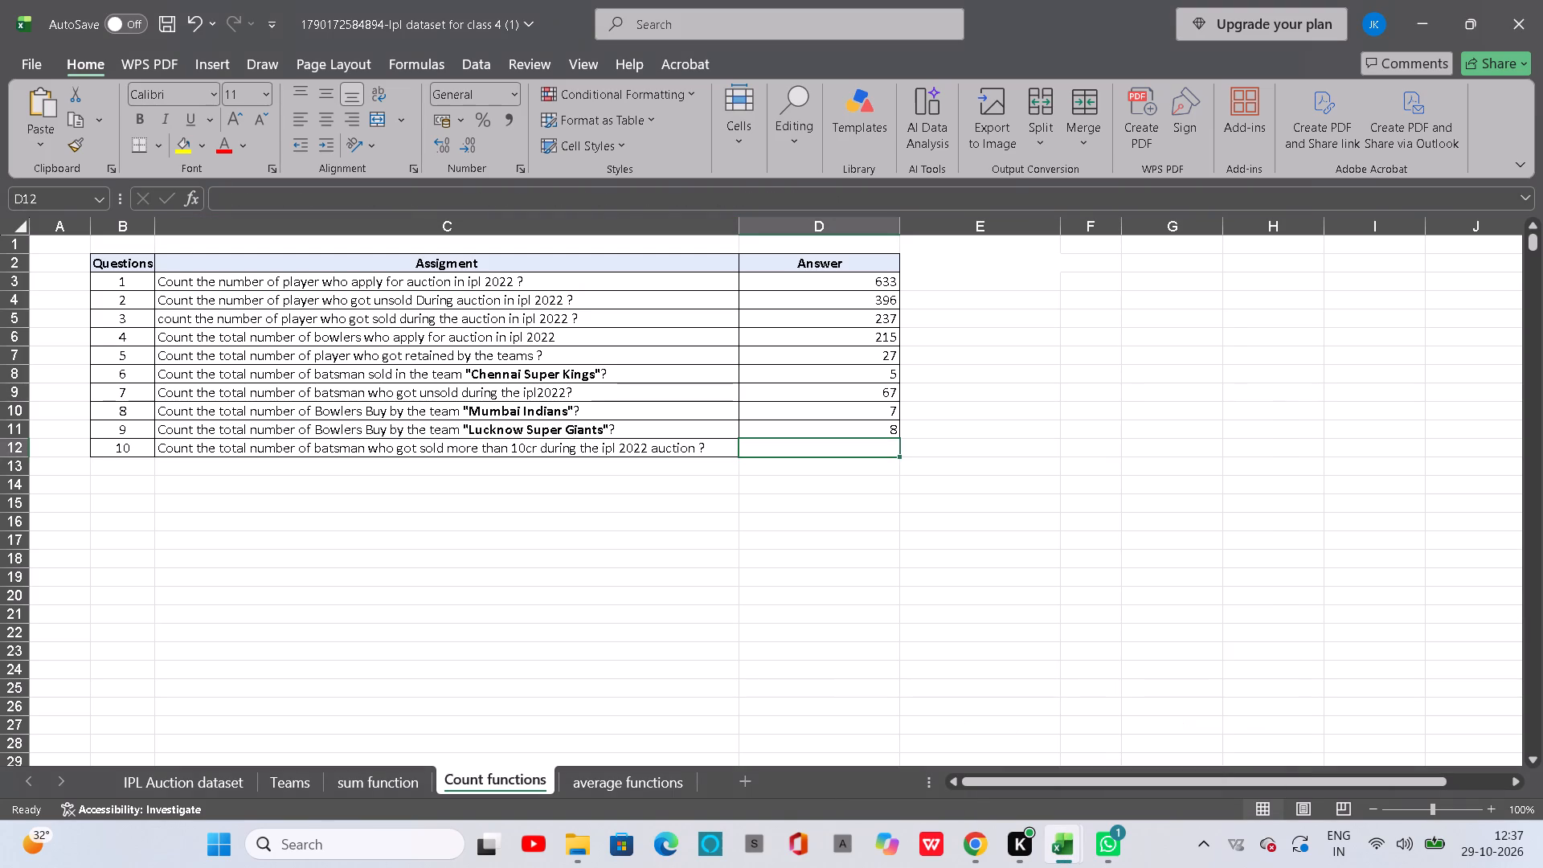
text(=count)
text(if)
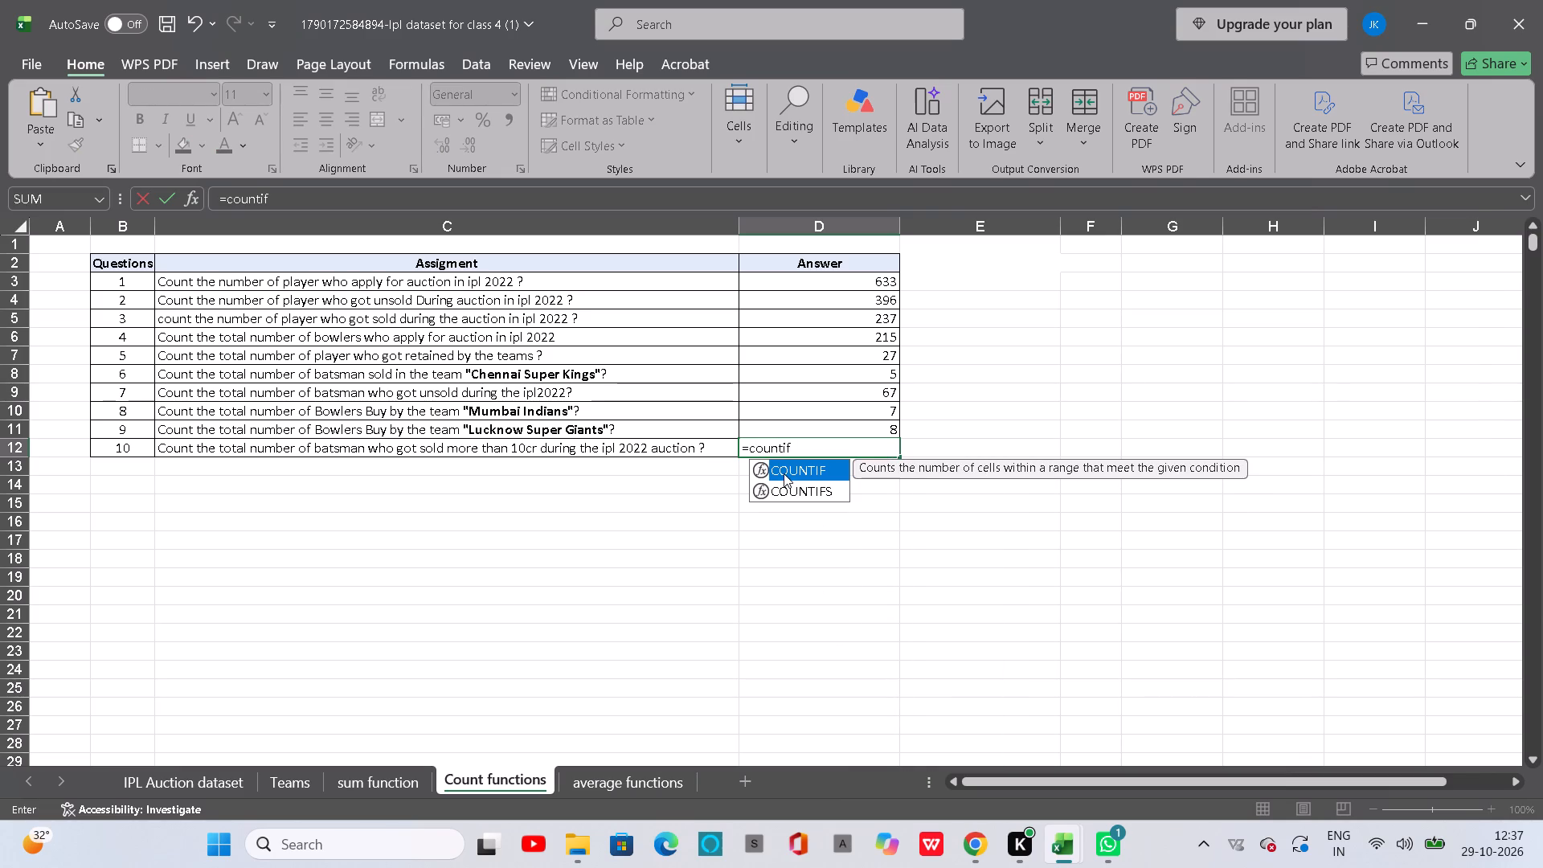
key(Tab)
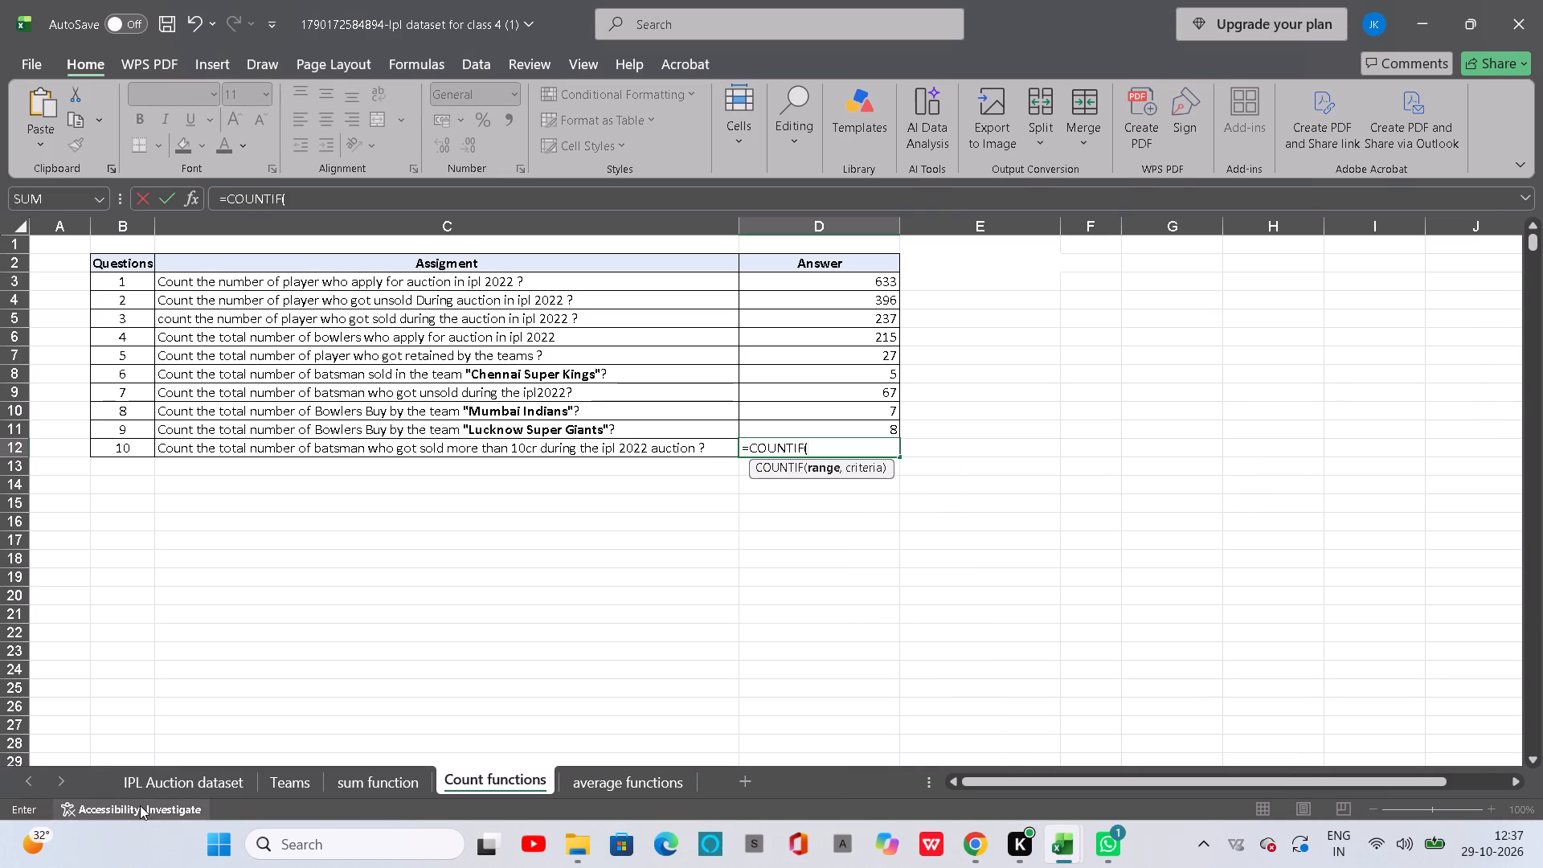
click(189, 789)
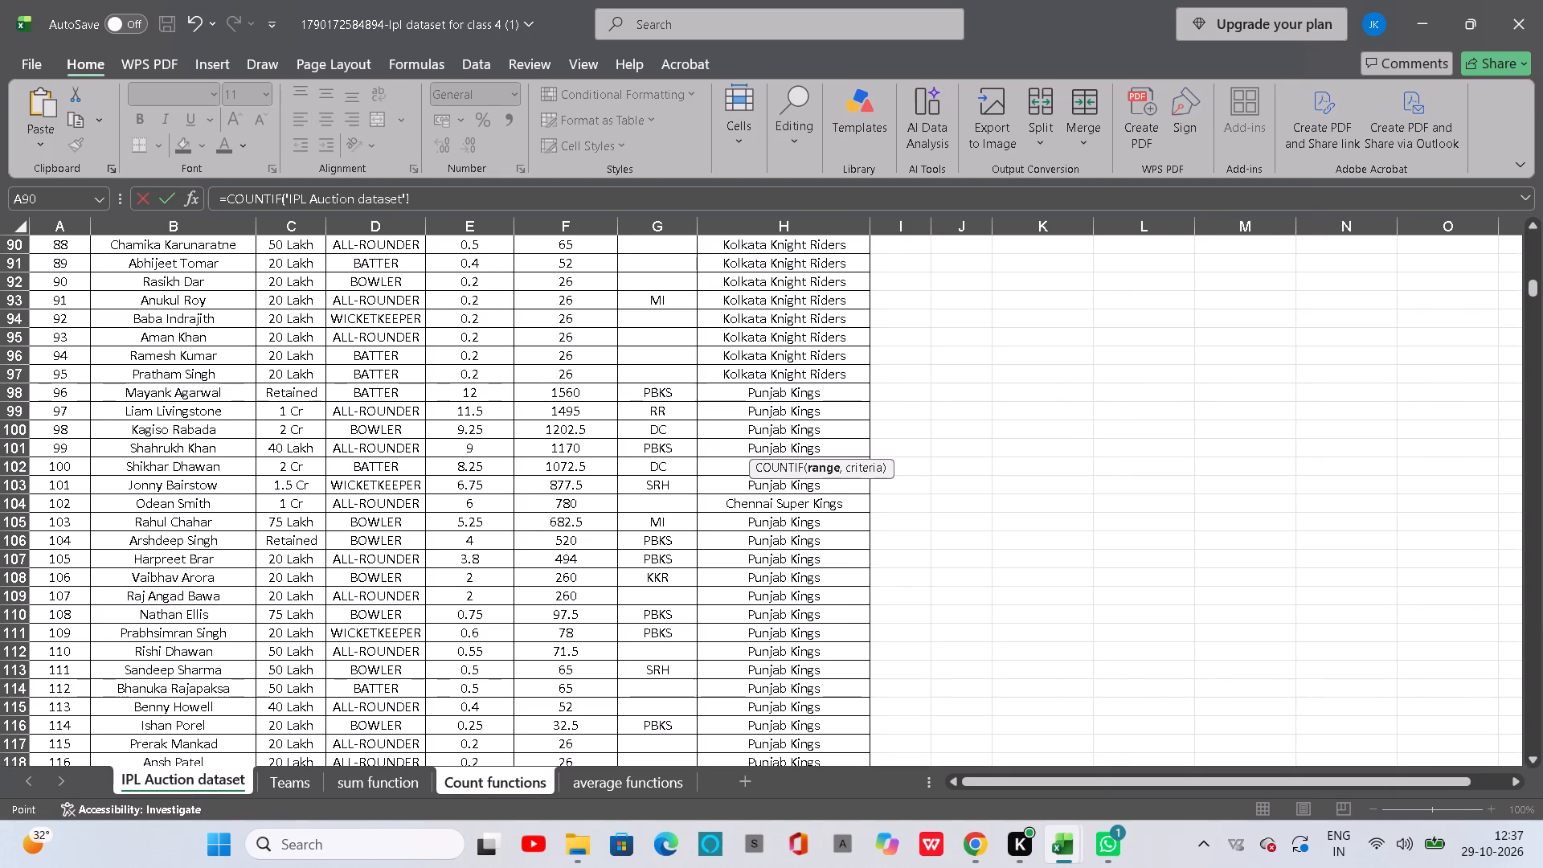
scroll(344, 252, up, 17)
drag(339, 263, 349, 382)
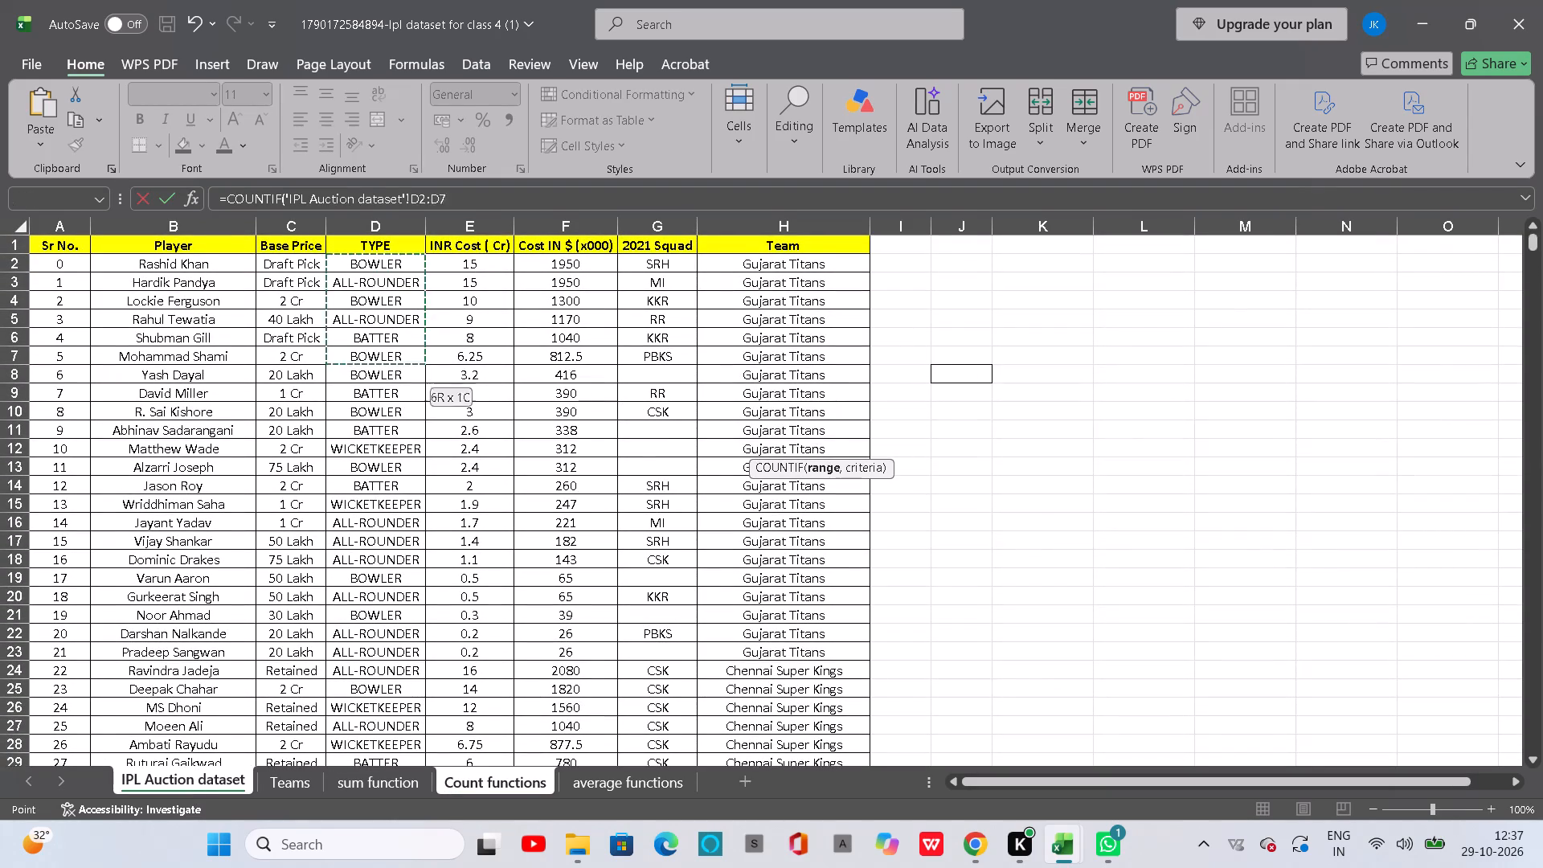
drag(349, 382, 367, 867)
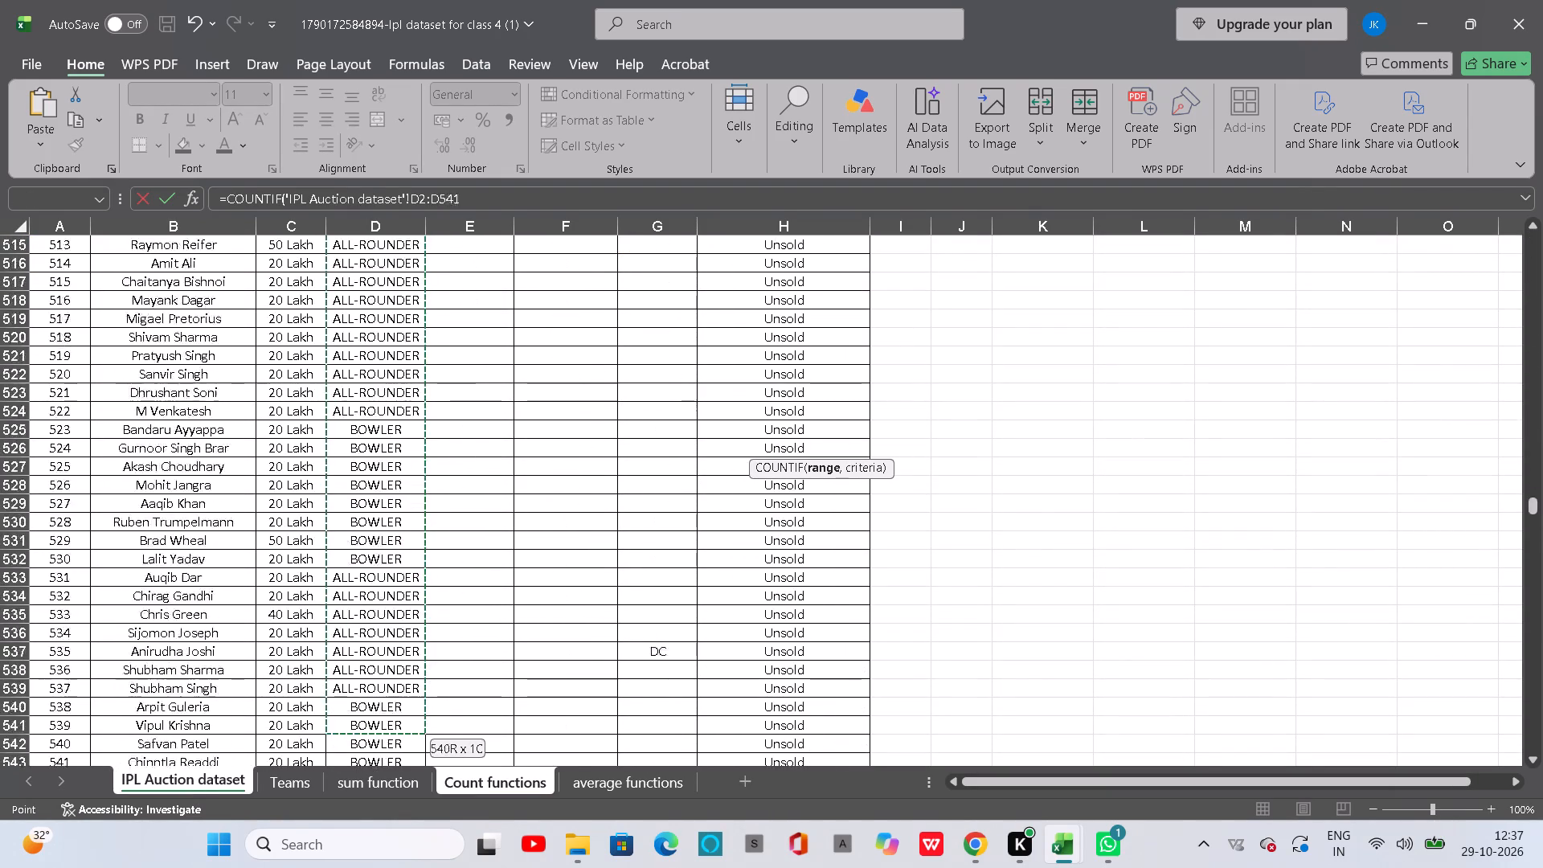
drag(367, 867, 395, 696)
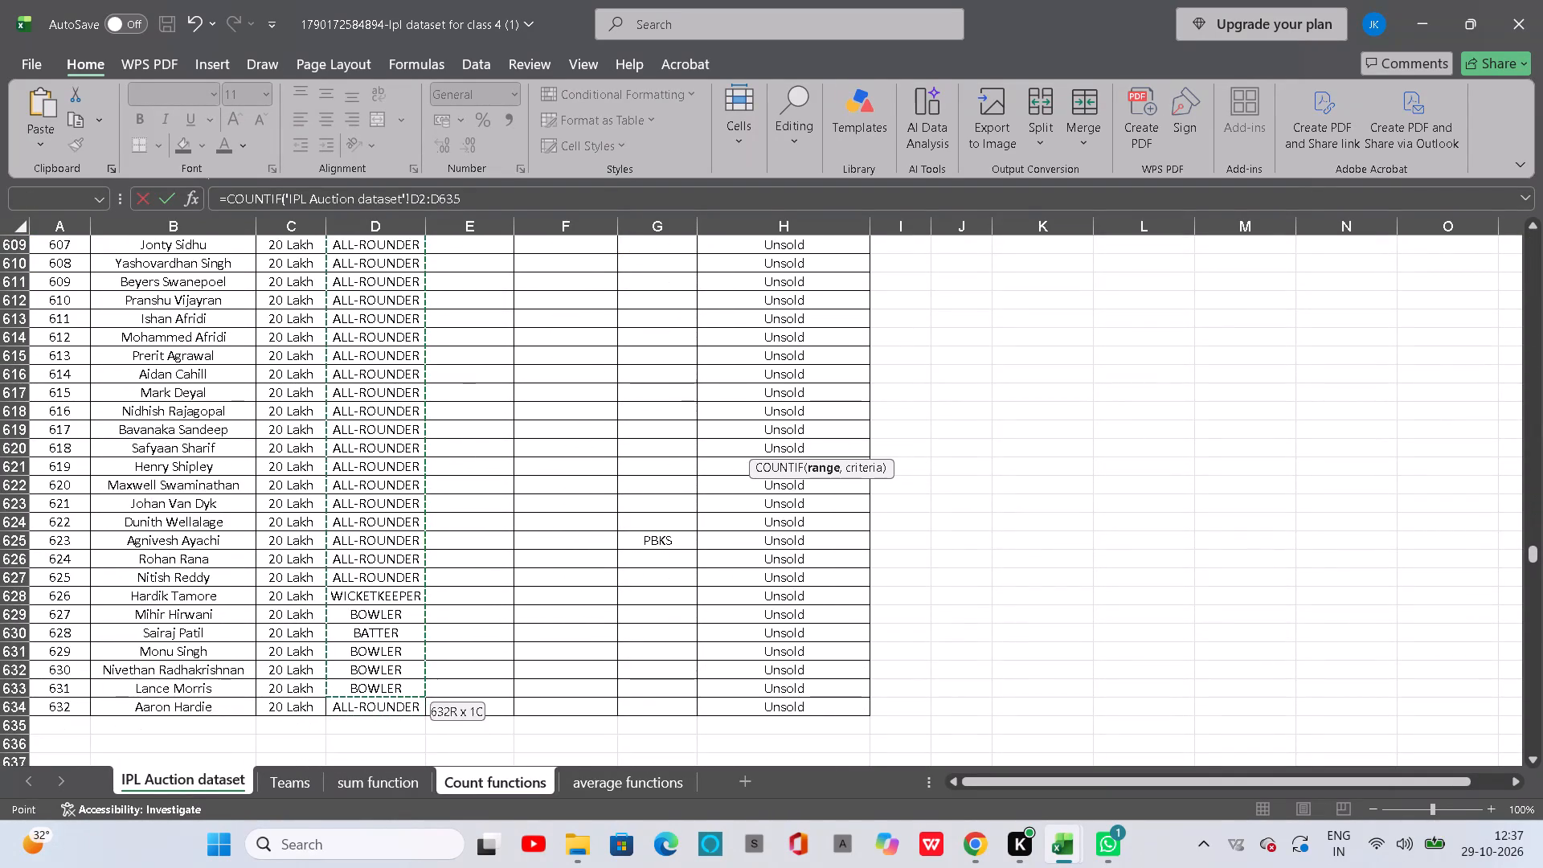
drag(395, 696, 395, 703)
Add the IPL Auction dataset's BATTER cell D630 as the criterion of the D12 COUNTIF formula.
key(comma)
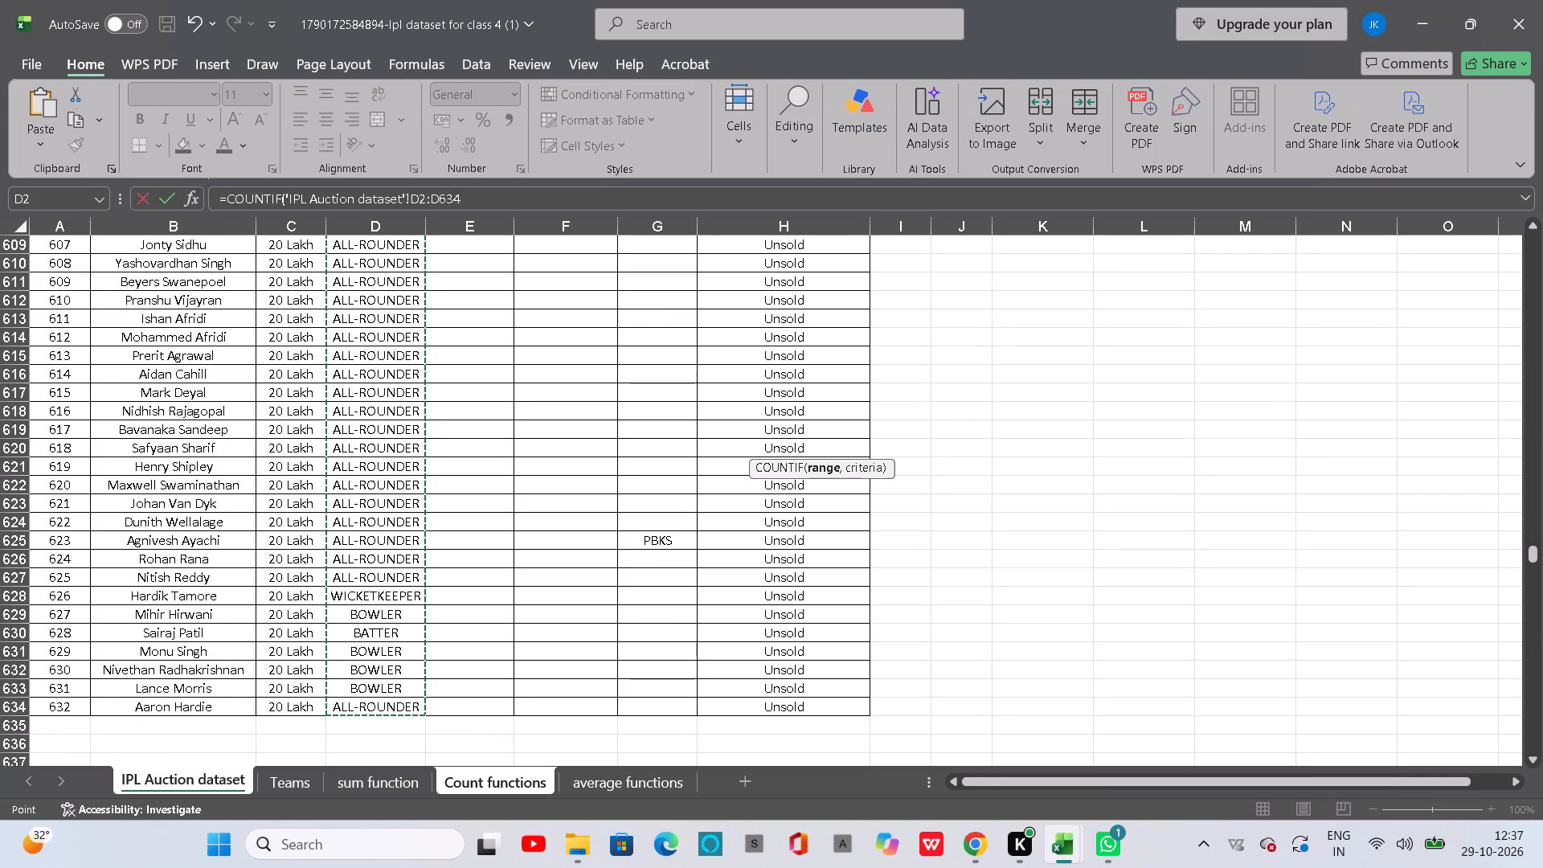
click(178, 774)
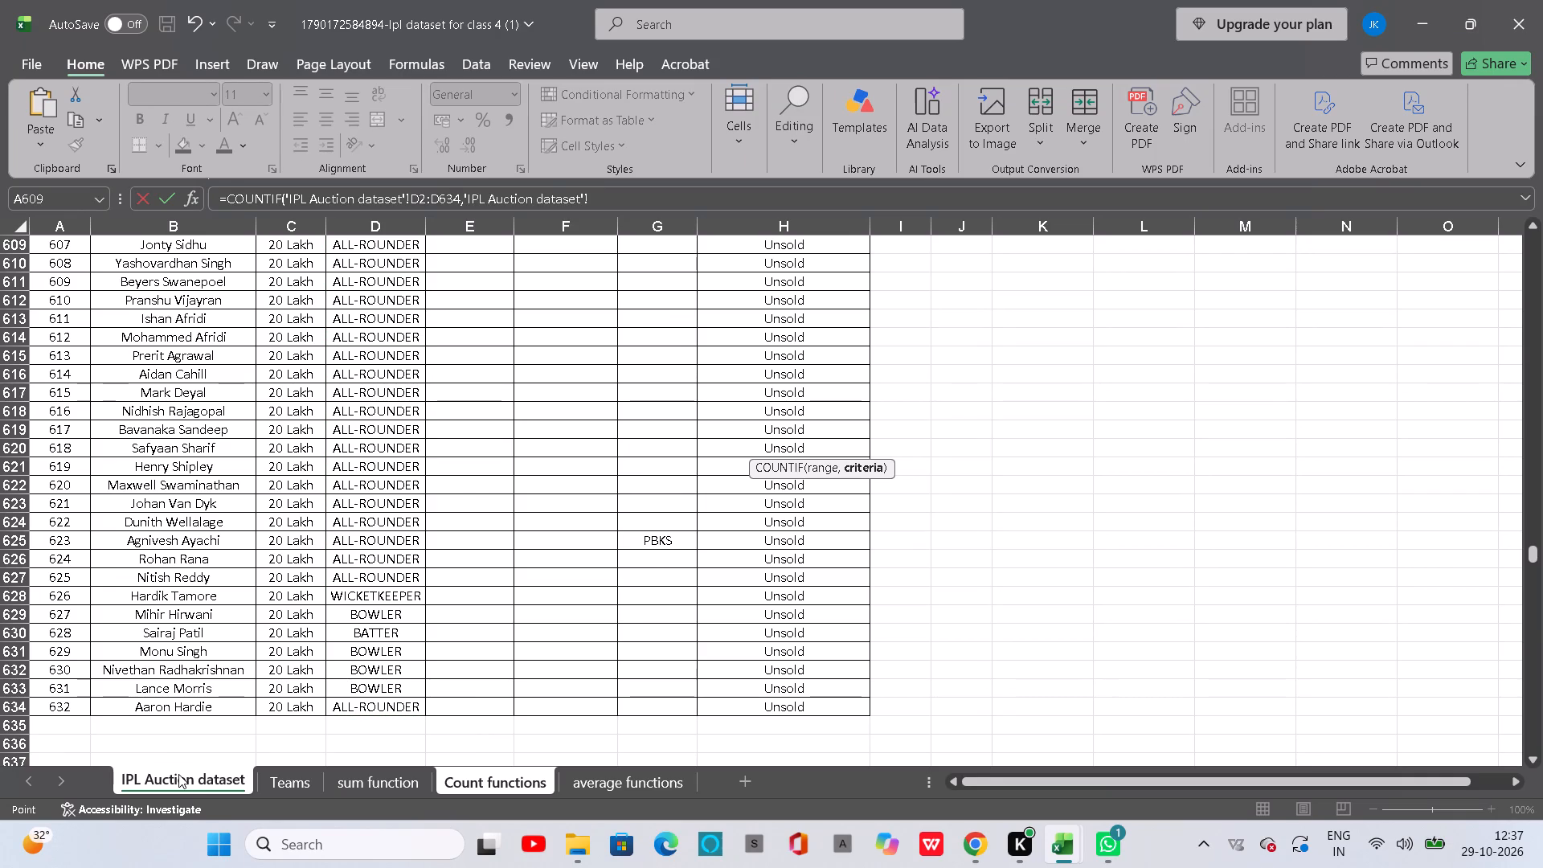
click(372, 633)
Add the IPL Auction dataset's INR Cost range E2:E634 as the next argument of the D12 COUNTIF formula.
key(comma)
scroll(372, 633, up, 9)
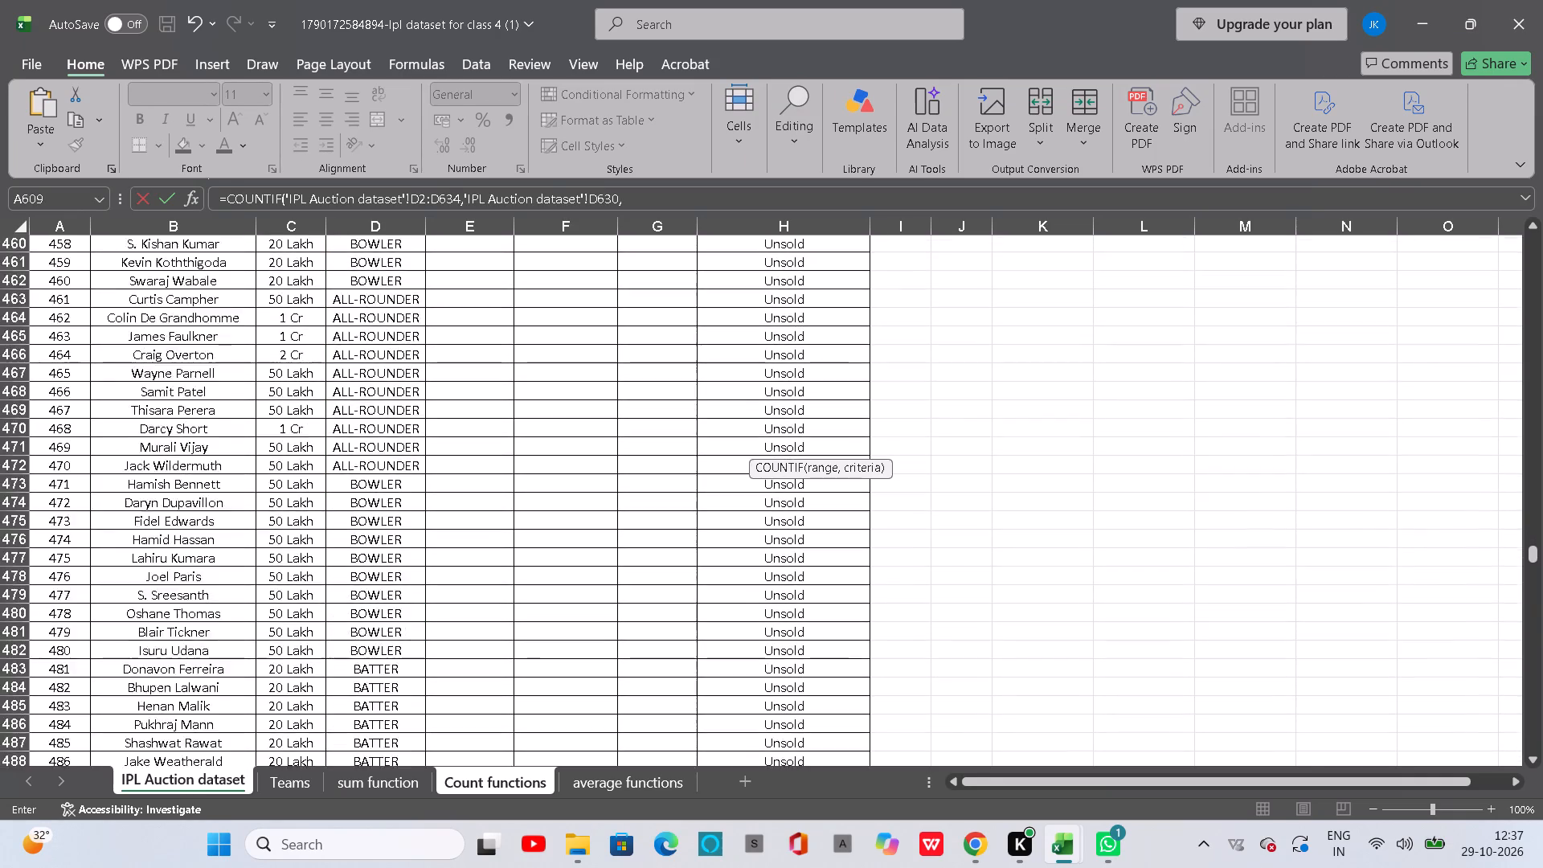
scroll(372, 633, up, 12)
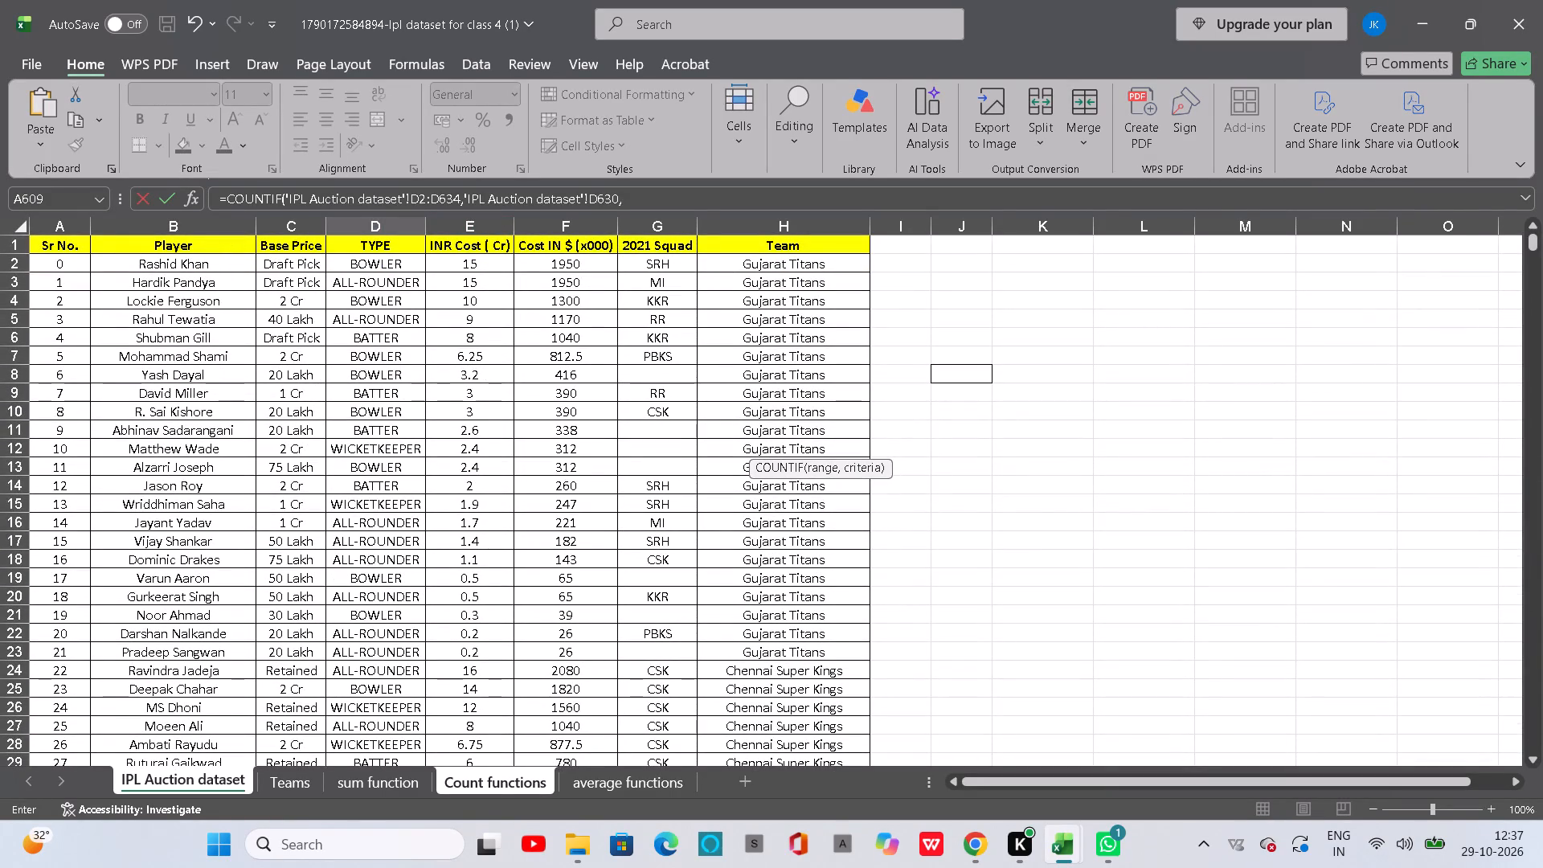
drag(436, 260, 436, 867)
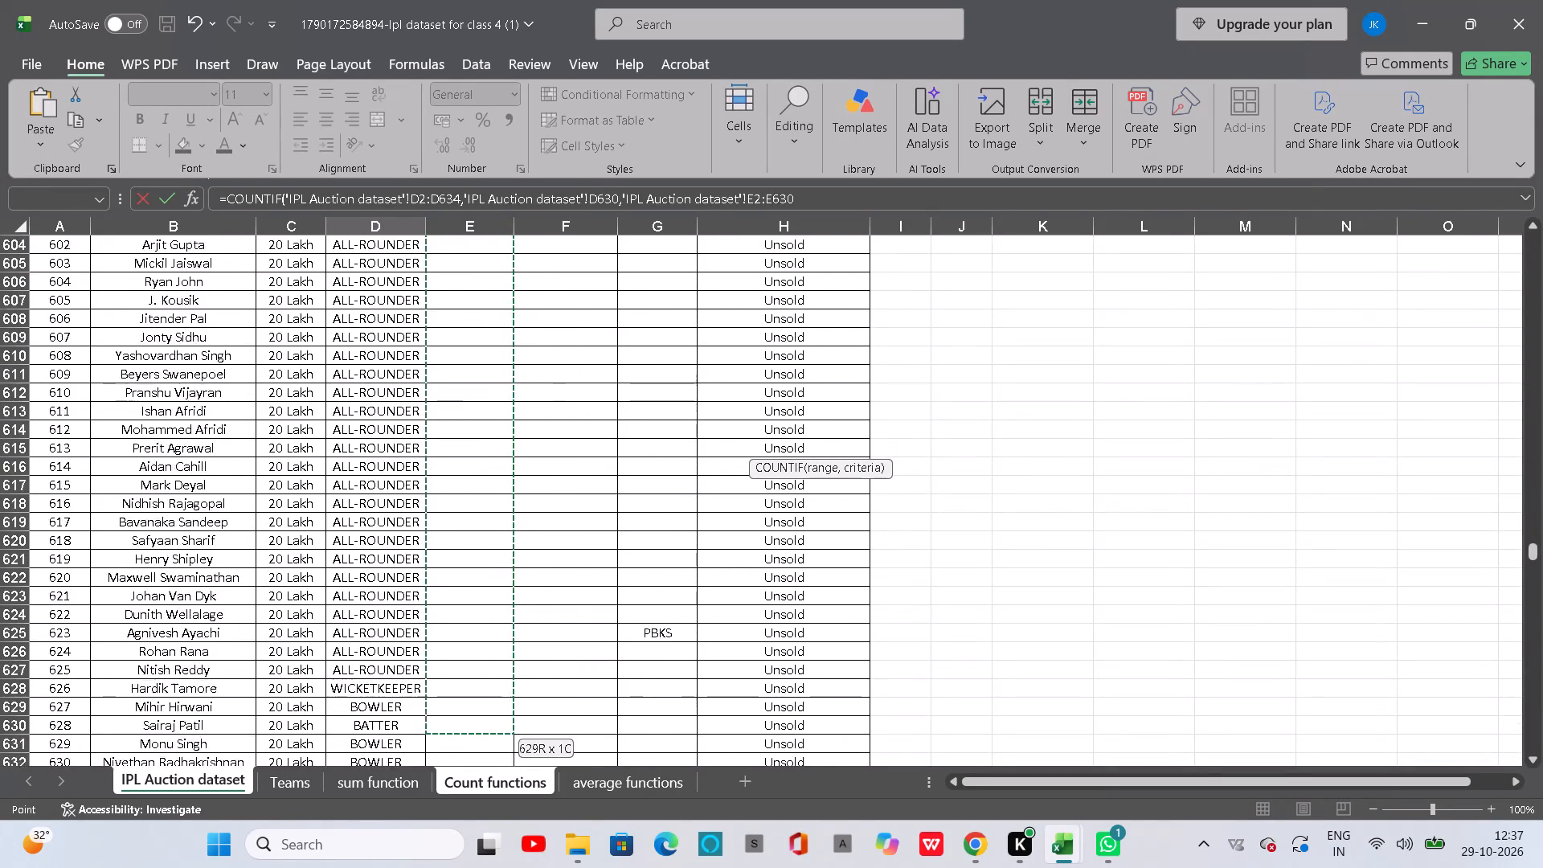
drag(436, 867, 439, 735)
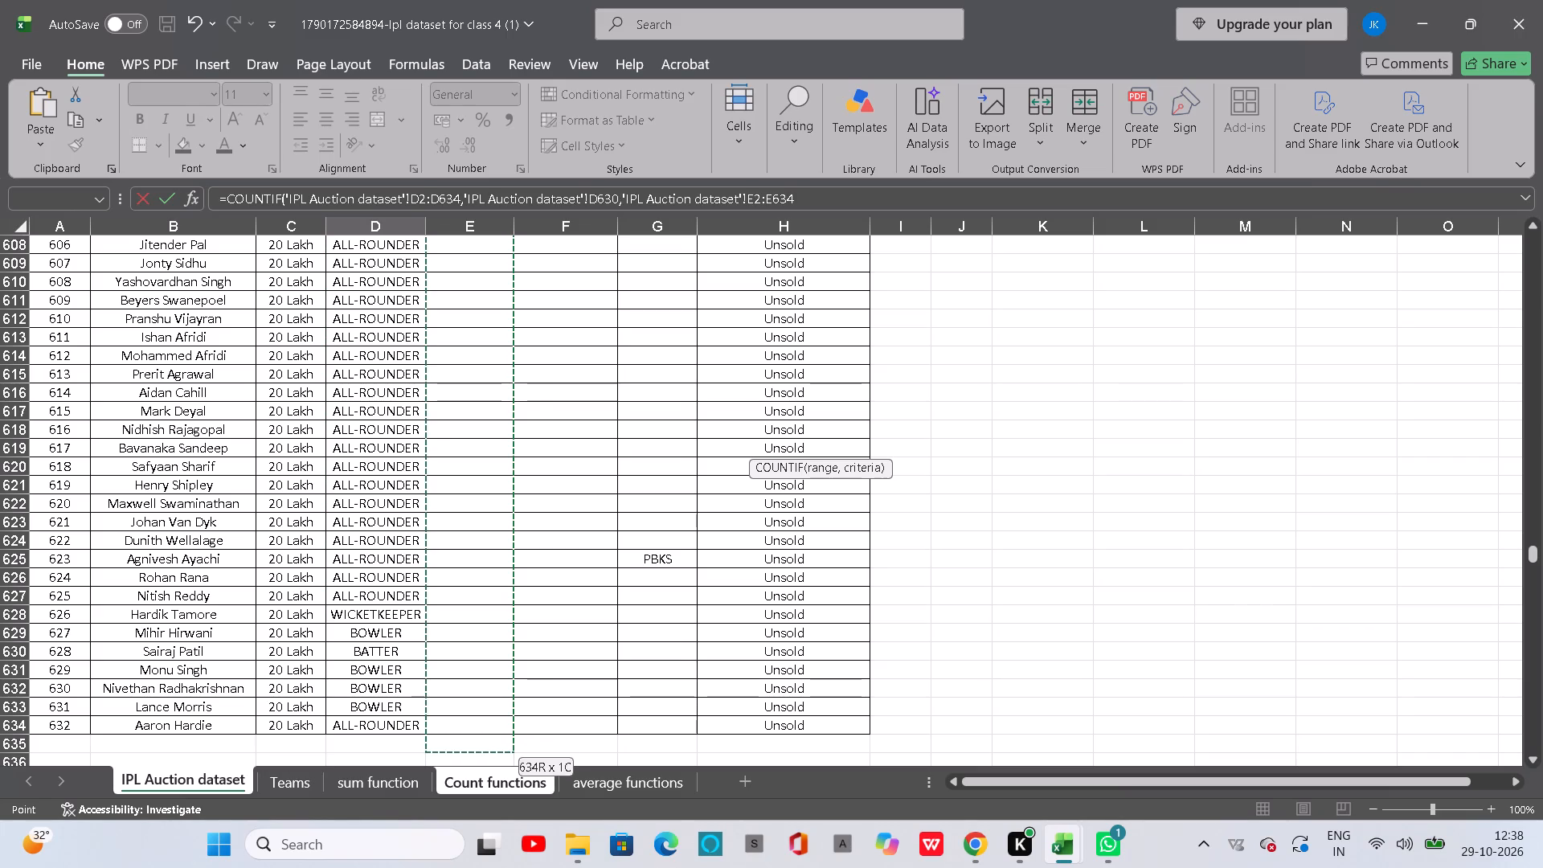
drag(439, 735, 441, 727)
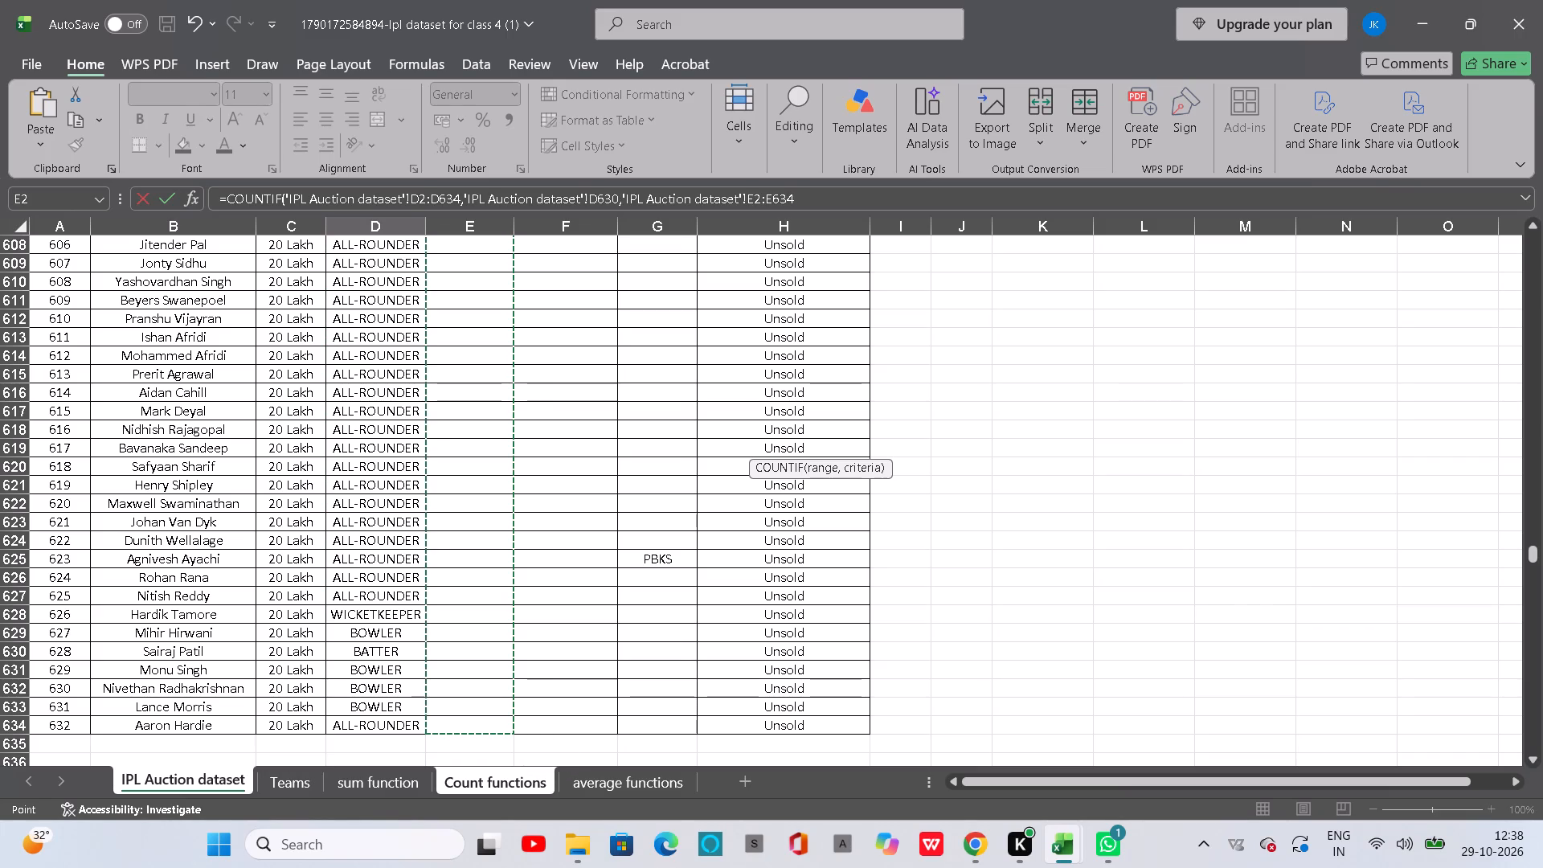
Add the criterion ">10" after the cost range, close the D12 formula's bracket, and try to enter it.
key(comma)
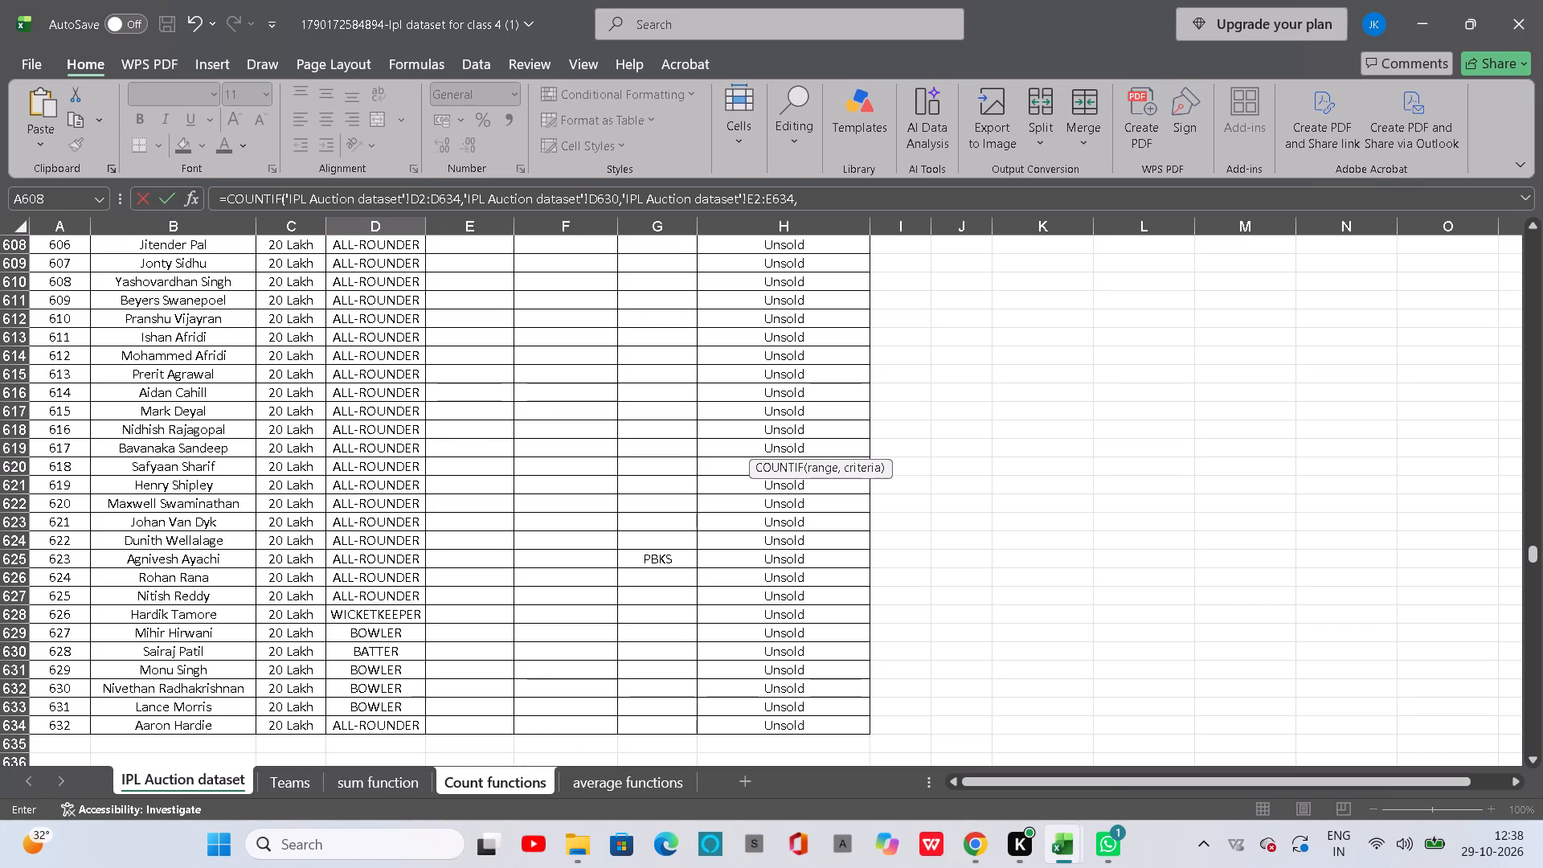
text(">)
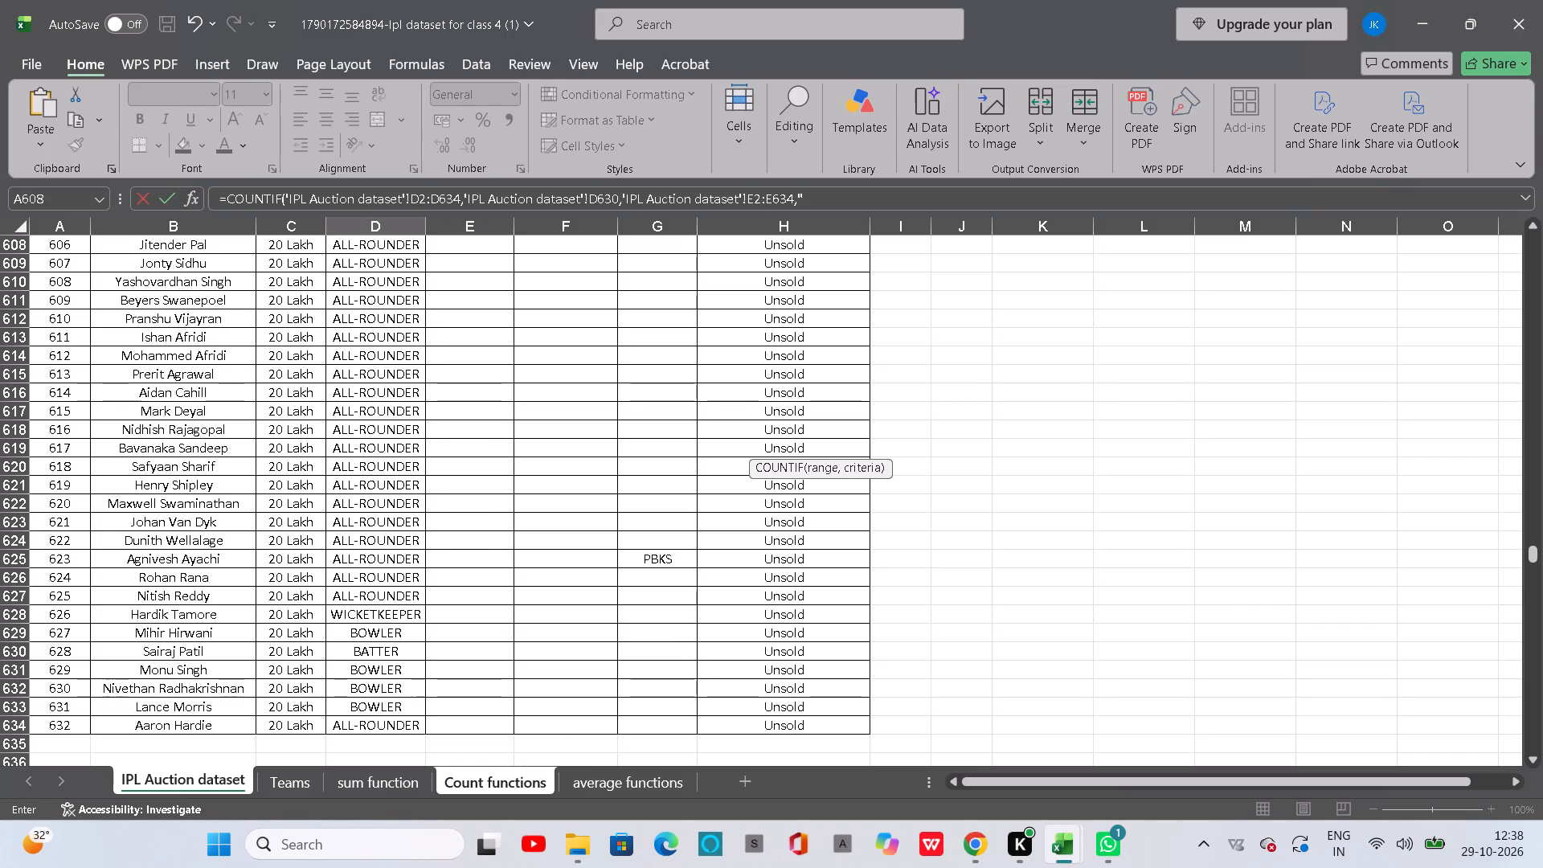
key(1)
key(0)
key(shift+quotedbl)
key(shift+parenright)
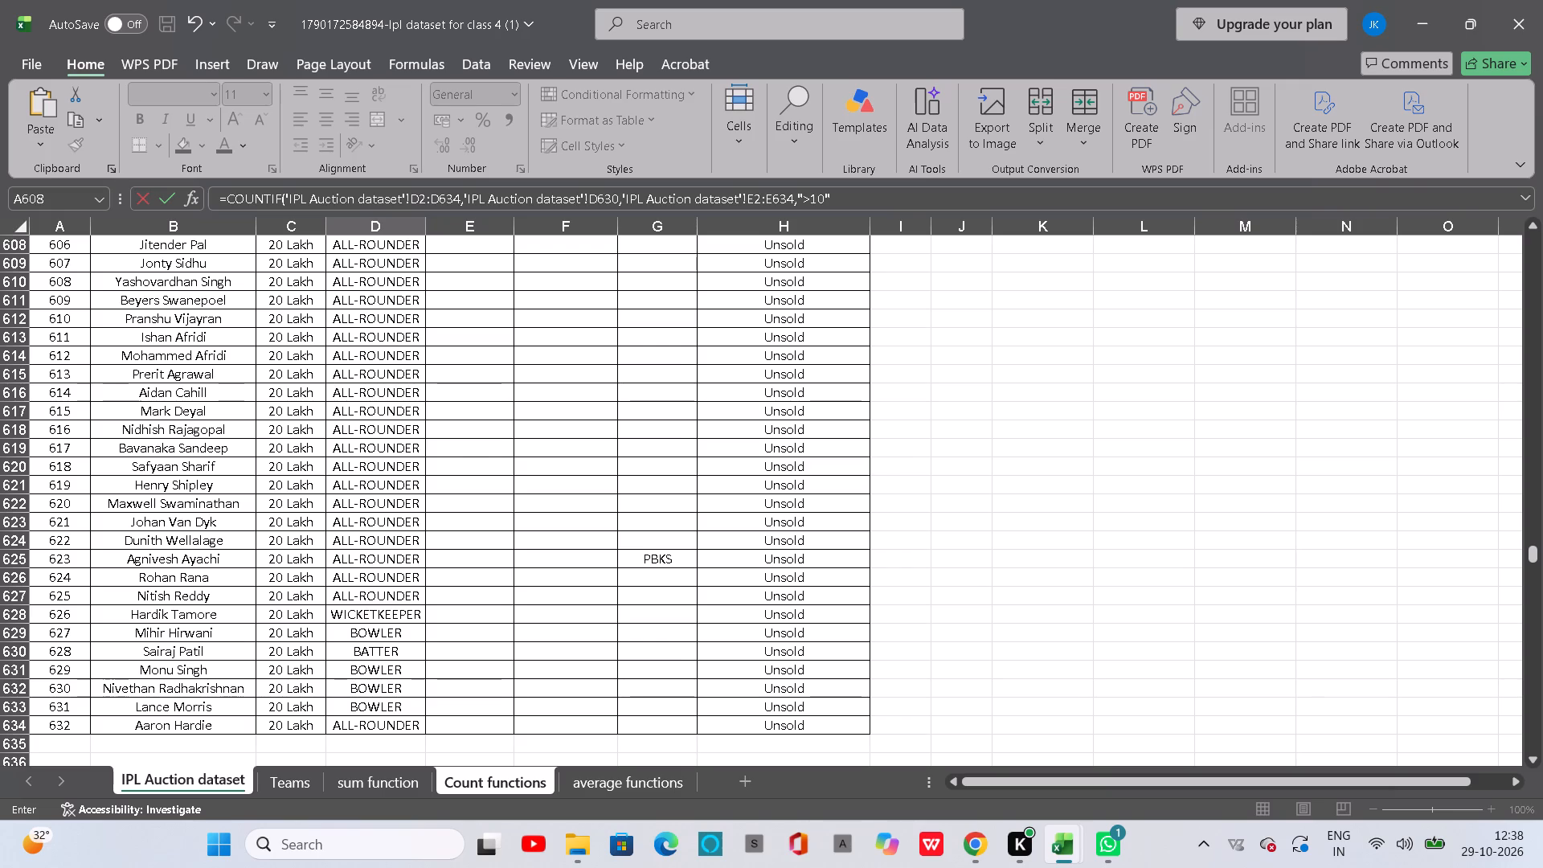
key(Return)
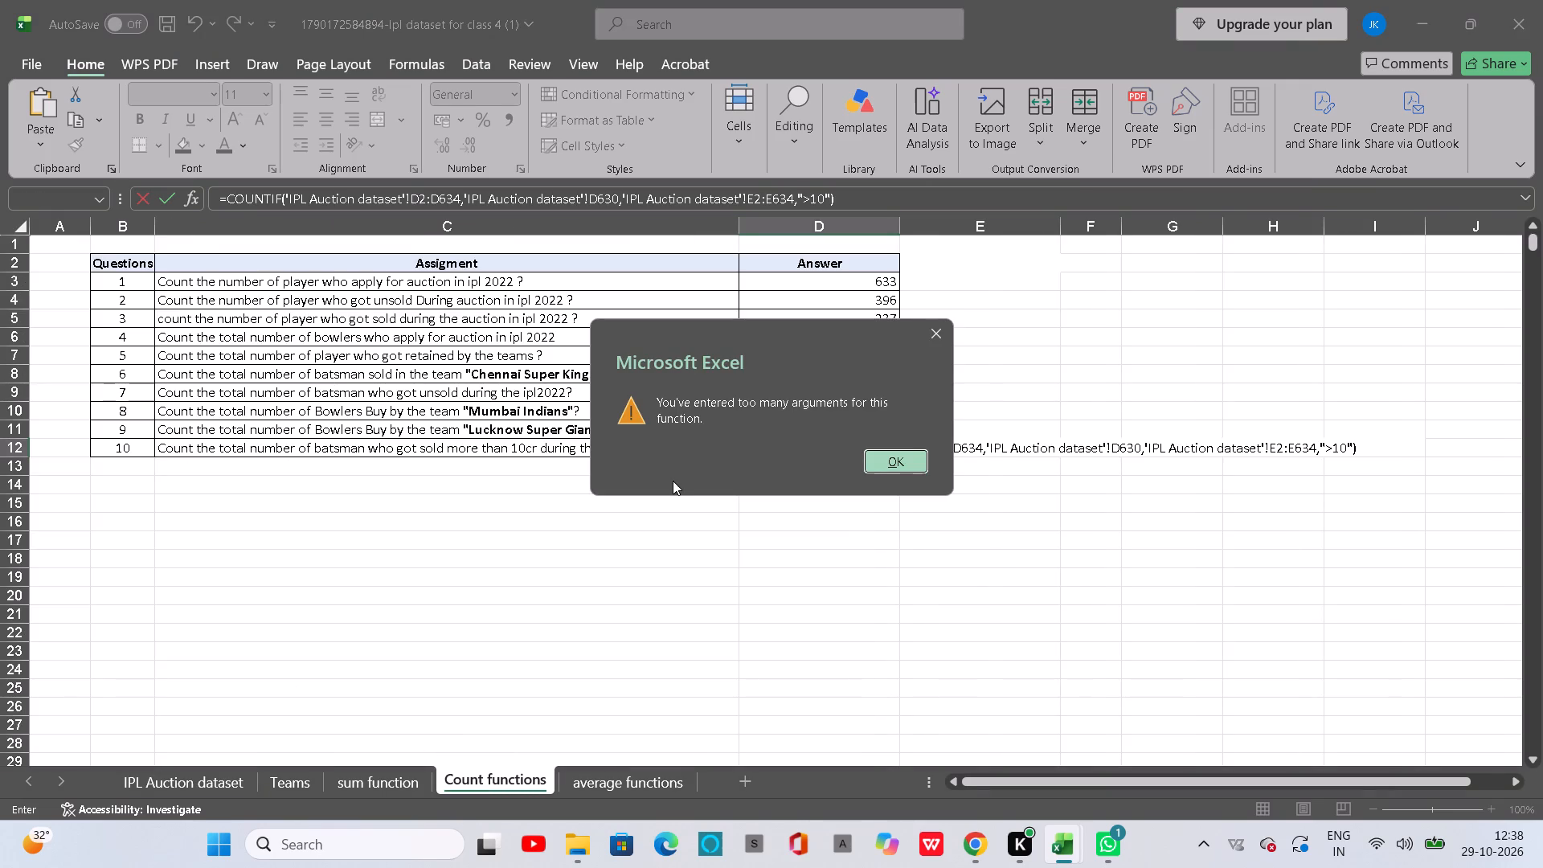
click(898, 457)
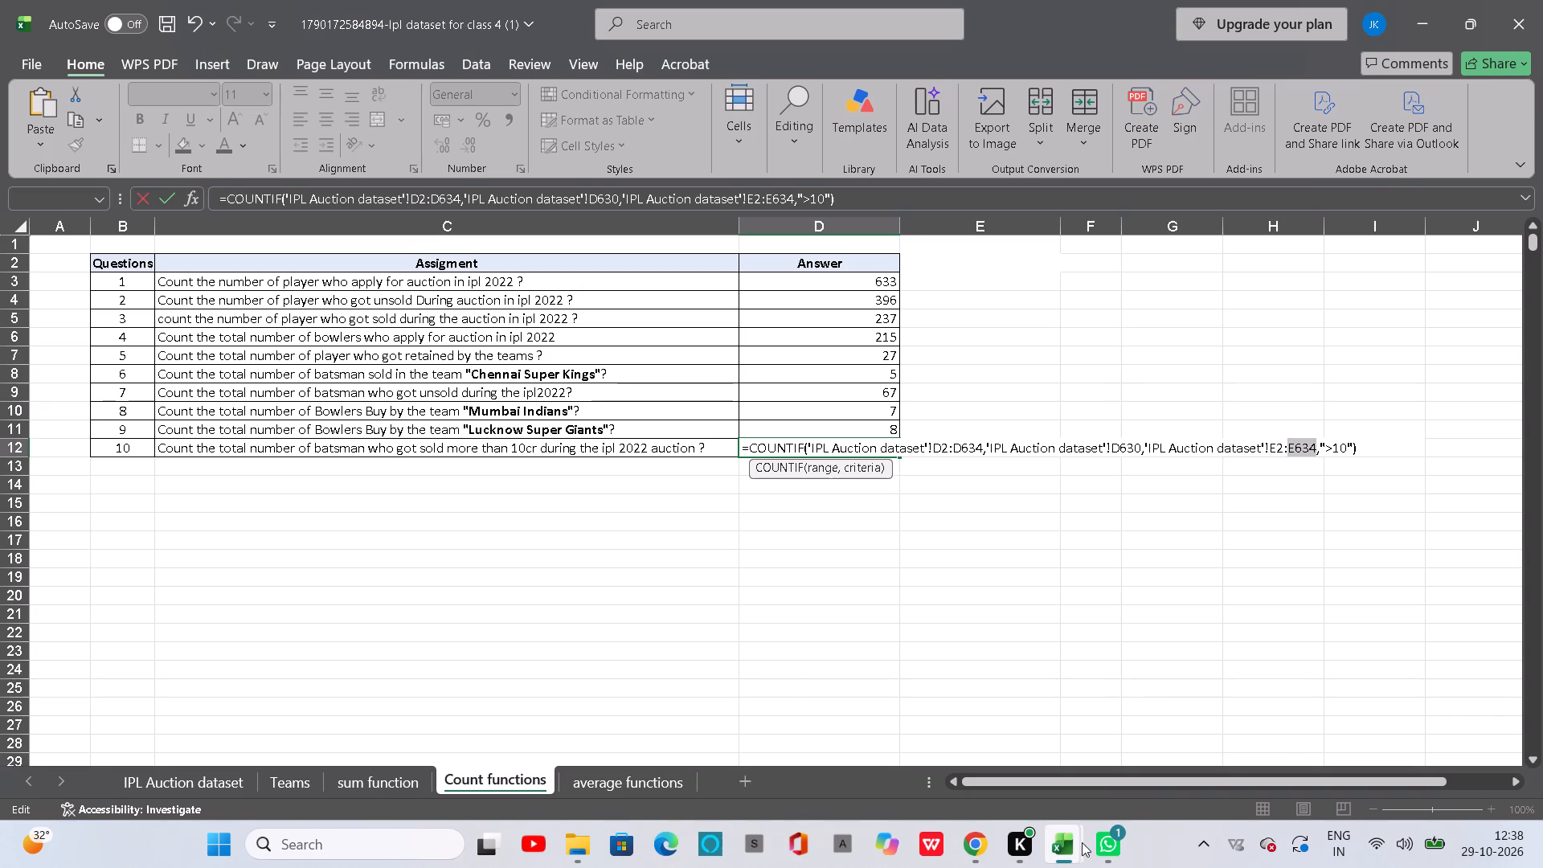
Compare D12 with the (1.1) workbook's Count functions sheet, and return to the (1) workbook.
click(1158, 759)
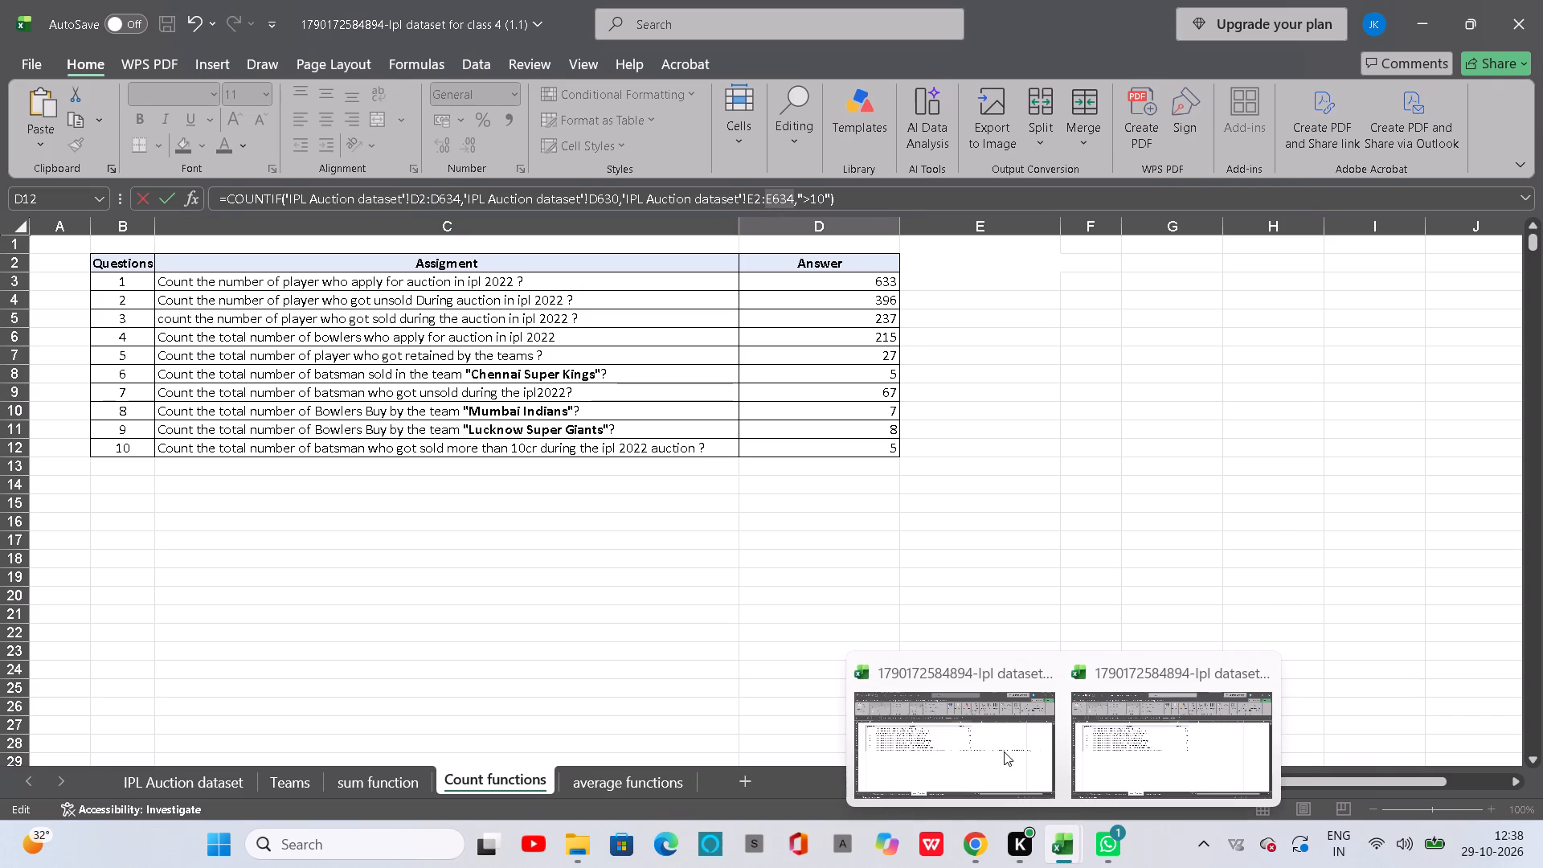
click(1004, 751)
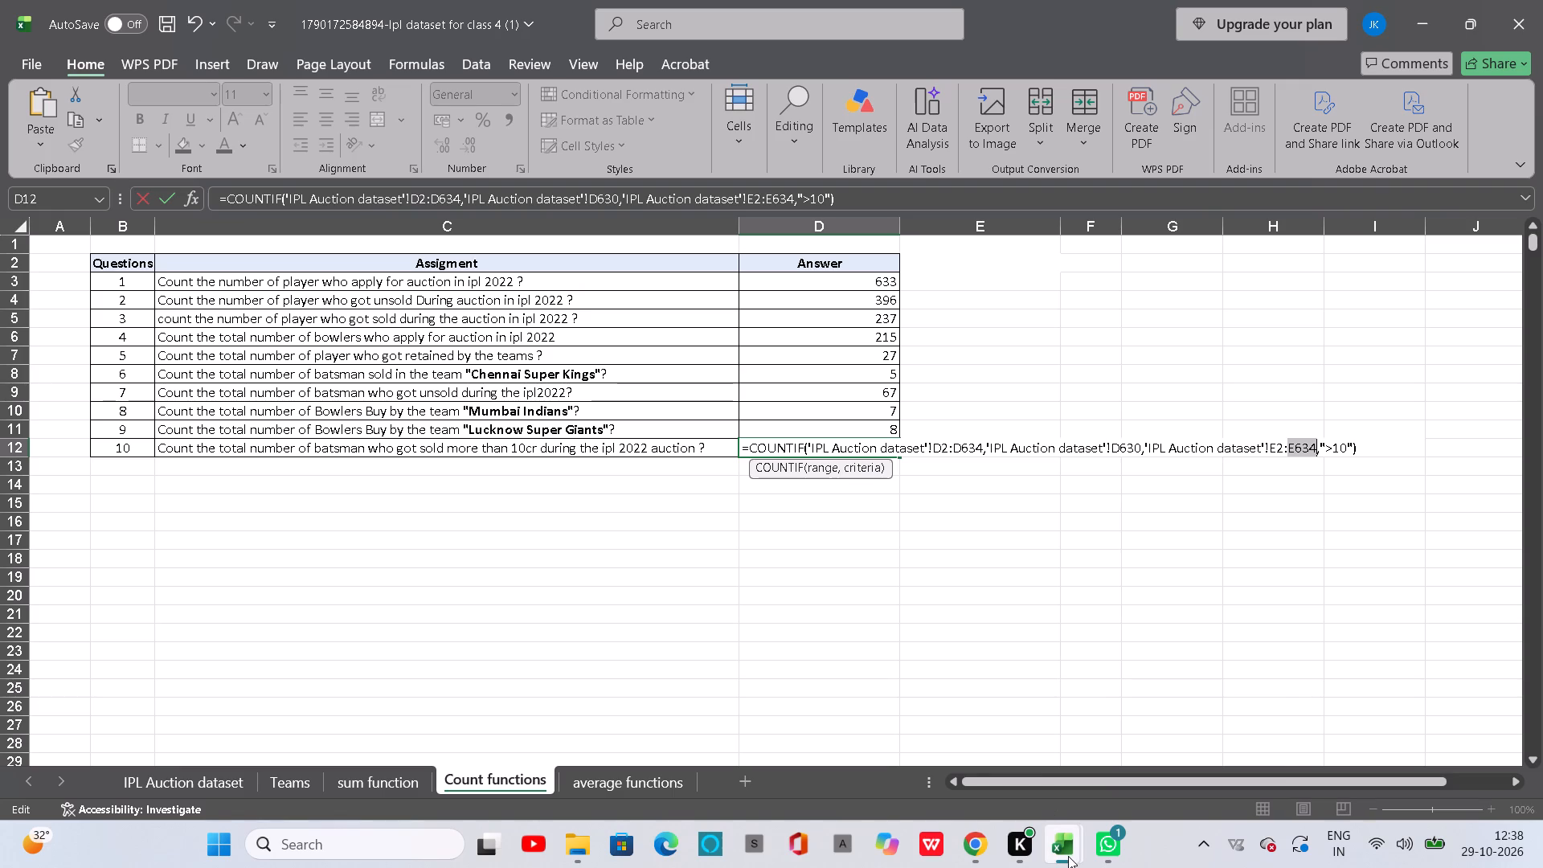
click(1128, 784)
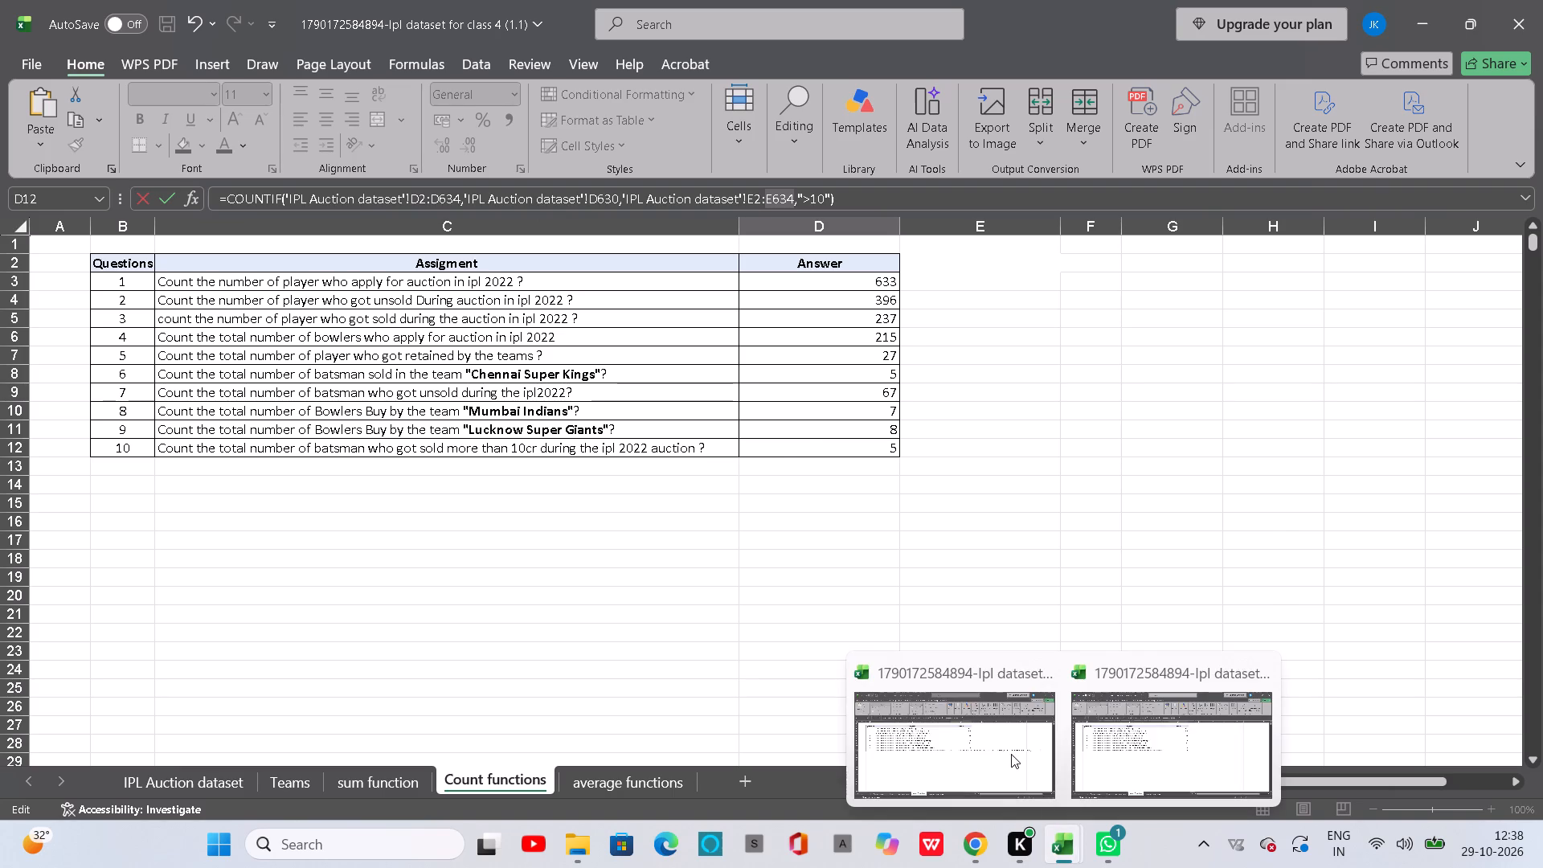
click(1011, 754)
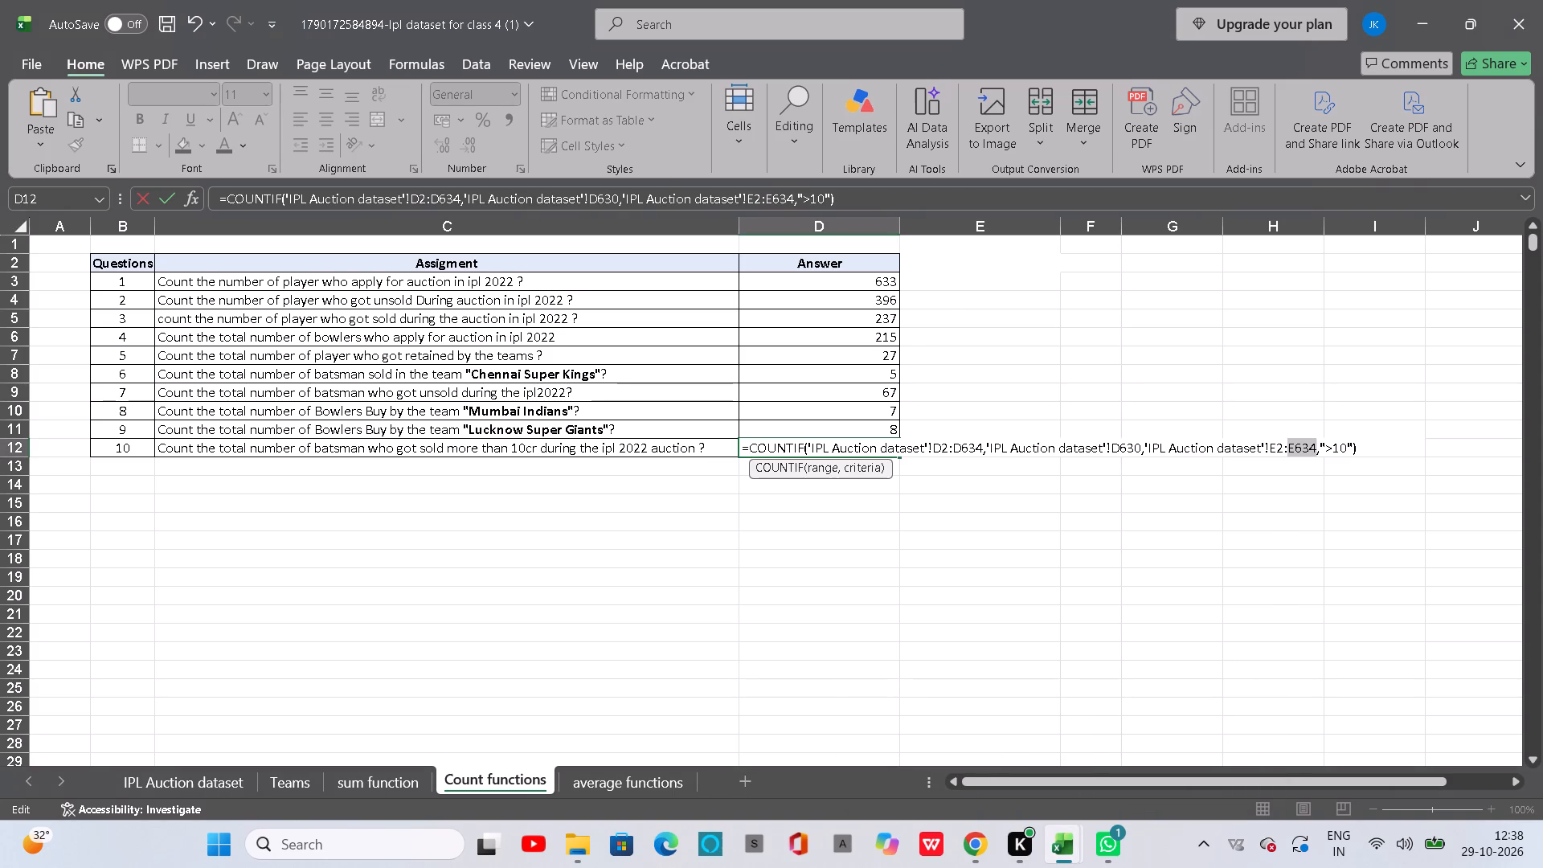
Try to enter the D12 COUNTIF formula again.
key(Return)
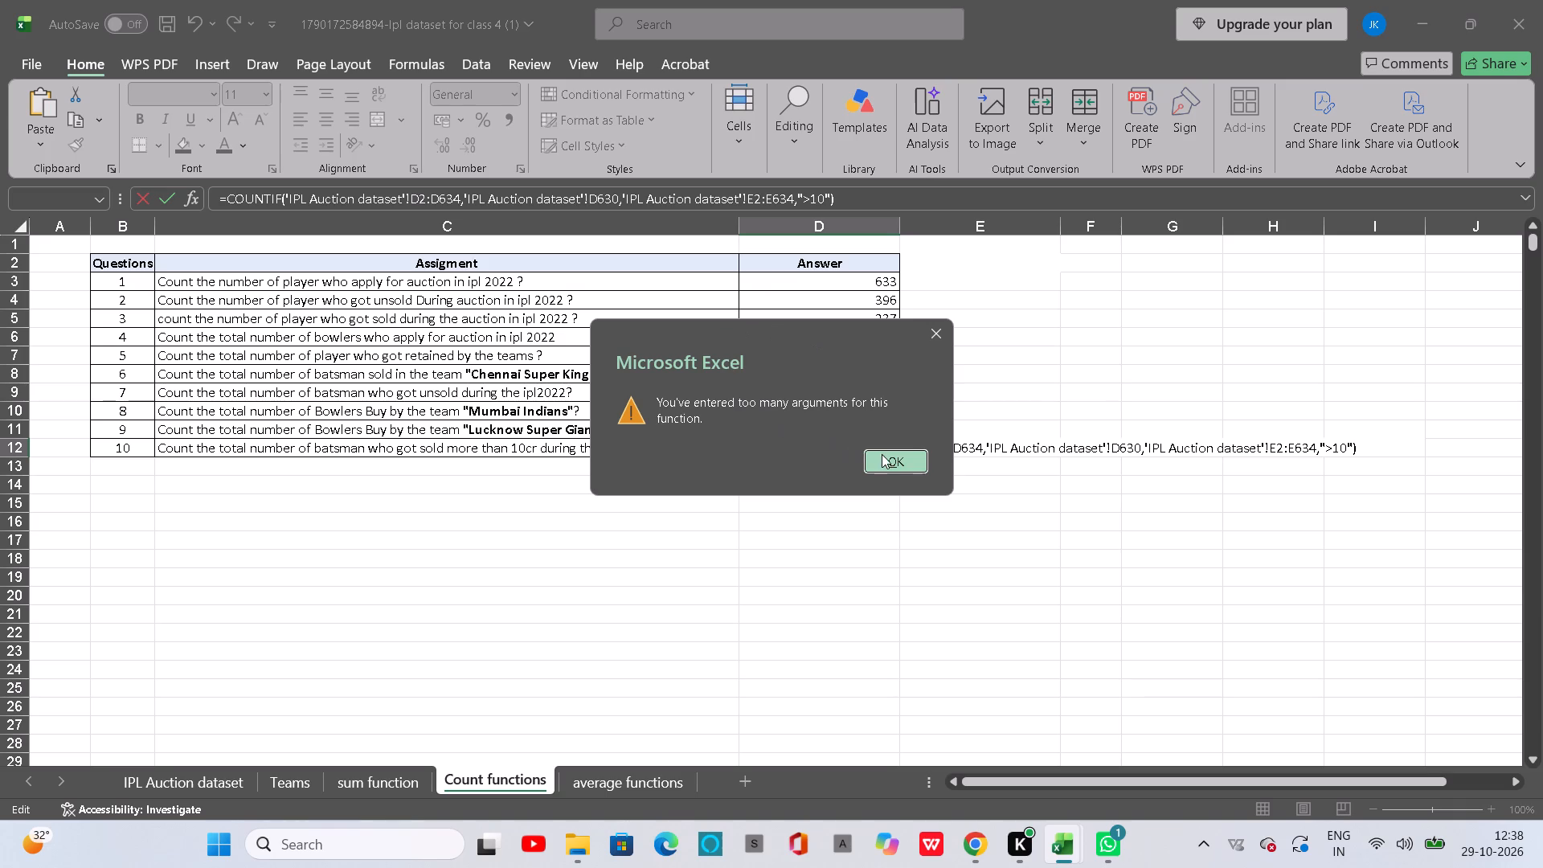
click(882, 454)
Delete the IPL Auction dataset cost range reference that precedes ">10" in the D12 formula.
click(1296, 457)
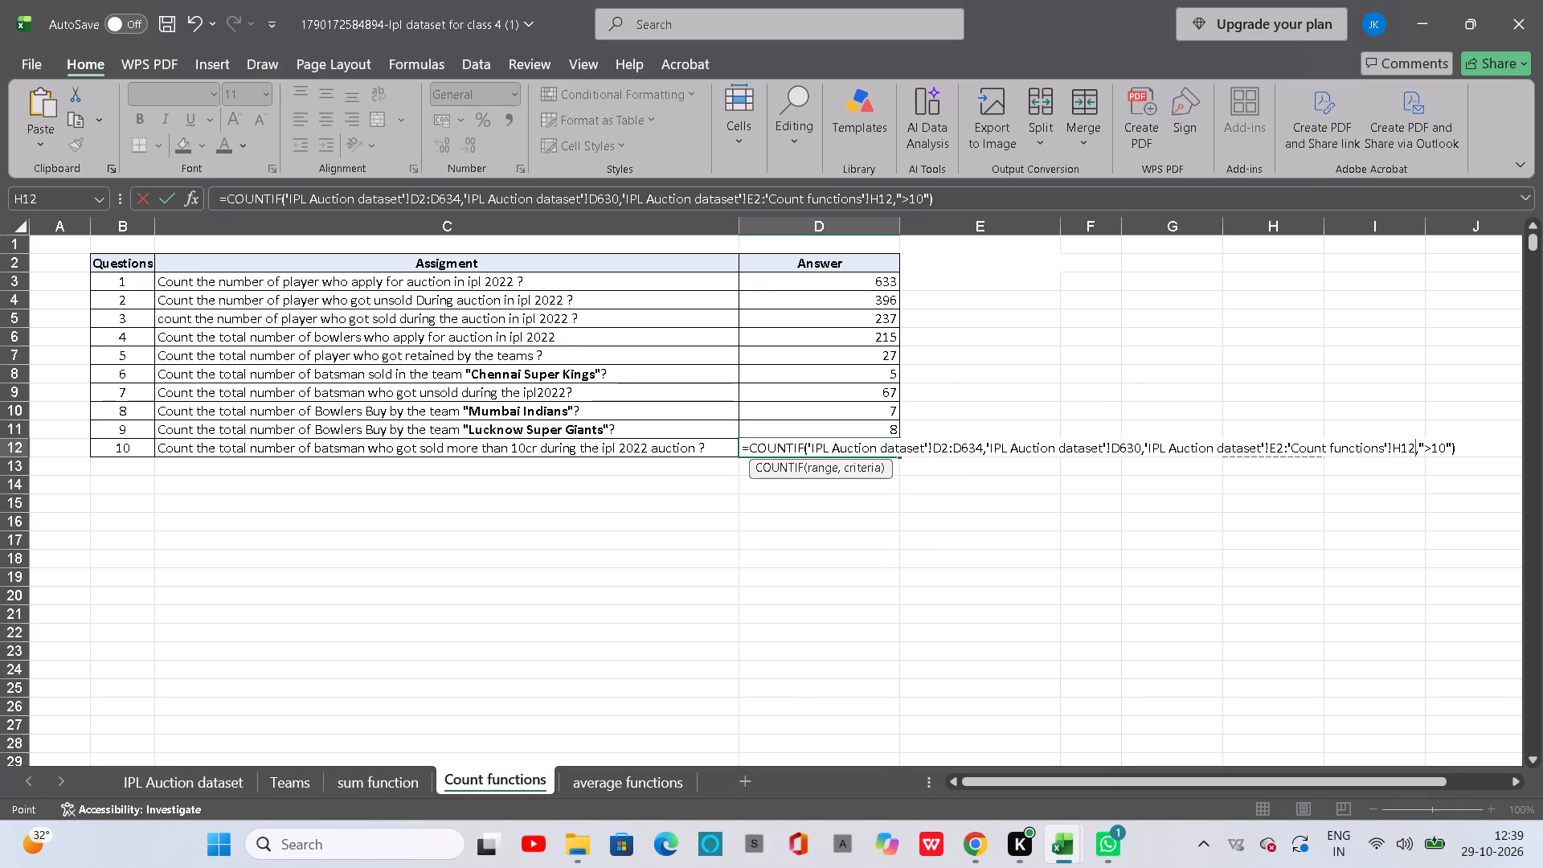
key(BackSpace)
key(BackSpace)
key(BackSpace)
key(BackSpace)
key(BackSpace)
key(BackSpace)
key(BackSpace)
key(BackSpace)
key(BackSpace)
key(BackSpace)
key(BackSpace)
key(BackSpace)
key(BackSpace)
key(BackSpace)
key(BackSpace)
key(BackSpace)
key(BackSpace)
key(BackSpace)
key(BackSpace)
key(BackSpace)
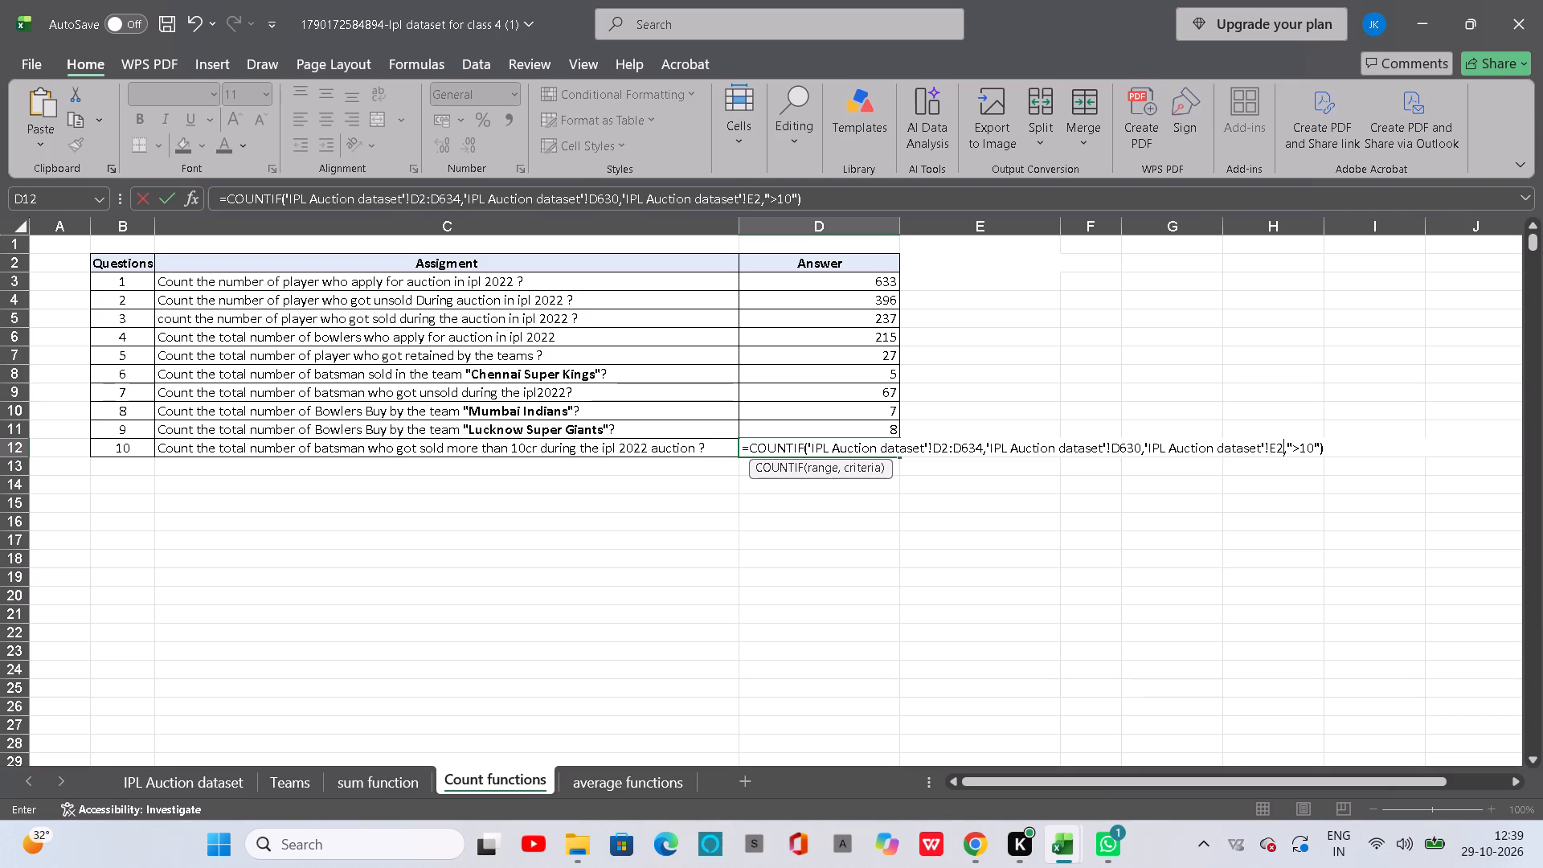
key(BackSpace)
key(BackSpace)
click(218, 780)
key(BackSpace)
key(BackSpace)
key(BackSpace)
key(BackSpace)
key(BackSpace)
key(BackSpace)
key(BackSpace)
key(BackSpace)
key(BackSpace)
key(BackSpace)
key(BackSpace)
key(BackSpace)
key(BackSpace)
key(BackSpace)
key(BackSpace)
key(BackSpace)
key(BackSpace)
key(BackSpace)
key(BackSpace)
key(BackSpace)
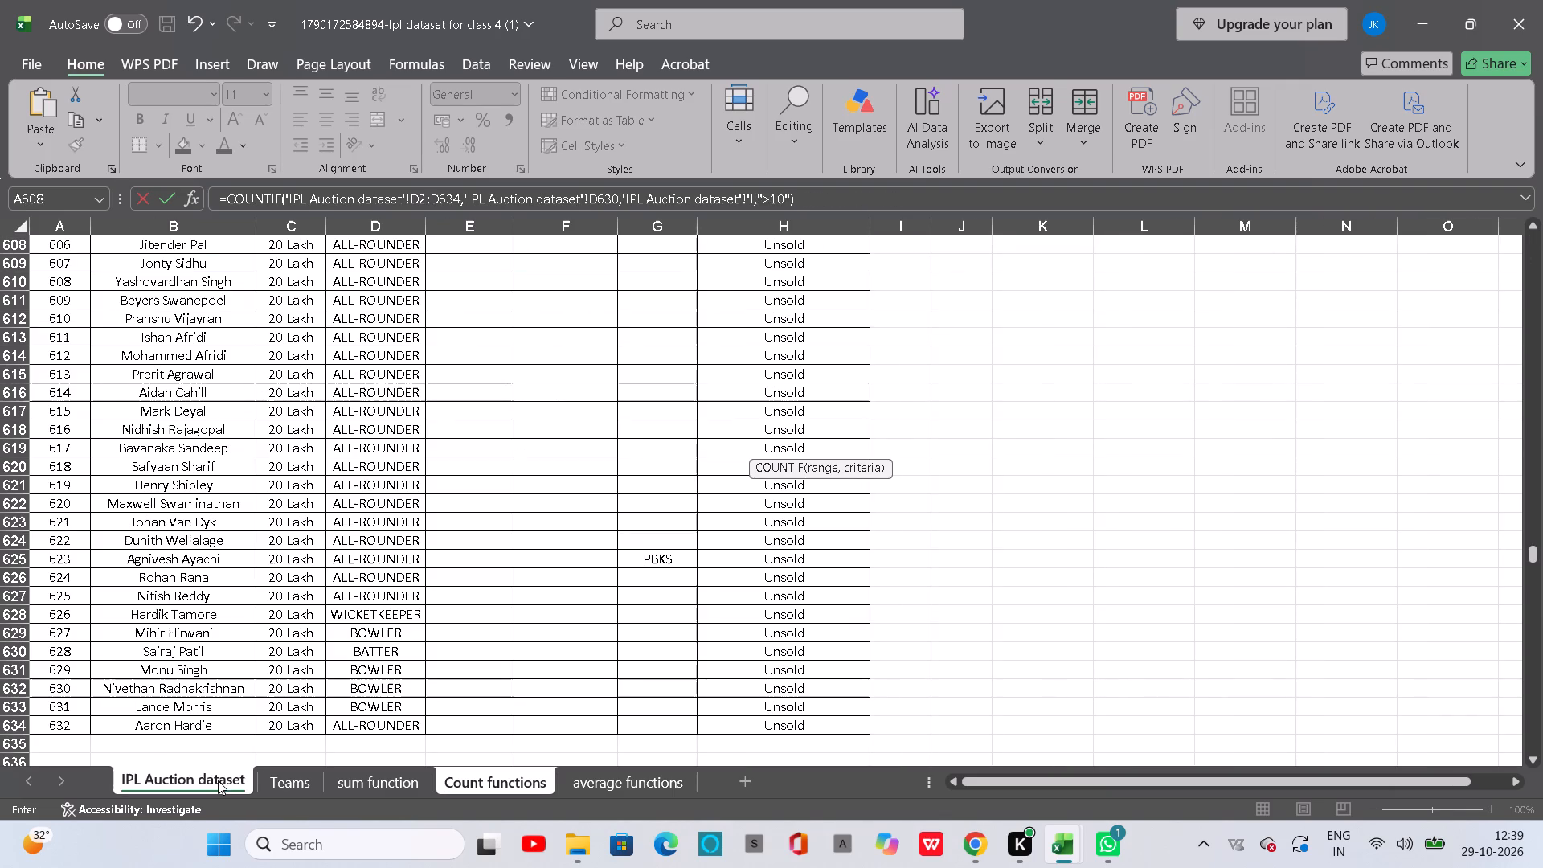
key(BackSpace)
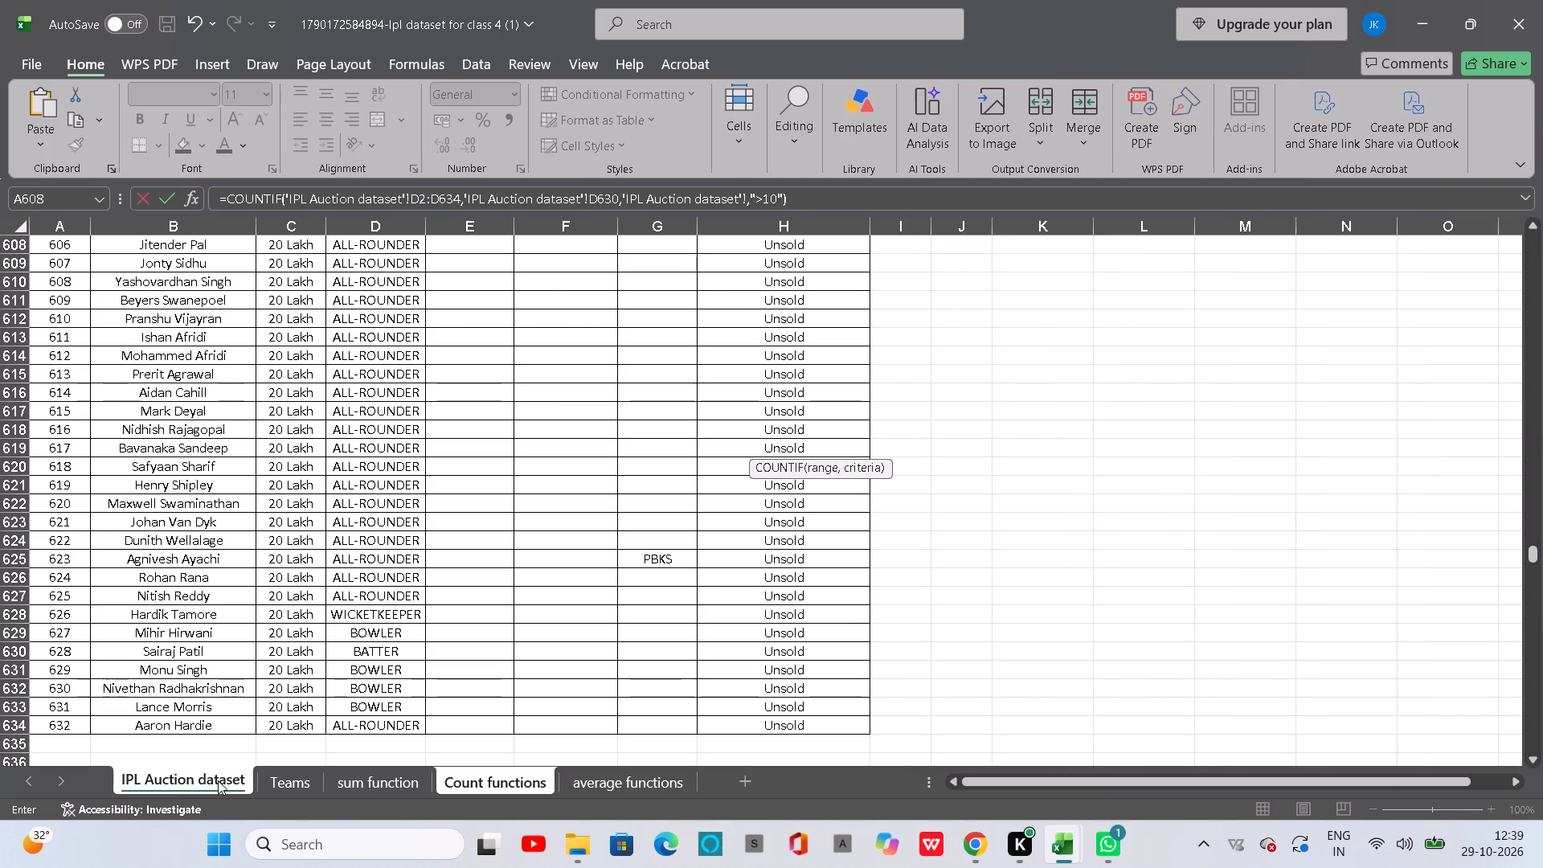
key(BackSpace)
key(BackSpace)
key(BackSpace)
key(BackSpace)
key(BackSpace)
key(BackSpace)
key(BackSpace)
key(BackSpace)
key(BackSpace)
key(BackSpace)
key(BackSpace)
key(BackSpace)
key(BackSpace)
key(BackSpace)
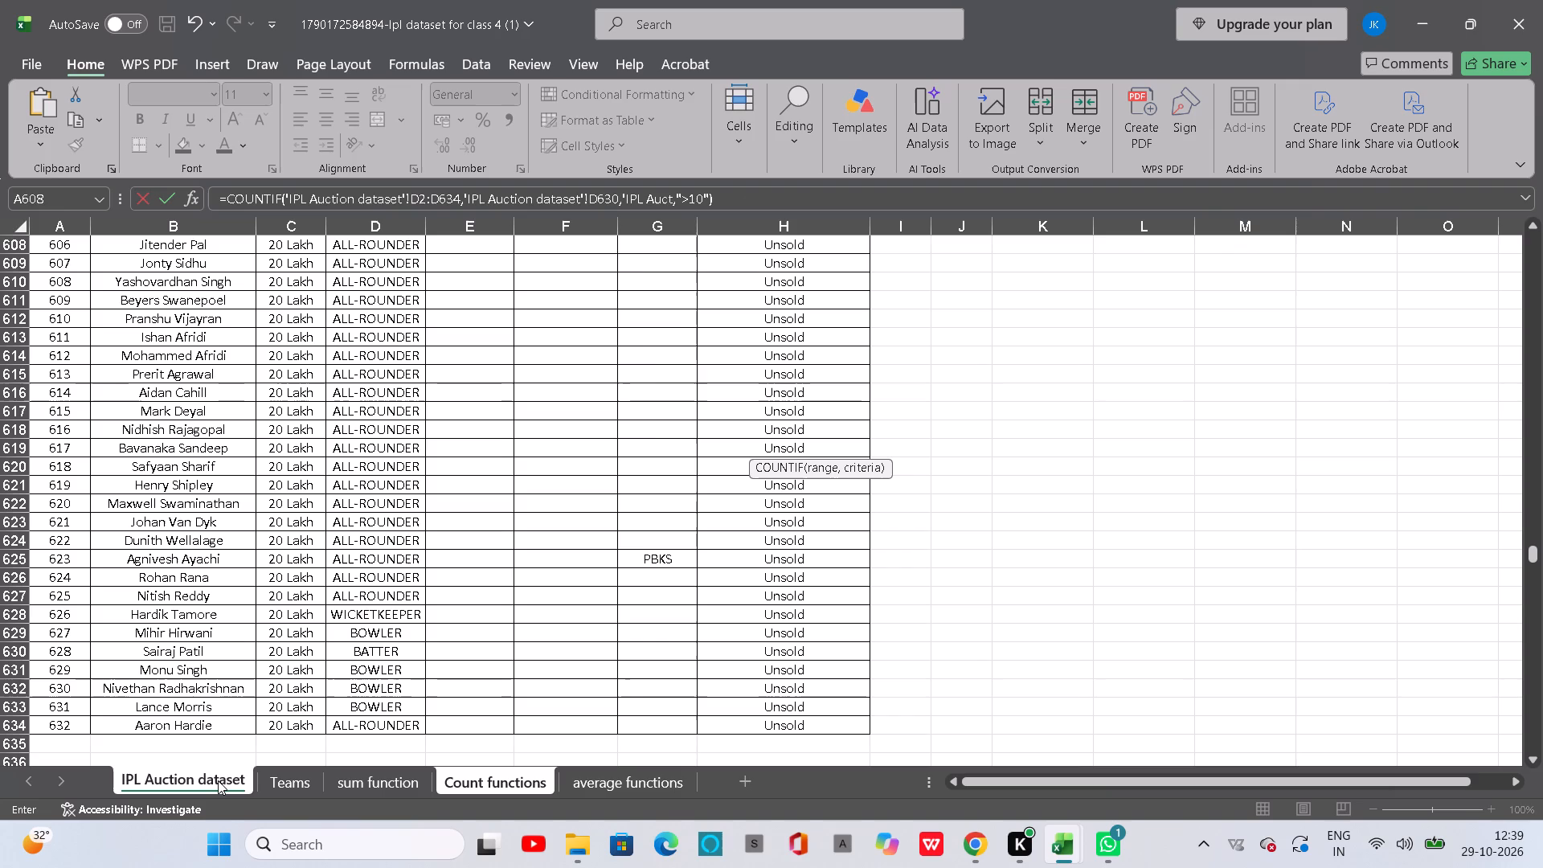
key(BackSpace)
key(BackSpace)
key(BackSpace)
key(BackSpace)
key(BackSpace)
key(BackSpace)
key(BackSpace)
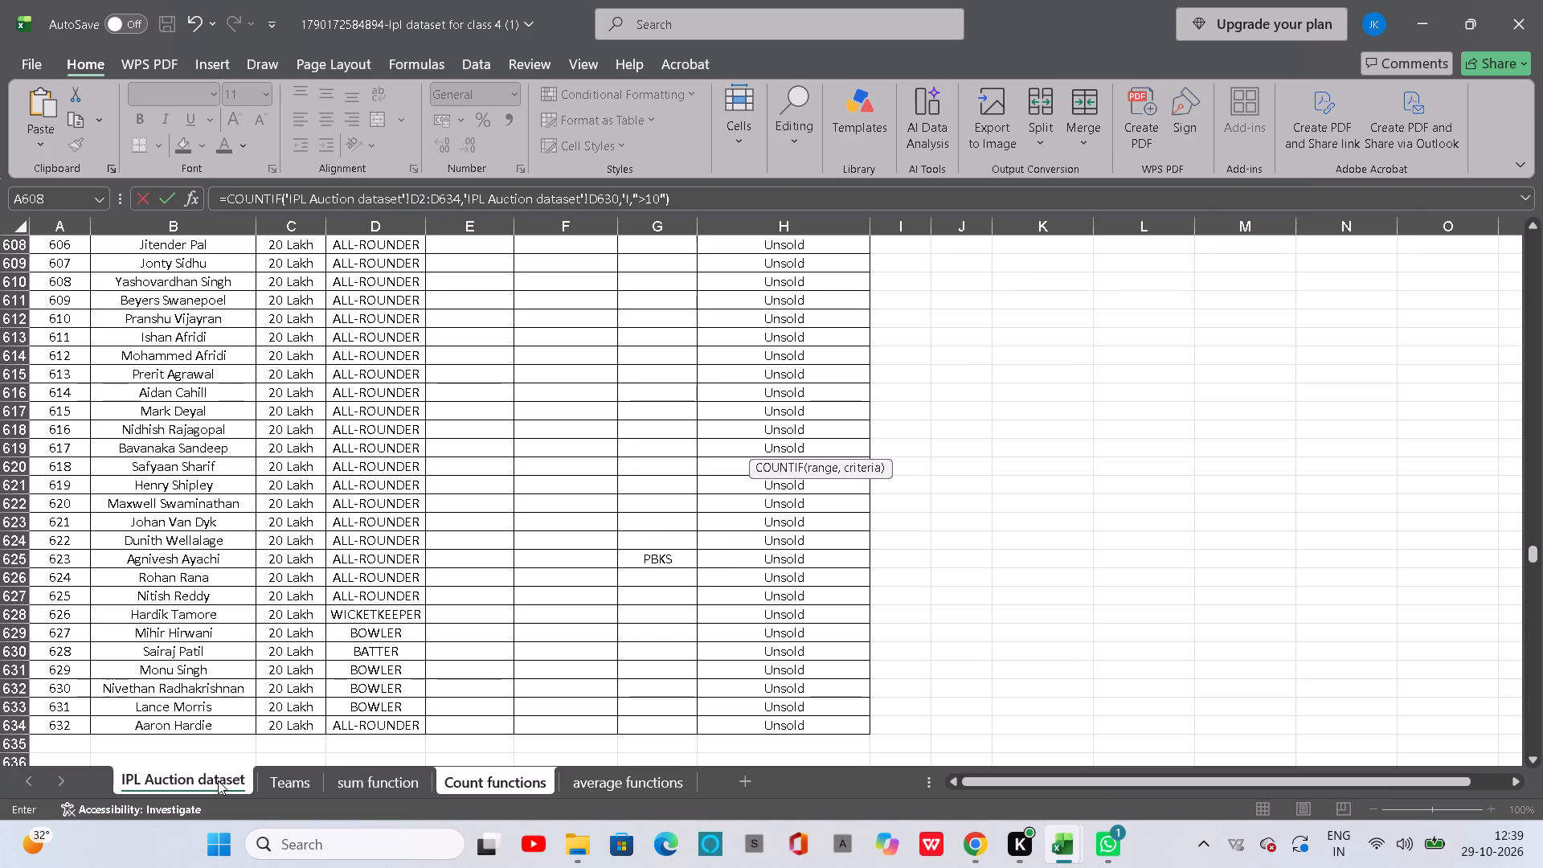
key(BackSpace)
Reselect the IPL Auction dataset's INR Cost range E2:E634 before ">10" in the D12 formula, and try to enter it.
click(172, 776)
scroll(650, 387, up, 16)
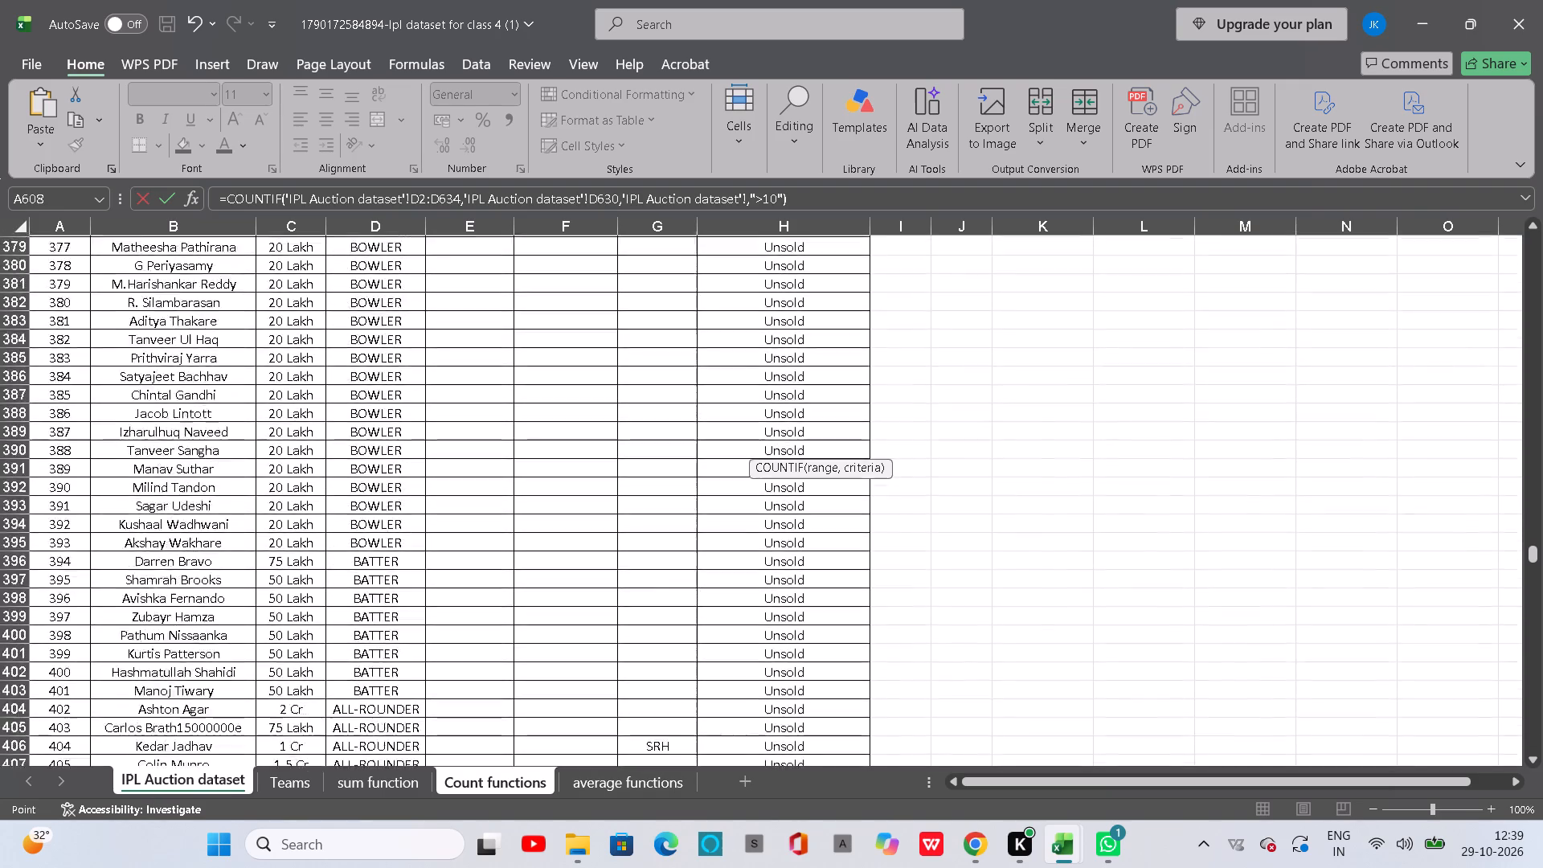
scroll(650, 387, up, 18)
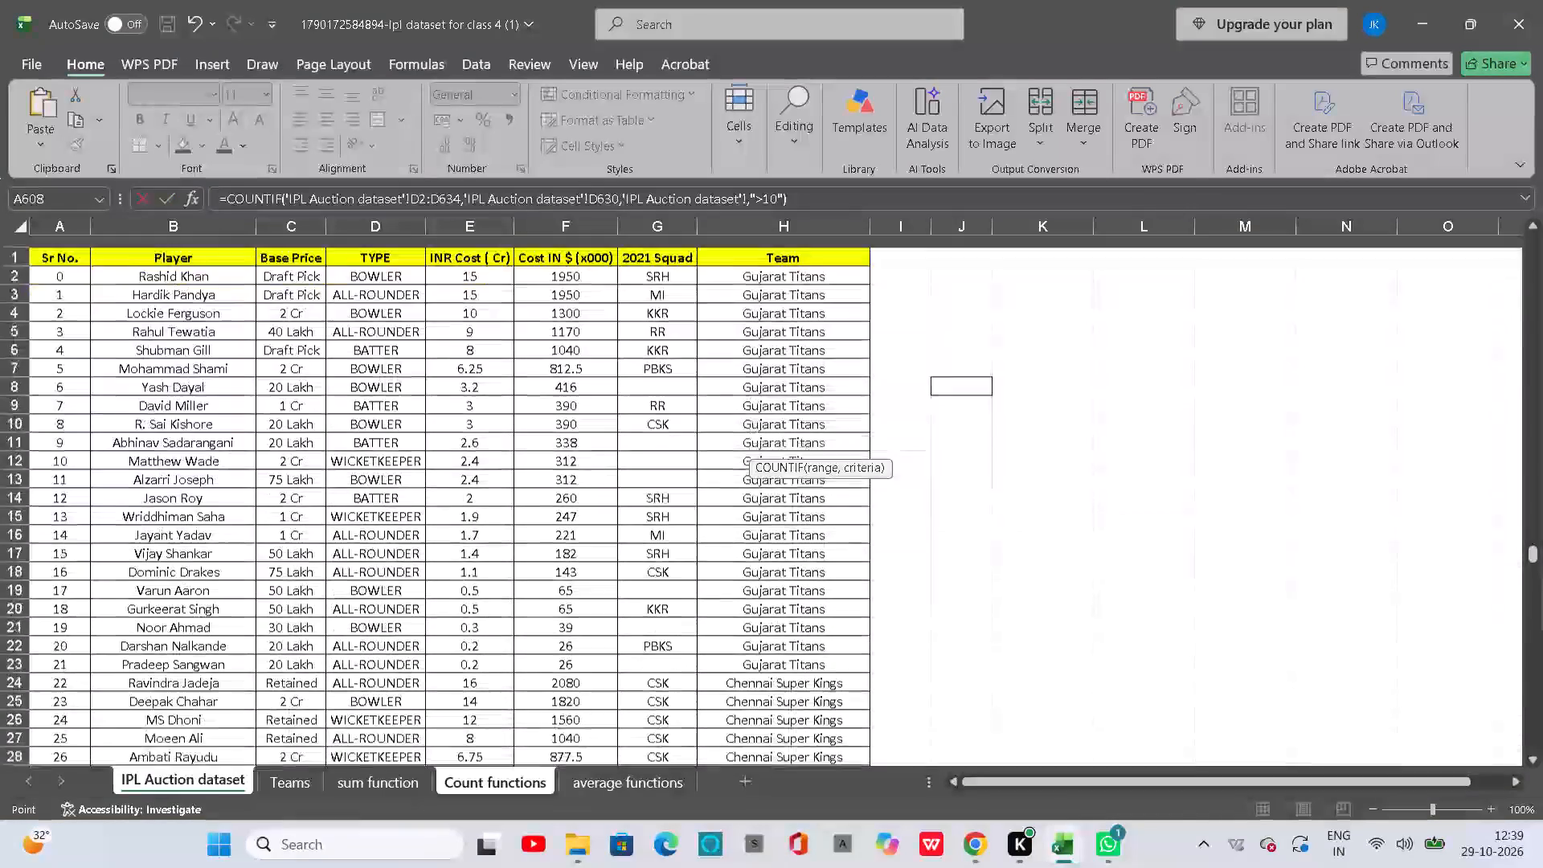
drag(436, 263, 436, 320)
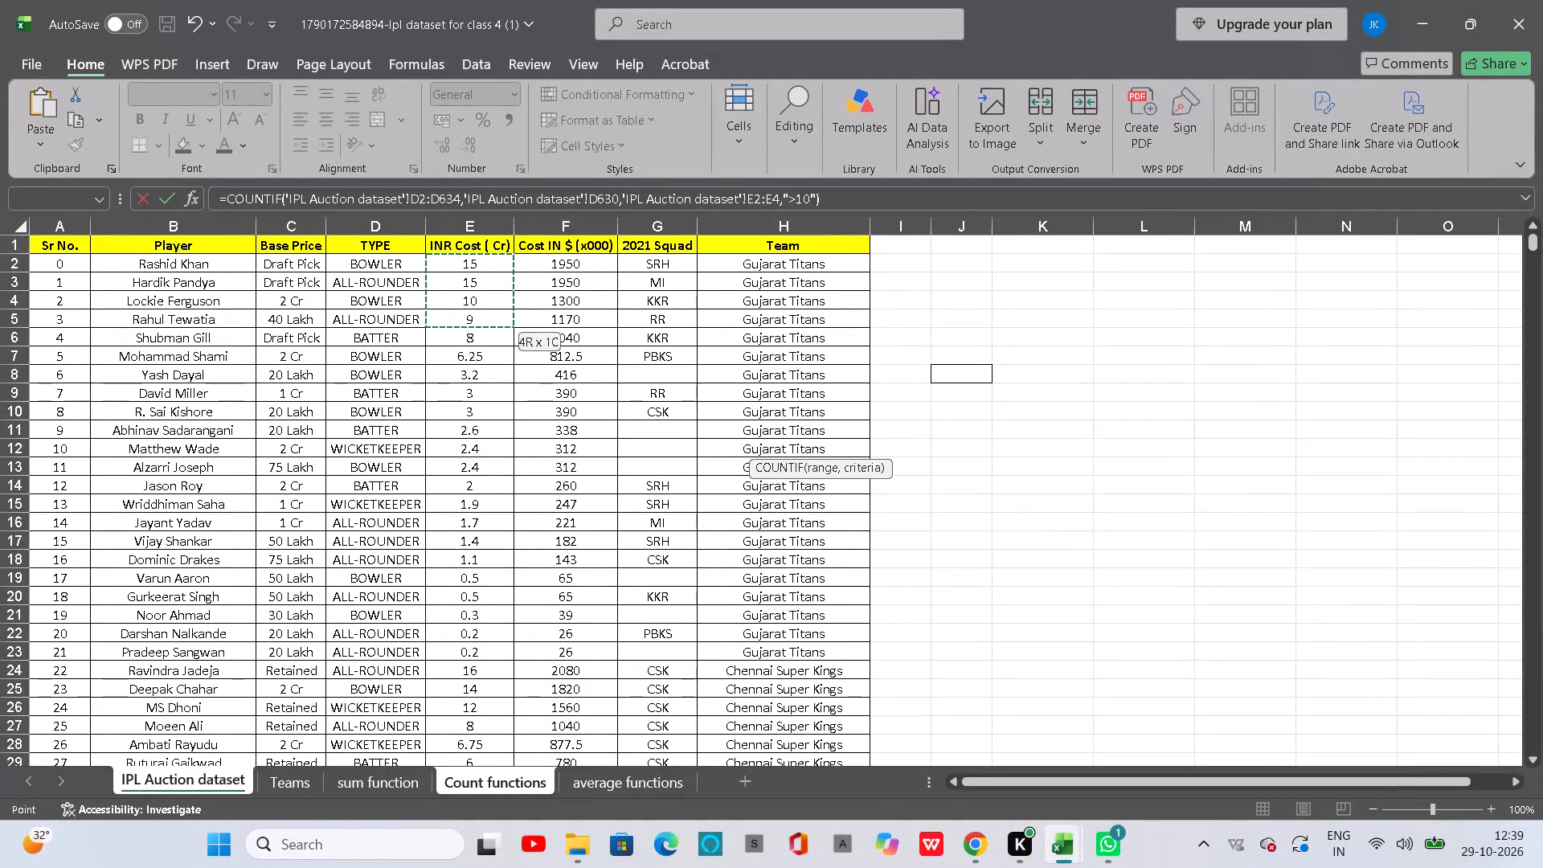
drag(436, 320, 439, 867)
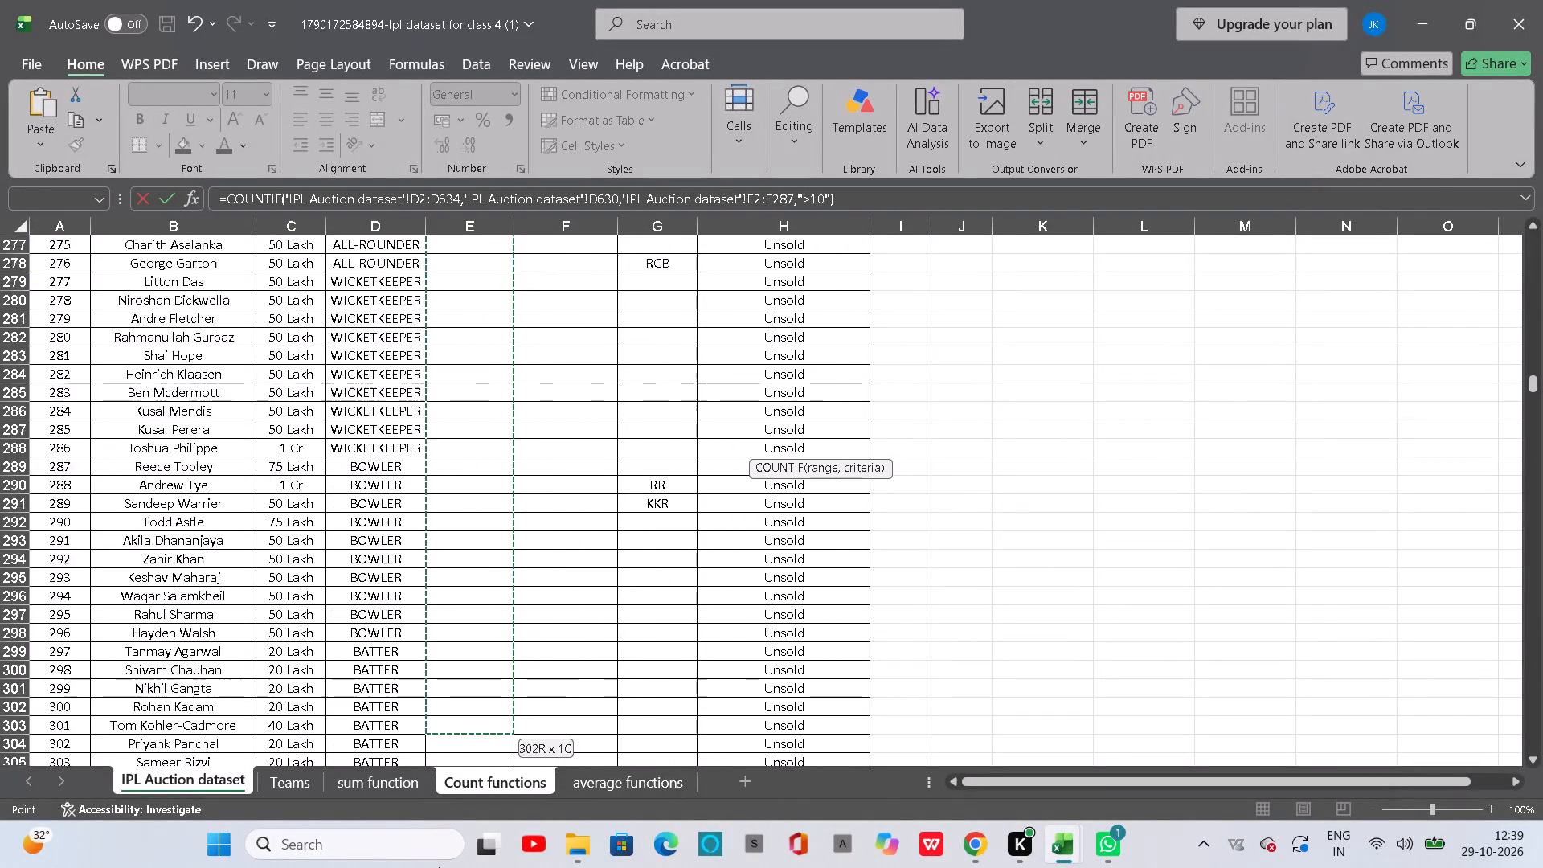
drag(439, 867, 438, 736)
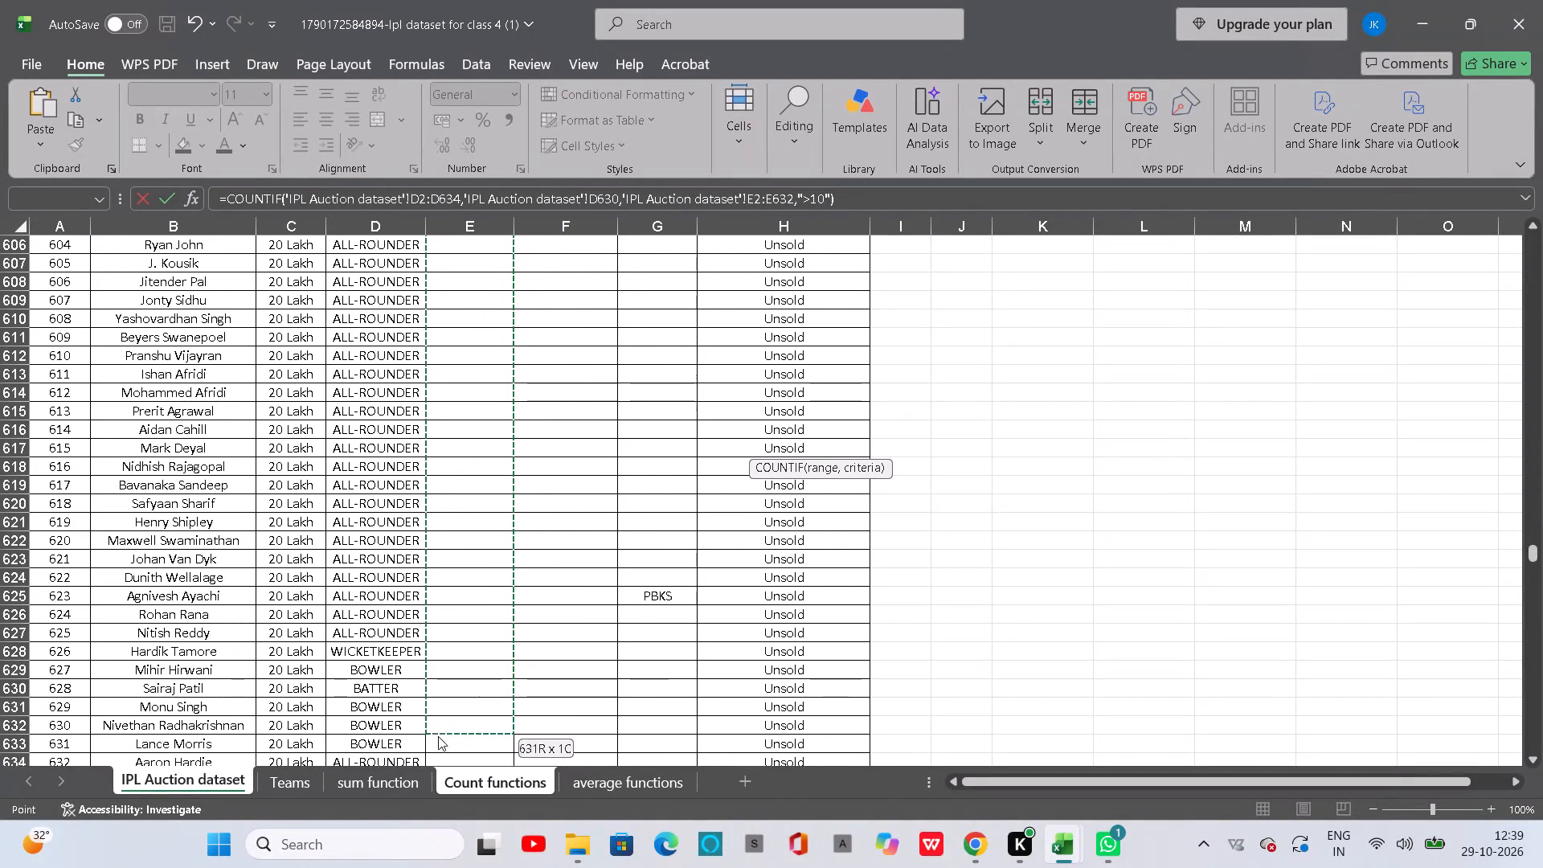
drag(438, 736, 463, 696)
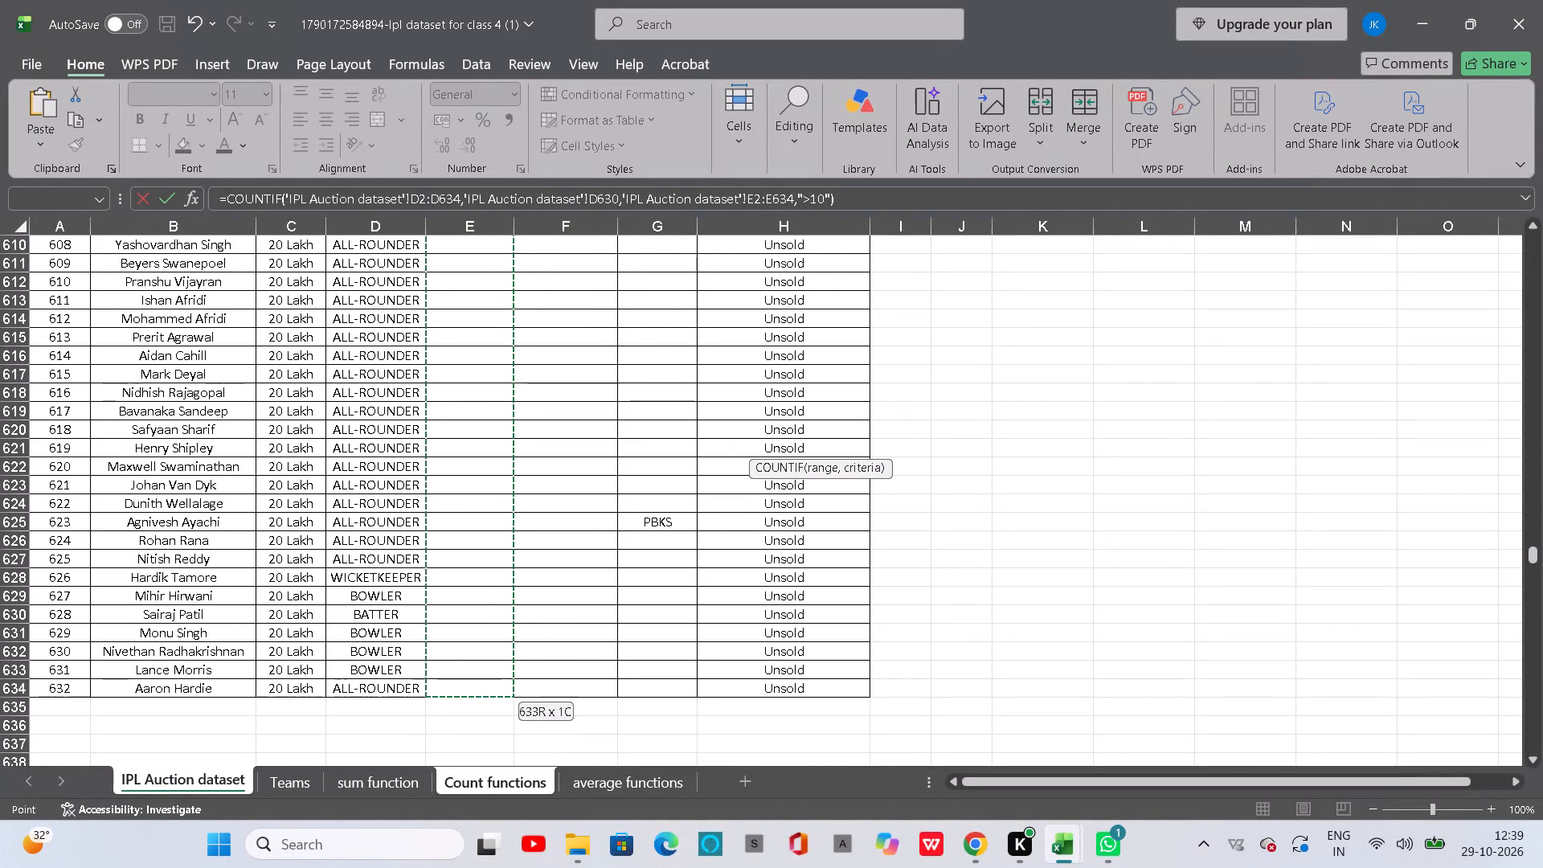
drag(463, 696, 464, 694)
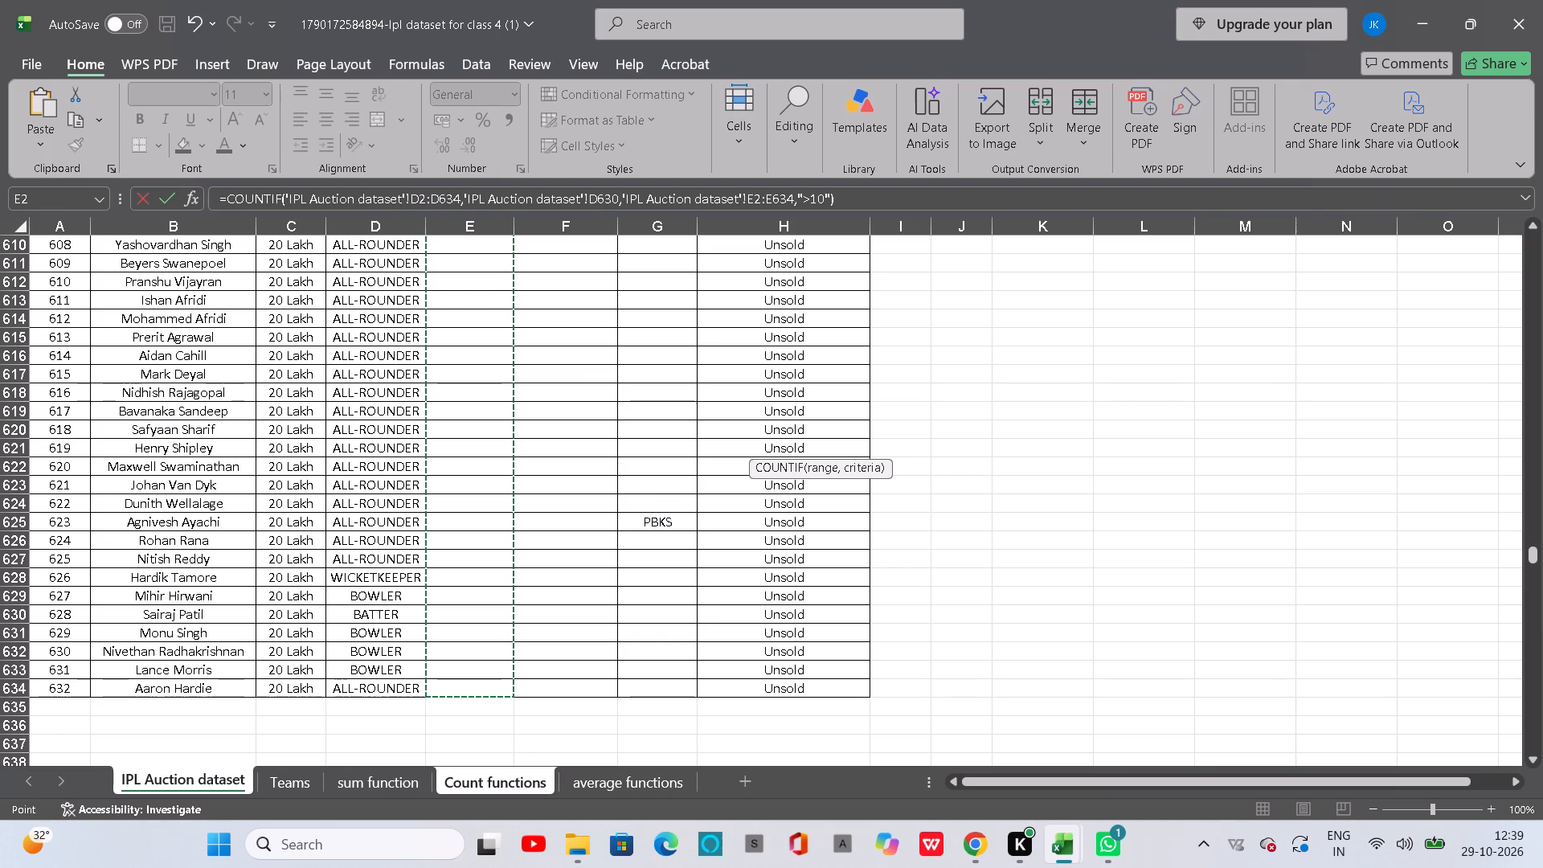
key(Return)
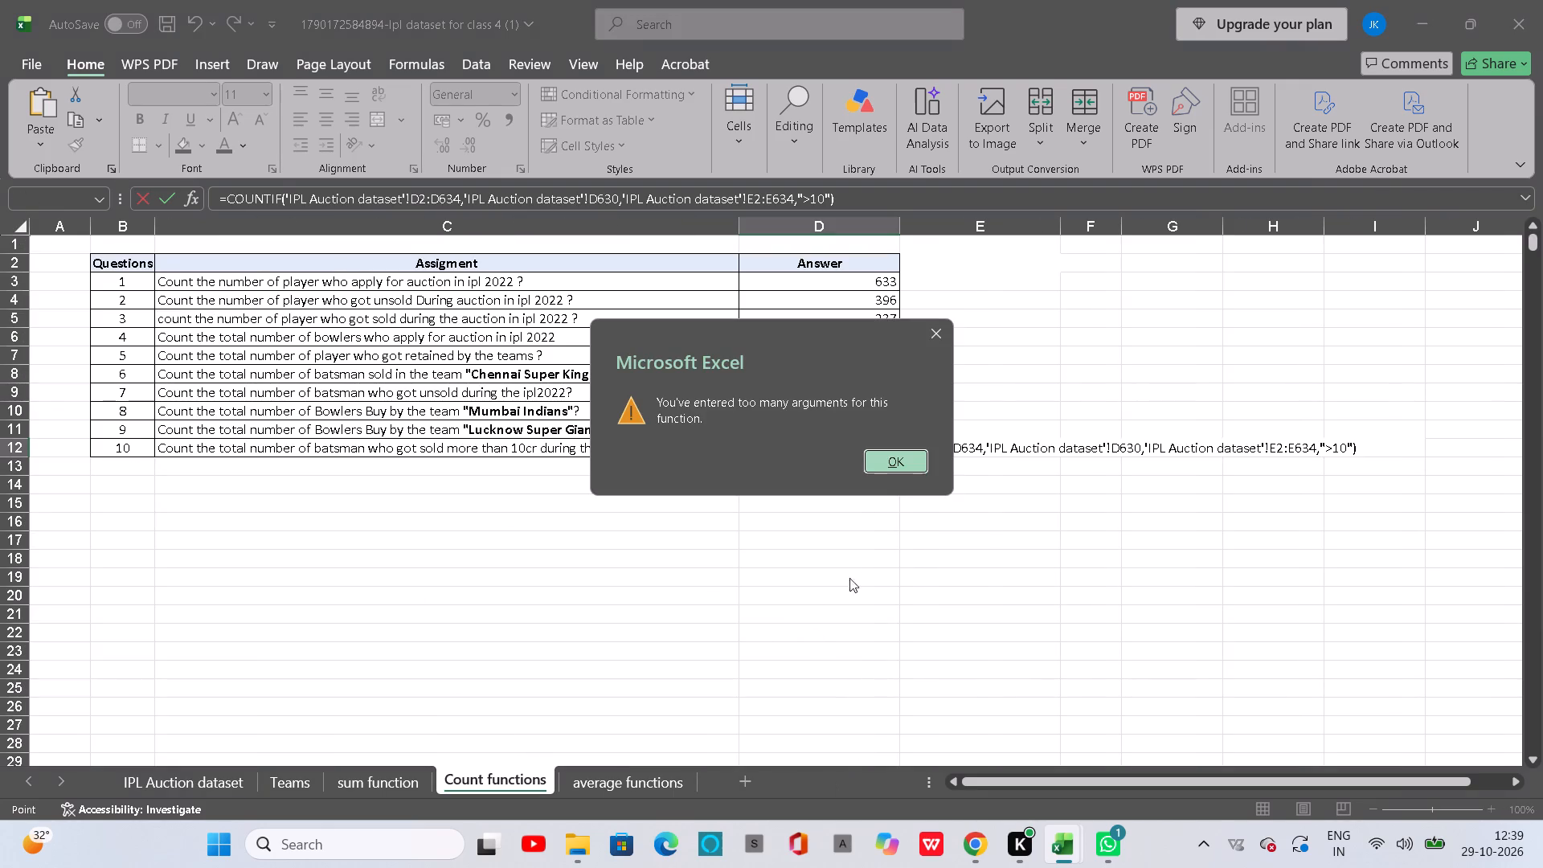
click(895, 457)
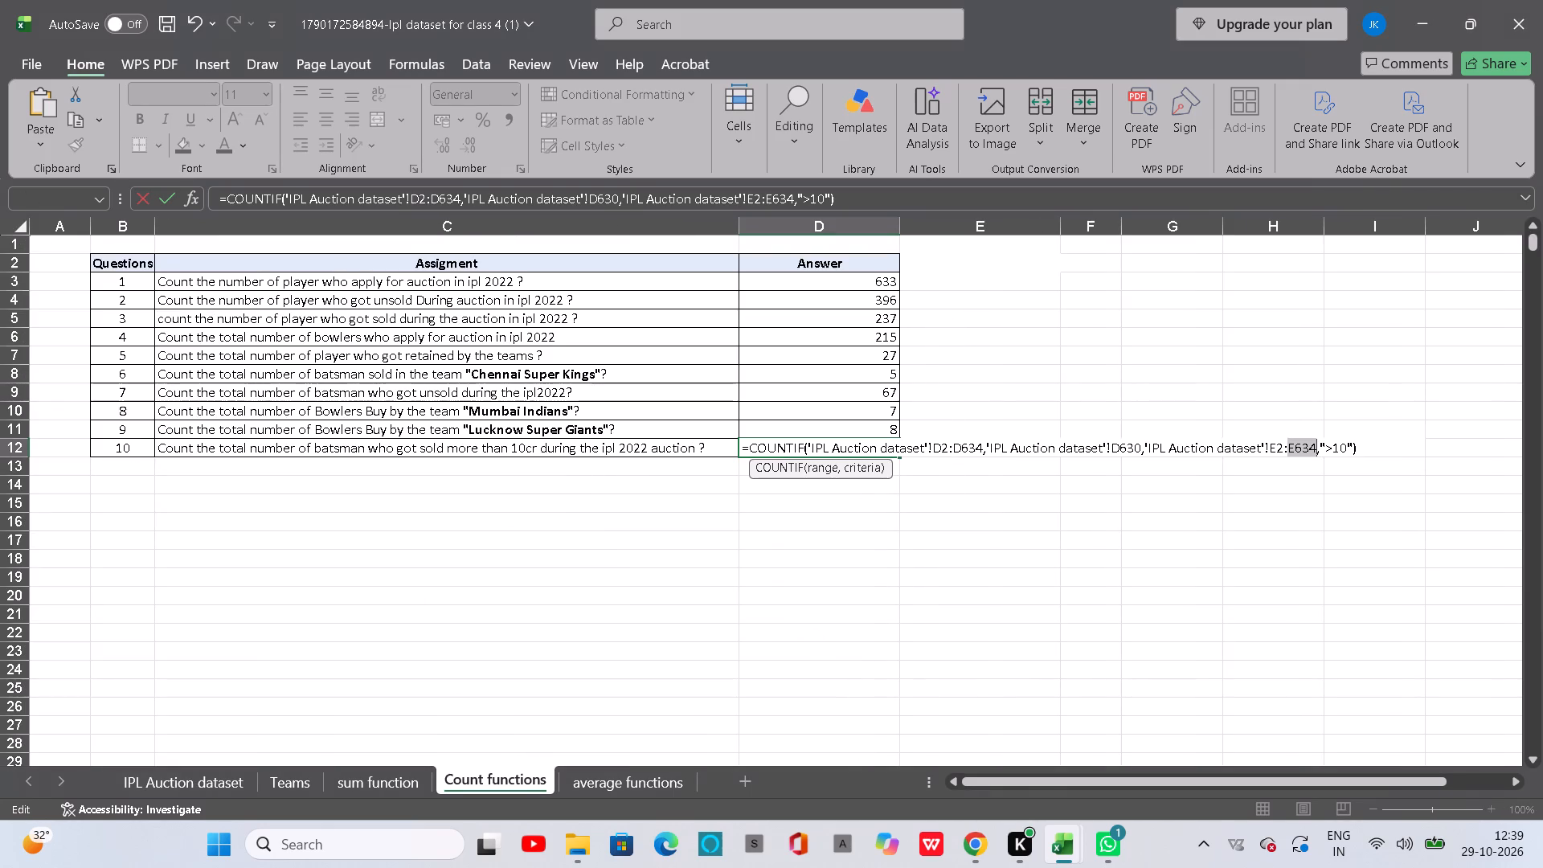
Change the function in the Count functions D12 formula from COUNTIF to COUNTIFS and enter it.
click(800, 448)
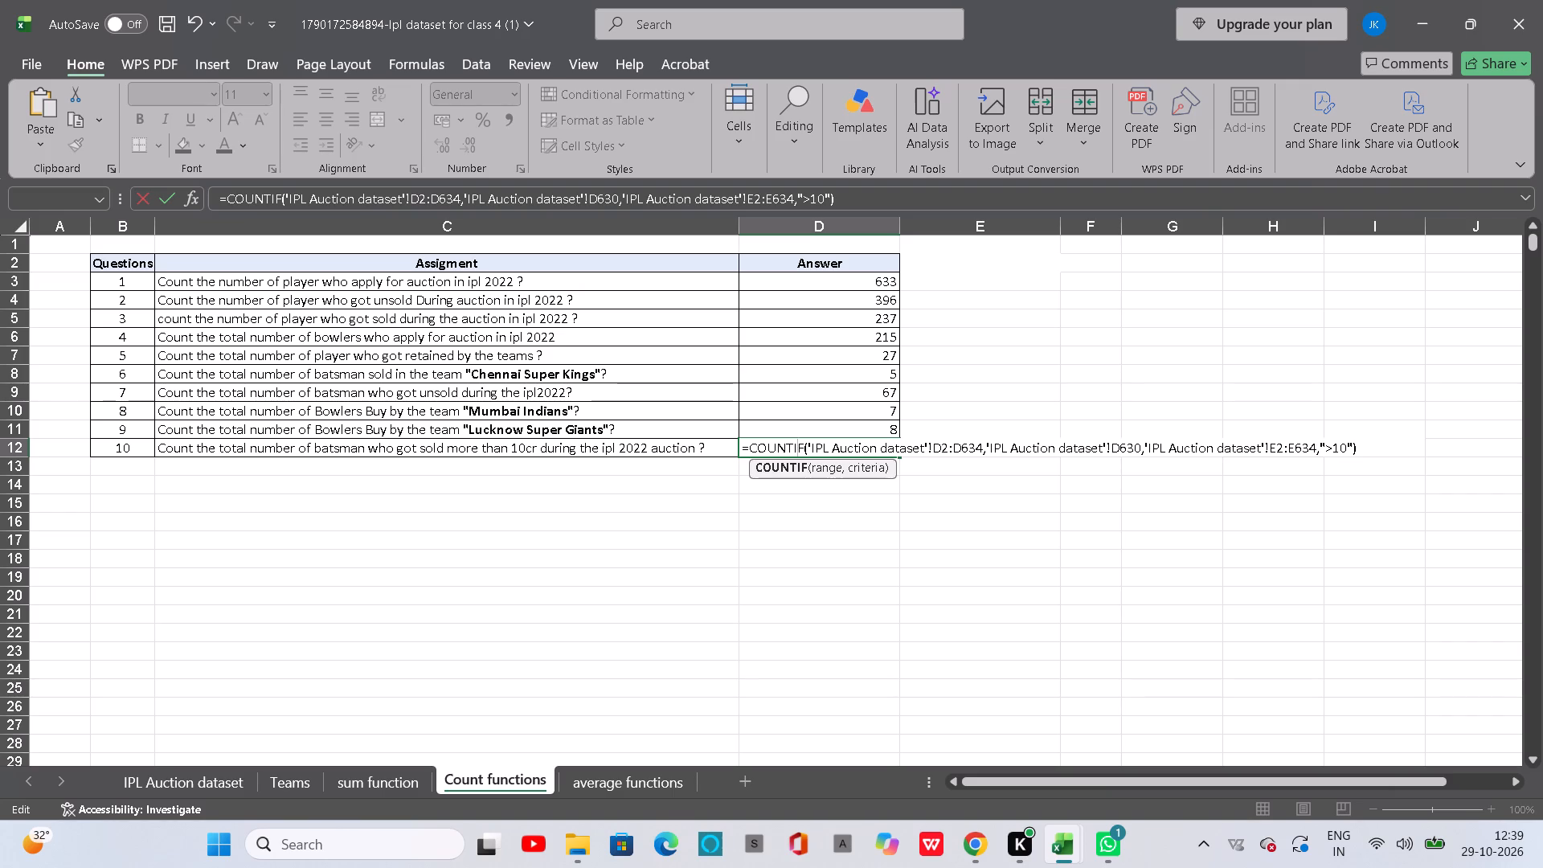
click(802, 448)
key(s)
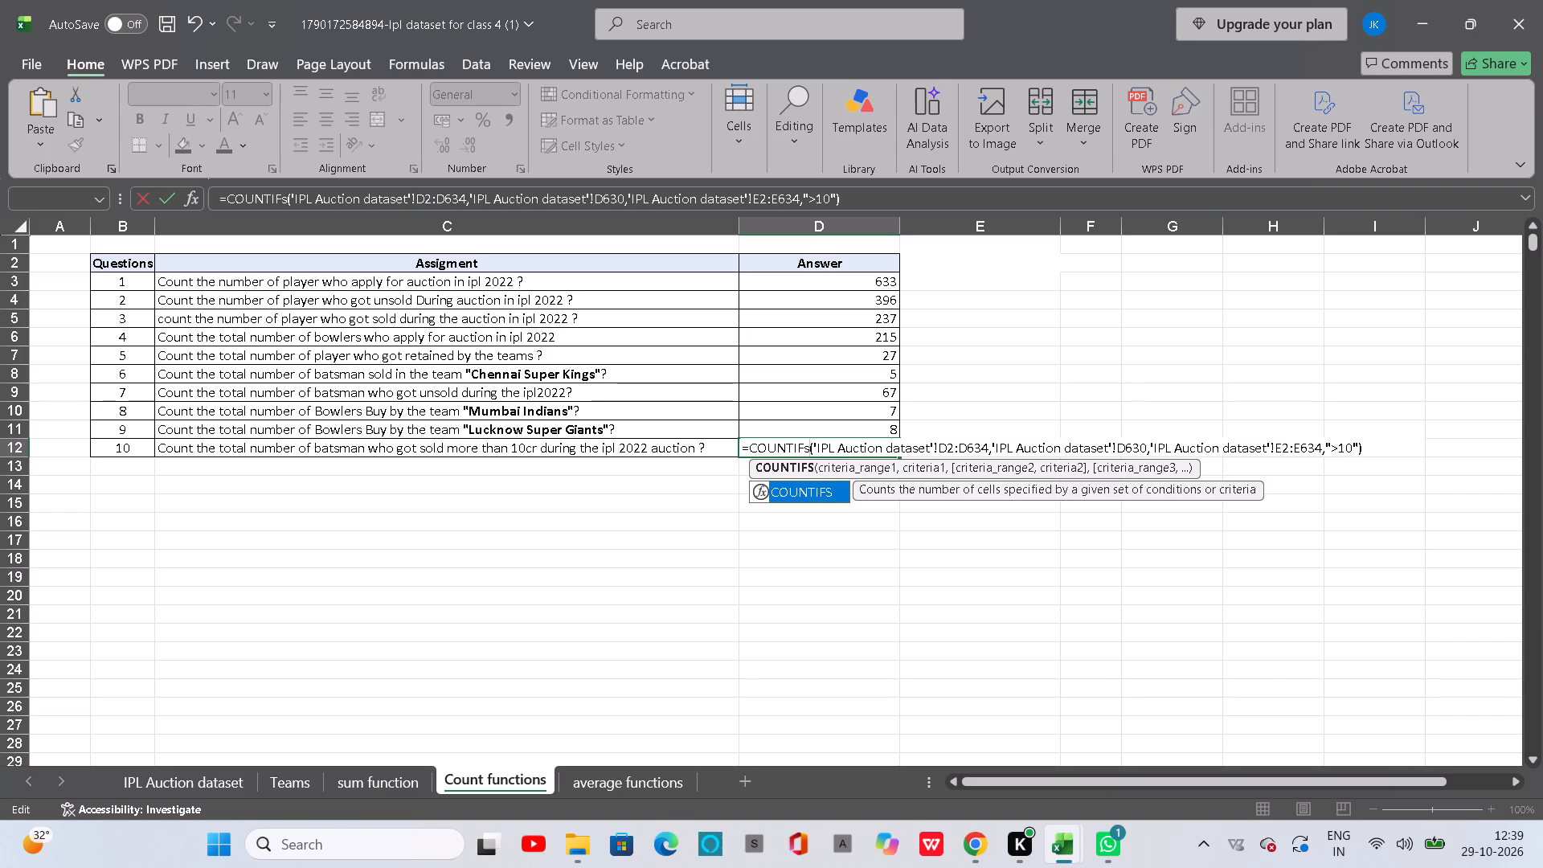
key(Tab)
key(Return)
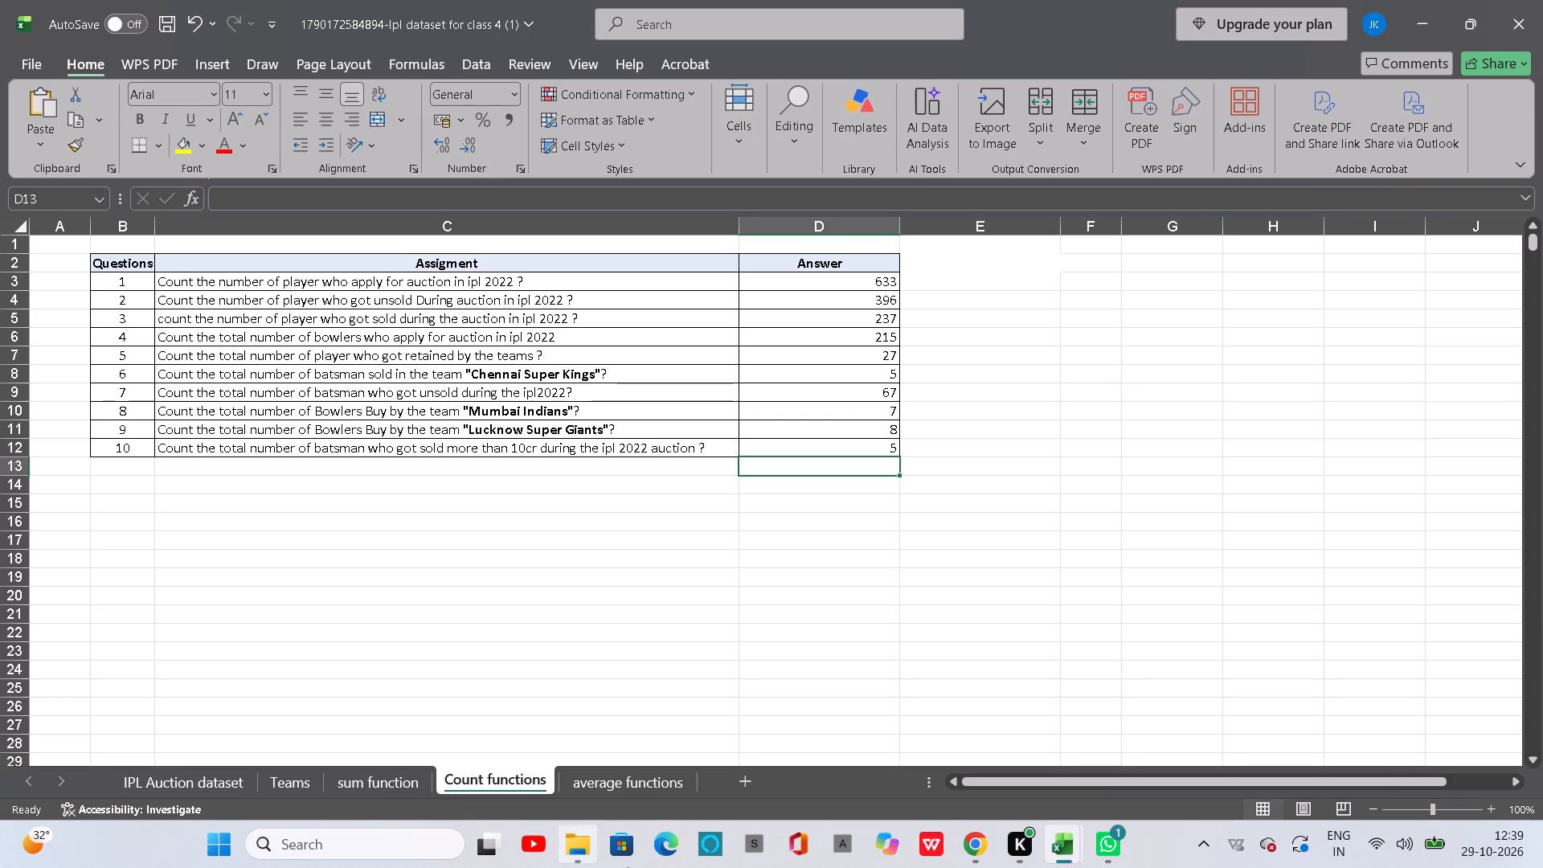
Clear the existing answers in cells D9, D8 and D7 of the sum function sheet.
click(408, 785)
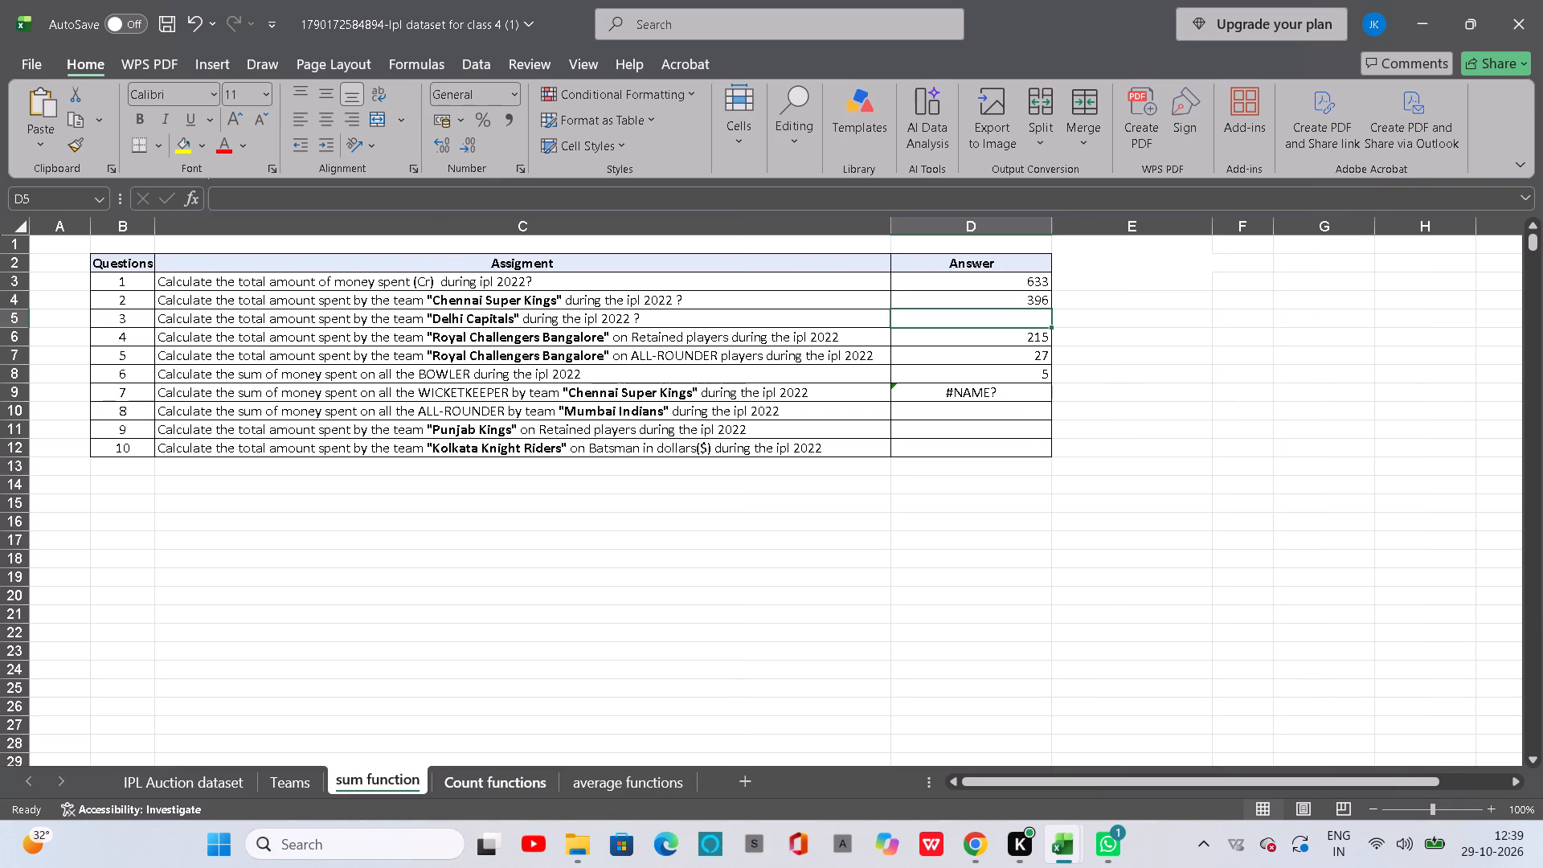
drag(1015, 411, 1013, 407)
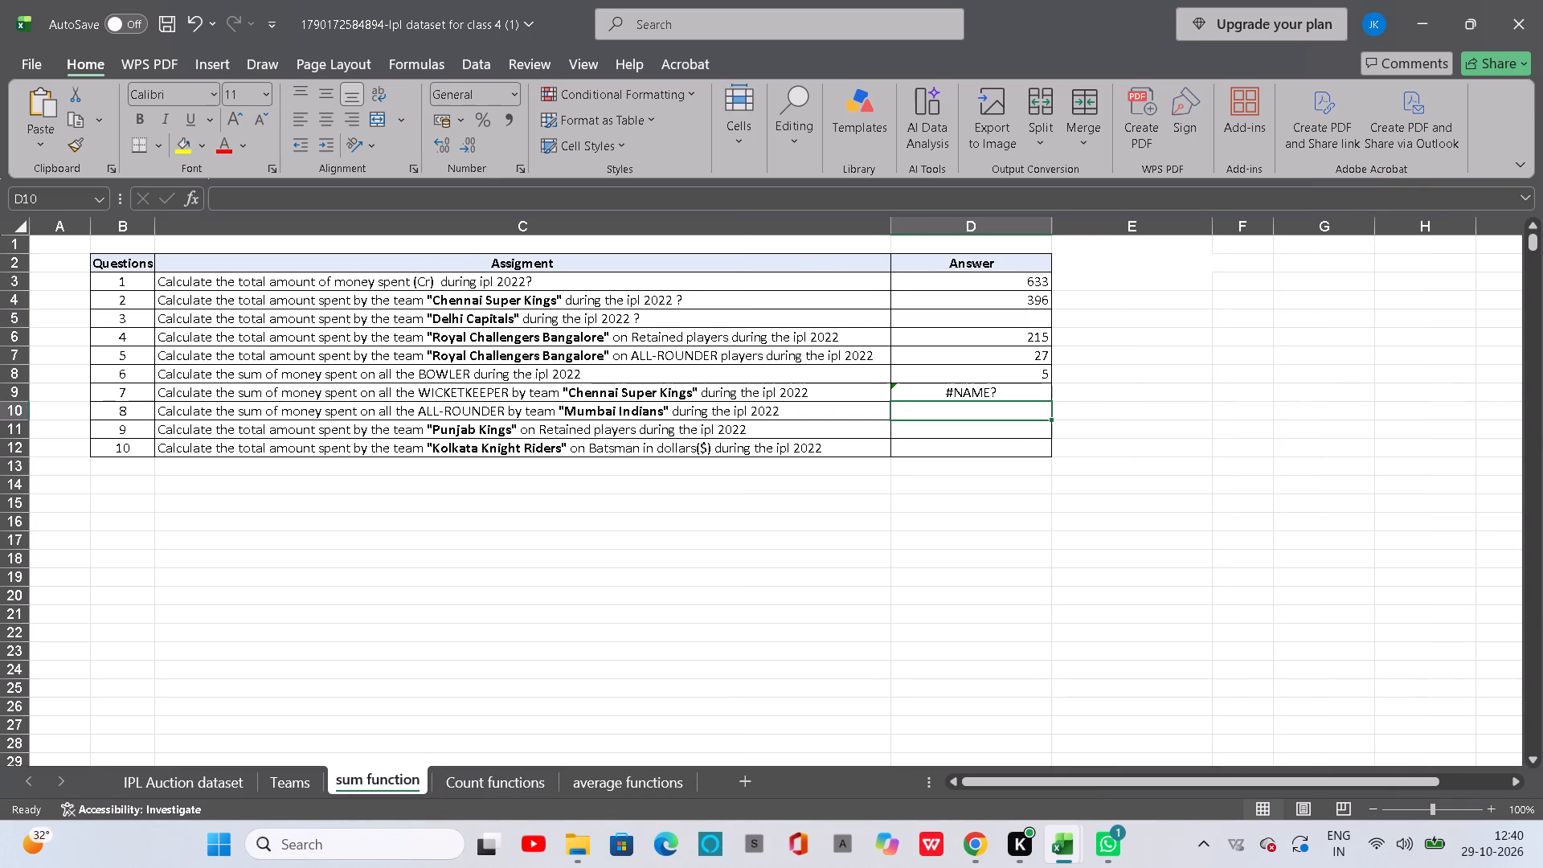
drag(1013, 407, 1011, 399)
click(1011, 399)
key(BackSpace)
click(1042, 371)
key(BackSpace)
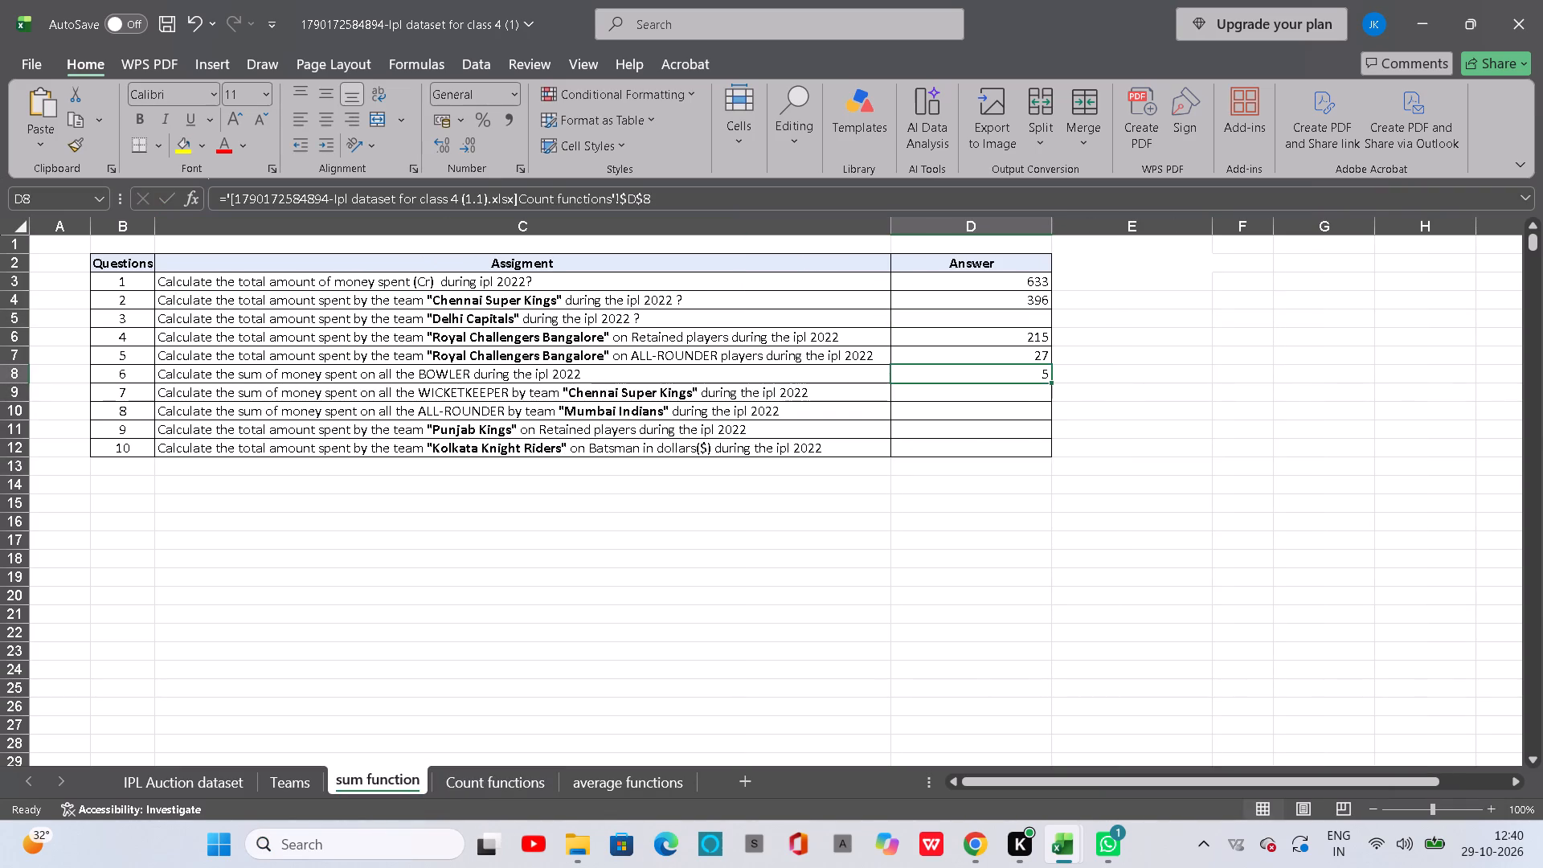
key(BackSpace)
key(BackSpace)
click(1021, 358)
key(BackSpace)
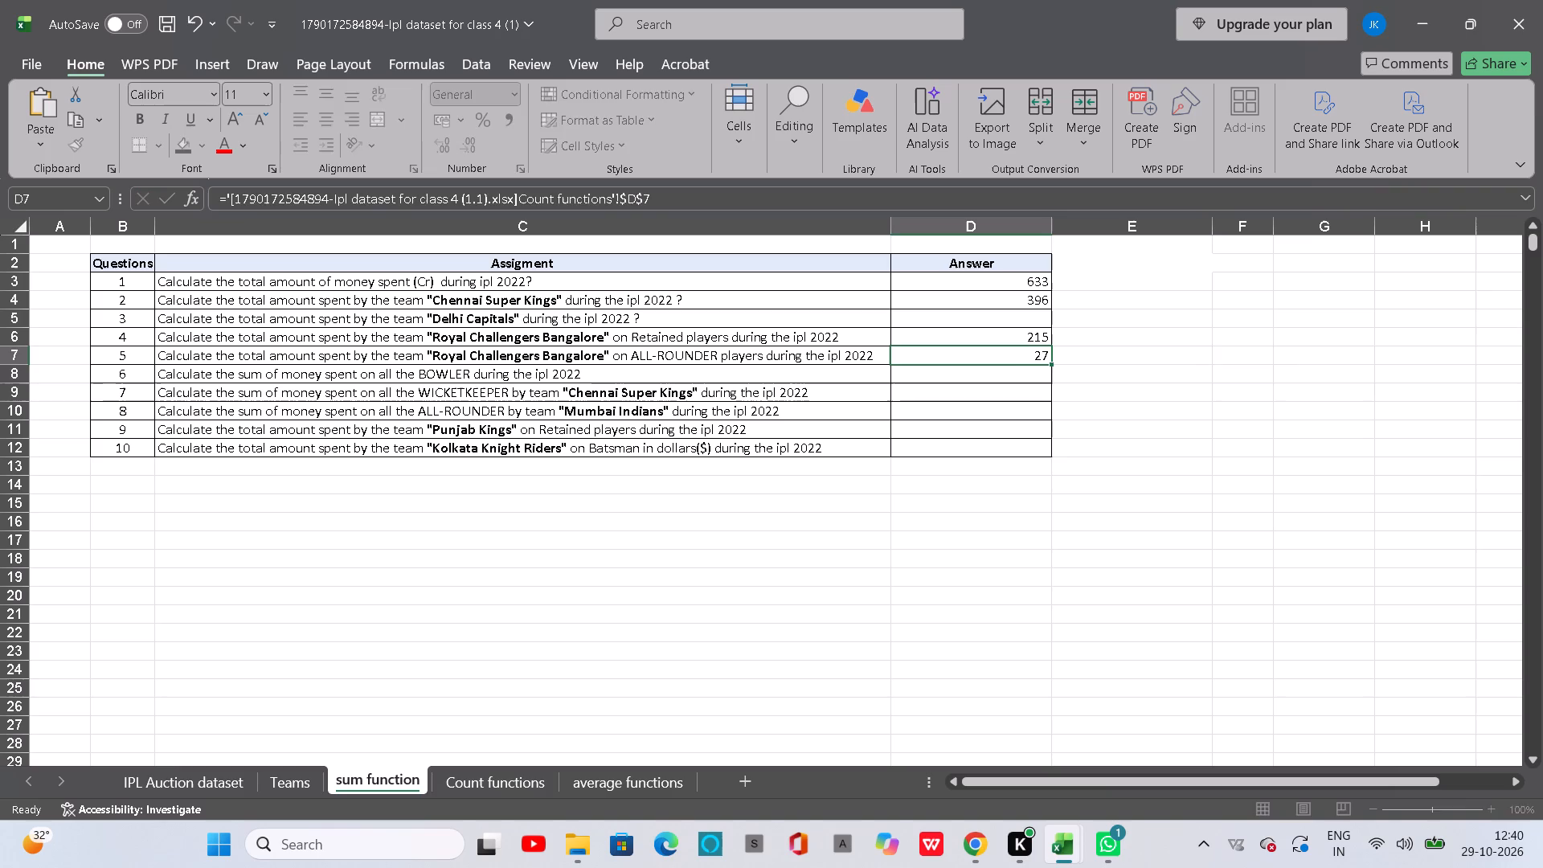
key(BackSpace)
key(BackSpace)
Clear the remaining answers in cells D6, D4 and D3 of the sum function sheet.
click(1014, 338)
key(BackSpace)
key(BackSpace)
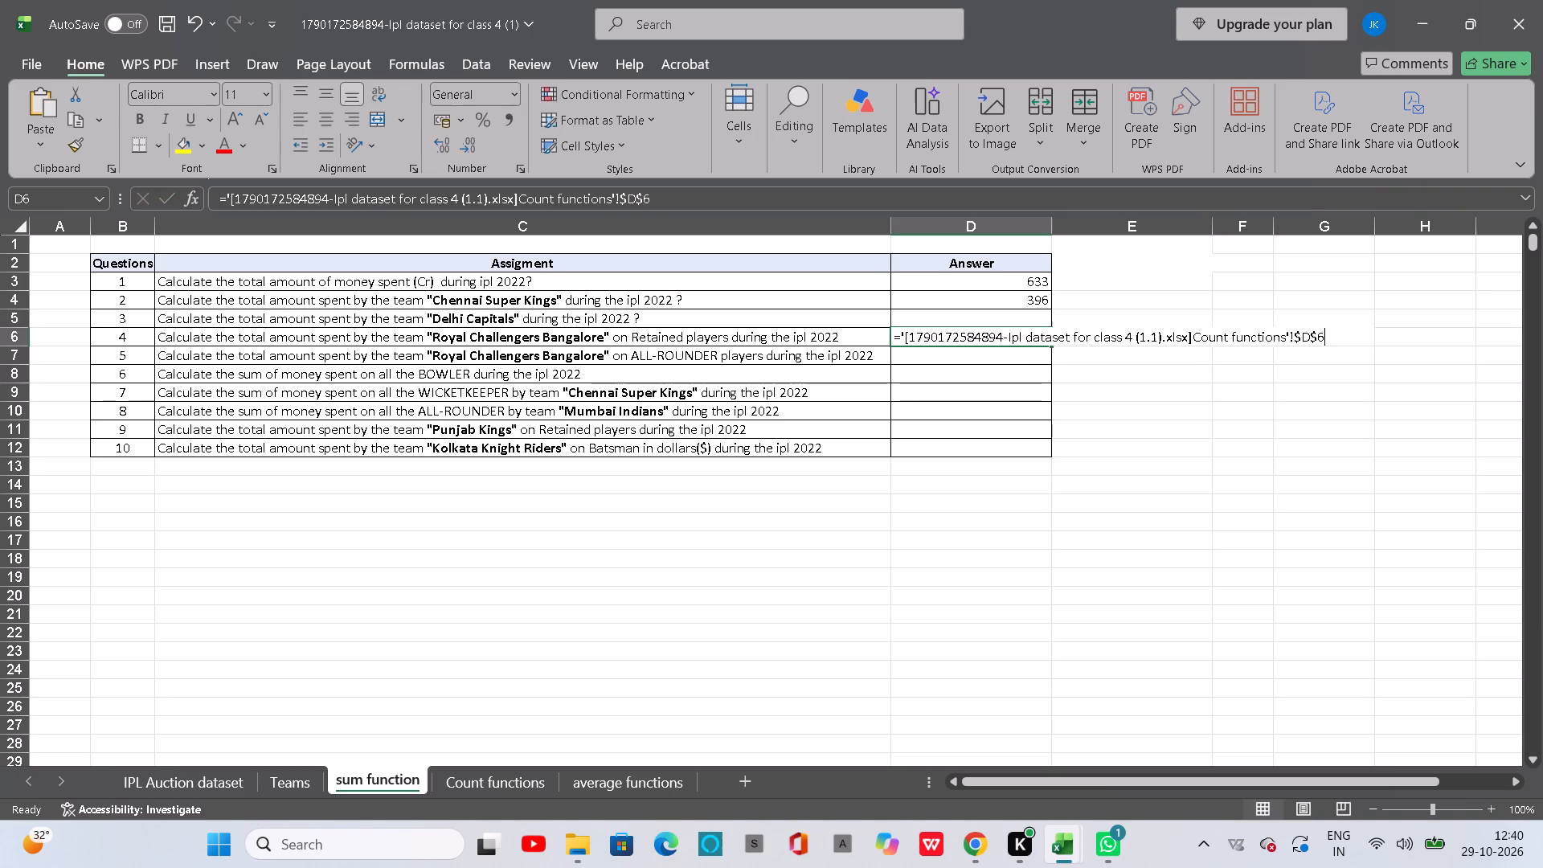
click(1007, 304)
key(BackSpace)
key(BackSpace)
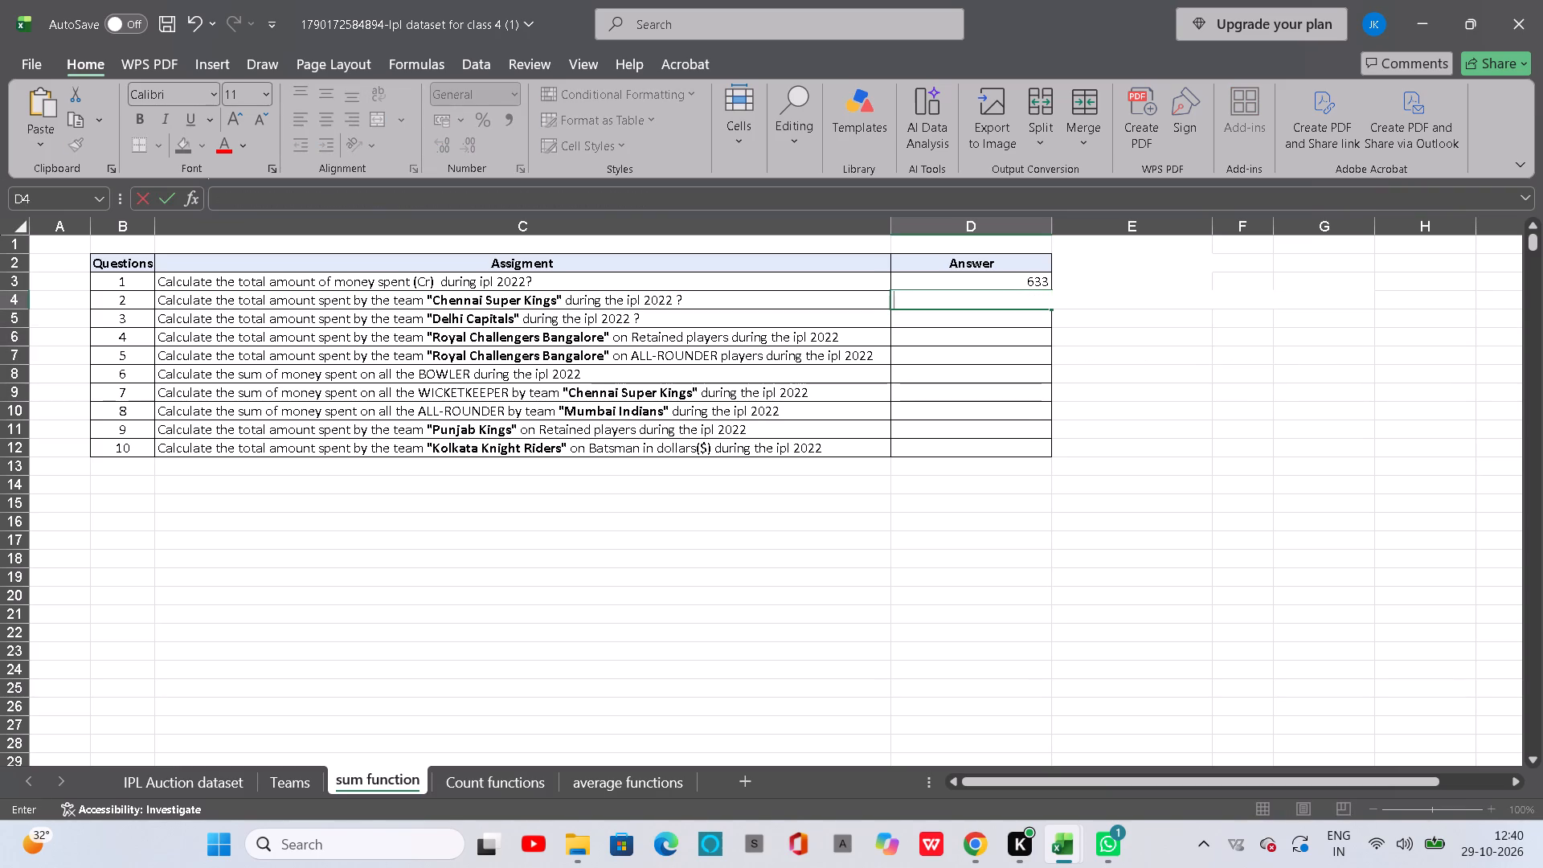
click(1005, 281)
key(BackSpace)
key(BackSpace)
Write a SUM formula in D3 of the sum function sheet over the IPL Auction dataset's INR Cost range E2:E634.
key(equal)
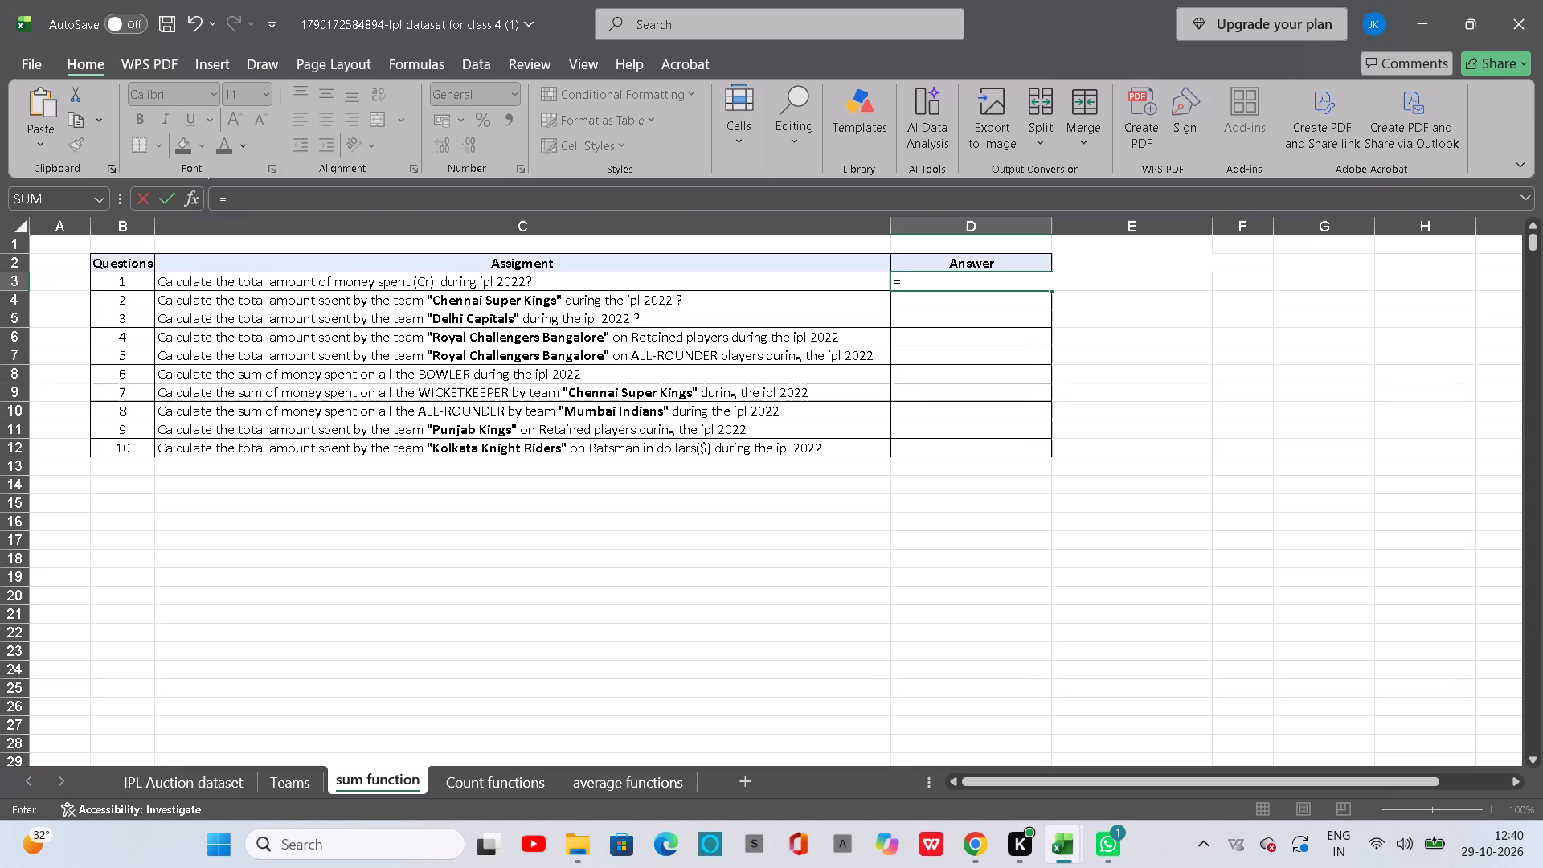
text(sum)
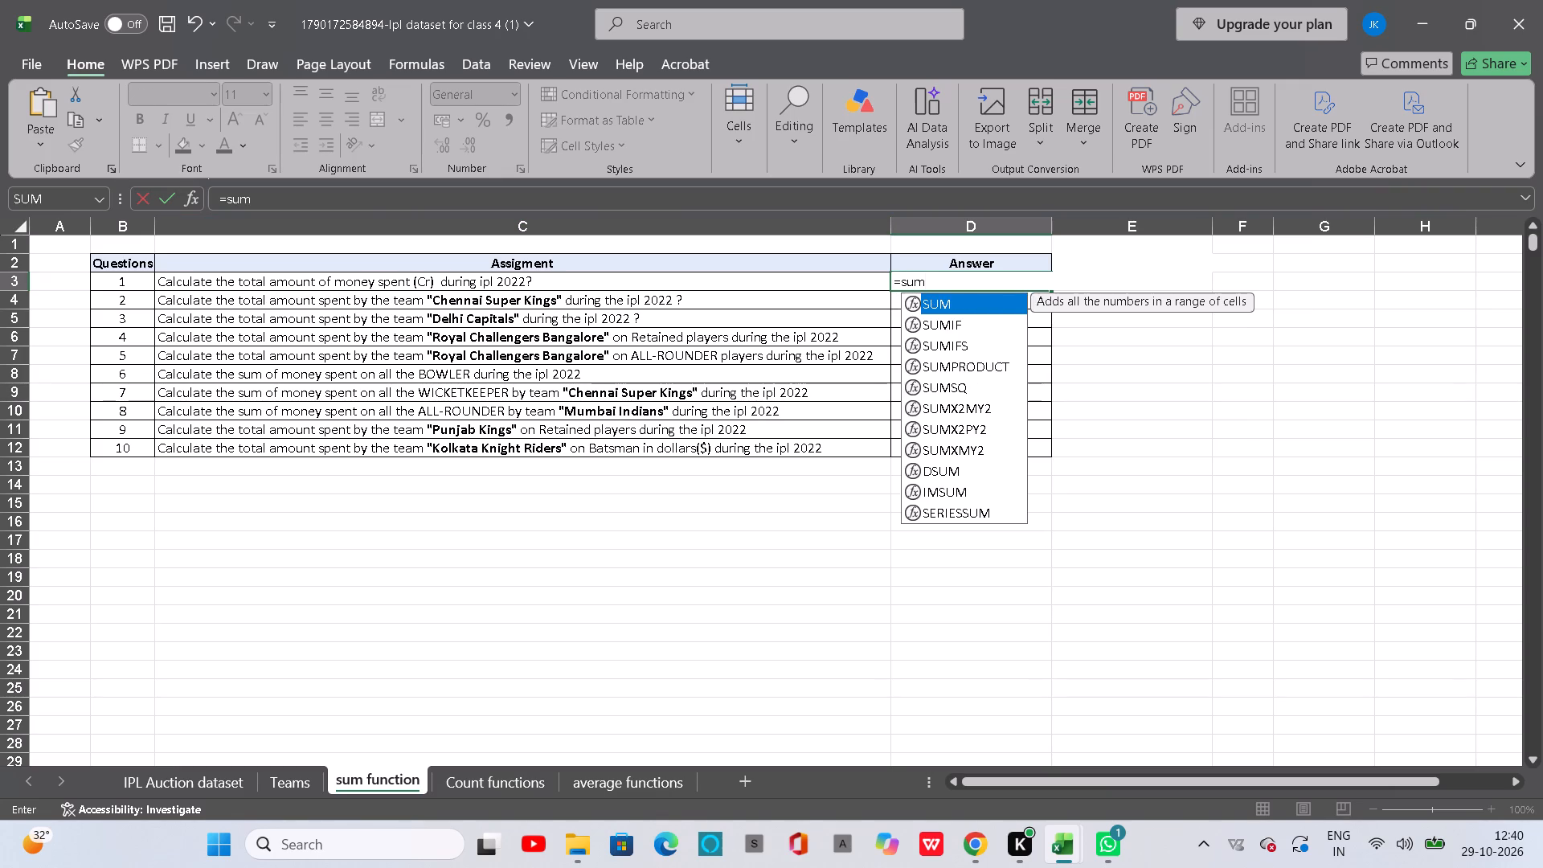
key(Tab)
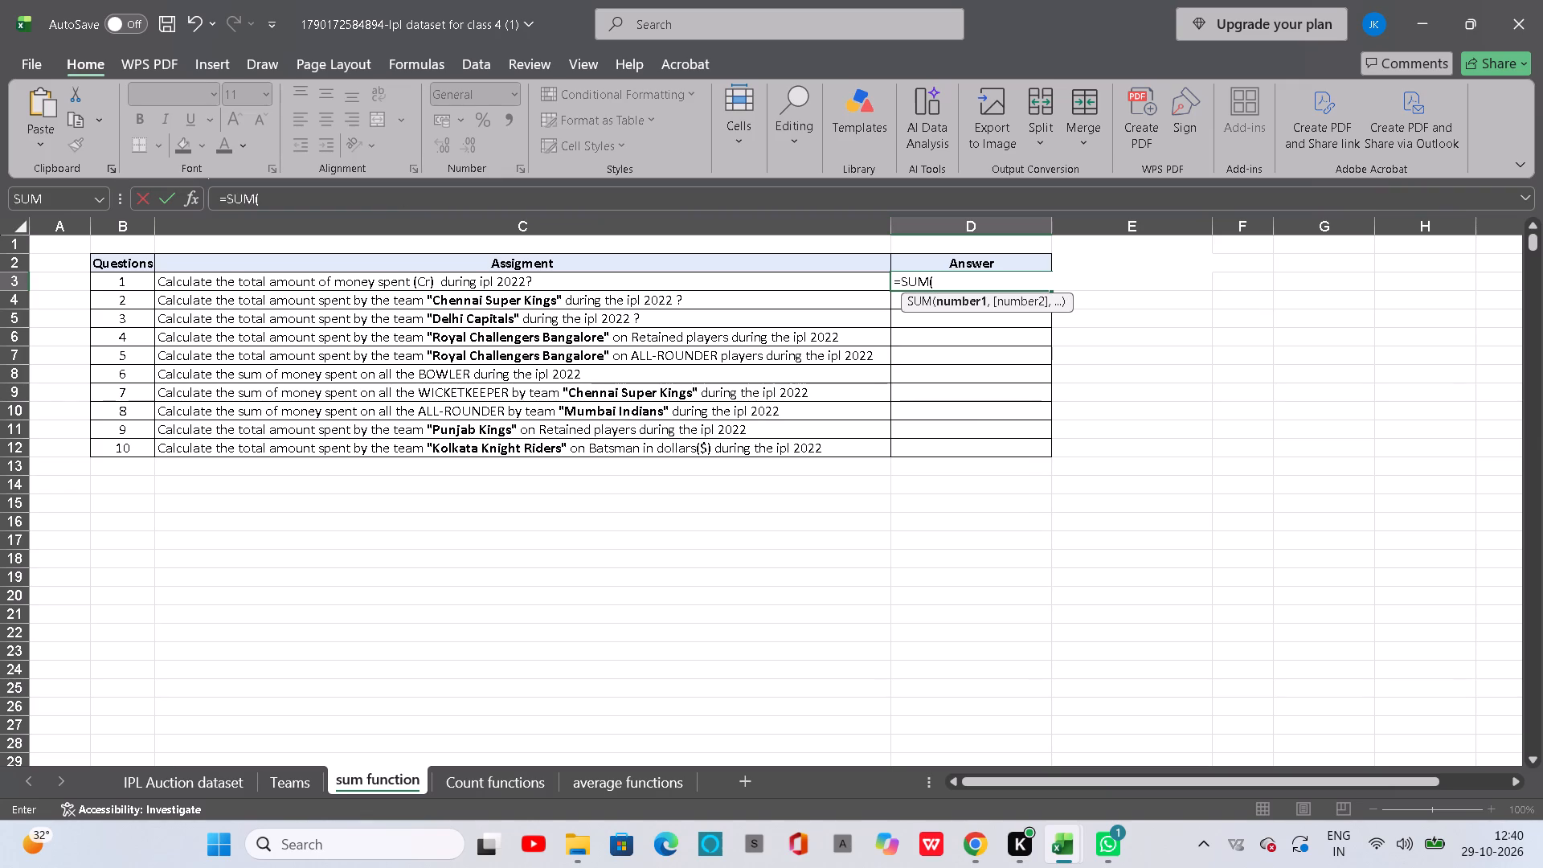
click(202, 787)
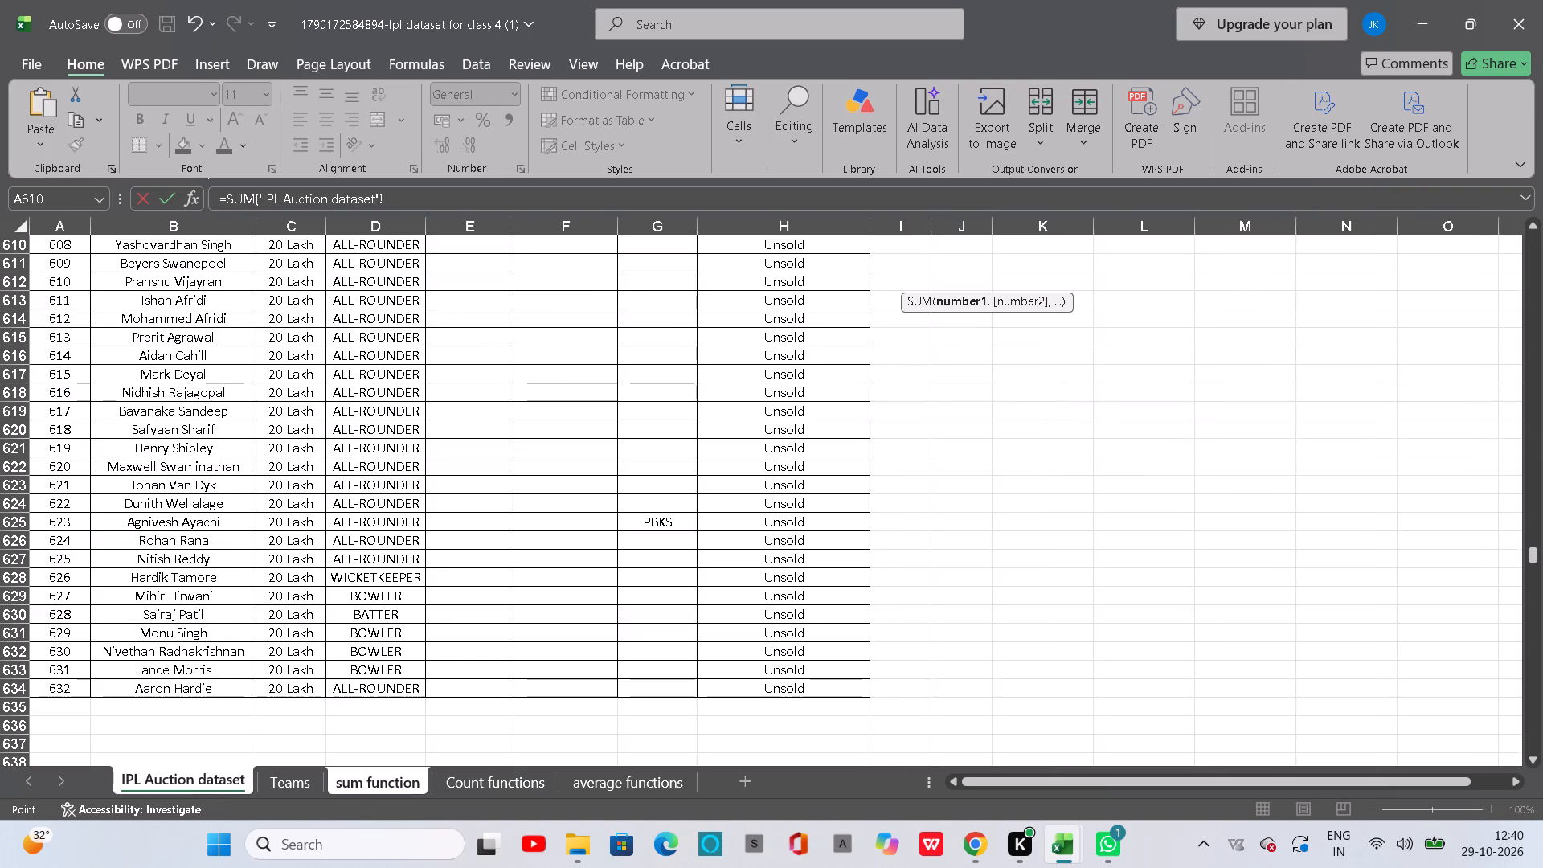
scroll(383, 386, up, 20)
scroll(383, 386, up, 5)
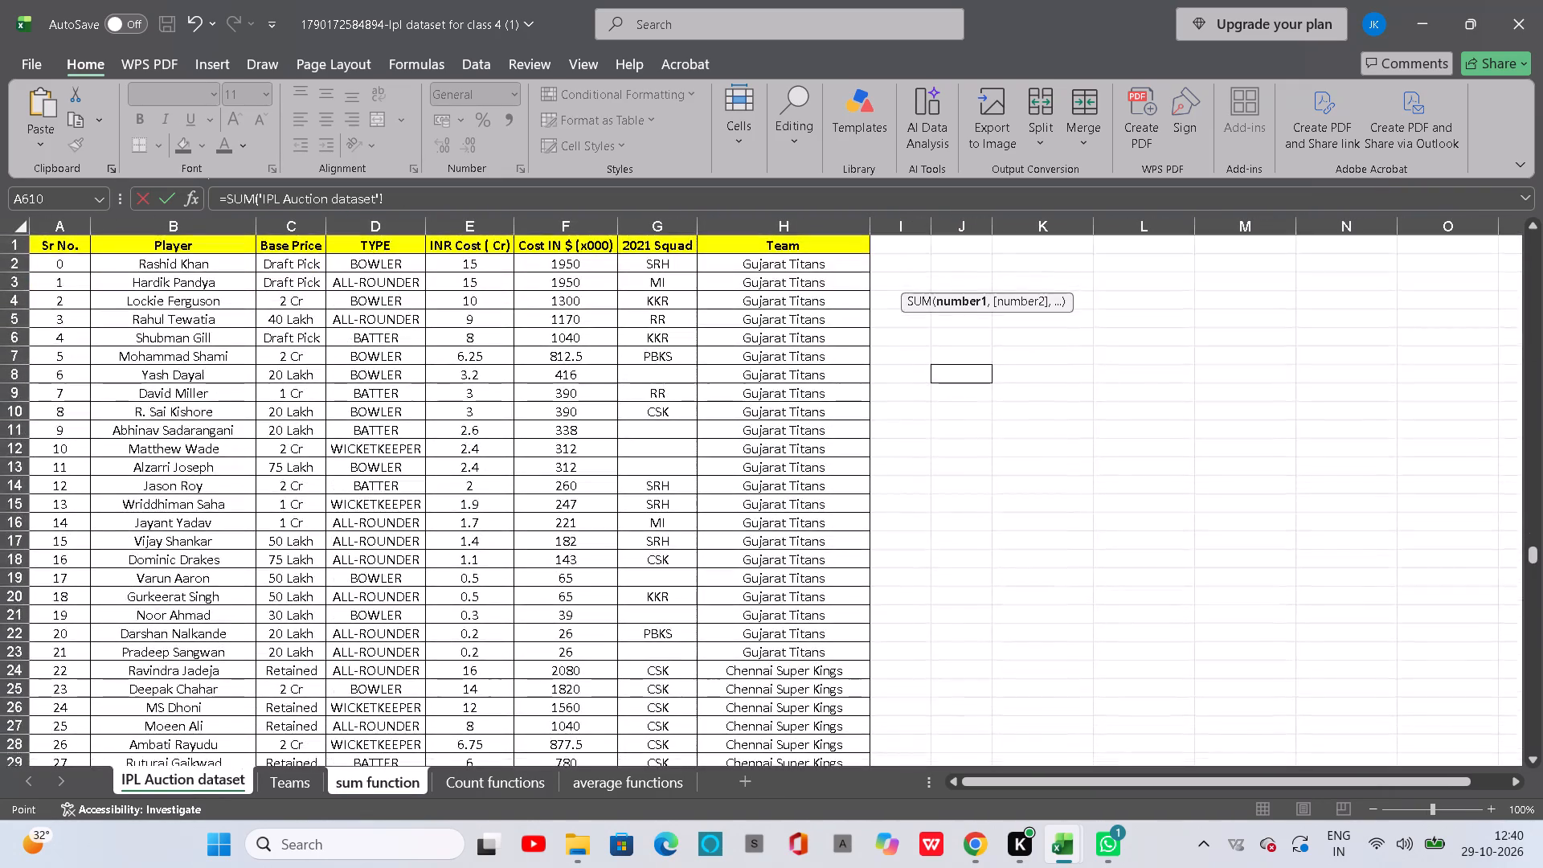
drag(456, 264, 456, 867)
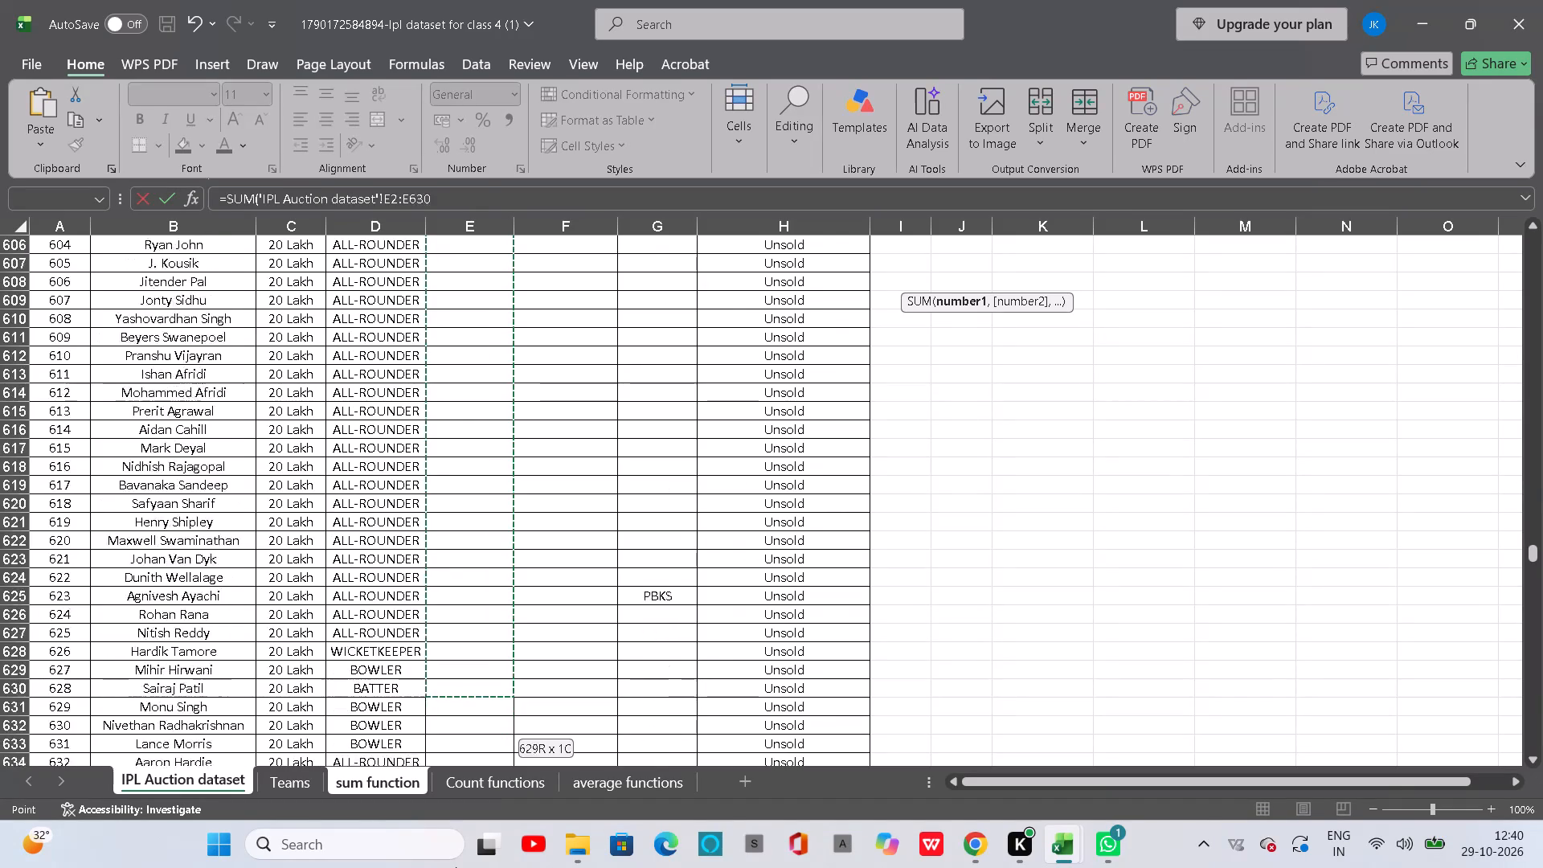
drag(456, 867, 456, 685)
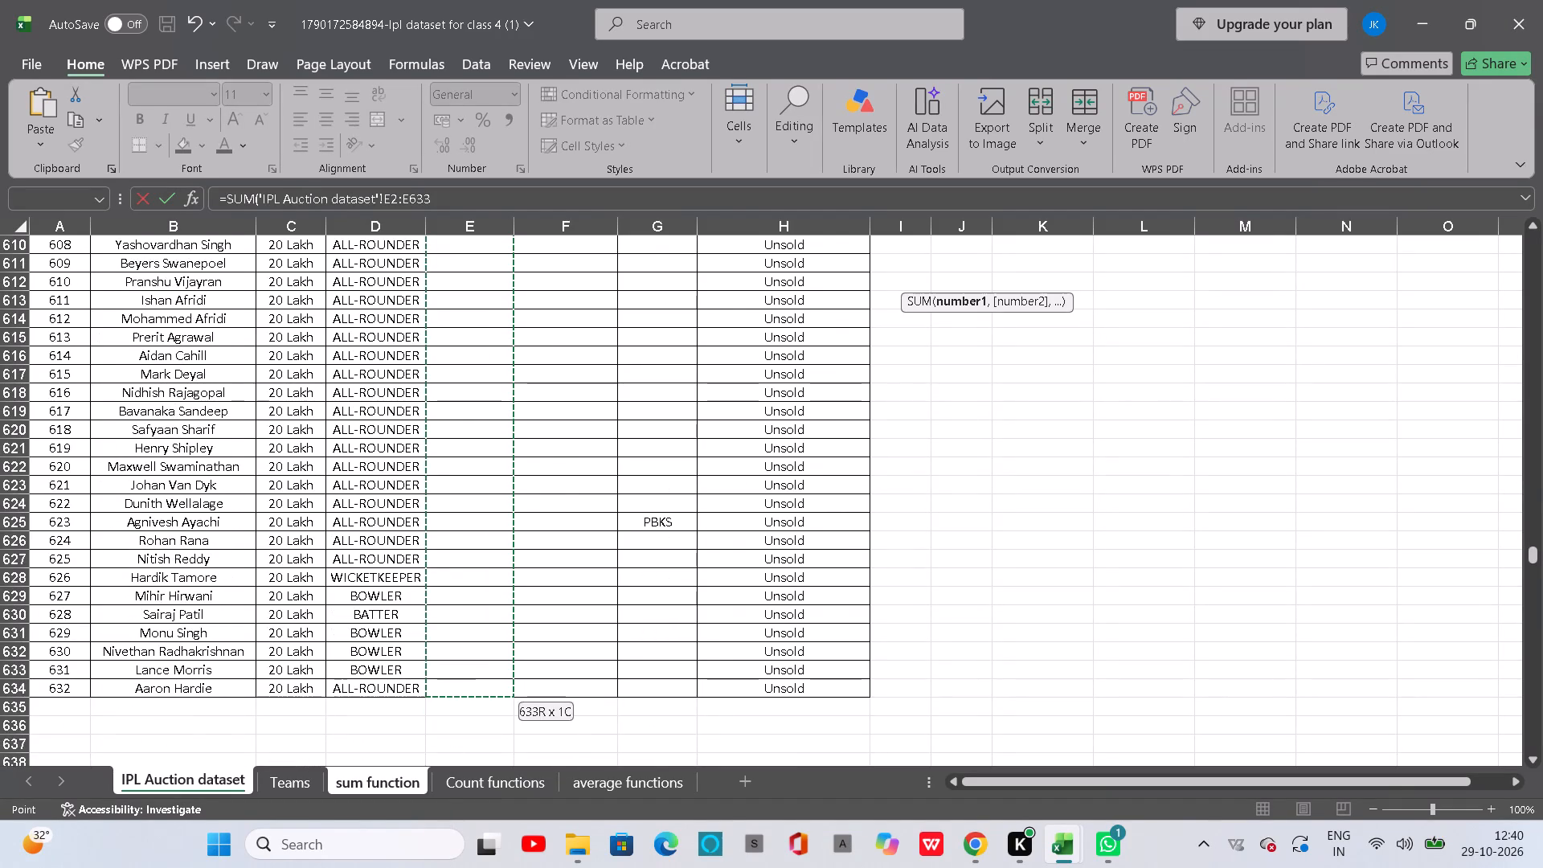
drag(456, 685, 456, 688)
key(shift+parenright)
key(shift+parenright)
key(shift+parenright)
key(shift+parenright)
key(shift+parenright)
key(shift+parenright)
key(shift+parenright)
key(shift+parenright)
key(shift+parenright)
key(shift+parenright)
key(shift+parenright)
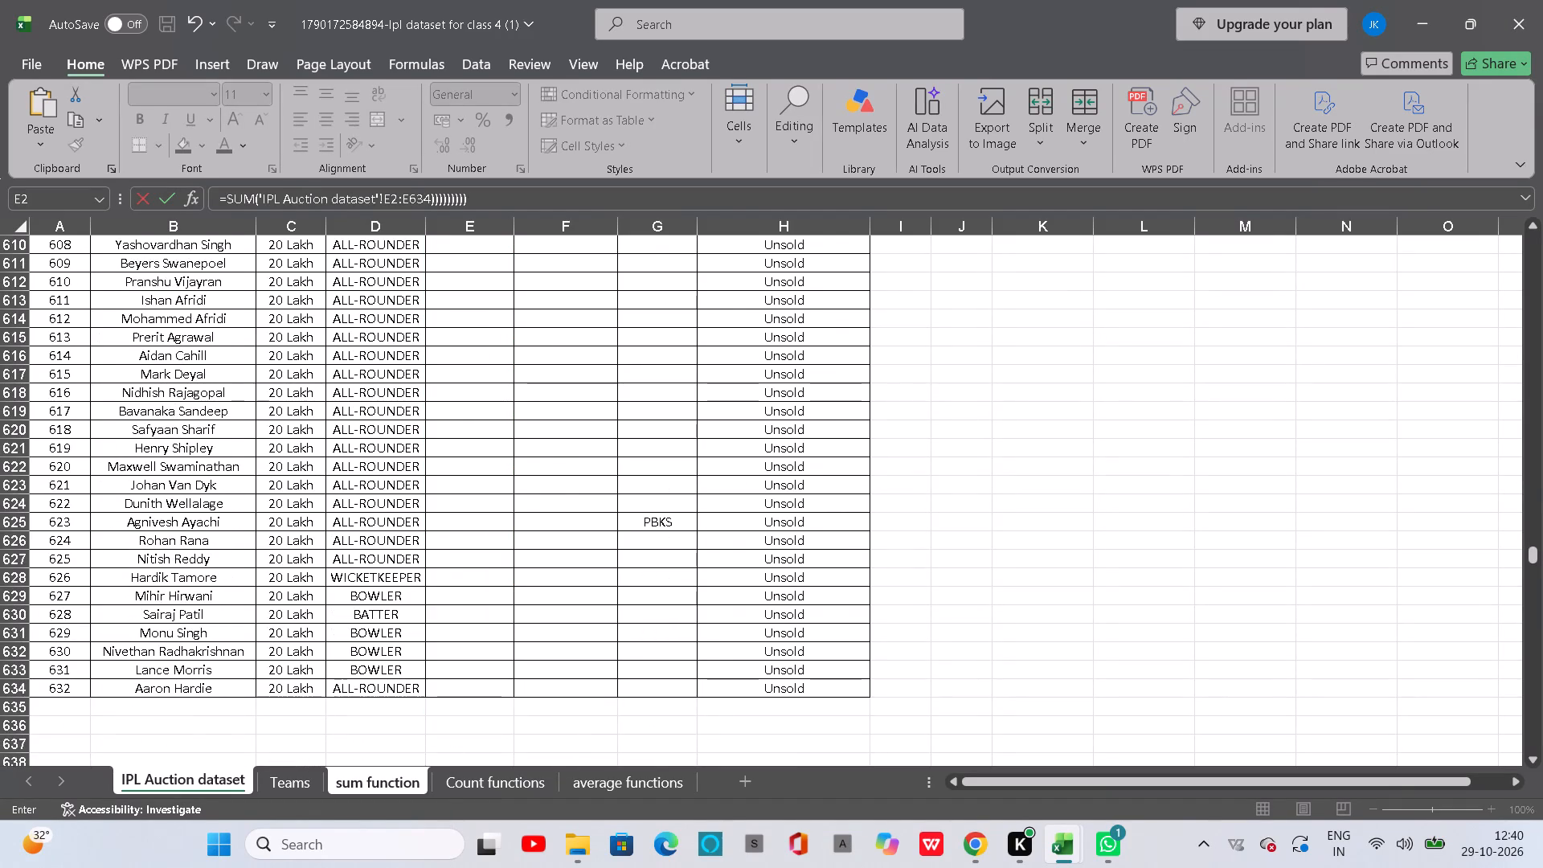
key(shift+parenright)
key(BackSpace)
key(BackSpace)
key(BackSpace)
key(BackSpace)
key(BackSpace)
key(BackSpace)
key(BackSpace)
key(BackSpace)
key(BackSpace)
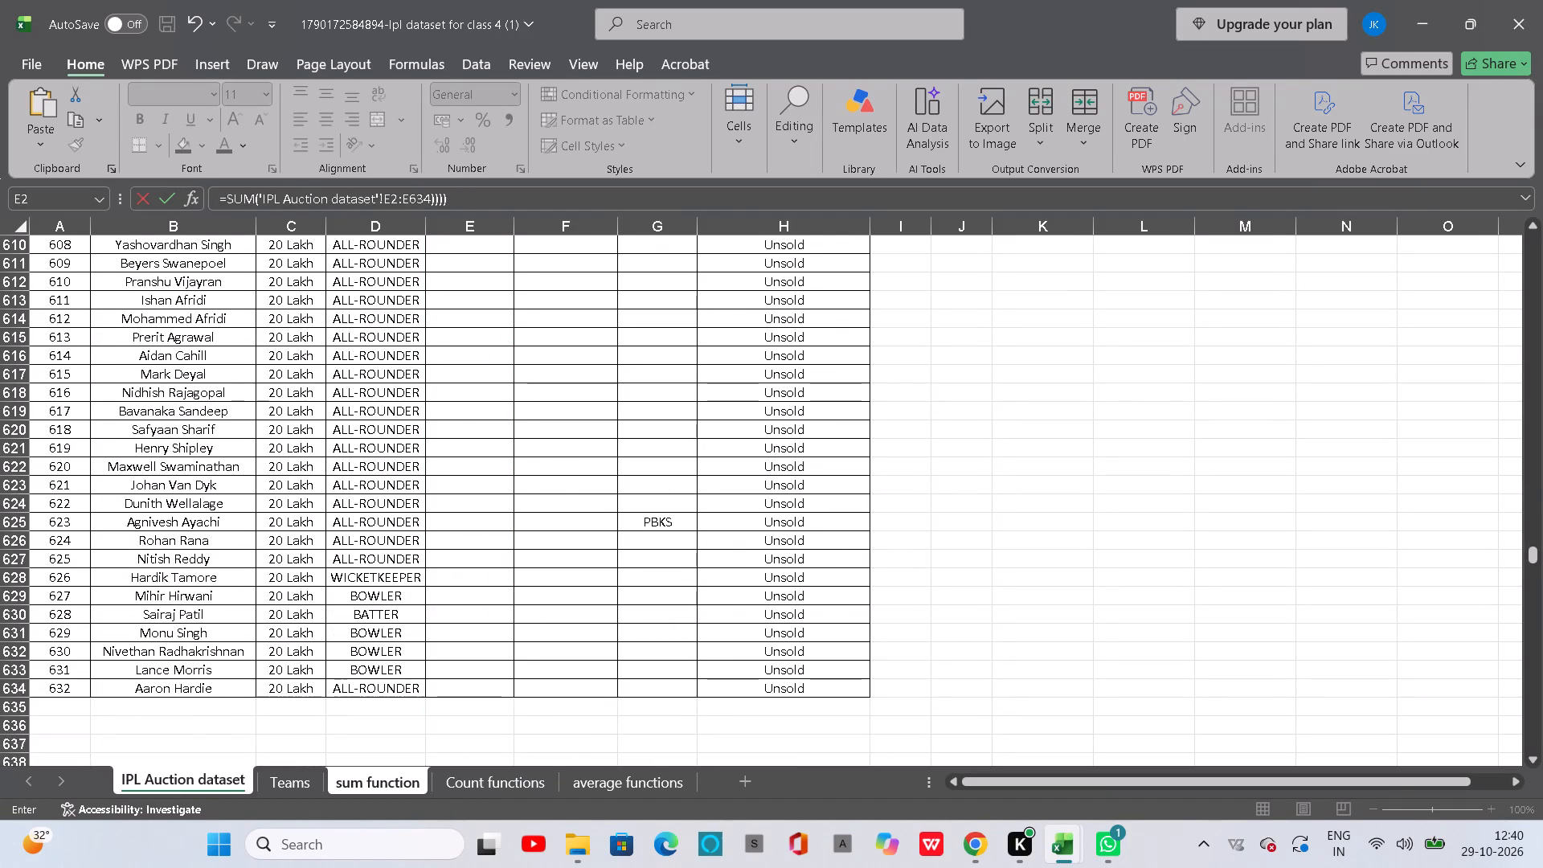
Remove the surplus closing parentheses from the D3 SUM formula on the sum function sheet and enter it.
key(BackSpace)
key(BackSpace)
key(Return)
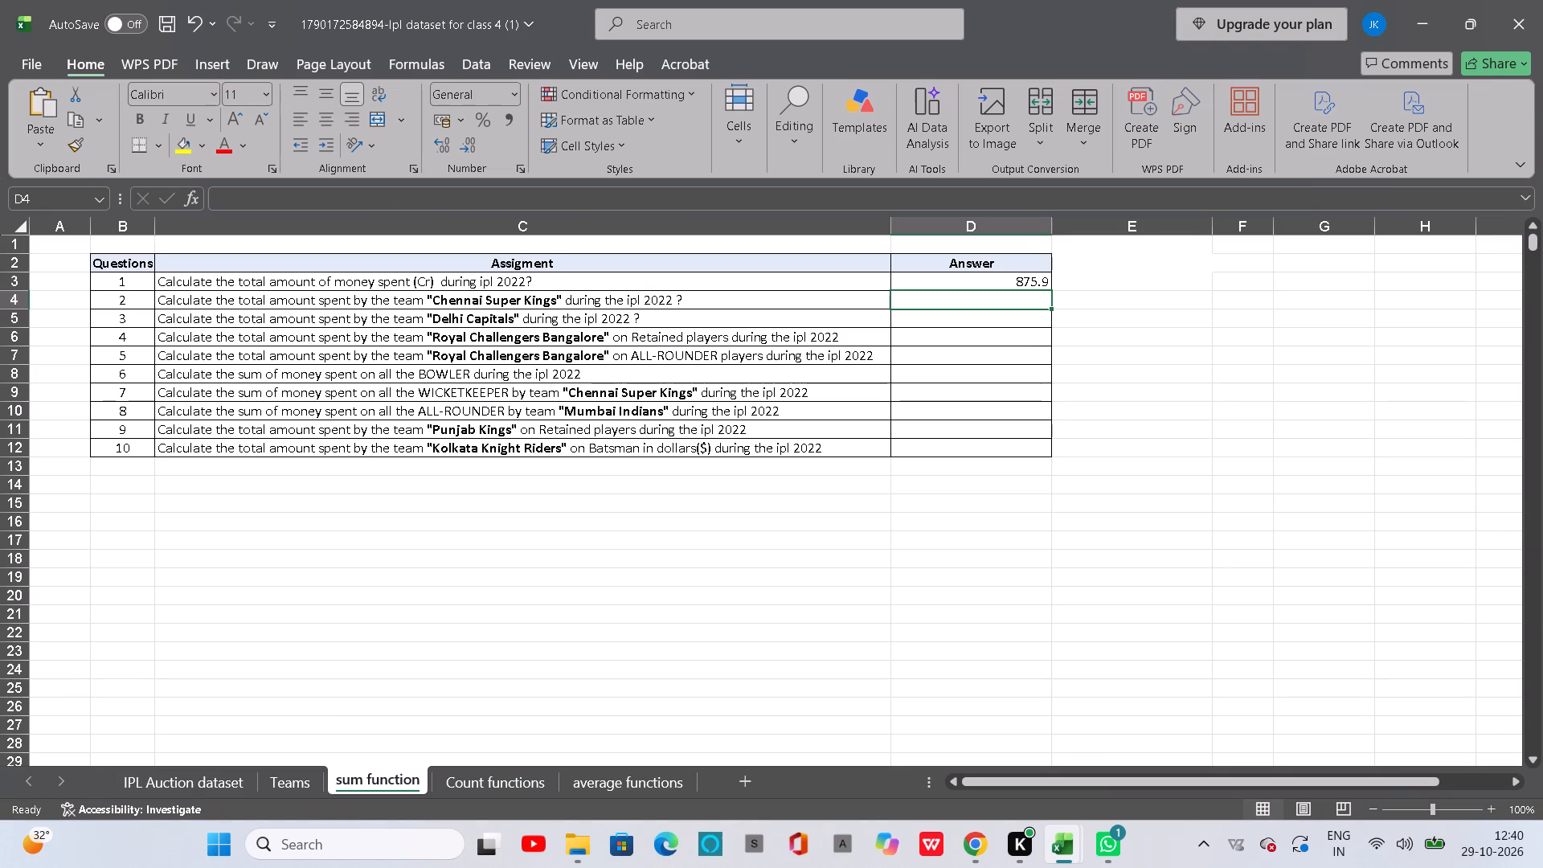
Check the Chennai Super Kings formula in D4 of the sum function sheet in the reference workbook (1.1).
click(1148, 759)
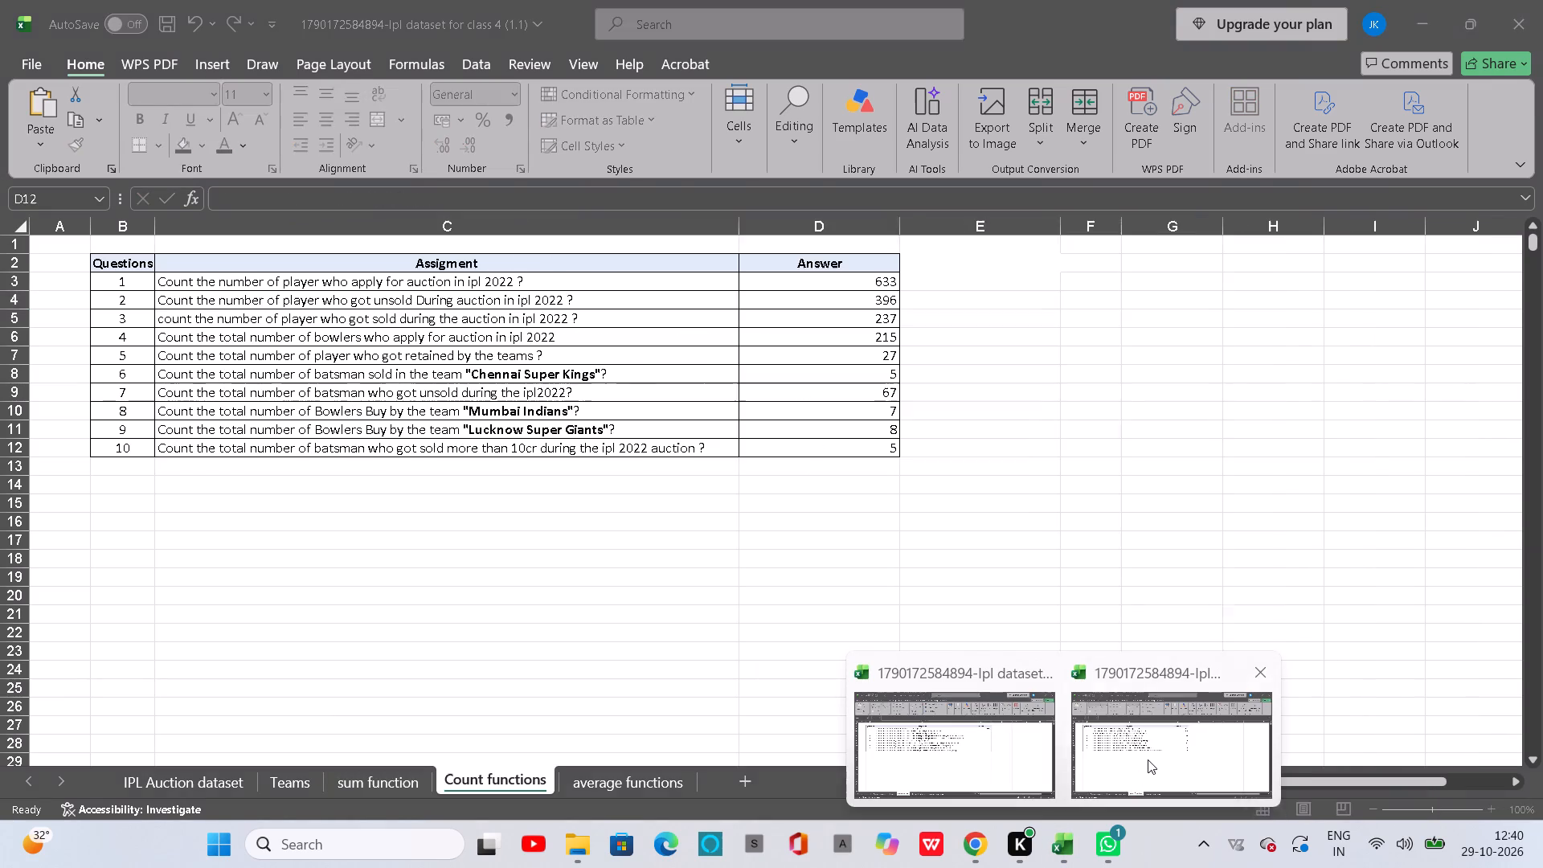
click(403, 784)
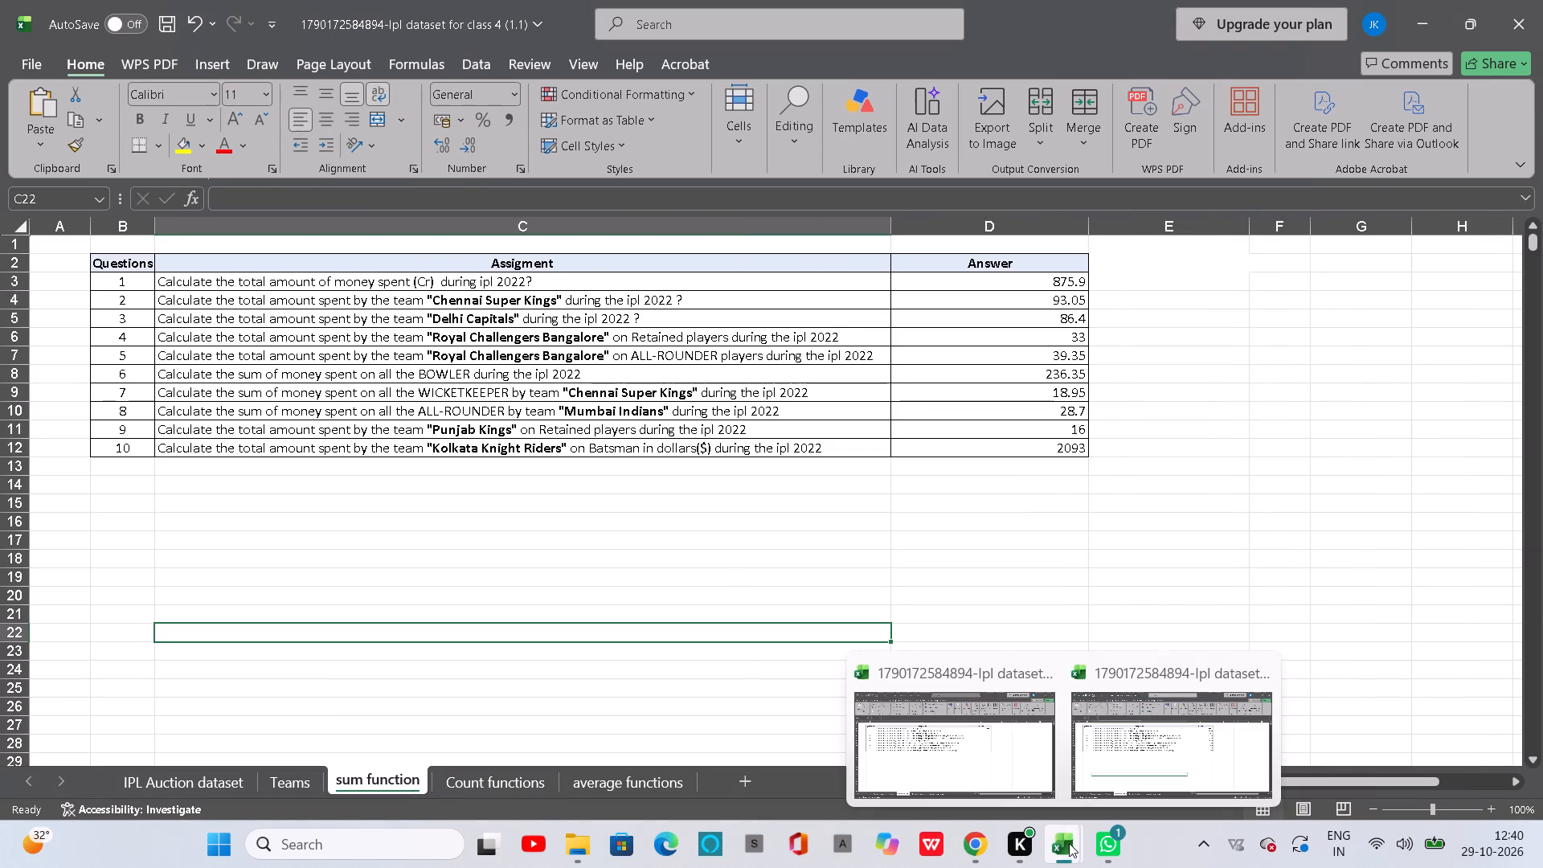
click(1013, 747)
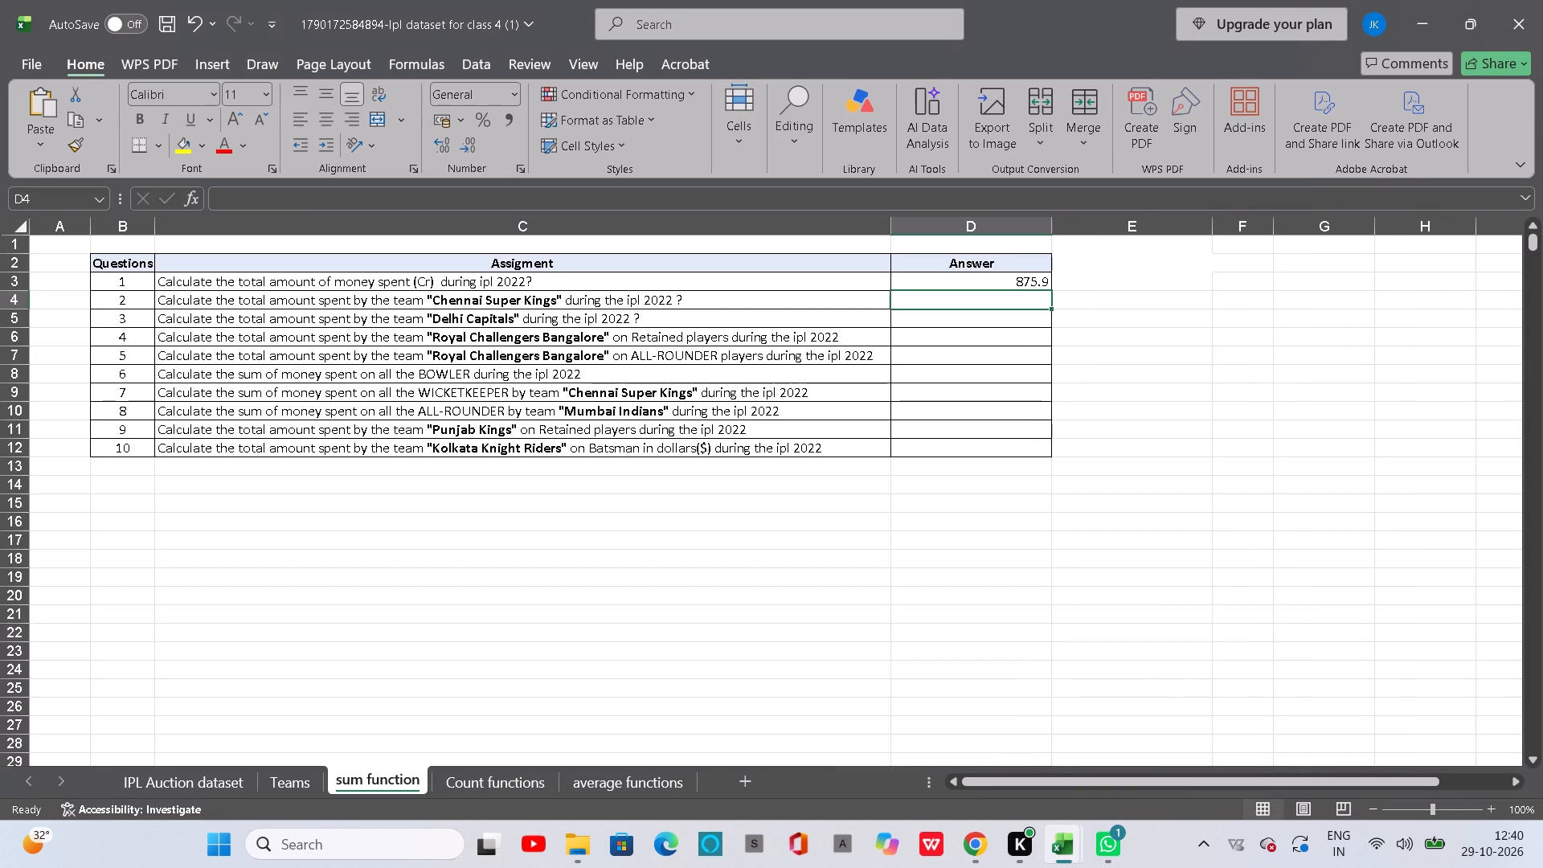
click(943, 305)
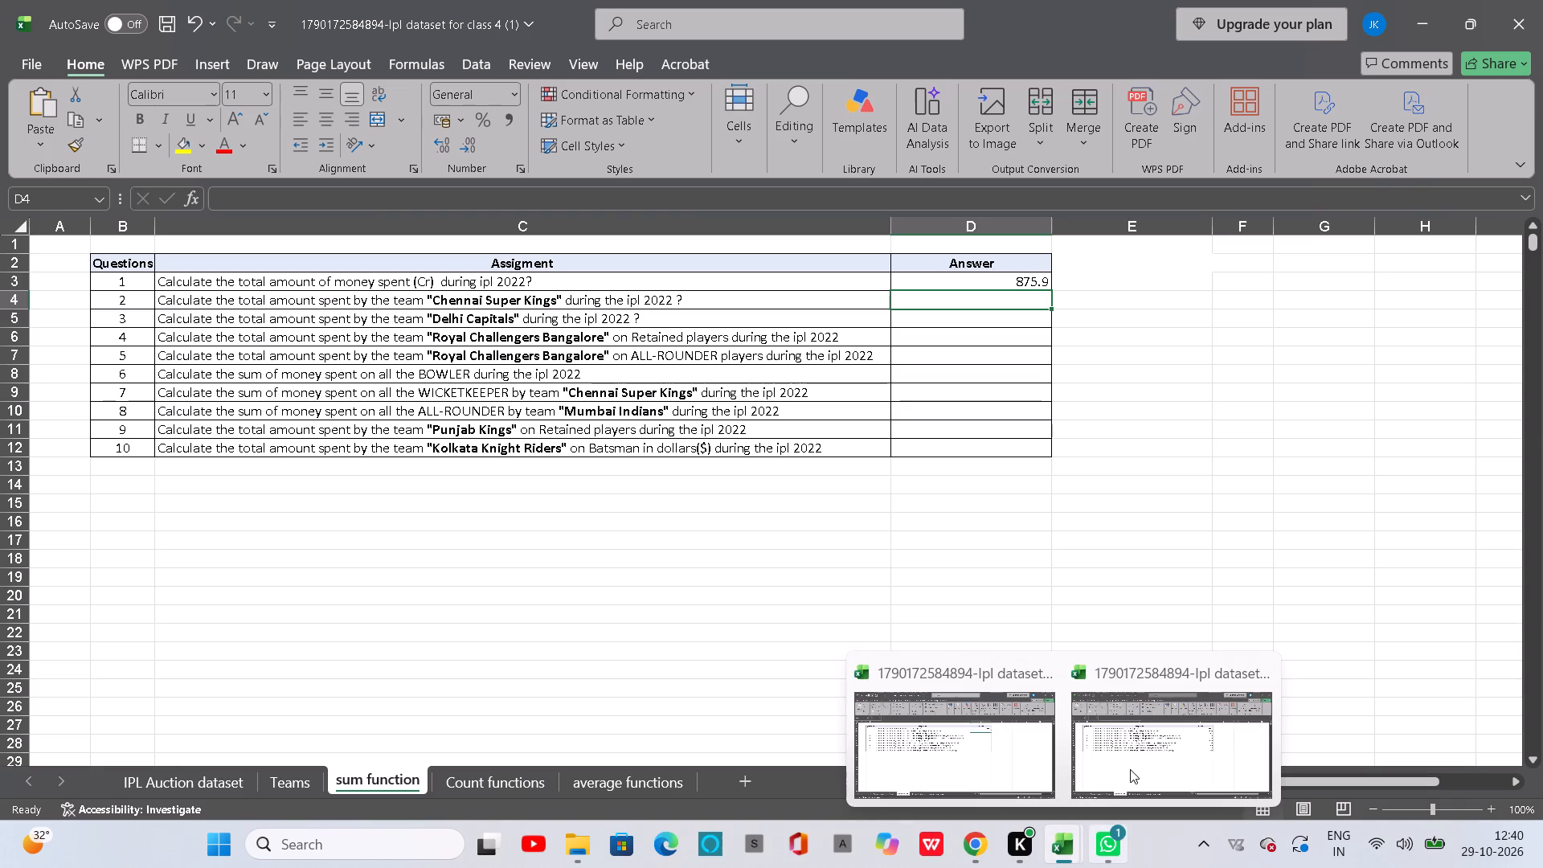
click(1130, 769)
click(981, 303)
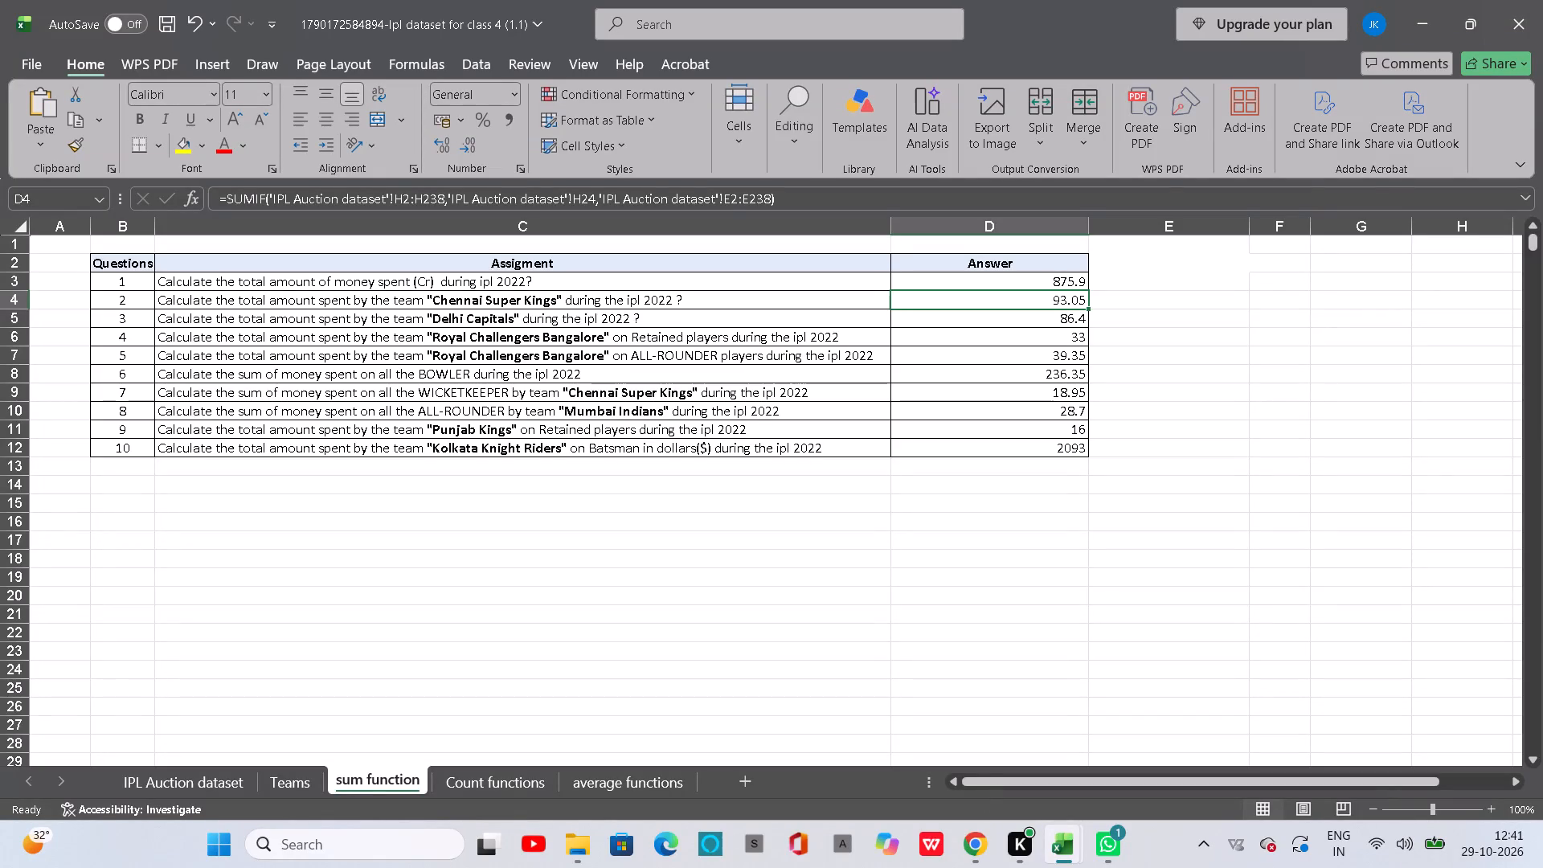
click(1011, 778)
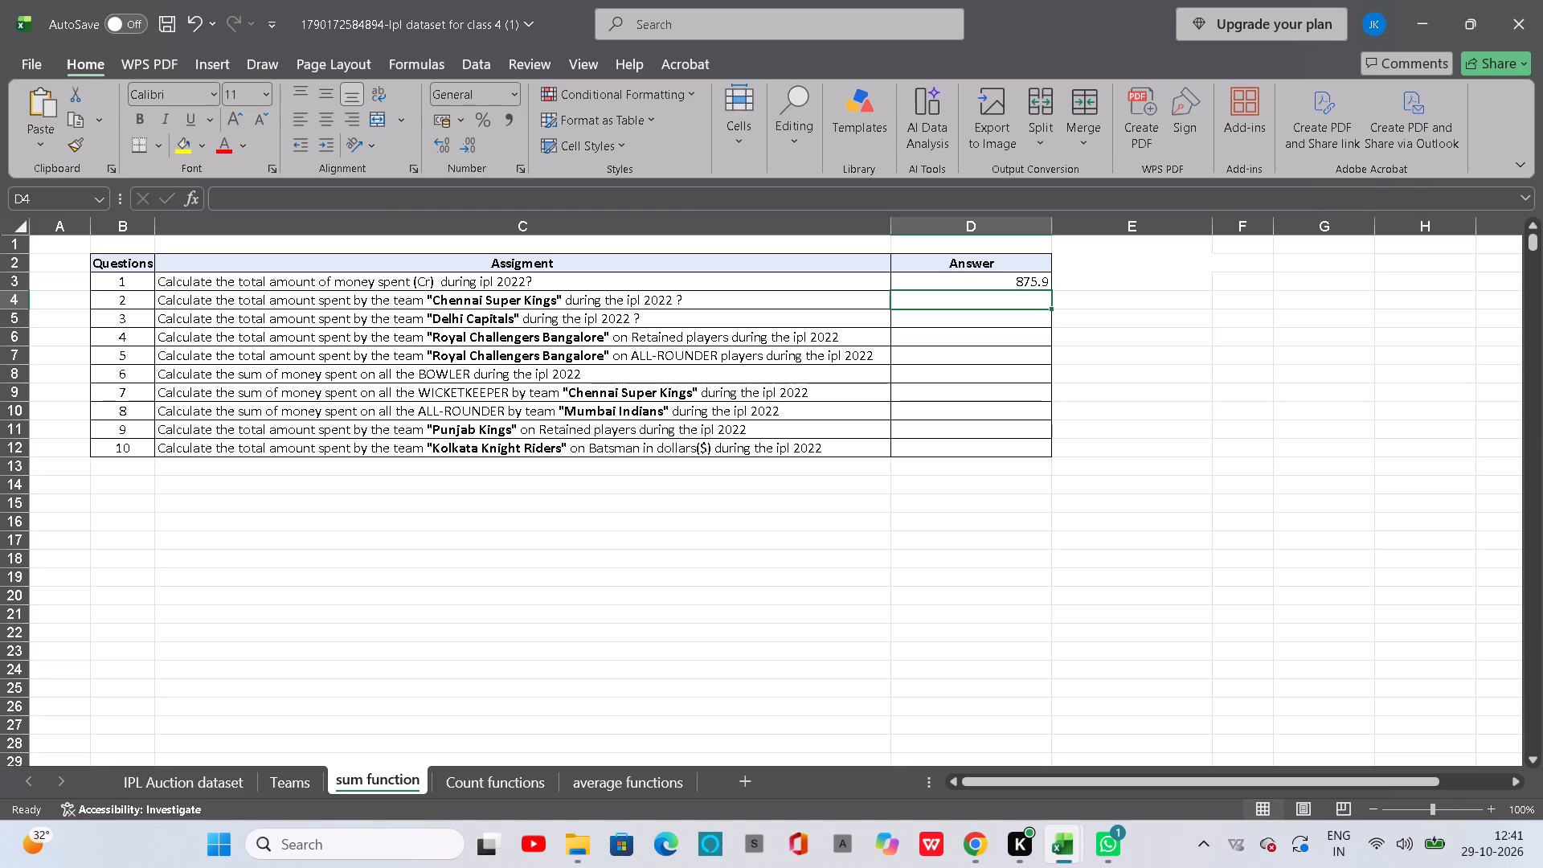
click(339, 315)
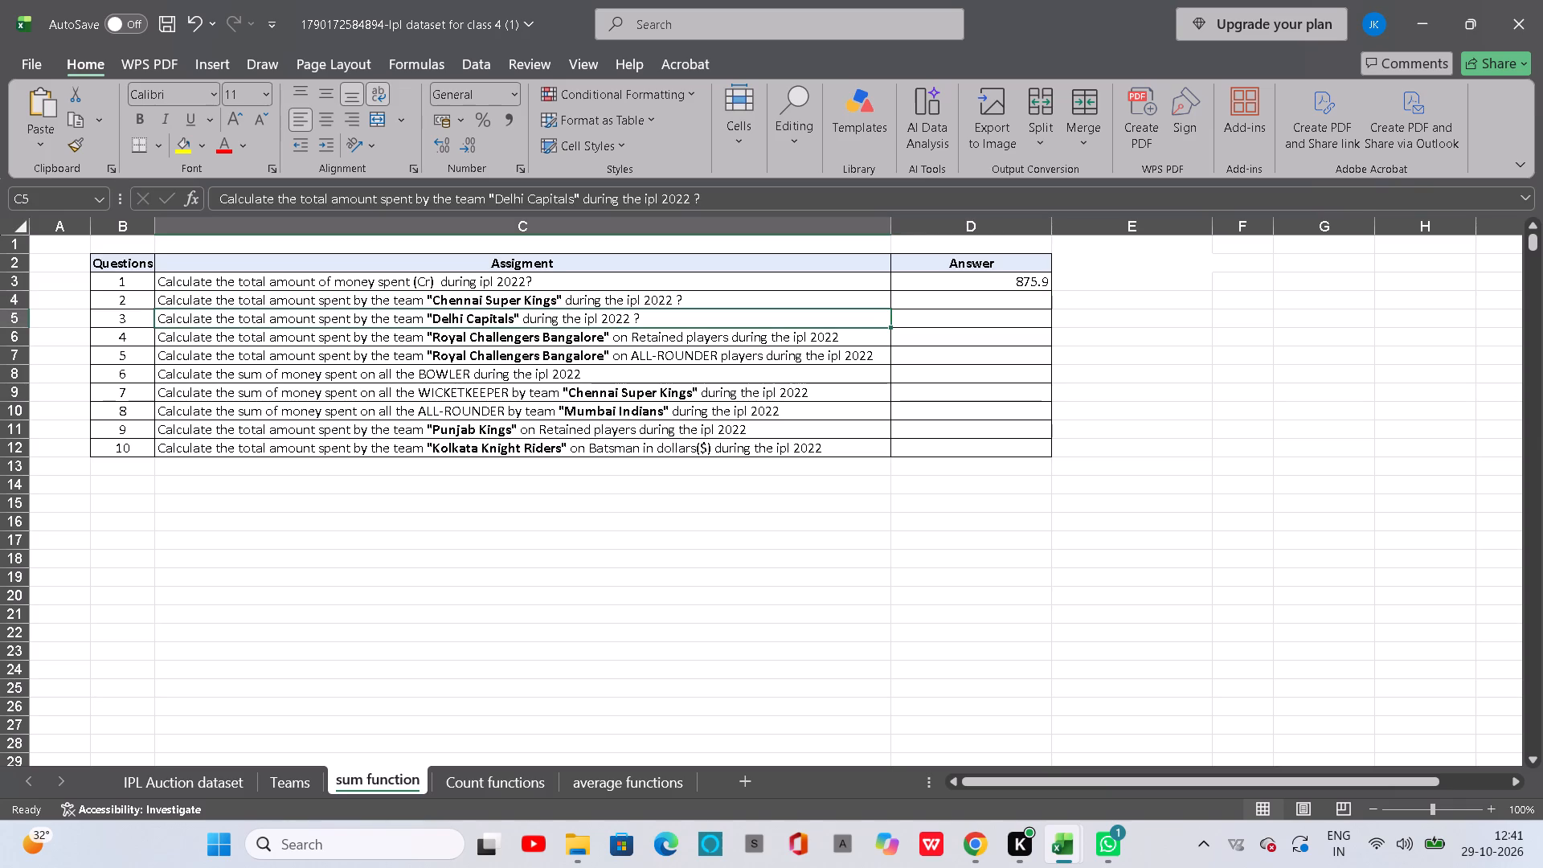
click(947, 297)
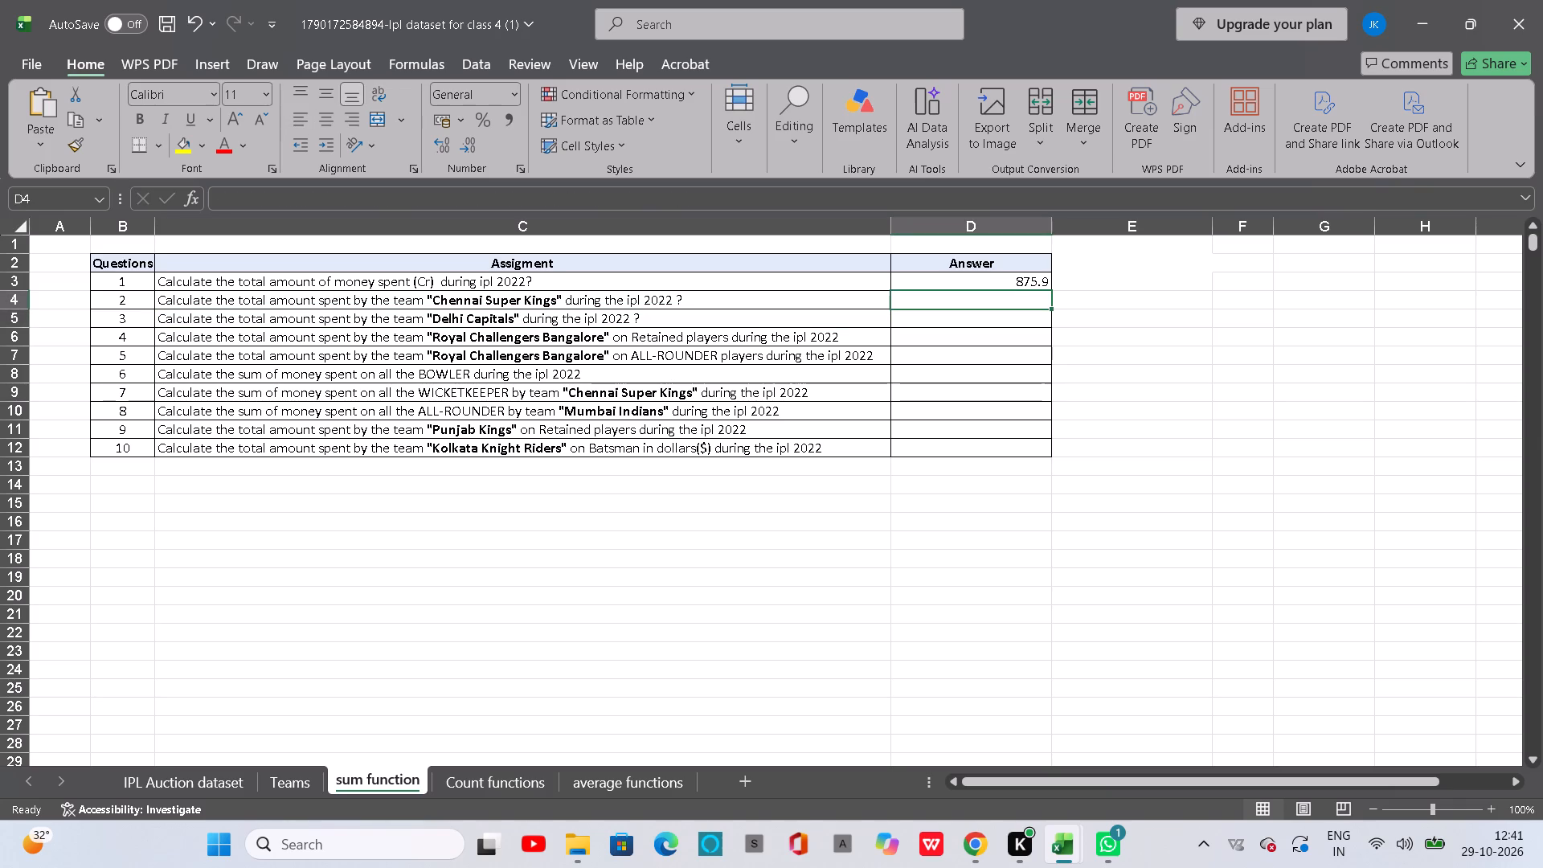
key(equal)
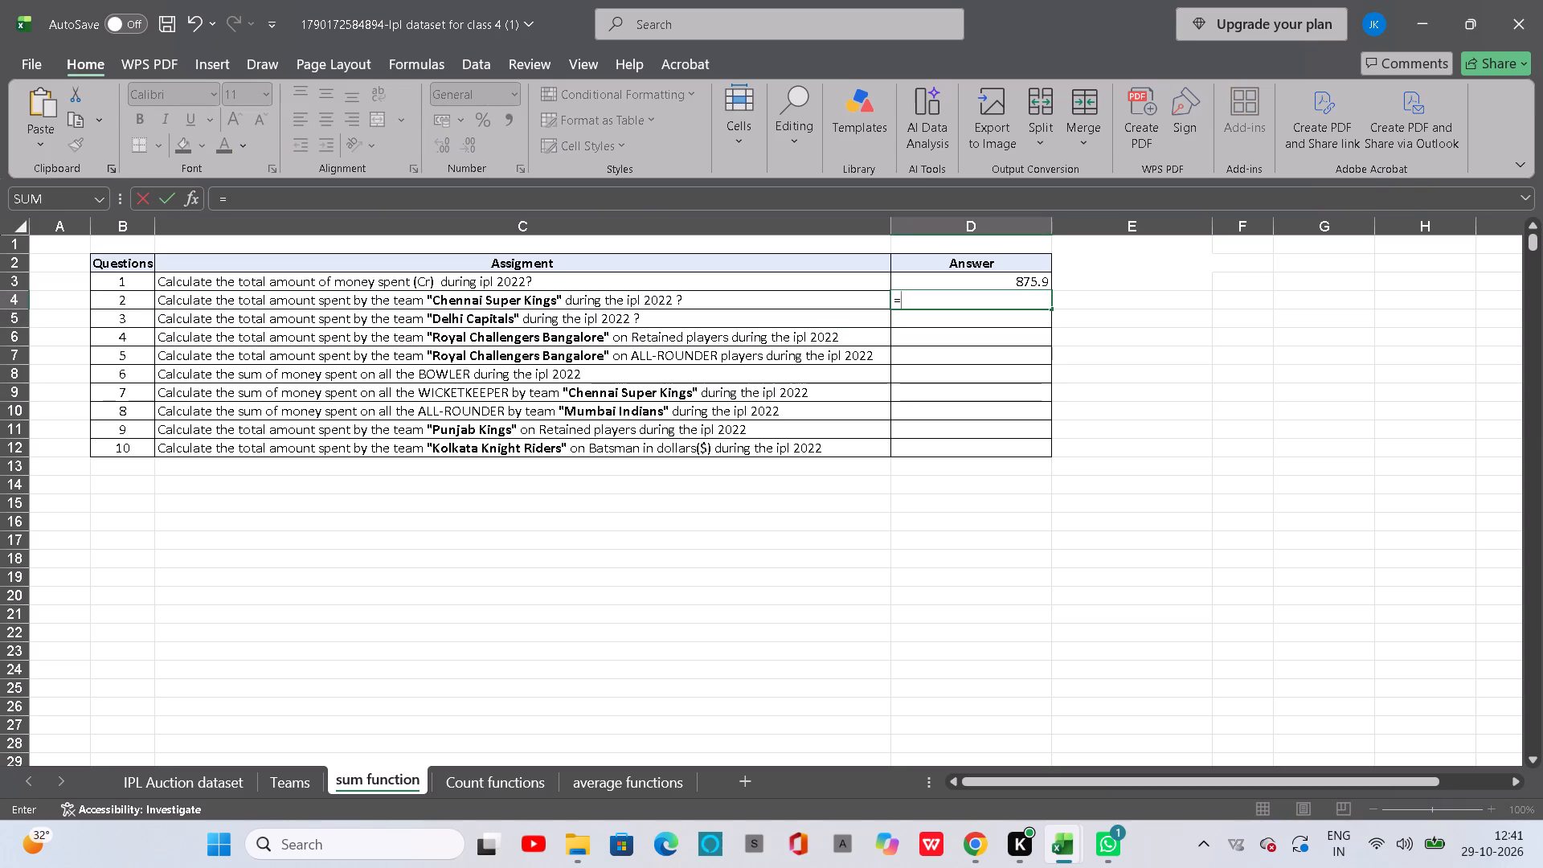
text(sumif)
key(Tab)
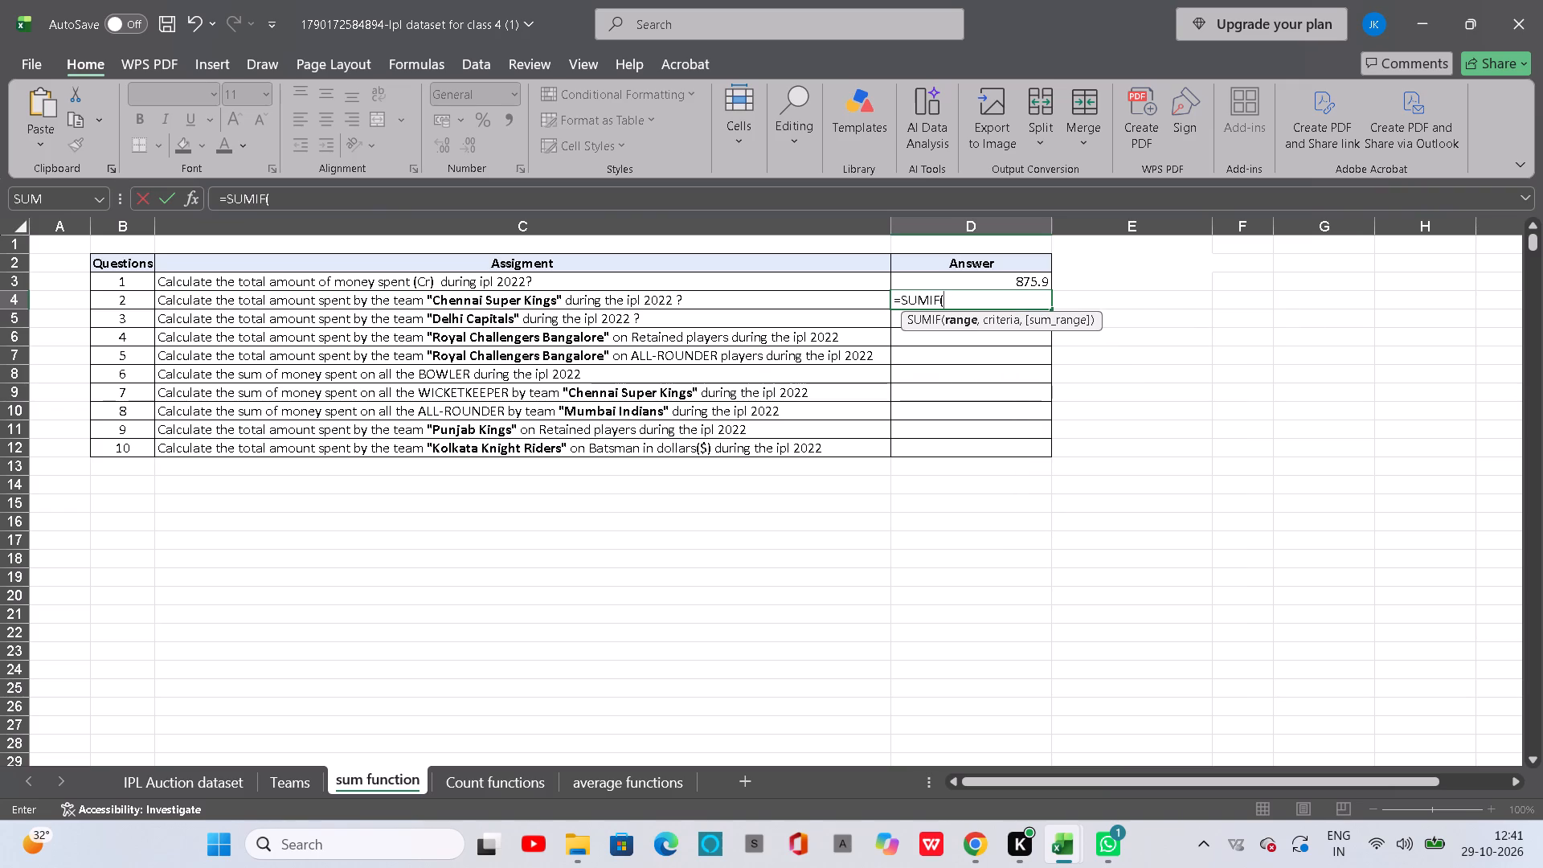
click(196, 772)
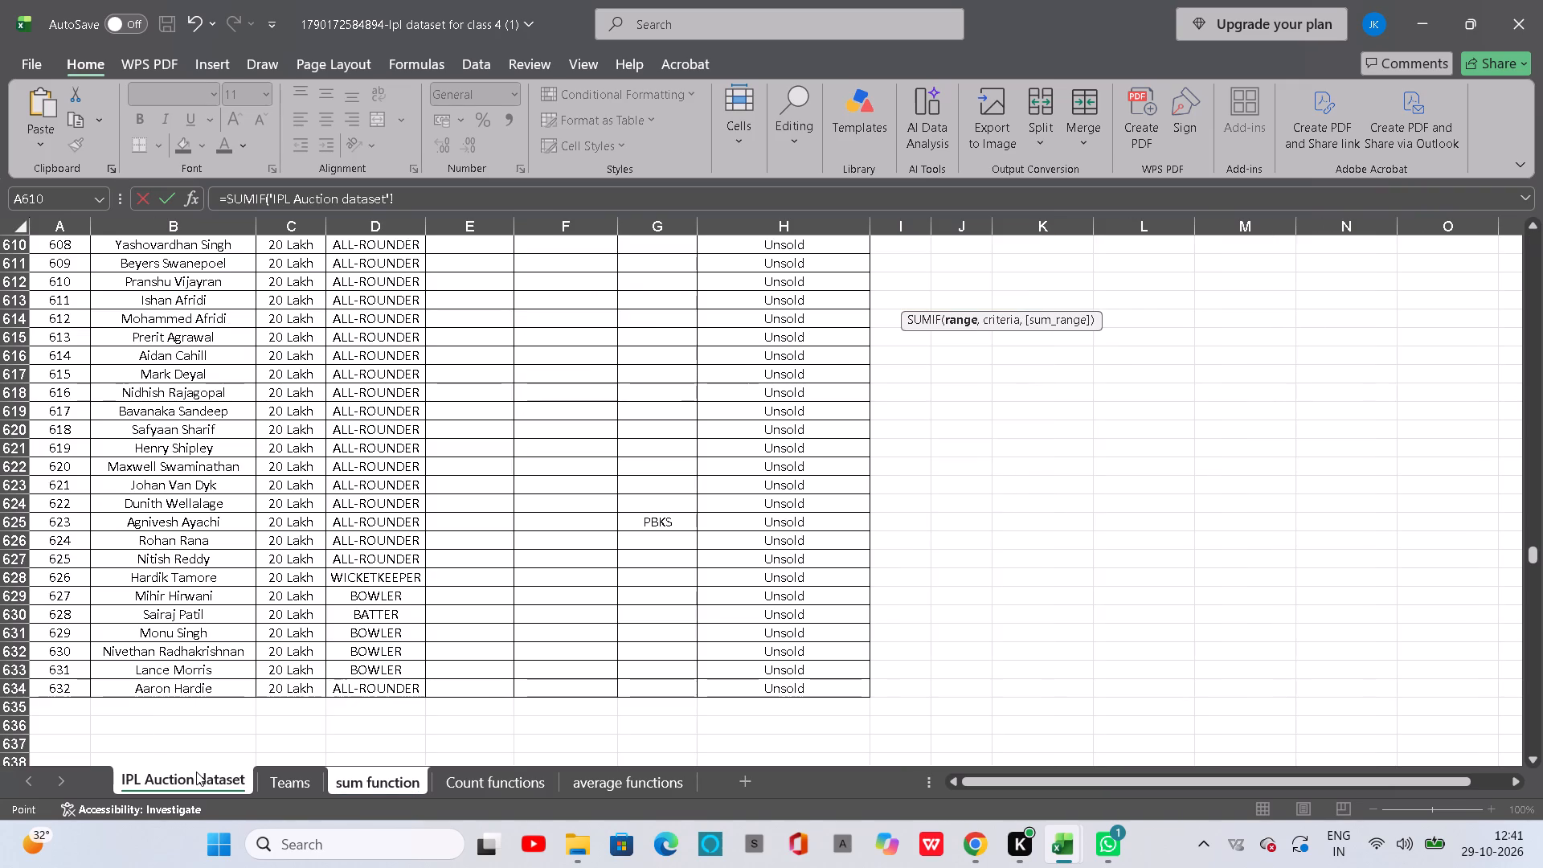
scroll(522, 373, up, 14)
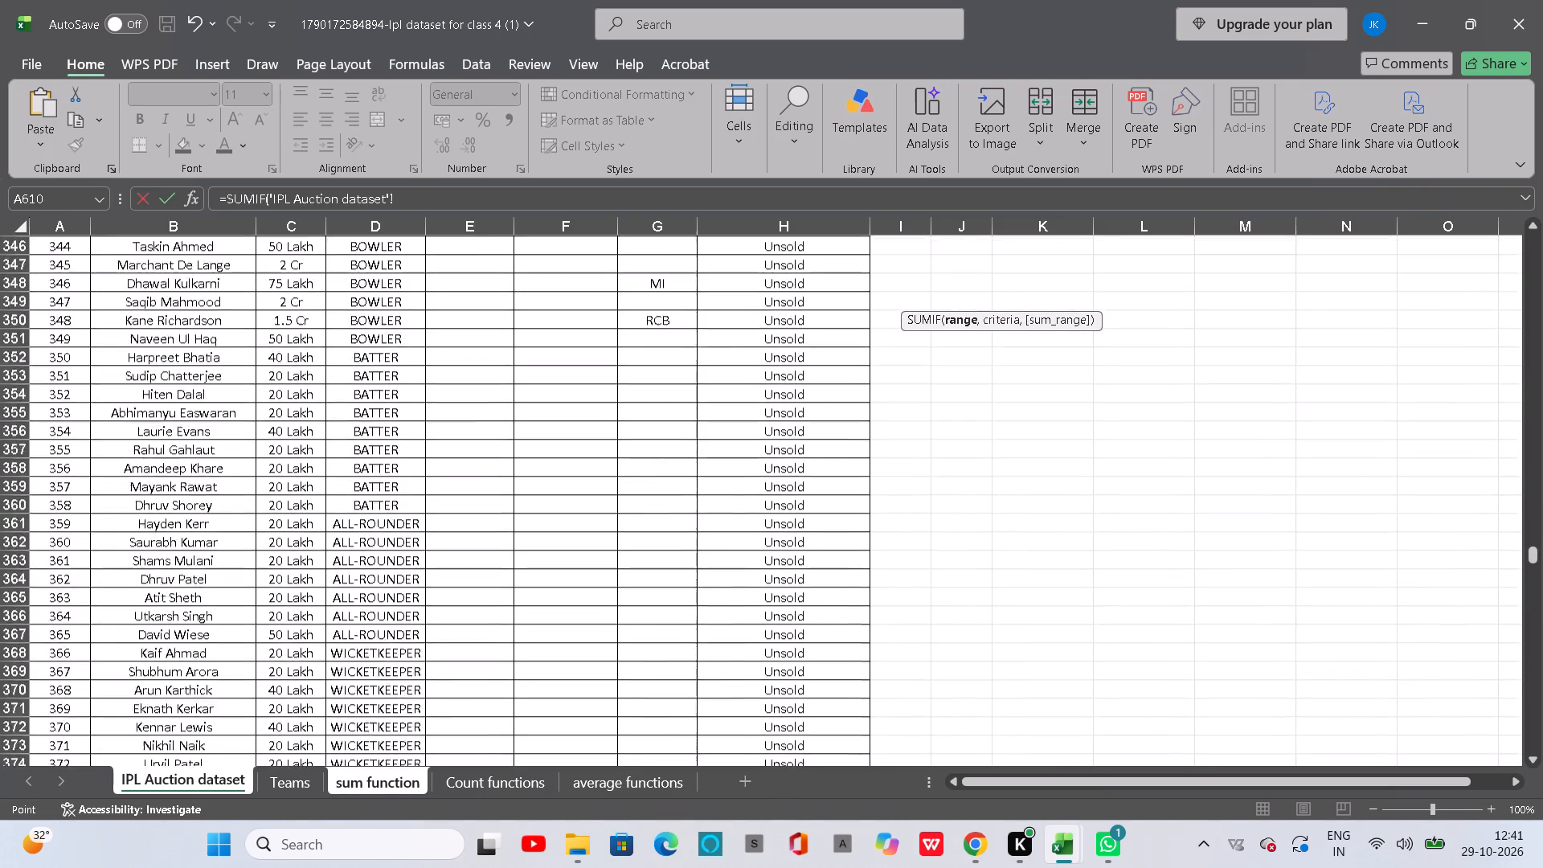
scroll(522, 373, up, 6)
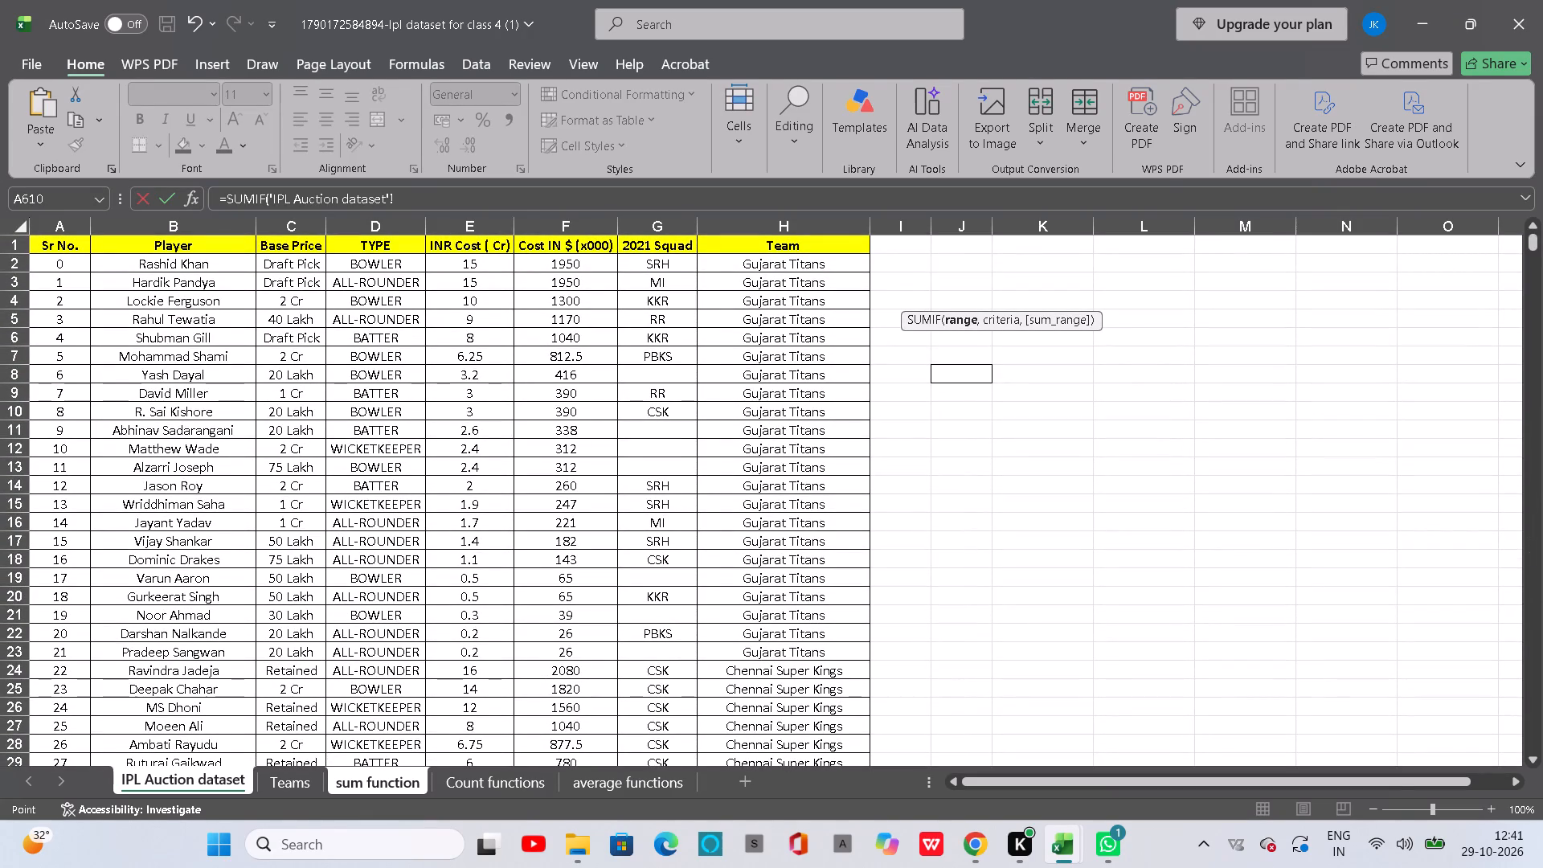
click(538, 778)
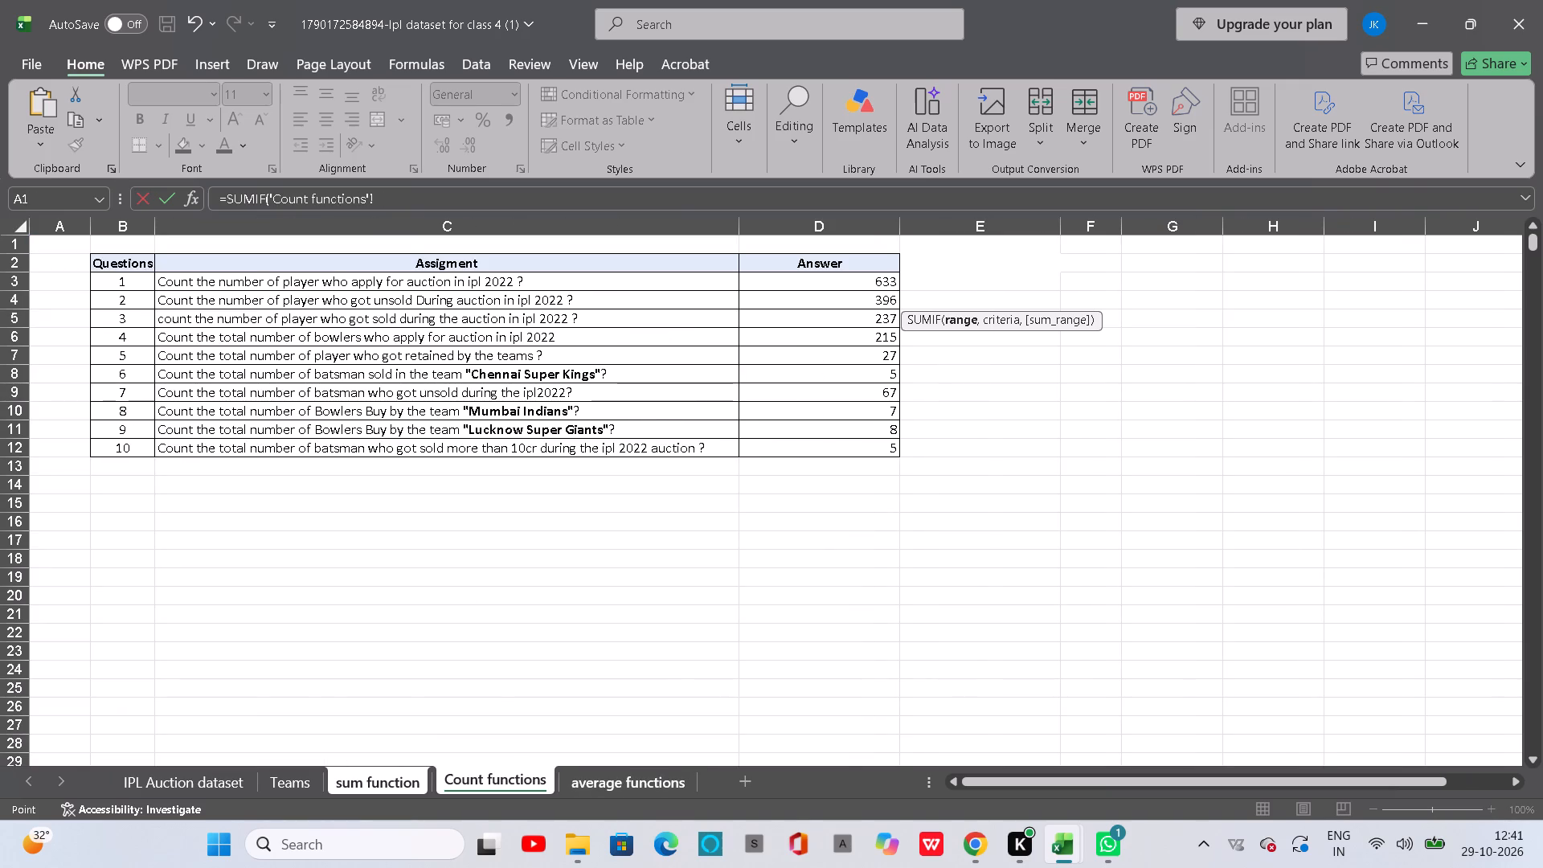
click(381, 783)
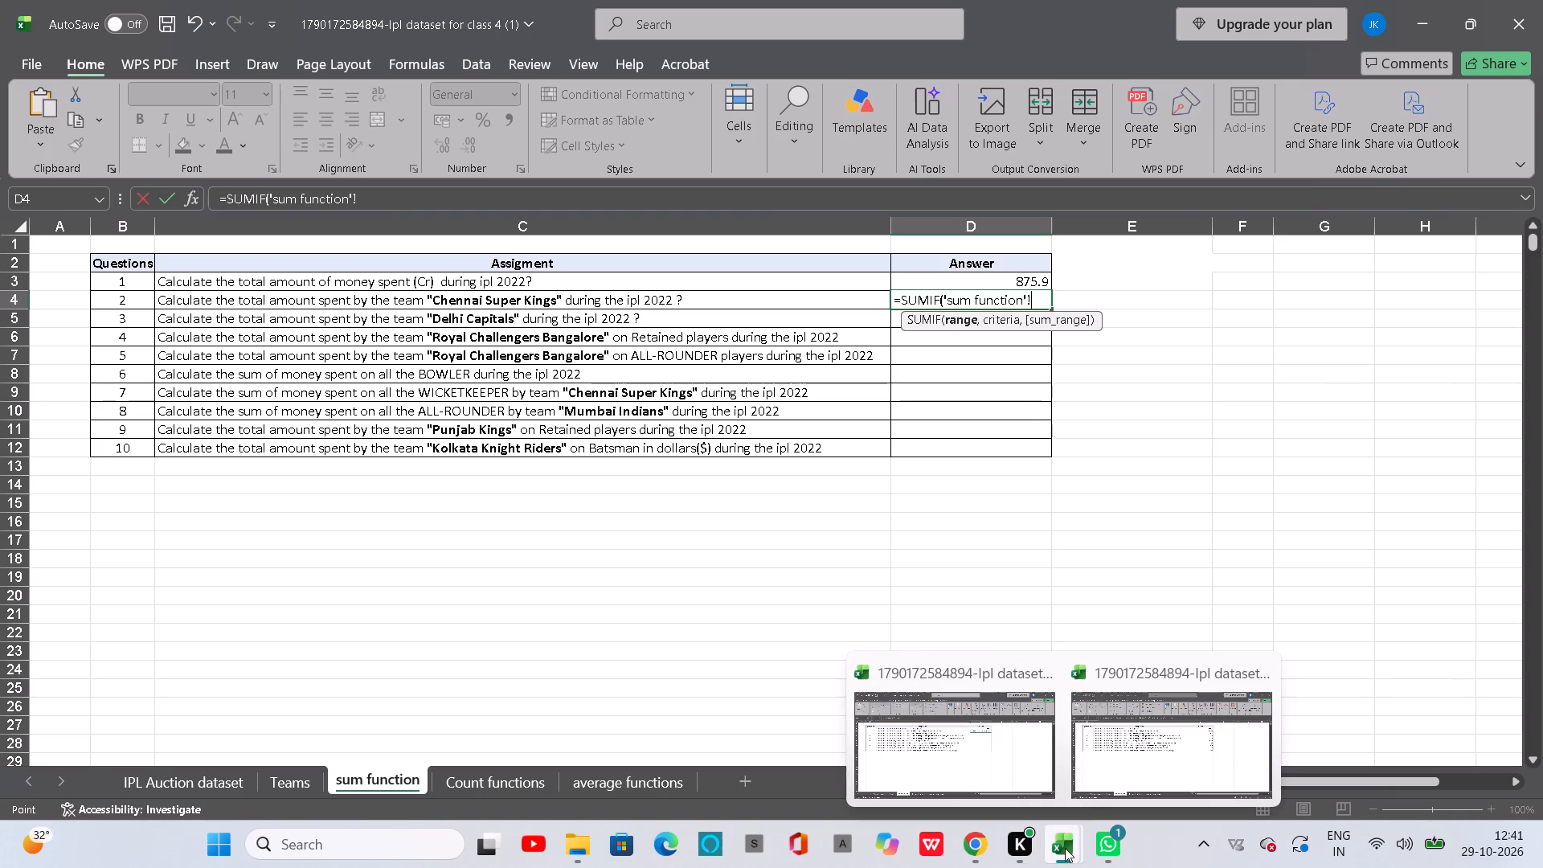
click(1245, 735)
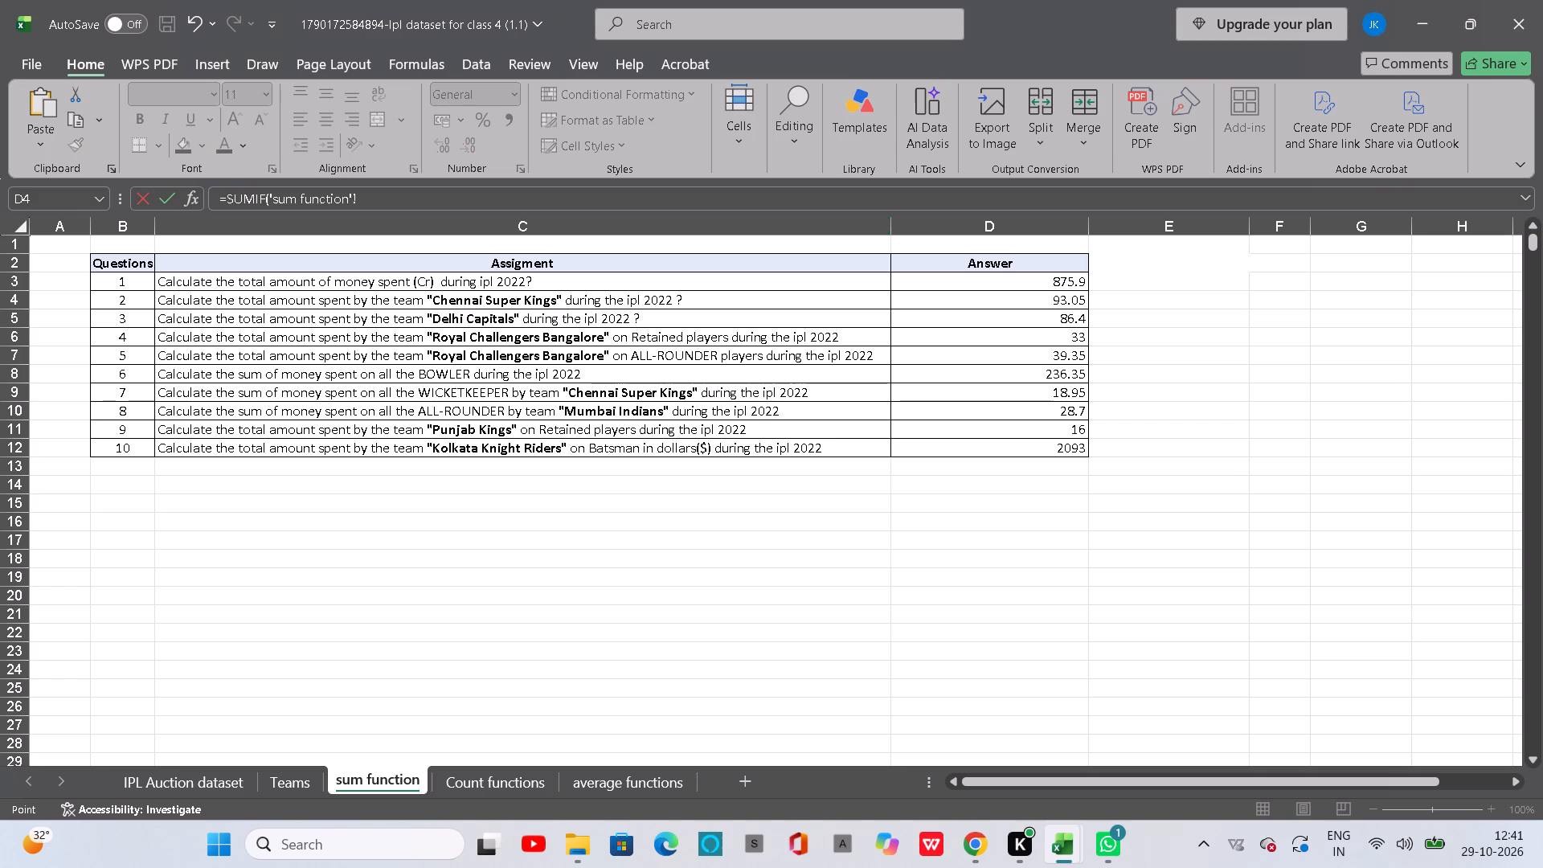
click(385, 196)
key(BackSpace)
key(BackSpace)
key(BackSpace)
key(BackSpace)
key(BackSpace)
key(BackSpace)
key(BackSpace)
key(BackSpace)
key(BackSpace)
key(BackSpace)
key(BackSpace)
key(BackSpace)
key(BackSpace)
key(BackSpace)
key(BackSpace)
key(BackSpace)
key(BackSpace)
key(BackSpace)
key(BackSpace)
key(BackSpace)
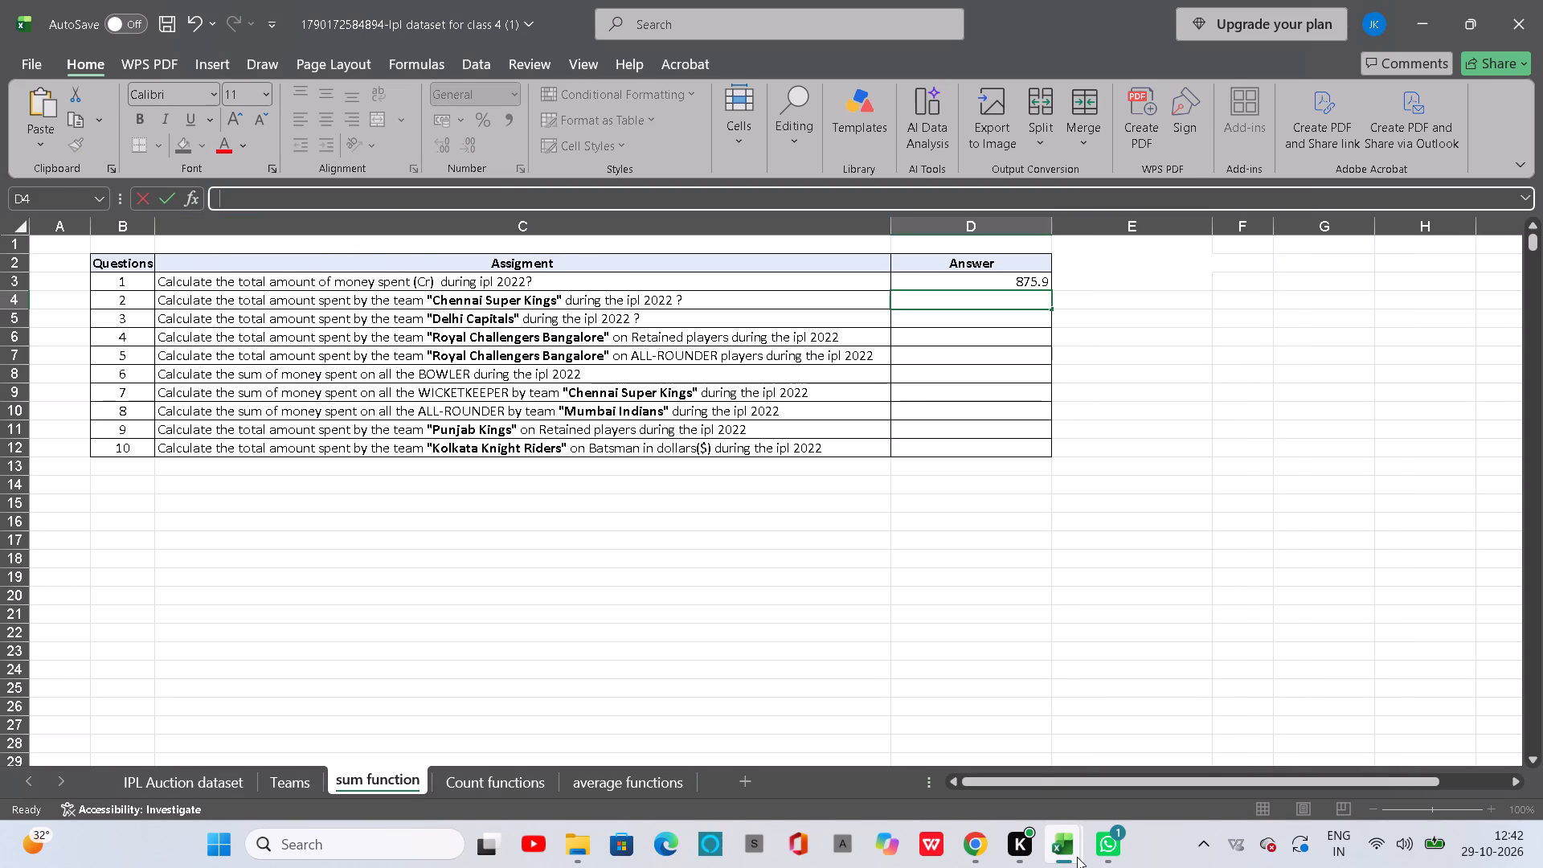
Compare the D4 SUMIF formula in the reference workbook (1.1) with the Team and cost columns of its IPL Auction dataset.
click(1112, 765)
scroll(1185, 502, left, 1)
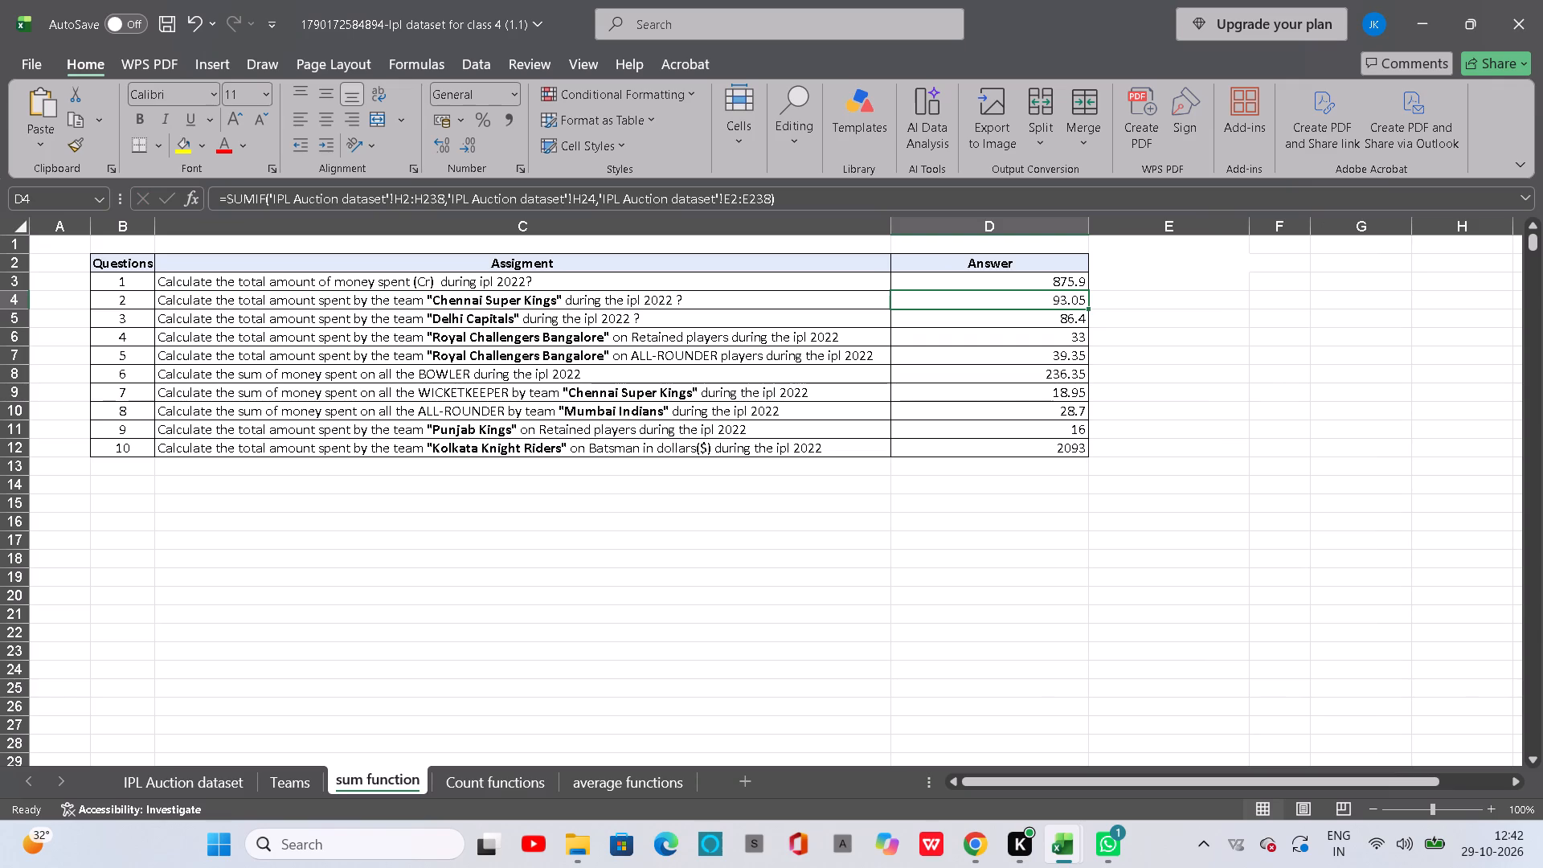
click(219, 774)
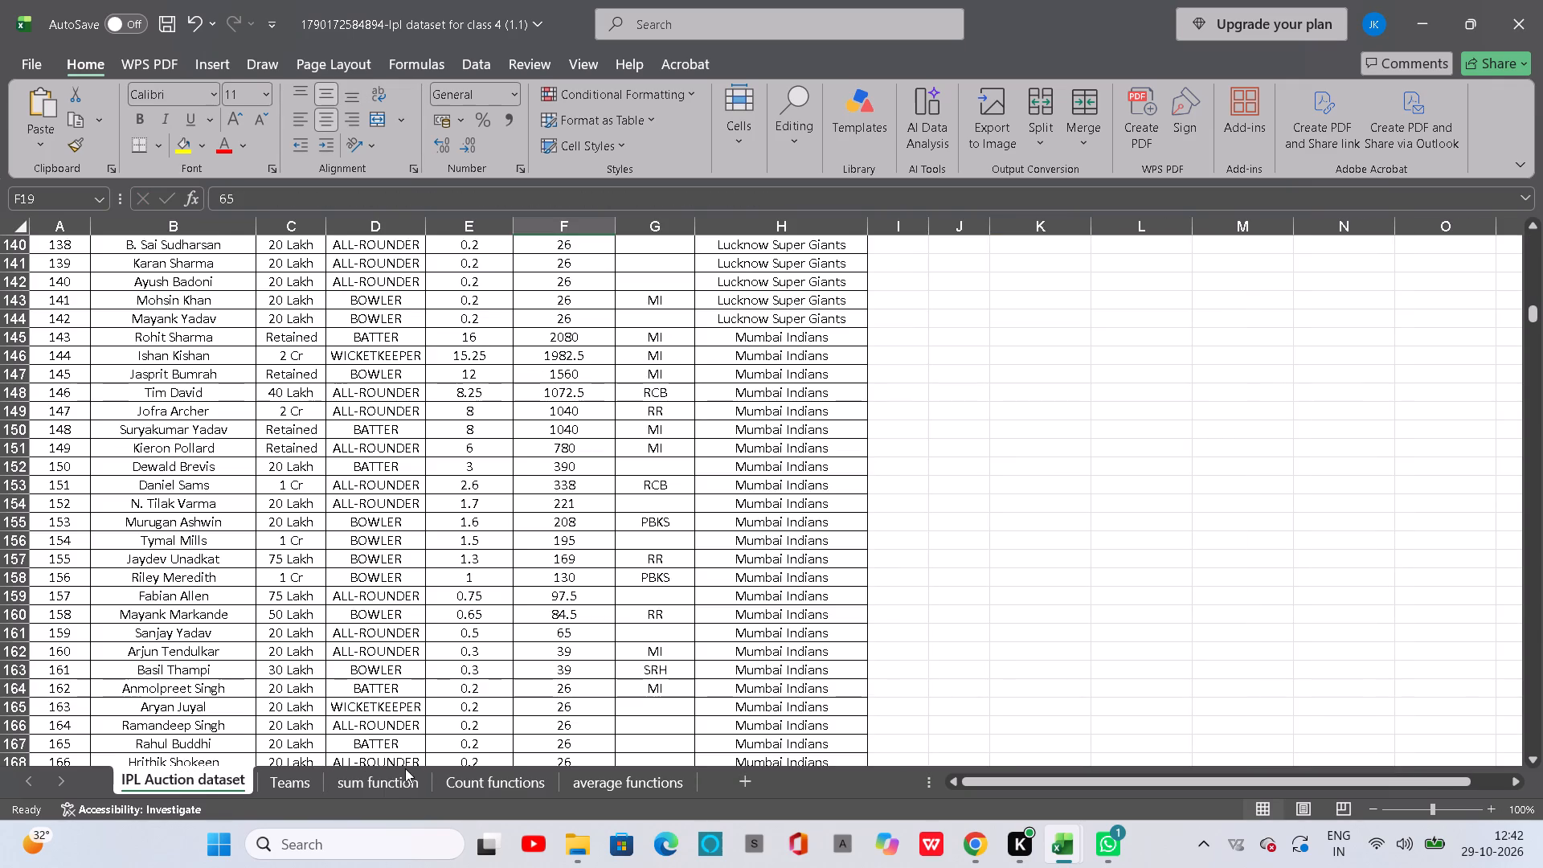
click(377, 784)
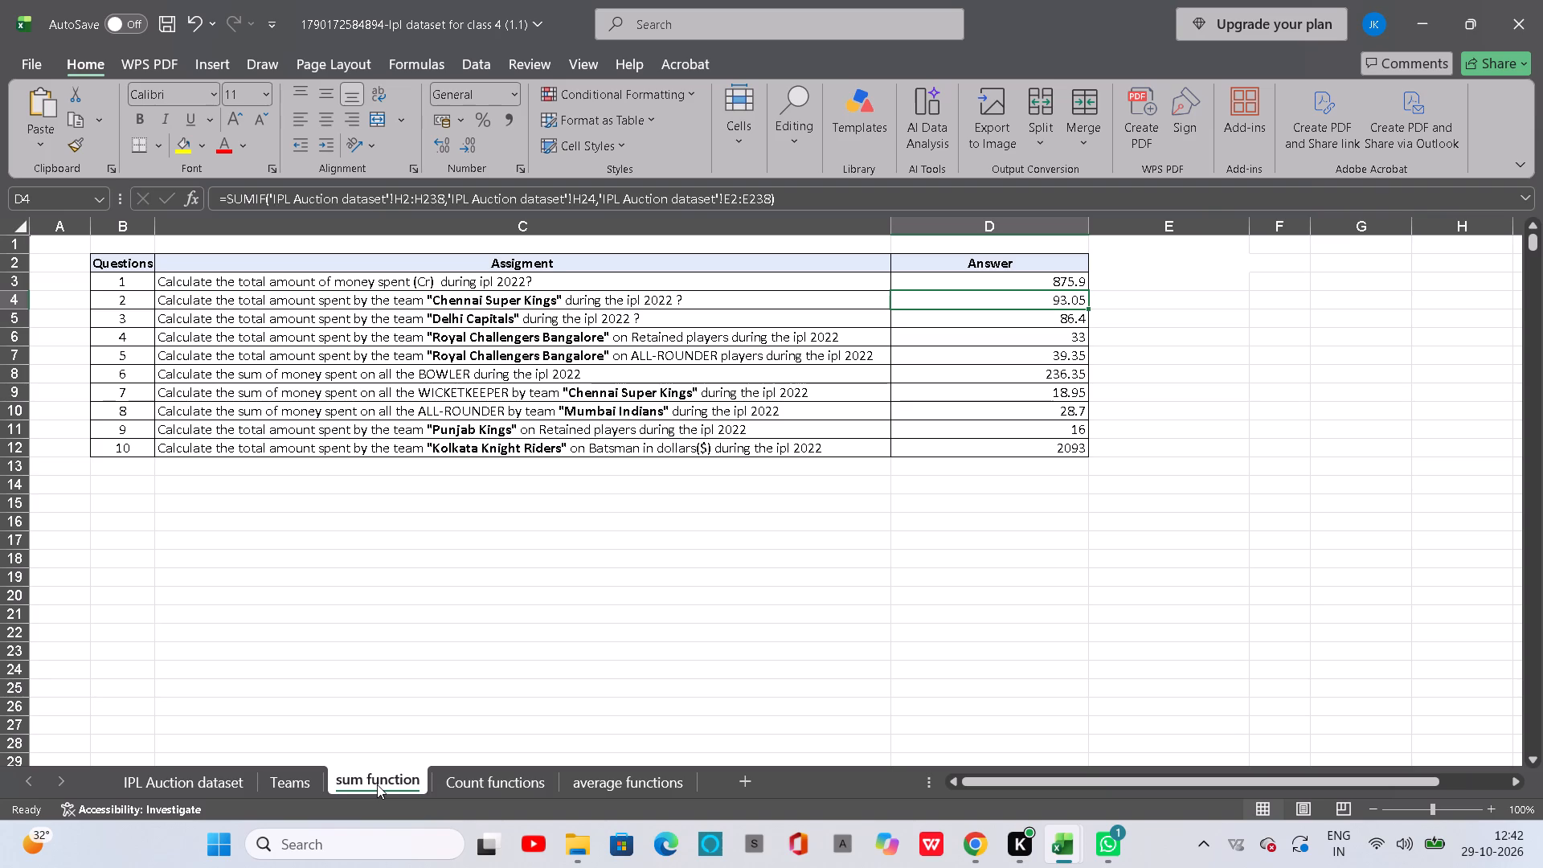
click(180, 780)
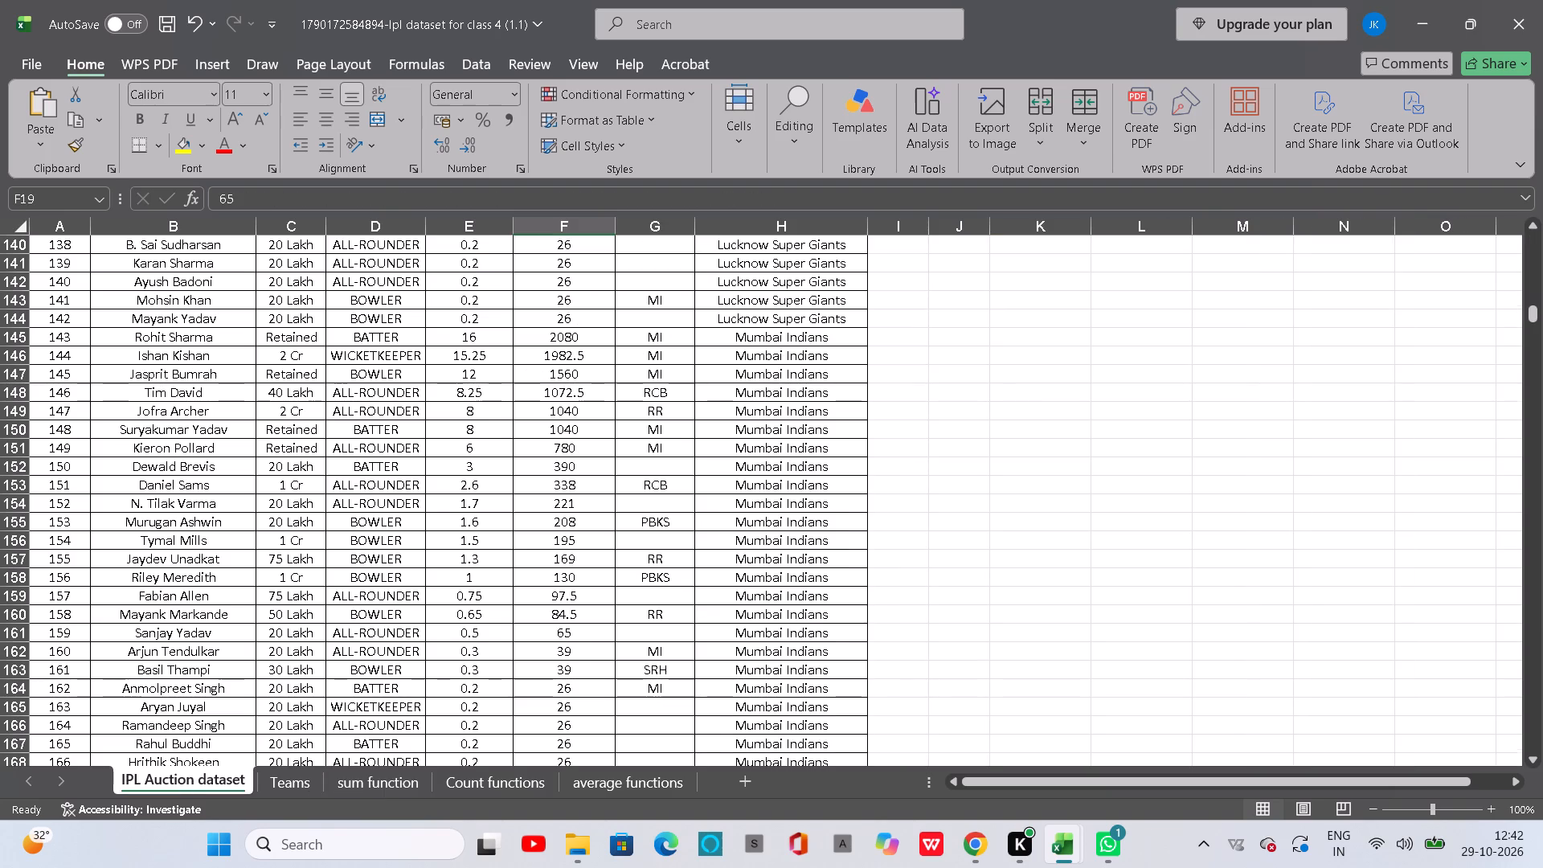
scroll(676, 495, up, 13)
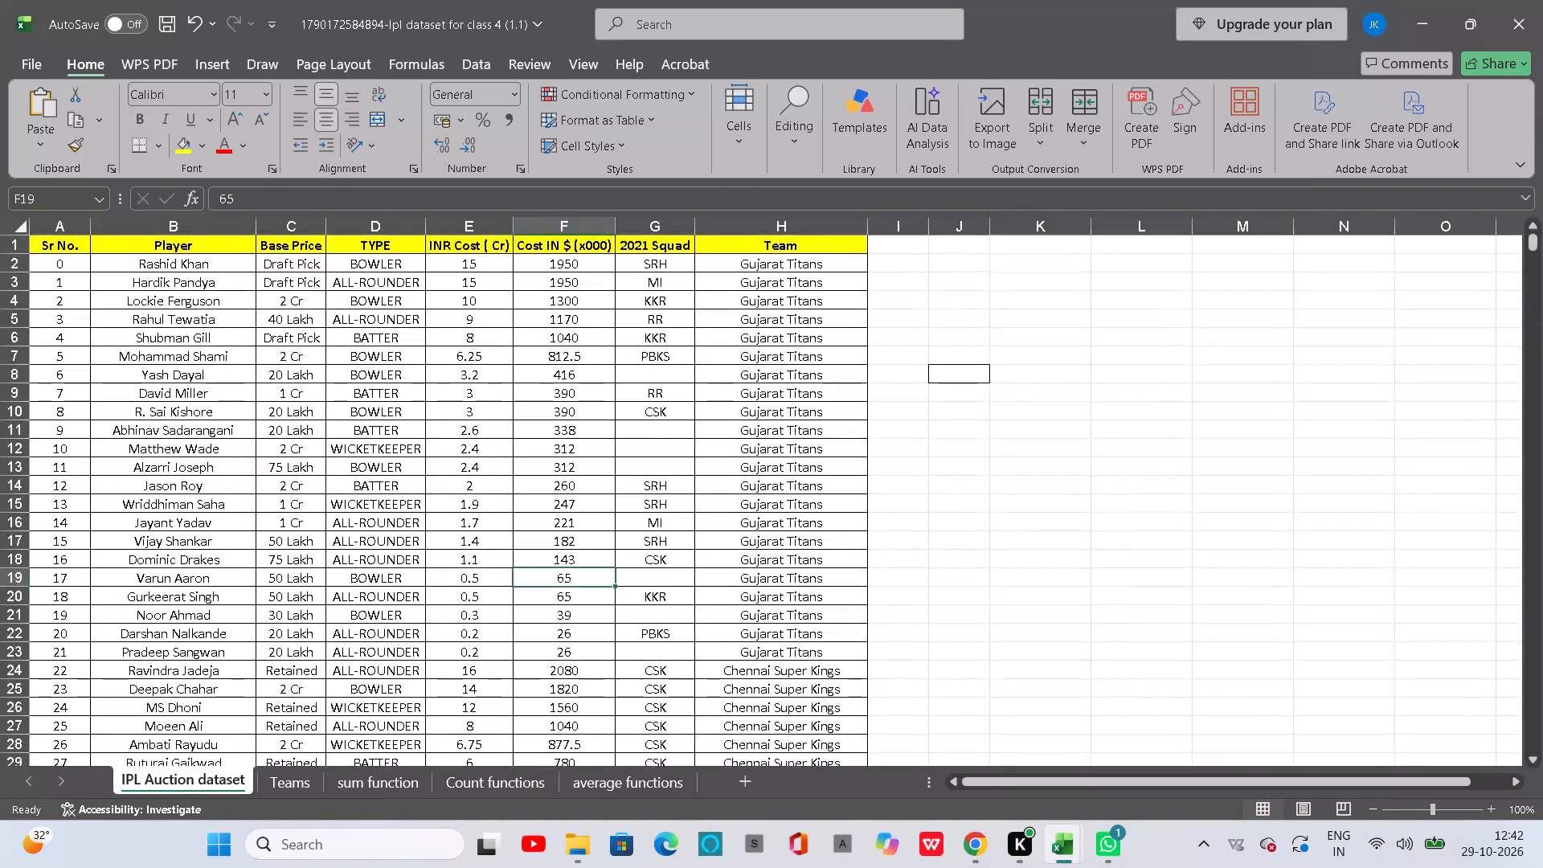
scroll(676, 495, down, 2)
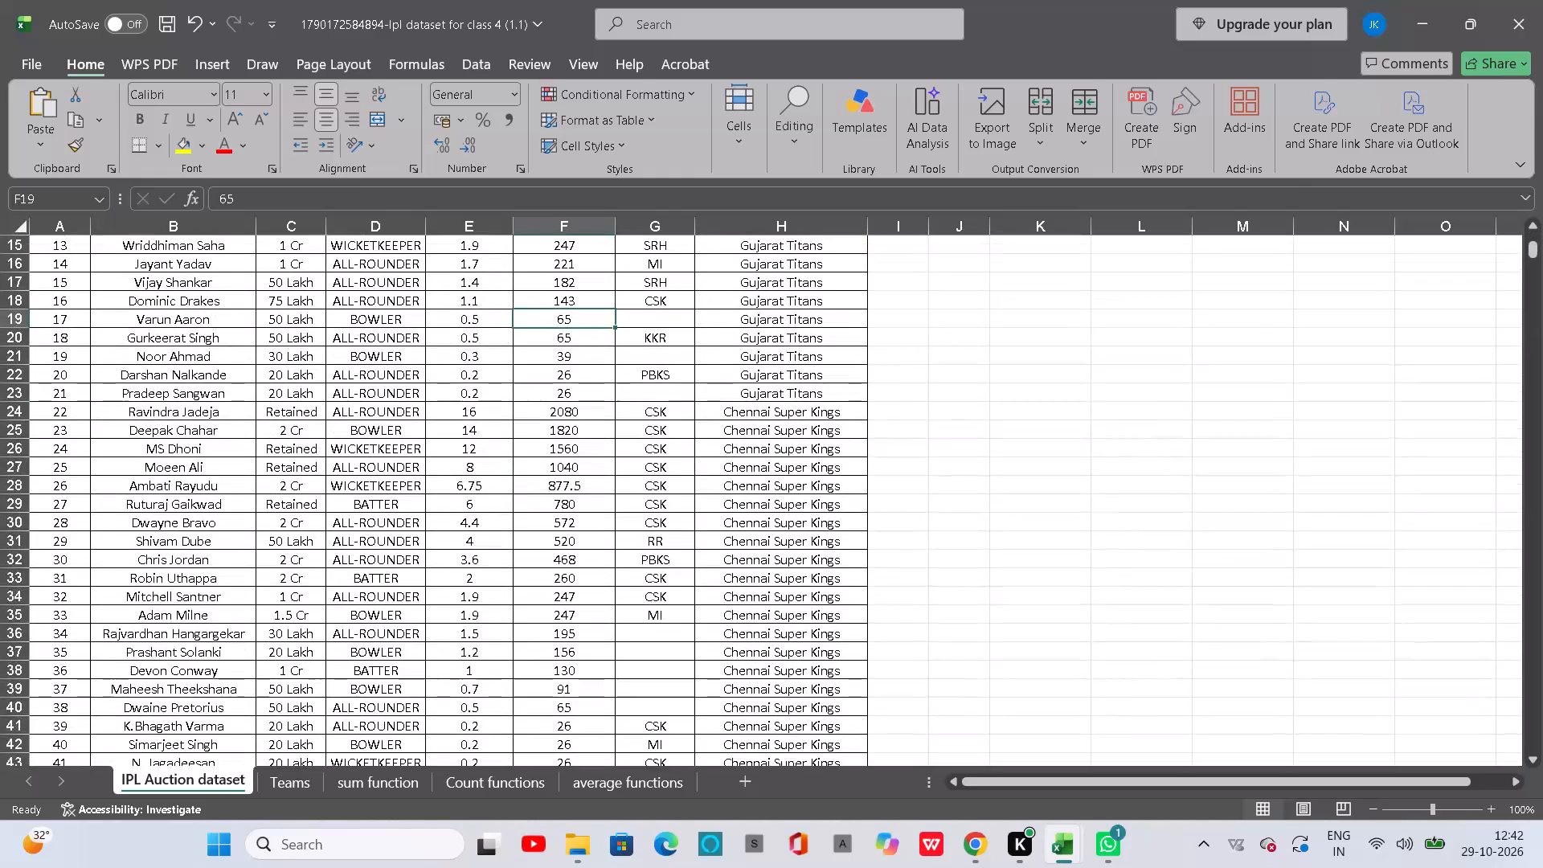
click(381, 780)
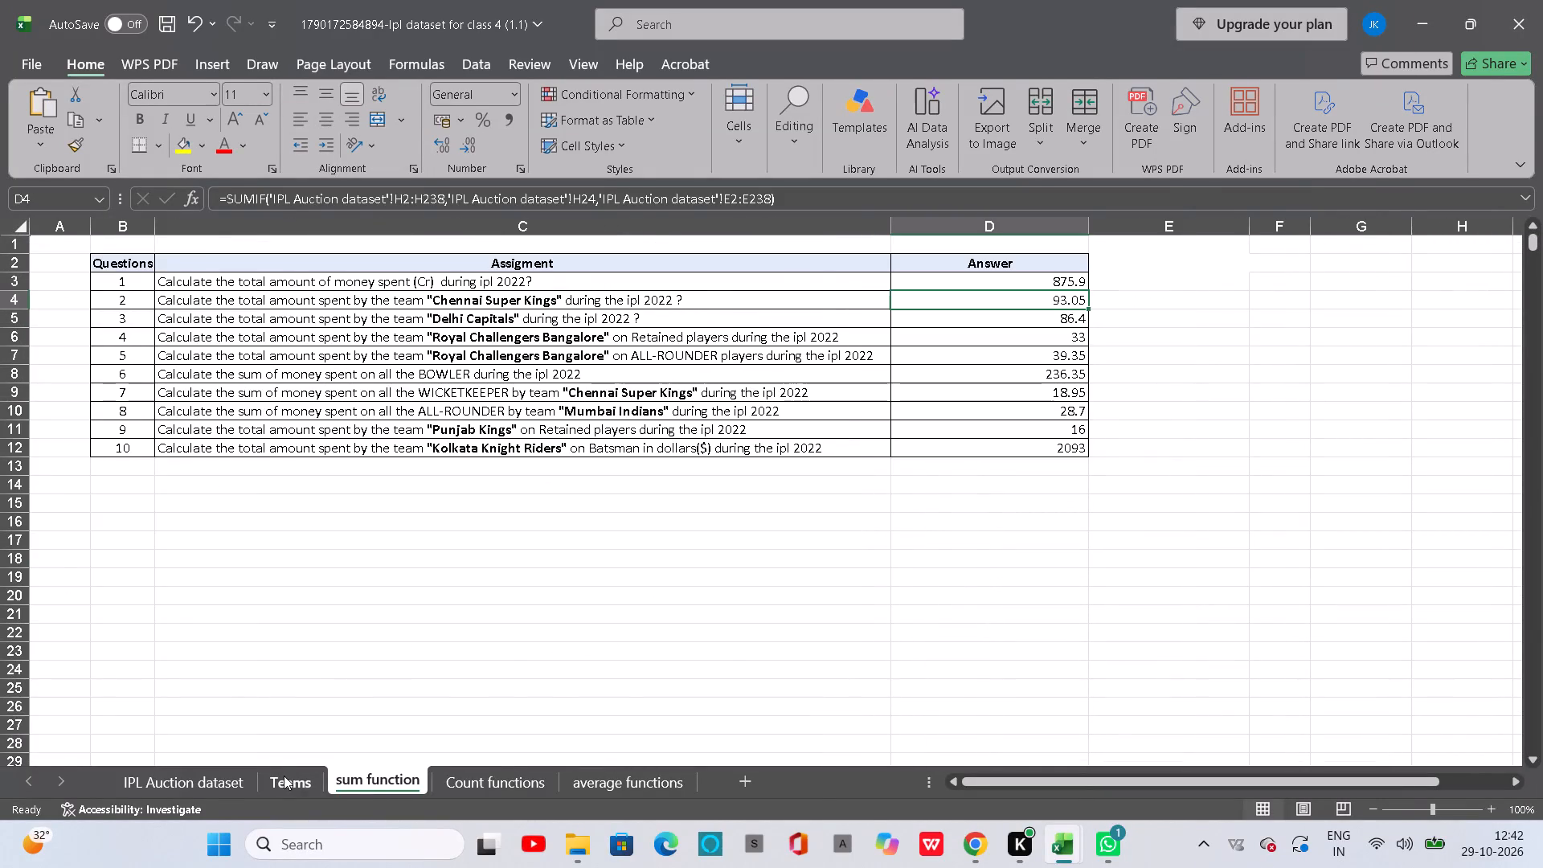
click(235, 775)
scroll(429, 432, up, 3)
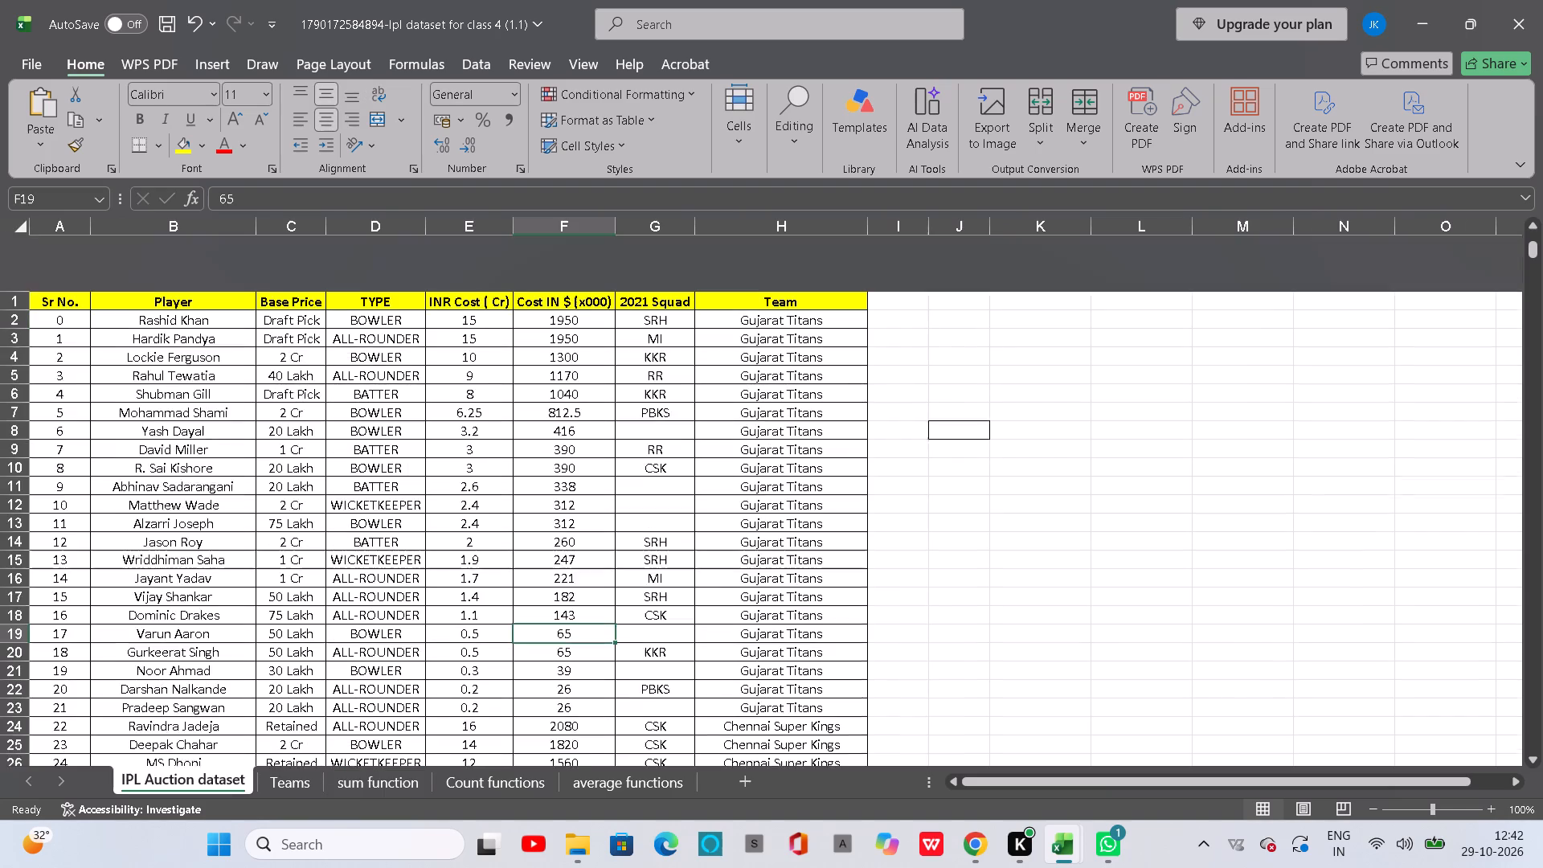
scroll(429, 432, up, 2)
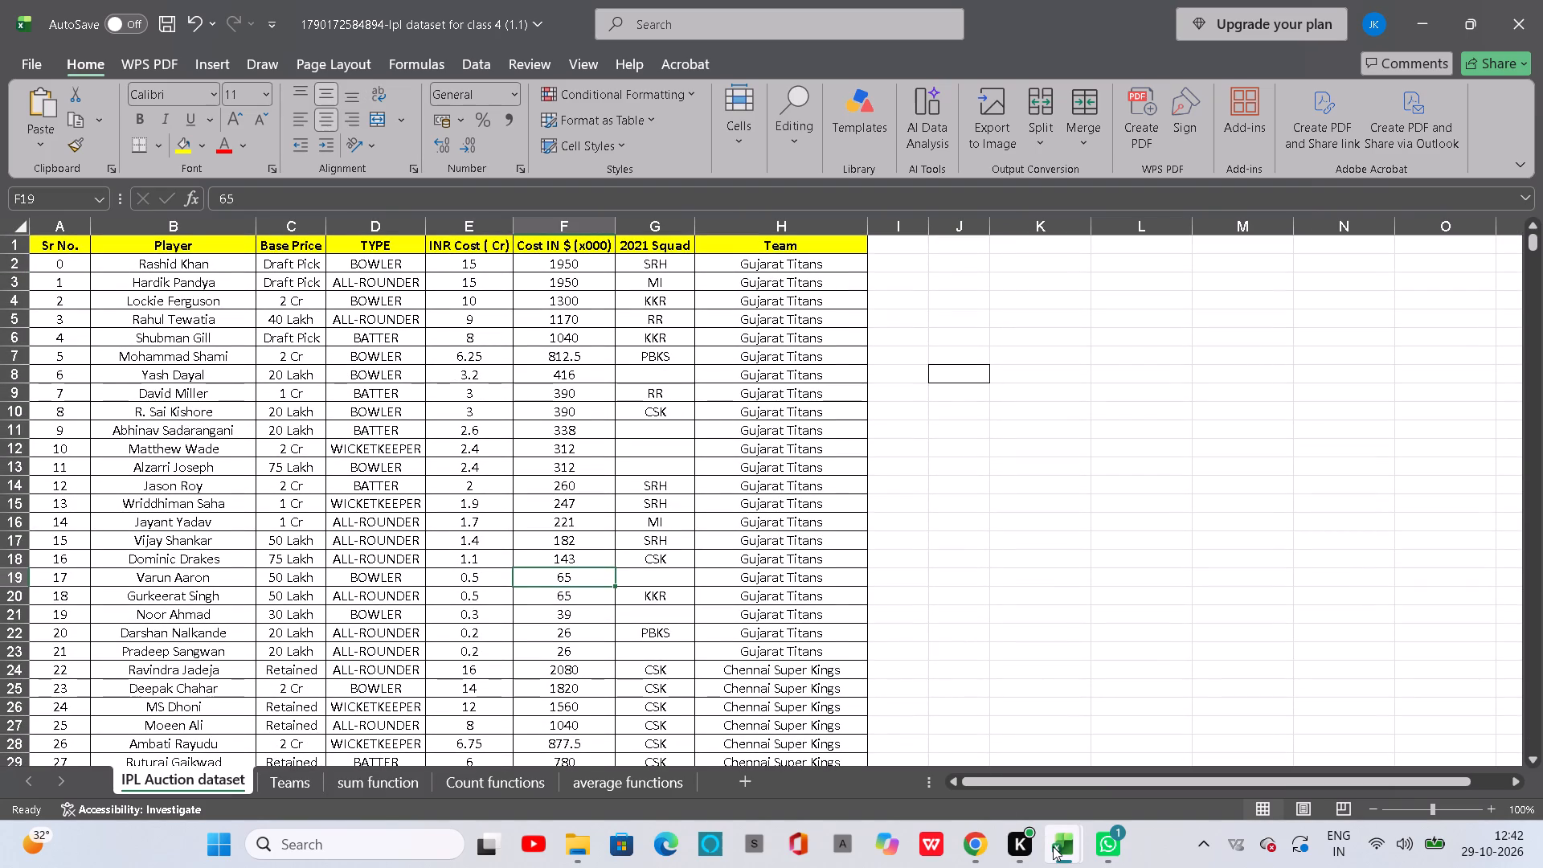
In the working workbook (1), start a SUMIF in D4 of the sum function sheet with the IPL Auction dataset's Team range H2:H634.
click(1004, 735)
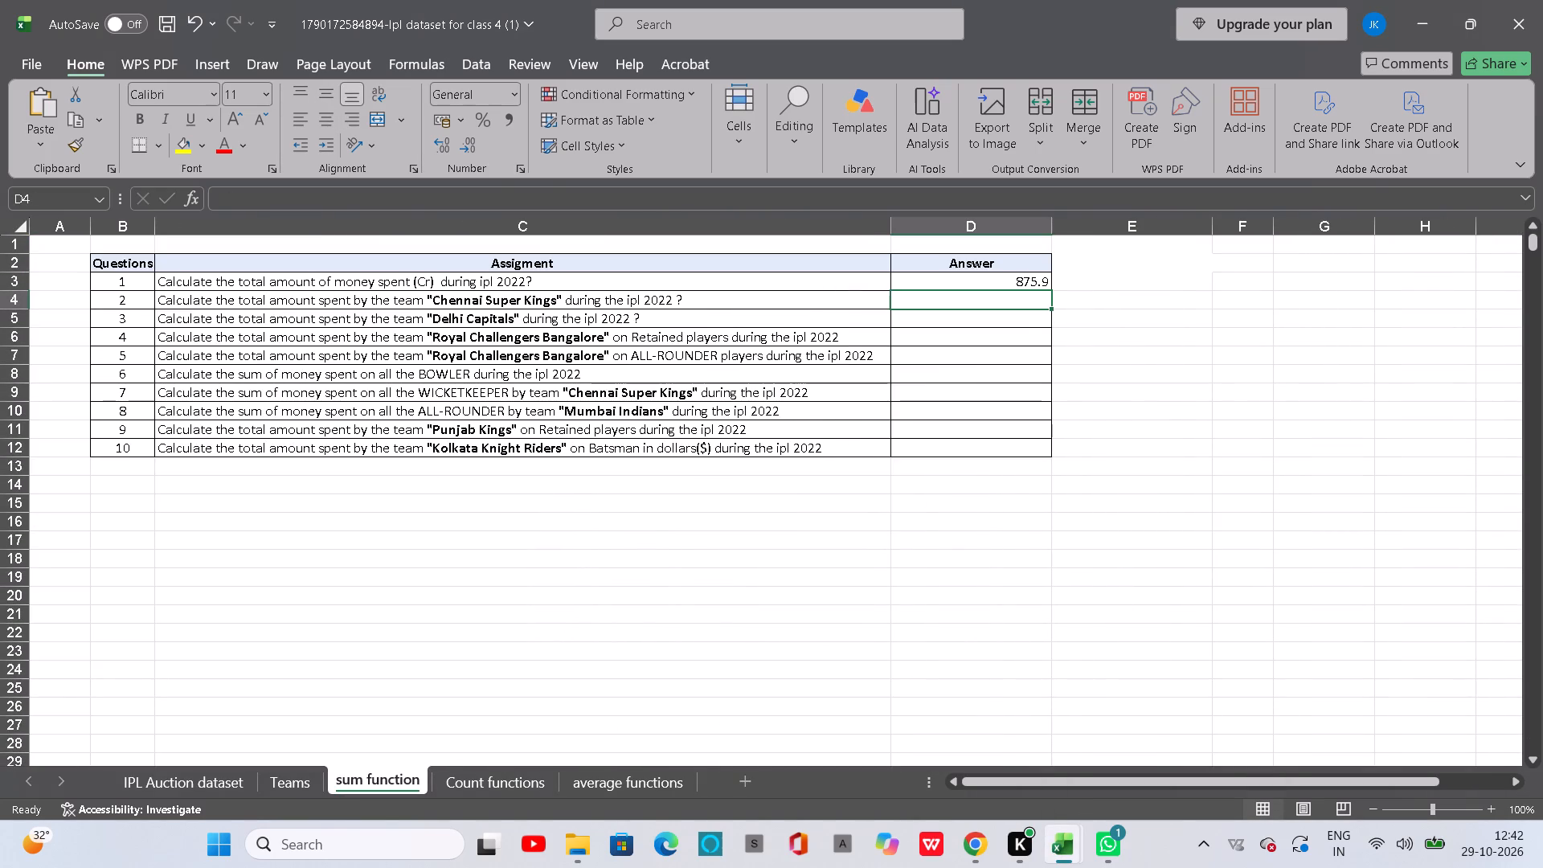
key(equal)
text(sumif)
key(Tab)
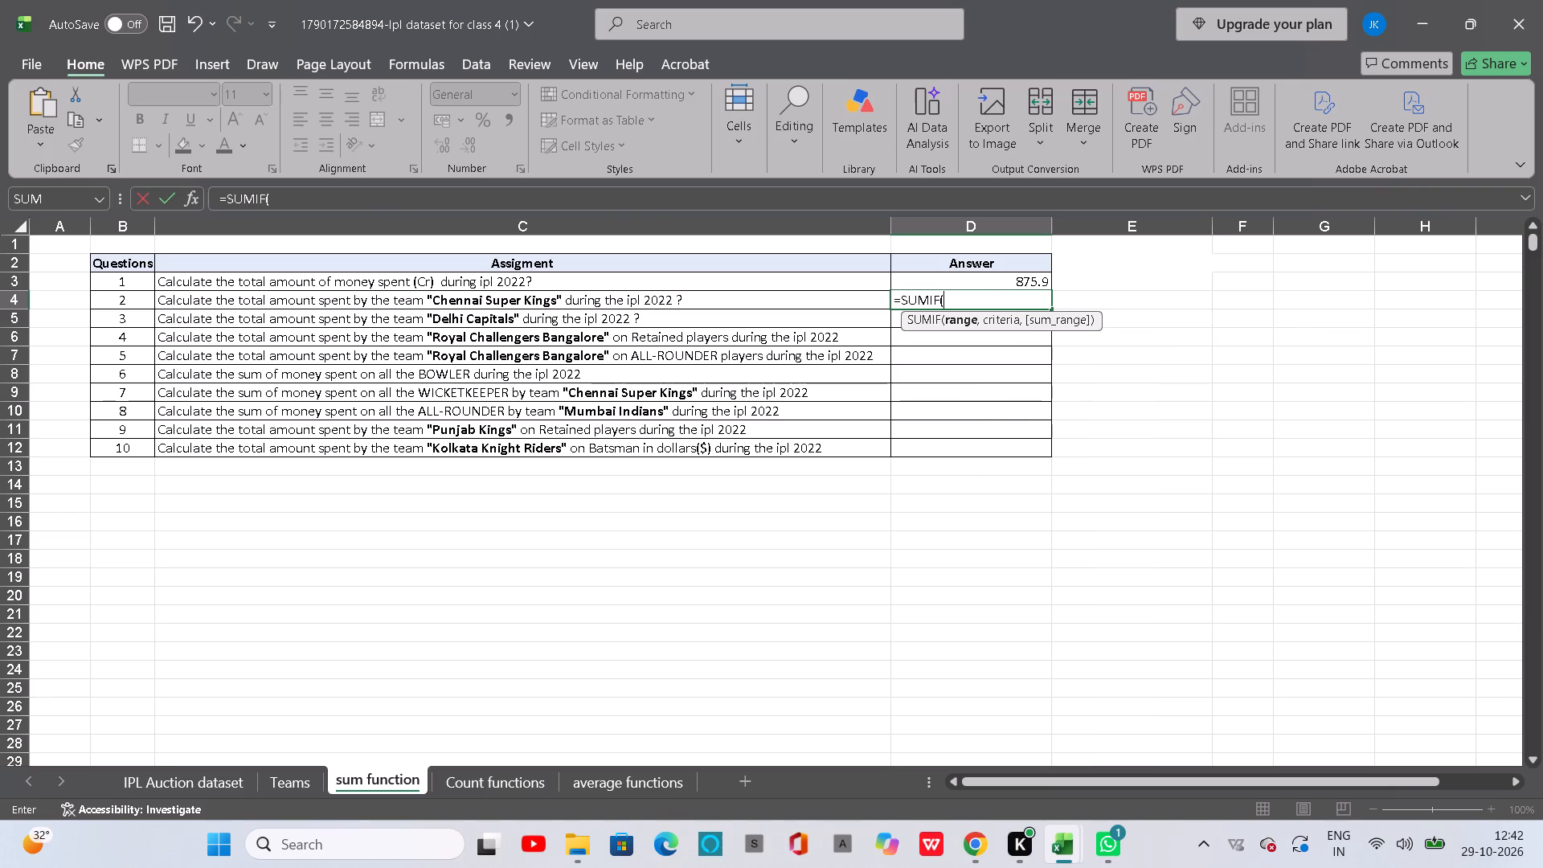
click(215, 770)
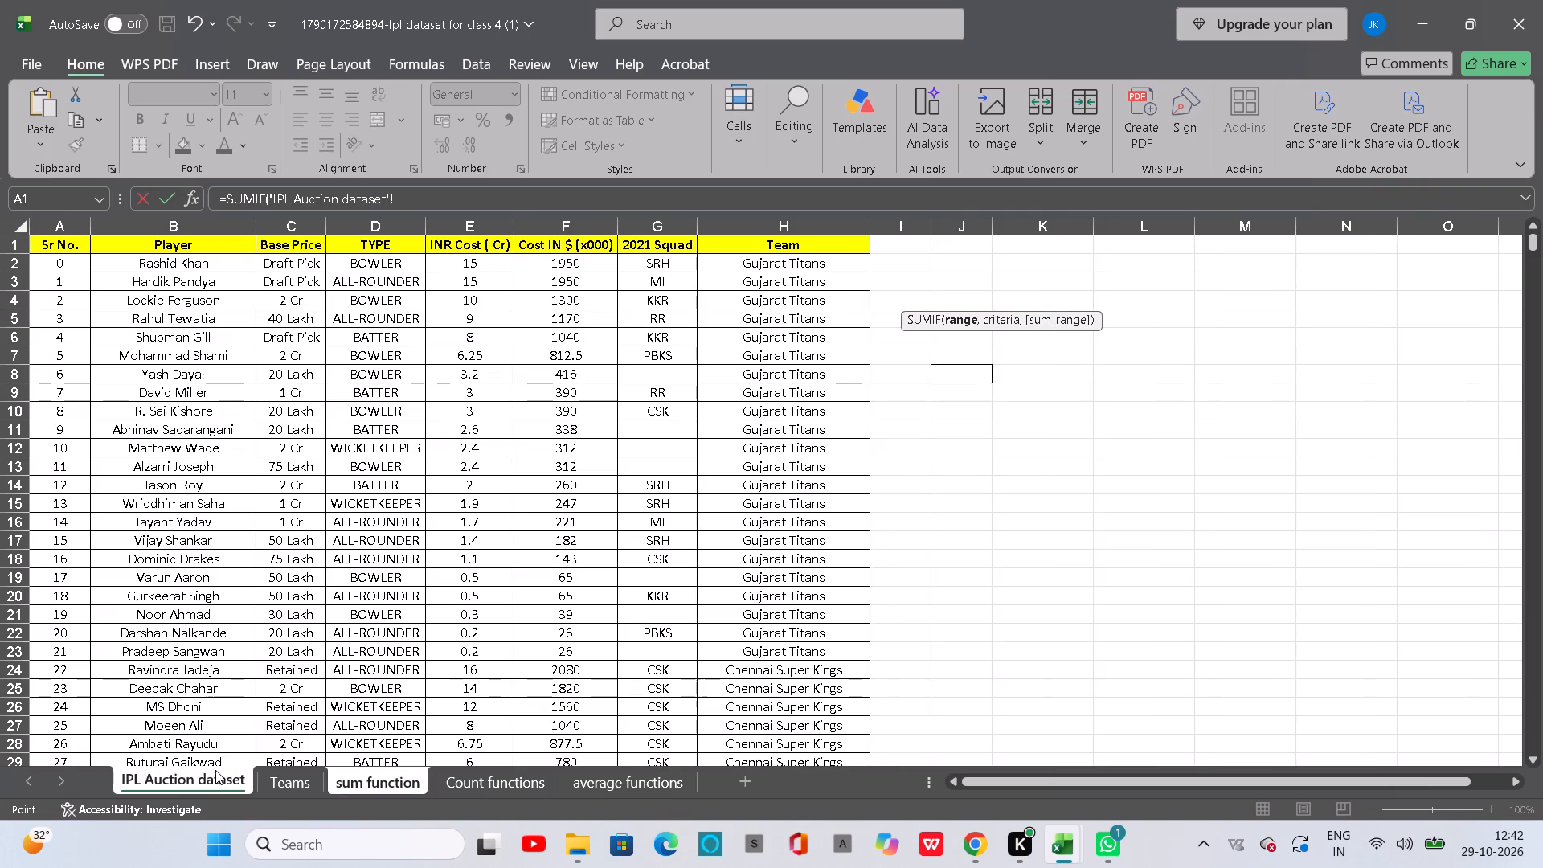
scroll(735, 263, up, 1)
drag(711, 256, 775, 666)
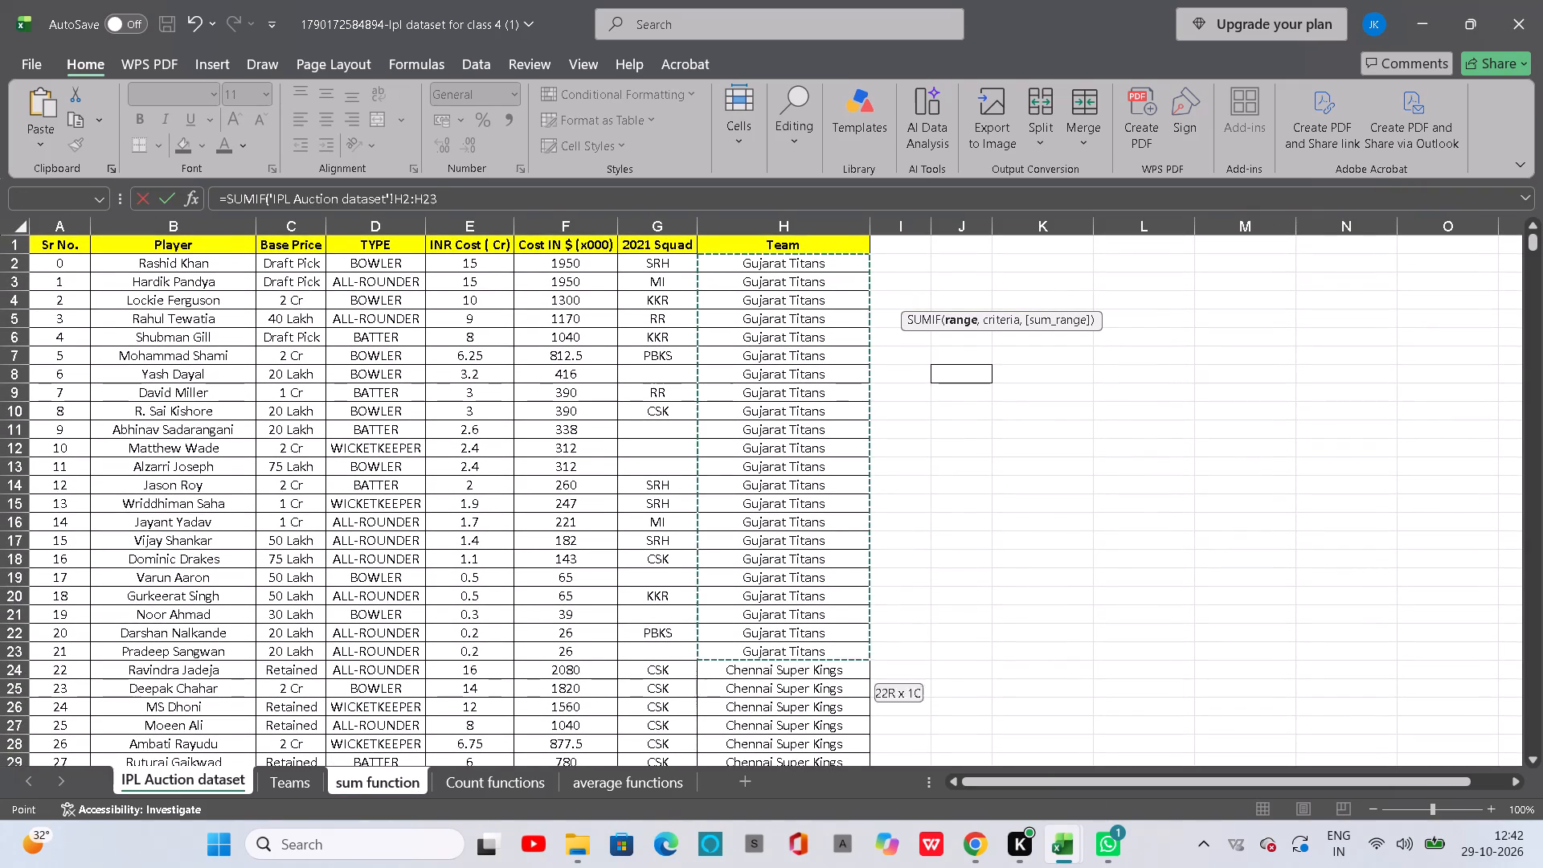
drag(775, 666, 774, 867)
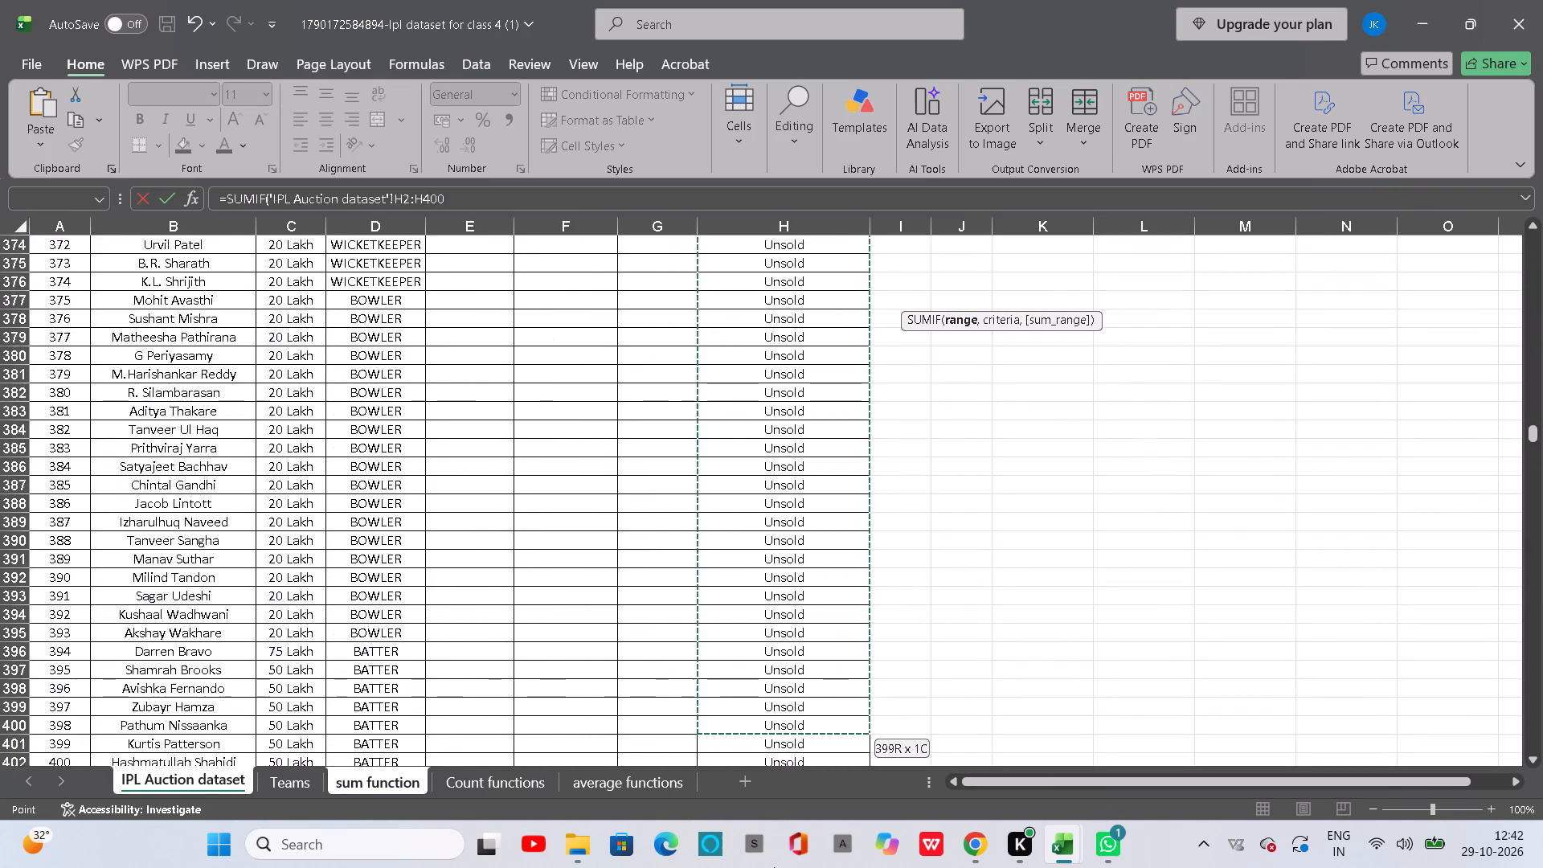
drag(774, 867, 803, 739)
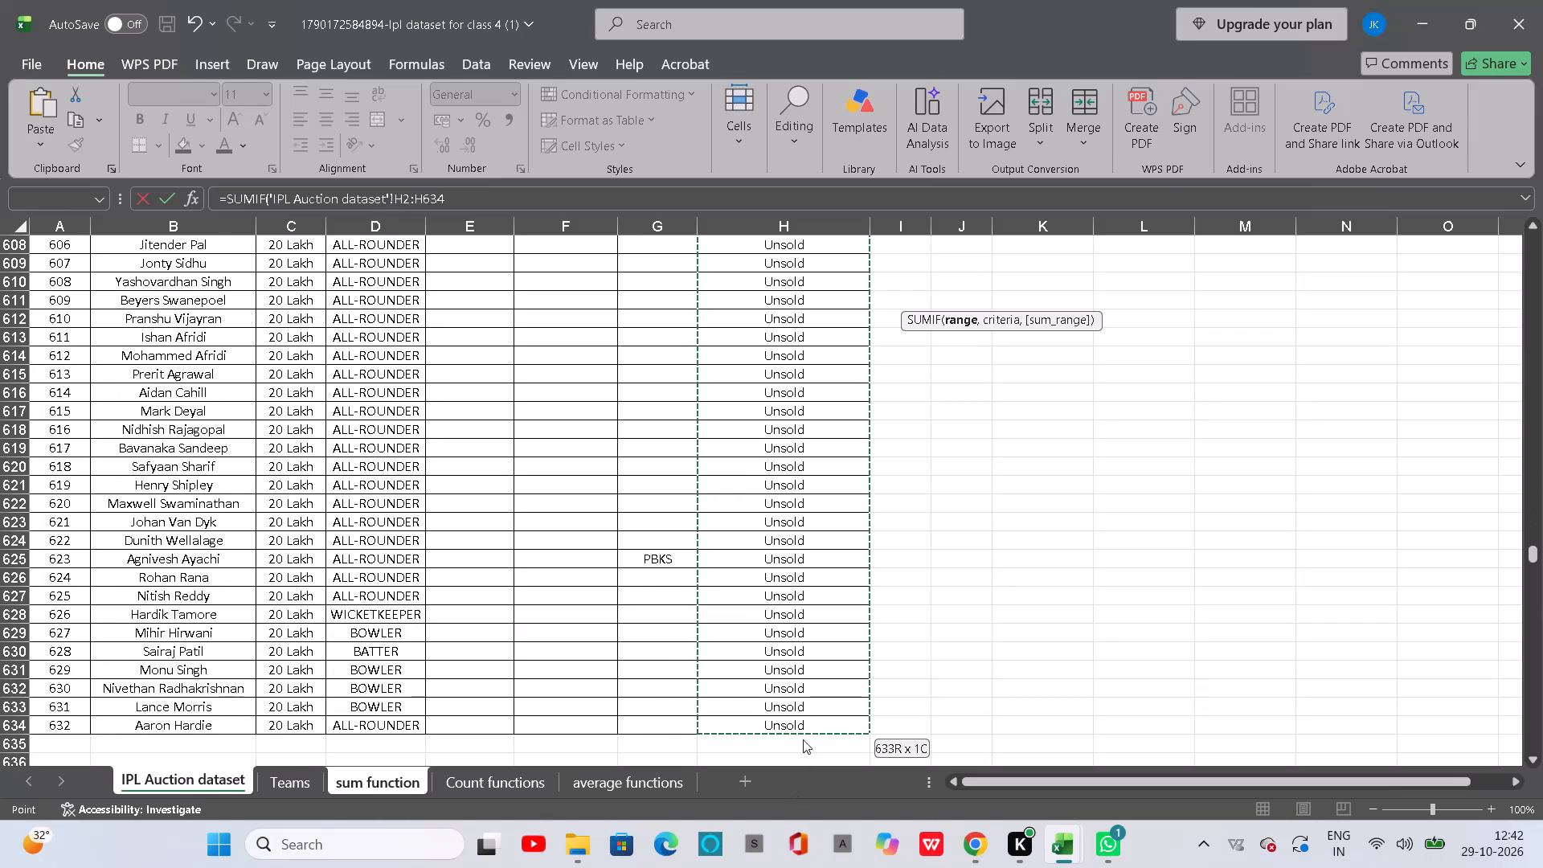
drag(803, 739, 804, 731)
key(comma)
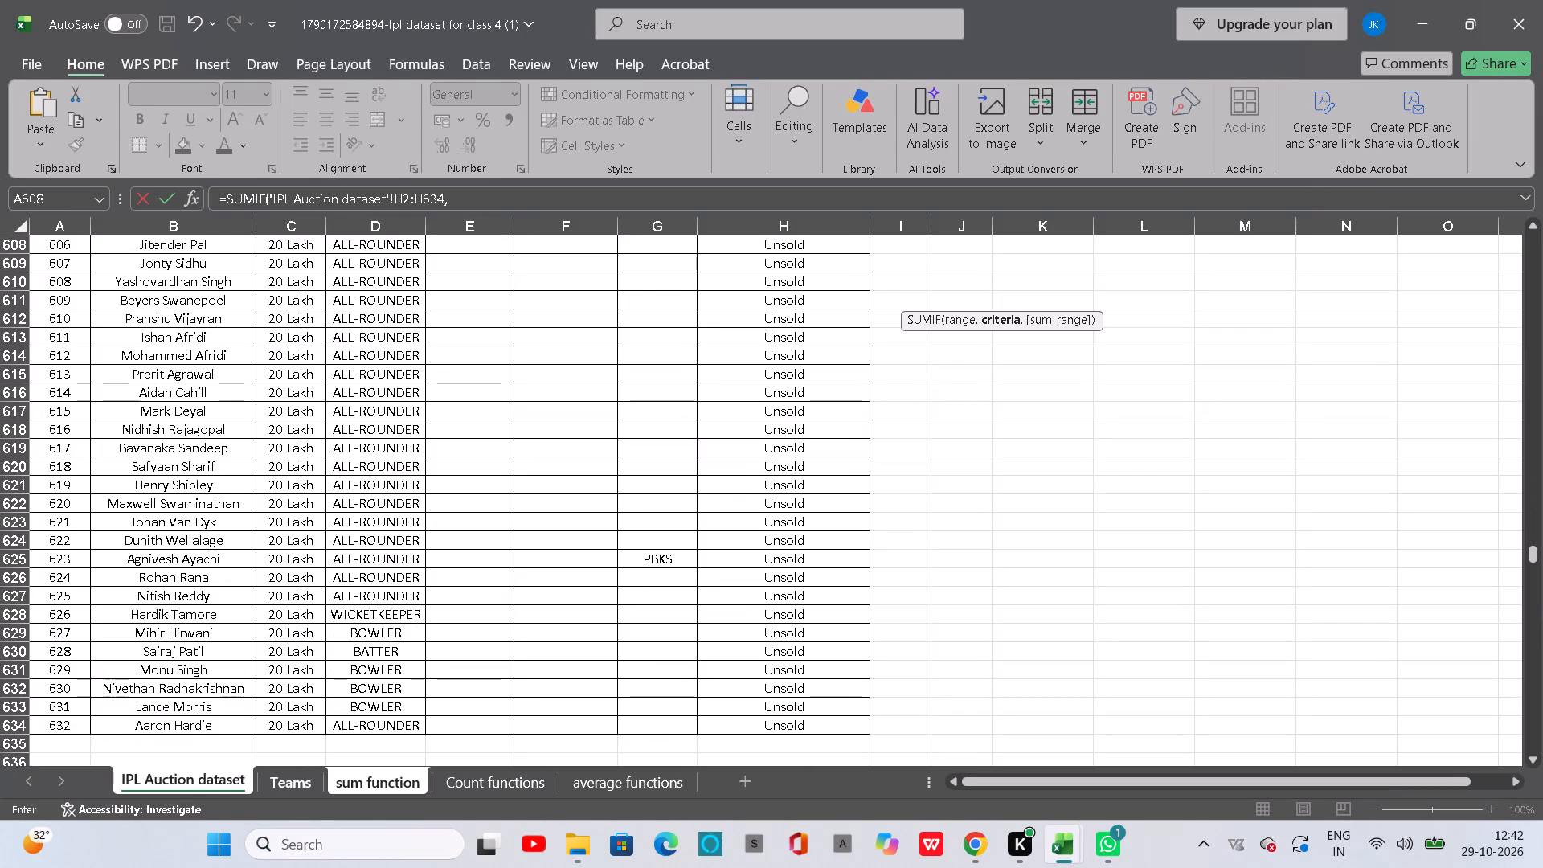
Set the criterion of the D4 SUMIF to the Chennai Super Kings cell H24 on the IPL Auction dataset sheet.
click(208, 773)
scroll(633, 377, up, 16)
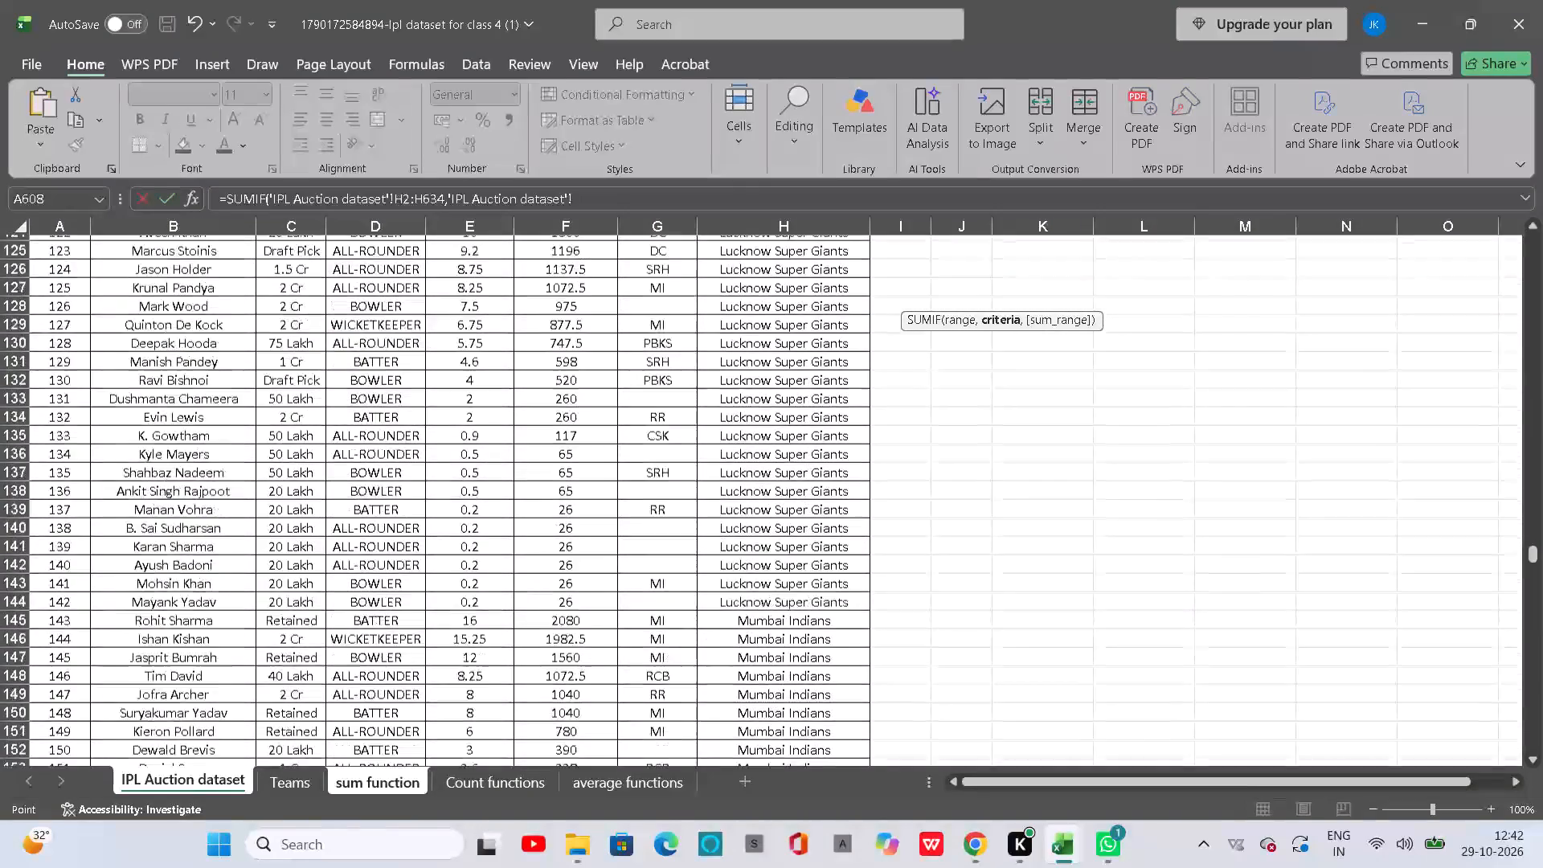
scroll(633, 377, up, 4)
scroll(636, 298, up, 1)
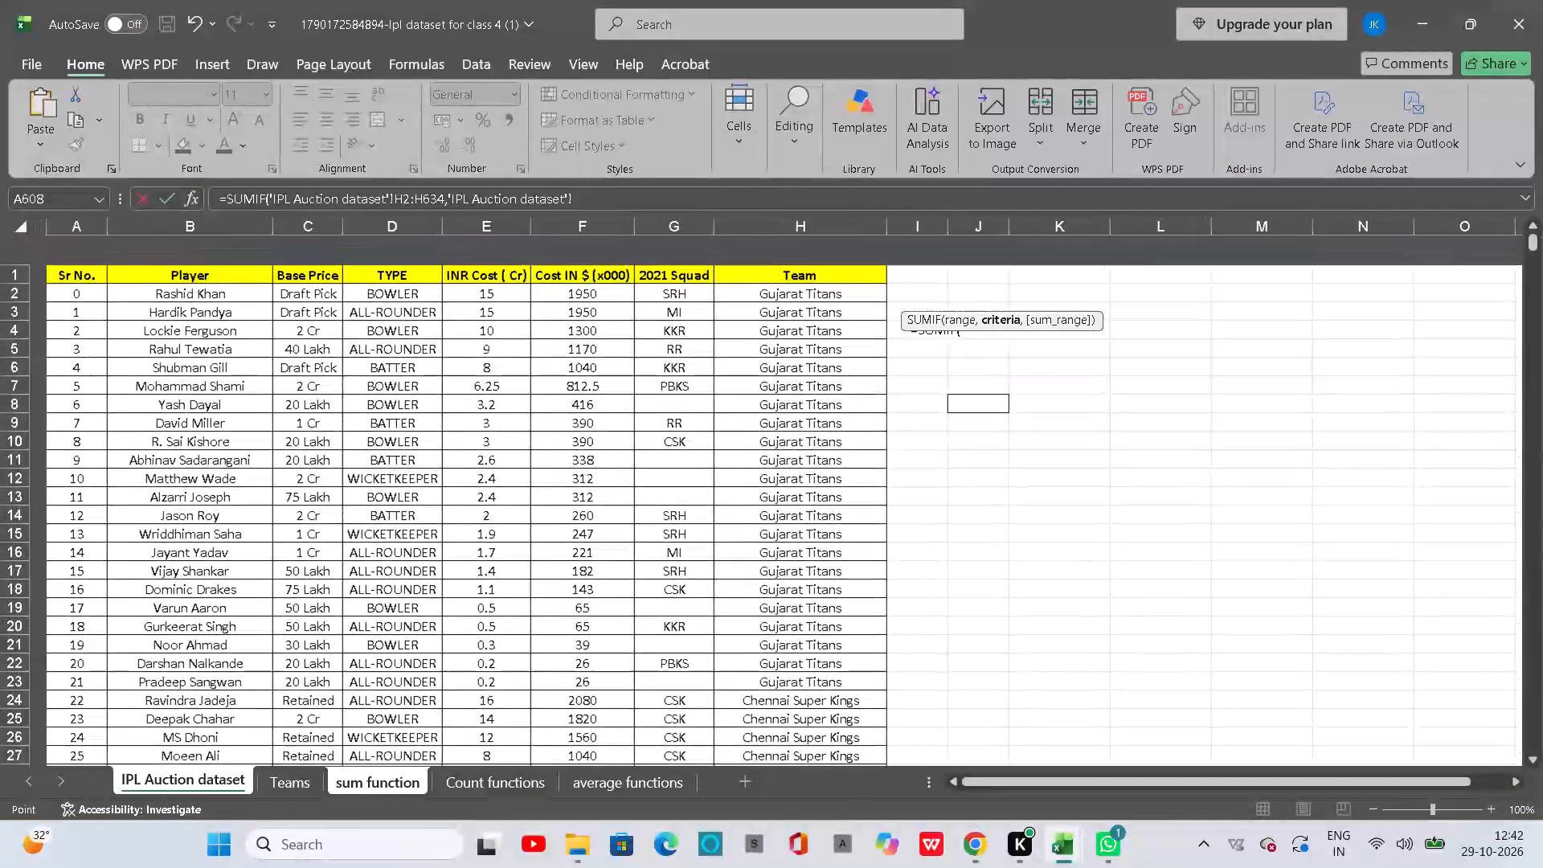
scroll(636, 298, up, 1)
scroll(636, 298, down, 1)
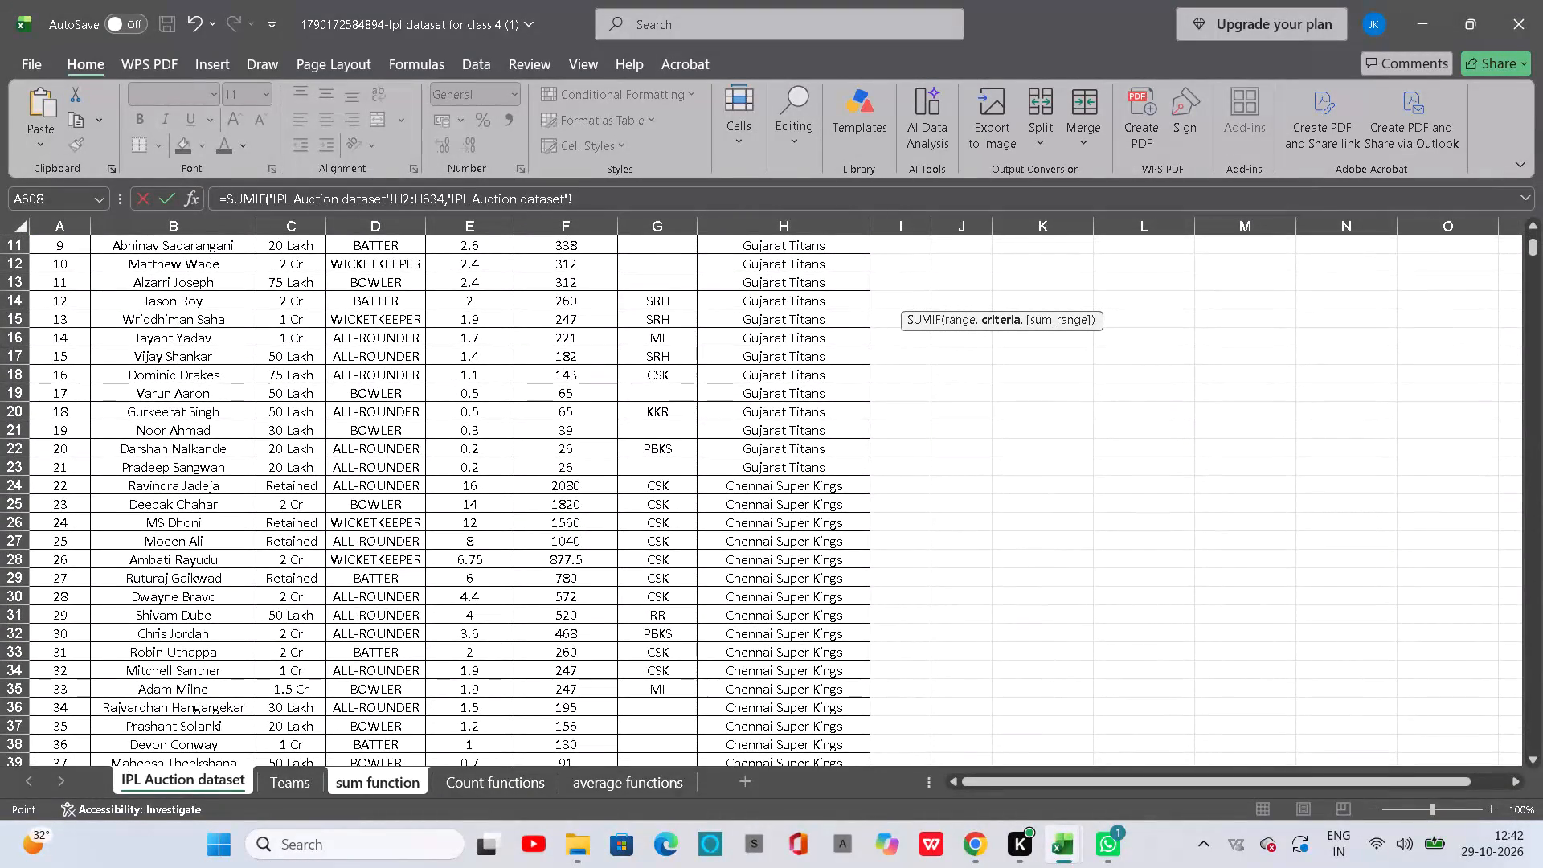
click(760, 492)
key(comma)
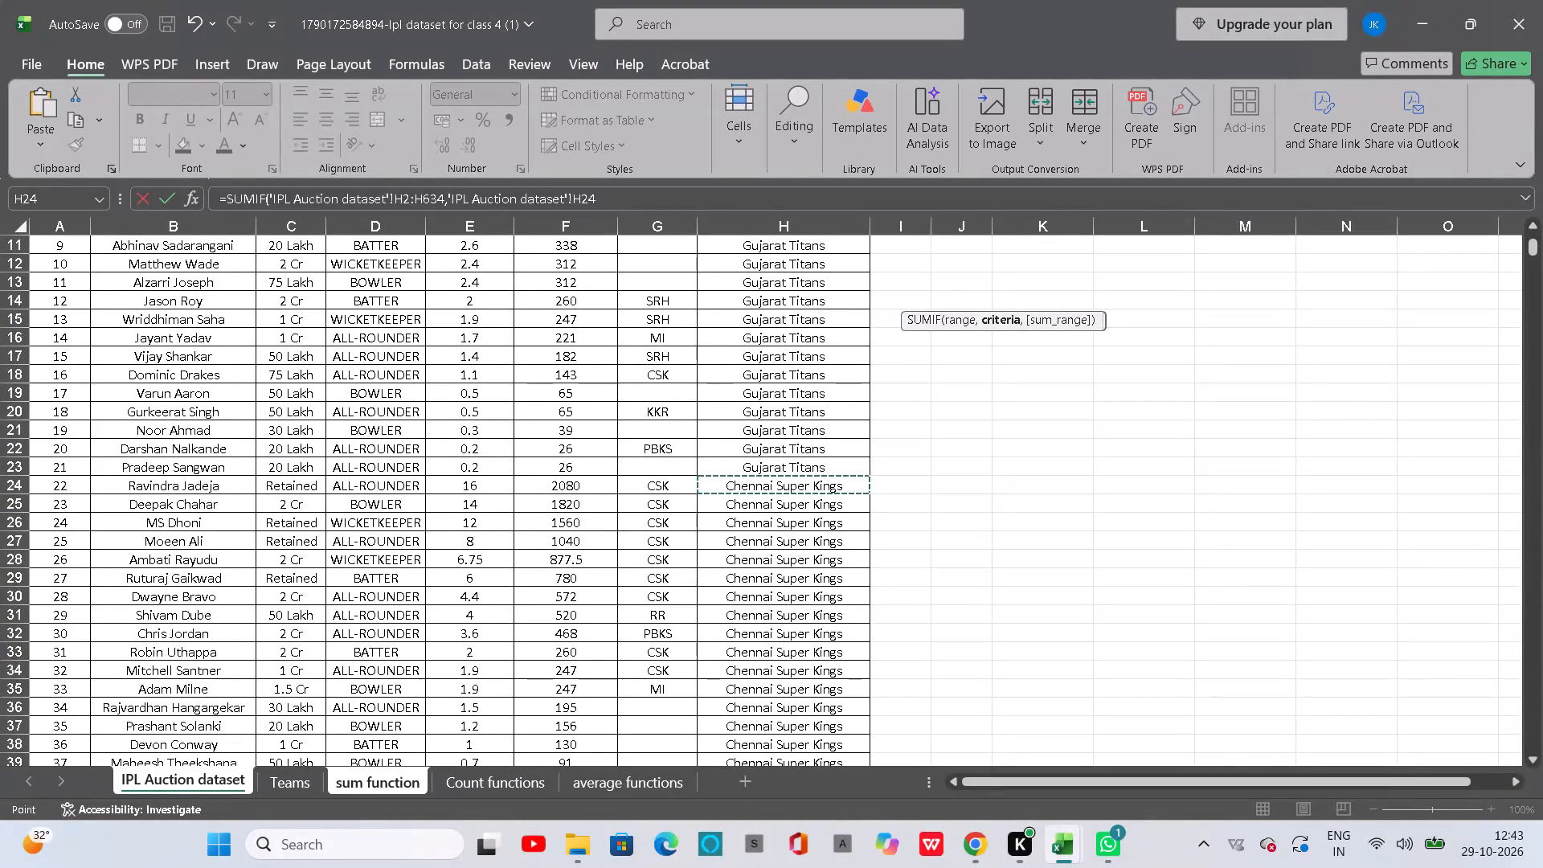
Add the INR Cost range E2:E634 as the D4 formula's sum range, close the parenthesis and enter the formula.
click(225, 772)
scroll(417, 473, up, 1)
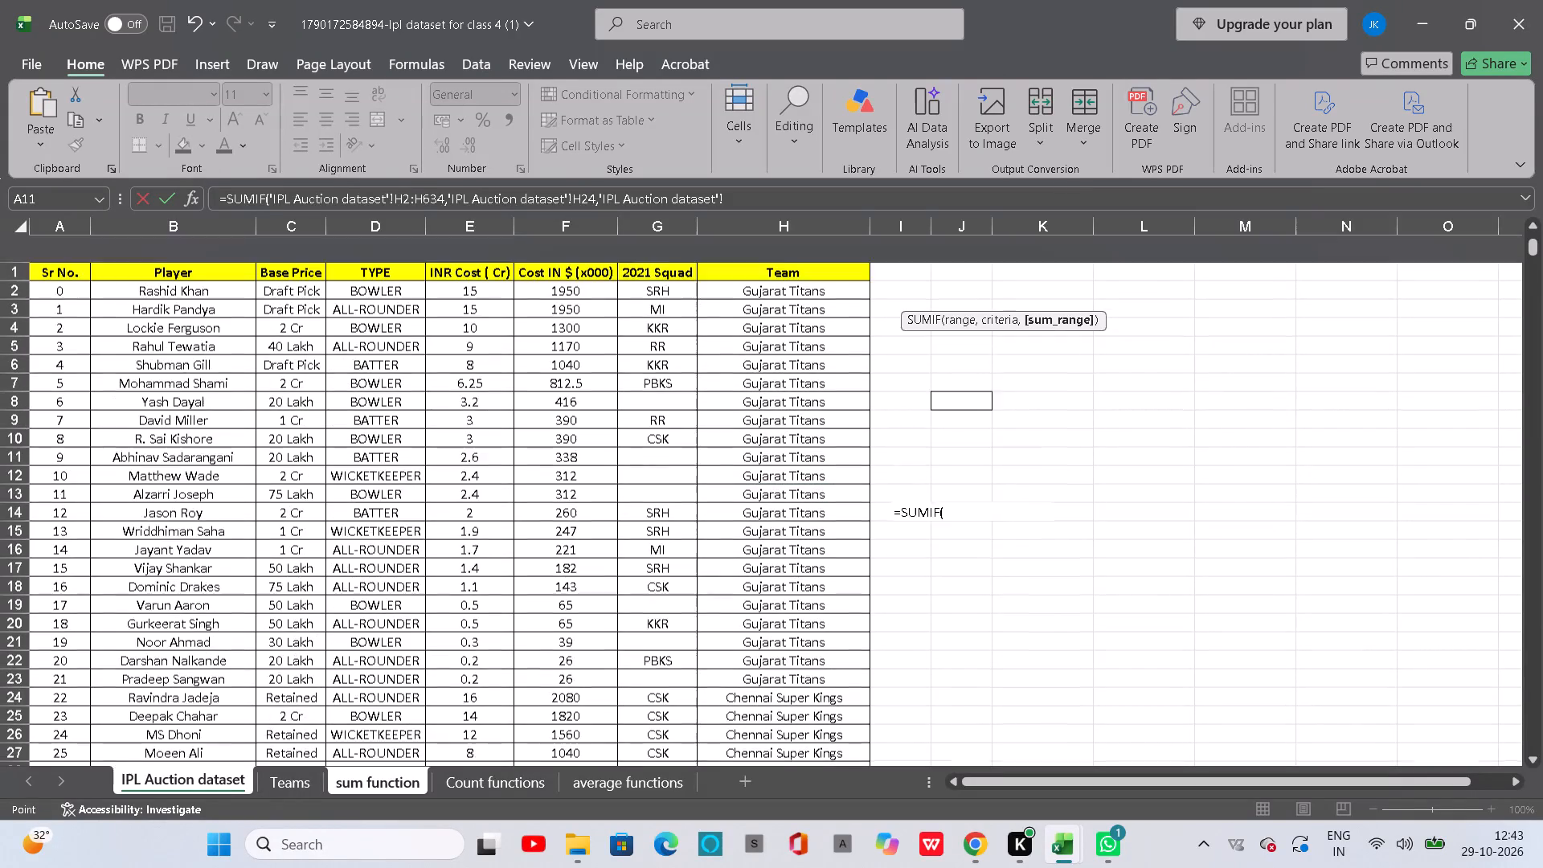
scroll(417, 473, up, 3)
drag(444, 263, 512, 789)
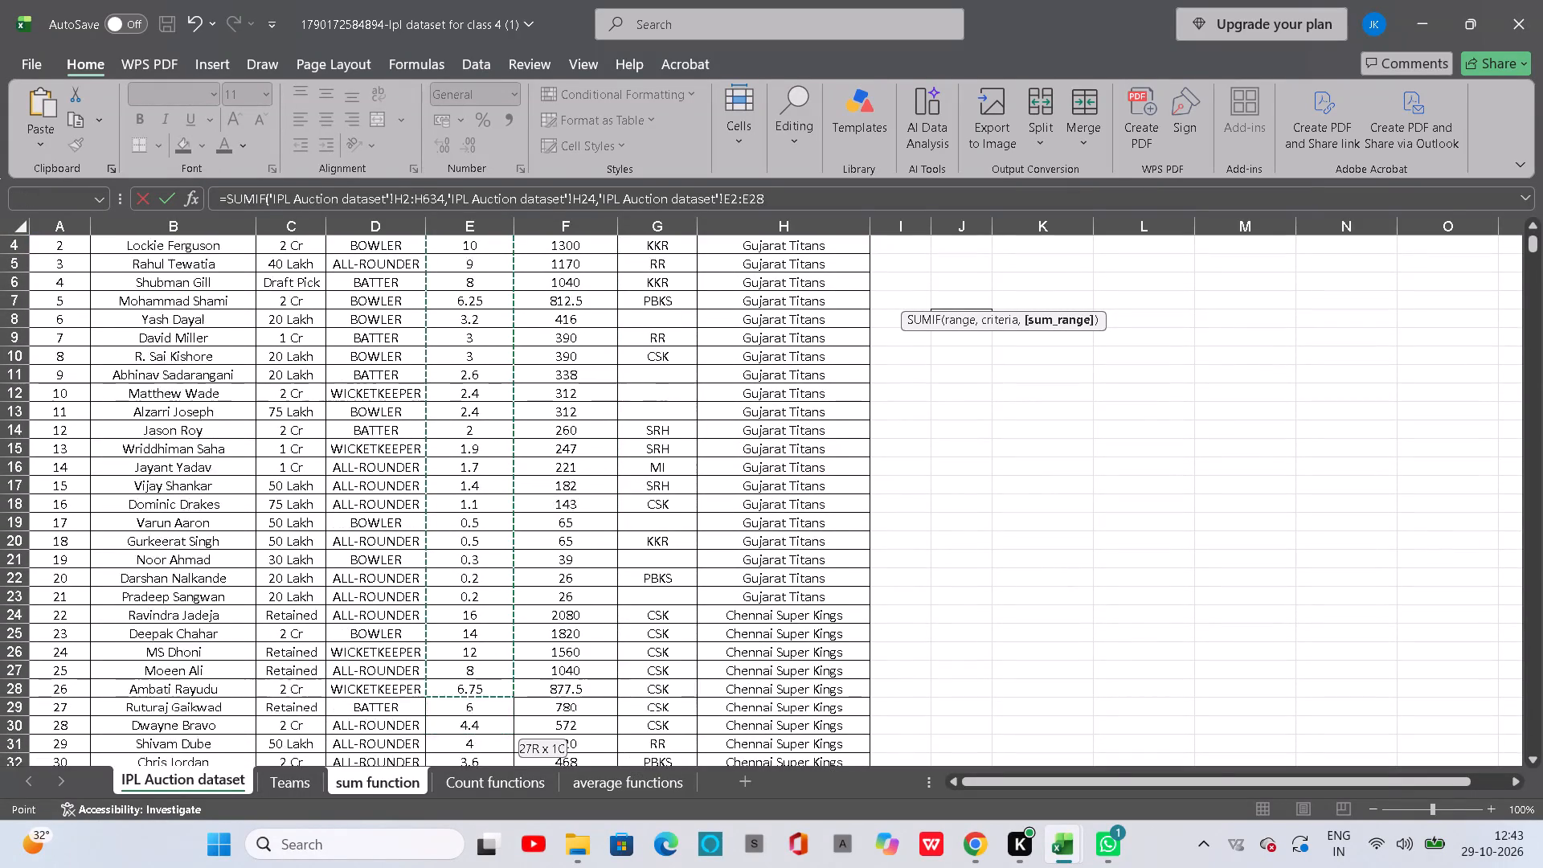
drag(512, 789, 512, 790)
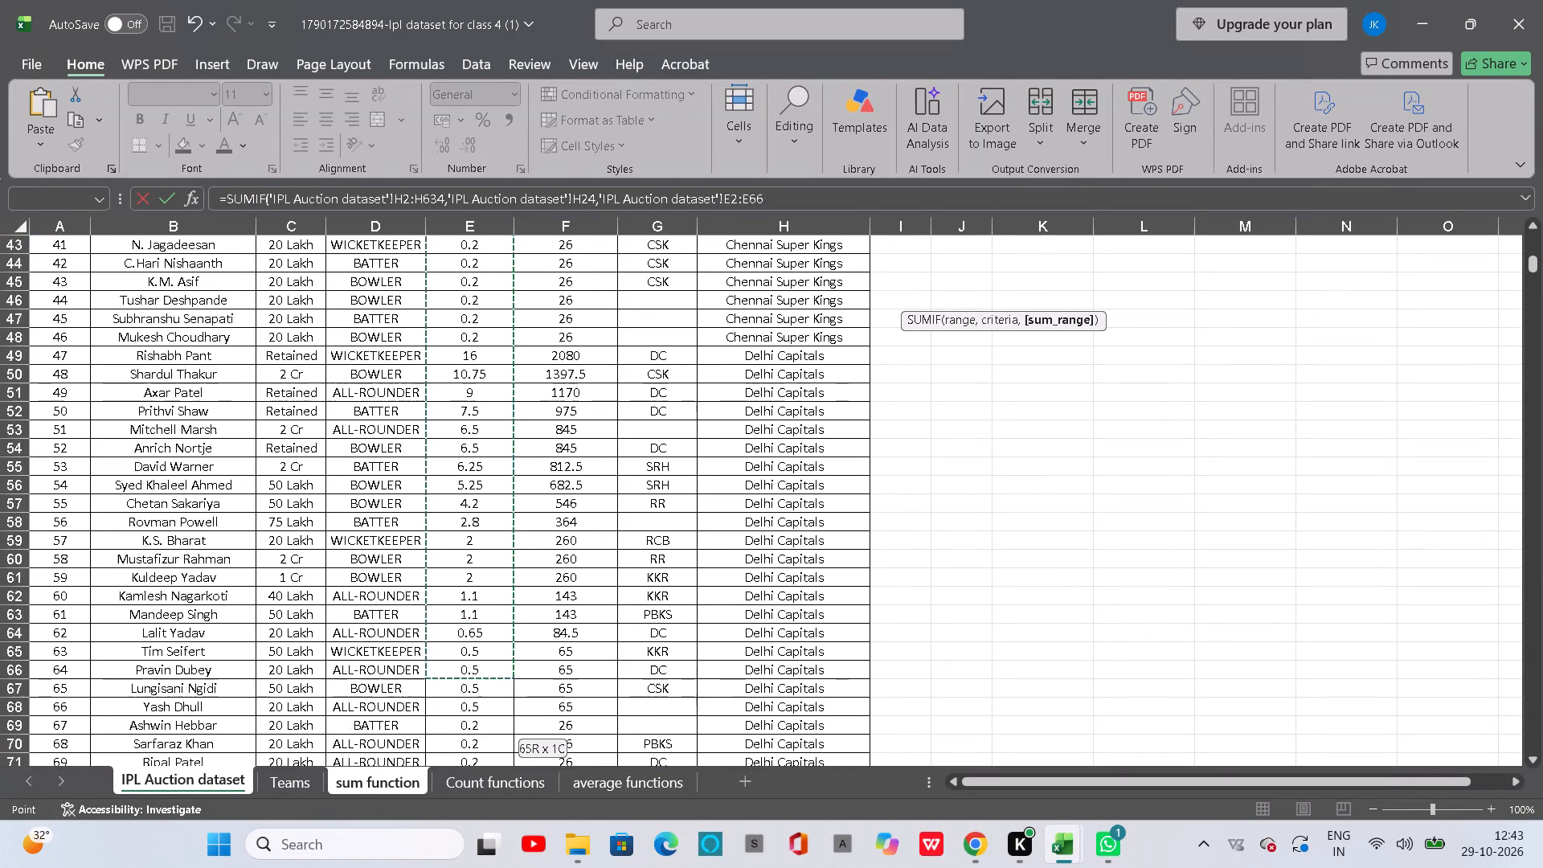
drag(512, 790, 518, 867)
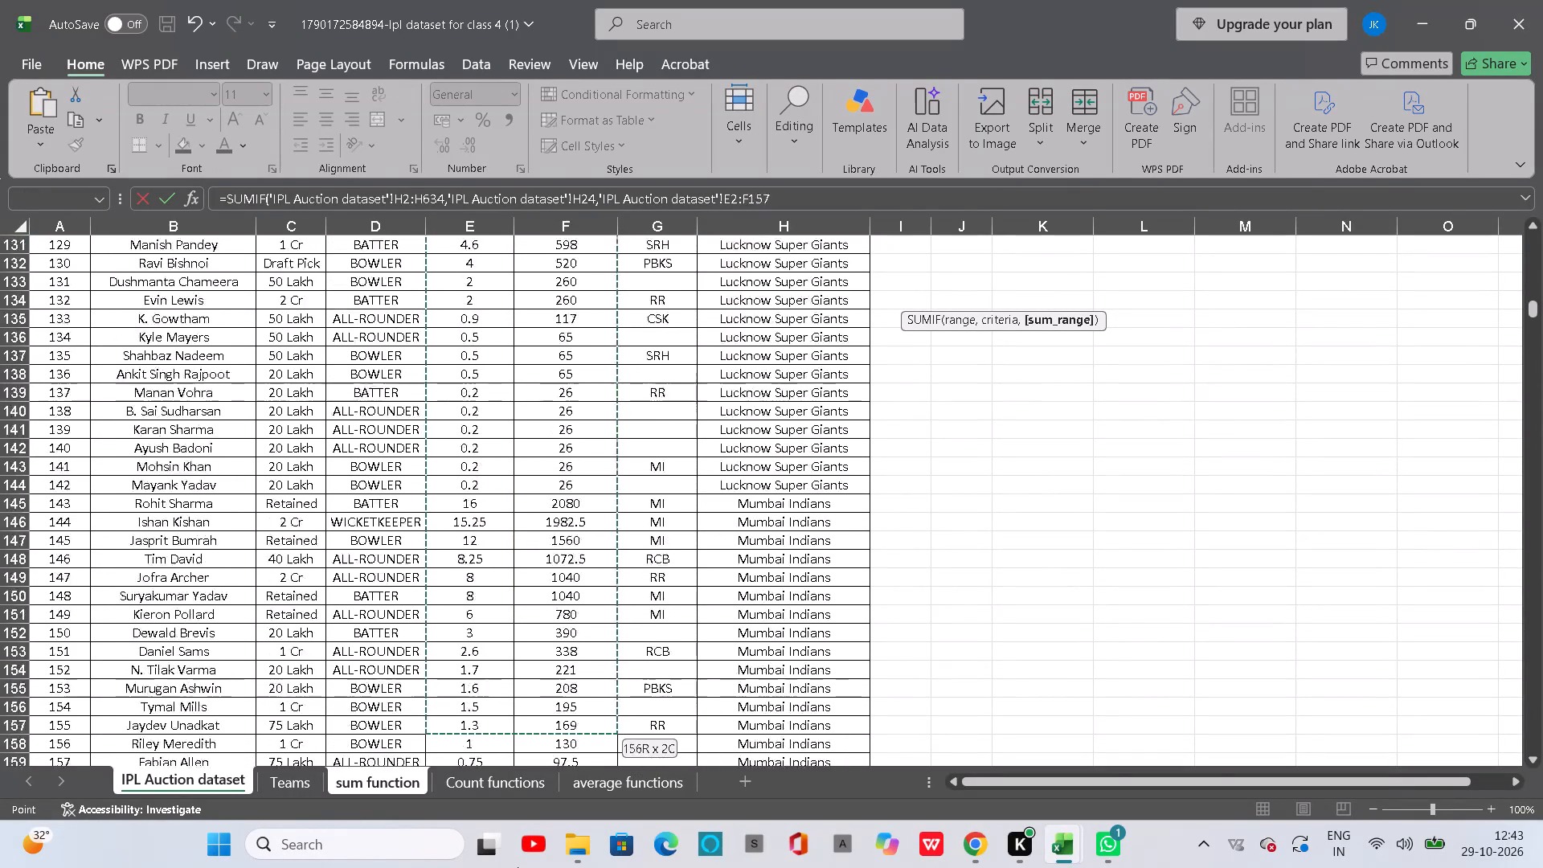
drag(518, 867, 524, 867)
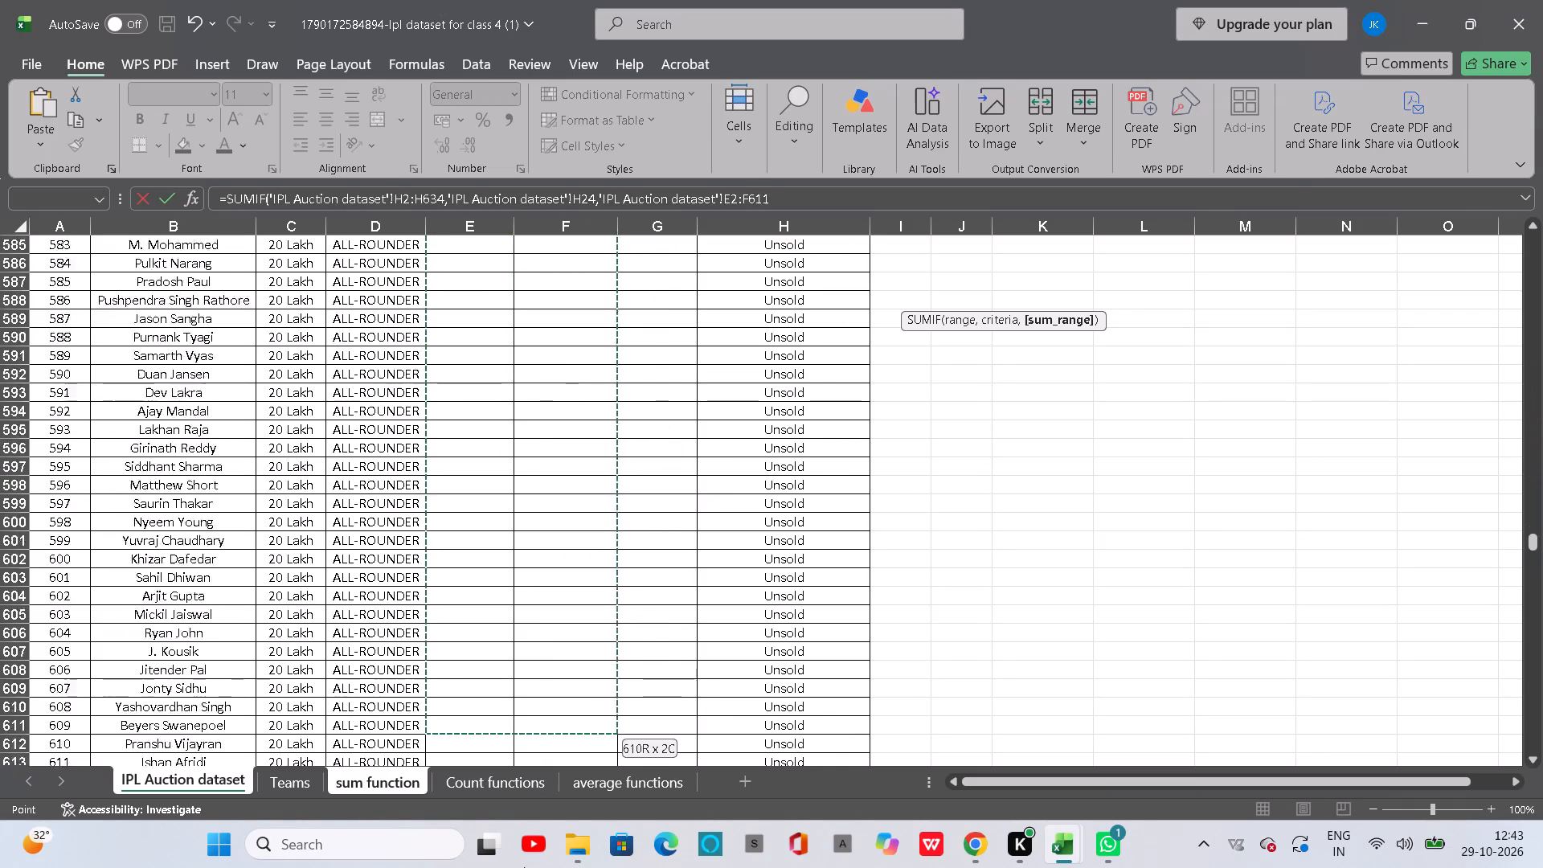
drag(524, 867, 510, 704)
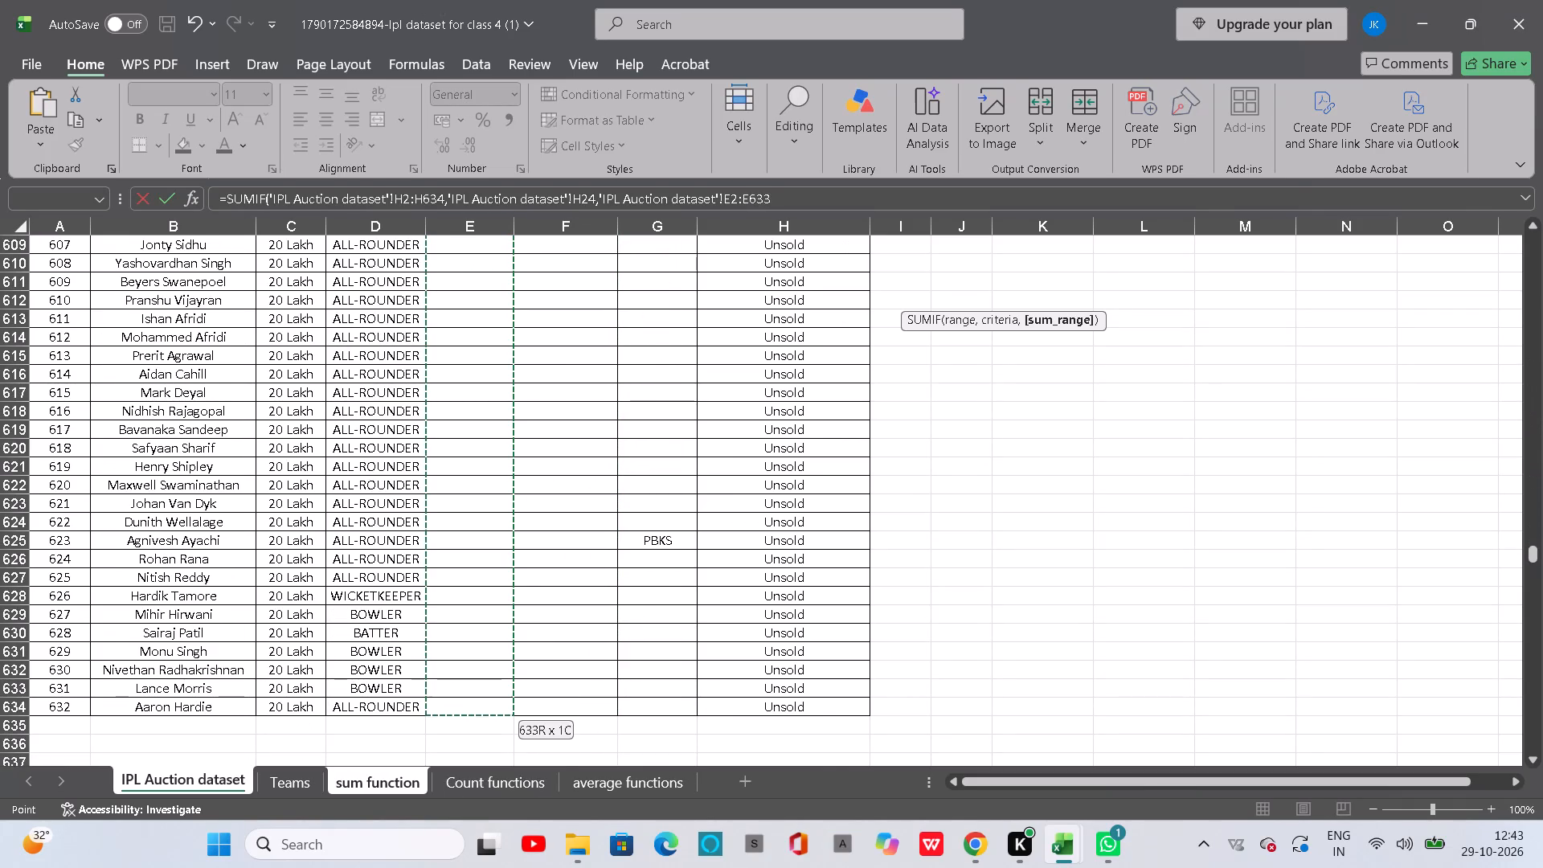
drag(510, 704, 510, 706)
key(shift+parenright)
key(Return)
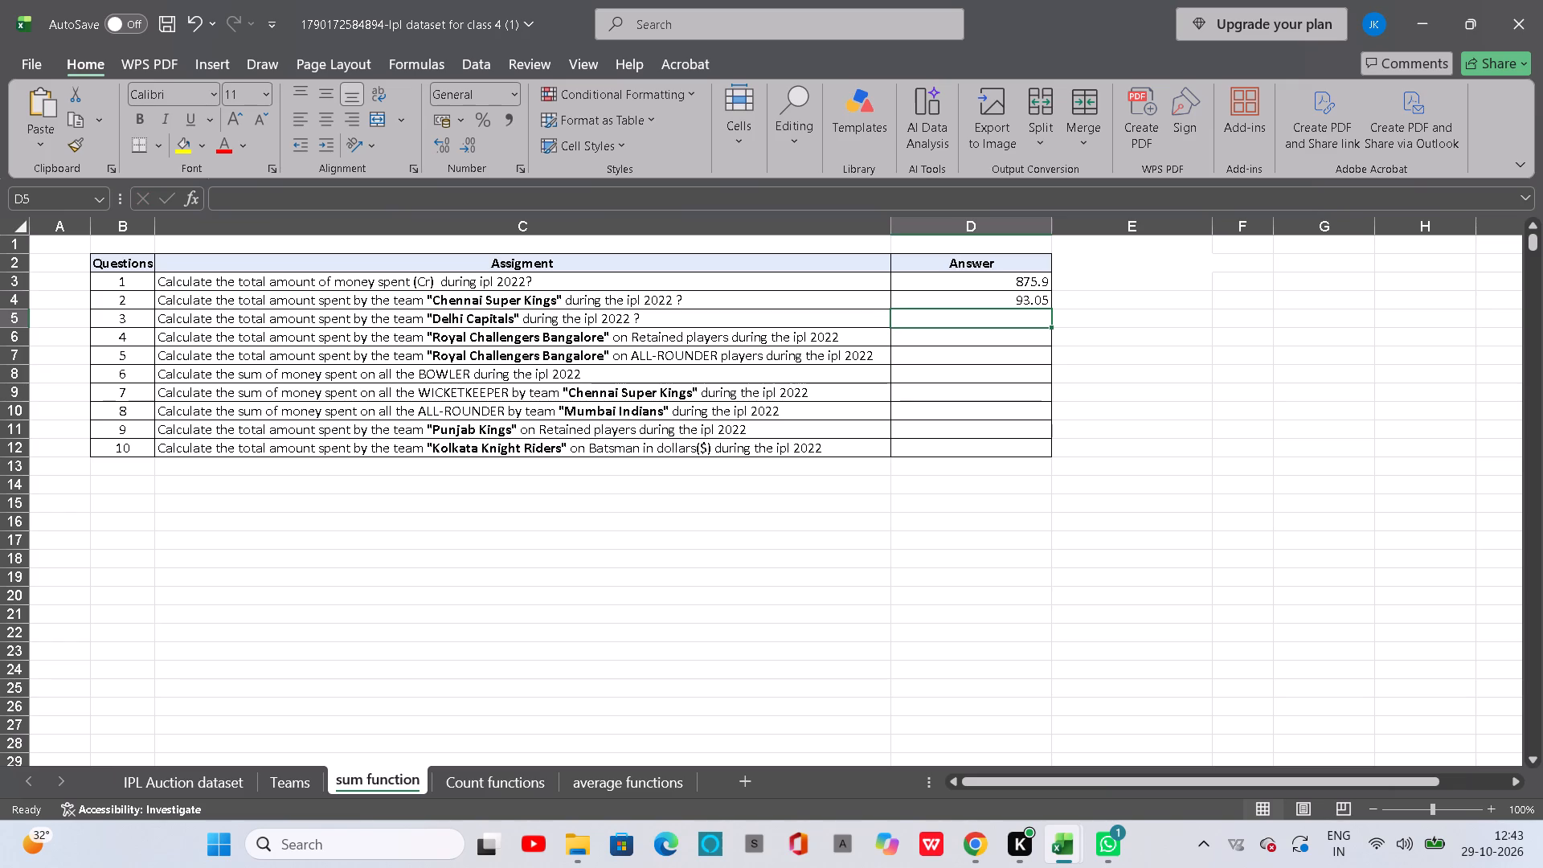
Check the D4 answer on the sum function sheet of the reference workbook (1.1).
click(1119, 750)
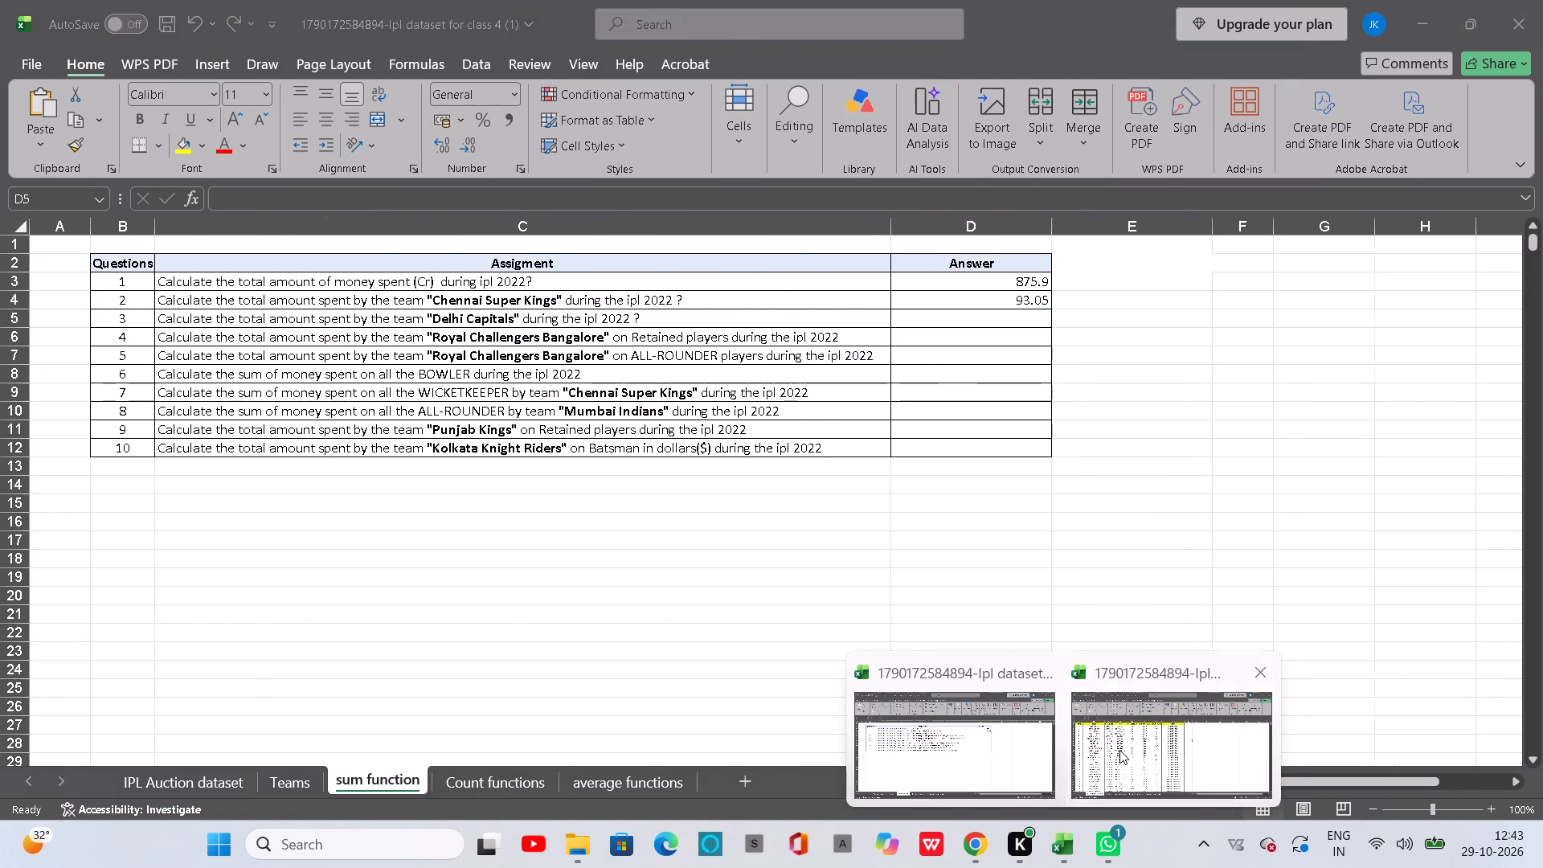
click(383, 786)
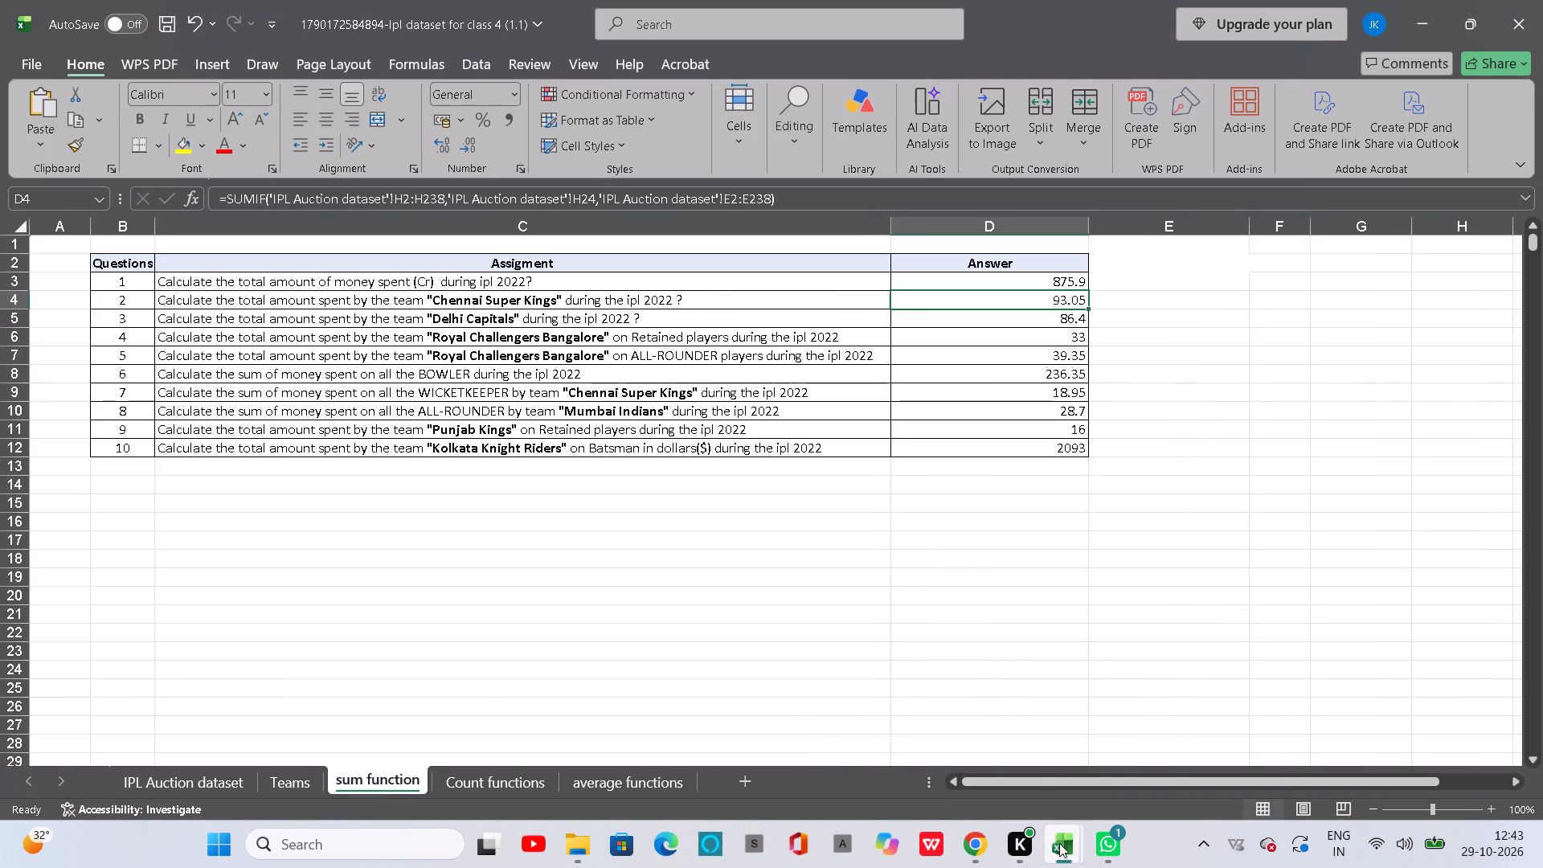
In the working workbook (1), start a SUMIF in D5 of the sum function sheet with the IPL Auction dataset's Team range H2:H634.
click(993, 761)
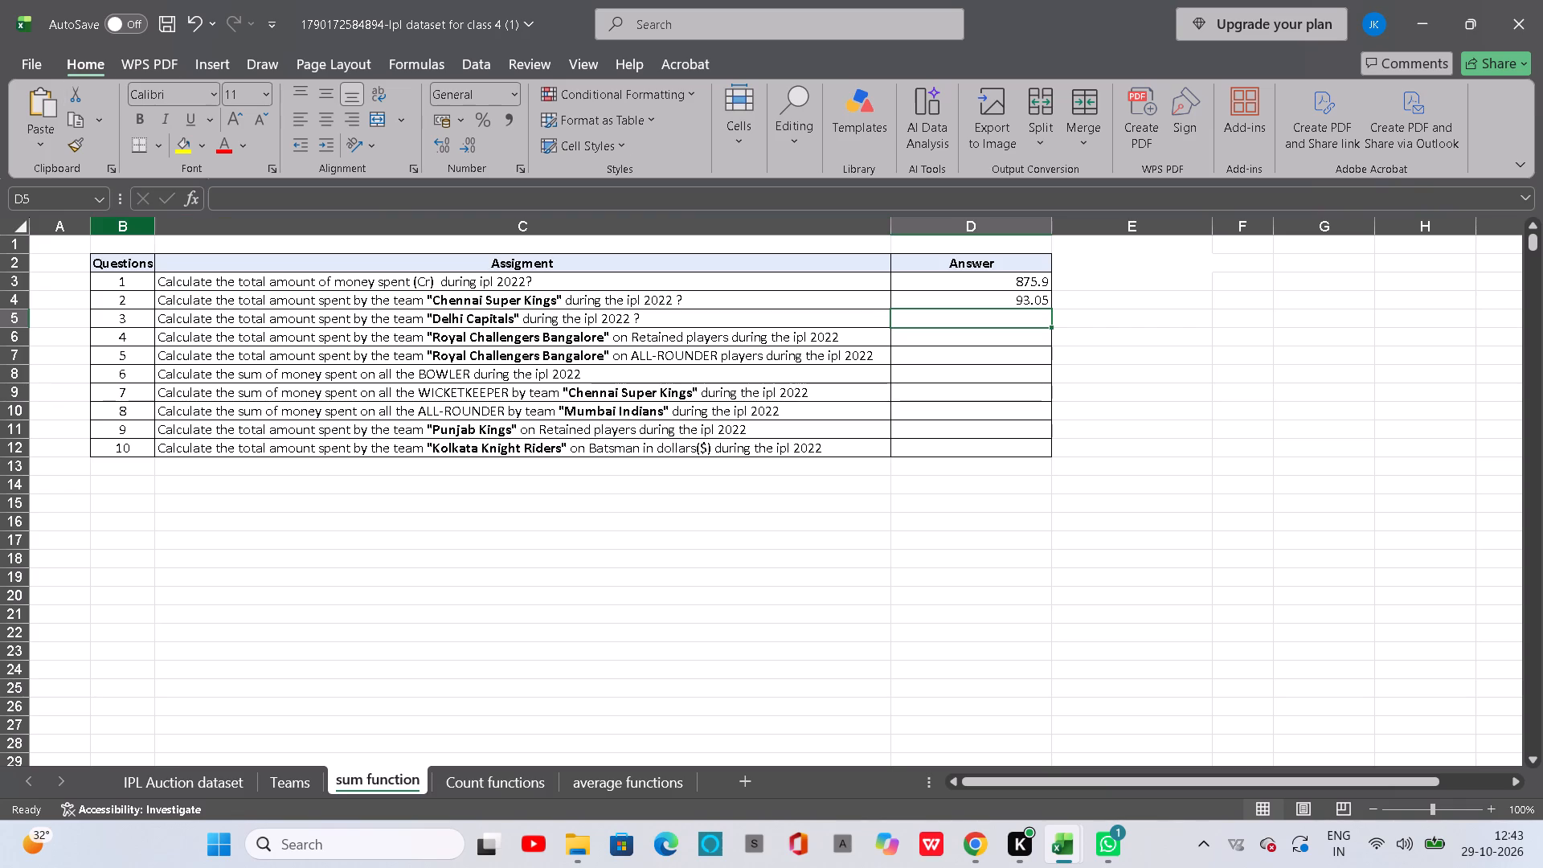
click(932, 311)
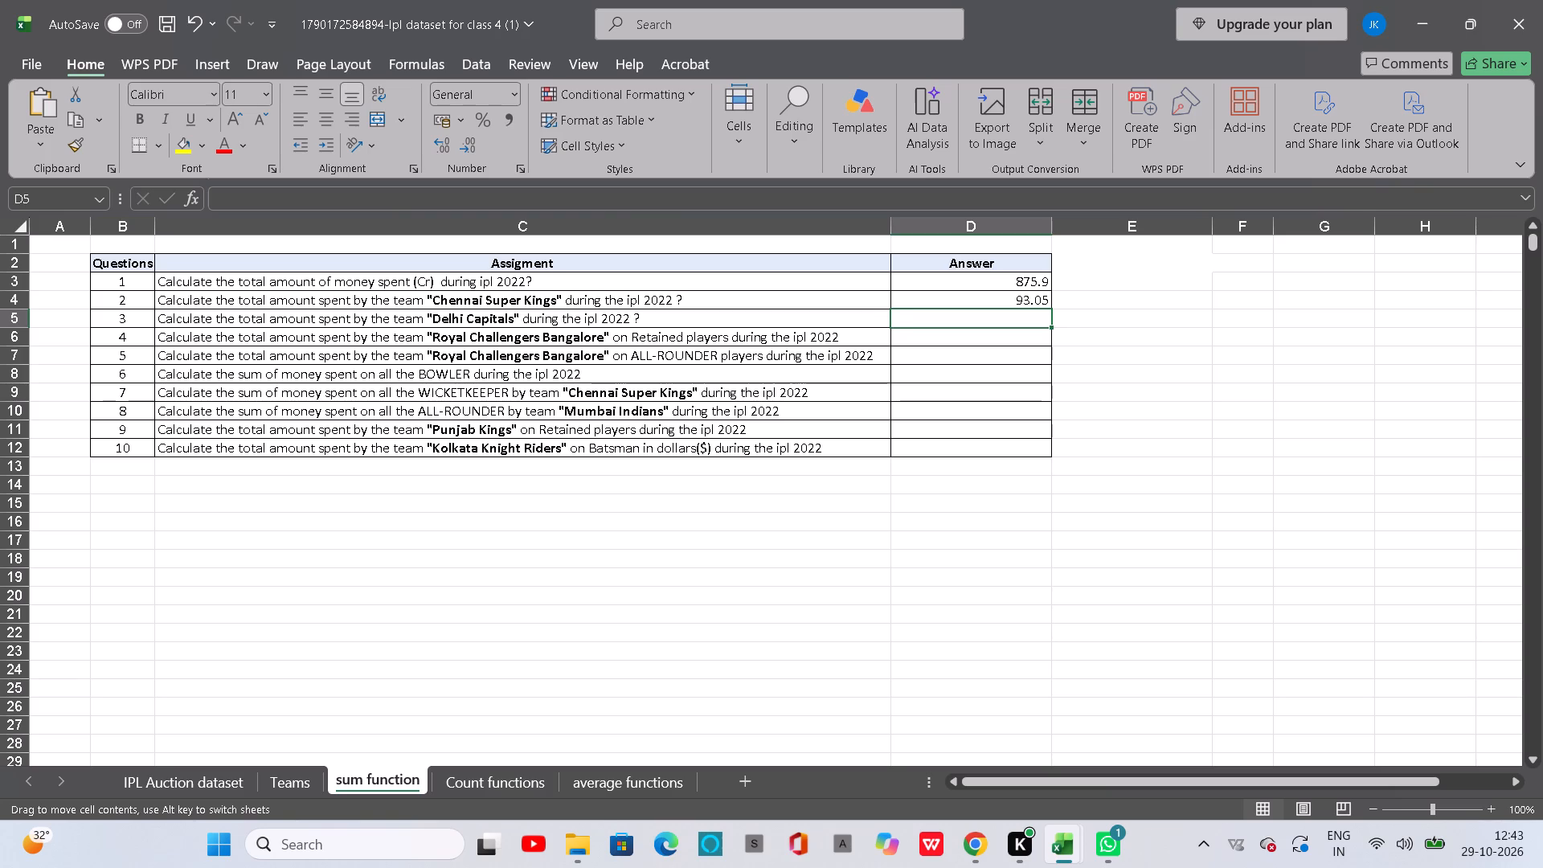
key(equal)
text(sumif)
key(Tab)
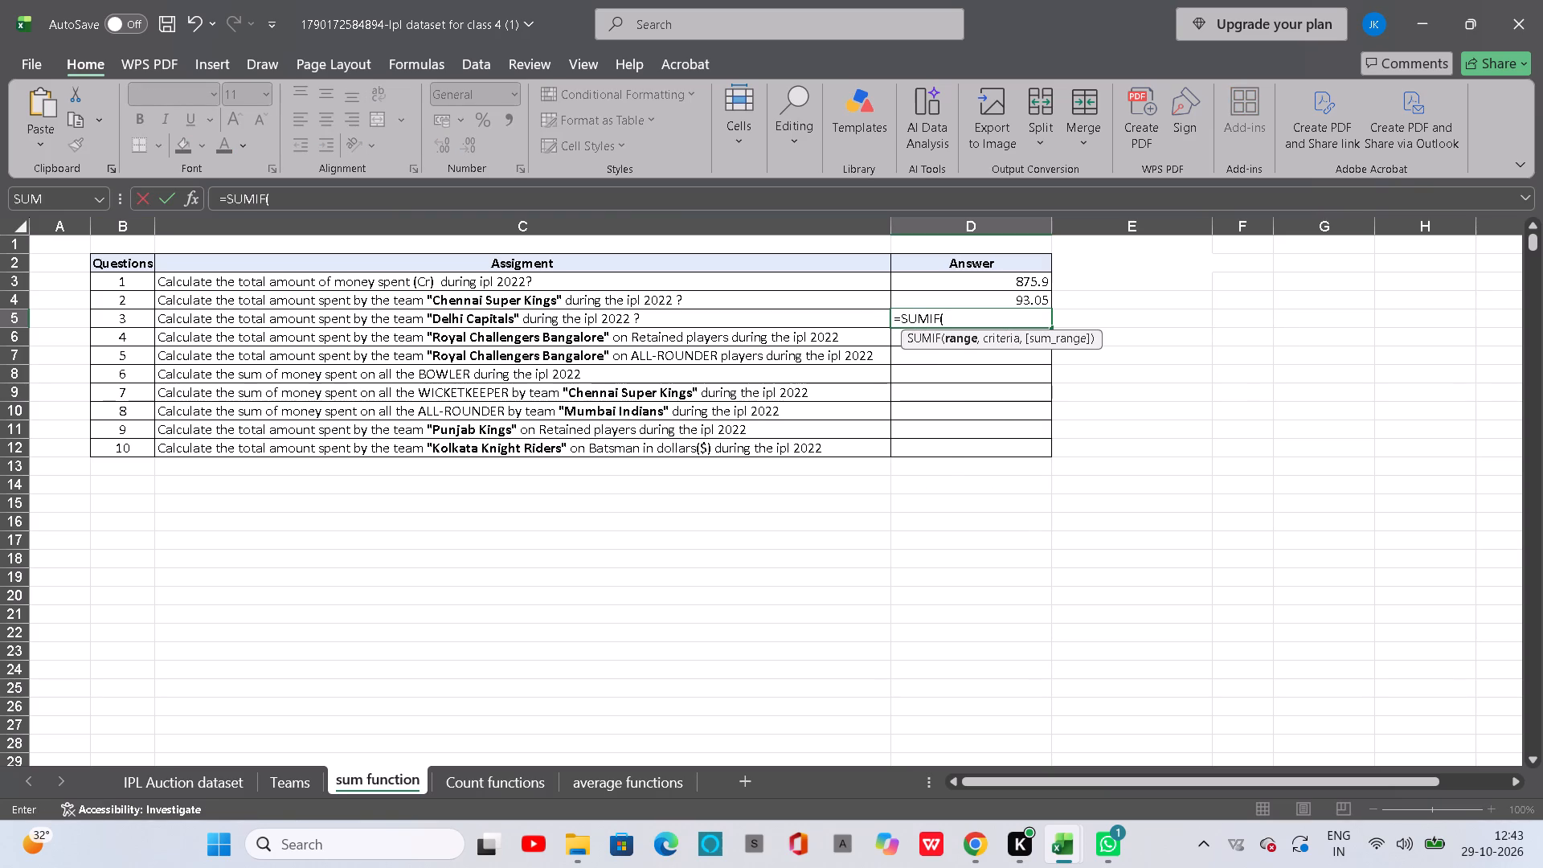
click(150, 792)
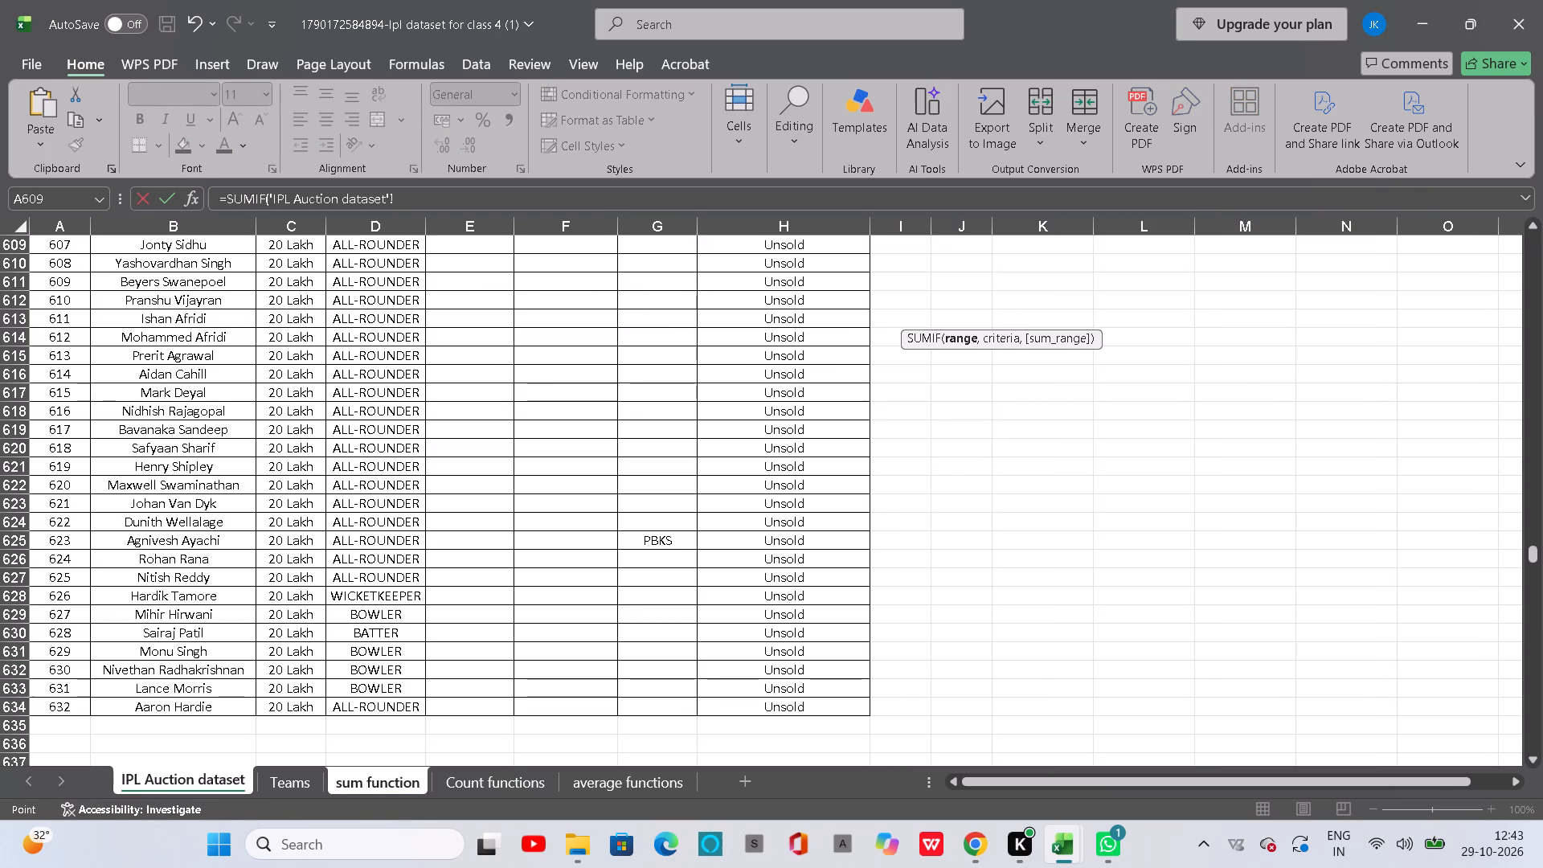
scroll(728, 420, up, 18)
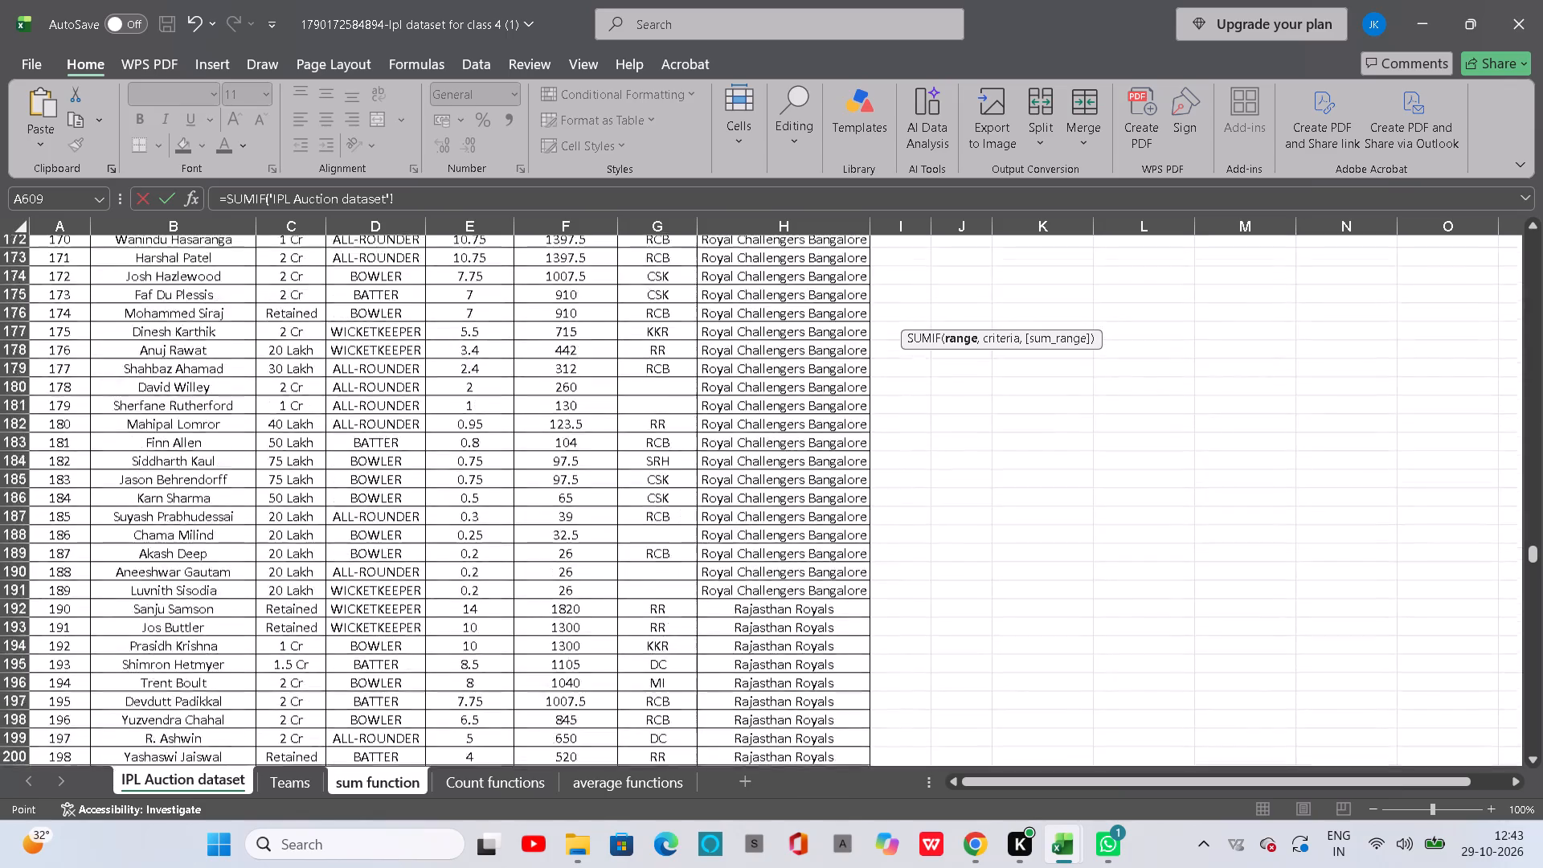
scroll(728, 420, up, 13)
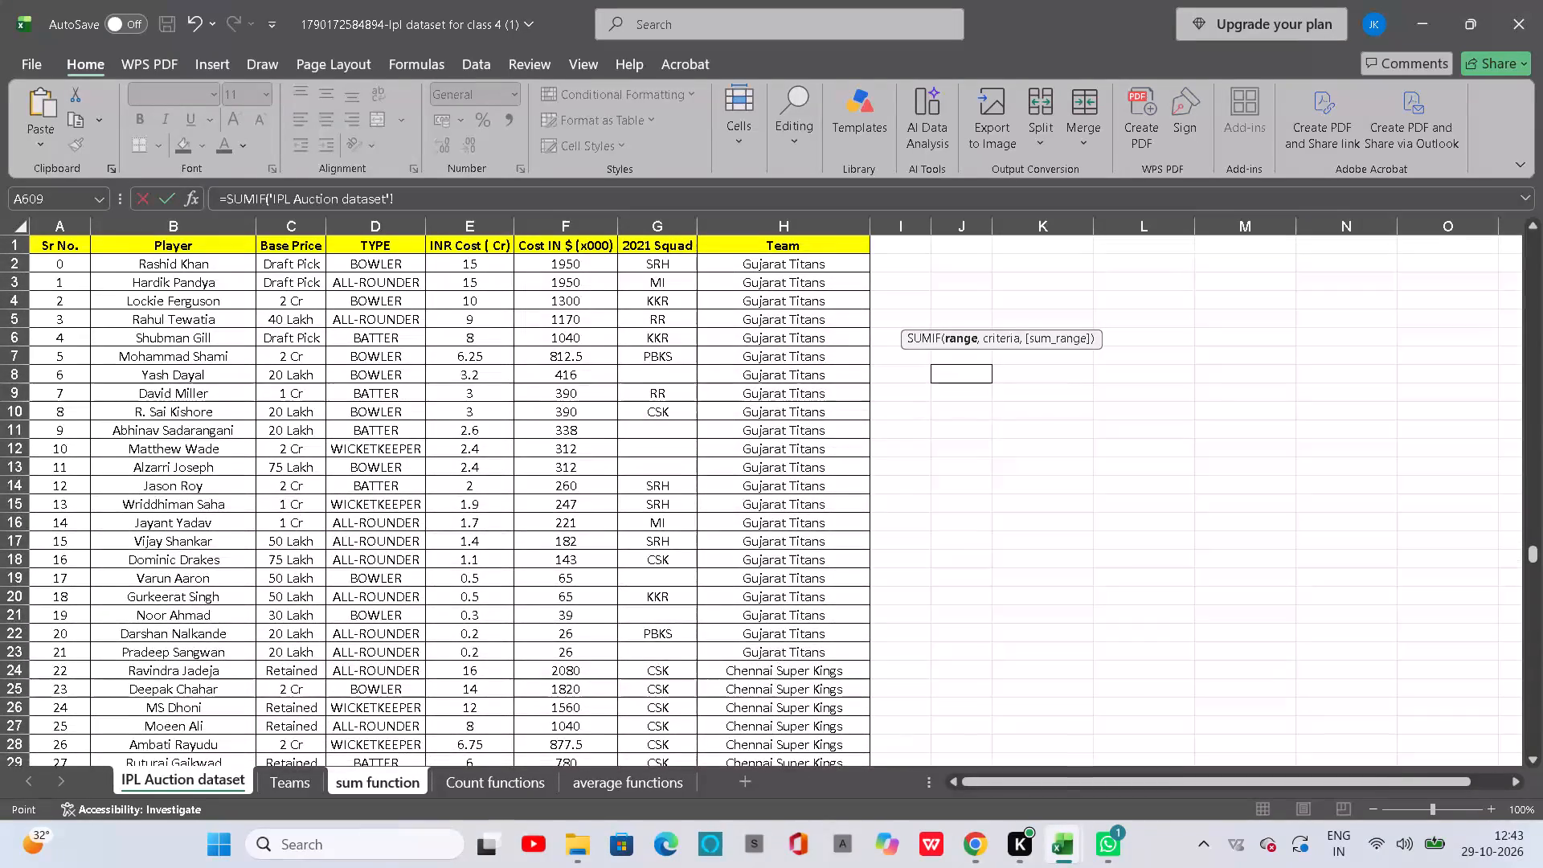
drag(712, 260, 767, 867)
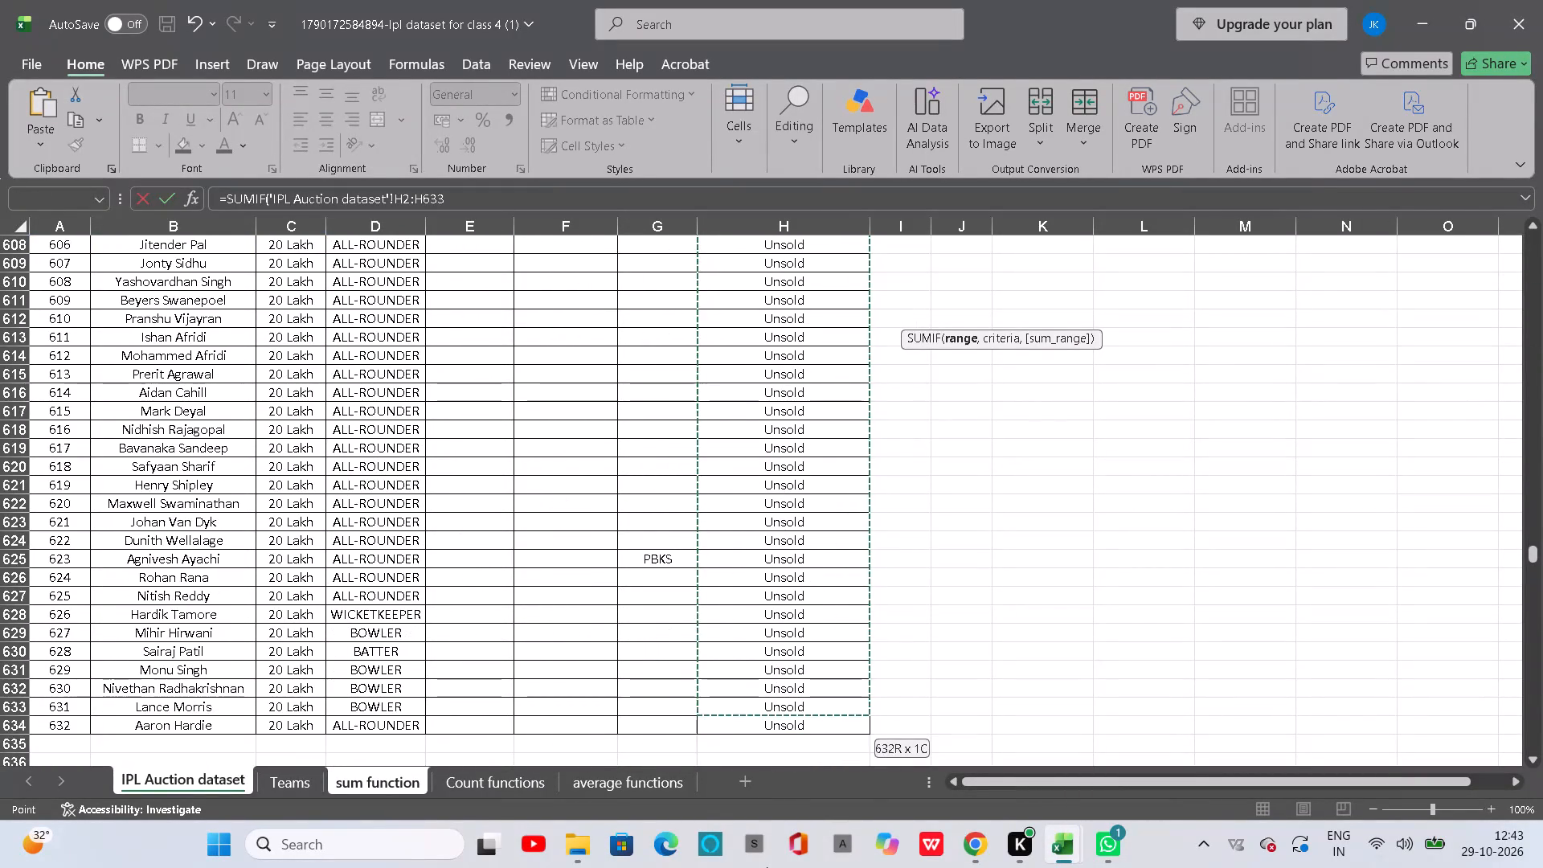
drag(767, 867, 766, 734)
key(comma)
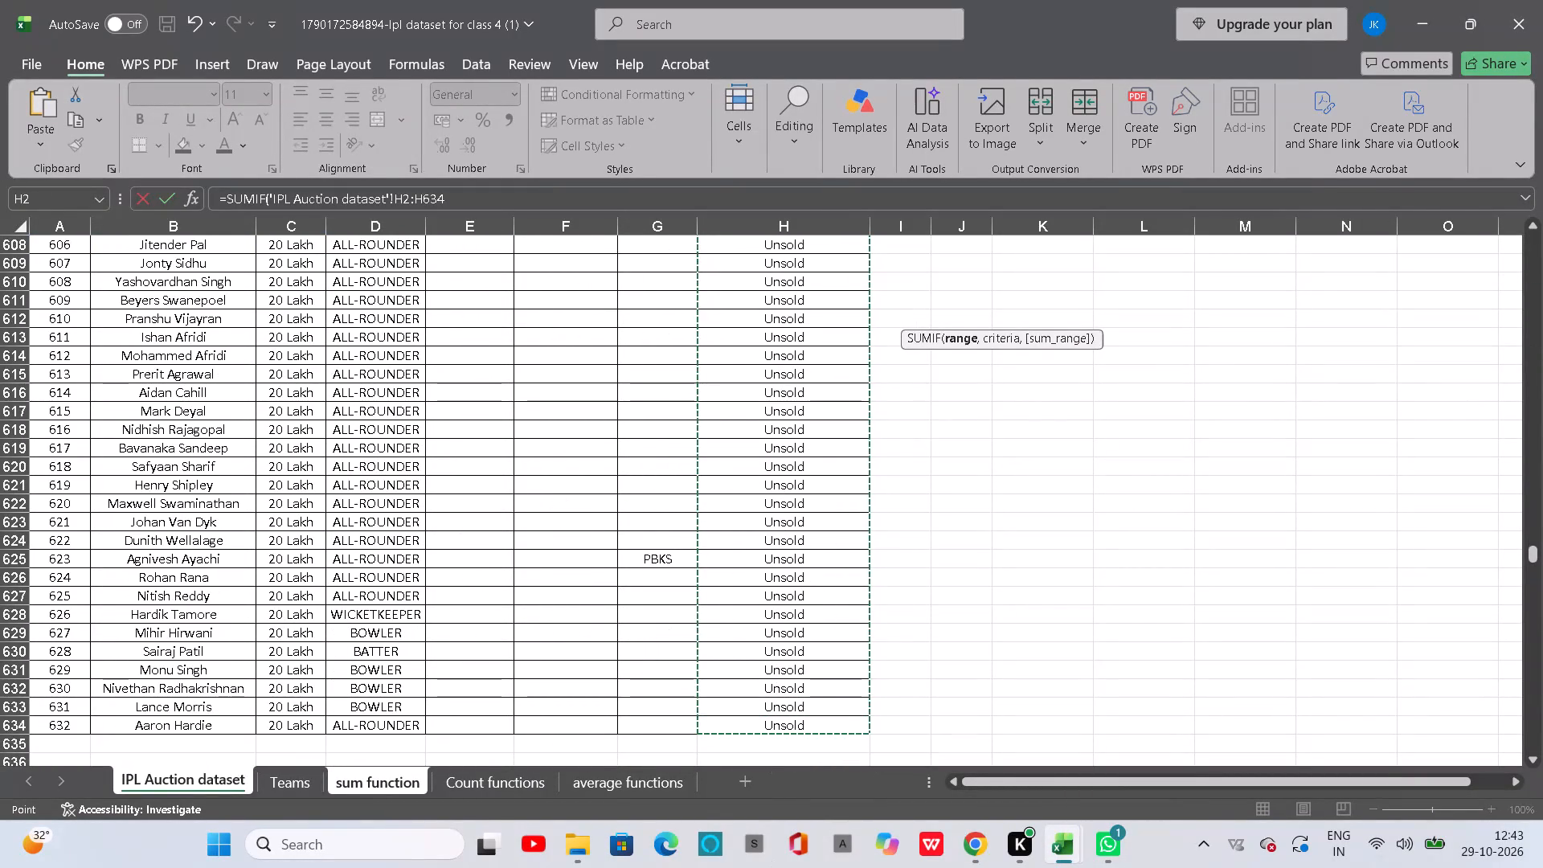
Set the criterion of the D5 SUMIF to the Delhi Capitals cell H54 on the IPL Auction dataset sheet.
click(210, 771)
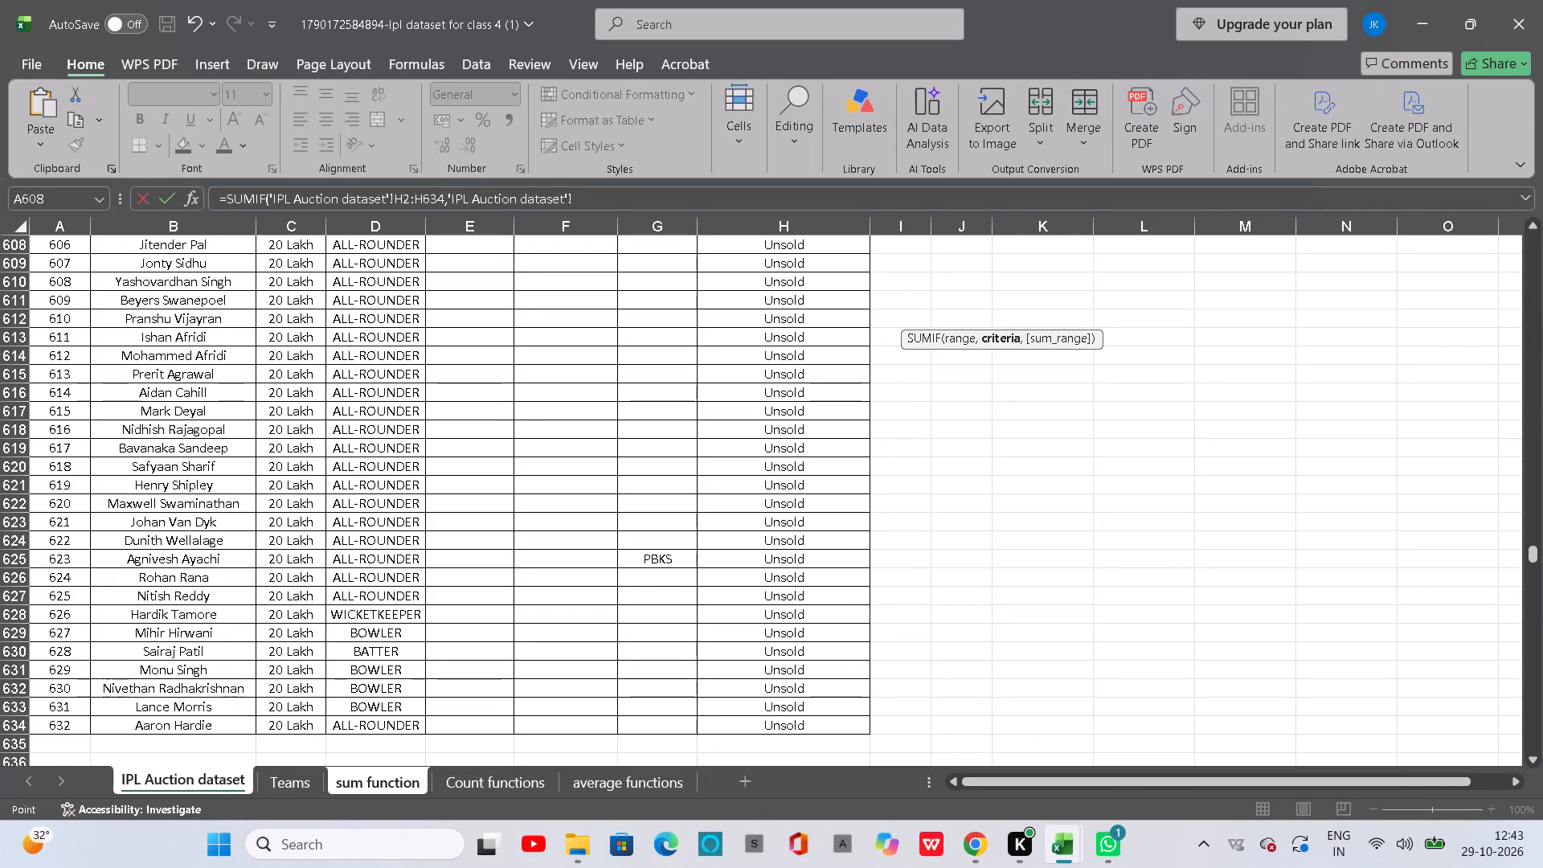
scroll(673, 391, up, 20)
scroll(673, 391, up, 5)
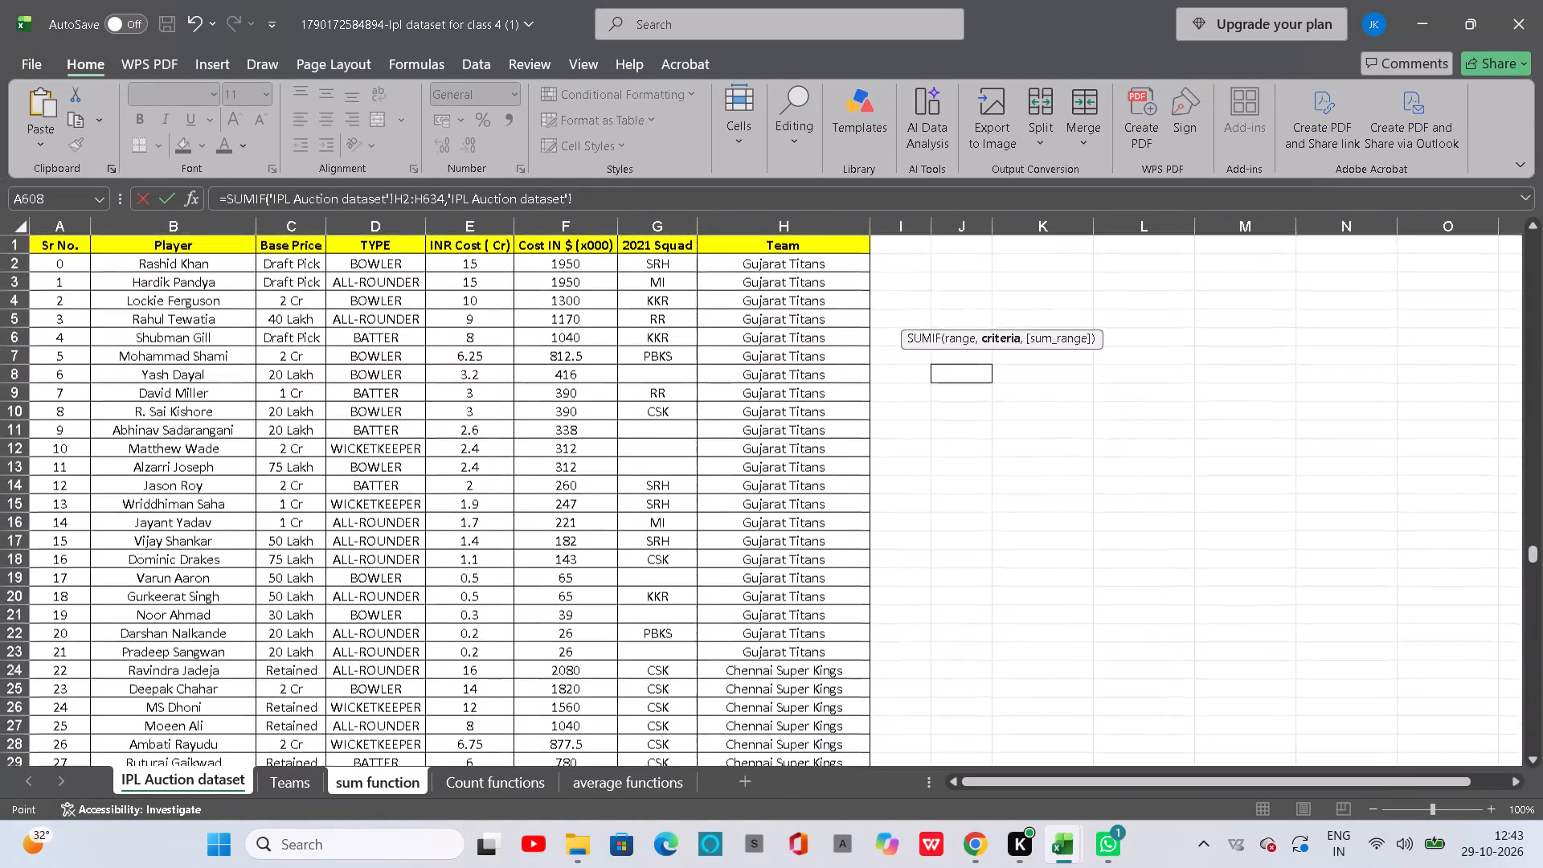
scroll(808, 526, down, 5)
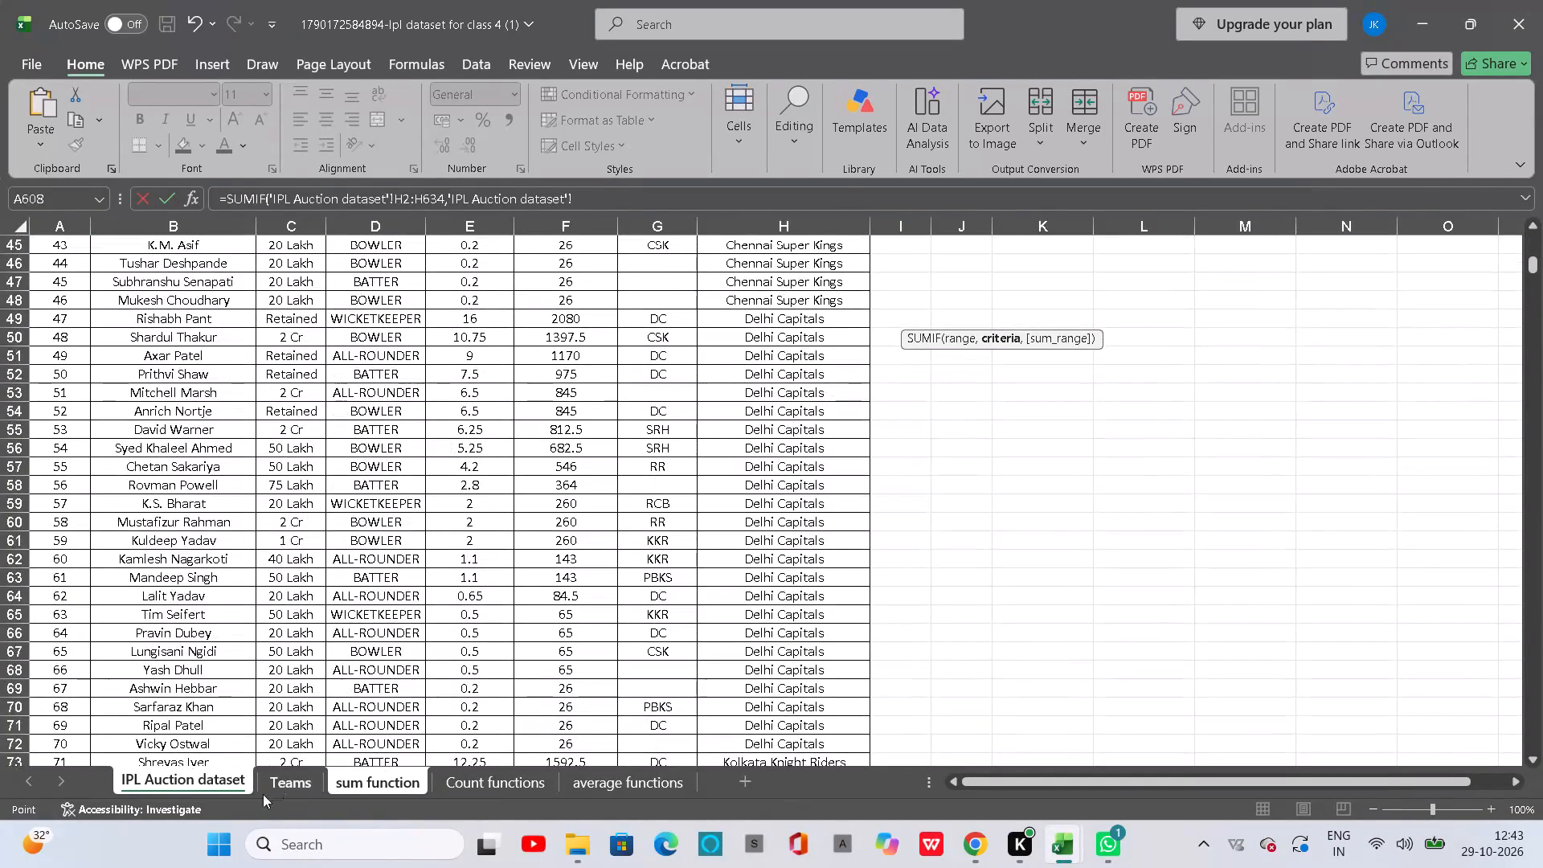
click(346, 782)
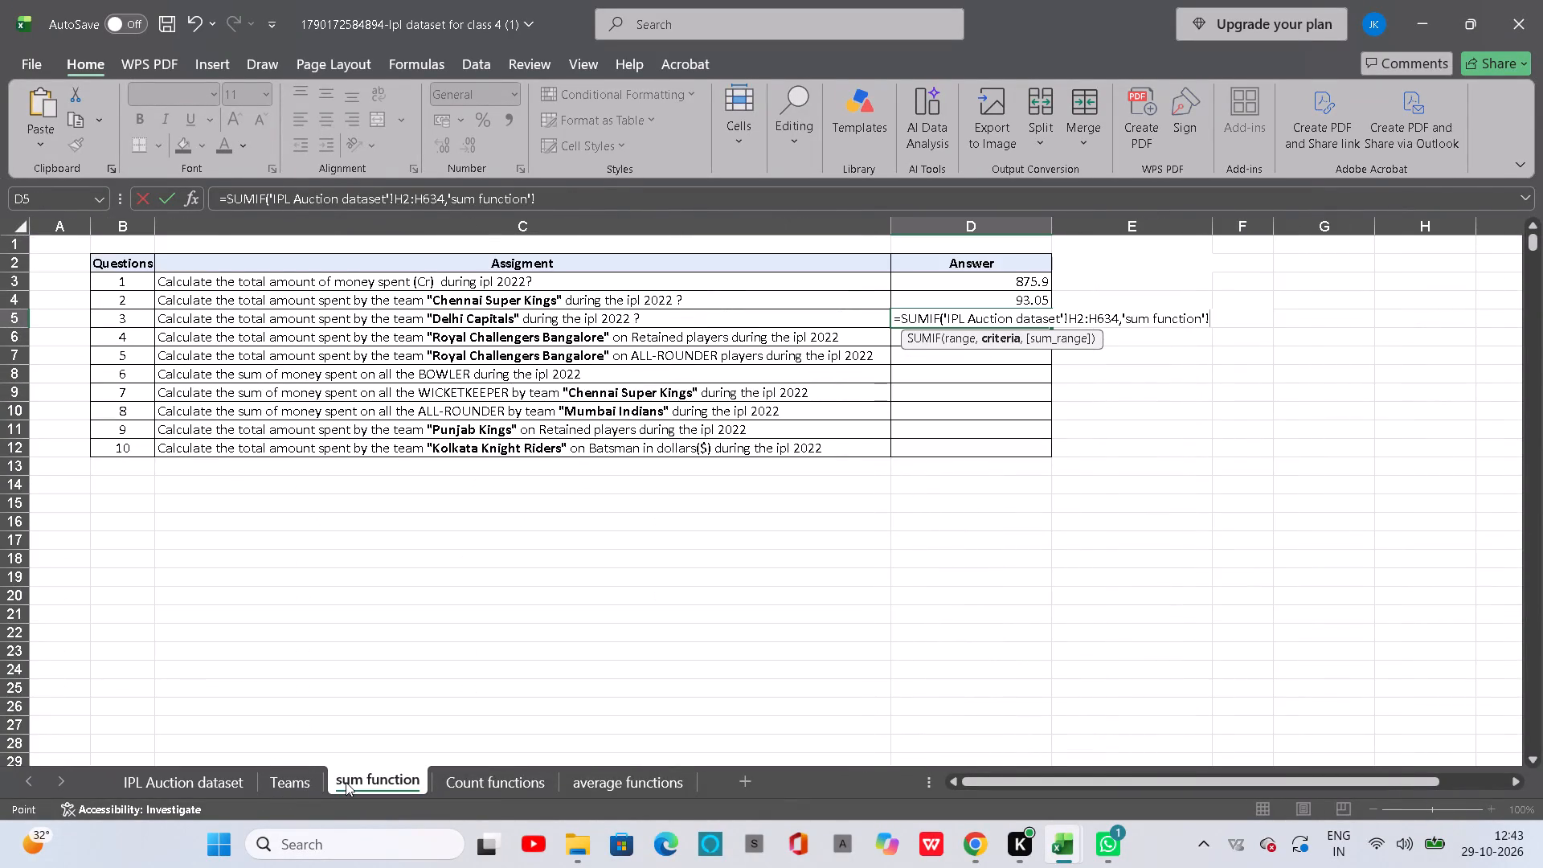
click(224, 784)
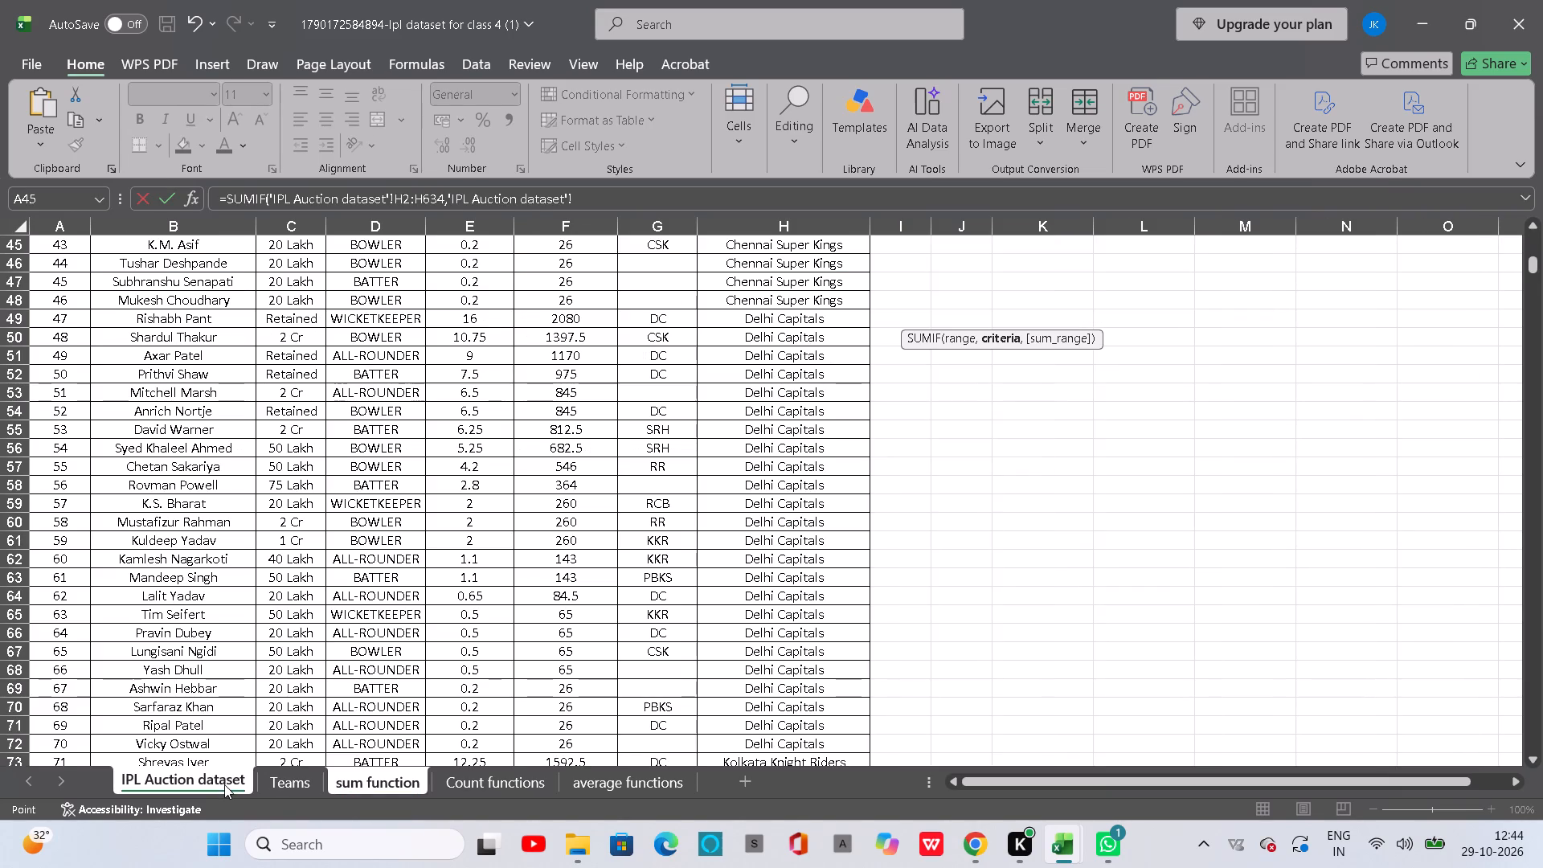
click(744, 418)
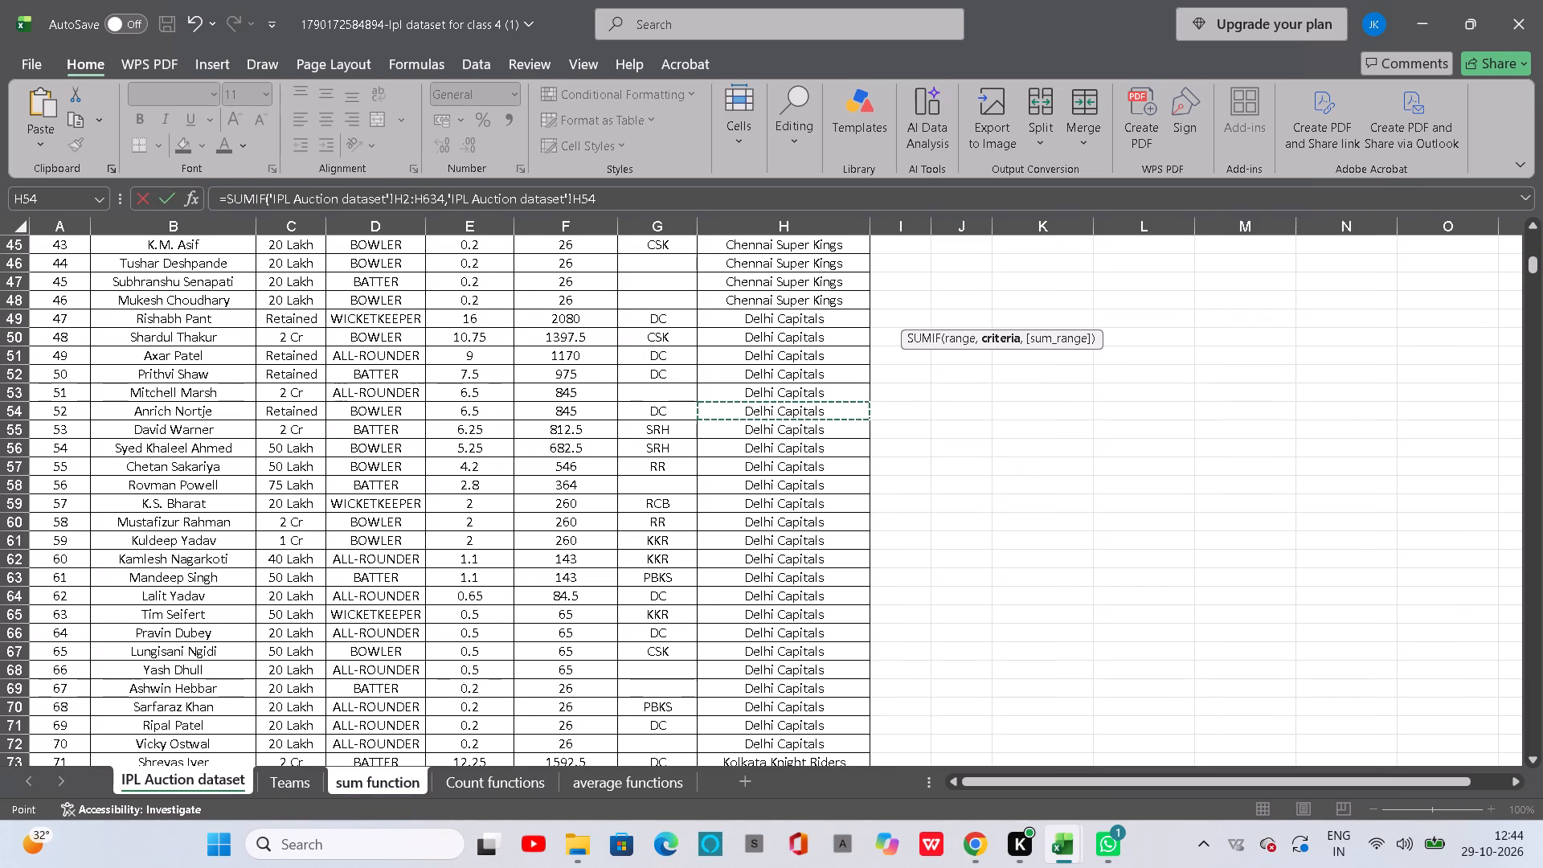
key(comma)
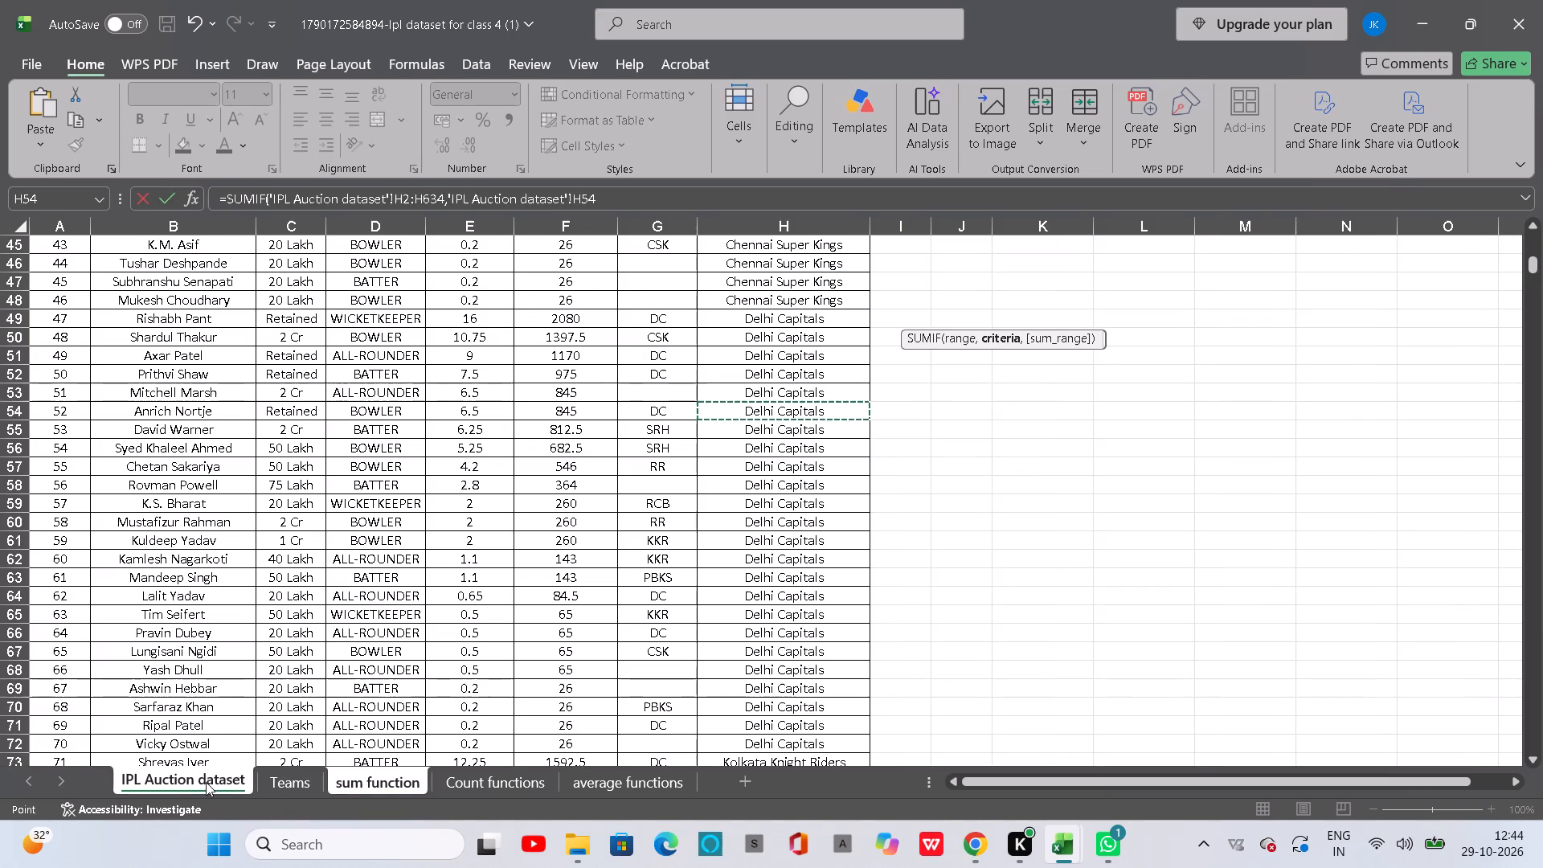
Add the INR Cost range E2:E634 as the D5 formula's sum range, close the parenthesis and enter the formula.
click(207, 783)
scroll(346, 436, up, 11)
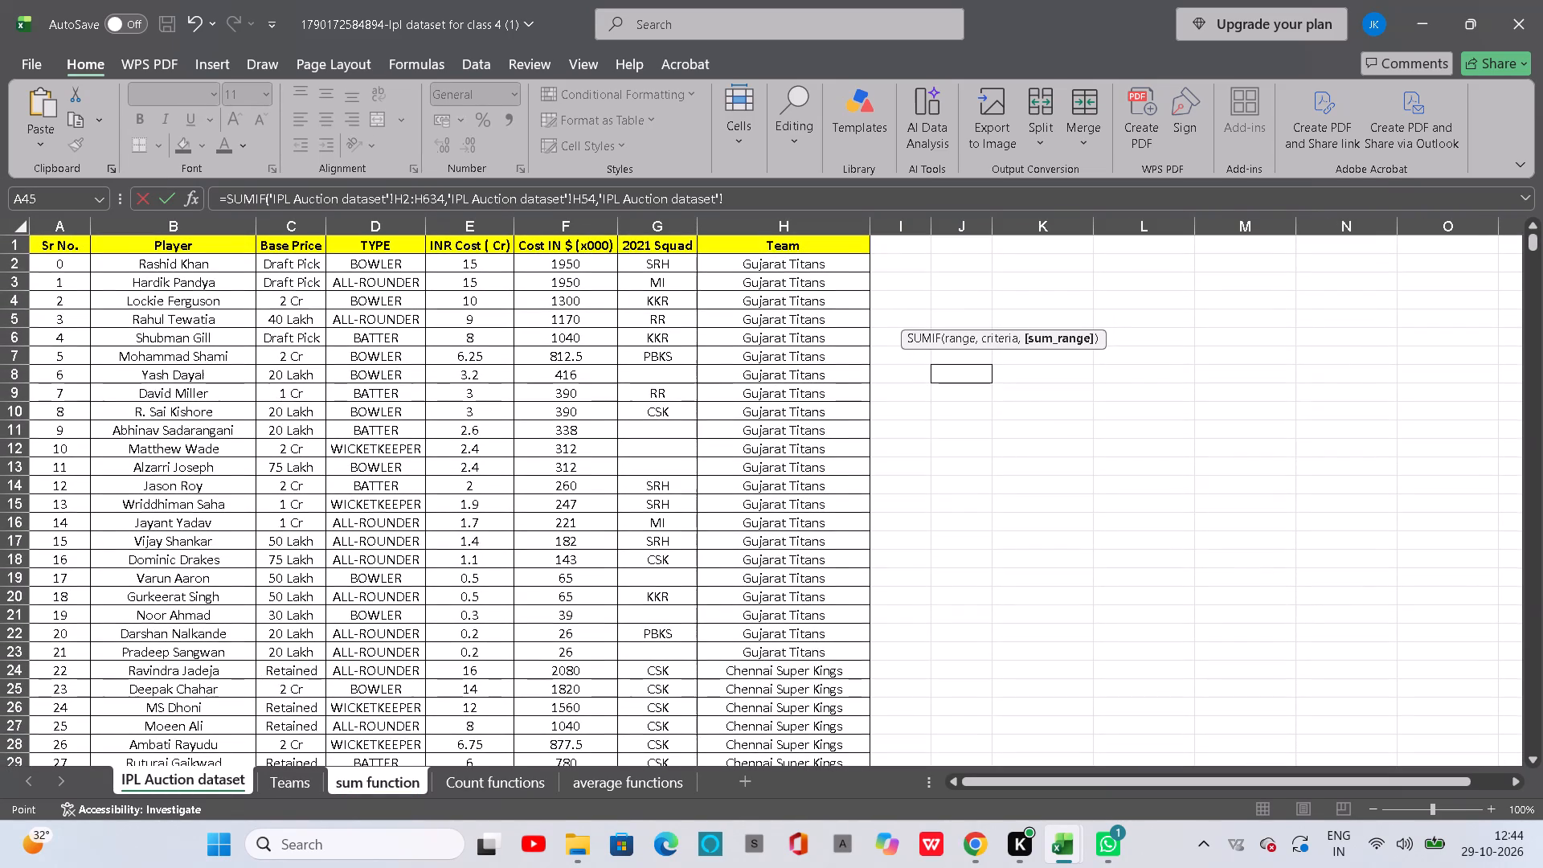
drag(432, 264, 452, 867)
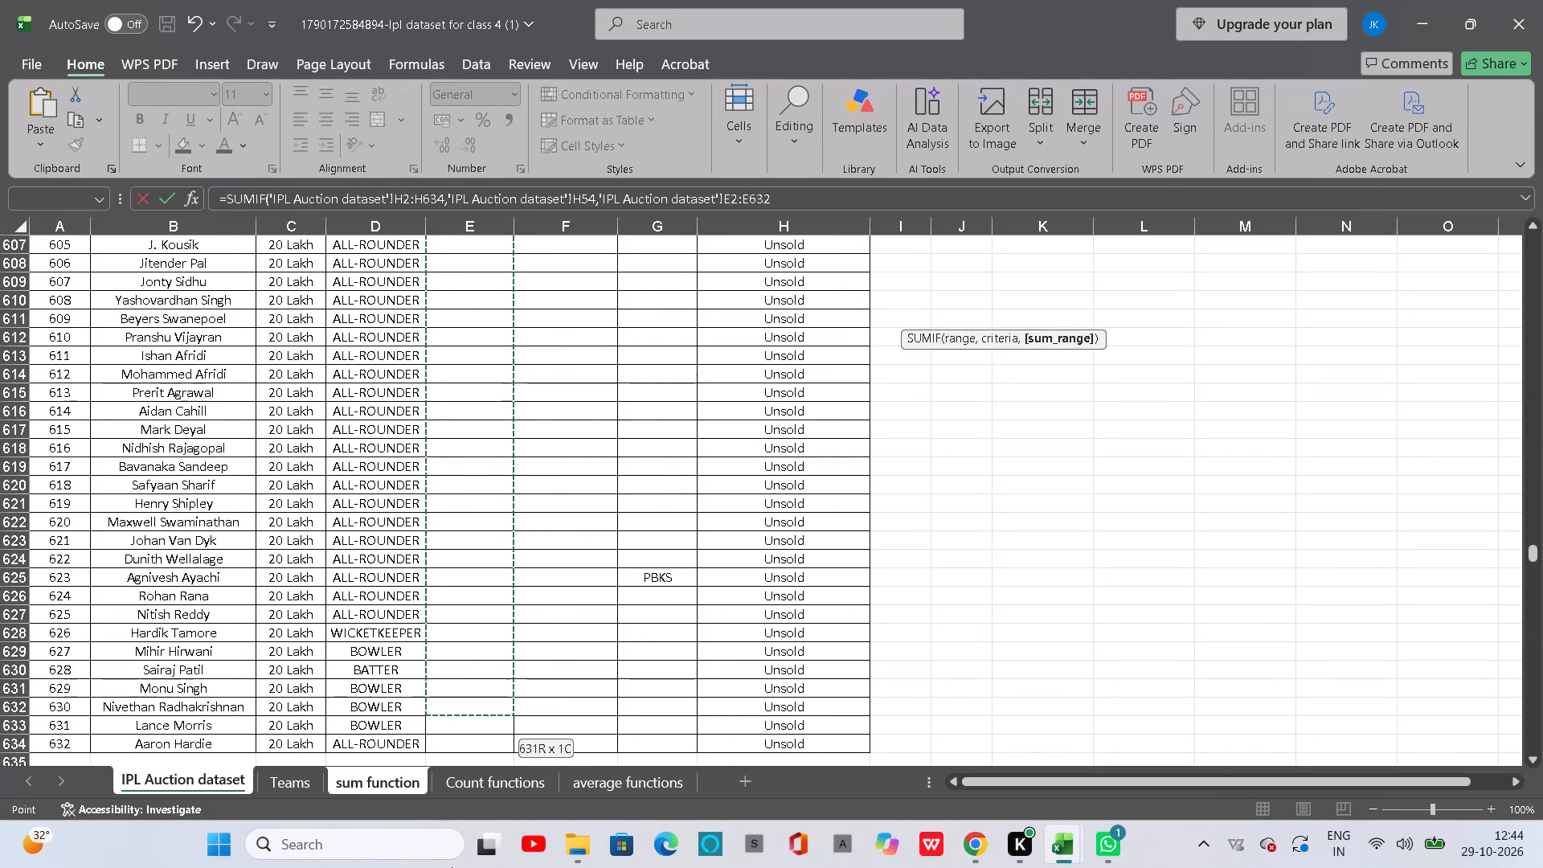
drag(452, 867, 465, 731)
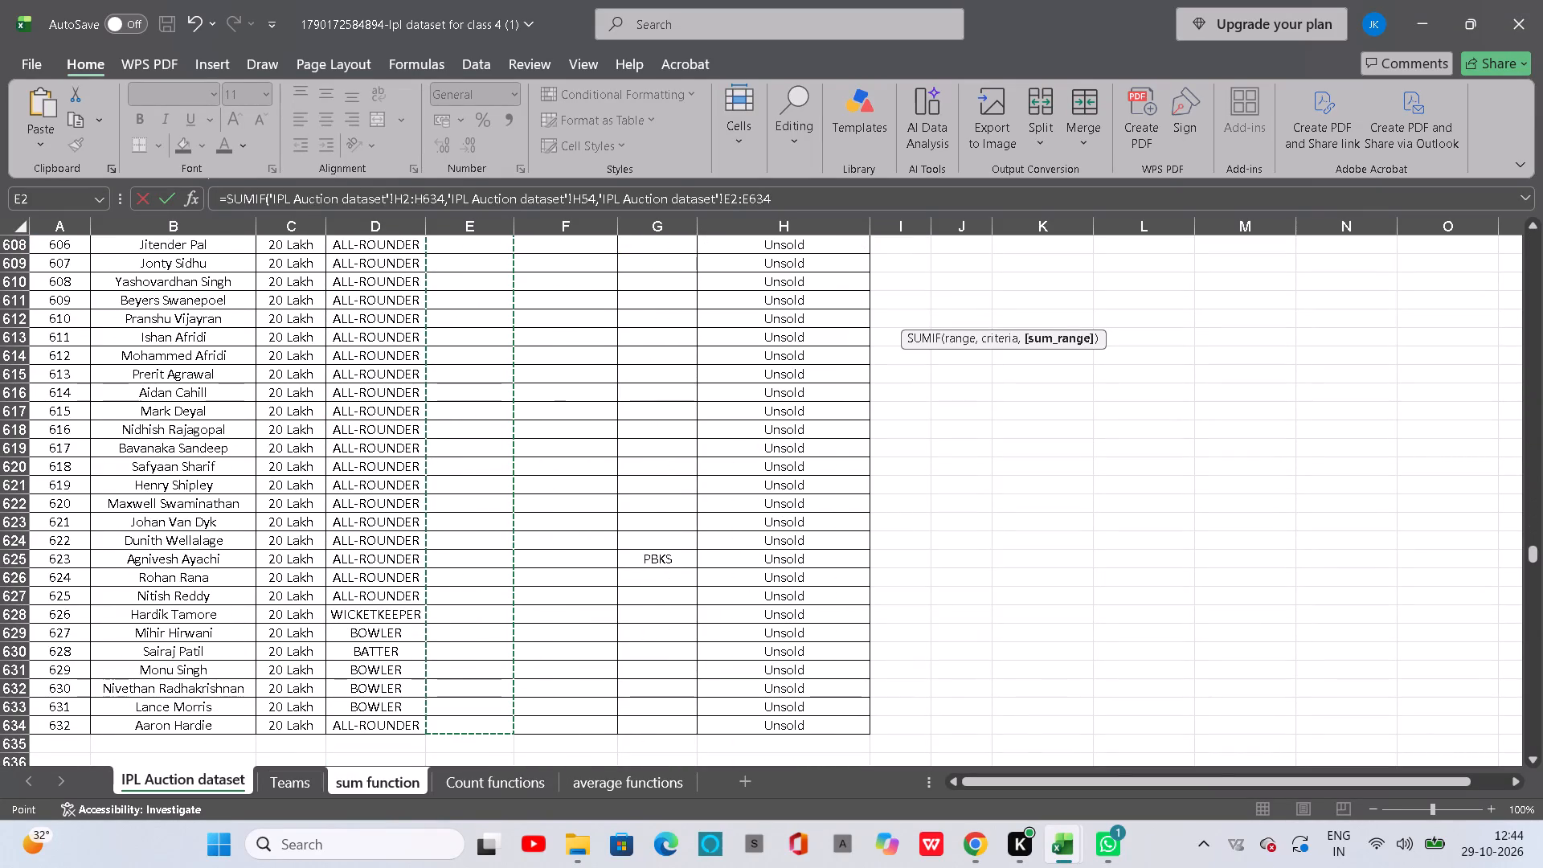
key(shift+parenright)
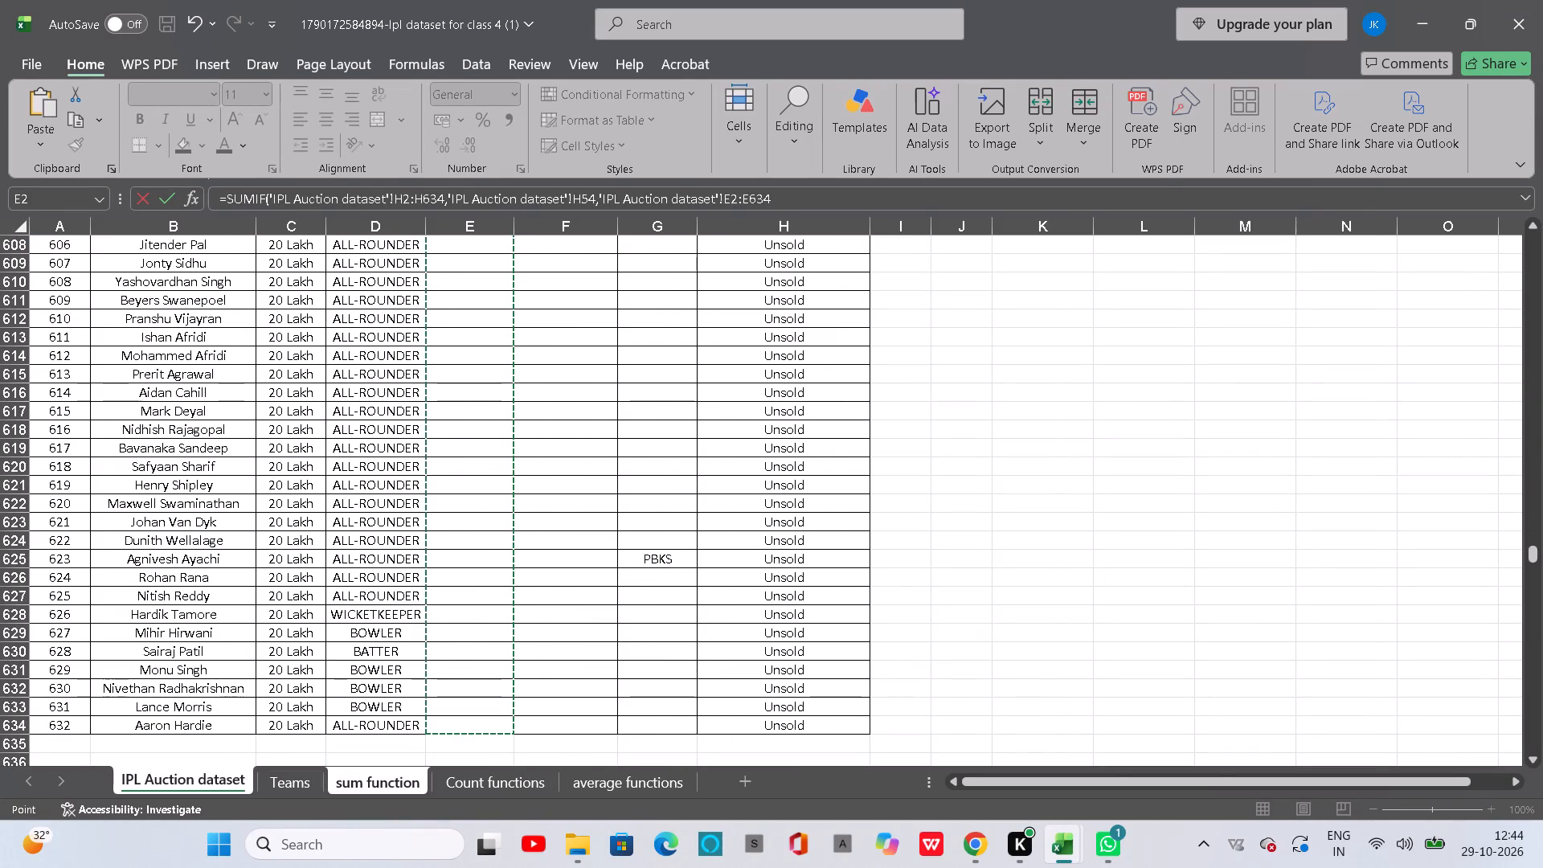
key(Return)
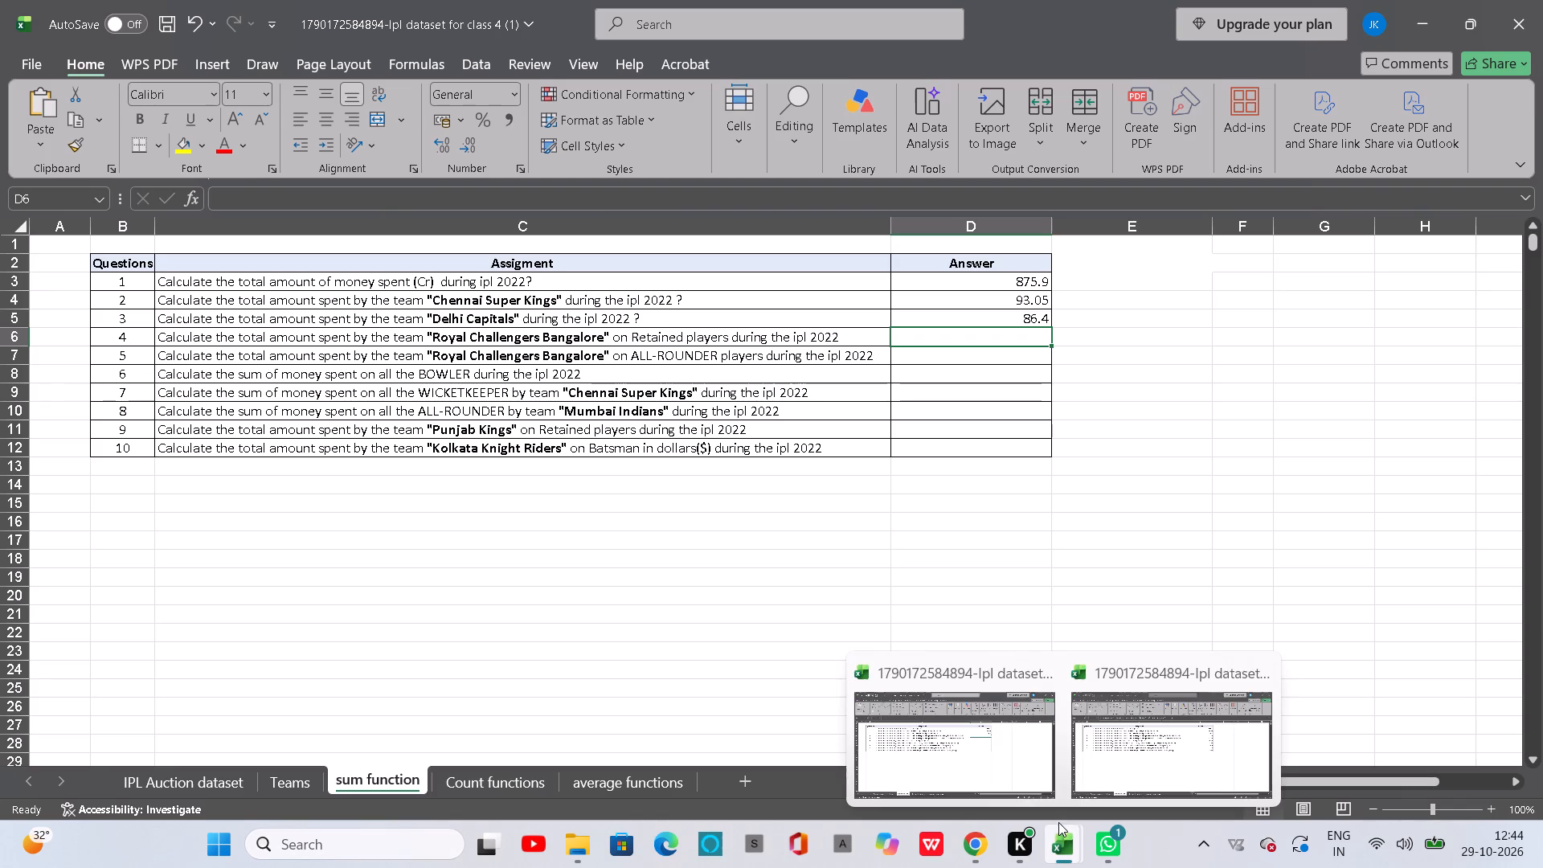
Check the D5 answer and the D6 formula on the sum function sheet of the reference workbook (1.1).
click(1140, 768)
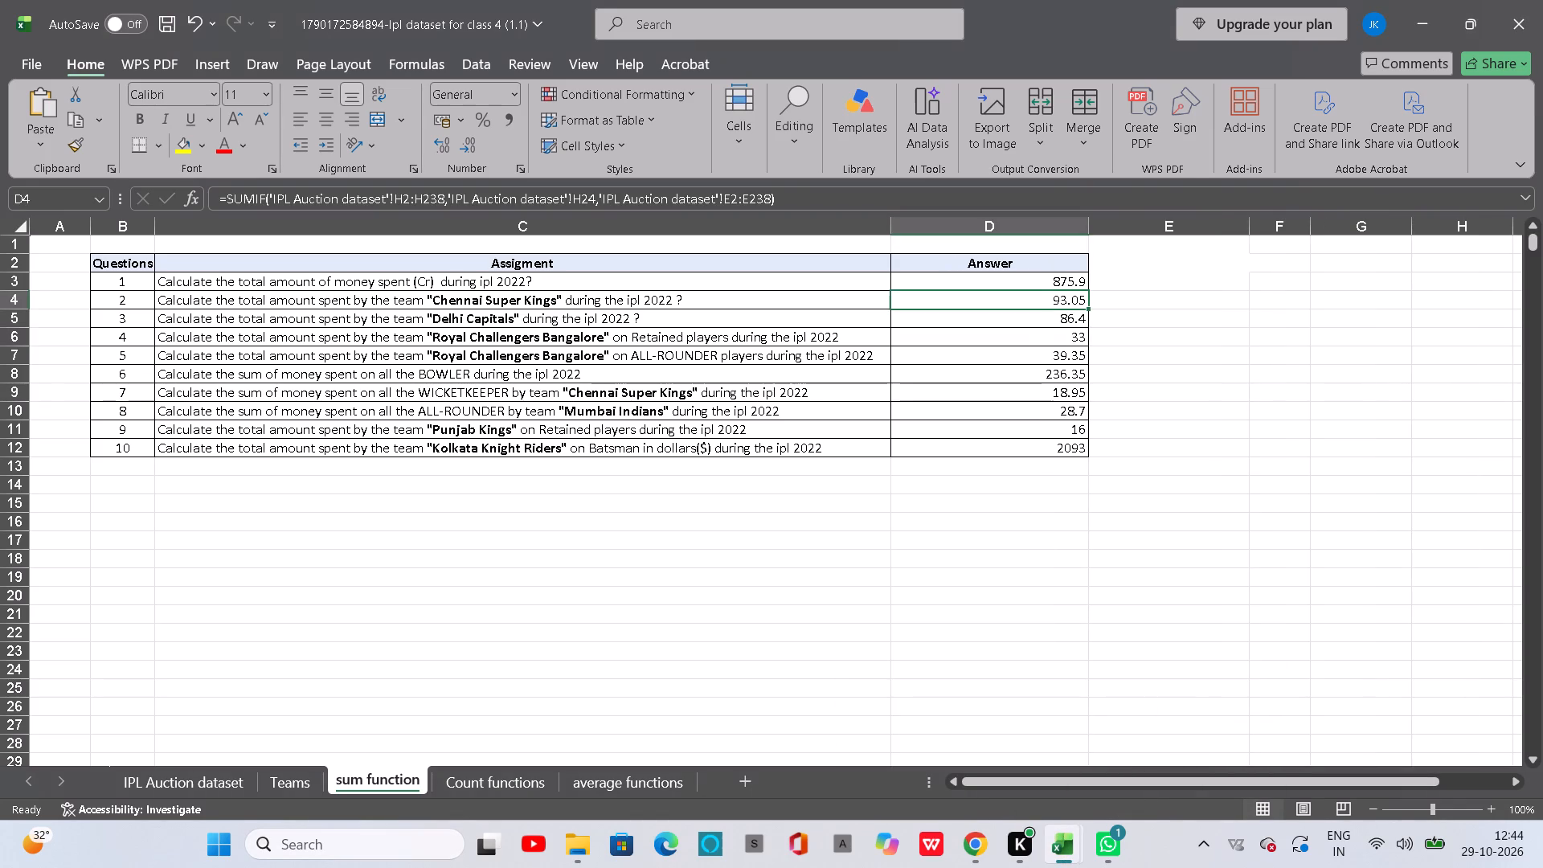
click(947, 333)
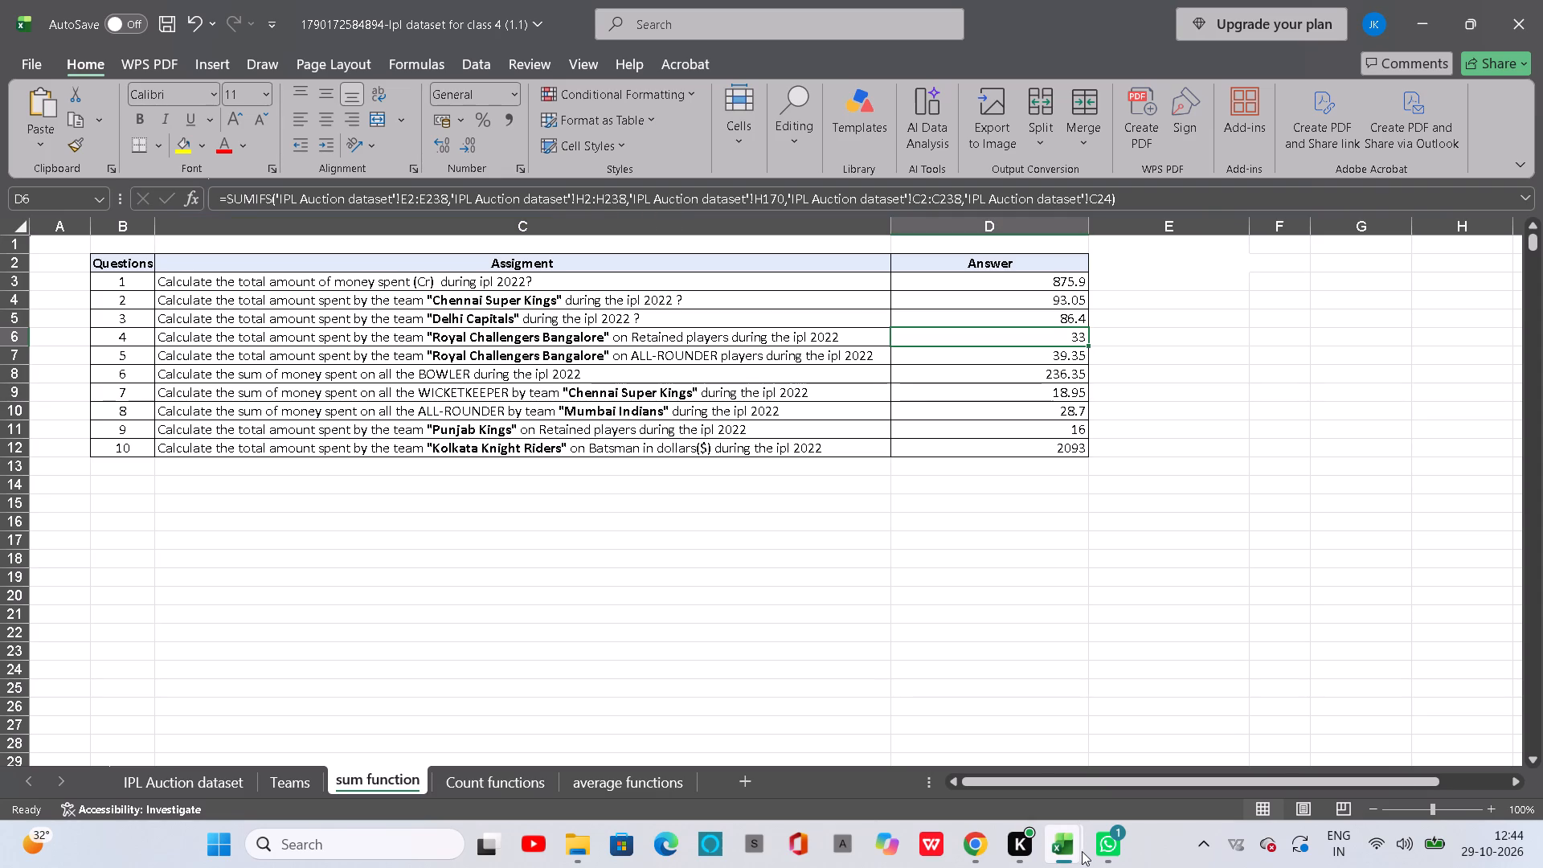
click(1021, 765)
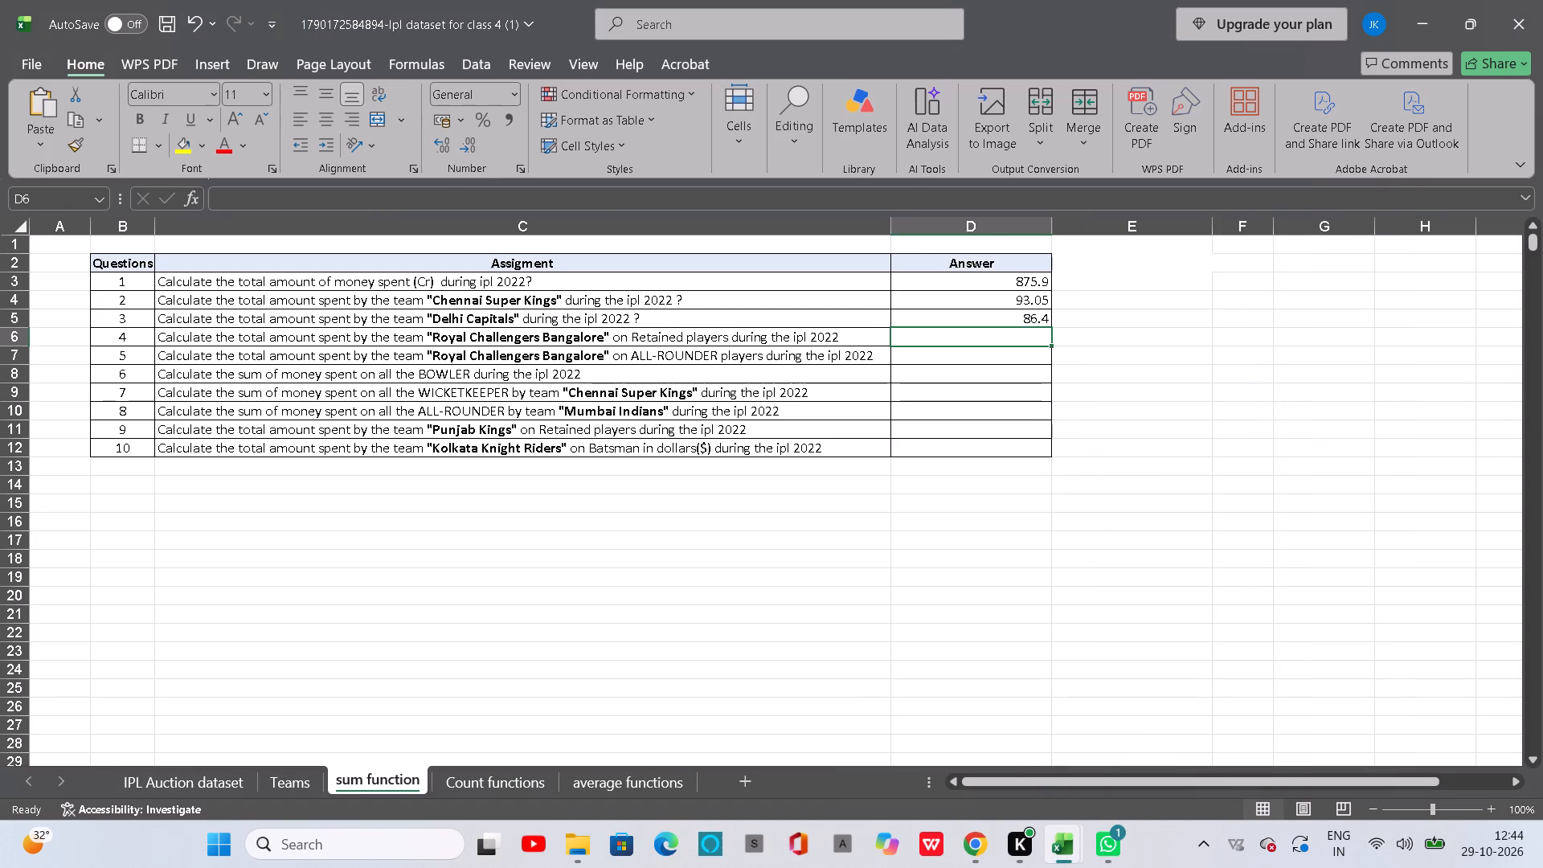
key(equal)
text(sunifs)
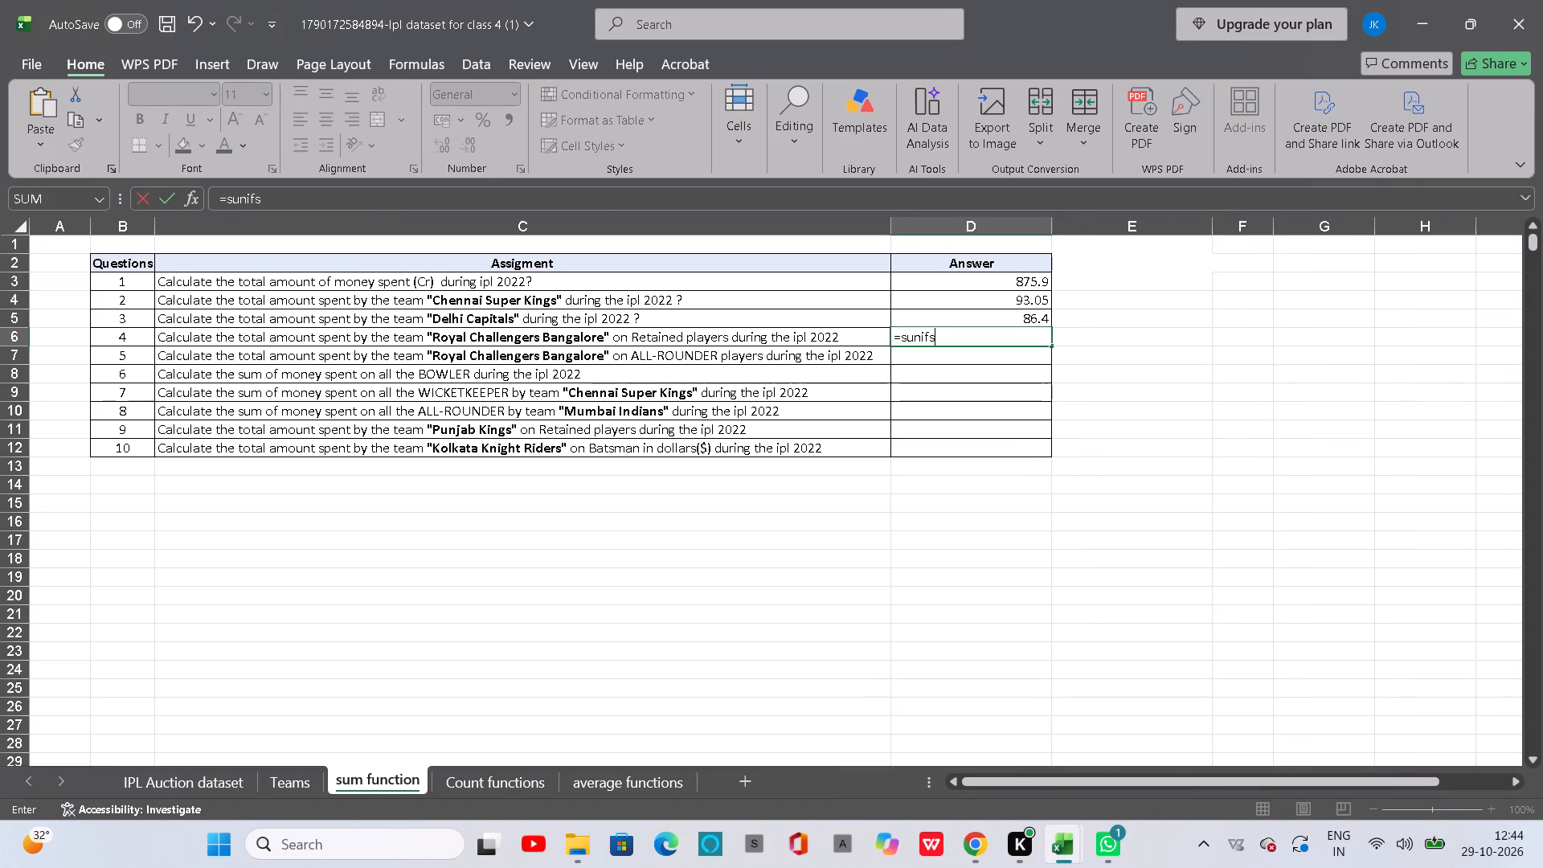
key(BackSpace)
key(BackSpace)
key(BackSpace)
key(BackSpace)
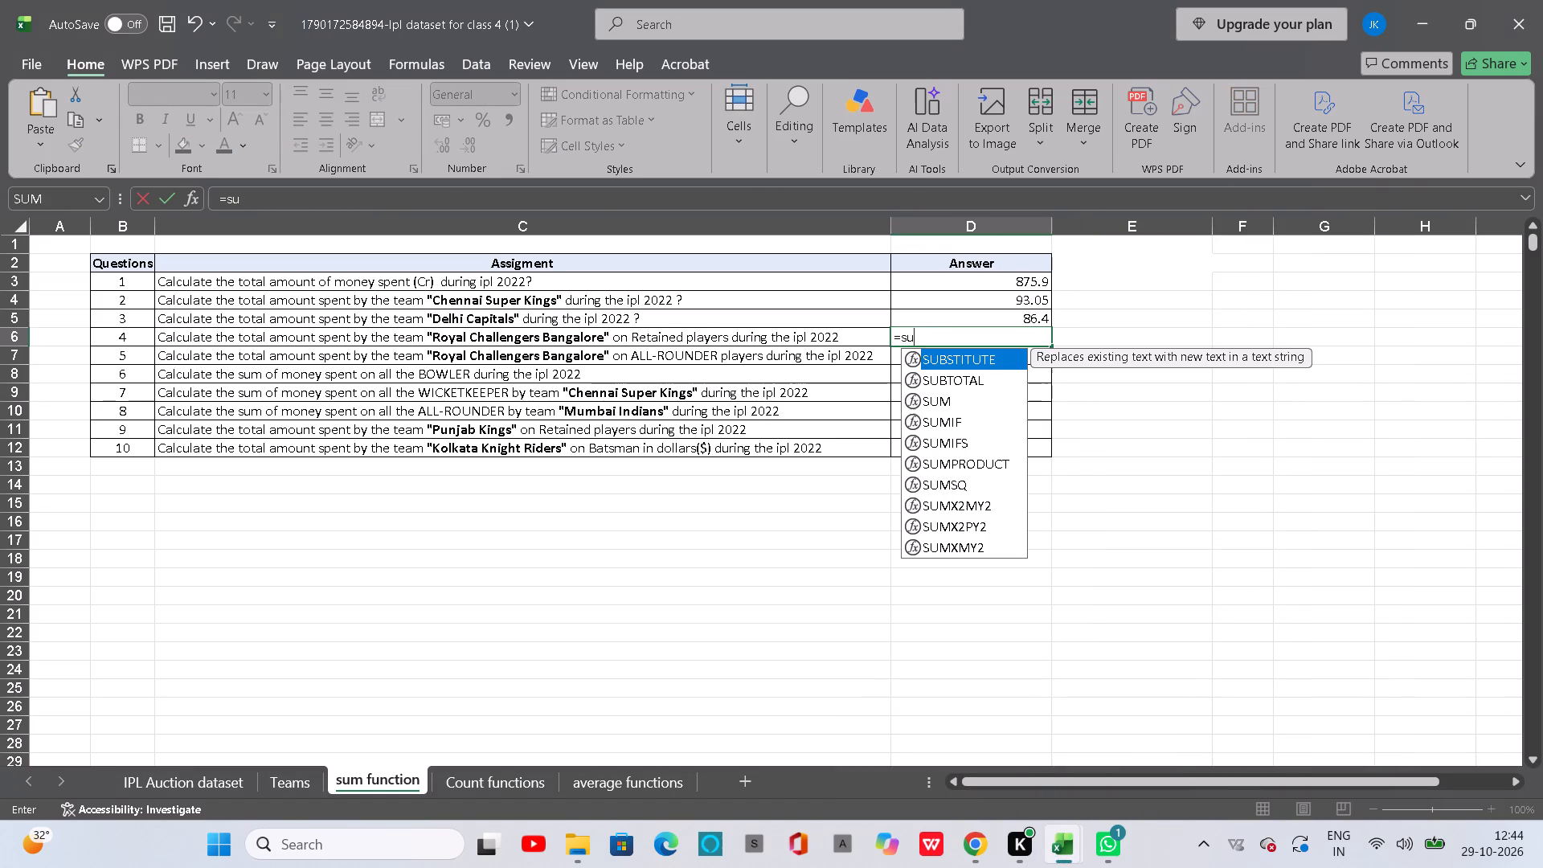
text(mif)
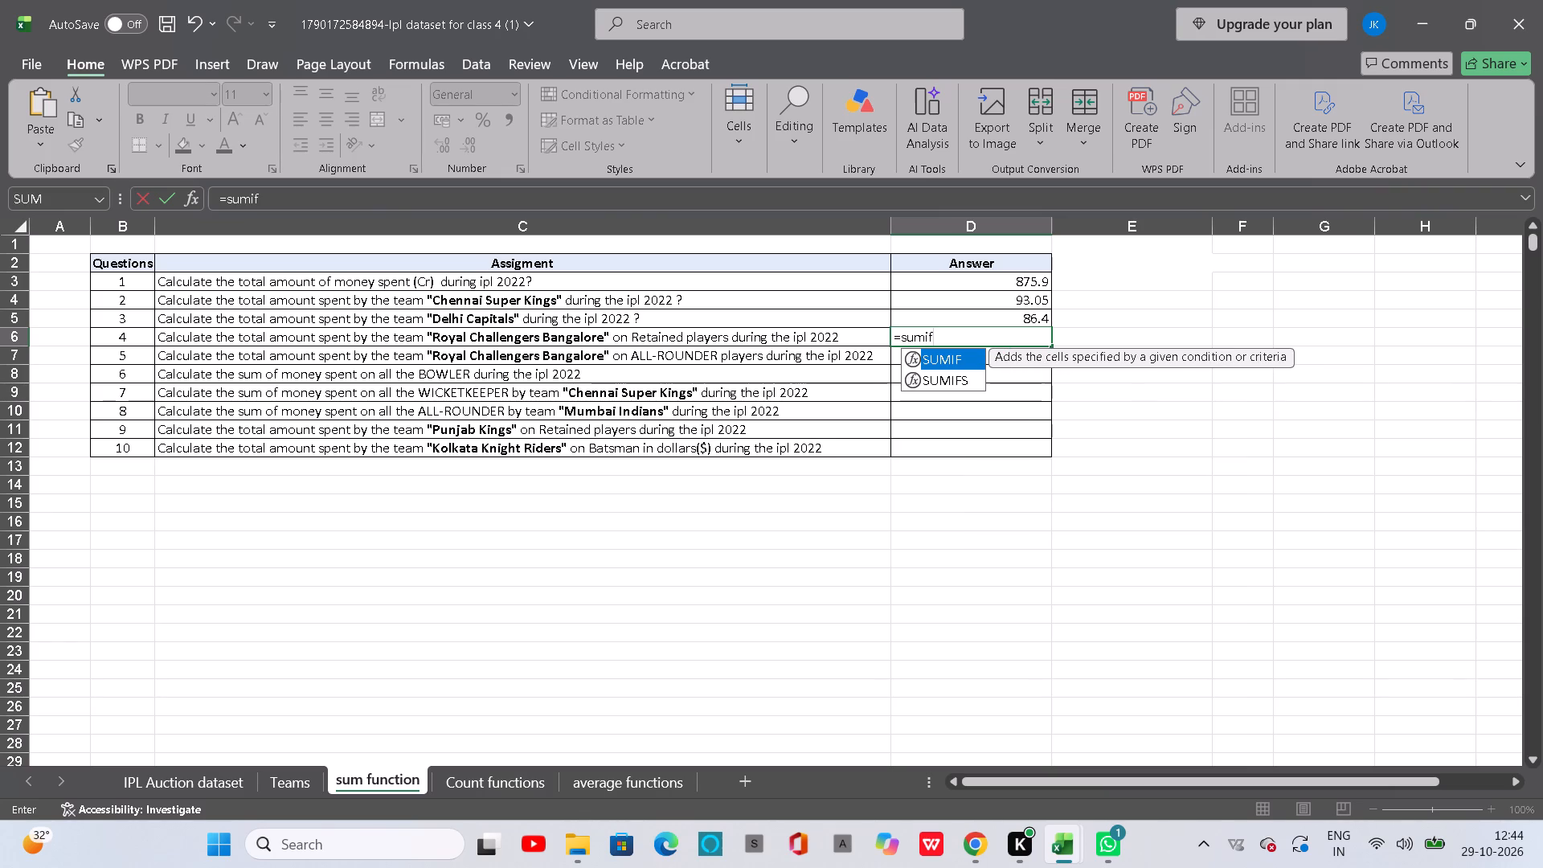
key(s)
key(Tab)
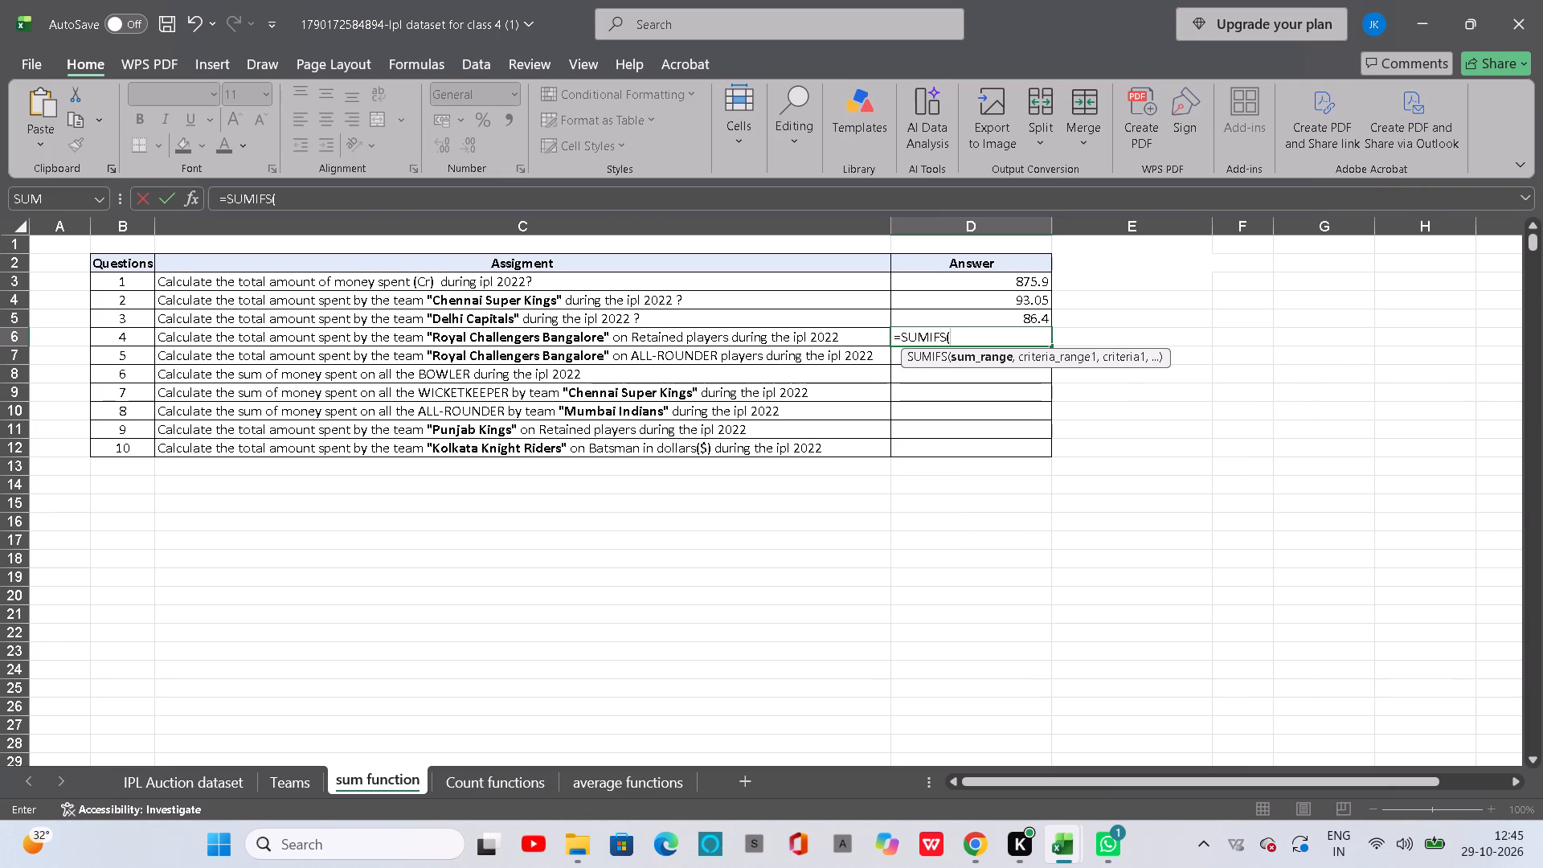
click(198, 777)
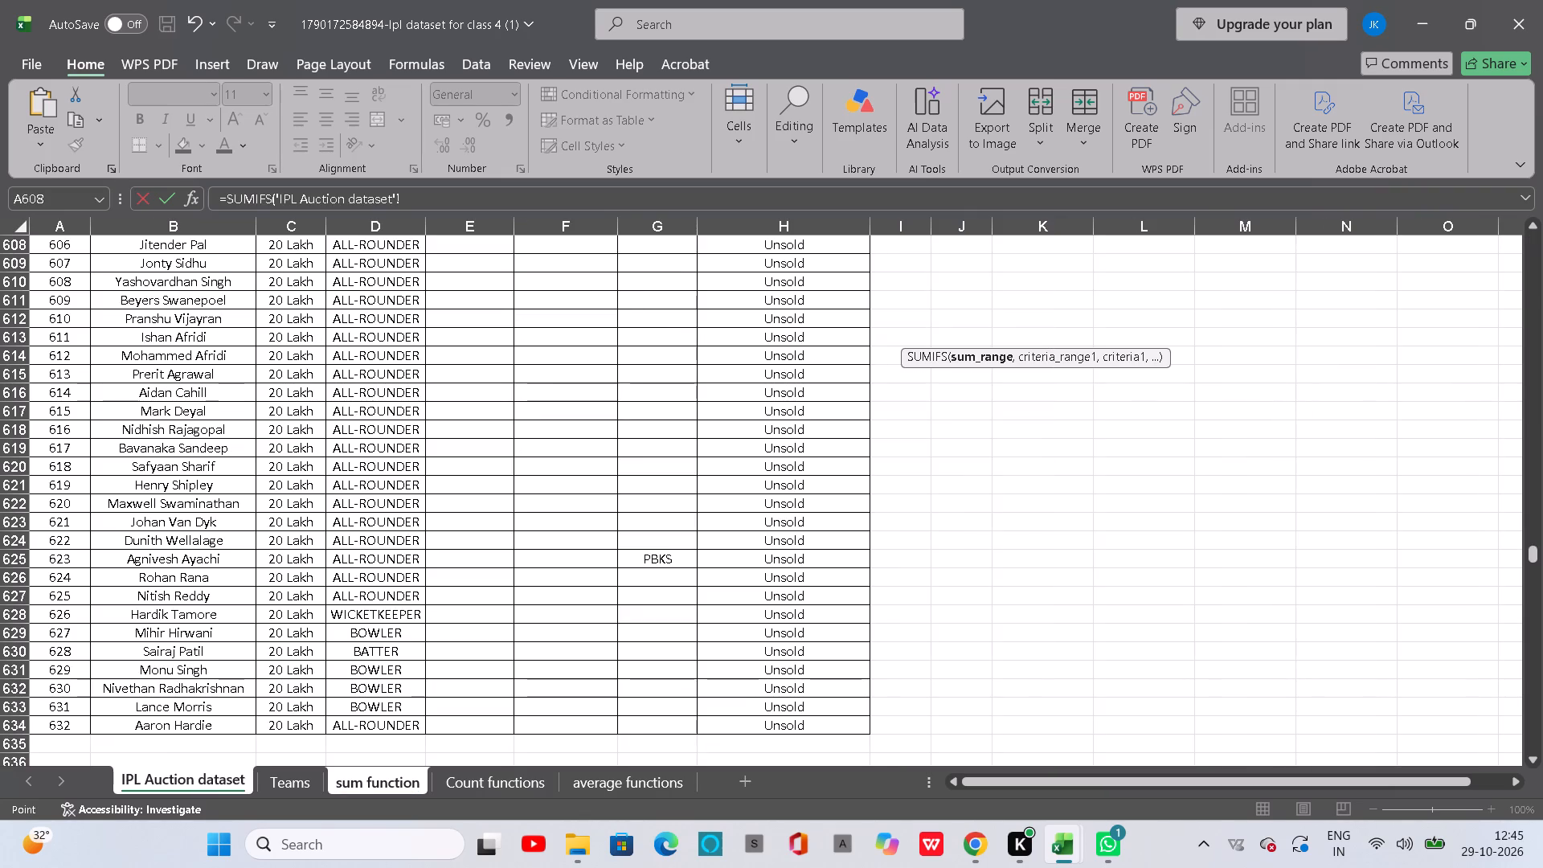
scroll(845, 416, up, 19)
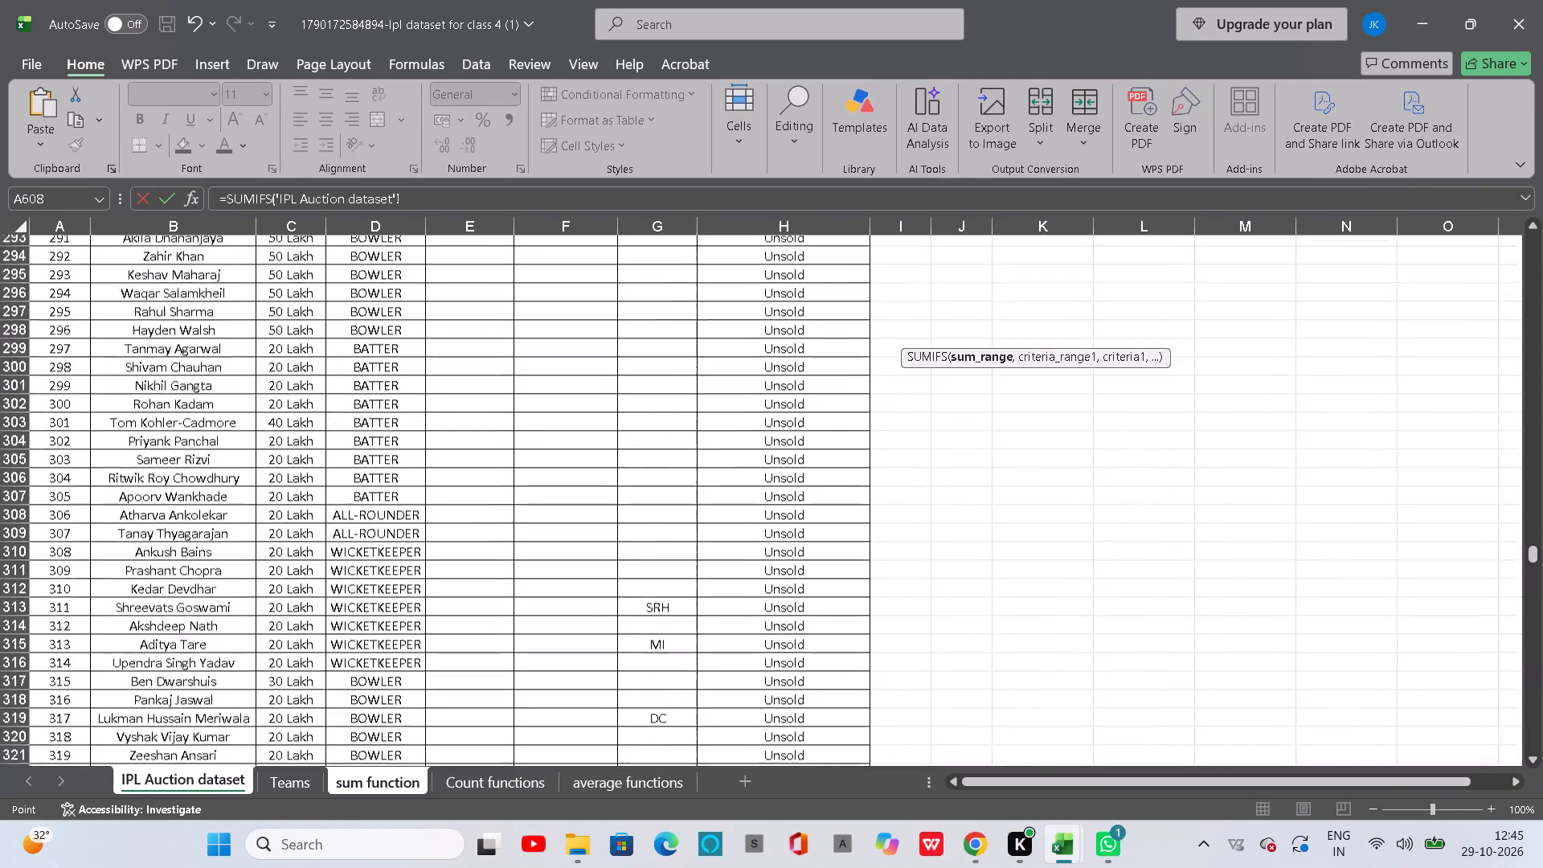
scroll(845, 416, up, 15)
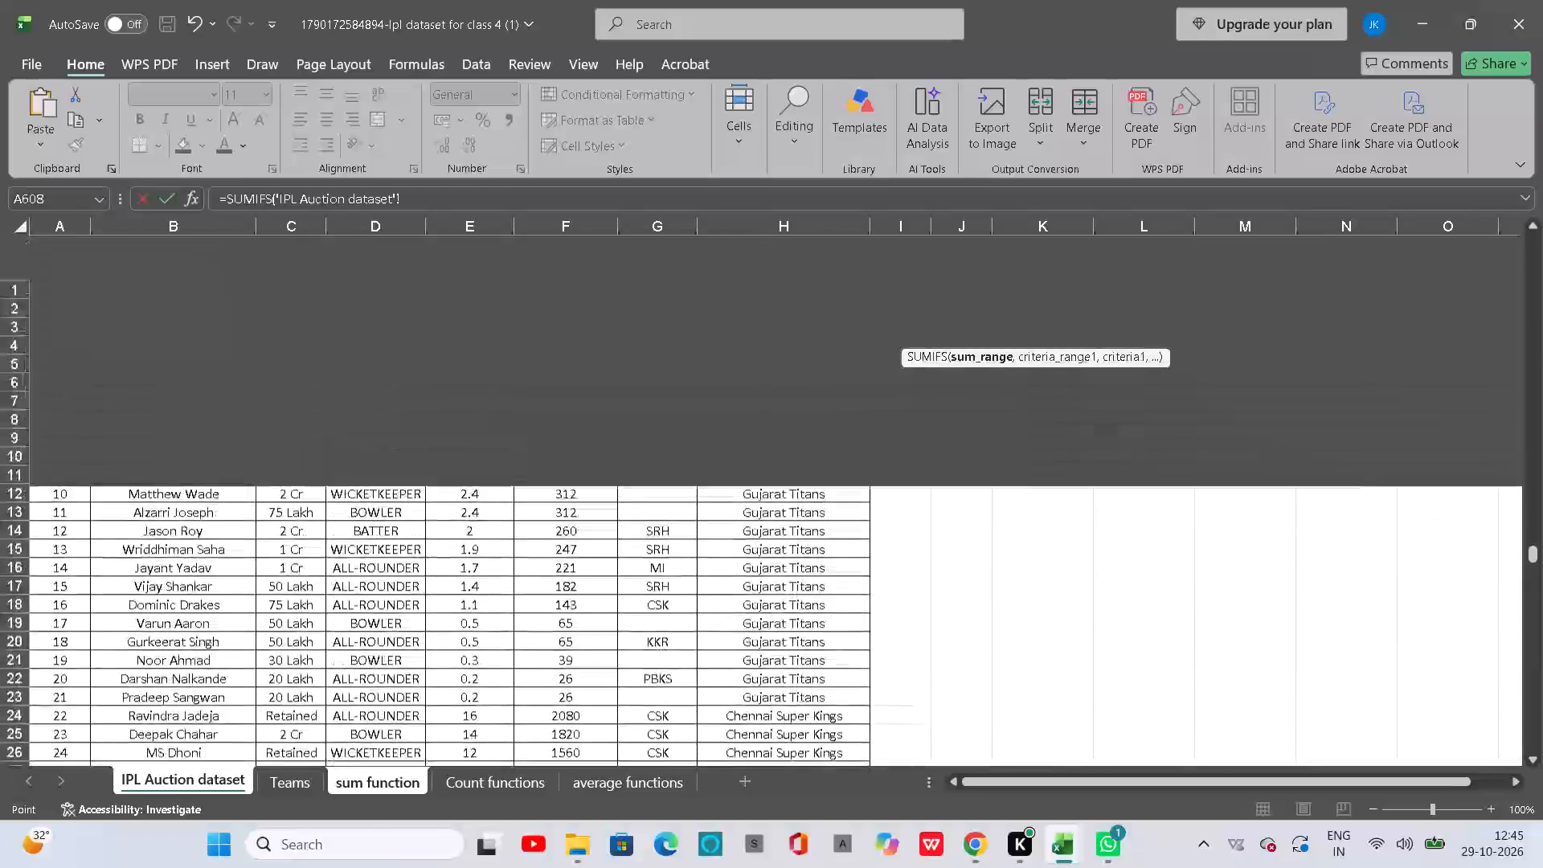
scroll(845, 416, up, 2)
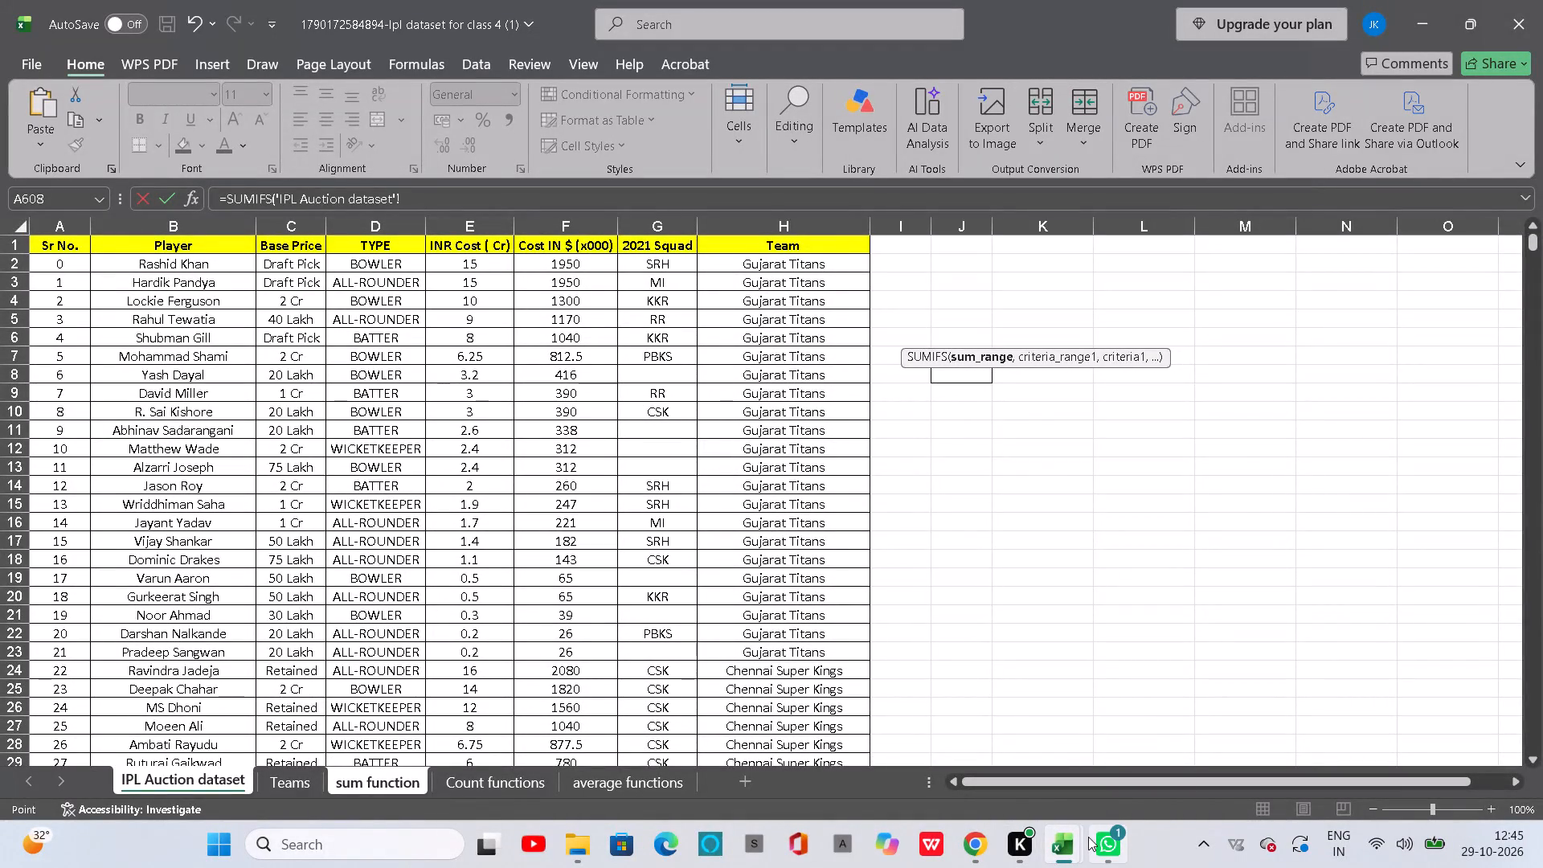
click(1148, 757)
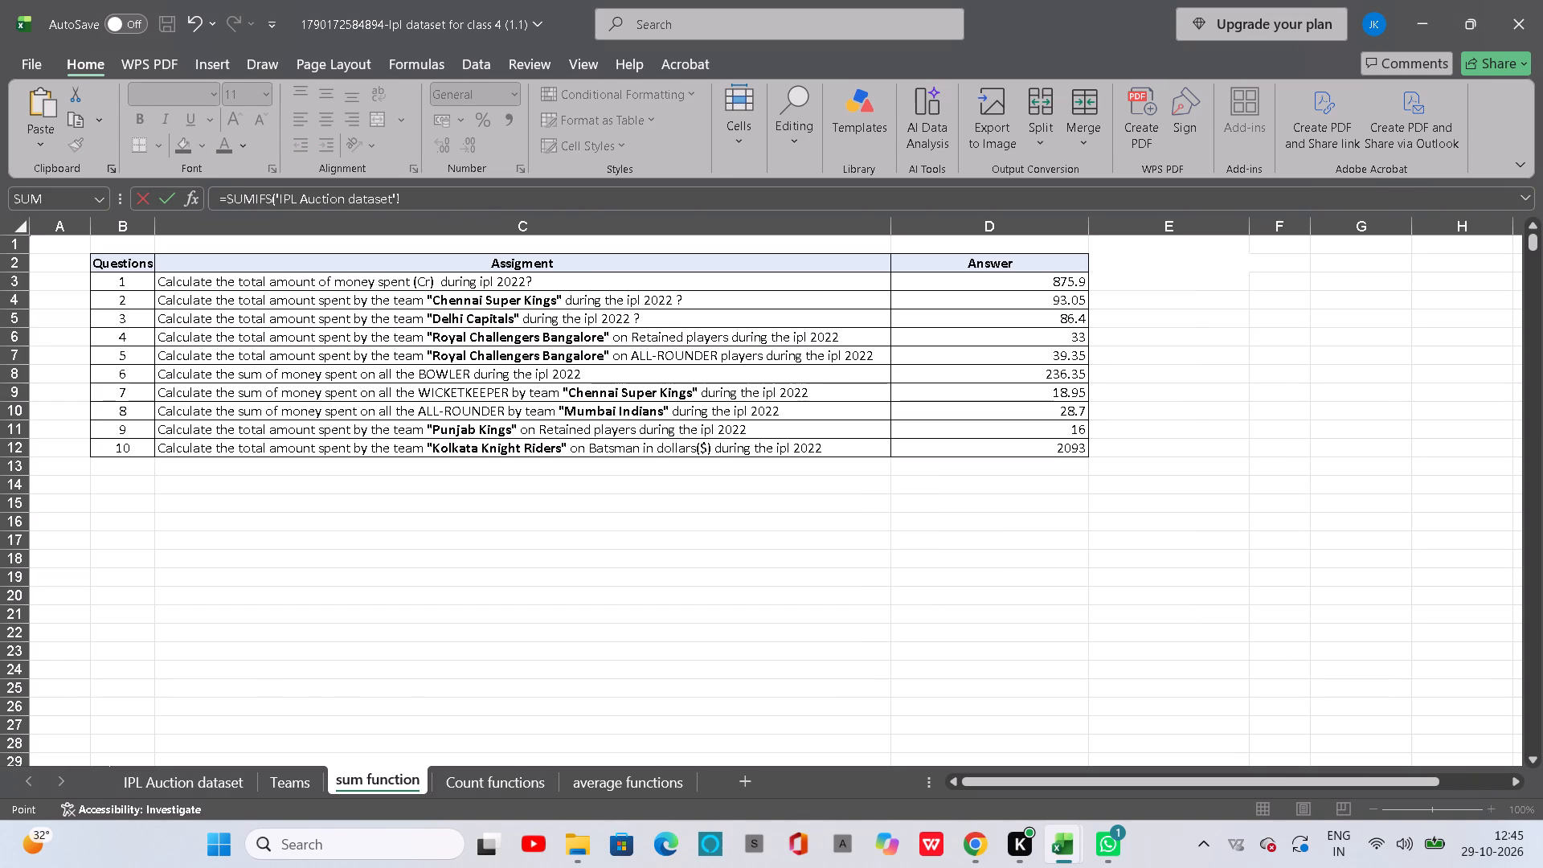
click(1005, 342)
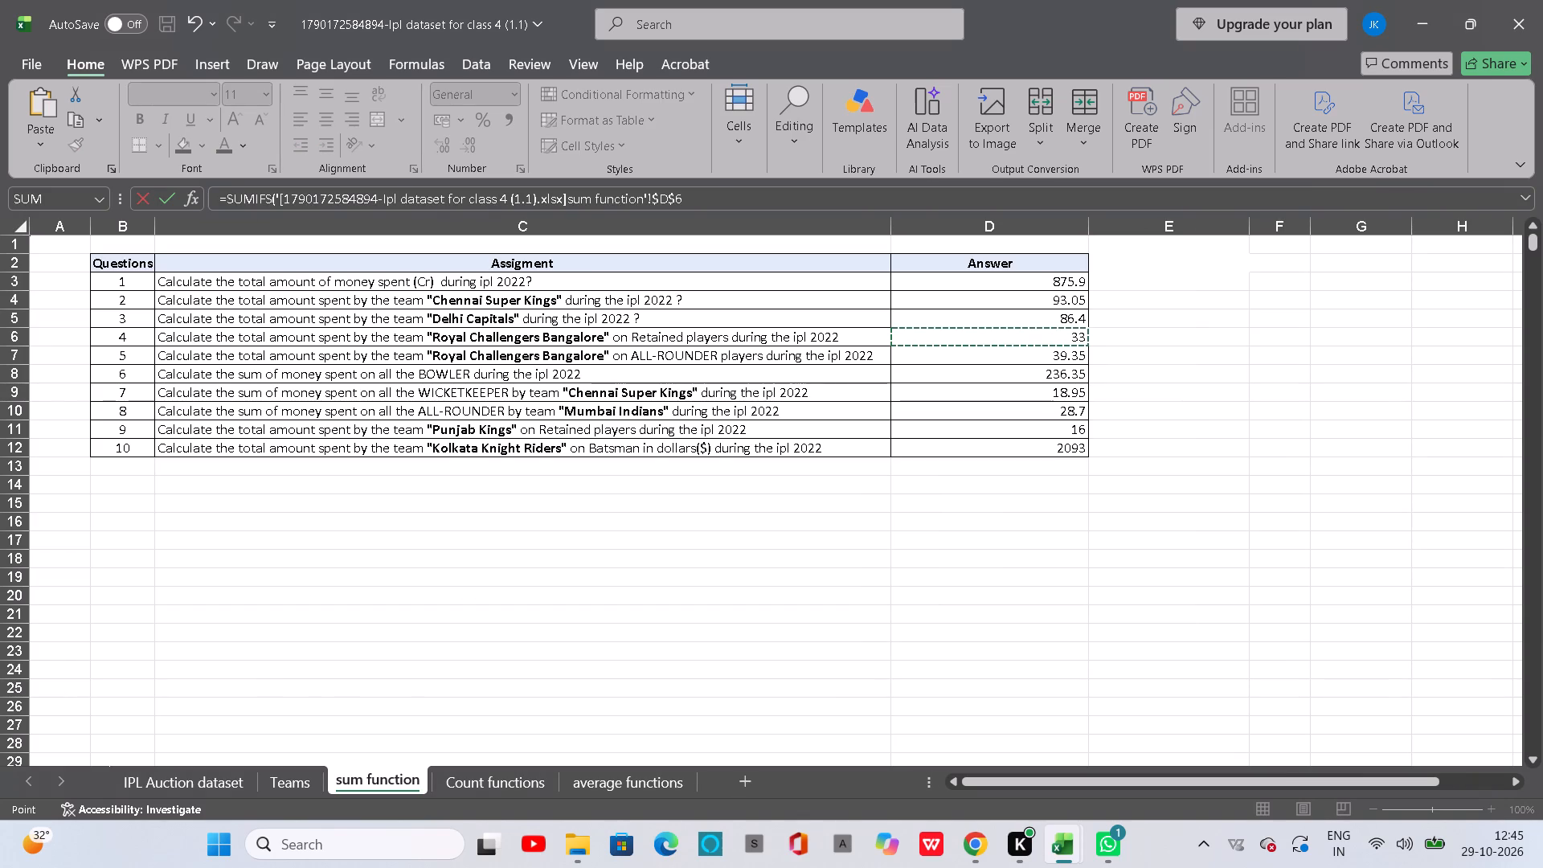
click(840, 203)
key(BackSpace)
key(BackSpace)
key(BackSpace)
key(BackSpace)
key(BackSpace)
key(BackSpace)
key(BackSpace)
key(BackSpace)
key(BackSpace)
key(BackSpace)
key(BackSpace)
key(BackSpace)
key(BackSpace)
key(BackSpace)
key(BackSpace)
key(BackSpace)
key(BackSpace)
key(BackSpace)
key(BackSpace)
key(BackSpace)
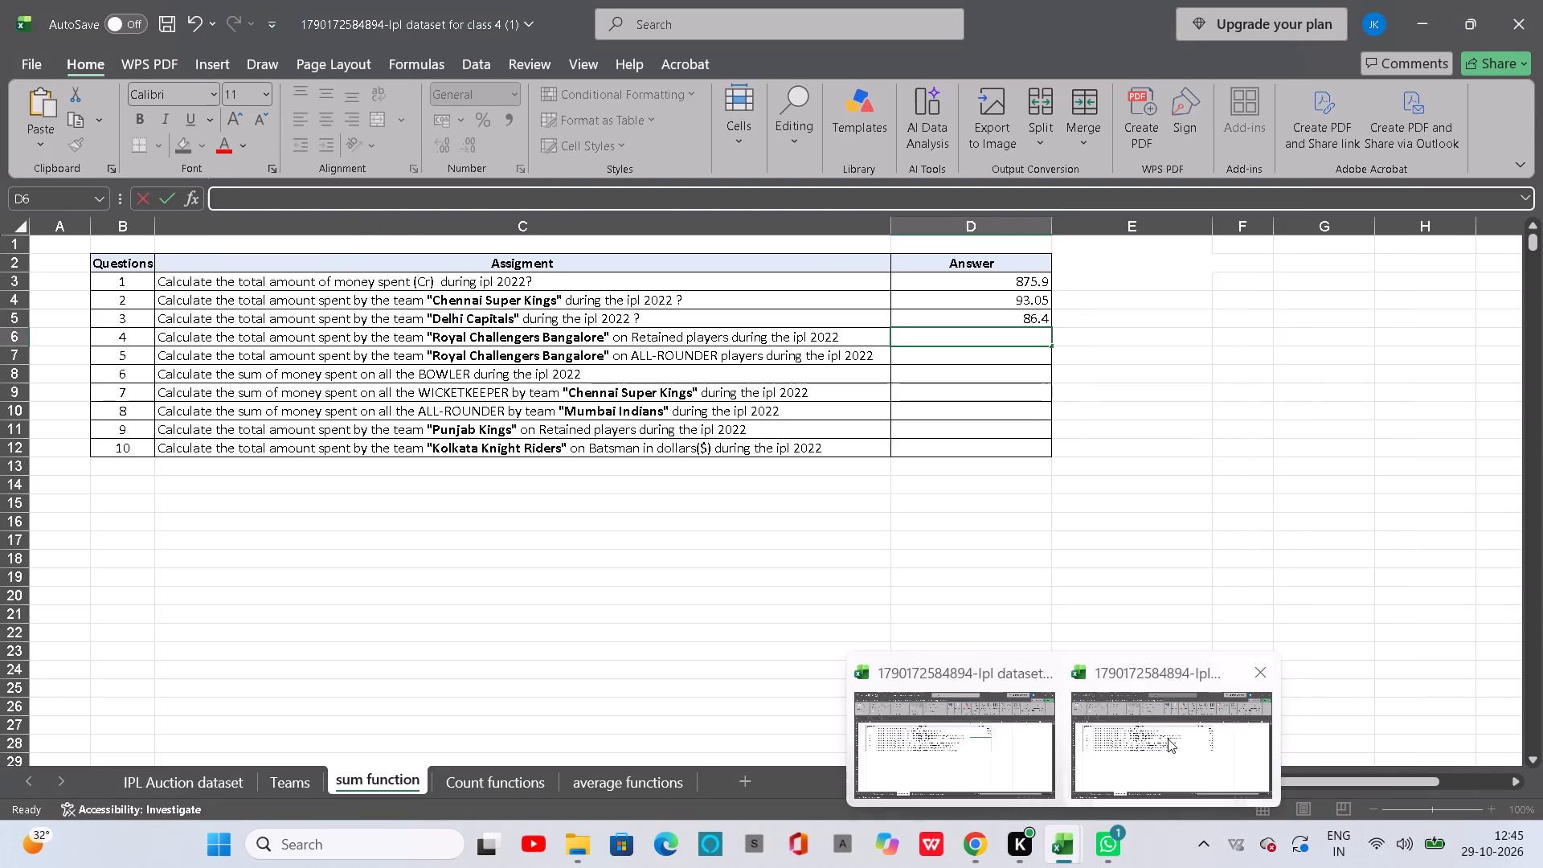
Examine the D6 formula on the sum function sheet of the reference workbook (1.1).
click(1168, 739)
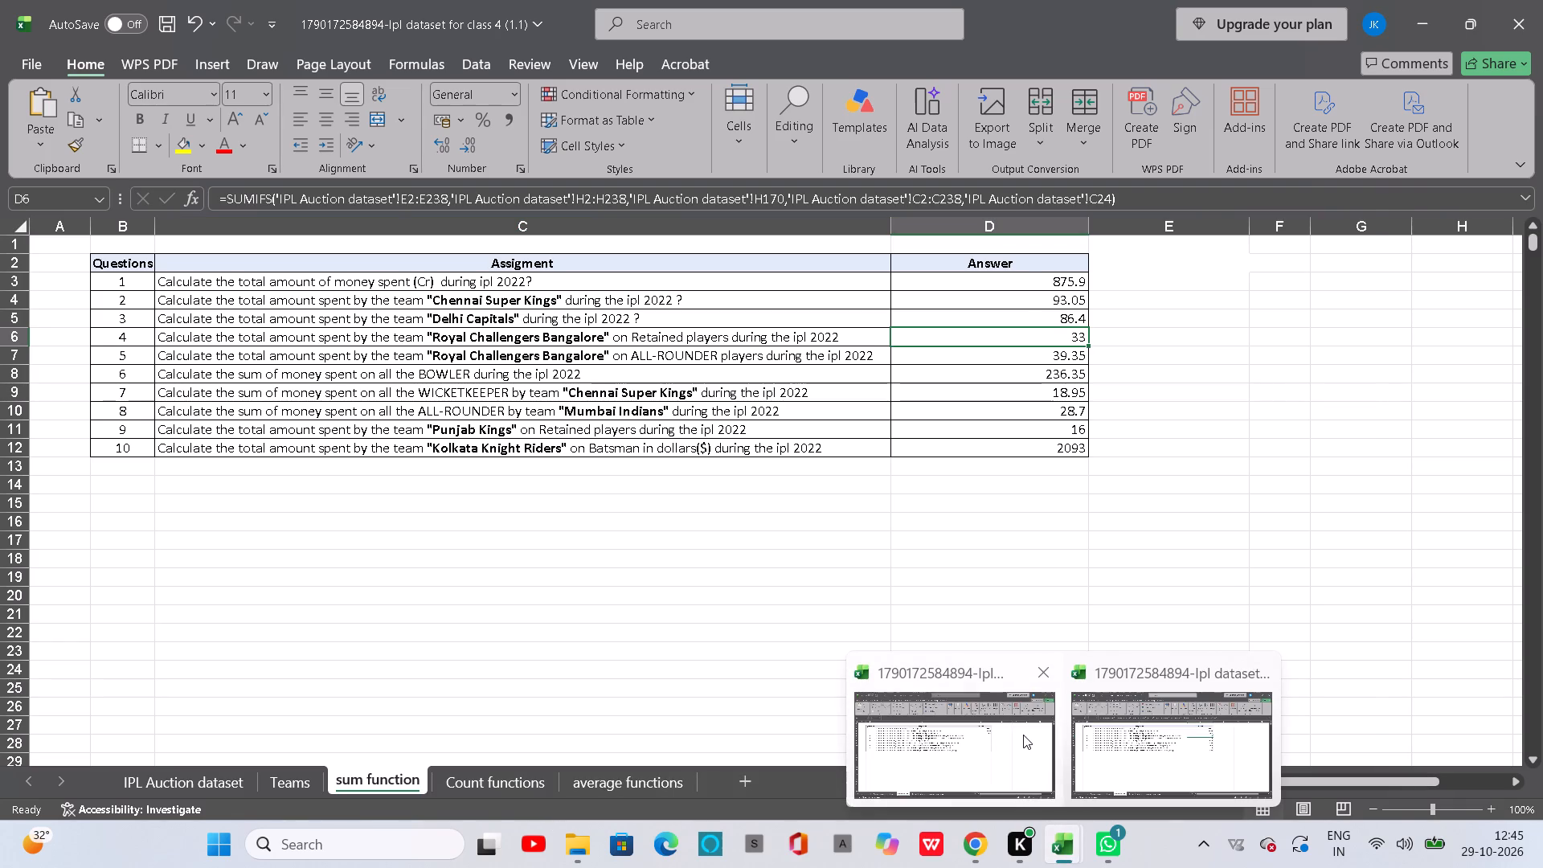
In the working workbook (1), start a SUMIFS in D6 of the sum function sheet with the IPL Auction dataset's INR Cost range E2:E634.
click(1023, 735)
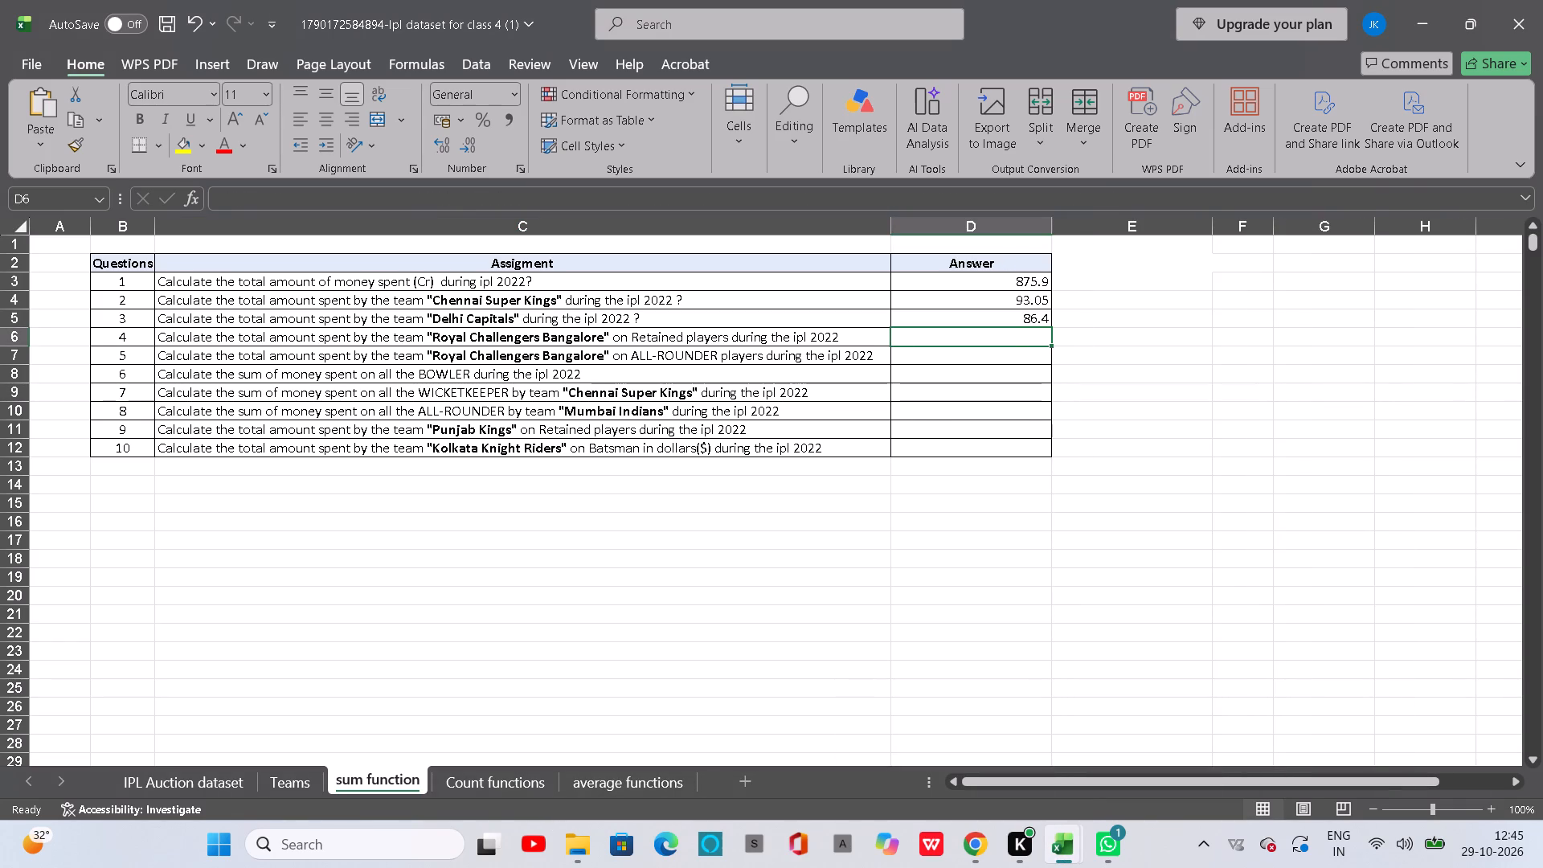
text(=sum)
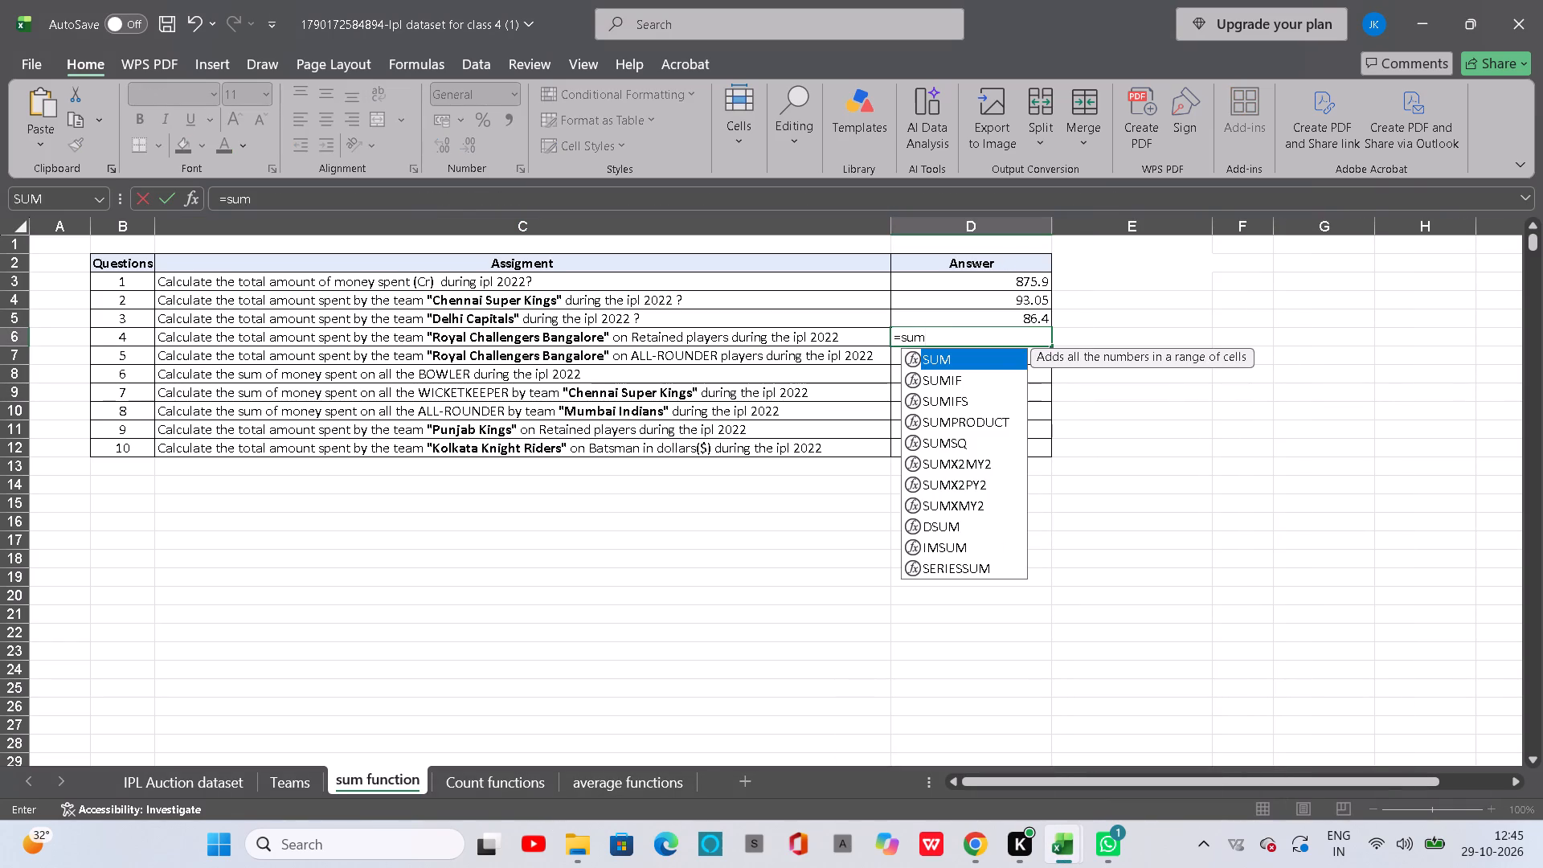
text(ifs)
key(Tab)
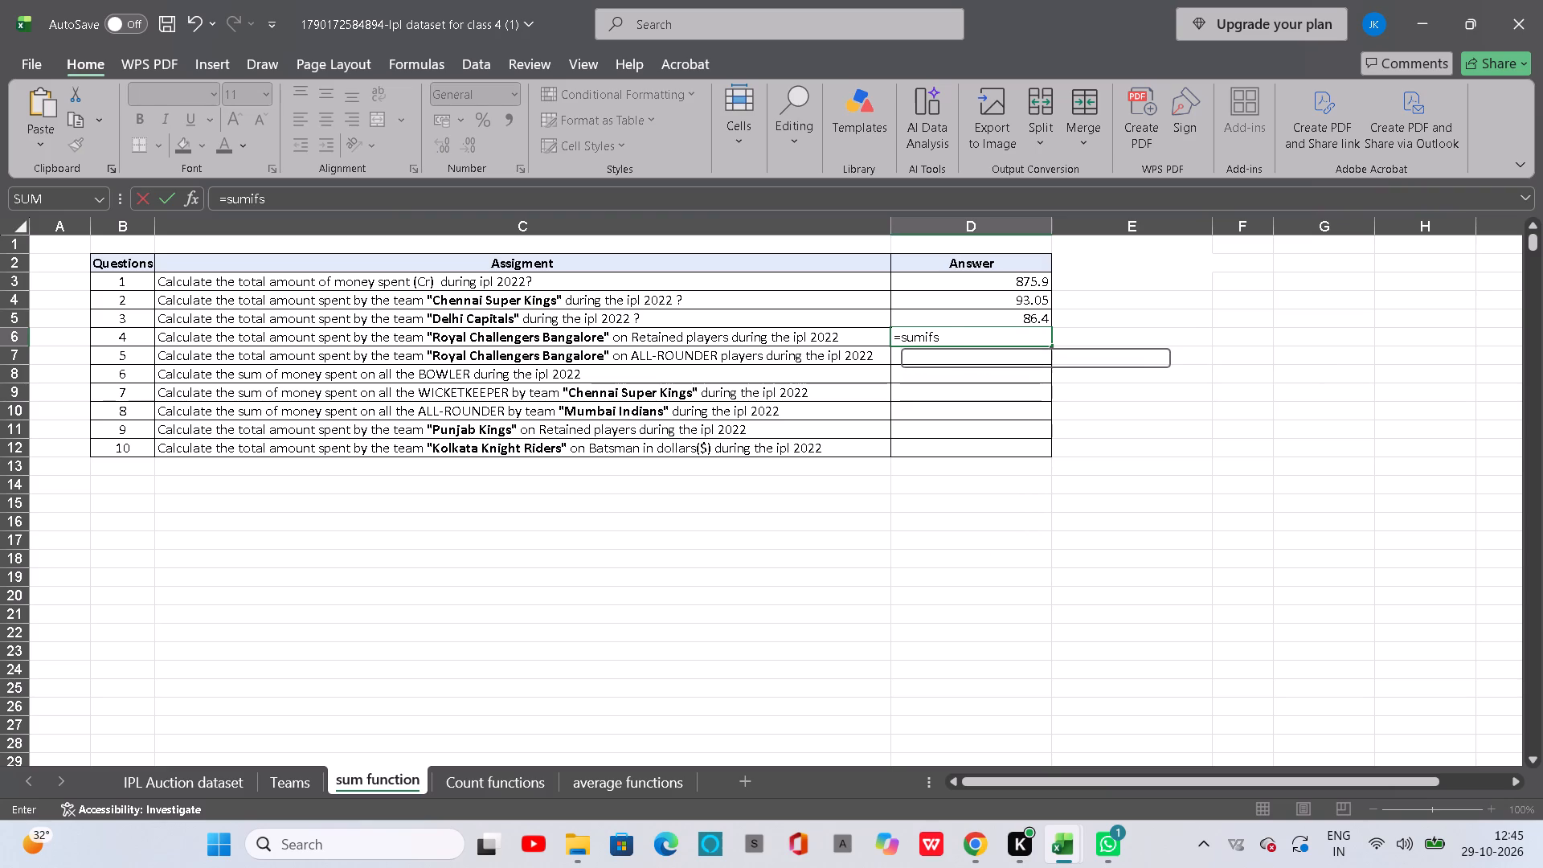
click(159, 774)
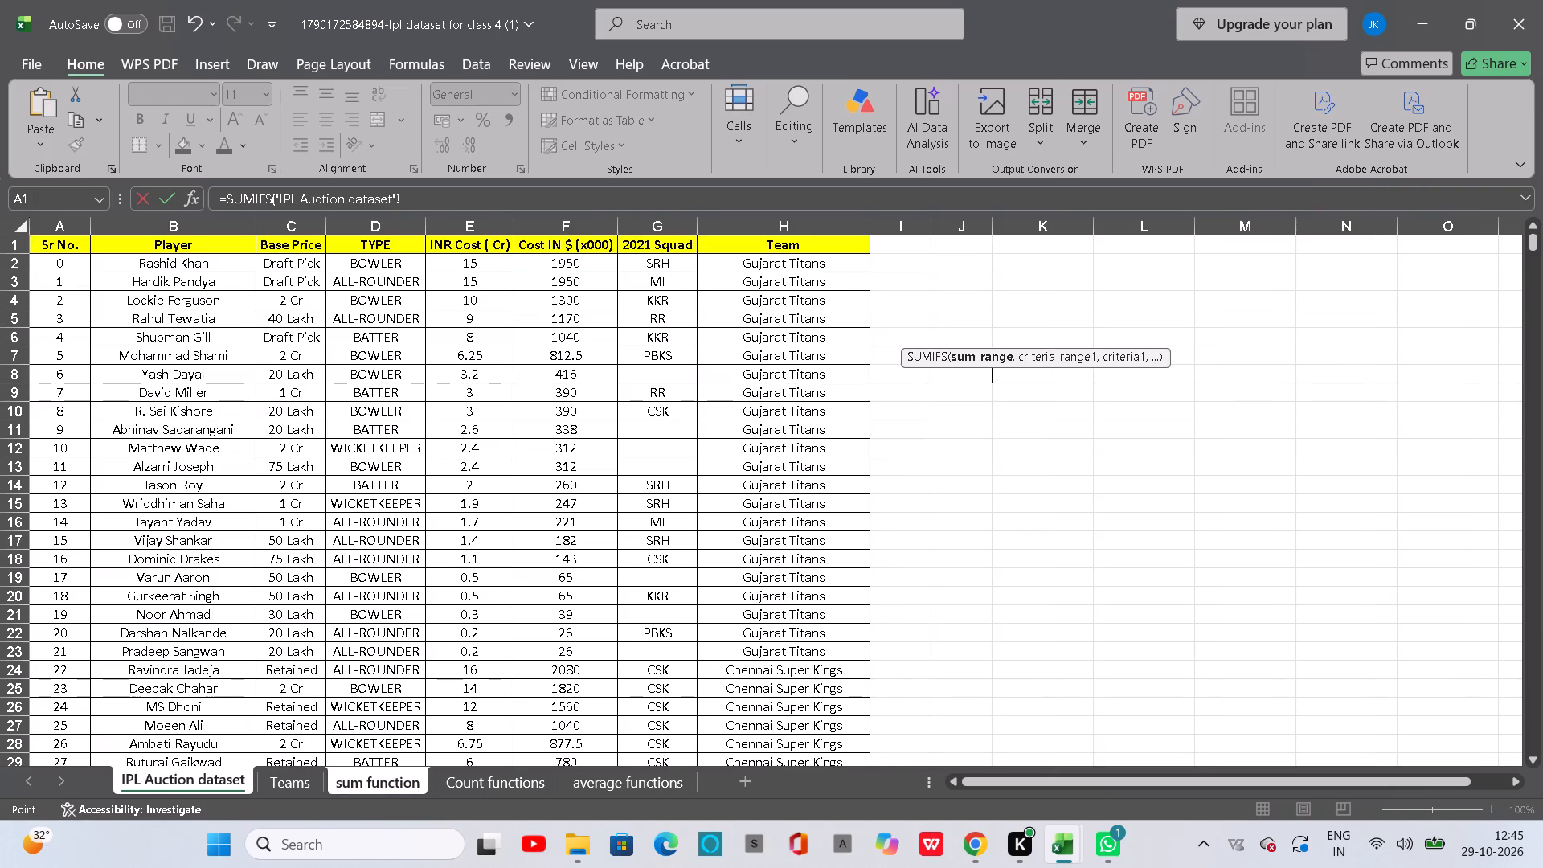
drag(452, 256, 489, 867)
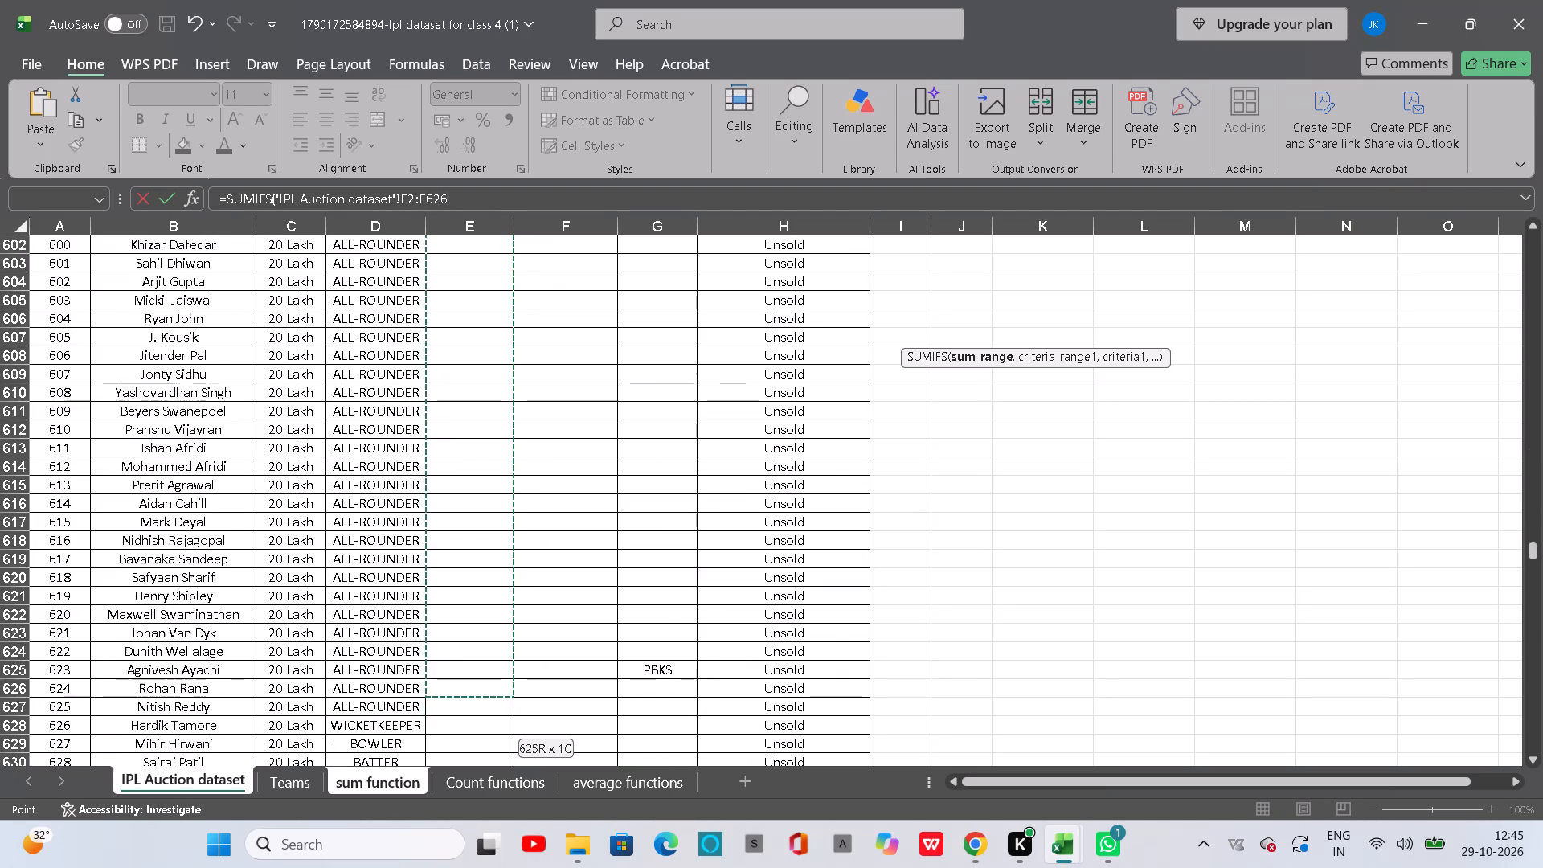
drag(489, 867, 490, 727)
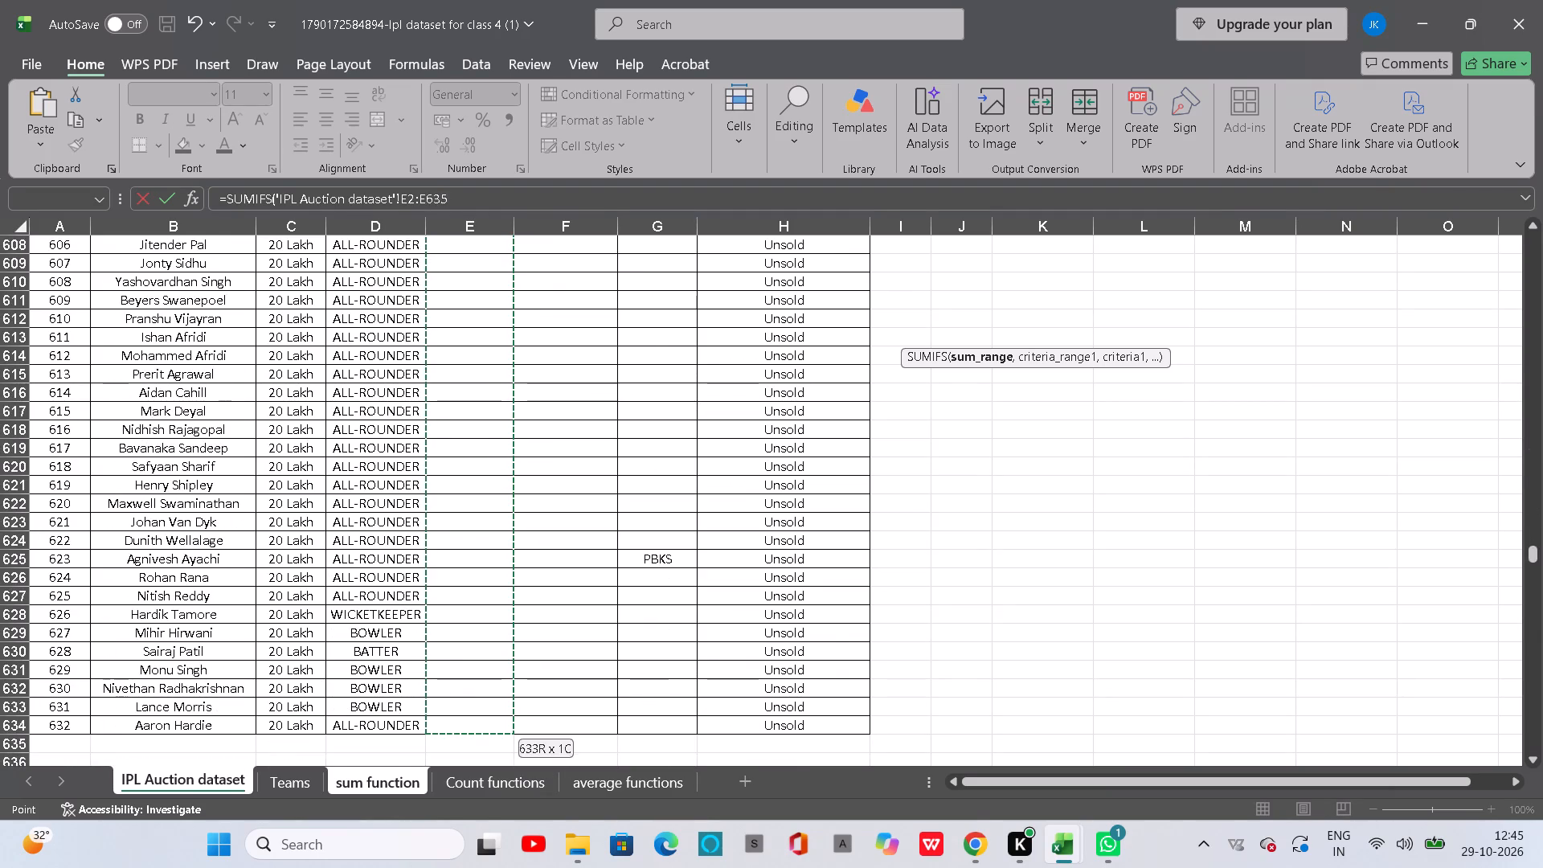
drag(490, 727, 489, 726)
key(comma)
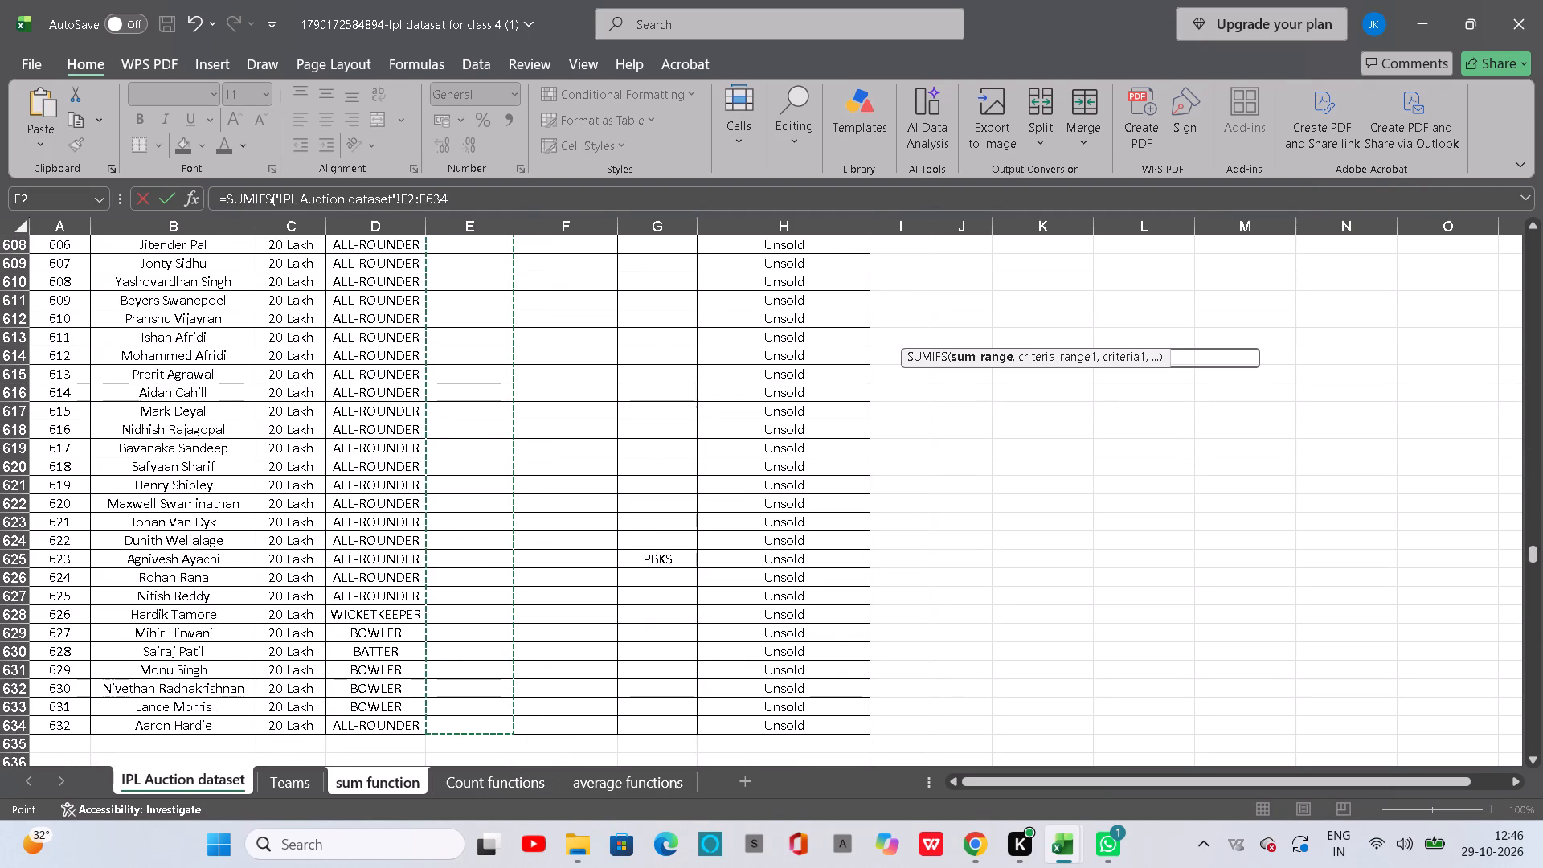
Add the IPL Auction dataset's Team range H2:H634 as the first criteria range of the D6 SUMIFS.
click(174, 778)
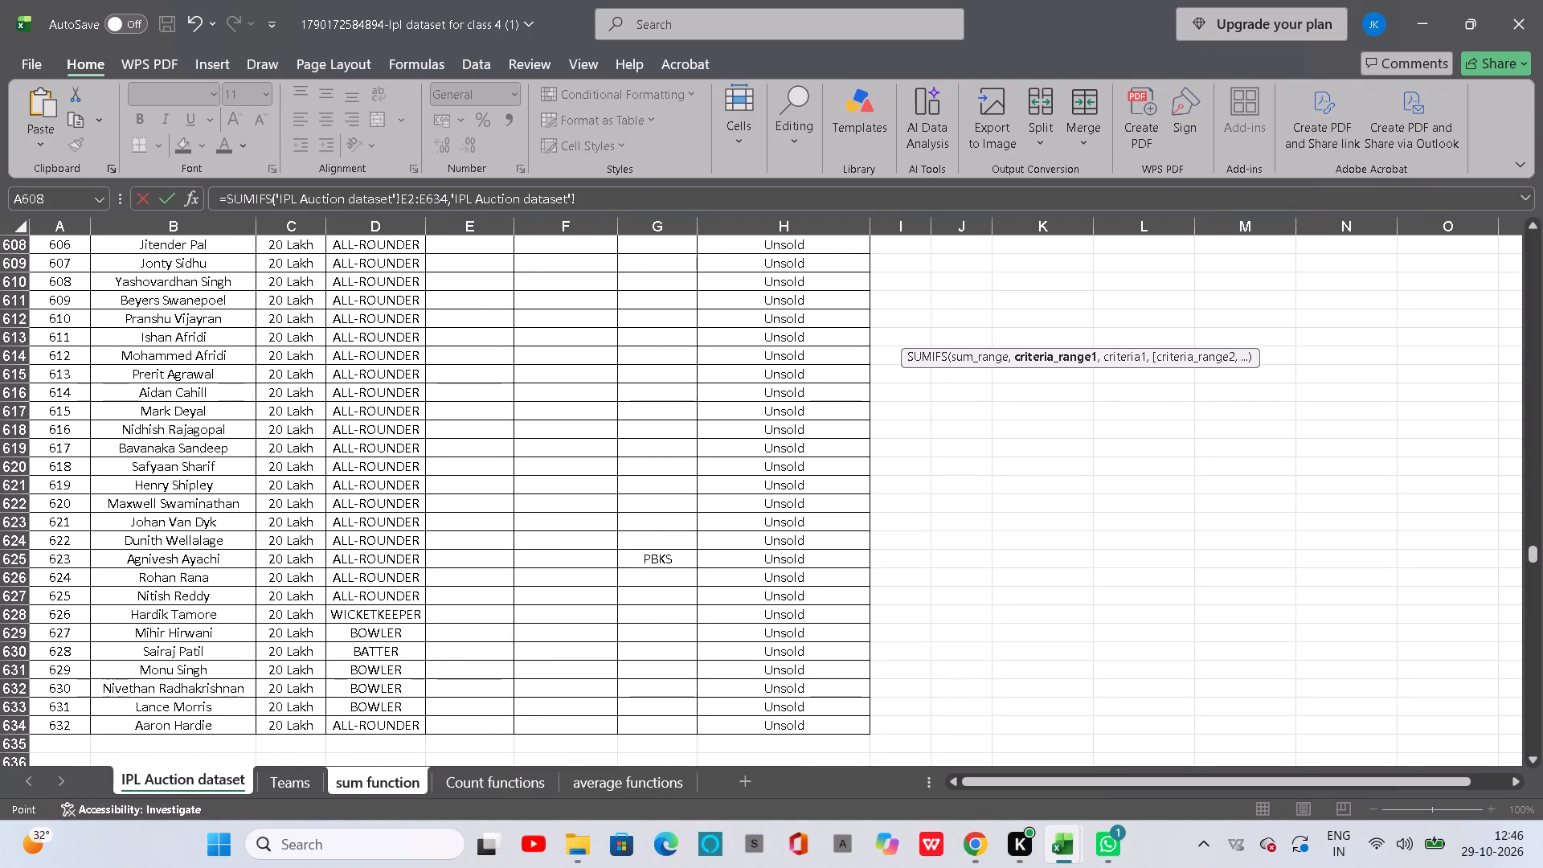
scroll(465, 473, up, 20)
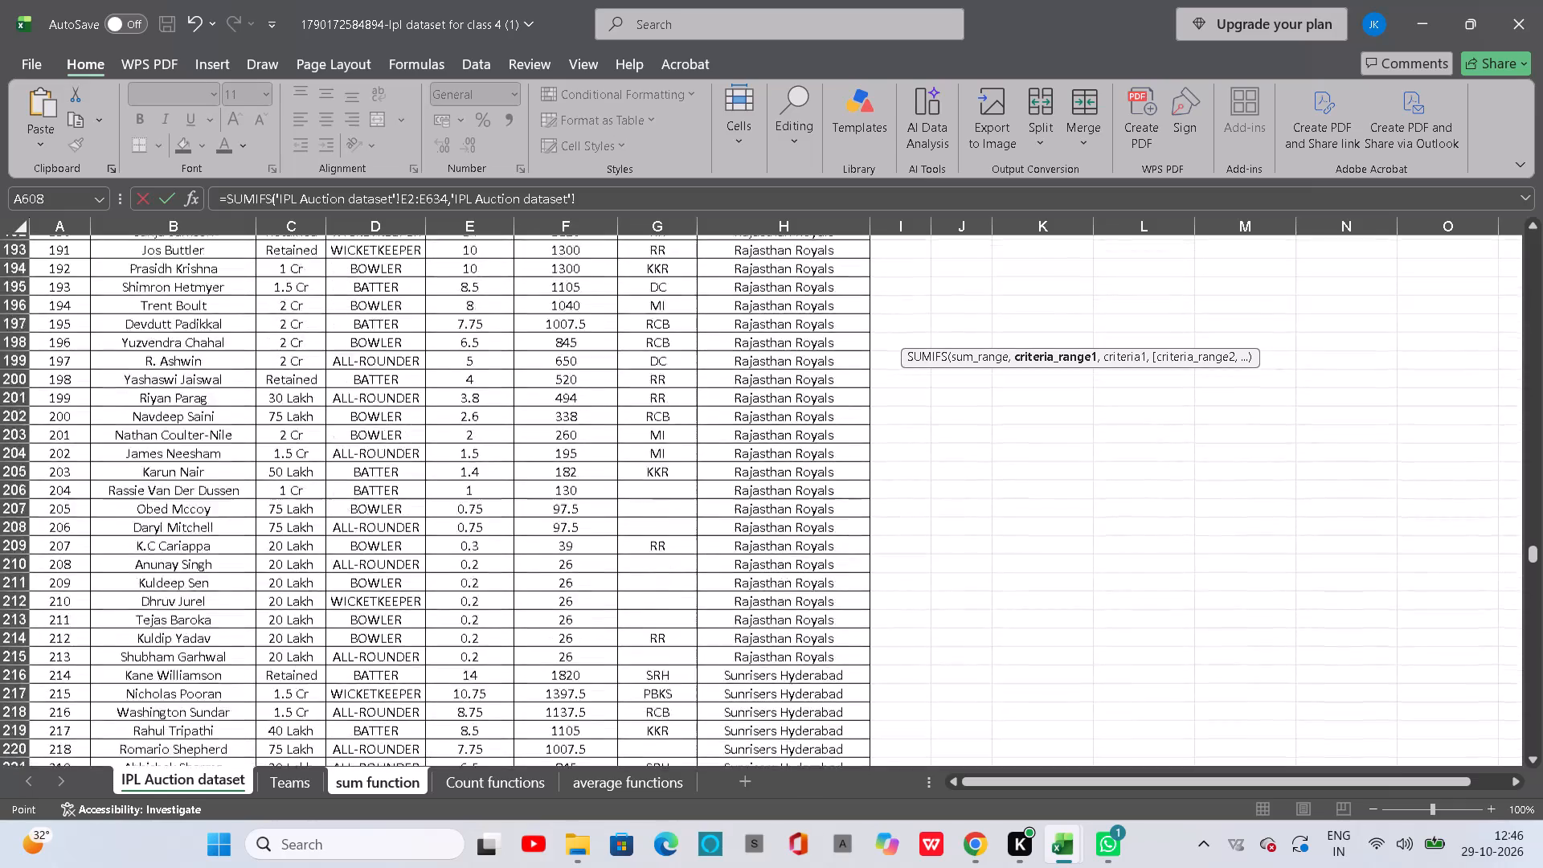
scroll(743, 361, up, 4)
scroll(798, 519, up, 7)
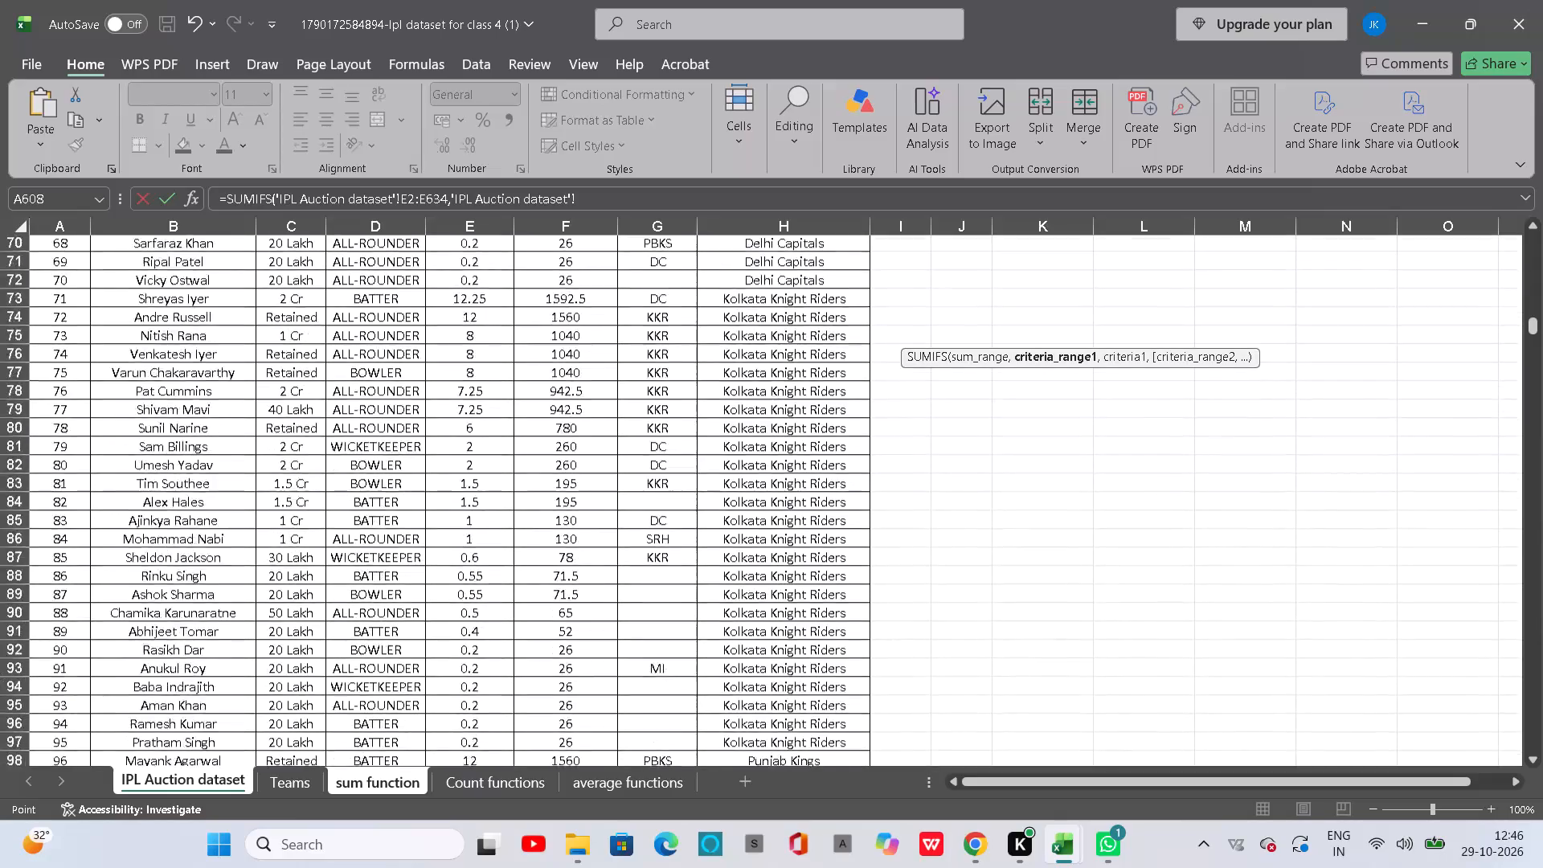
scroll(743, 326, up, 7)
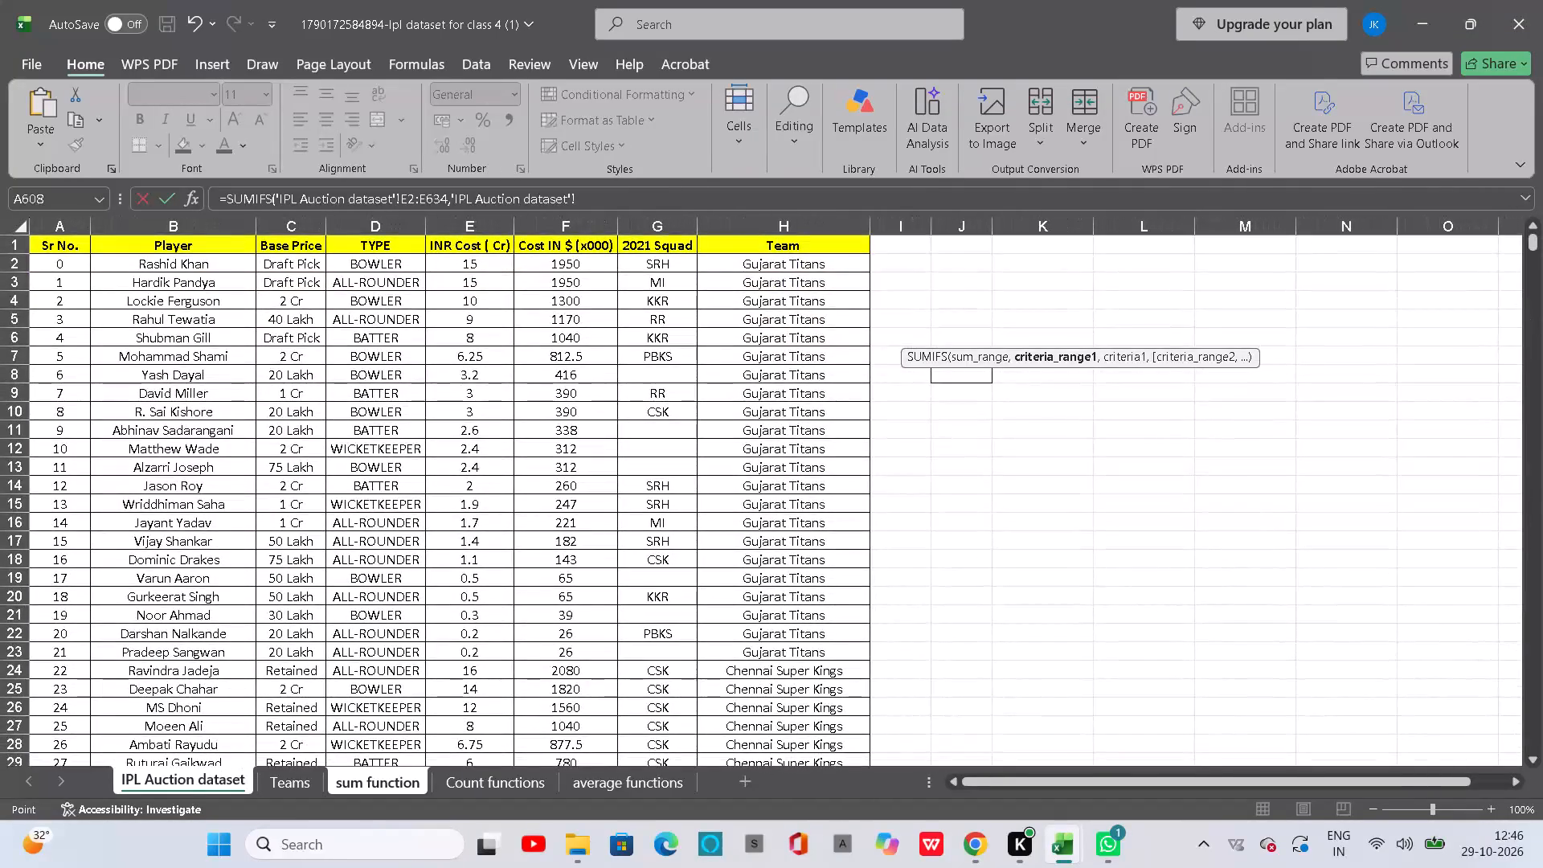
drag(710, 259, 789, 865)
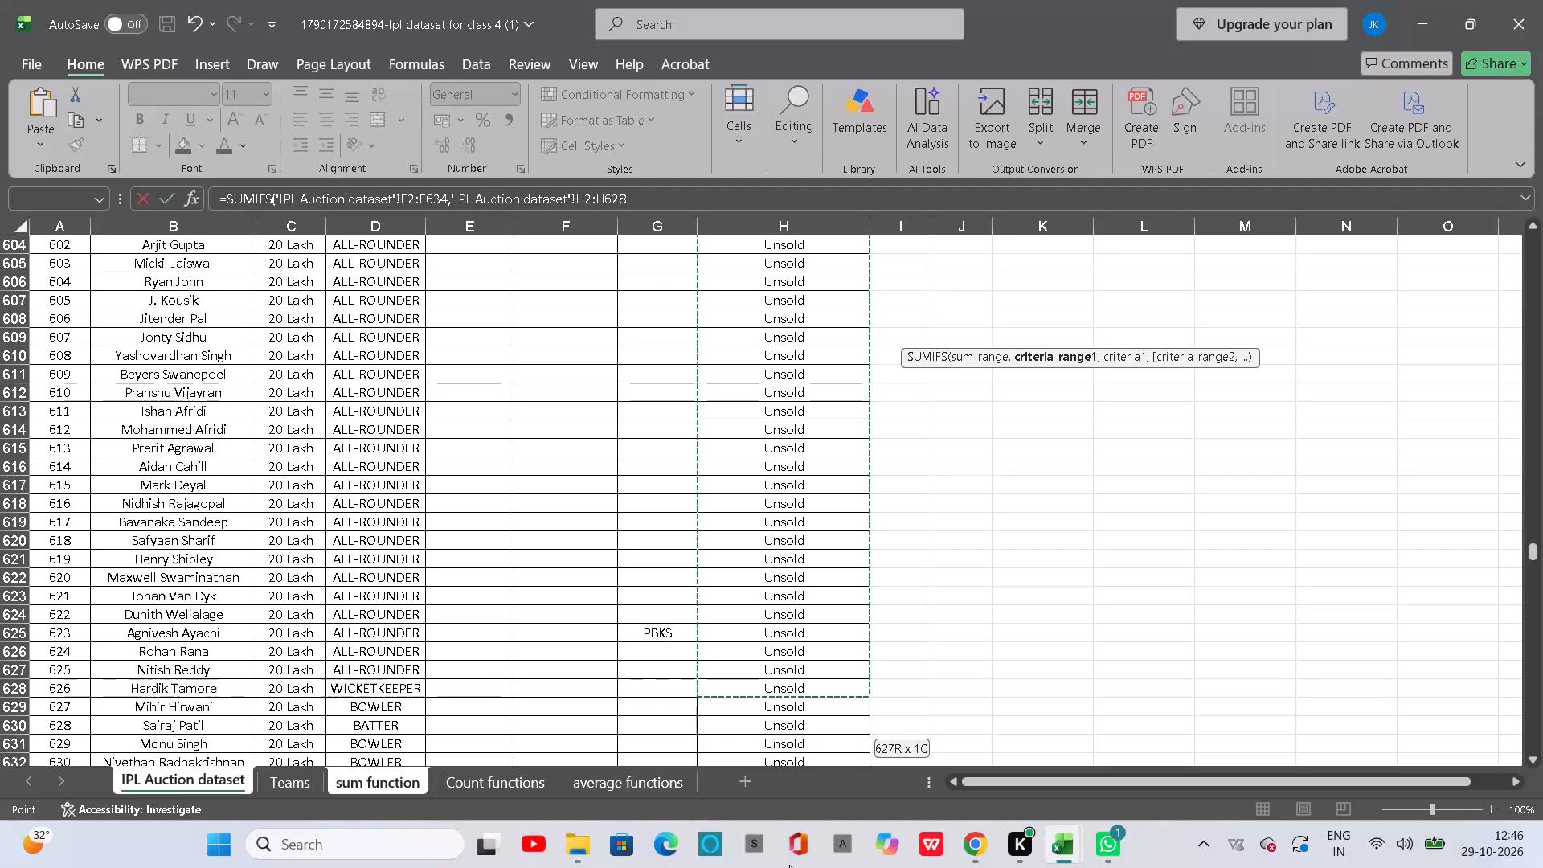
drag(789, 865, 780, 735)
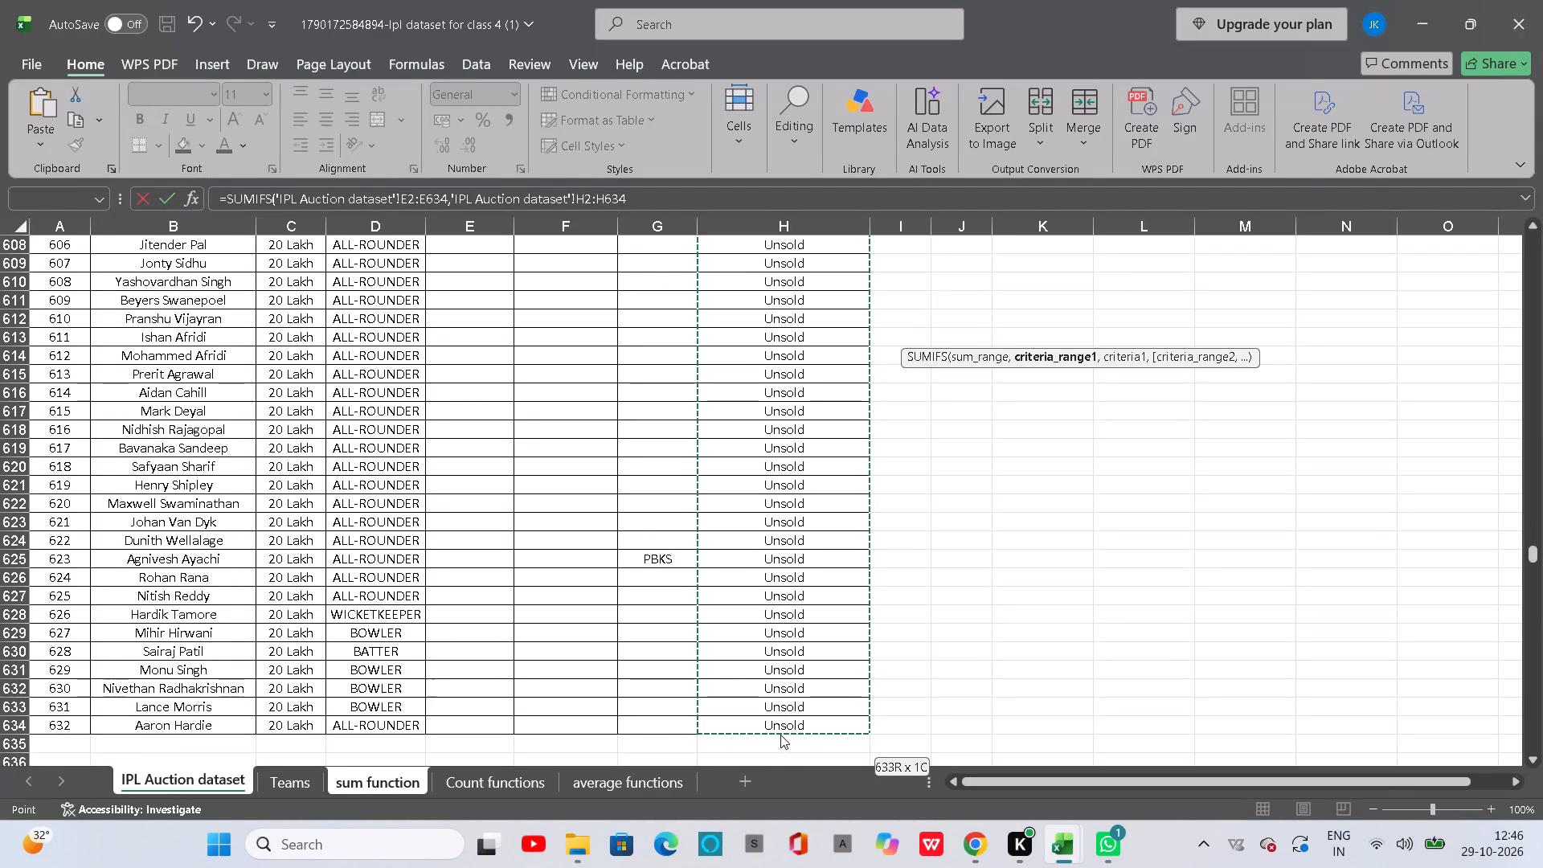
drag(780, 735, 780, 727)
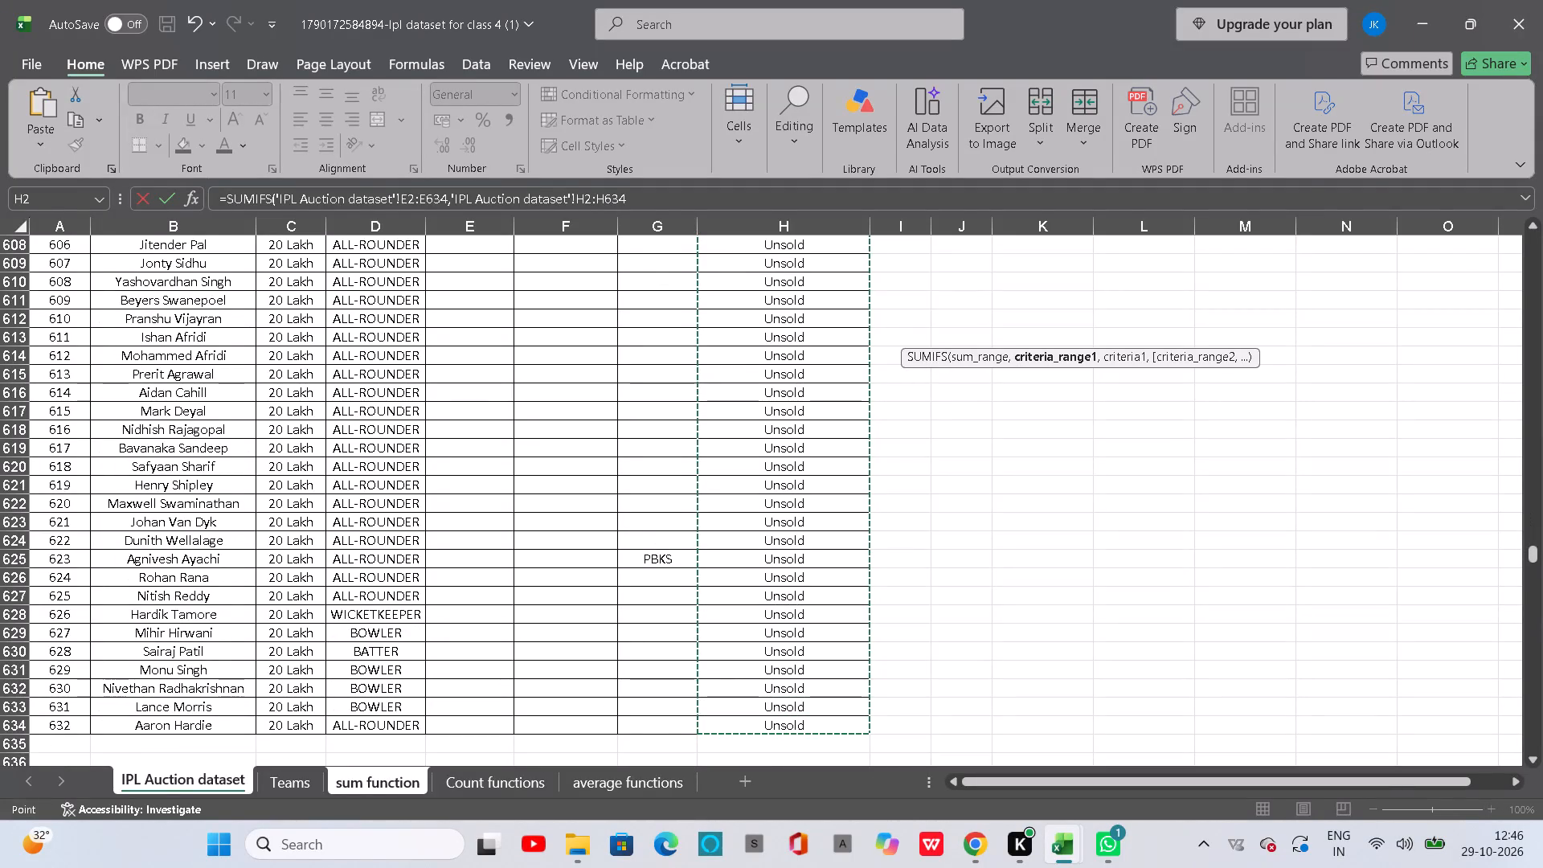
key(comma)
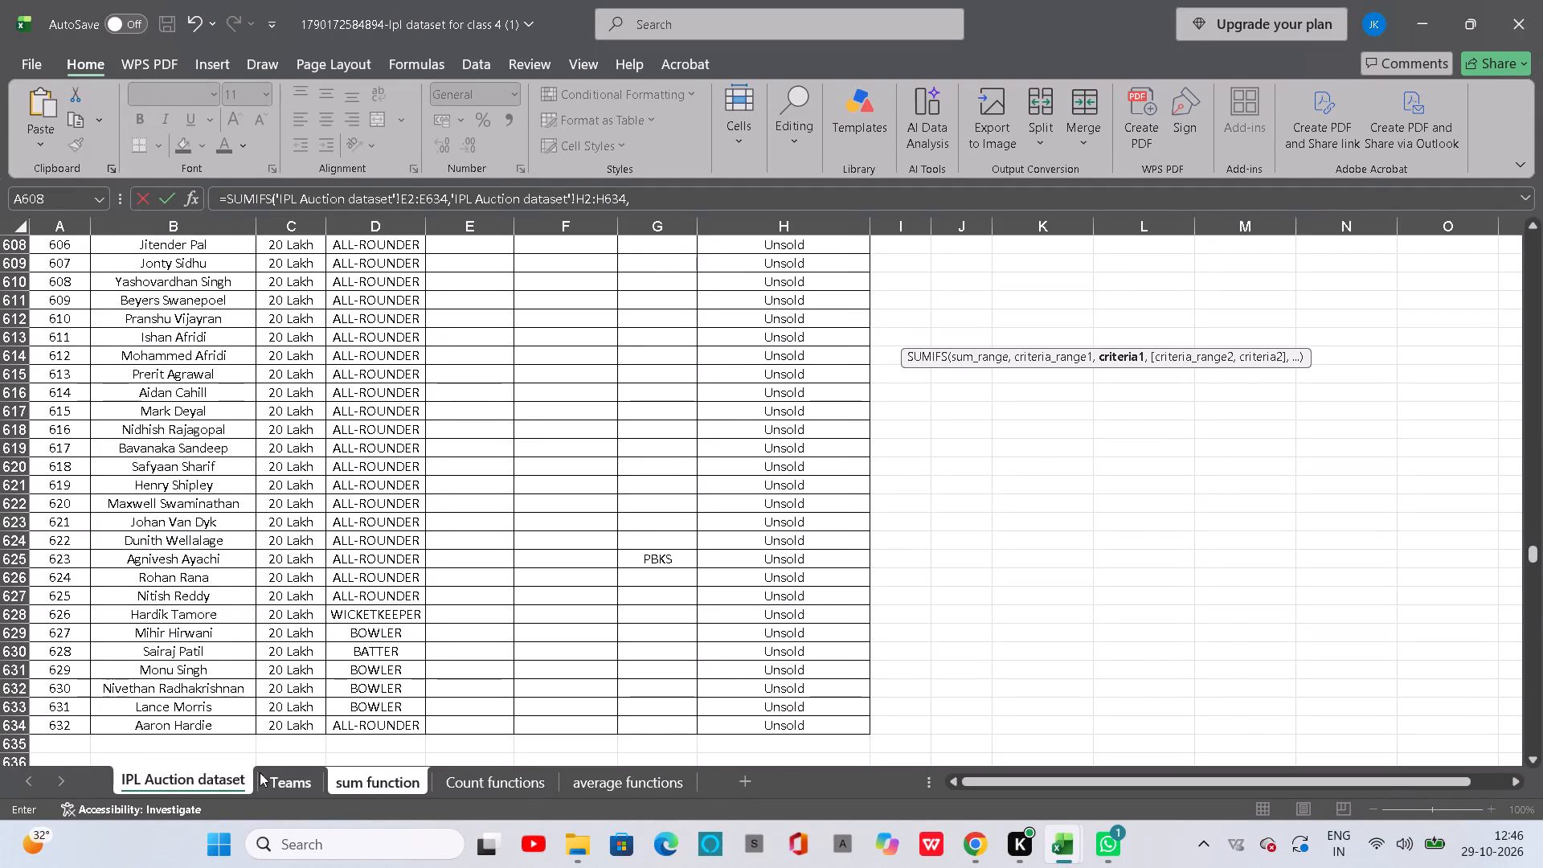
Set the first criterion of the D6 SUMIFS to cell H176, Royal Challengers Bangalore, on the IPL Auction dataset sheet.
drag(226, 776, 713, 477)
scroll(713, 477, up, 7)
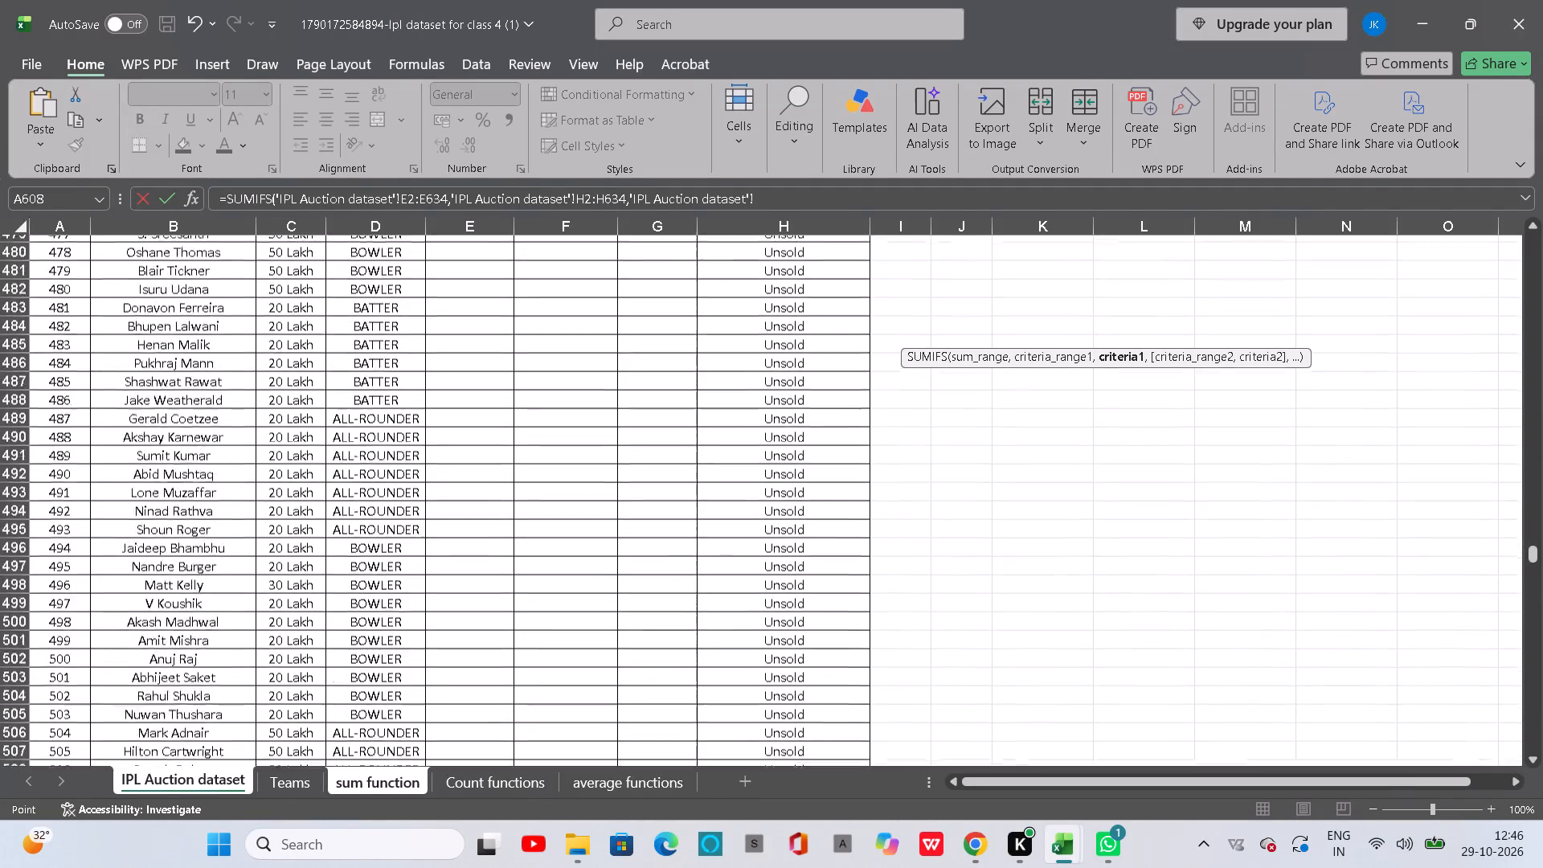
scroll(713, 477, up, 10)
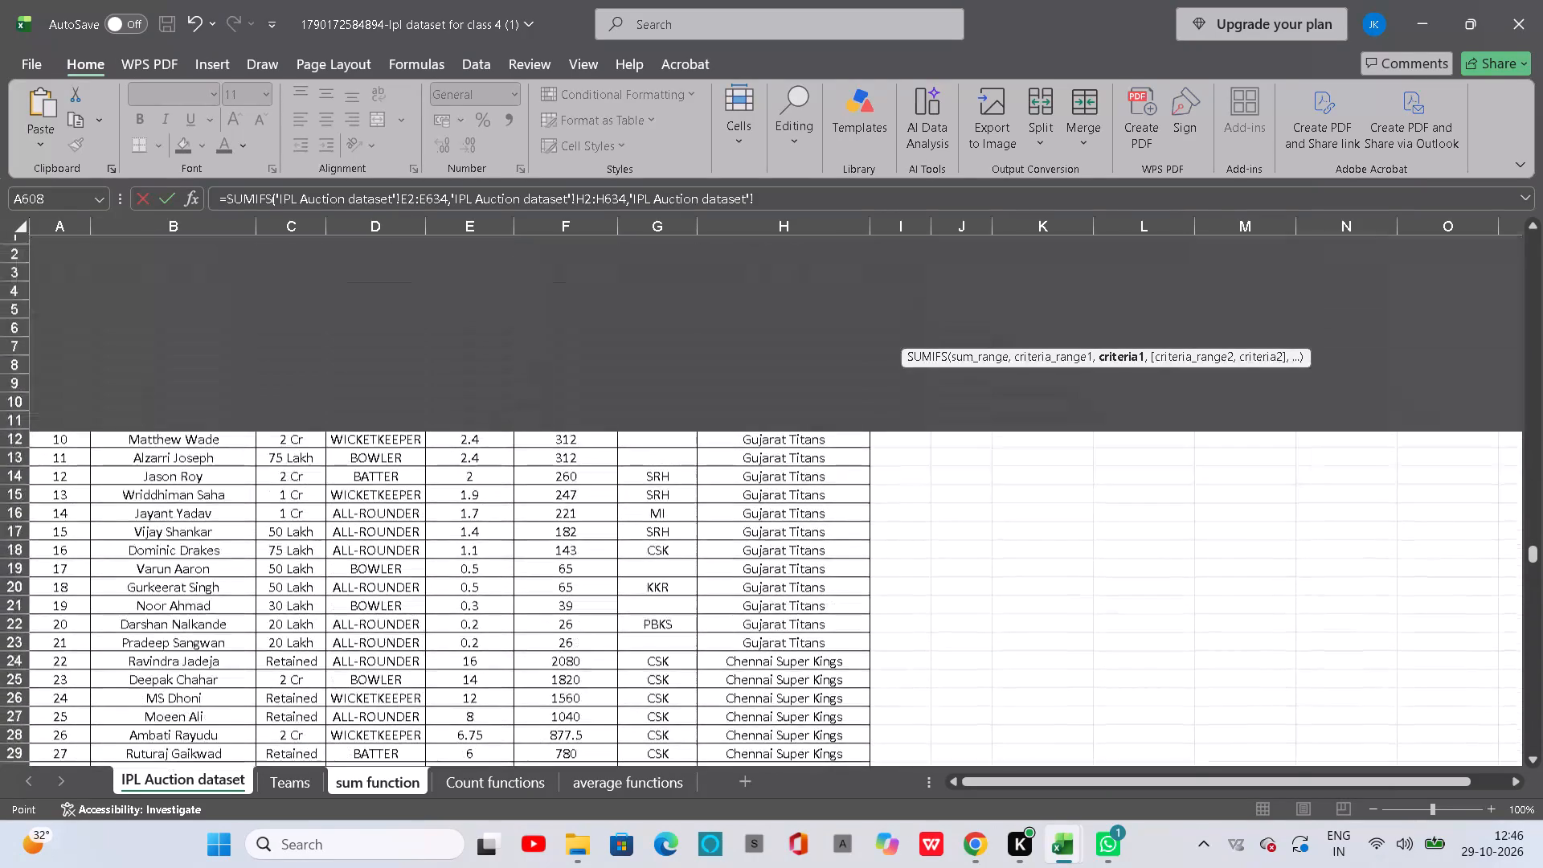
scroll(713, 477, down, 5)
scroll(713, 477, up, 4)
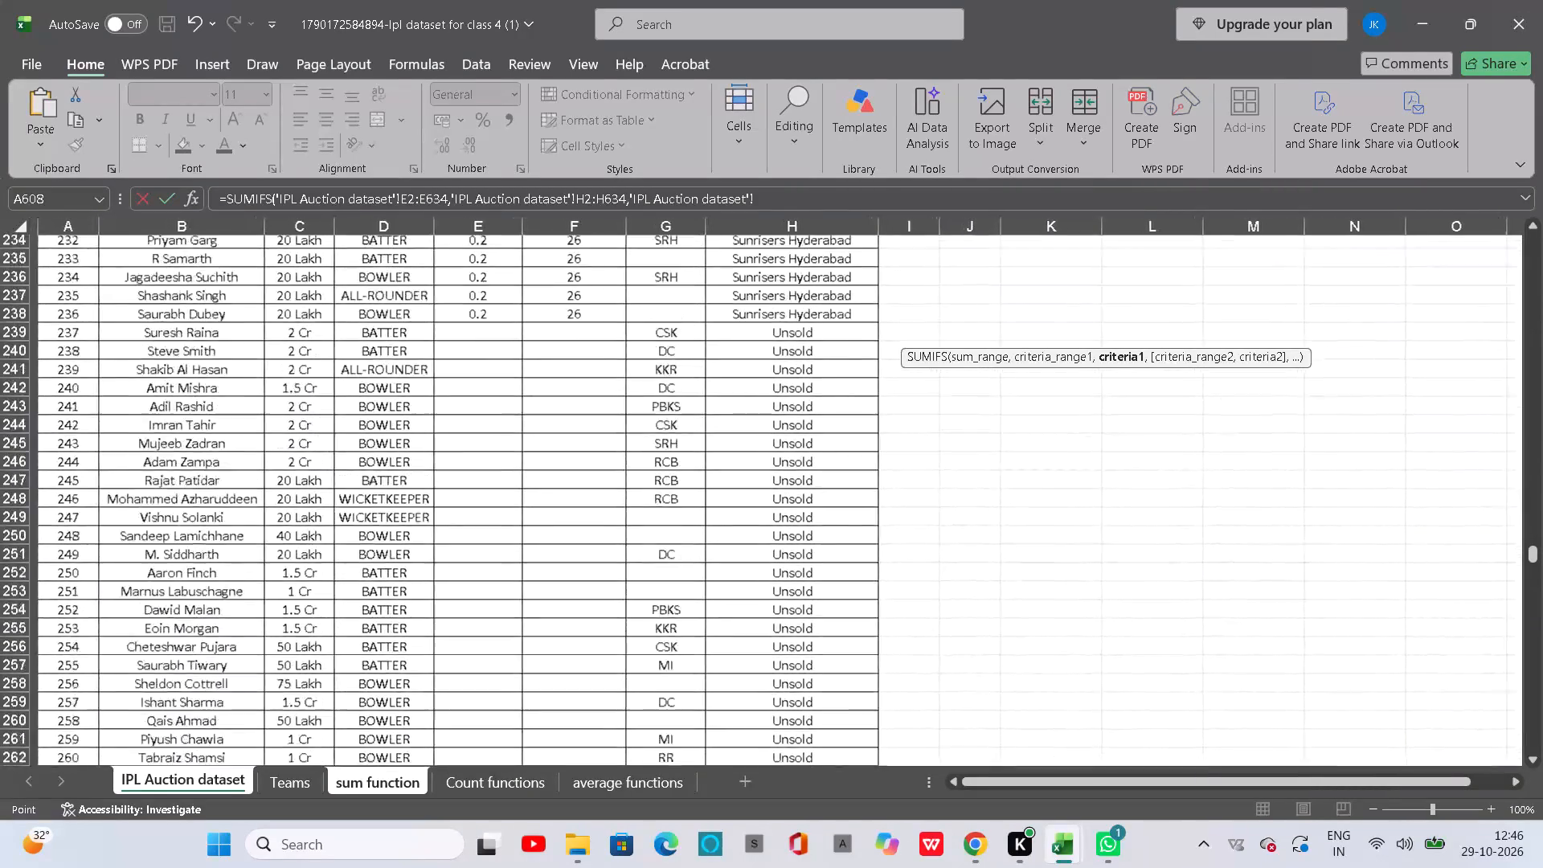
scroll(713, 477, up, 3)
click(765, 462)
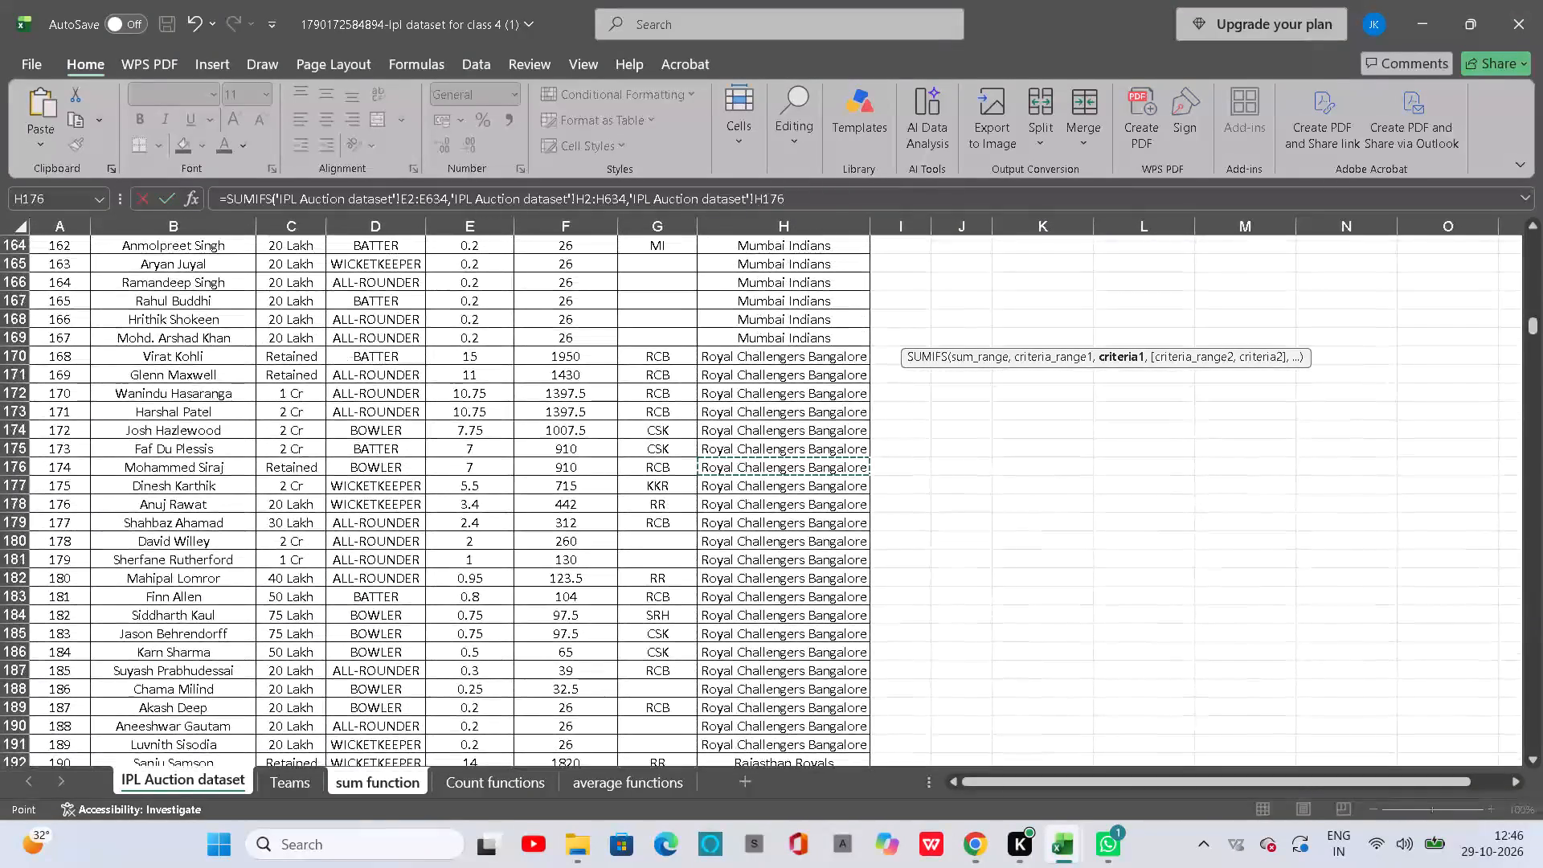
key(comma)
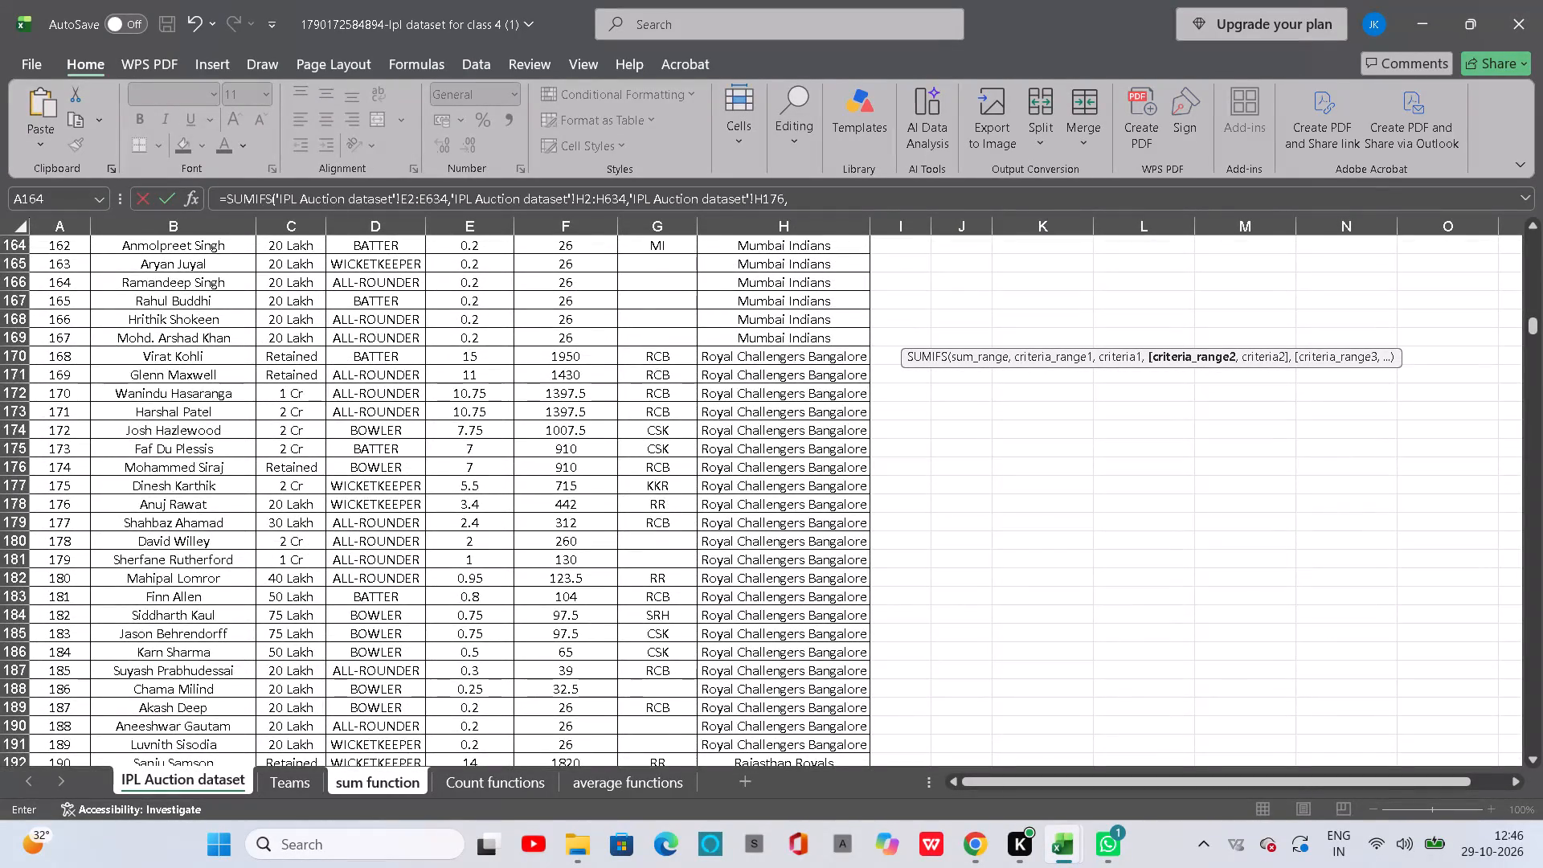
Add the IPL Auction dataset's Base Price range C2:C634 as the second criteria range of the D6 SUMIFS.
scroll(648, 277, up, 13)
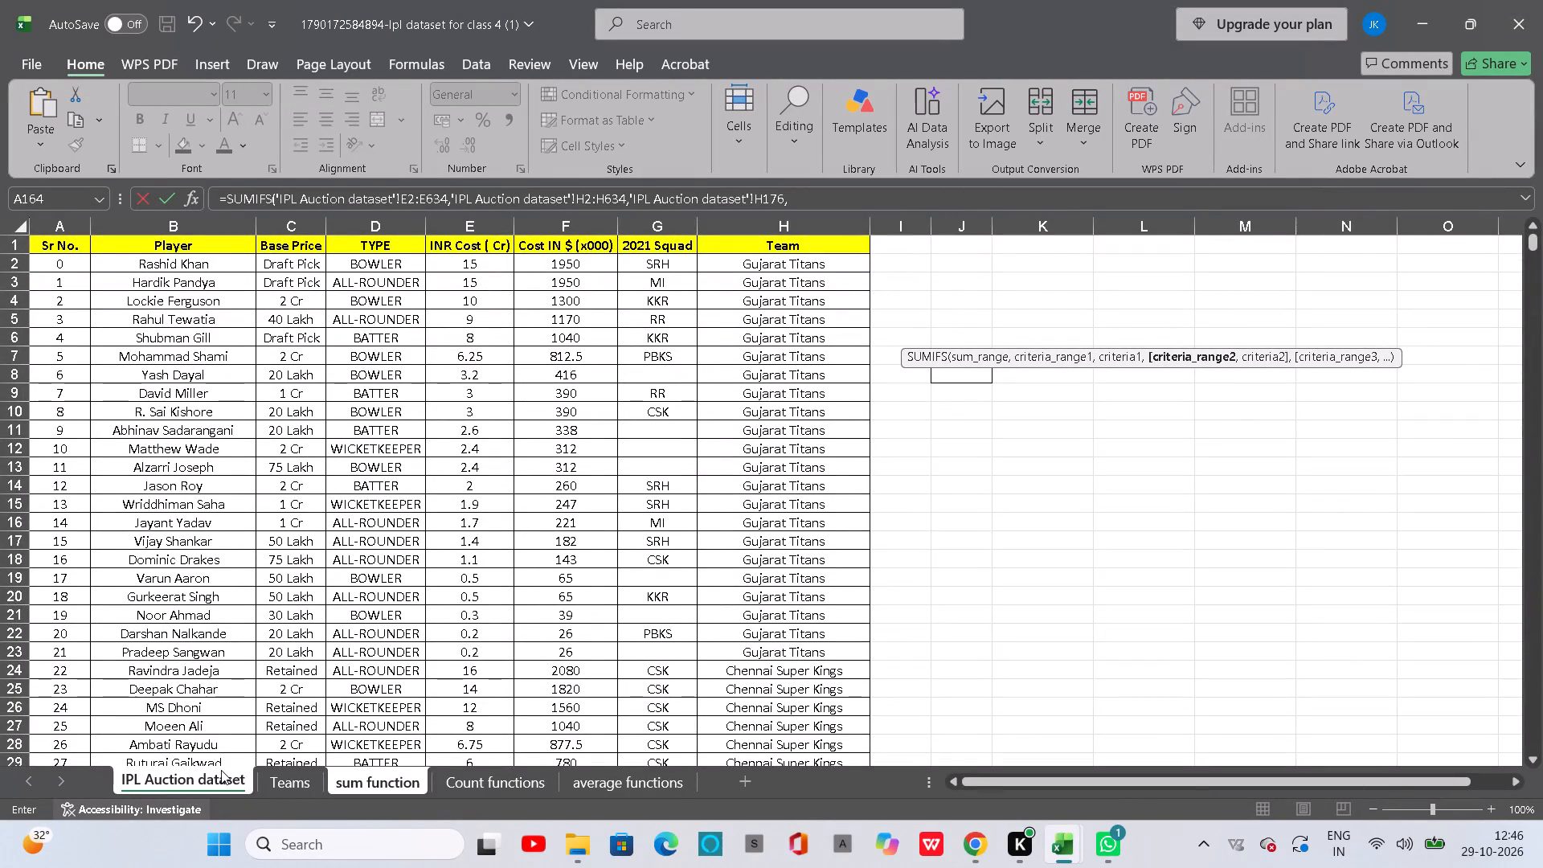
click(221, 770)
scroll(290, 449, down, 3)
scroll(290, 449, up, 3)
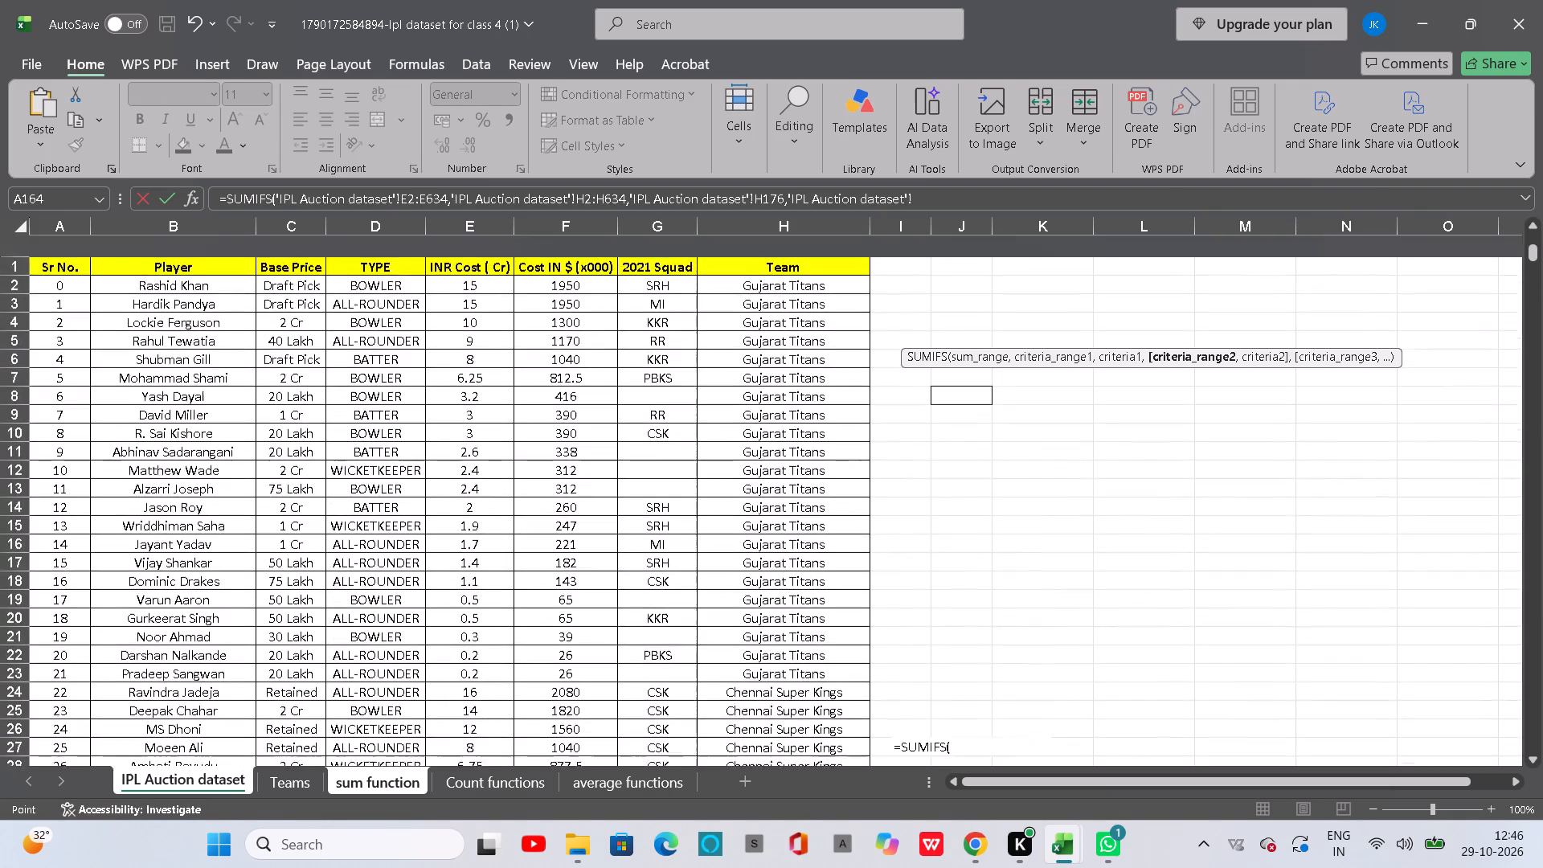
drag(268, 264, 295, 786)
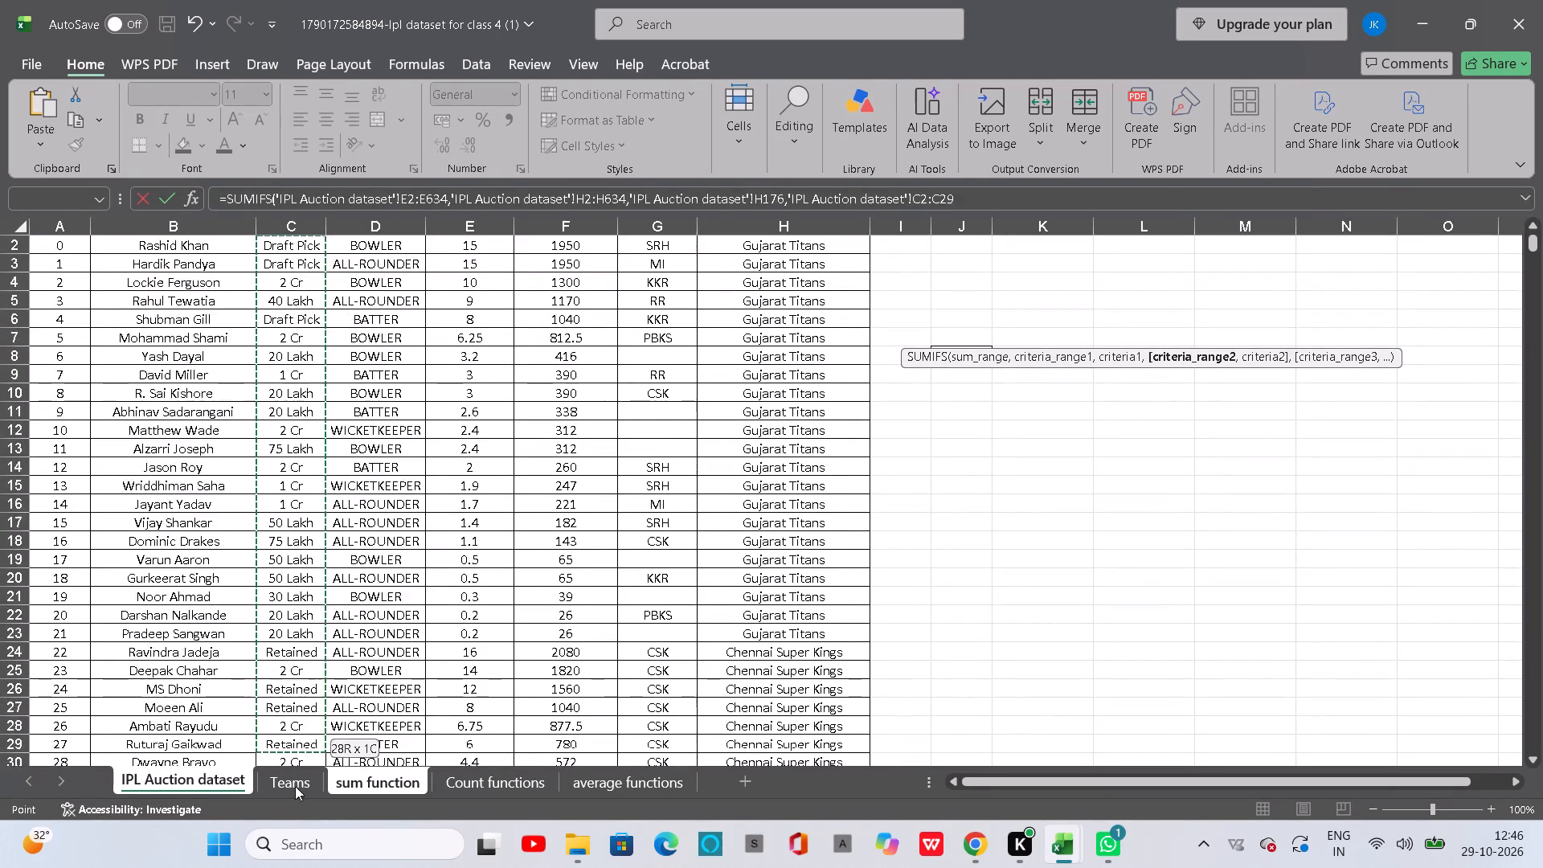
drag(295, 786, 294, 799)
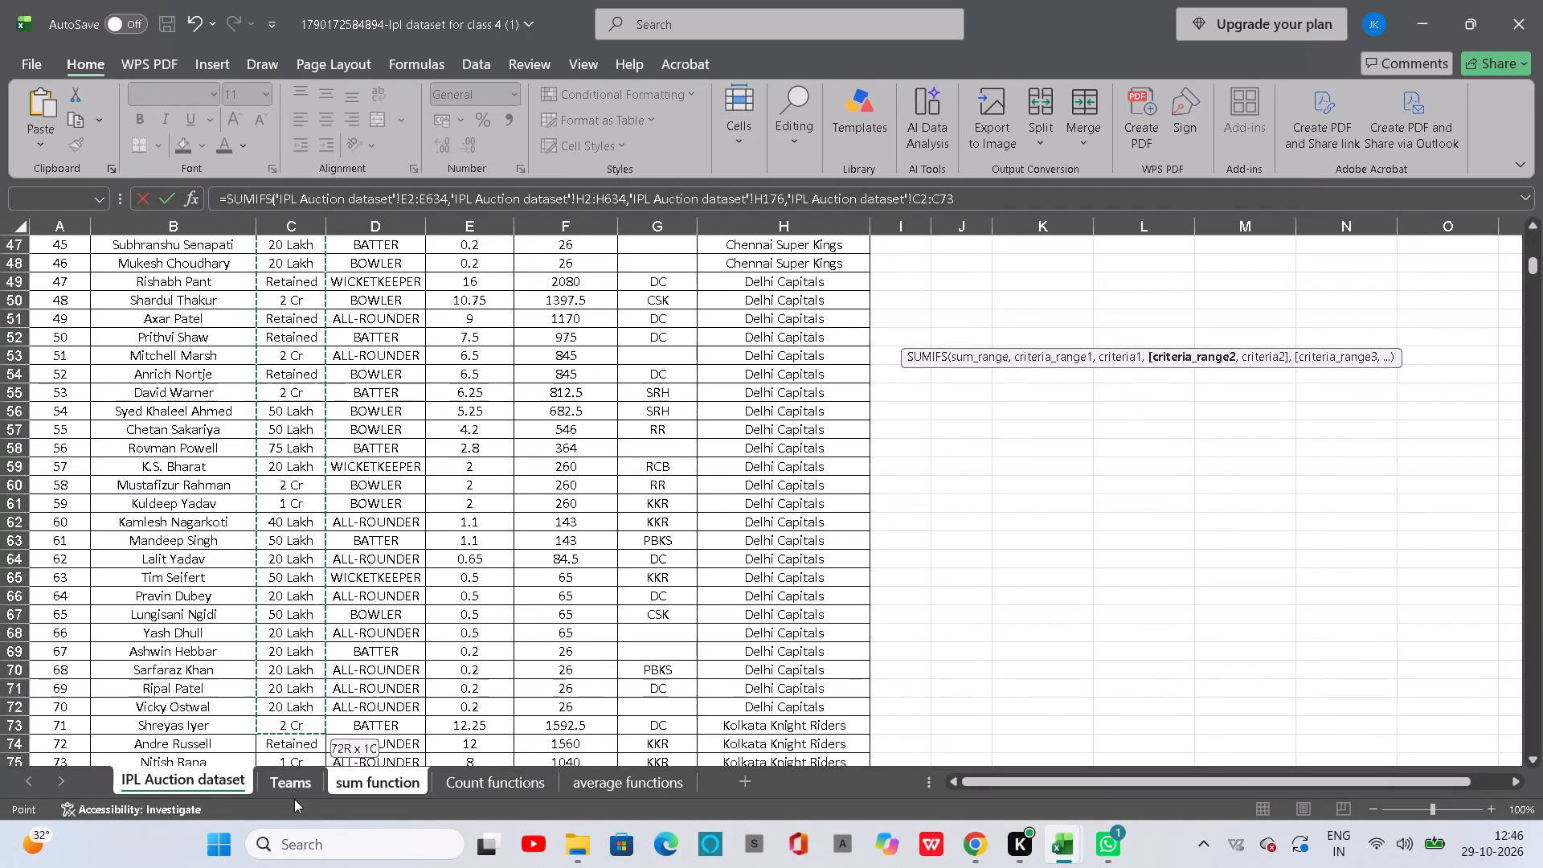
drag(294, 799, 288, 865)
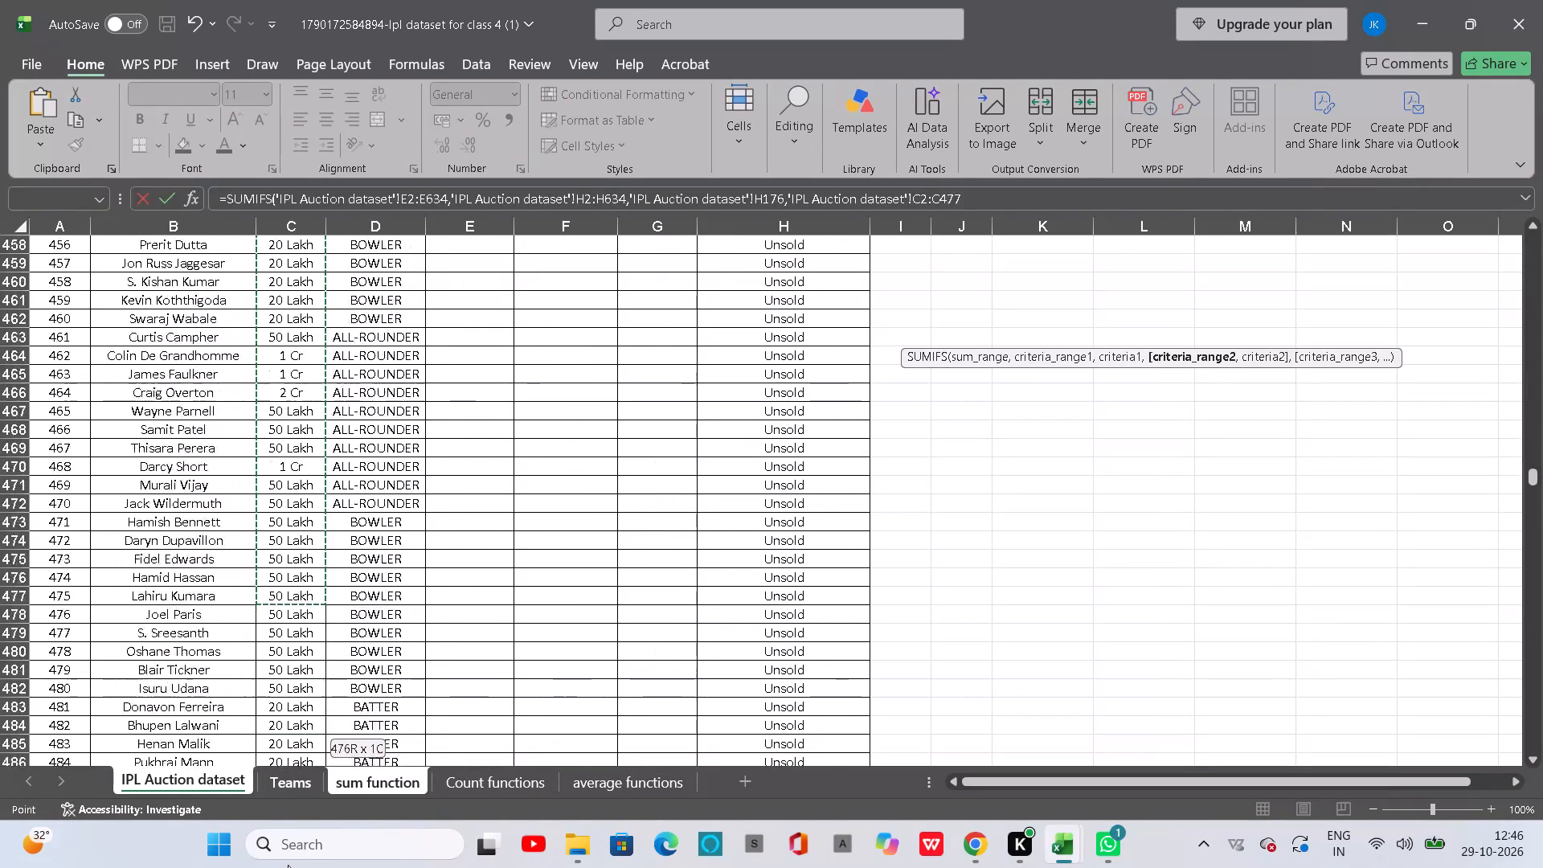
drag(288, 865, 141, 734)
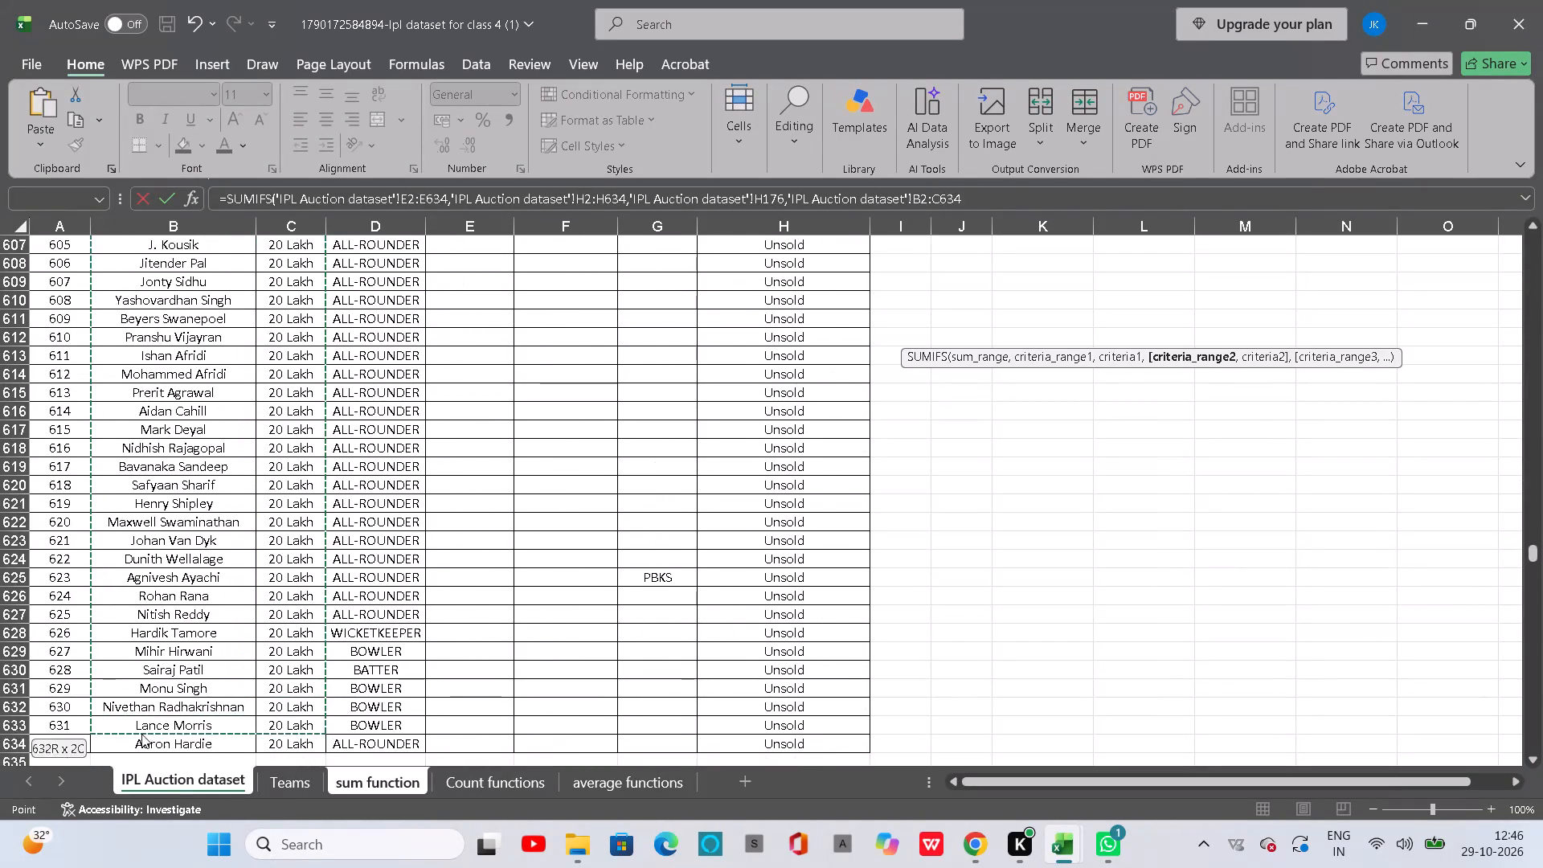
drag(141, 734, 267, 711)
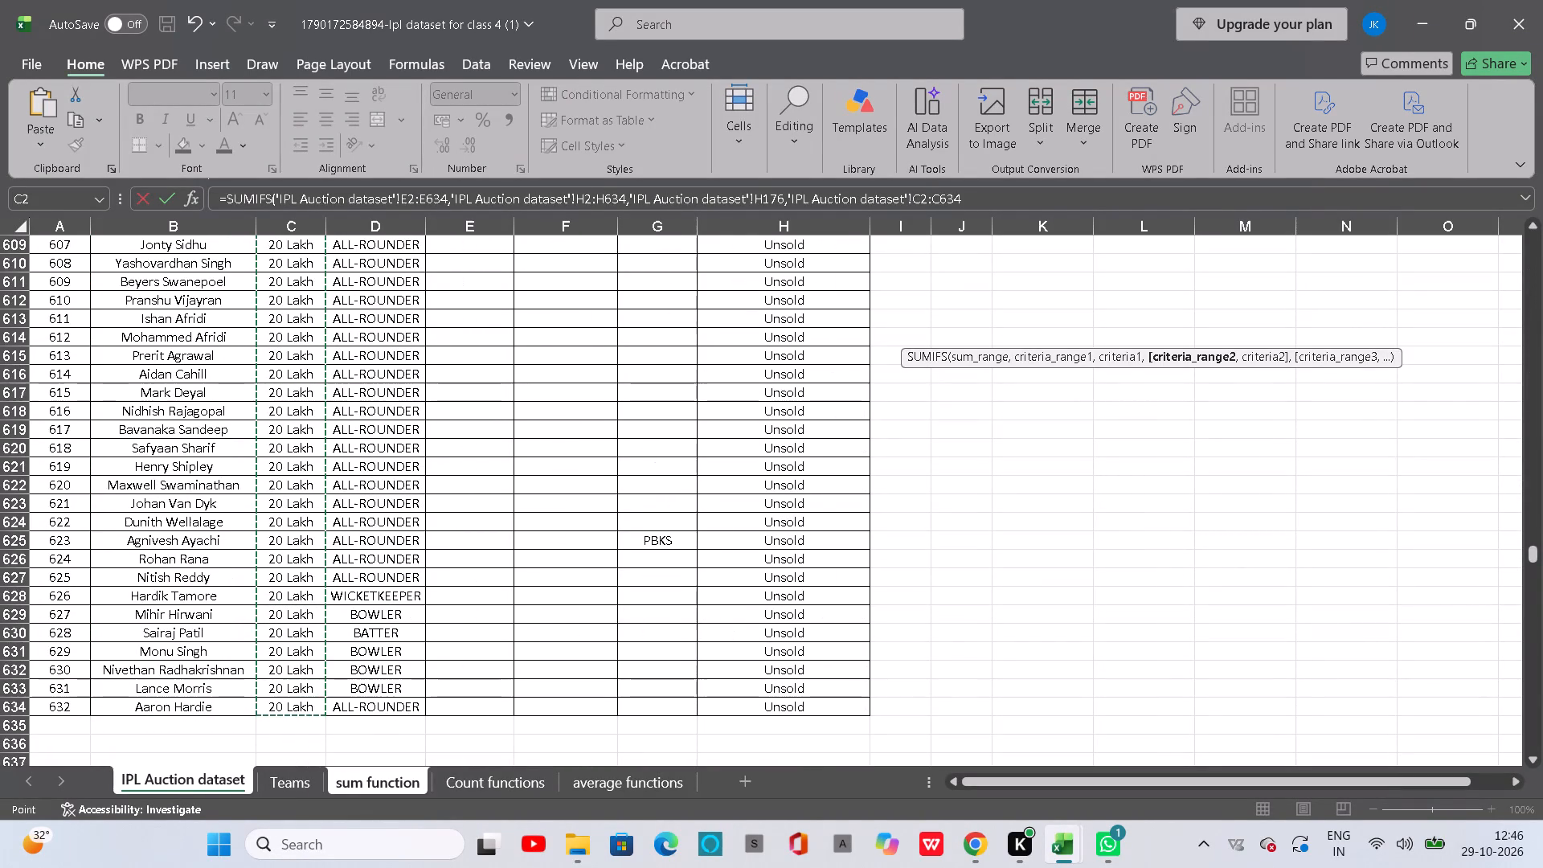
key(comma)
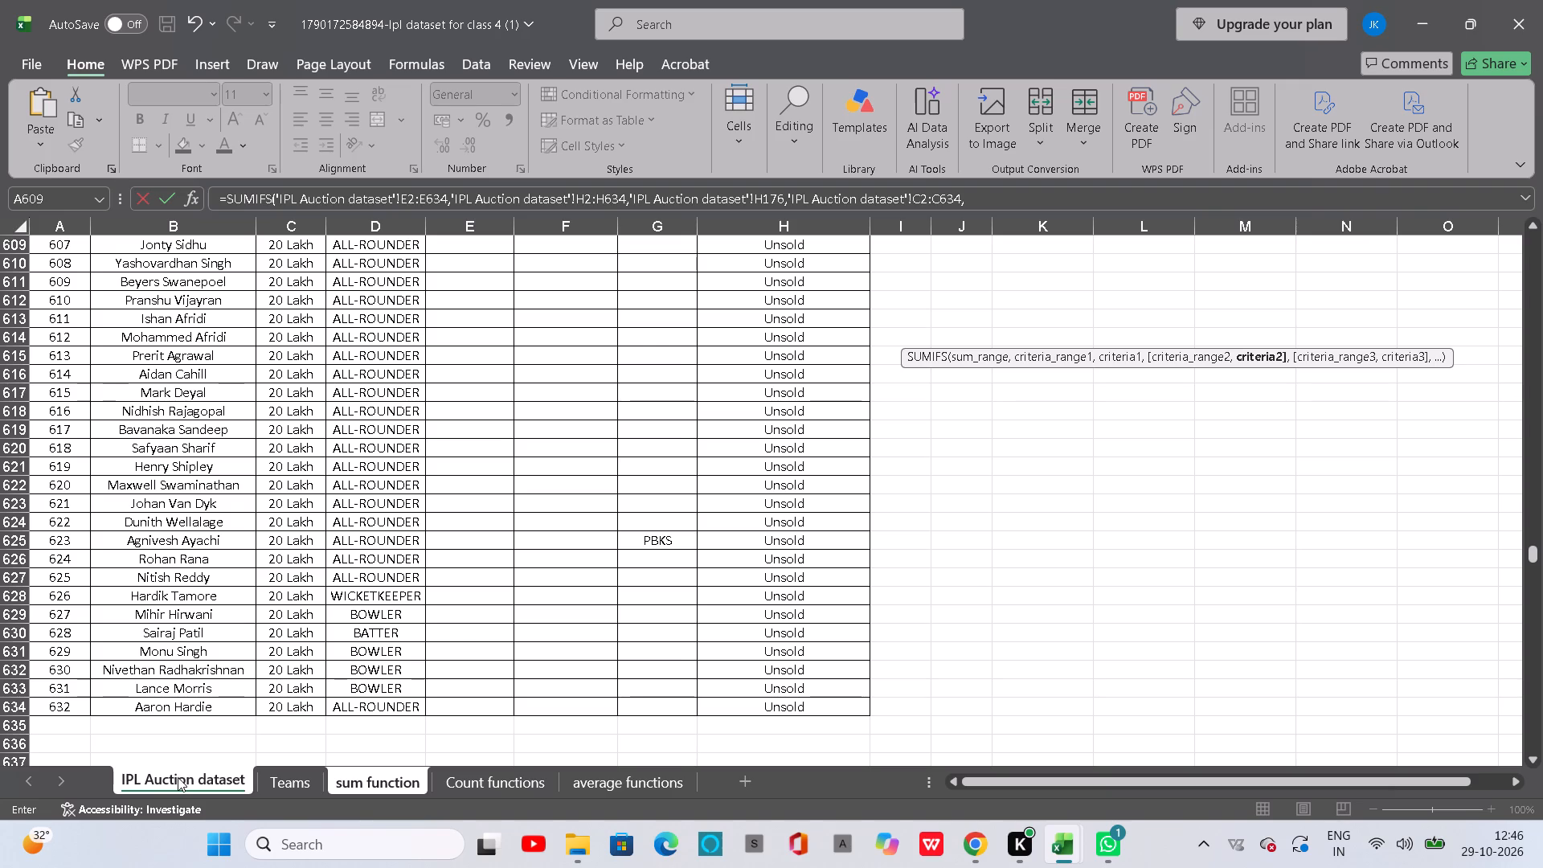
Set the second criterion to the Retained cell C145 of the IPL Auction dataset, close the parenthesis and enter the D6 formula.
click(178, 777)
scroll(331, 380, up, 16)
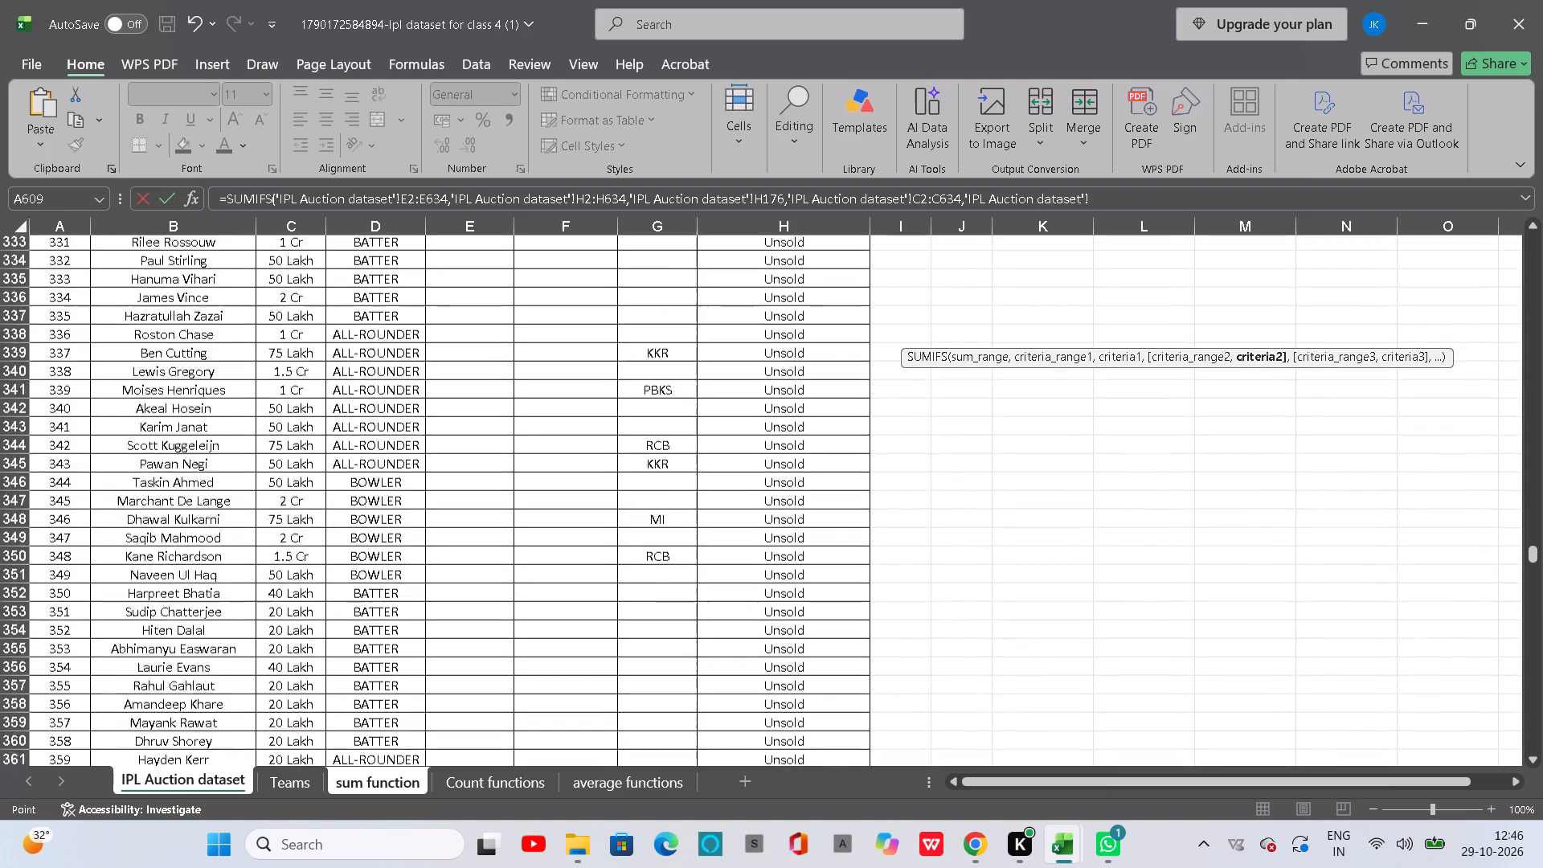
scroll(331, 380, up, 11)
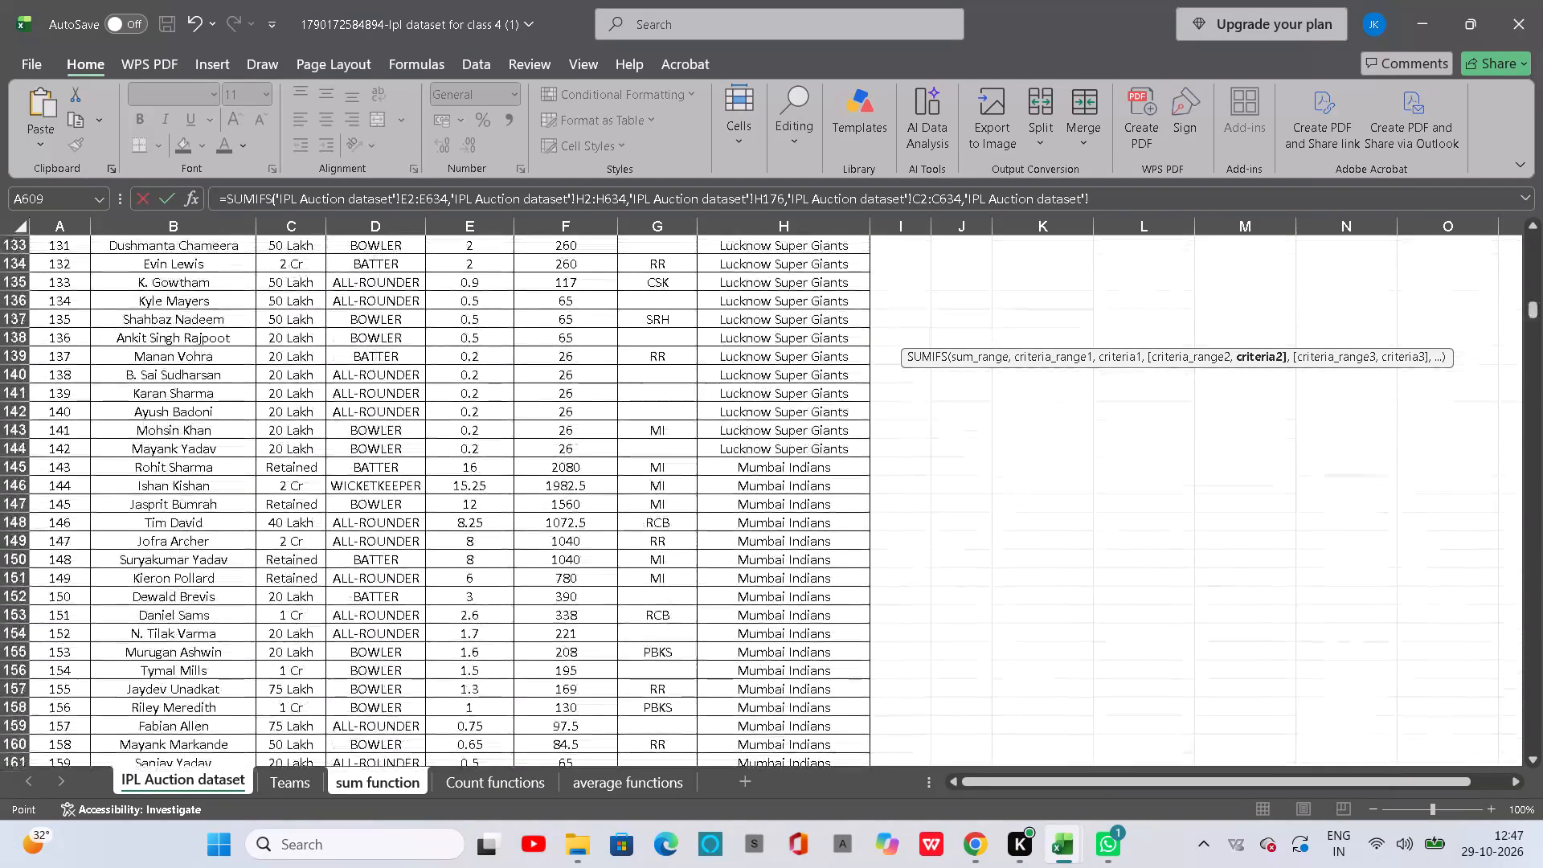
click(297, 473)
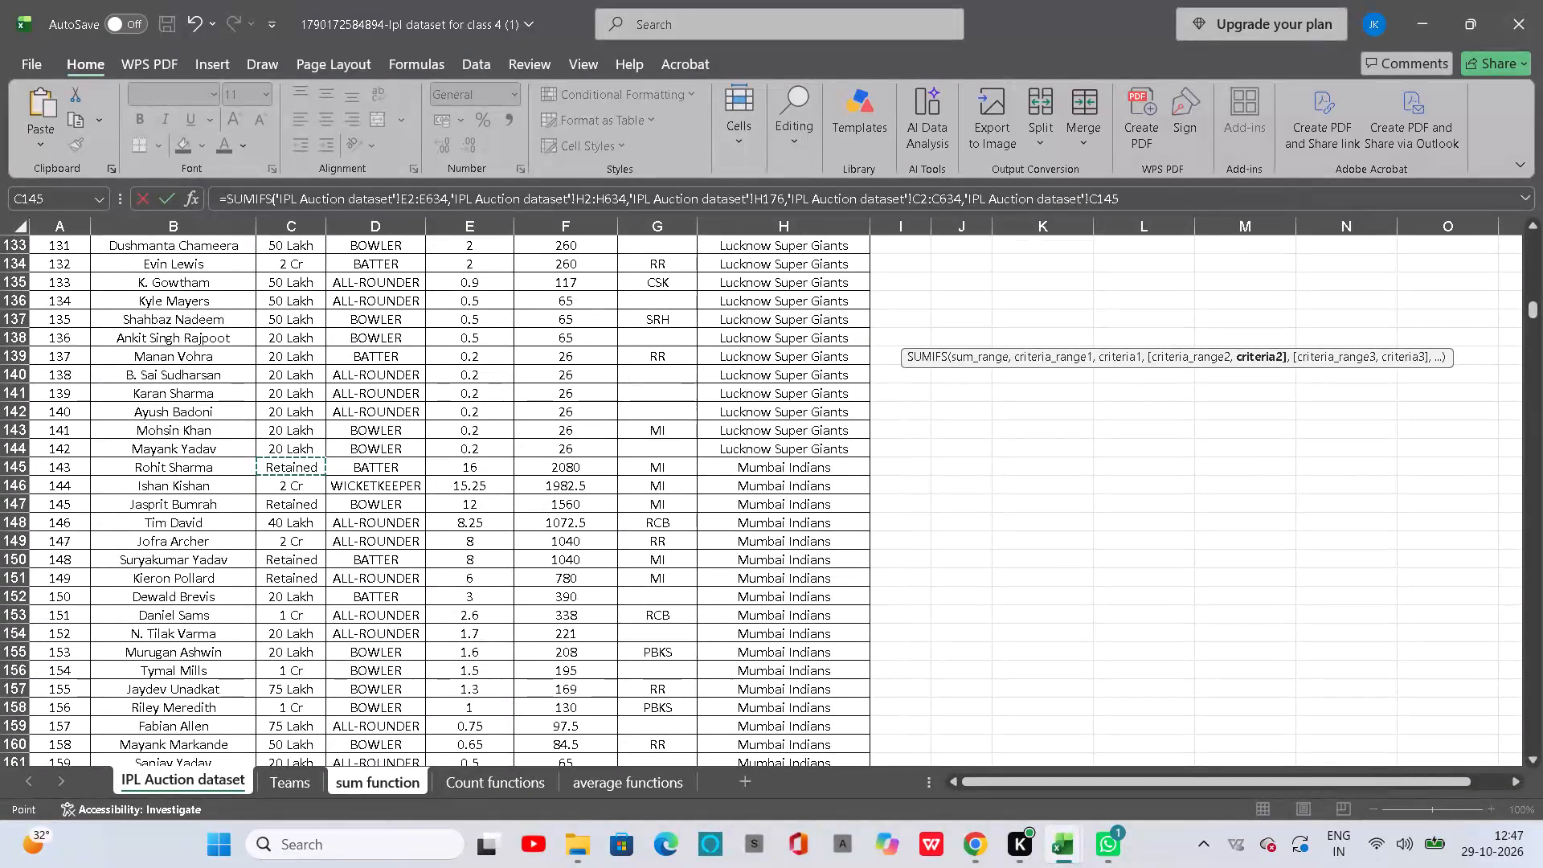
key(shift+parenright)
key(Return)
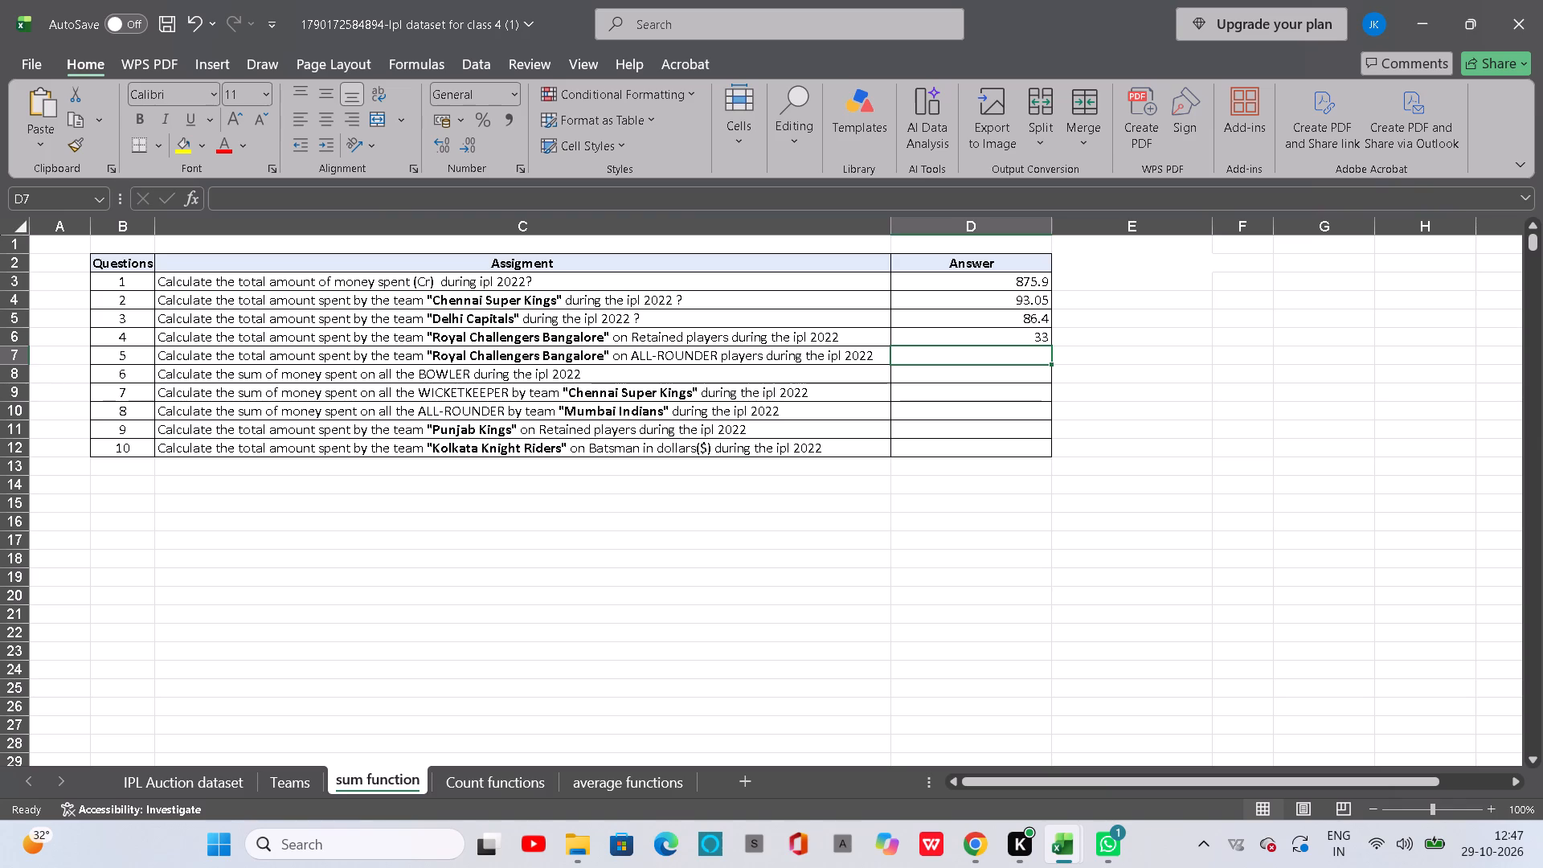
Start a COUNTIFS in D7 of the sum function sheet with the IPL Auction dataset's INR Cost range E2:E634 as first criteria range.
text(=countid)
key(BackSpace)
text(fs)
key(Tab)
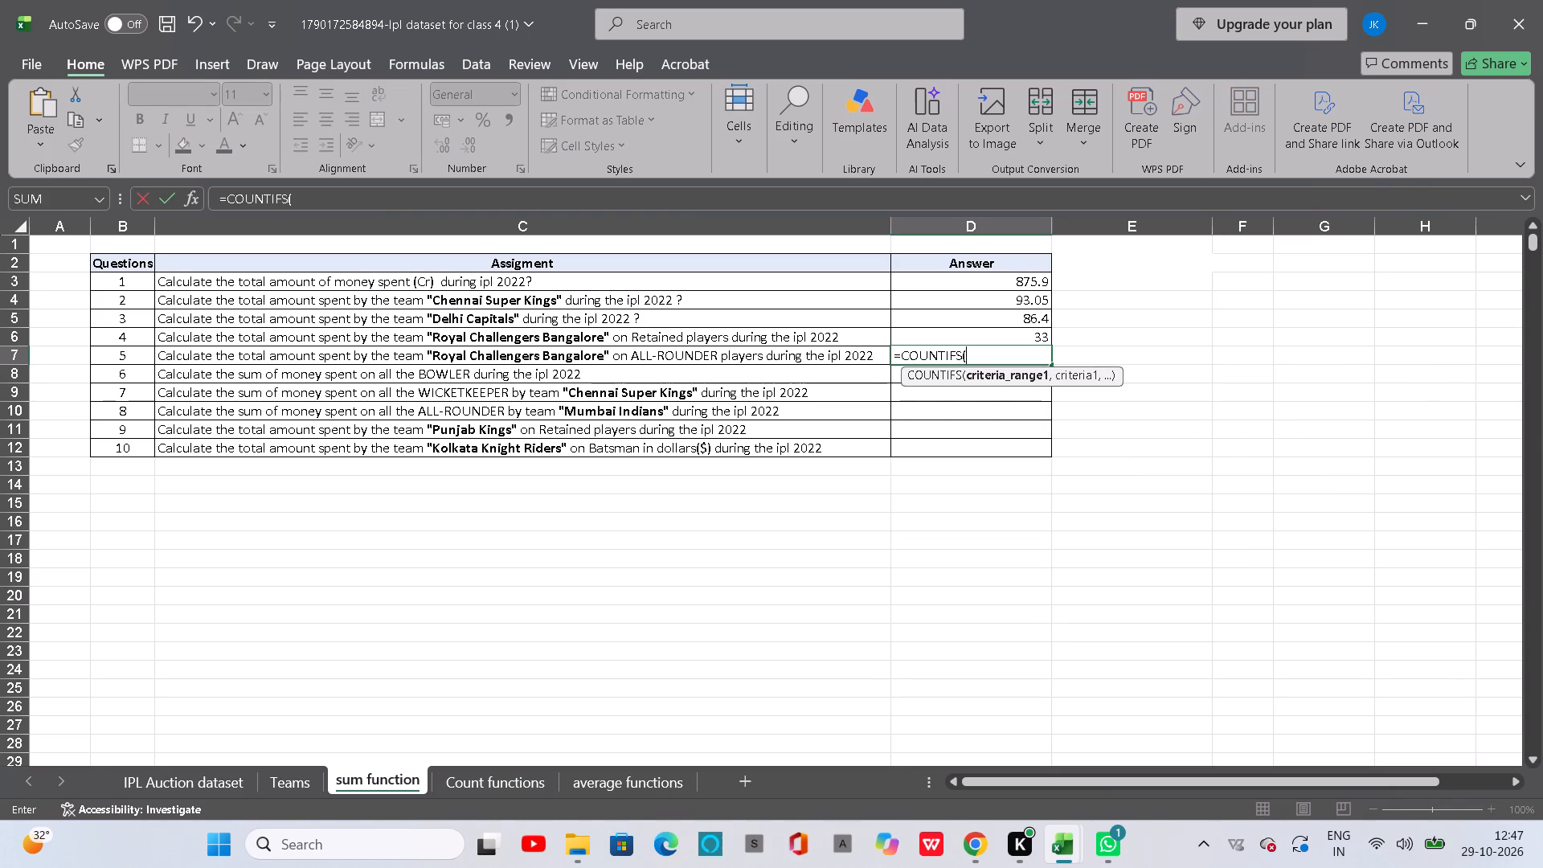
click(217, 785)
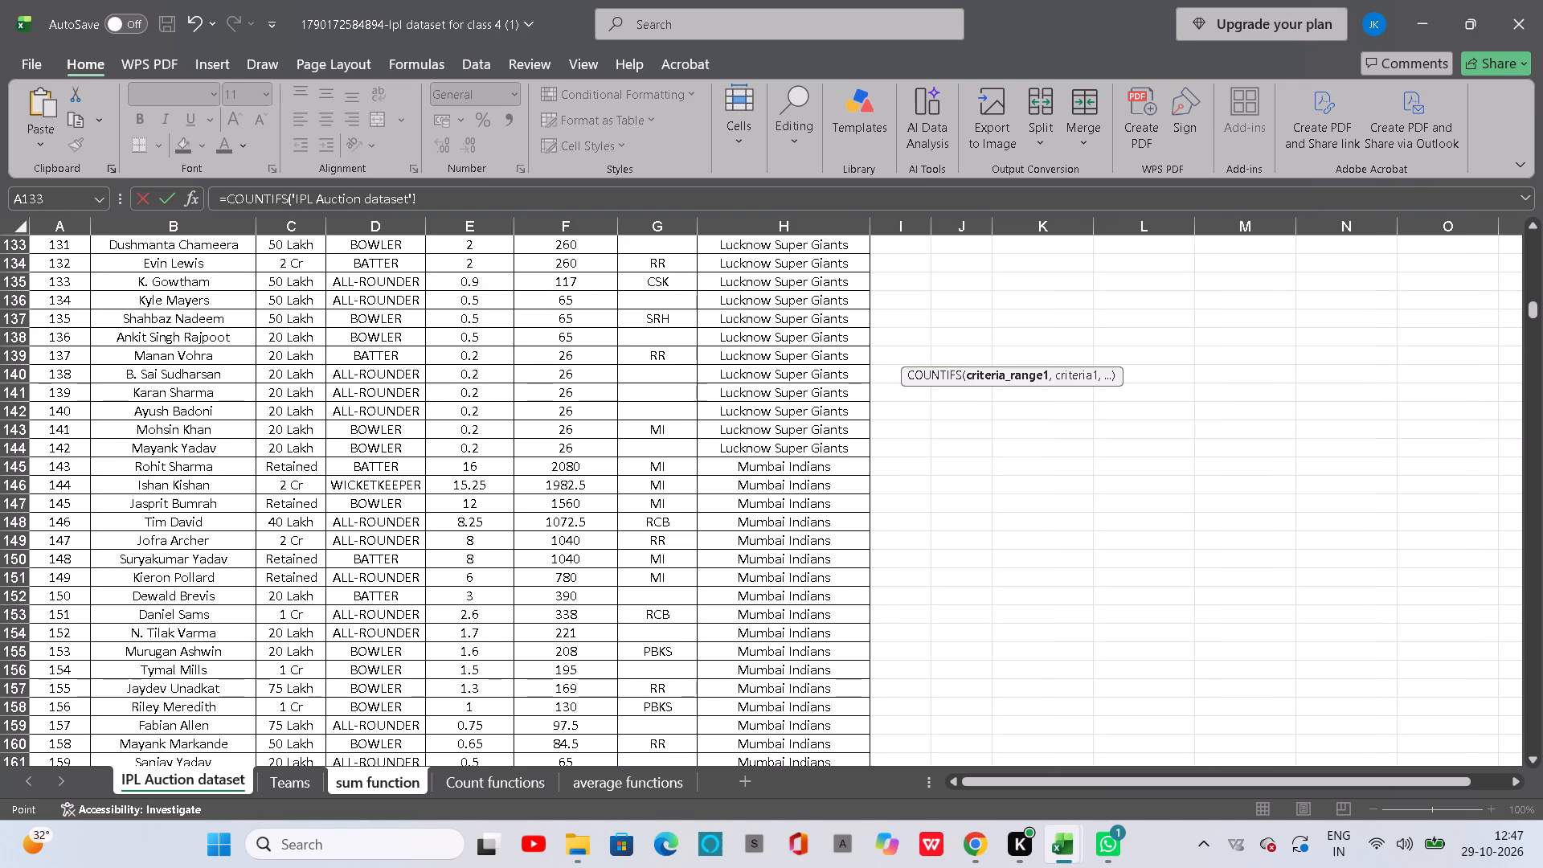
scroll(443, 344, up, 10)
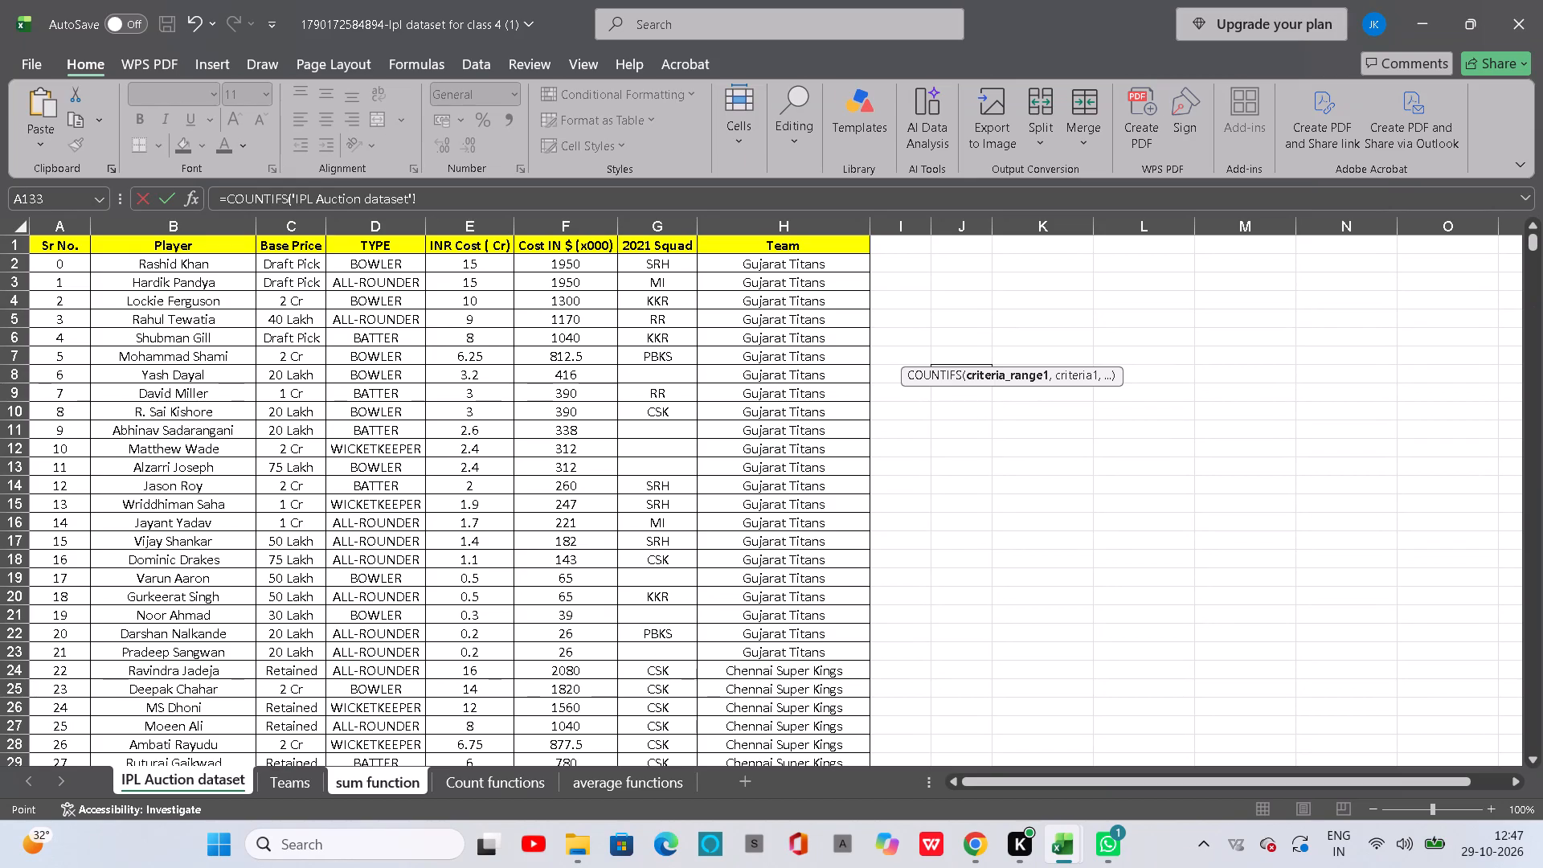
drag(433, 259, 479, 867)
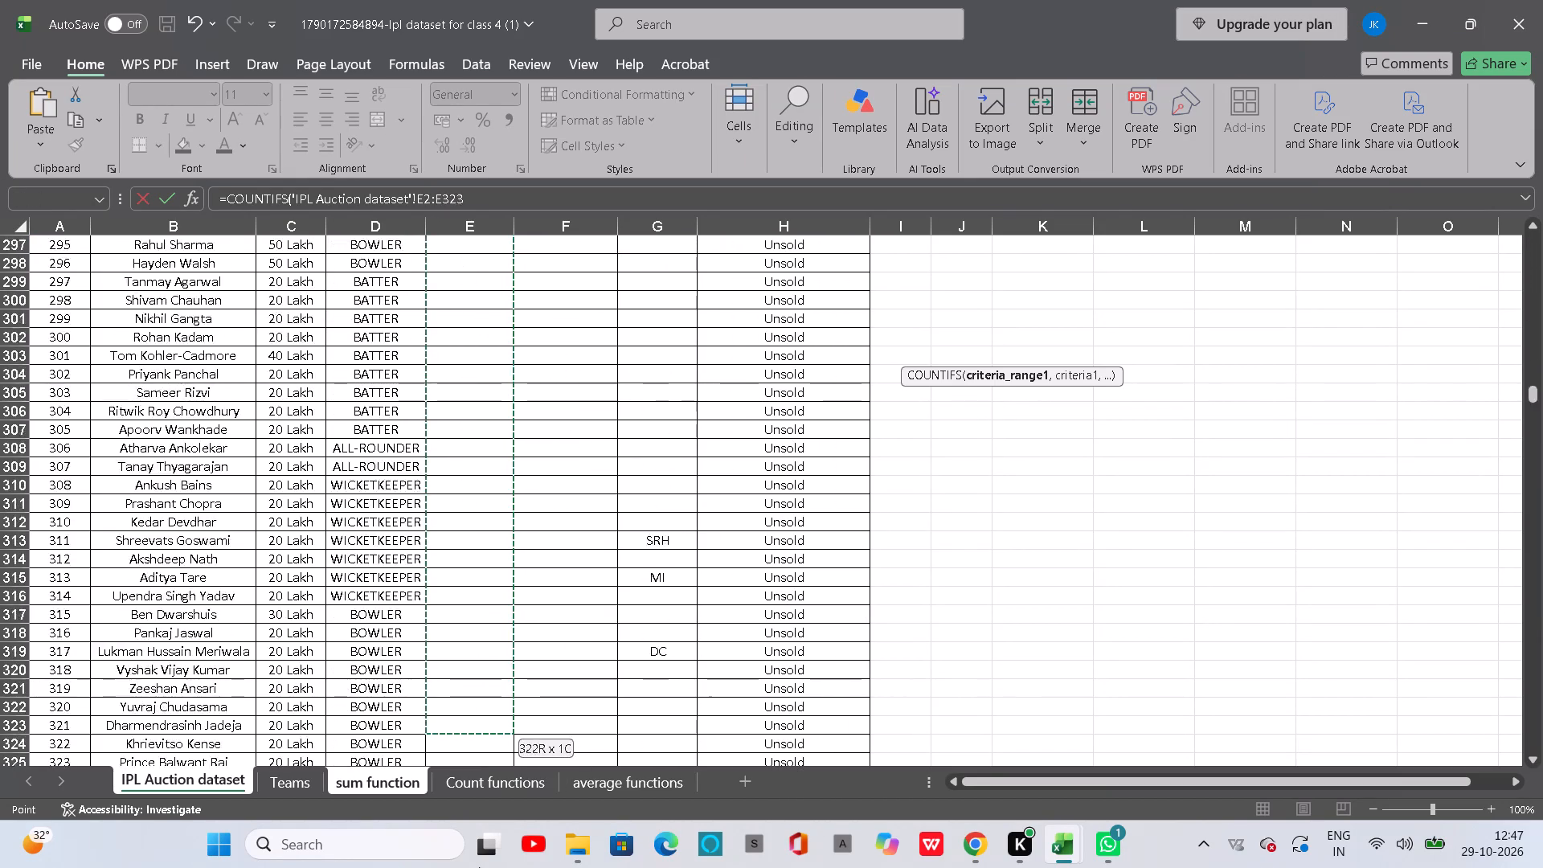
drag(479, 867, 479, 866)
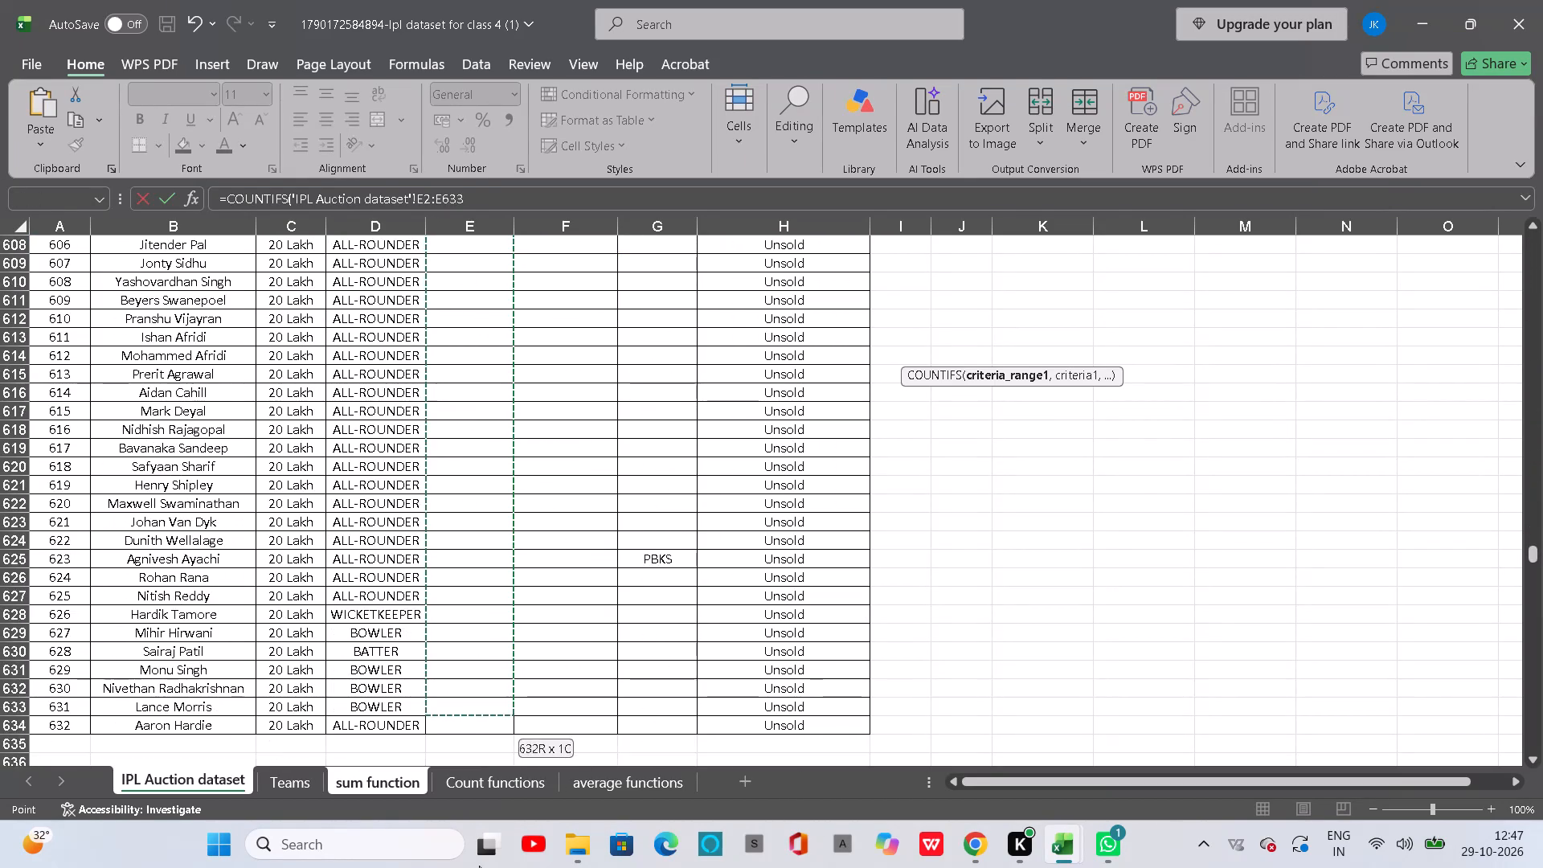
drag(479, 866, 496, 720)
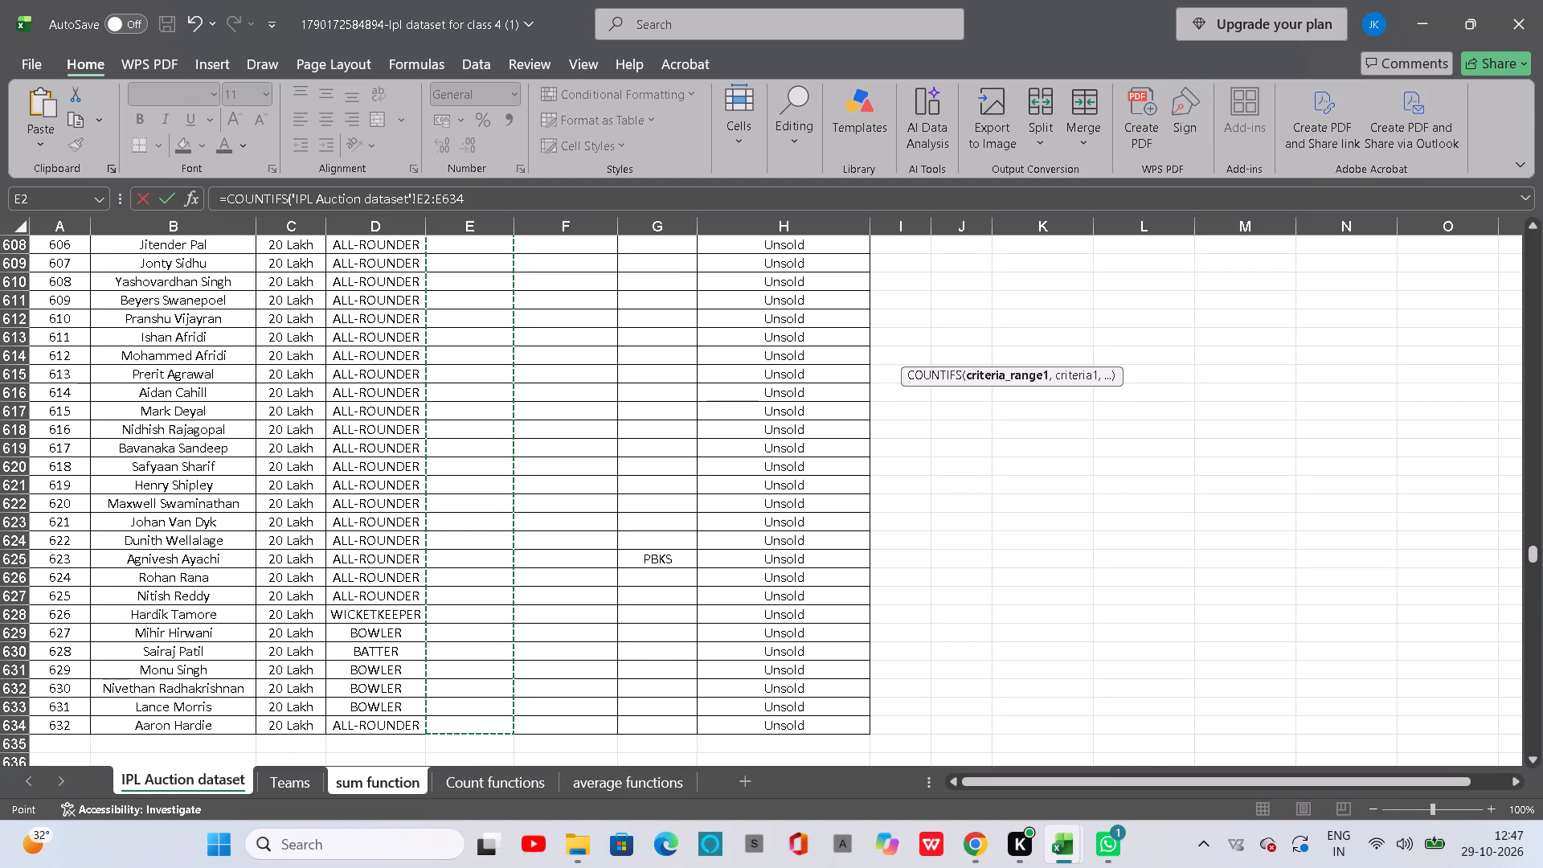
key(comma)
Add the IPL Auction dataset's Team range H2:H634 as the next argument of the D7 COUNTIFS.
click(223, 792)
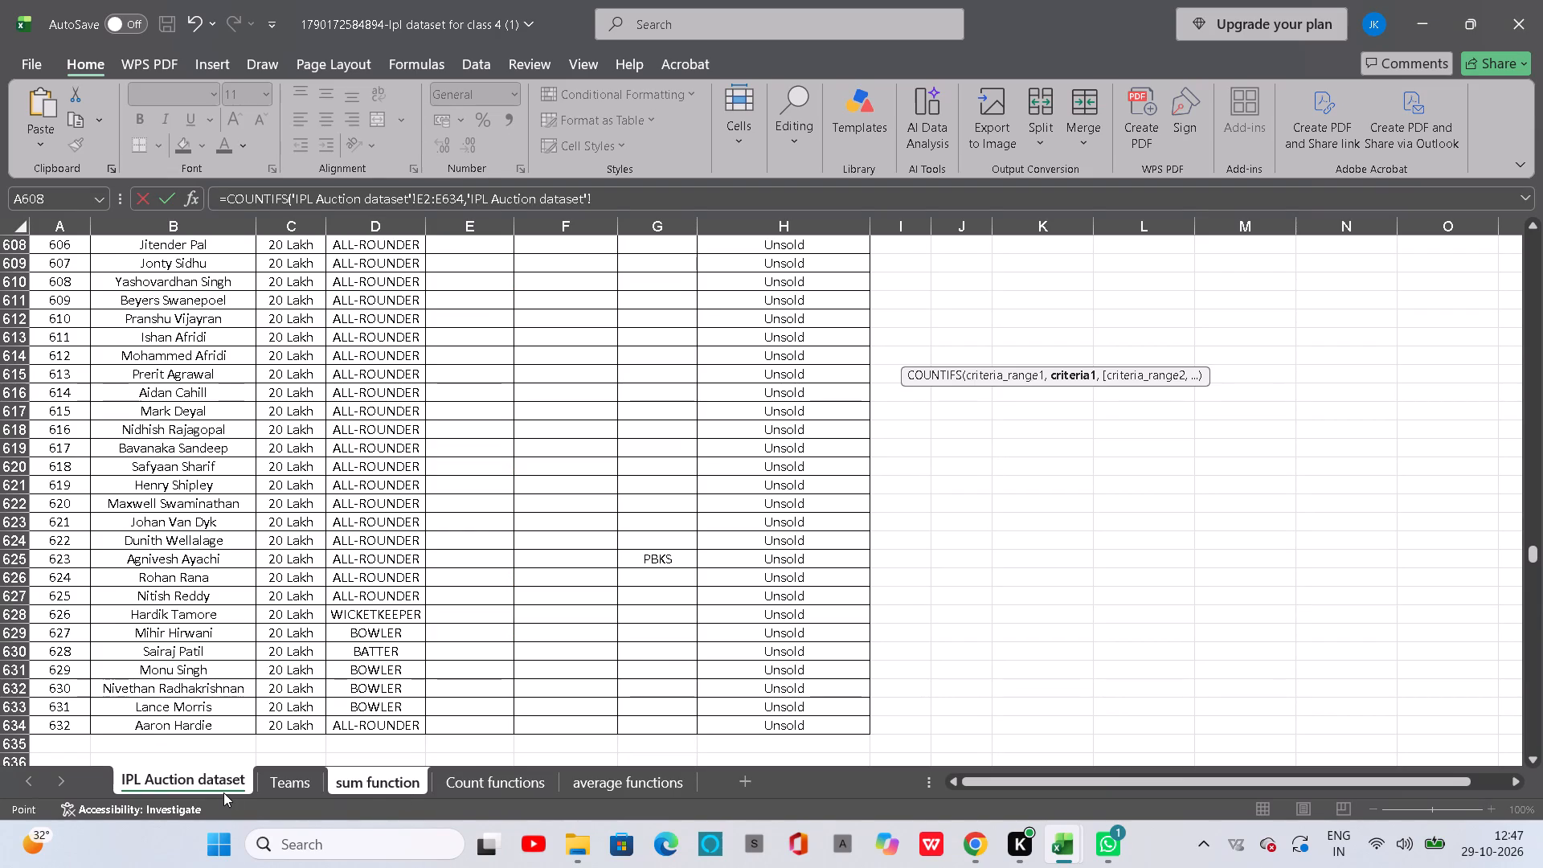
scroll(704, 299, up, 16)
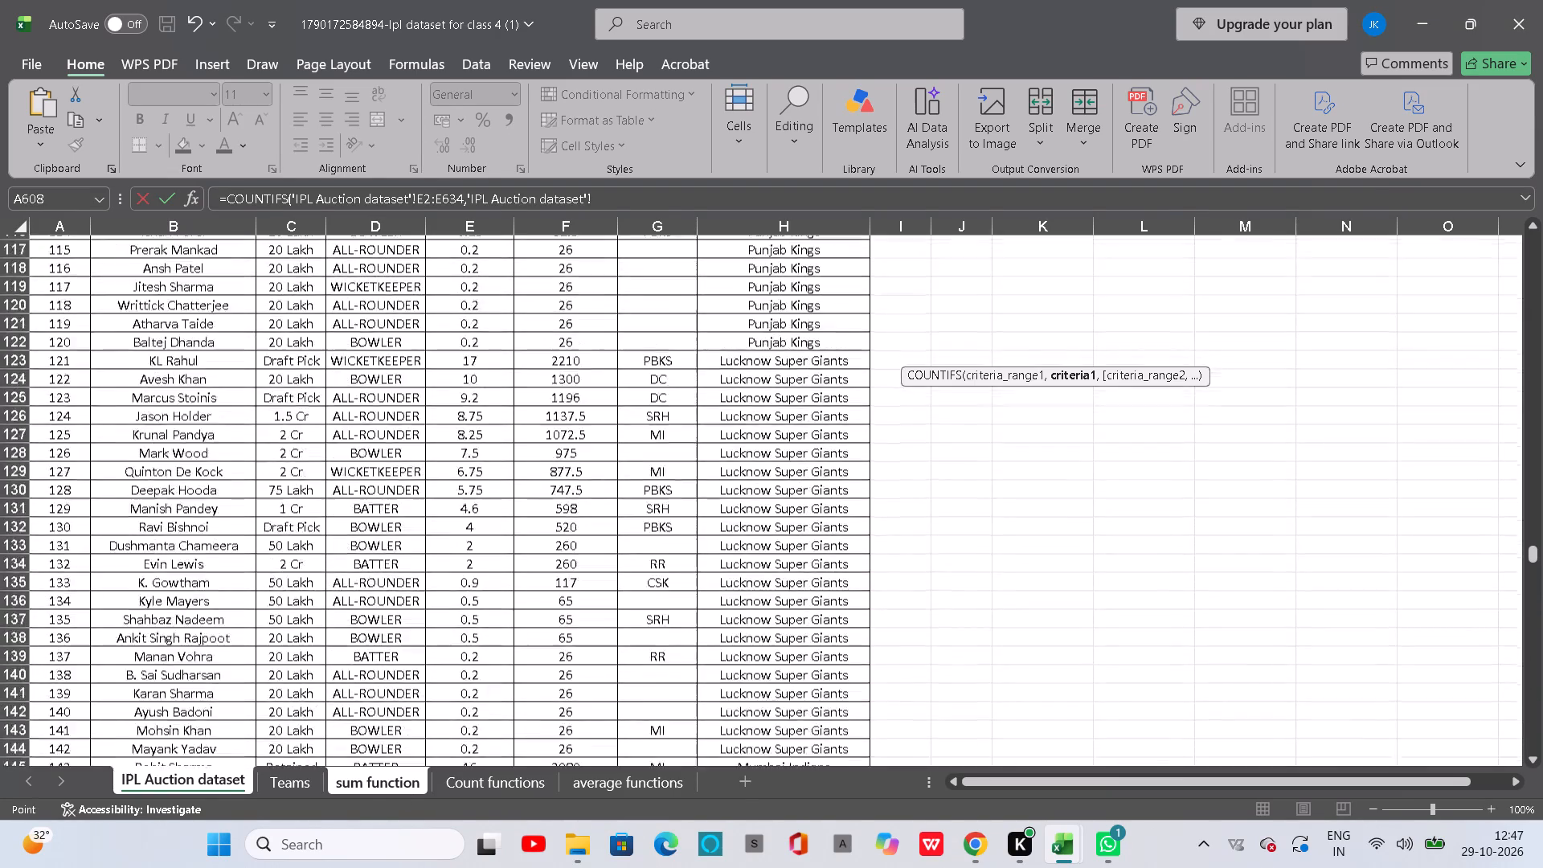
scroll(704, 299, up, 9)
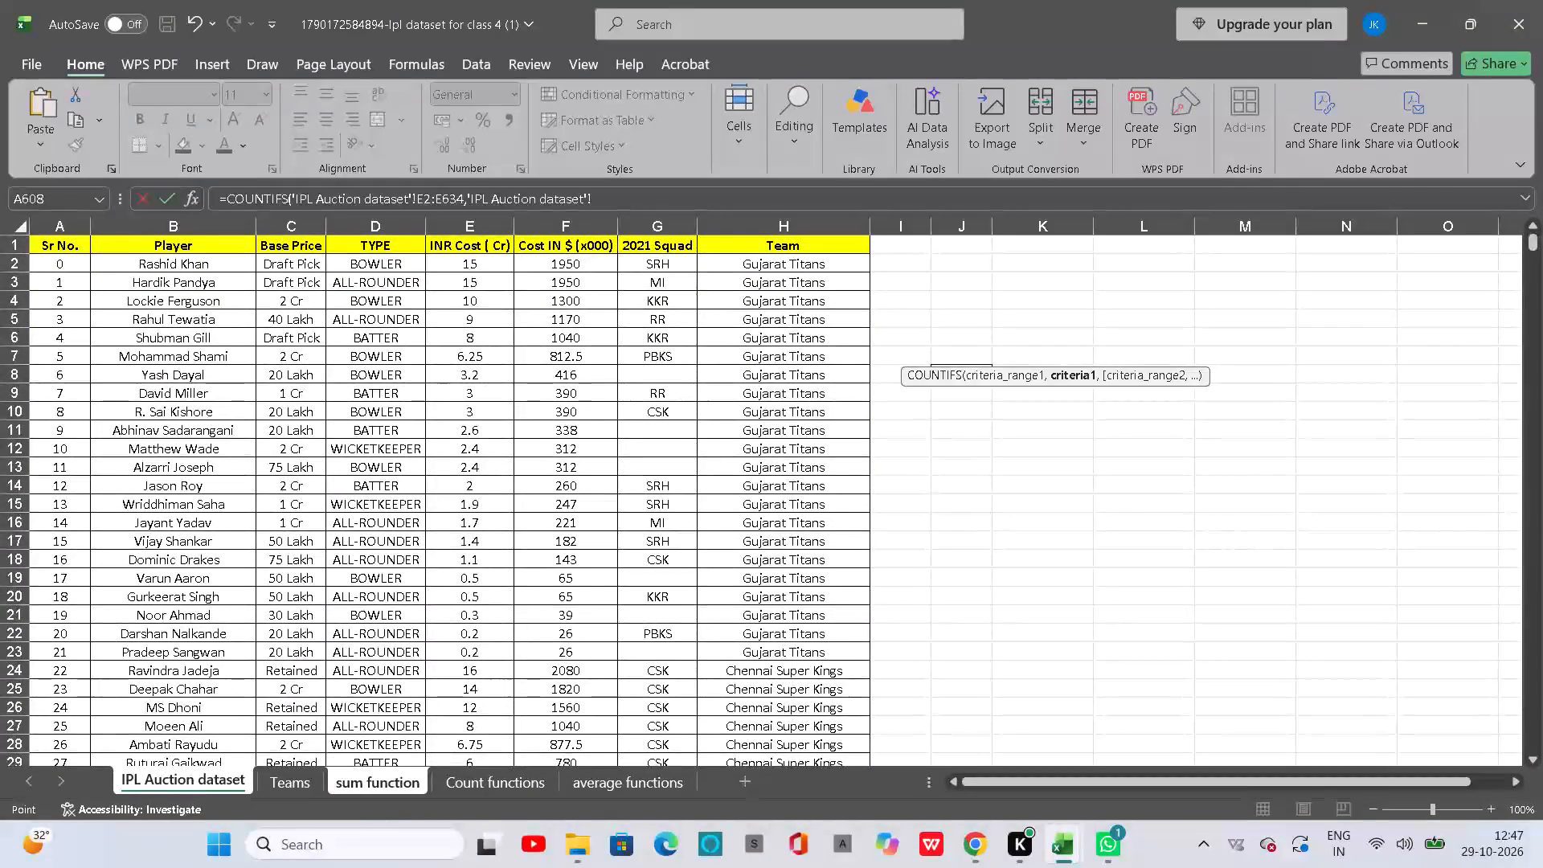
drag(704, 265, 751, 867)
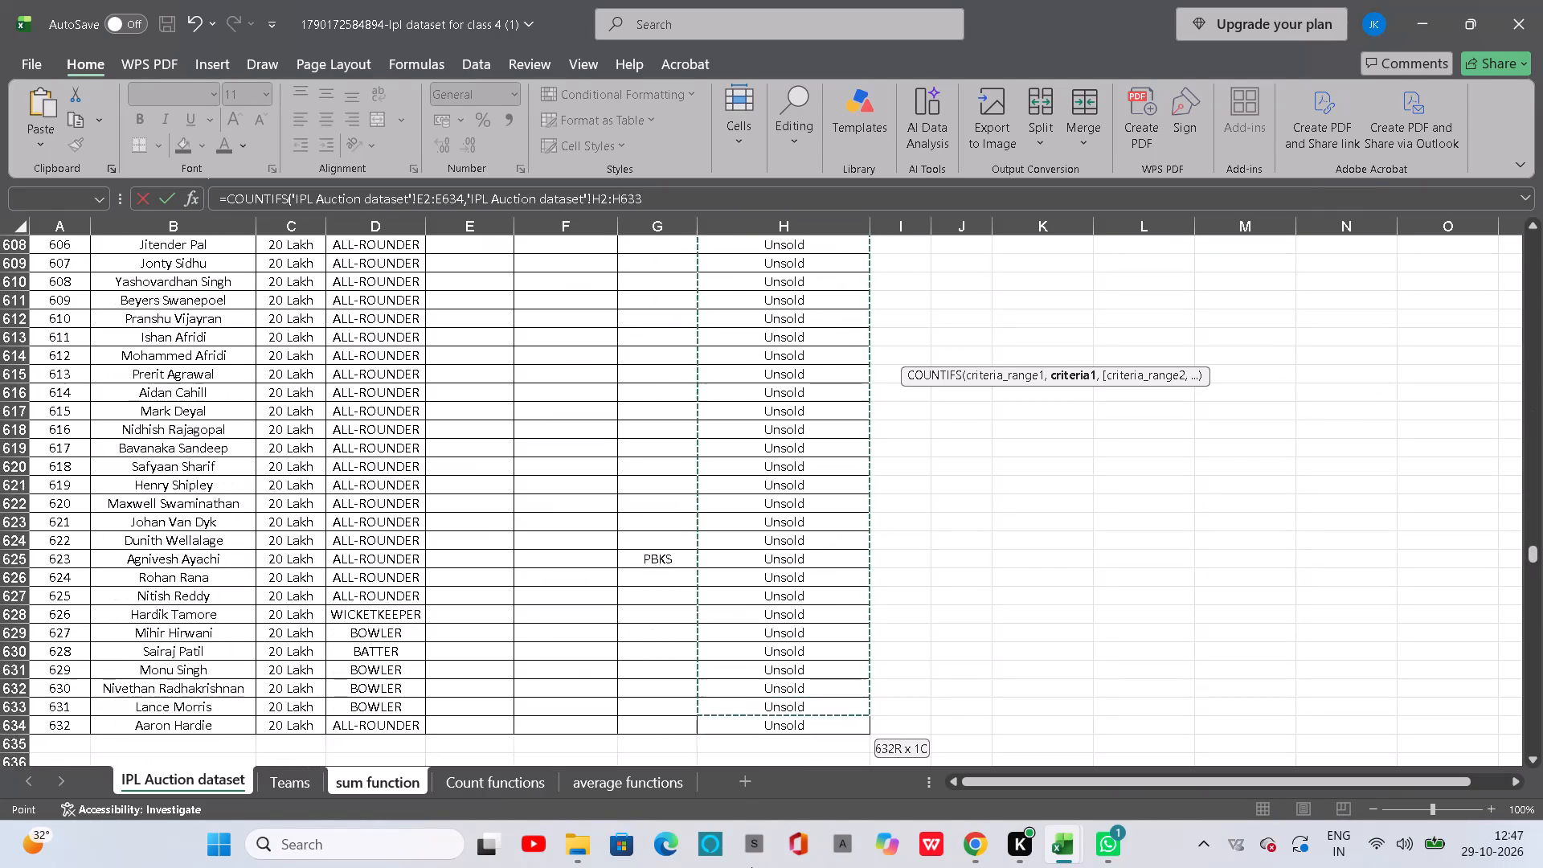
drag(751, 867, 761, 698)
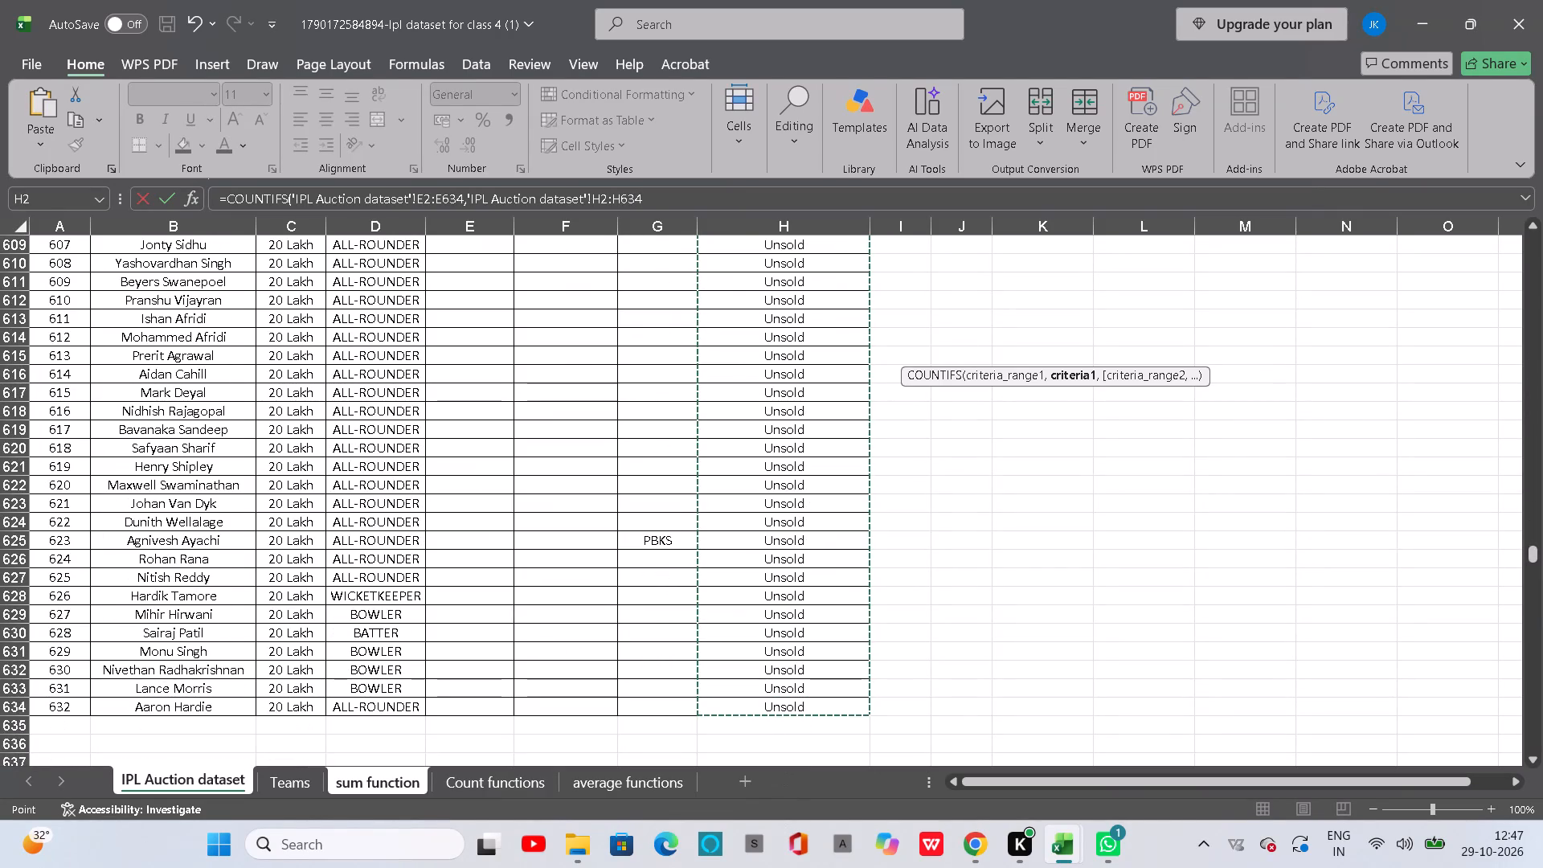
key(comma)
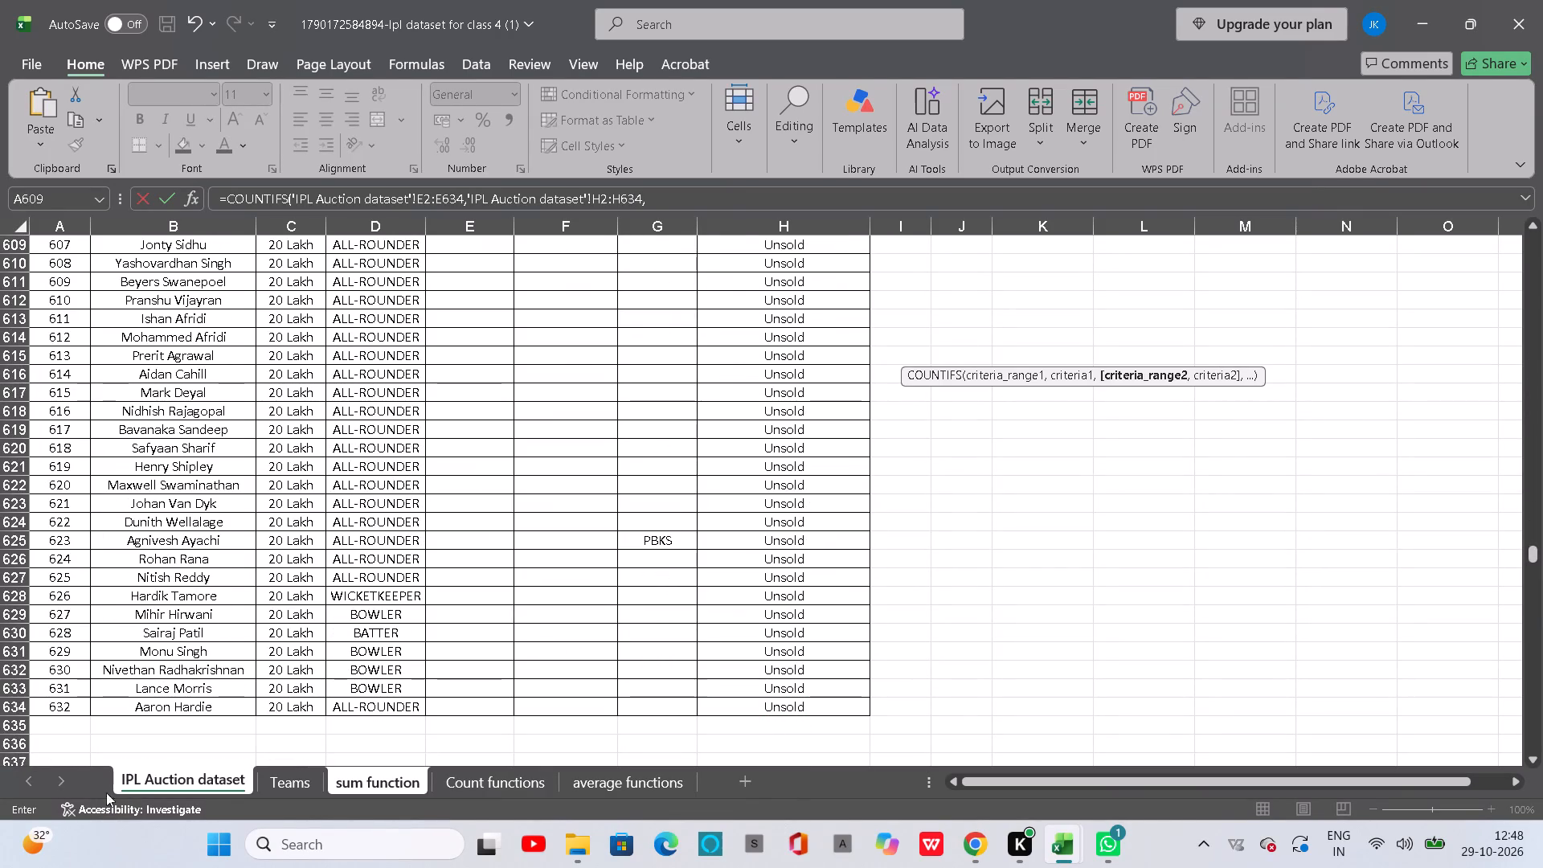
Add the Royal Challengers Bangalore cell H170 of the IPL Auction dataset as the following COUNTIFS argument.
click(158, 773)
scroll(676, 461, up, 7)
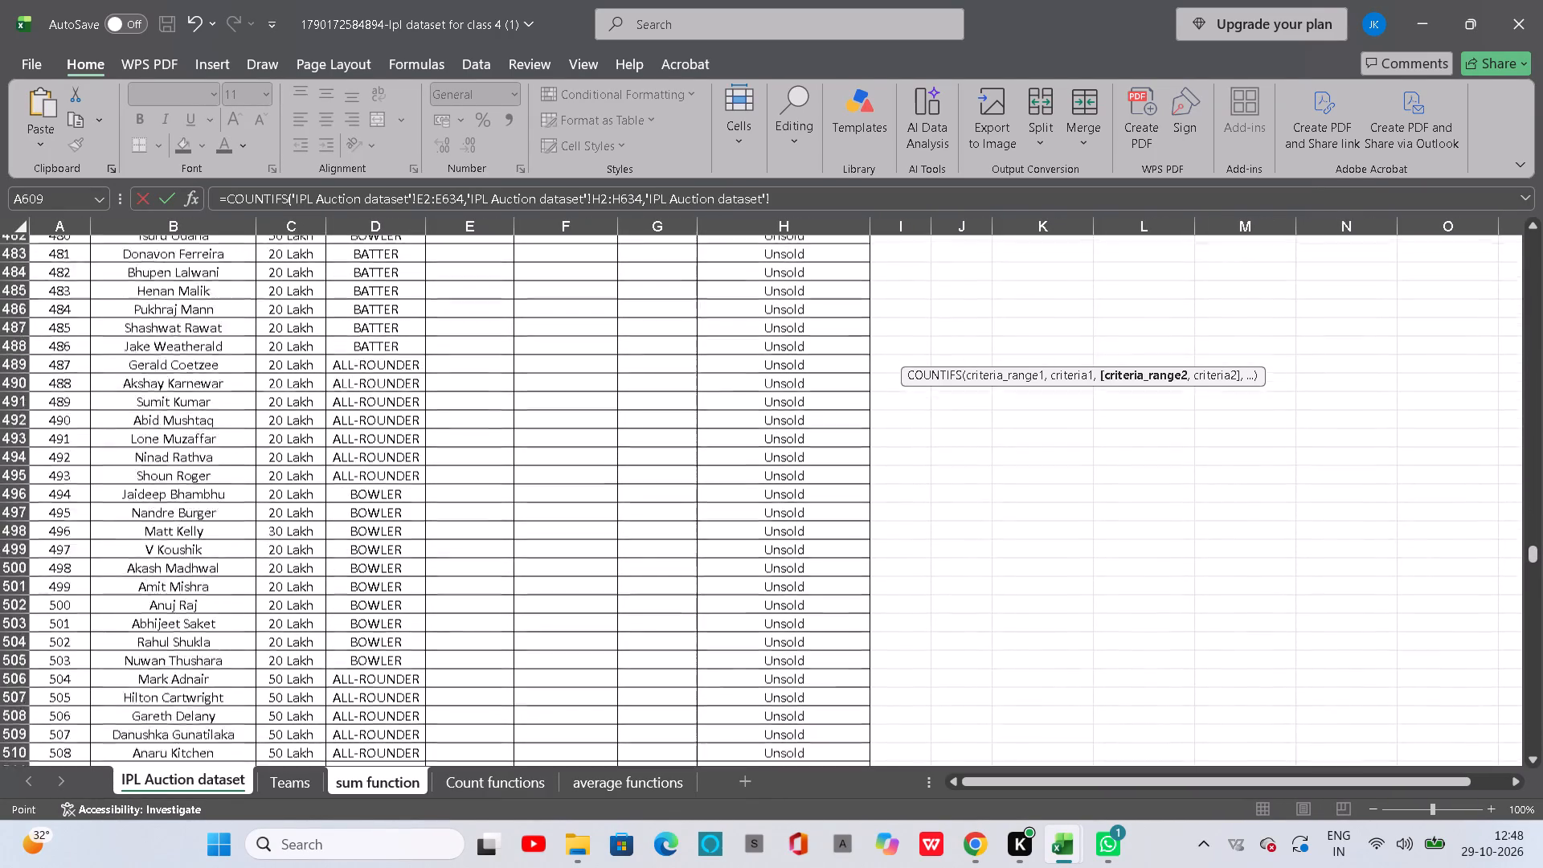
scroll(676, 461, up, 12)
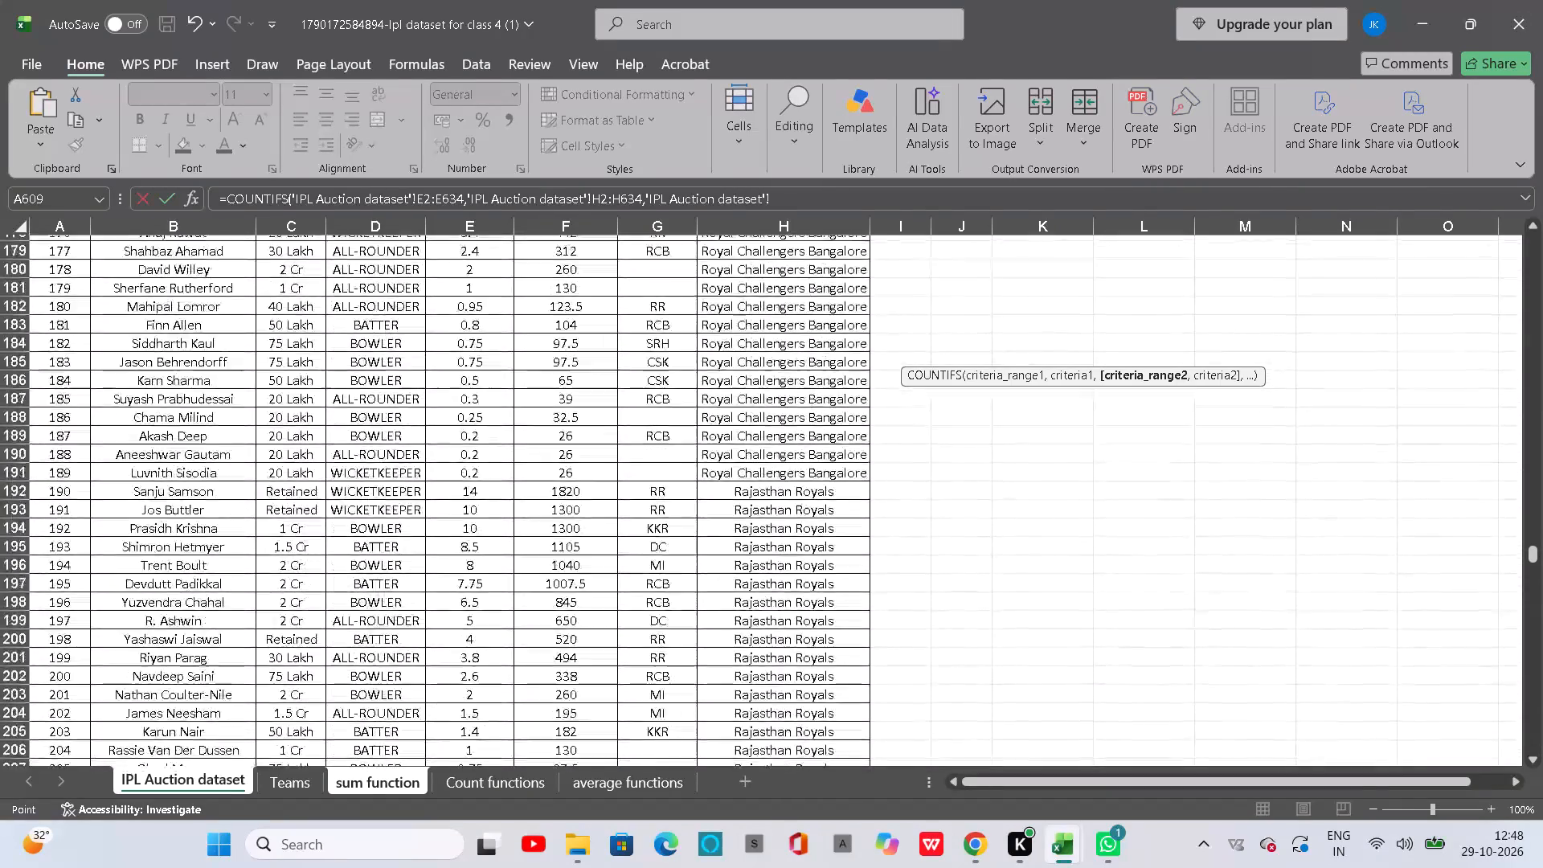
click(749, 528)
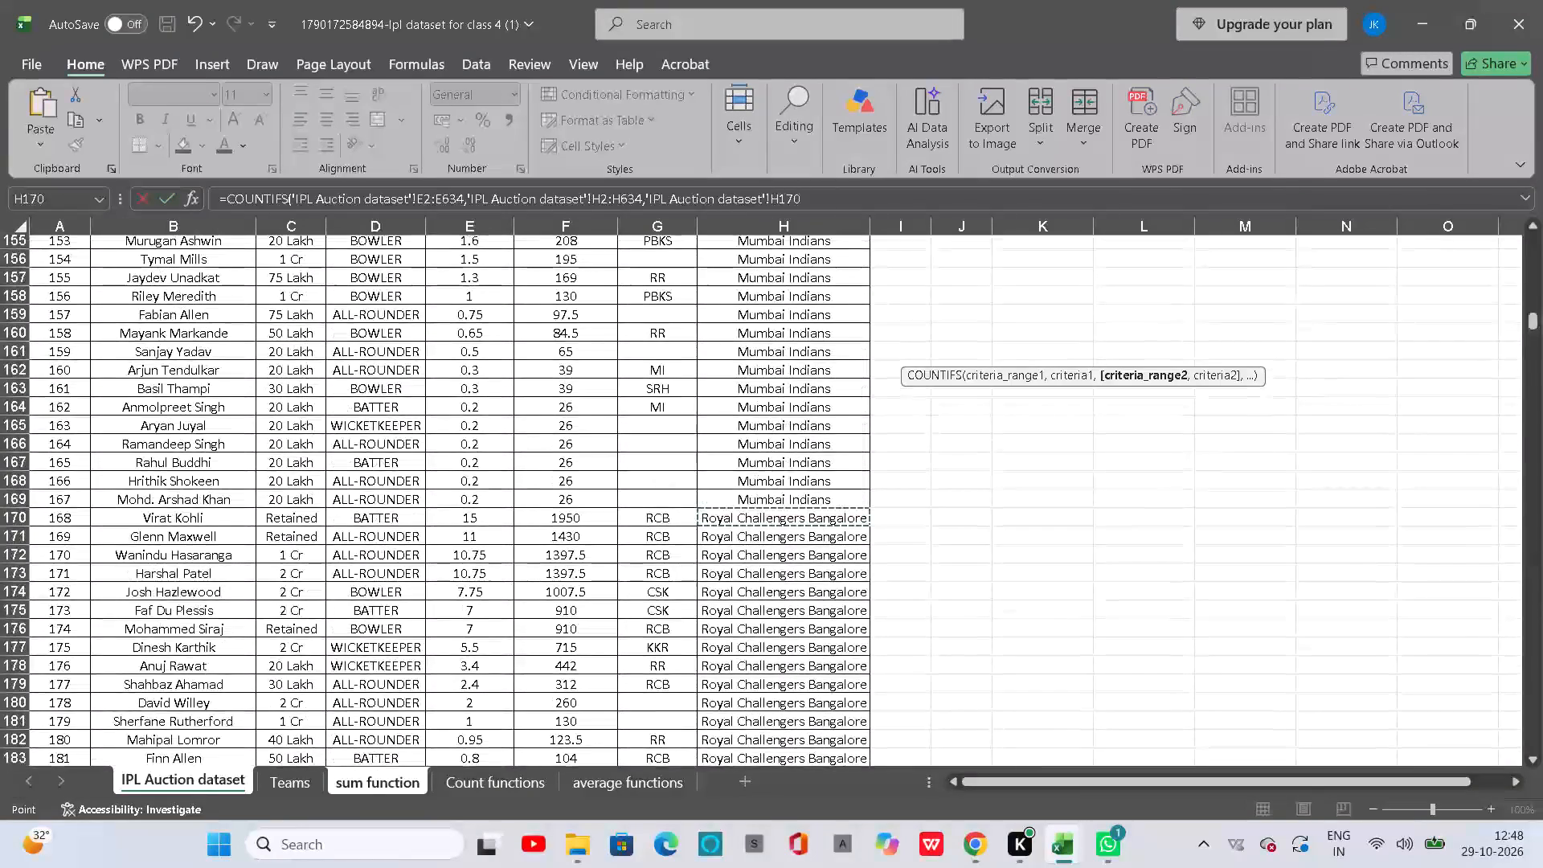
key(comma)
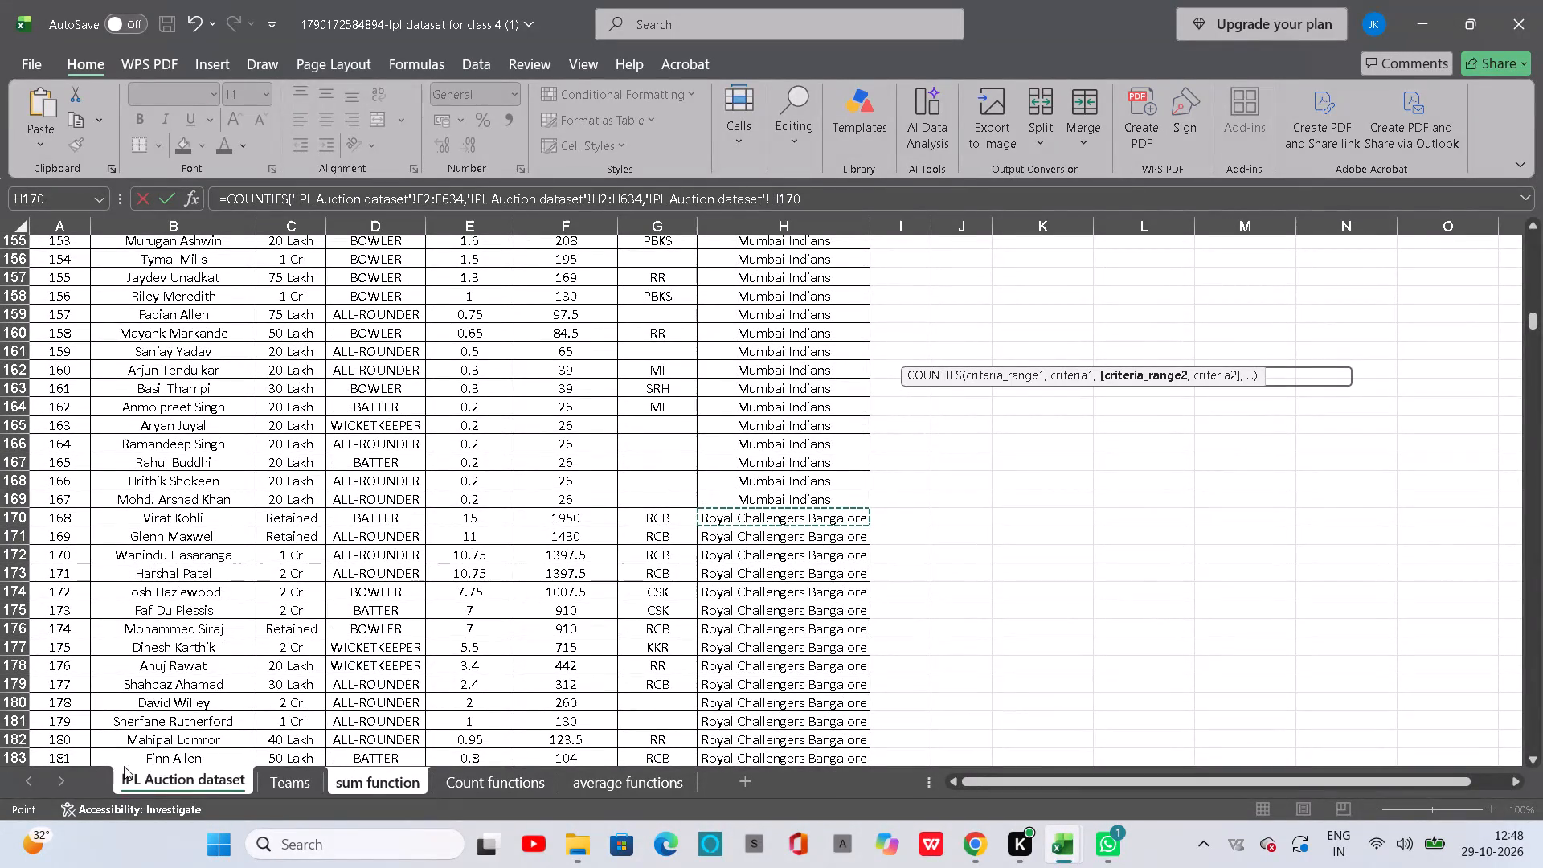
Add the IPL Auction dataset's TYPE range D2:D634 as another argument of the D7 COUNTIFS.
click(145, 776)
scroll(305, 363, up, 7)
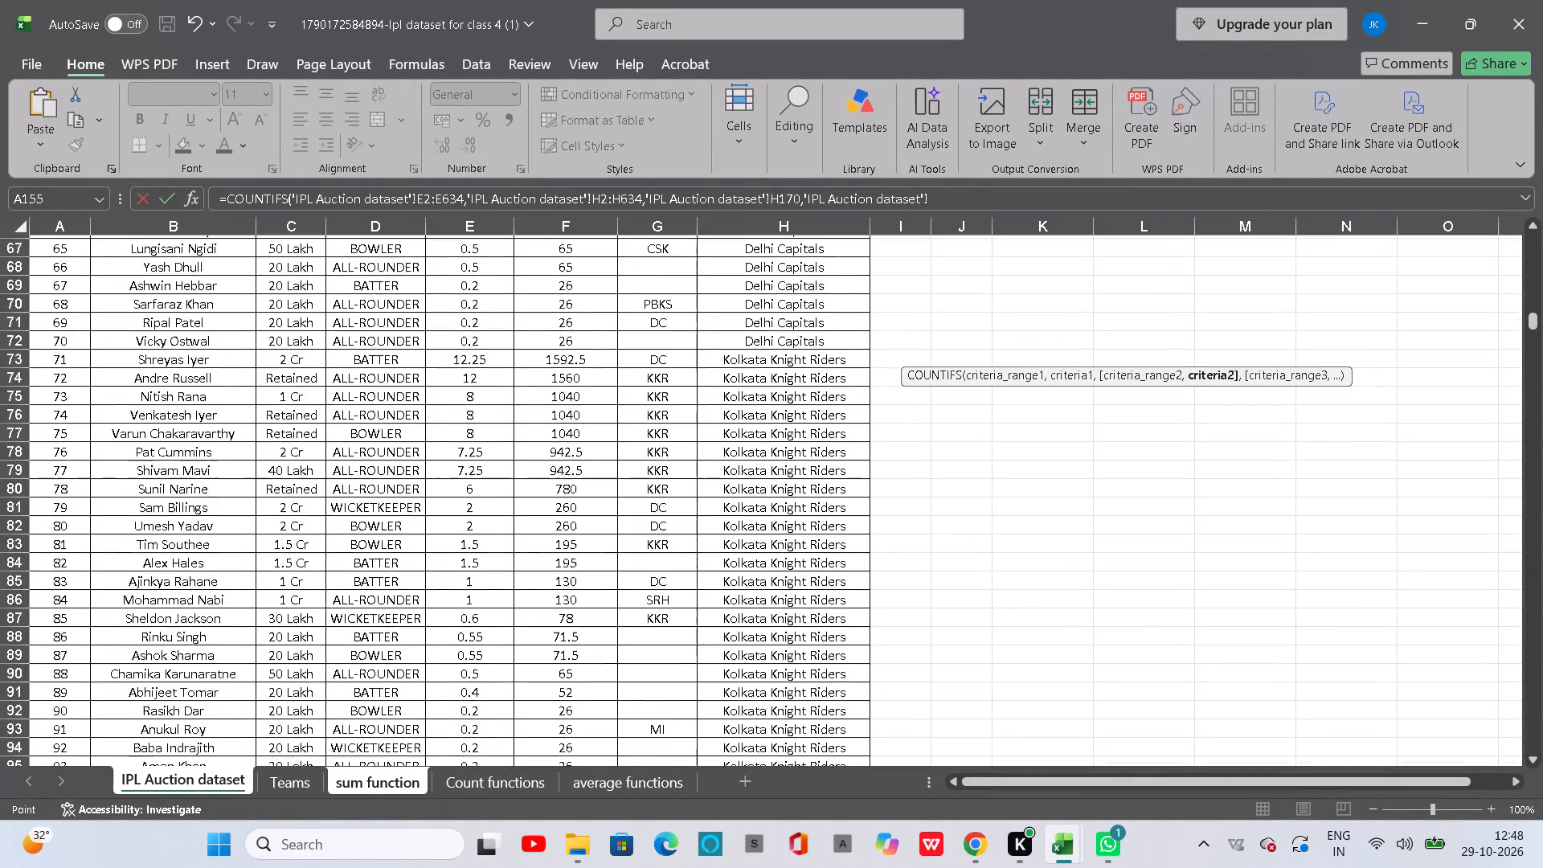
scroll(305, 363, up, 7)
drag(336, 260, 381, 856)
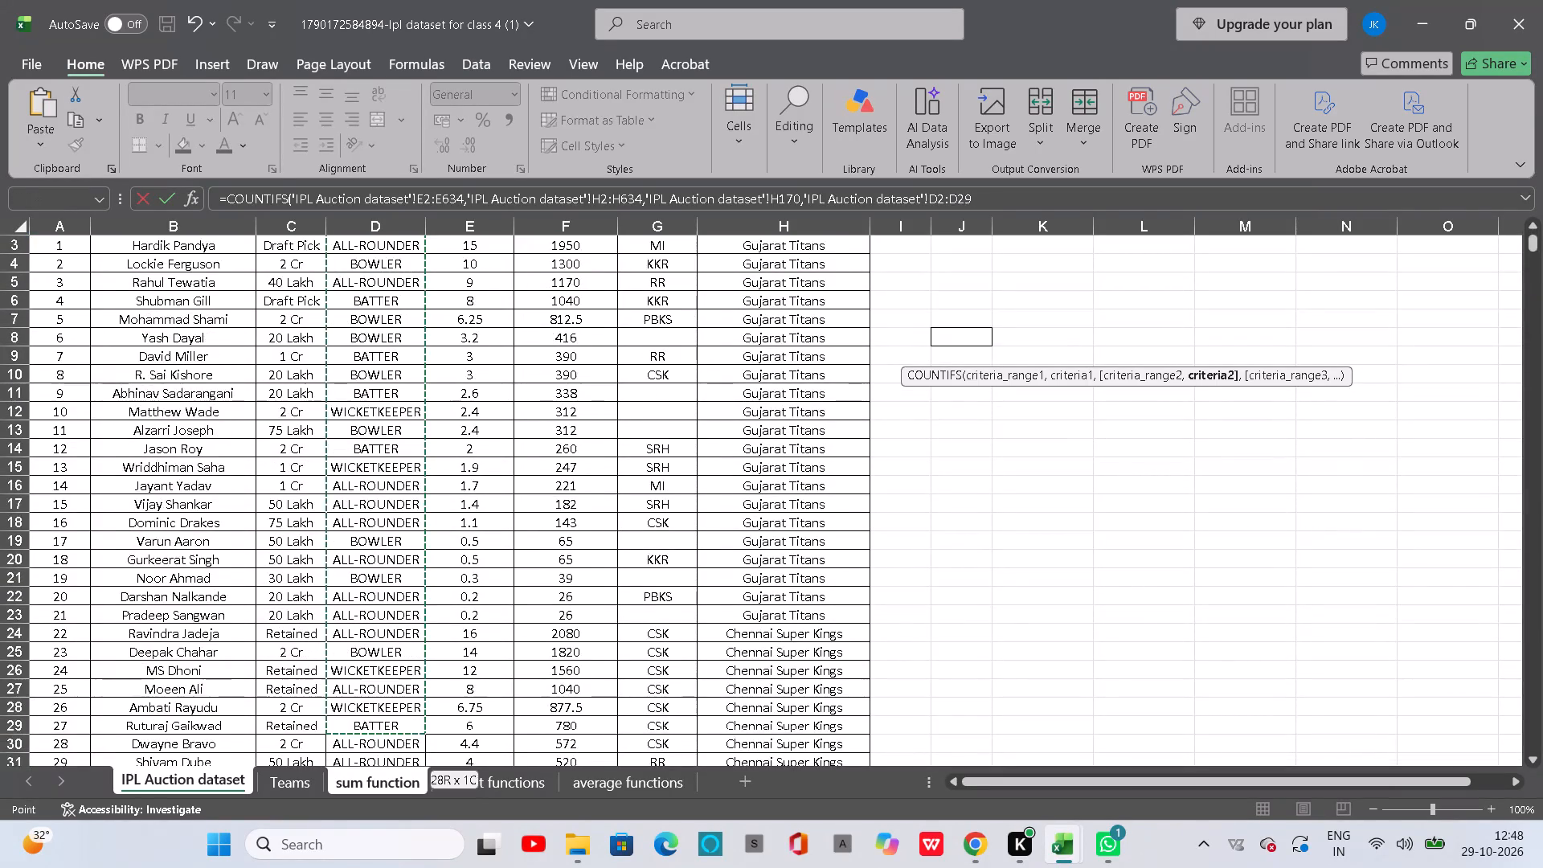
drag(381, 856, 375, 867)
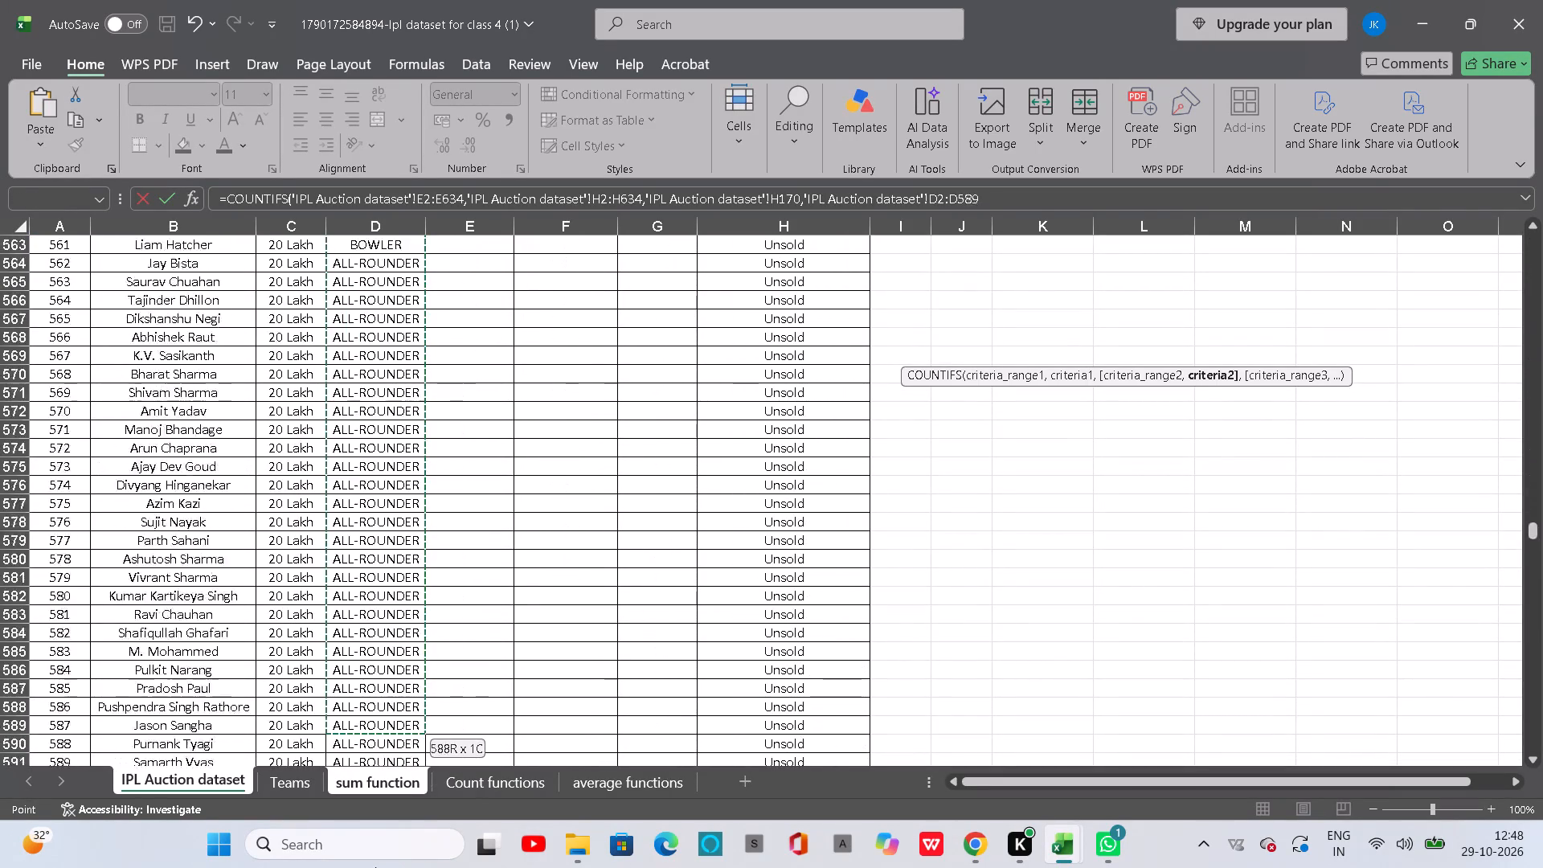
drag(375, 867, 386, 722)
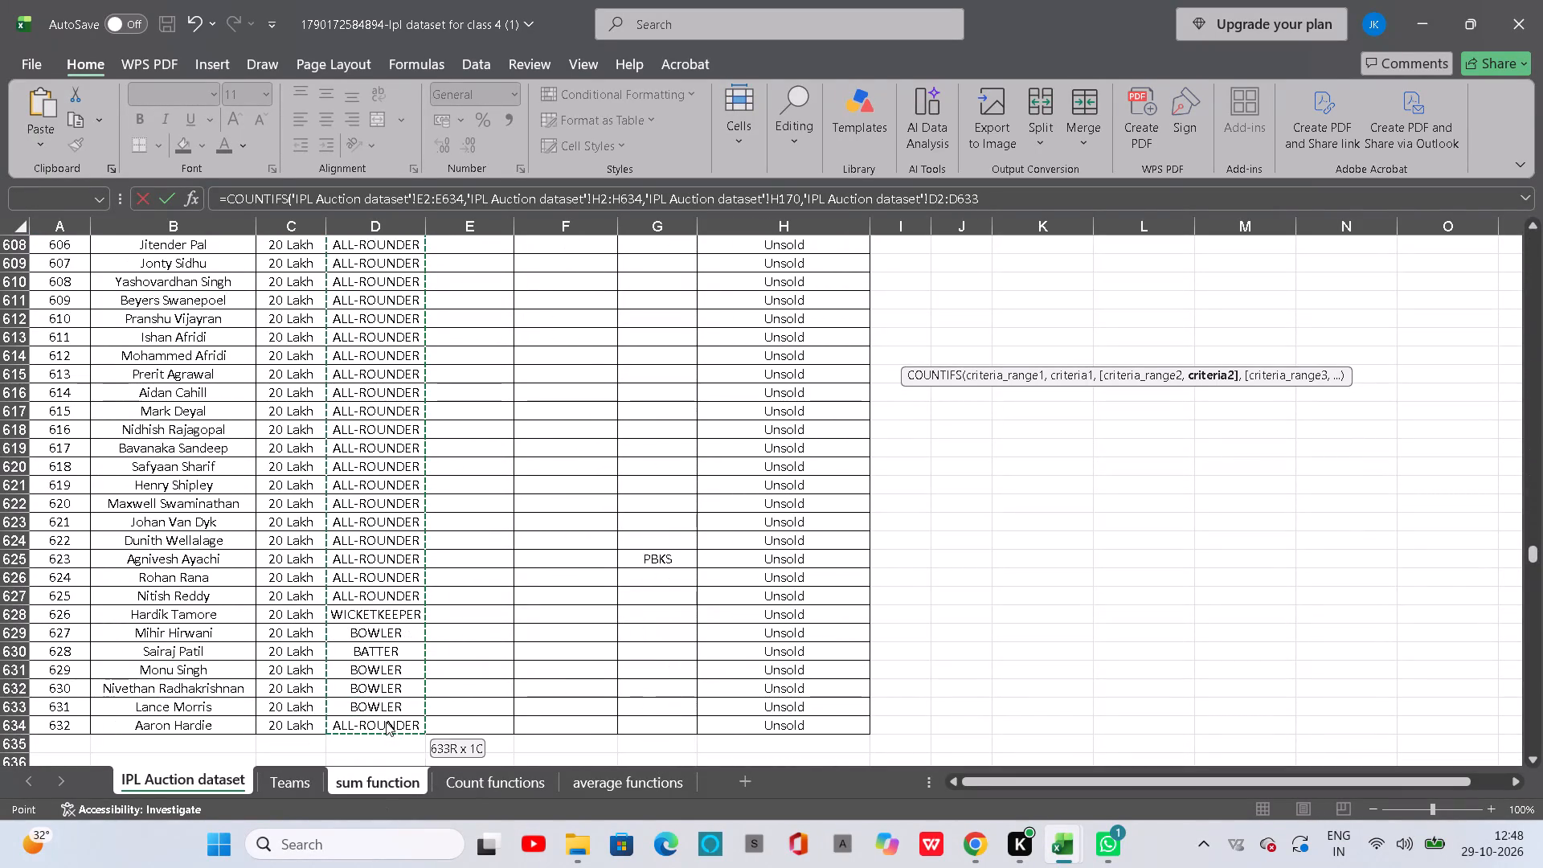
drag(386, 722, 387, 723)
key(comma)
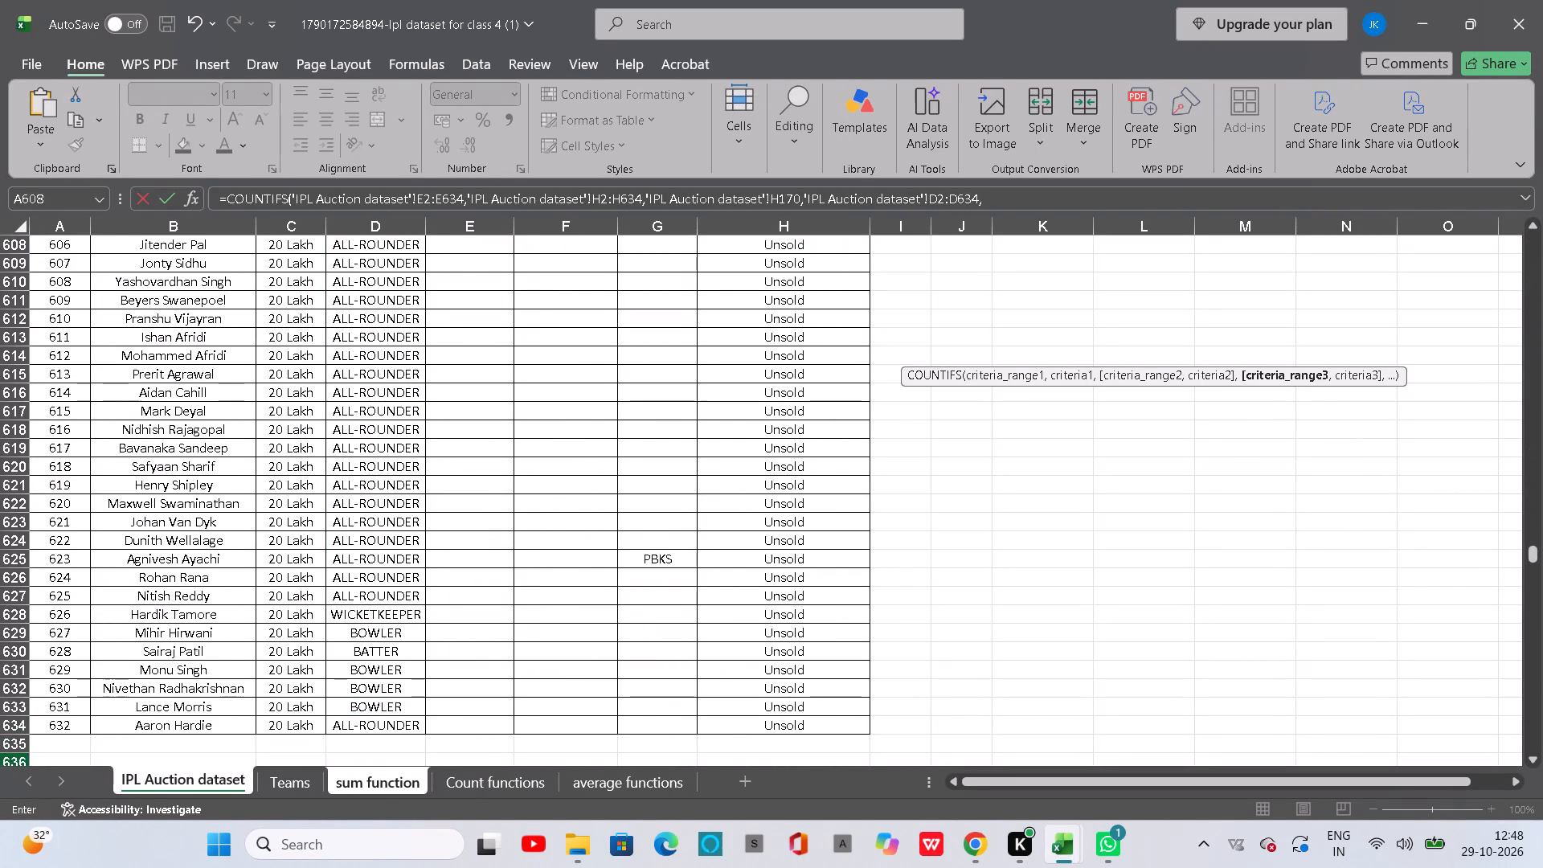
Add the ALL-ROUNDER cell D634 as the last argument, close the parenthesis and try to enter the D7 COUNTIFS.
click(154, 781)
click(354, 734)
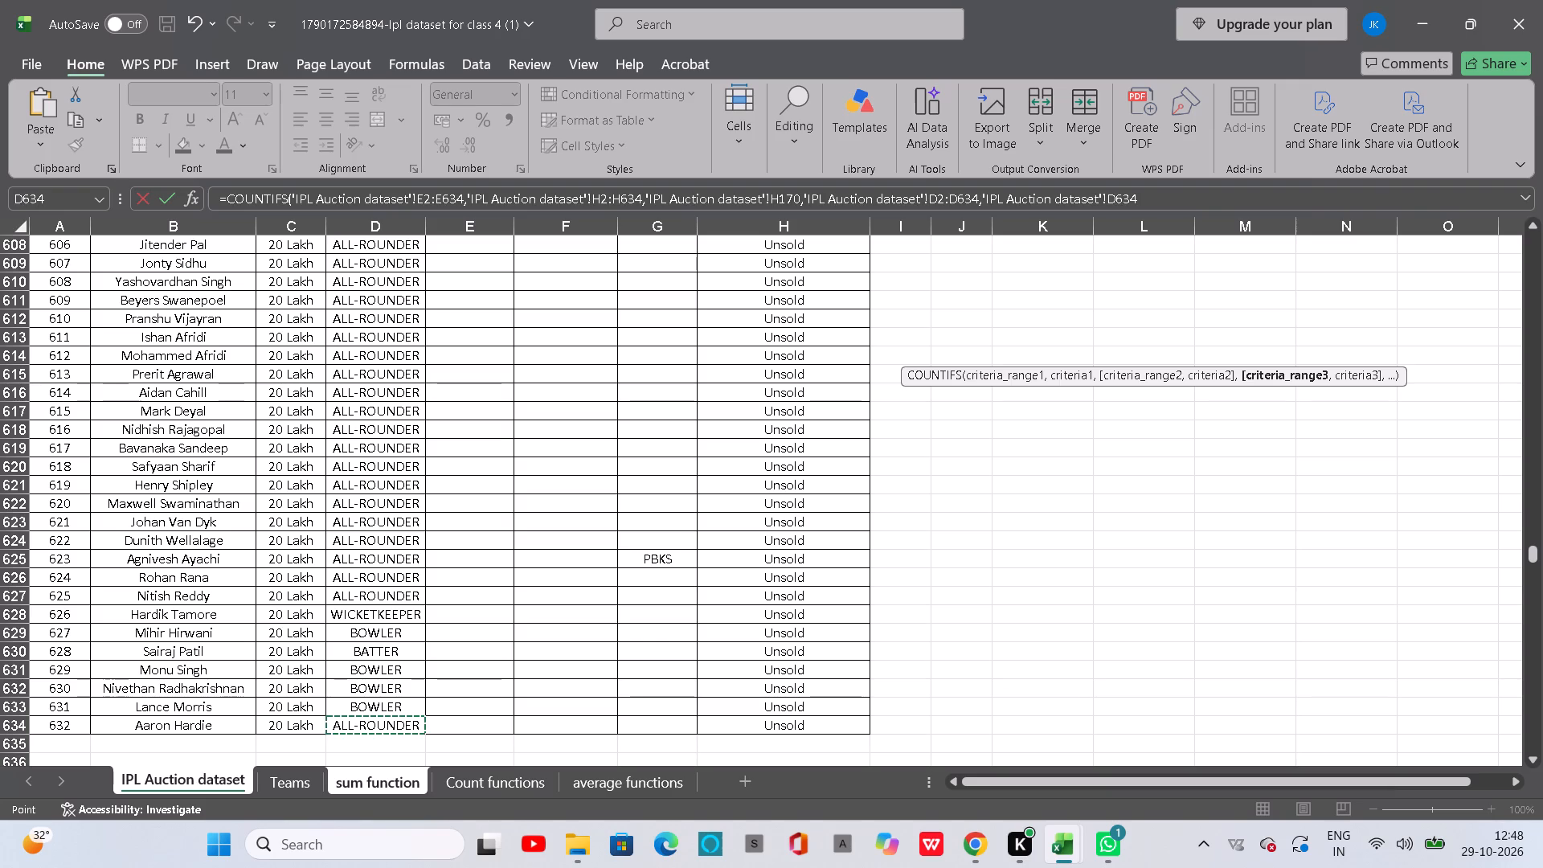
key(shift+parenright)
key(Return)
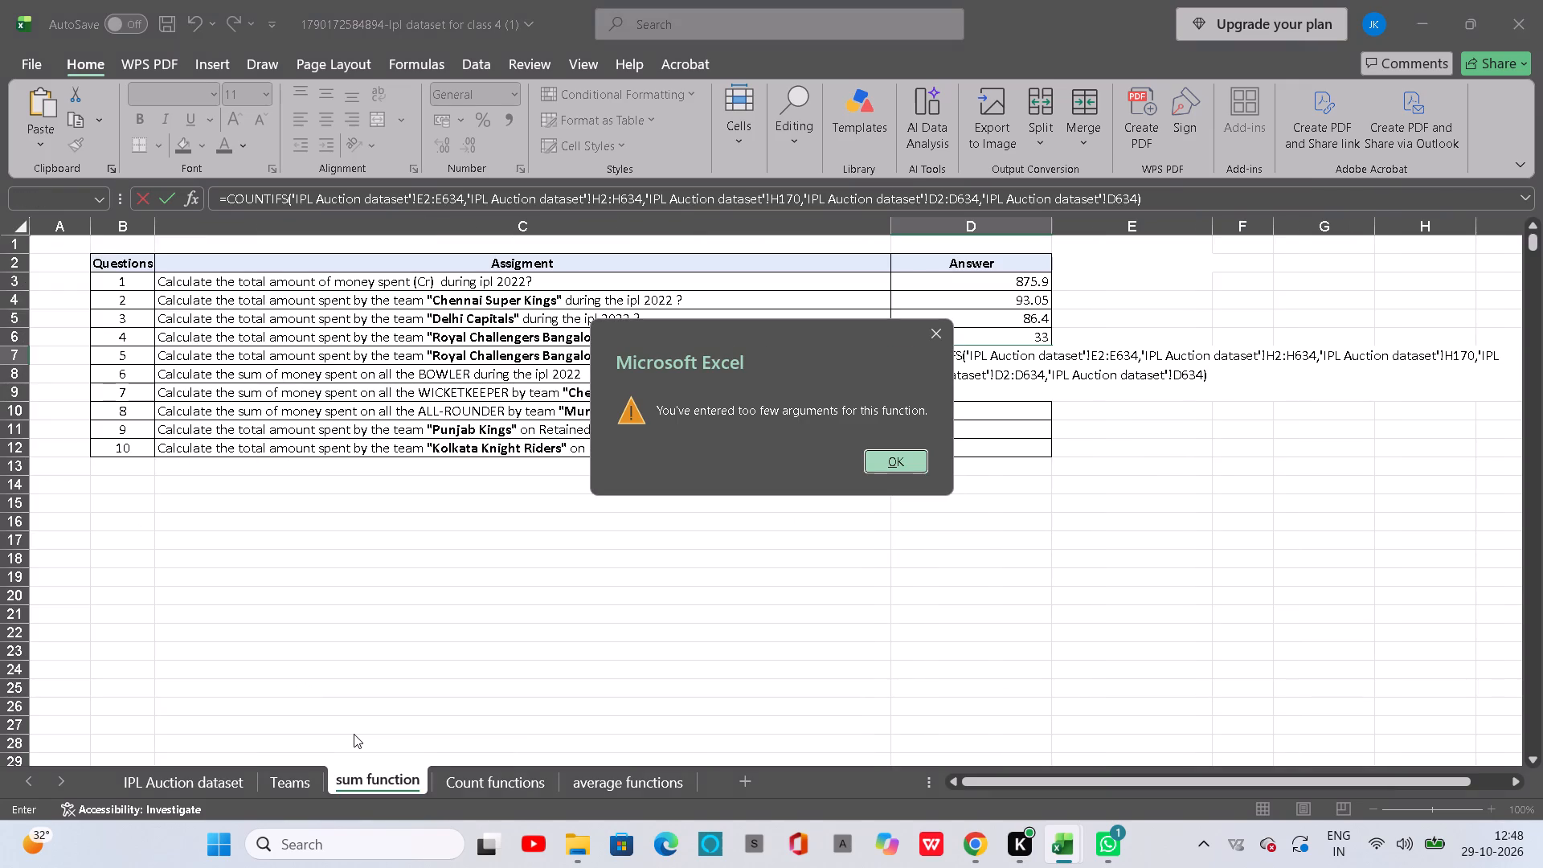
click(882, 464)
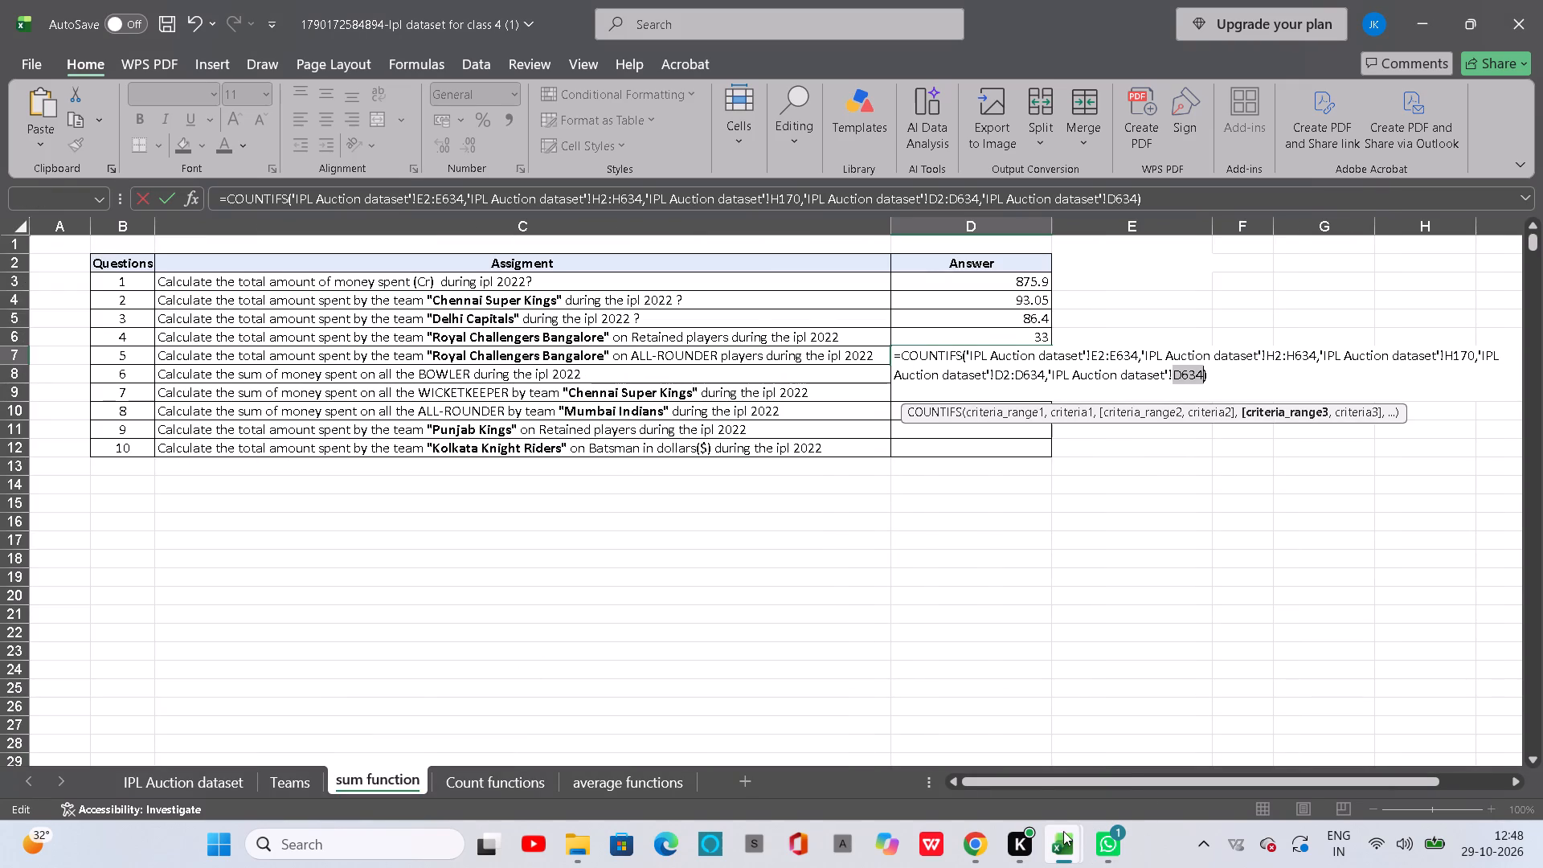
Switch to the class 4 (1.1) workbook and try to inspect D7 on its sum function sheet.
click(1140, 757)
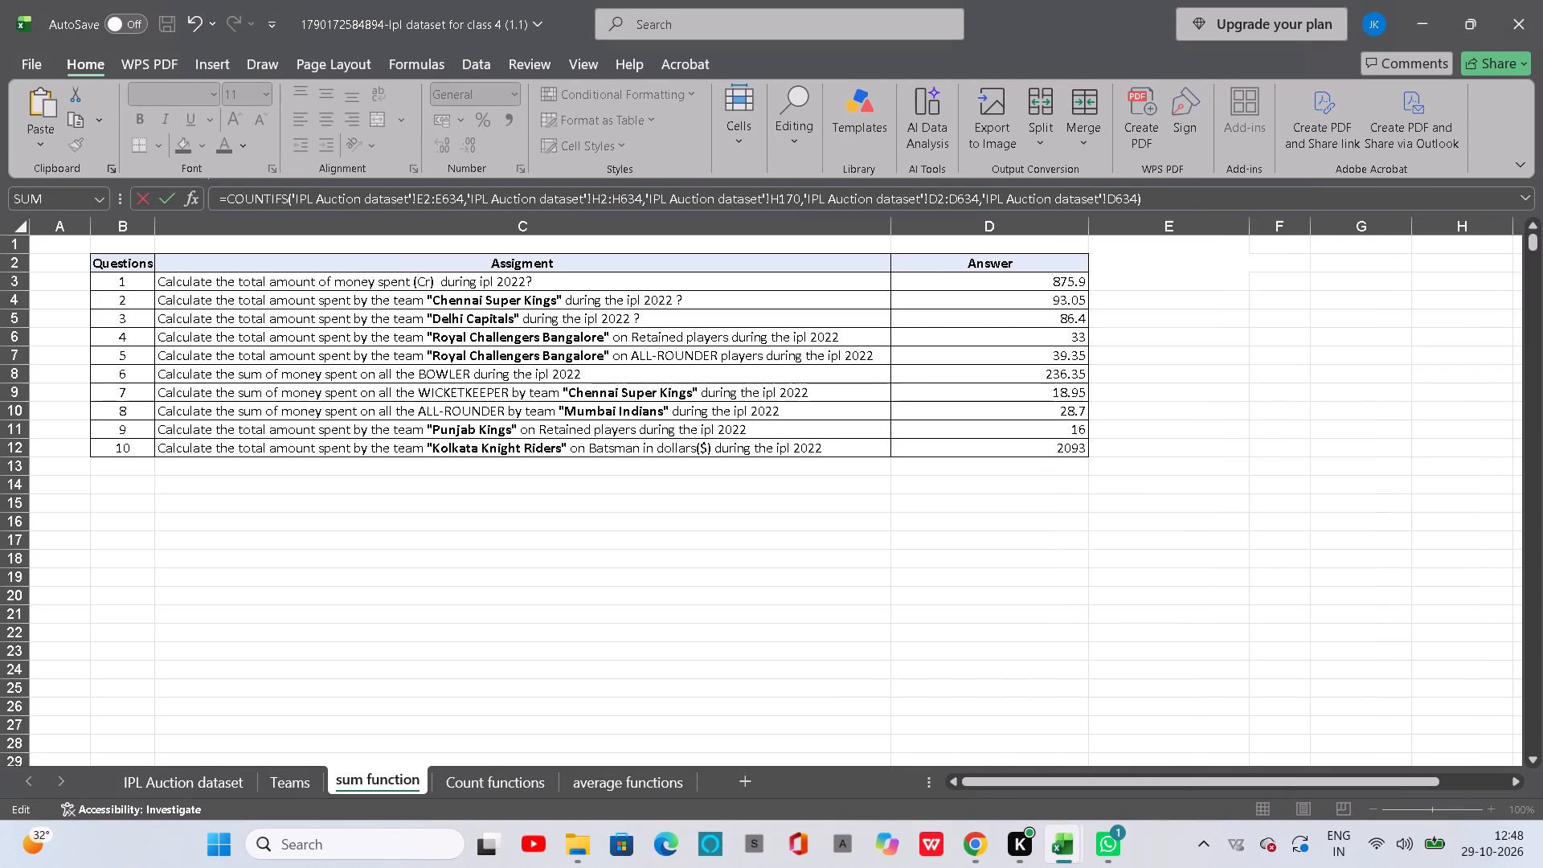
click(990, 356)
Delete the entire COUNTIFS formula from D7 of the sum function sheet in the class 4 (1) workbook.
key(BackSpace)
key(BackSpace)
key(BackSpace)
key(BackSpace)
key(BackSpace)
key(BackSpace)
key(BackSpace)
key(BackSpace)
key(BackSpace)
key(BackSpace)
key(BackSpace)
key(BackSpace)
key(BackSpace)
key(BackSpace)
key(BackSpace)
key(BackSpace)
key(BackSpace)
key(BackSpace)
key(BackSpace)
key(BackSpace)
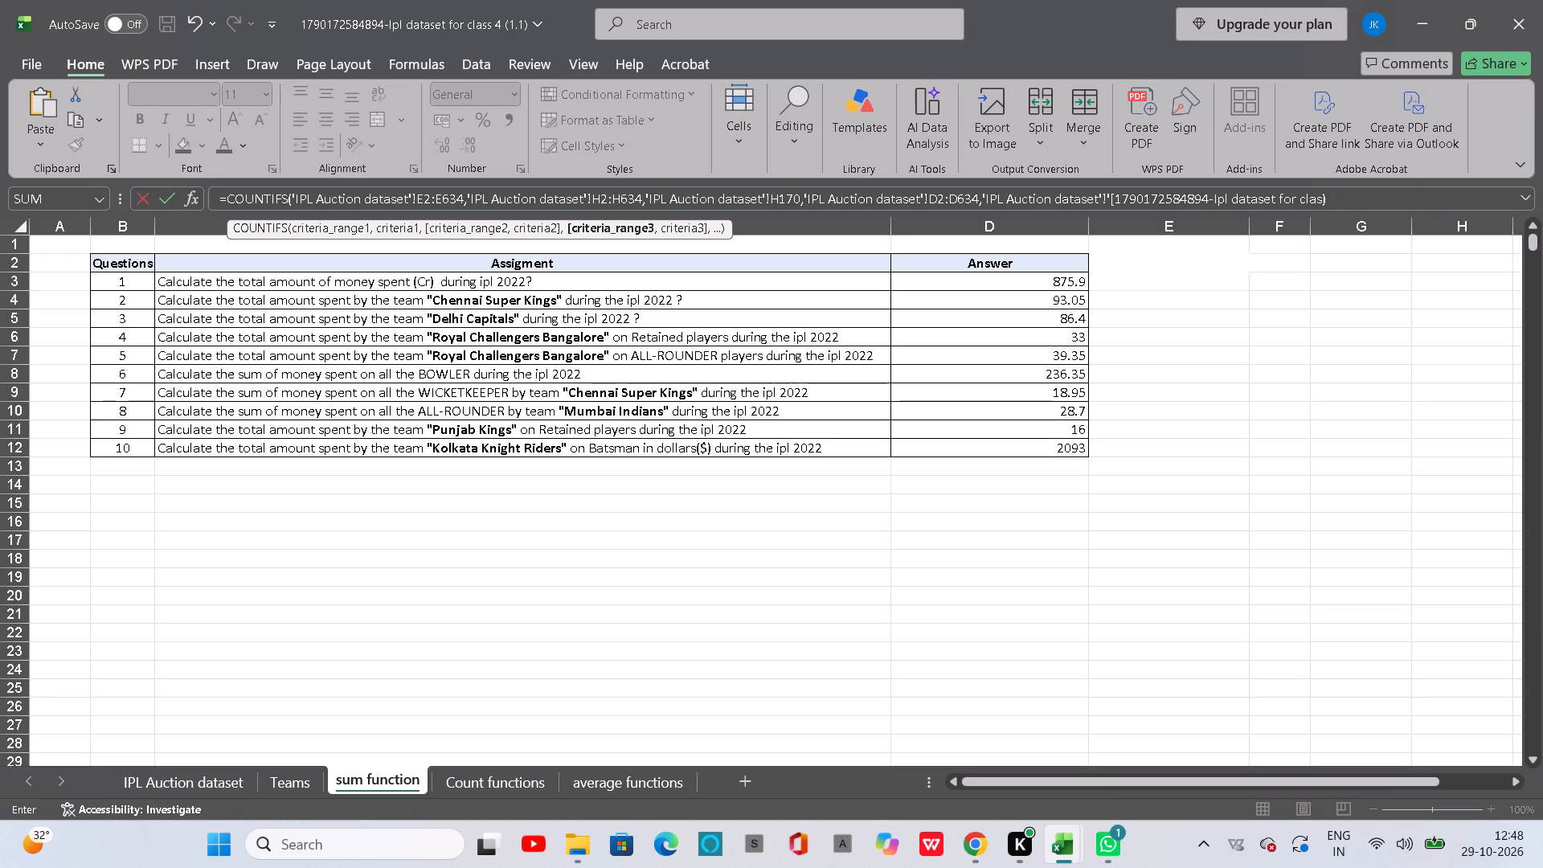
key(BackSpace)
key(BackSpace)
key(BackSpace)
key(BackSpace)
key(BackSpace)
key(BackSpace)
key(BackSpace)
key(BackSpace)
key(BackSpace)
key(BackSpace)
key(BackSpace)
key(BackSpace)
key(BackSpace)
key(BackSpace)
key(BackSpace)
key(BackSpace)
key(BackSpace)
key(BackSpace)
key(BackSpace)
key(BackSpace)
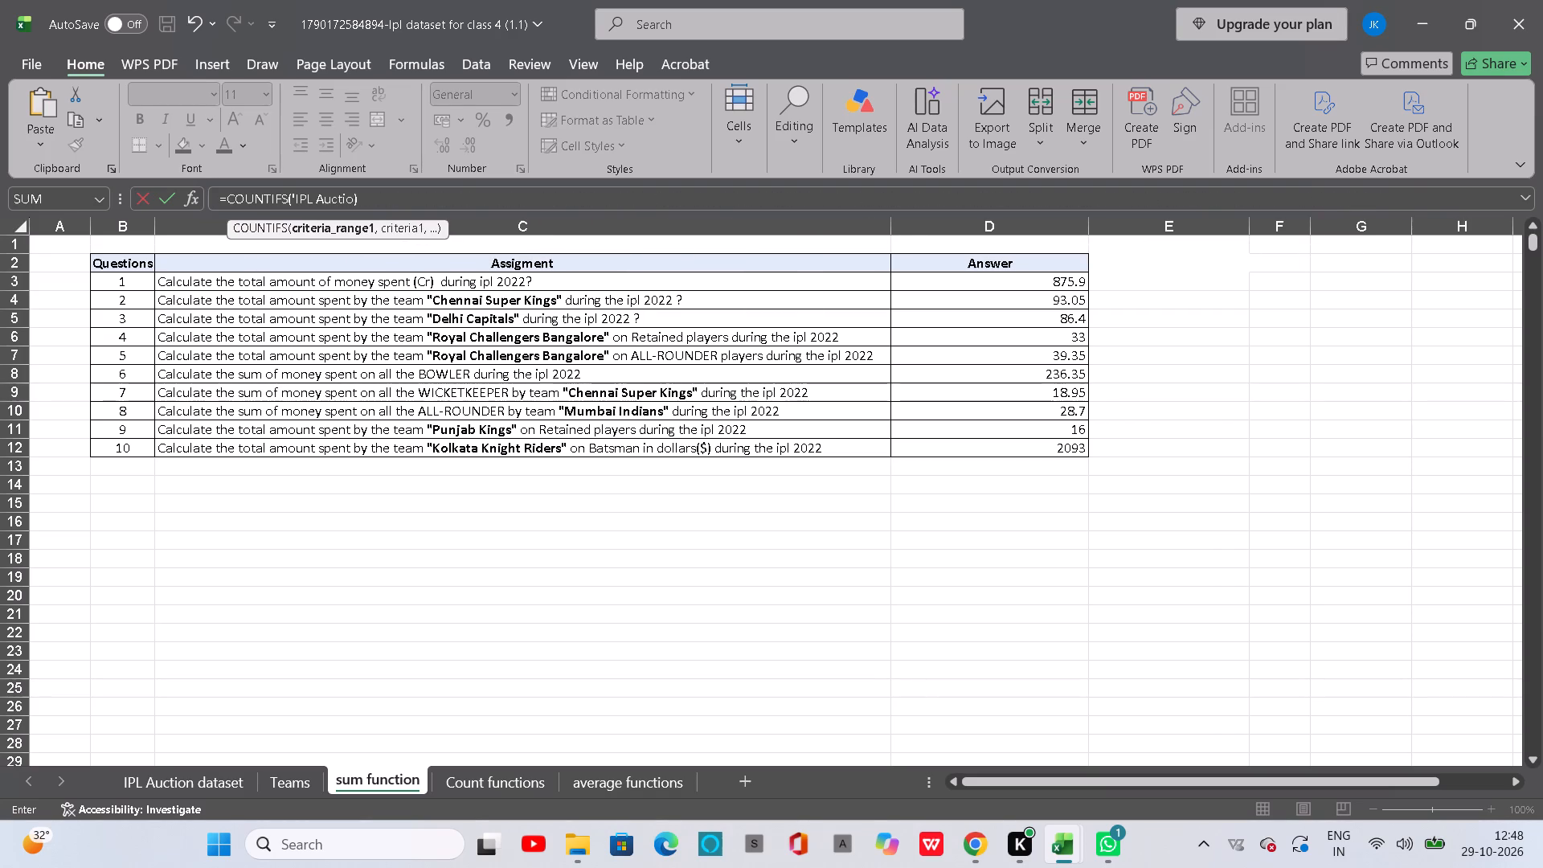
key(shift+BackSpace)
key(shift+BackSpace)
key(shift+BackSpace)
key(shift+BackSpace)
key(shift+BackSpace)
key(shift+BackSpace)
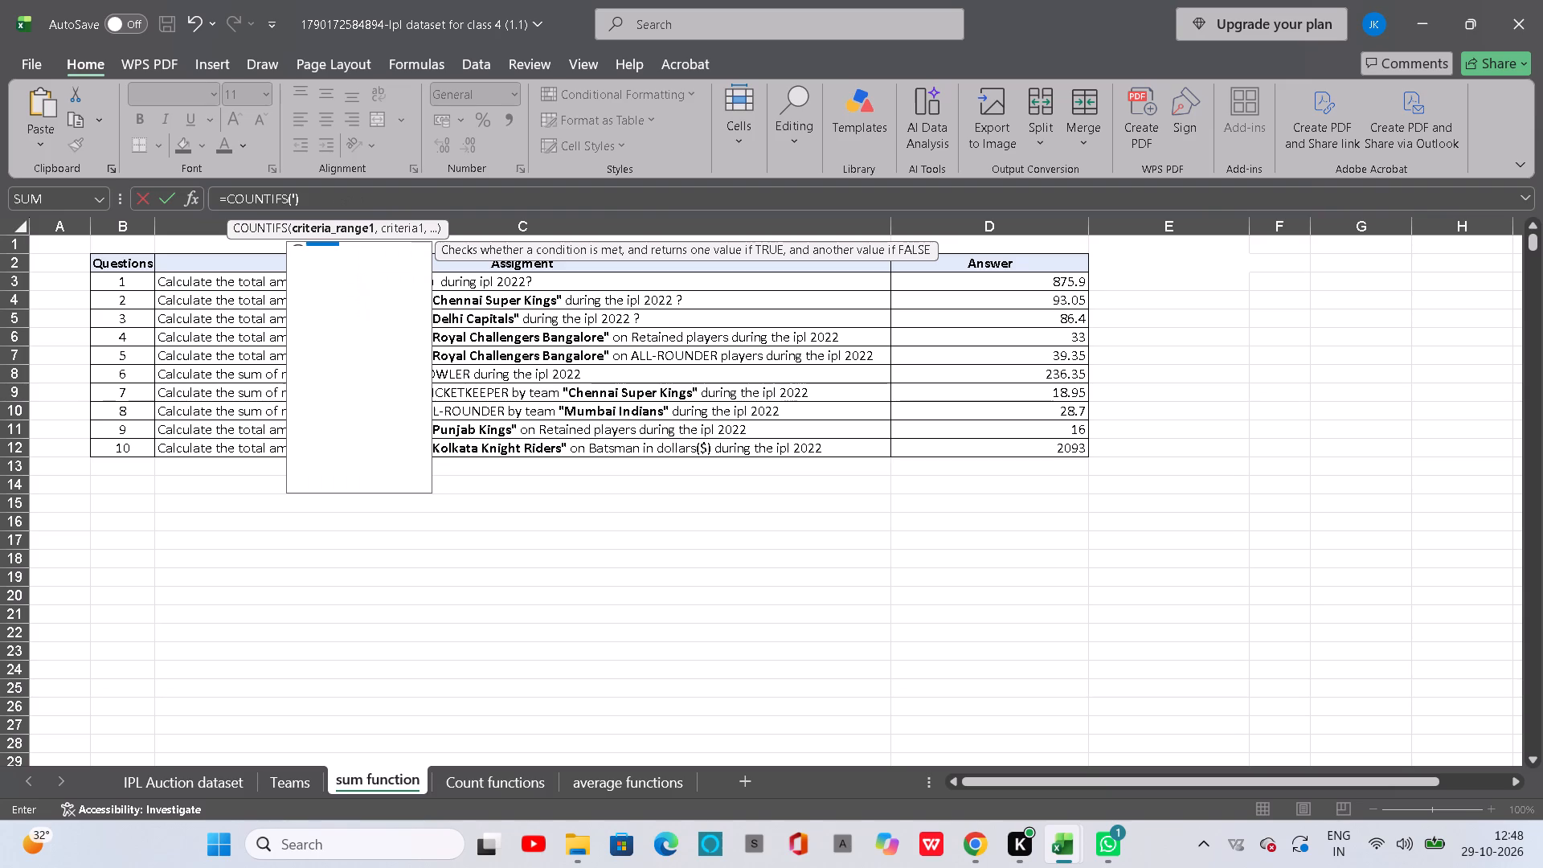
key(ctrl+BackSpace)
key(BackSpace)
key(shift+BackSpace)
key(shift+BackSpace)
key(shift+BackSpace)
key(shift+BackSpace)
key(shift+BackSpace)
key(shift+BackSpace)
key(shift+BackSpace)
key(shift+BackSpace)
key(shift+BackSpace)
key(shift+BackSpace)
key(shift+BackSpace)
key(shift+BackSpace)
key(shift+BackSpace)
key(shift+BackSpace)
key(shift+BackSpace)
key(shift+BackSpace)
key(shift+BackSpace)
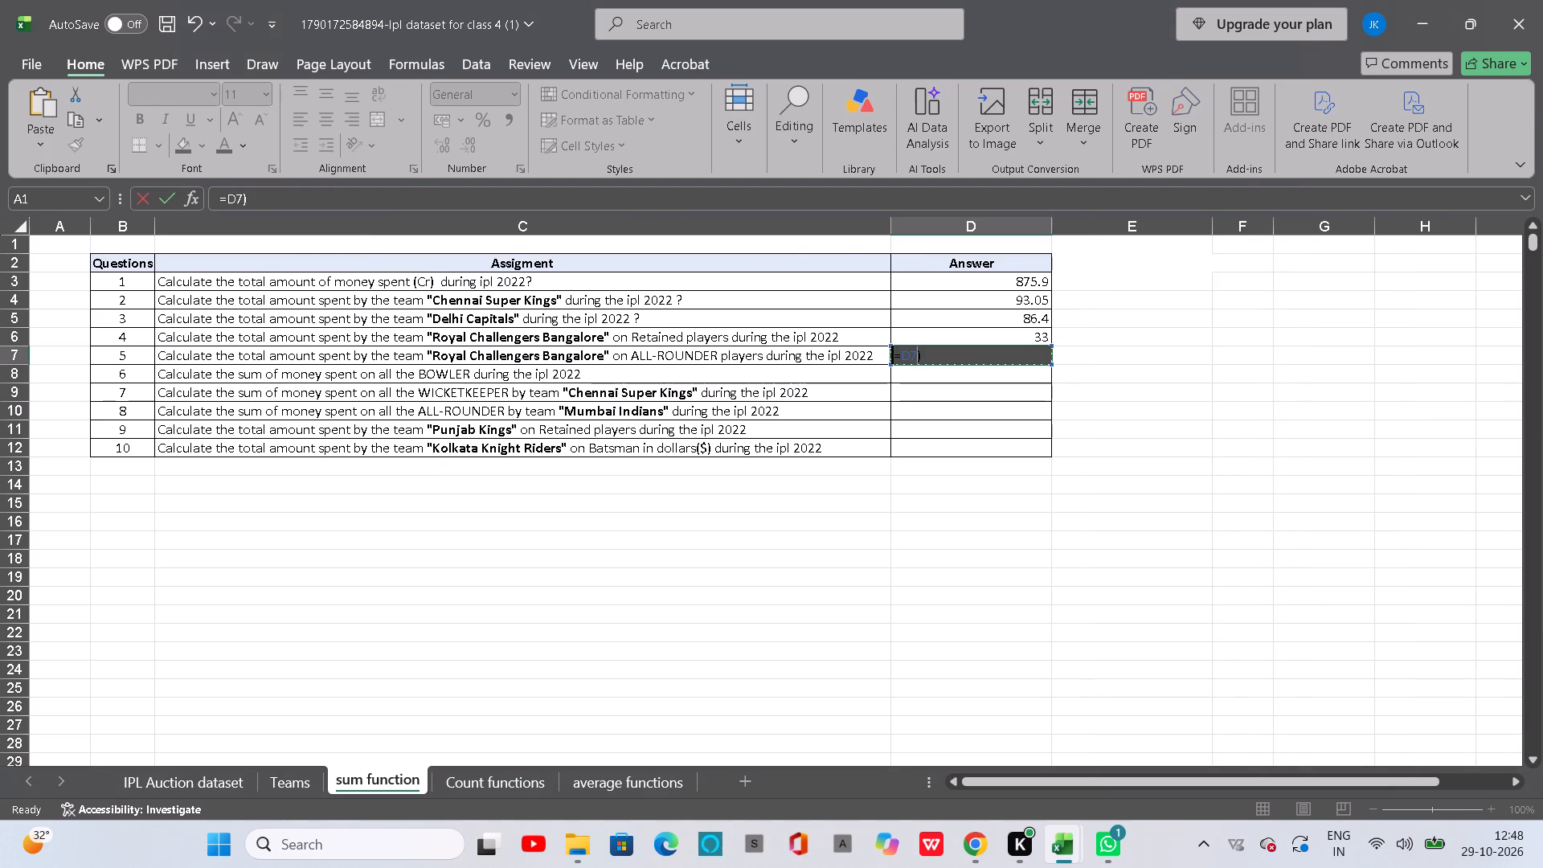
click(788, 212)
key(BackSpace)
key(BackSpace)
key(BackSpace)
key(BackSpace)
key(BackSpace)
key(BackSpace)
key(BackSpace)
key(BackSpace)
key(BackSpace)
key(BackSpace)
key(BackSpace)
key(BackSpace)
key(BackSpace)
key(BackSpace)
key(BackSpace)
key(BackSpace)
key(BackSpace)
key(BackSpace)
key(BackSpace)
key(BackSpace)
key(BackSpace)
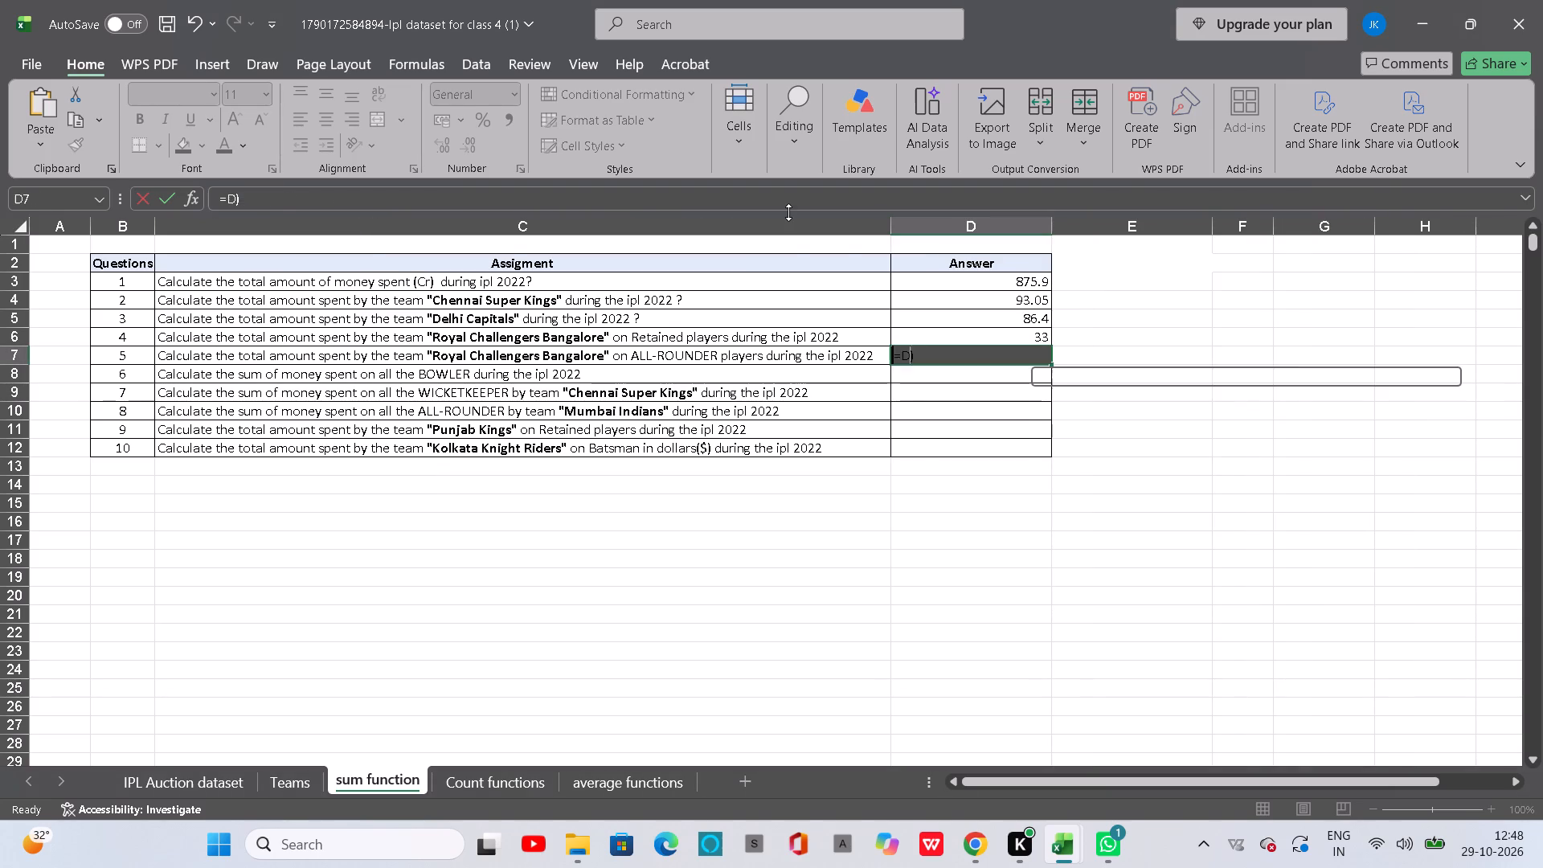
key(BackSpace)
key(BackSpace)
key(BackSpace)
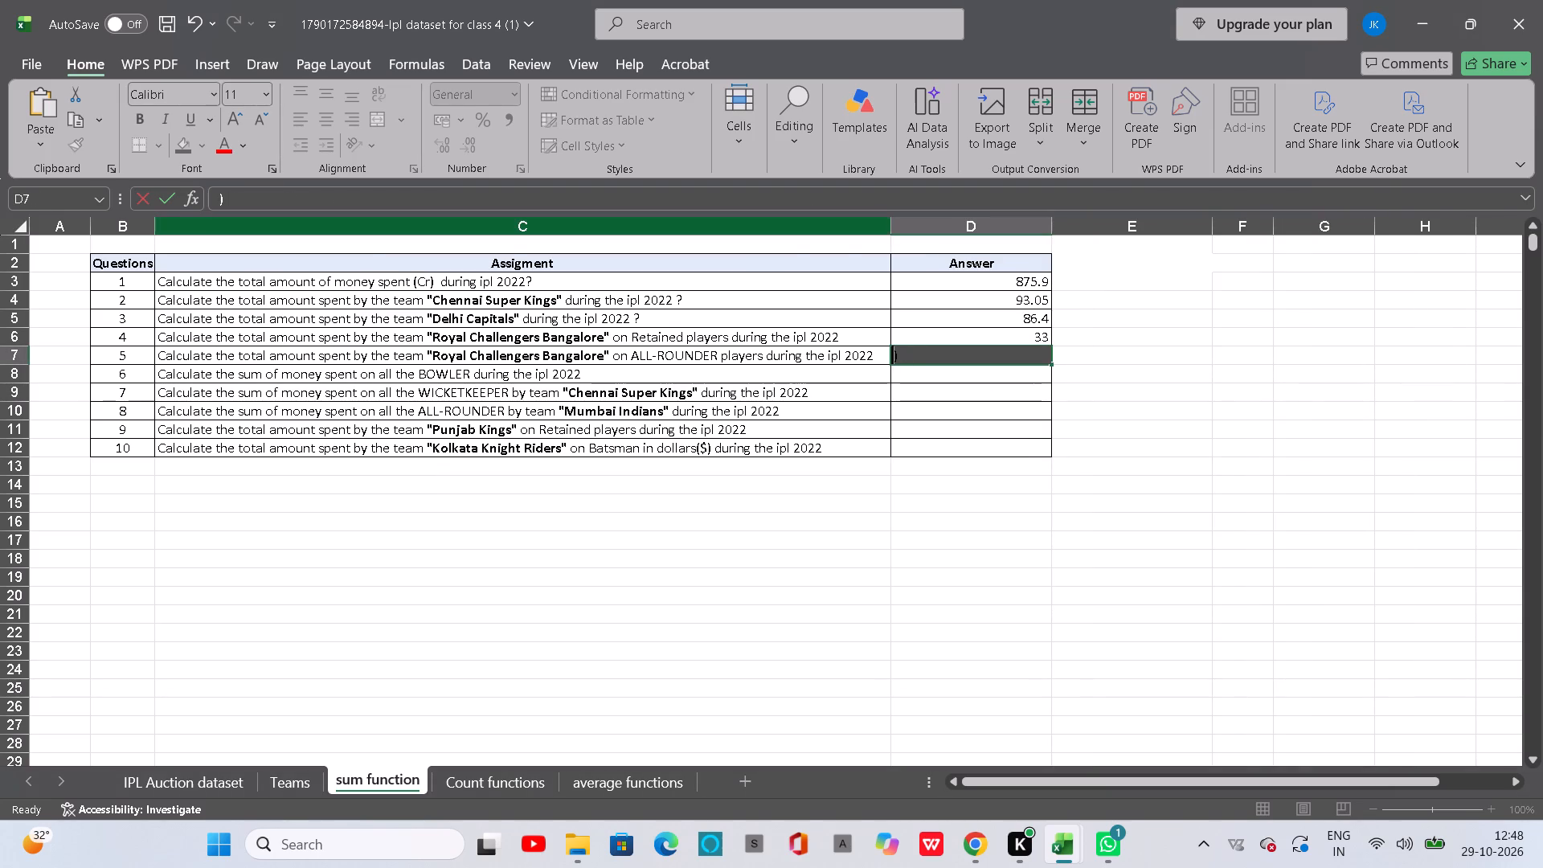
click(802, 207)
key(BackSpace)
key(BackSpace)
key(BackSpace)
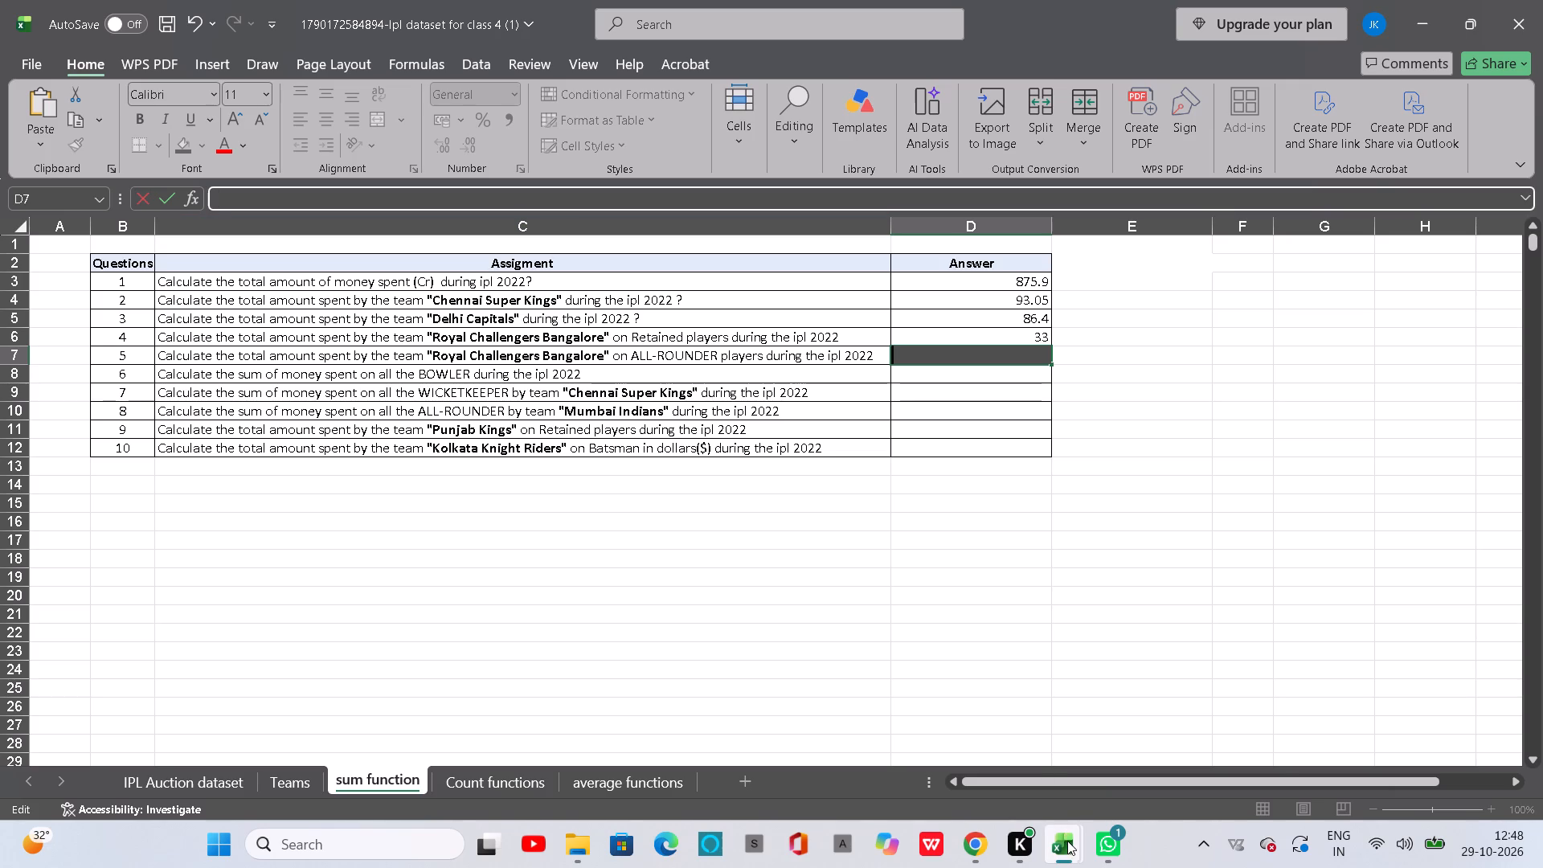
In the class 4 (1.1) workbook, copy the full SUMIFS formula from D7 of the sum function sheet.
click(1173, 721)
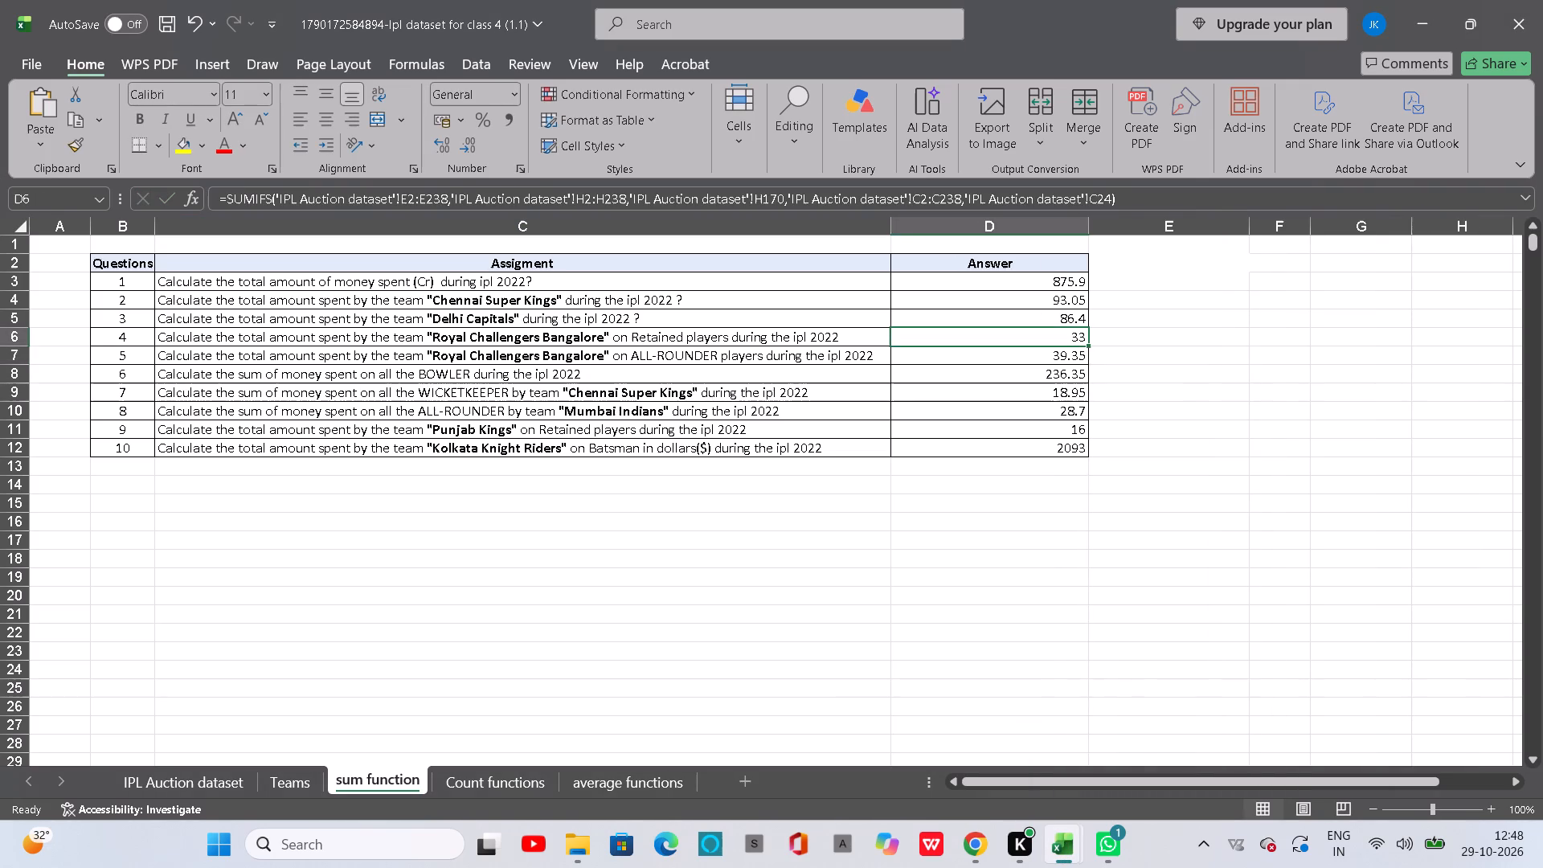
click(1037, 362)
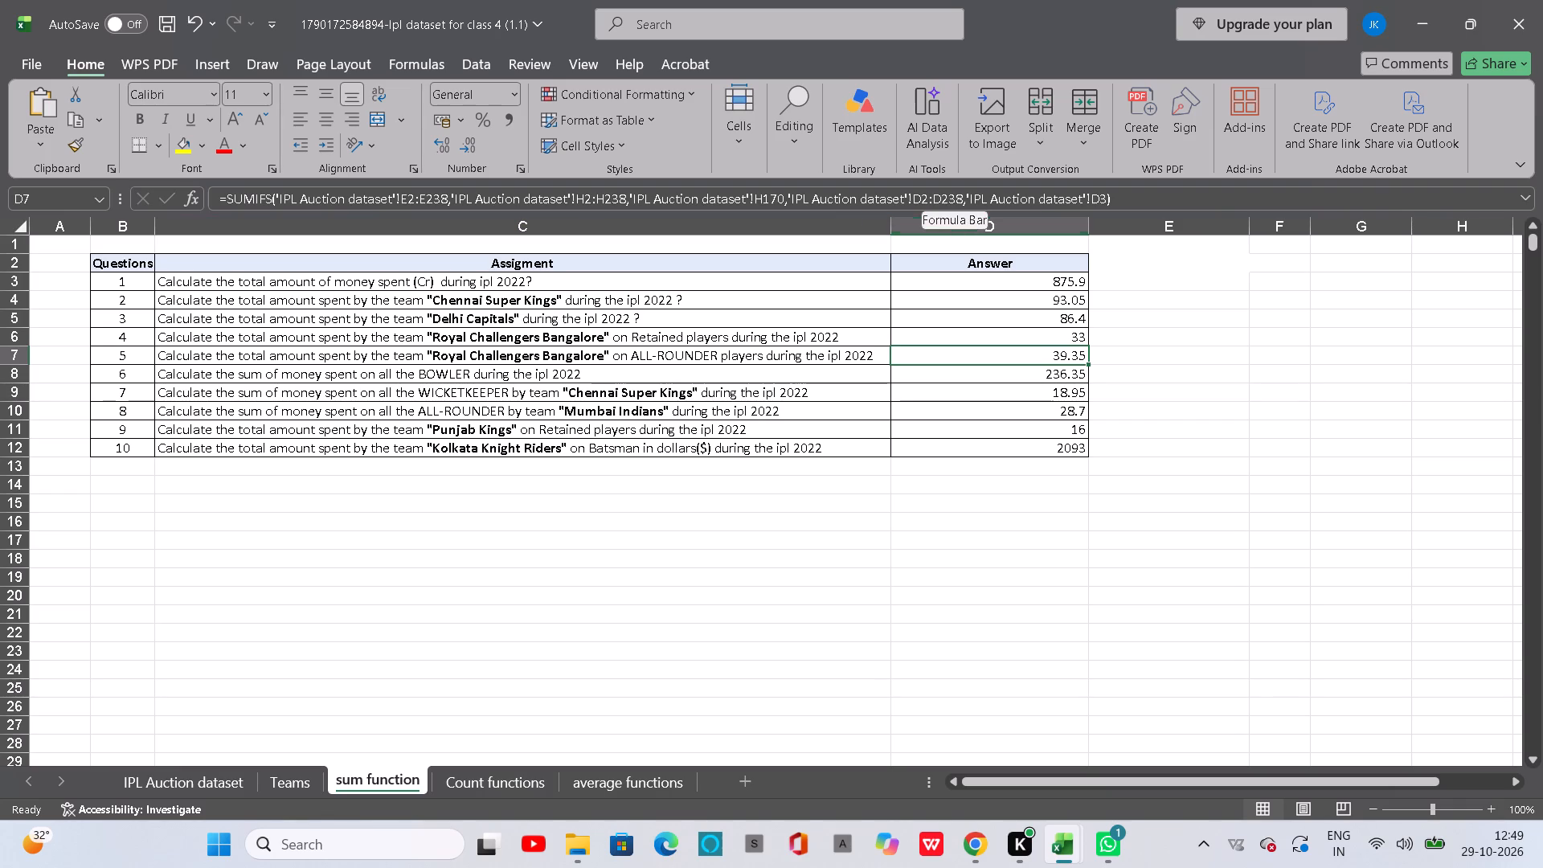
click(207, 772)
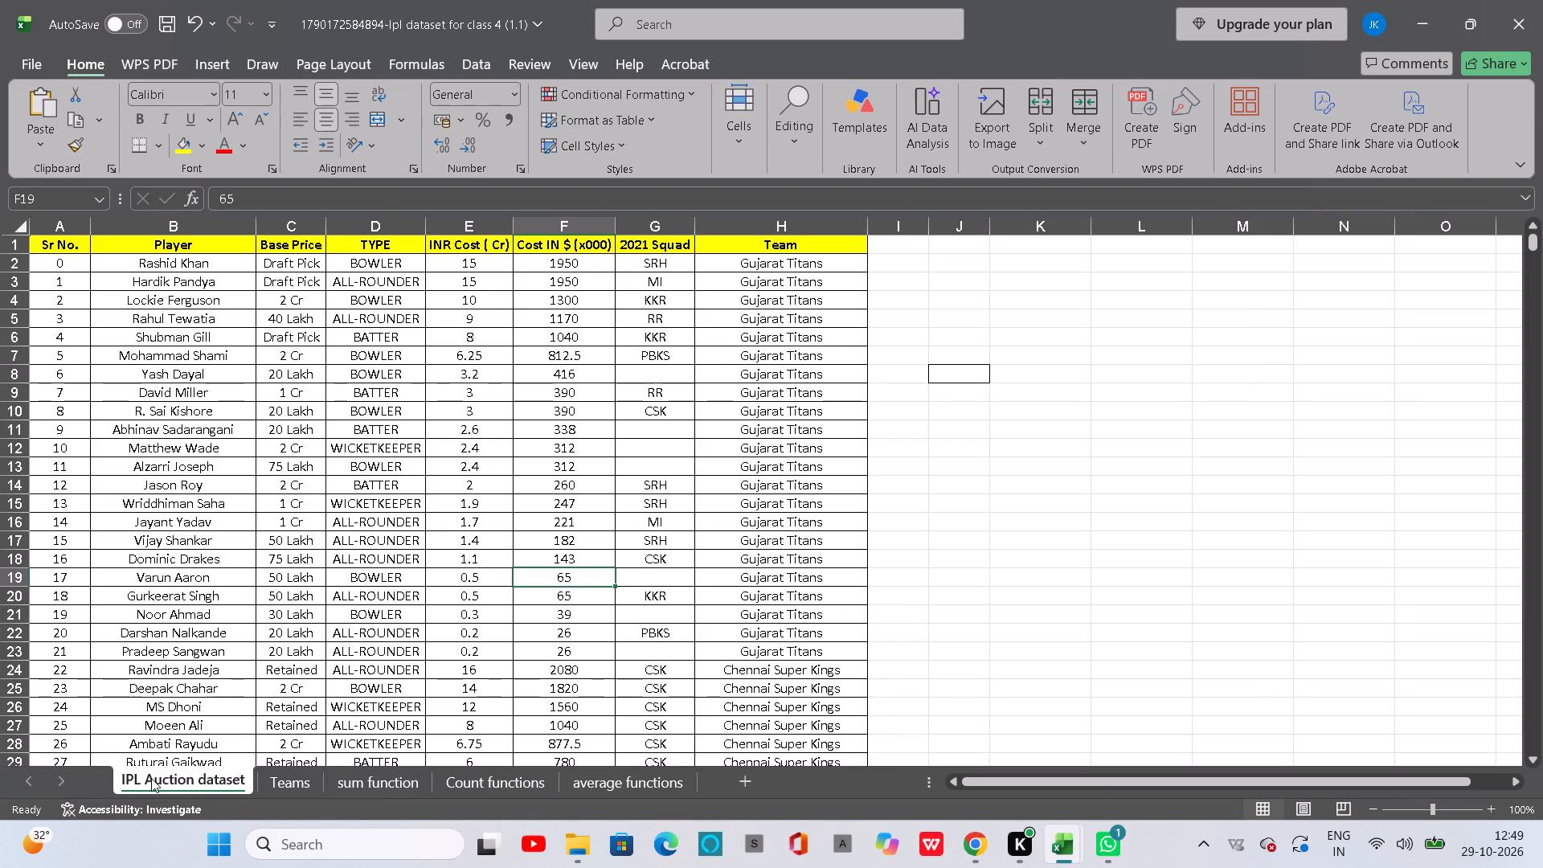
click(370, 776)
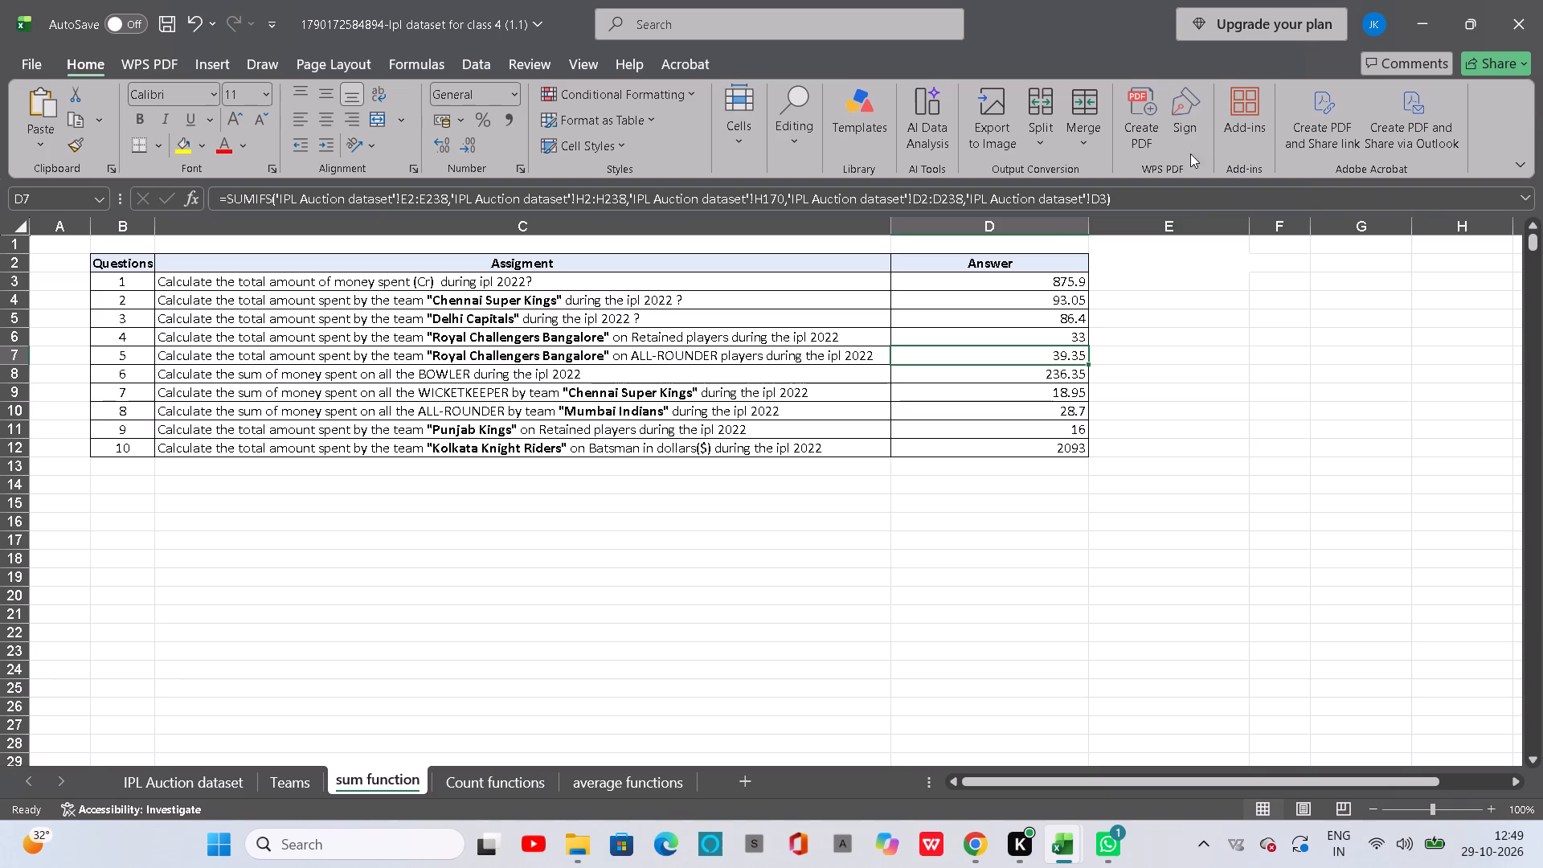
drag(1148, 203, 493, 208)
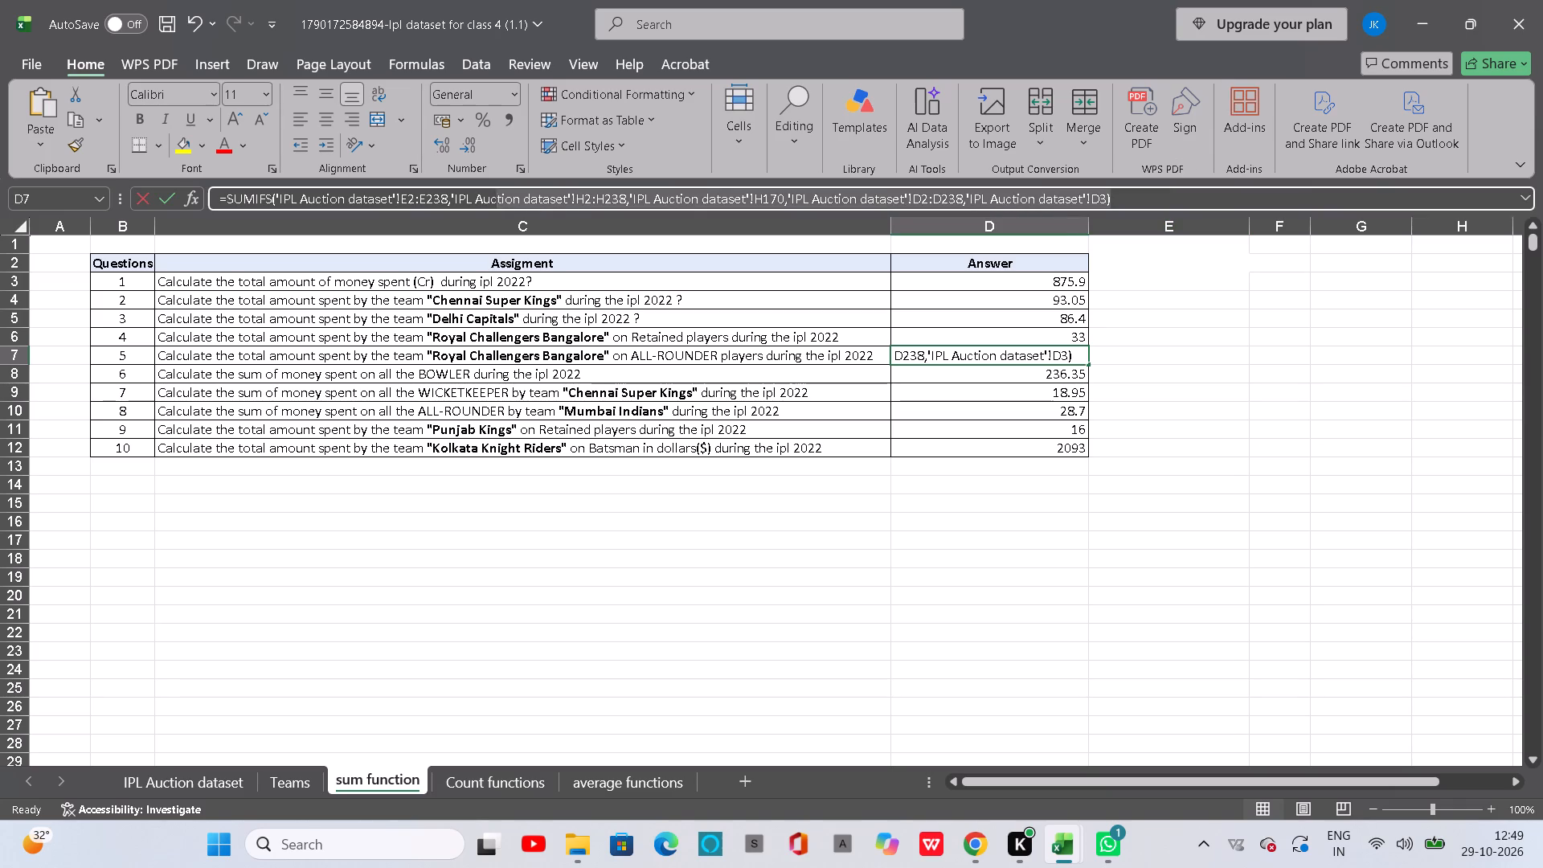
drag(493, 208, 179, 211)
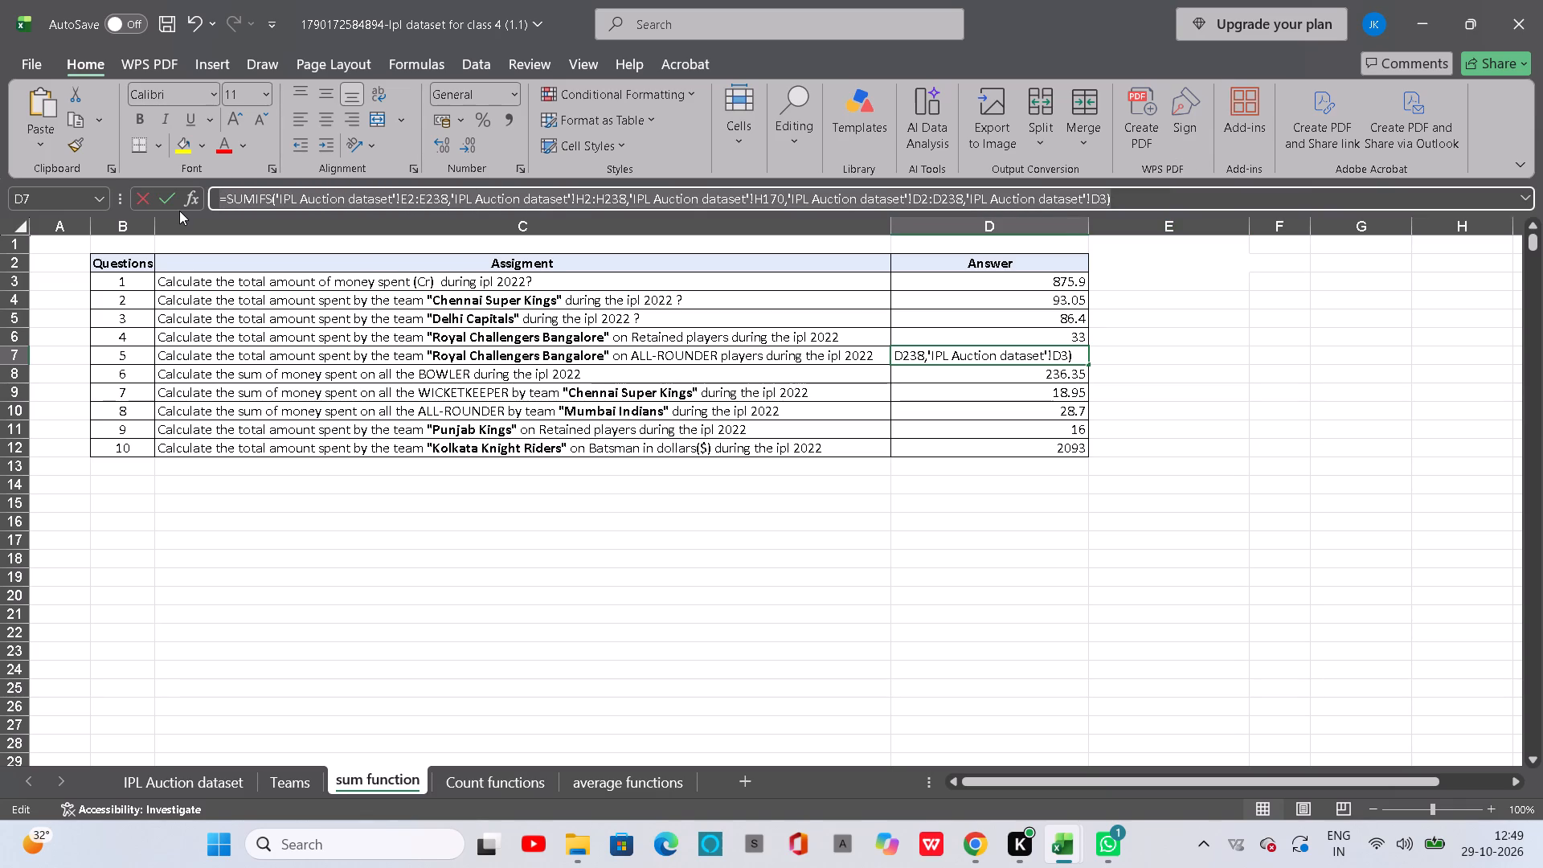
key(ctrl+c)
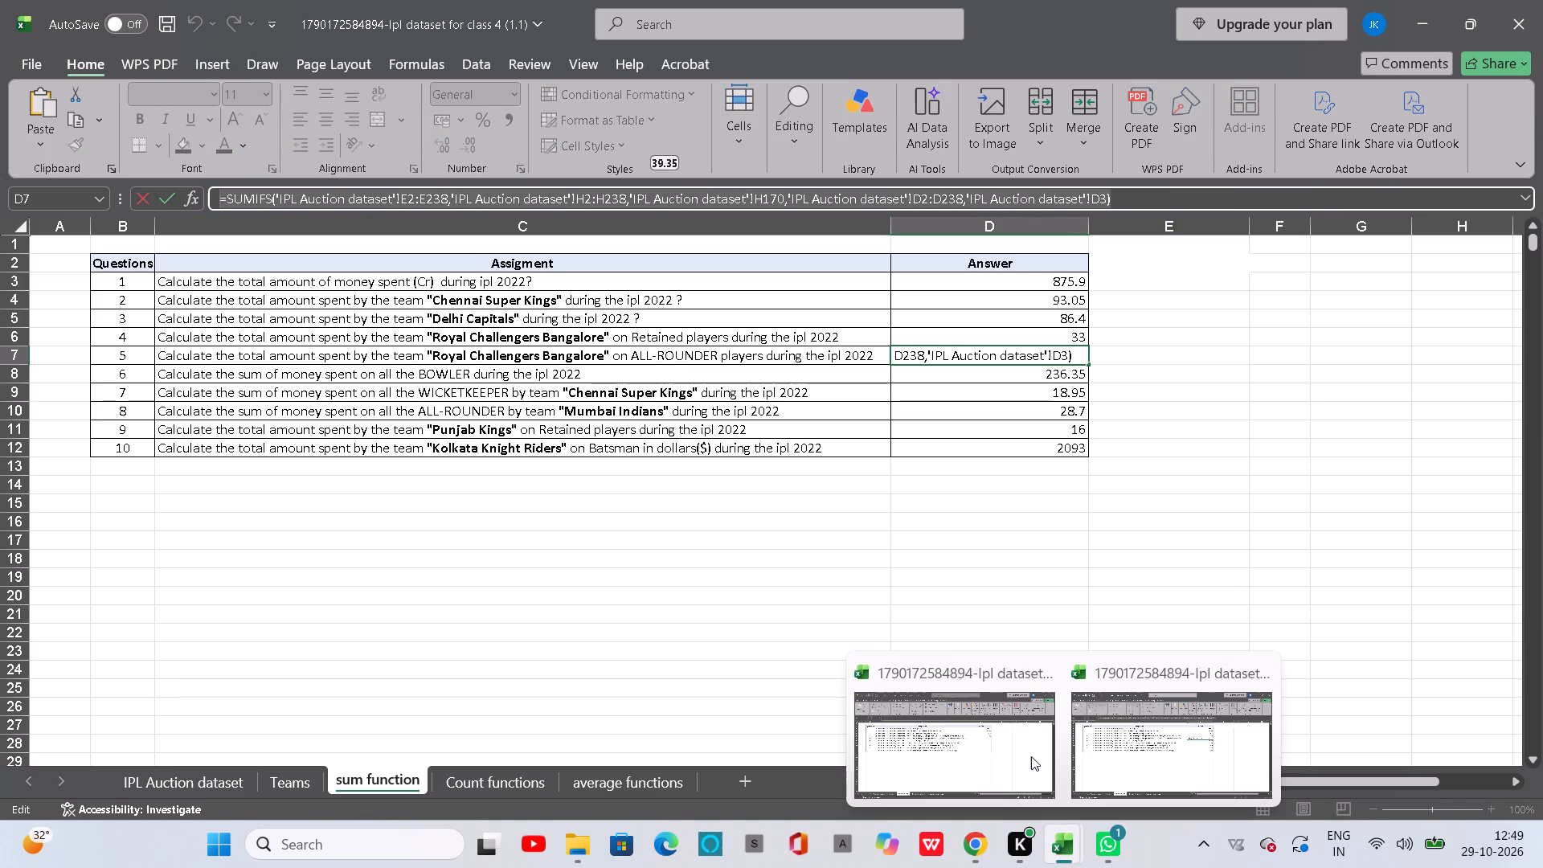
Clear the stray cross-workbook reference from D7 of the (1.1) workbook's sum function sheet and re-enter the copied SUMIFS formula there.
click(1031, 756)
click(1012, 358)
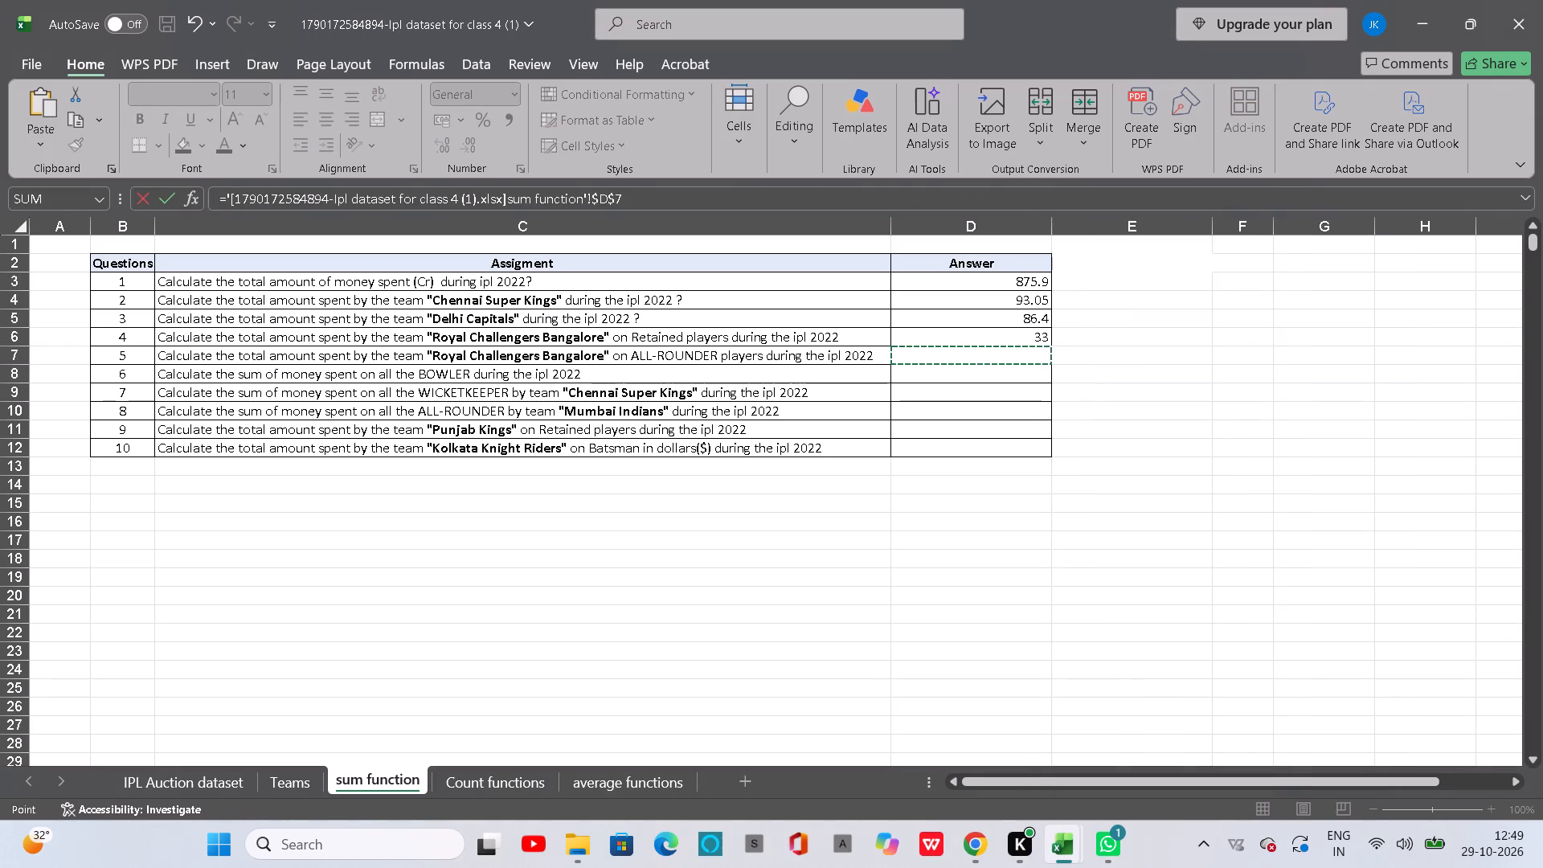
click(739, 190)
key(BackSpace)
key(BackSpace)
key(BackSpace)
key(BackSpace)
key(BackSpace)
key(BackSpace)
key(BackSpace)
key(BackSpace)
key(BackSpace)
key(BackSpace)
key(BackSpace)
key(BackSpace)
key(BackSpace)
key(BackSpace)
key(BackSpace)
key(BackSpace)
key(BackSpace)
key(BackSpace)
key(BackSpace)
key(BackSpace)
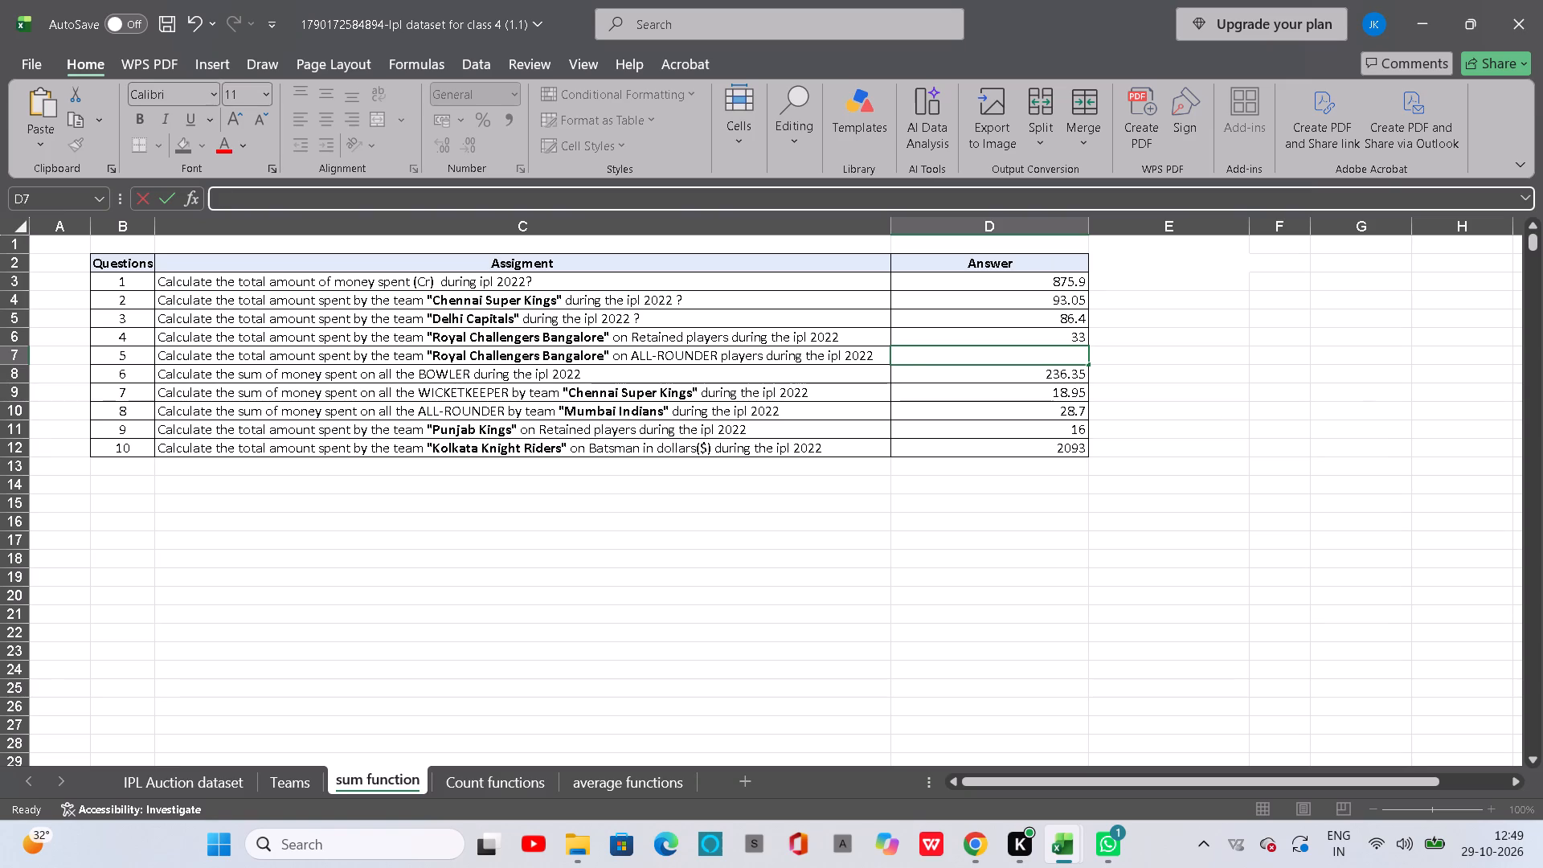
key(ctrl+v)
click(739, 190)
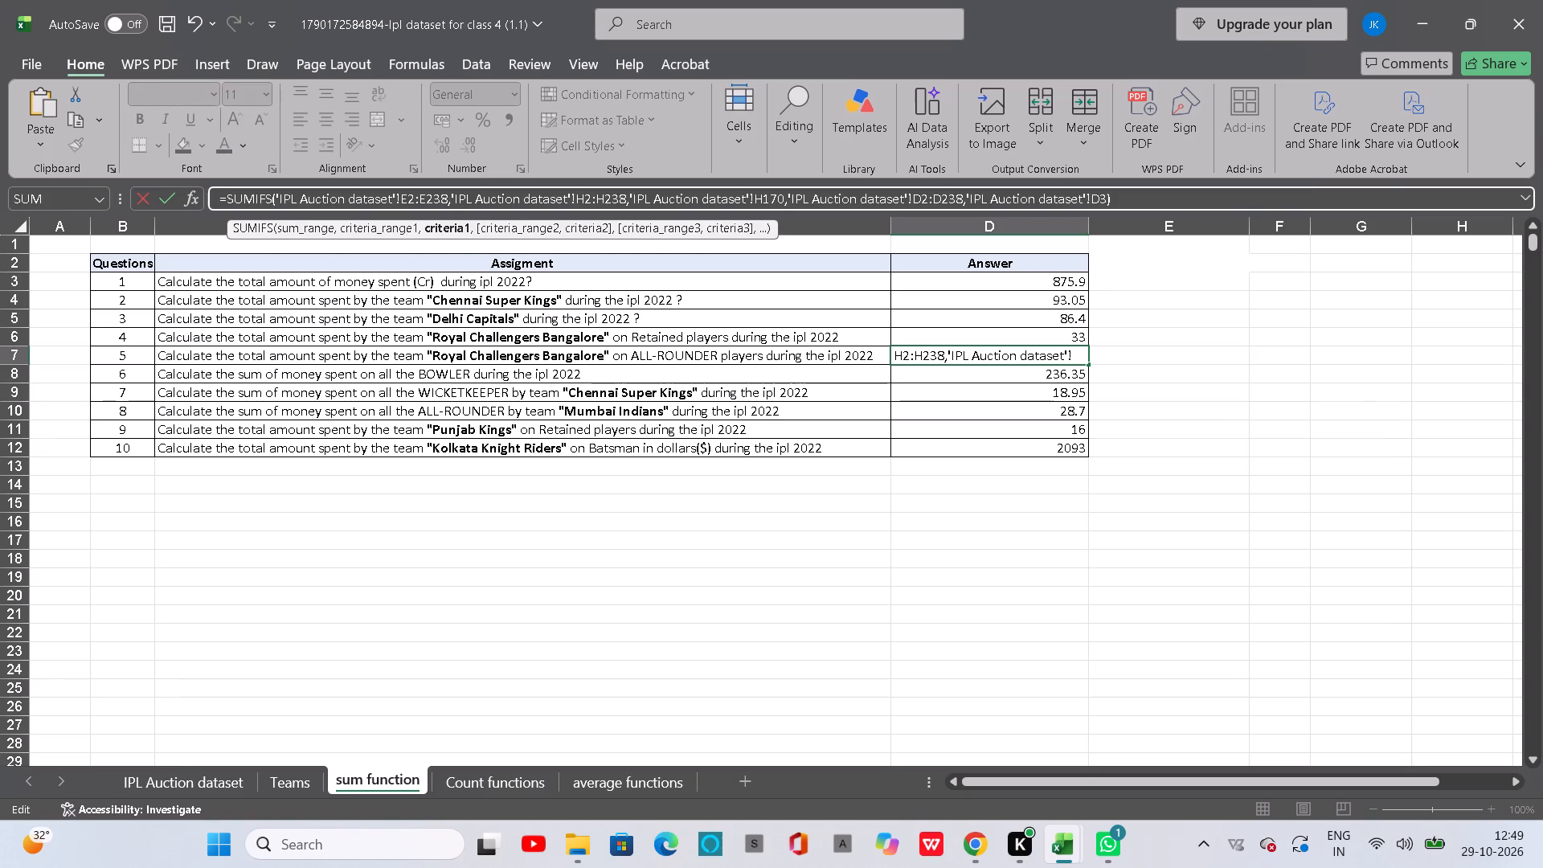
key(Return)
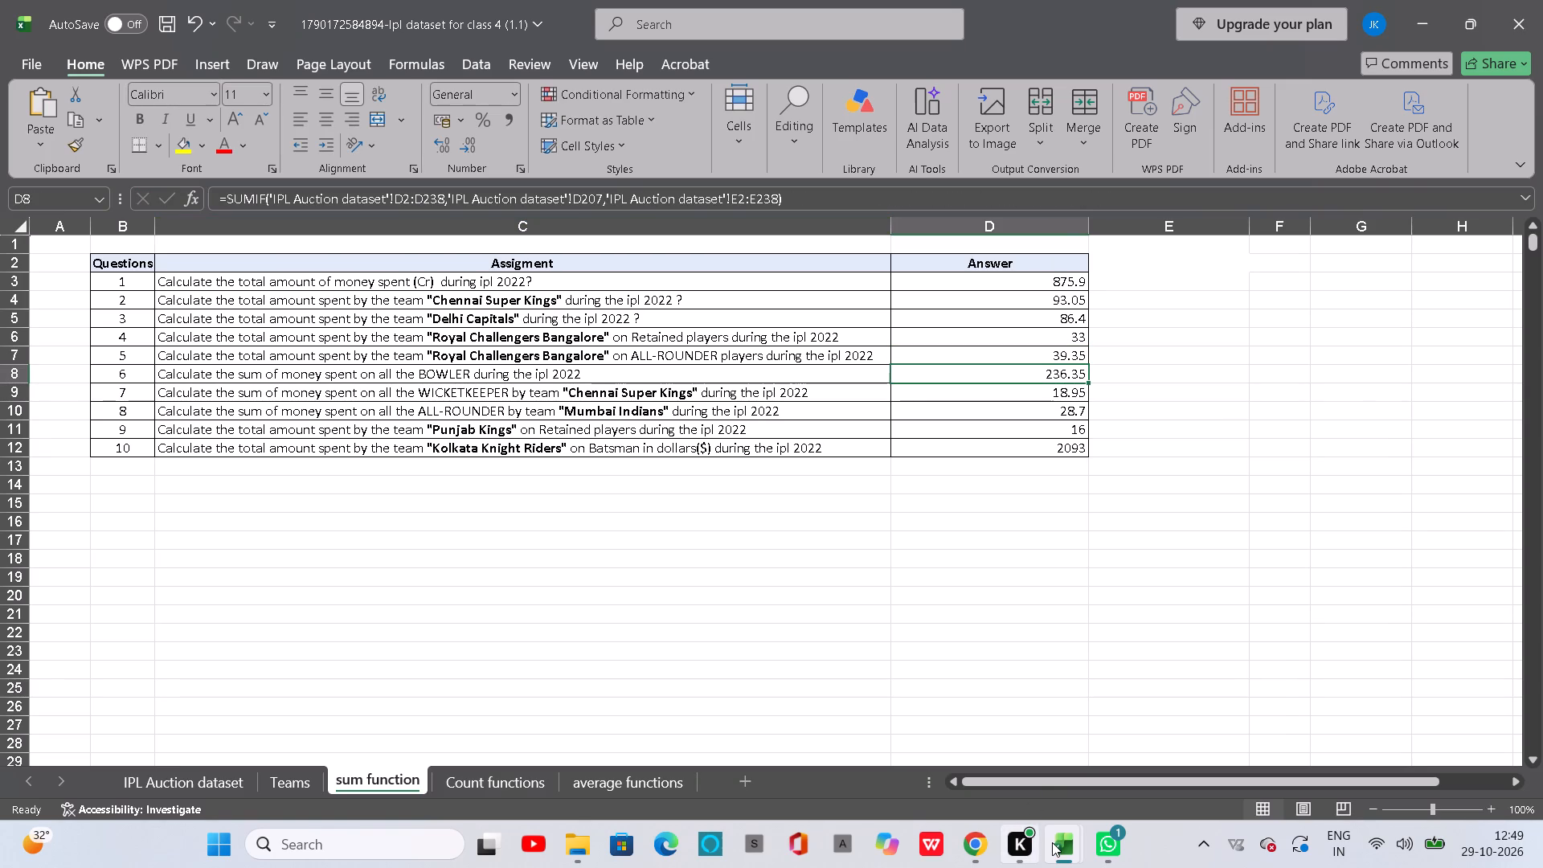
Paste the copied SUMIFS formula into D7 of the sum function sheet in the class 4 (1) workbook.
click(992, 742)
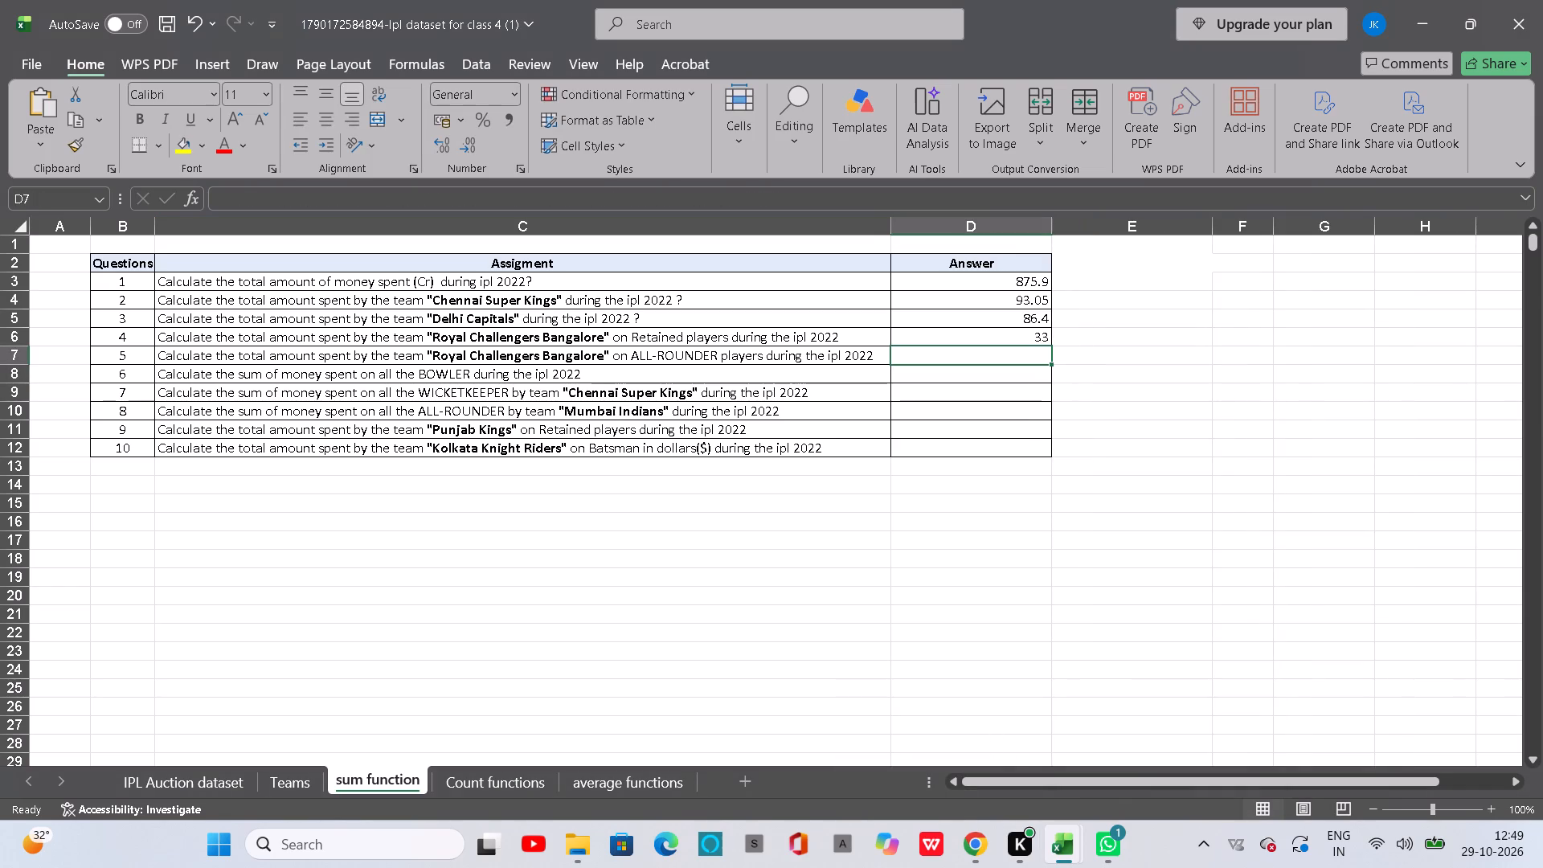
click(943, 360)
key(ctrl+v)
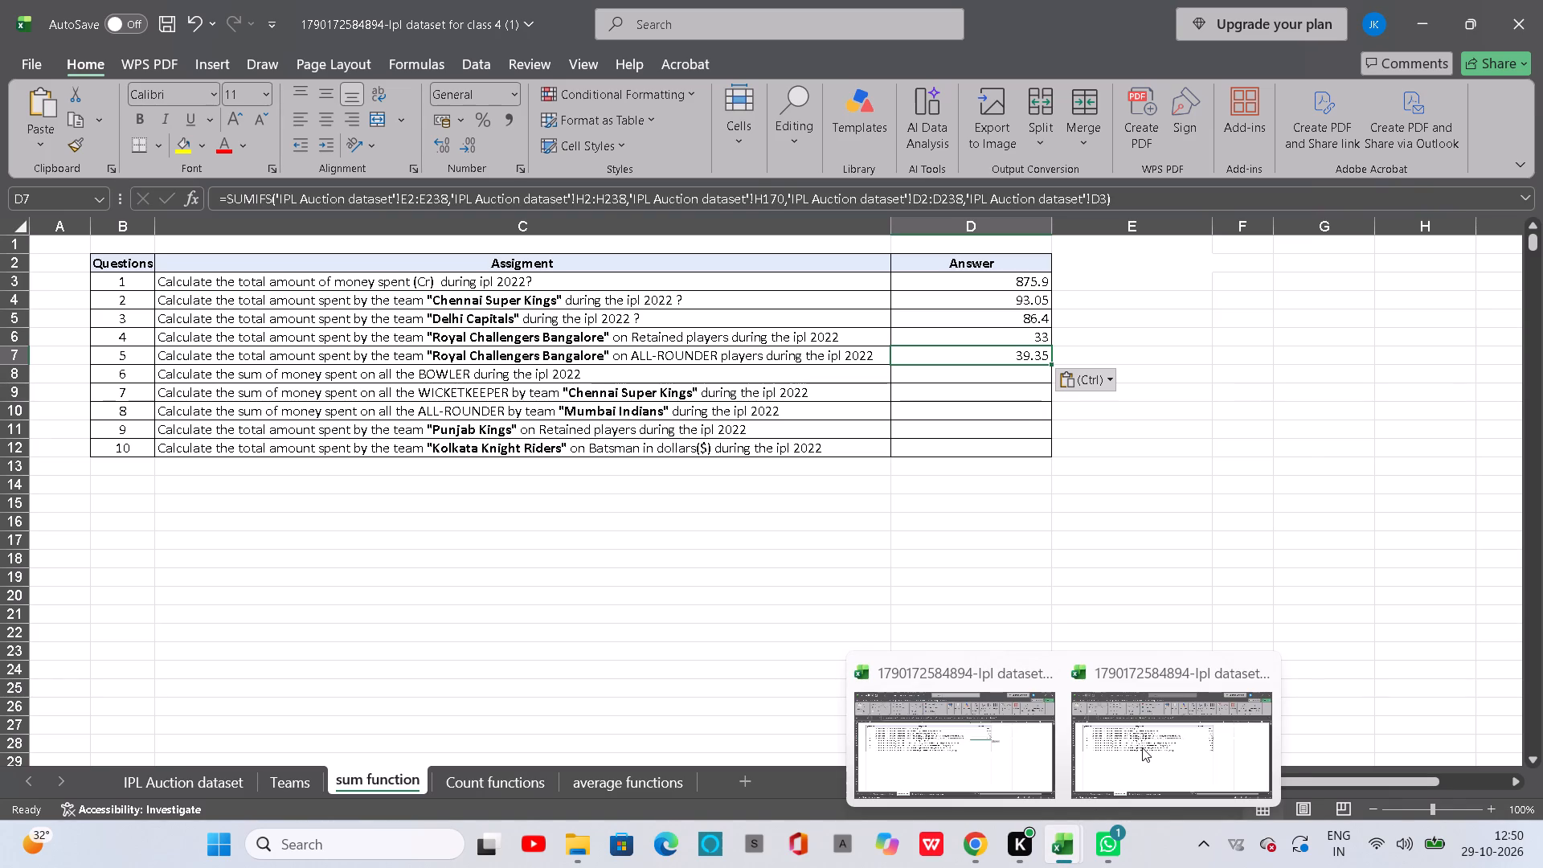
Check D8 in the (1.1) workbook, then start a SUMIF in the (1) workbook's D8 with IPL Auction dataset E2:E634 as the range.
click(1142, 747)
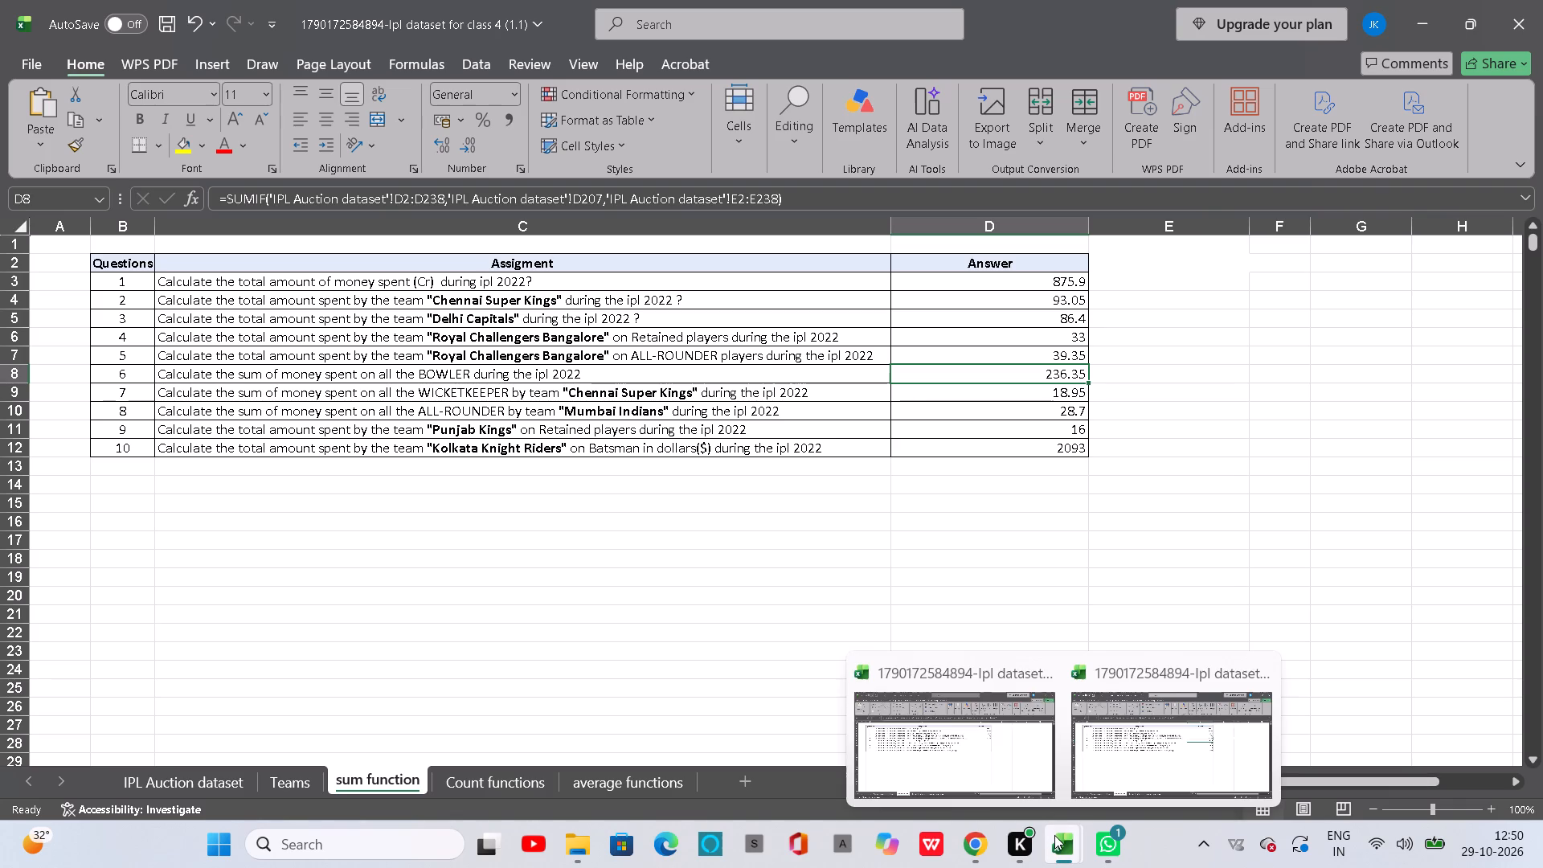
click(999, 729)
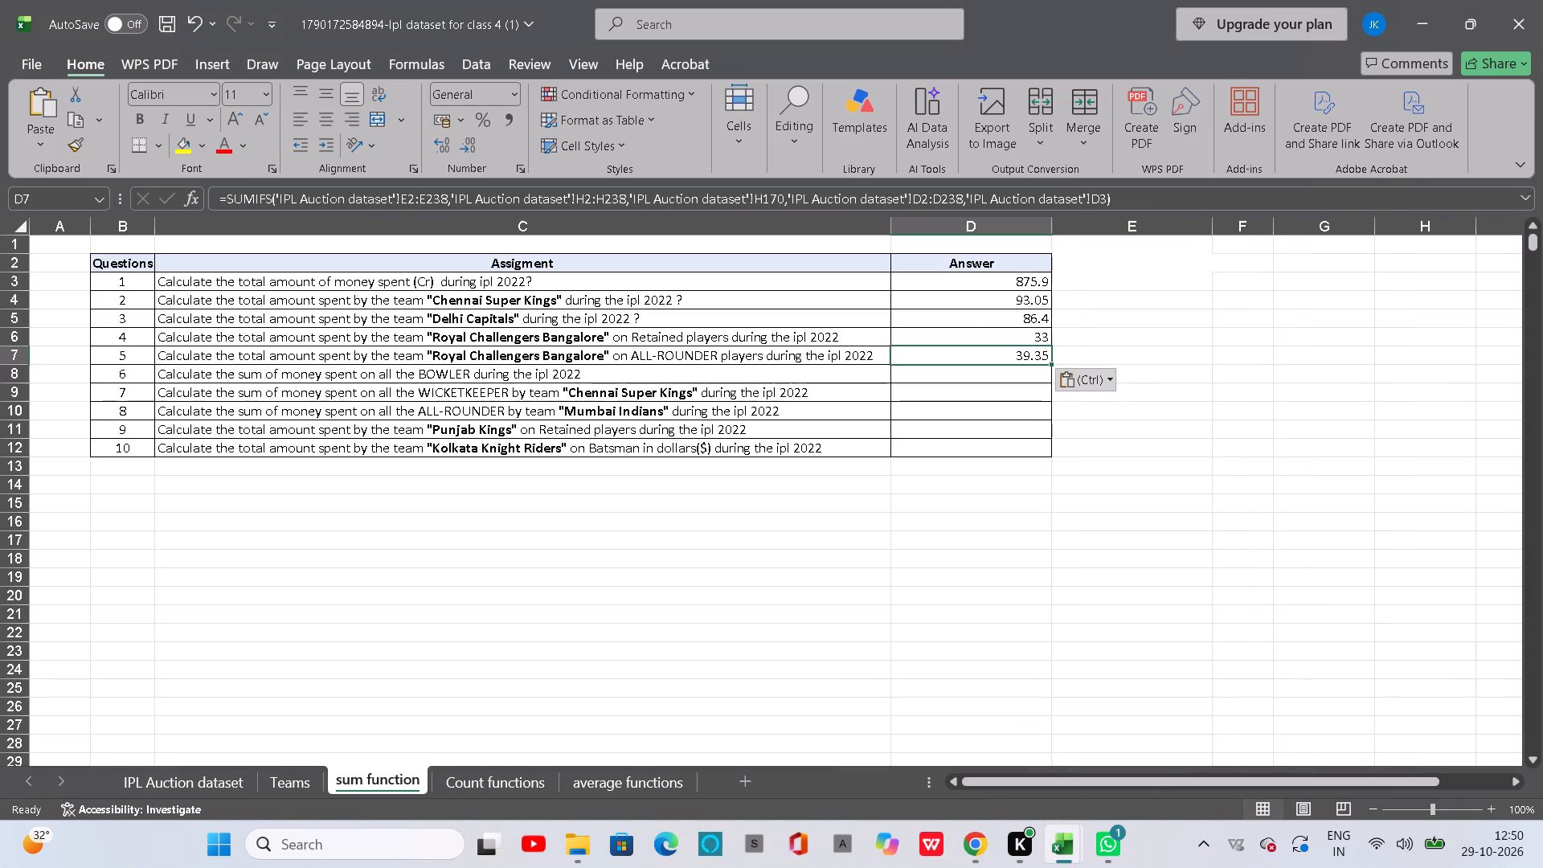
click(995, 378)
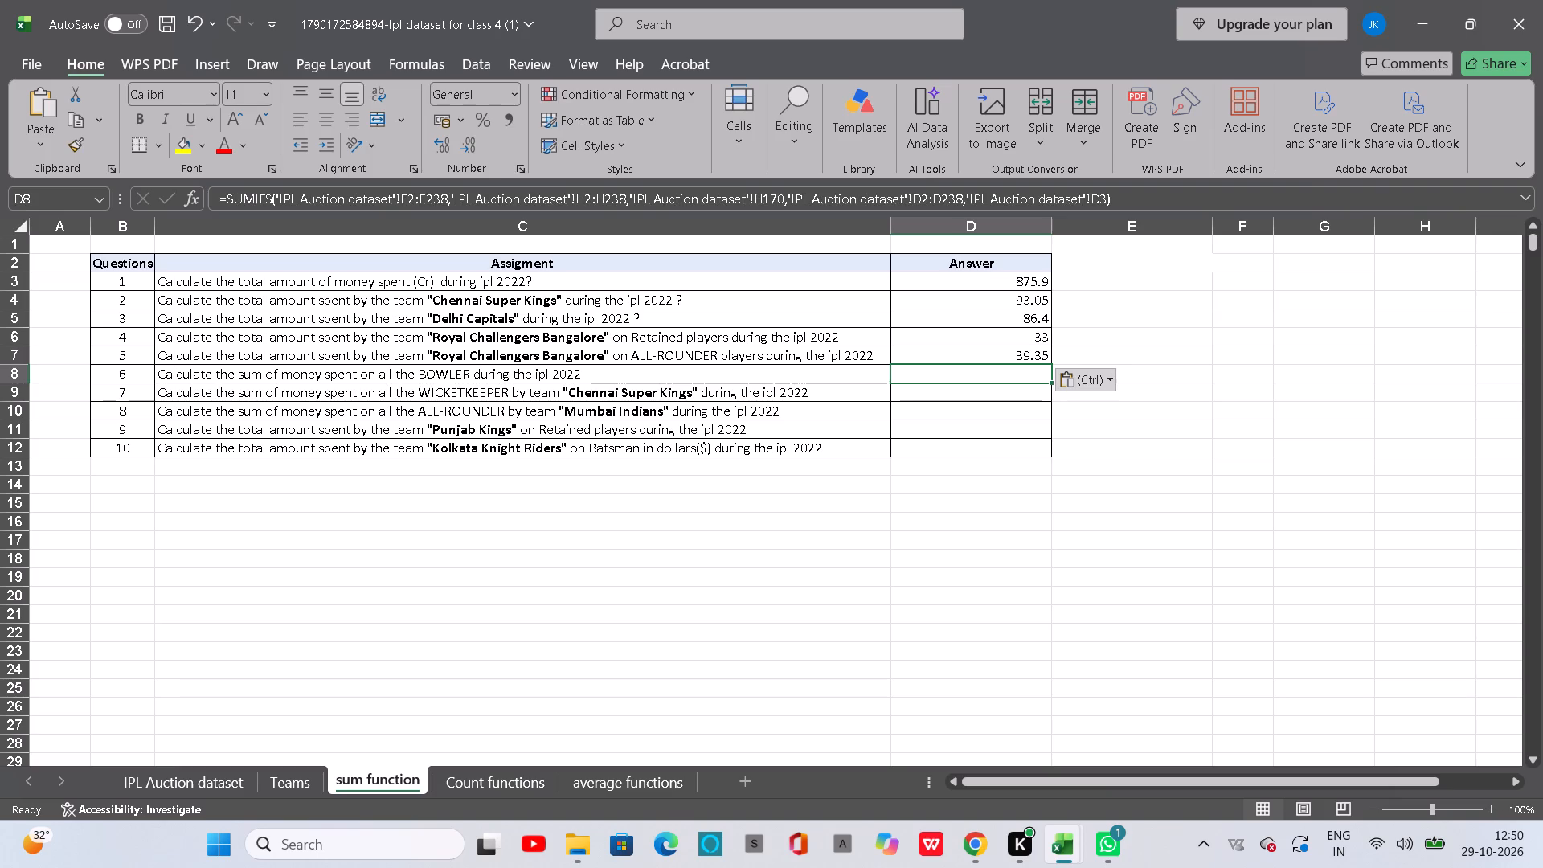
key(equal)
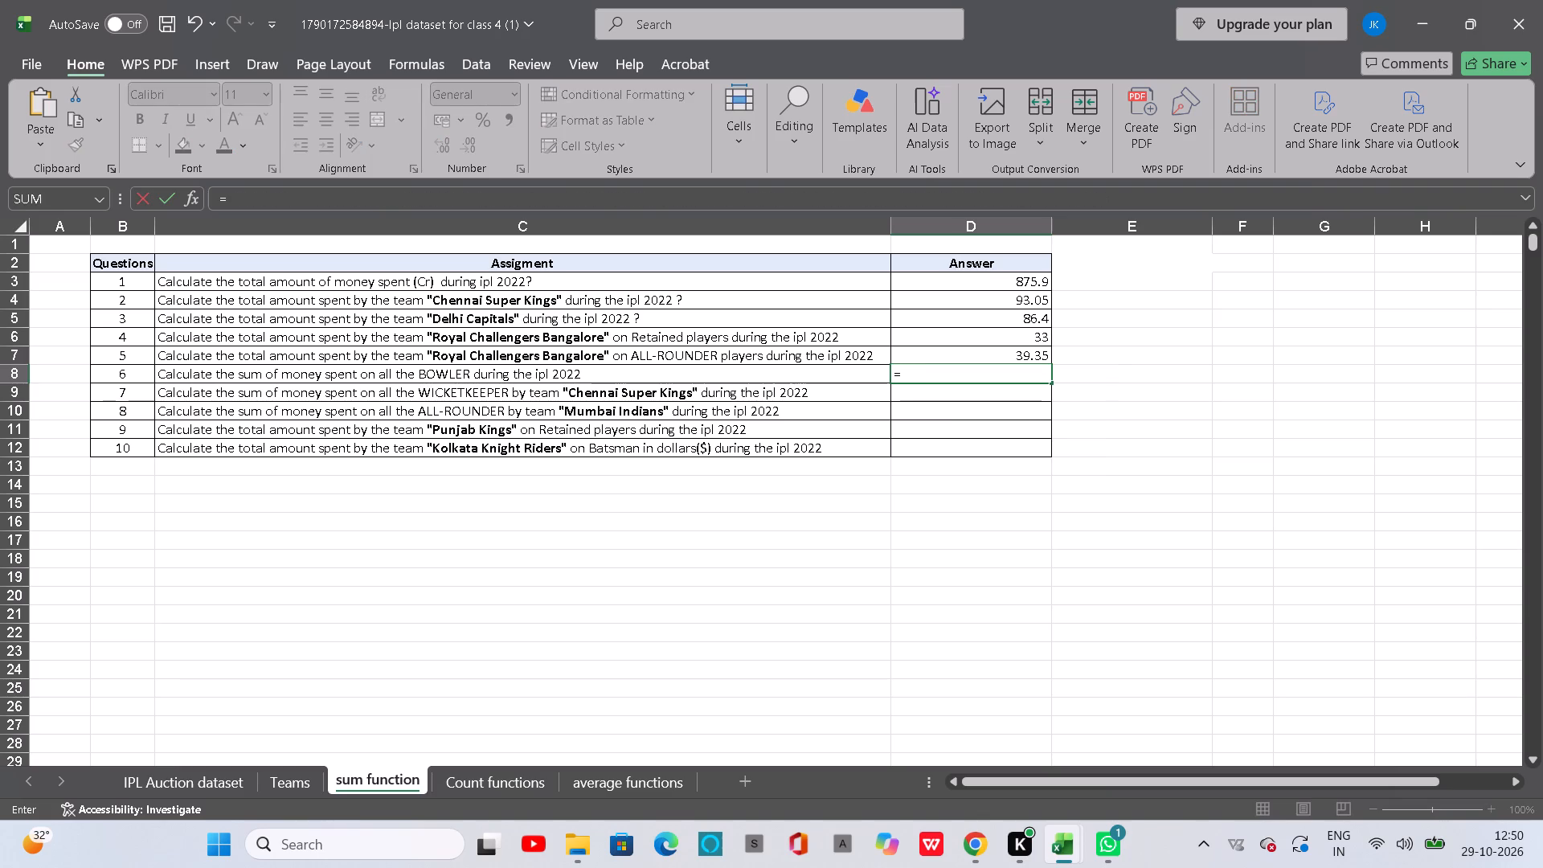
text(sum)
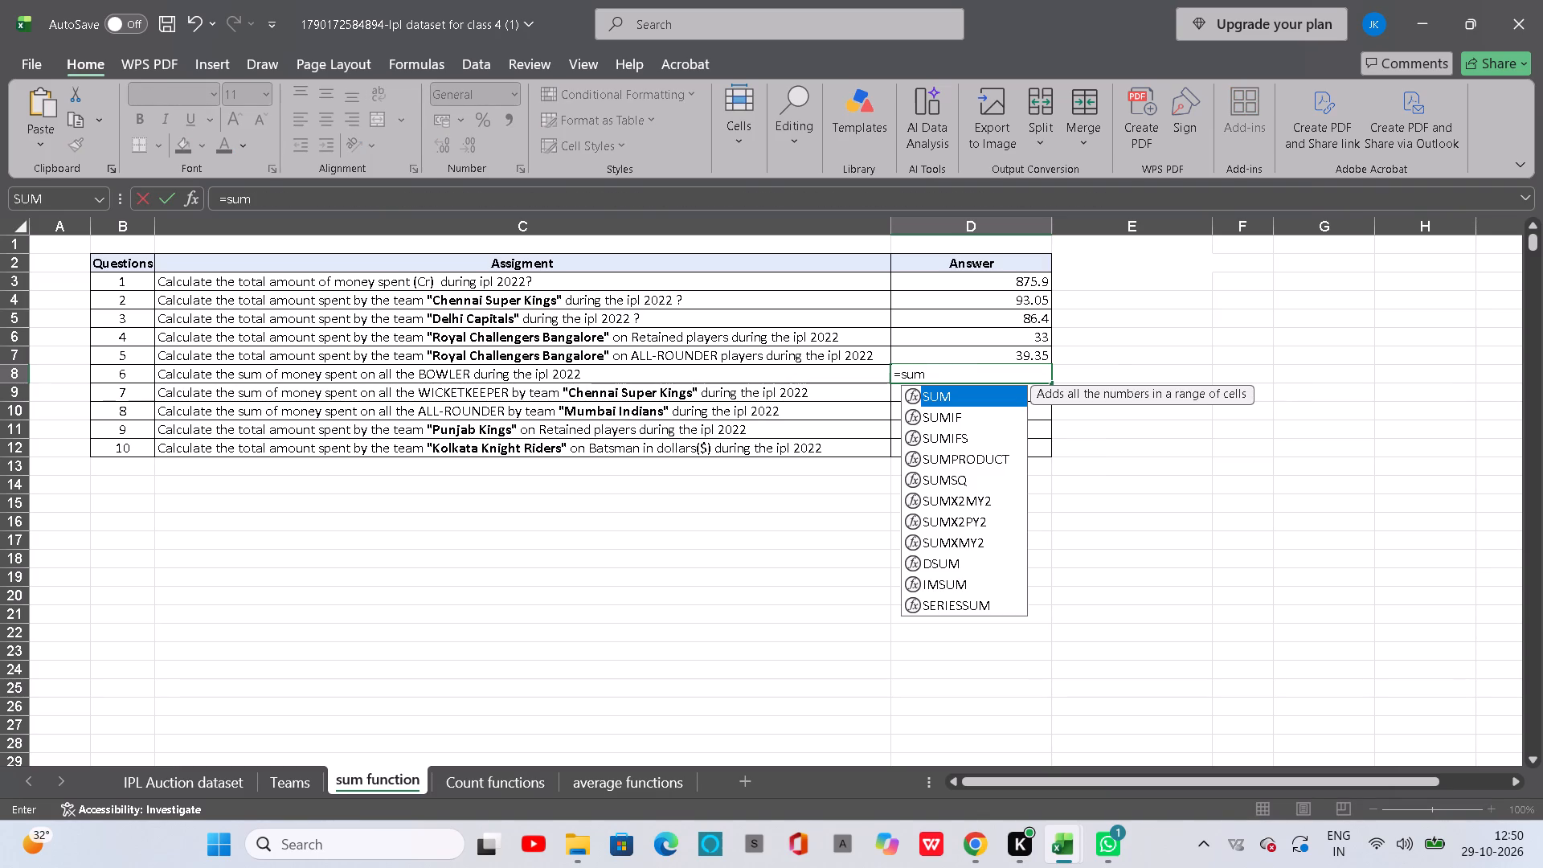
text(if)
key(Tab)
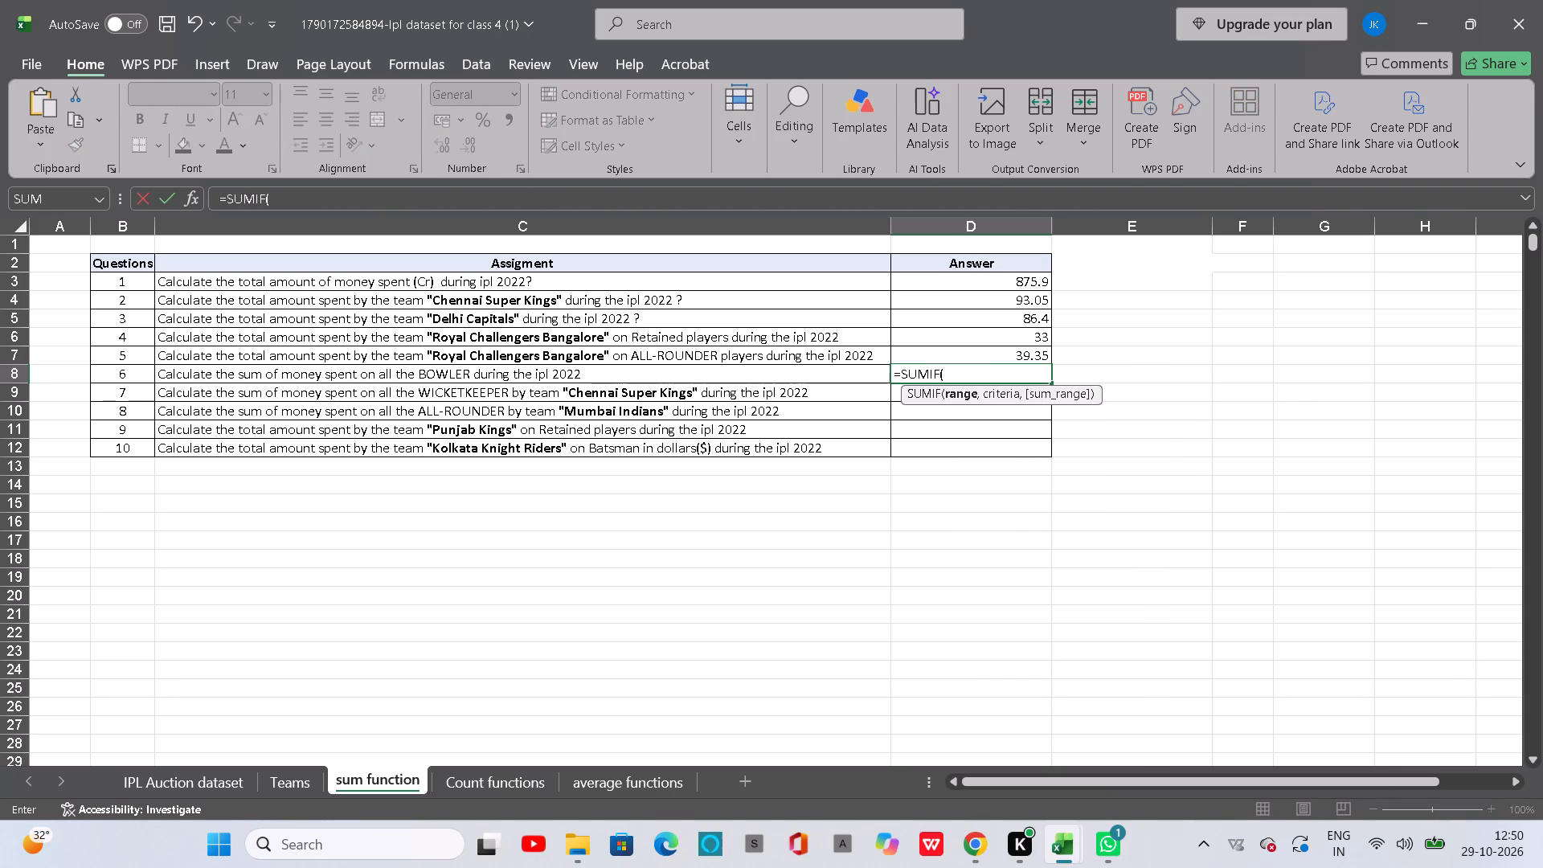
click(201, 772)
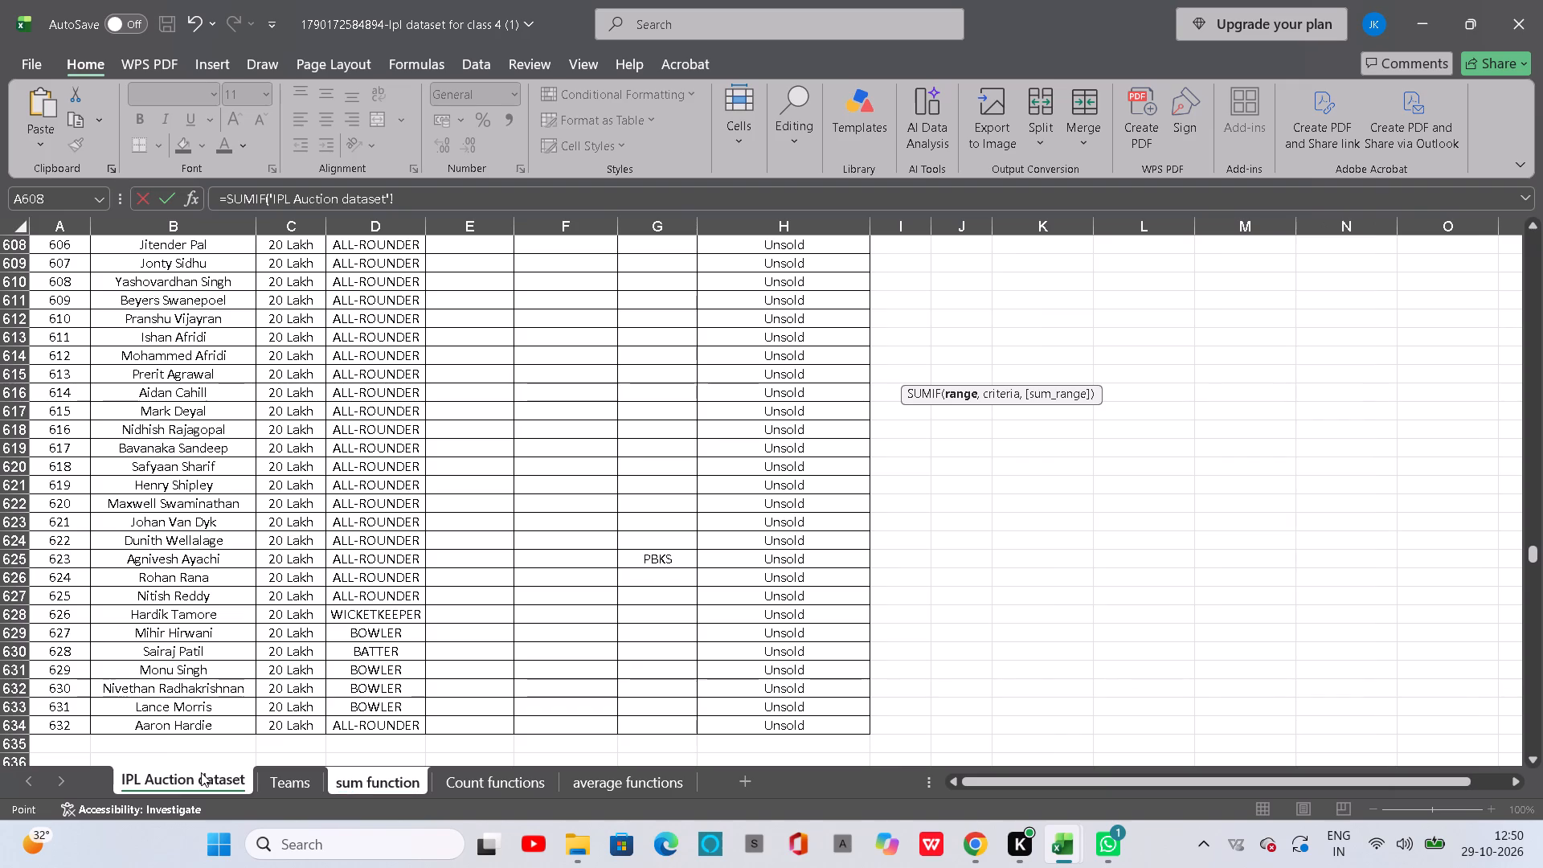
scroll(354, 276, up, 18)
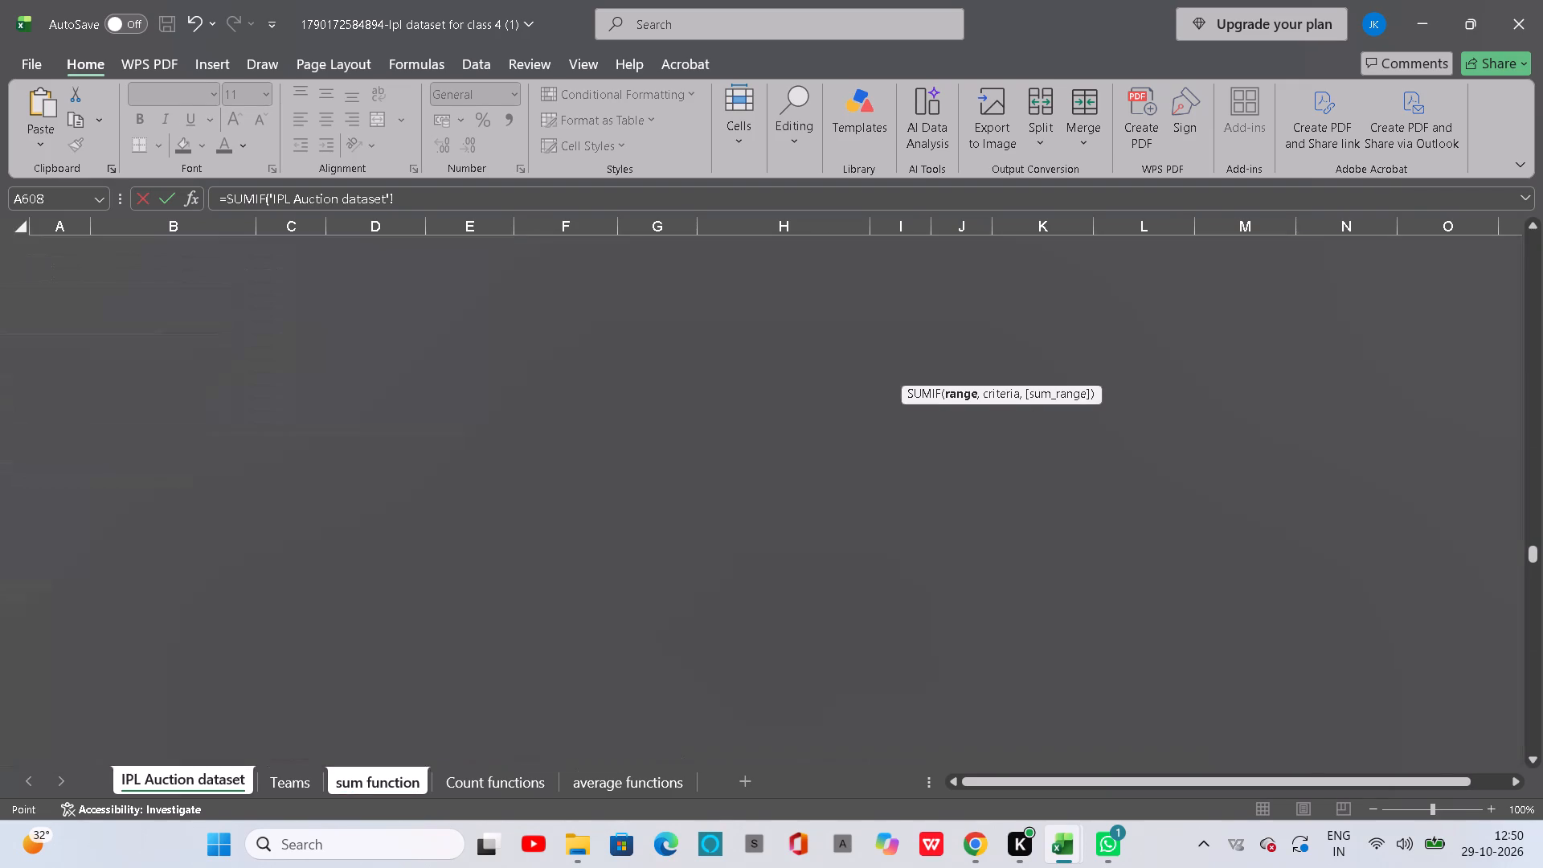
scroll(354, 276, up, 3)
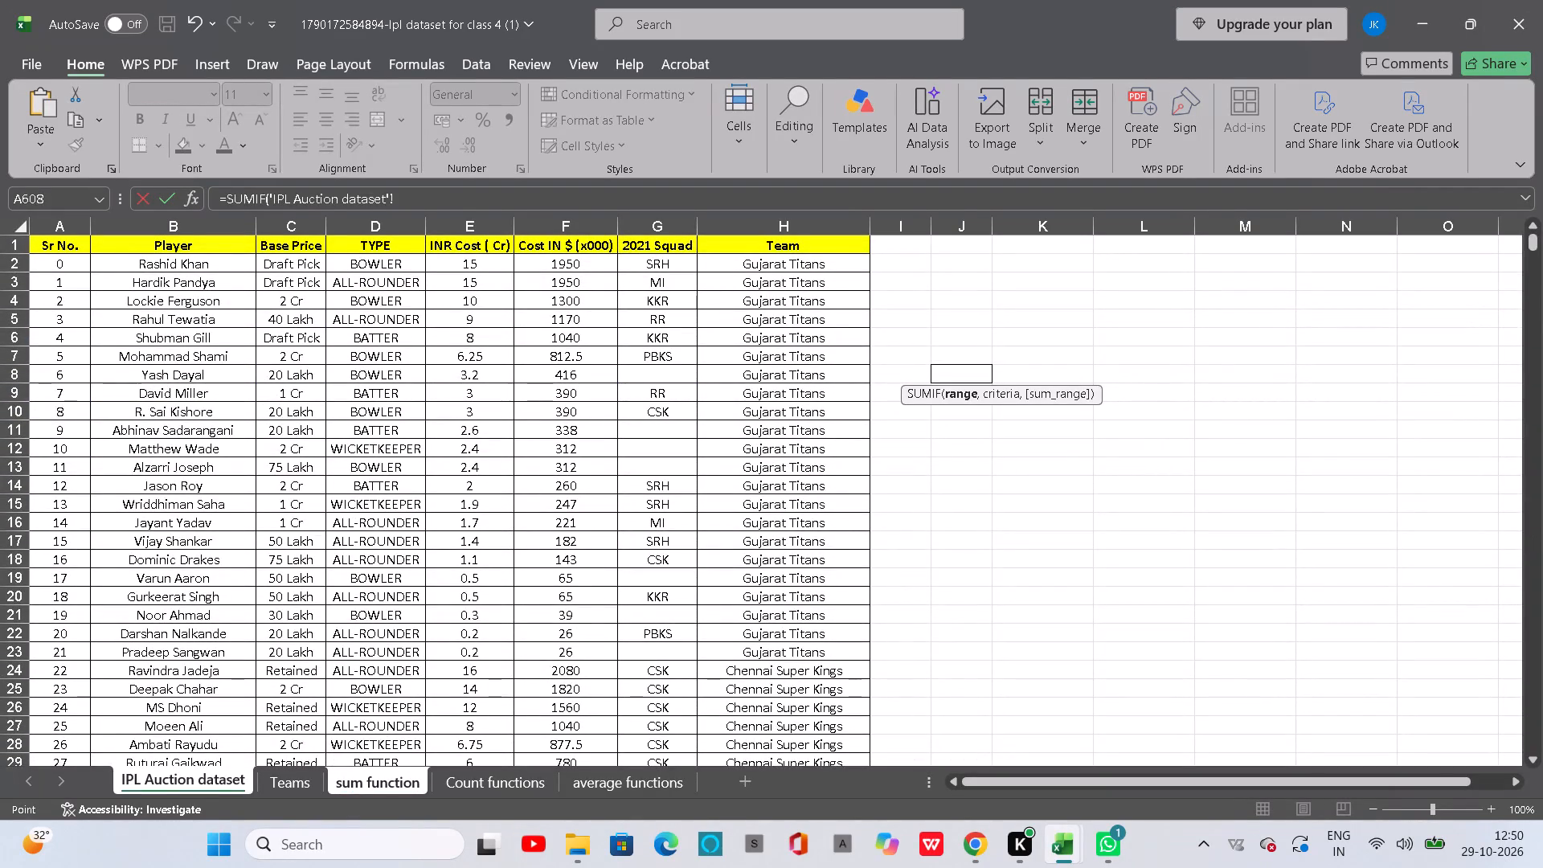
drag(447, 260, 476, 849)
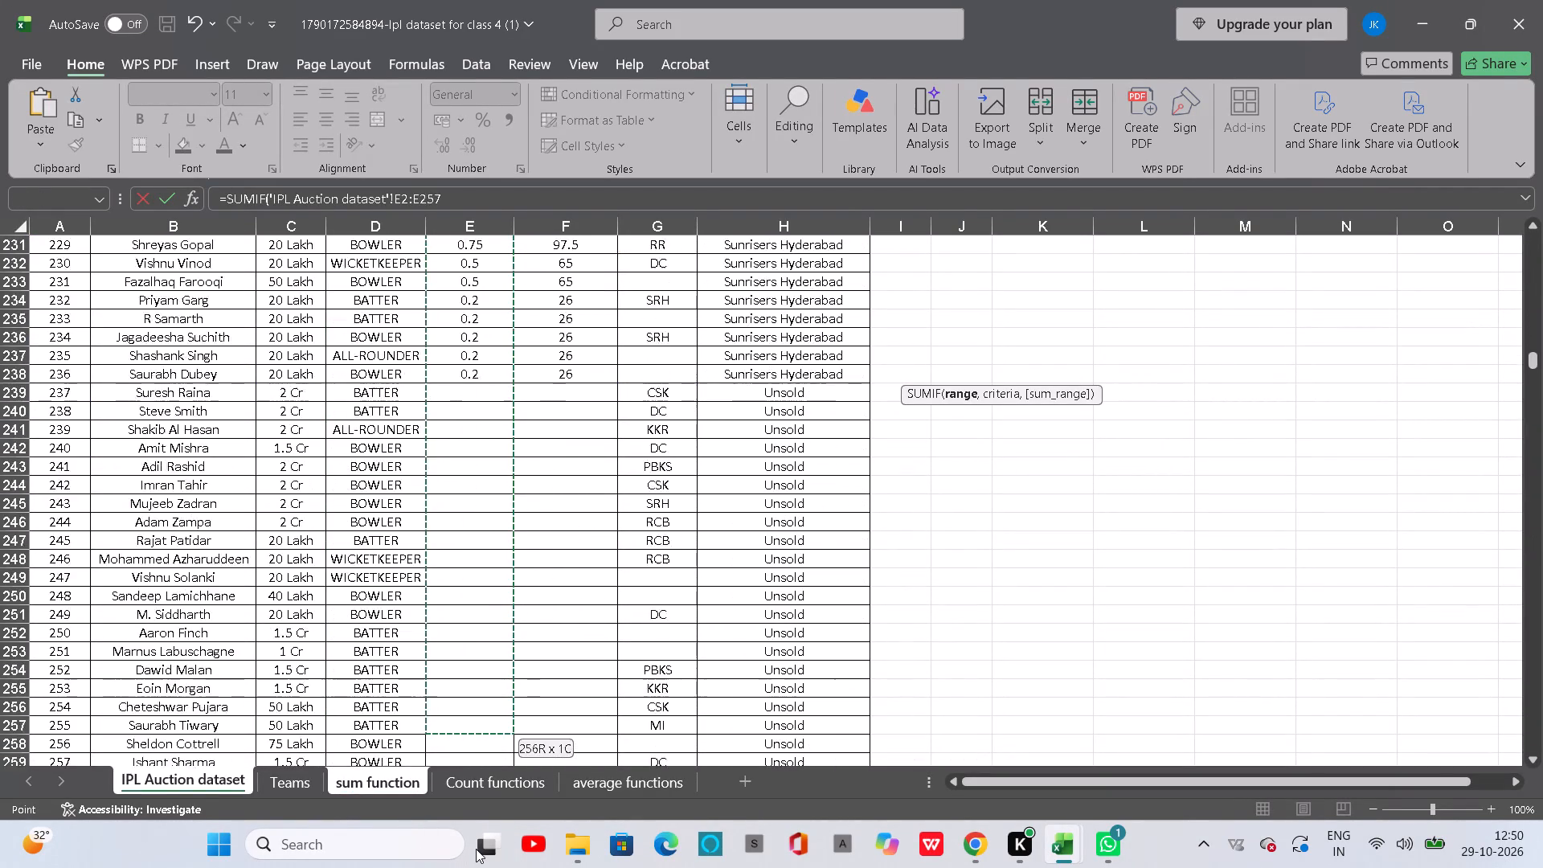
drag(476, 849, 466, 808)
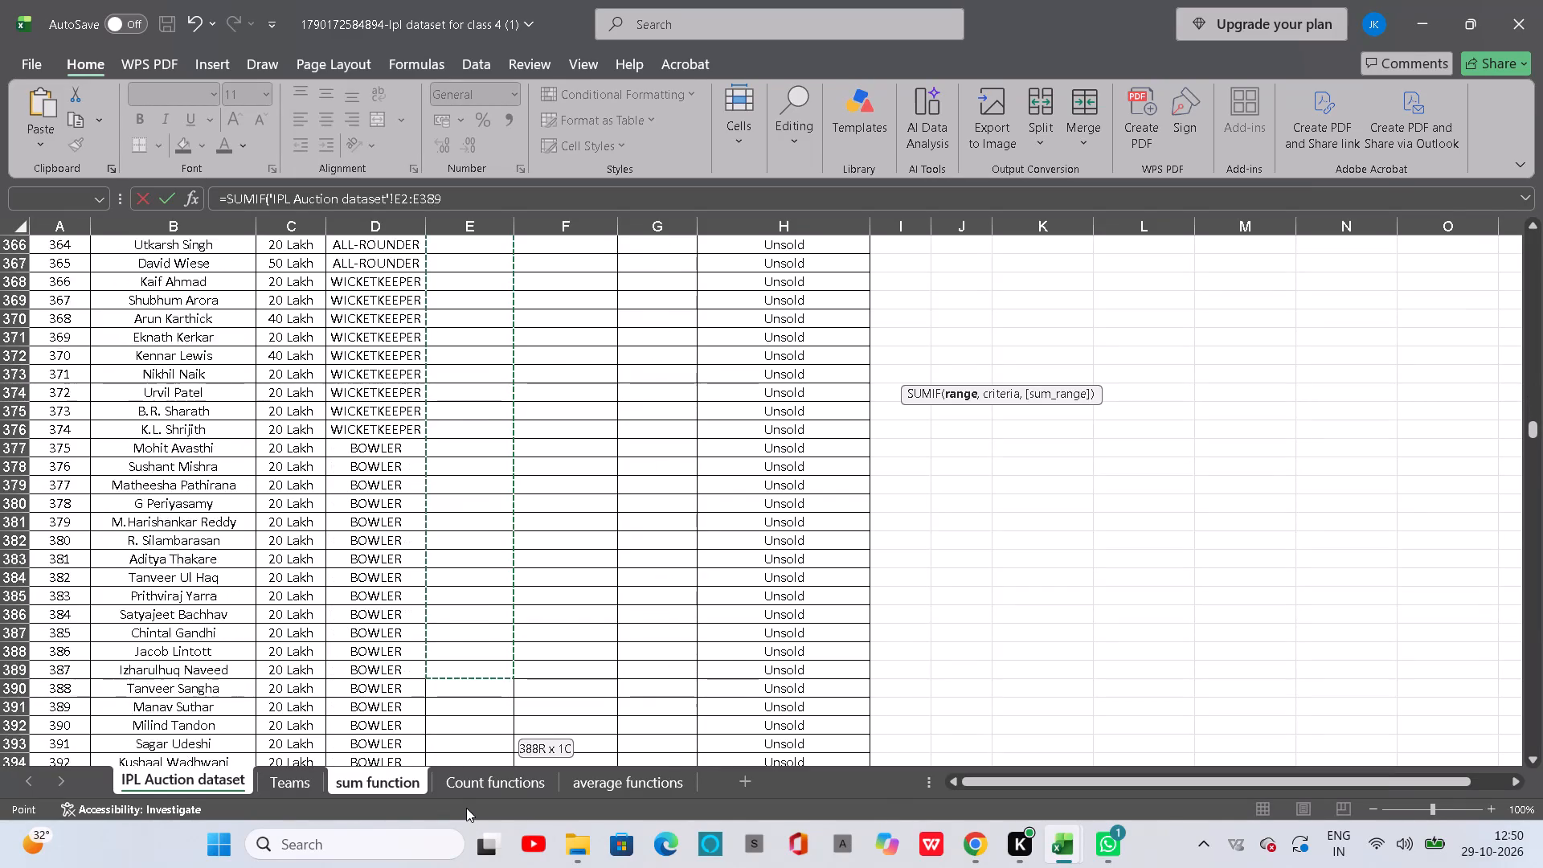
drag(466, 808, 471, 773)
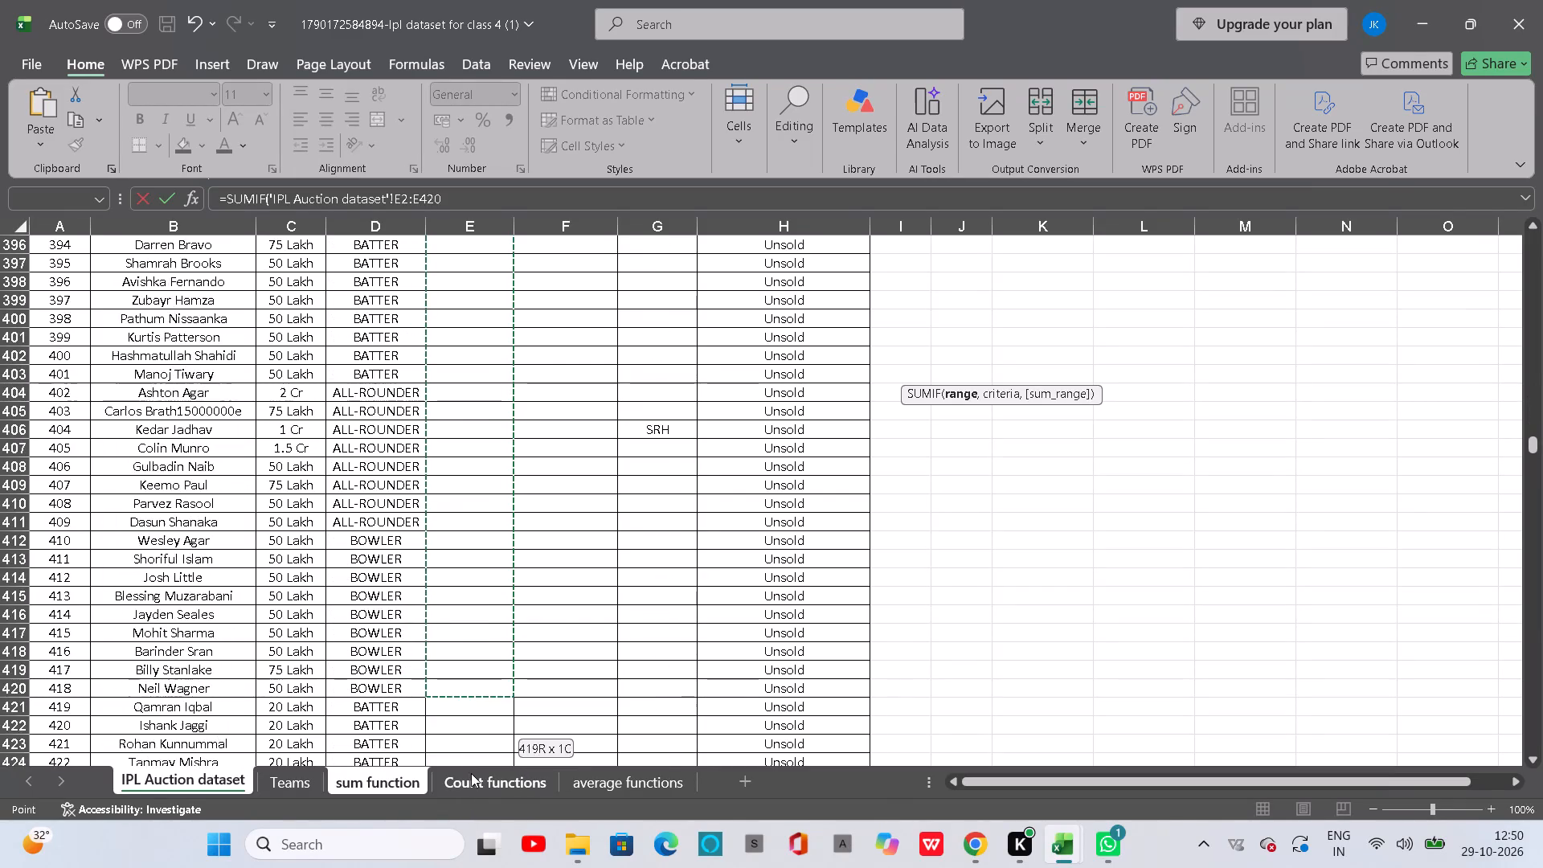
drag(471, 773, 481, 867)
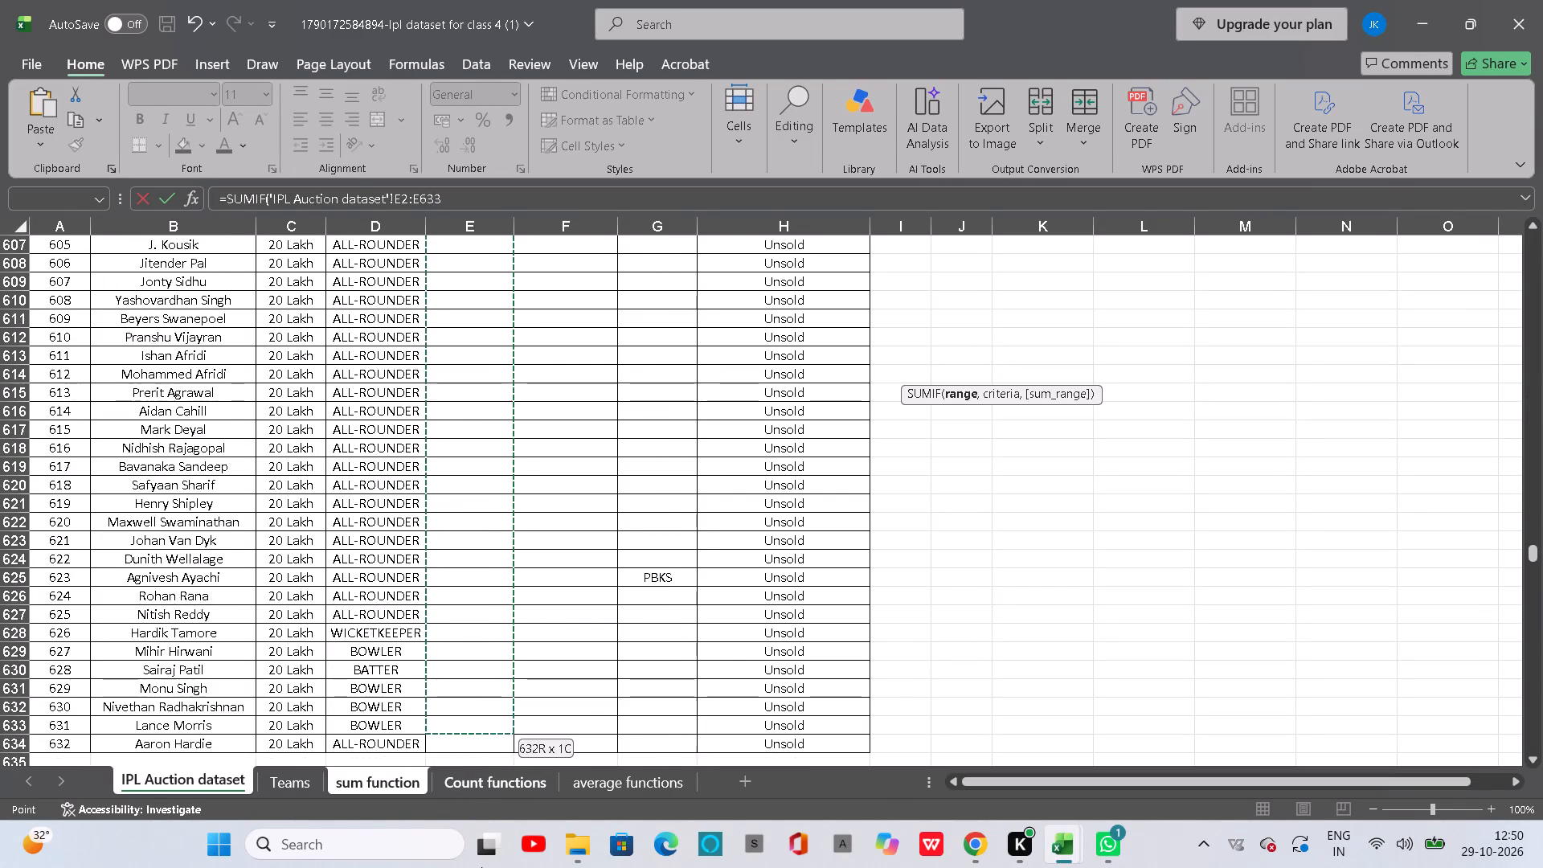
drag(481, 867, 464, 722)
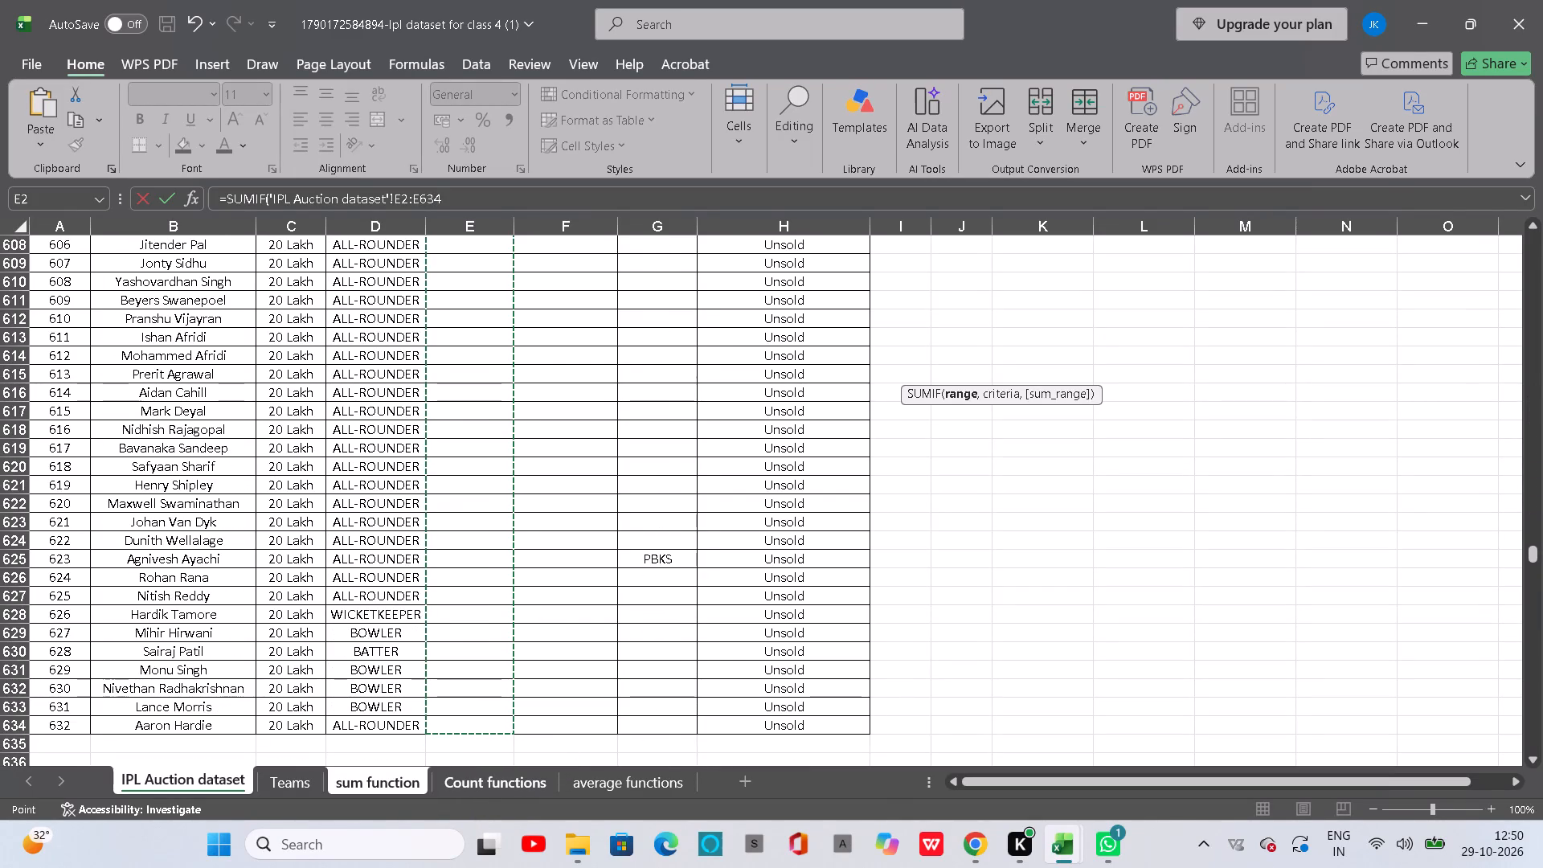
Add the IPL Auction dataset's TYPE range D2:D634 as the second argument of the D8 SUMIF.
key(comma)
click(235, 772)
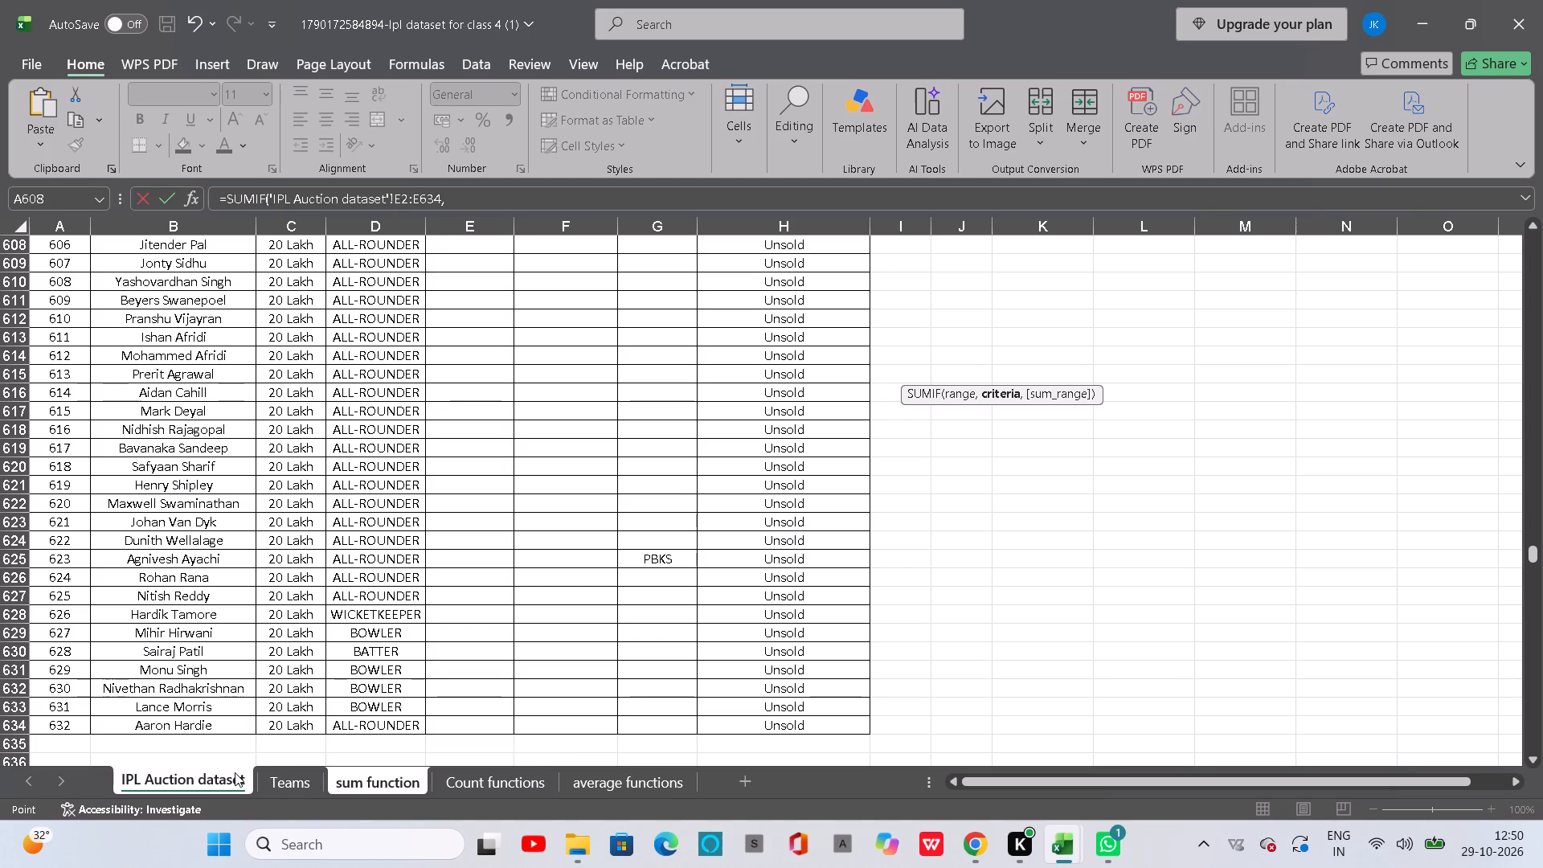
scroll(441, 442, up, 17)
scroll(441, 442, up, 6)
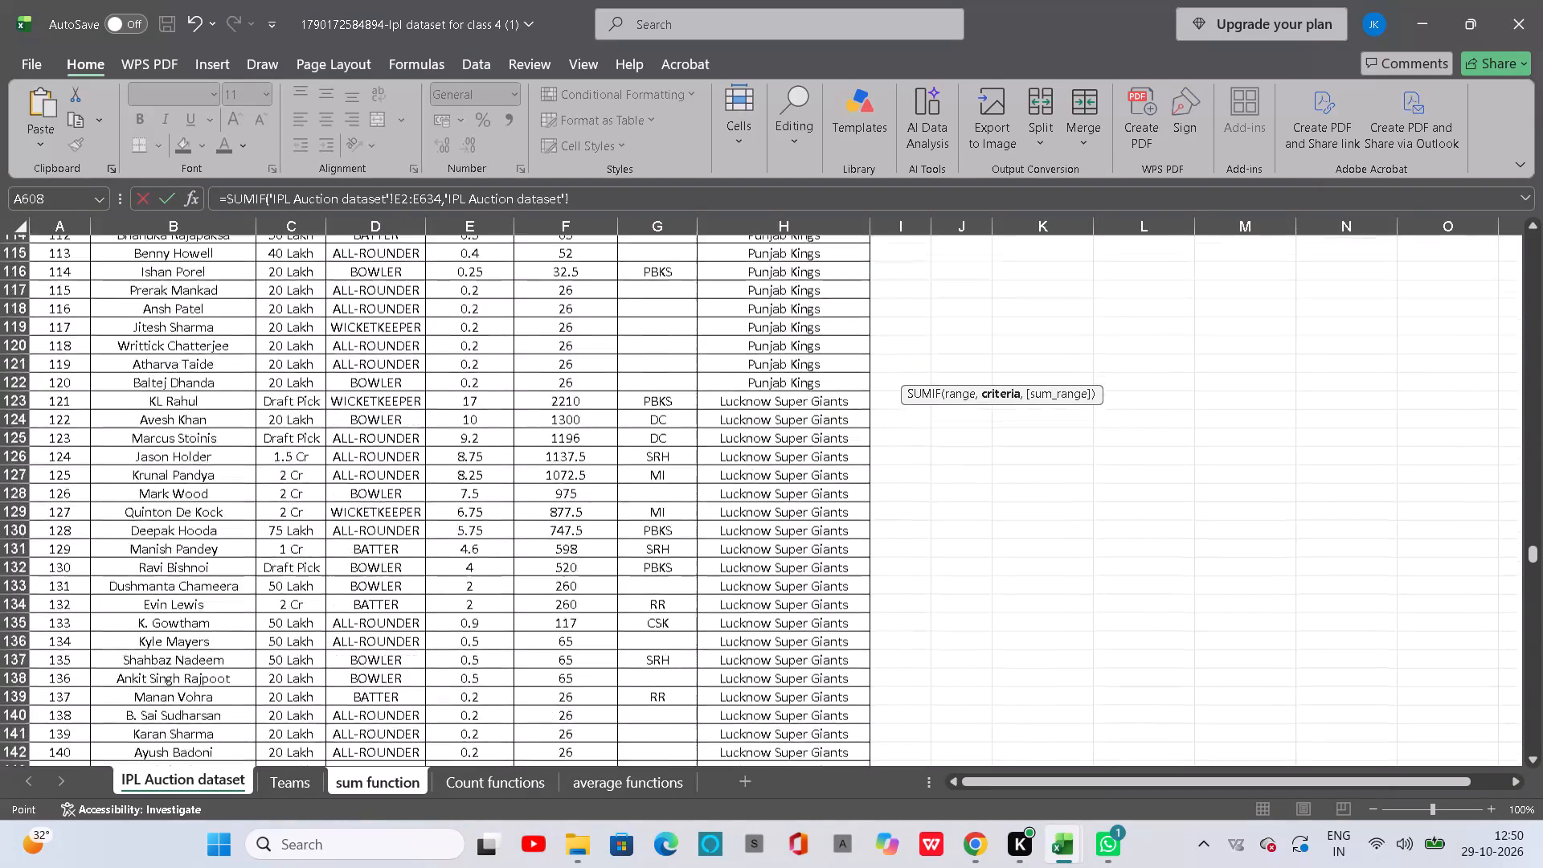
scroll(441, 442, up, 10)
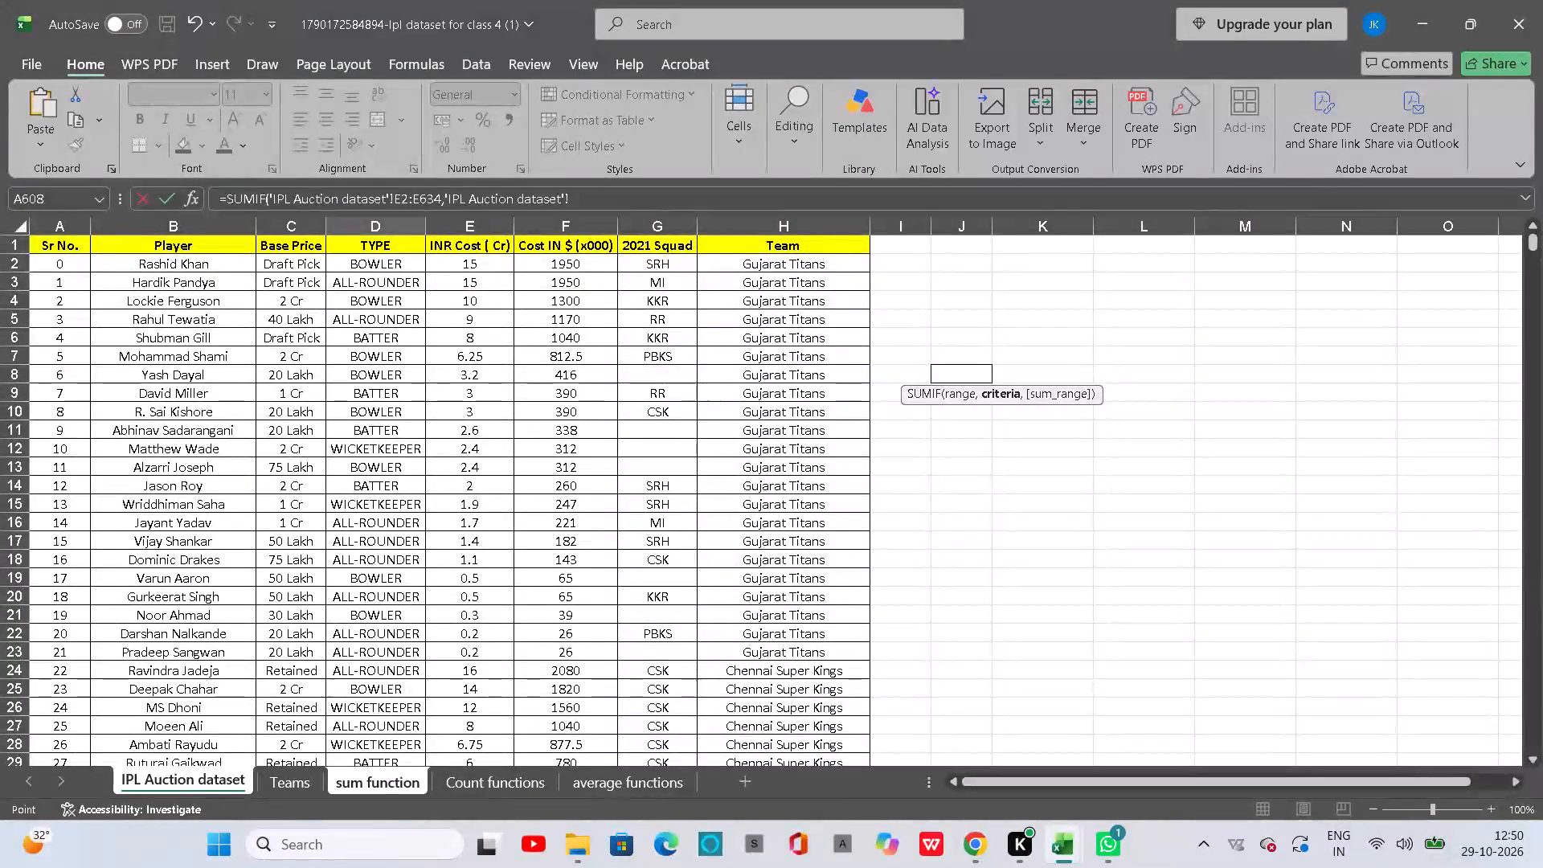
drag(333, 259, 406, 867)
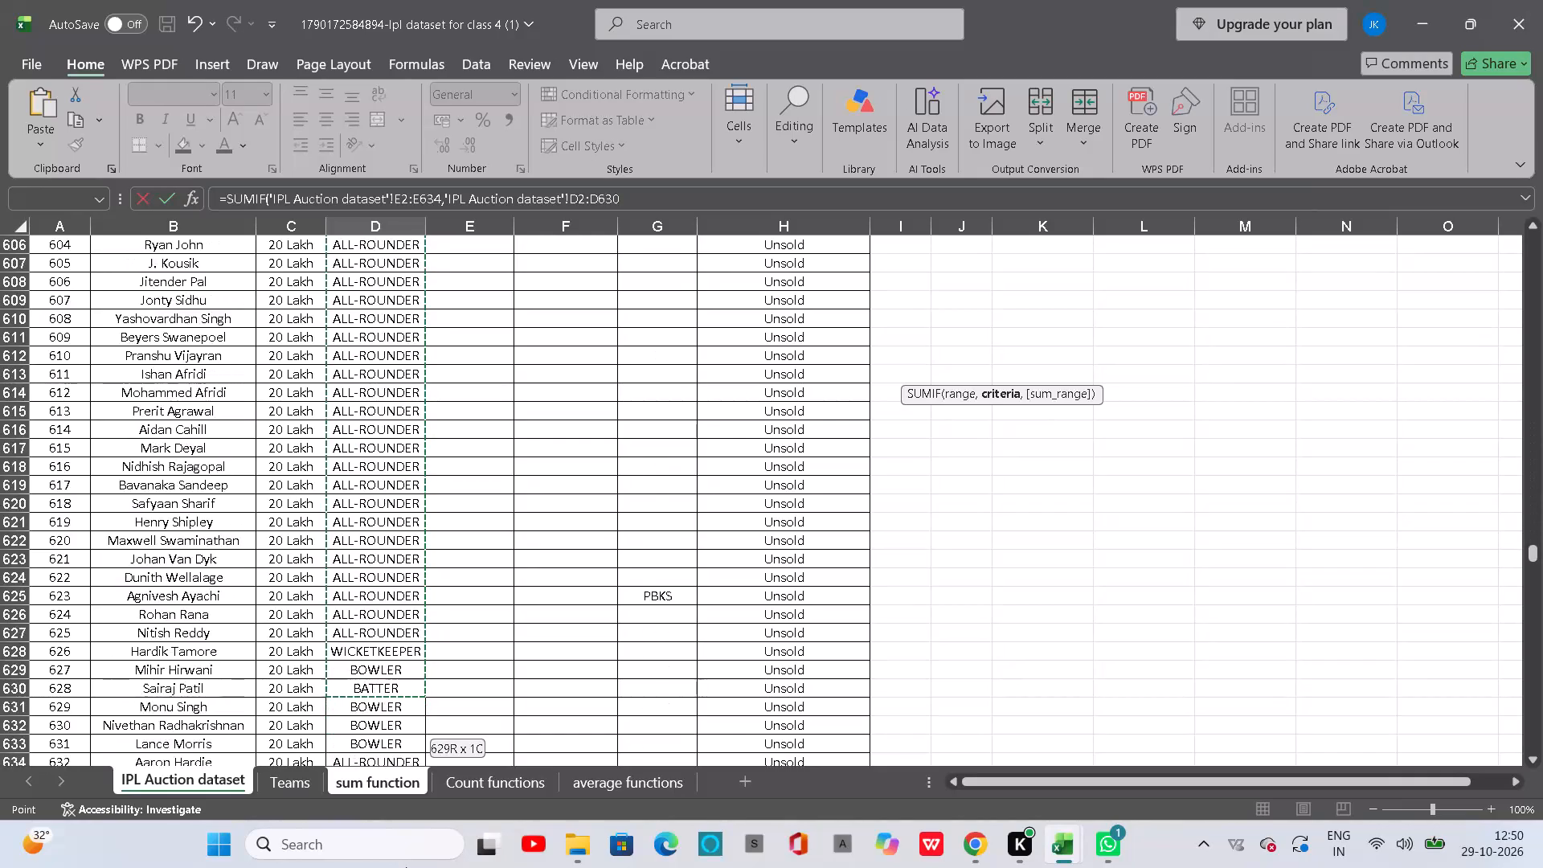
drag(406, 867, 405, 732)
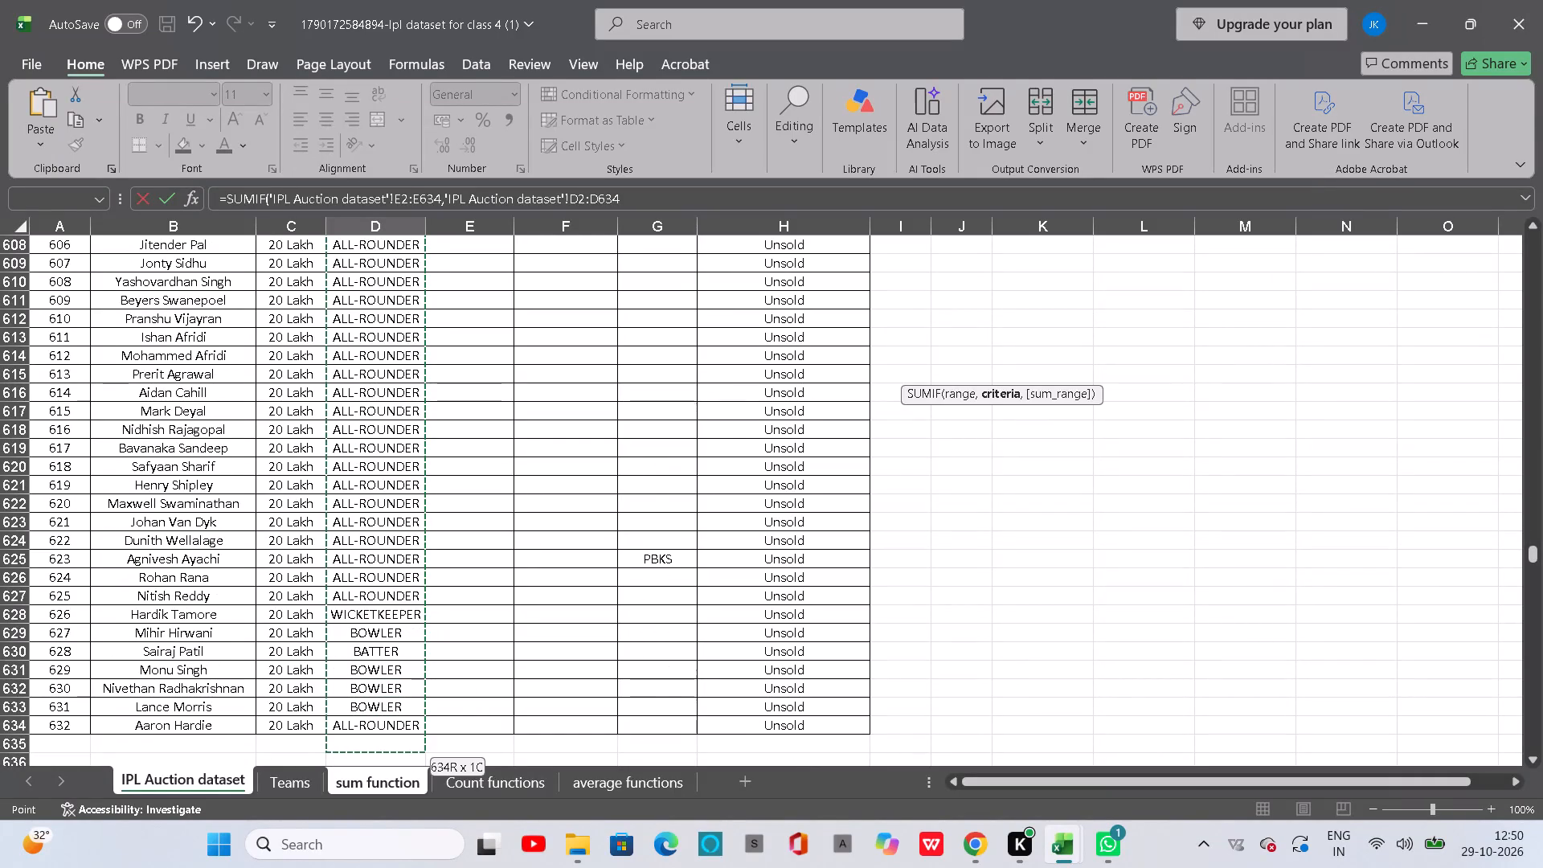
drag(405, 732, 407, 723)
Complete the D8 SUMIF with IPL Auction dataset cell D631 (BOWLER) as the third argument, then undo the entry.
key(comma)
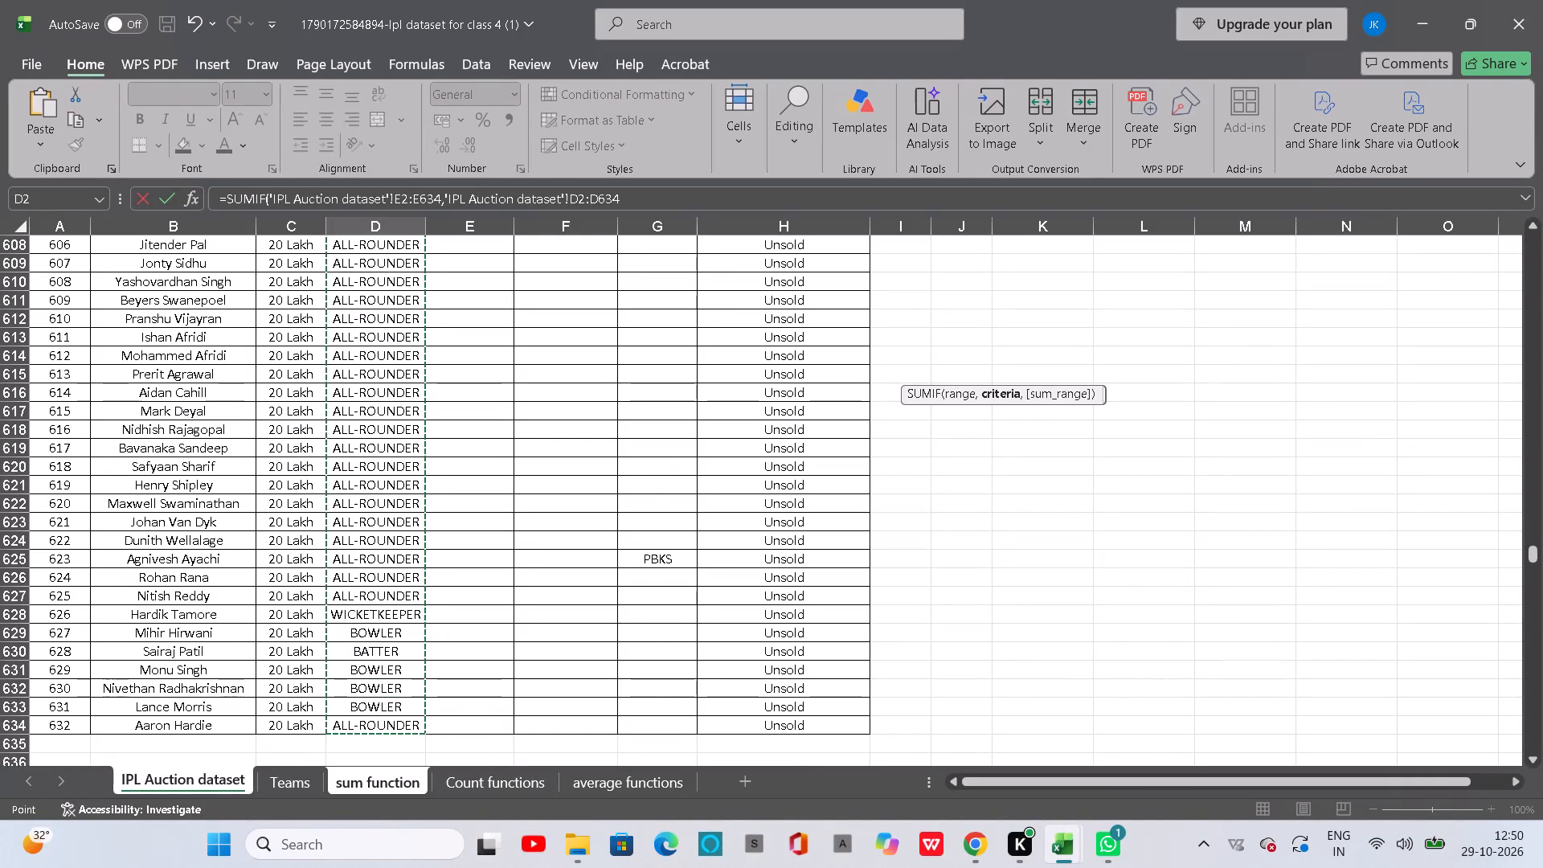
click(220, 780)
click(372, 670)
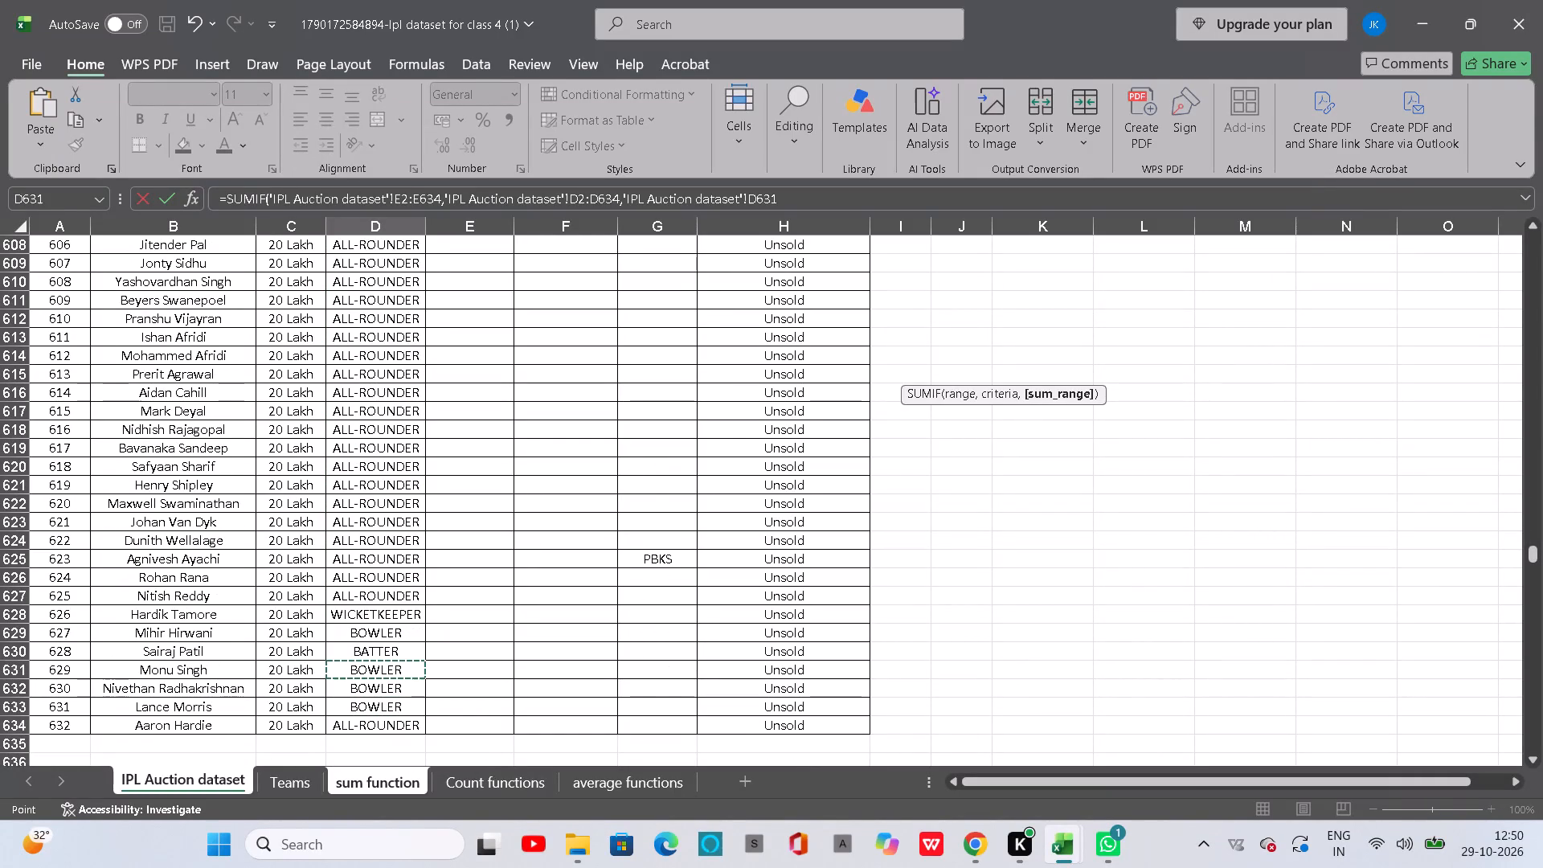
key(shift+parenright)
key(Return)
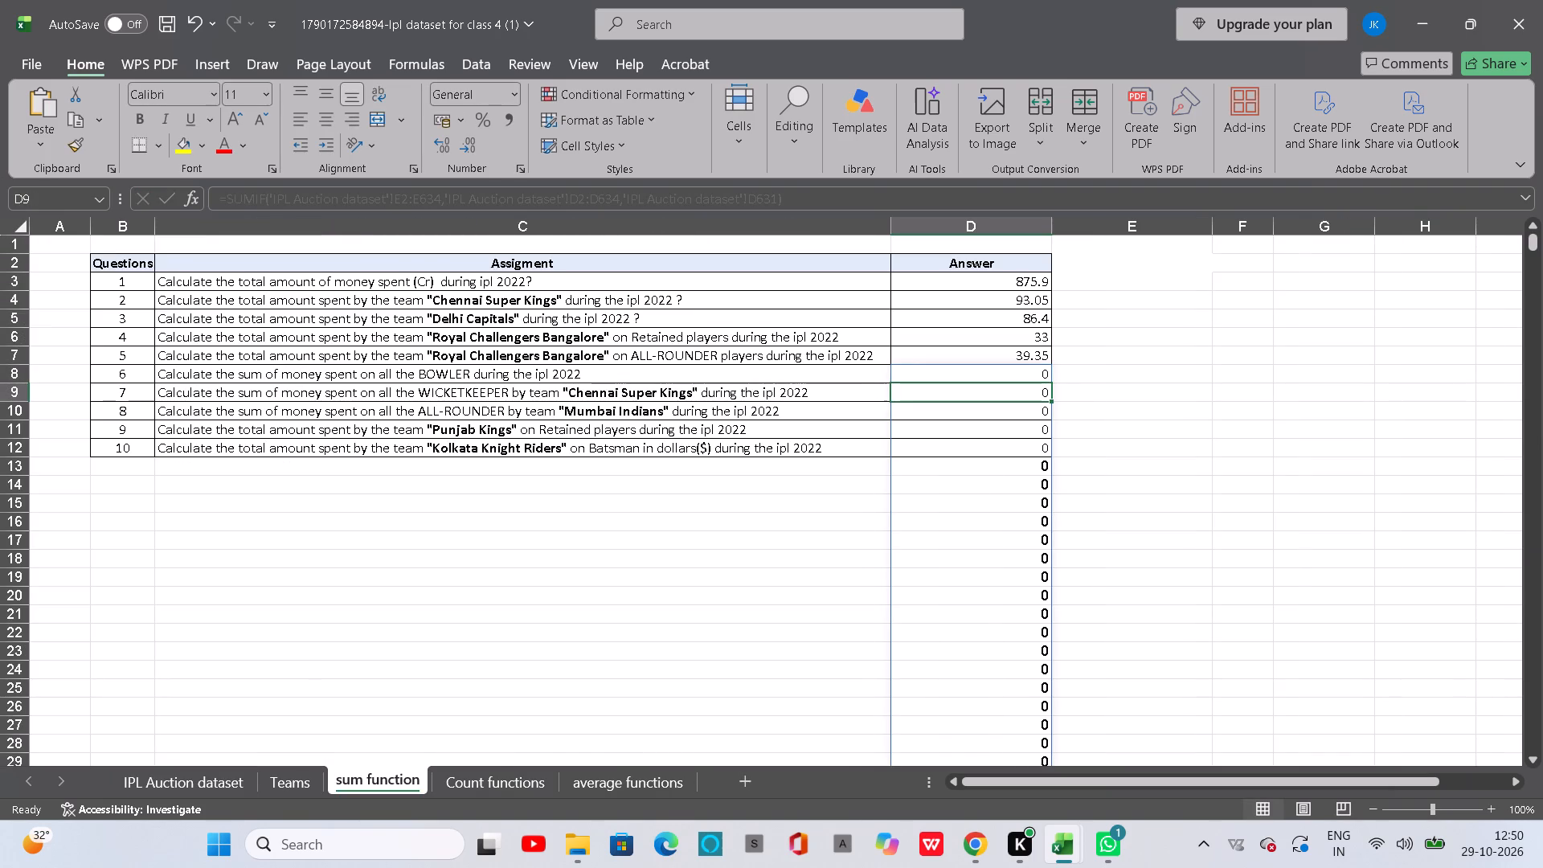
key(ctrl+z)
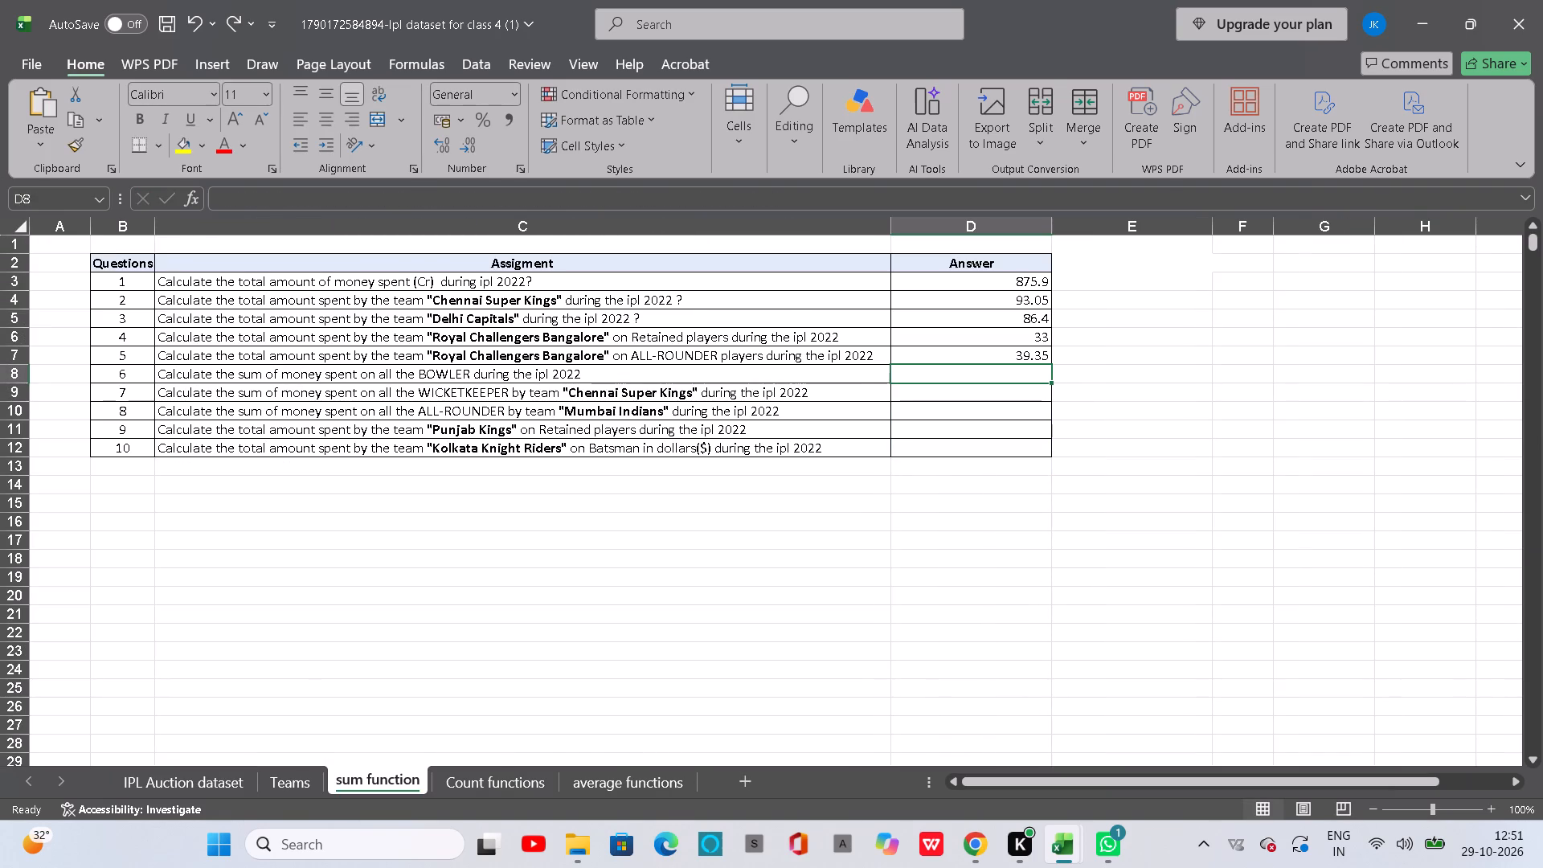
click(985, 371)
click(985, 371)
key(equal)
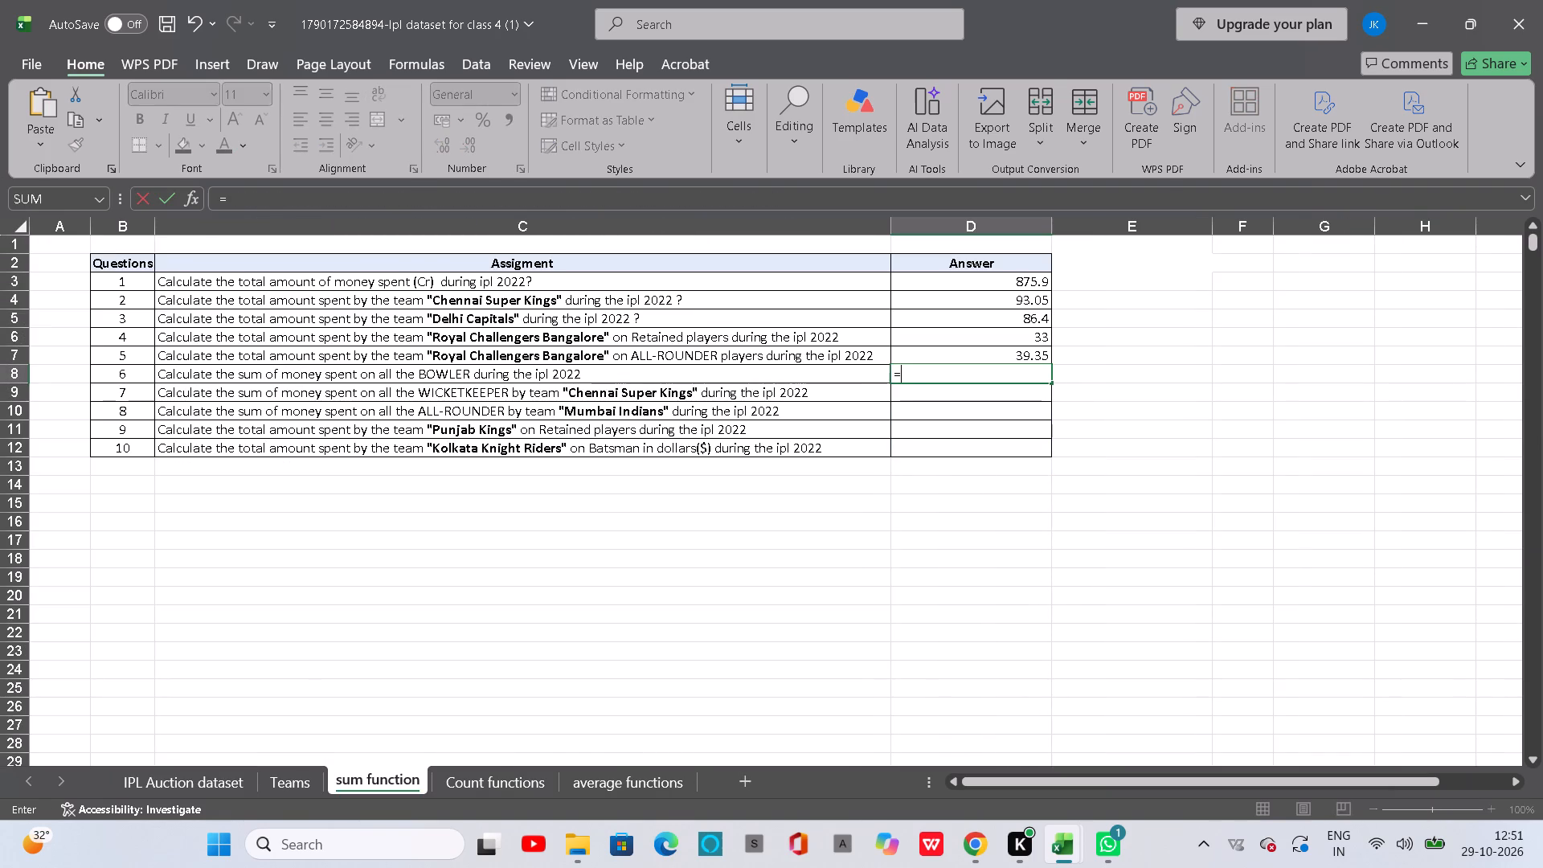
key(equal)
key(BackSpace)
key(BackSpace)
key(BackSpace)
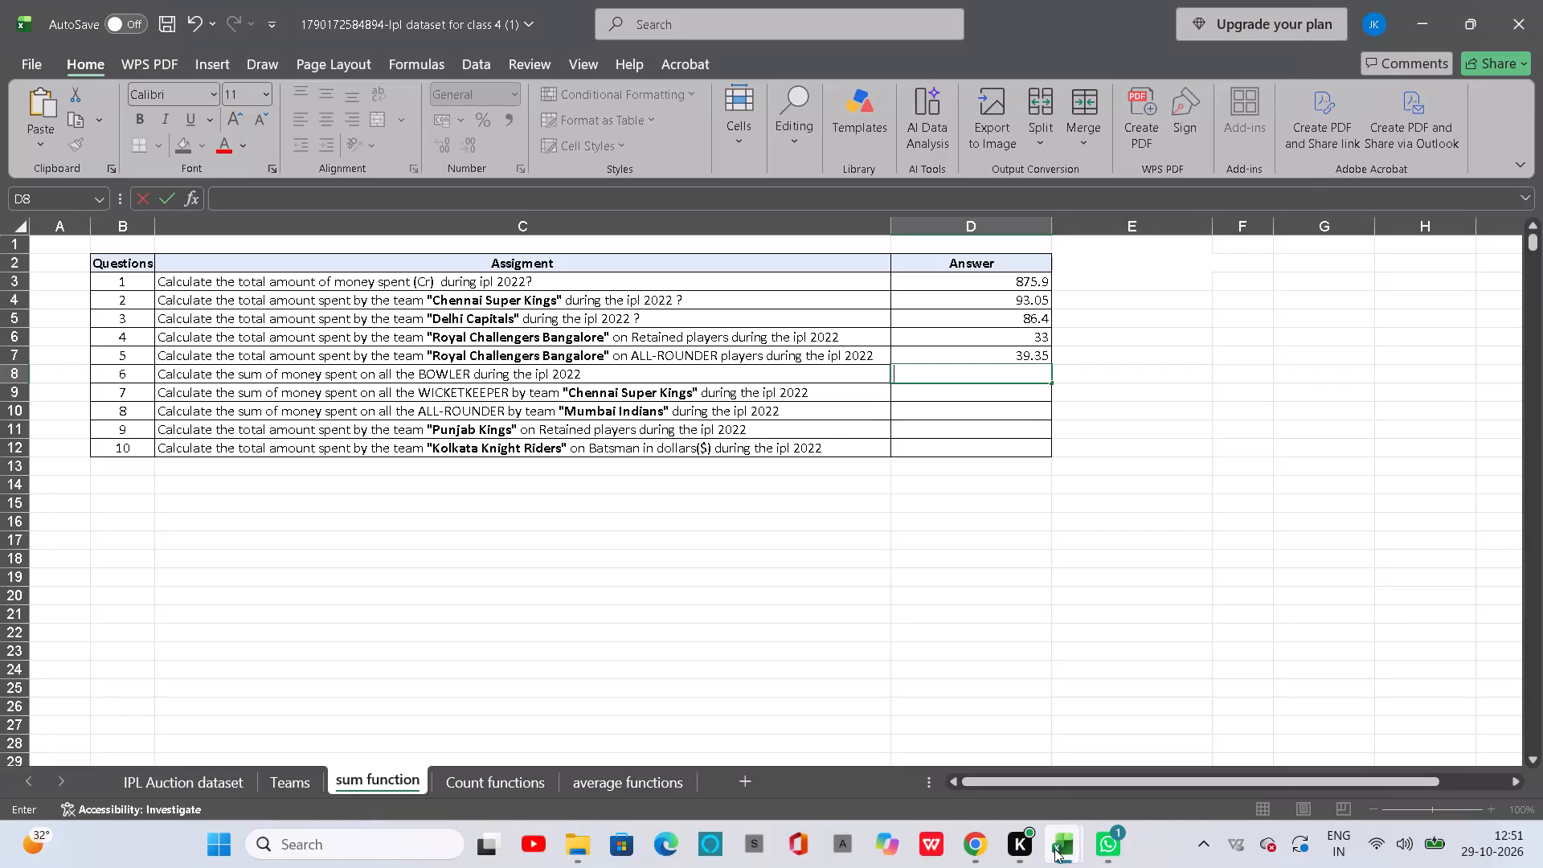
Consult D8 in the (1.1) workbook, then start a SUMIF in the (1) workbook's D8 with IPL Auction dataset D2:D634 as the range.
click(1144, 772)
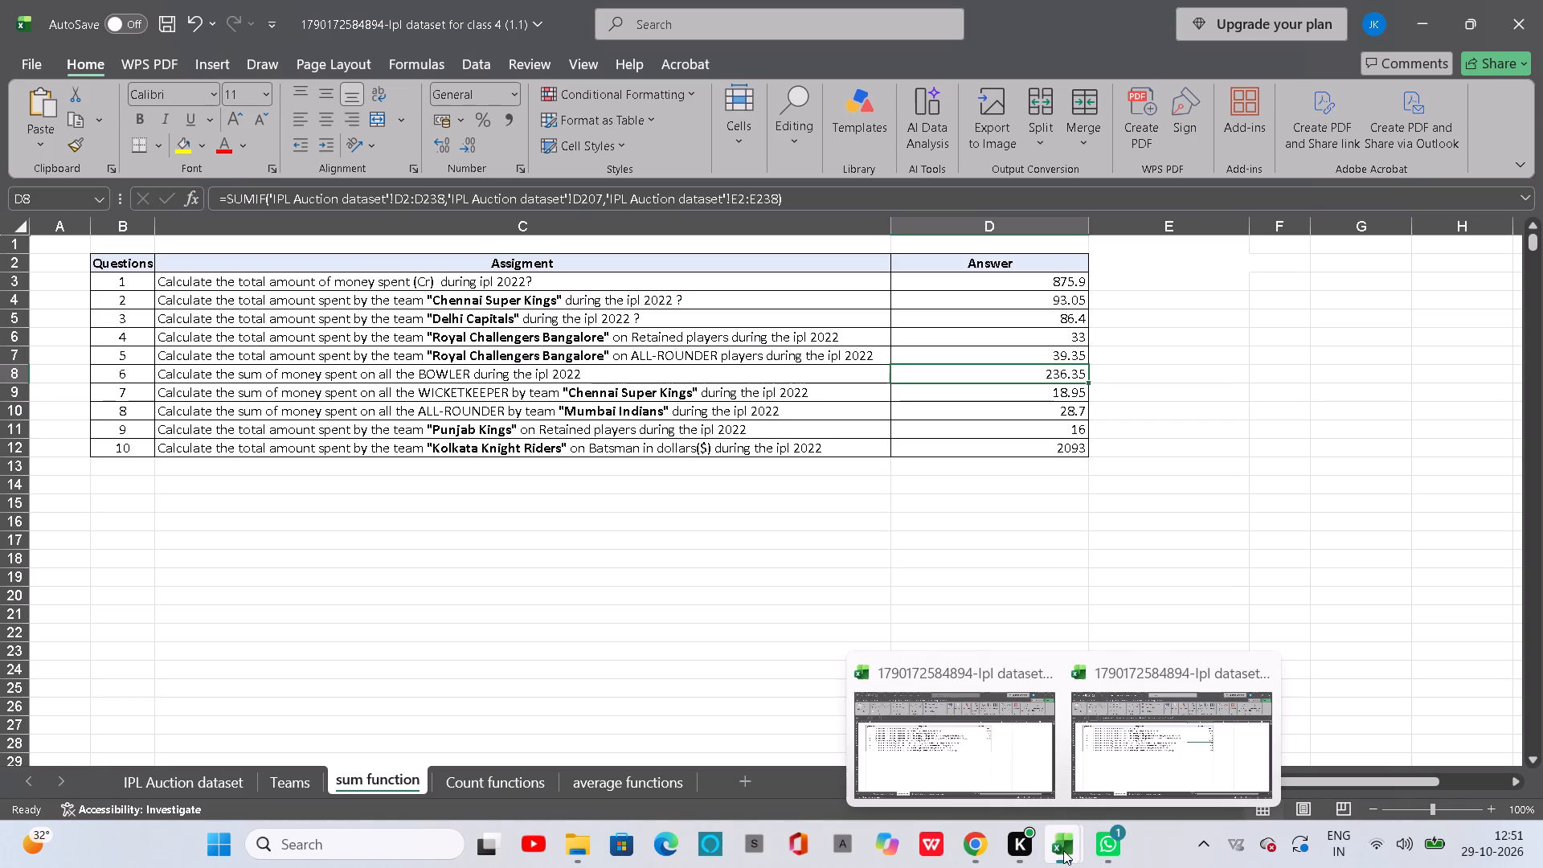
click(987, 732)
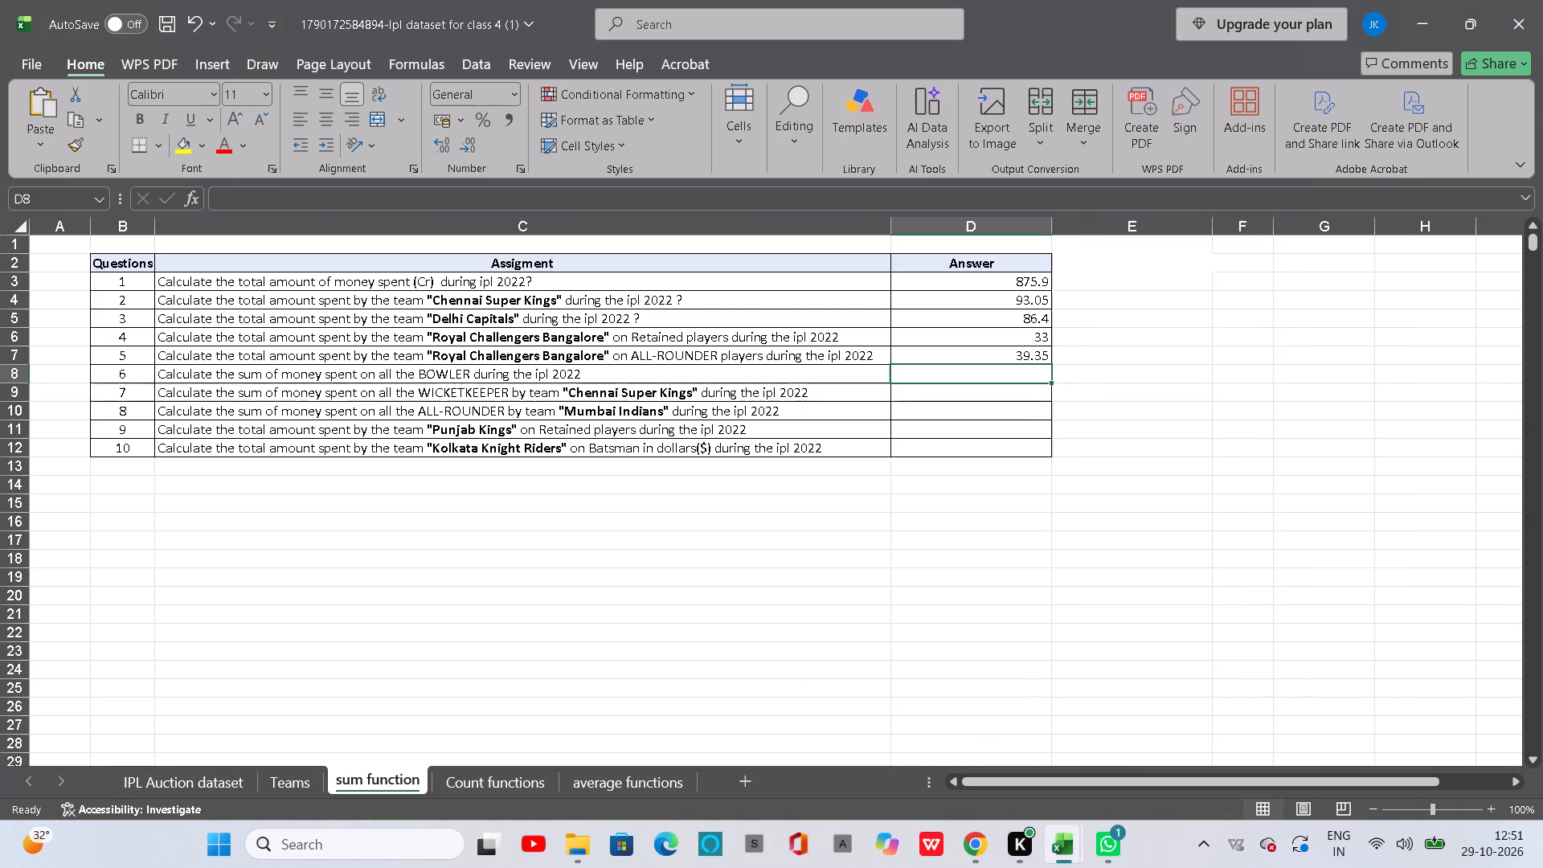
click(960, 366)
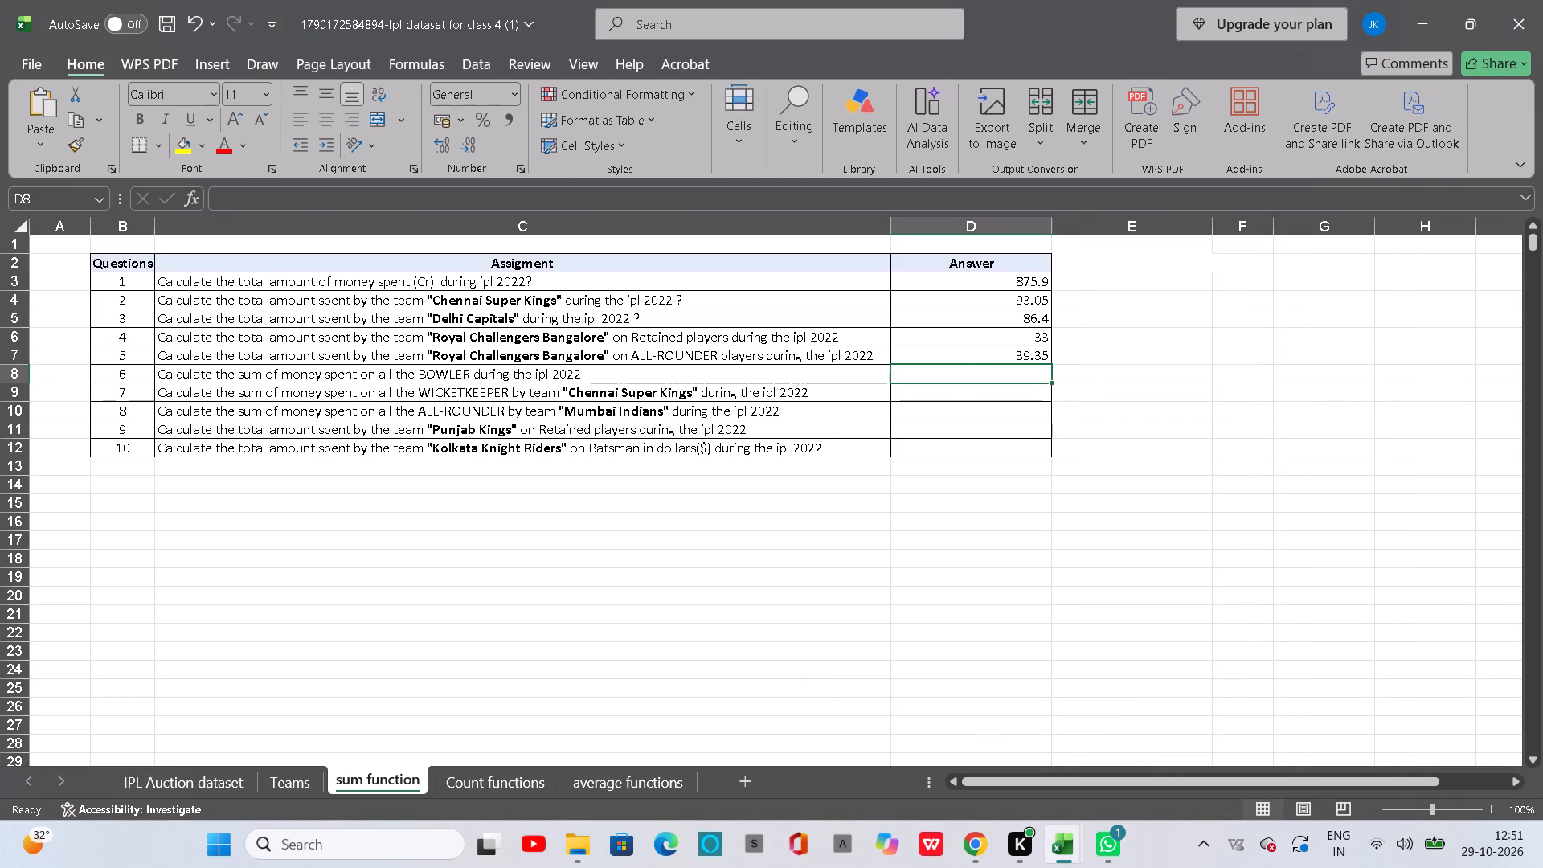
key(equal)
text(sun)
key(BackSpace)
text(mif)
key(Tab)
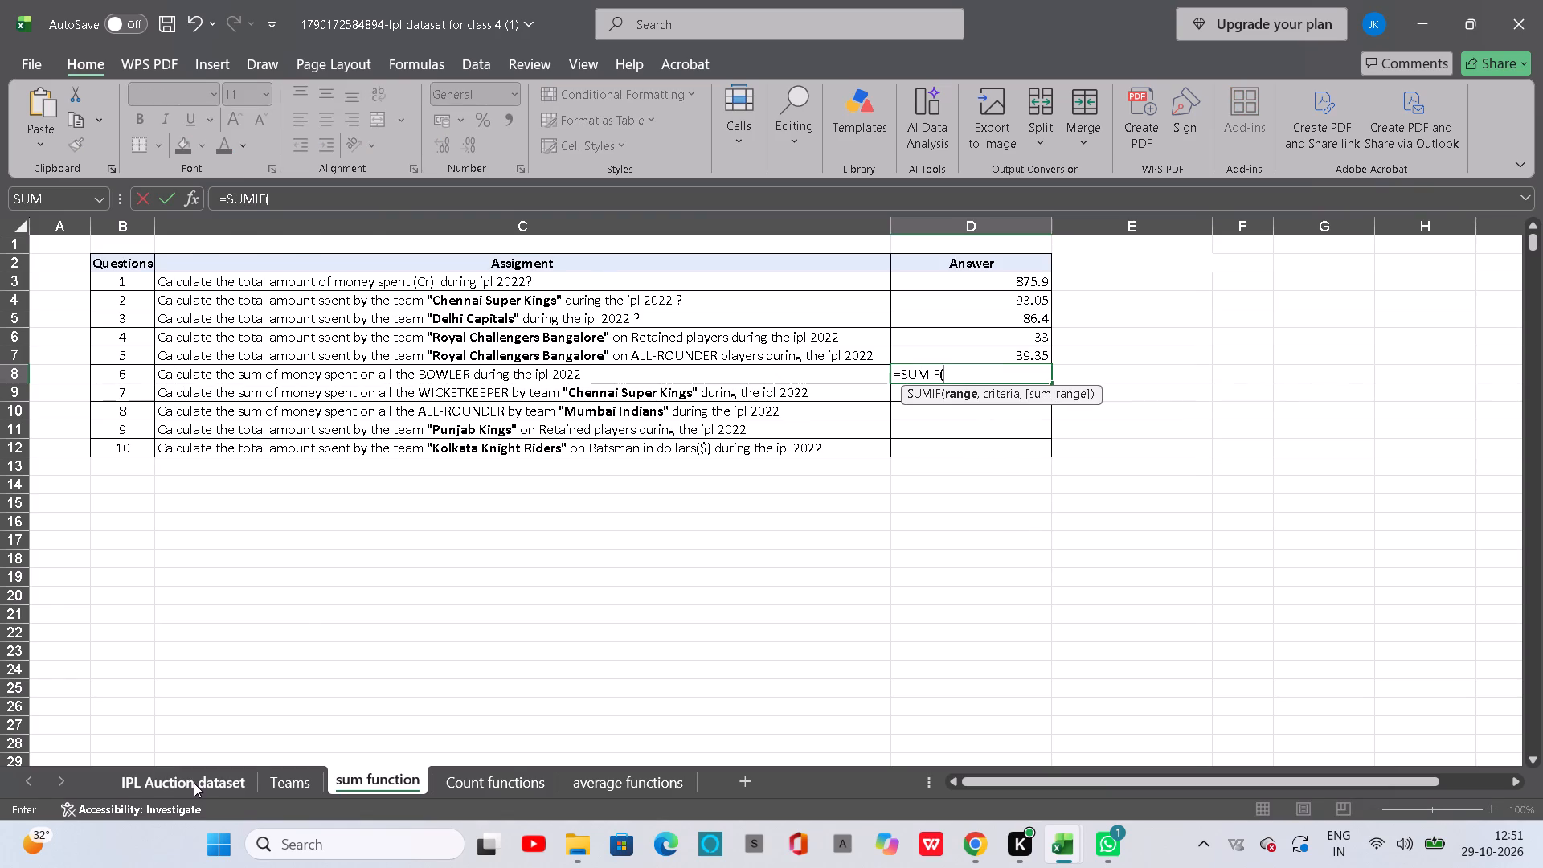
click(194, 783)
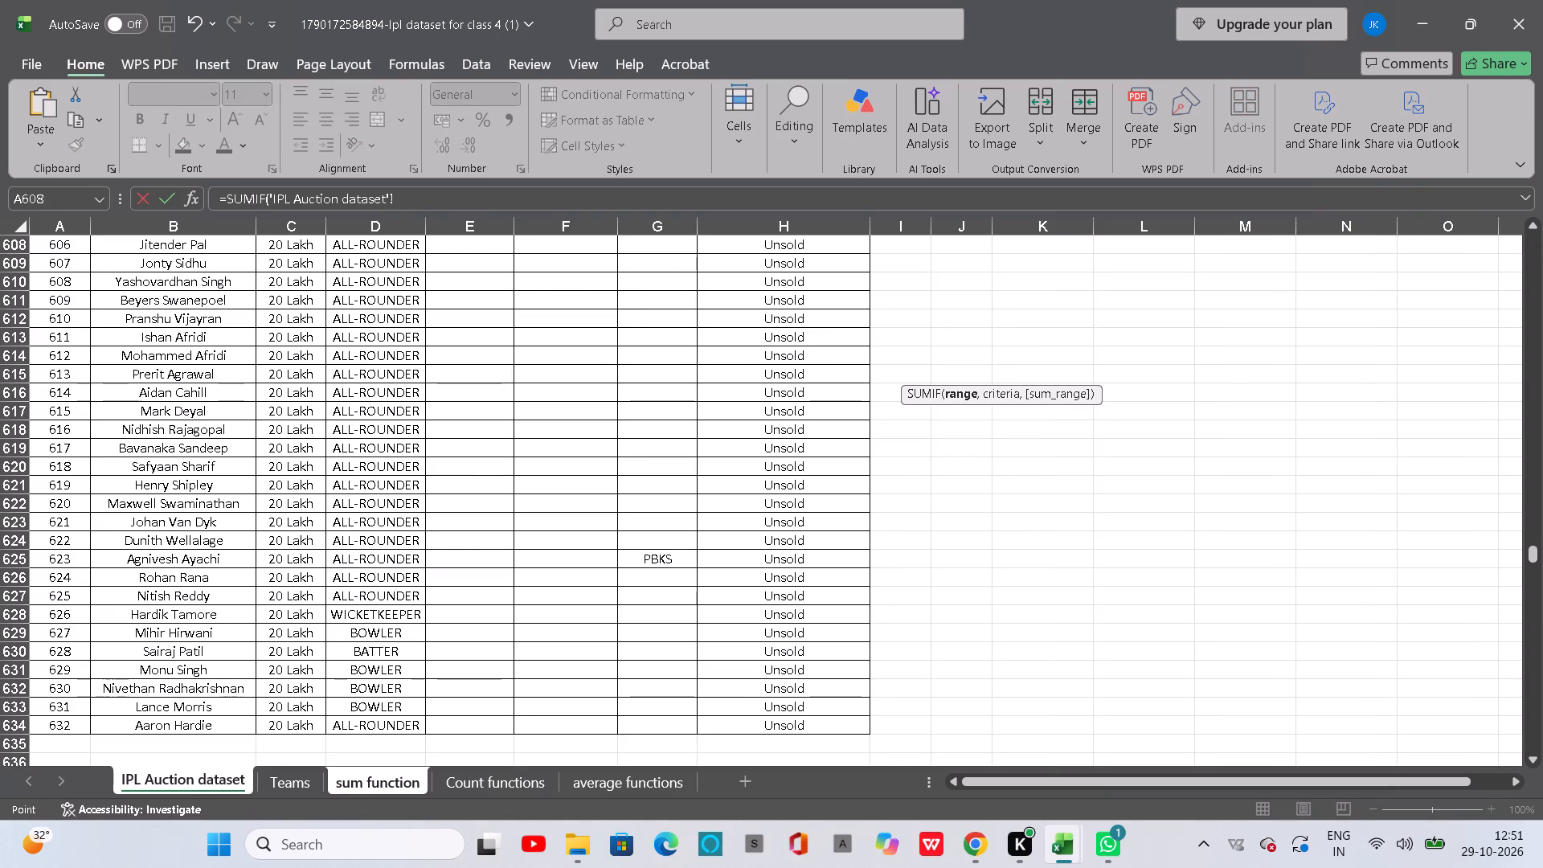
scroll(429, 298, up, 13)
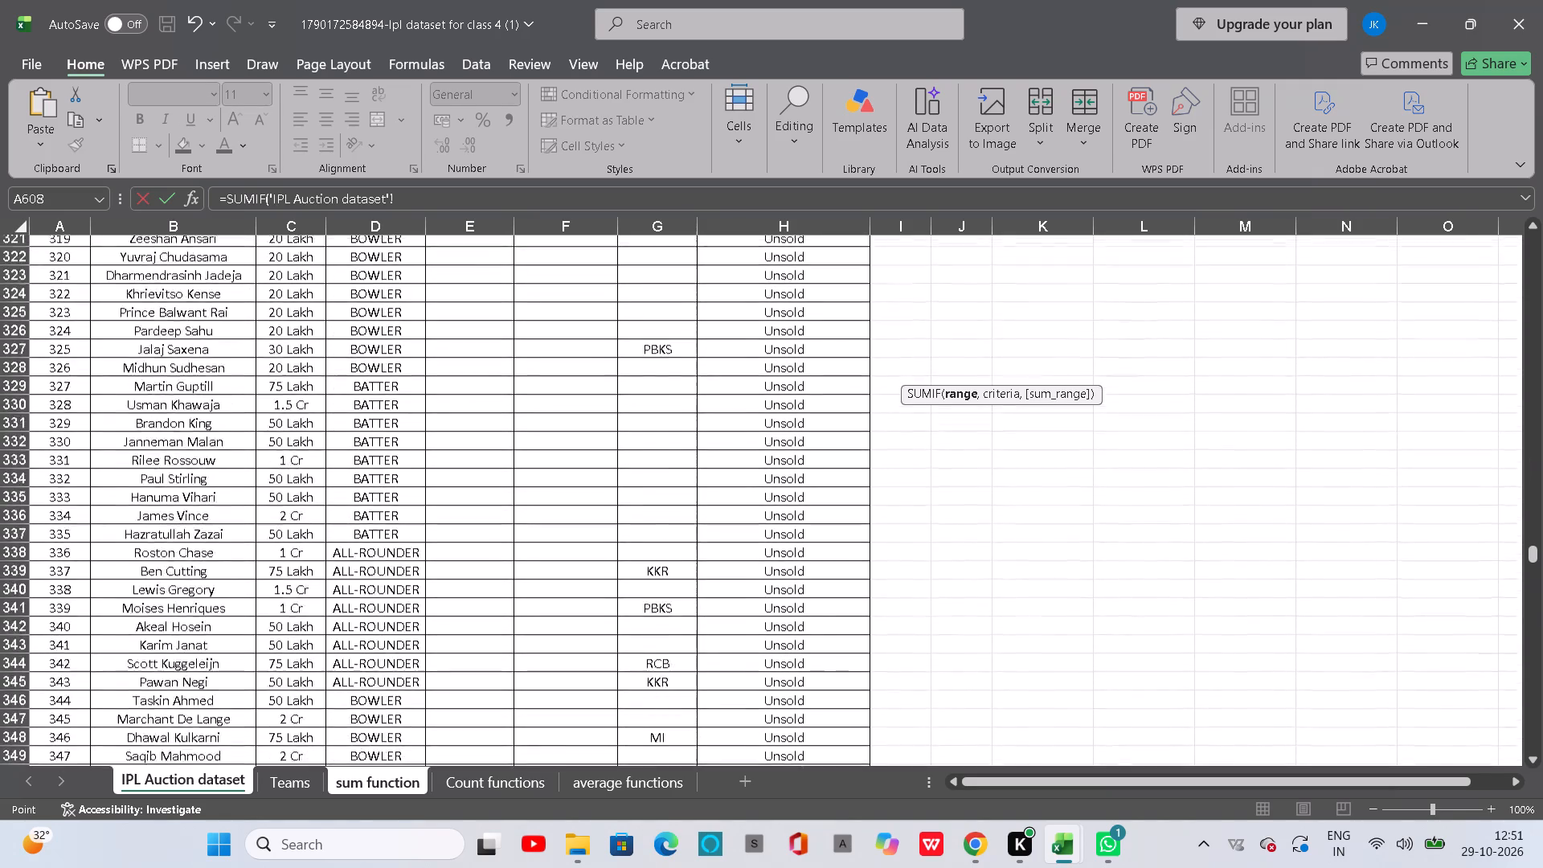
scroll(429, 298, up, 13)
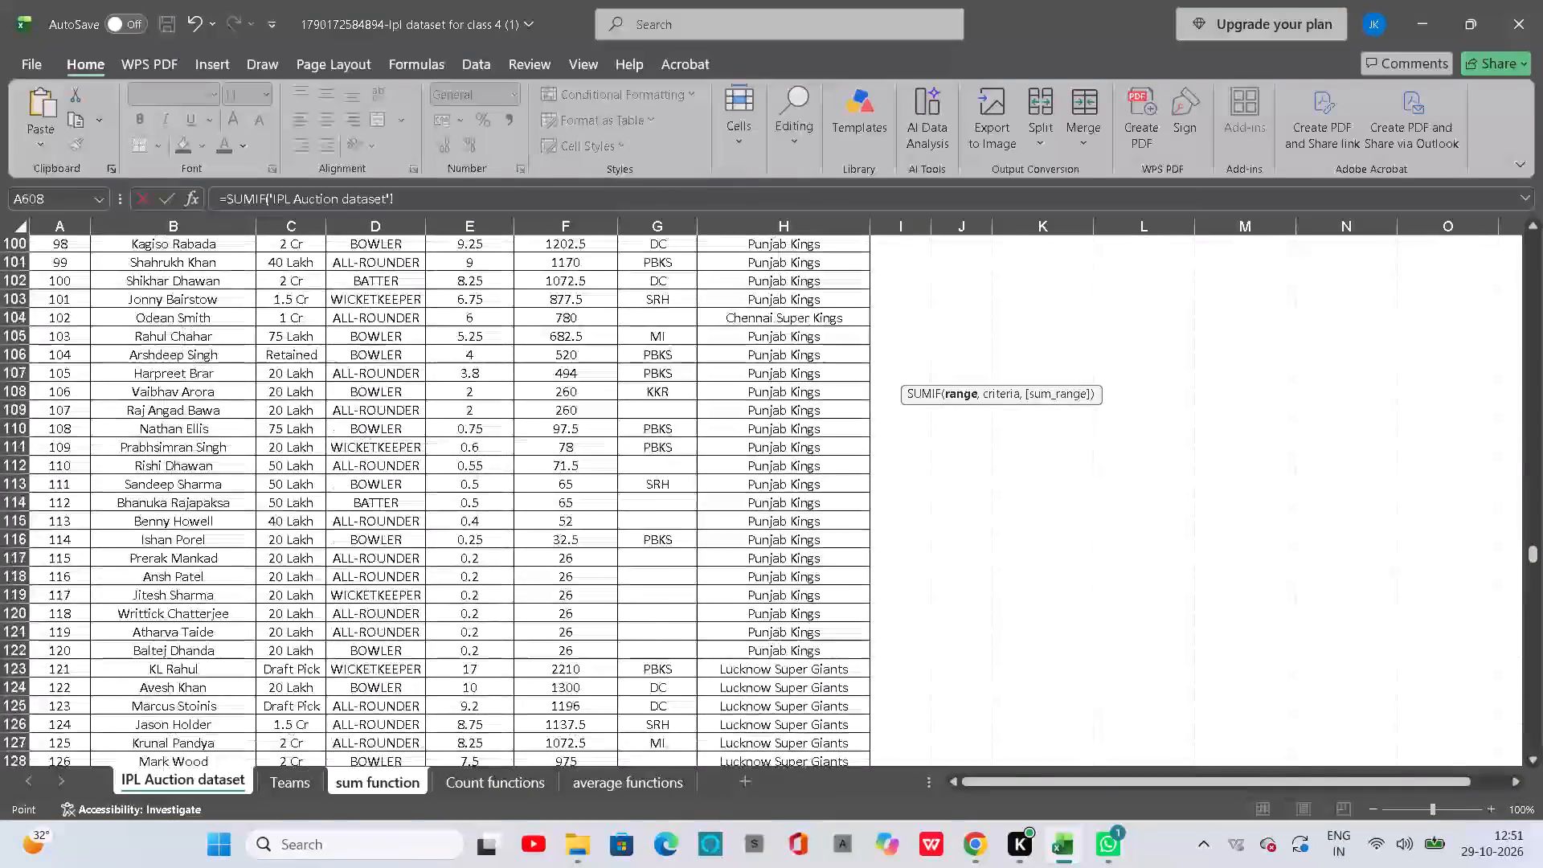
scroll(429, 298, up, 4)
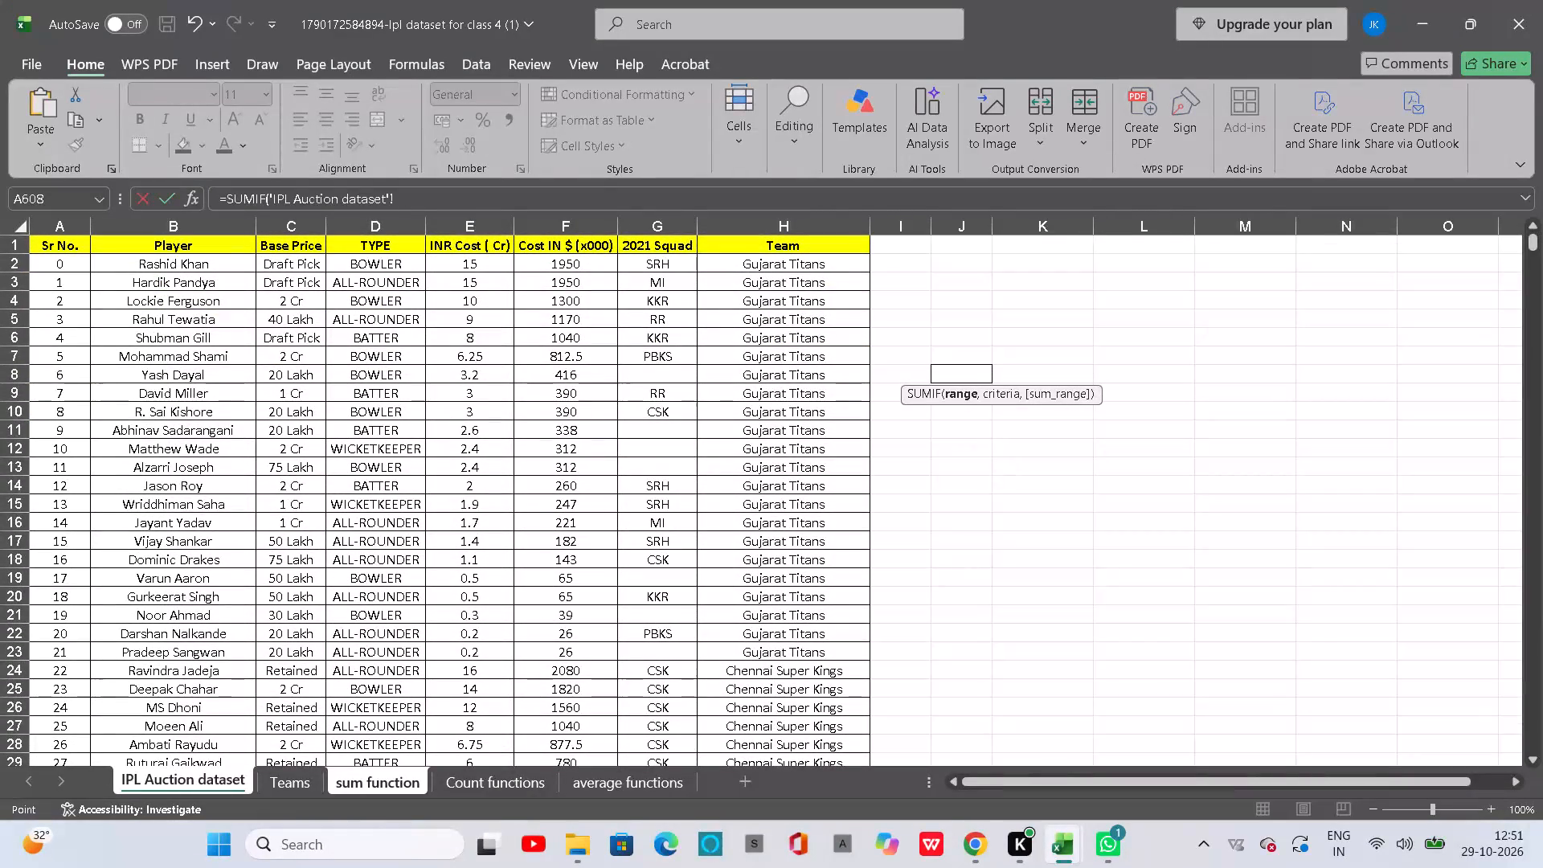
drag(334, 263, 387, 867)
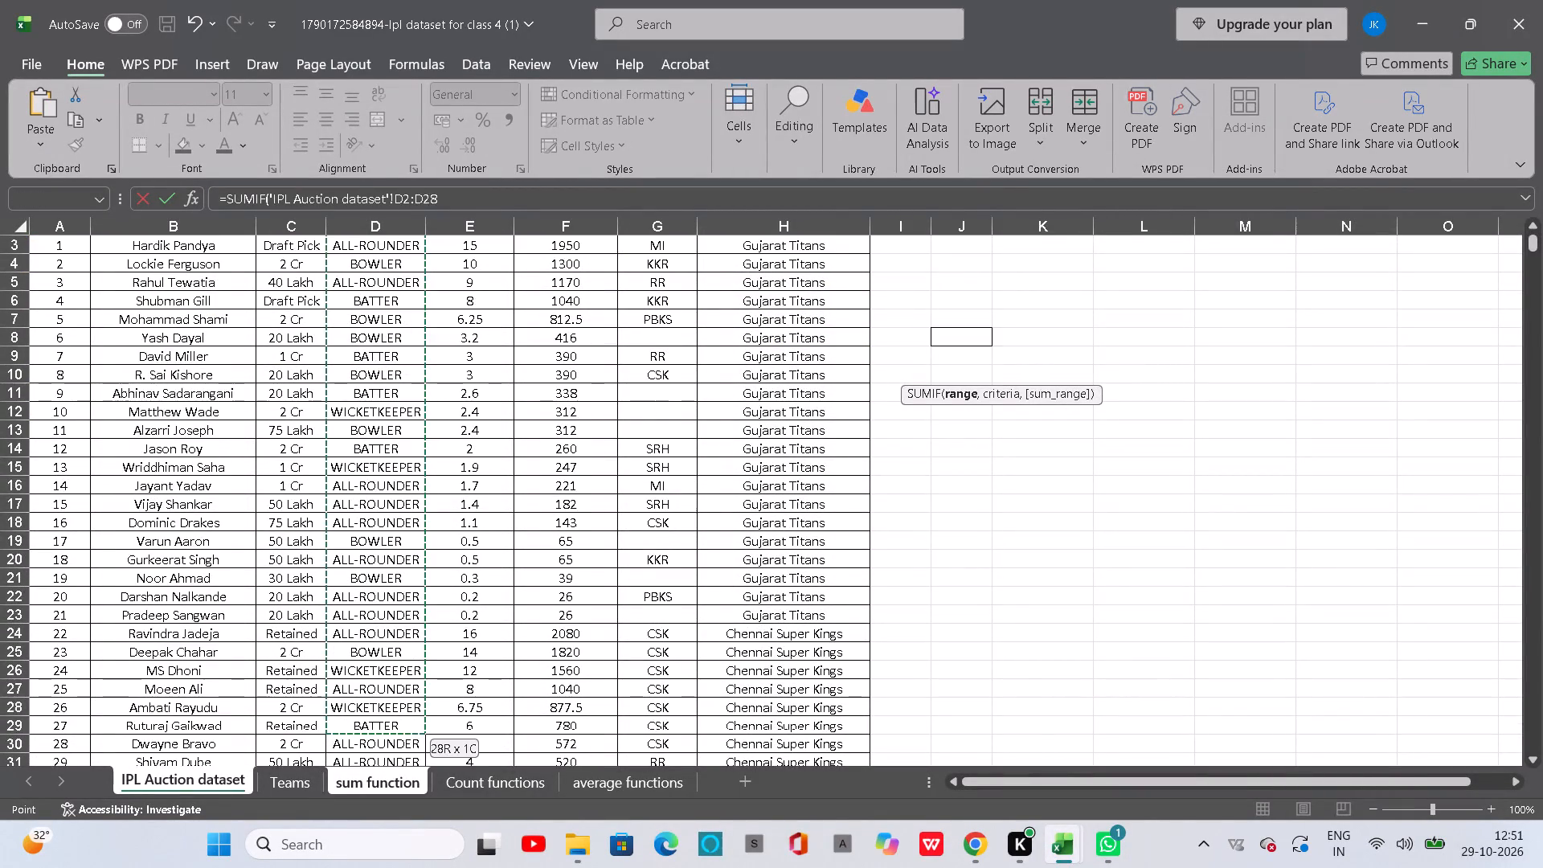
drag(387, 867, 371, 867)
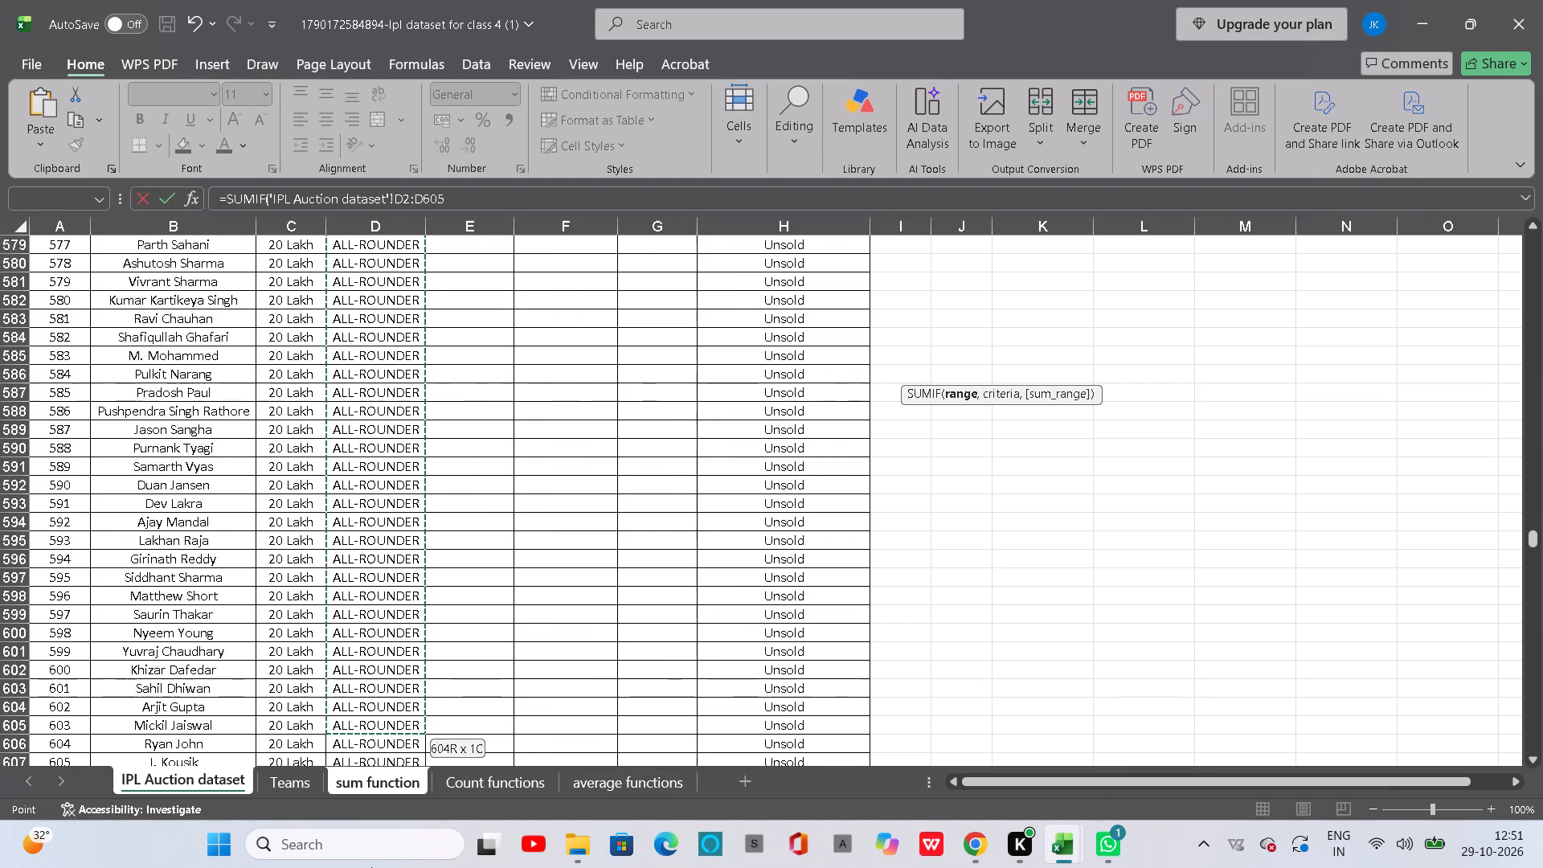
drag(371, 867, 350, 721)
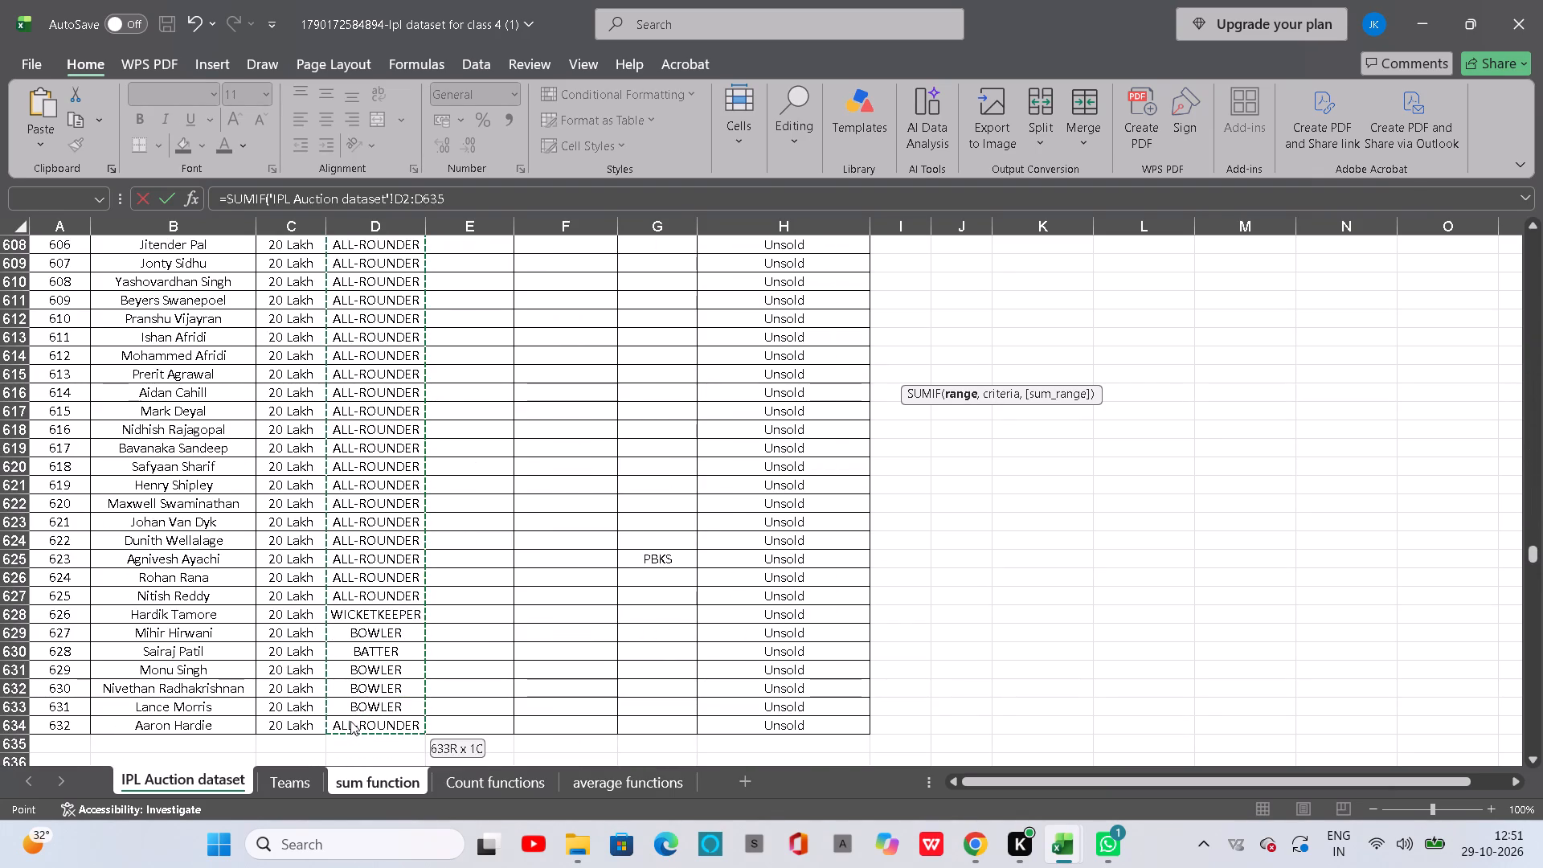
drag(350, 721, 350, 720)
Complete the D8 SUMIF with BOWLER cell D631 as the criteria and IPL Auction dataset E2:E634 as the sum range.
key(comma)
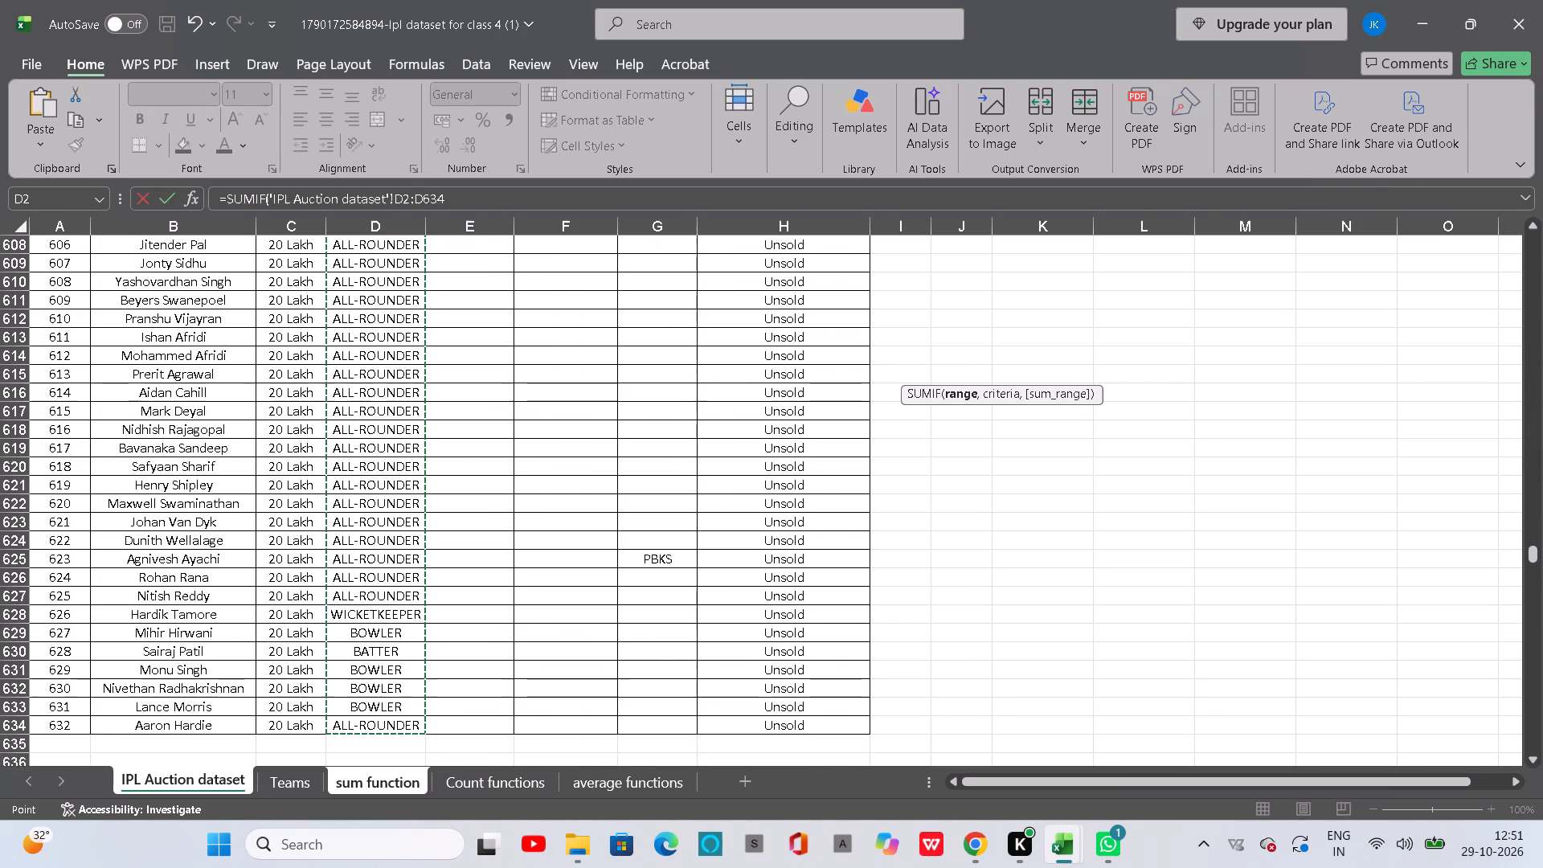
click(195, 784)
click(375, 669)
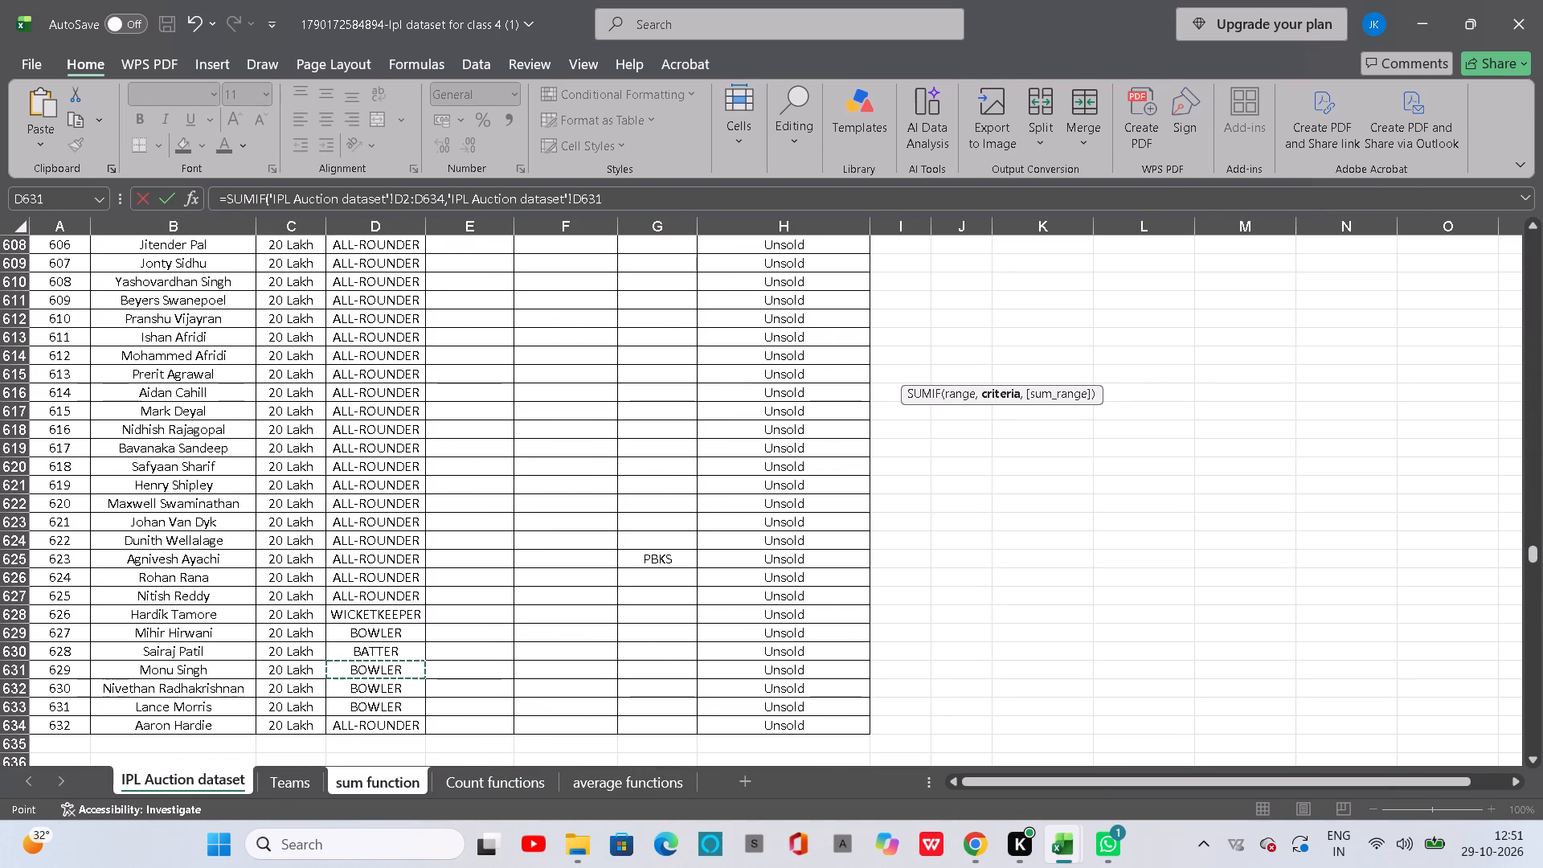
key(comma)
click(231, 780)
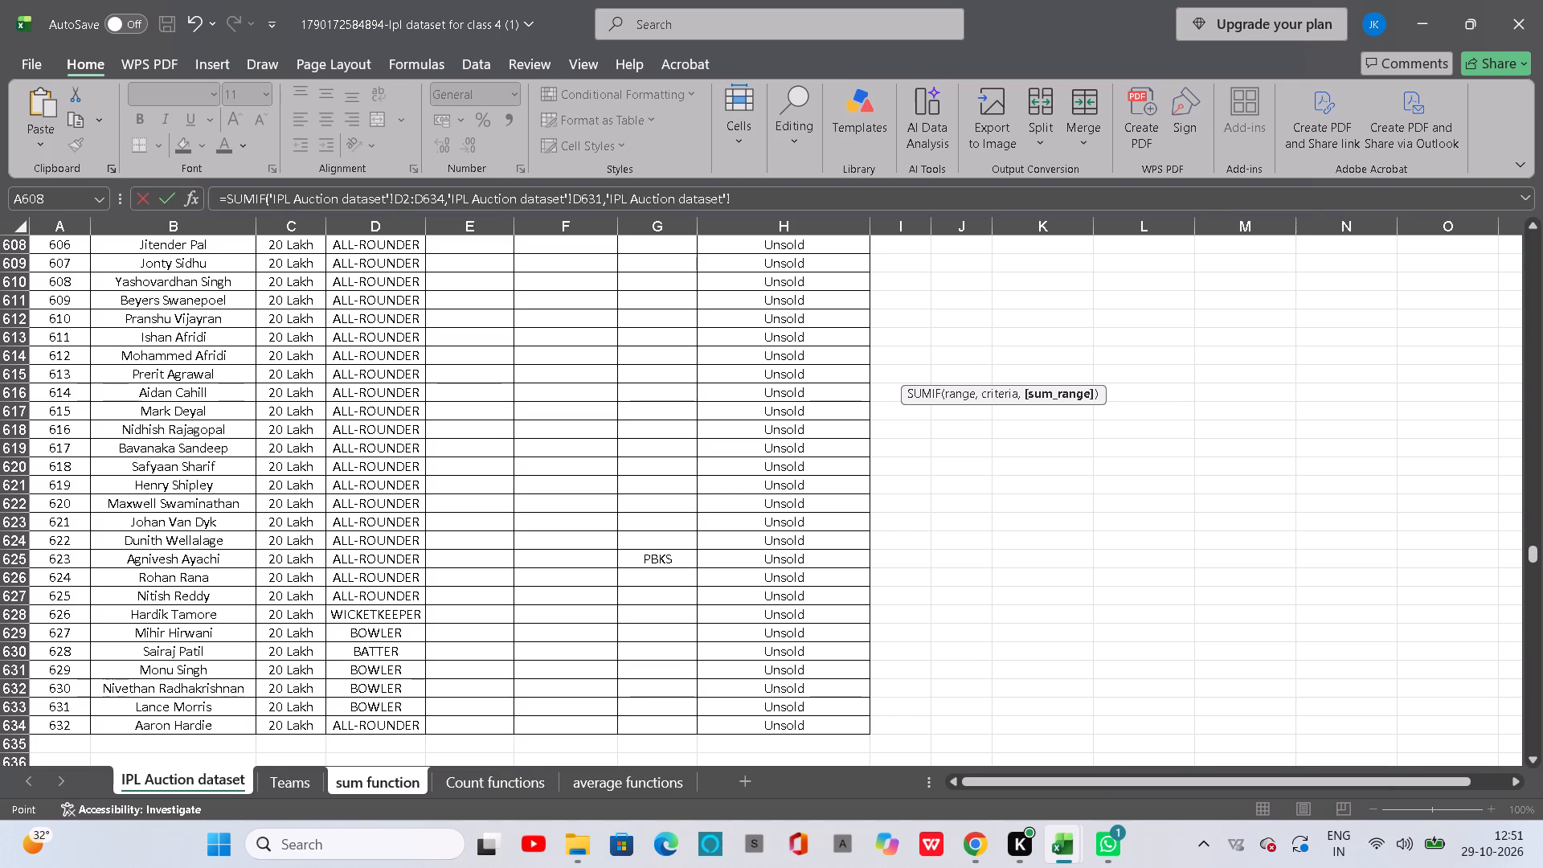
drag(453, 731, 440, 55)
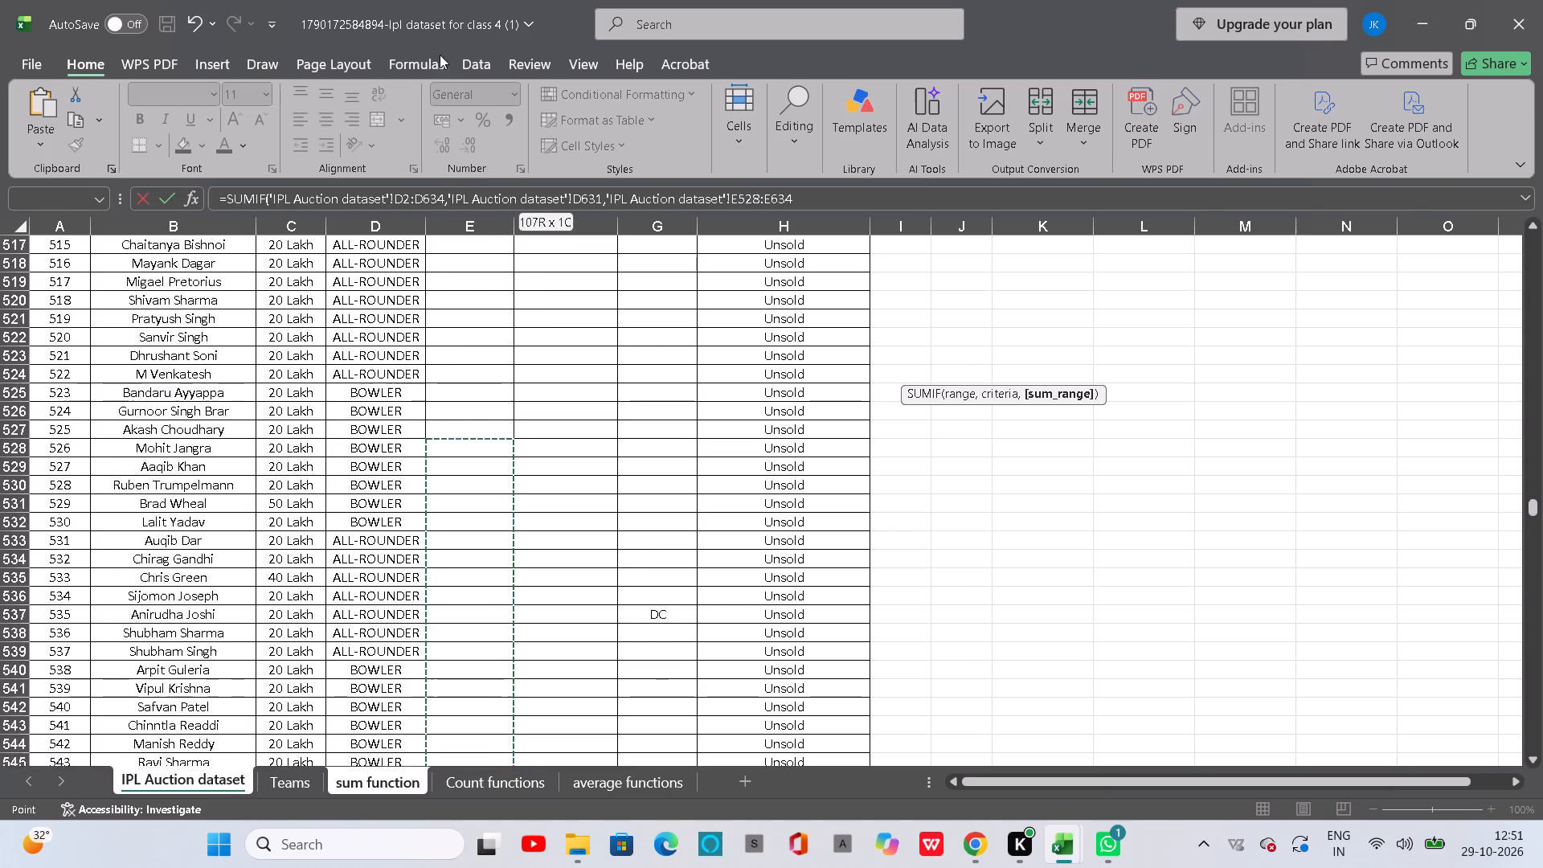
drag(440, 55, 440, 0)
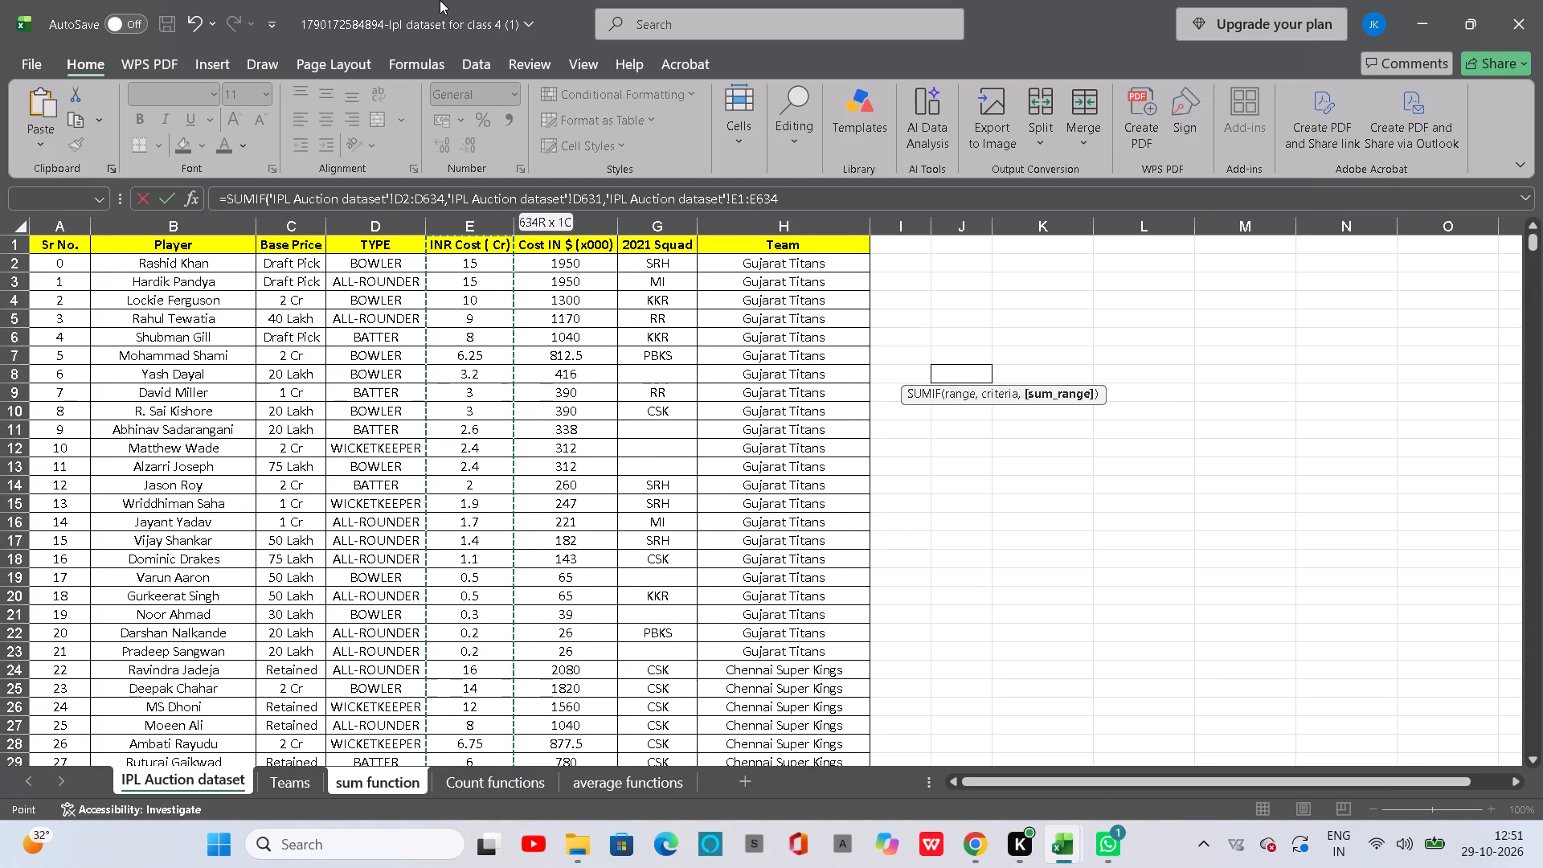
drag(440, 0, 460, 259)
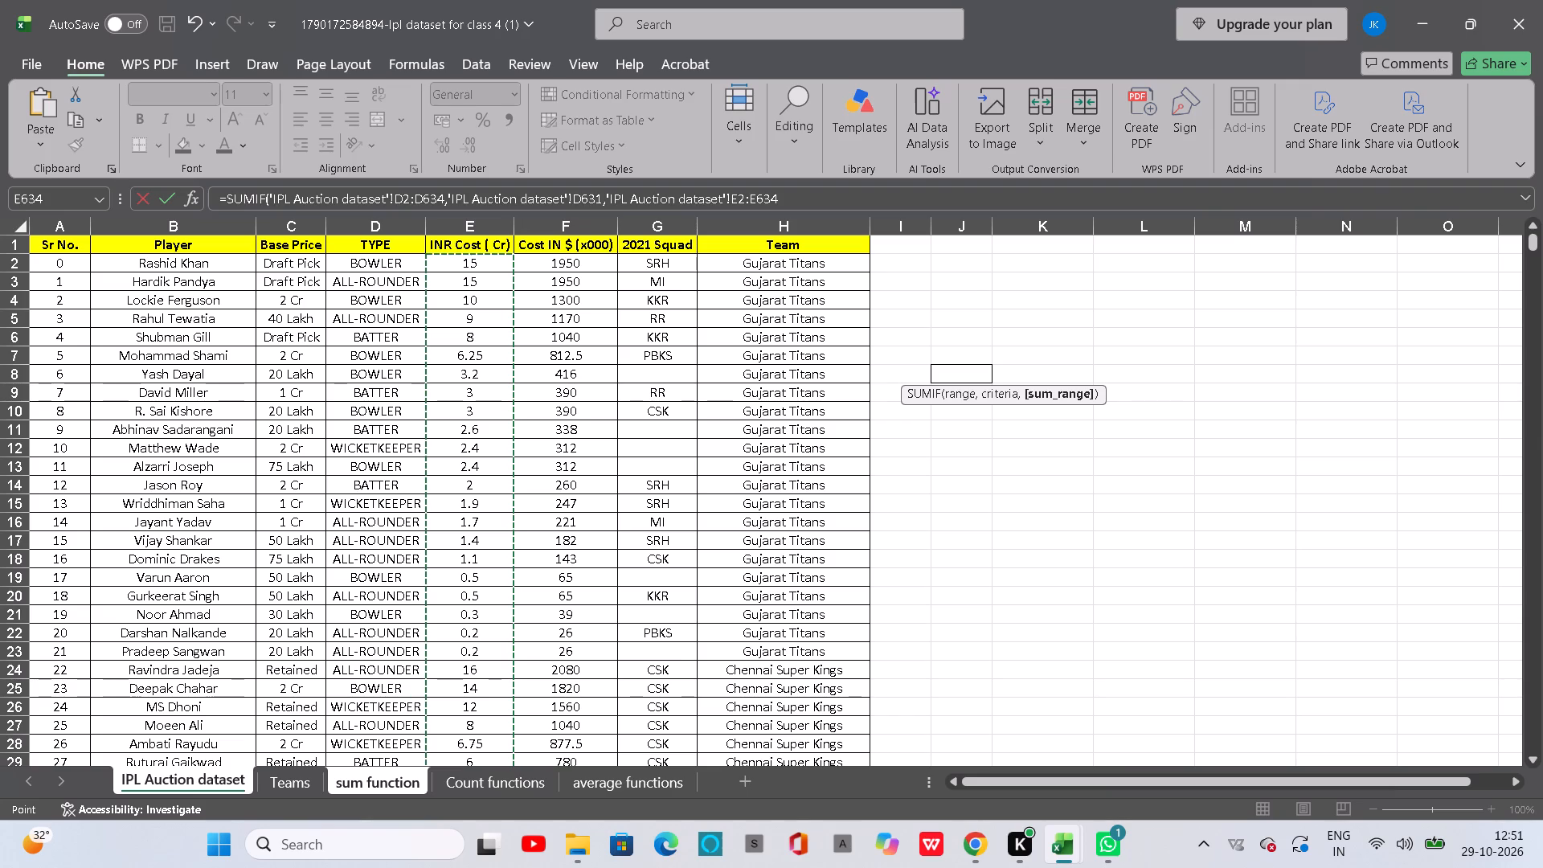
key(shift+parenright)
key(Return)
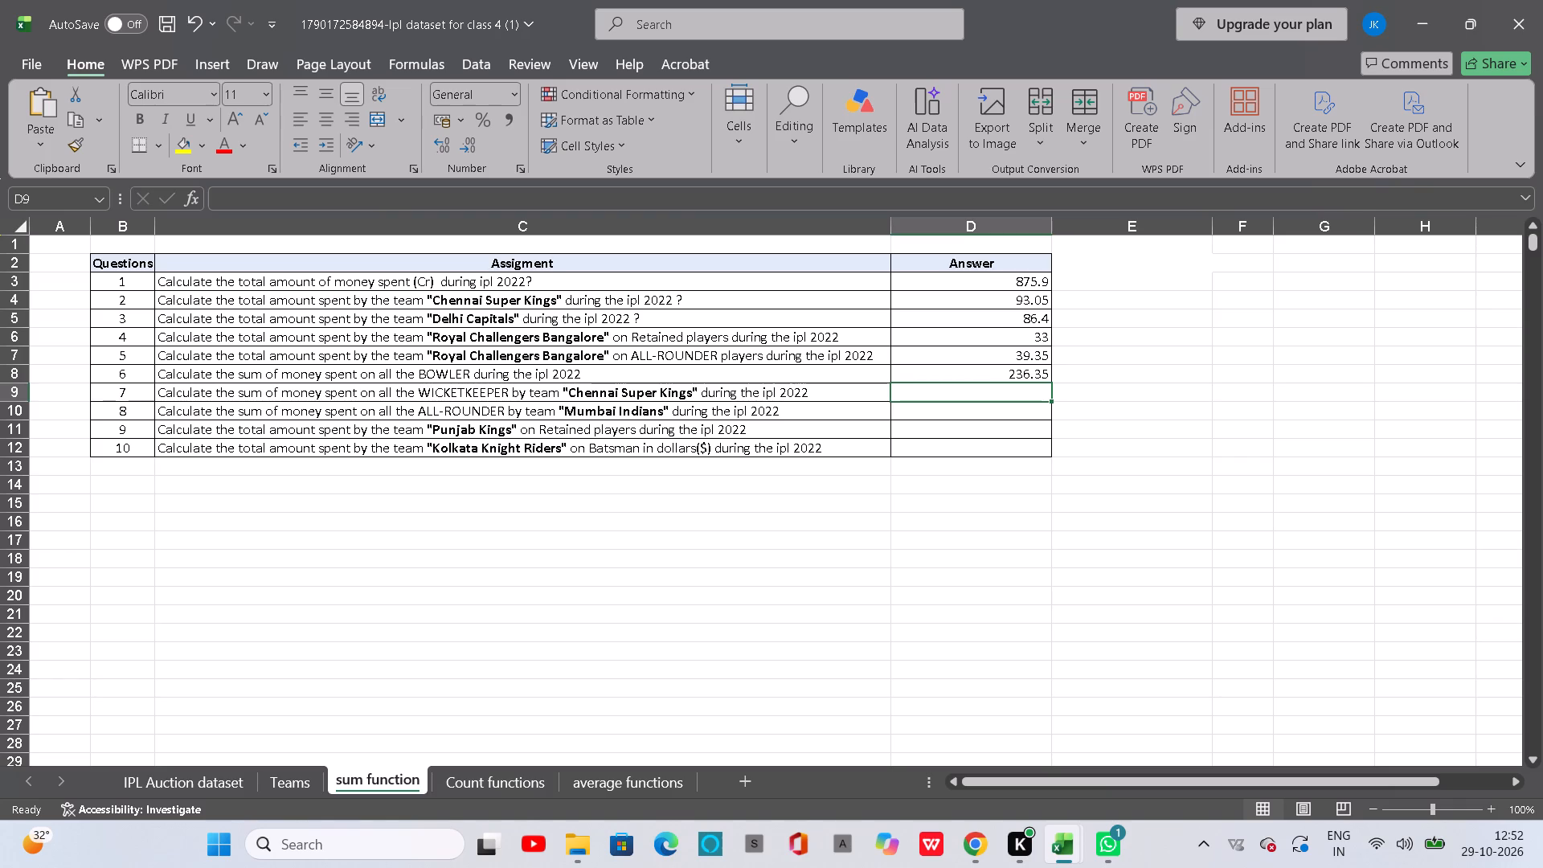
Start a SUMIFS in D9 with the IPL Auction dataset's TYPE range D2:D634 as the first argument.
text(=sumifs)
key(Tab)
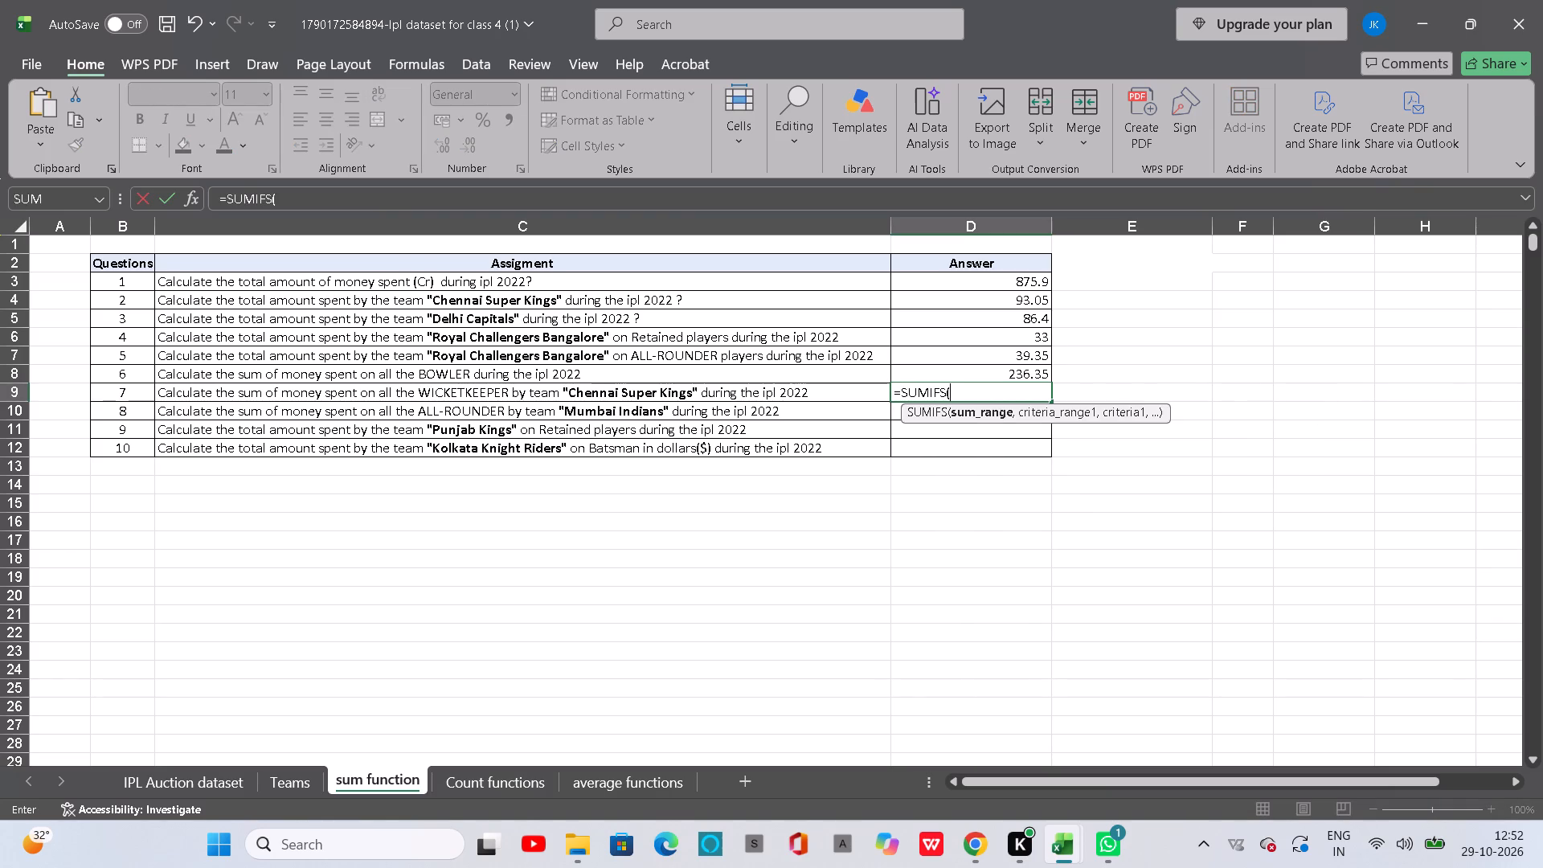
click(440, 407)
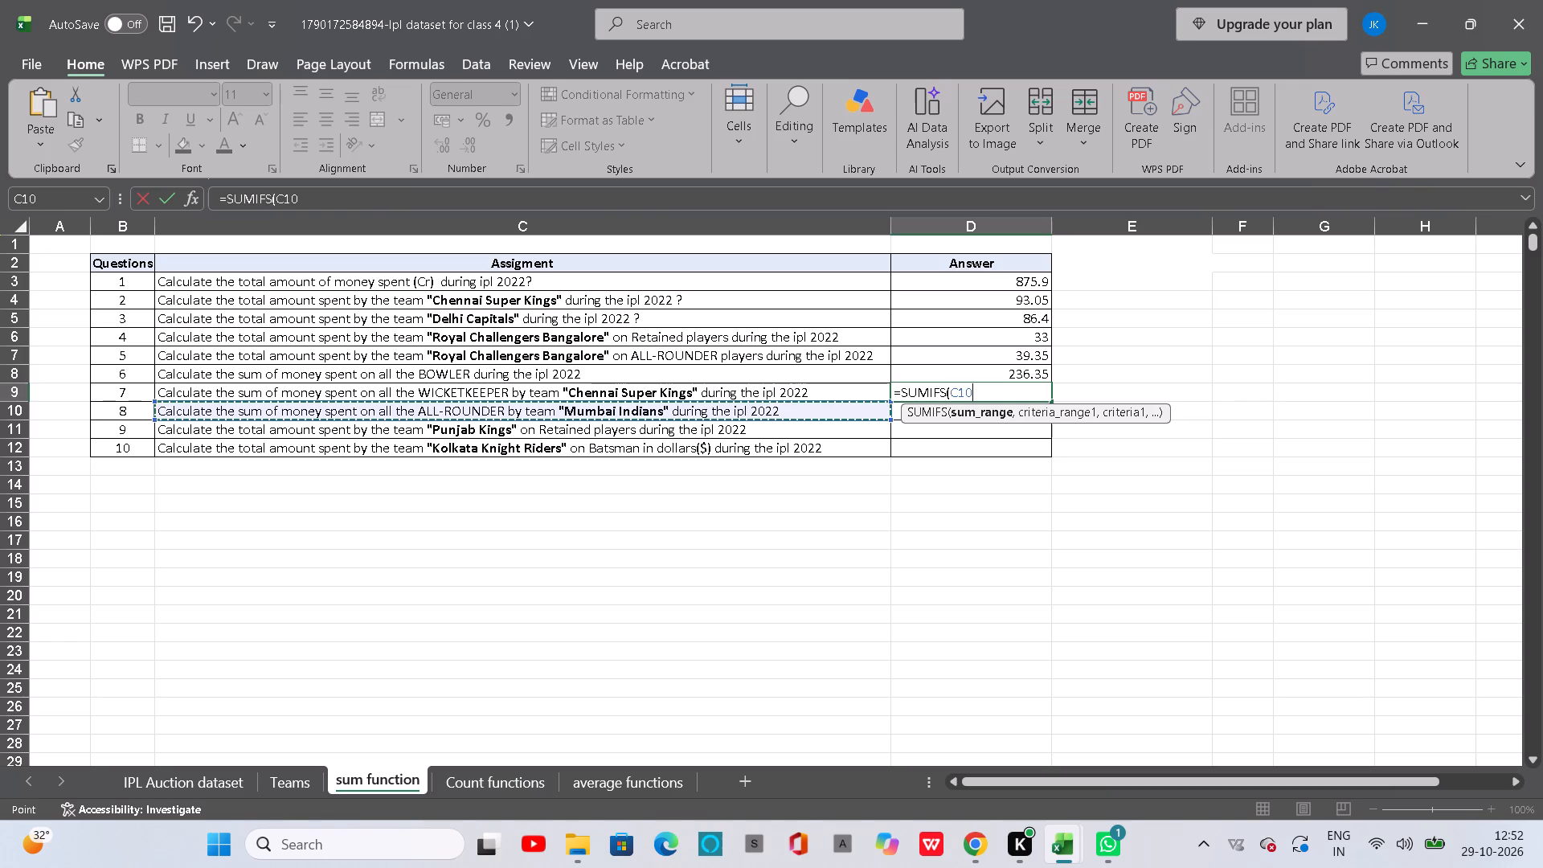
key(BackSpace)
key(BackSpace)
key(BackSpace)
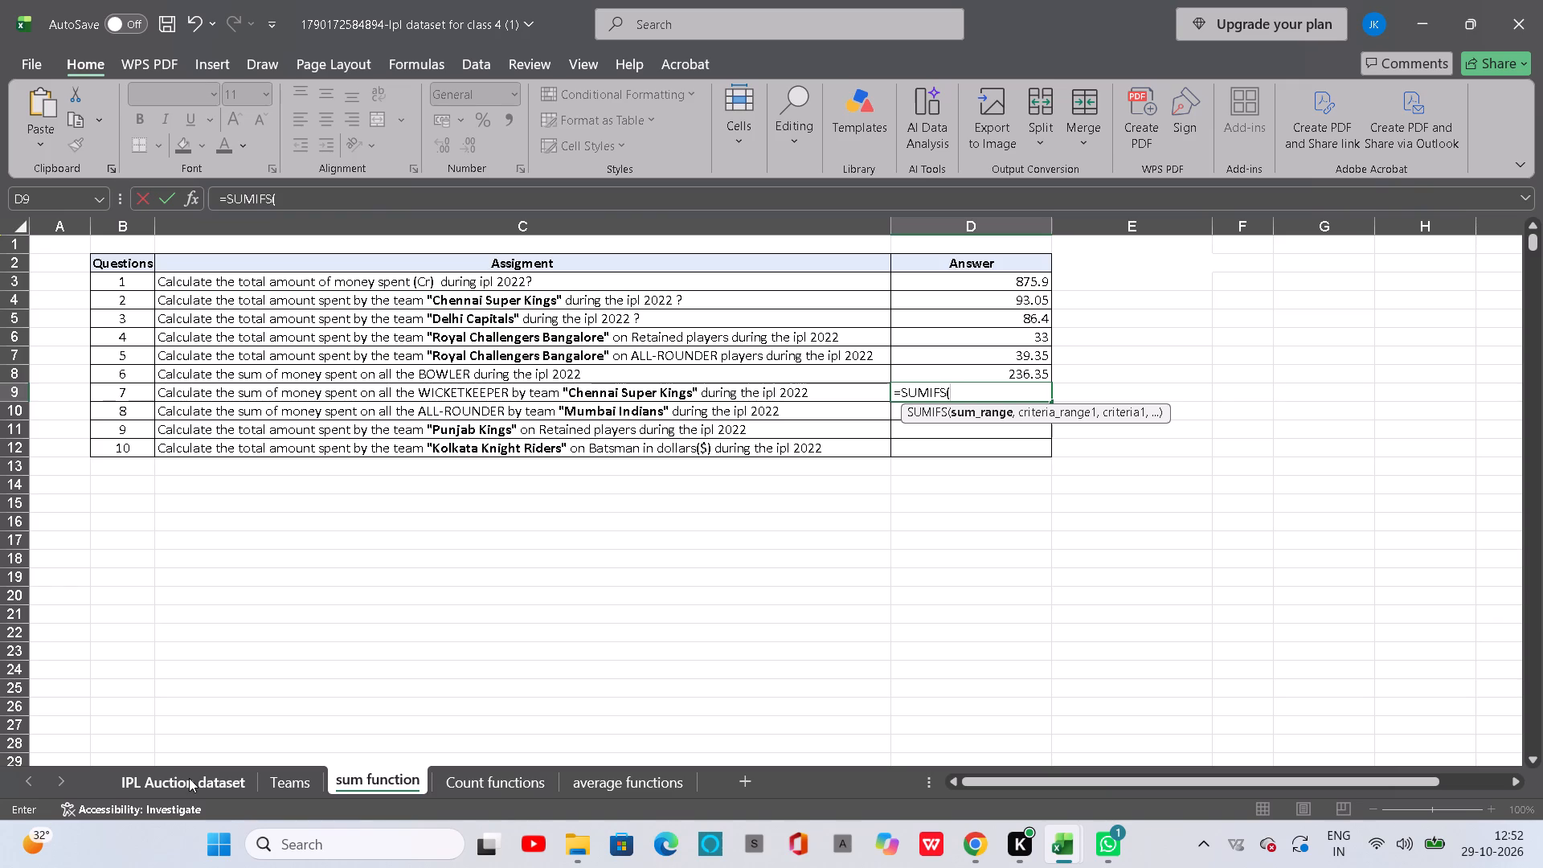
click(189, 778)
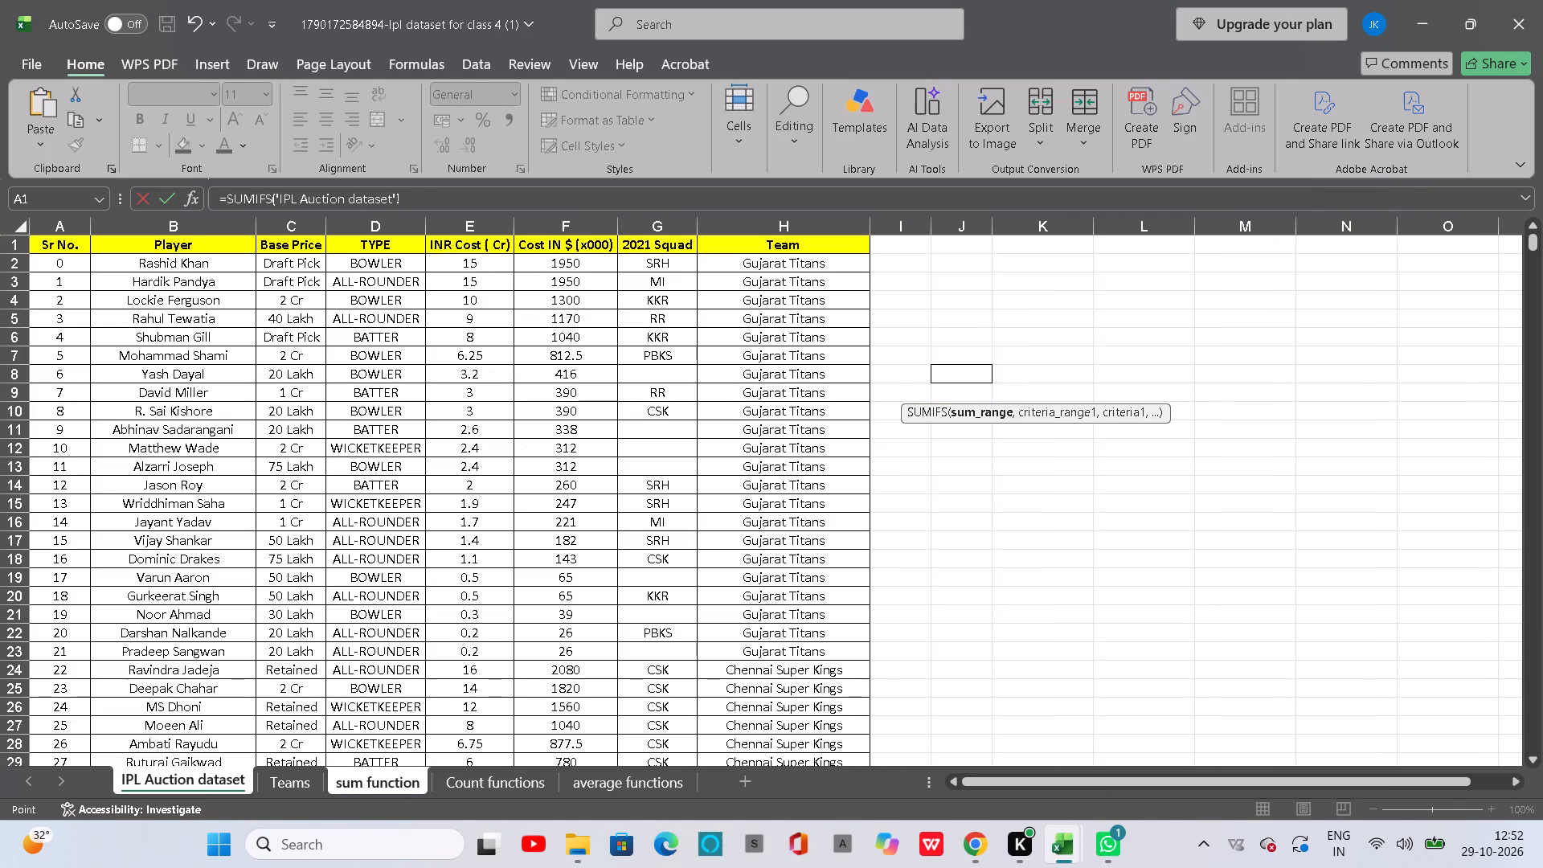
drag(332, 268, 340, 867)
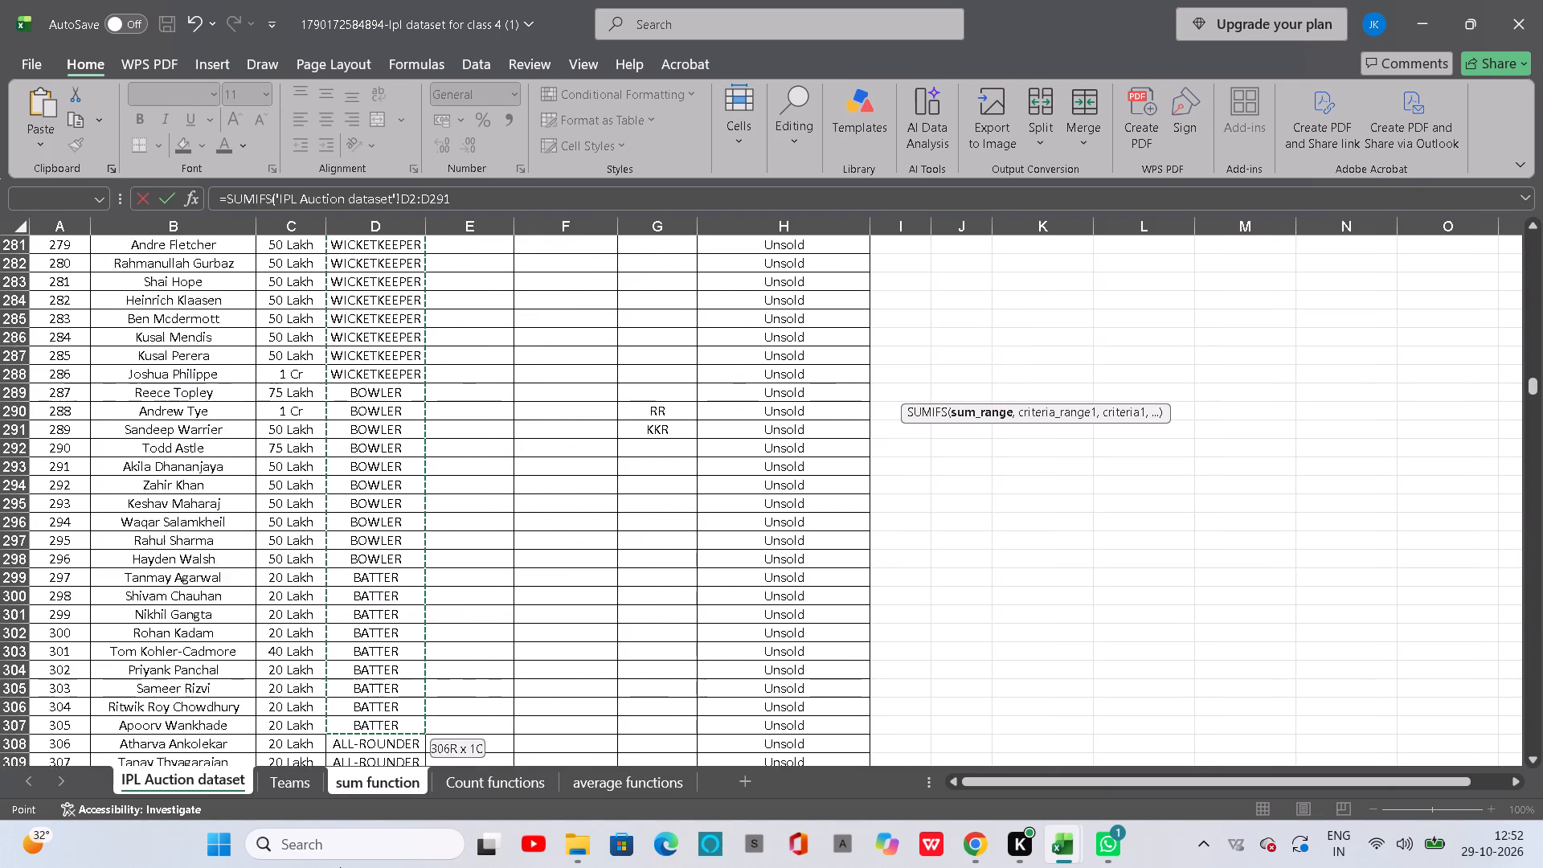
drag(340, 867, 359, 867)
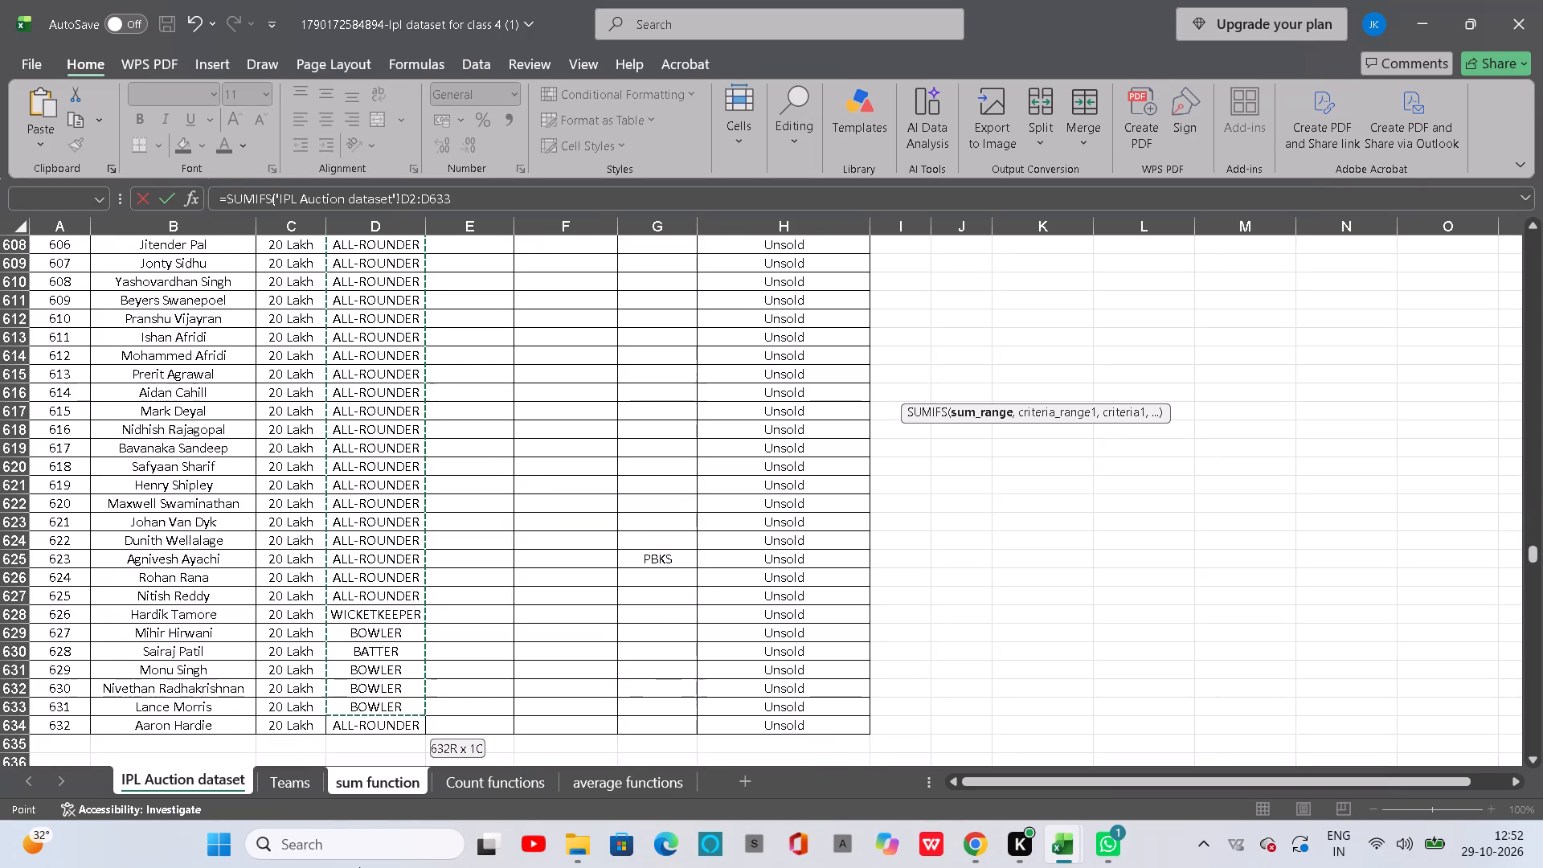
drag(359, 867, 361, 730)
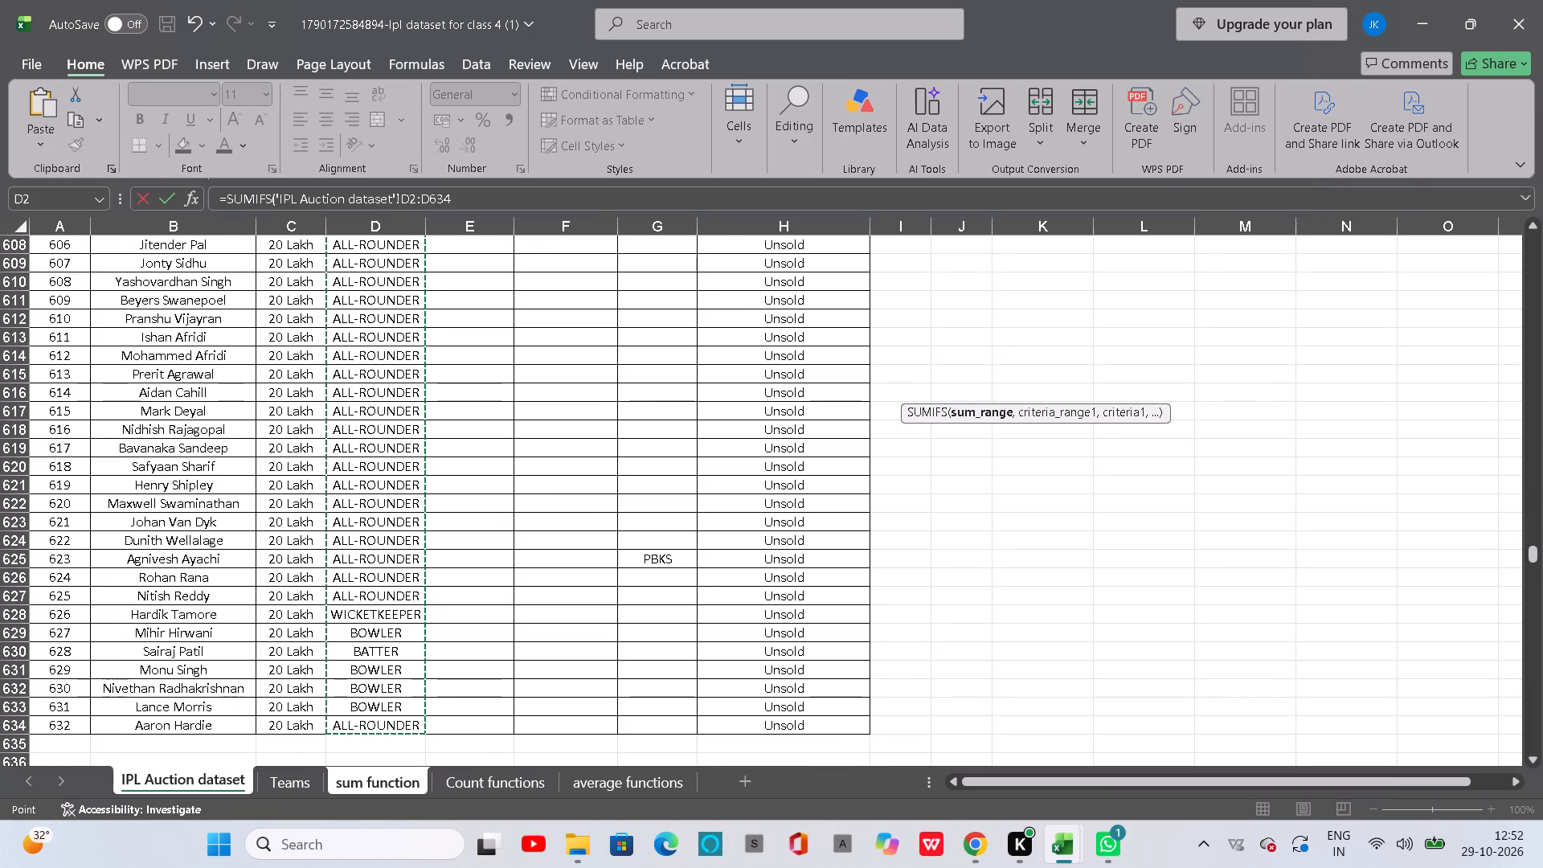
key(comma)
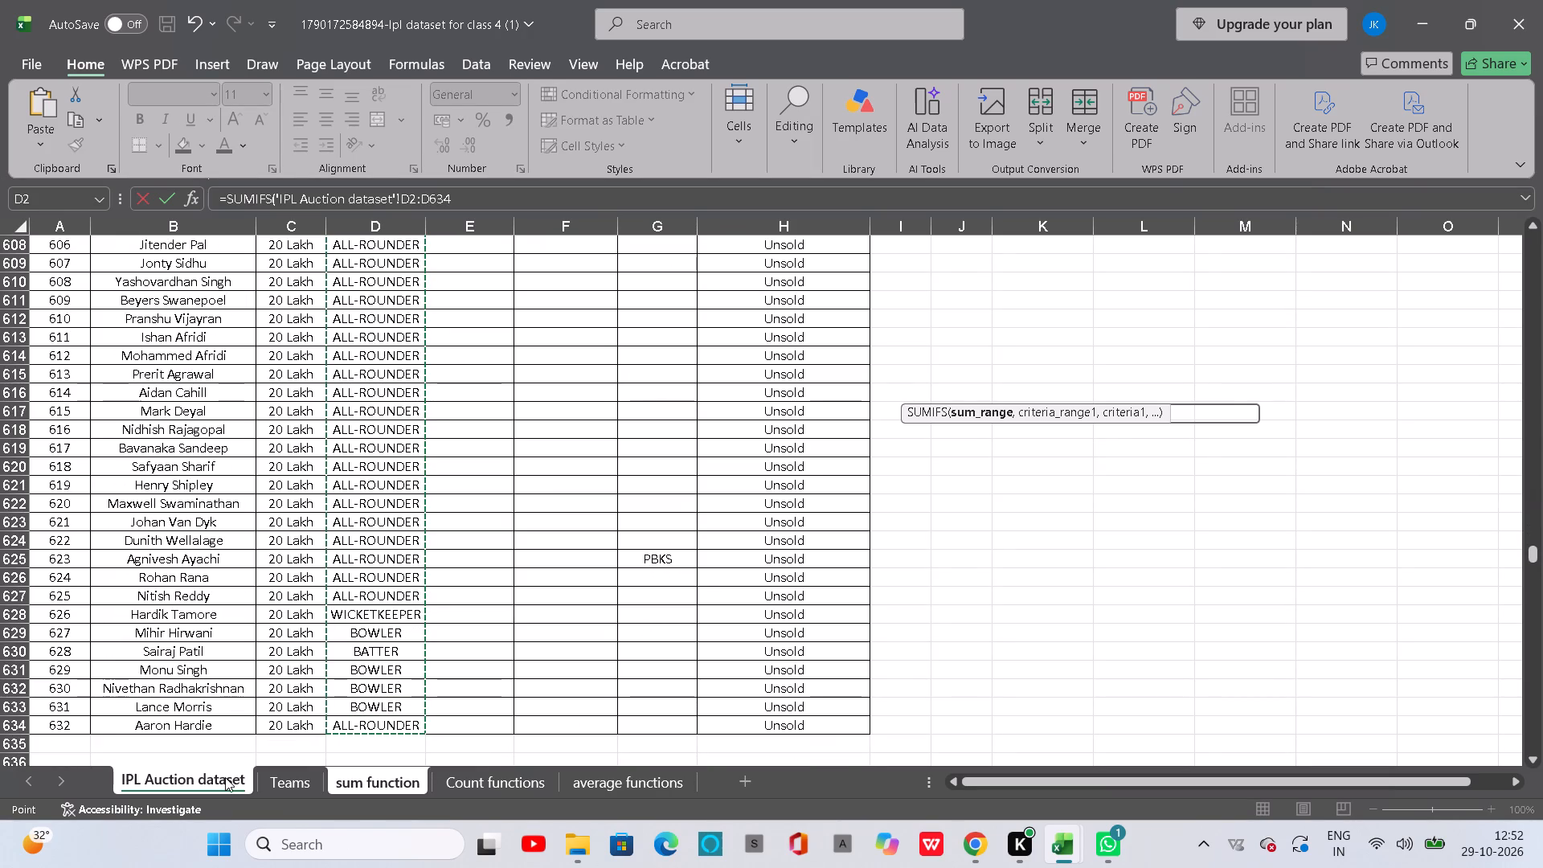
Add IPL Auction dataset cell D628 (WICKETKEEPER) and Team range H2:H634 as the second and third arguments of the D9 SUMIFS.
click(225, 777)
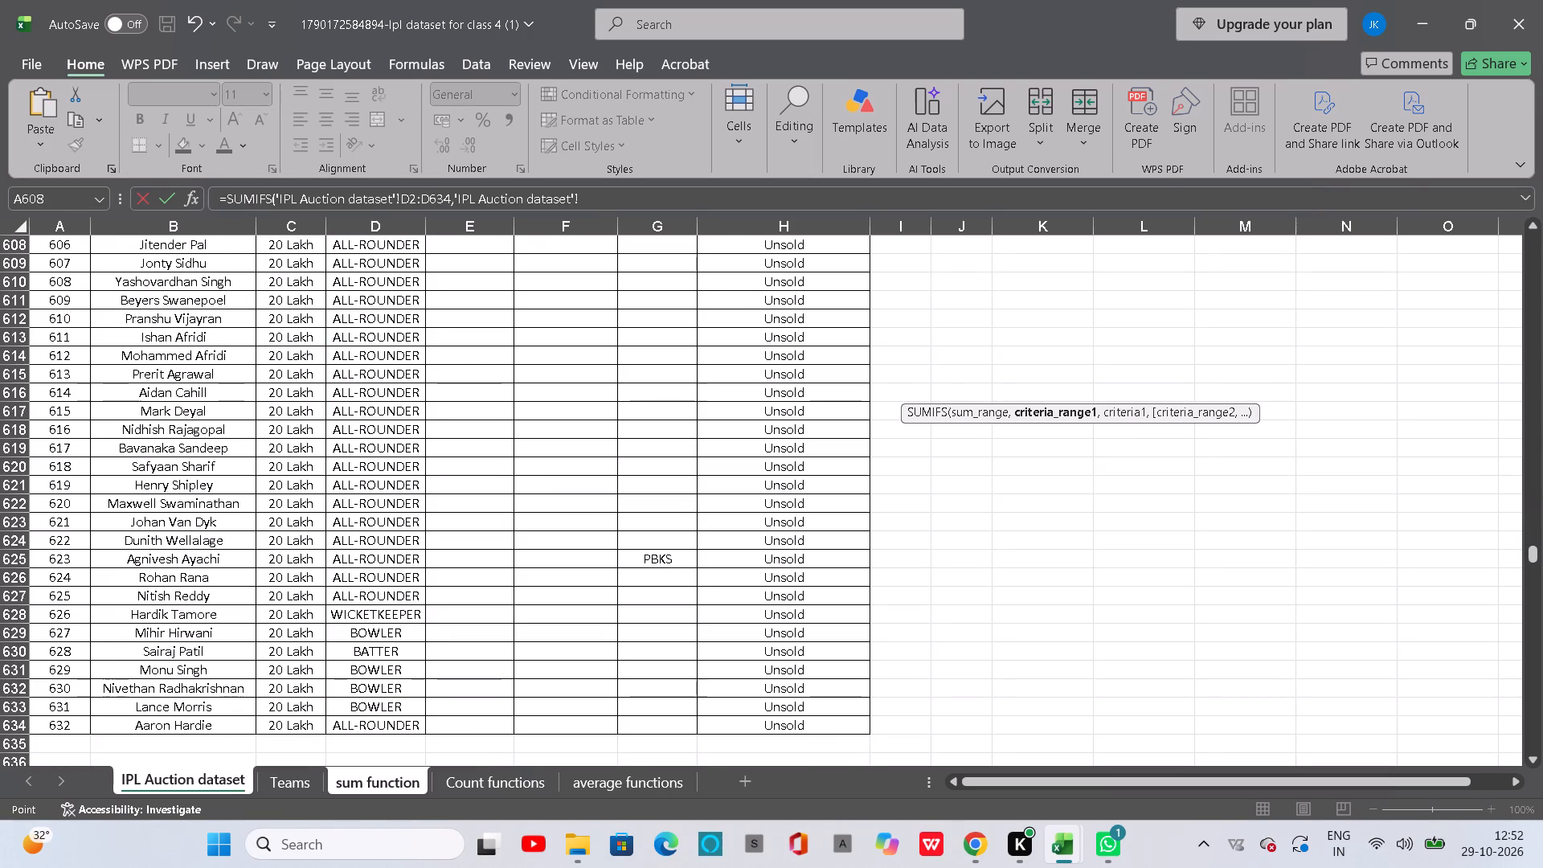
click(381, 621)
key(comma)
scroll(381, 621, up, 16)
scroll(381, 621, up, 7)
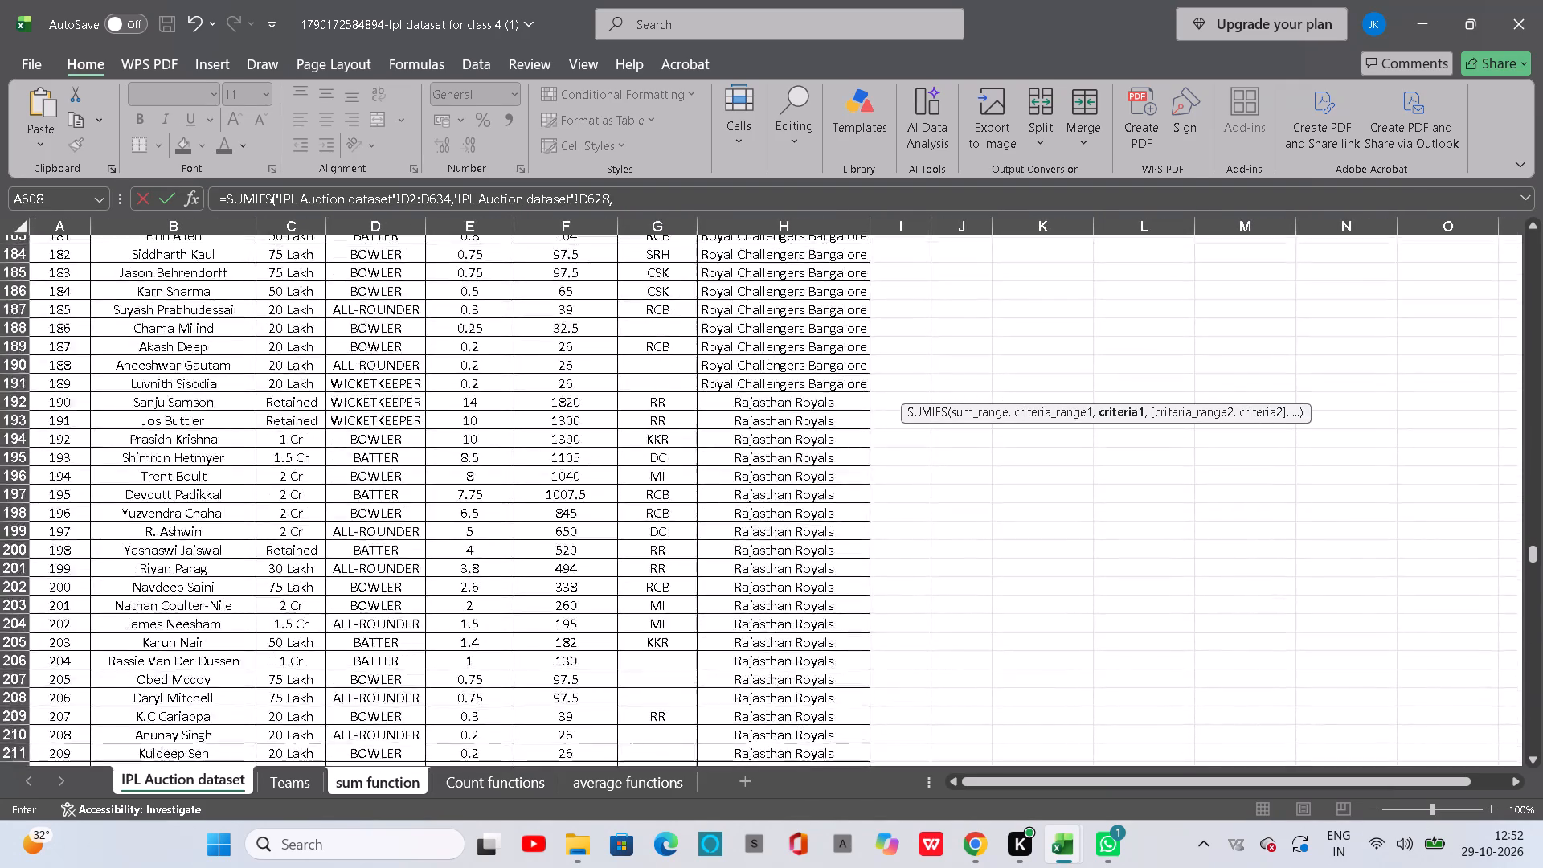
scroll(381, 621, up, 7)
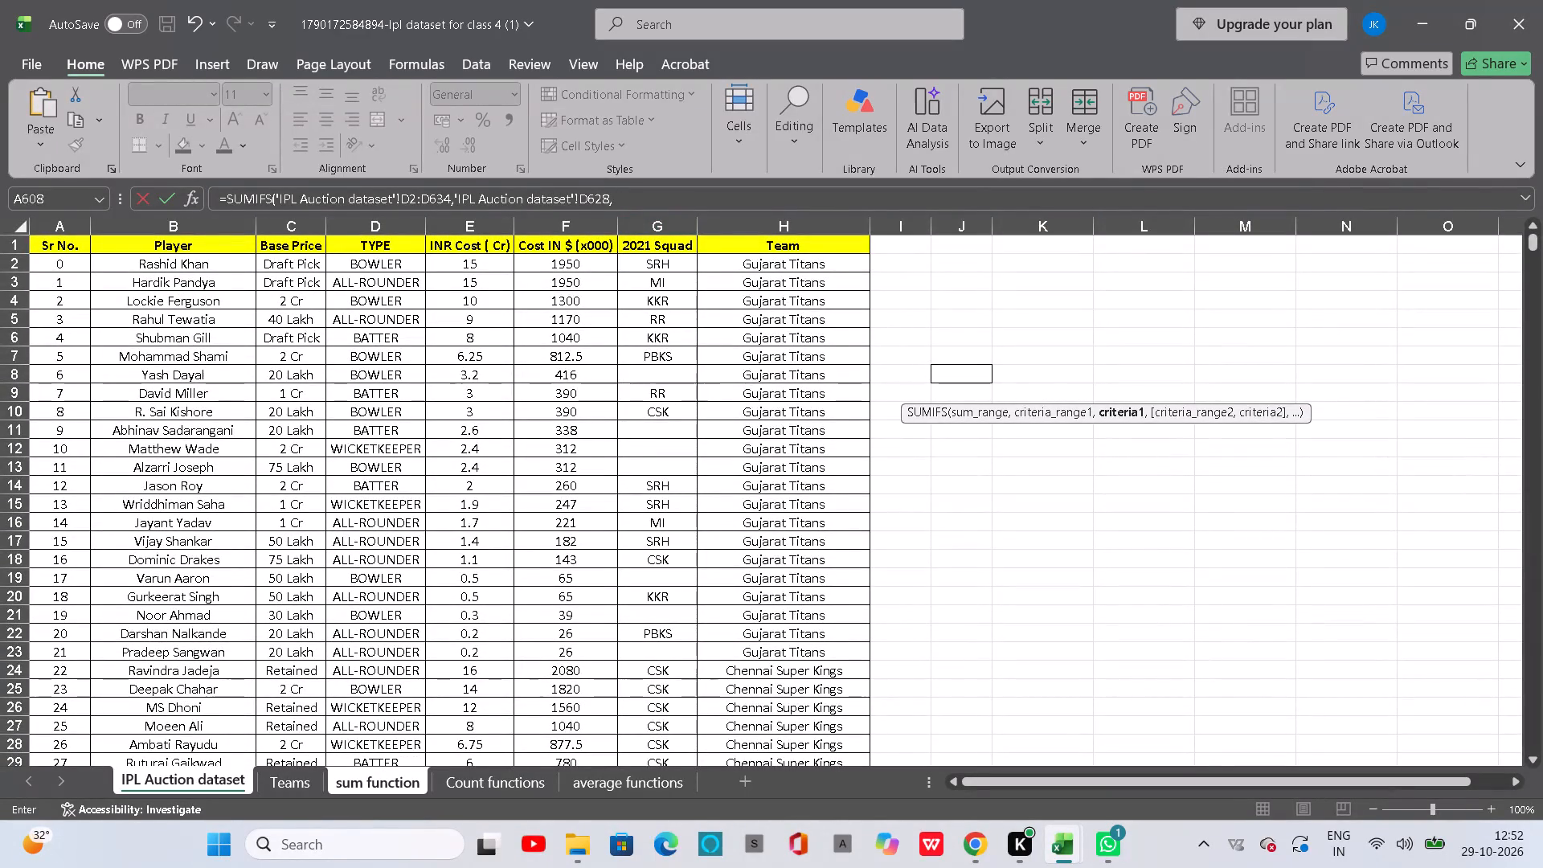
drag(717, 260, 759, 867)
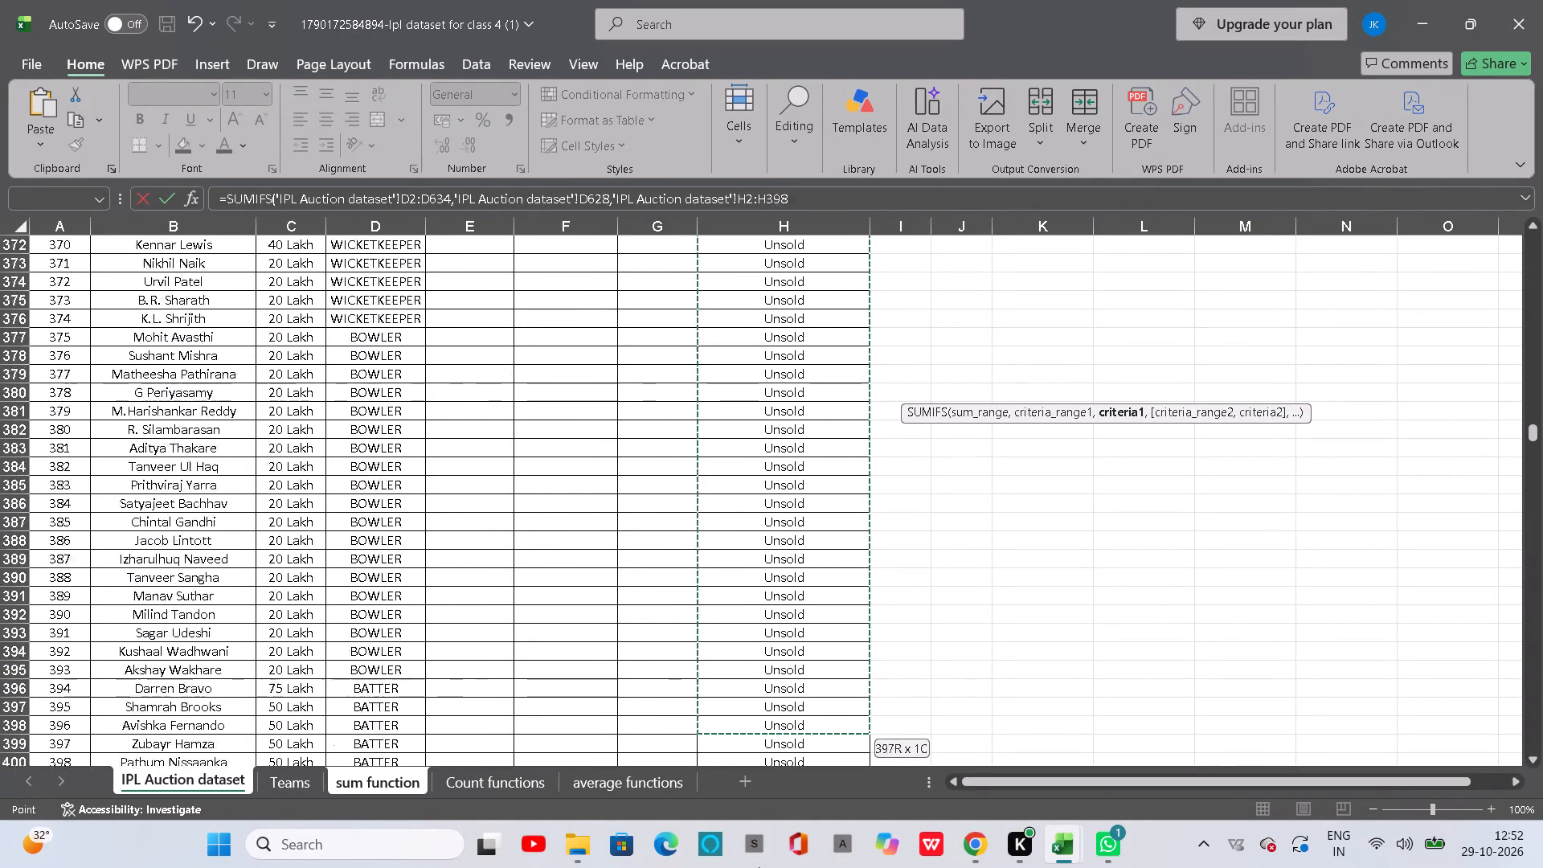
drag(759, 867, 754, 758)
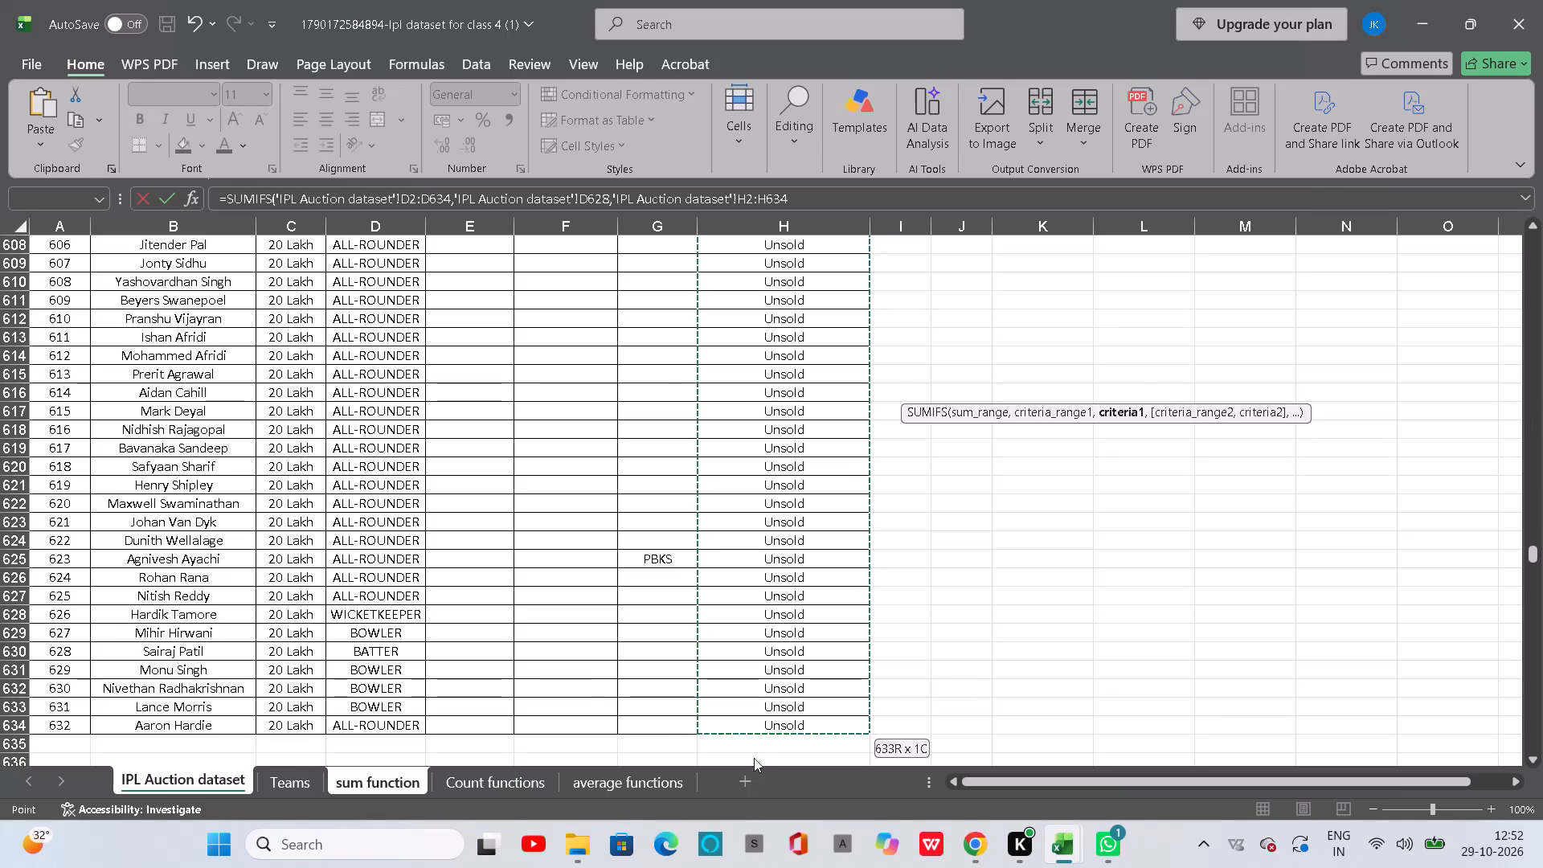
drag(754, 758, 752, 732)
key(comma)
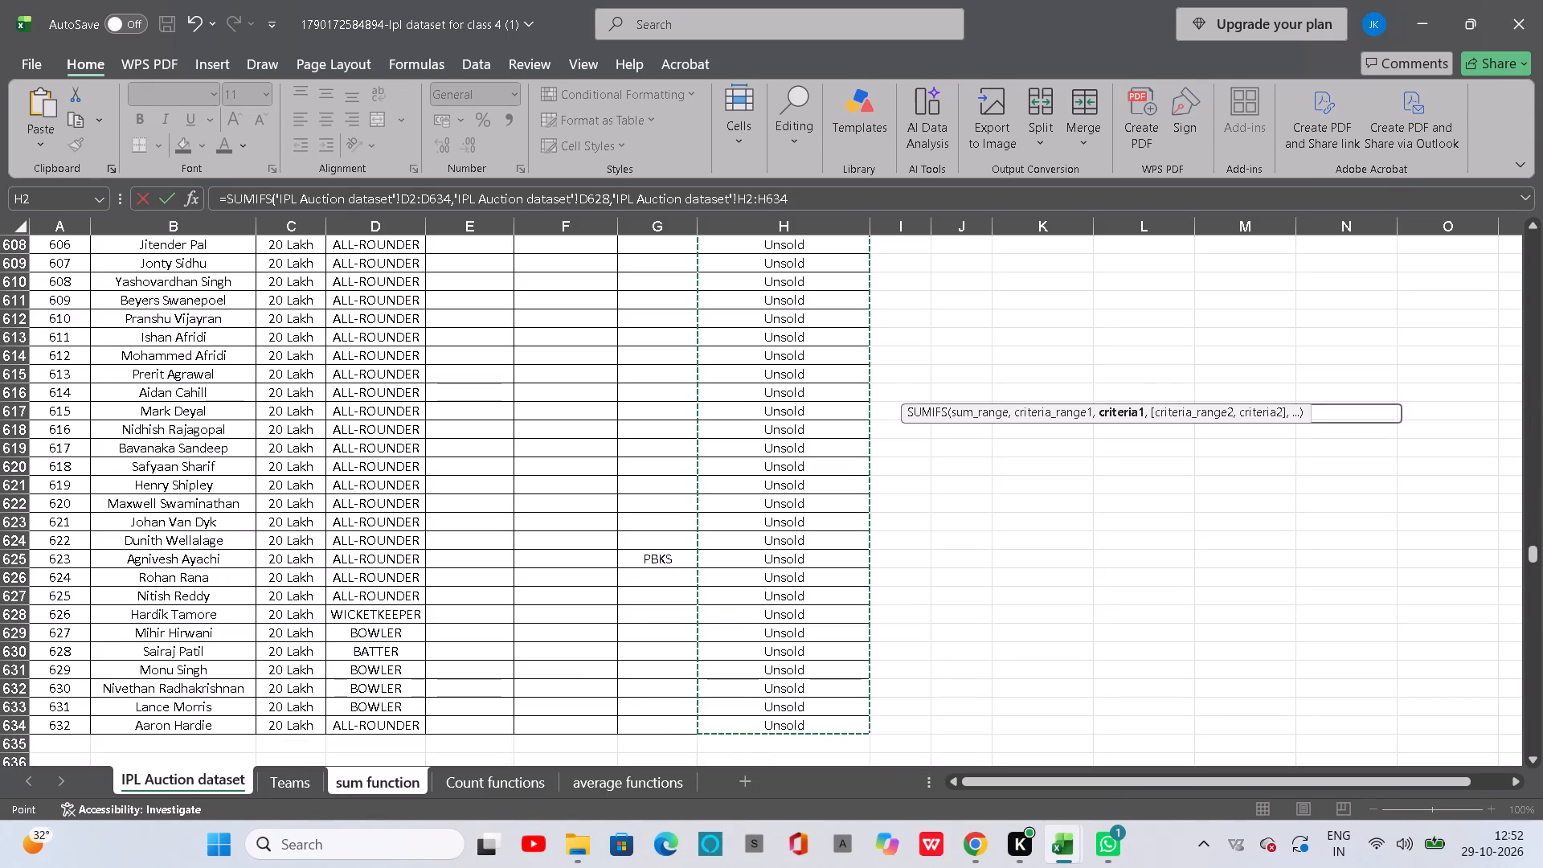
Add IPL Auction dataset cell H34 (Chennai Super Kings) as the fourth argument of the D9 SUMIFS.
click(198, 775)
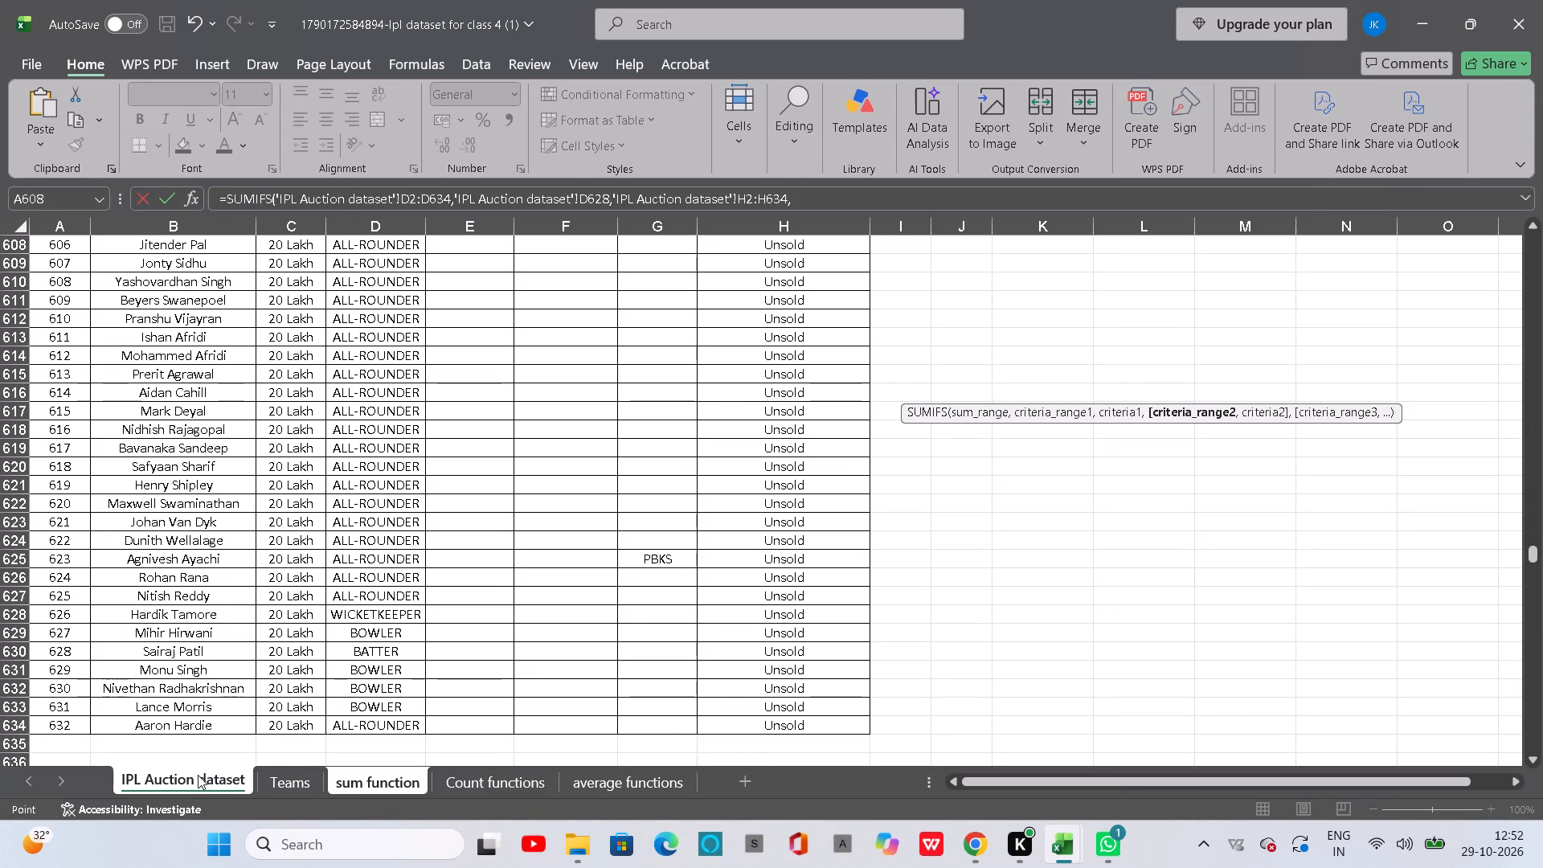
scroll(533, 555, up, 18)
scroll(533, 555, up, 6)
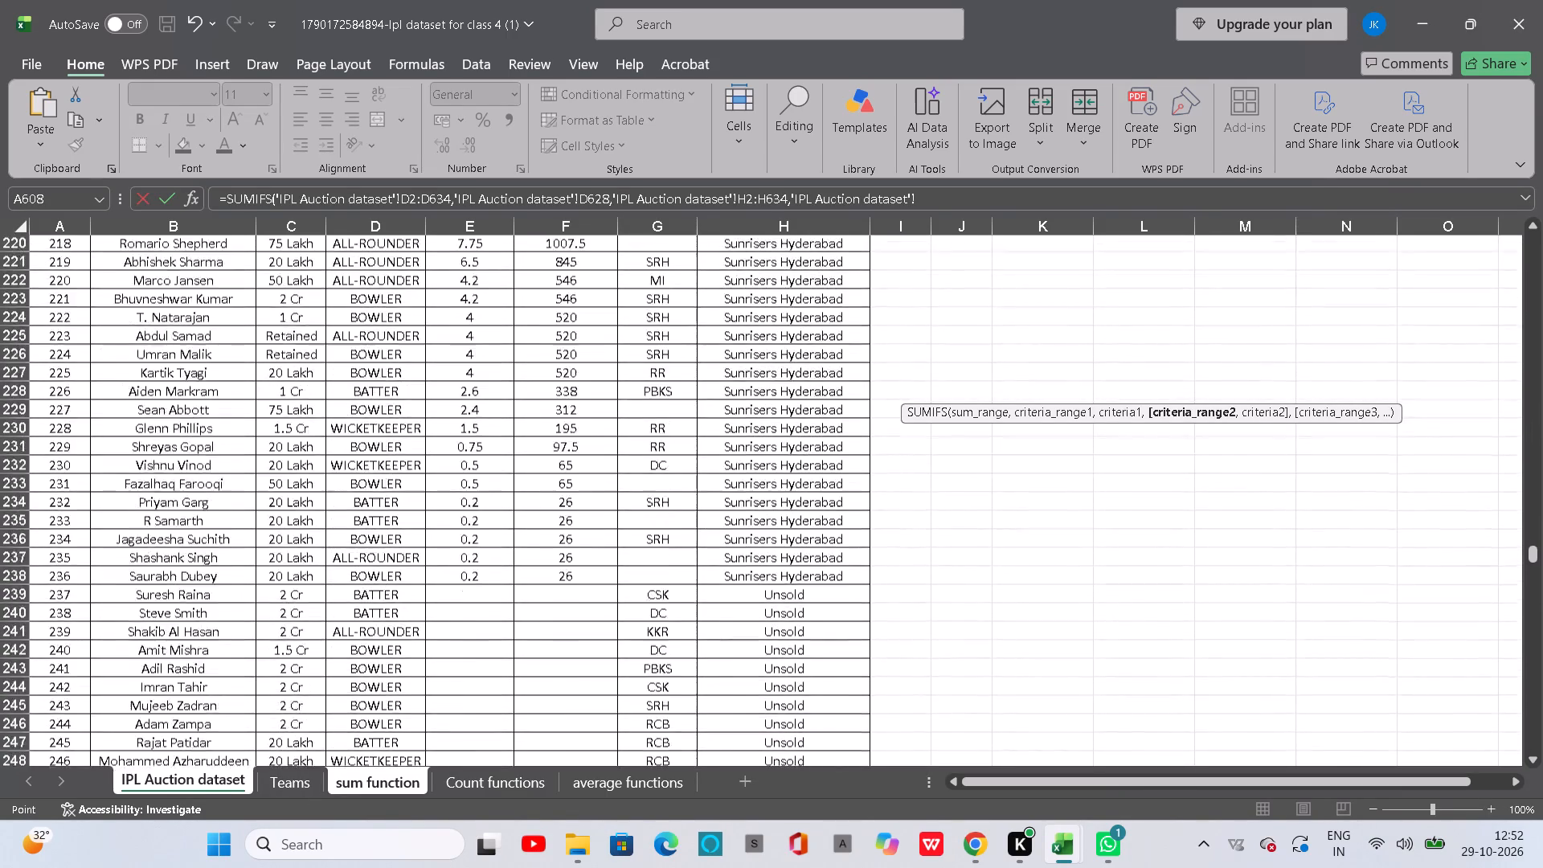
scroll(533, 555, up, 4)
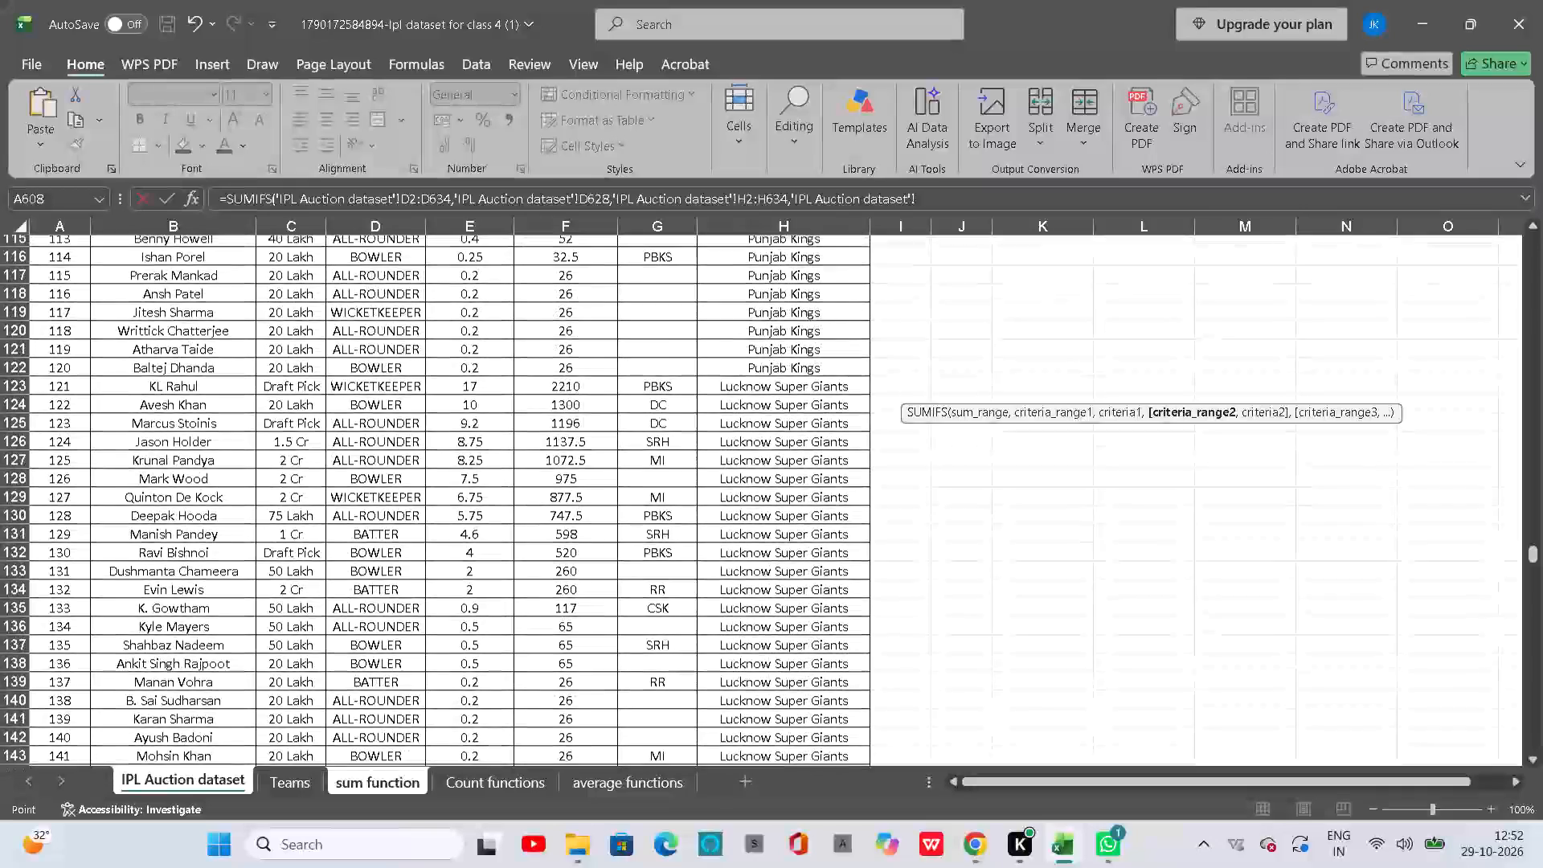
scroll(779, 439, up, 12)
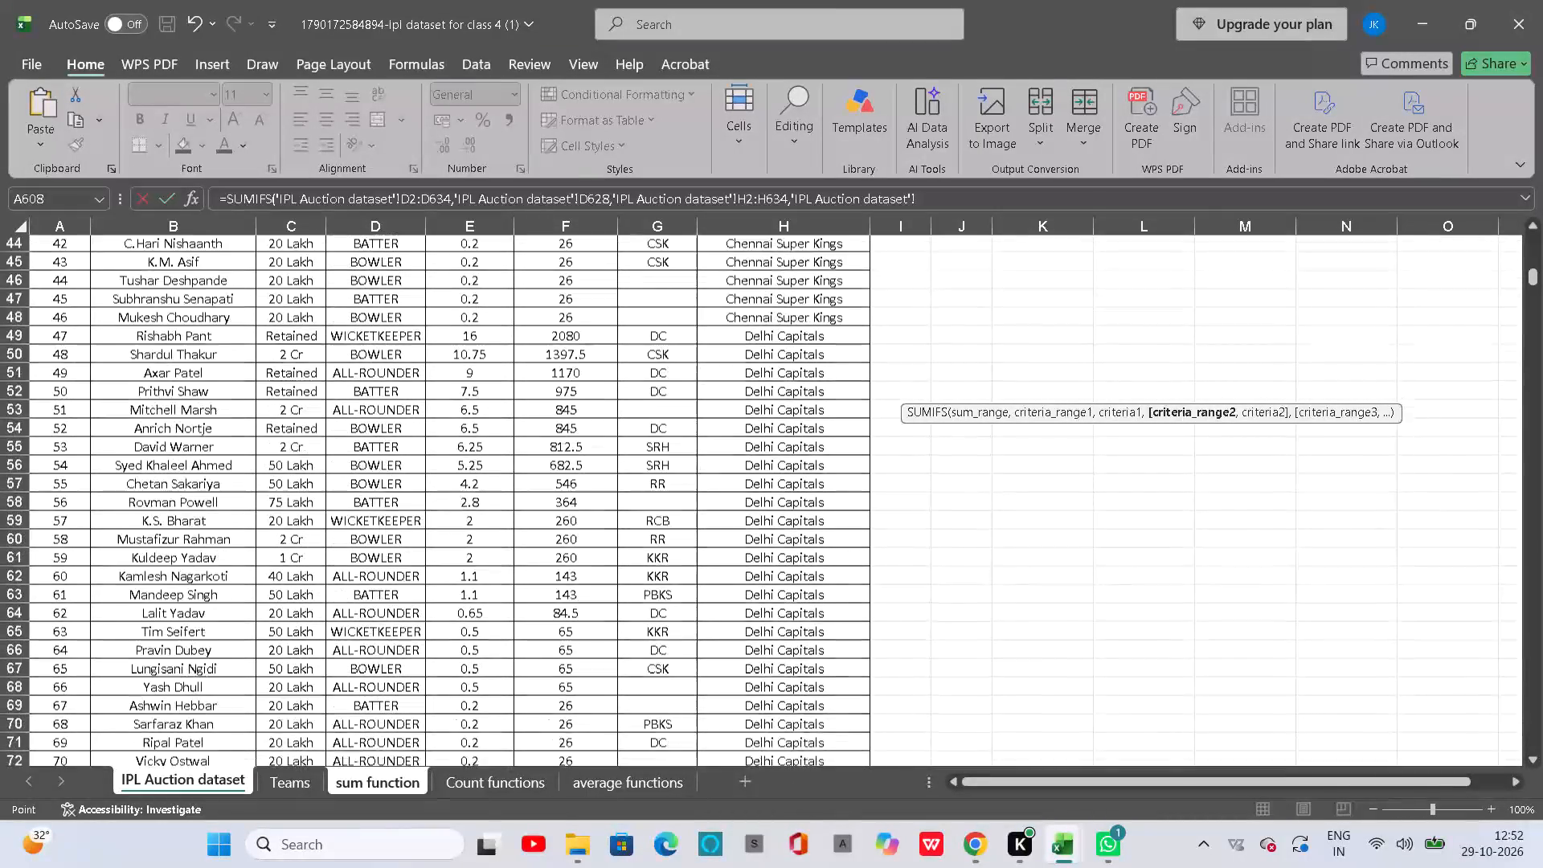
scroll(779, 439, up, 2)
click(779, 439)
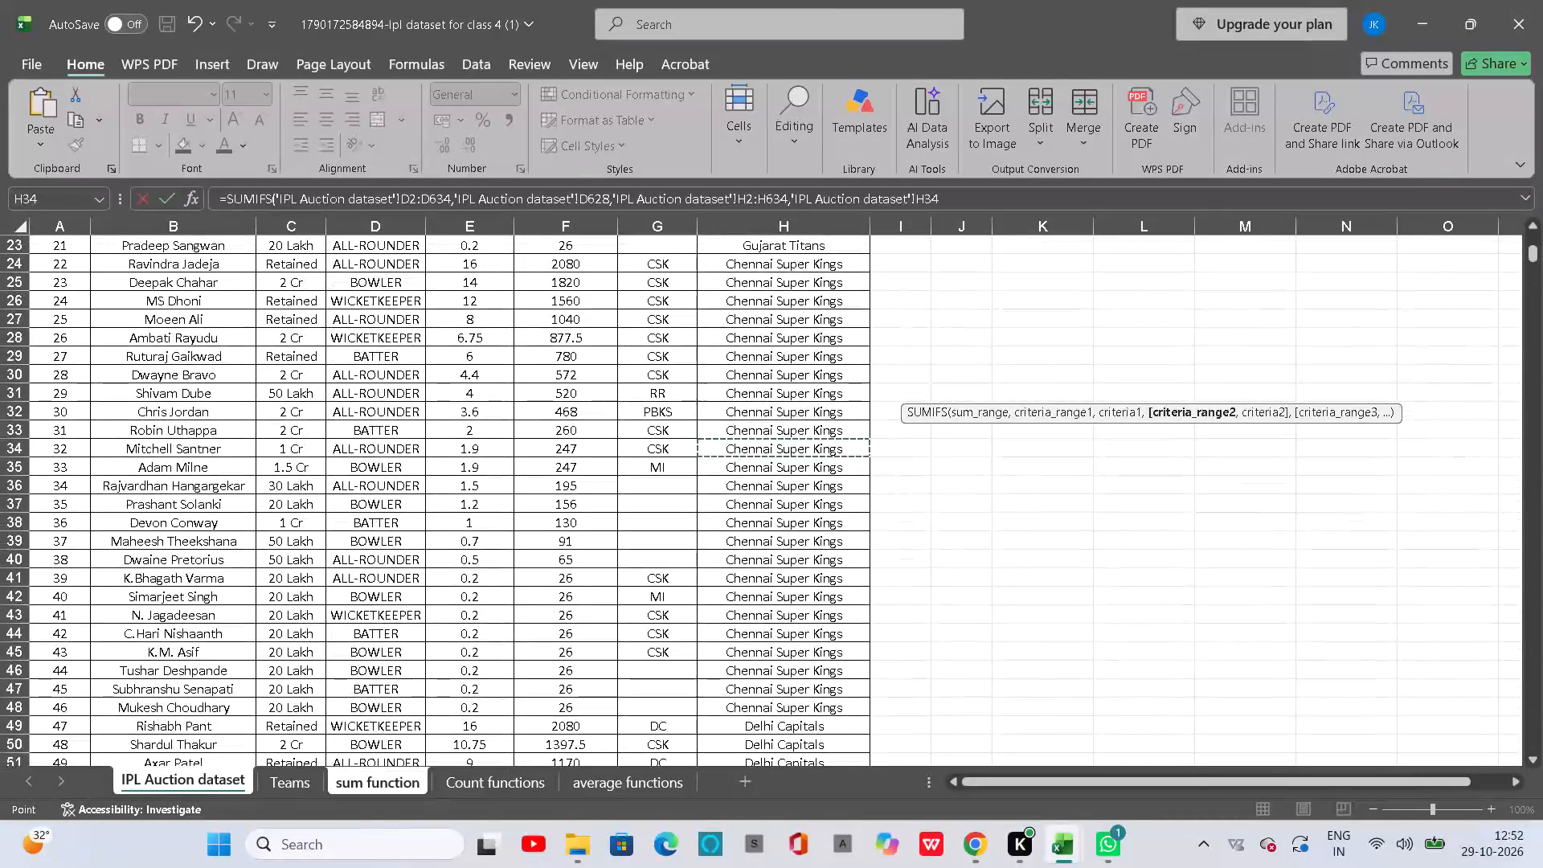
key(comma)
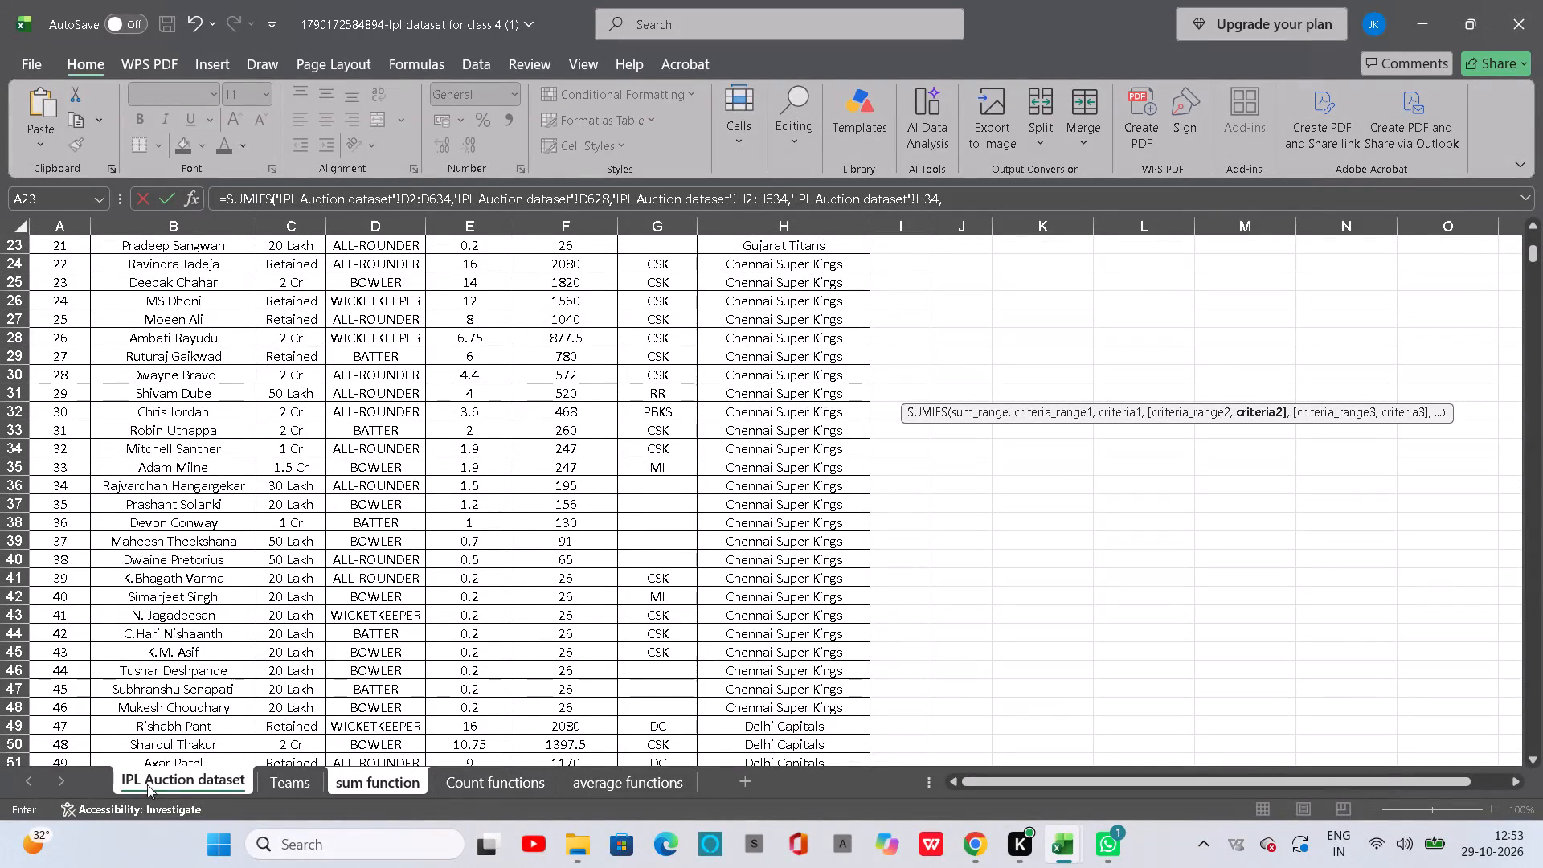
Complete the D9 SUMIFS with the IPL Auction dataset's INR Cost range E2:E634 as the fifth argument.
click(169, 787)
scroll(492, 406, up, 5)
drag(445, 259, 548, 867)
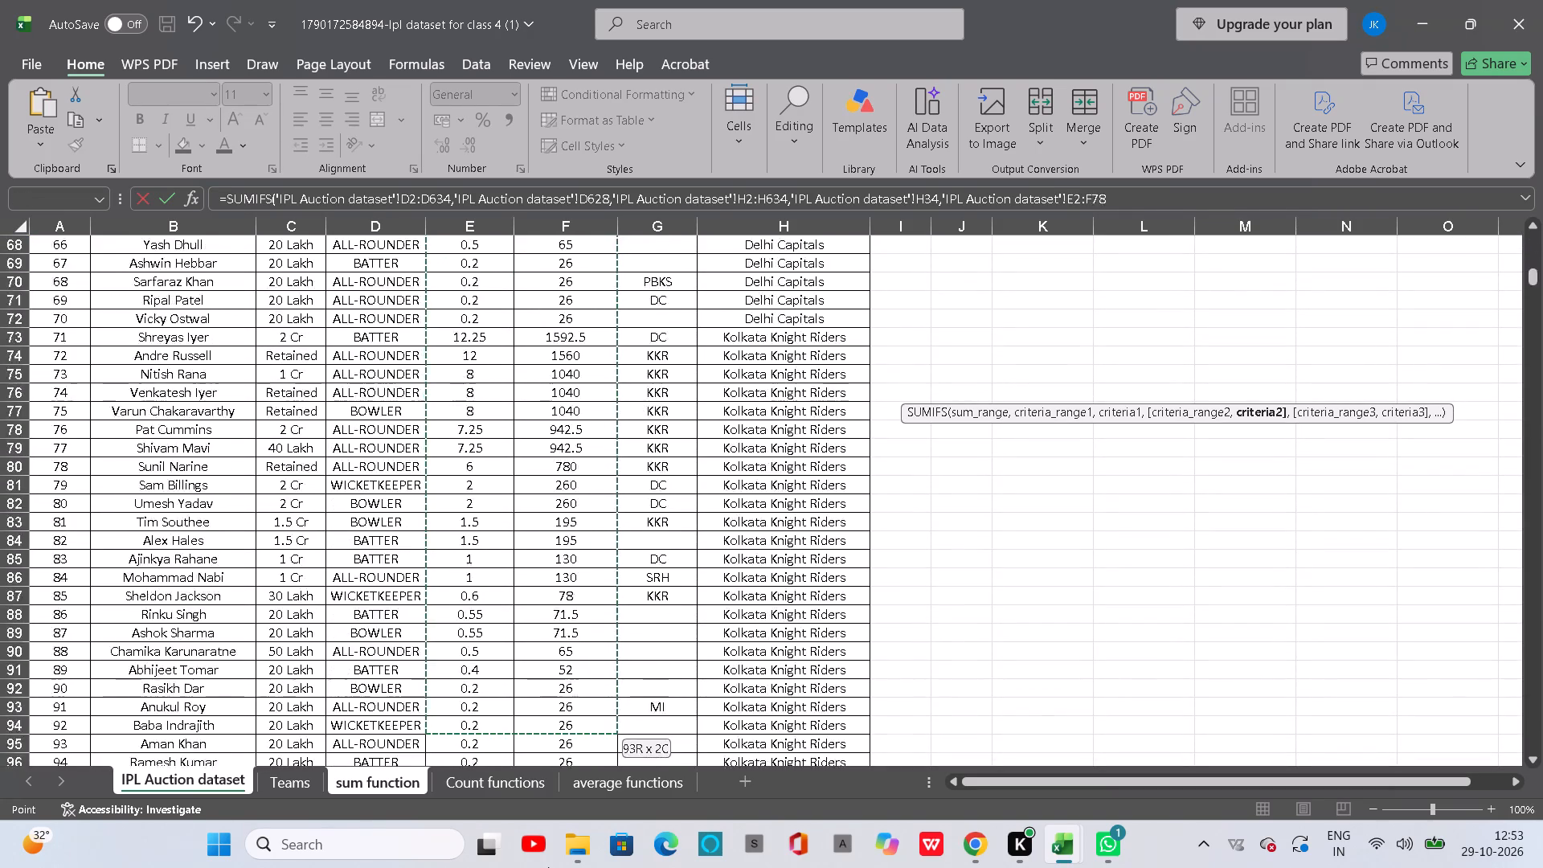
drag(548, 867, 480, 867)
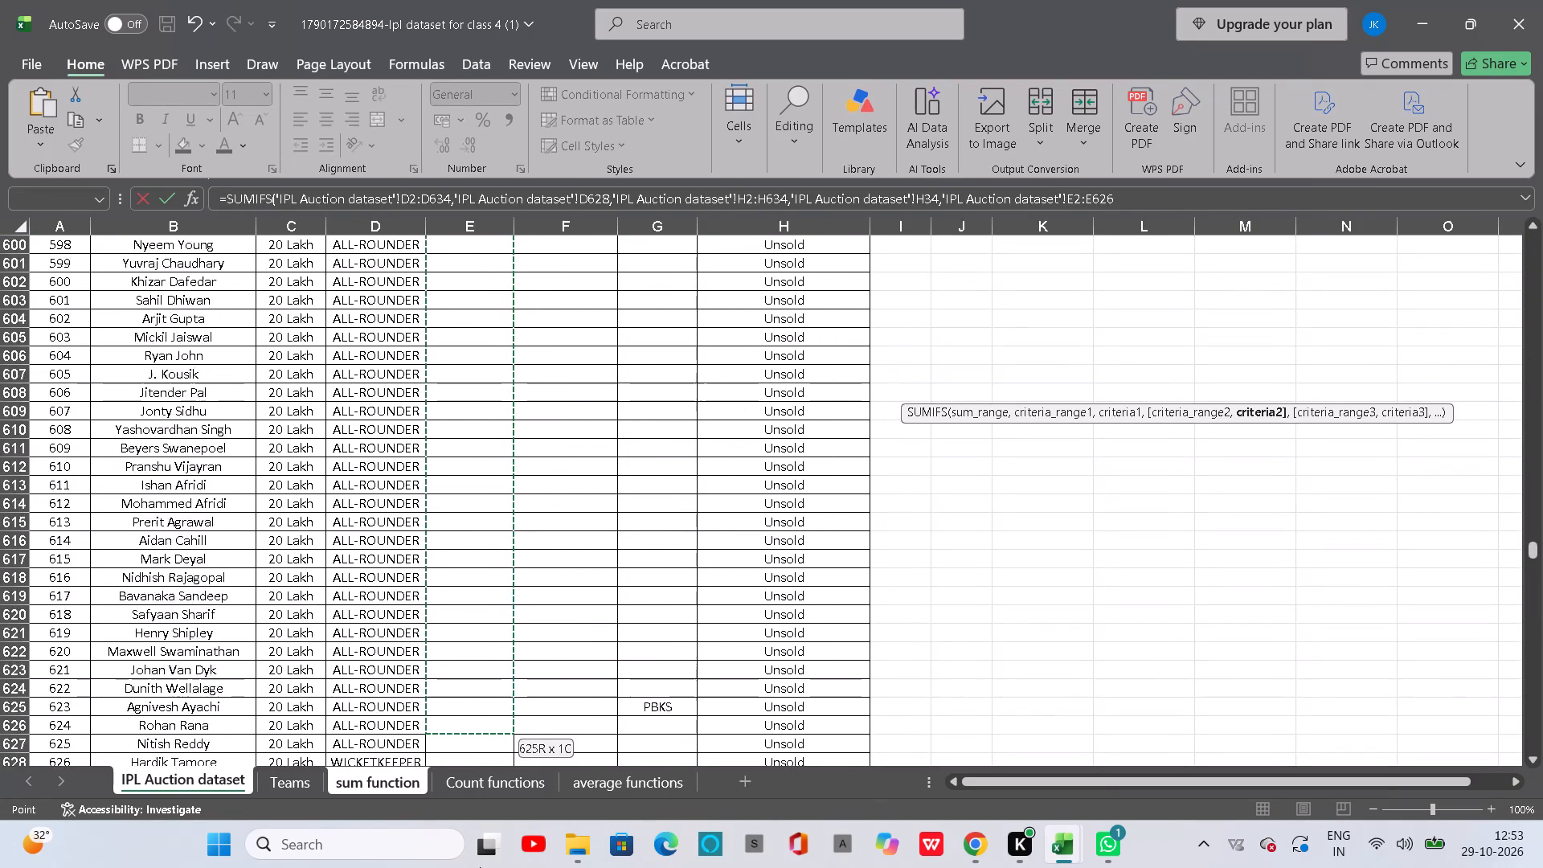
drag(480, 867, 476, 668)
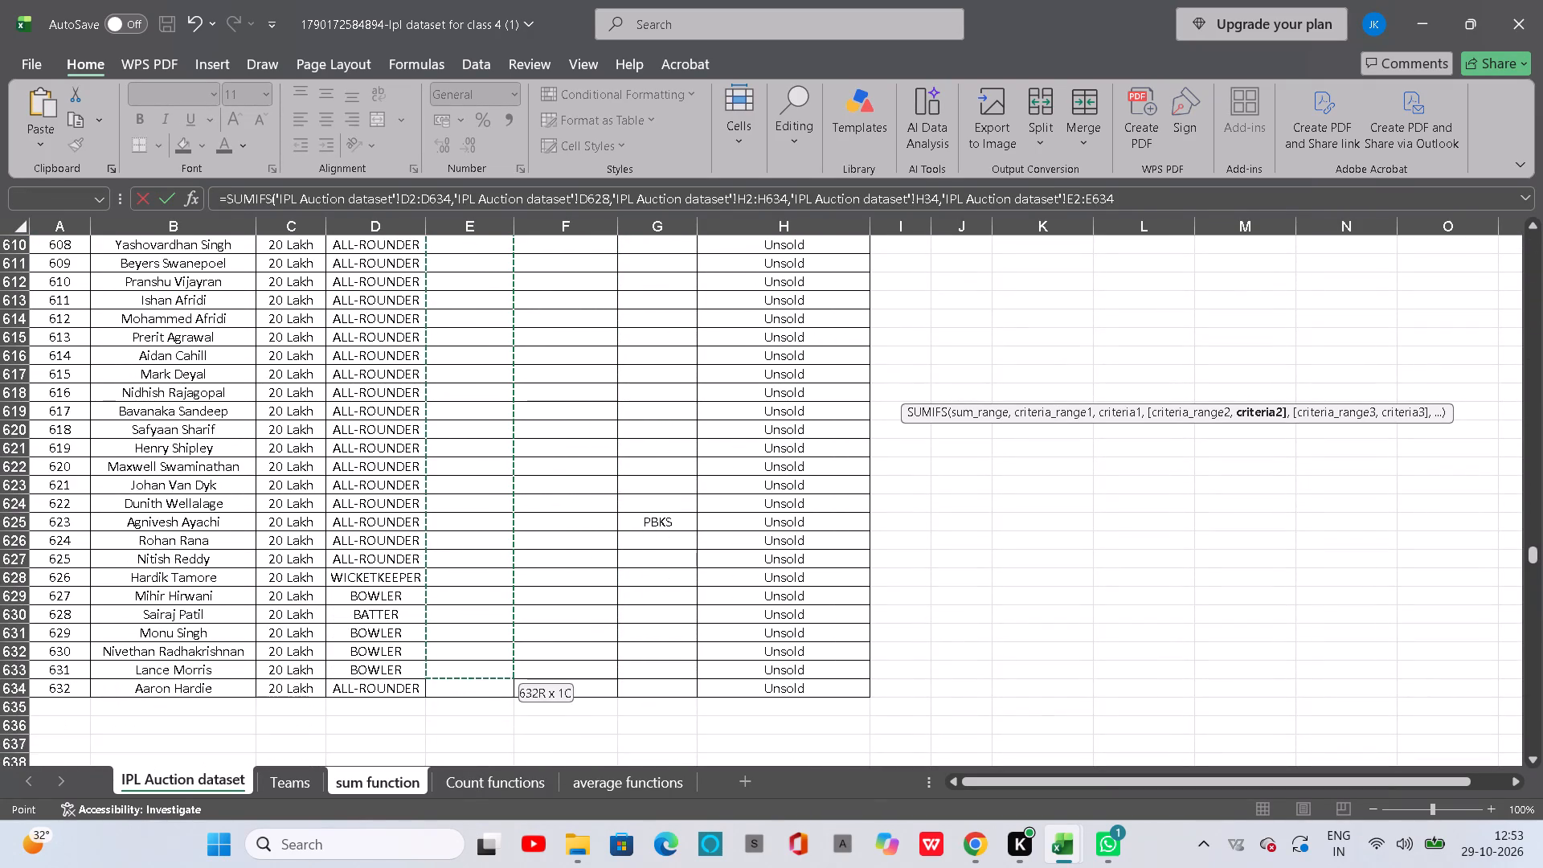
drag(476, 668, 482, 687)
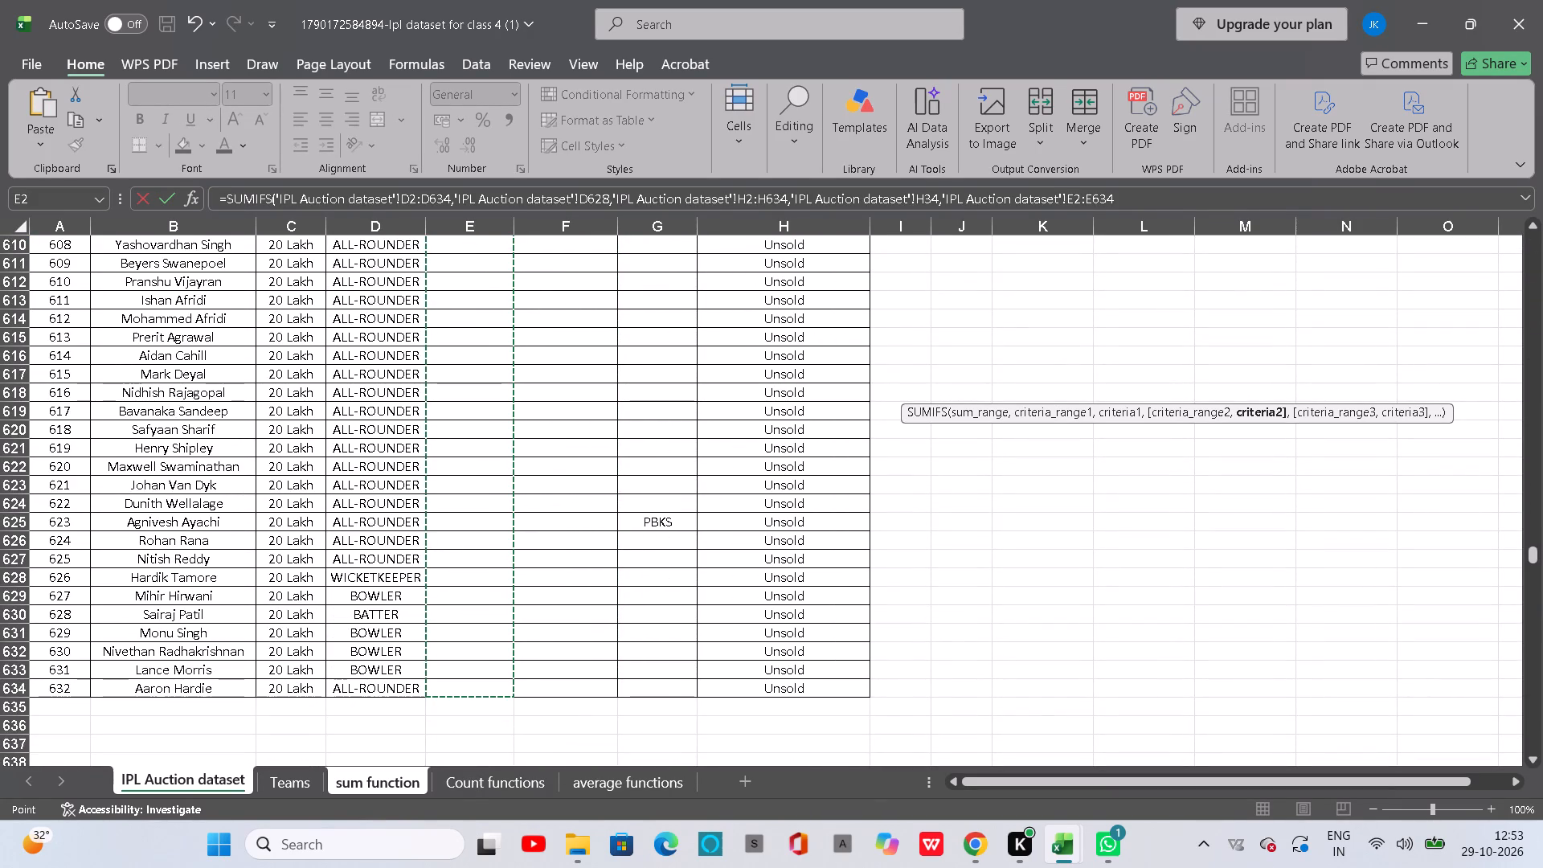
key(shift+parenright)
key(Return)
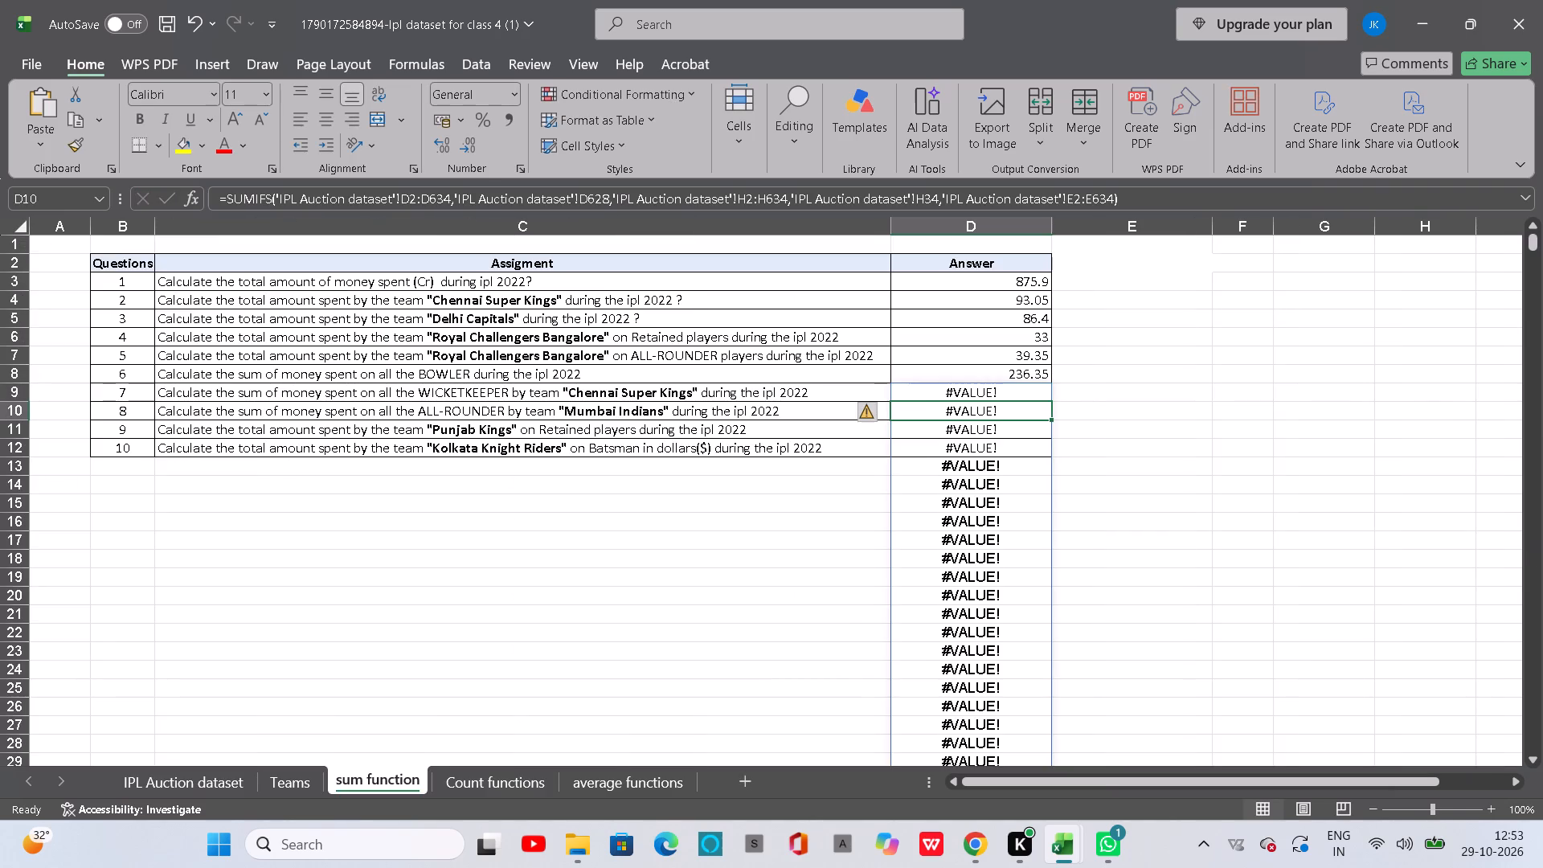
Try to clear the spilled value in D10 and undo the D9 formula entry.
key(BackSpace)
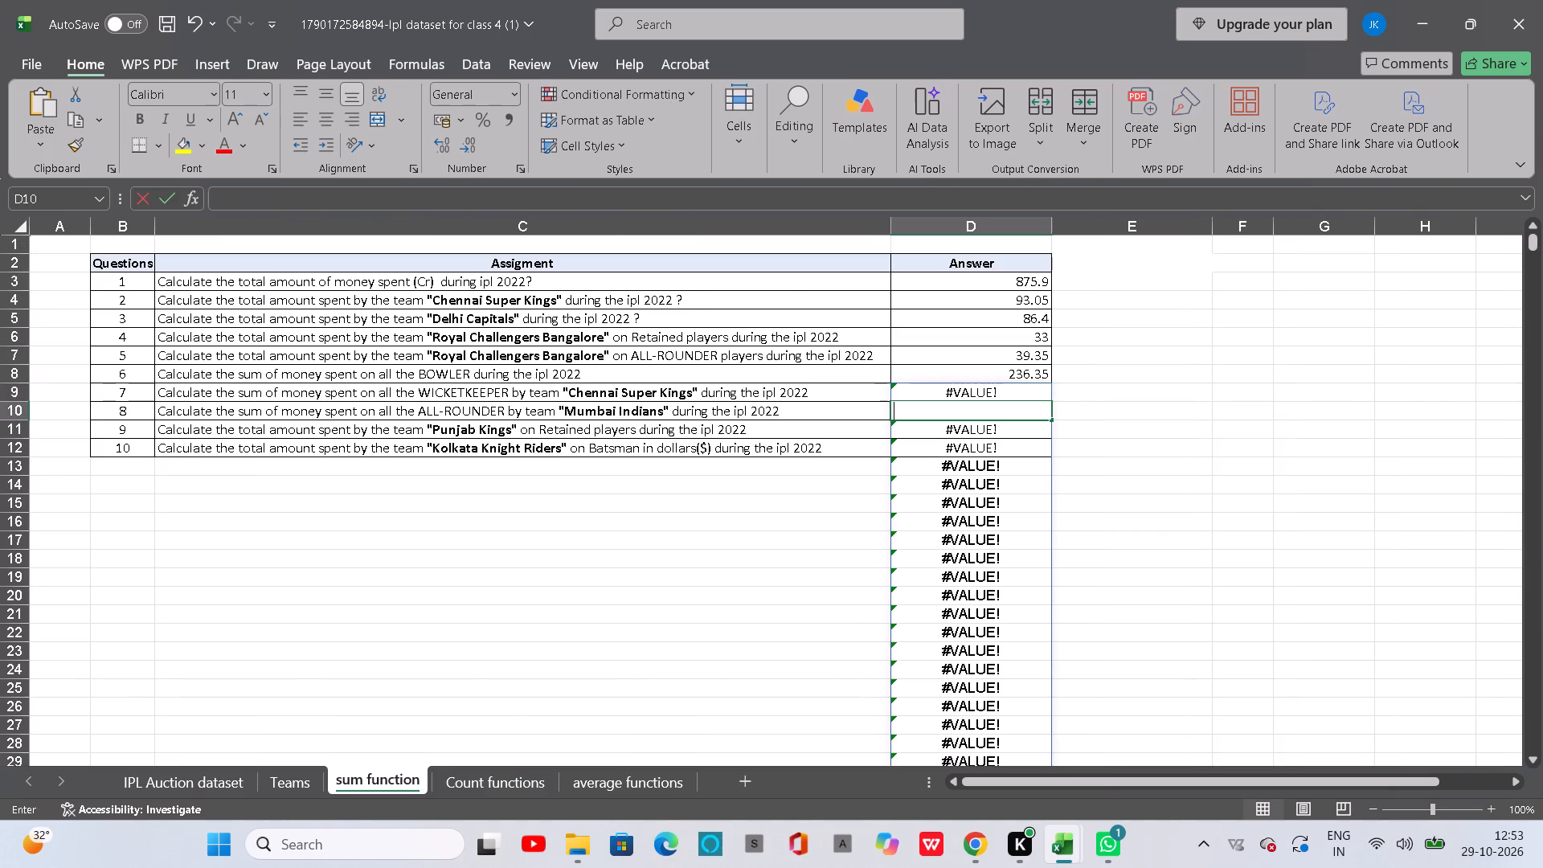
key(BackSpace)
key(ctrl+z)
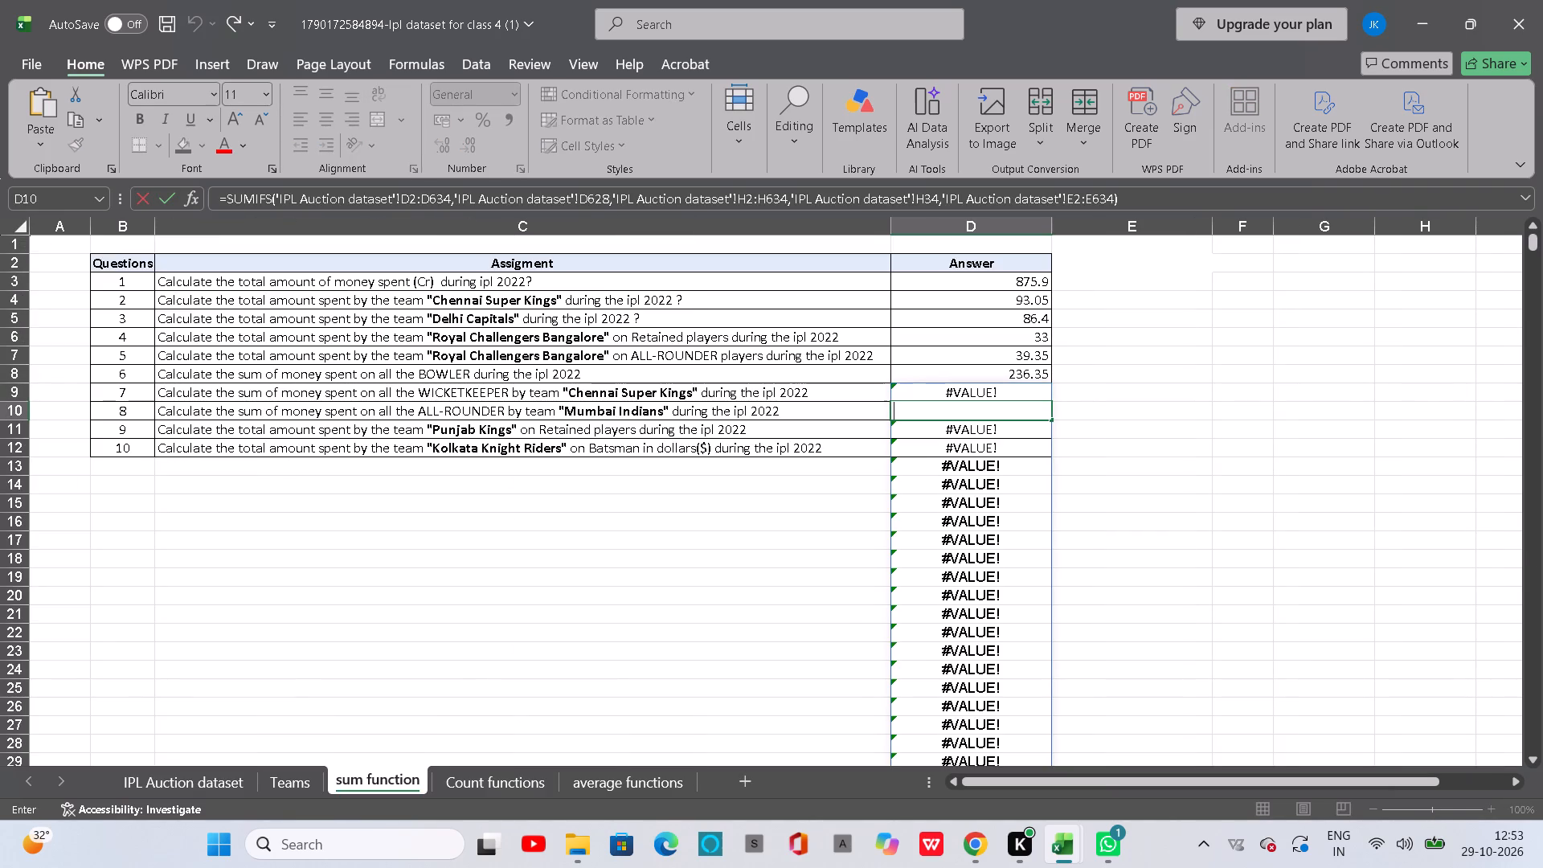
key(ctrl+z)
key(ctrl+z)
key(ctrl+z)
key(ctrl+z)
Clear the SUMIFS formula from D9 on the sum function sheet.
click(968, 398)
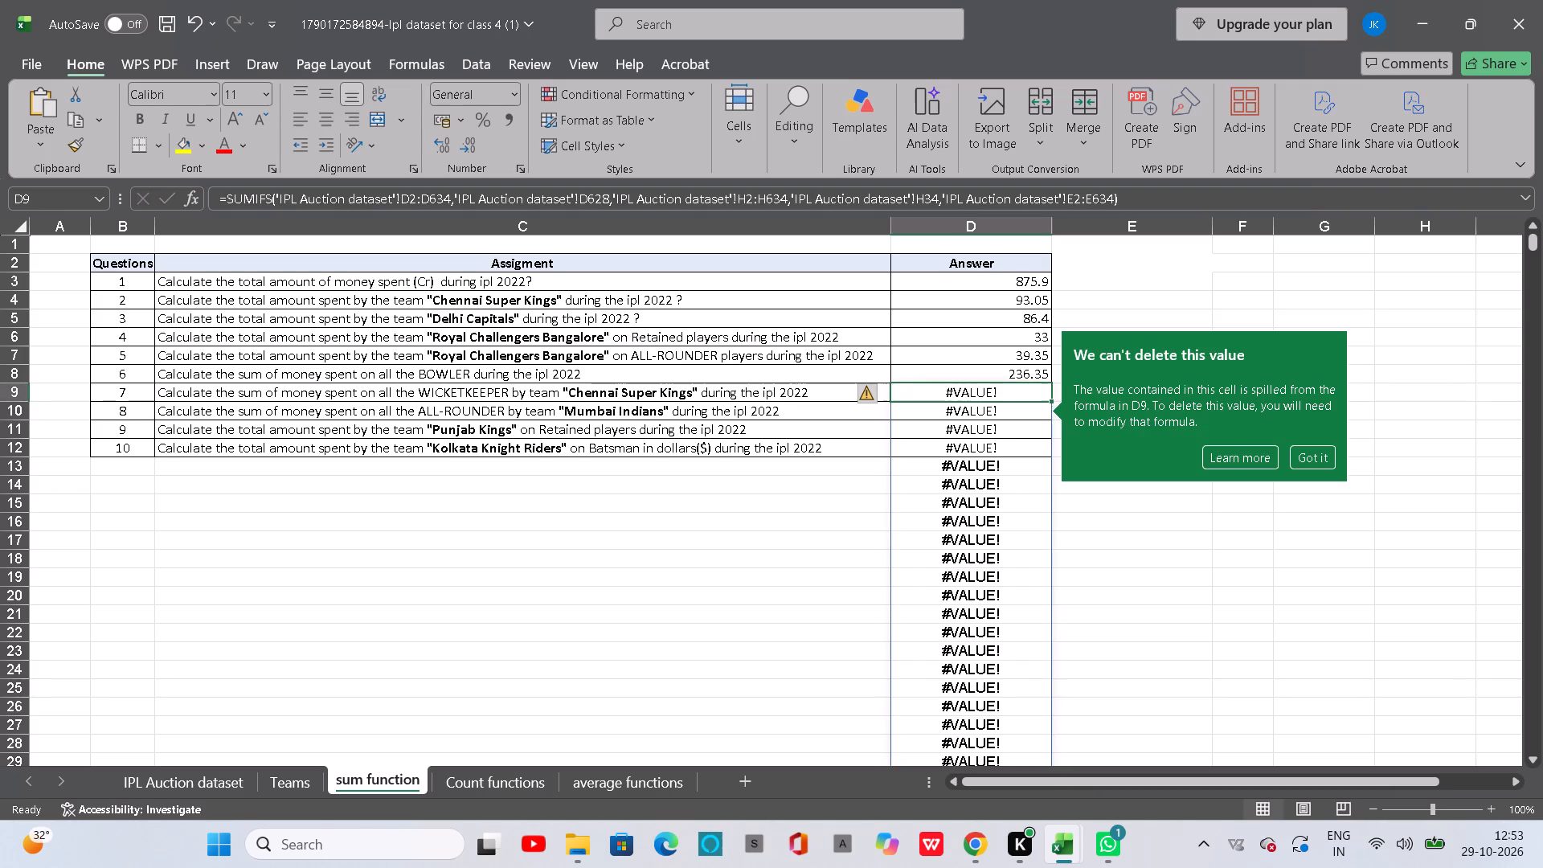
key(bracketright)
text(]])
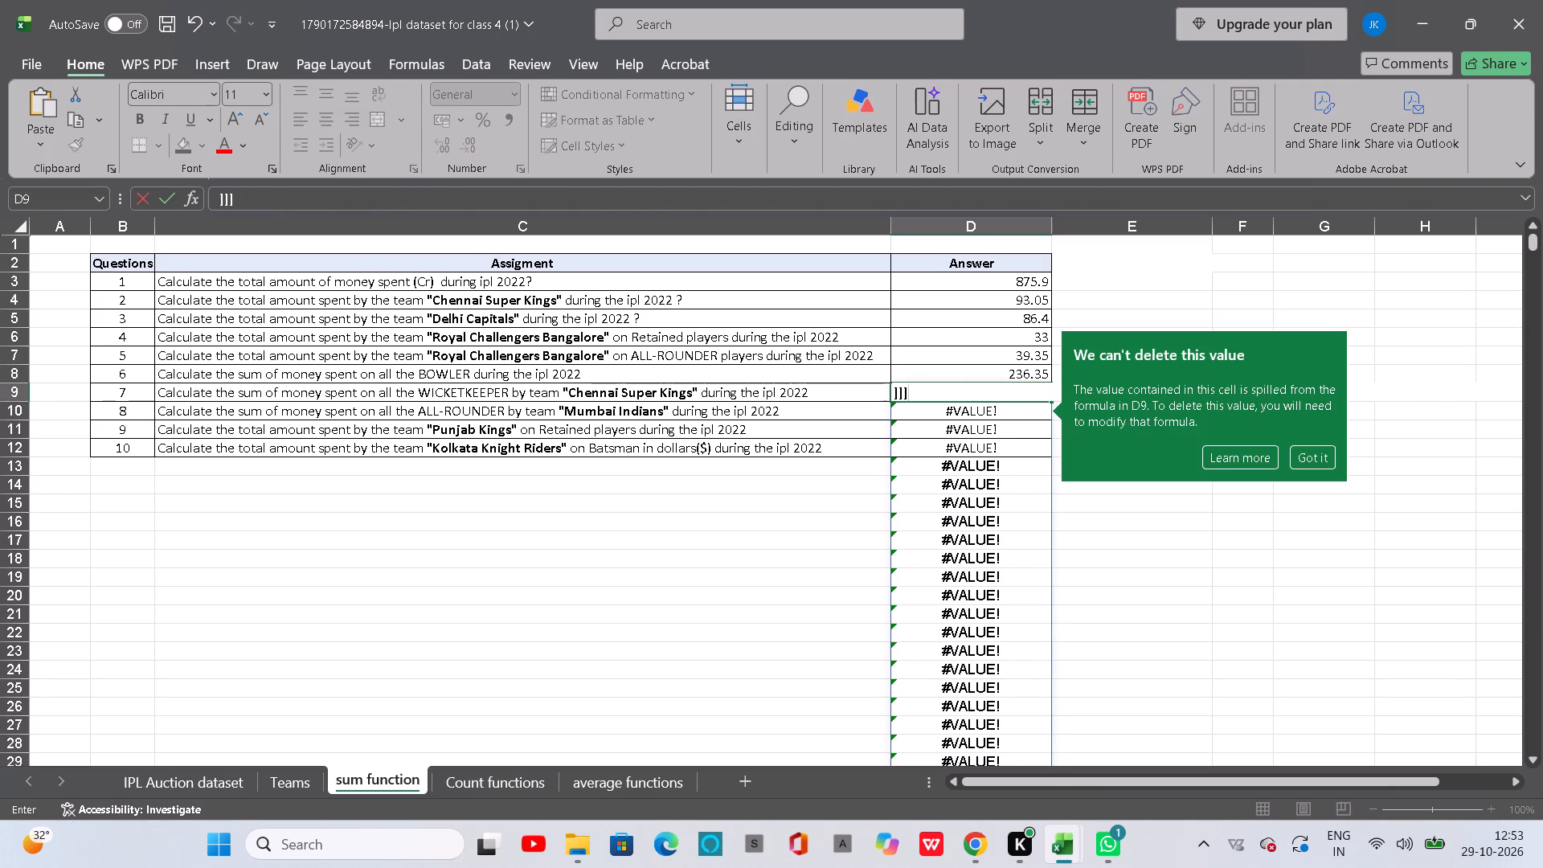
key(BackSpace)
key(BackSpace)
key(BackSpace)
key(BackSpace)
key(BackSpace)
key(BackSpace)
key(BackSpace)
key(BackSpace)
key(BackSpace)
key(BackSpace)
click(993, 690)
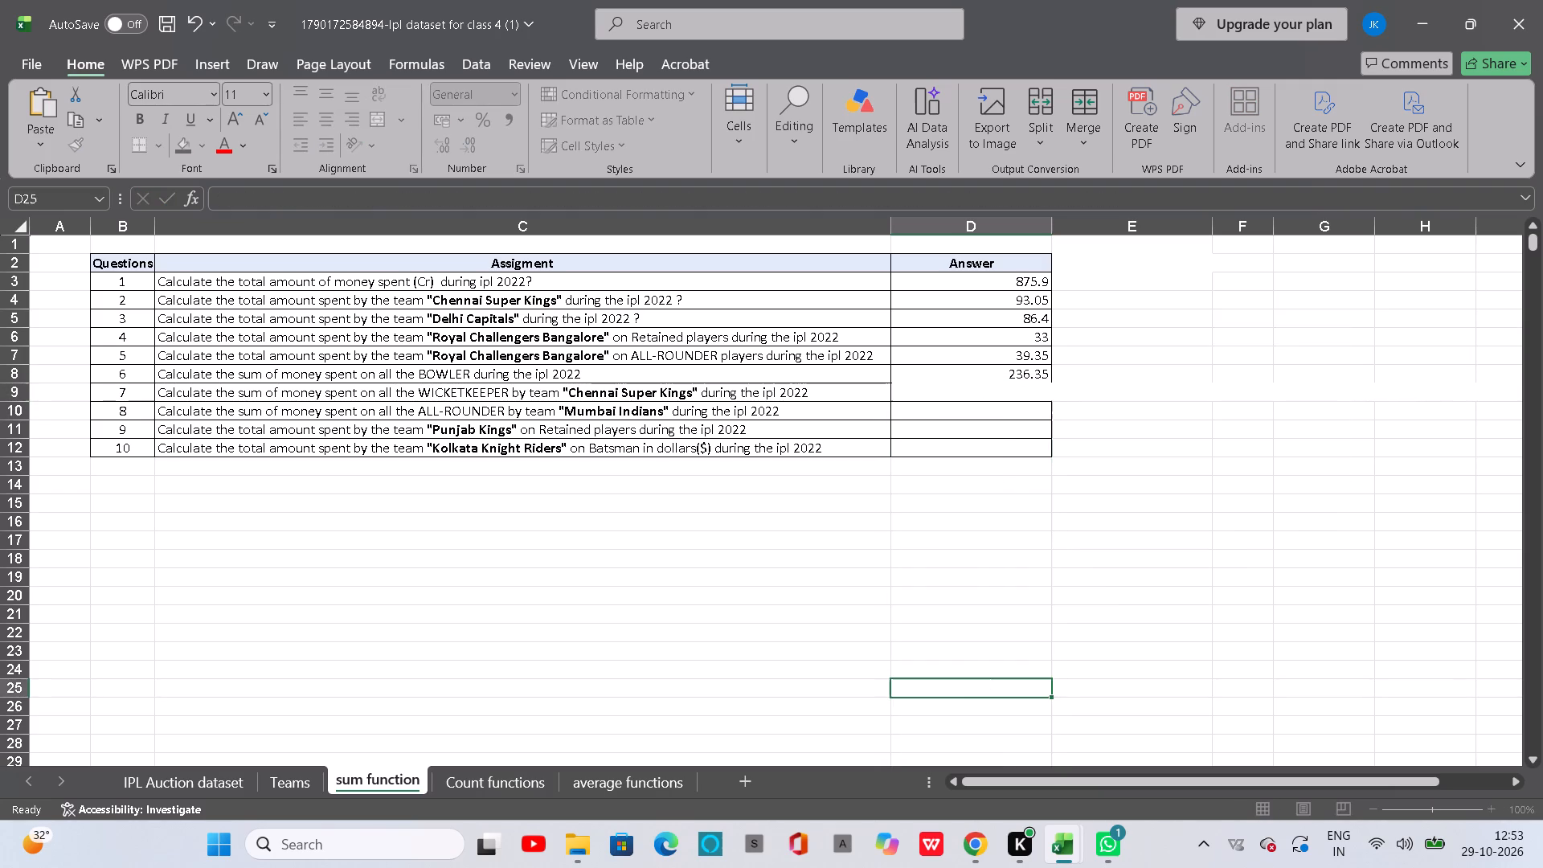
Switch to the (1.1) workbook and consult the formula in D9 of its sum function sheet.
click(1001, 390)
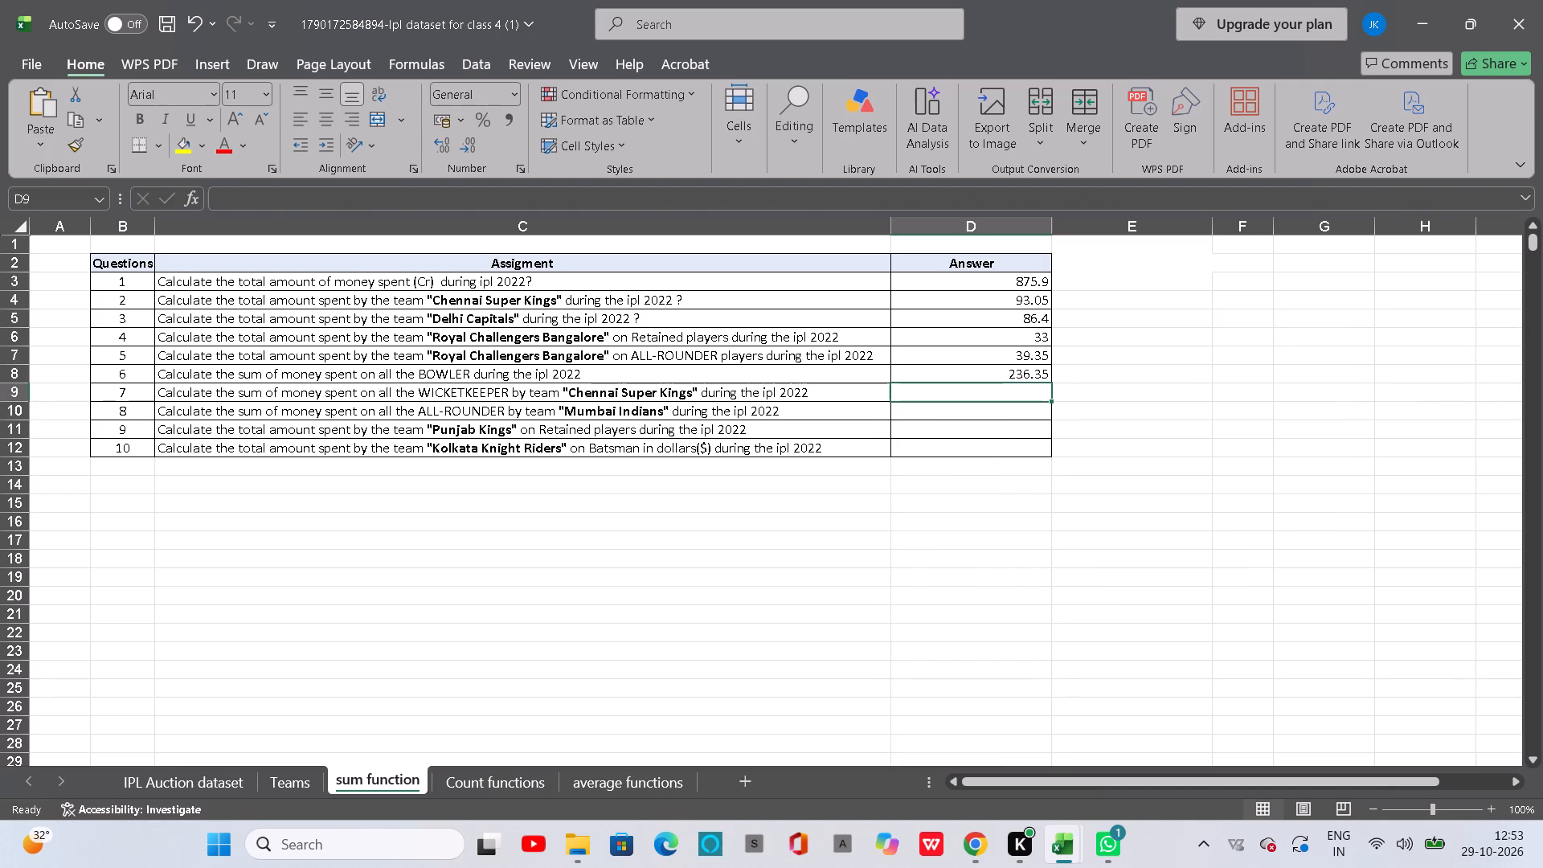
click(1122, 746)
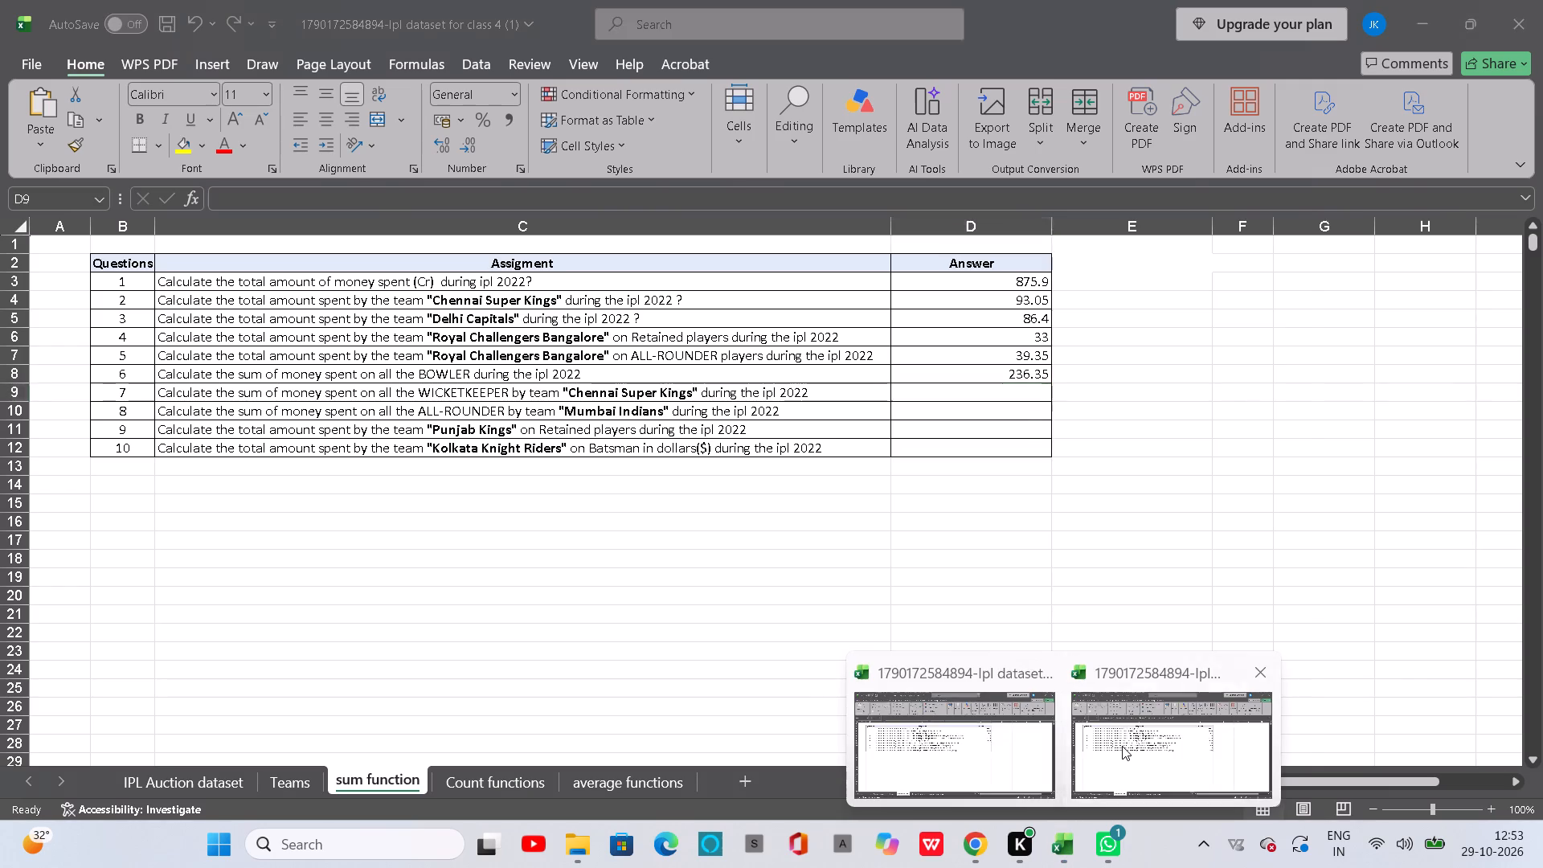
click(1015, 395)
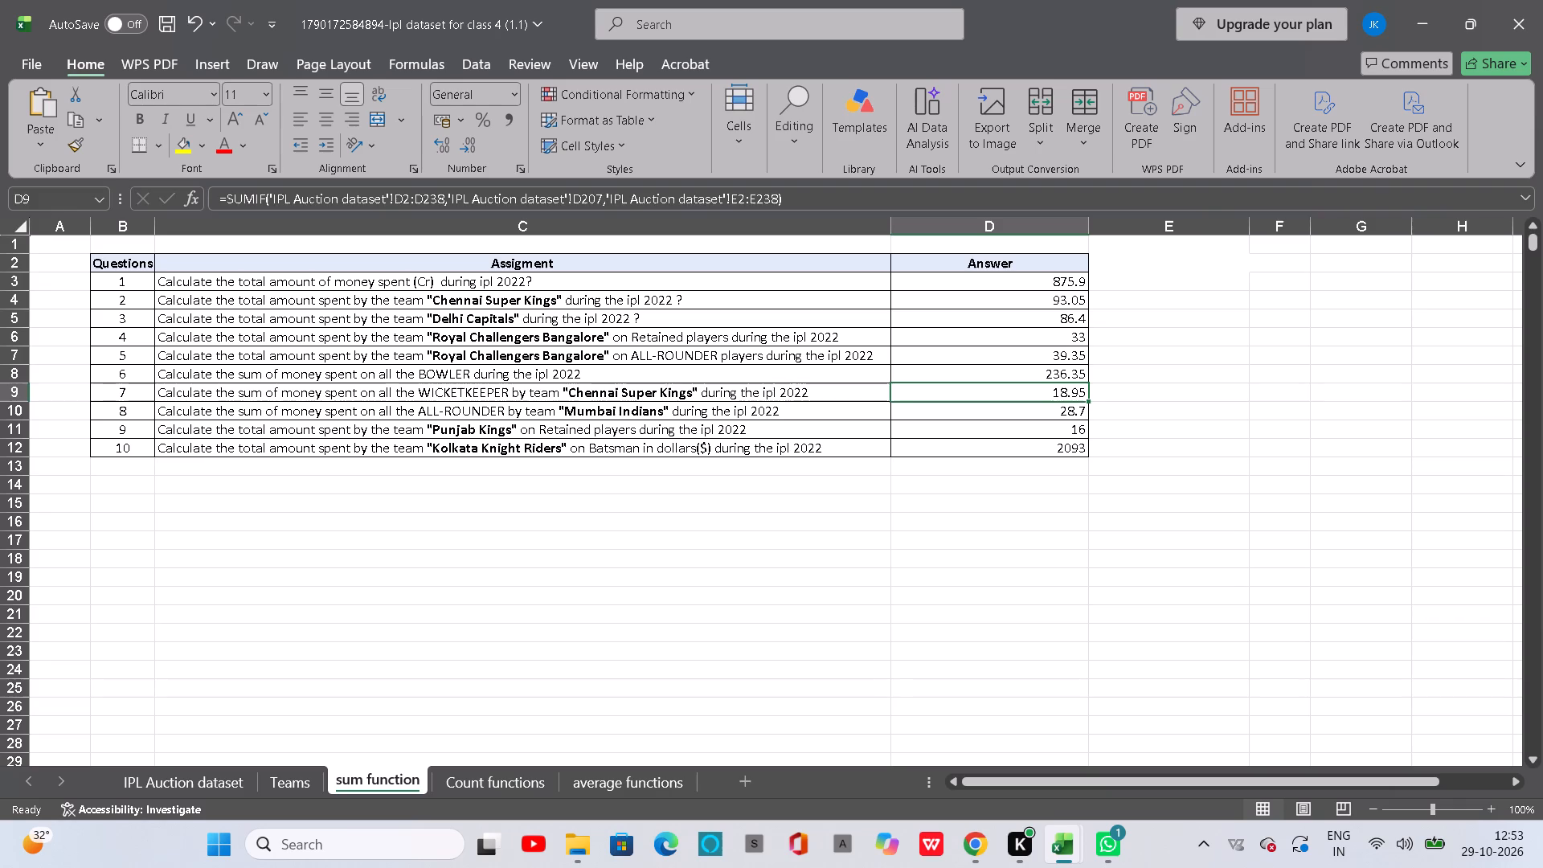
Switch back to the (1) workbook and start a SUMIFS in D9 with IPL Auction dataset INR Cost range E2:E634 as sum range.
click(1064, 838)
click(988, 711)
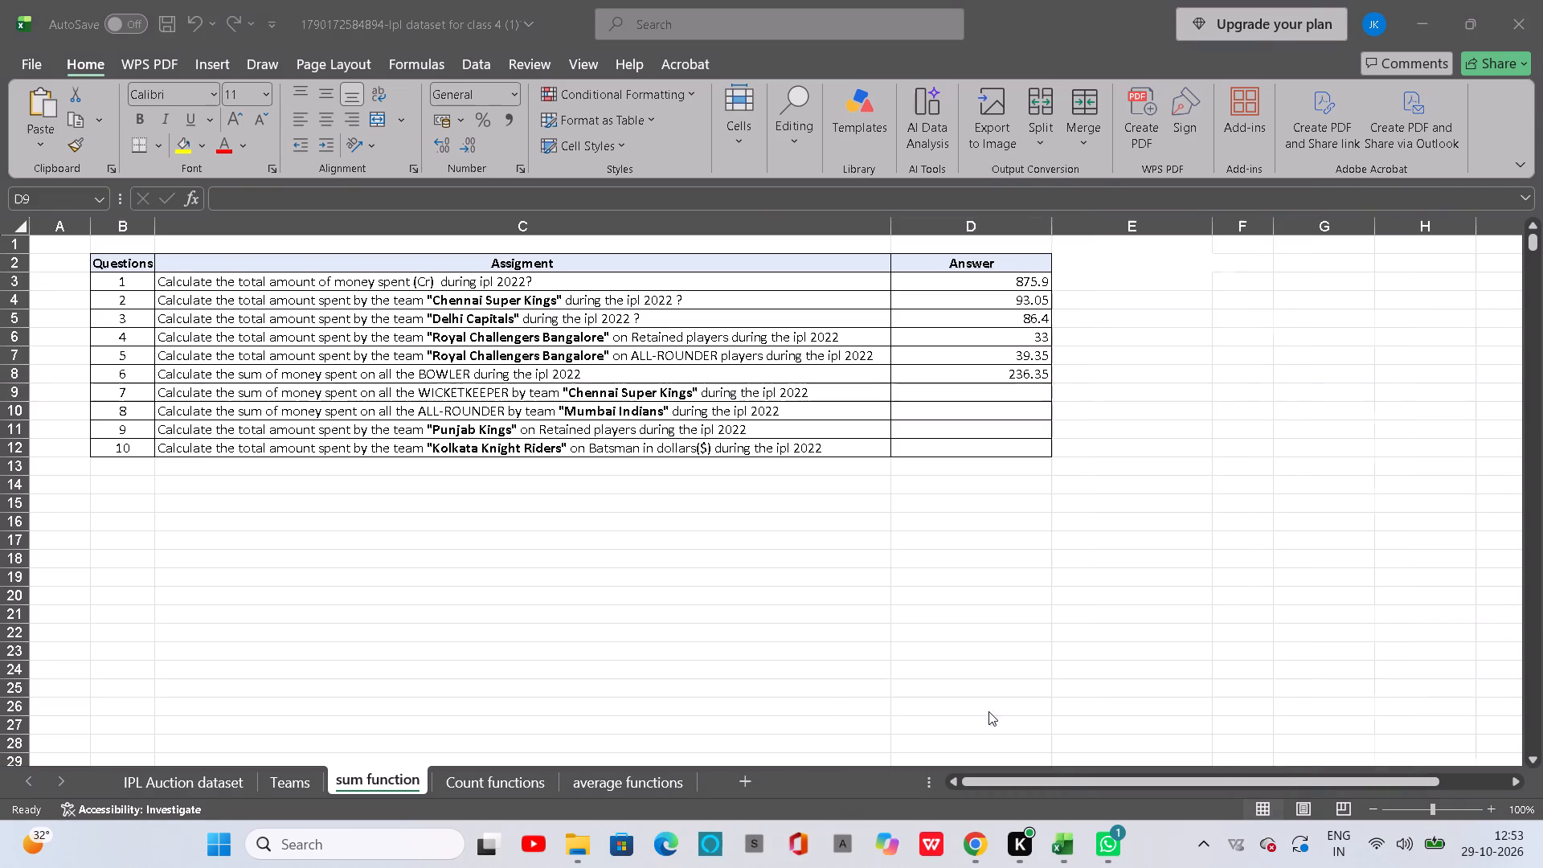
key(equal)
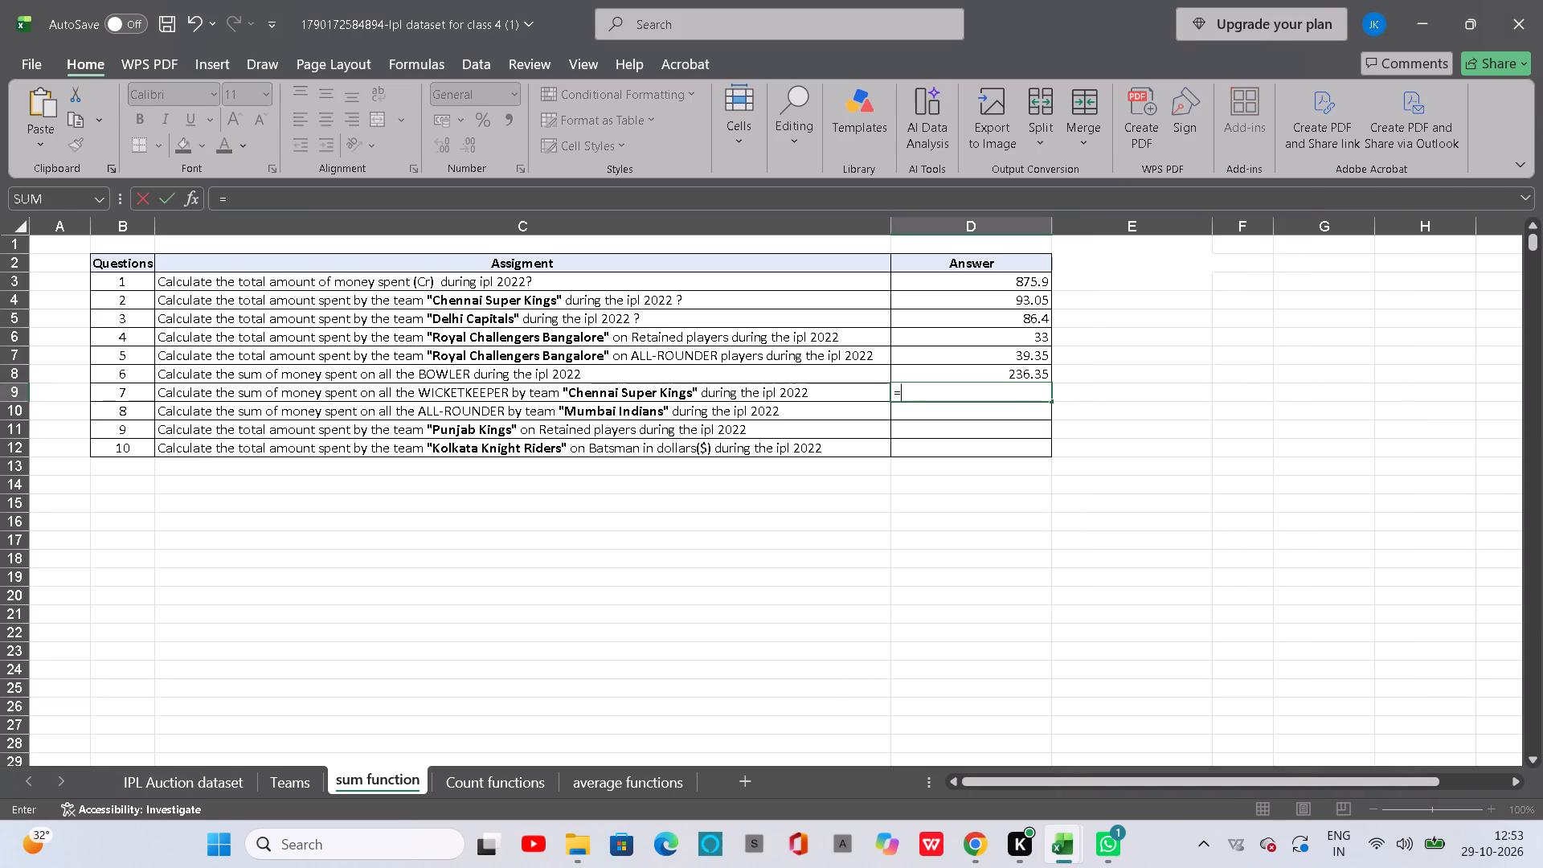
text(sumifs)
key(Tab)
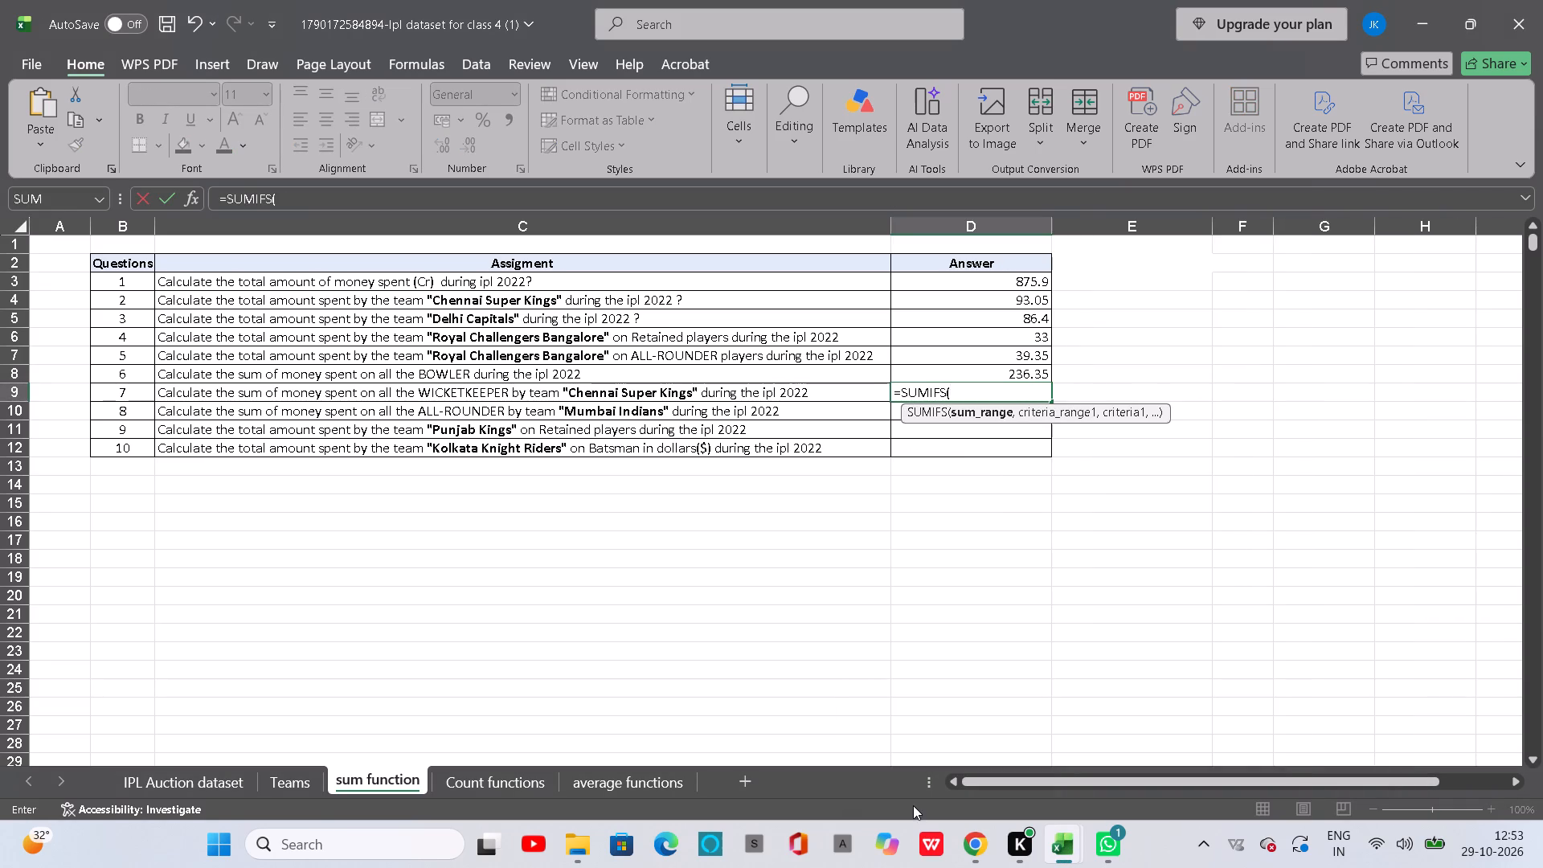
click(182, 781)
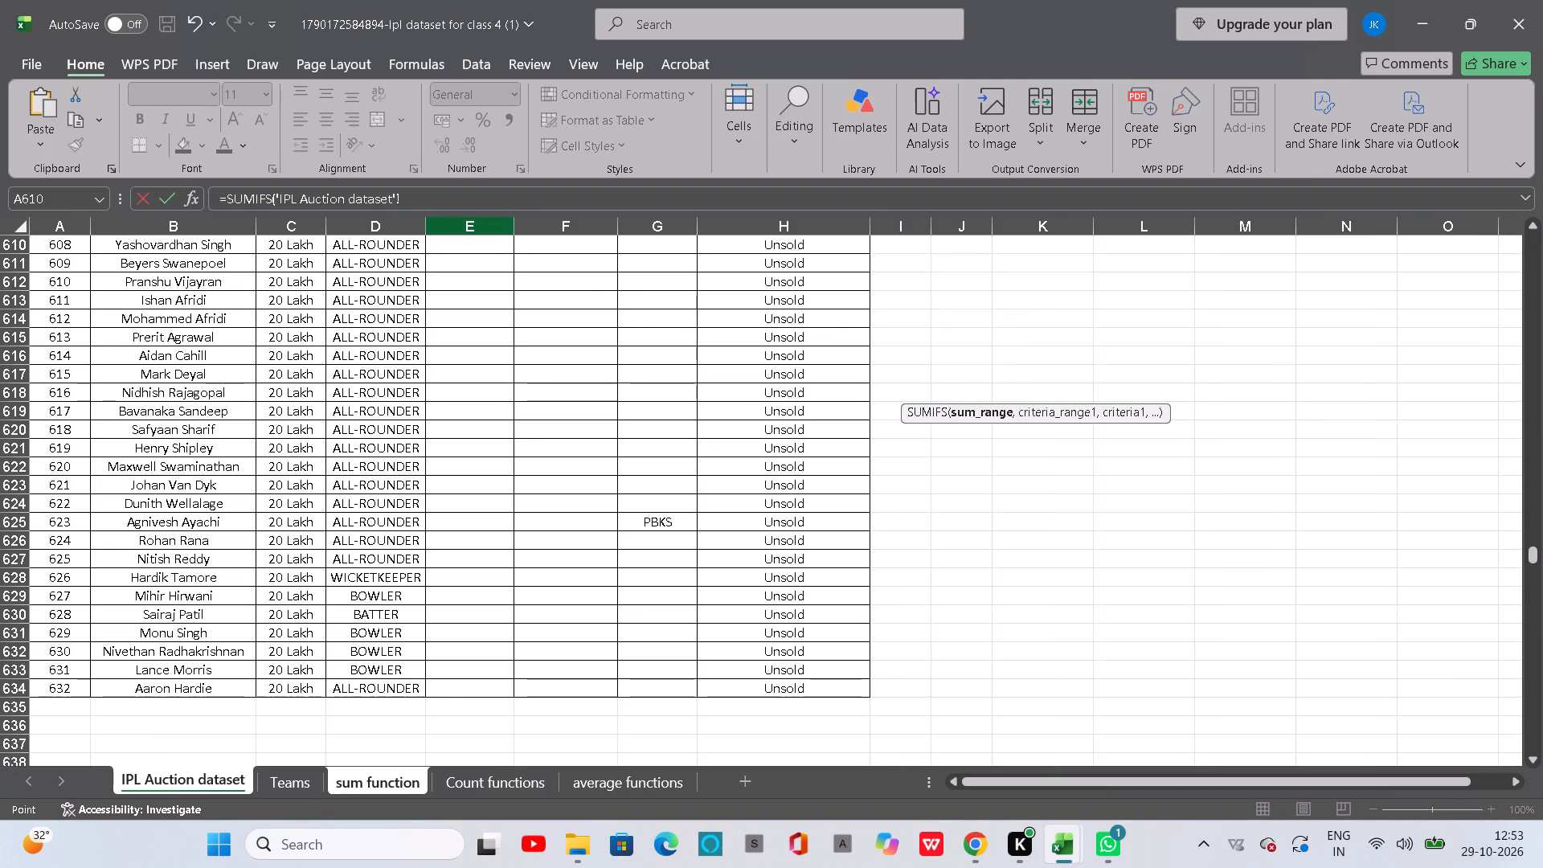
scroll(433, 325, up, 20)
scroll(433, 325, up, 16)
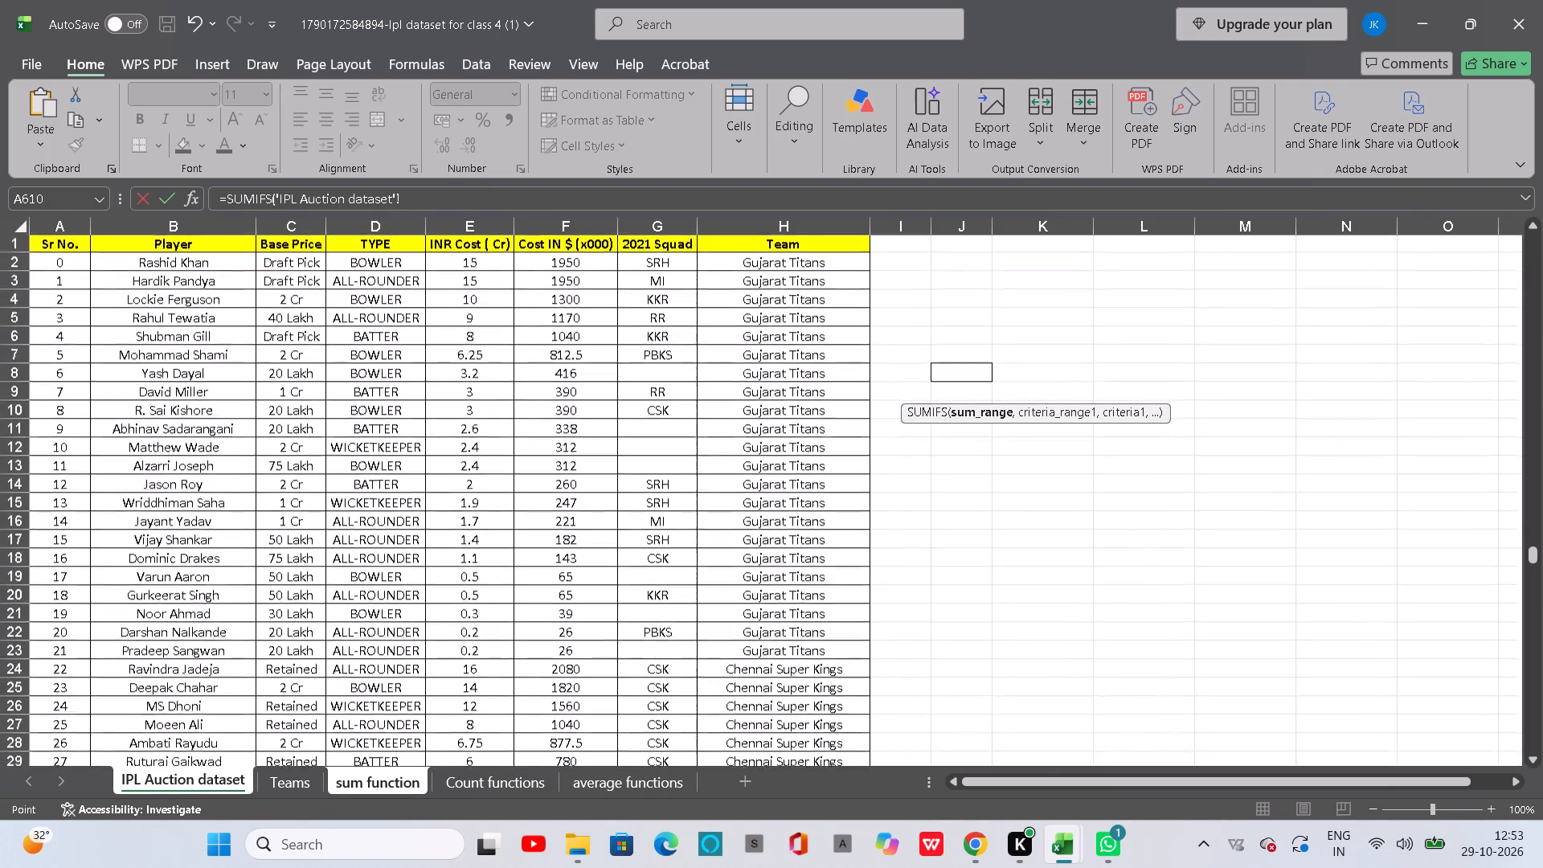
drag(441, 264, 465, 867)
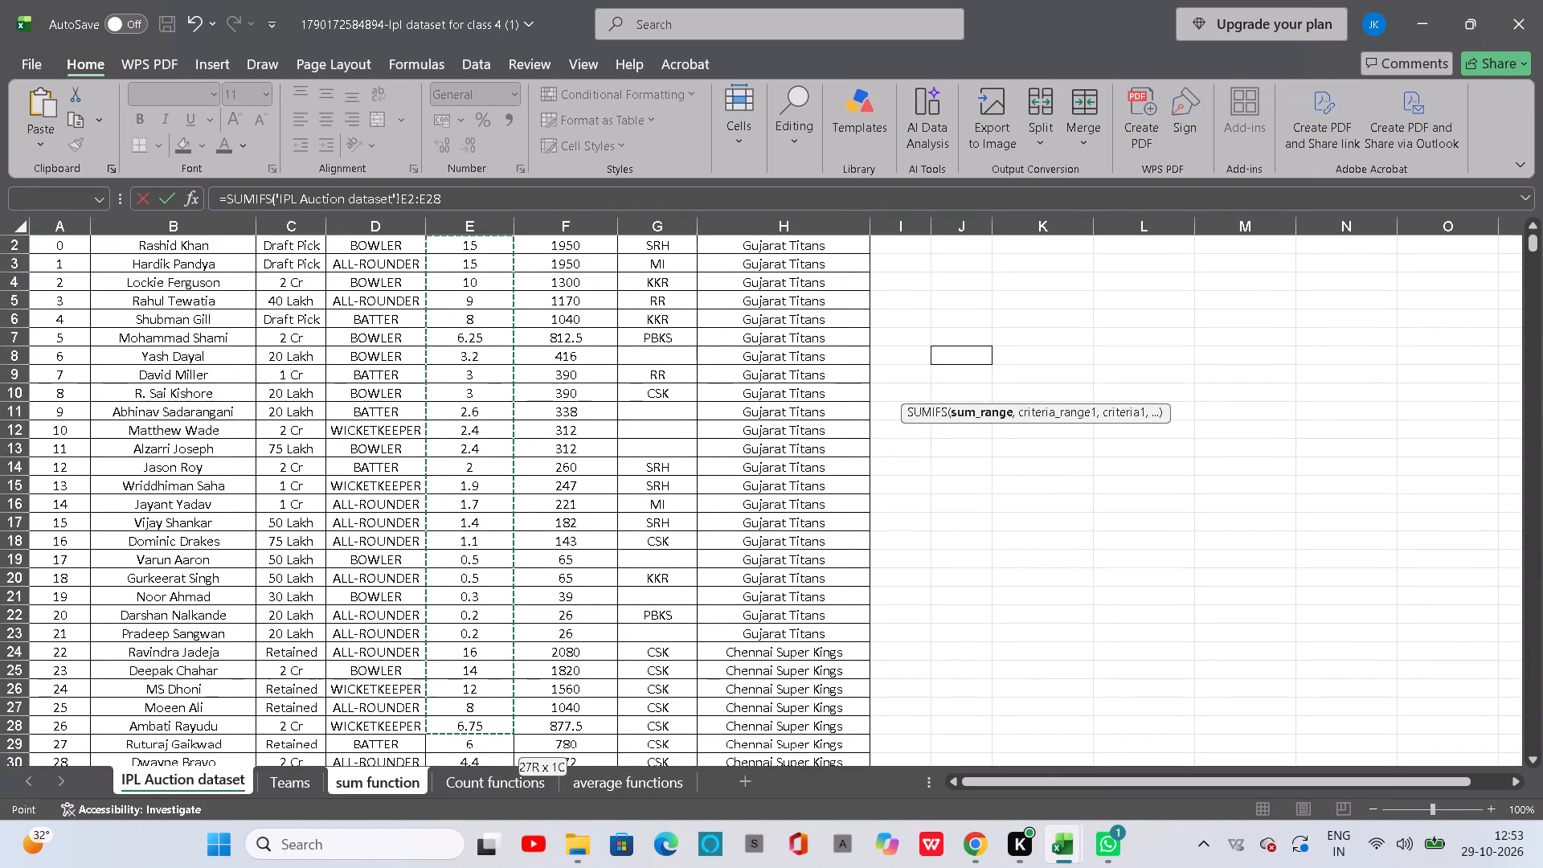
drag(465, 867, 467, 867)
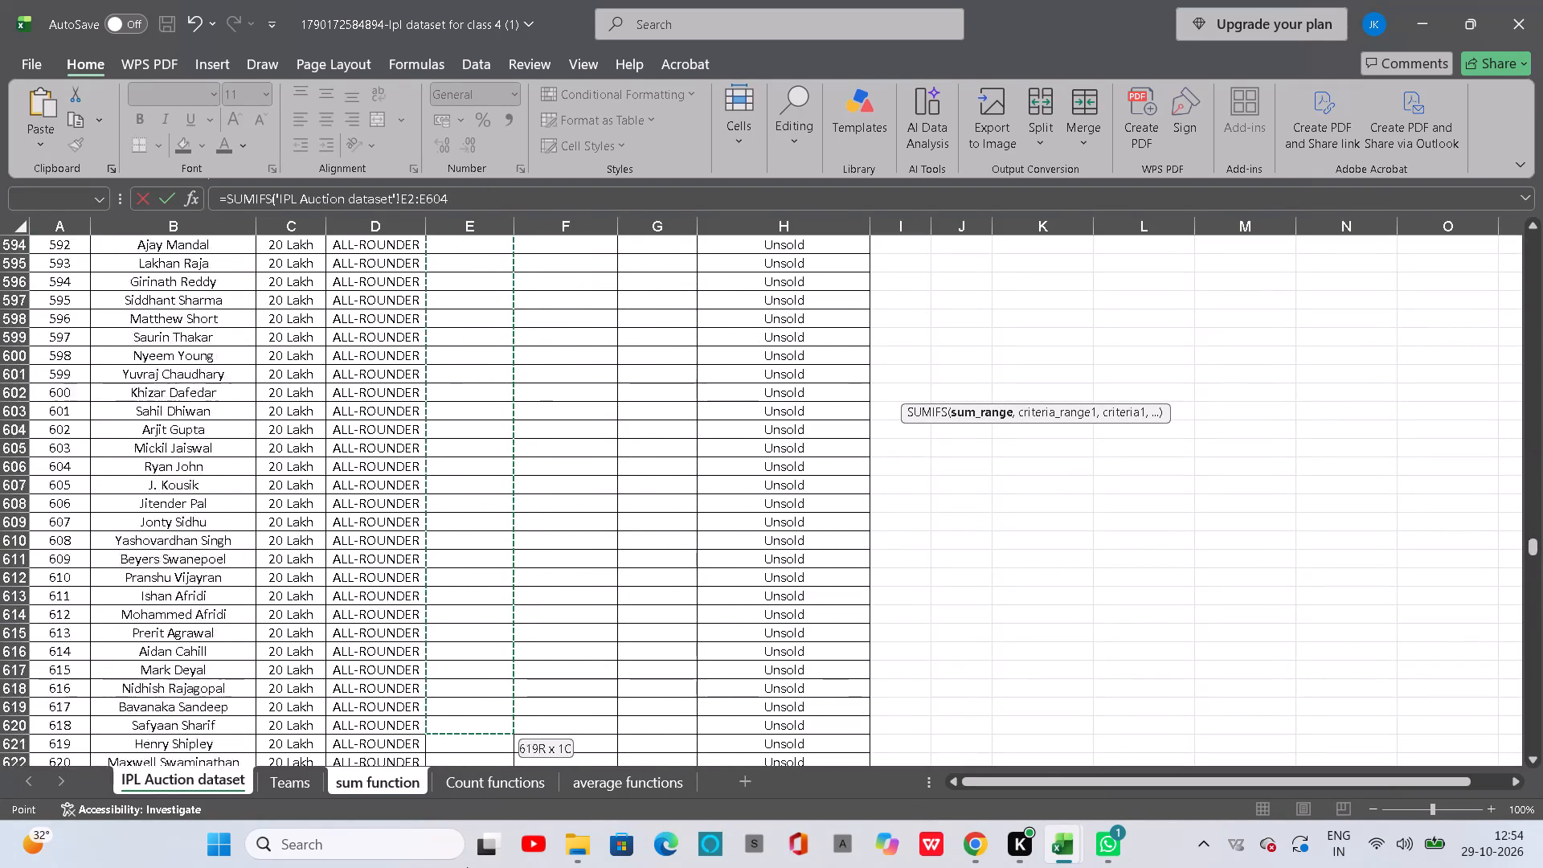
drag(467, 867, 465, 690)
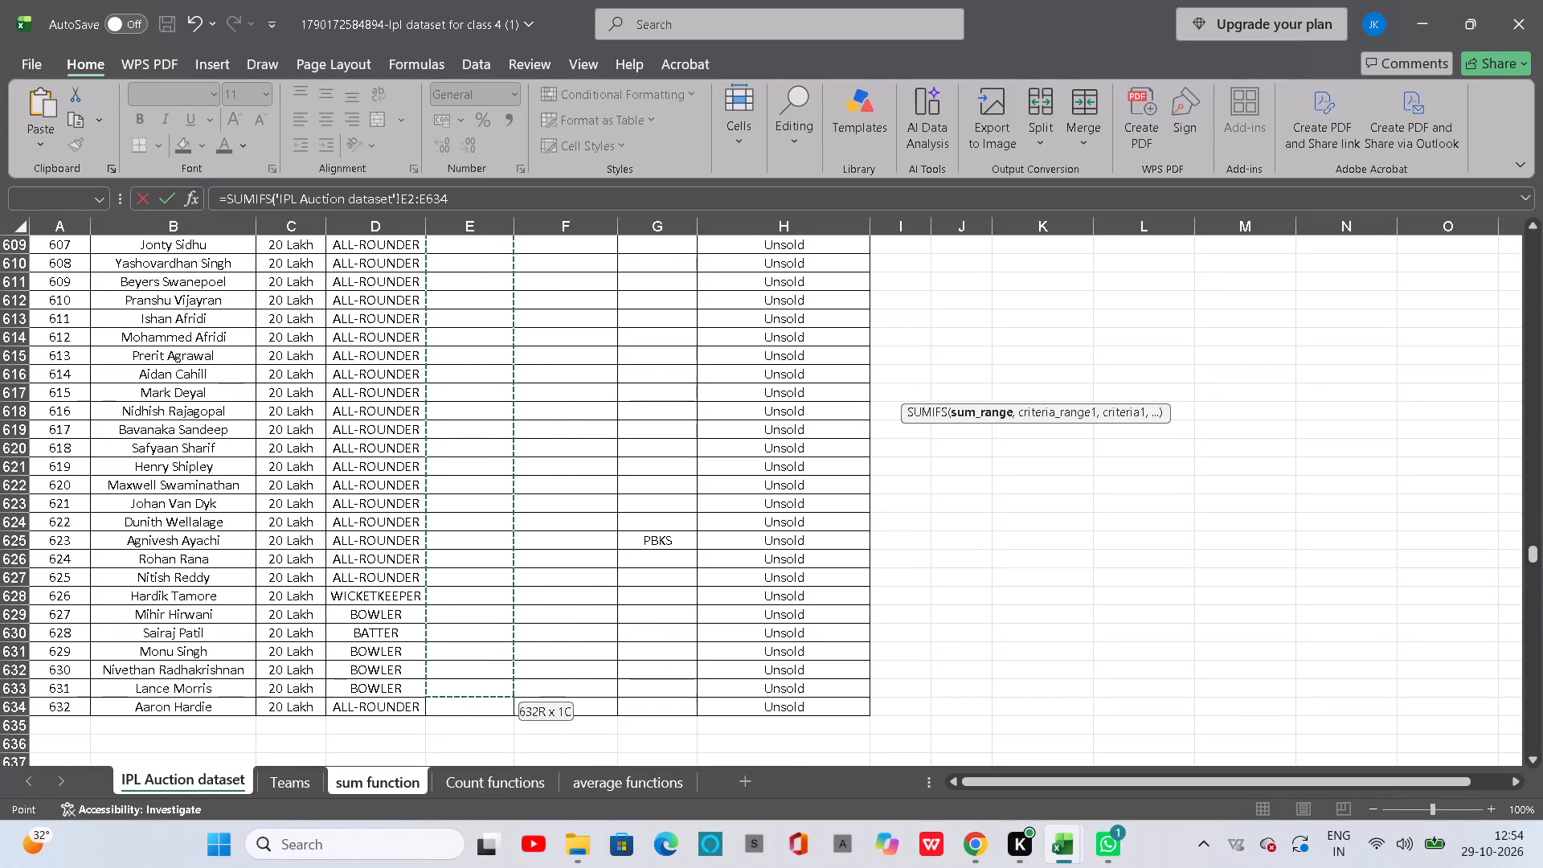
drag(465, 690, 472, 709)
key(comma)
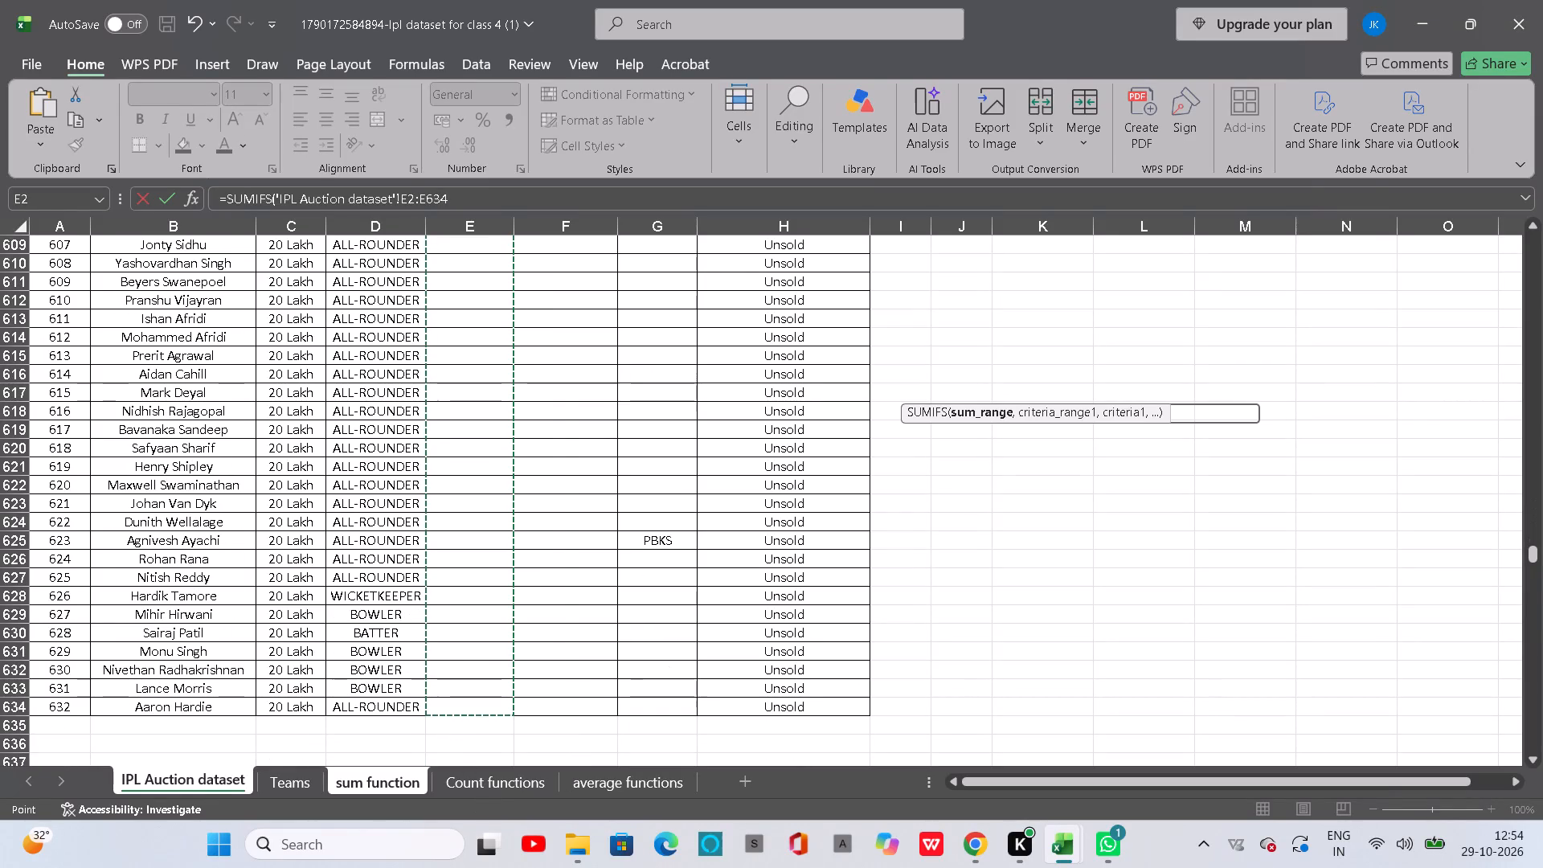
Add the first SUMIFS condition: Team range H2:H634 on the IPL Auction dataset, matched to Chennai Super Kings in H24.
click(201, 789)
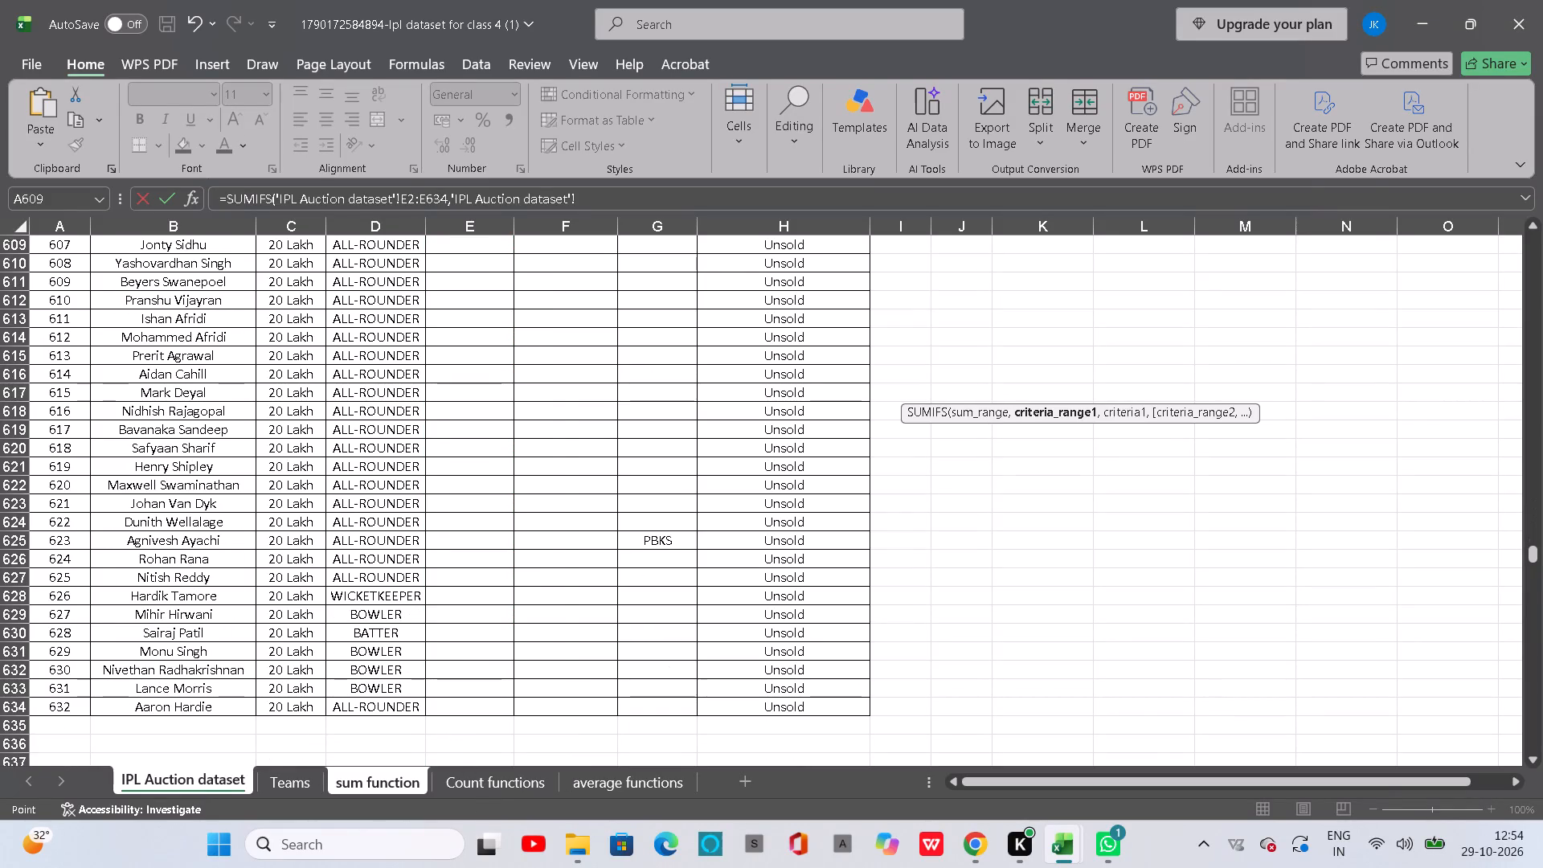
drag(743, 713, 735, 203)
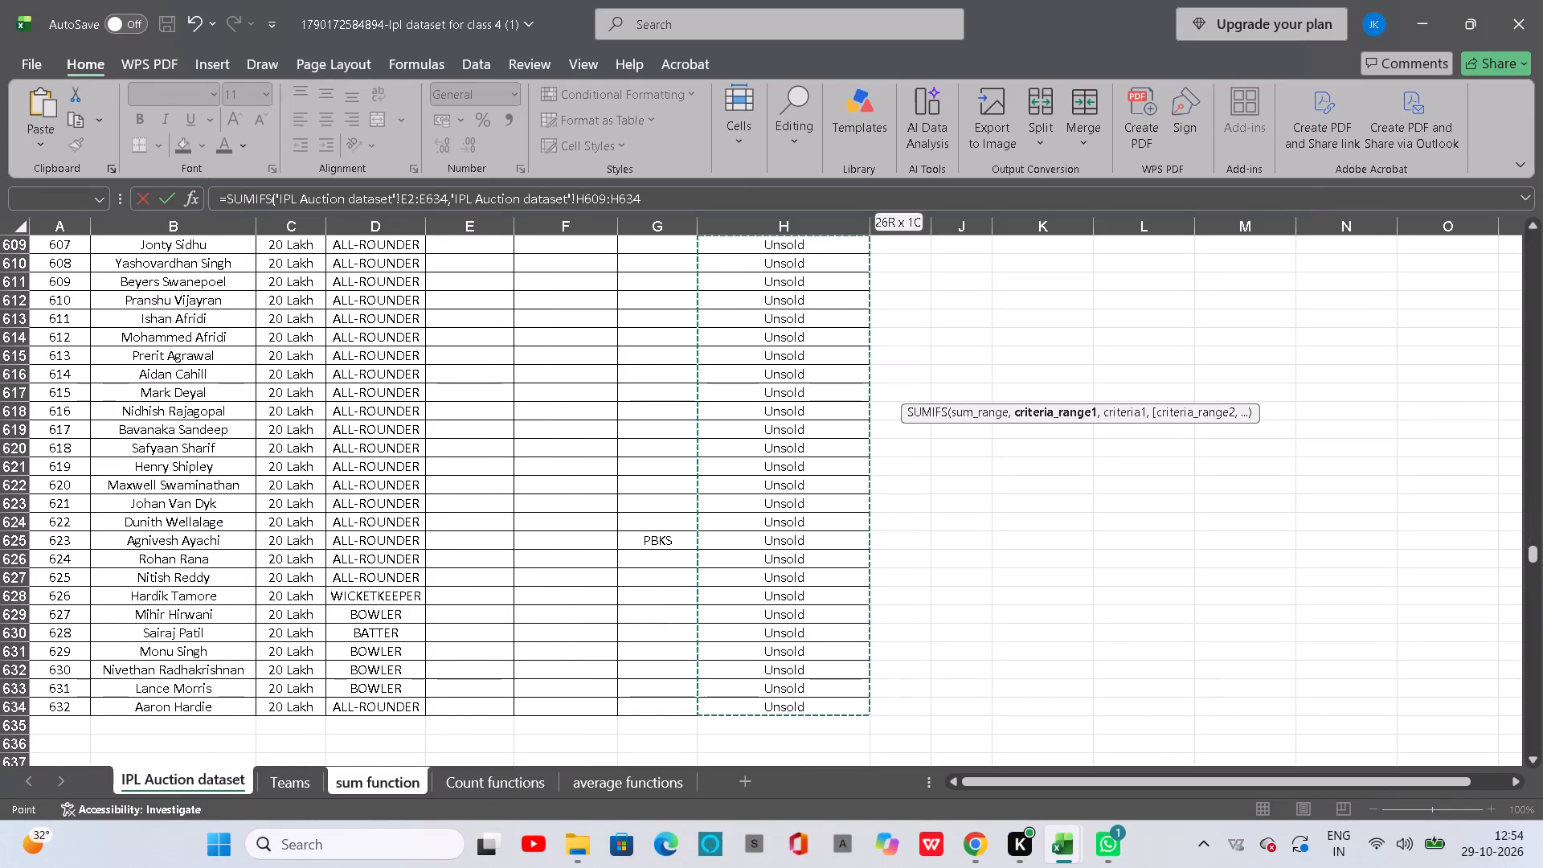
drag(735, 203, 736, 0)
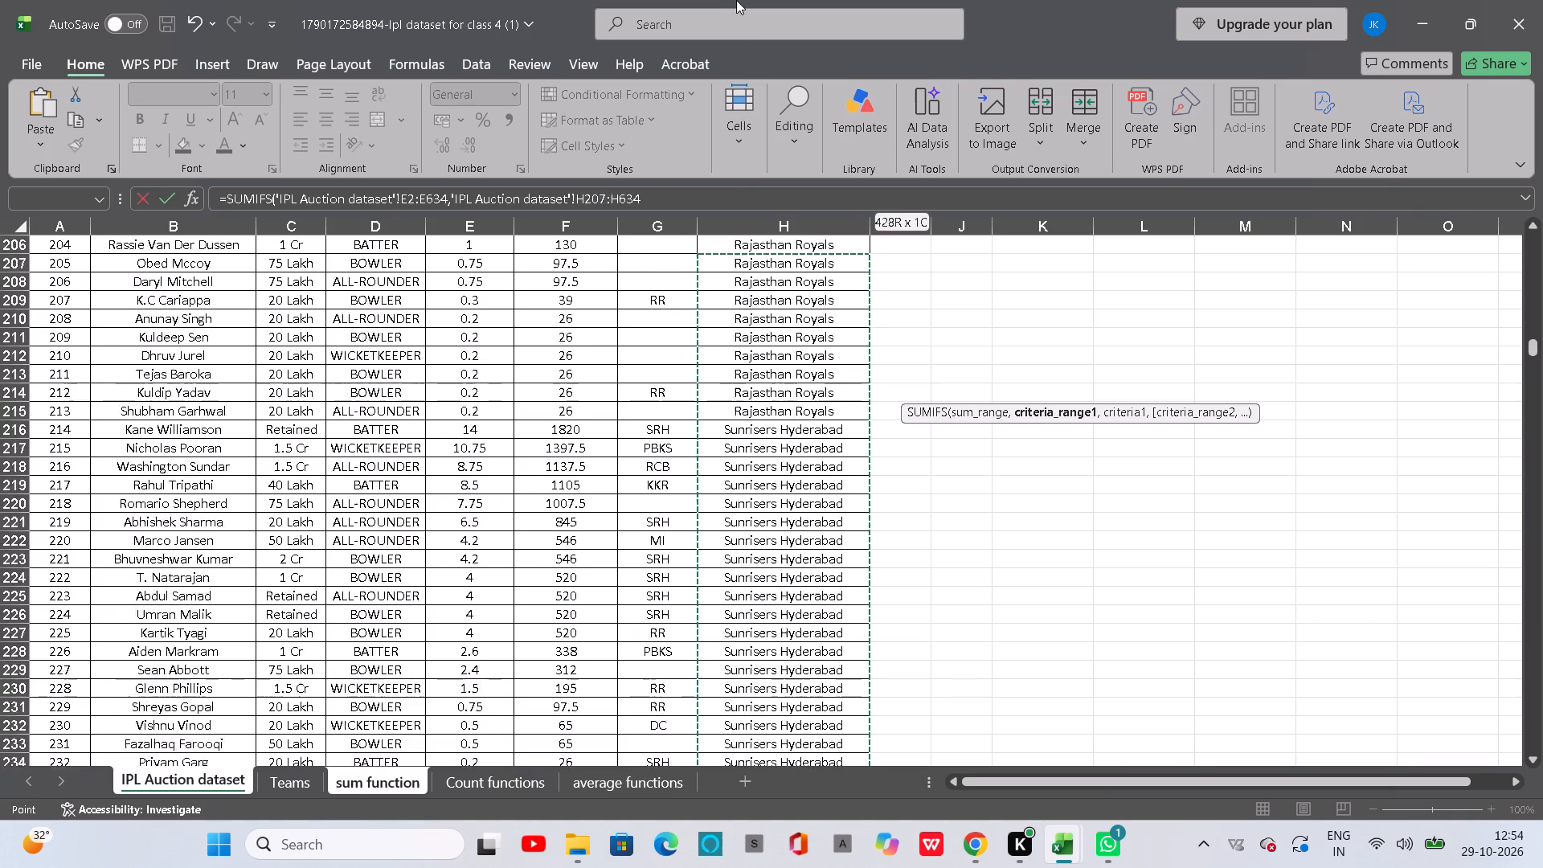
drag(736, 0, 735, 256)
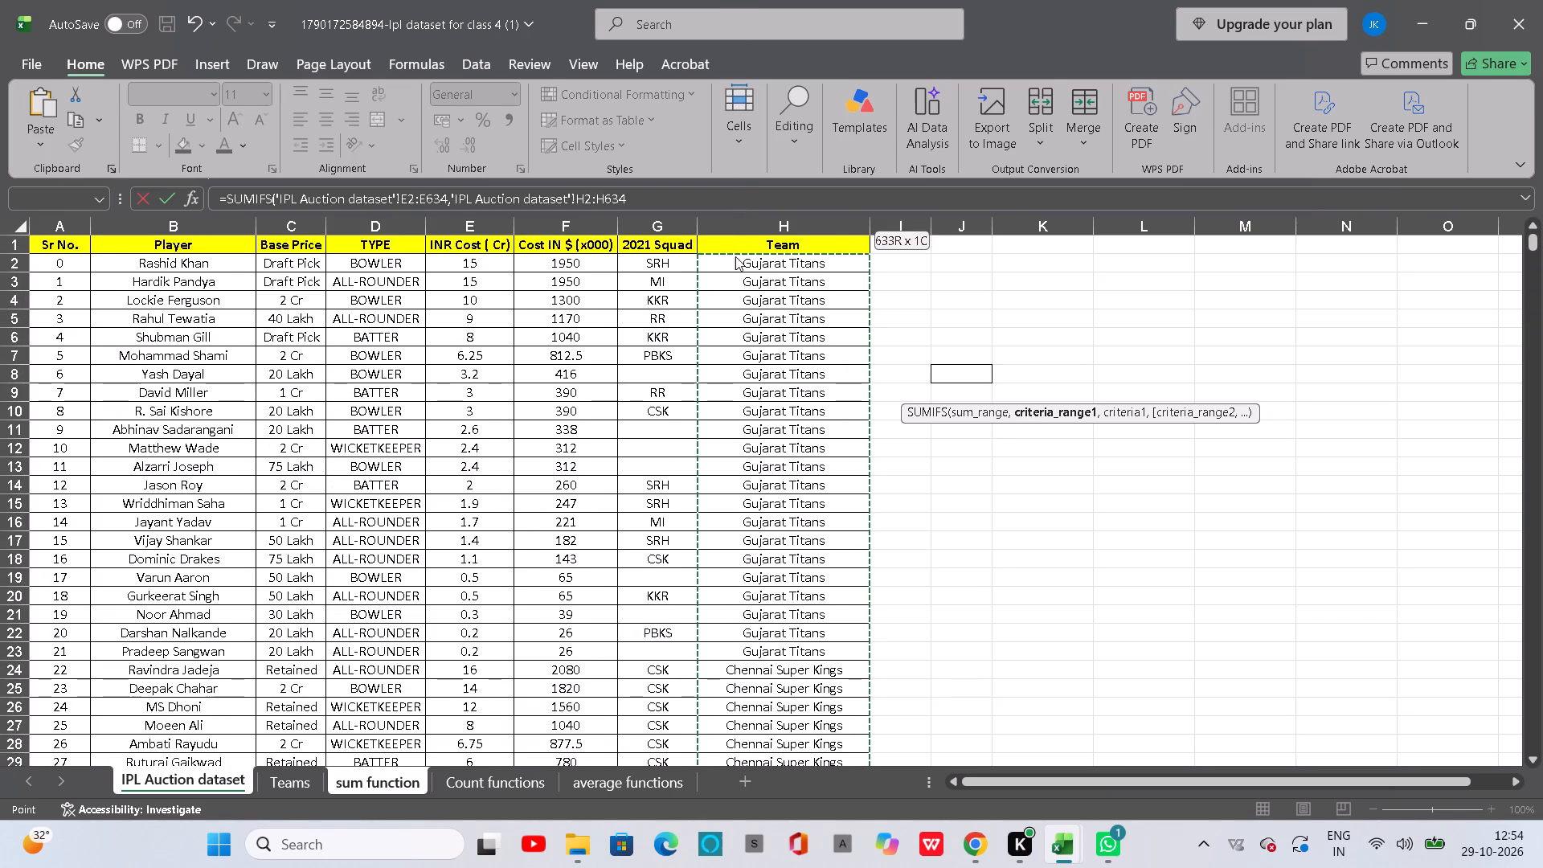
drag(735, 256, 736, 257)
key(comma)
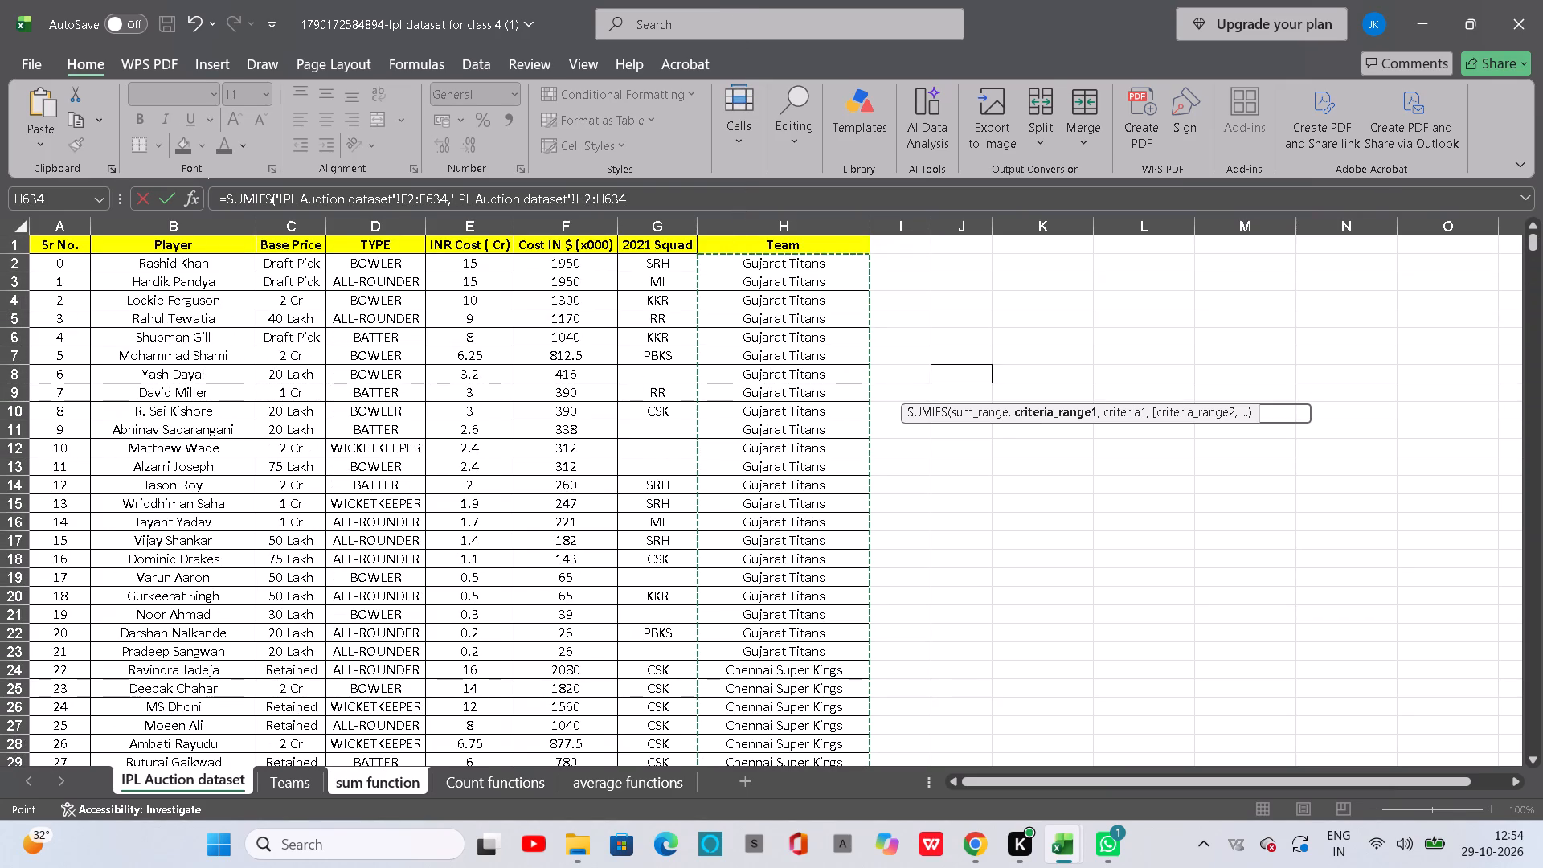
click(208, 790)
click(759, 678)
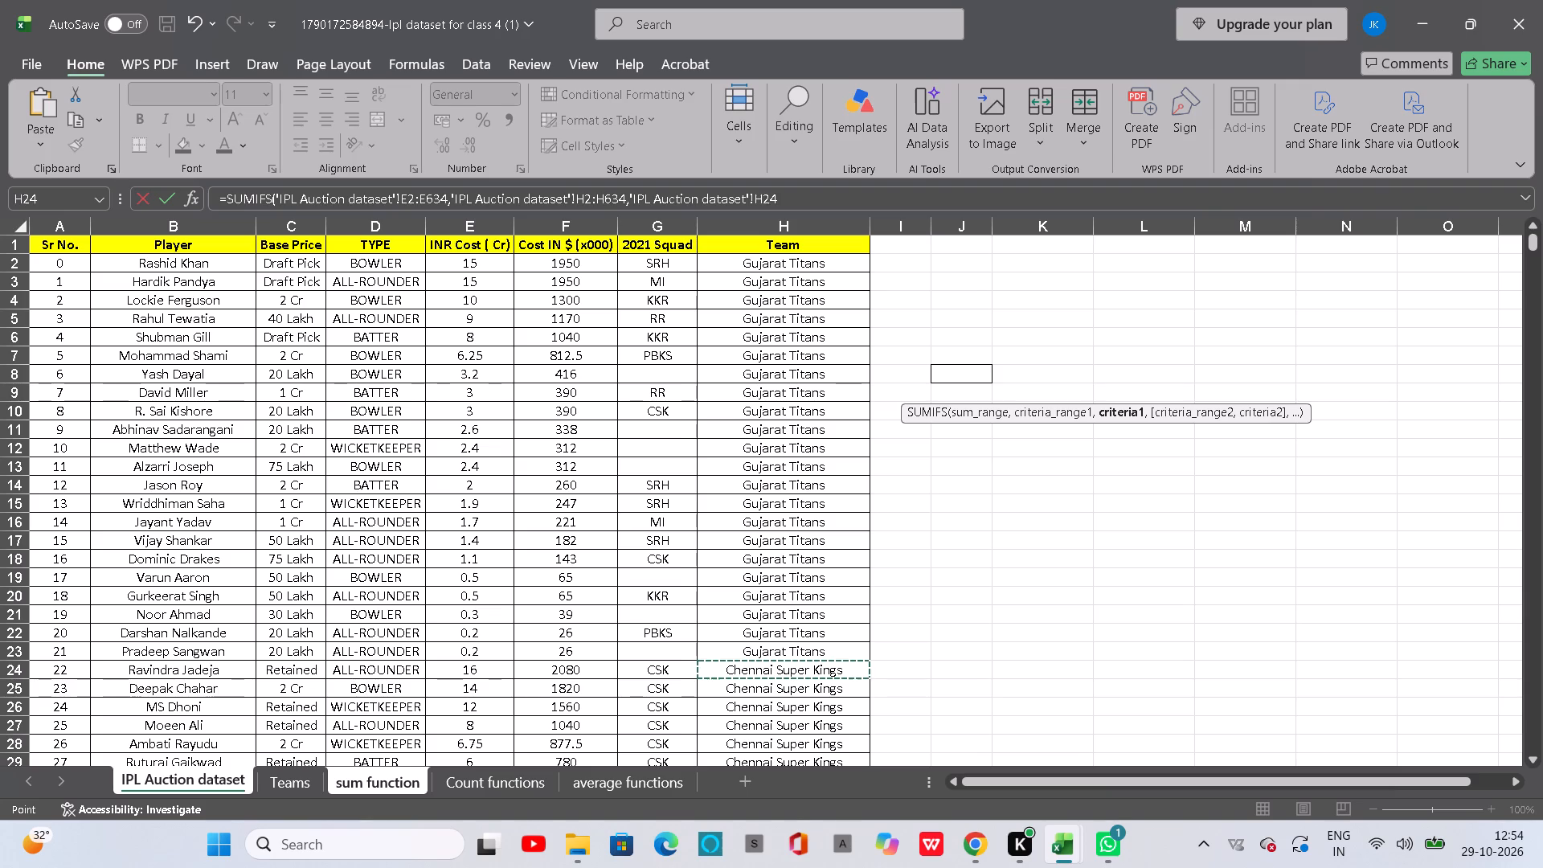
key(comma)
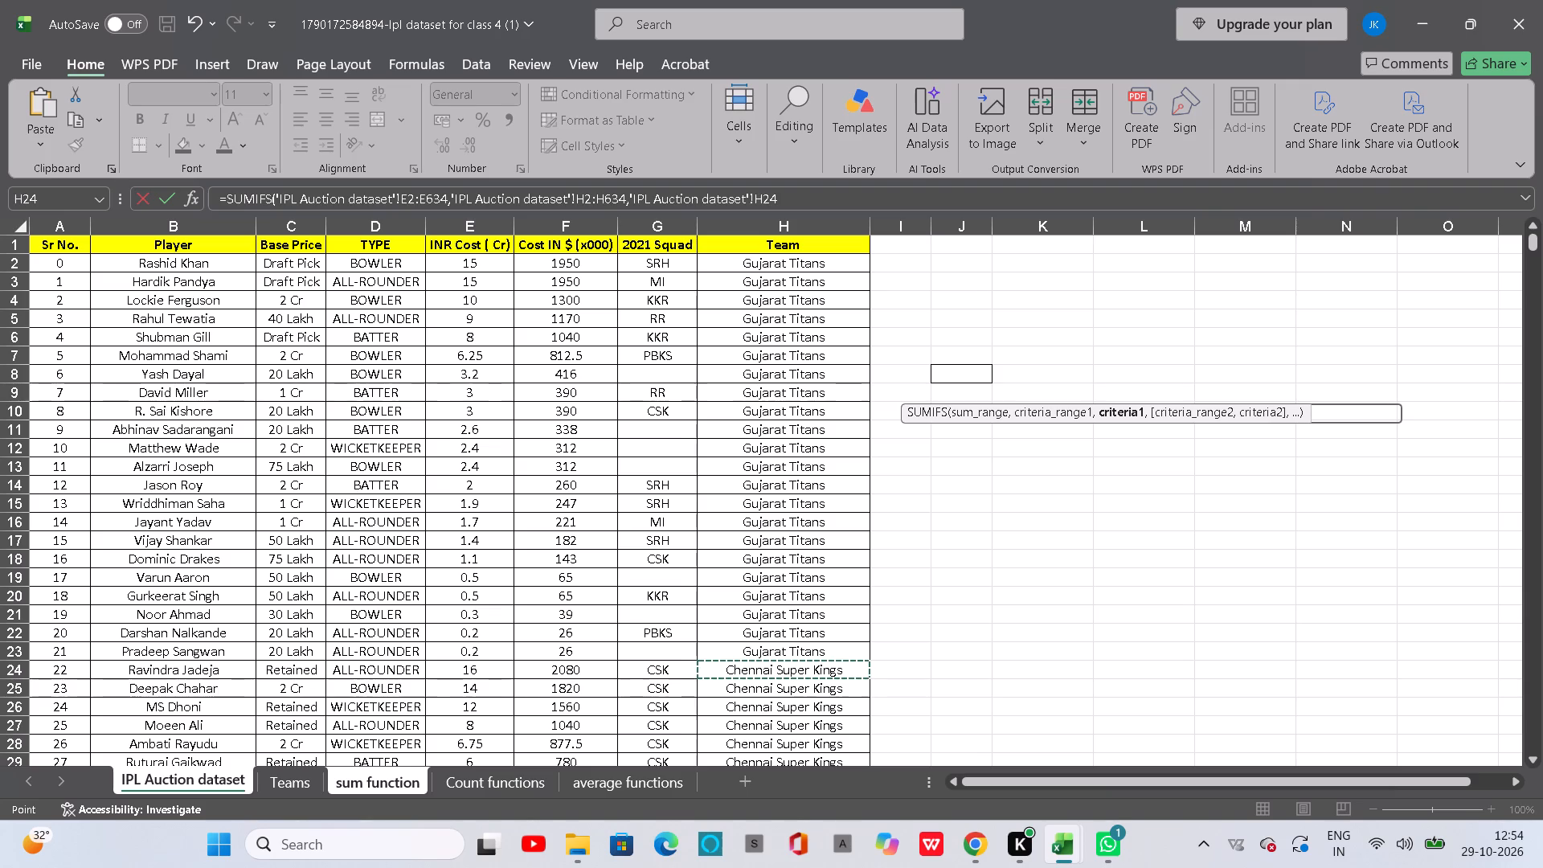
Add the second condition, TYPE range D2:D634 matched to WICKETKEEPER in D628, and complete the D9 formula.
click(181, 784)
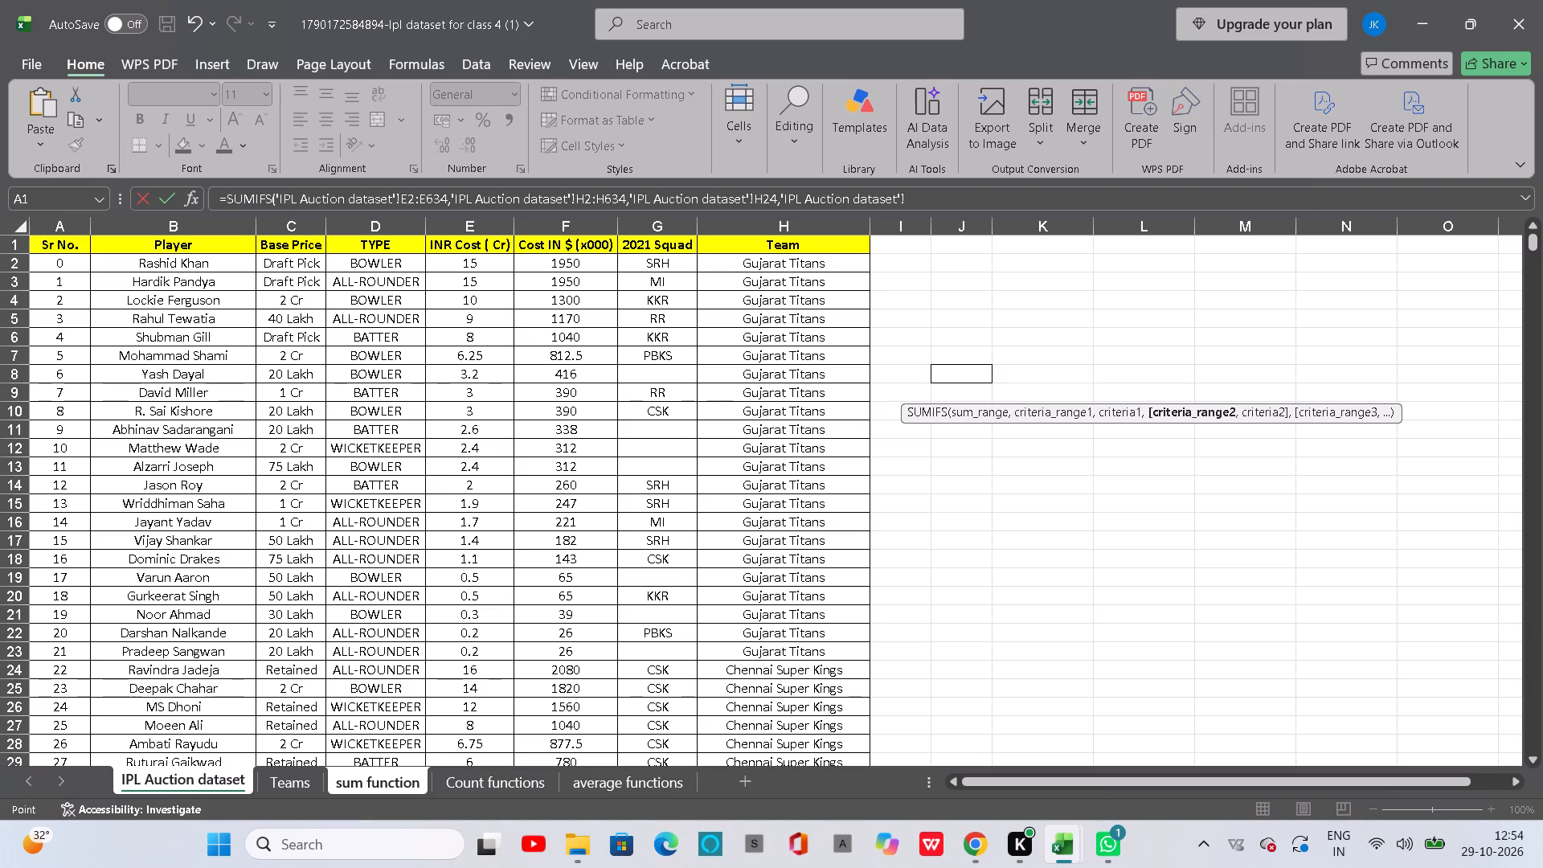
drag(346, 266, 342, 867)
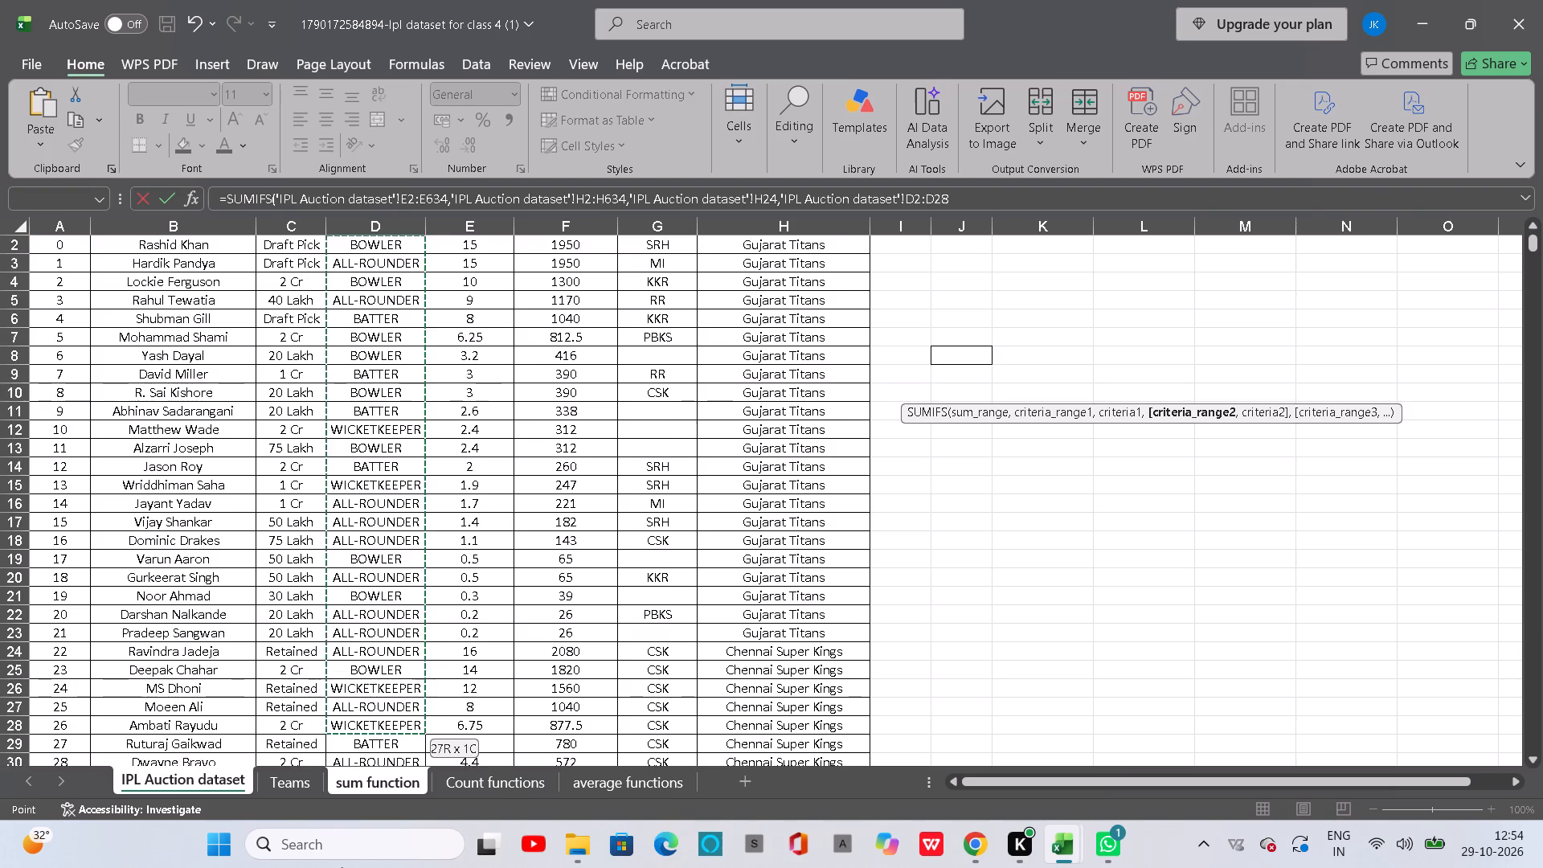
drag(342, 867, 349, 867)
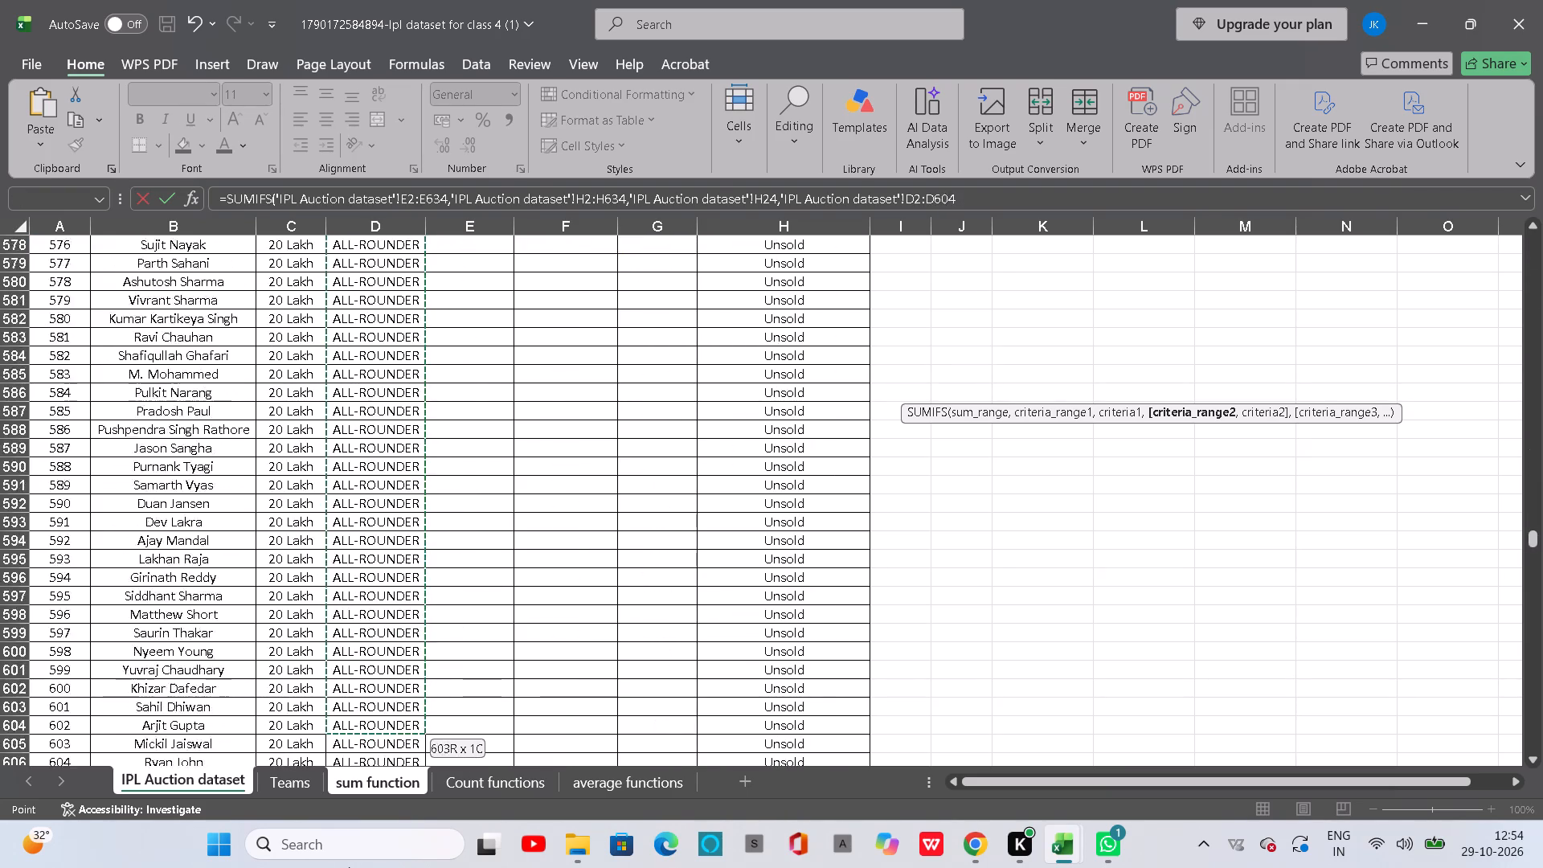
drag(349, 867, 366, 739)
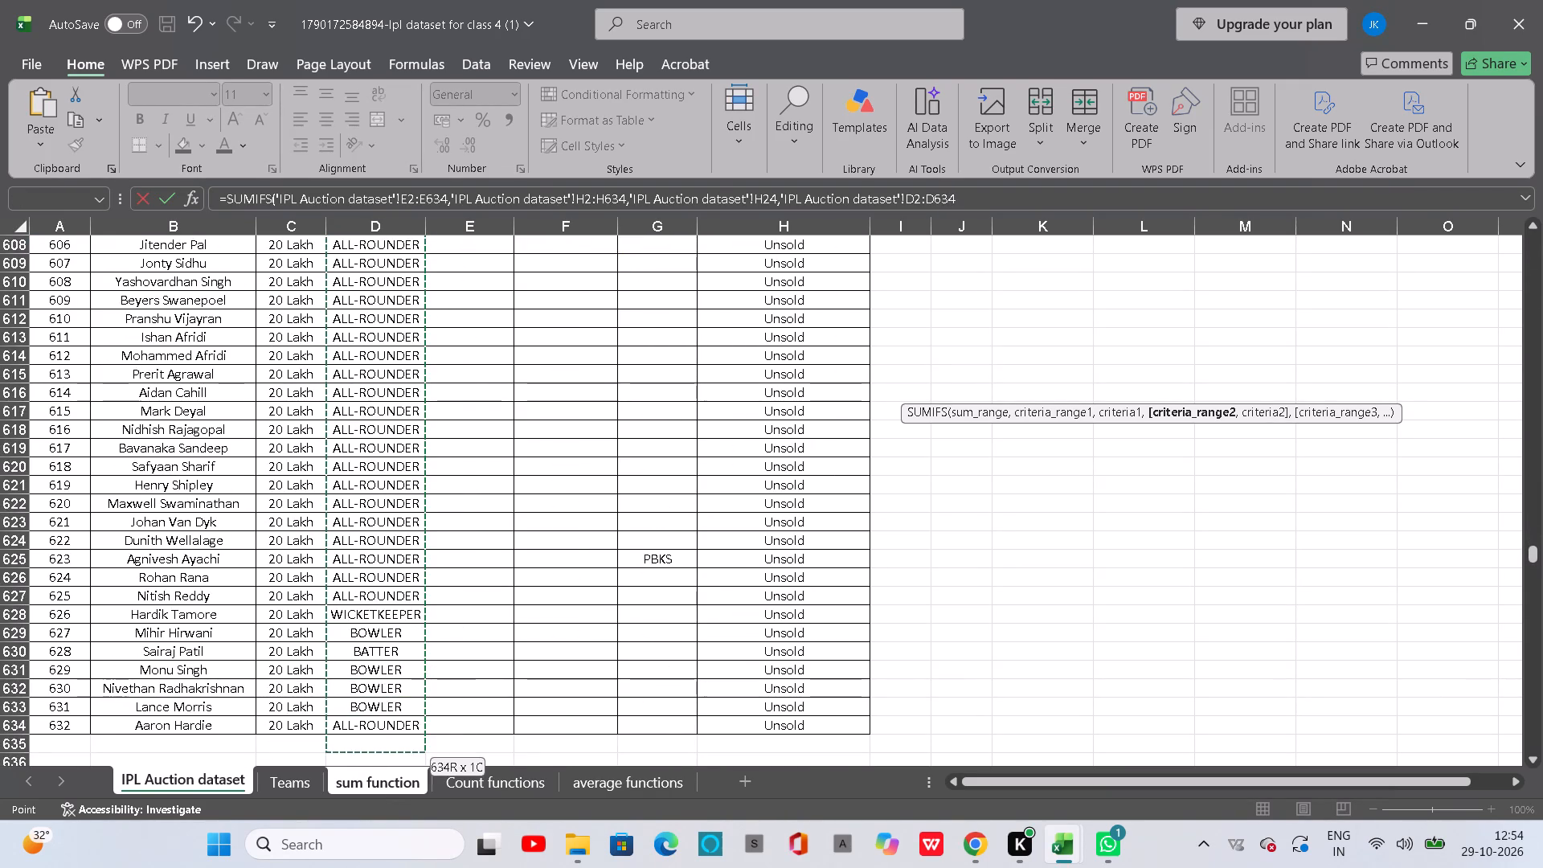
drag(366, 739, 368, 719)
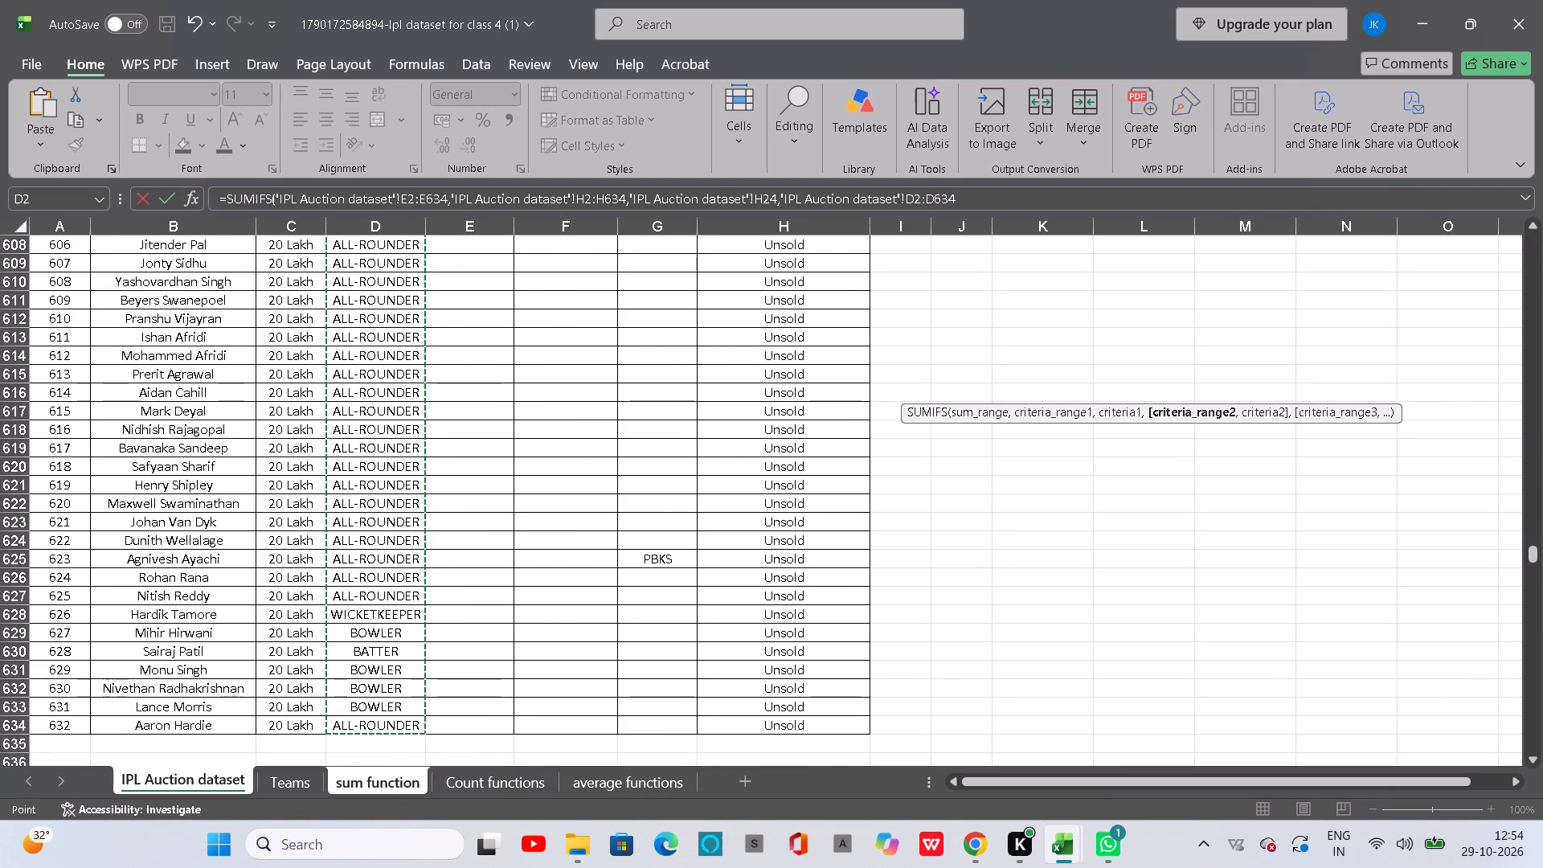
key(comma)
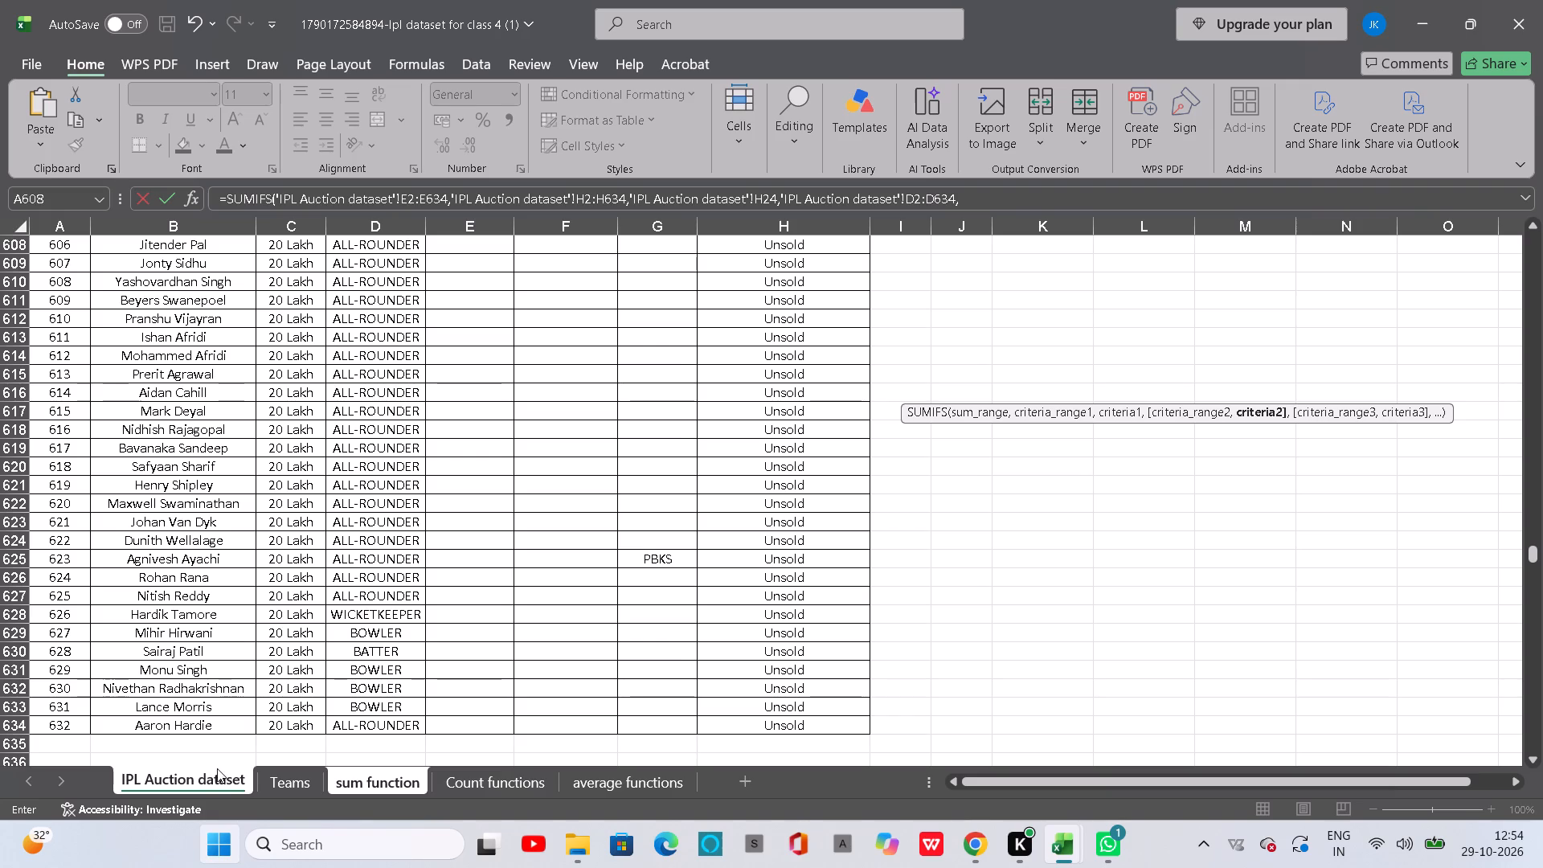
click(219, 777)
click(366, 612)
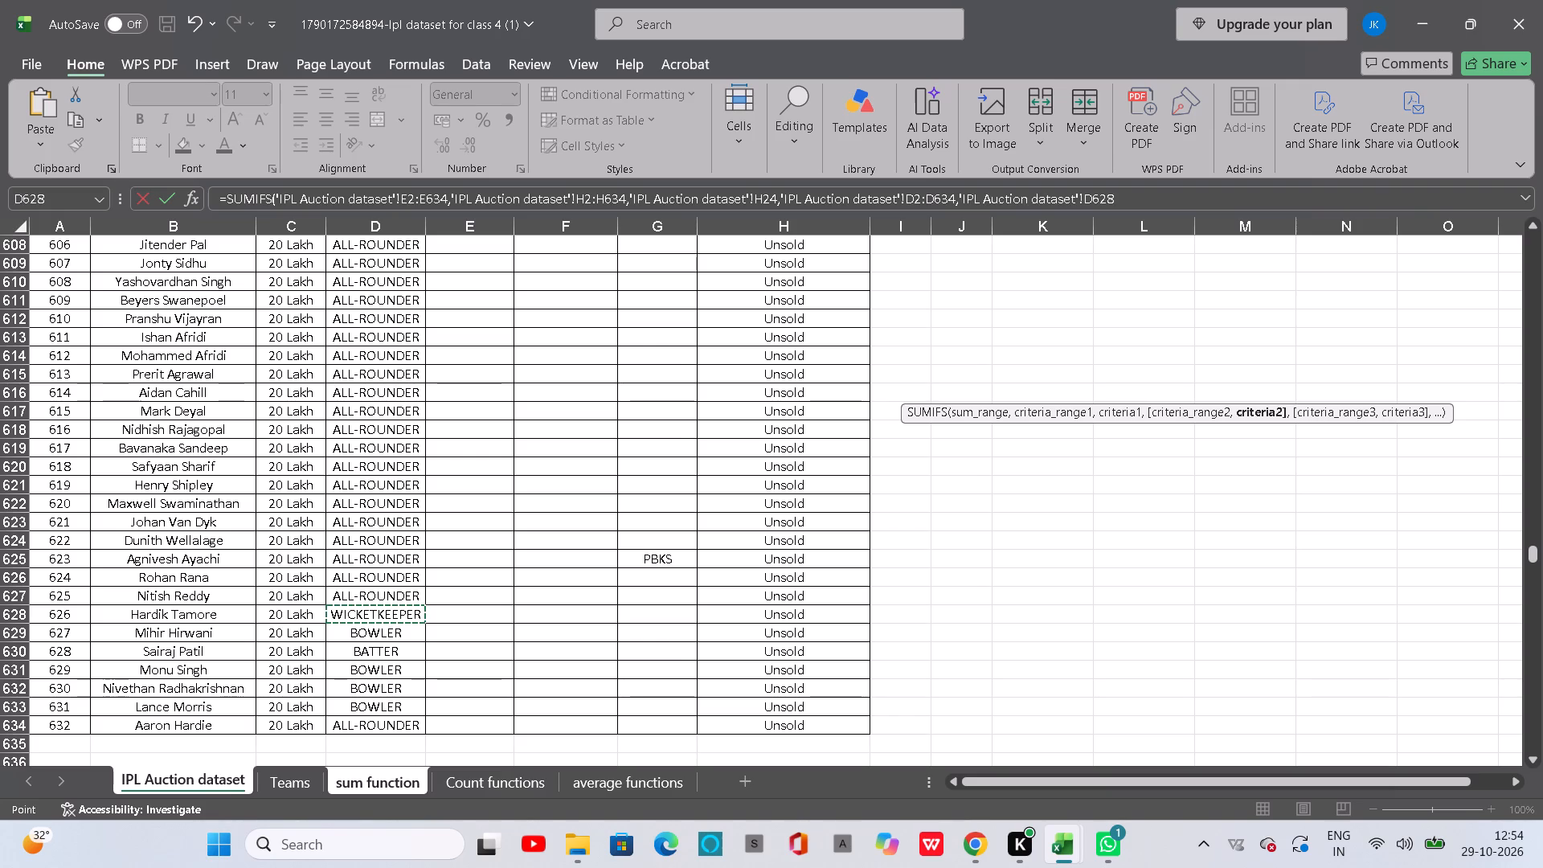
key(shift+parenright)
key(Return)
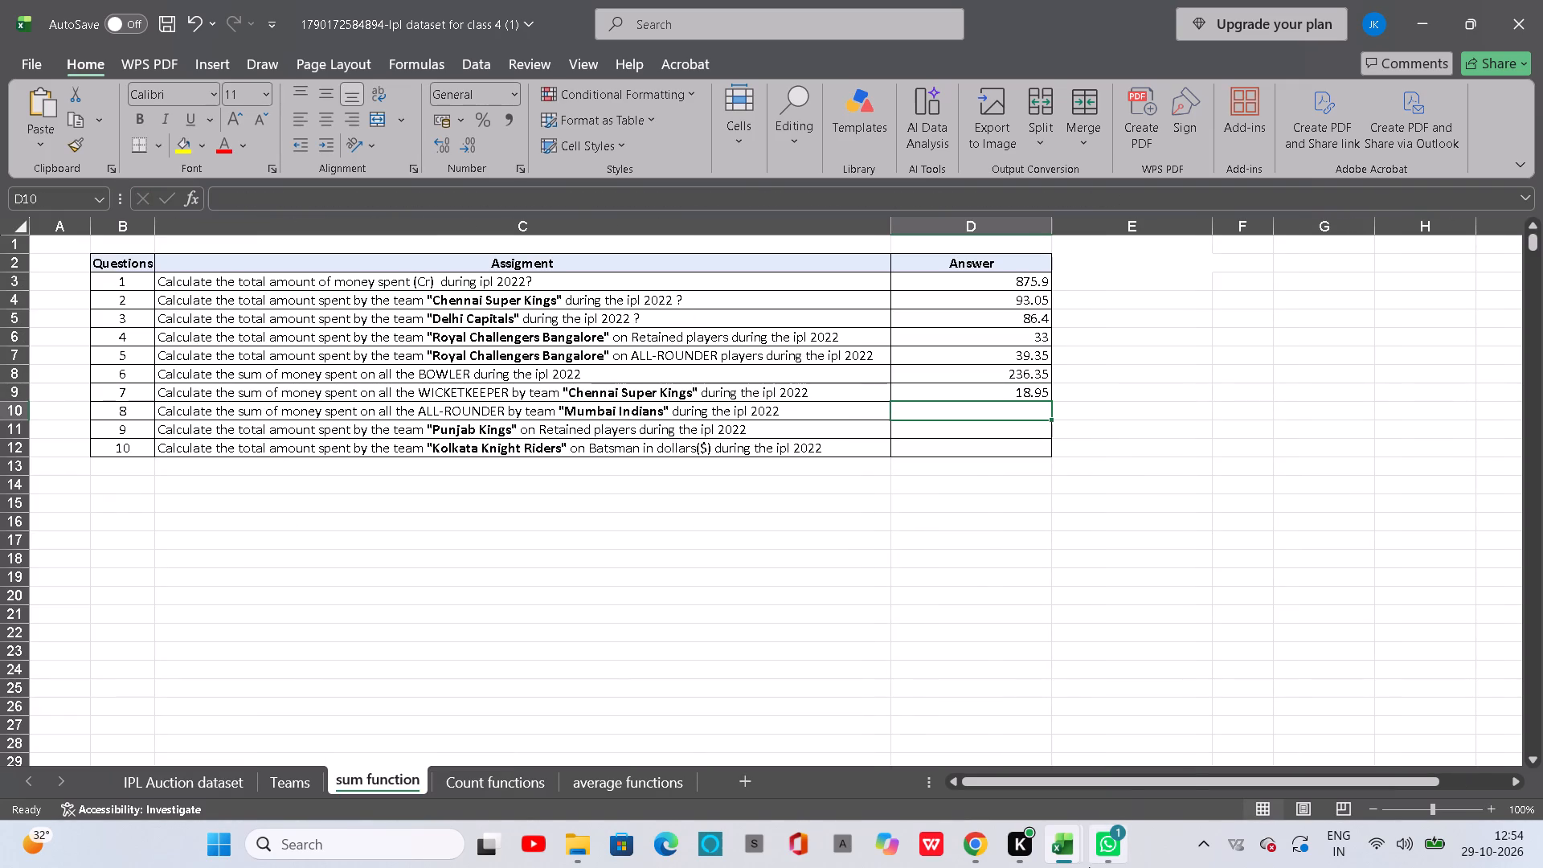
Compare D9's formula in the (1.1) workbook with the one in D9 of the (1) workbook.
click(1131, 743)
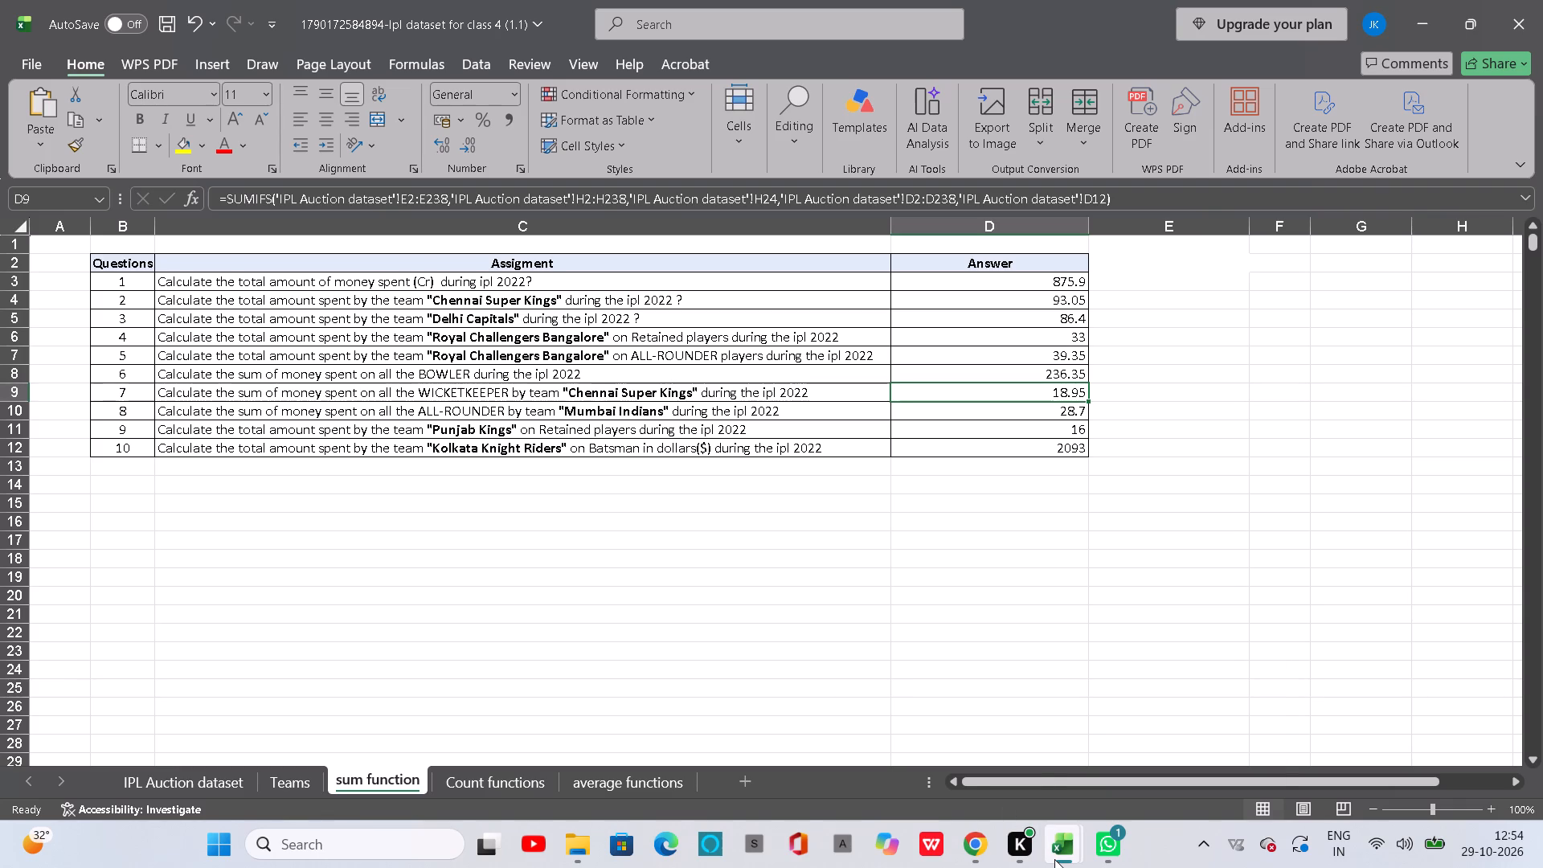
click(1004, 734)
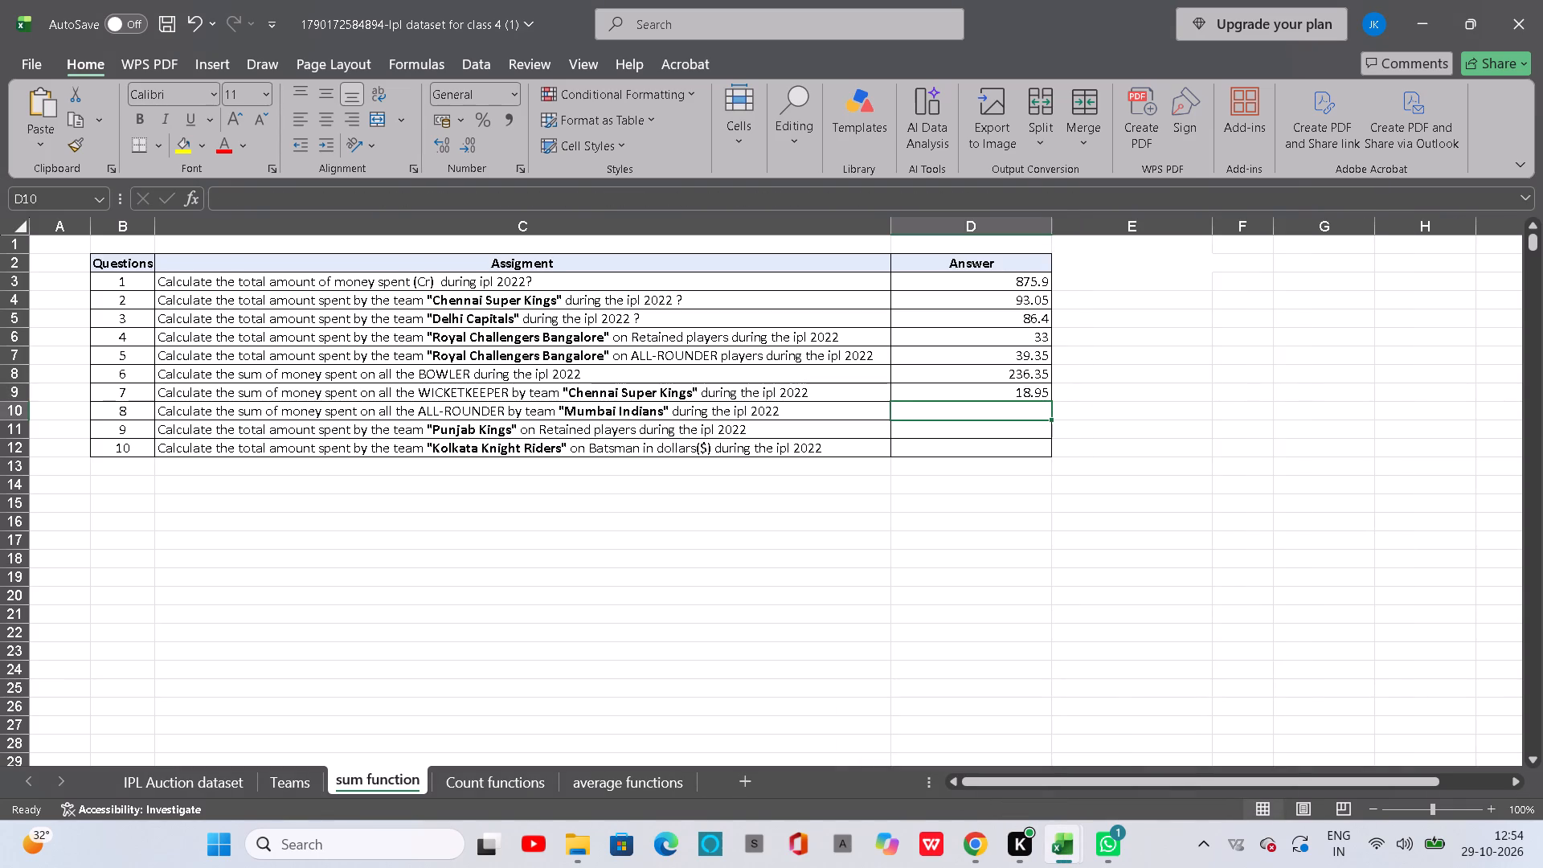
click(1002, 391)
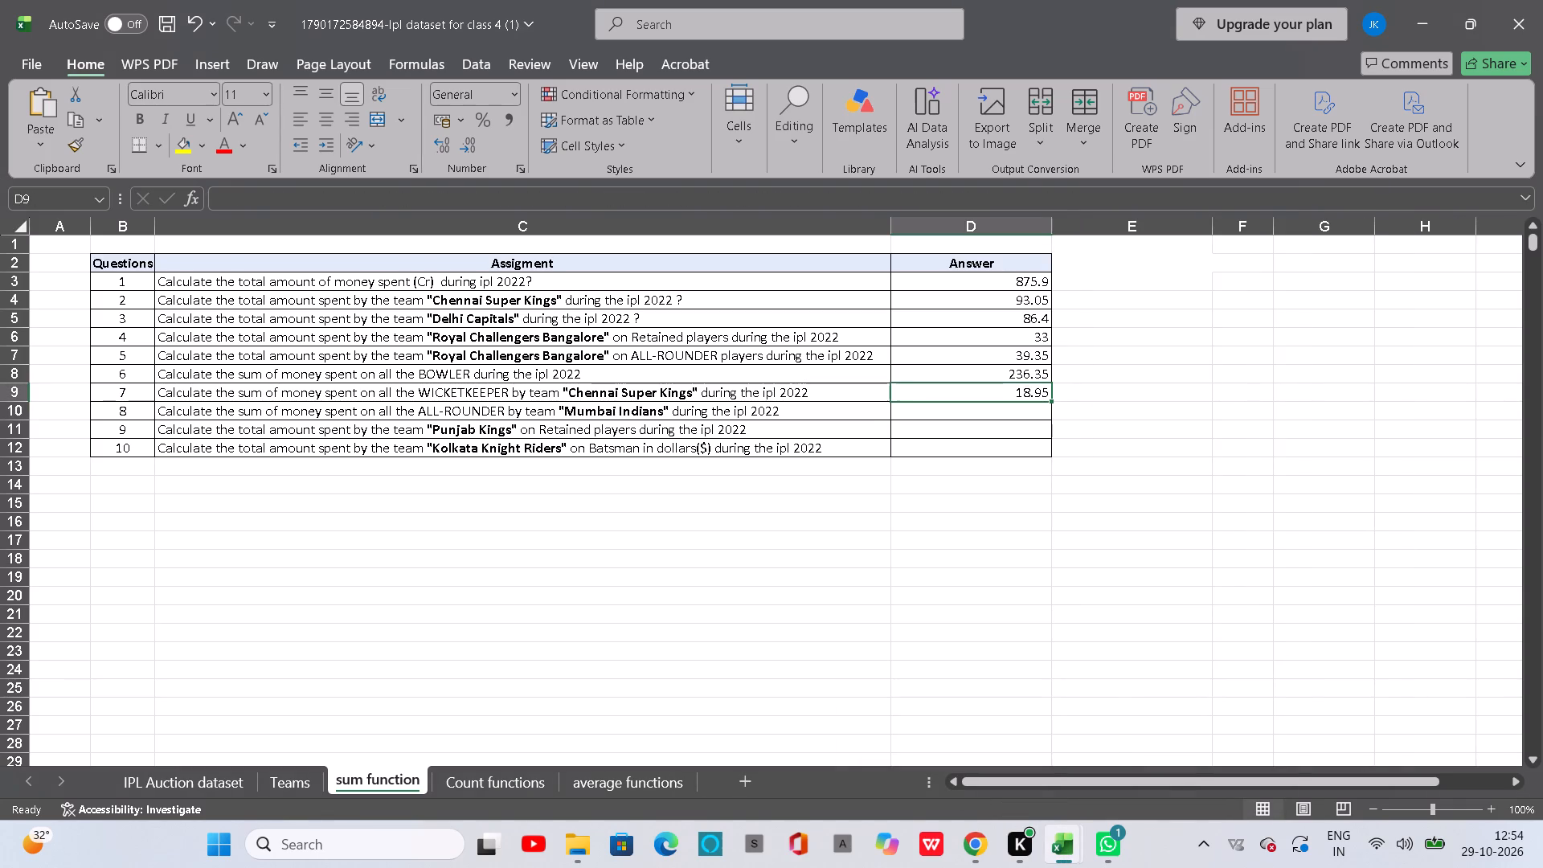
Start a SUMIFS in D10 with the IPL Auction dataset INR Cost range E2:E634 as sum range.
click(1009, 417)
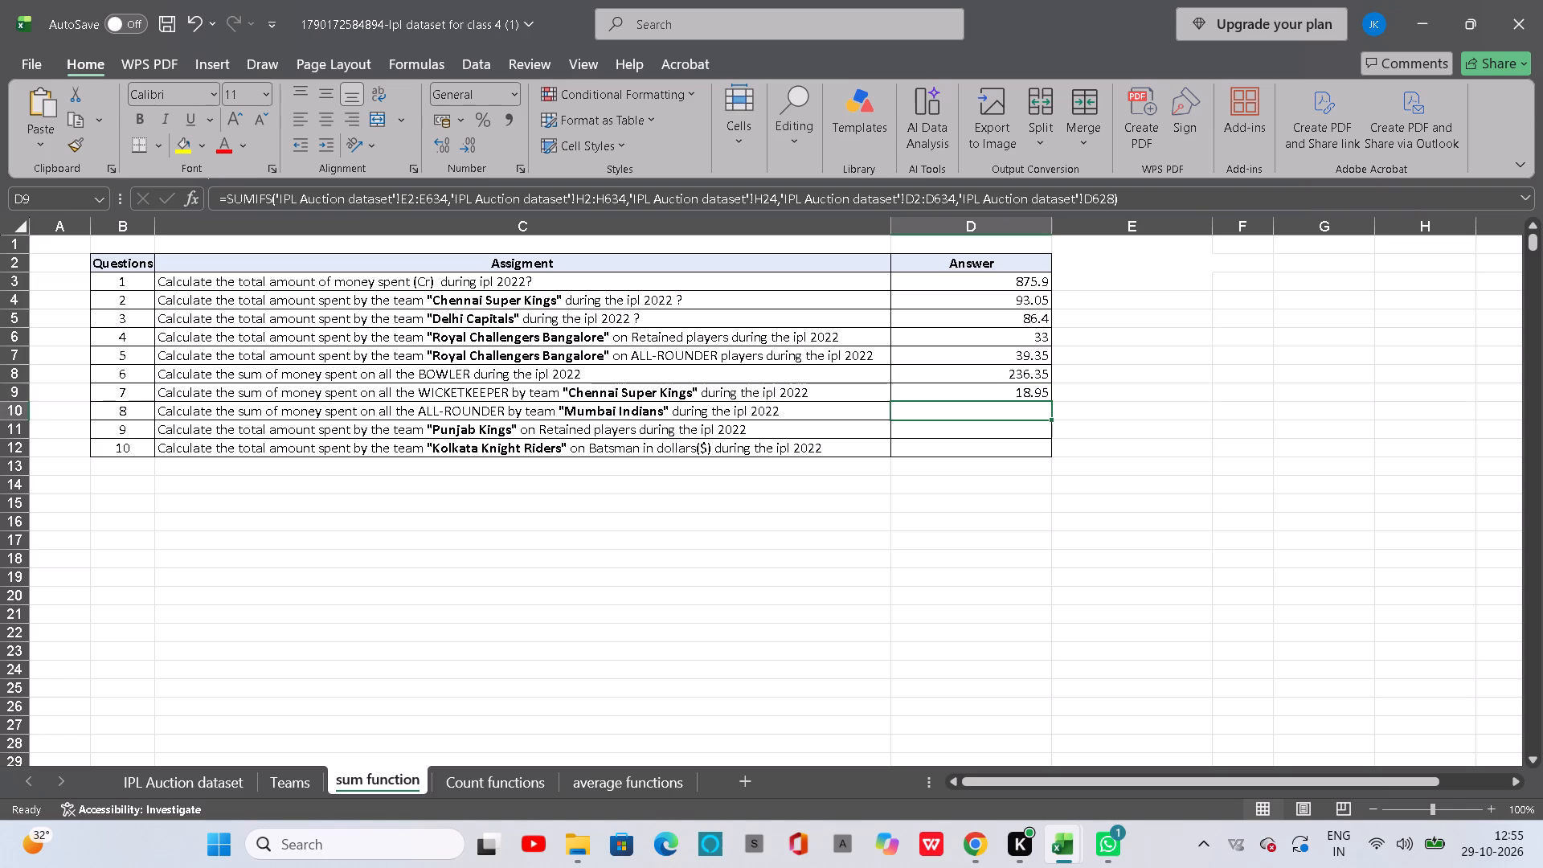
key(equal)
text(sun)
key(BackSpace)
text(mifs)
key(Tab)
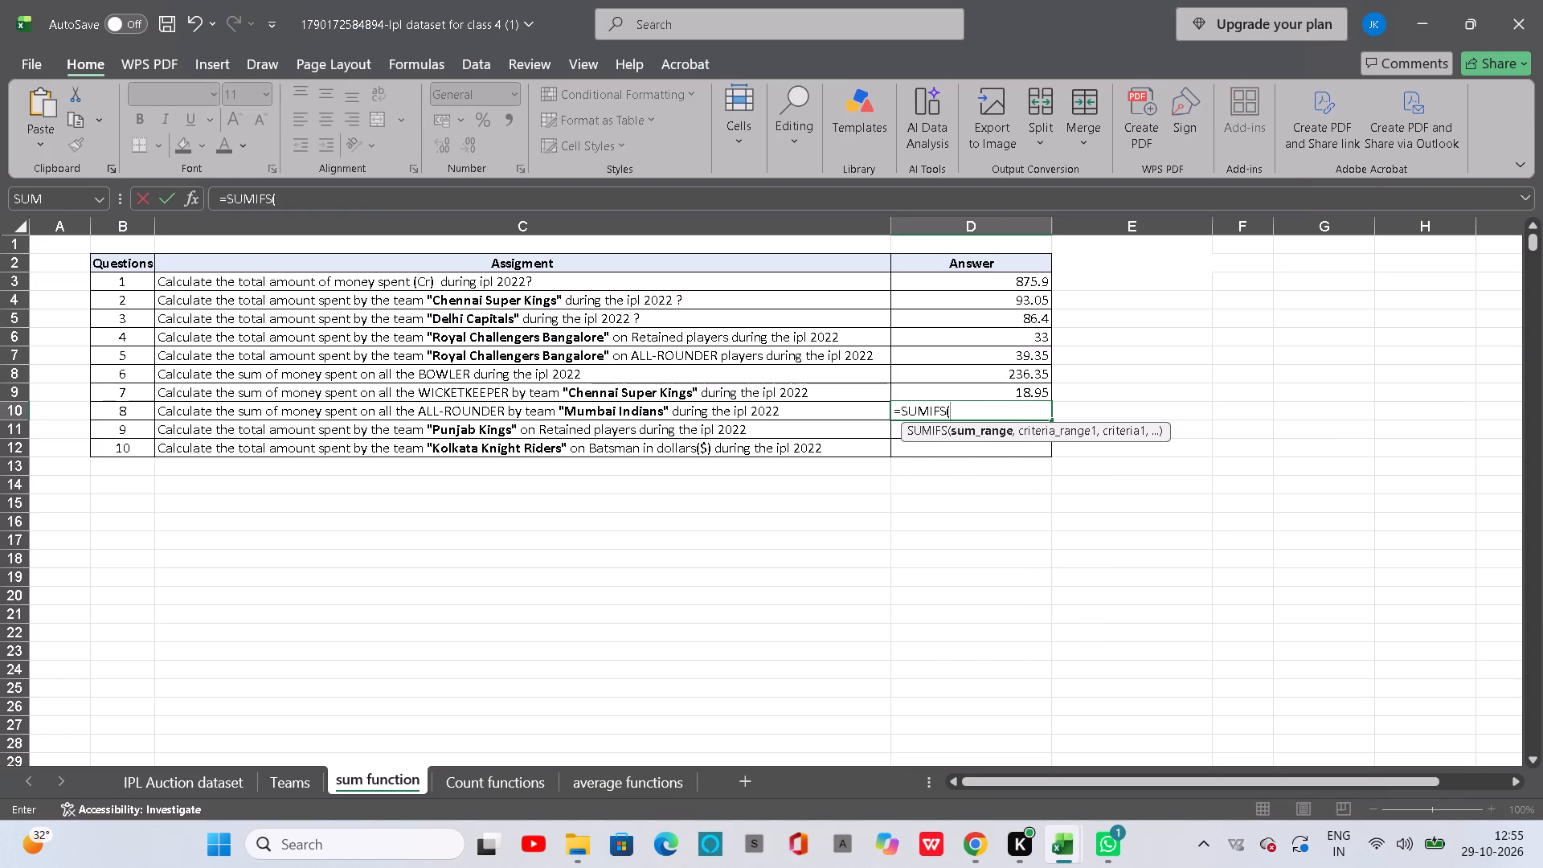
click(205, 780)
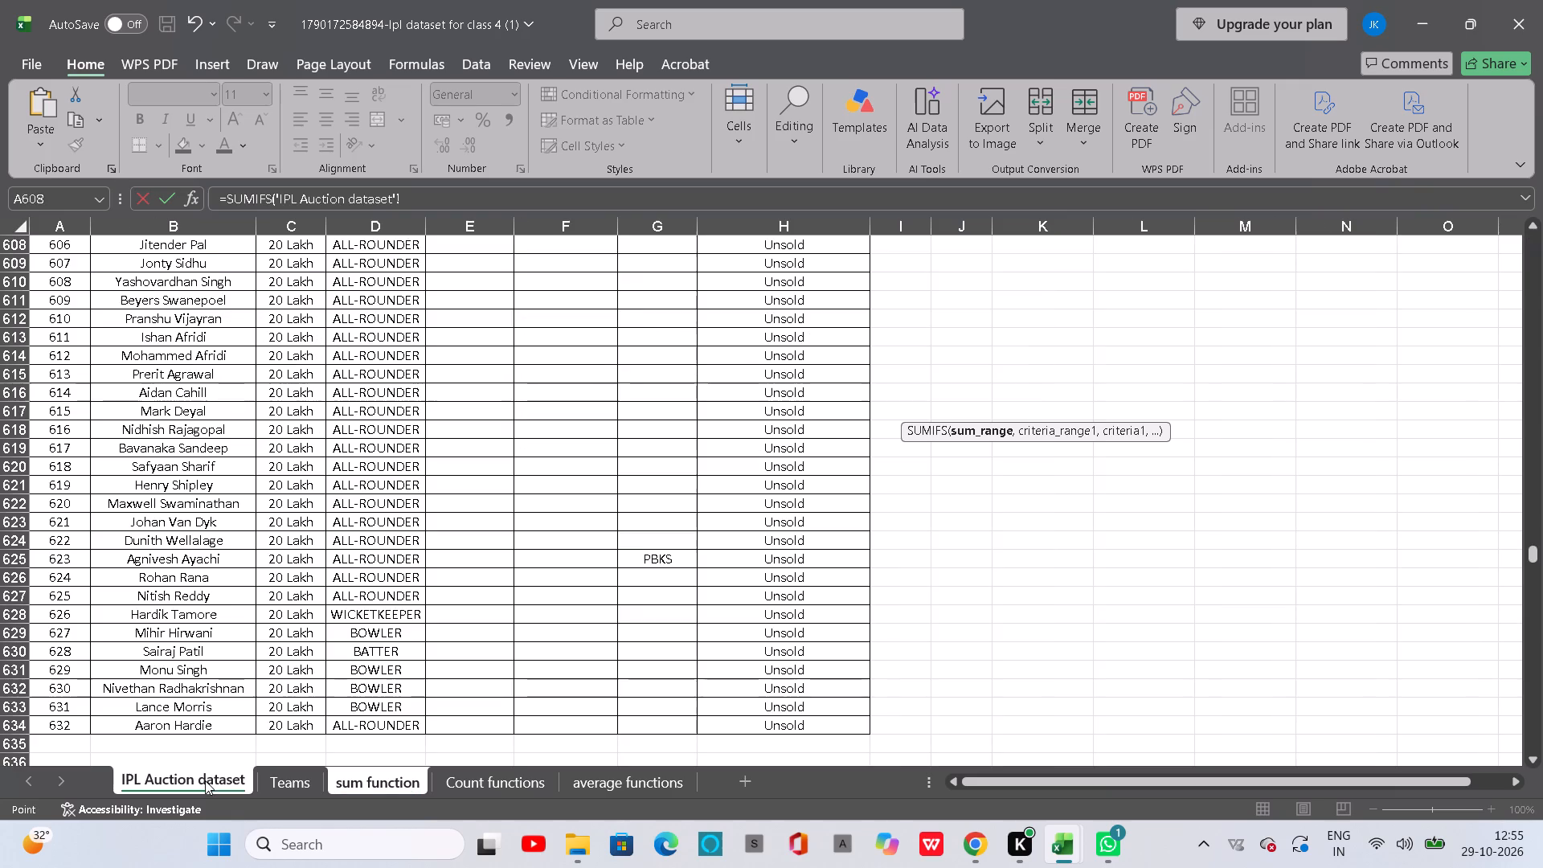
scroll(520, 386, up, 20)
scroll(520, 386, up, 6)
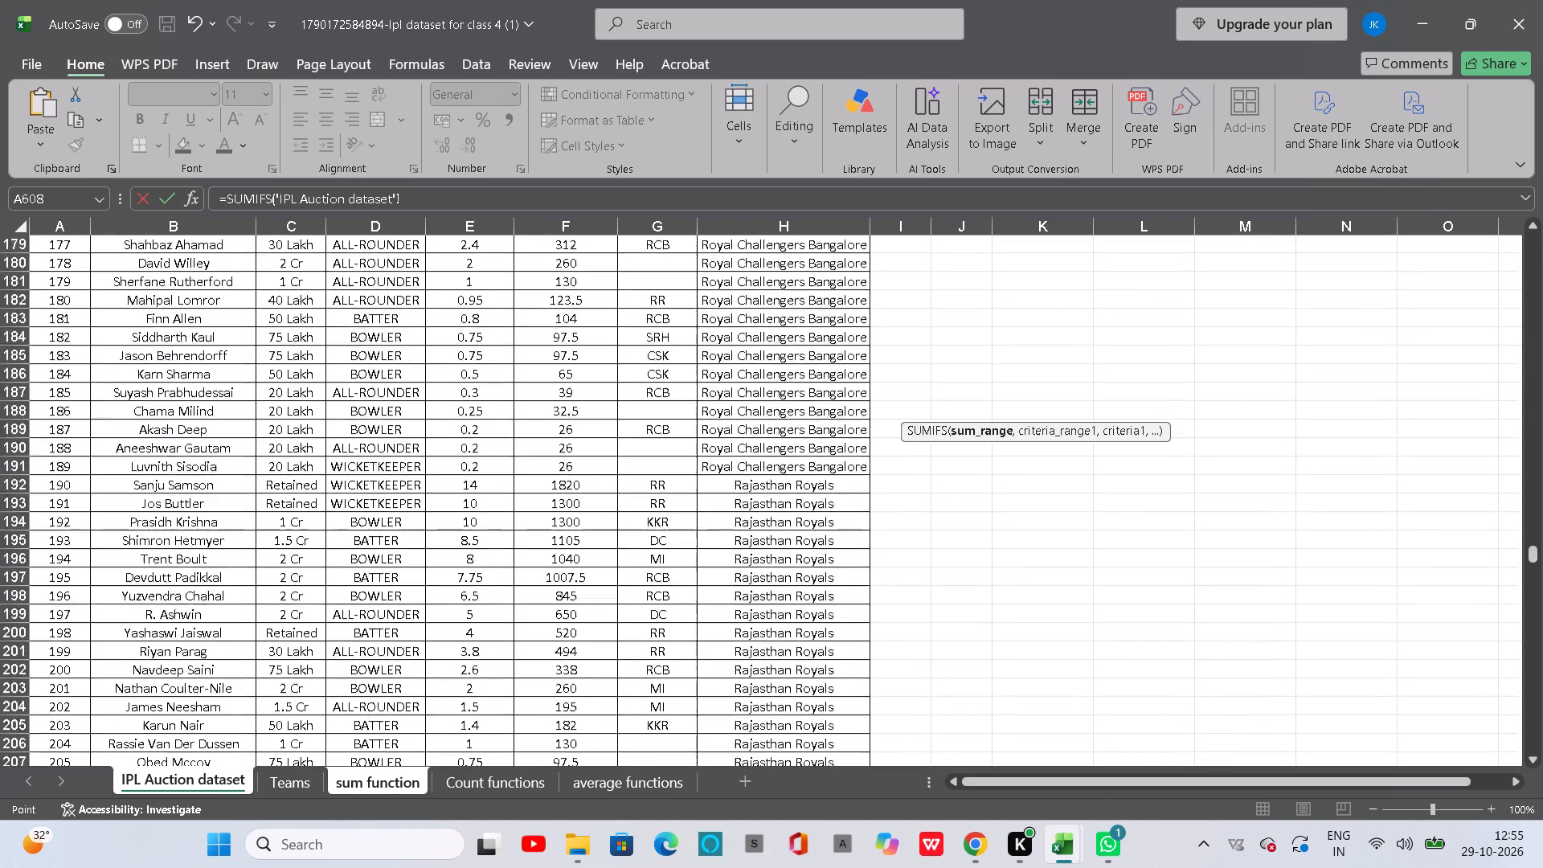
scroll(520, 386, up, 5)
drag(444, 262, 523, 867)
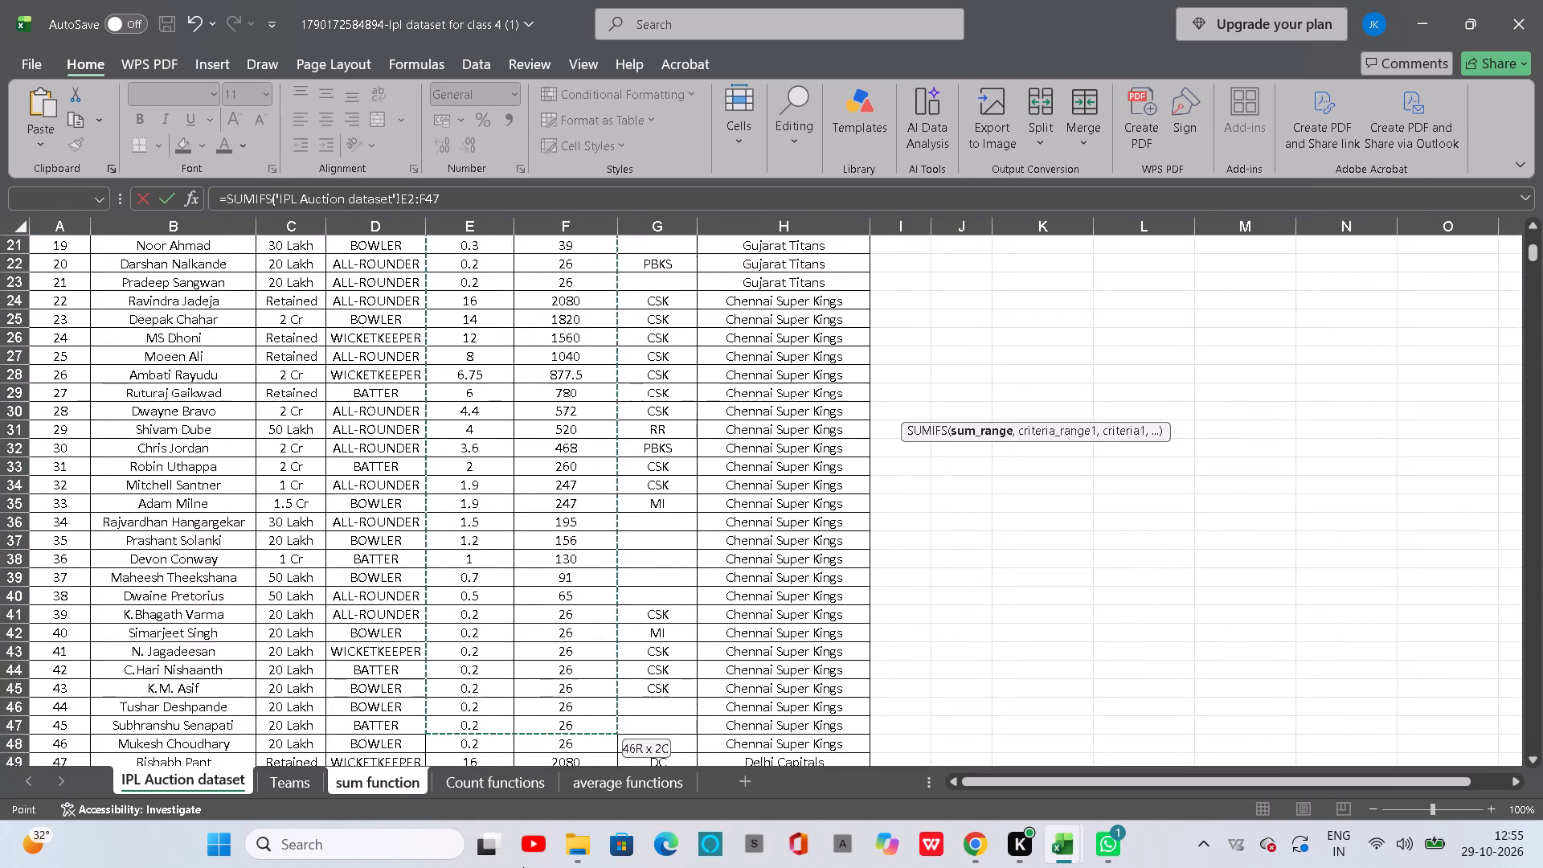
drag(523, 867, 457, 865)
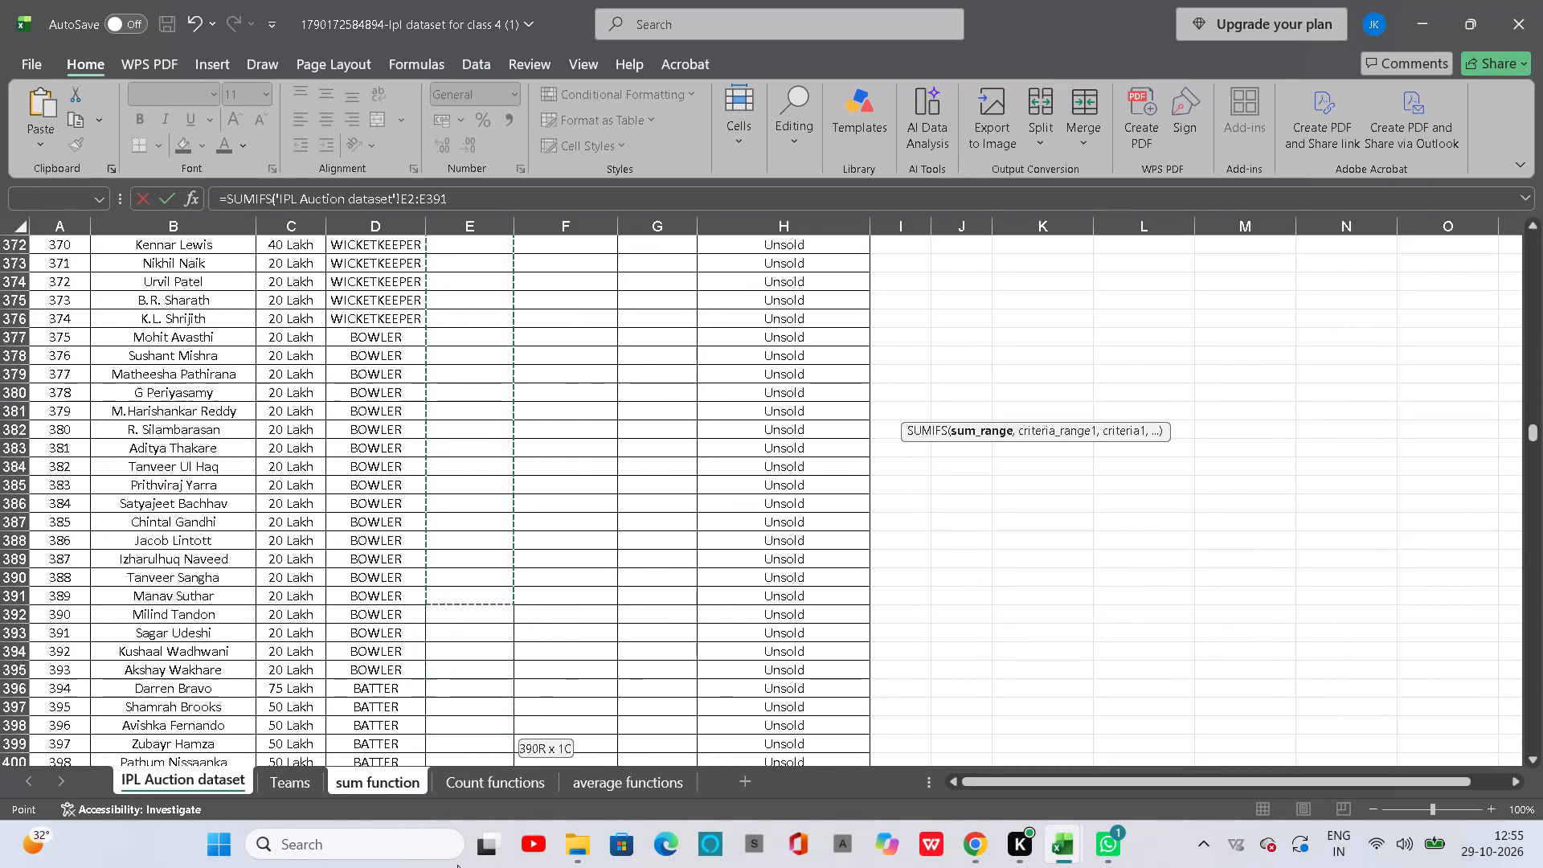
drag(457, 865, 588, 800)
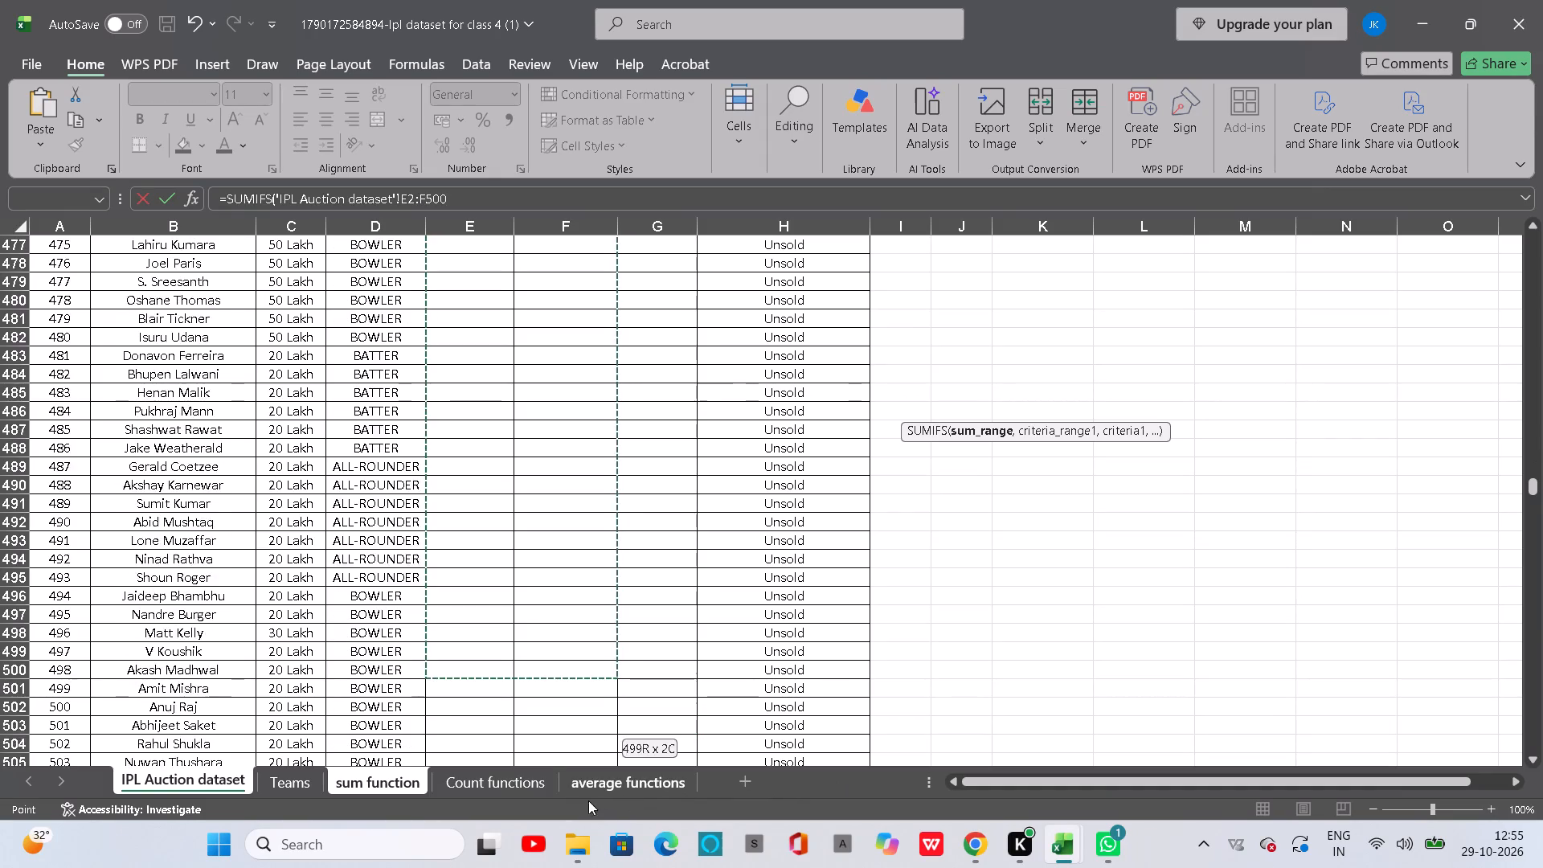
drag(588, 800, 507, 812)
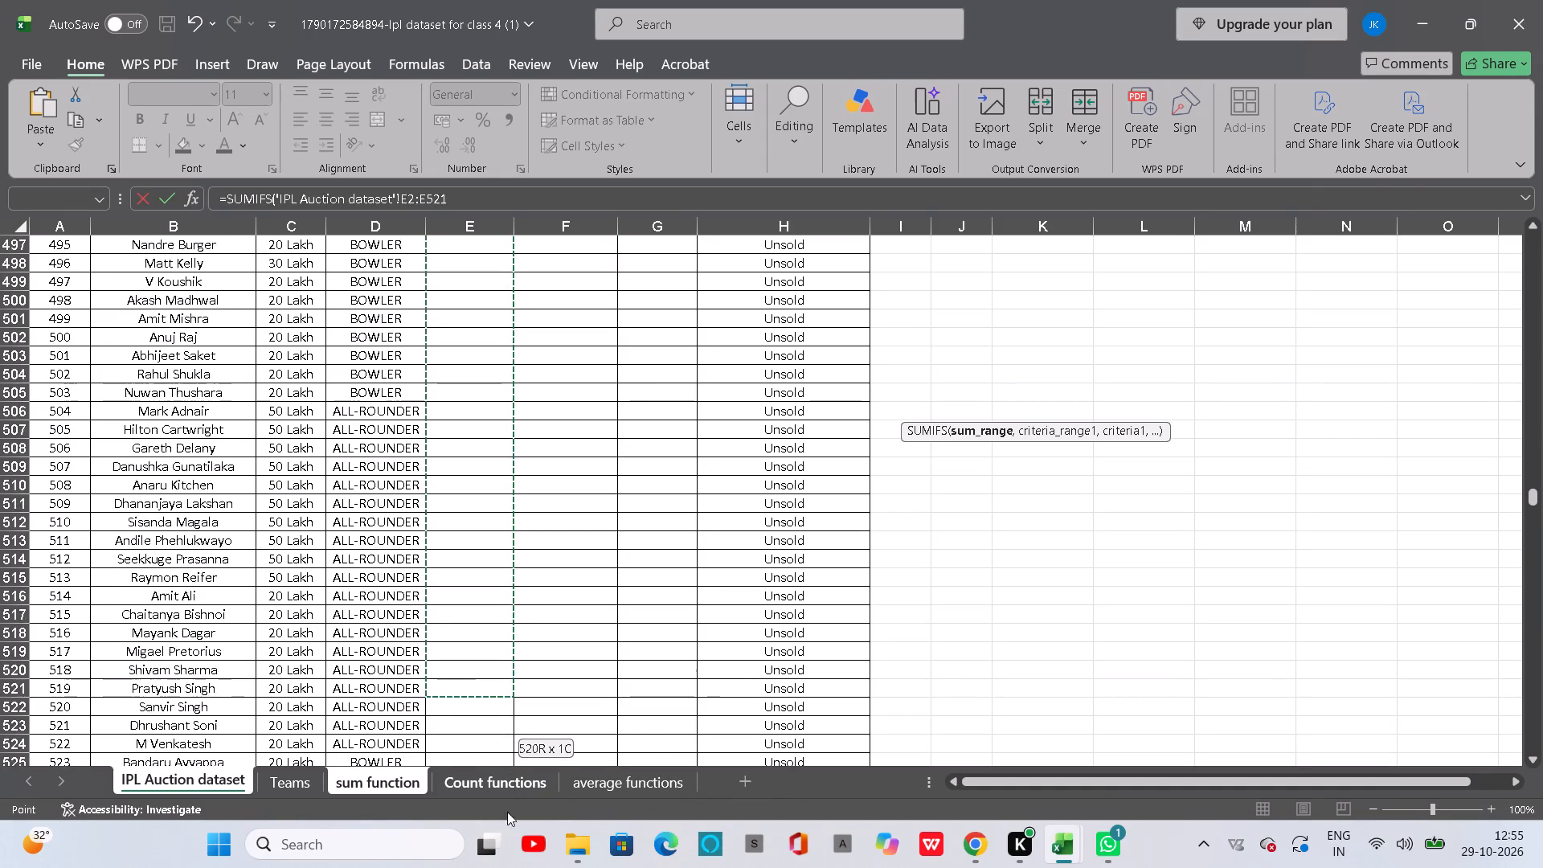
drag(507, 812, 518, 764)
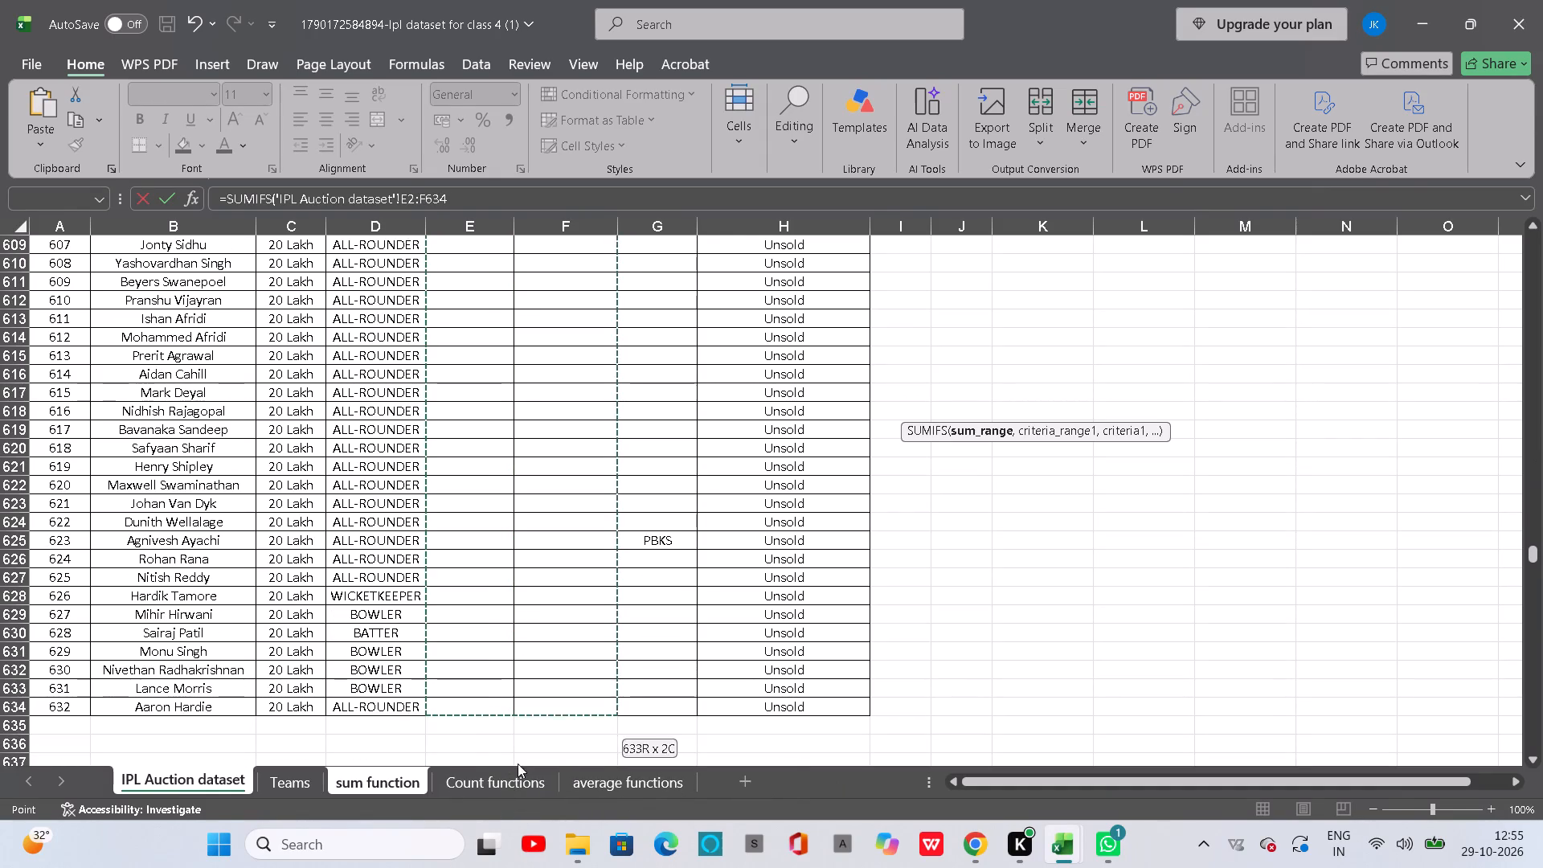
drag(518, 764, 505, 710)
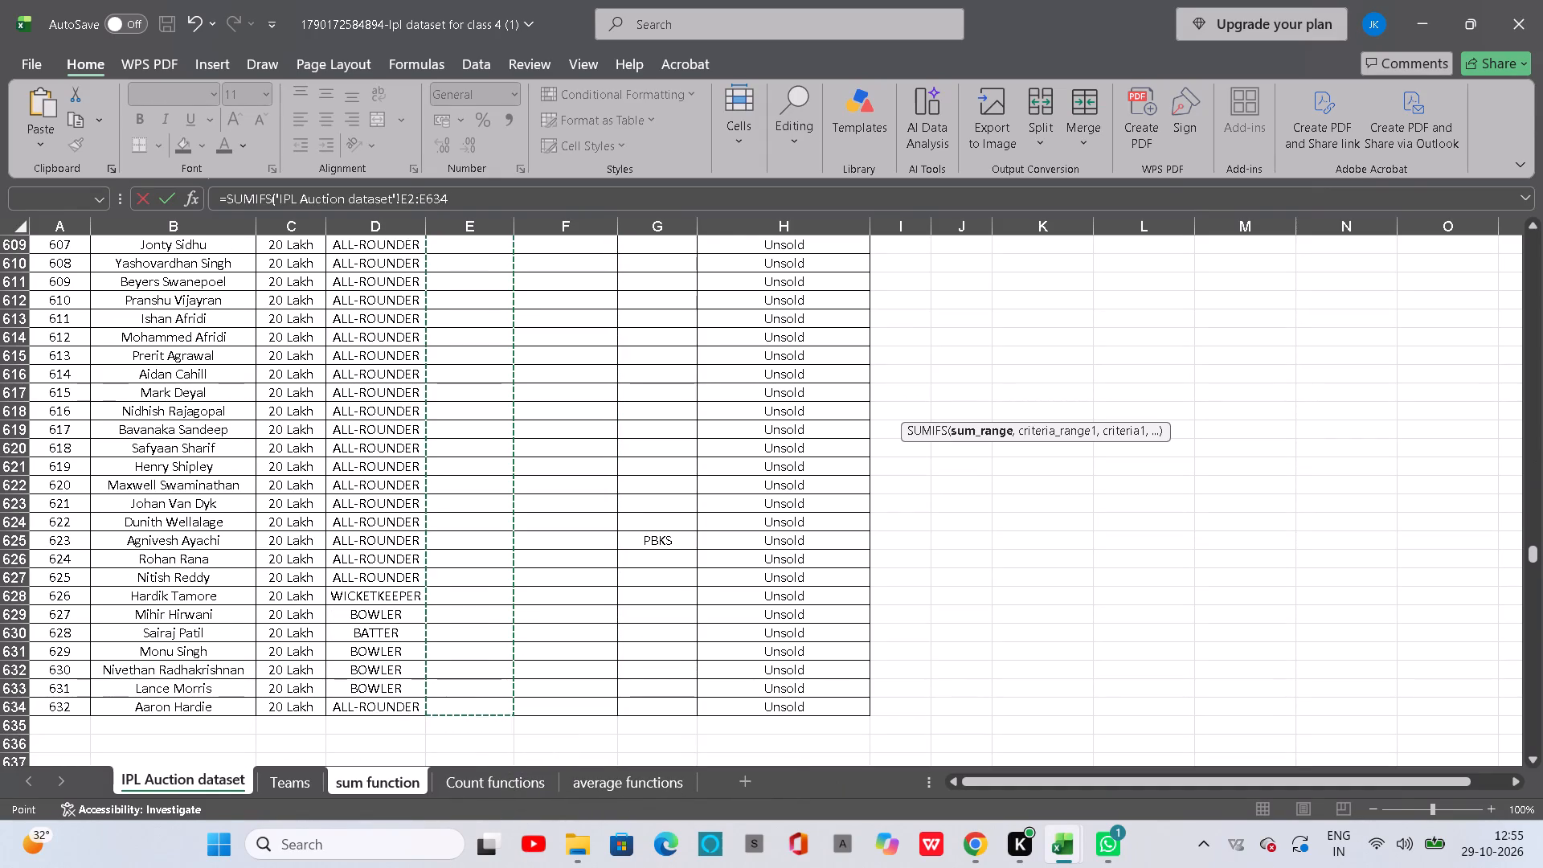
key(comma)
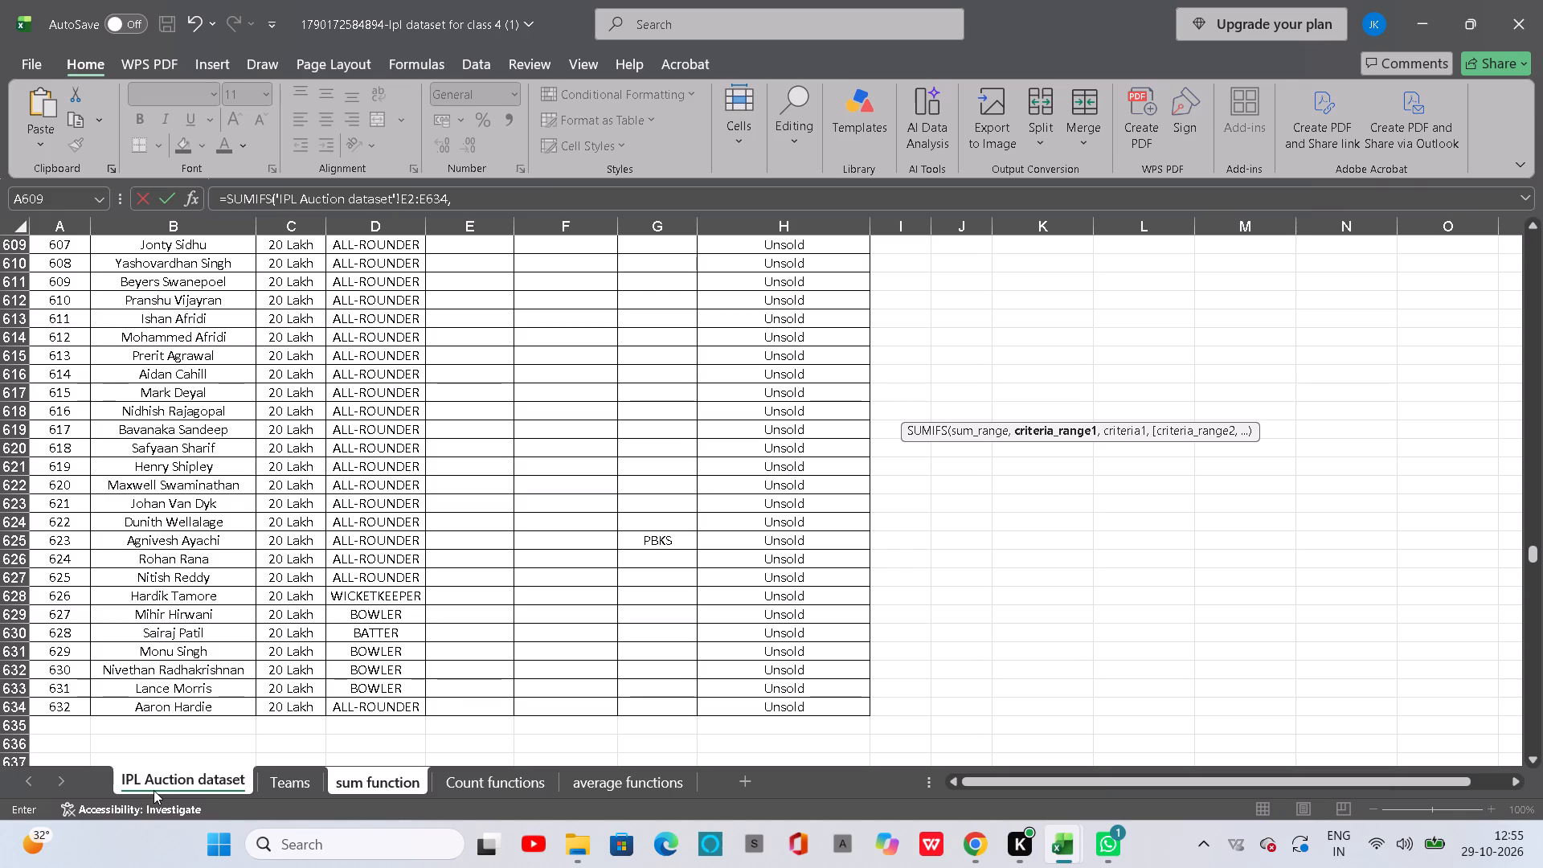
Add the first SUMIFS condition: Team range H2:H634 on the IPL Auction dataset, matched to Mumbai Indians in H149.
click(153, 790)
drag(733, 711, 727, 0)
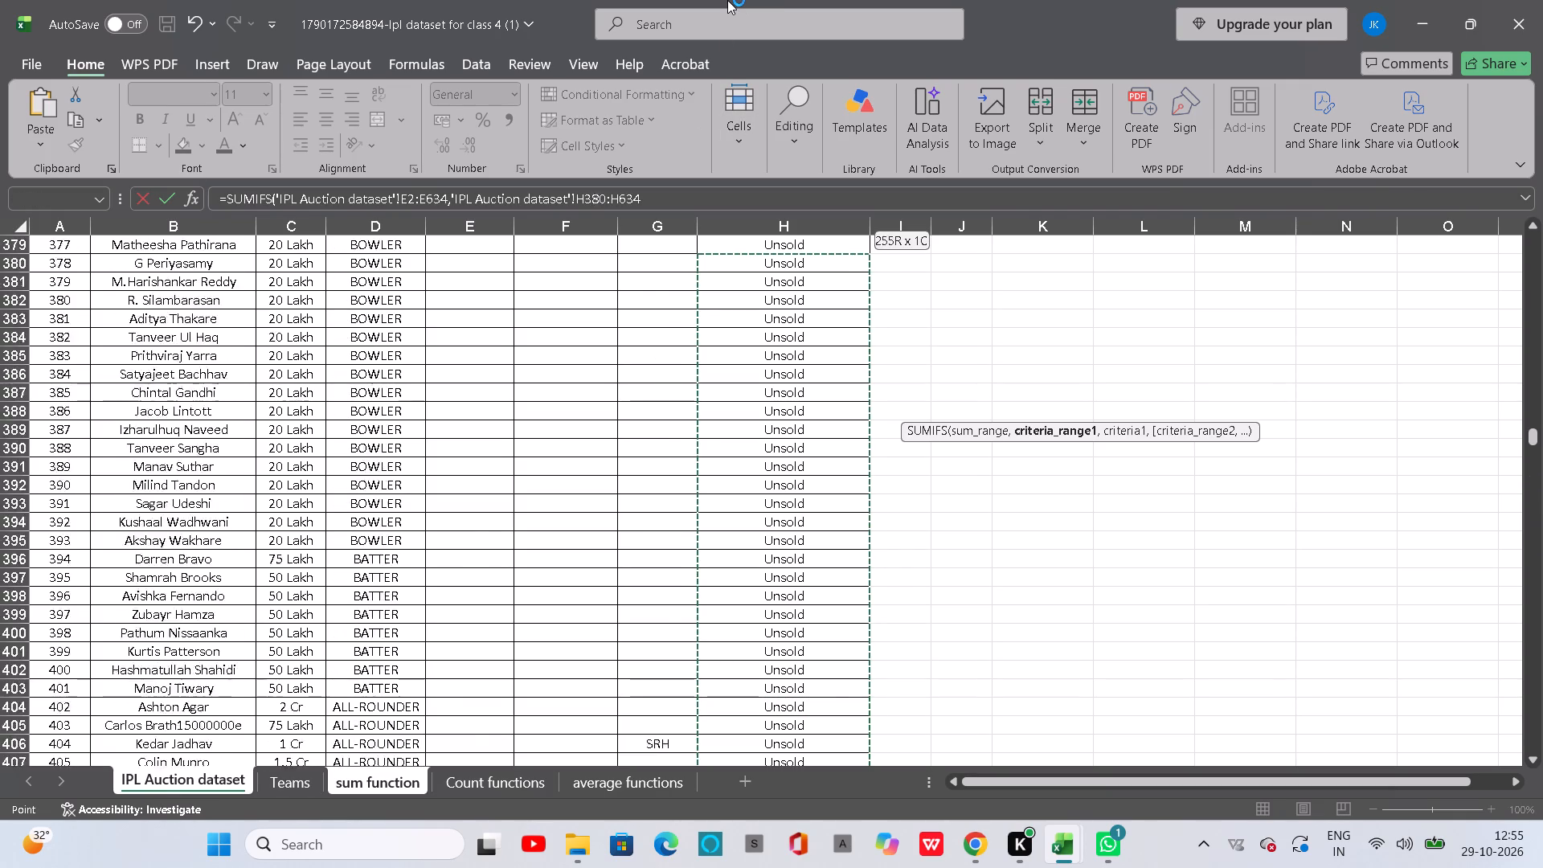
drag(727, 0, 775, 163)
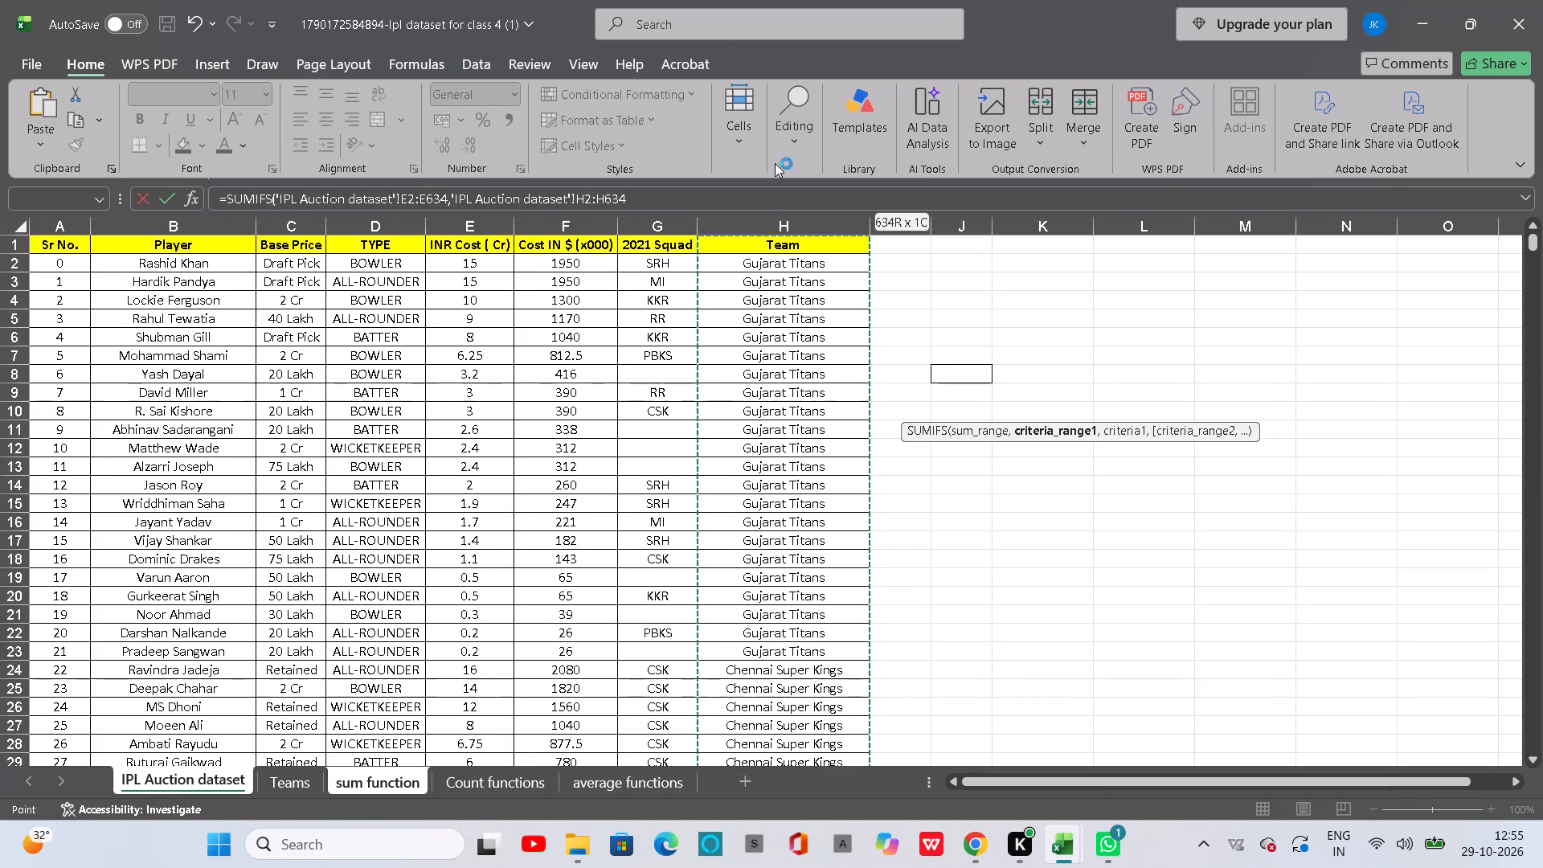
drag(775, 163, 747, 262)
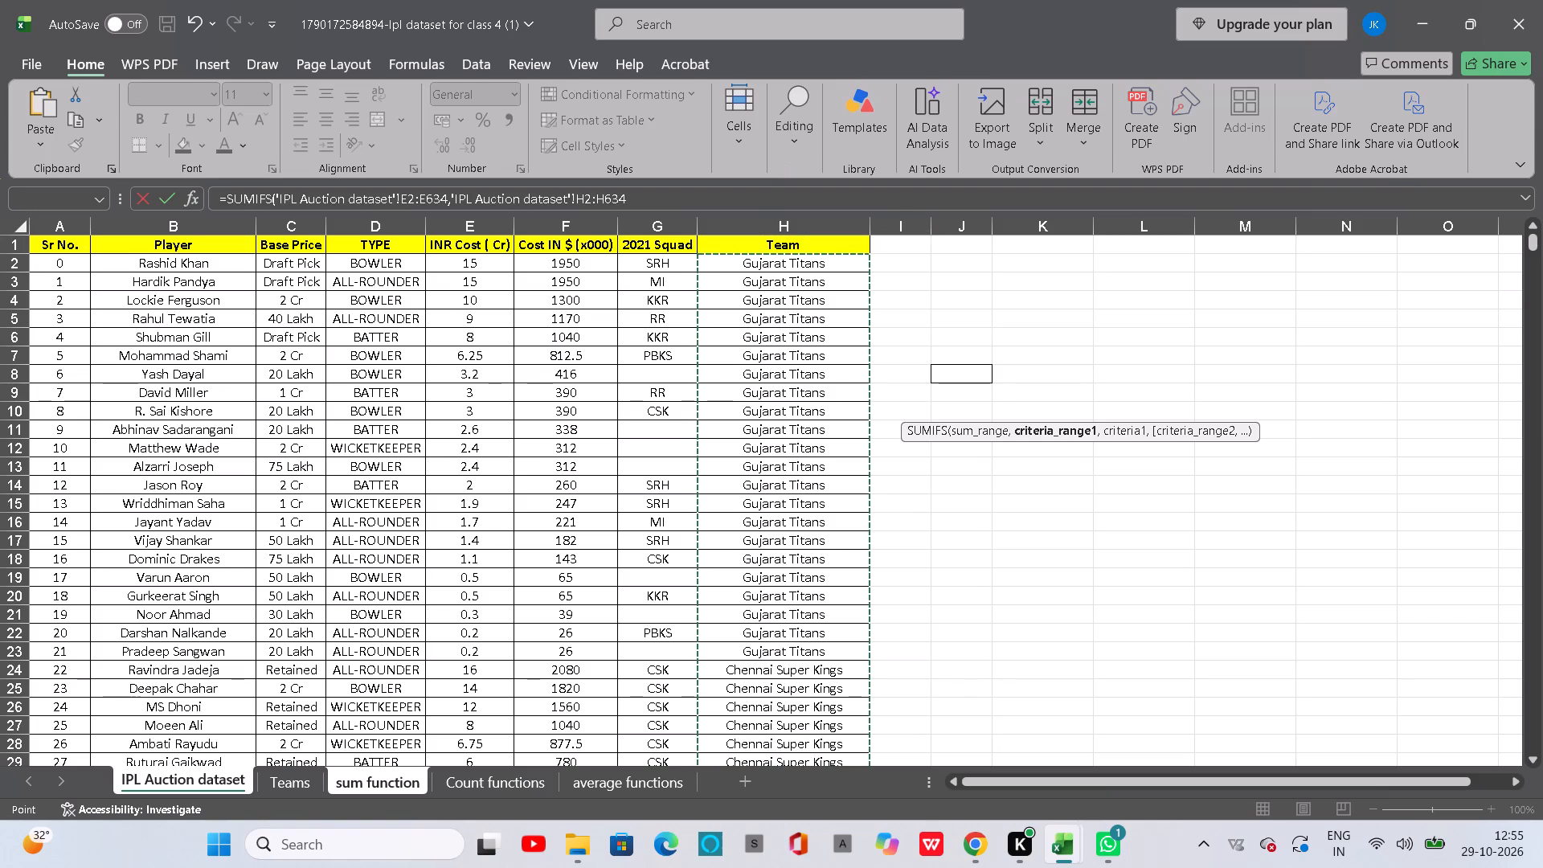
key(comma)
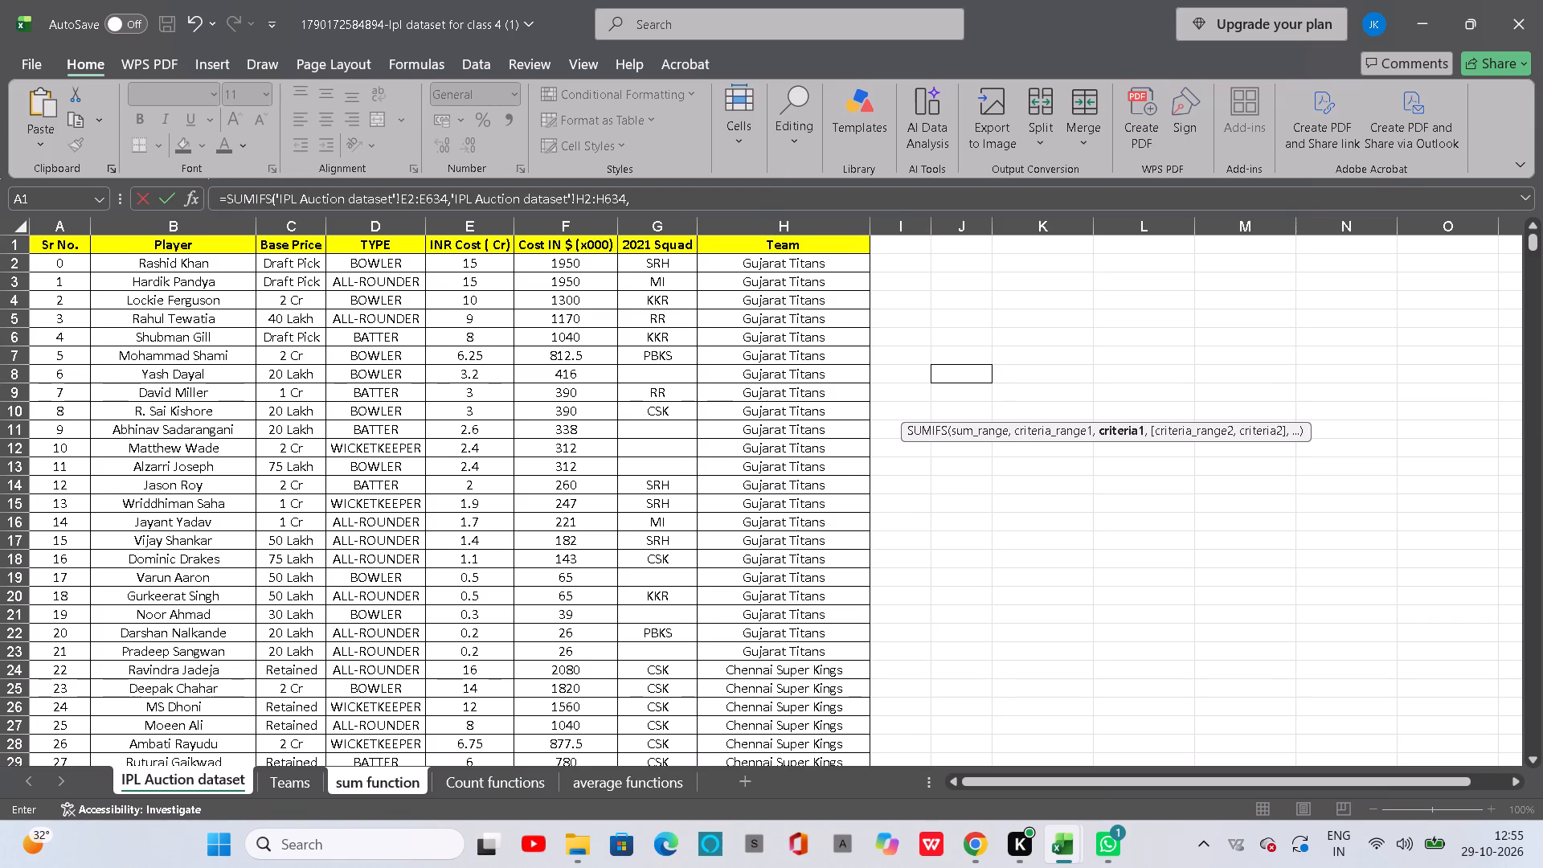
click(178, 770)
scroll(760, 707, down, 6)
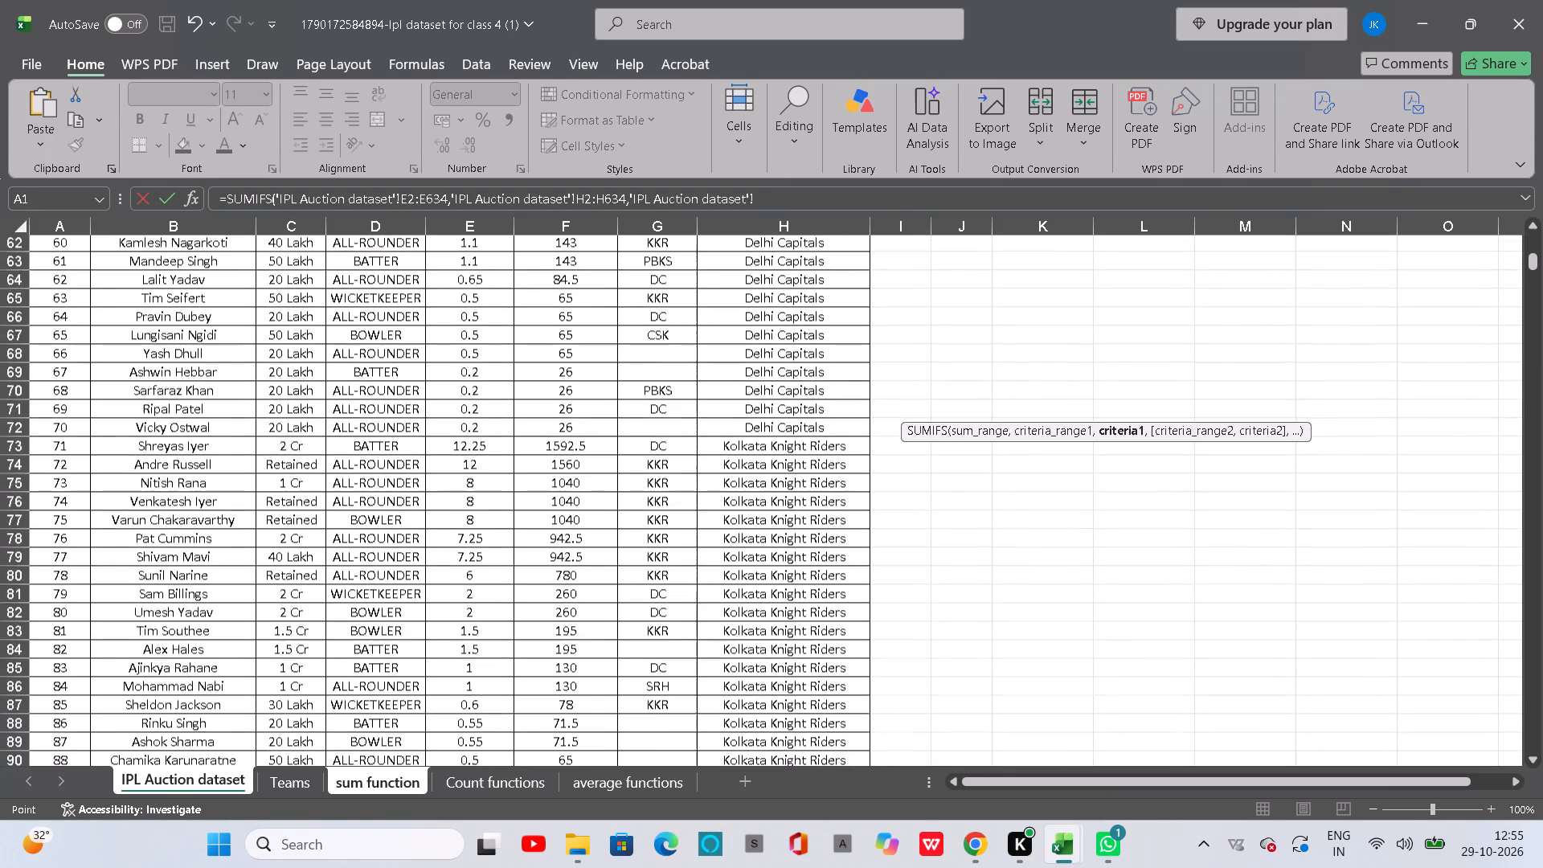
scroll(760, 707, down, 8)
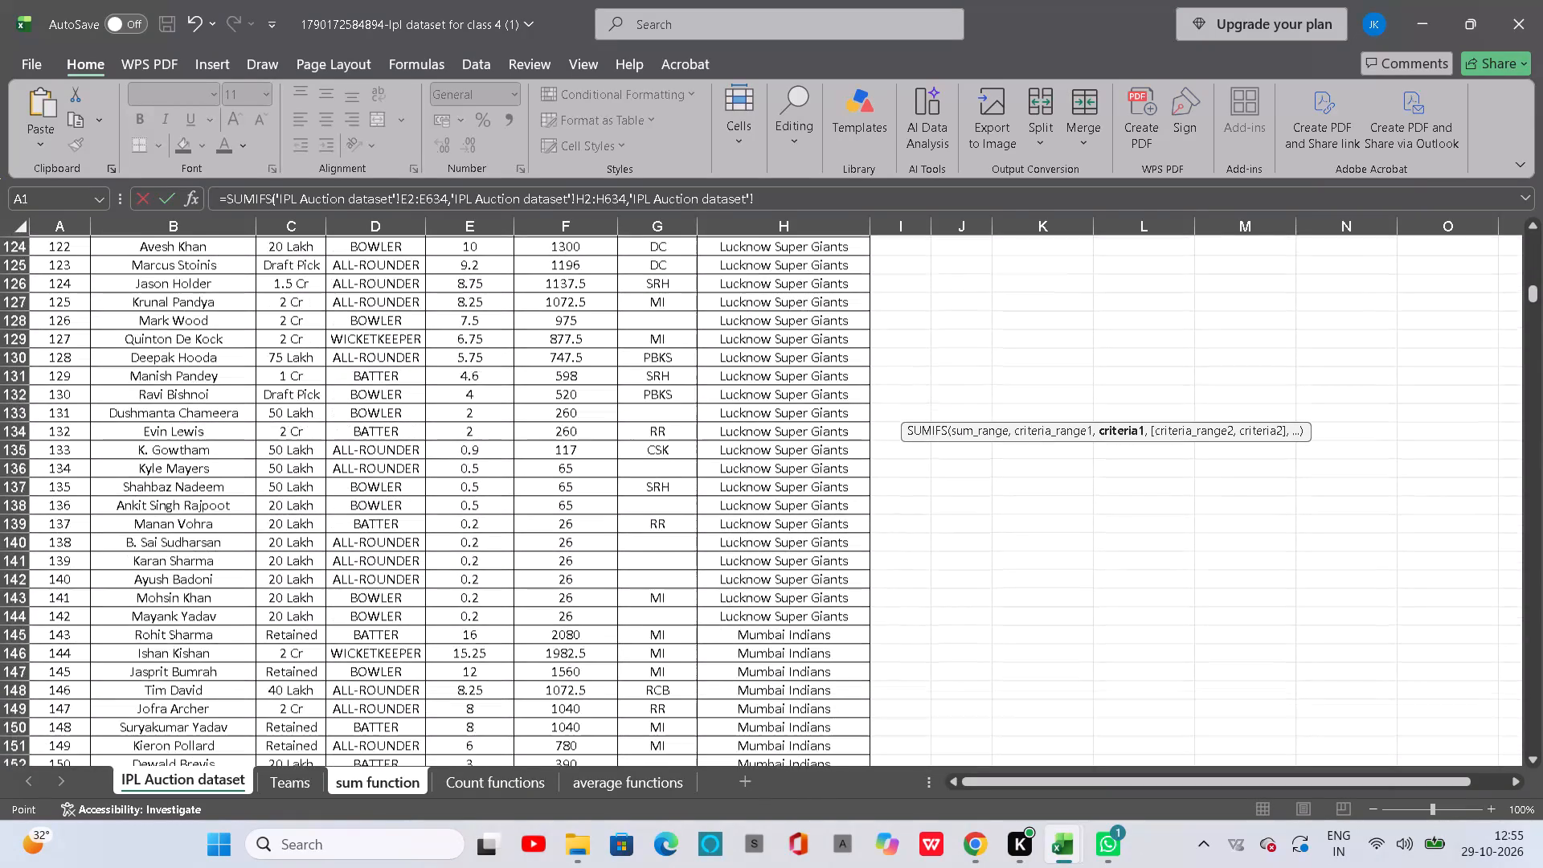
scroll(760, 707, down, 1)
click(760, 707)
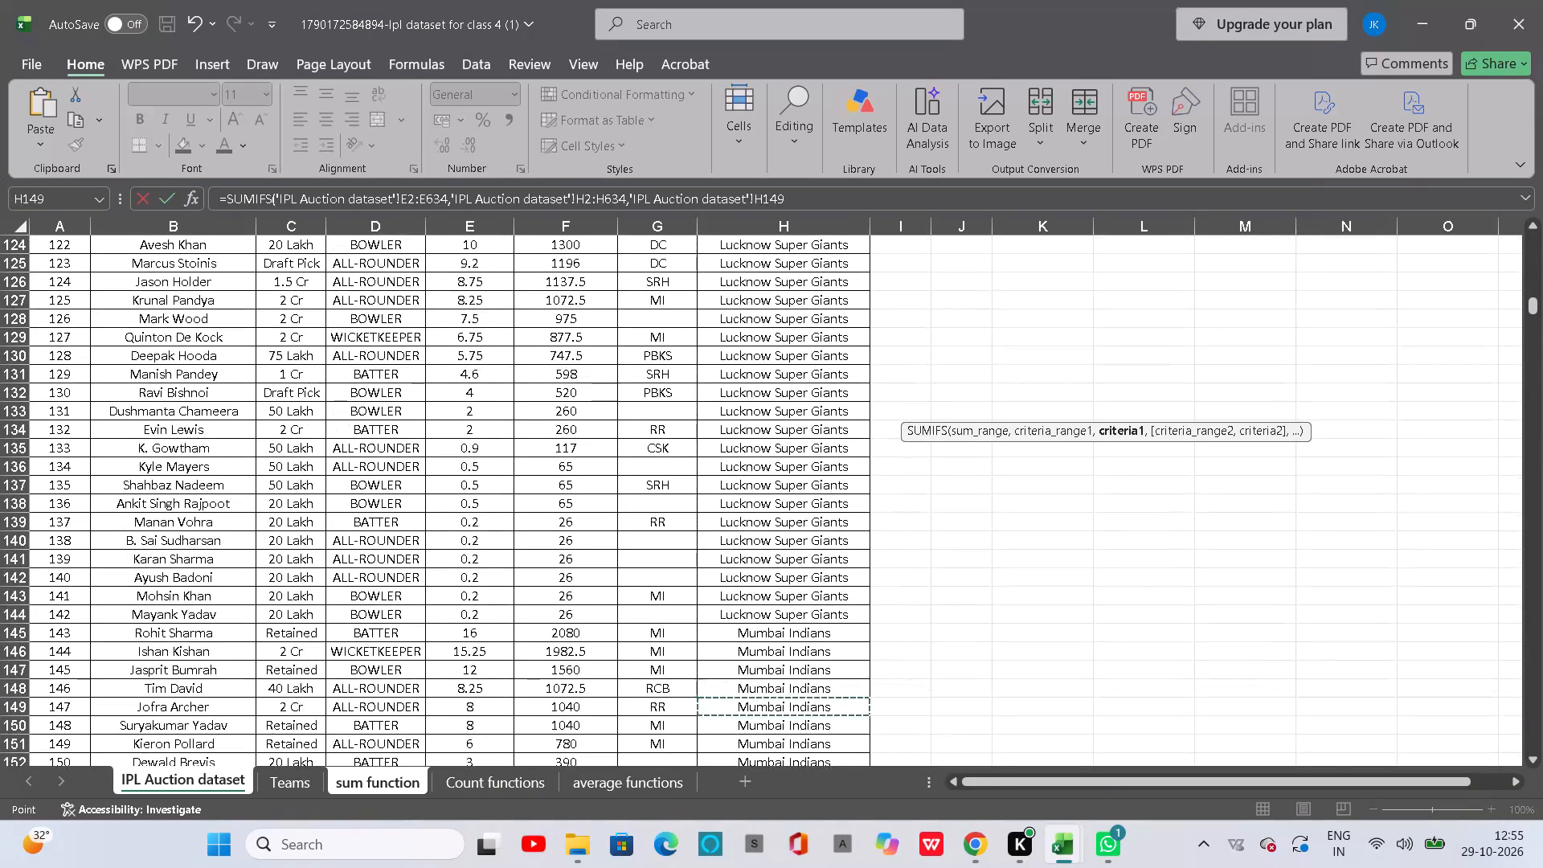
key(comma)
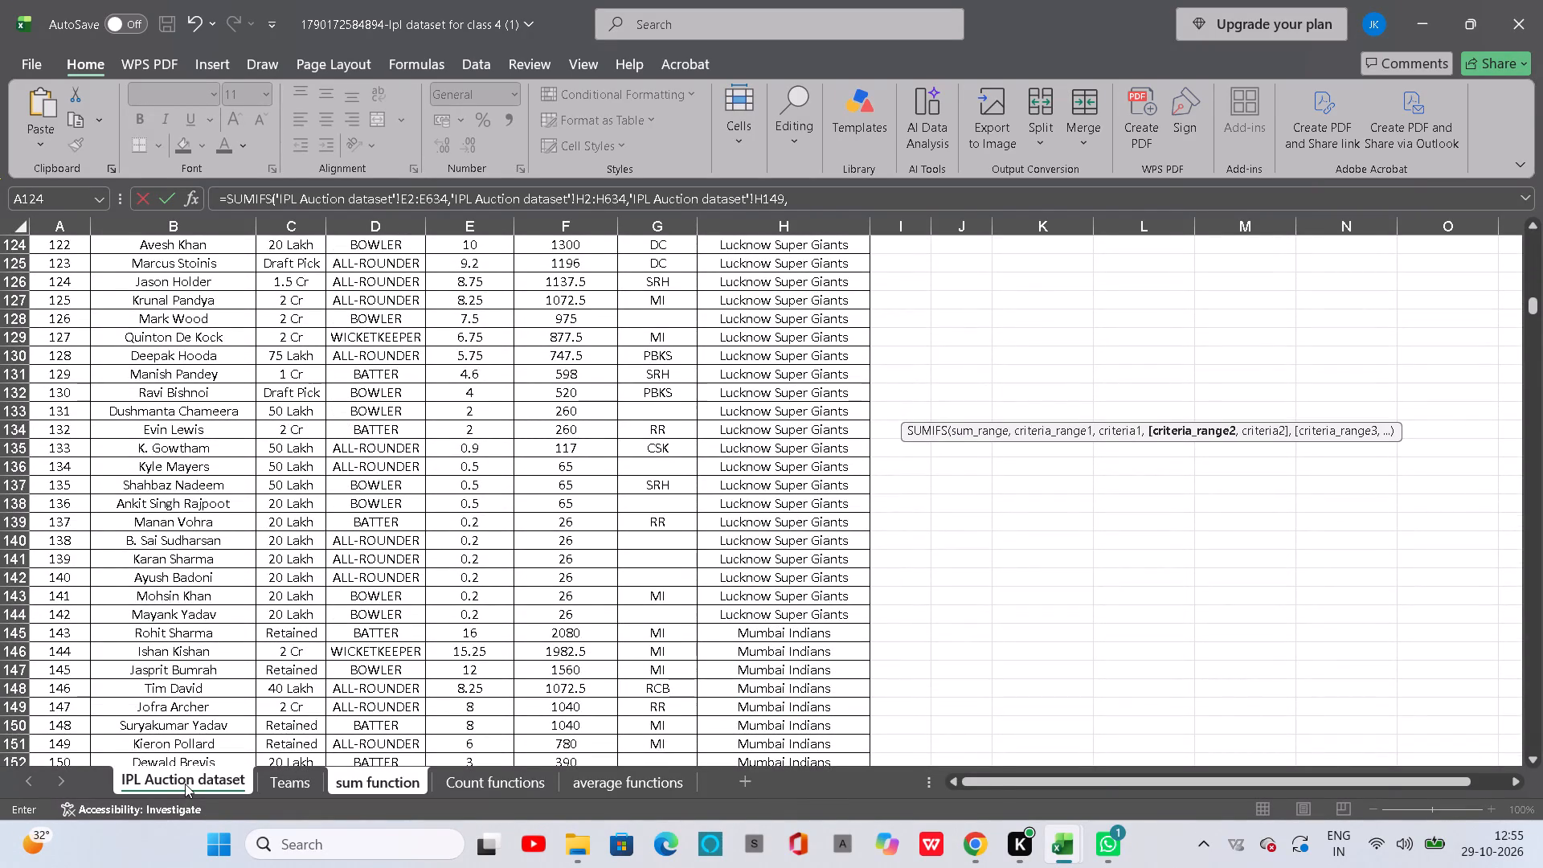
Add the second condition, TYPE range D2:D634 on the IPL Auction dataset matched to ALL-ROUNDER in D634, and complete the D10 formula.
click(185, 784)
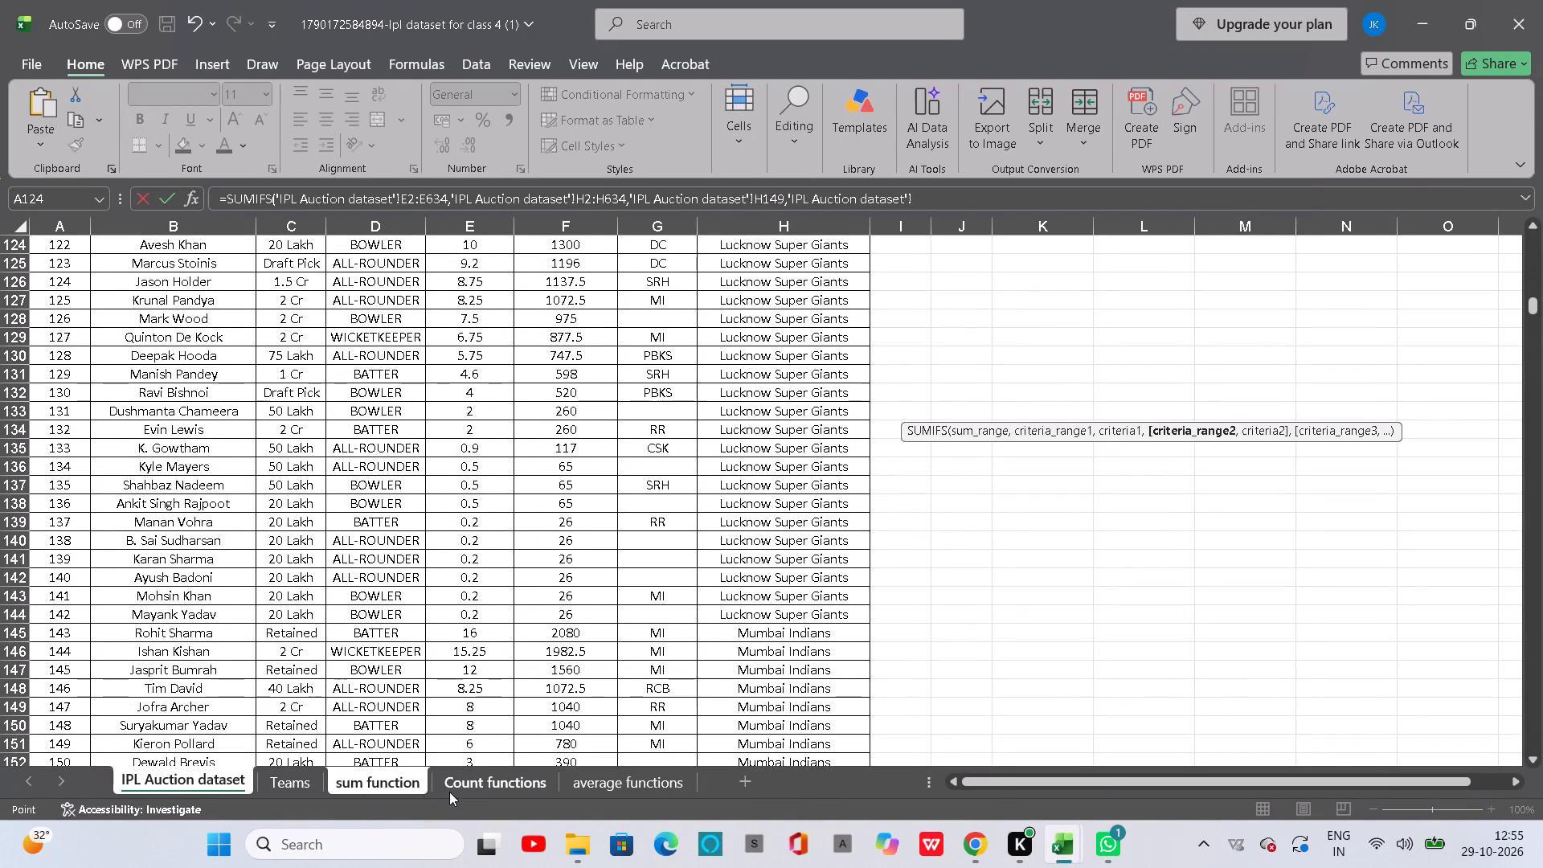
click(407, 789)
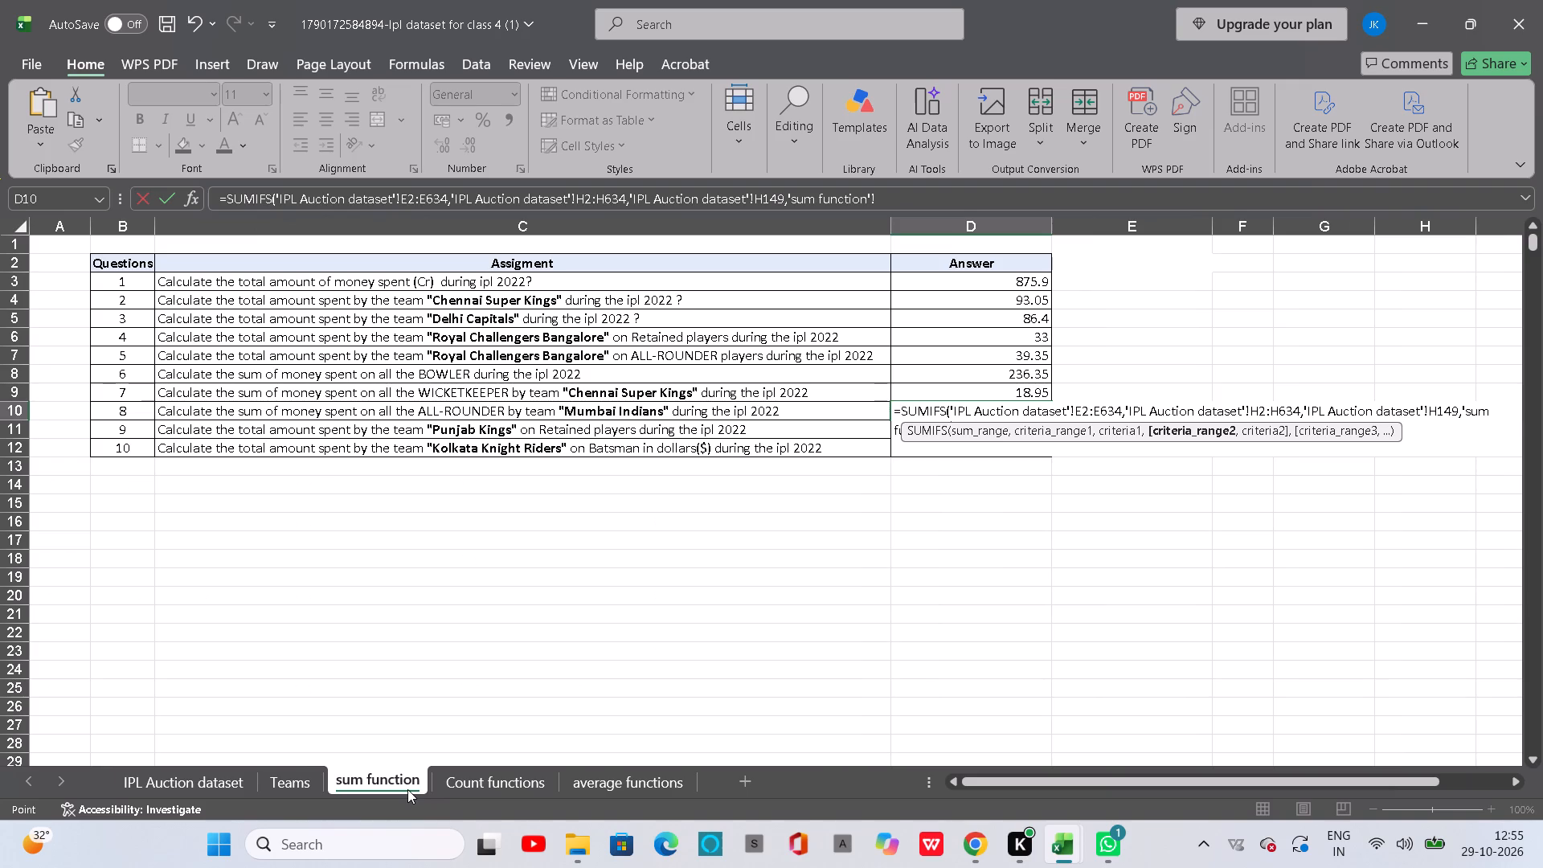
click(254, 772)
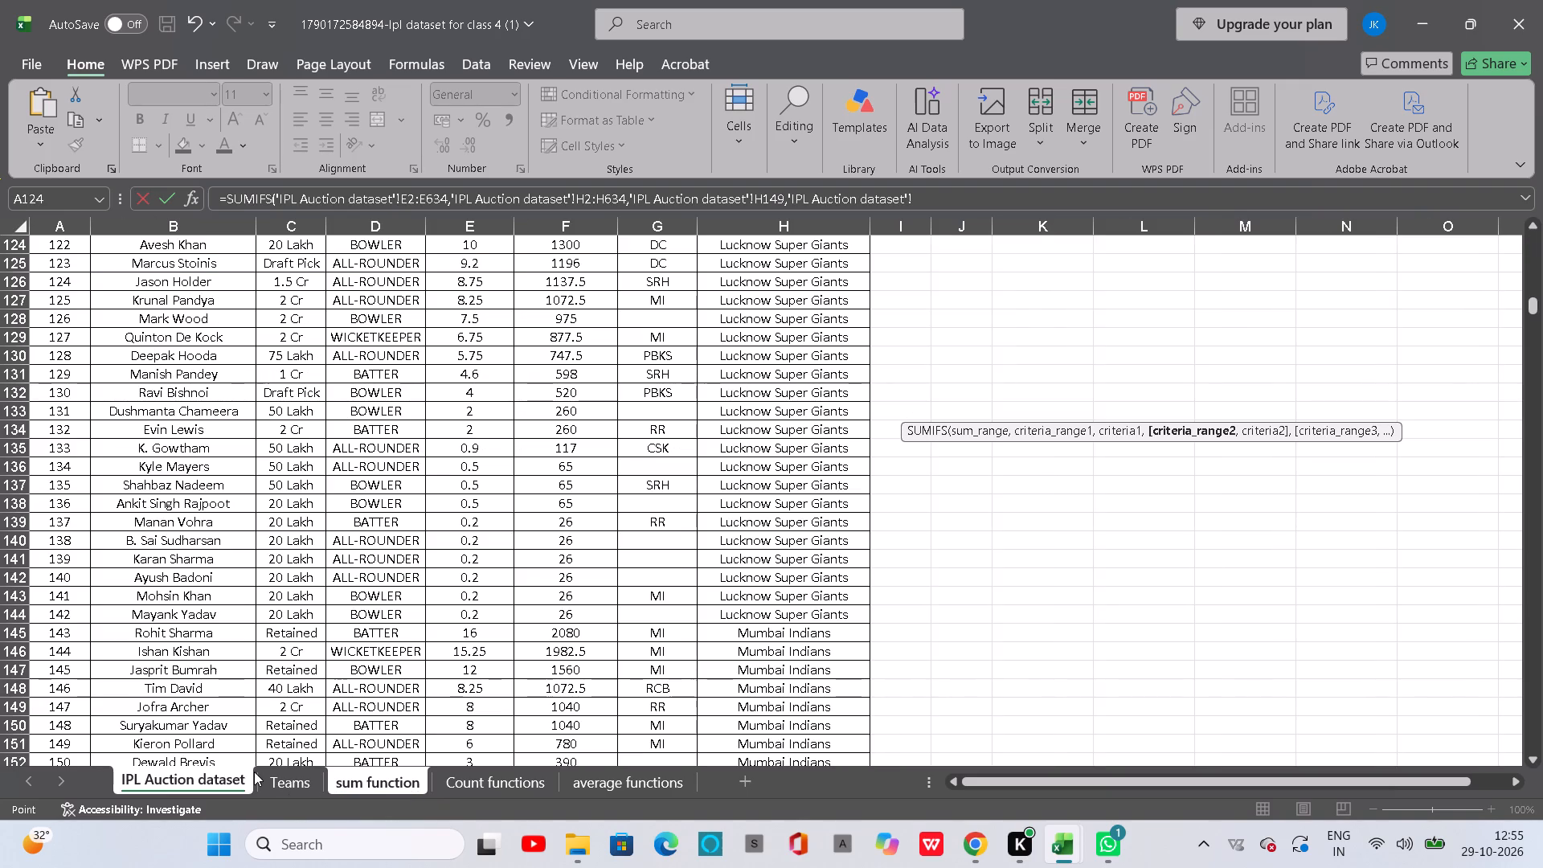
click(332, 247)
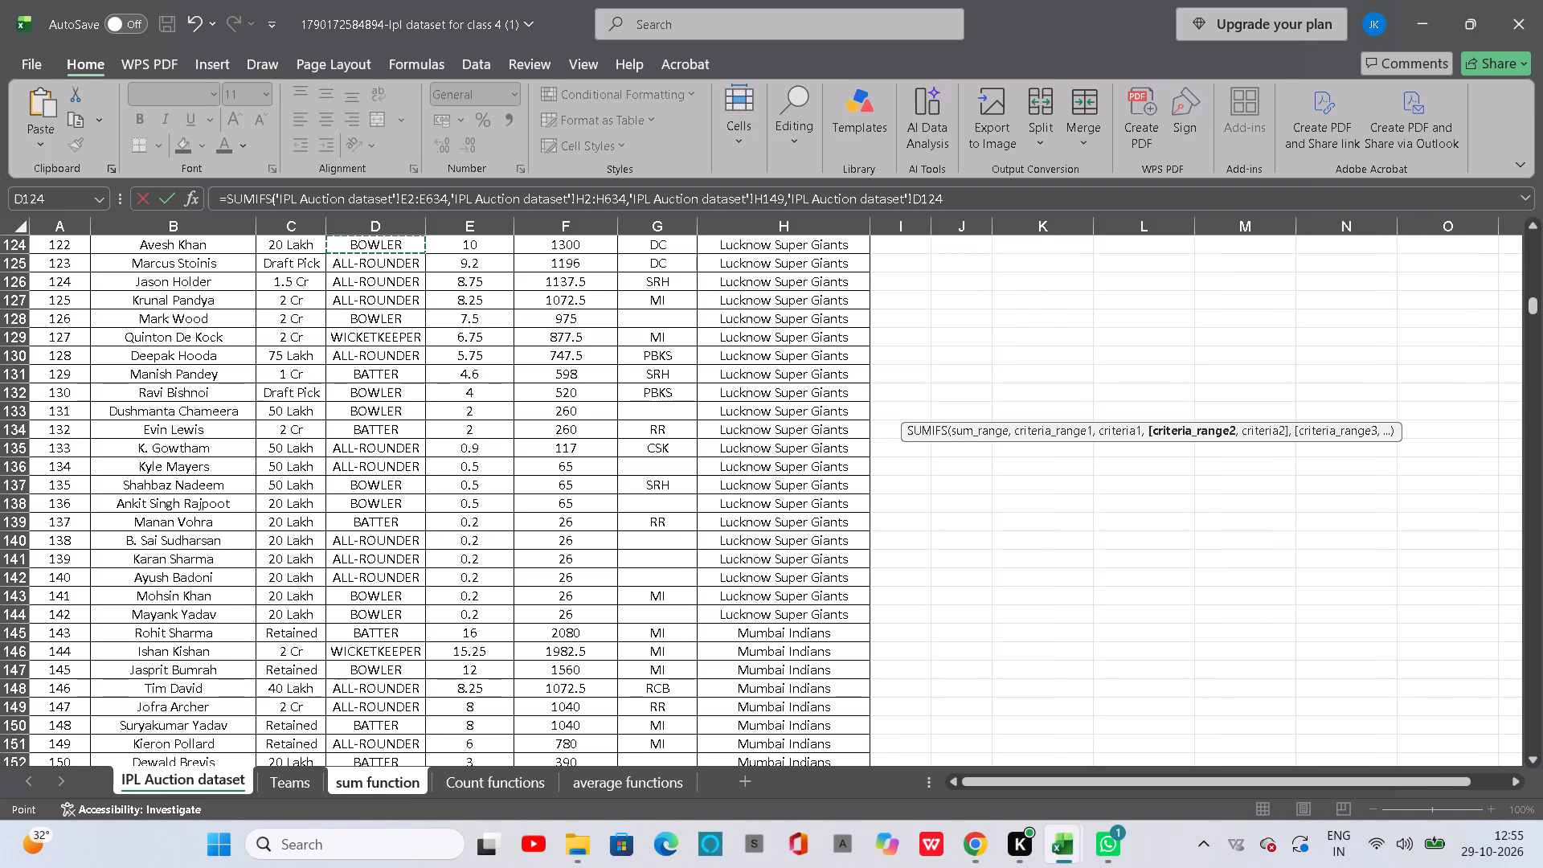
scroll(374, 297, up, 12)
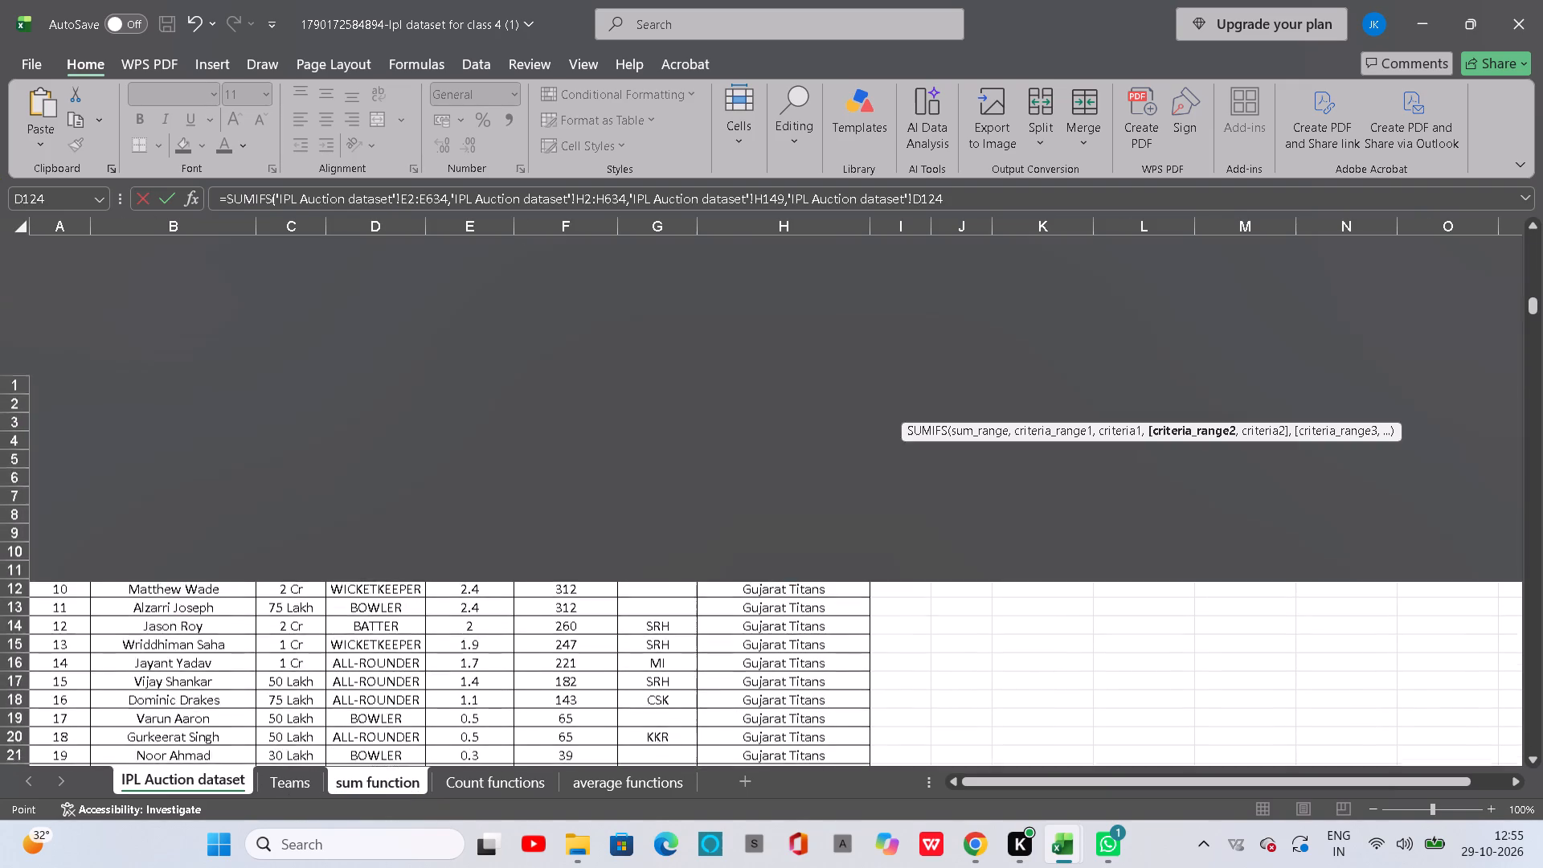
scroll(374, 297, up, 8)
drag(354, 264, 356, 867)
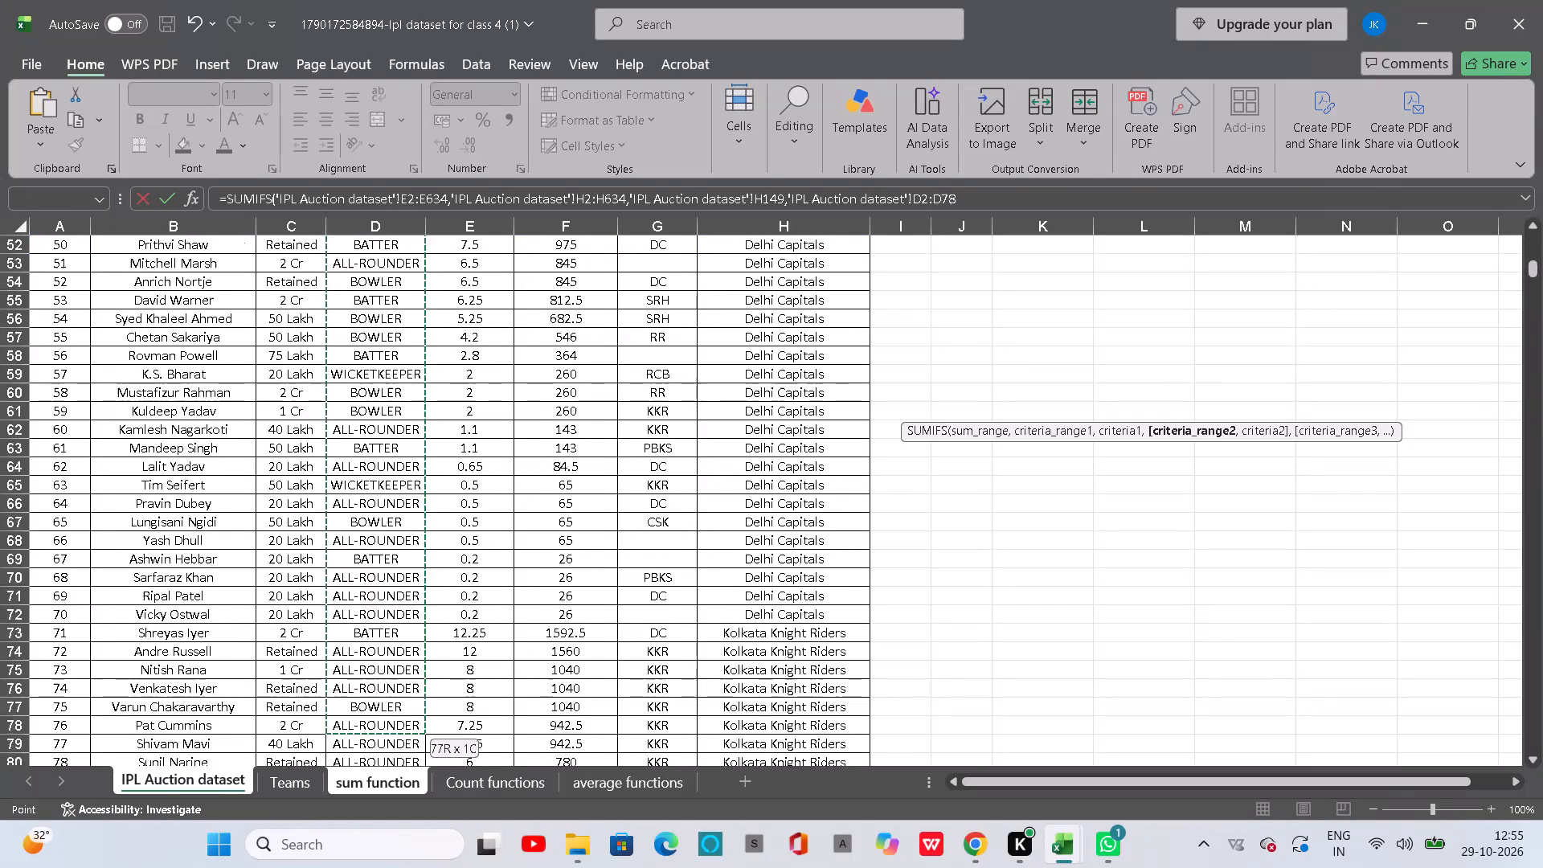
drag(356, 867, 358, 867)
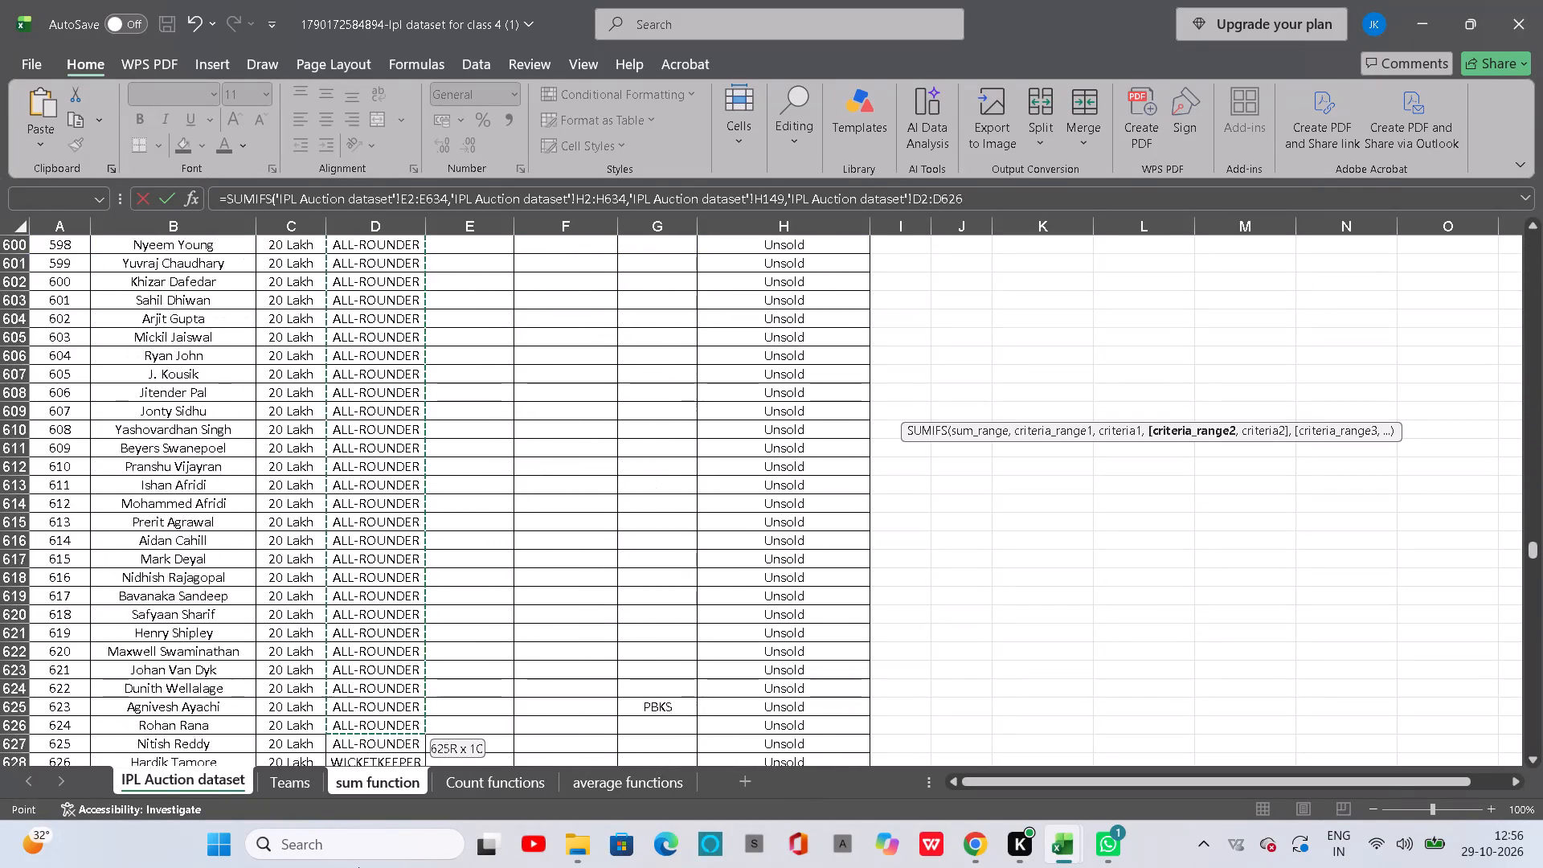
drag(358, 867, 374, 595)
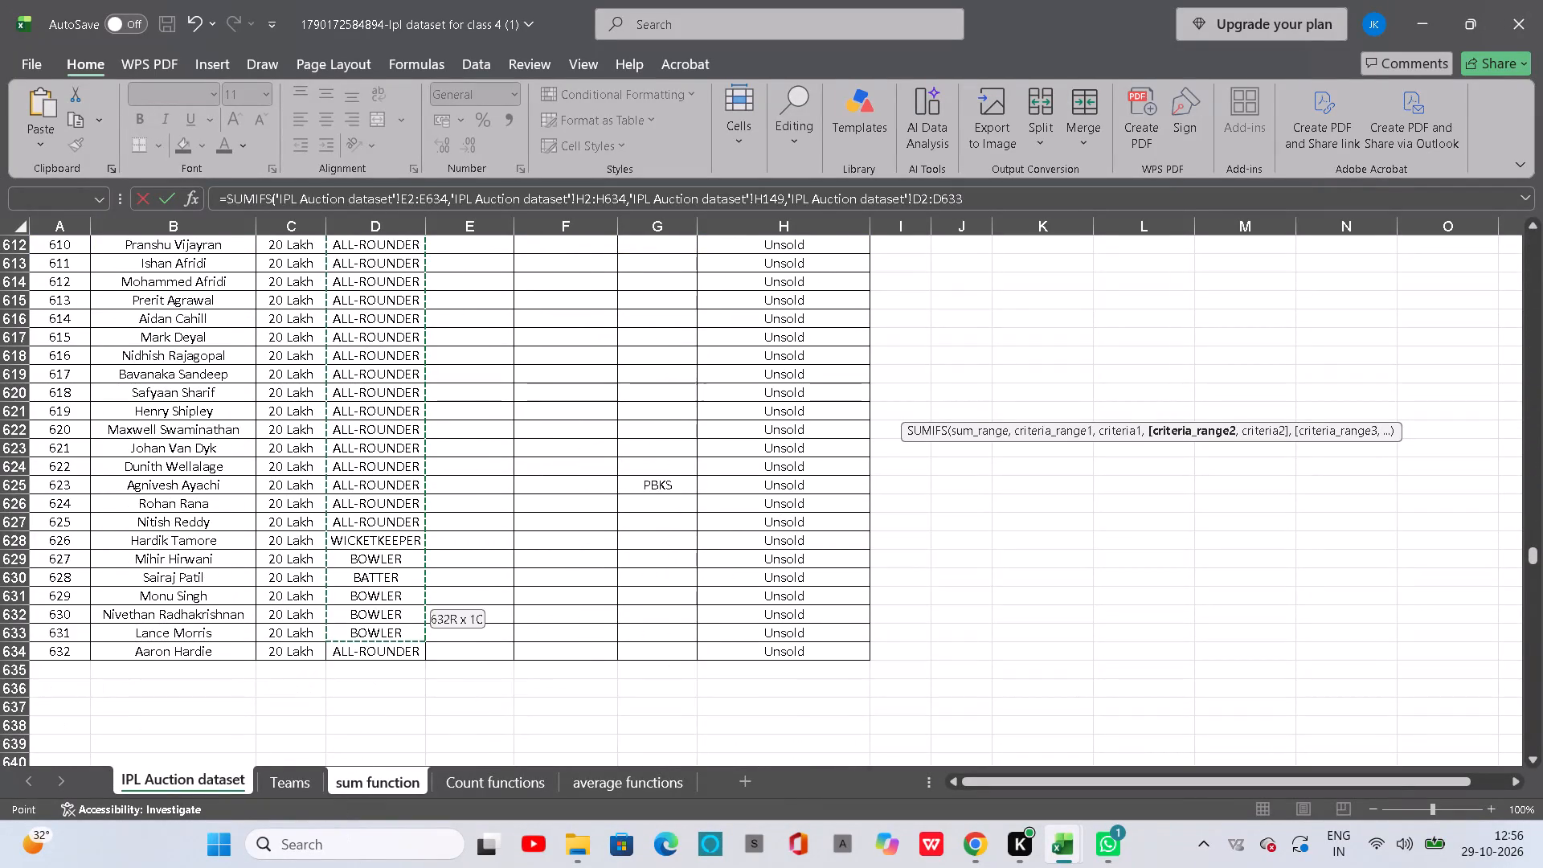
drag(374, 595, 379, 648)
key(comma)
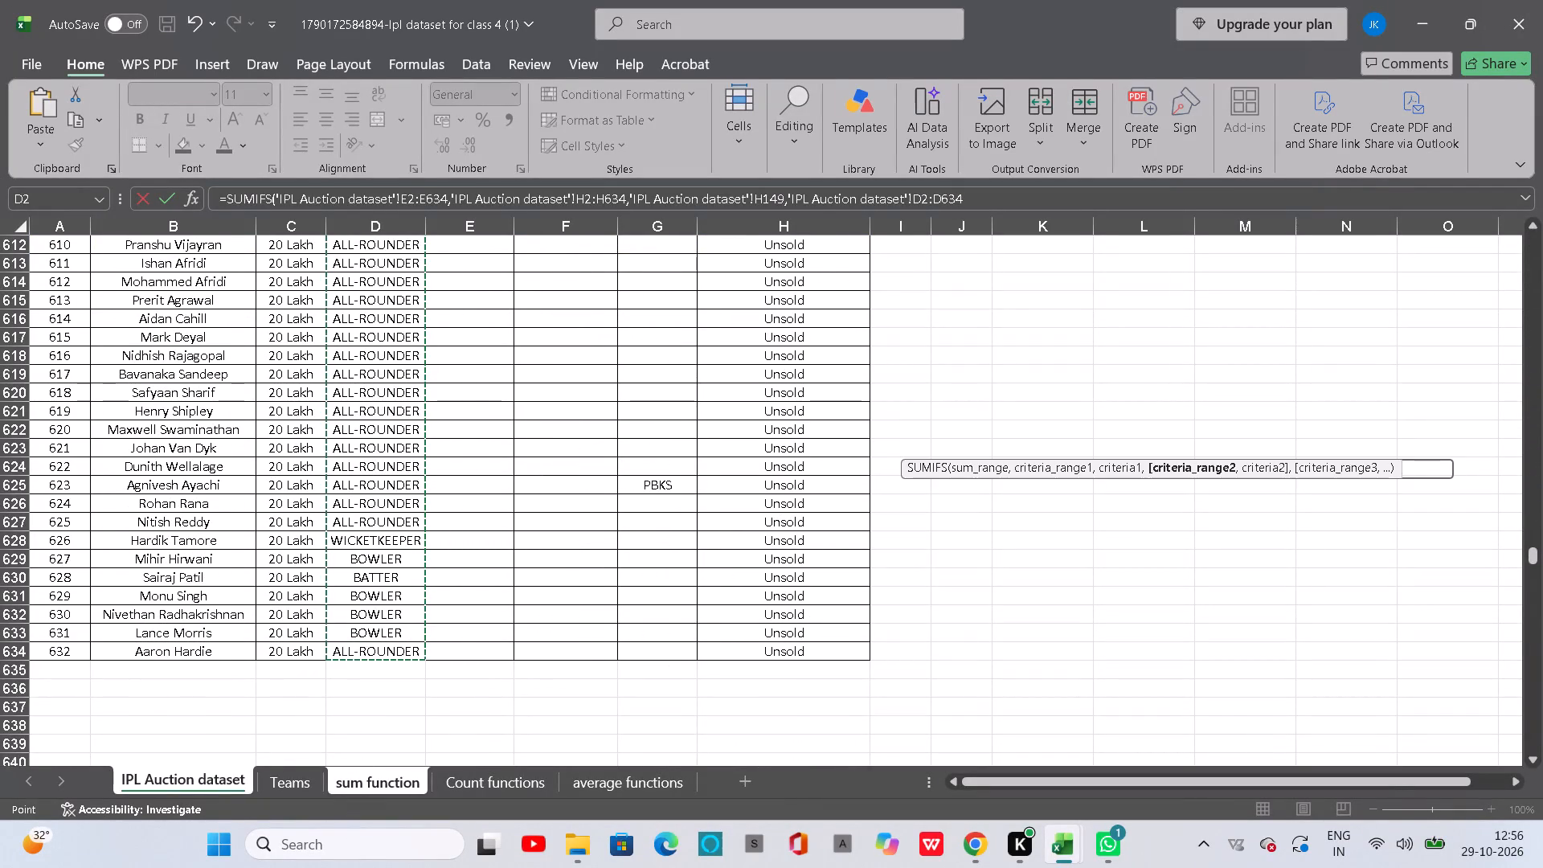
click(220, 780)
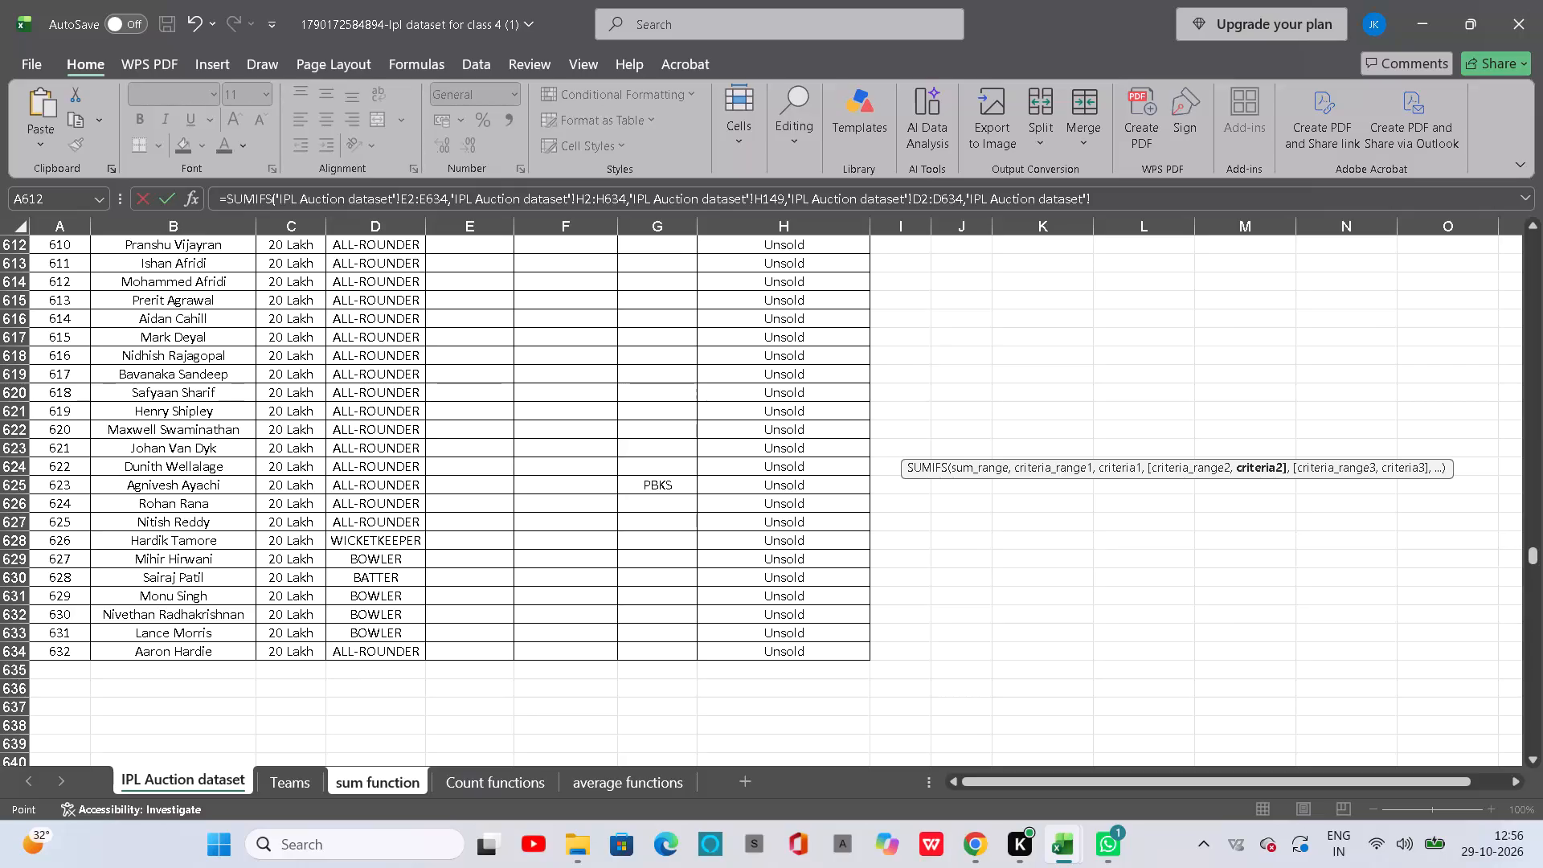
click(379, 653)
key(shift+parenright)
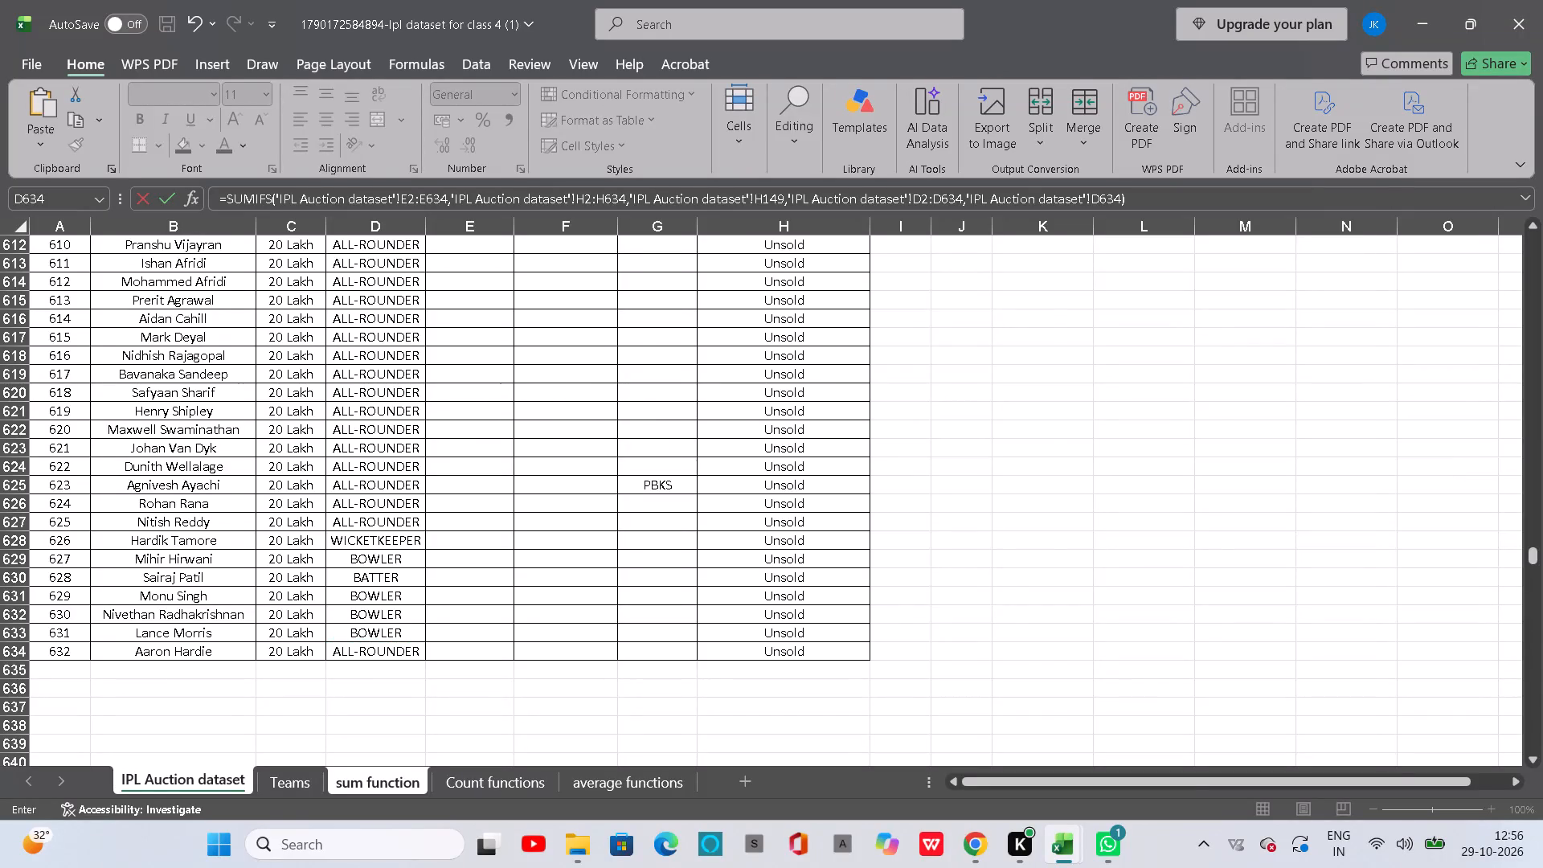
key(Return)
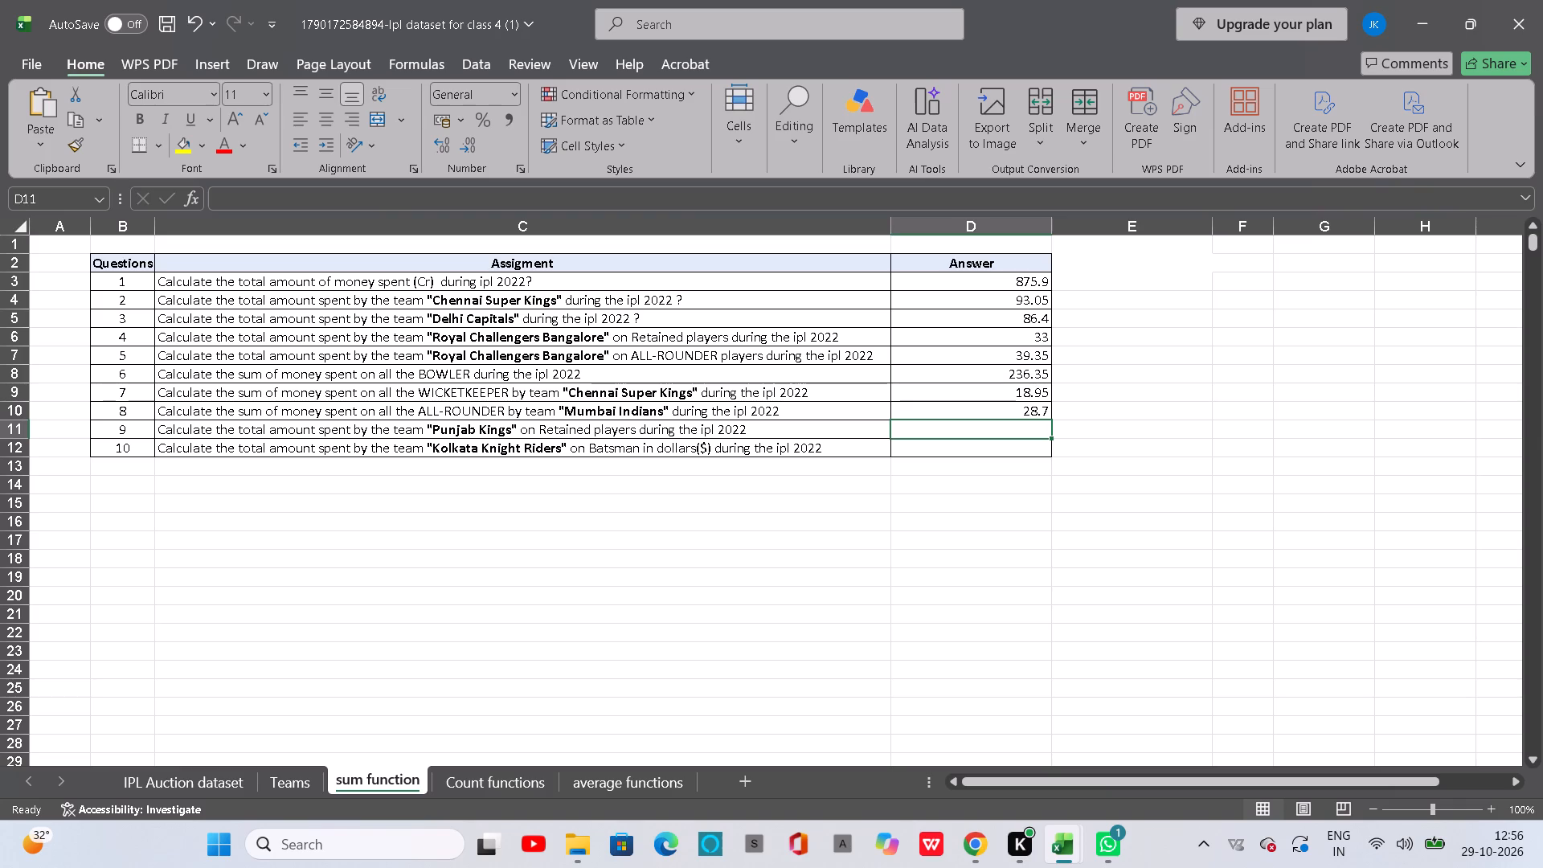
Start a SUMIFS in D11 with the IPL Auction dataset INR Cost range E2:E634 as sum range.
key(equal)
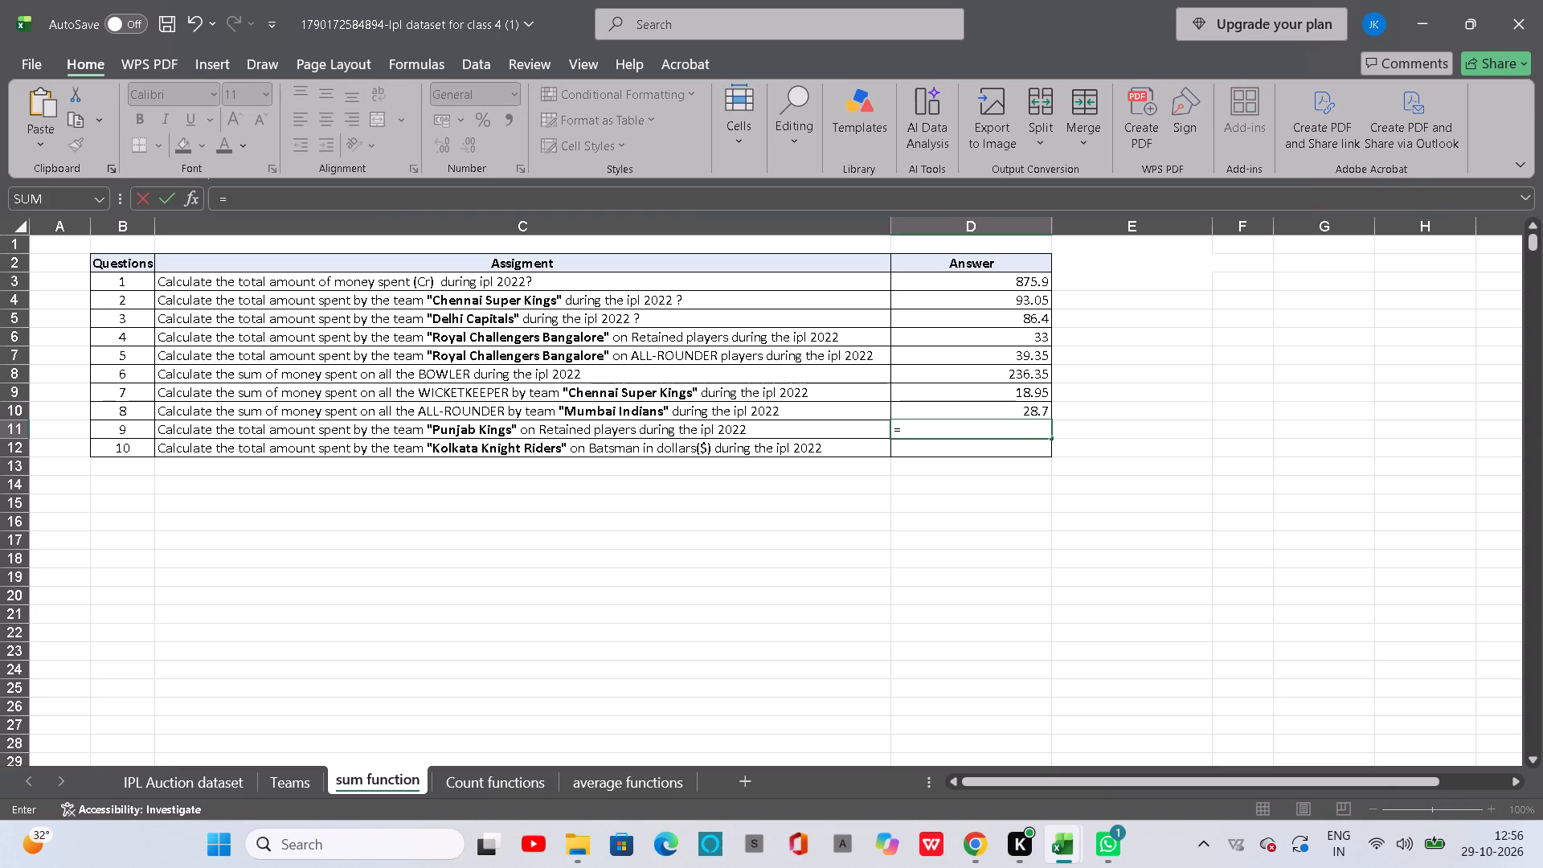
text(sumifs)
key(Tab)
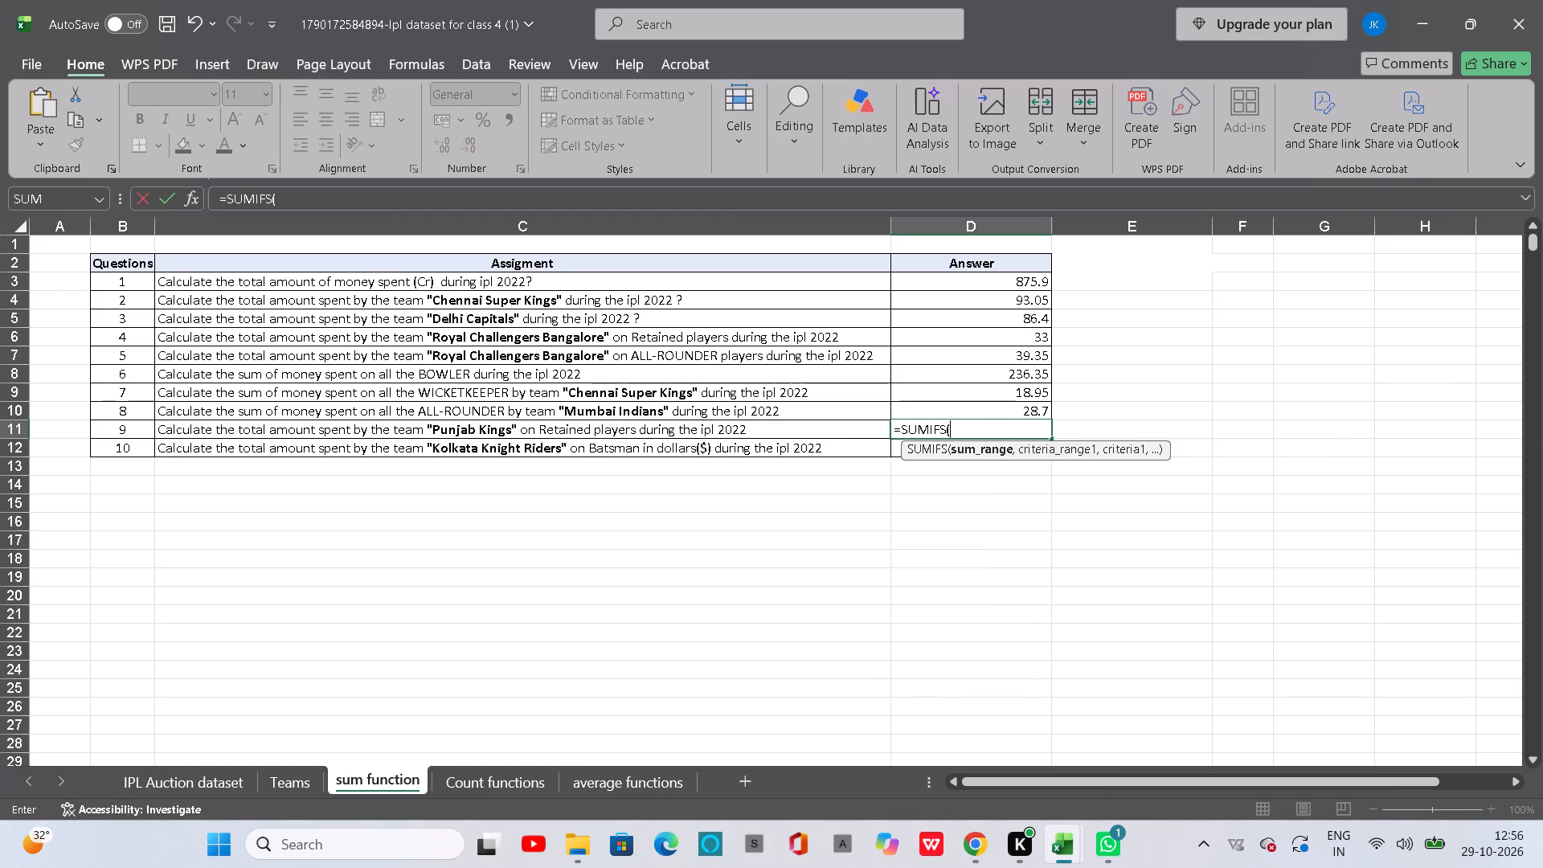
click(211, 786)
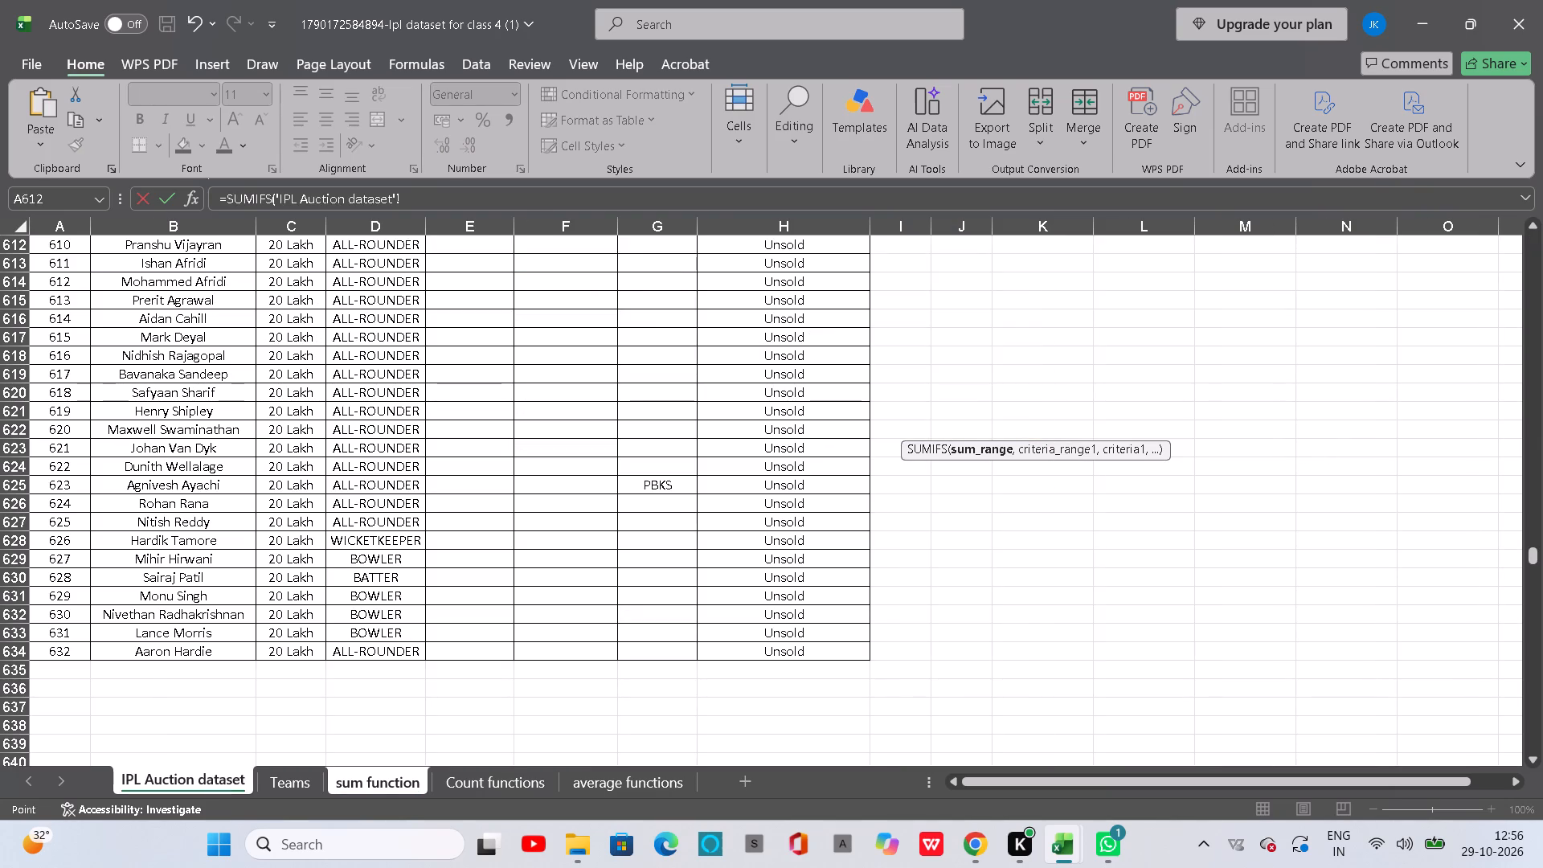
drag(444, 655, 429, 10)
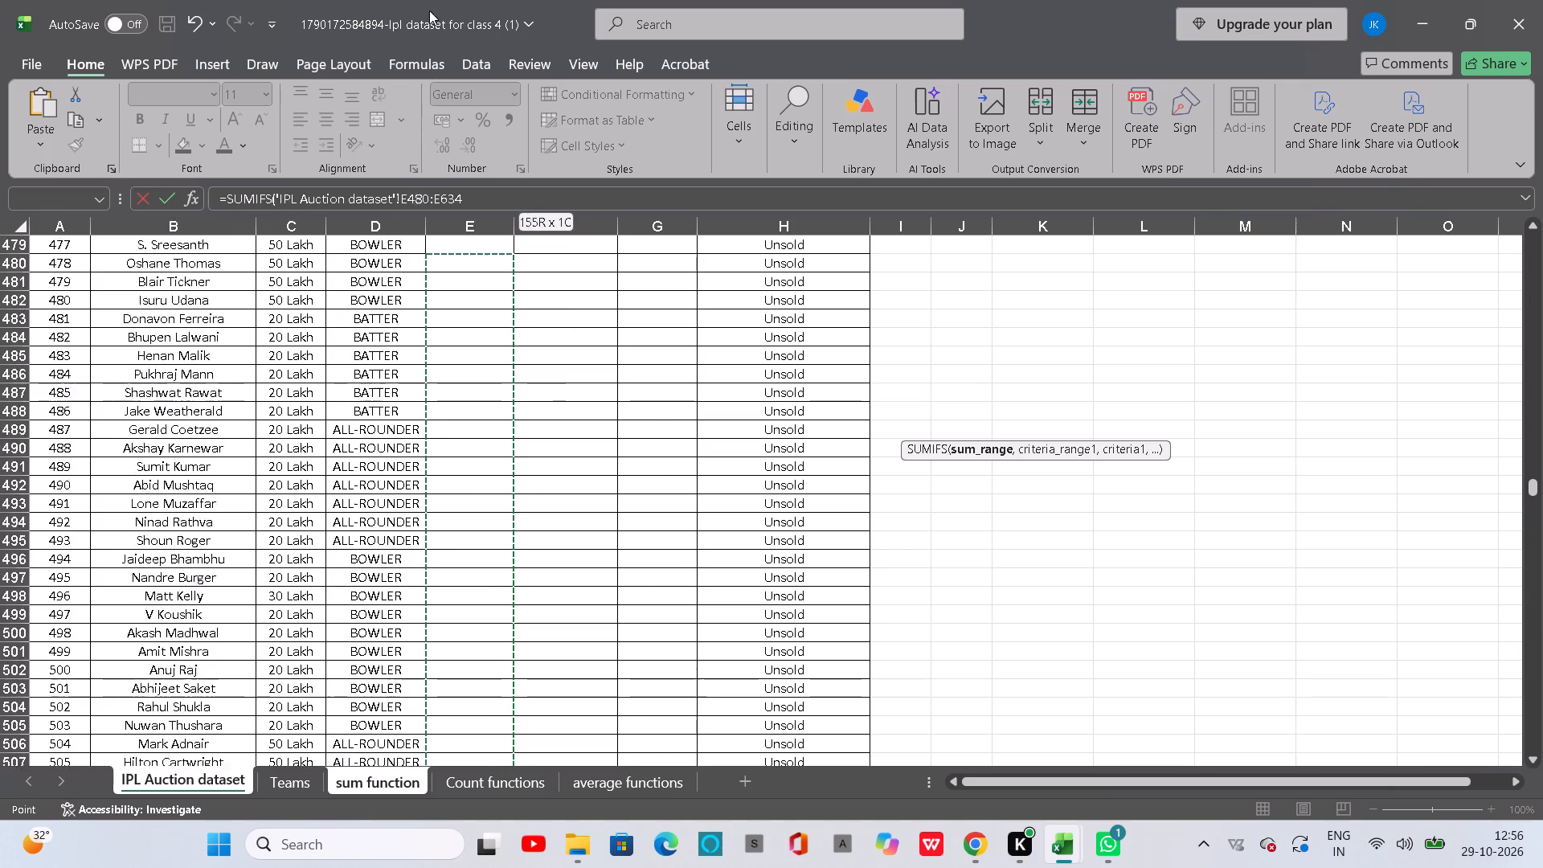
drag(429, 10, 442, 48)
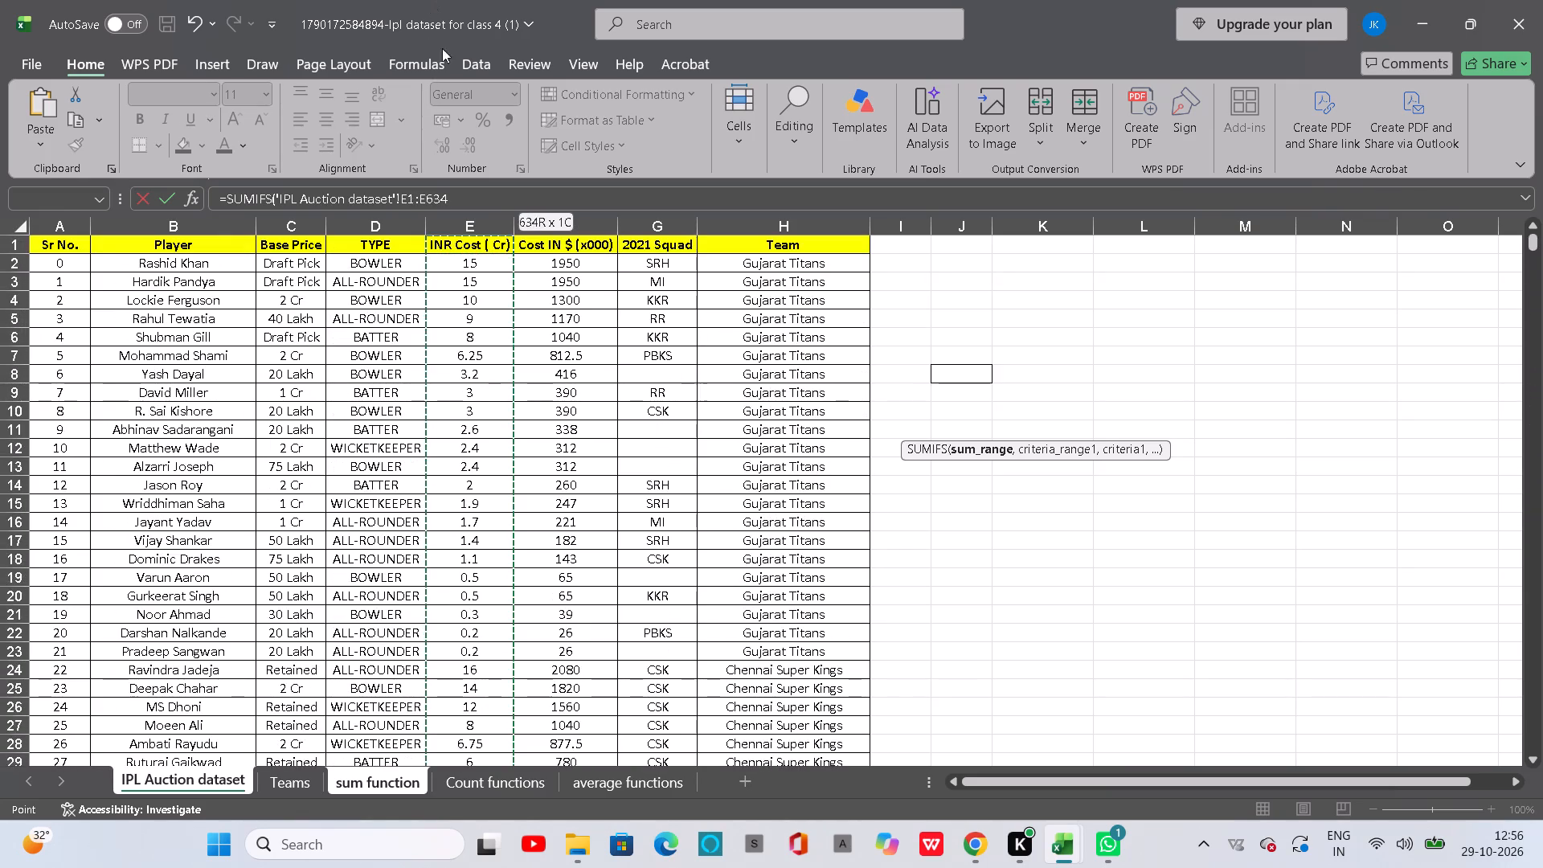
drag(442, 48, 451, 254)
key(comma)
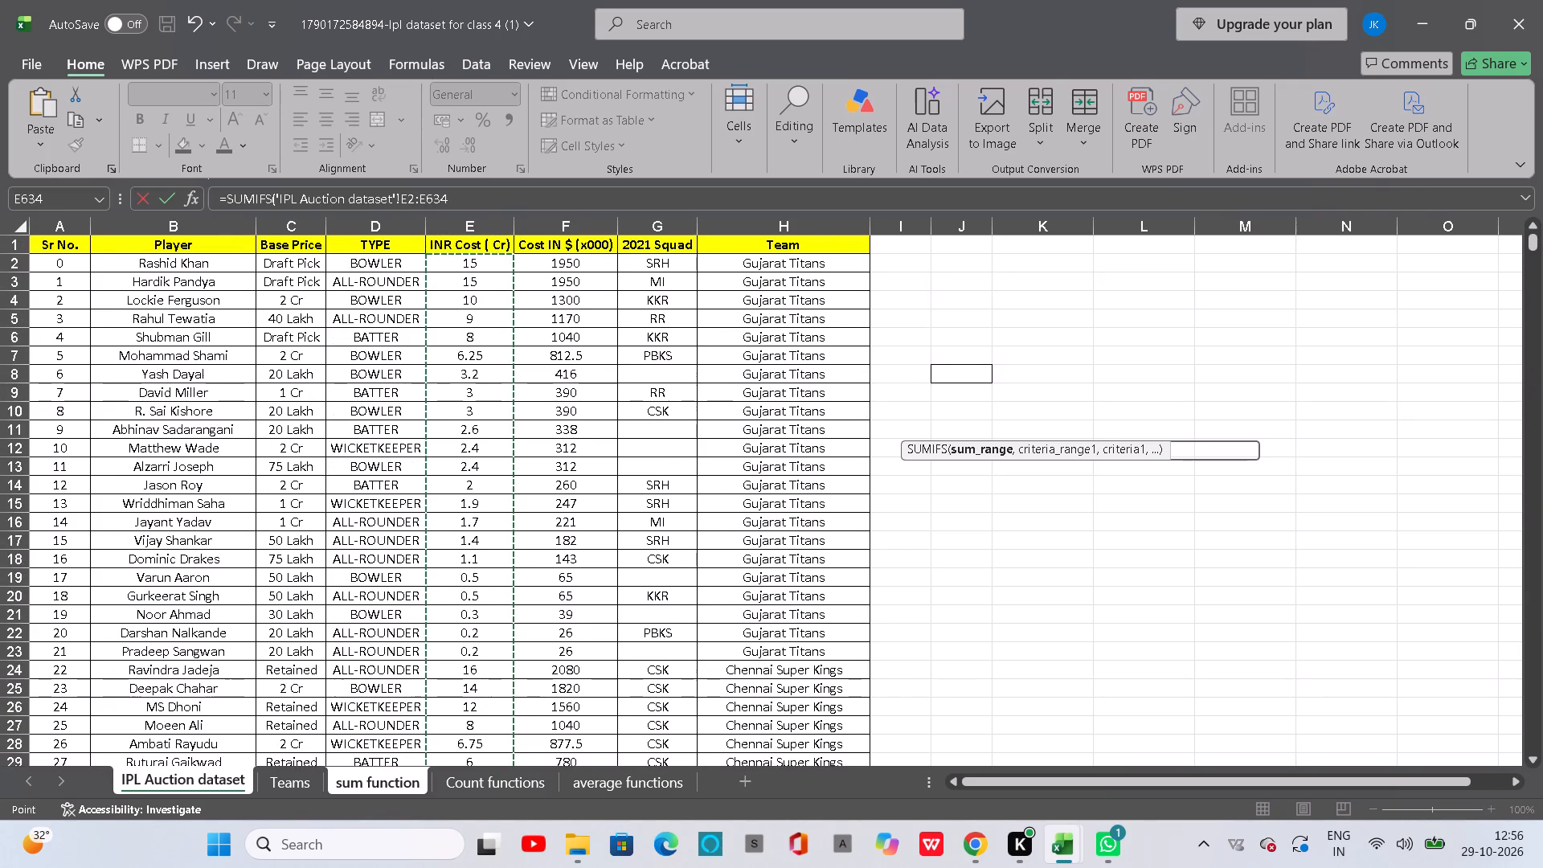
Add the first SUMIFS condition: Team range H2:H634 on the IPL Auction dataset, matched to Punjab Kings in H99.
click(153, 784)
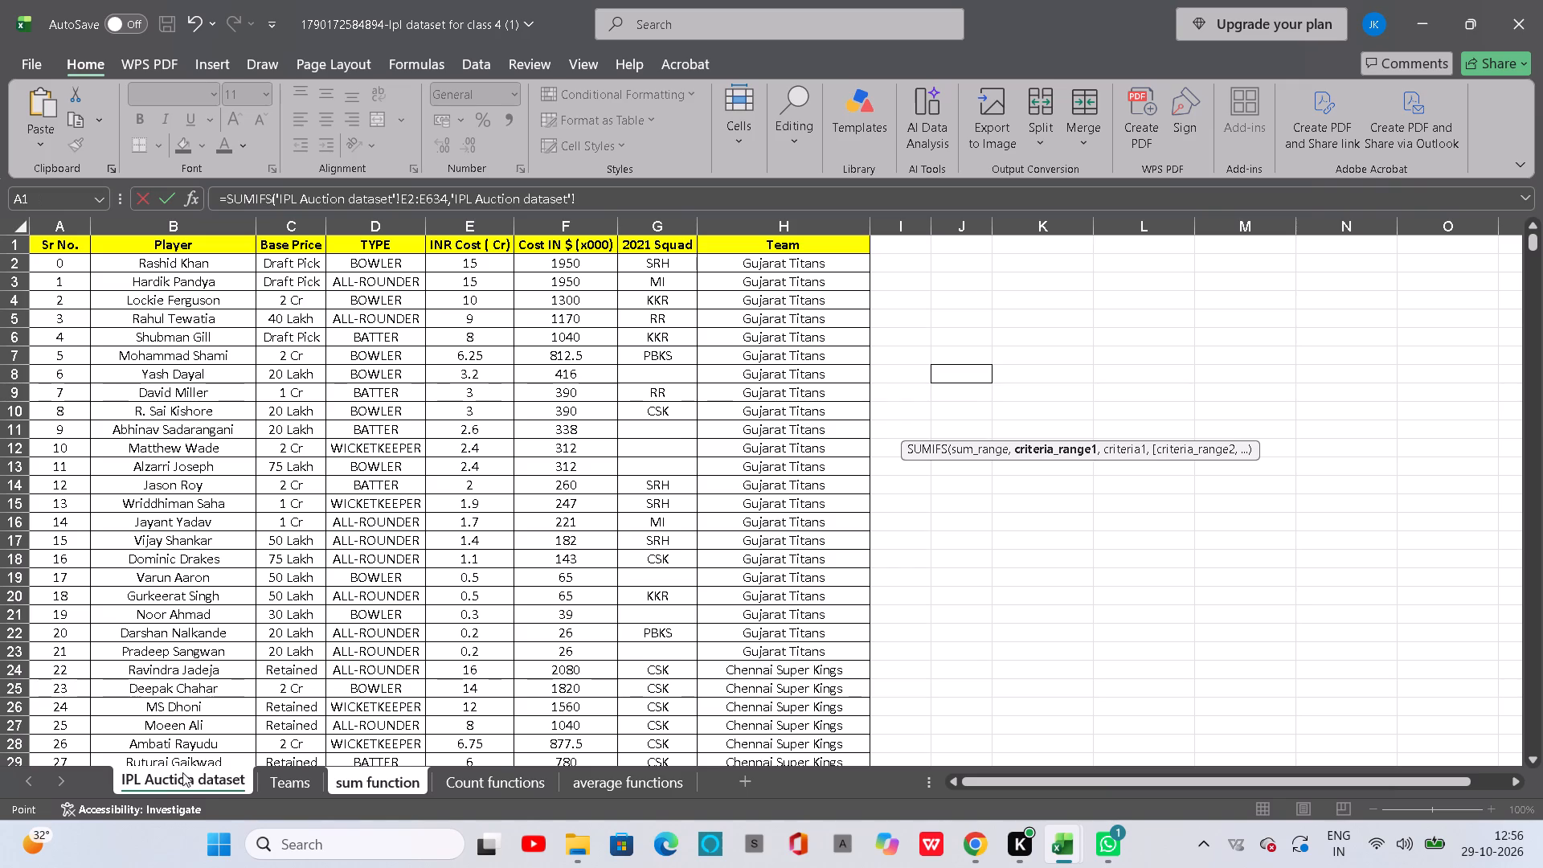
drag(736, 262, 754, 867)
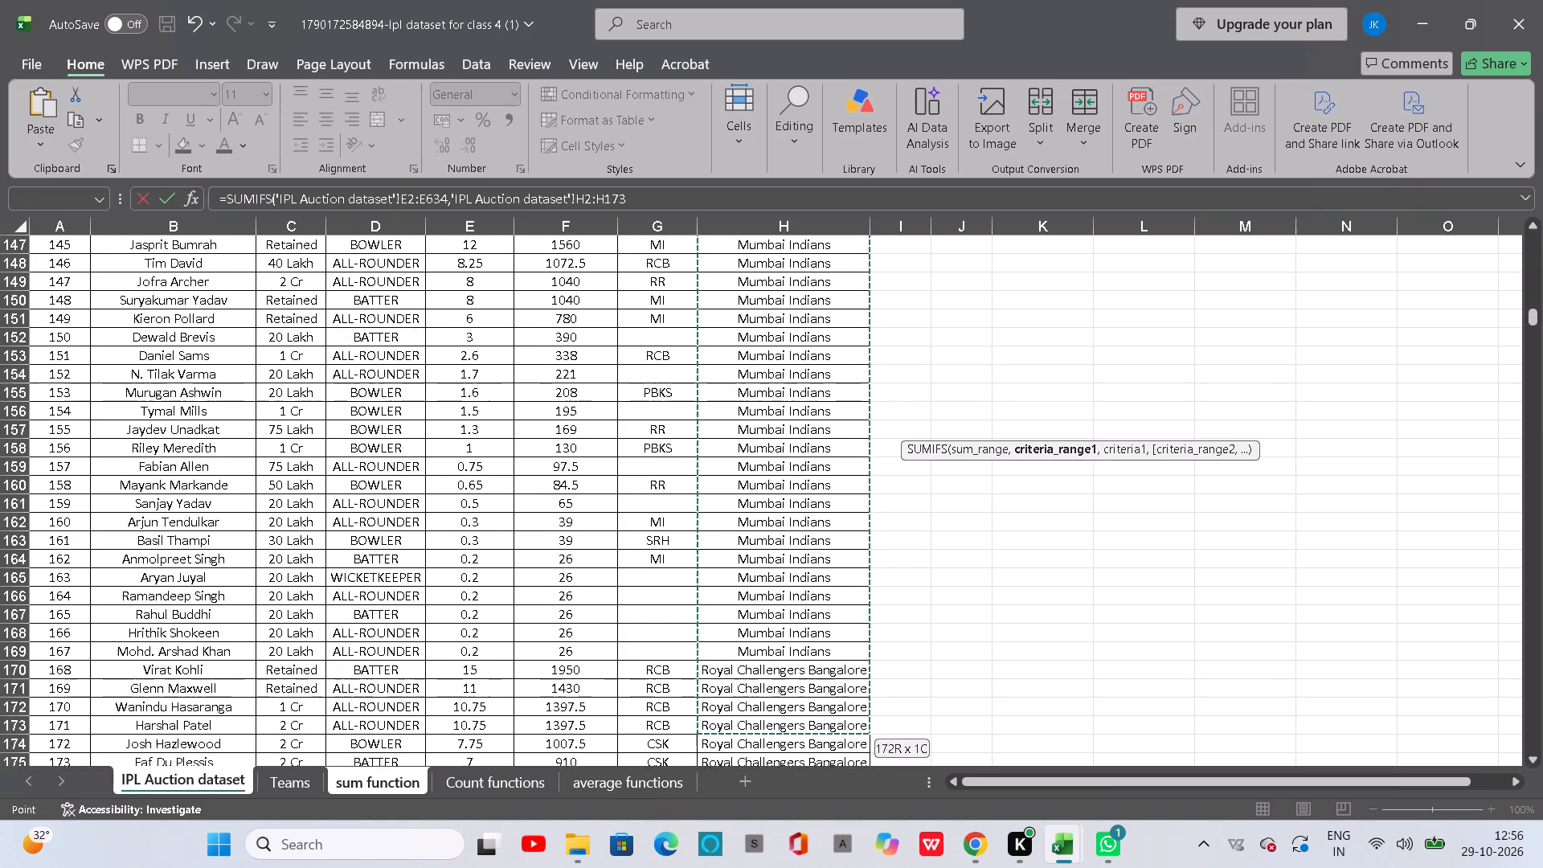
drag(754, 867, 755, 867)
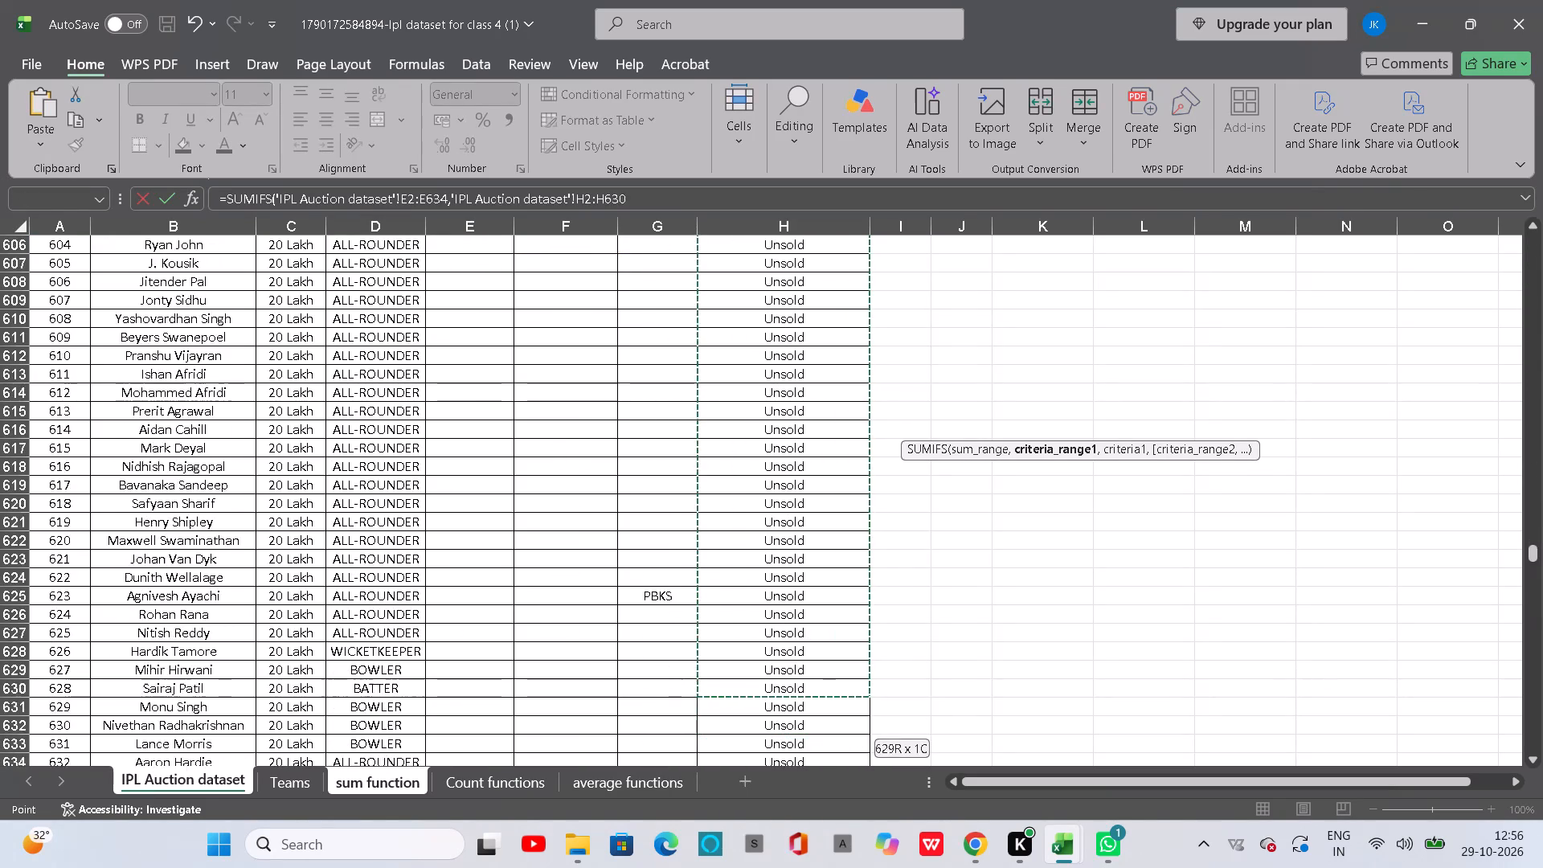
drag(755, 867, 726, 646)
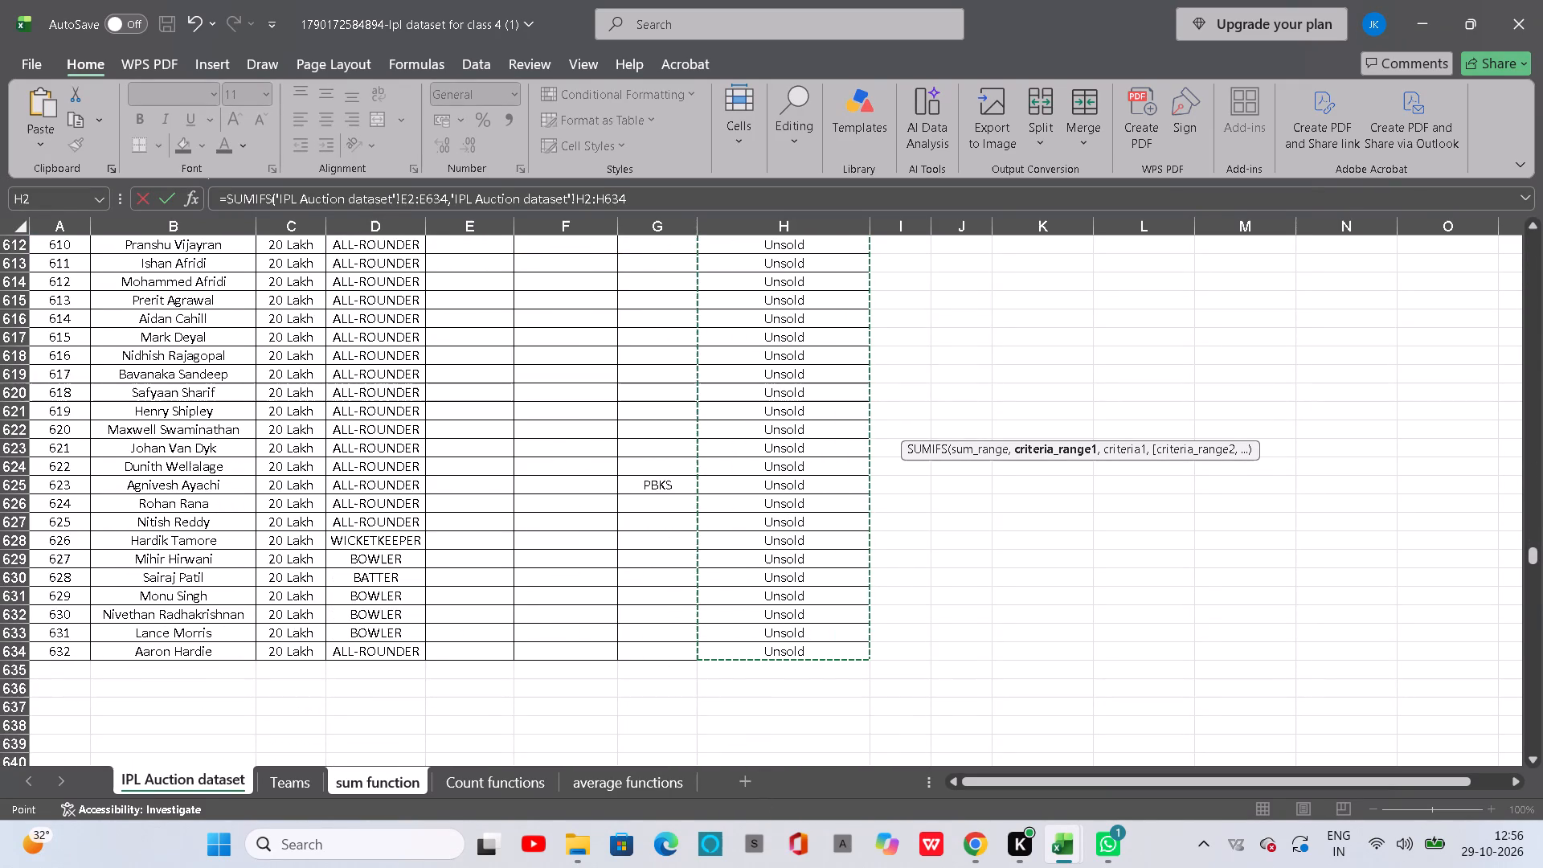
key(comma)
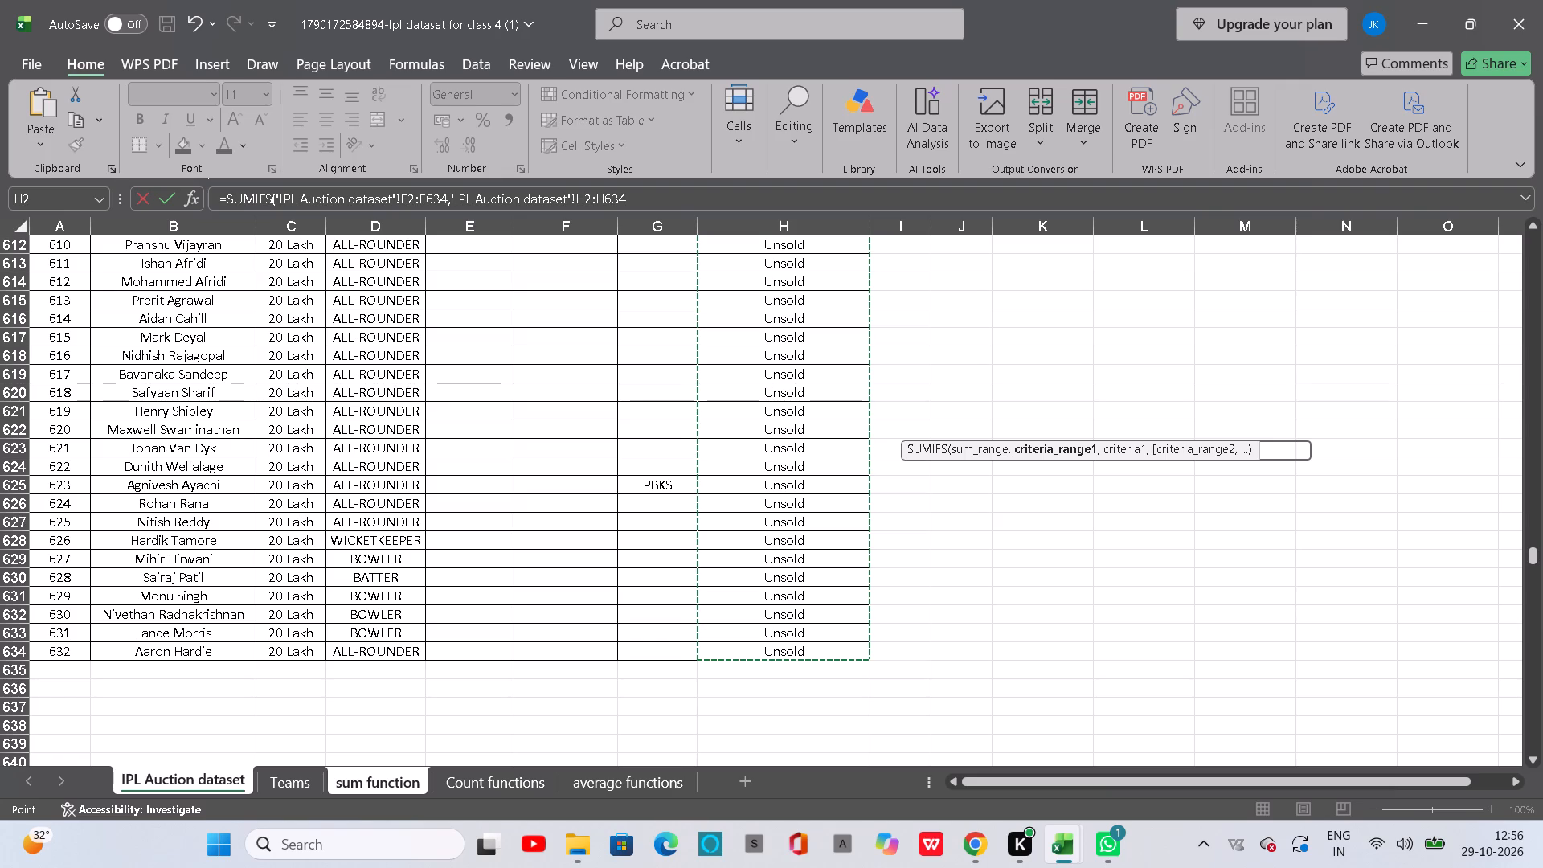
click(406, 774)
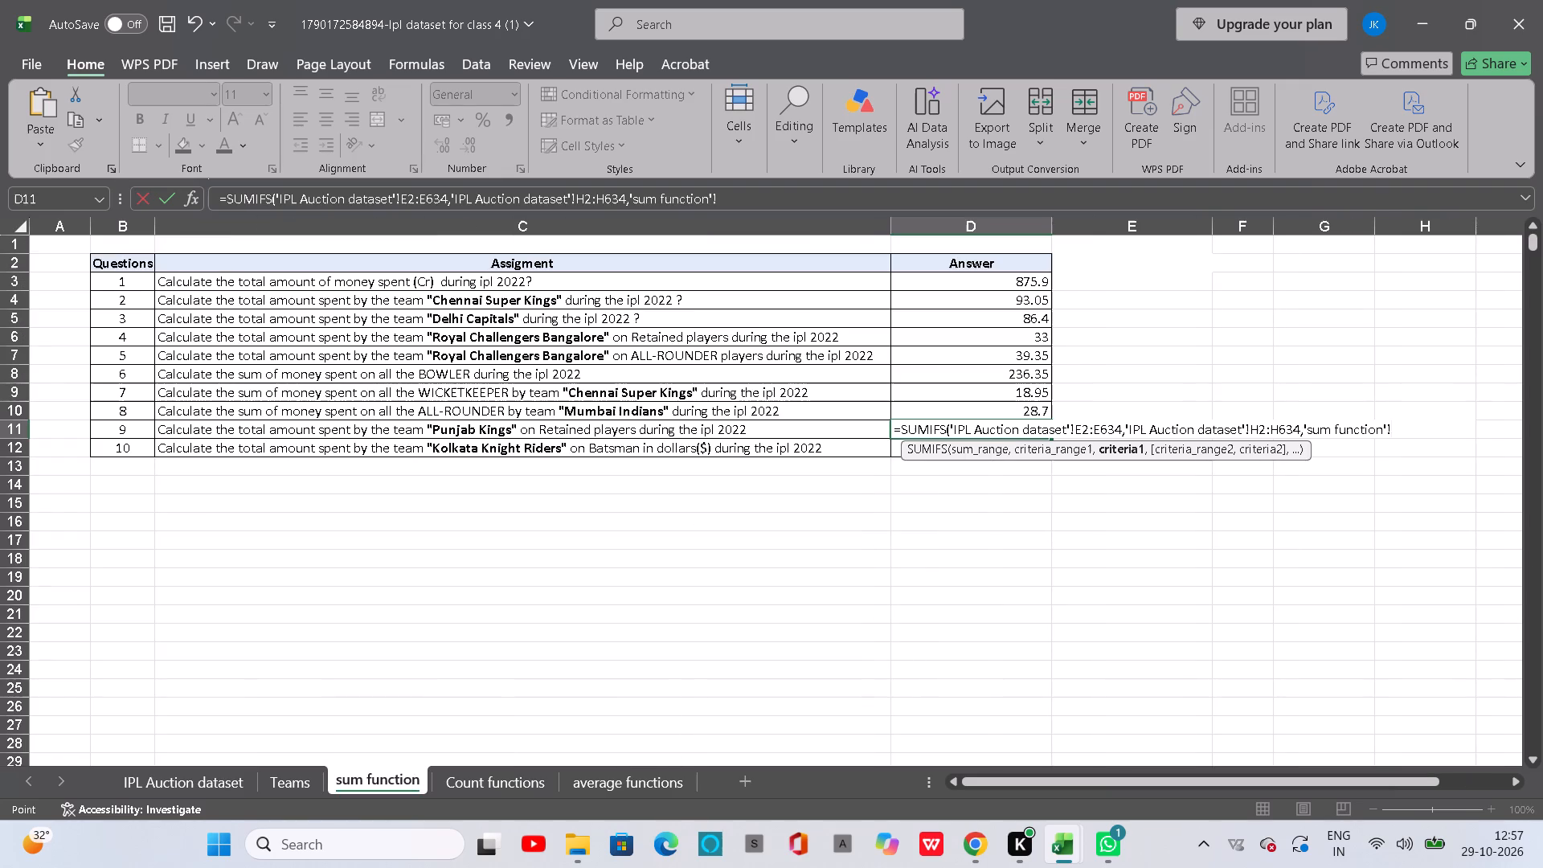
click(208, 774)
scroll(689, 436, up, 8)
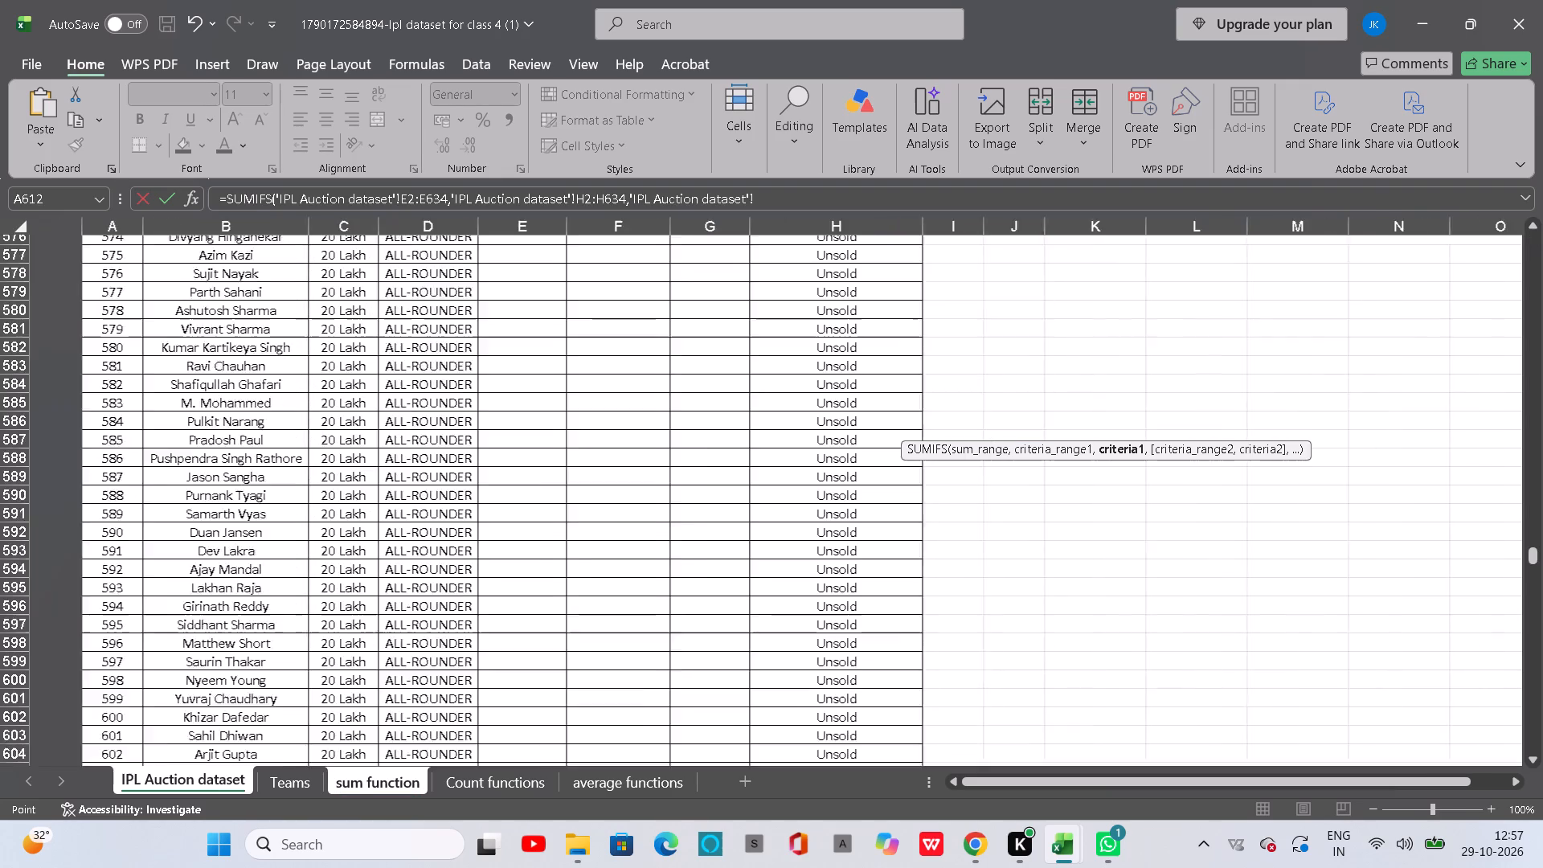
scroll(689, 436, up, 4)
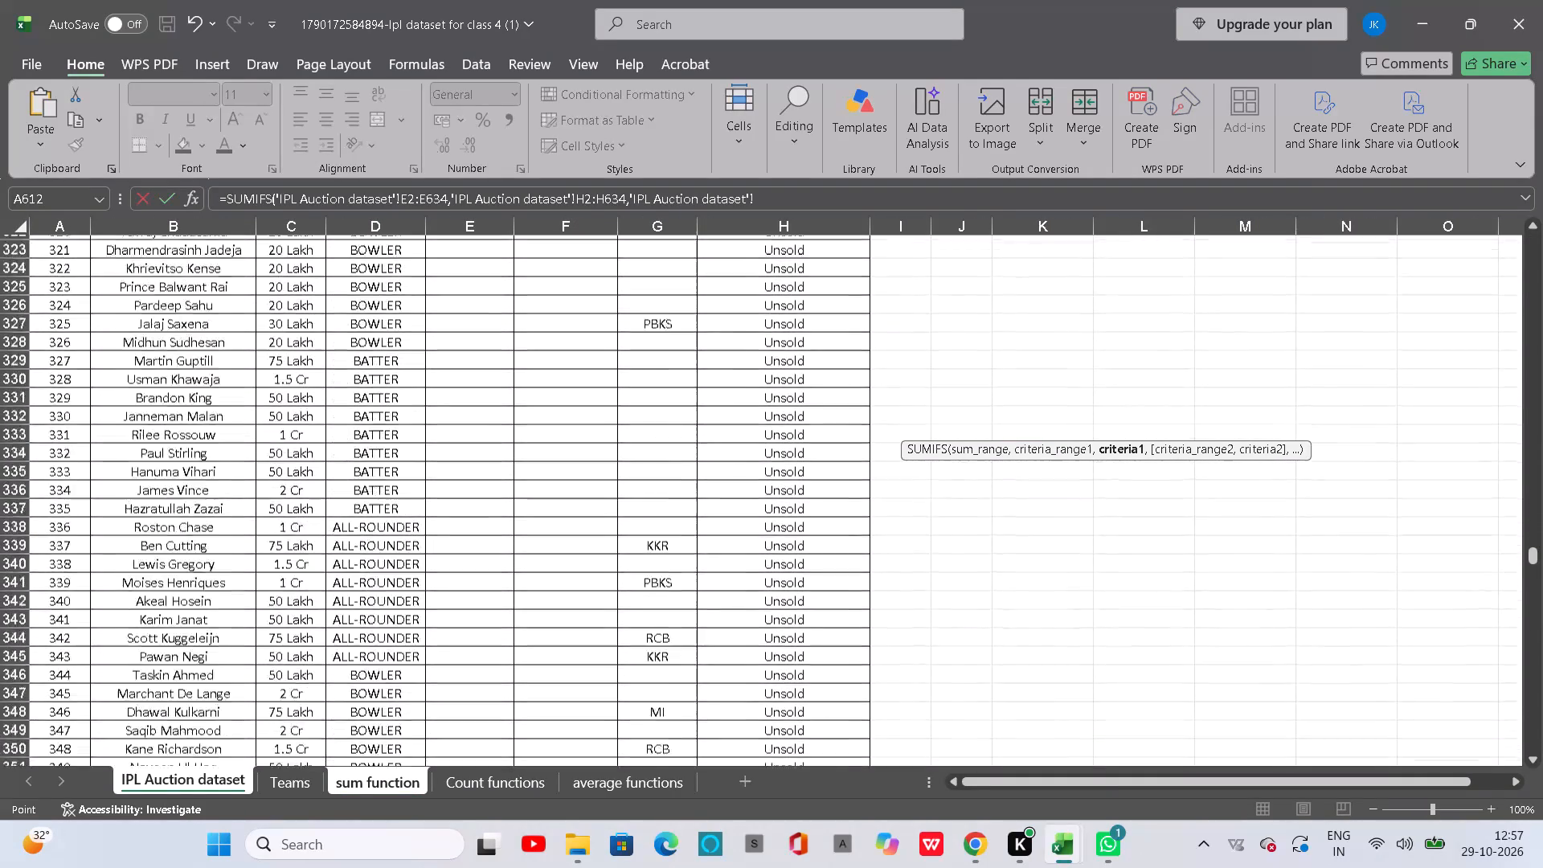
scroll(689, 436, up, 8)
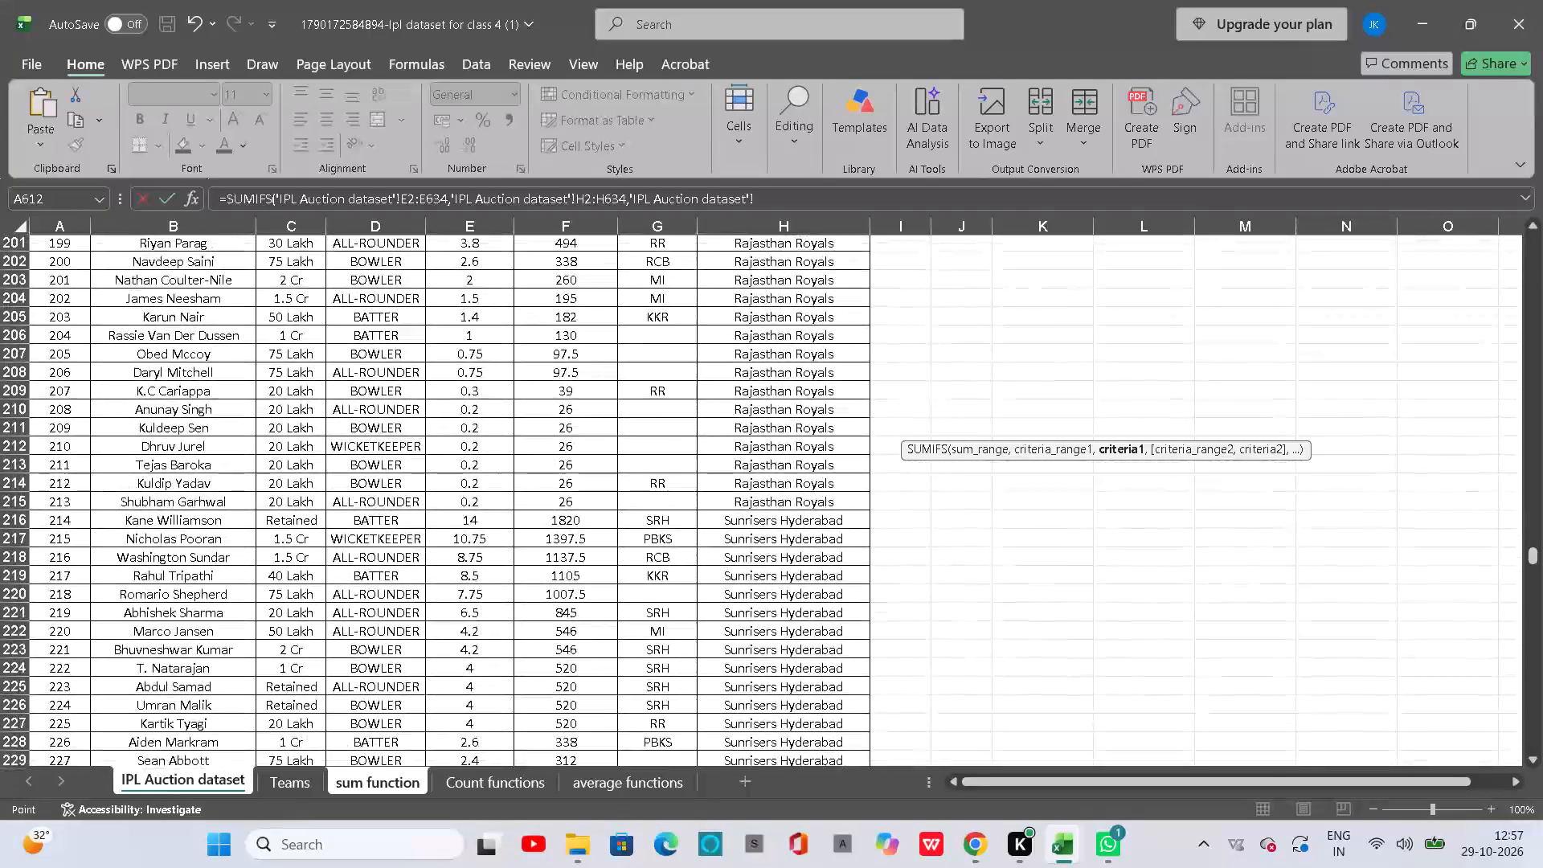
scroll(689, 436, up, 6)
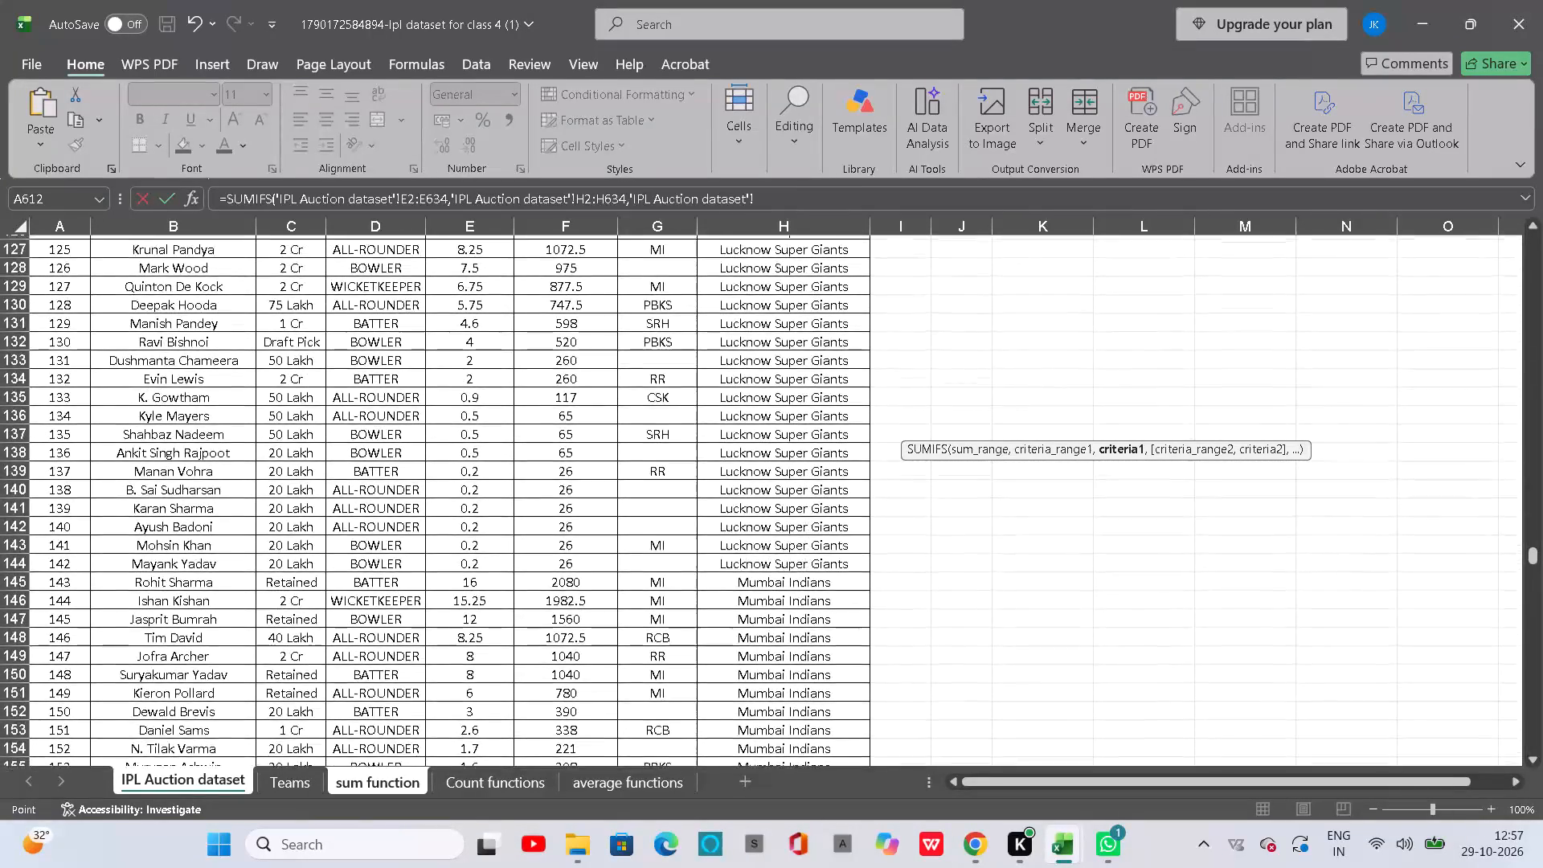
scroll(689, 436, up, 3)
click(762, 506)
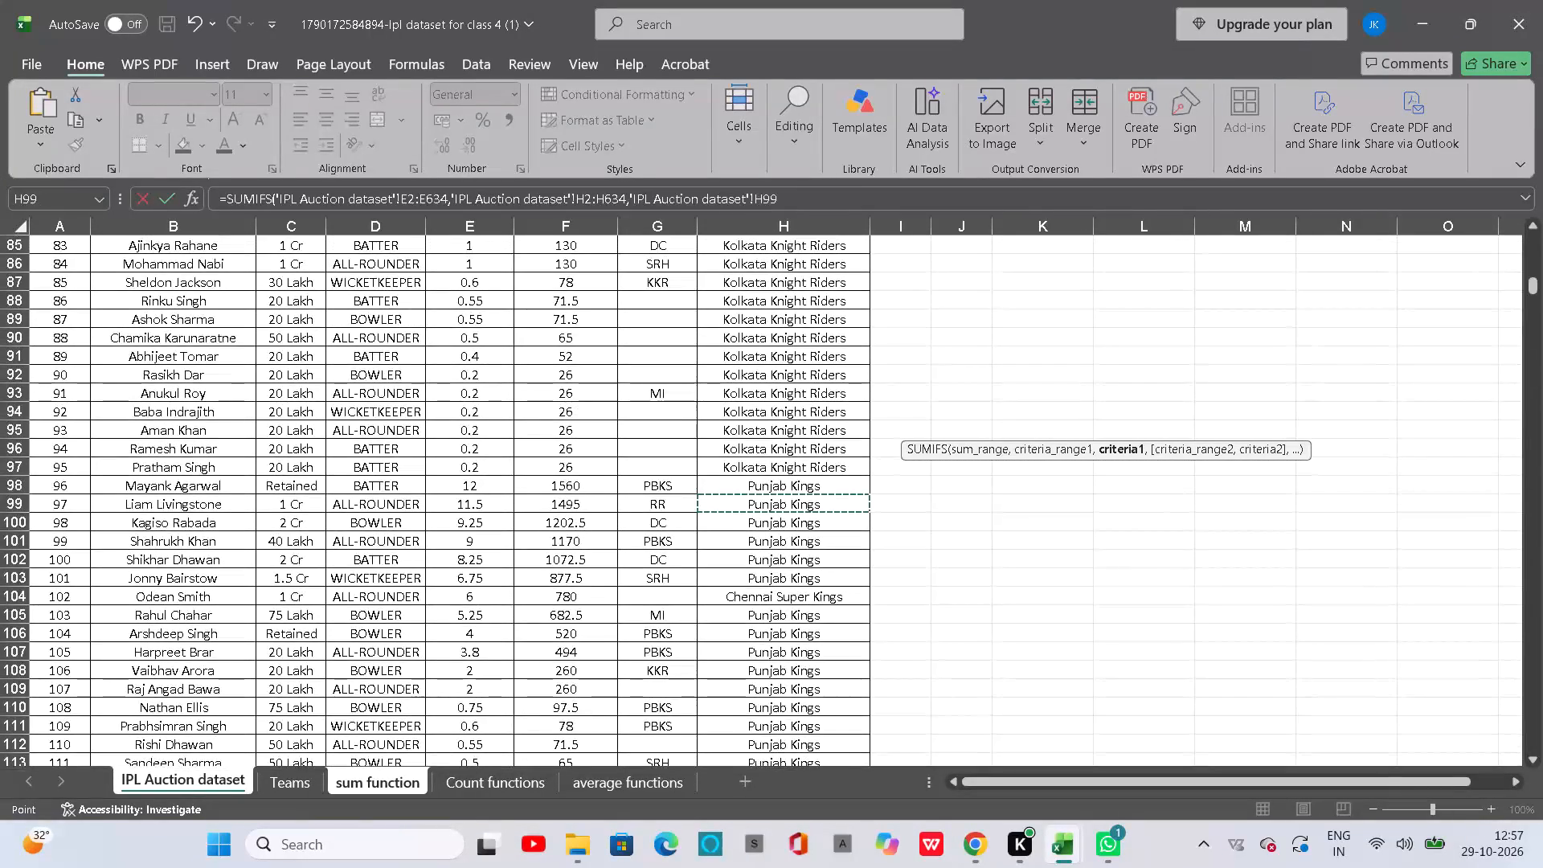
key(comma)
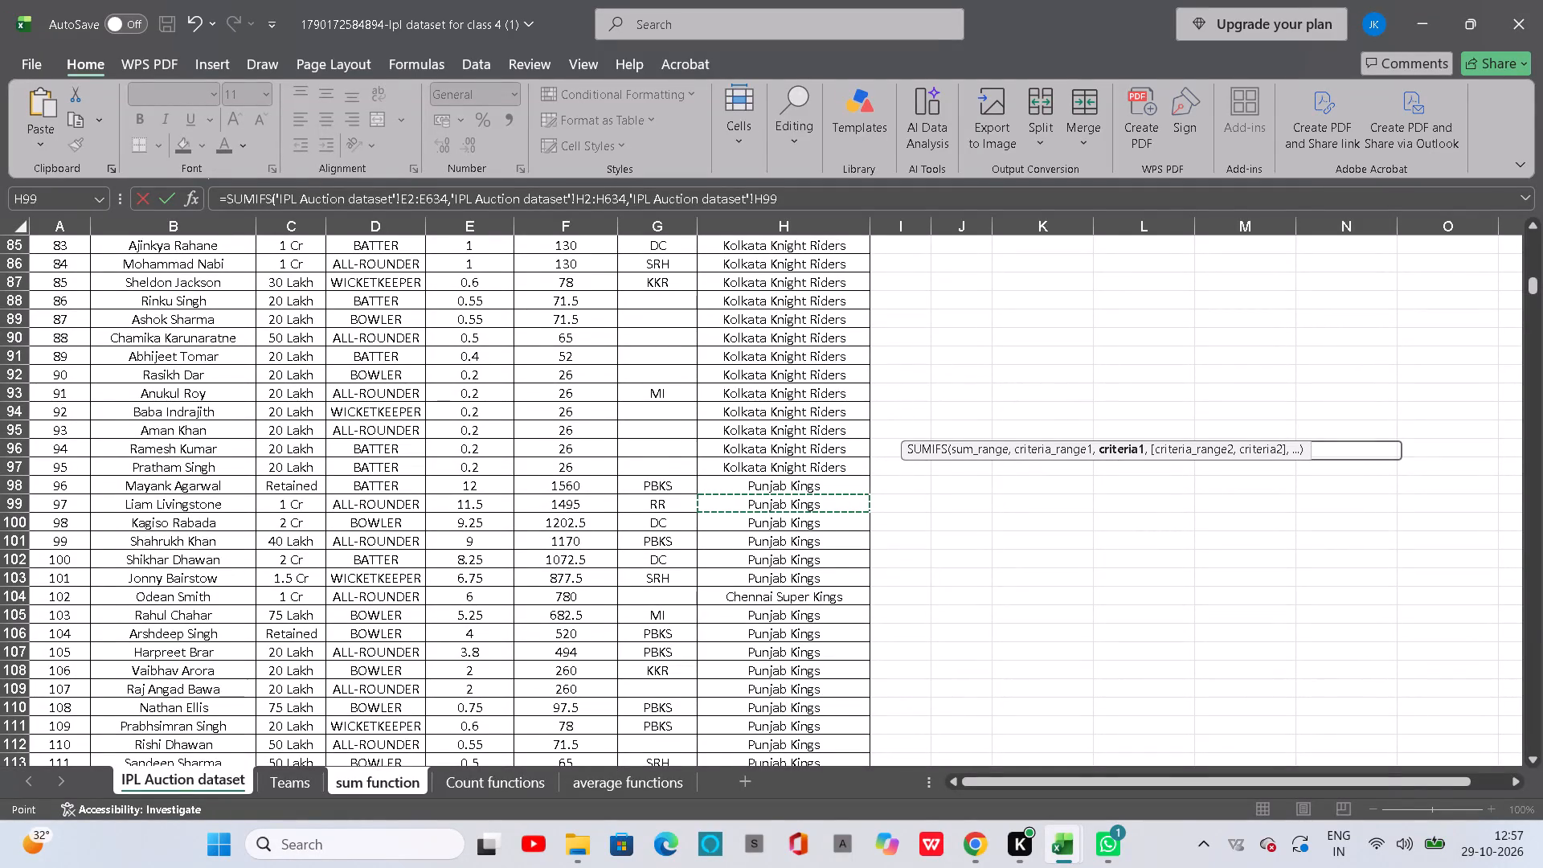
Add the second condition, Base Price range C2:C634 on the IPL Auction dataset matched to Retained in C51, and complete the D11 formula.
scroll(284, 294, up, 12)
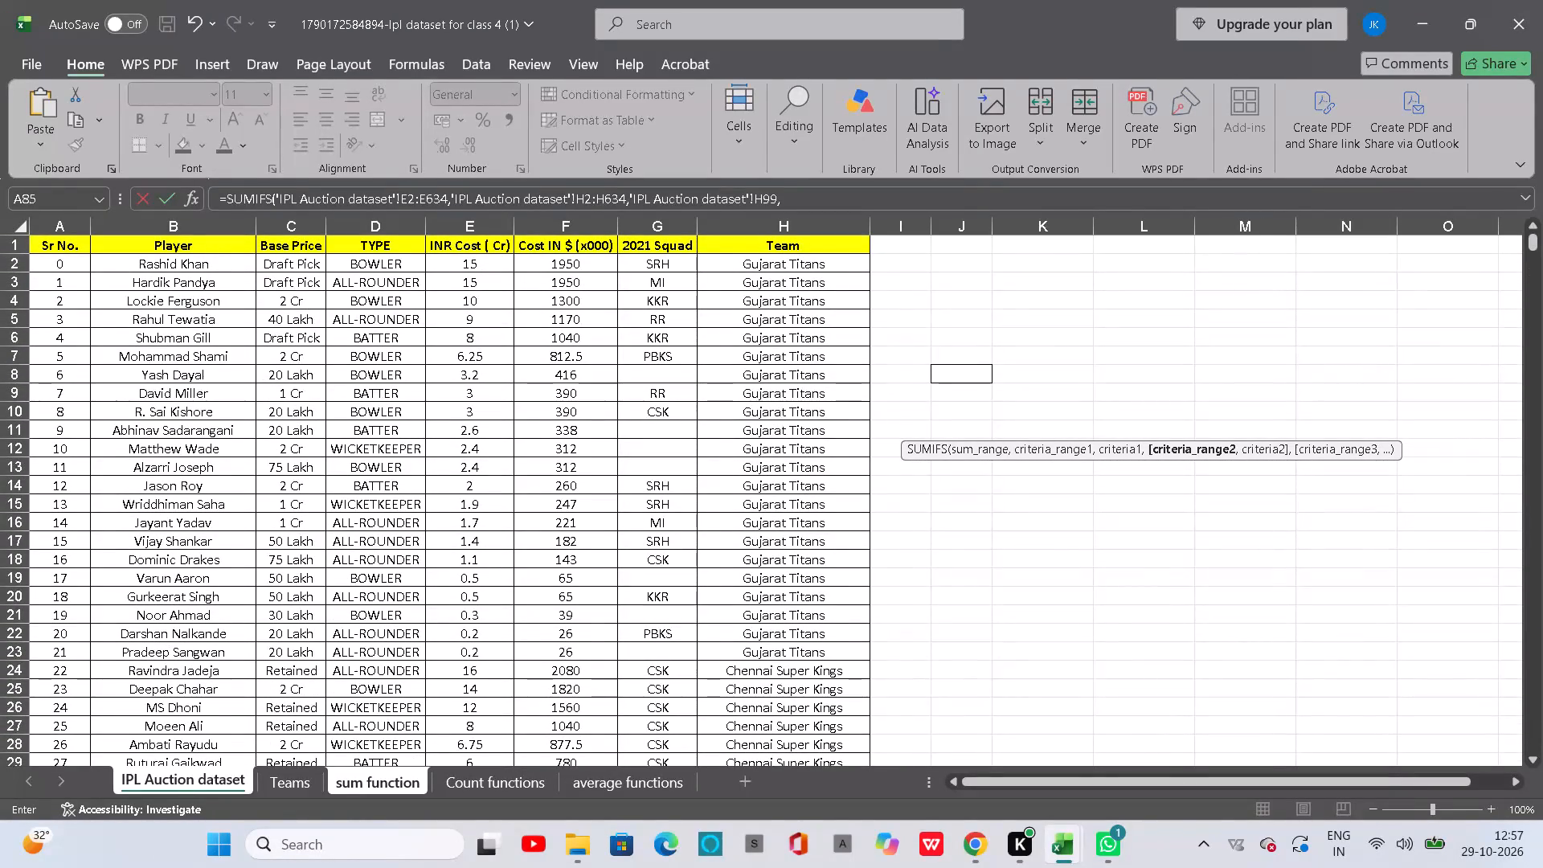
click(491, 787)
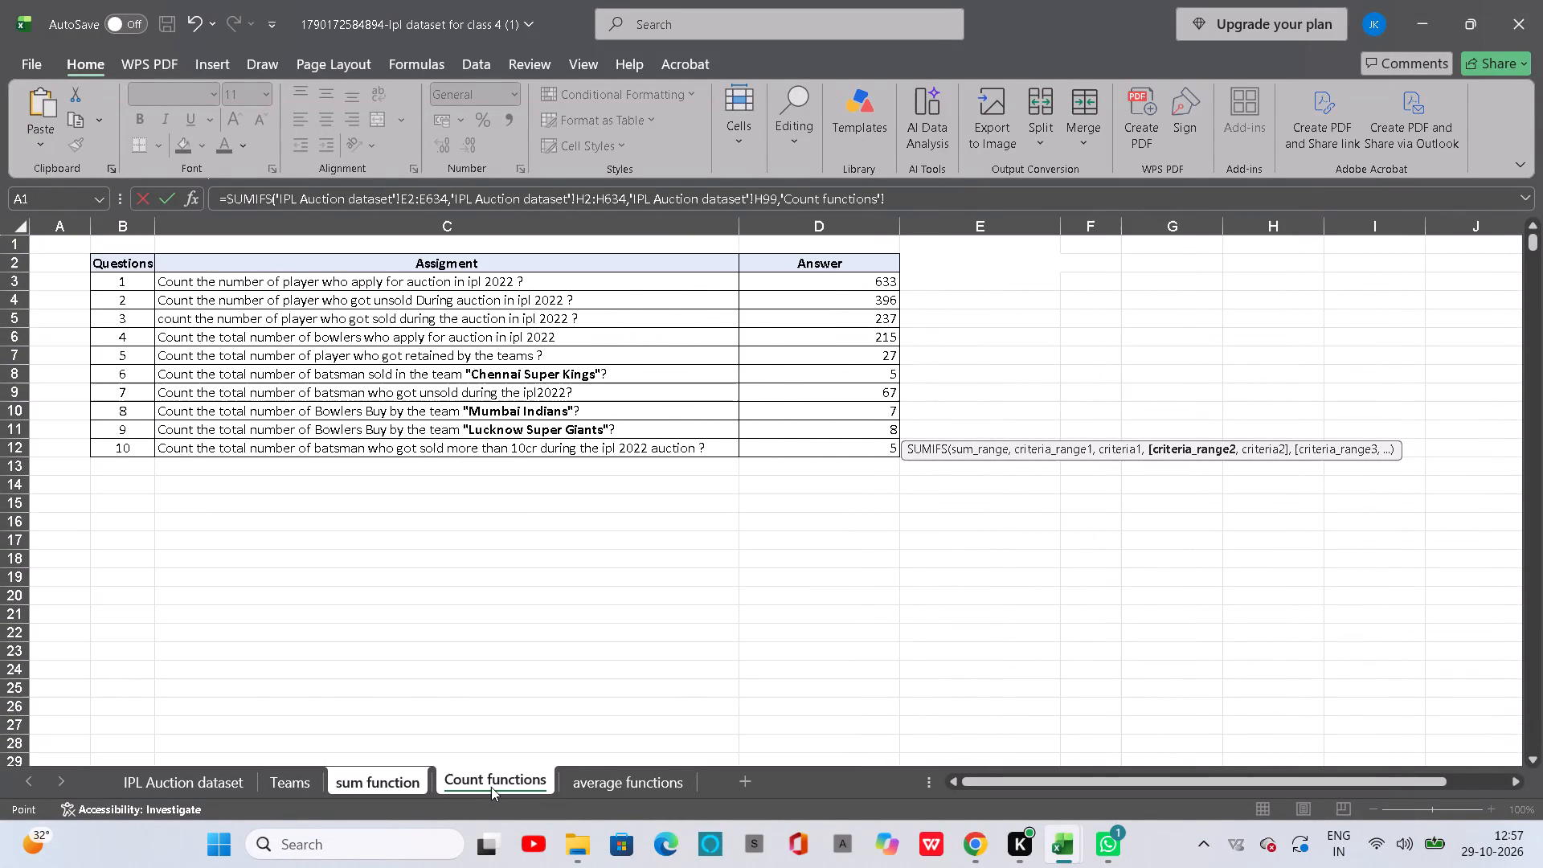
click(366, 789)
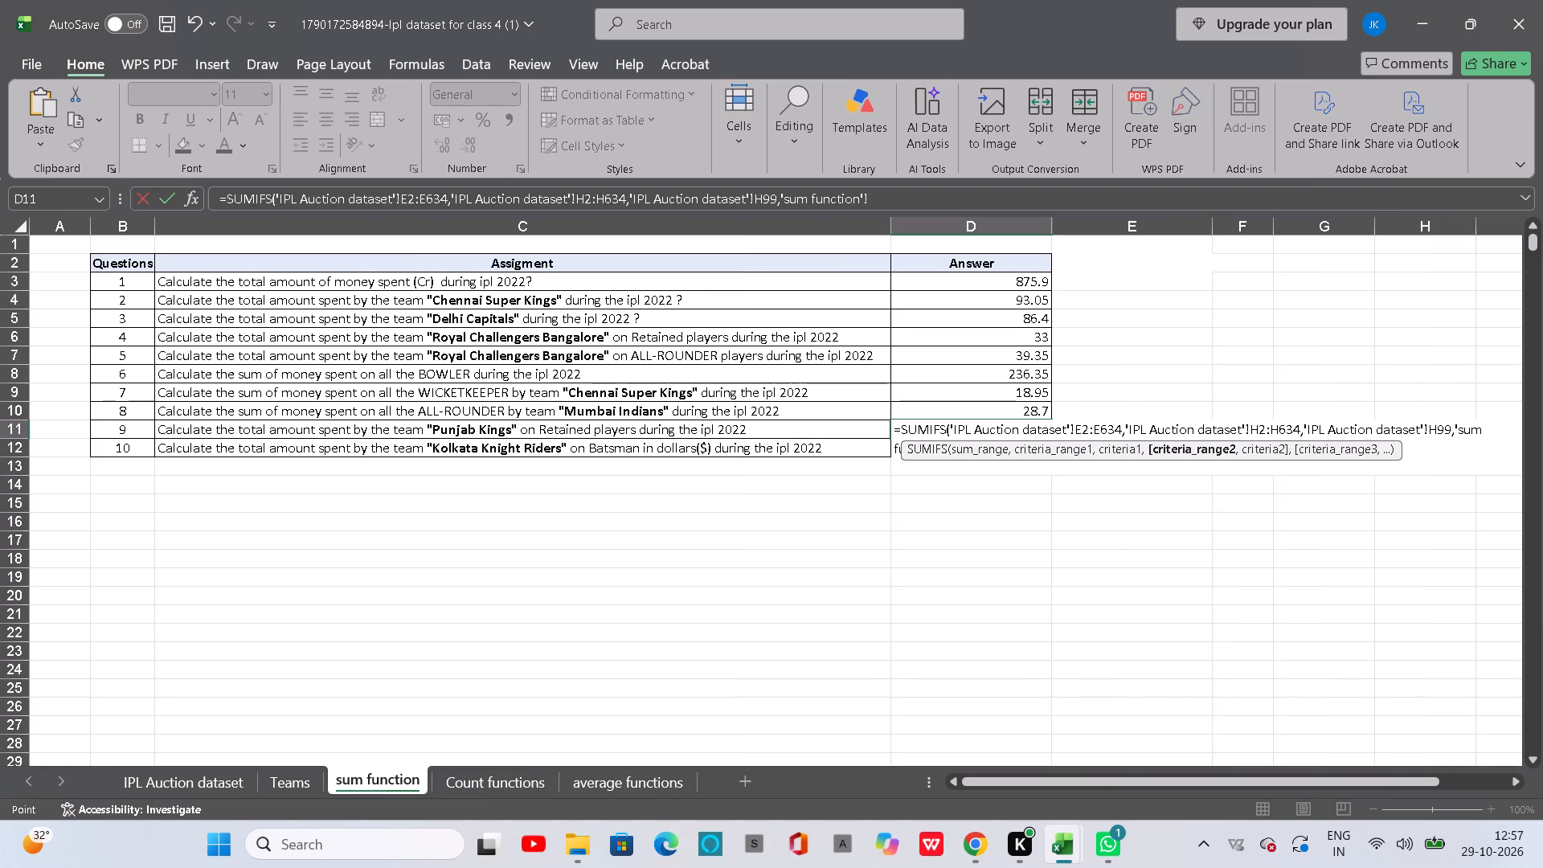
click(217, 782)
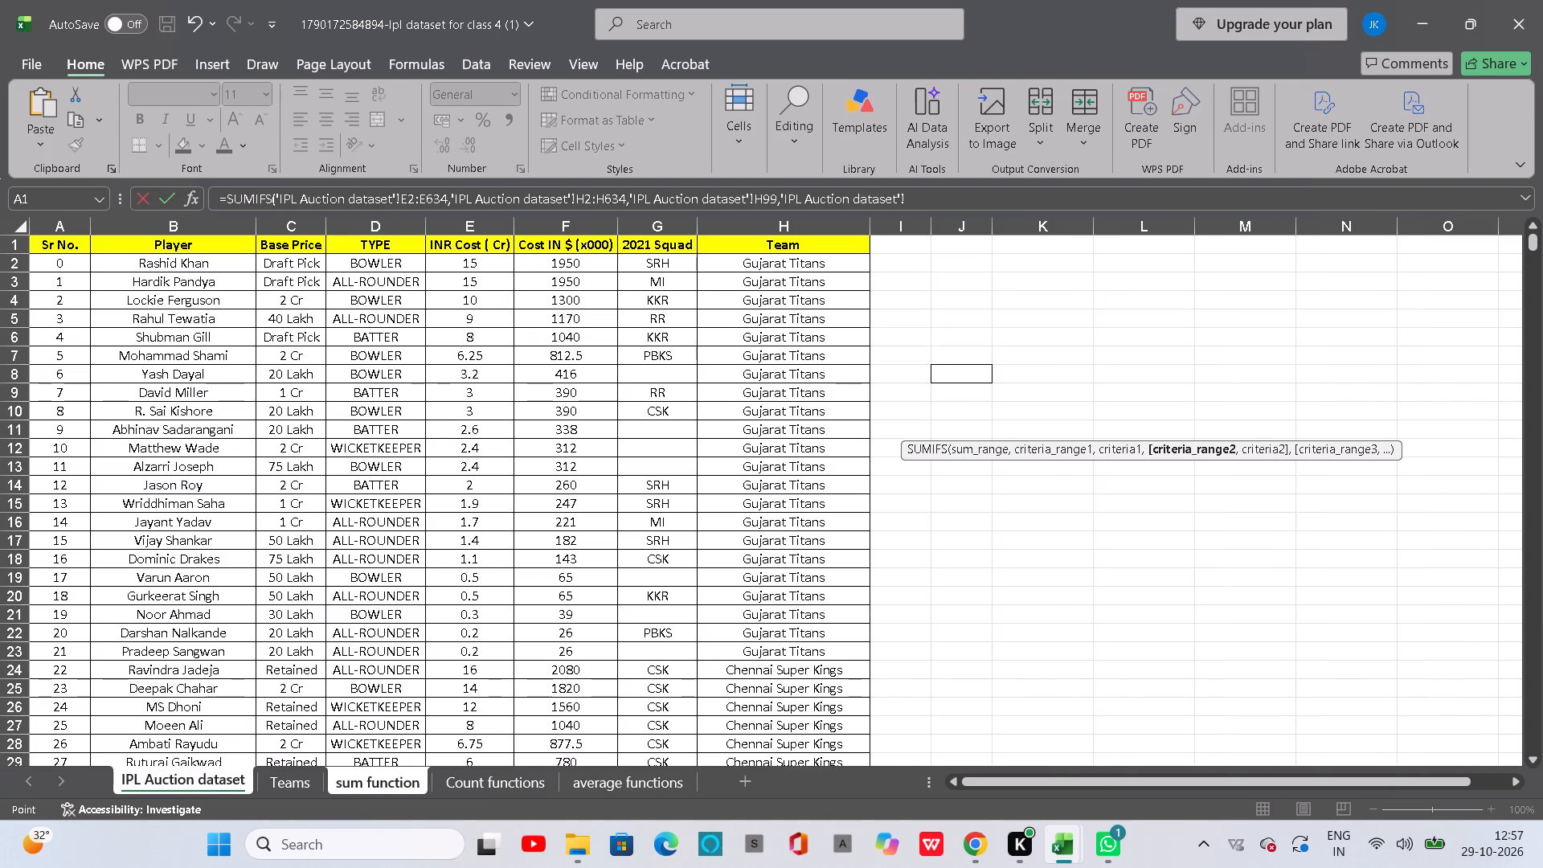
drag(278, 265, 307, 858)
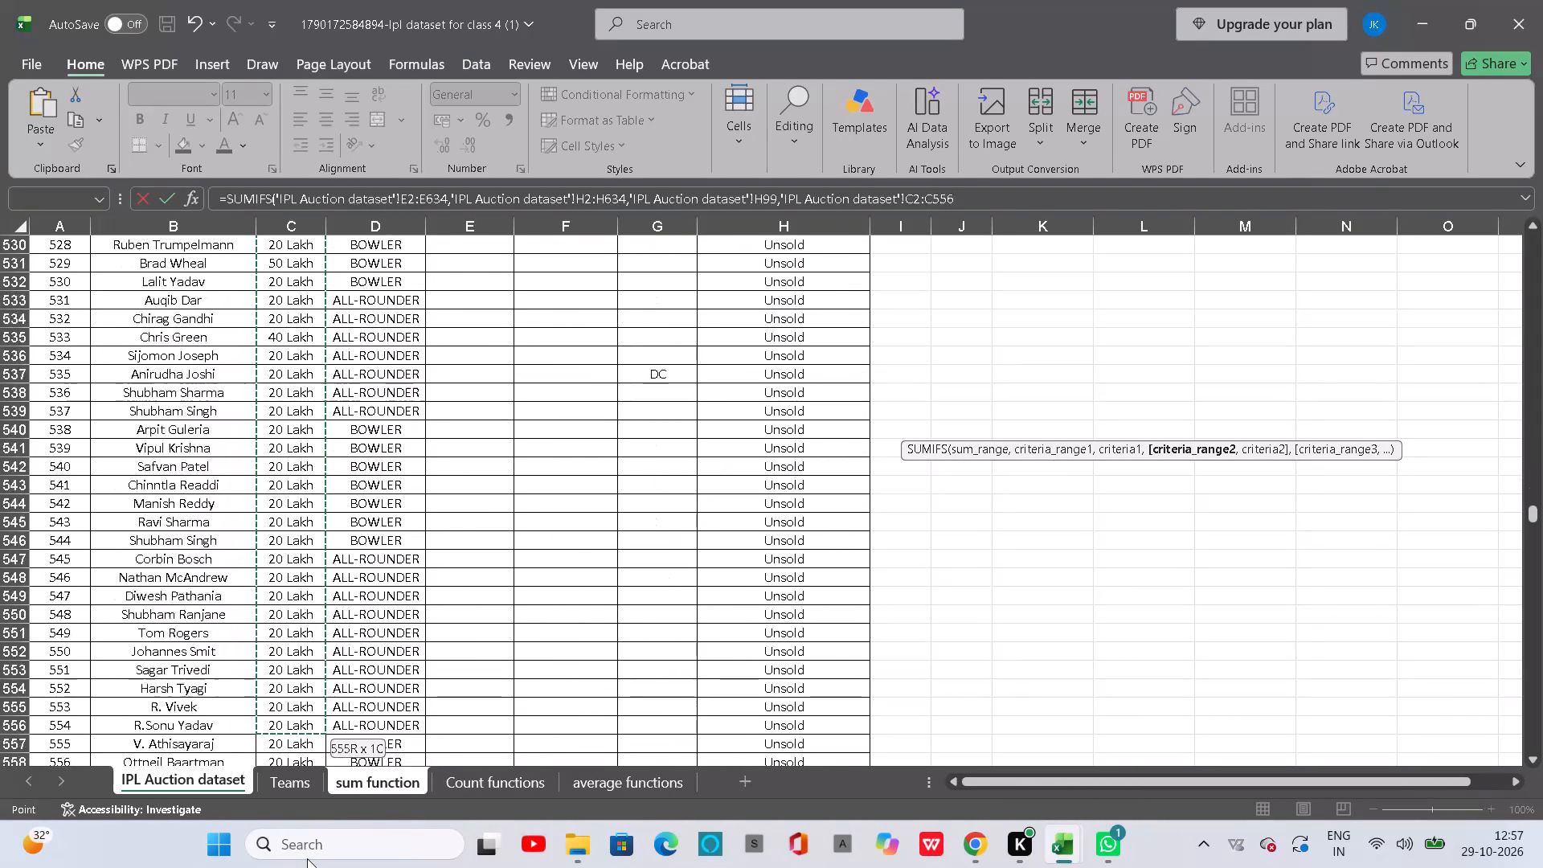
drag(307, 858, 344, 635)
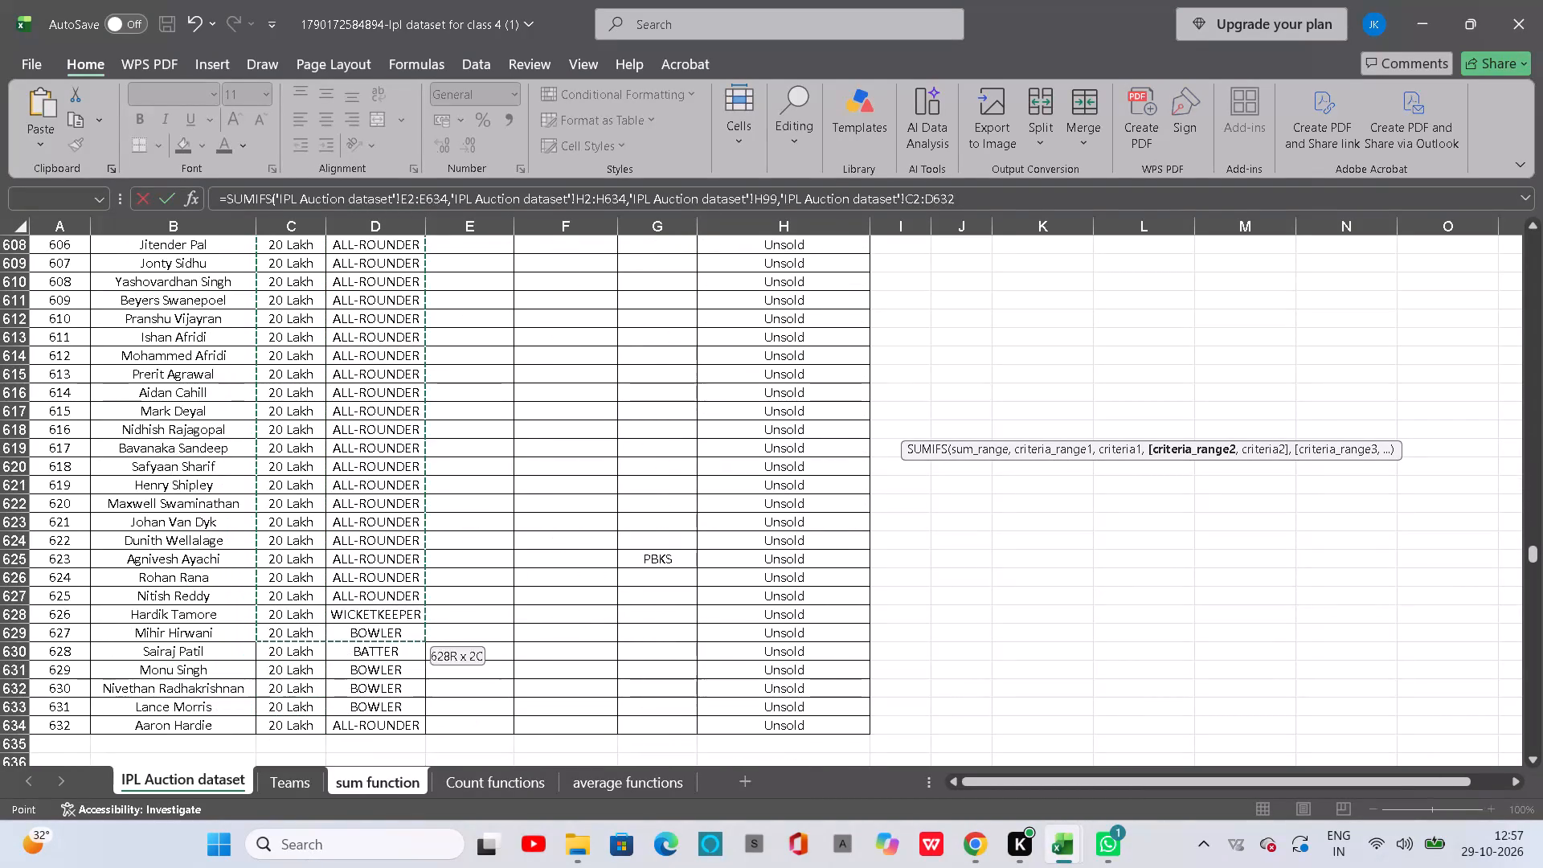
drag(344, 635, 315, 723)
key(comma)
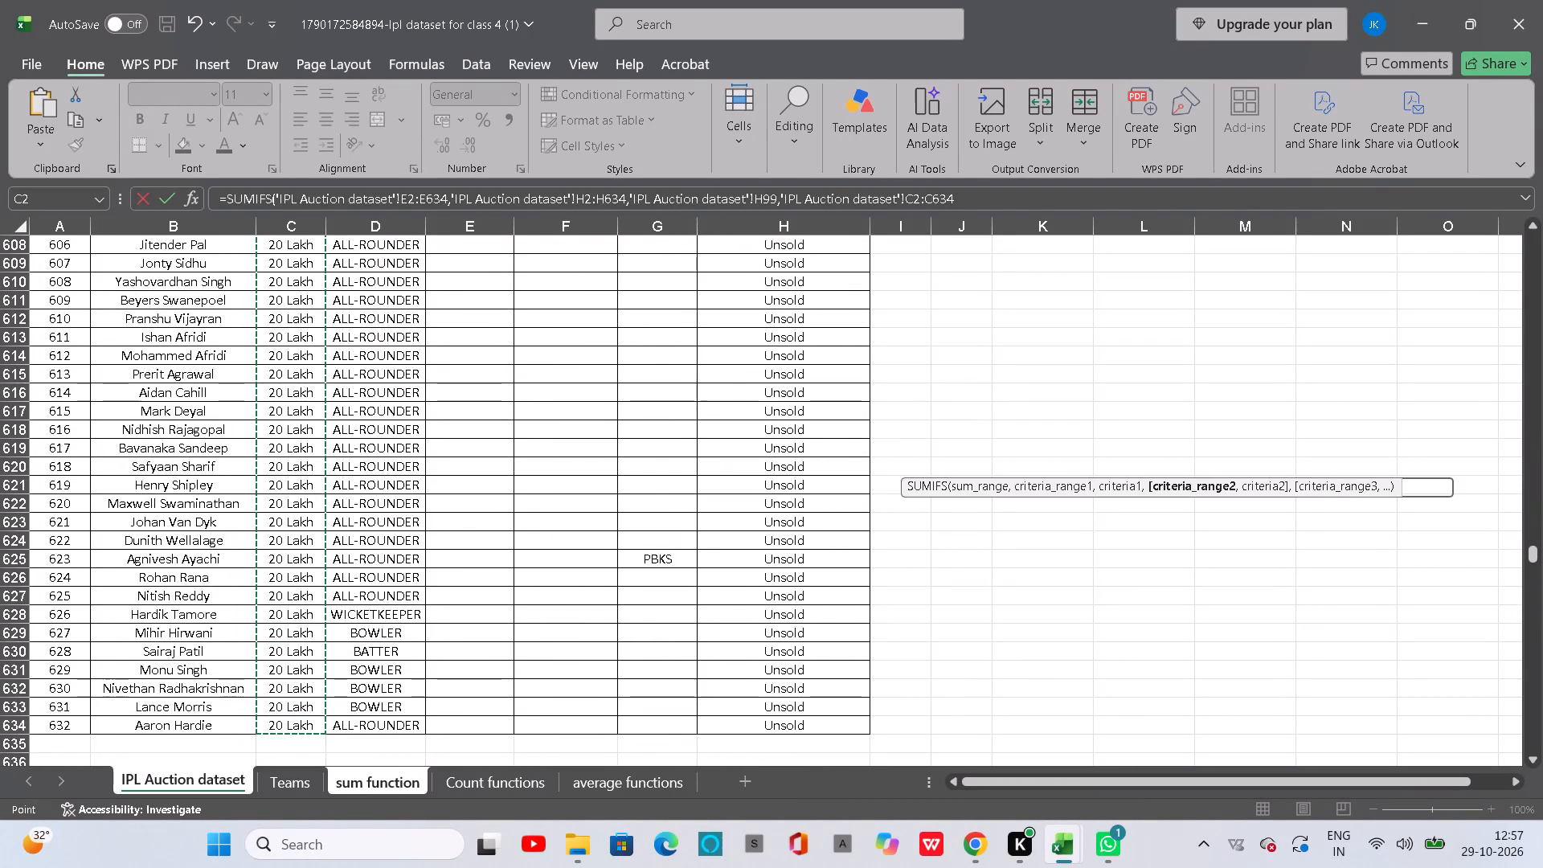
click(222, 774)
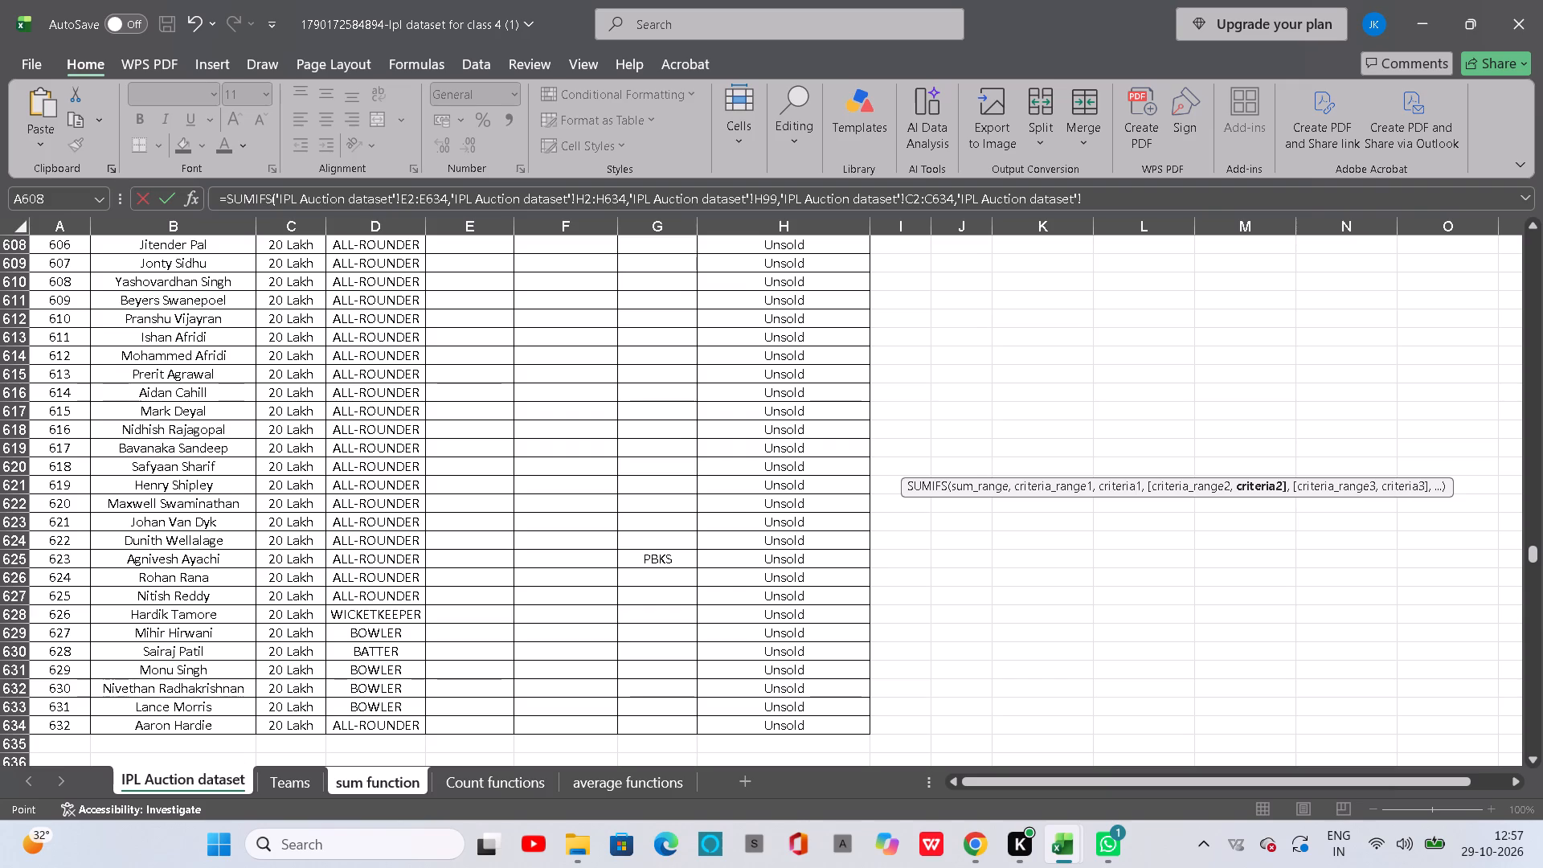
scroll(265, 444, up, 19)
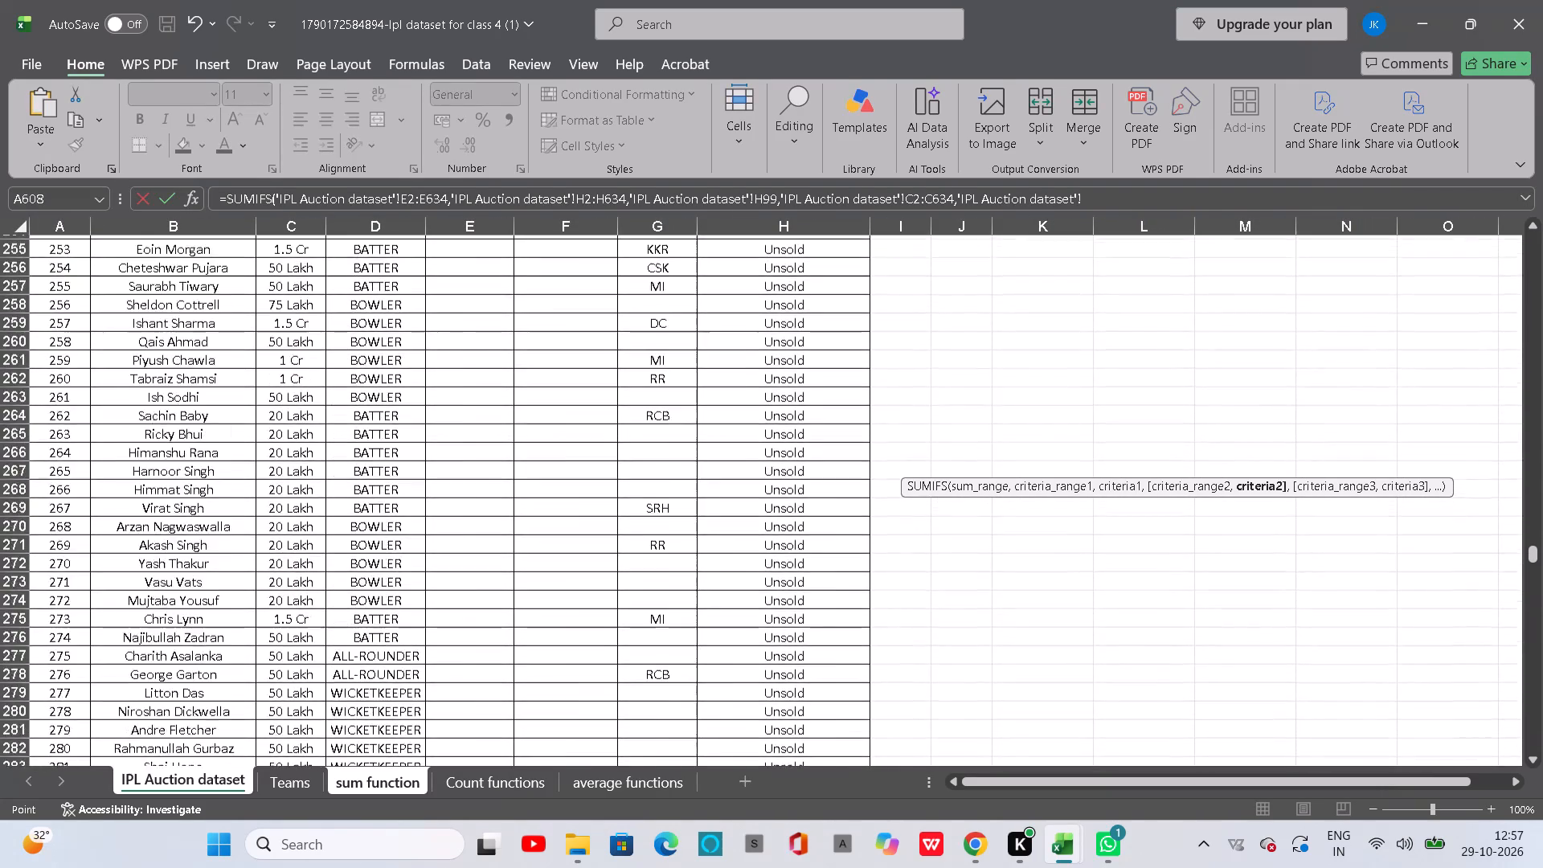
scroll(265, 444, up, 9)
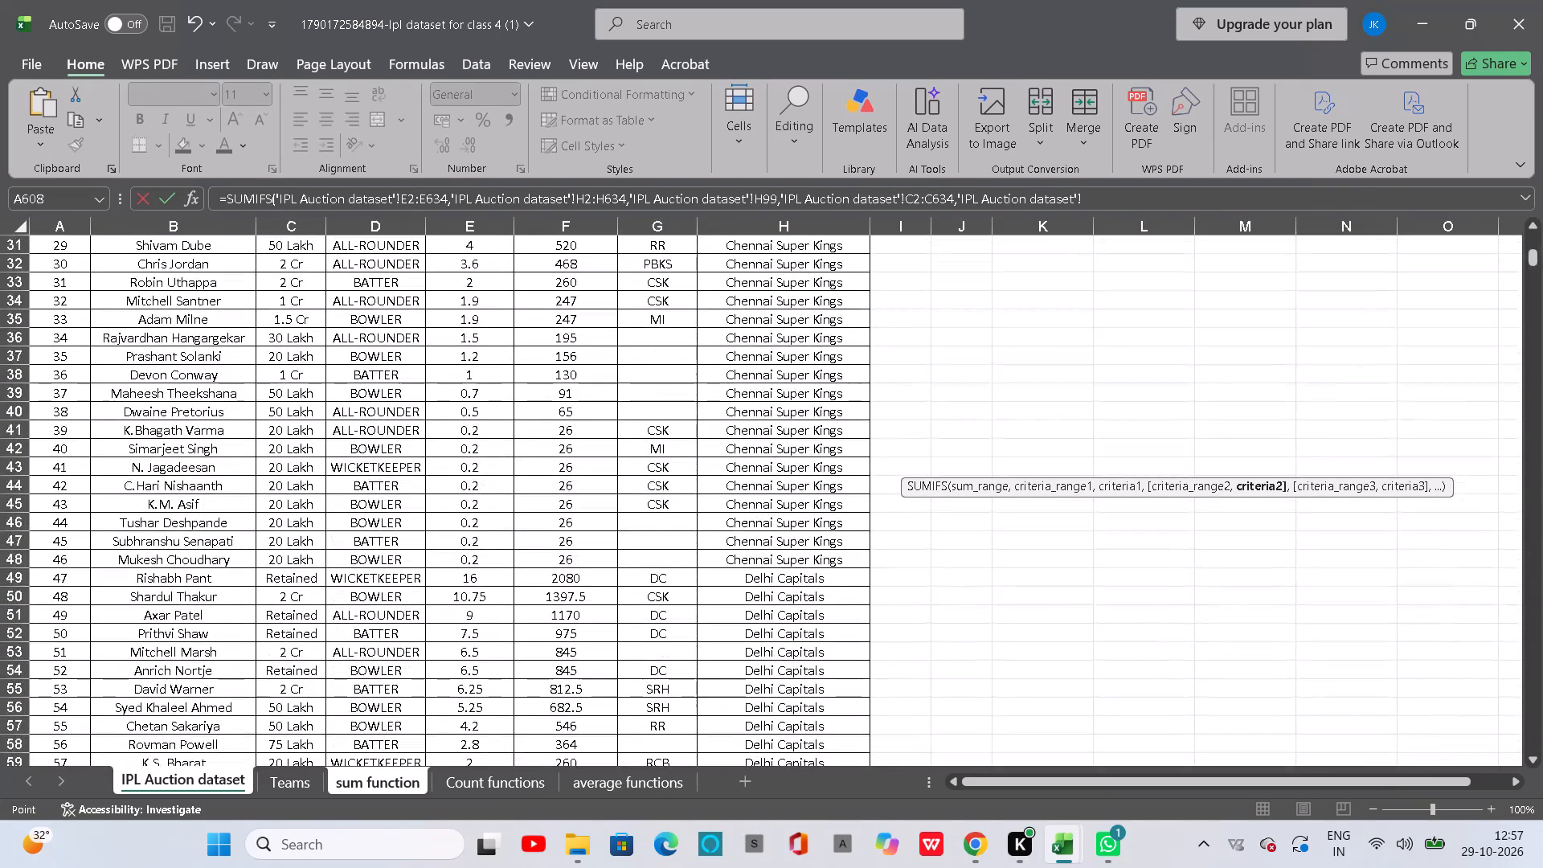
click(296, 616)
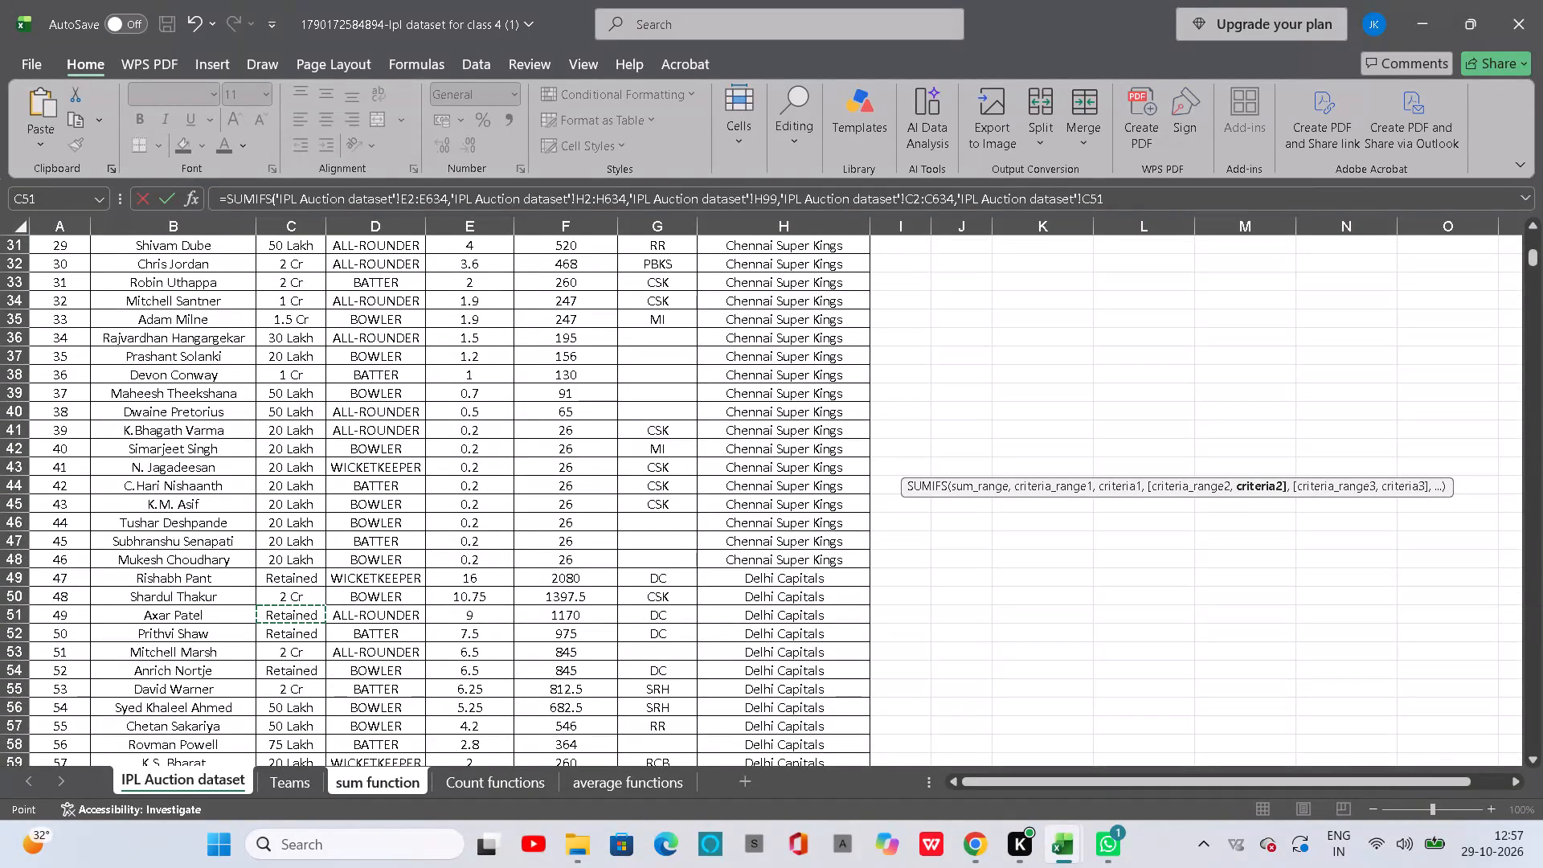
key(shift+parenright)
key(Return)
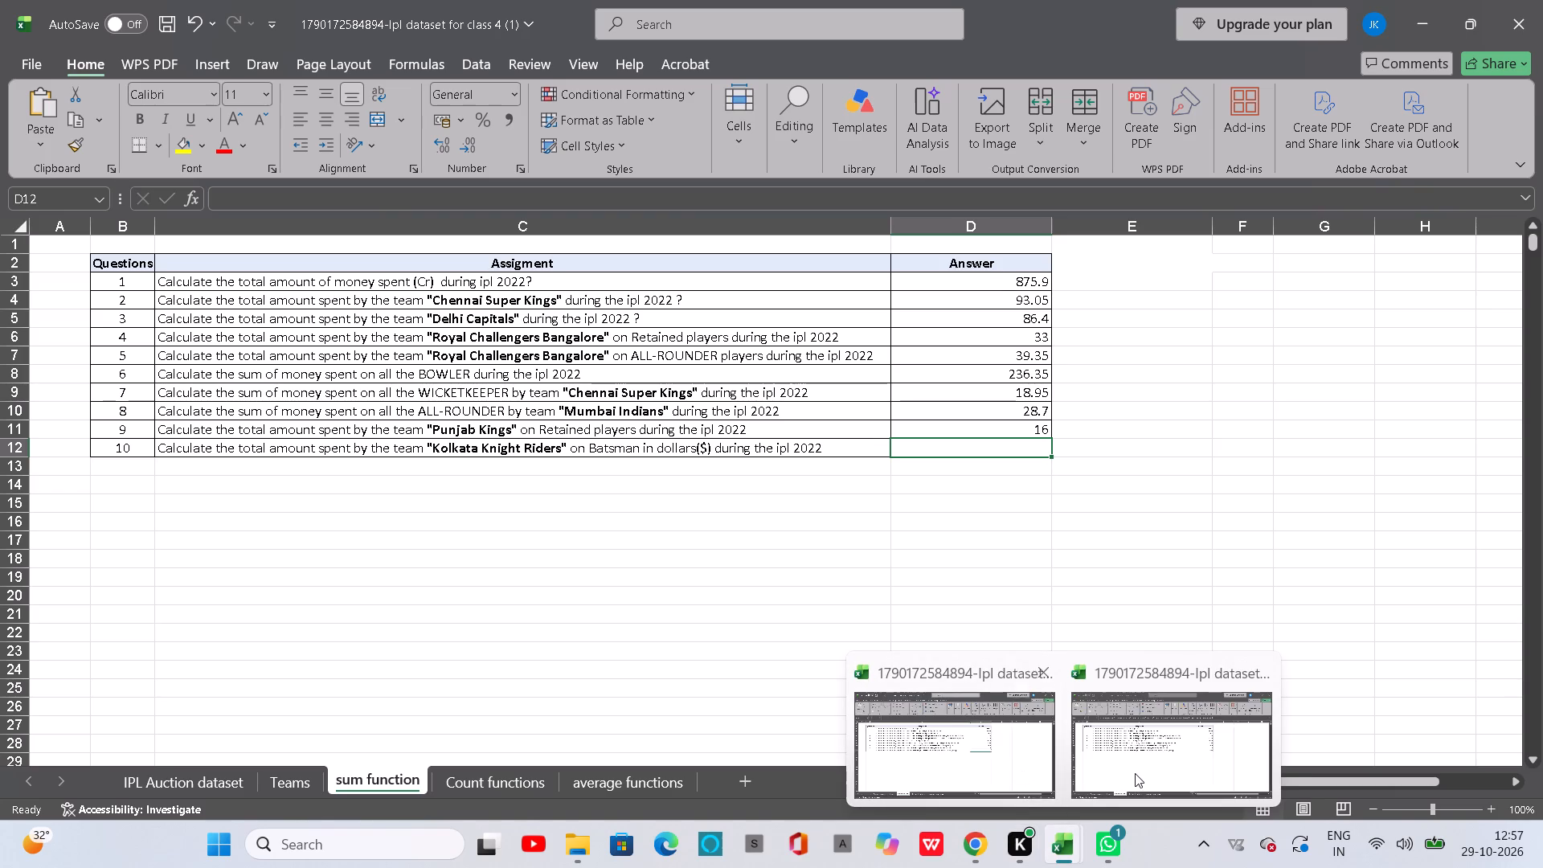
Examine D12's formula in the (1.1) workbook and return to the (1) workbook.
click(1135, 773)
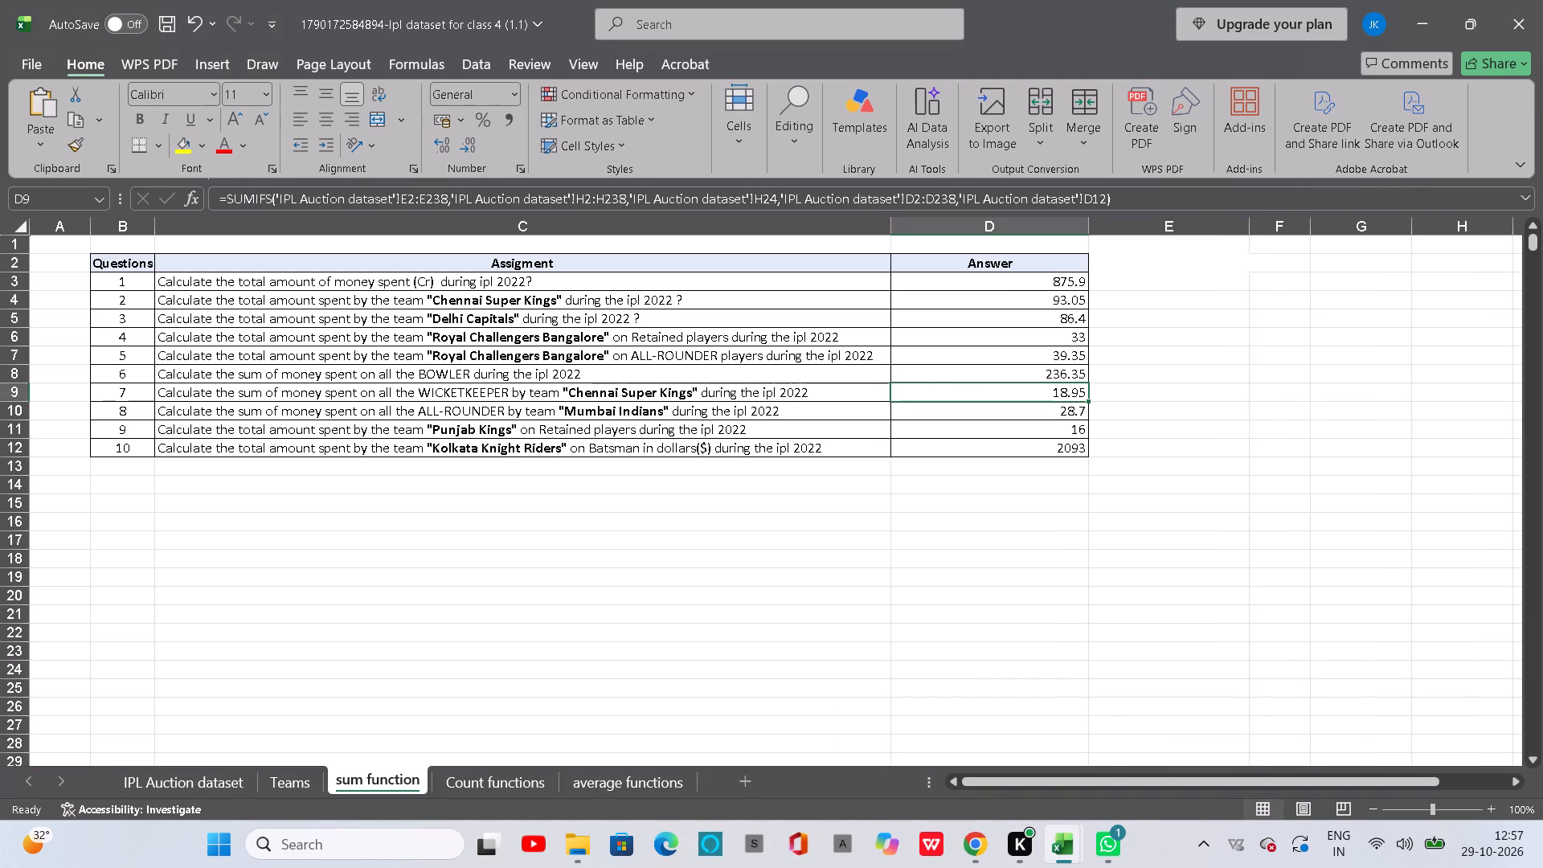
click(947, 460)
click(942, 448)
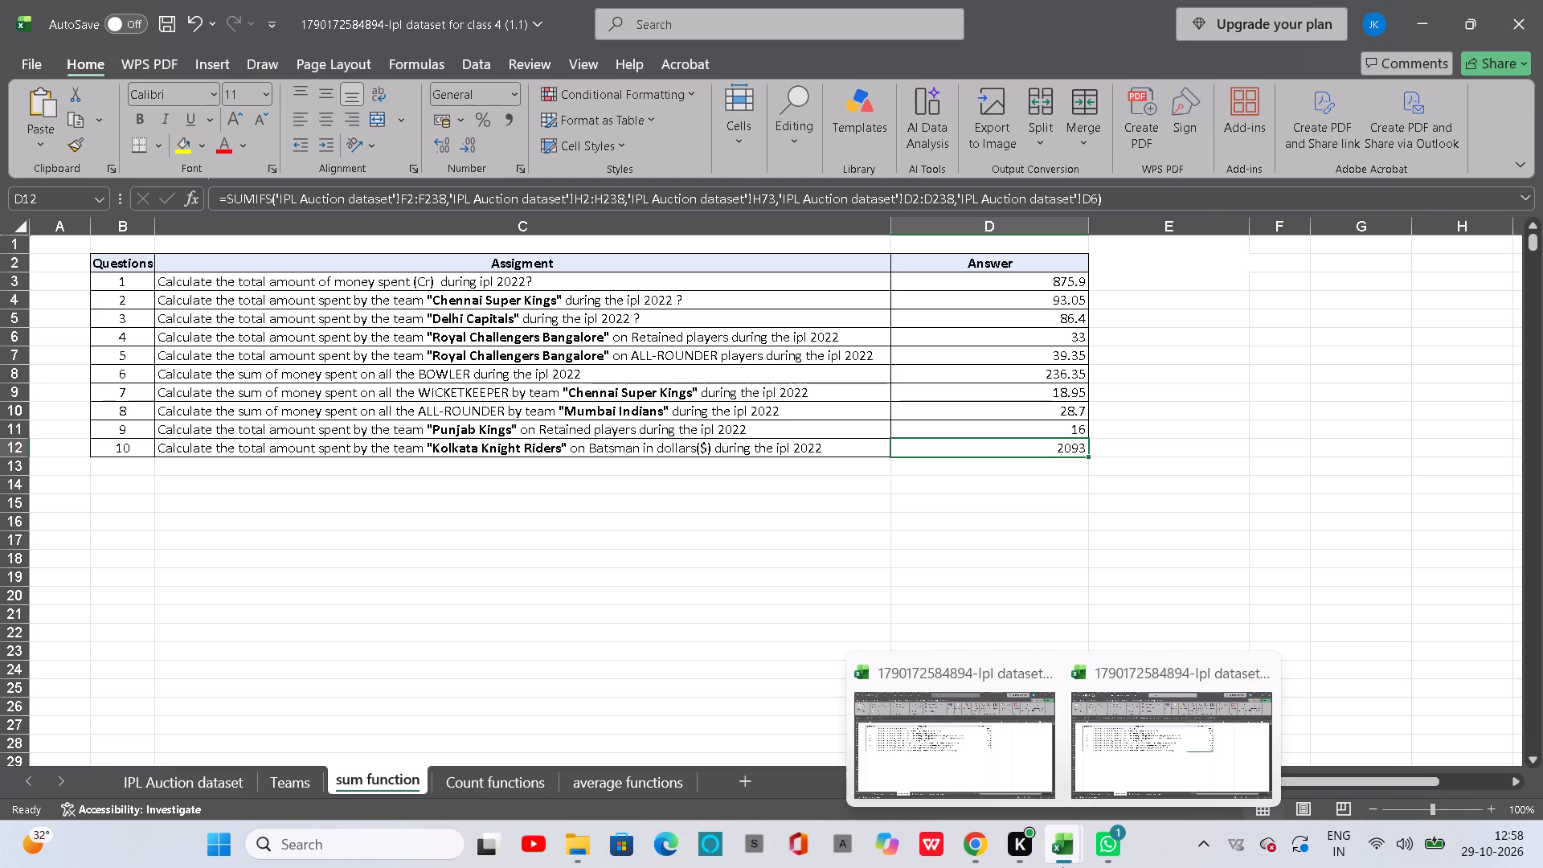
click(973, 747)
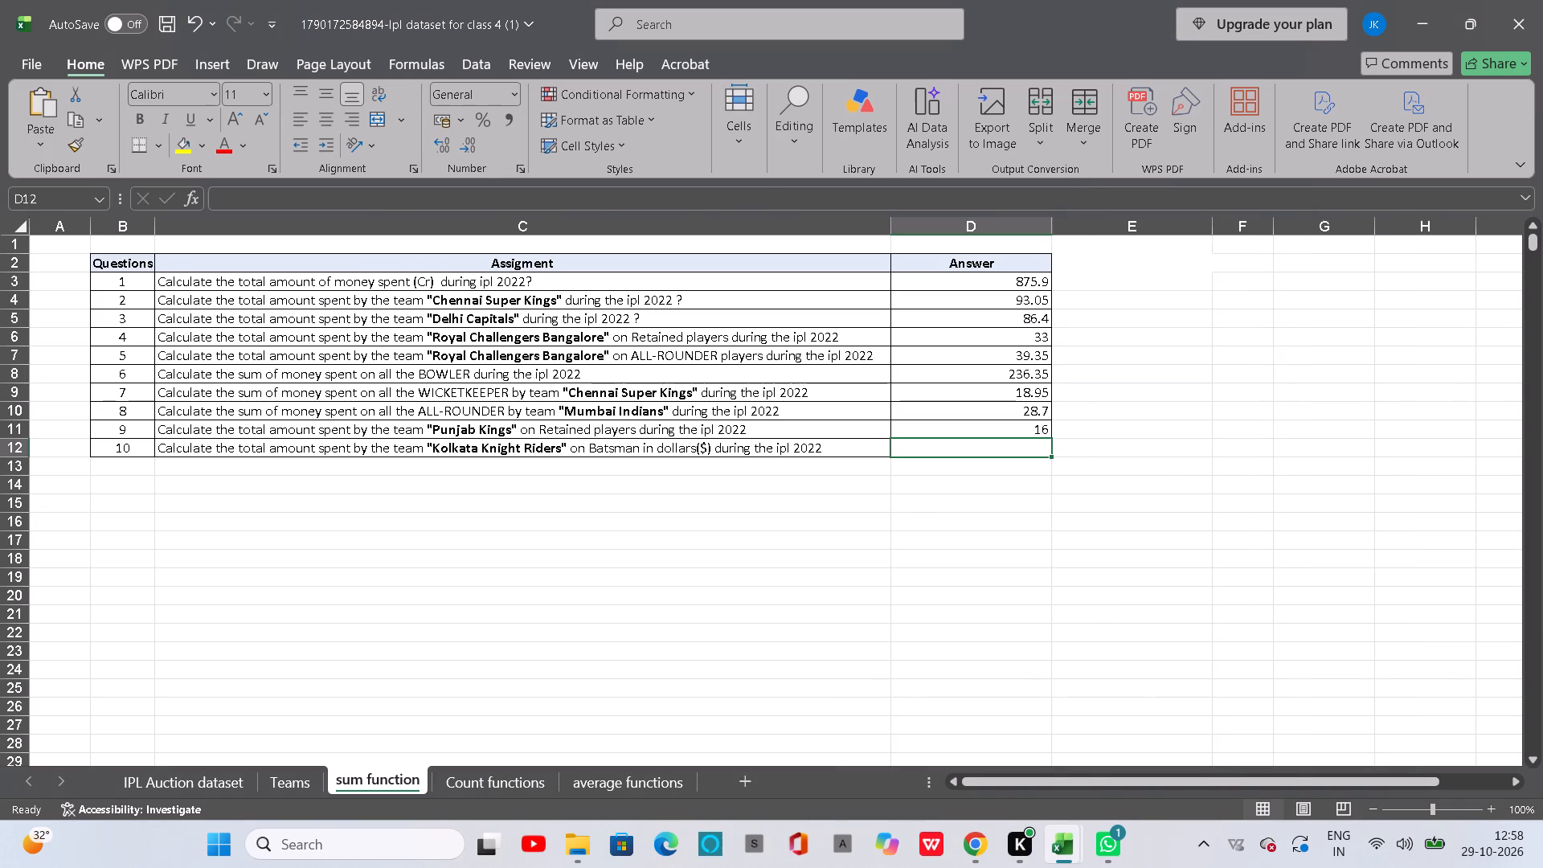
Start a SUMIFS in D12 with the IPL Auction dataset dollar cost range F2:F634 as sum range.
text(=su)
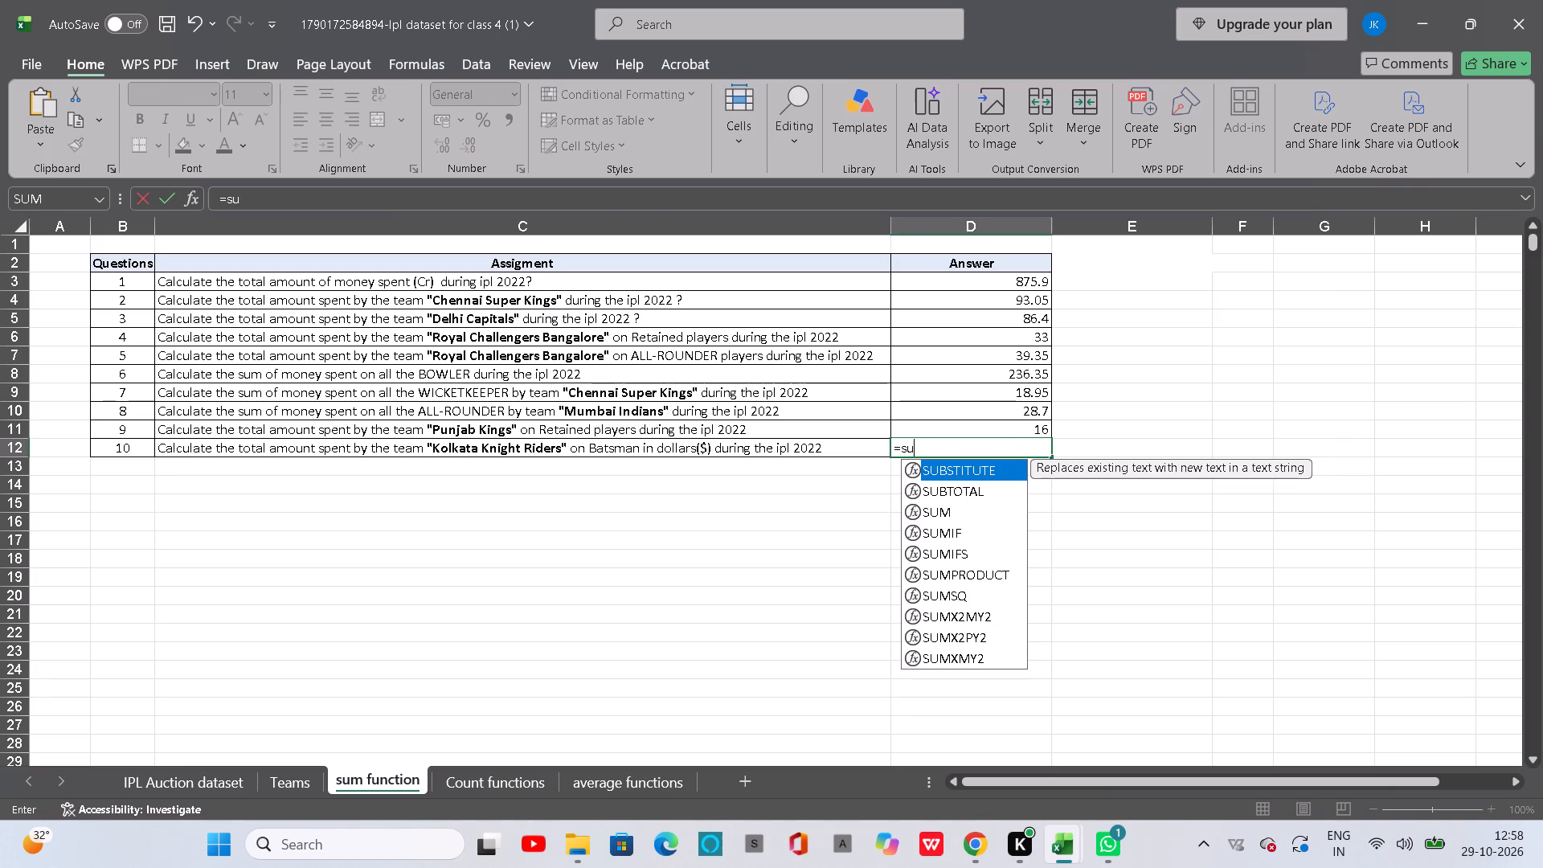
key(m)
text(ifs)
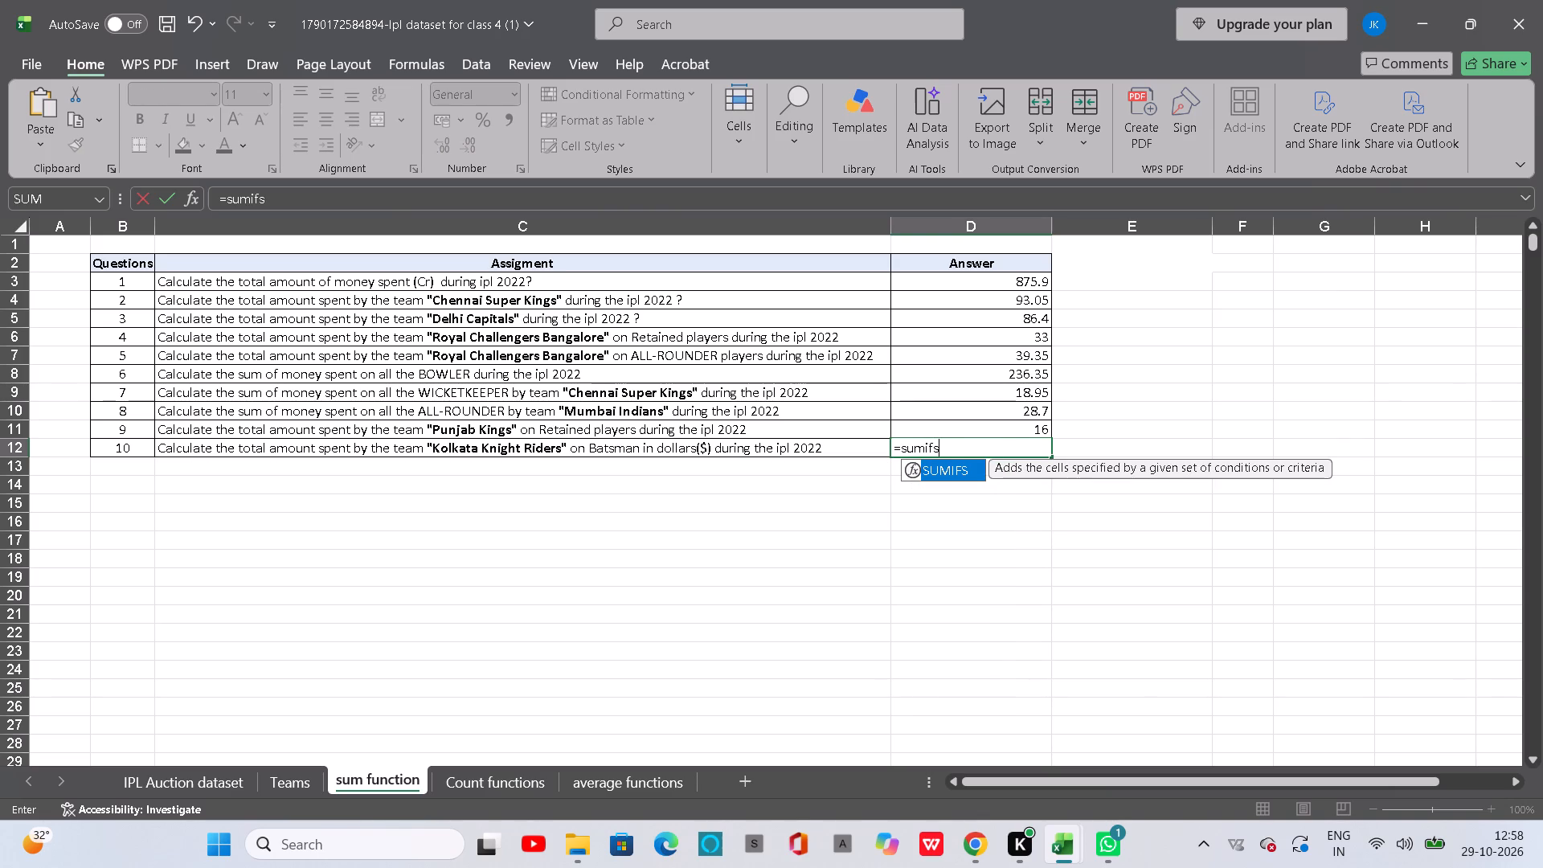
key(Tab)
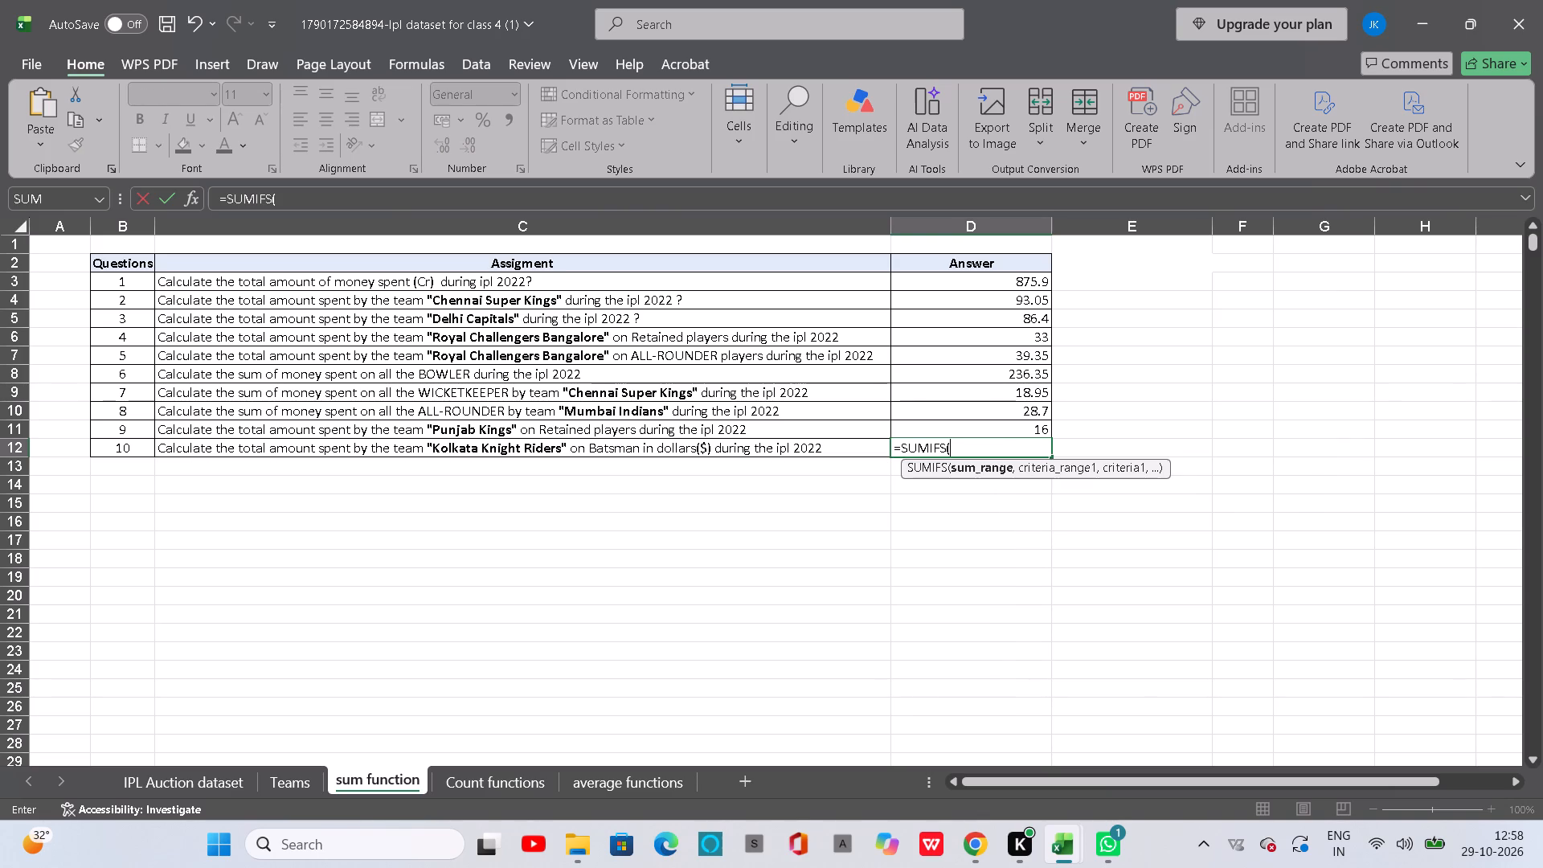
click(203, 775)
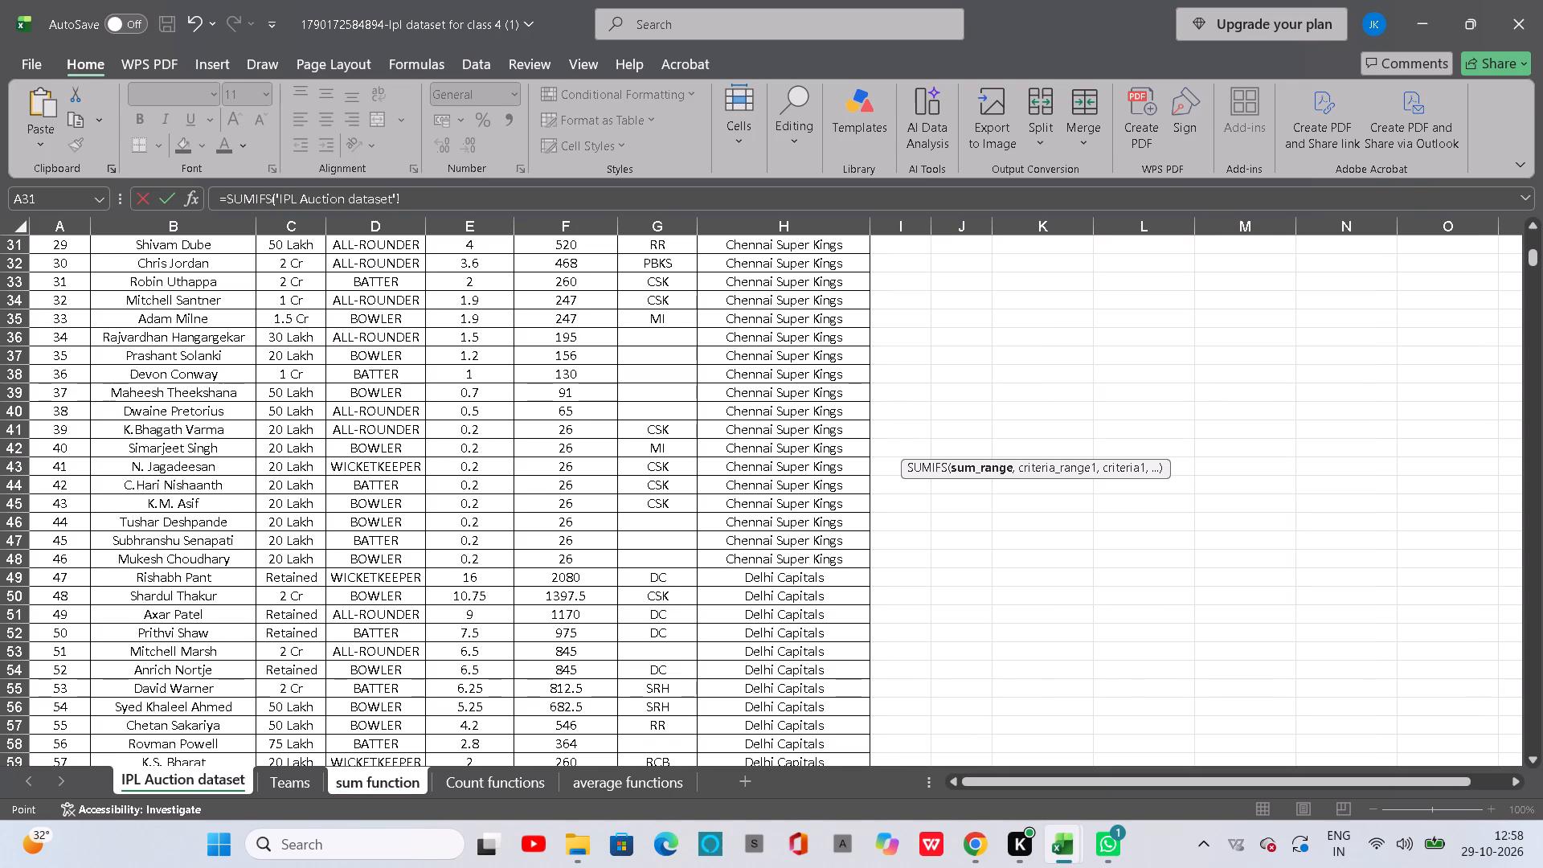
scroll(563, 343, up, 8)
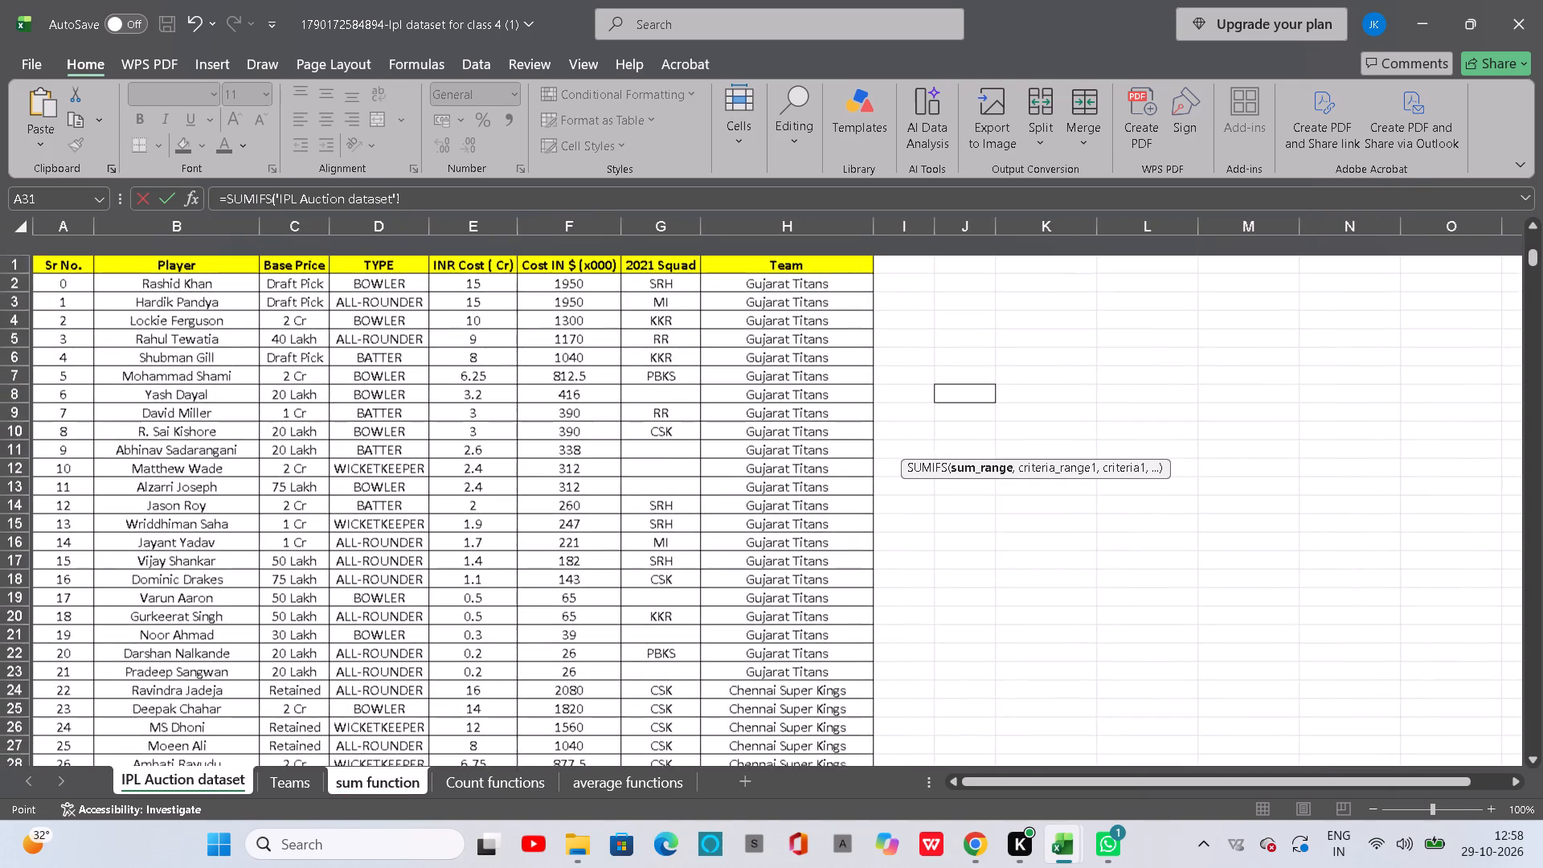
scroll(563, 343, up, 3)
drag(536, 266, 569, 867)
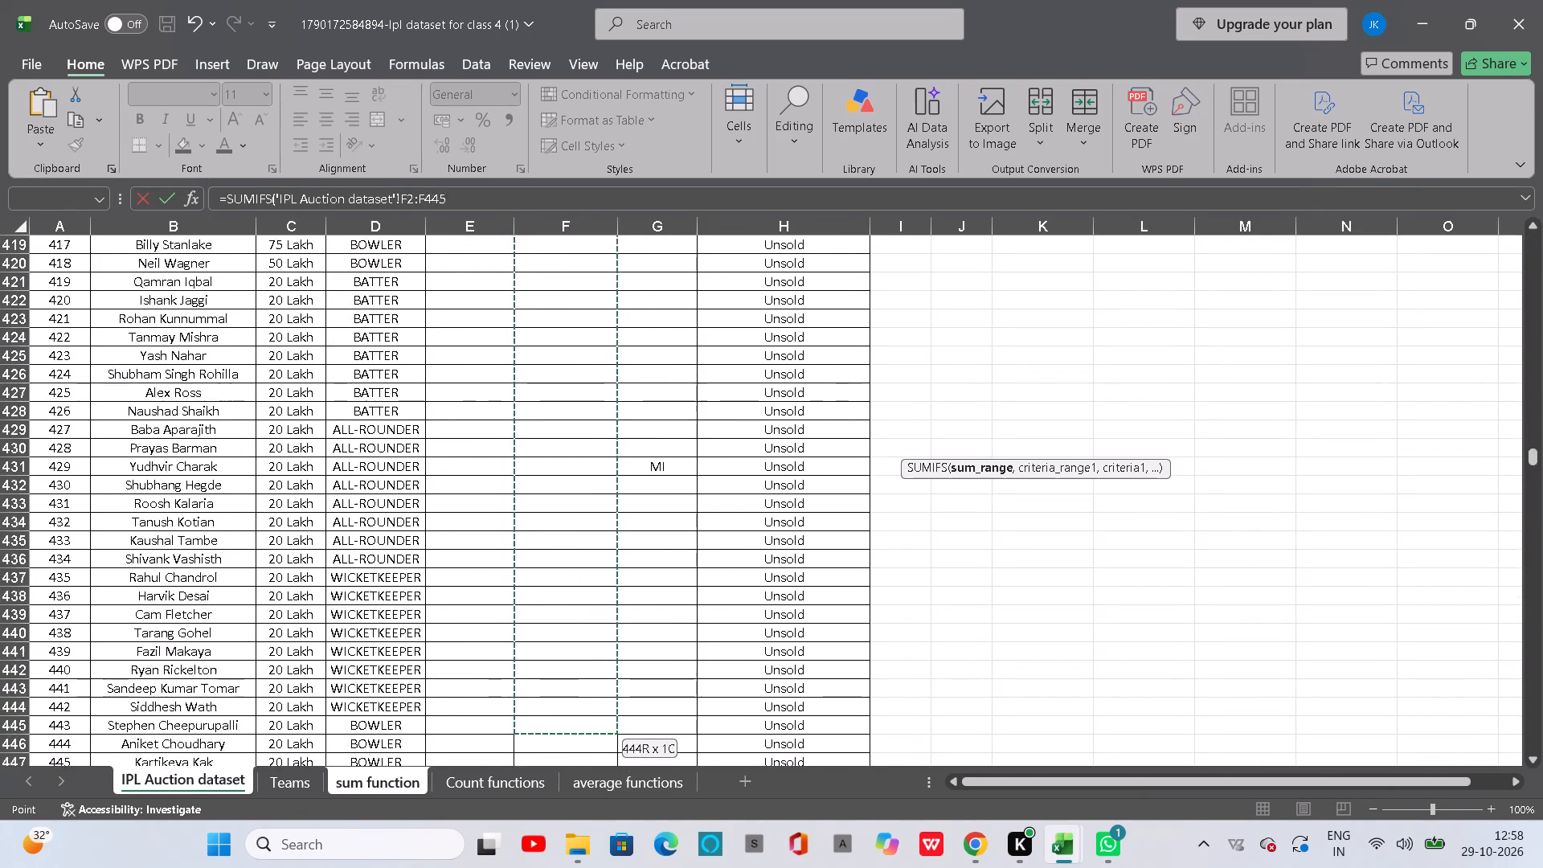
drag(569, 867, 569, 860)
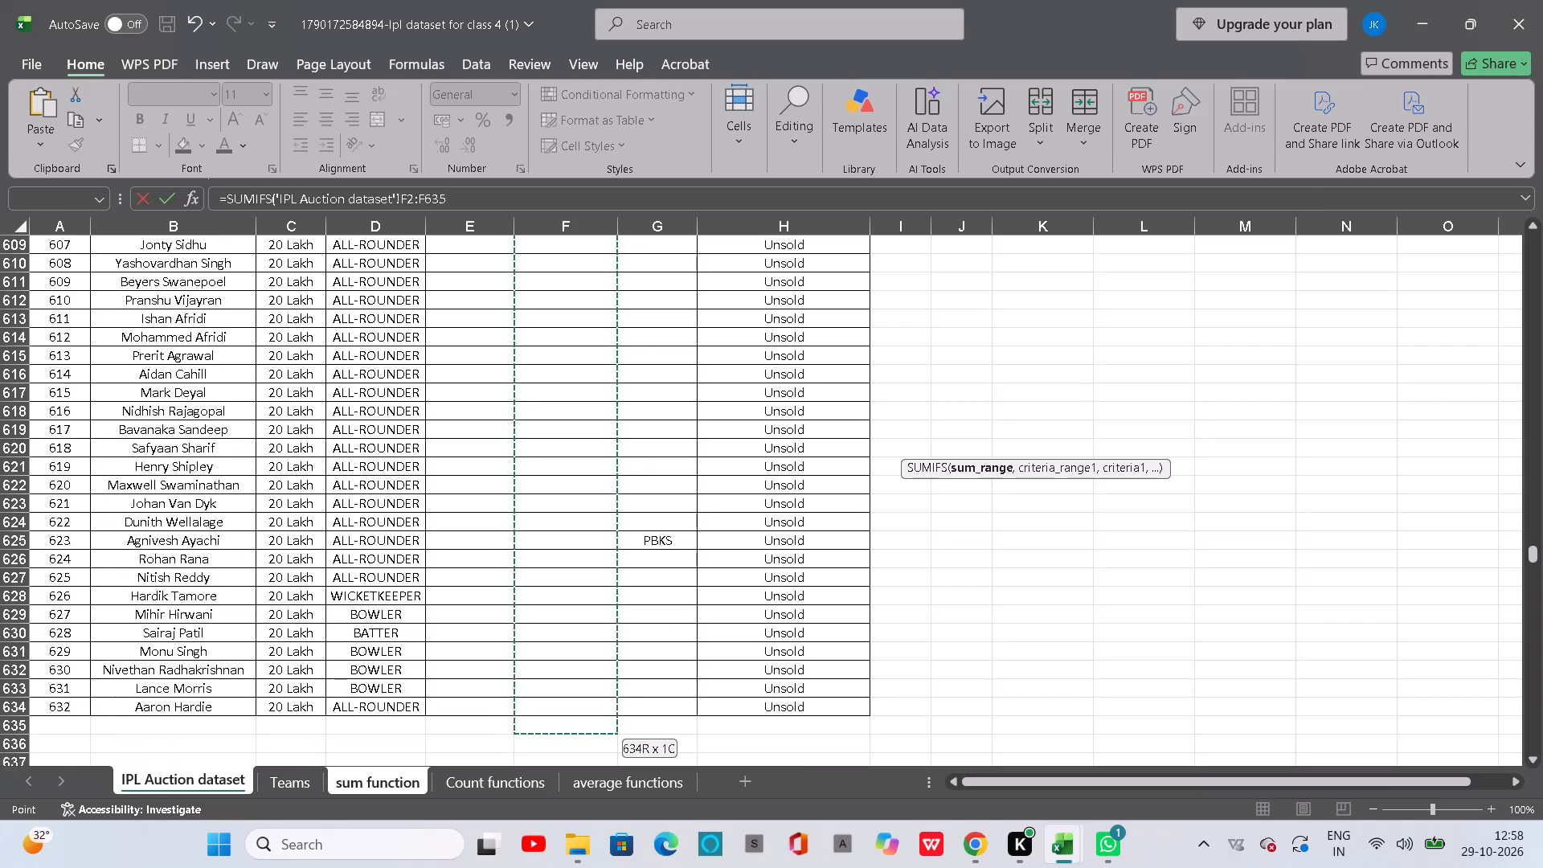
drag(569, 860, 562, 649)
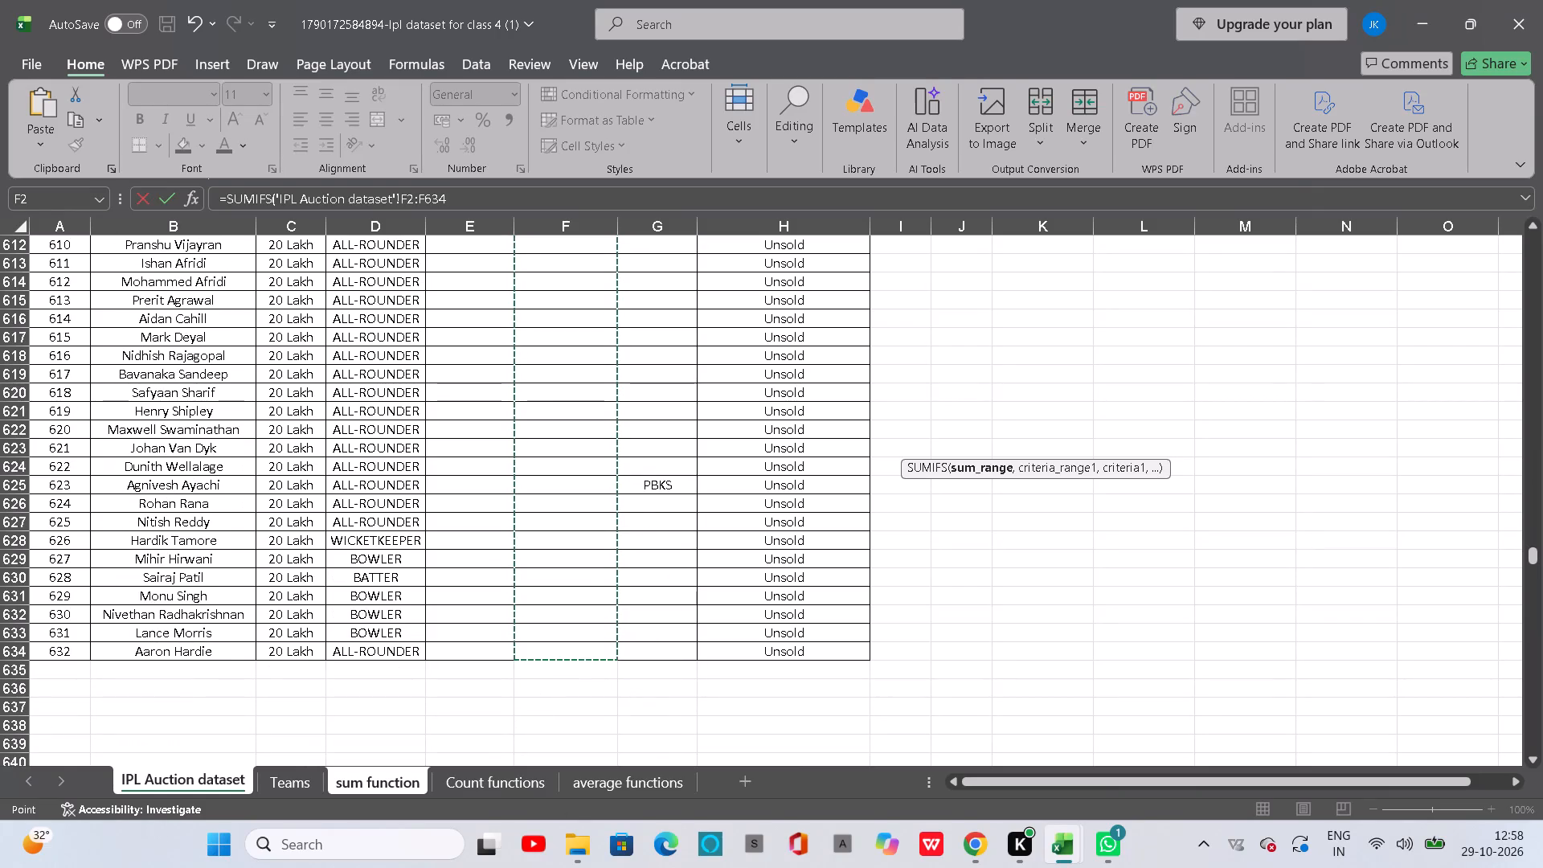
key(comma)
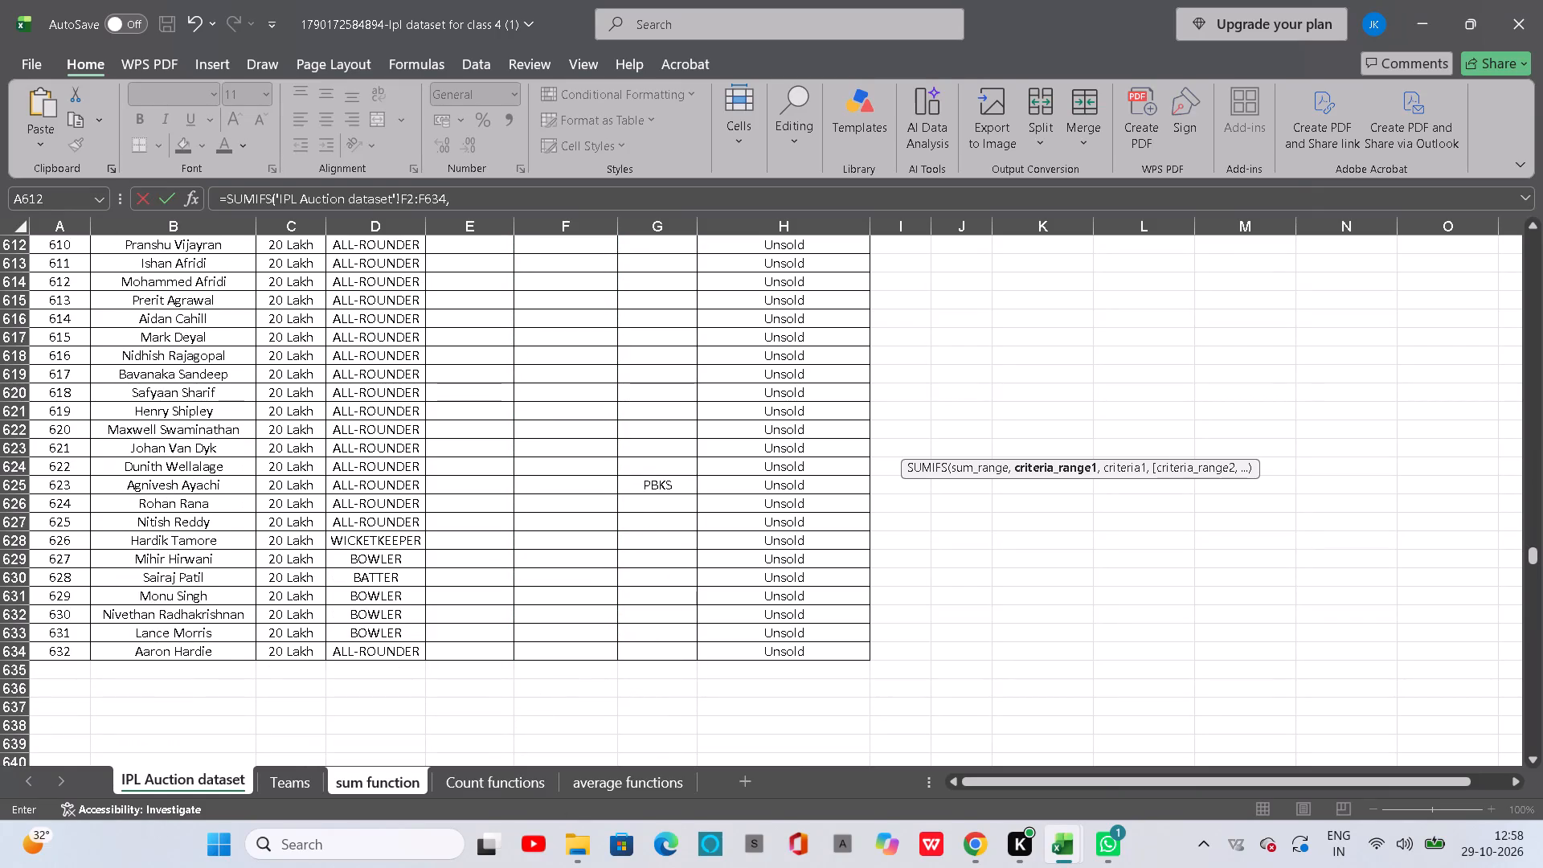
Add the Team range H2:H634 on the IPL Auction dataset as the first criteria range.
click(191, 783)
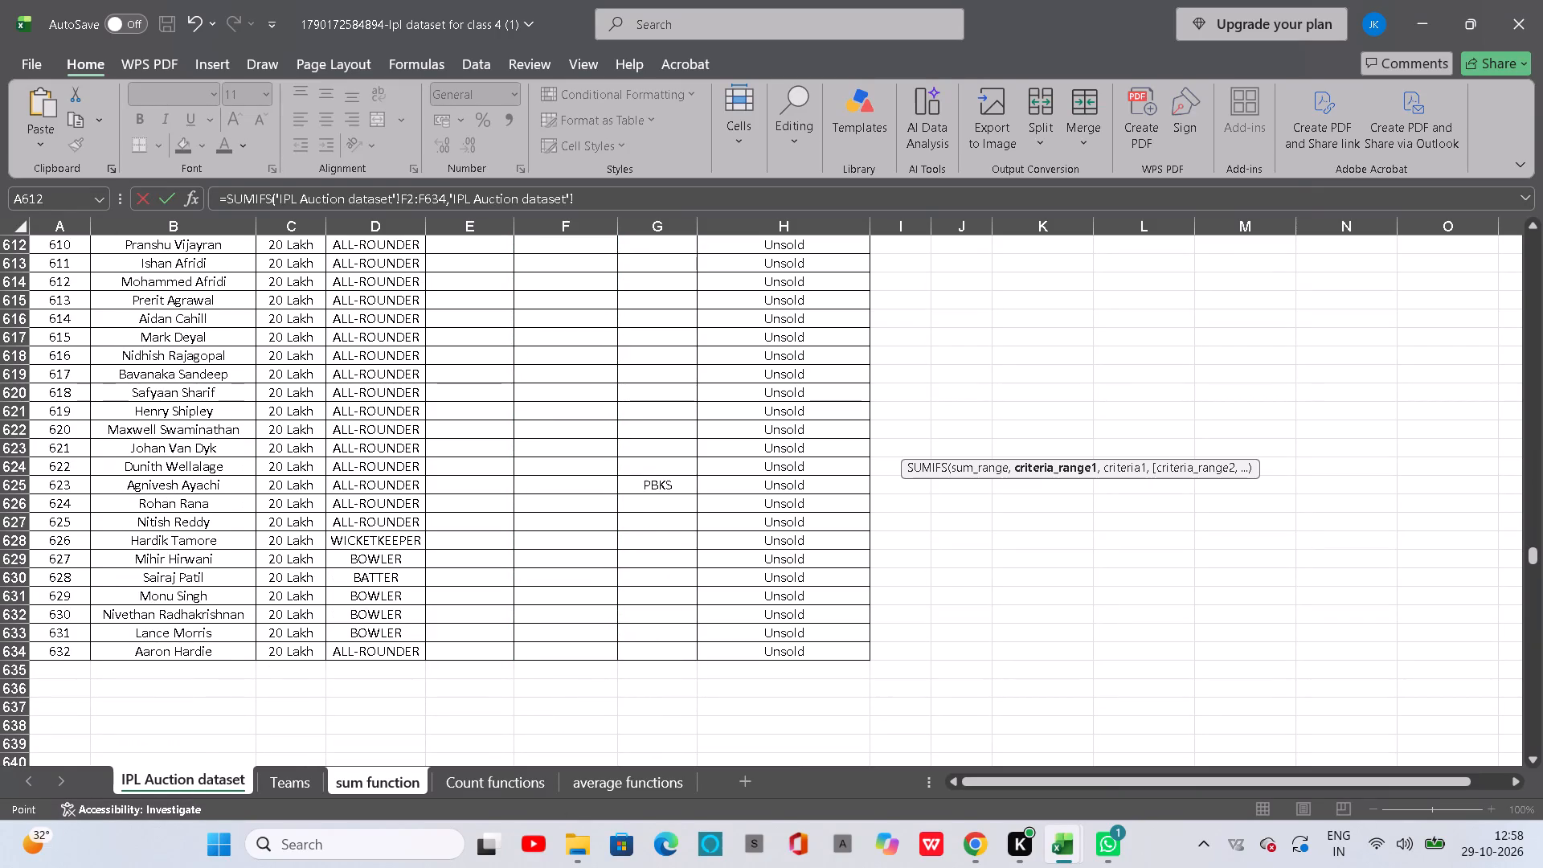
scroll(572, 350, up, 17)
scroll(572, 350, up, 5)
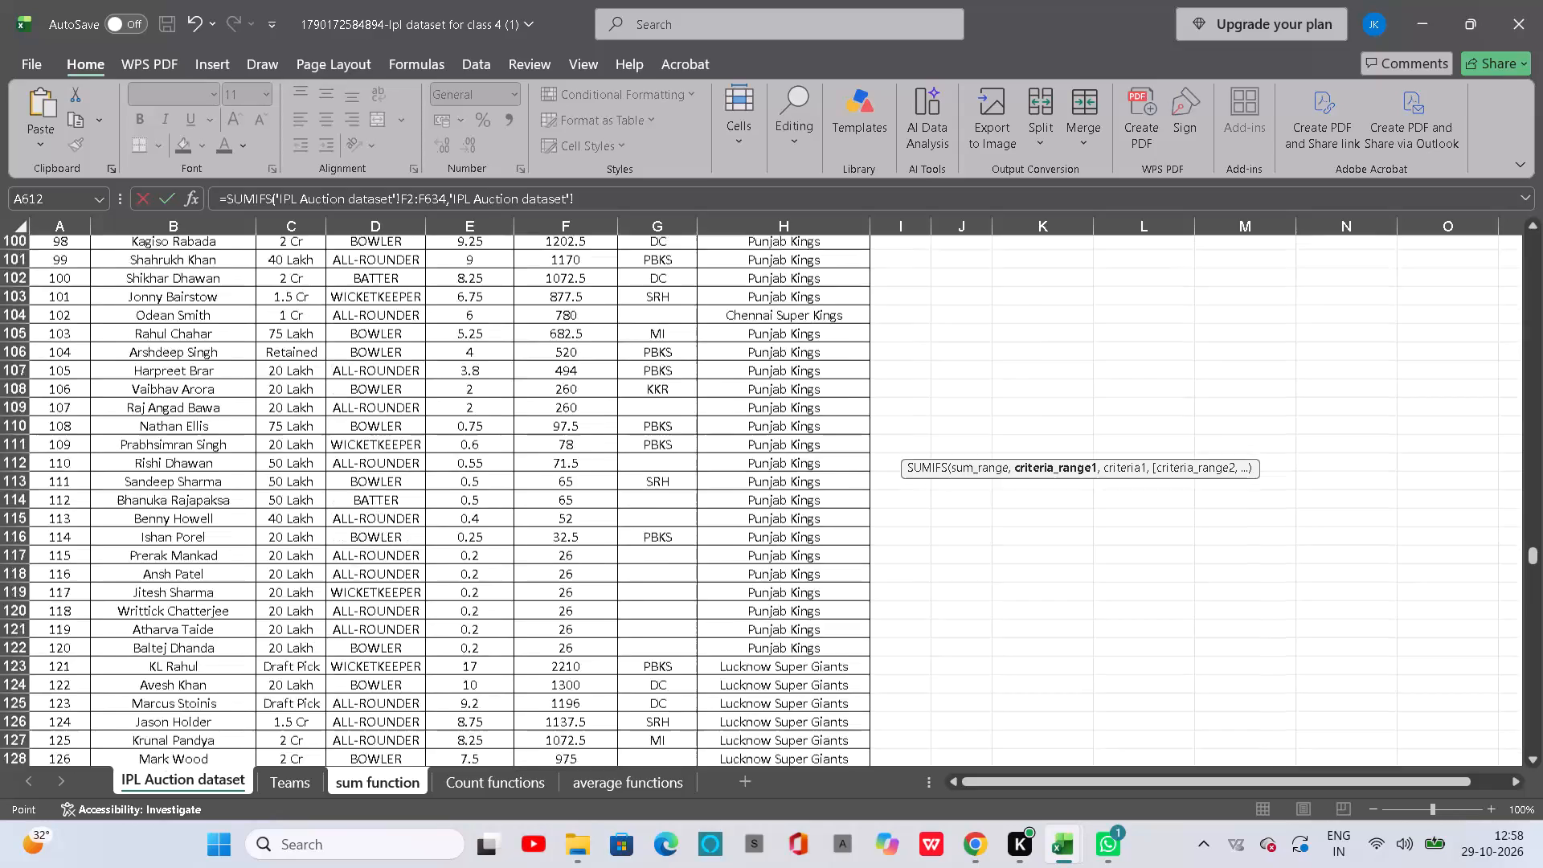
scroll(572, 350, up, 7)
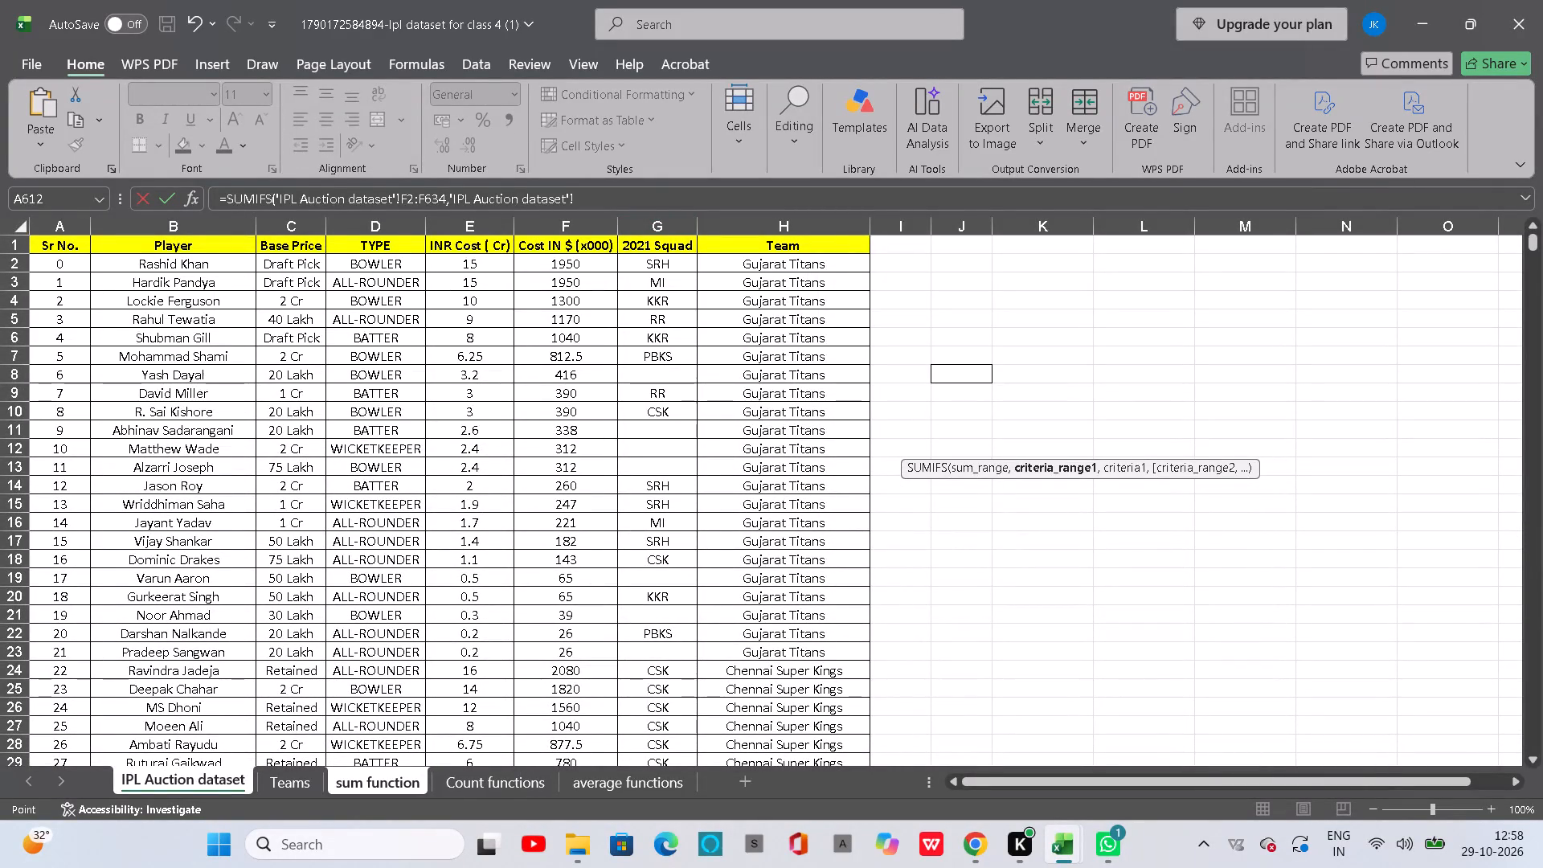
drag(706, 262, 786, 867)
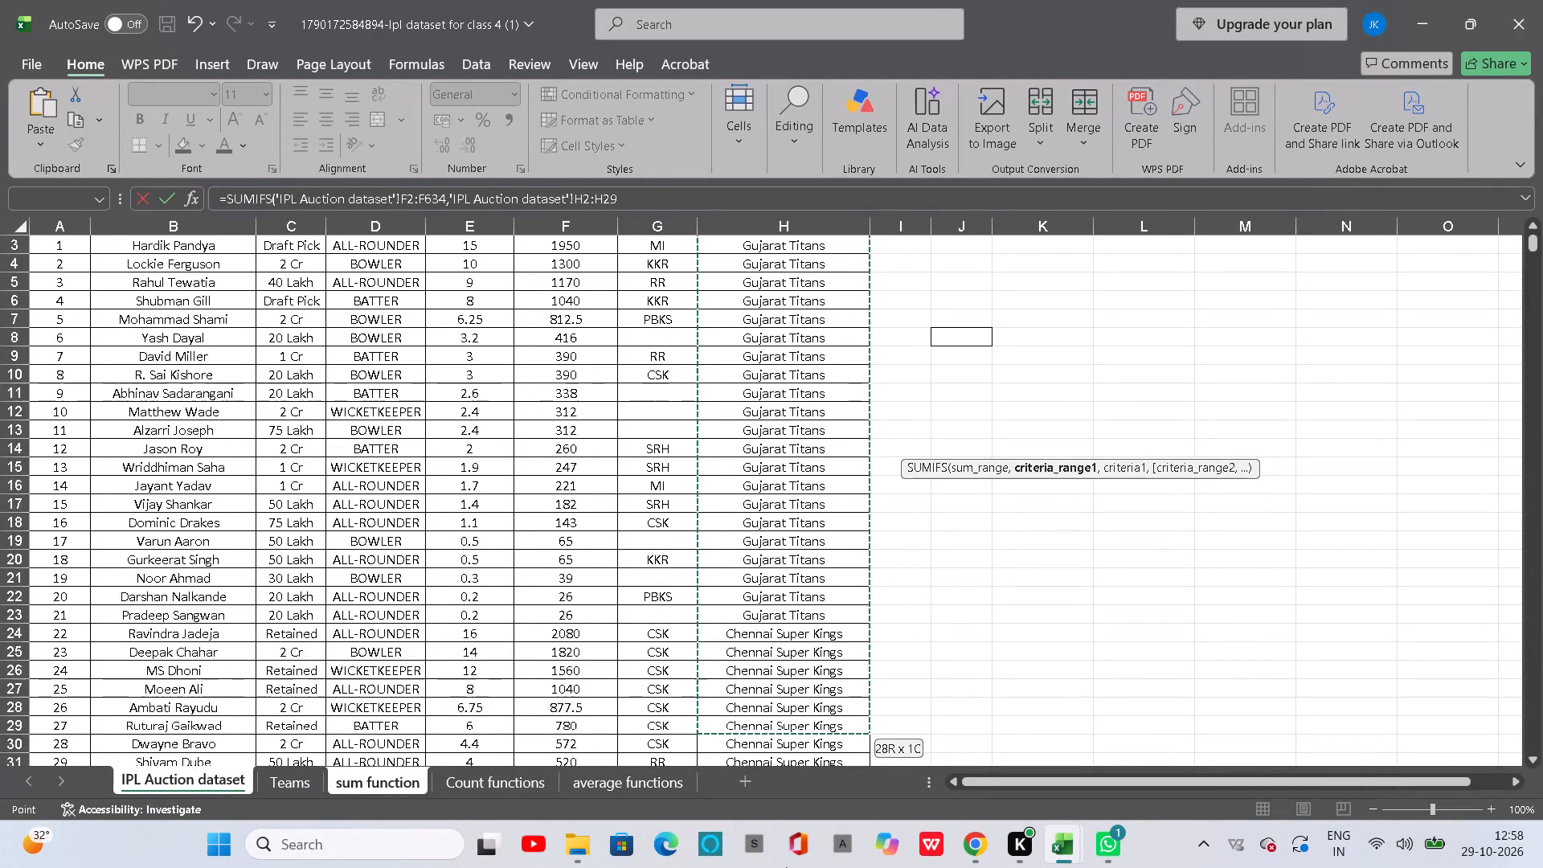
drag(786, 867, 788, 867)
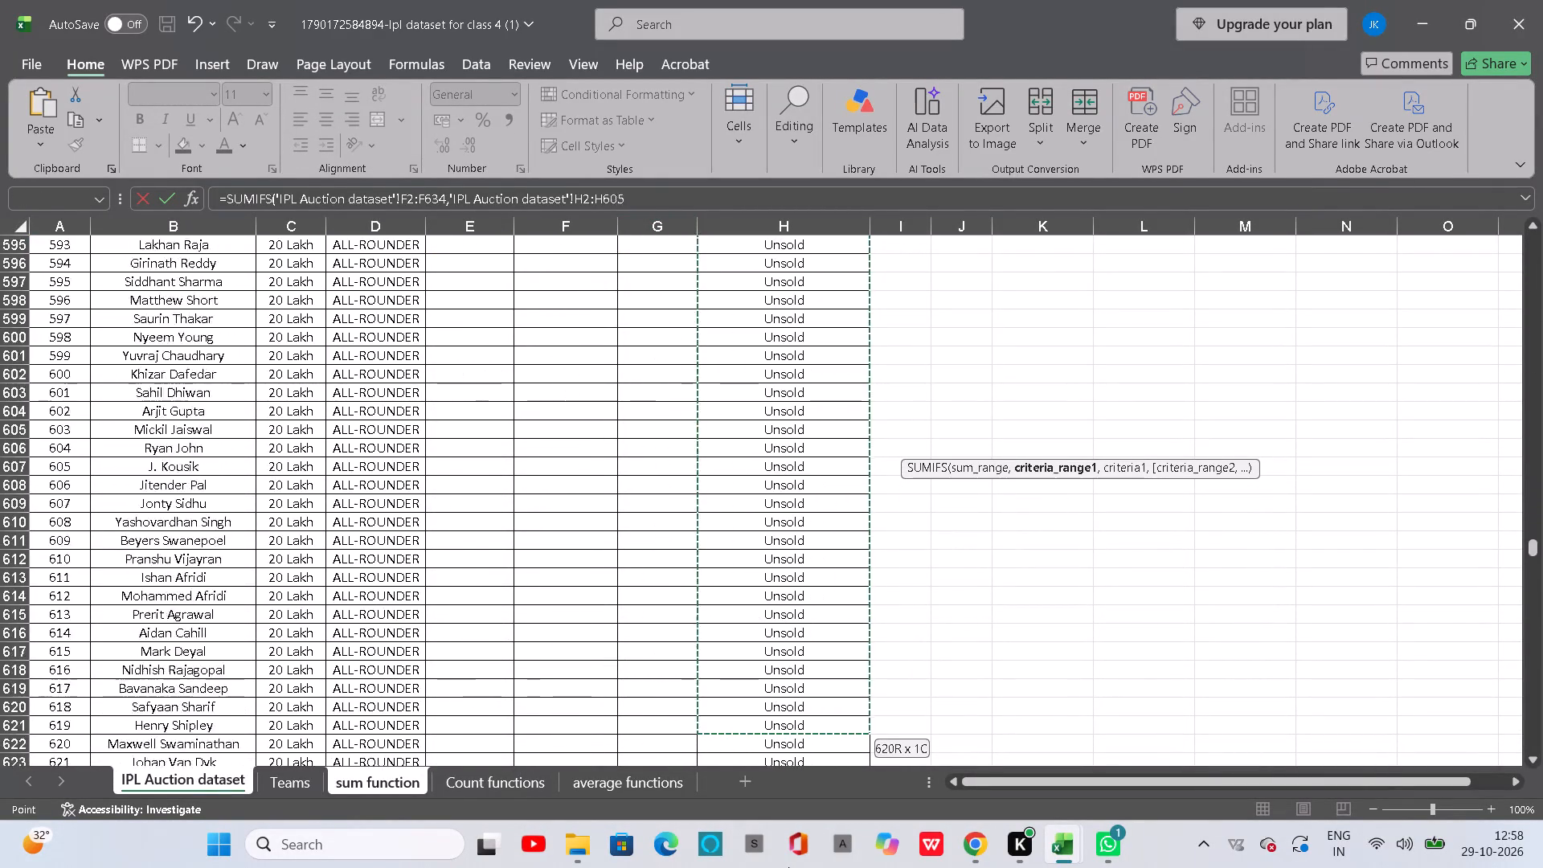
drag(788, 867, 759, 725)
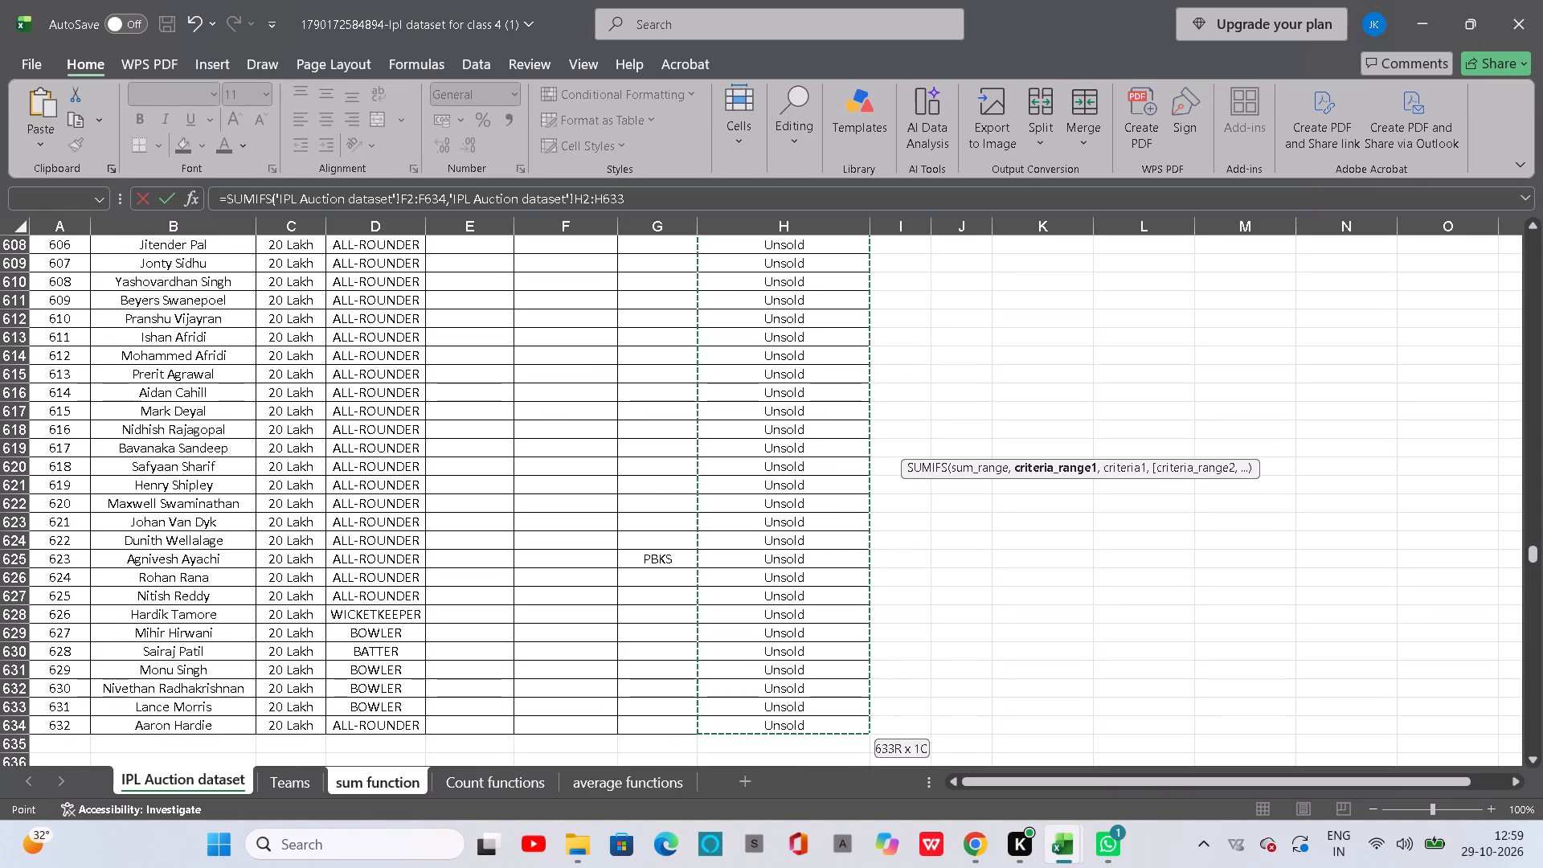
drag(759, 725, 759, 726)
key(comma)
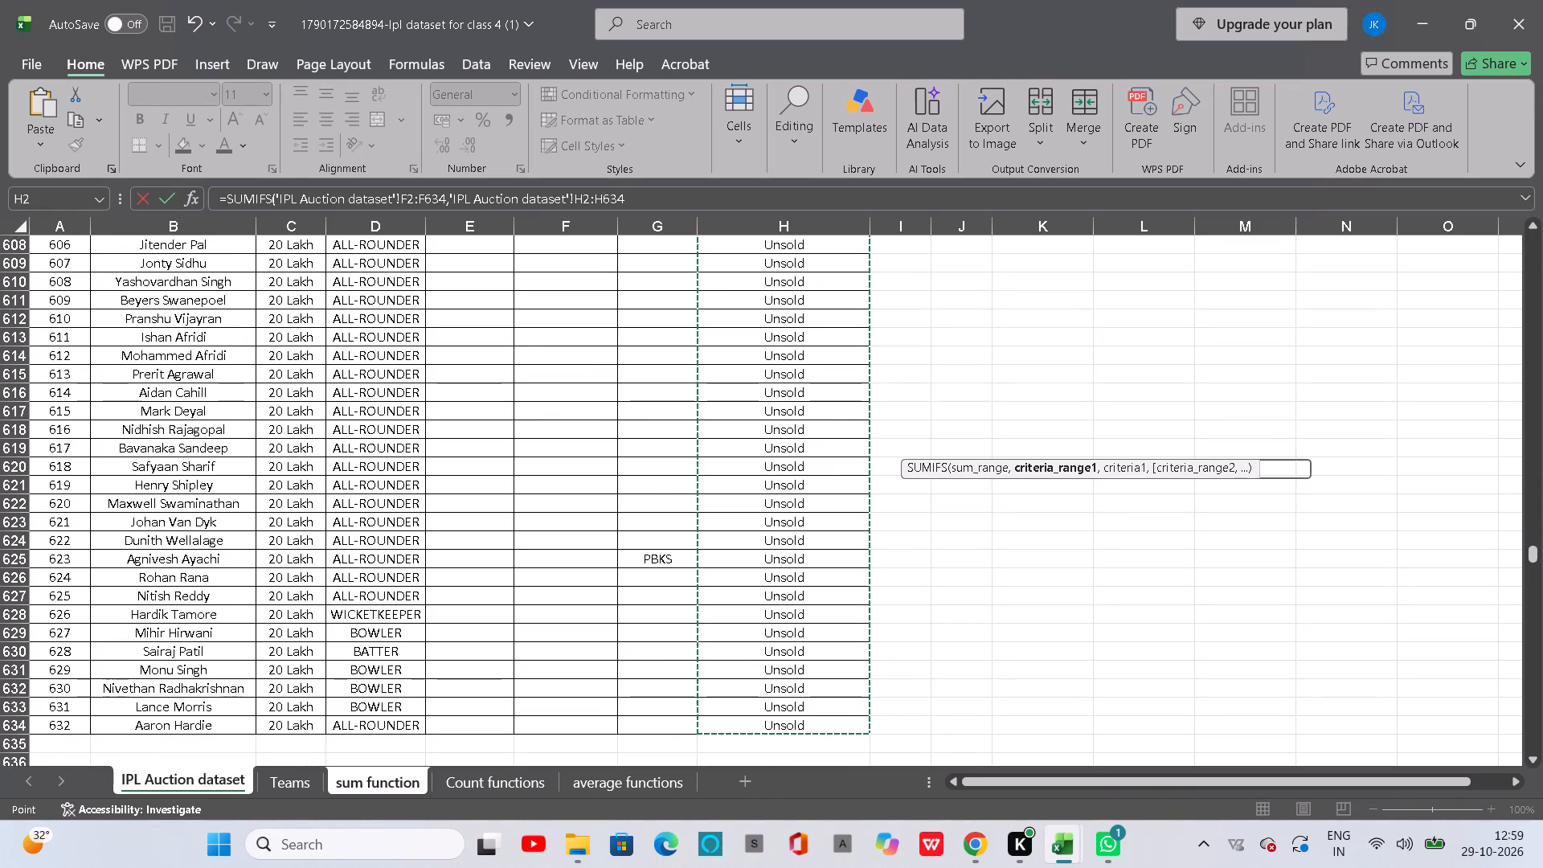
Set the first criterion to Kolkata Knight Riders in H84 of the IPL Auction dataset.
click(232, 770)
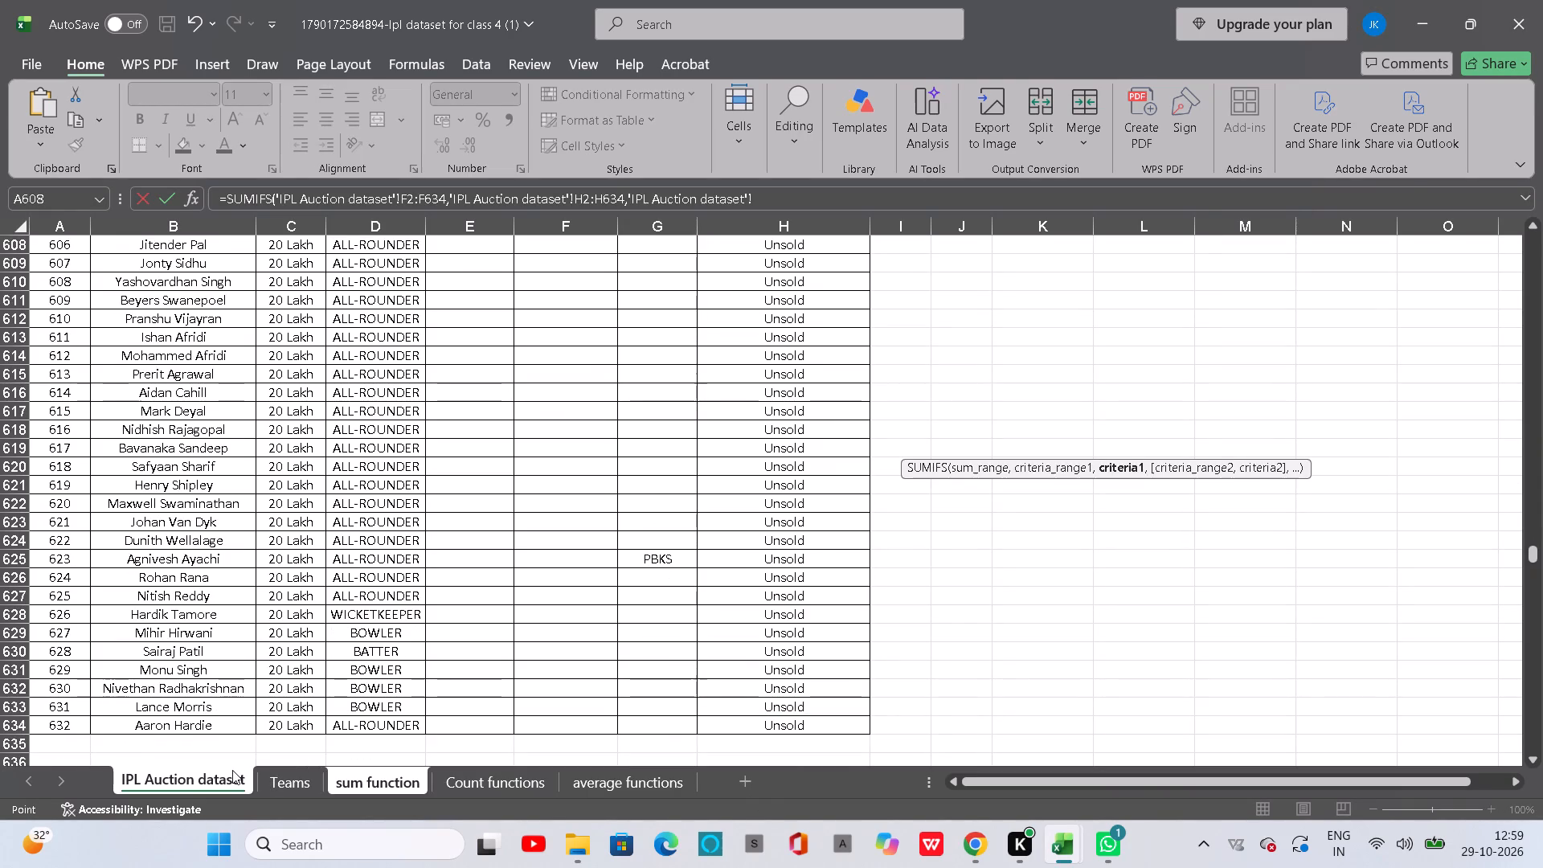
click(371, 782)
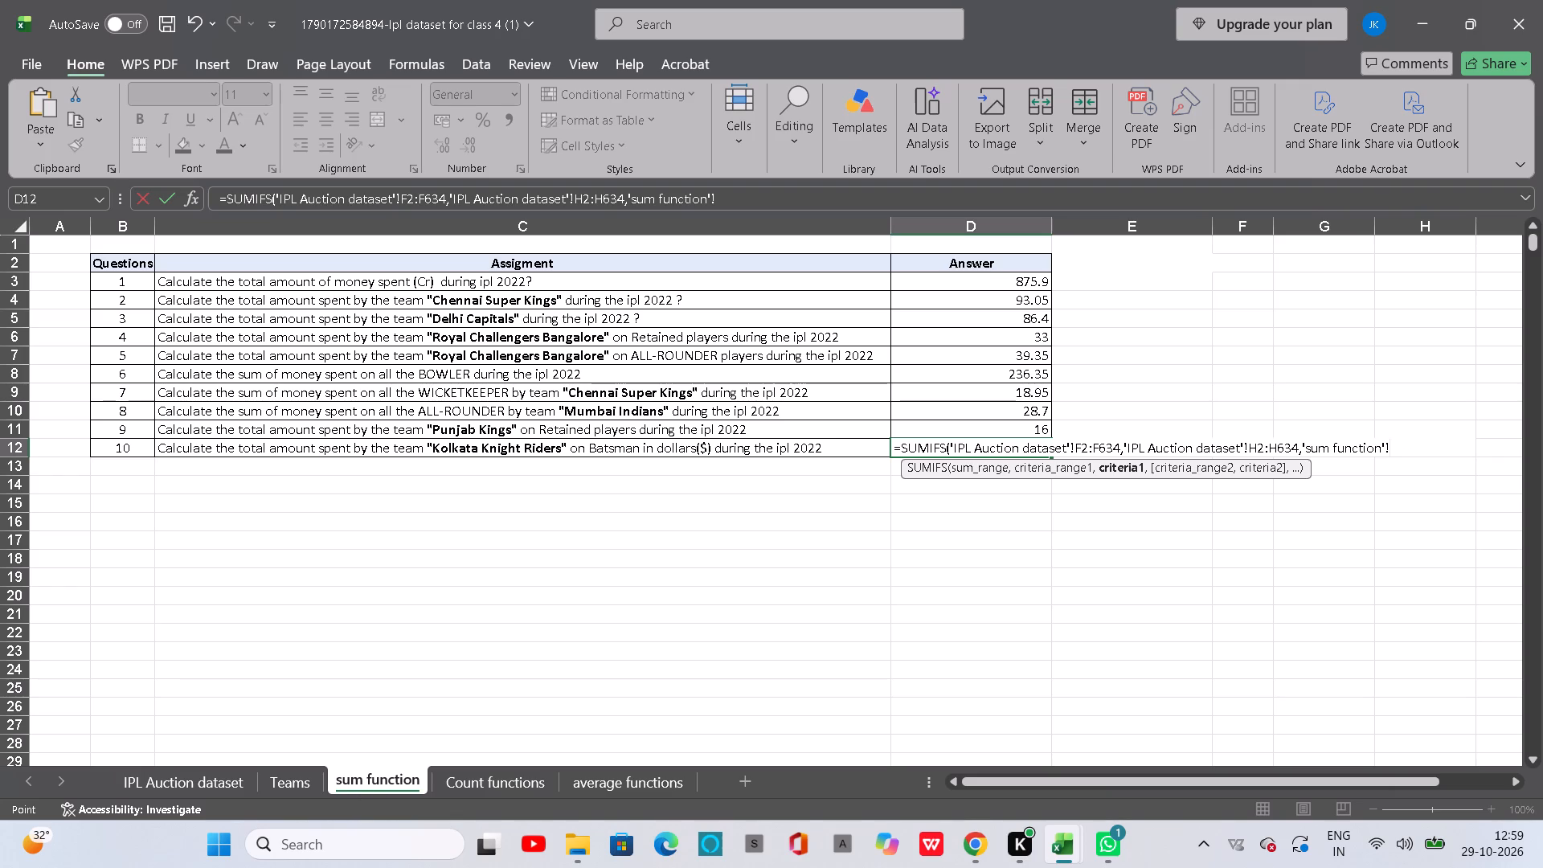
click(219, 780)
scroll(742, 410, up, 5)
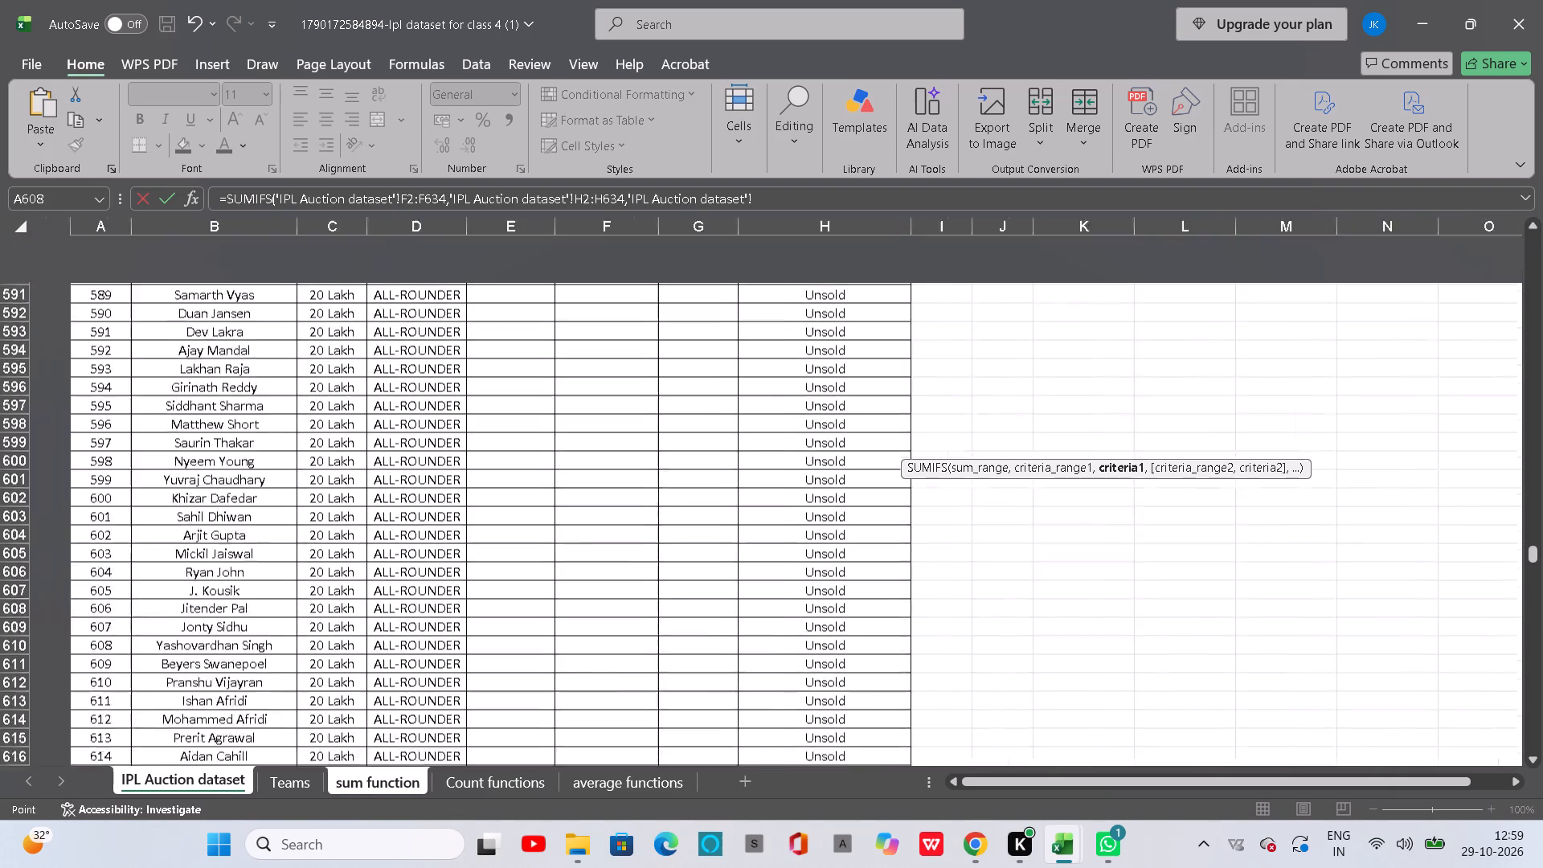
scroll(742, 410, up, 14)
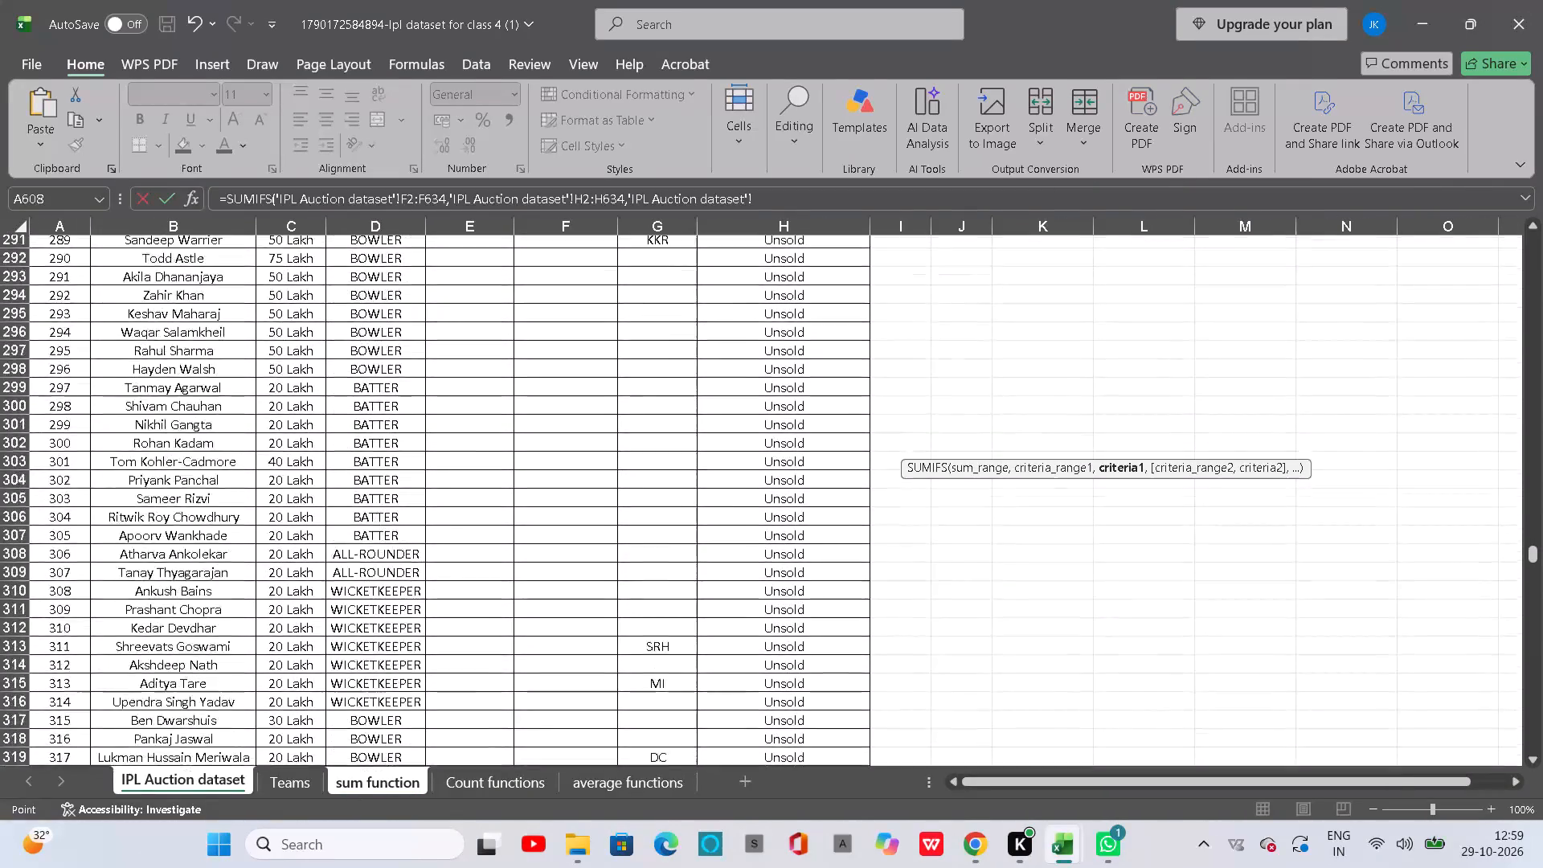
scroll(742, 410, up, 6)
click(742, 410)
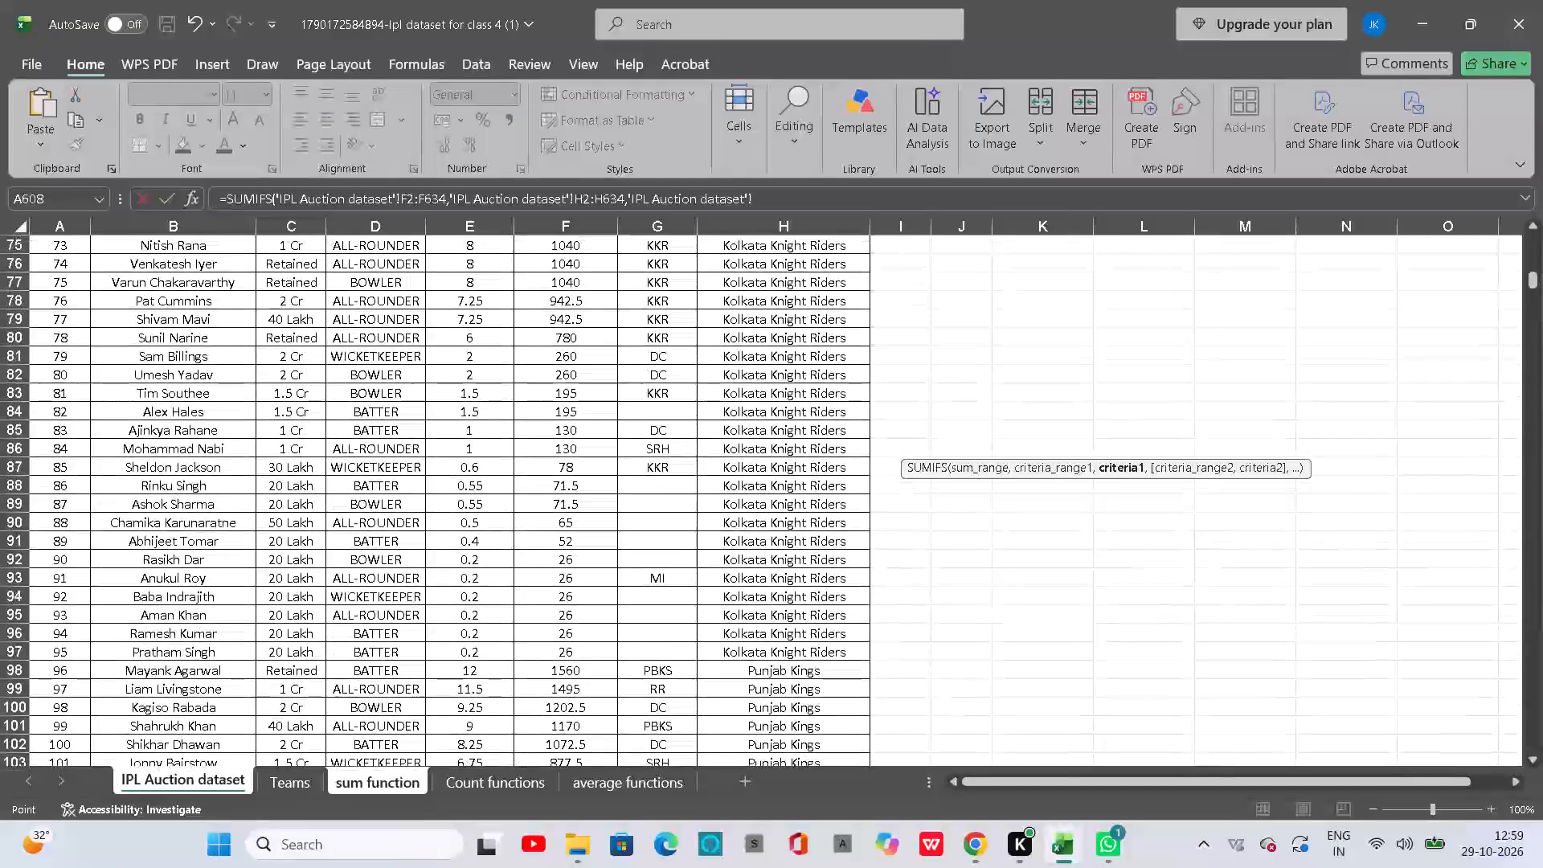
key(comma)
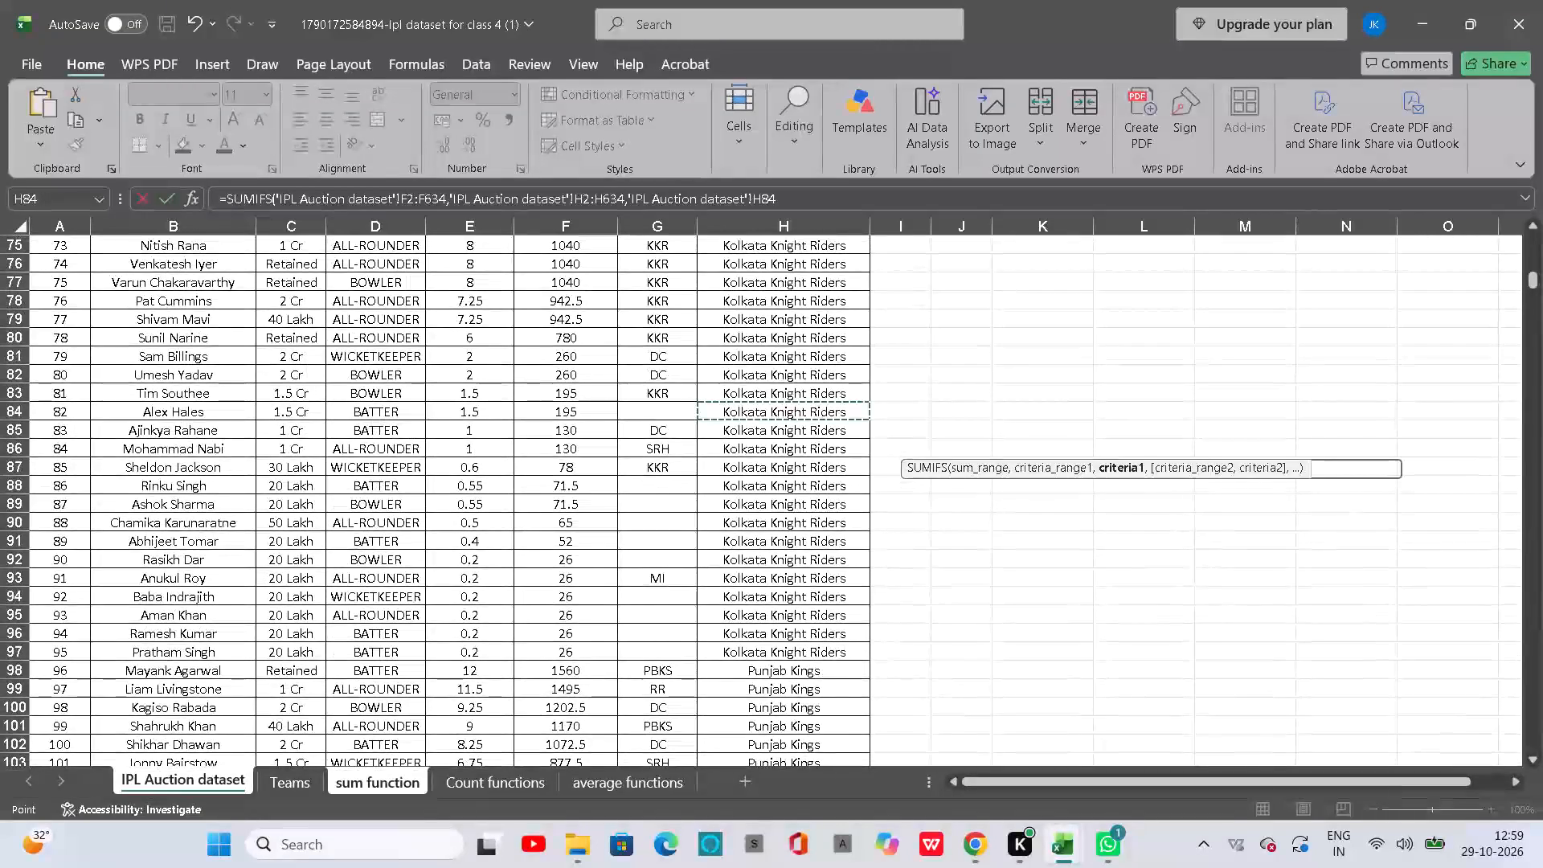
Add the TYPE range D2:D634 on the IPL Auction dataset as the second criteria range.
click(201, 781)
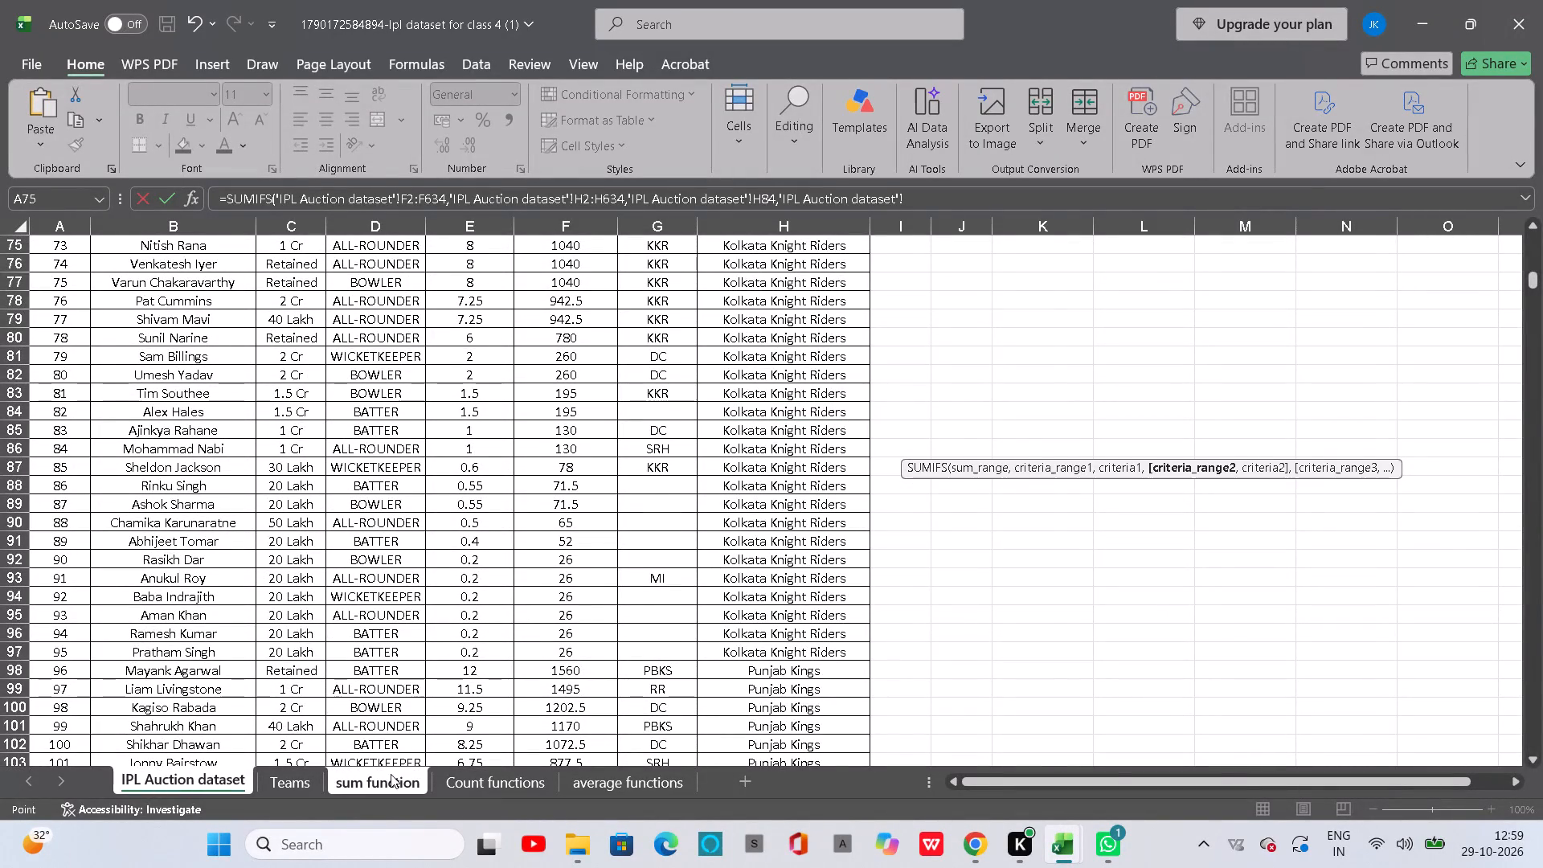
click(391, 774)
click(222, 785)
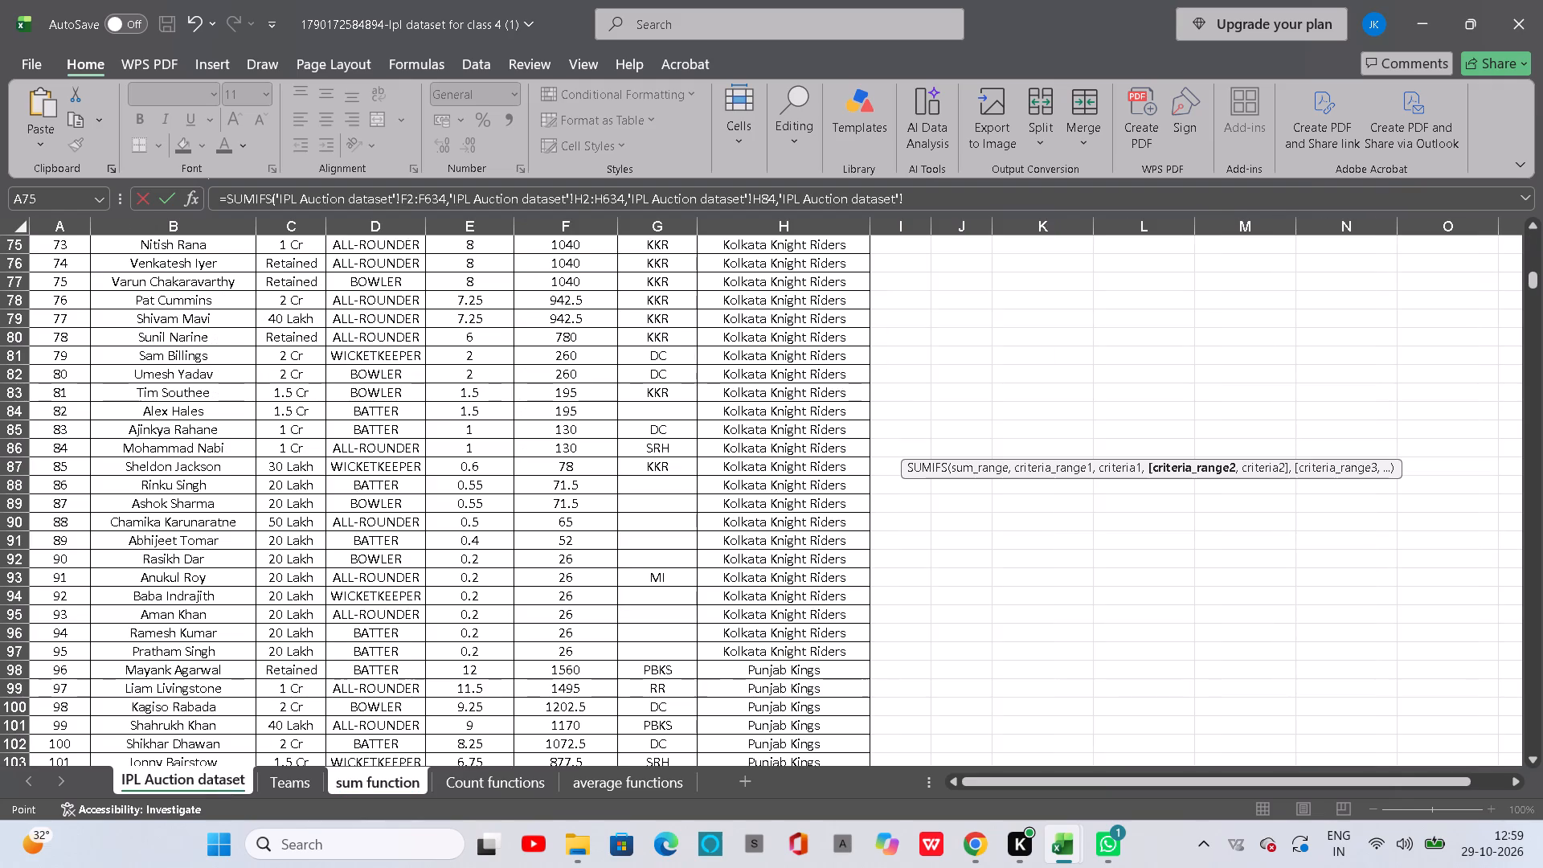
scroll(372, 257, up, 9)
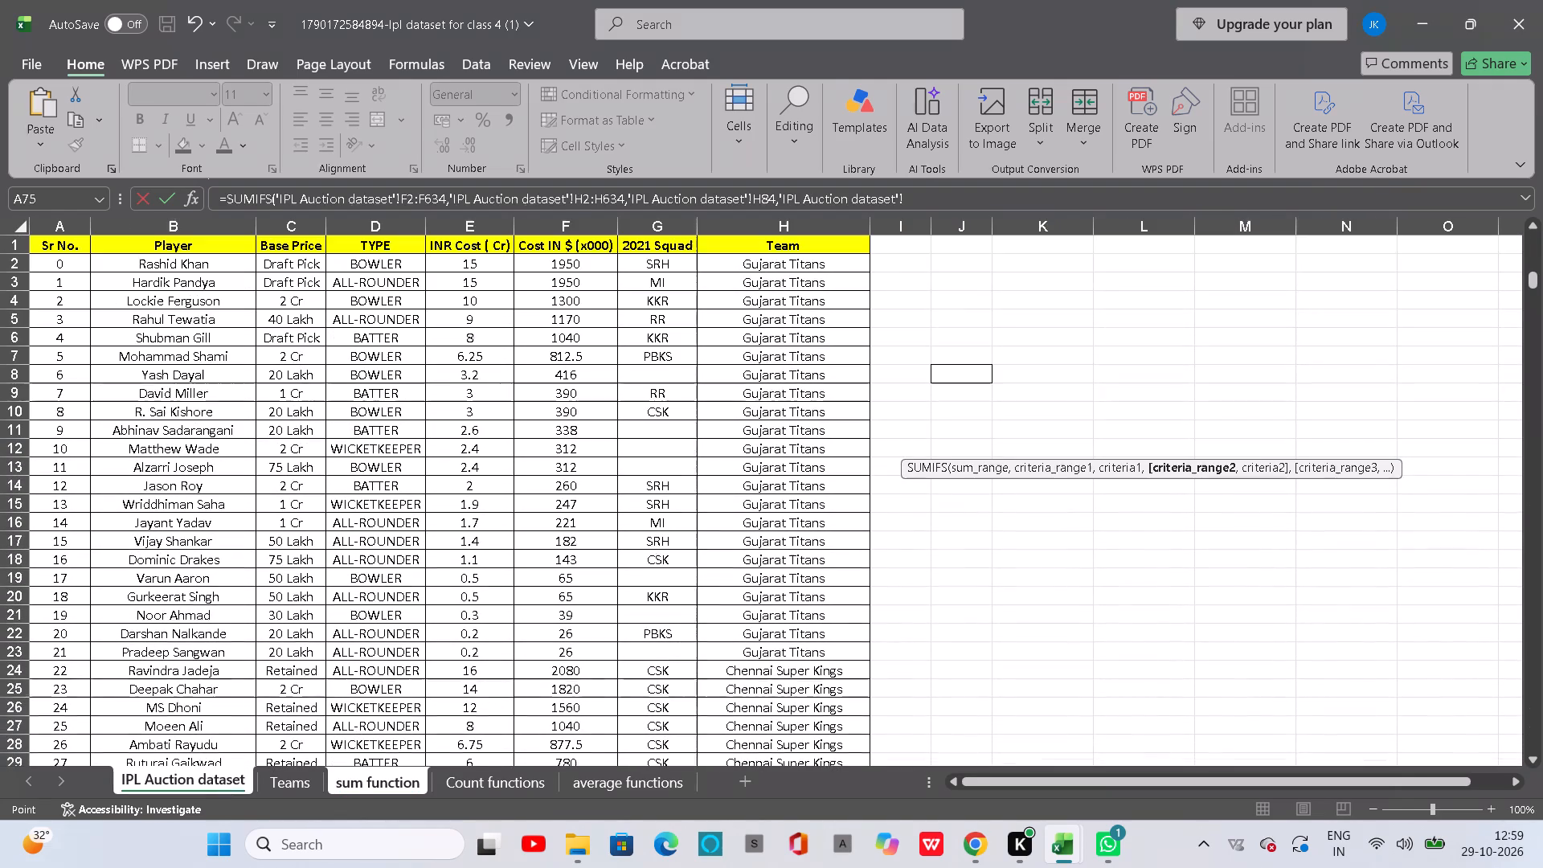
drag(341, 267, 344, 808)
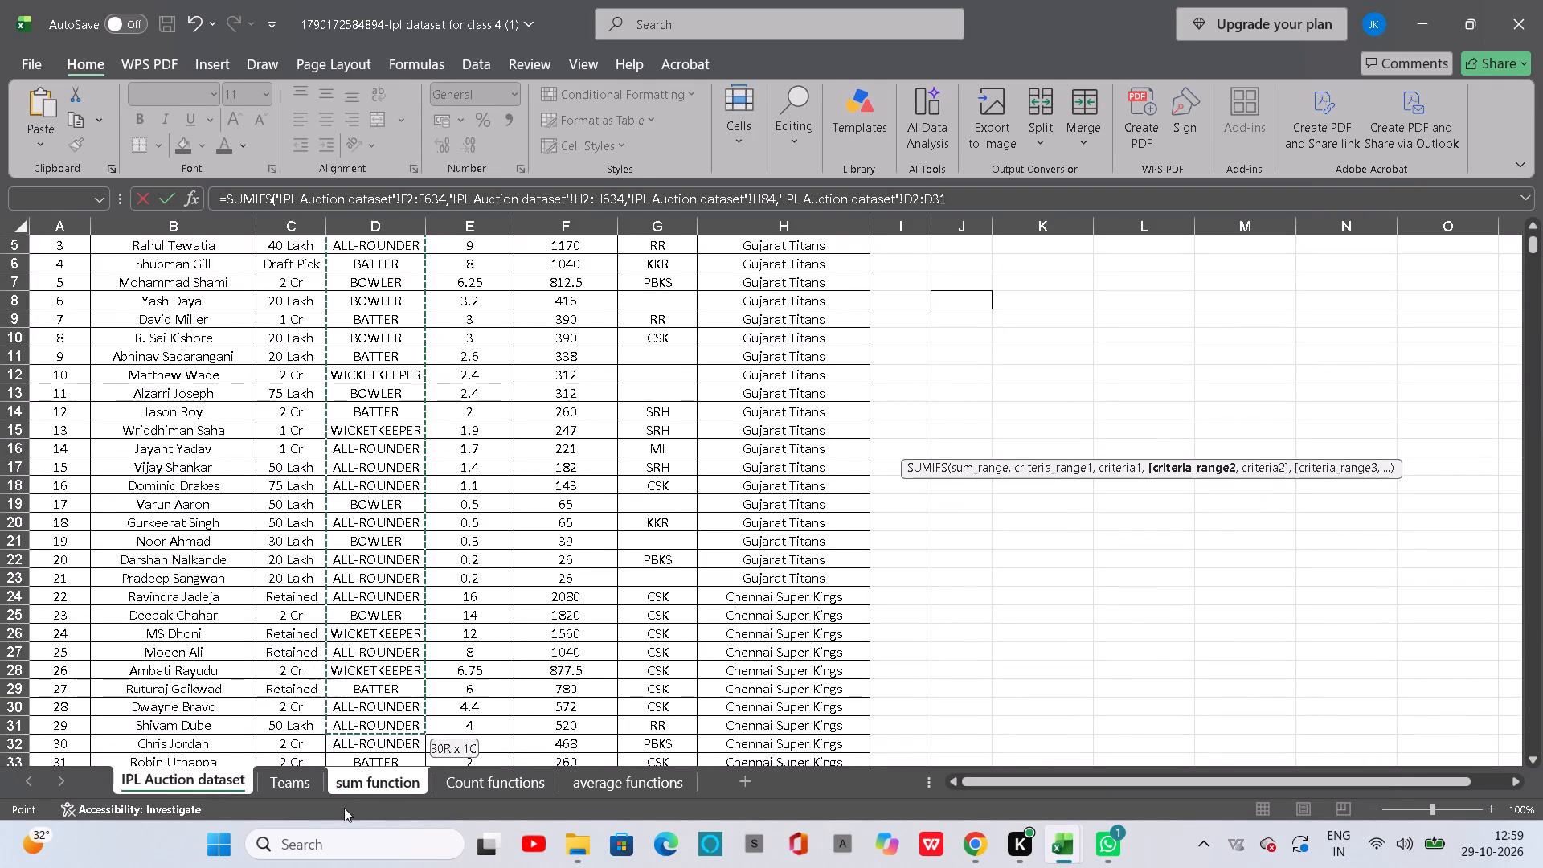
drag(344, 808, 348, 867)
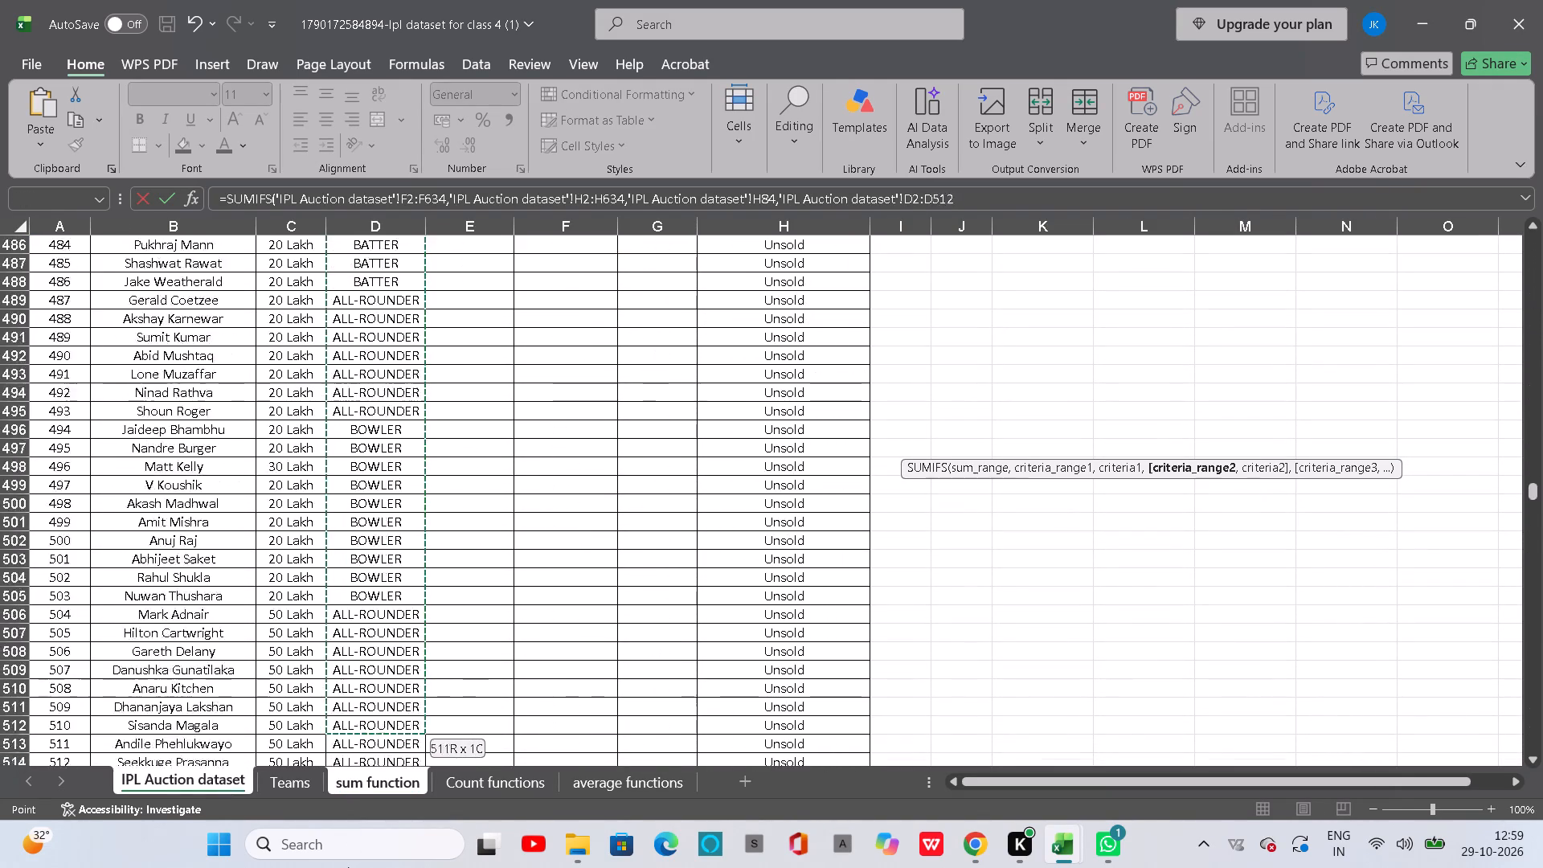
drag(348, 867, 368, 704)
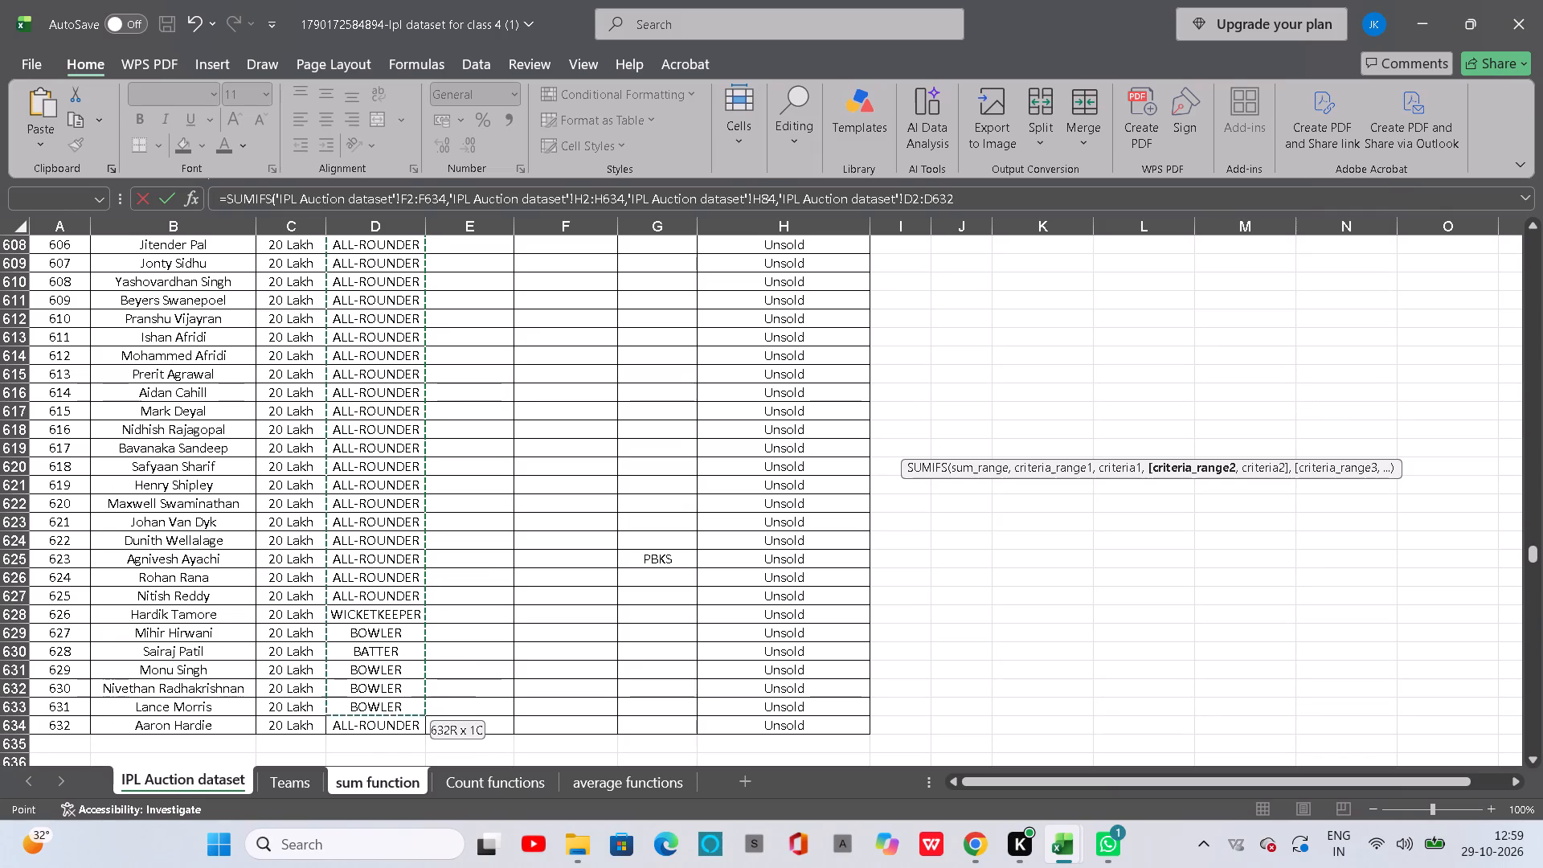
drag(368, 704, 370, 723)
key(comma)
Set the second criterion to BATTER in D483 of the IPL Auction dataset and complete the D12 formula.
click(186, 775)
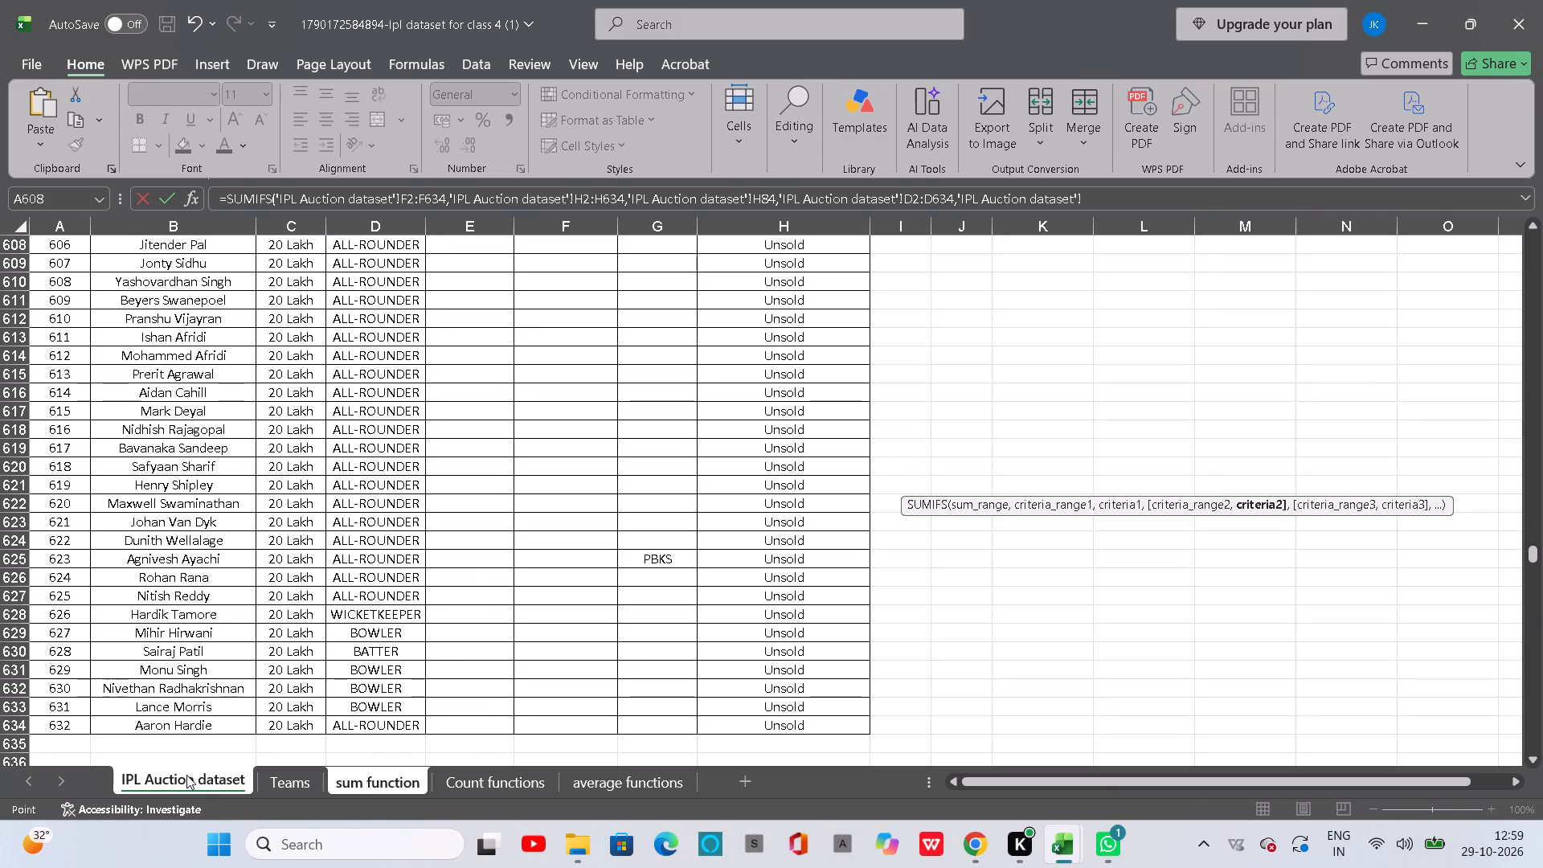
scroll(366, 355, up, 2)
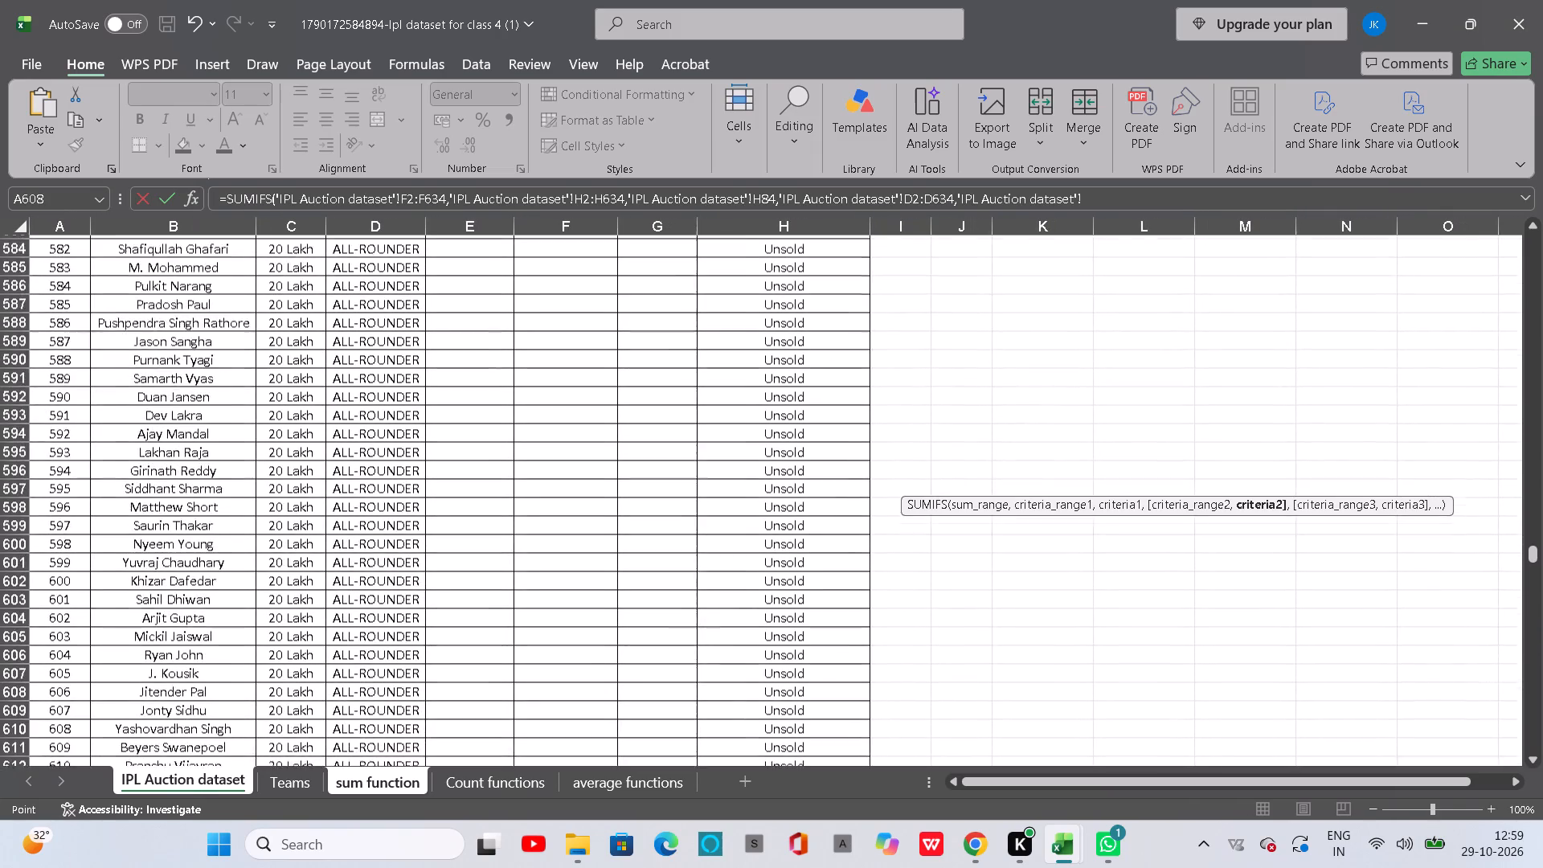
scroll(366, 355, up, 7)
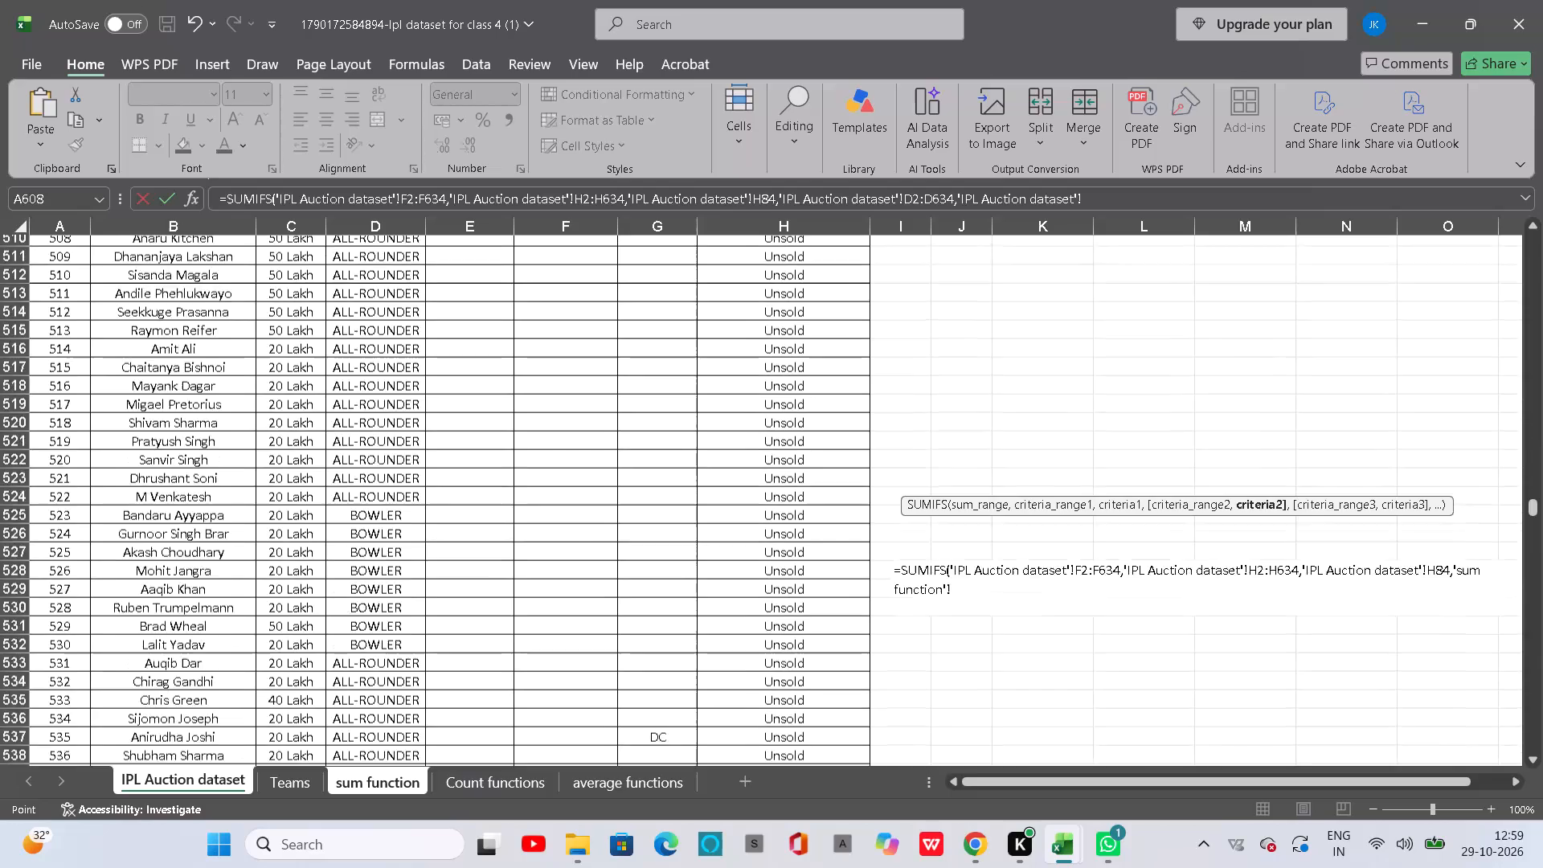
scroll(366, 355, up, 1)
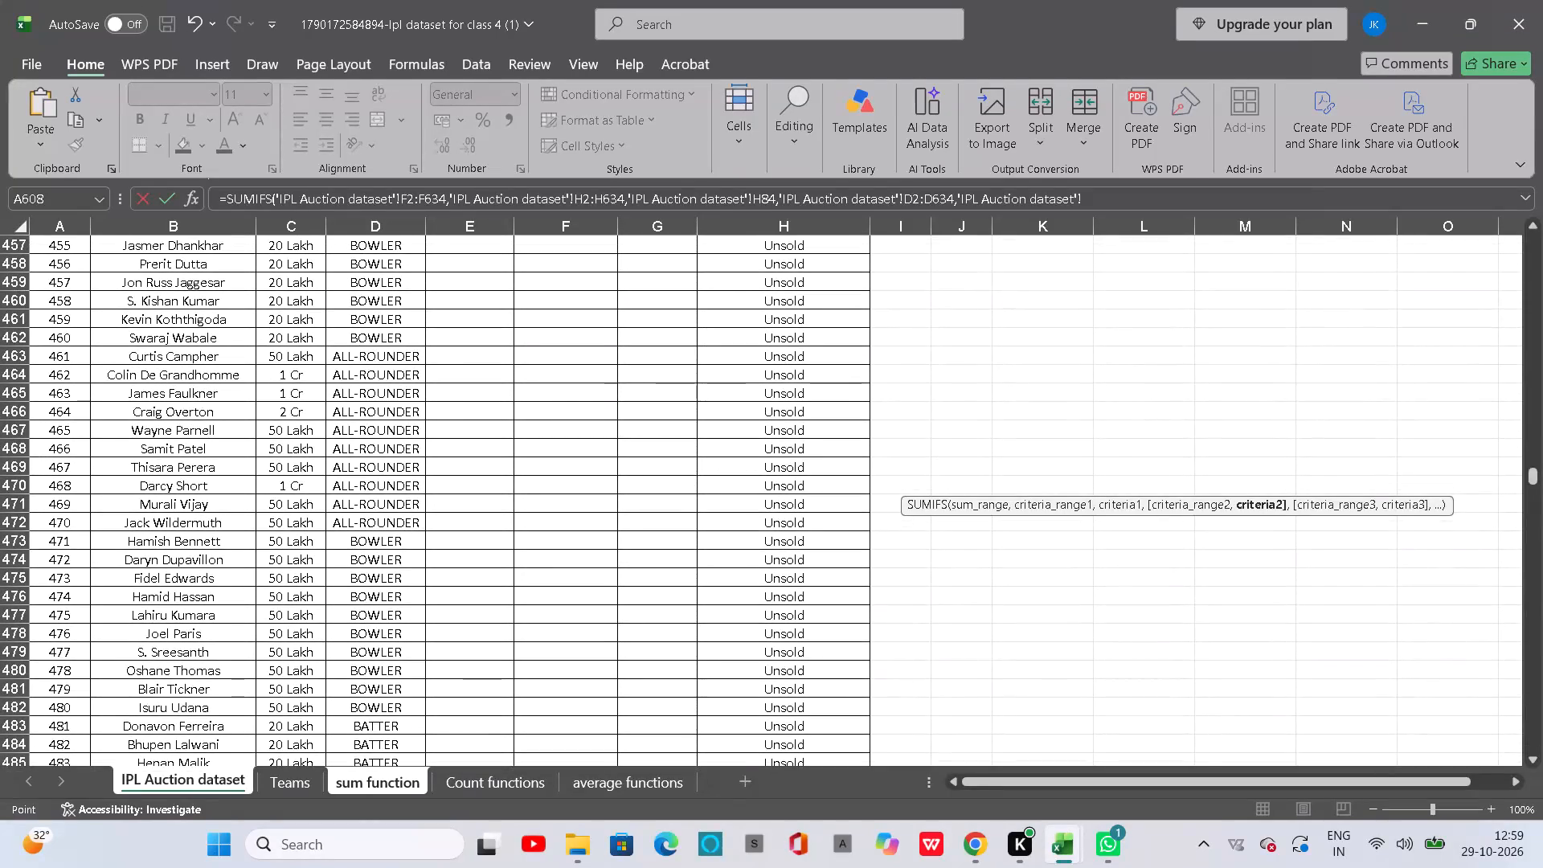
click(393, 727)
key(shift+parenright)
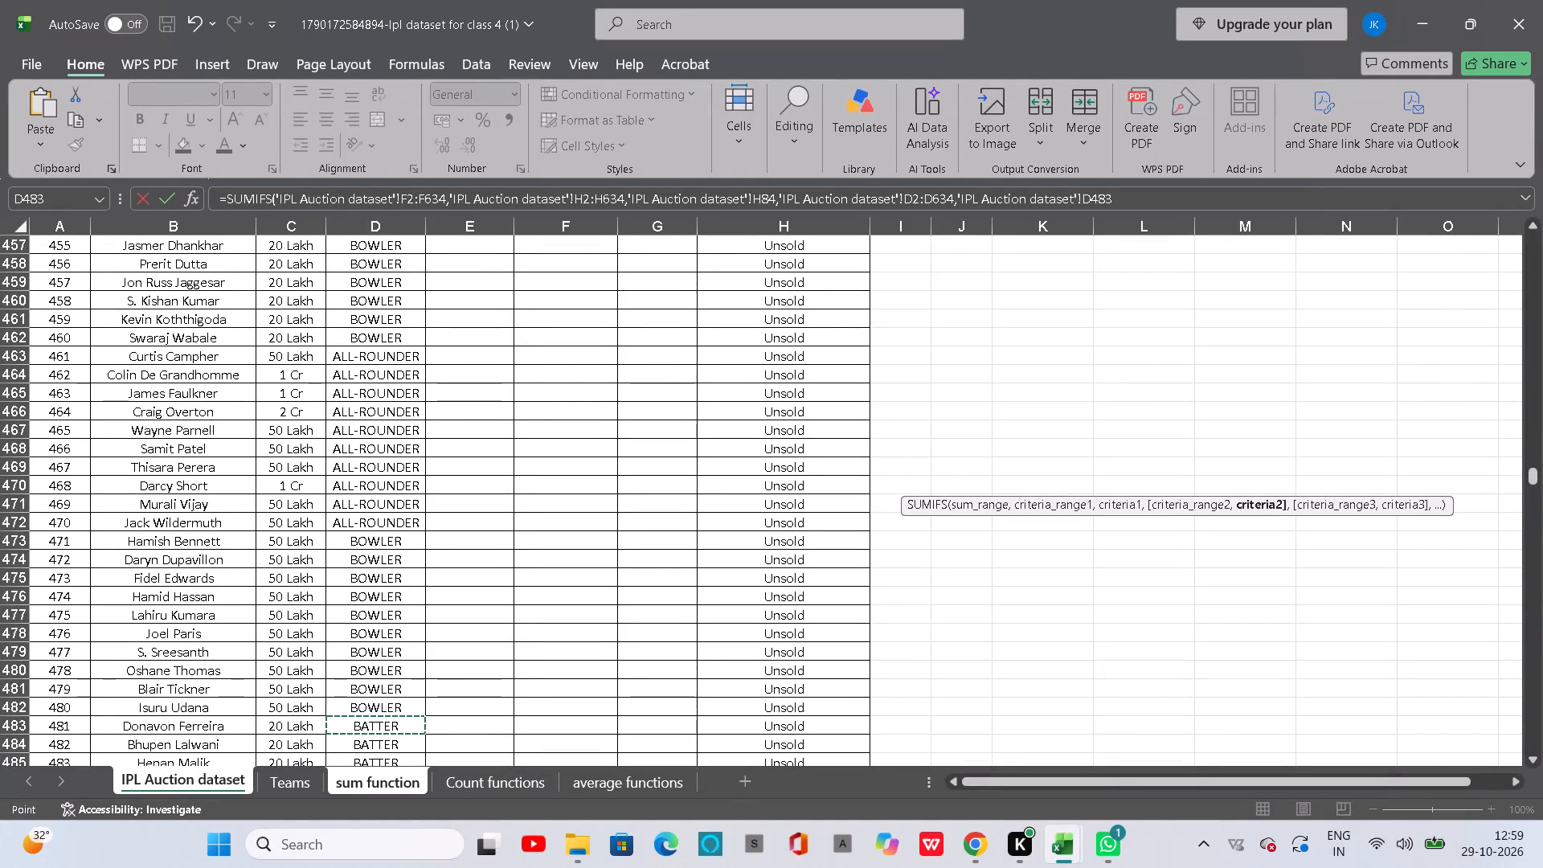
key(Return)
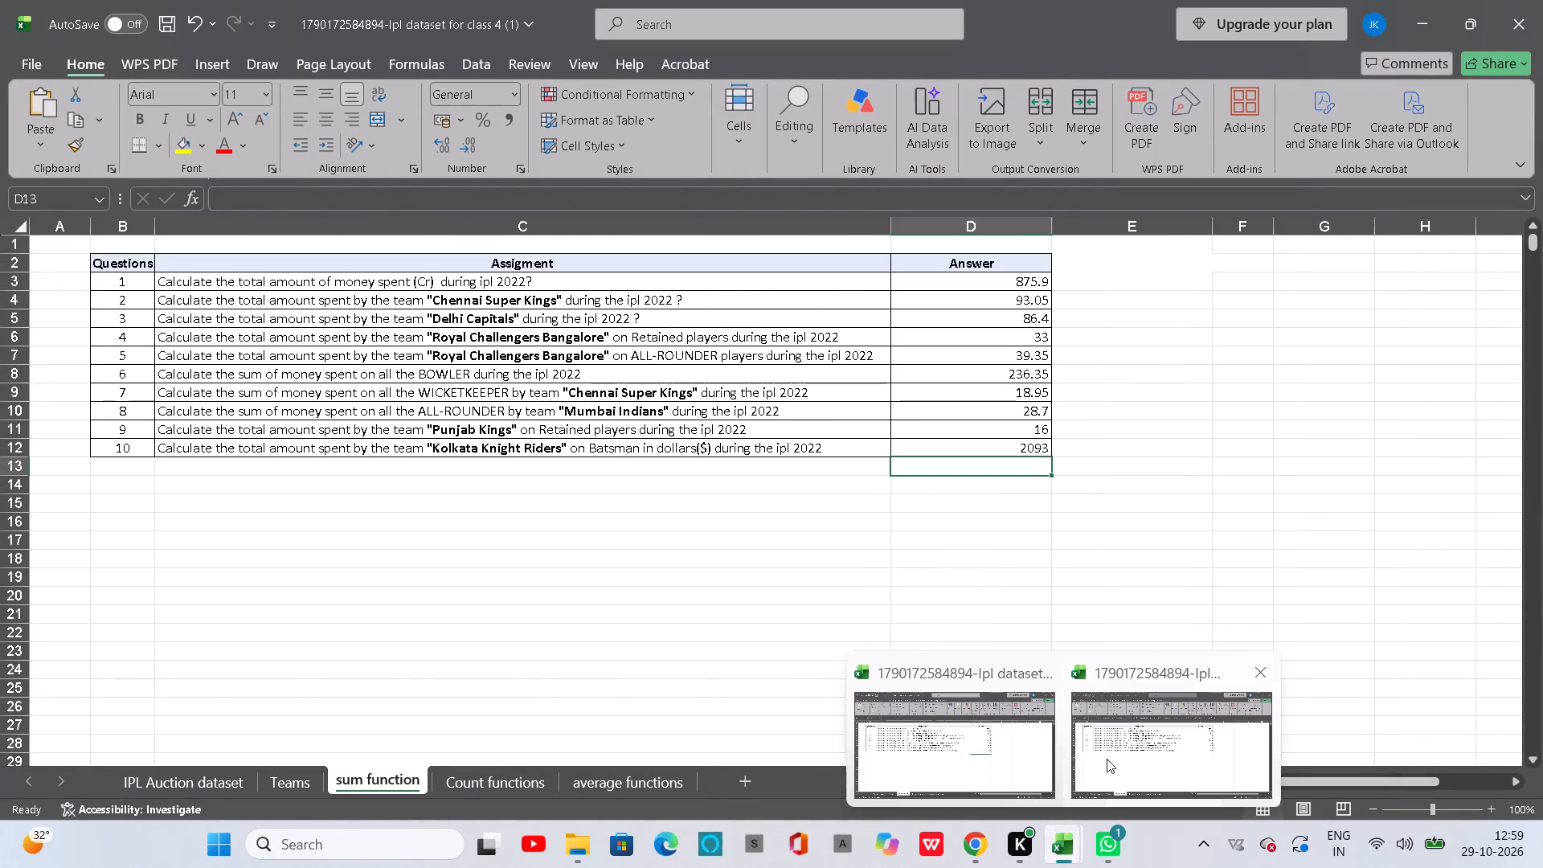
Review the answer formulas in D3:D12 on the average functions sheet of the (1.1) workbook.
click(1122, 751)
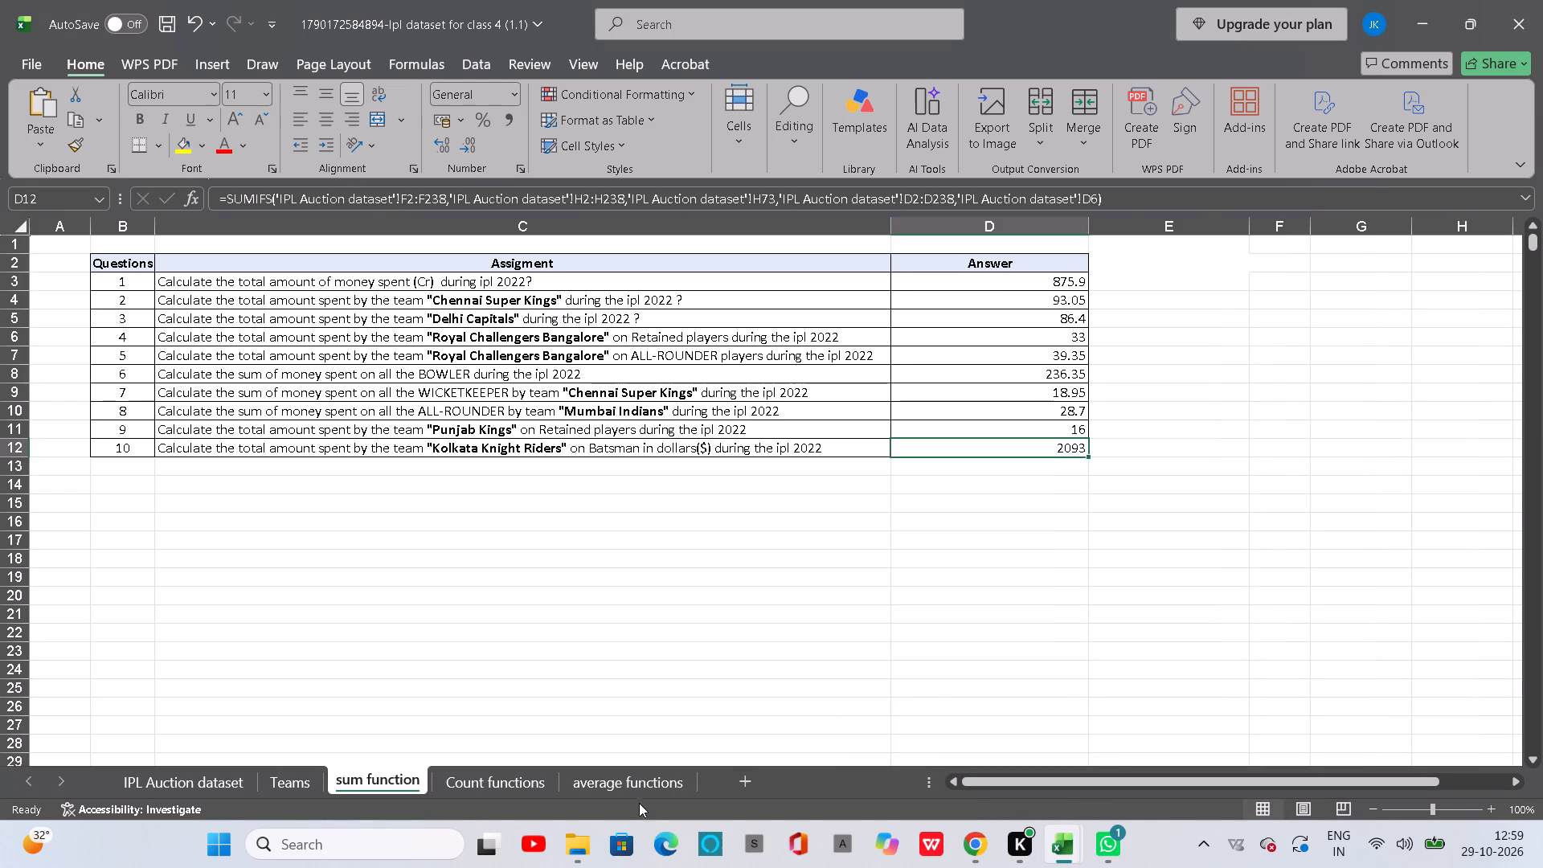
click(632, 780)
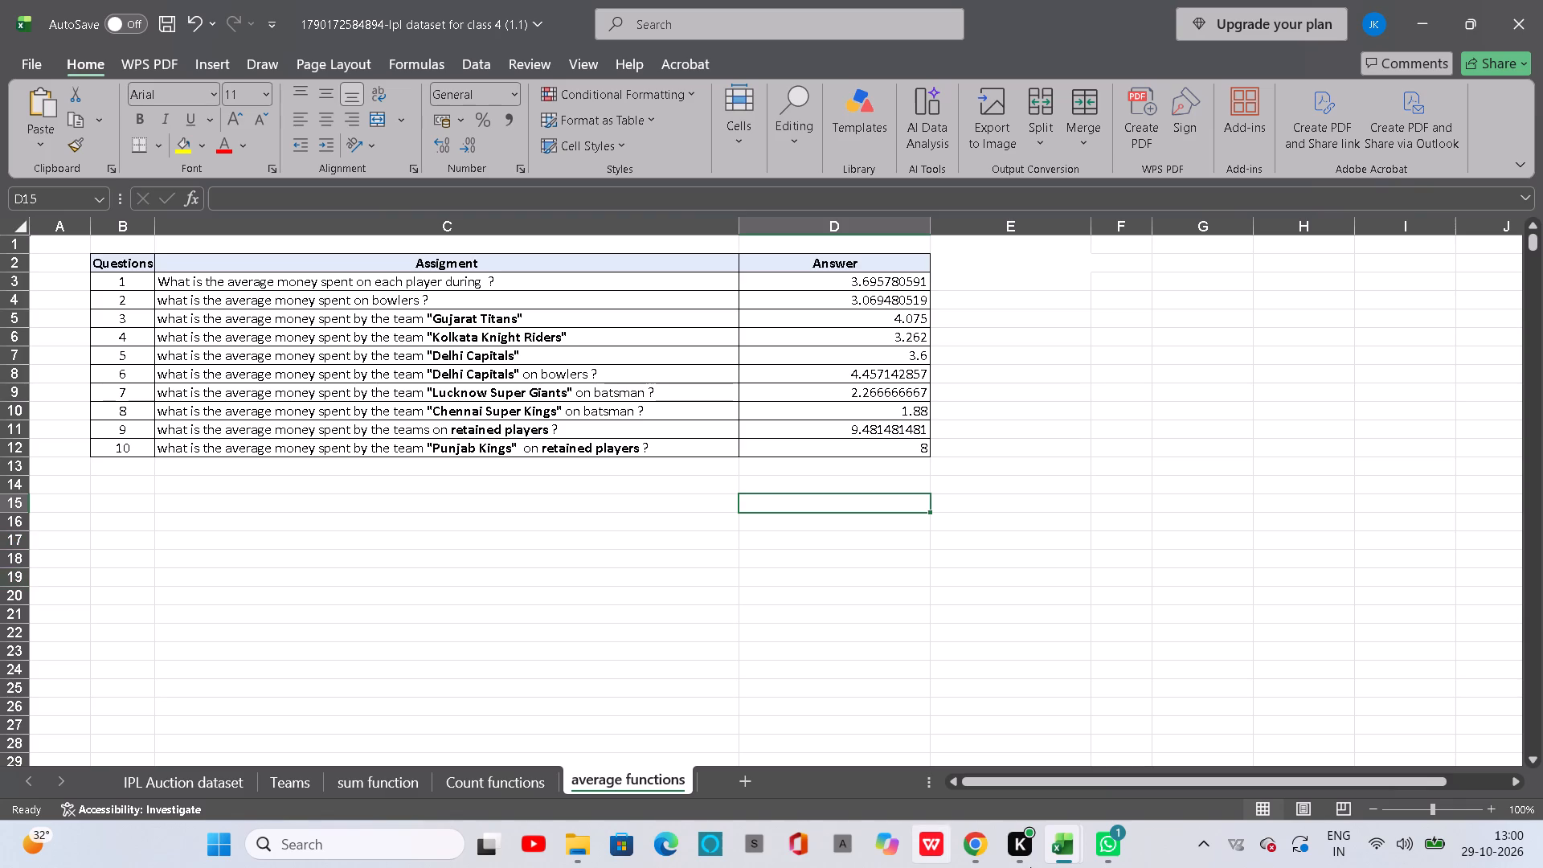
click(882, 289)
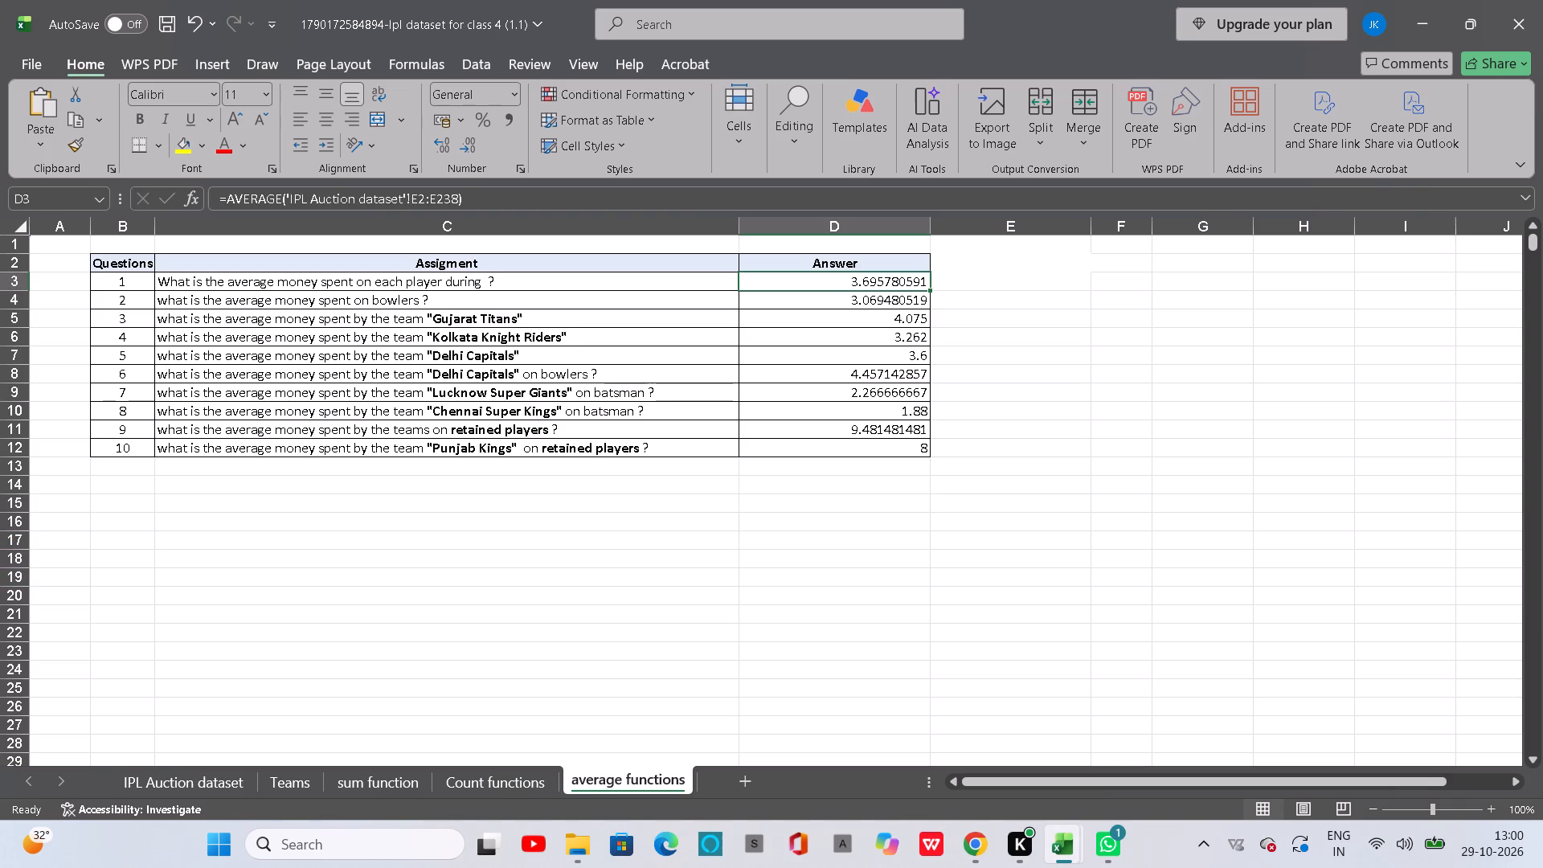
click(883, 298)
click(886, 329)
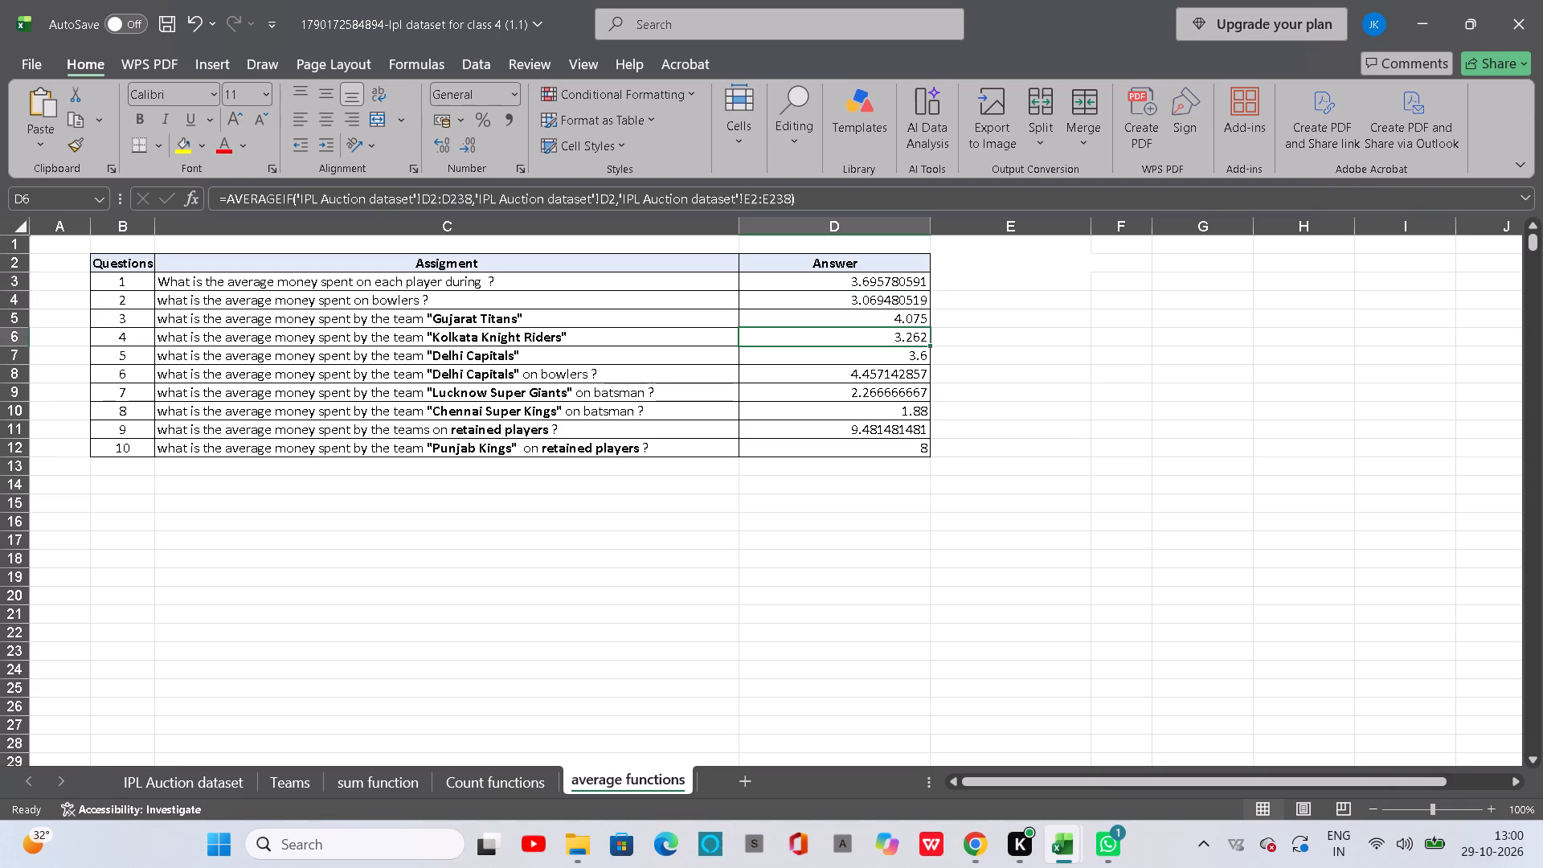
click(886, 341)
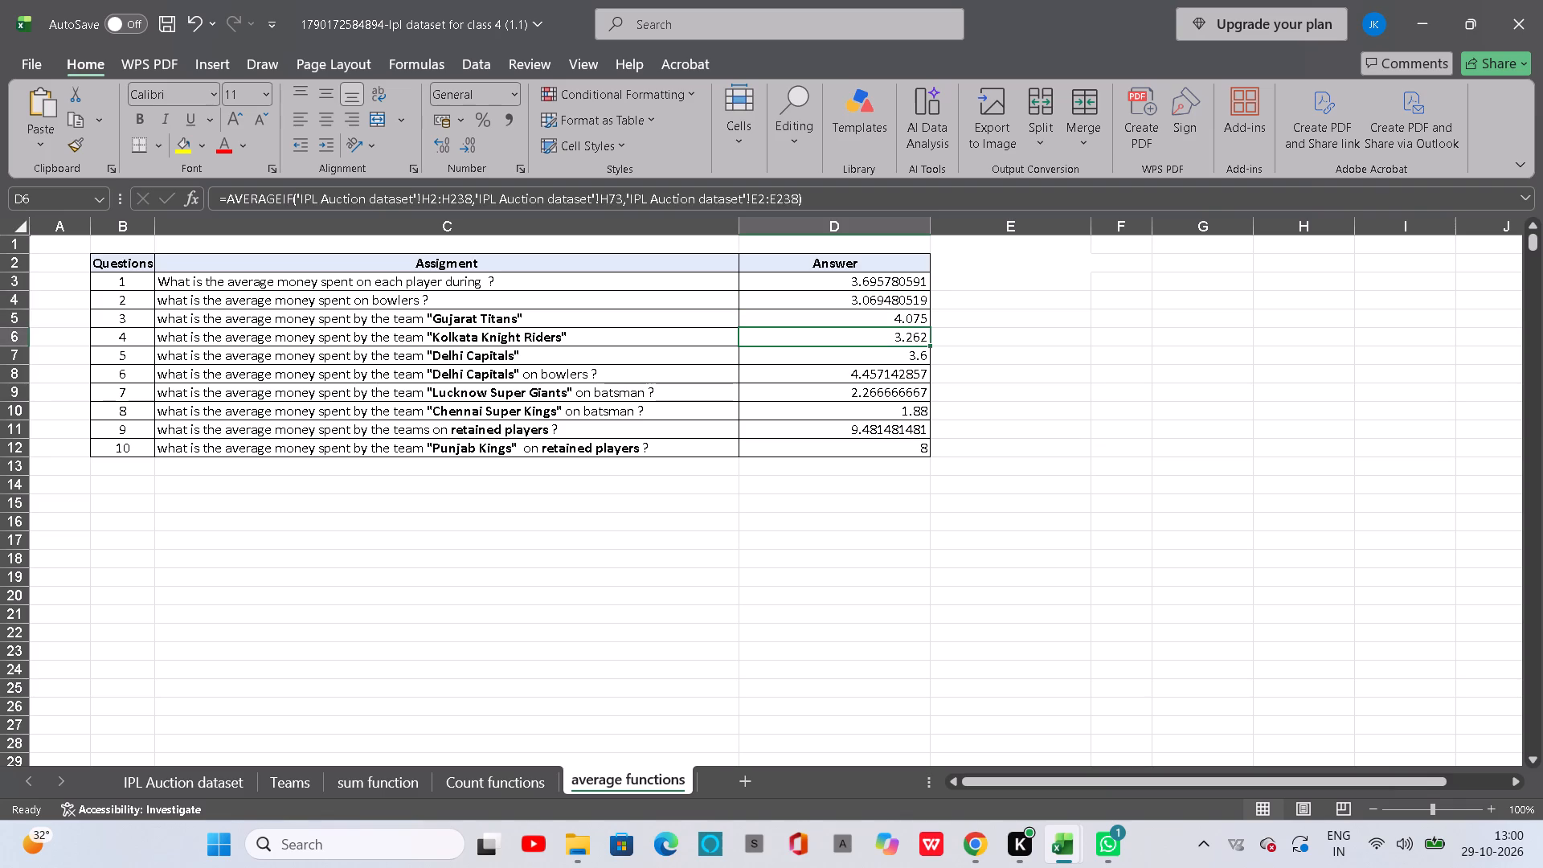
click(886, 358)
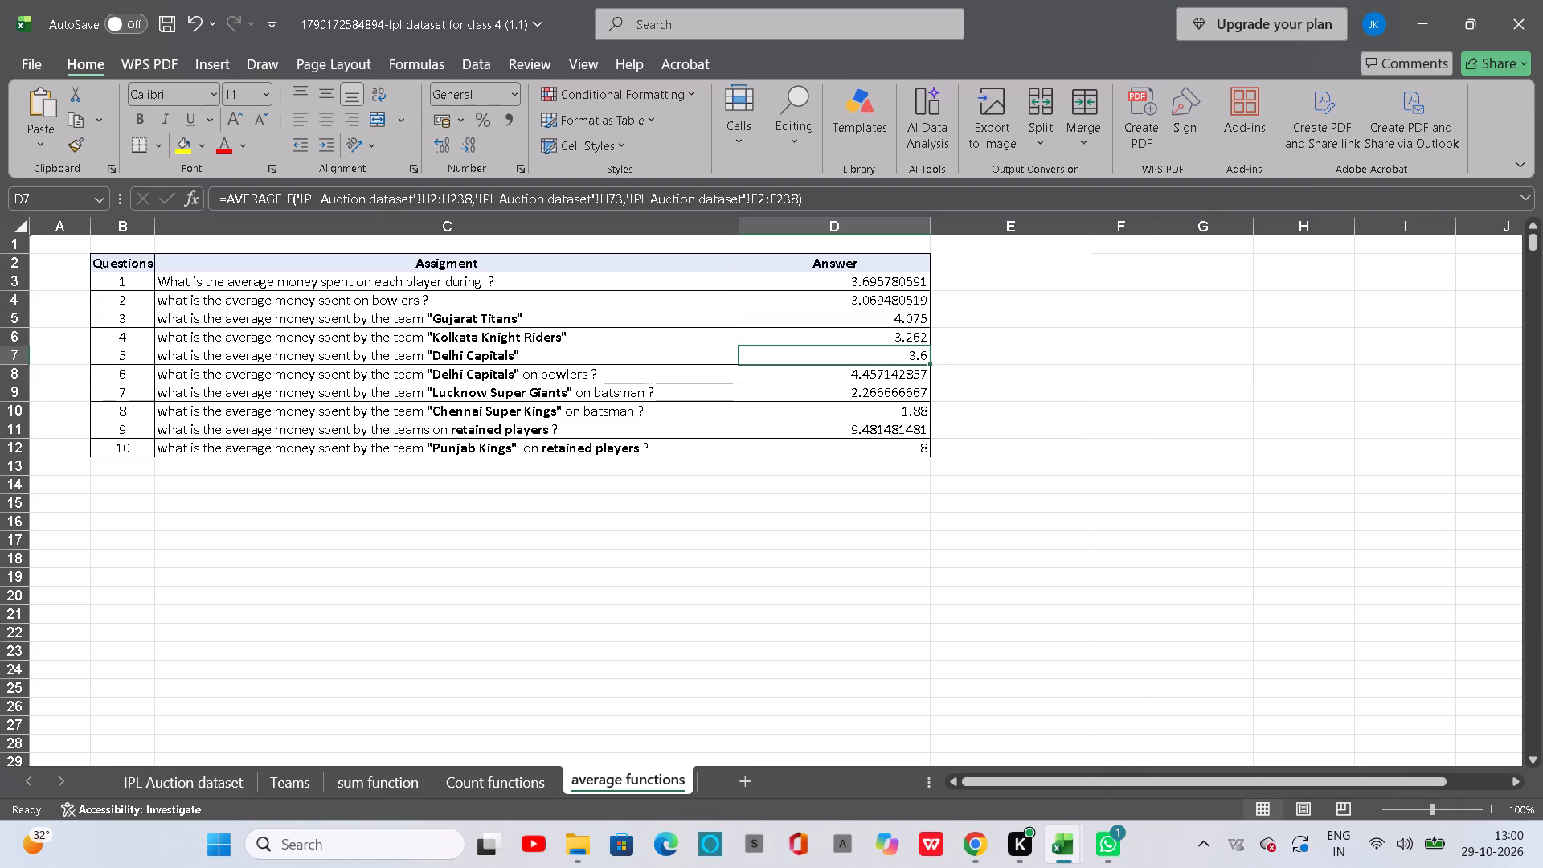
click(885, 376)
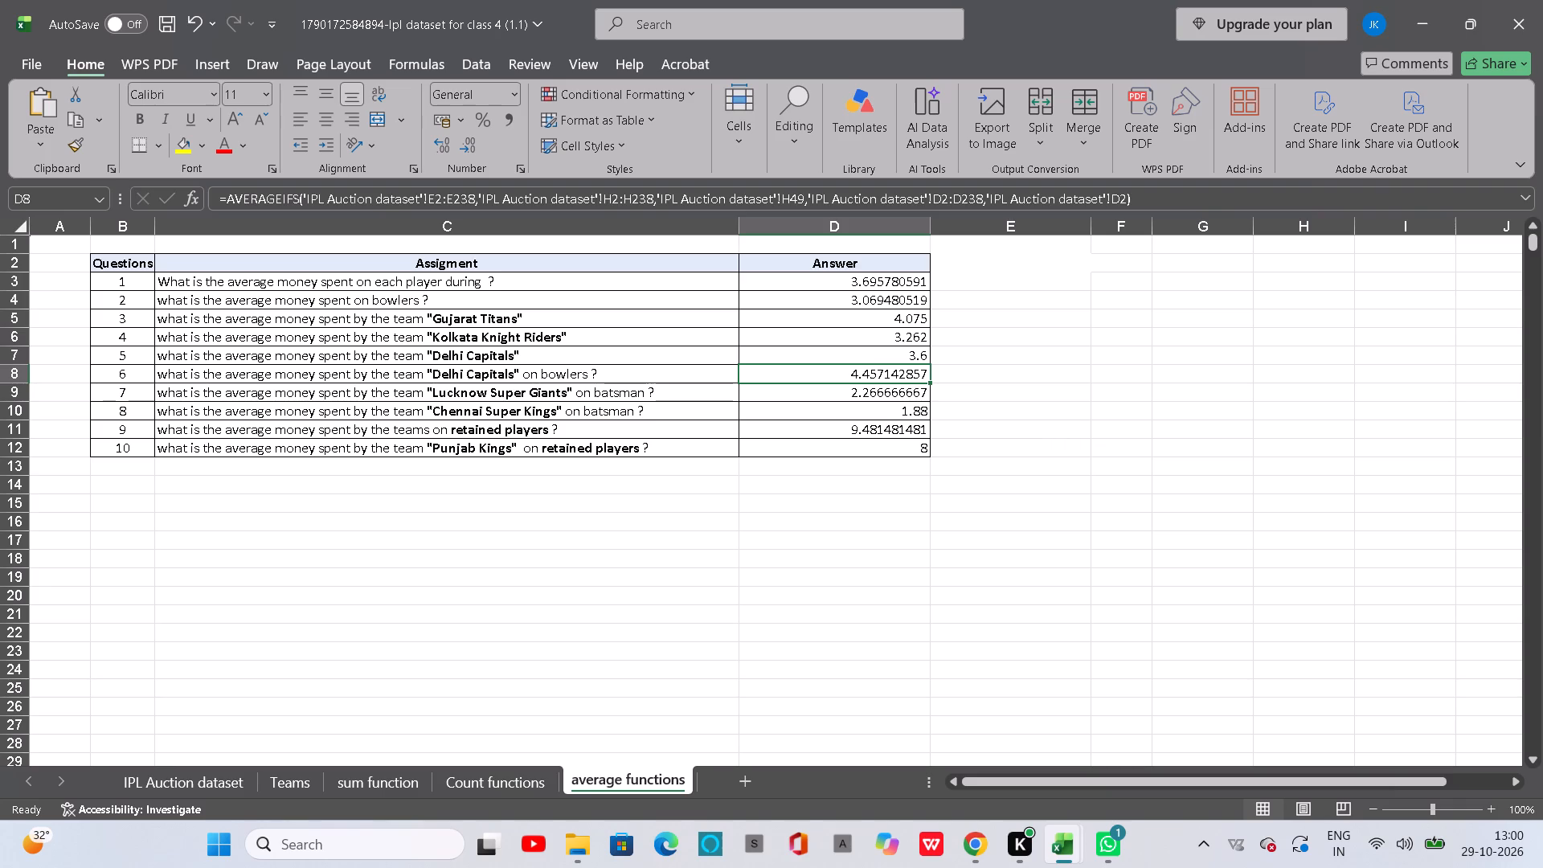
click(879, 394)
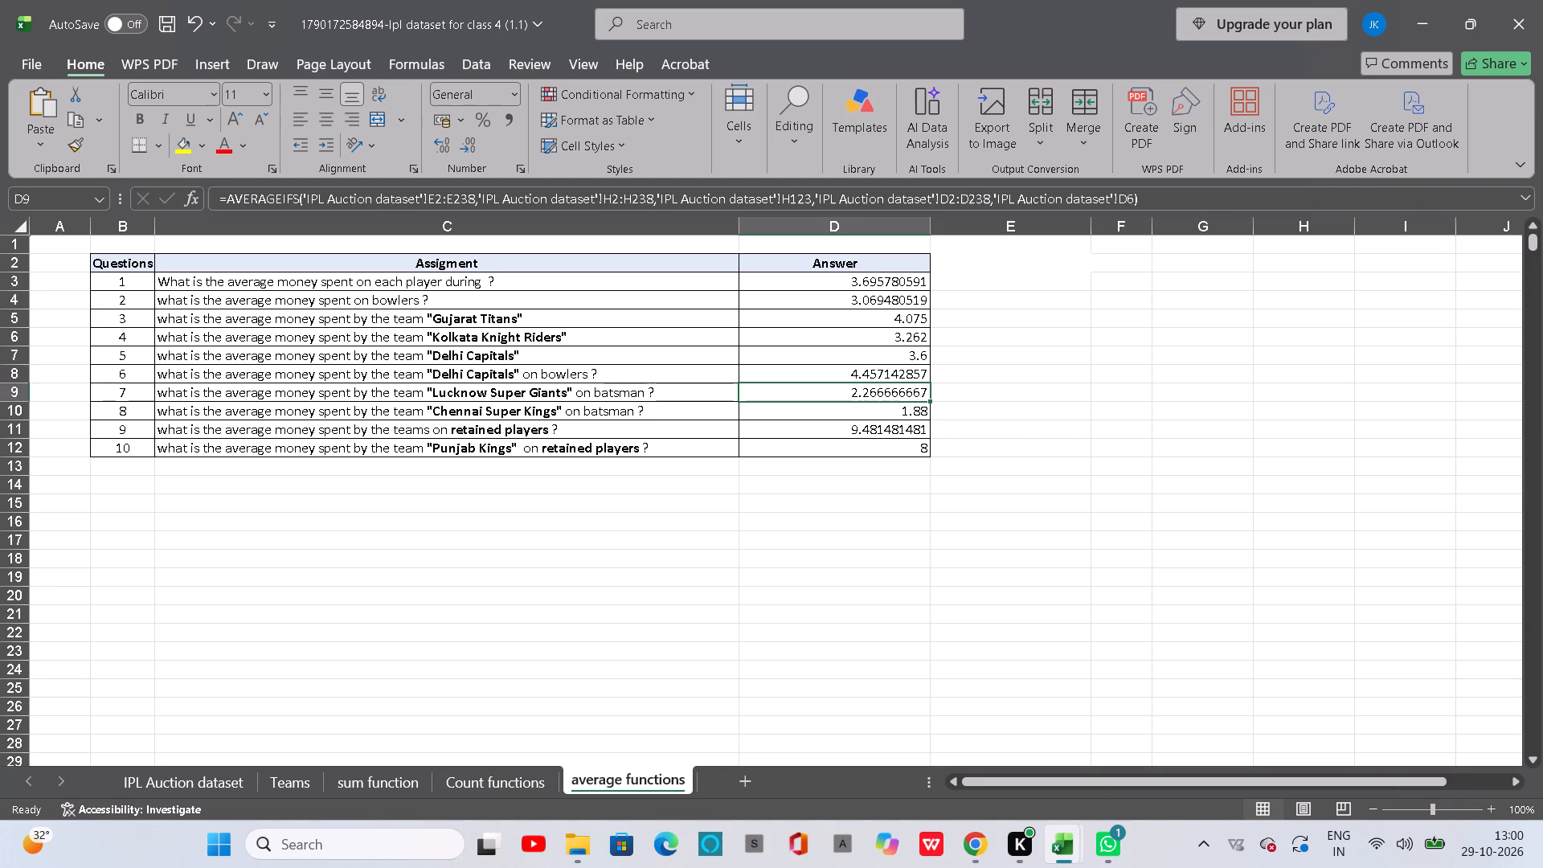
click(878, 407)
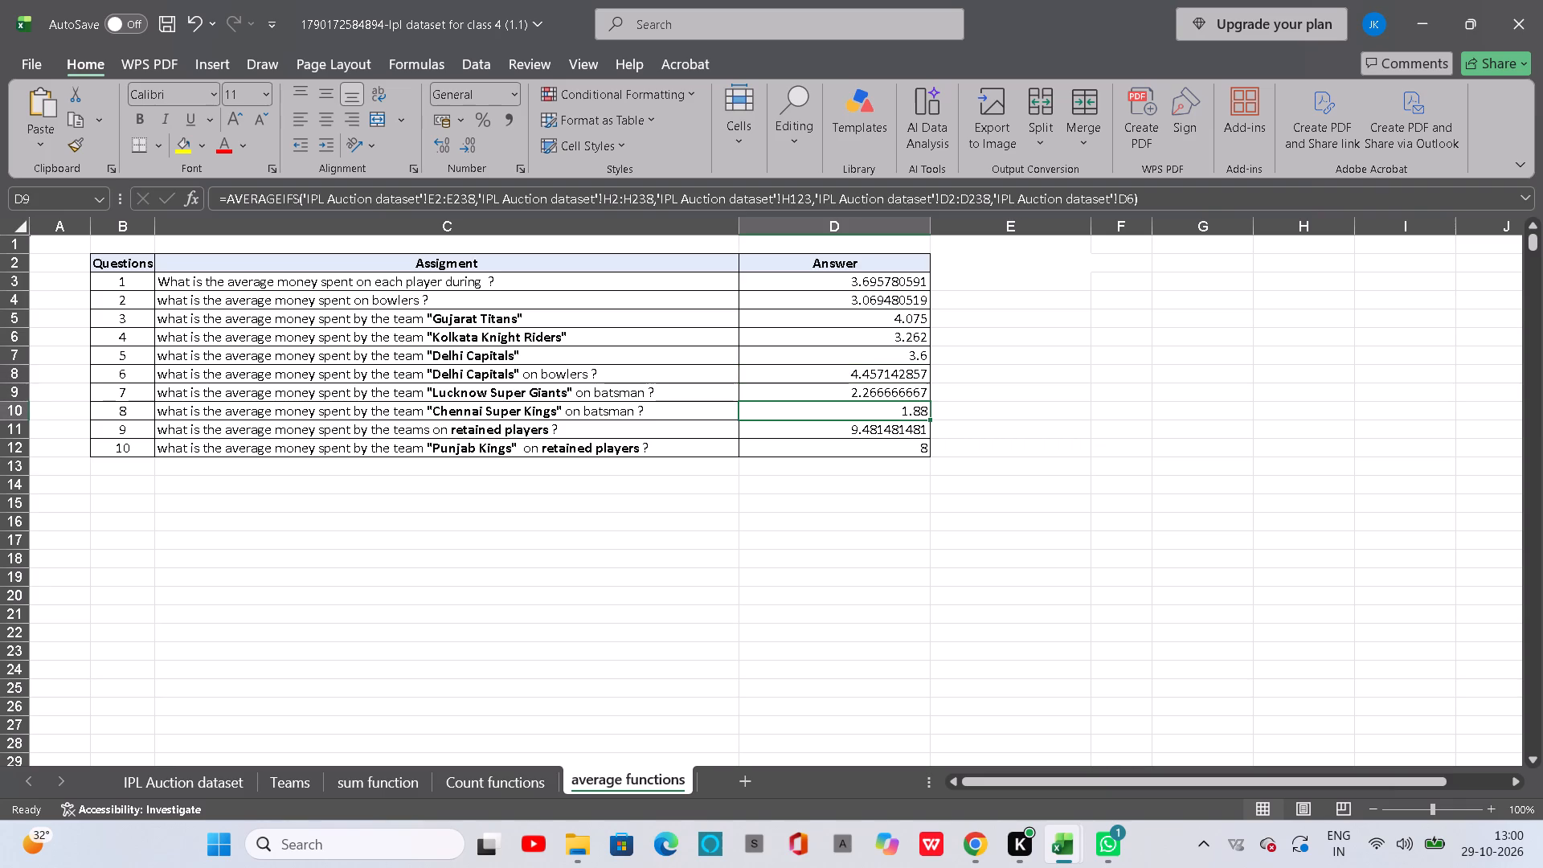
click(875, 426)
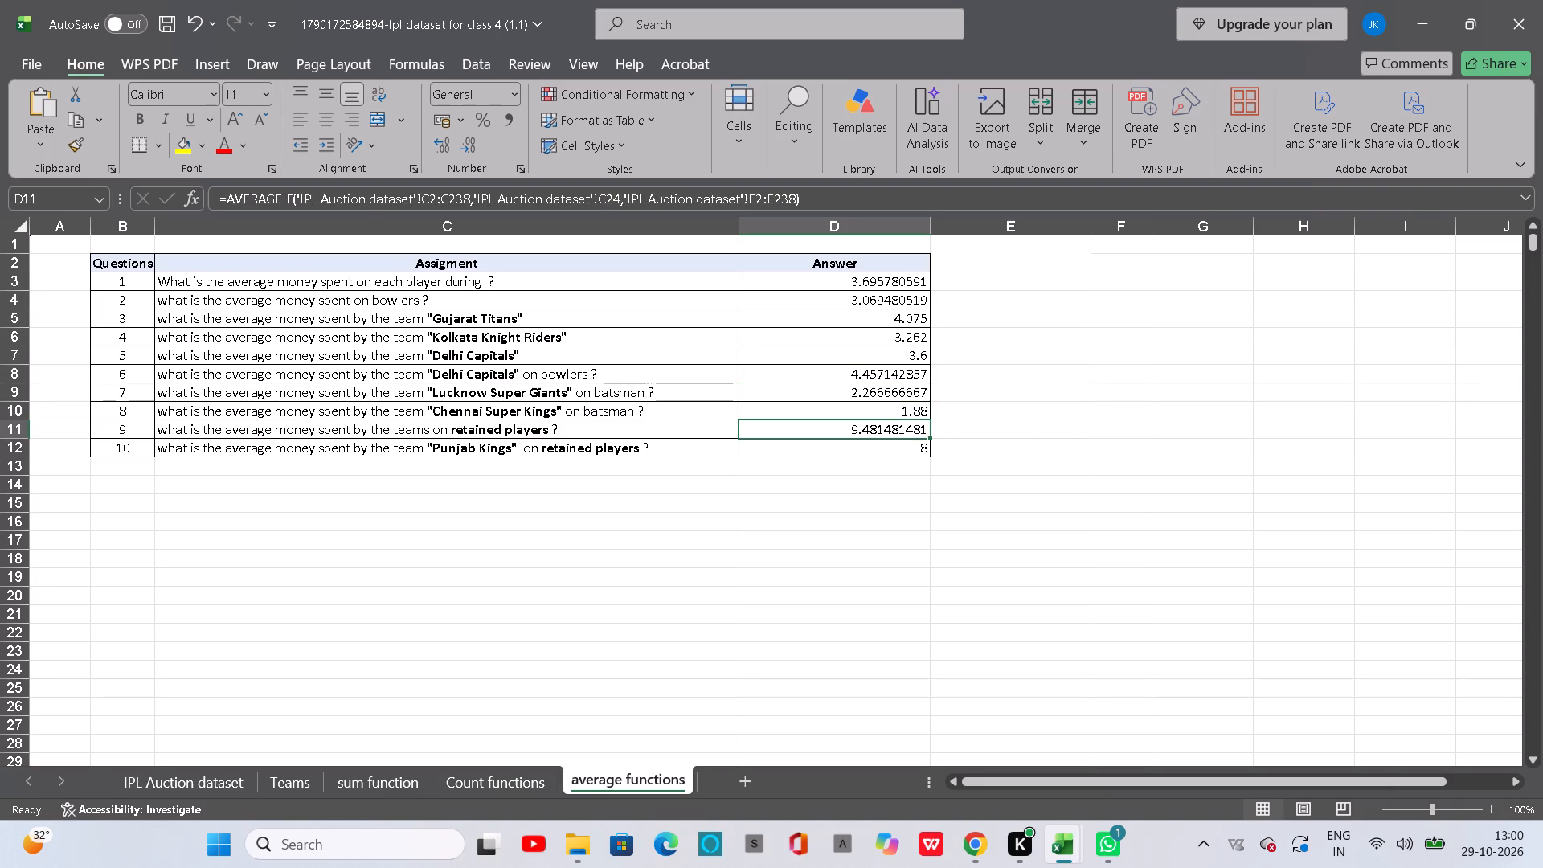
click(874, 447)
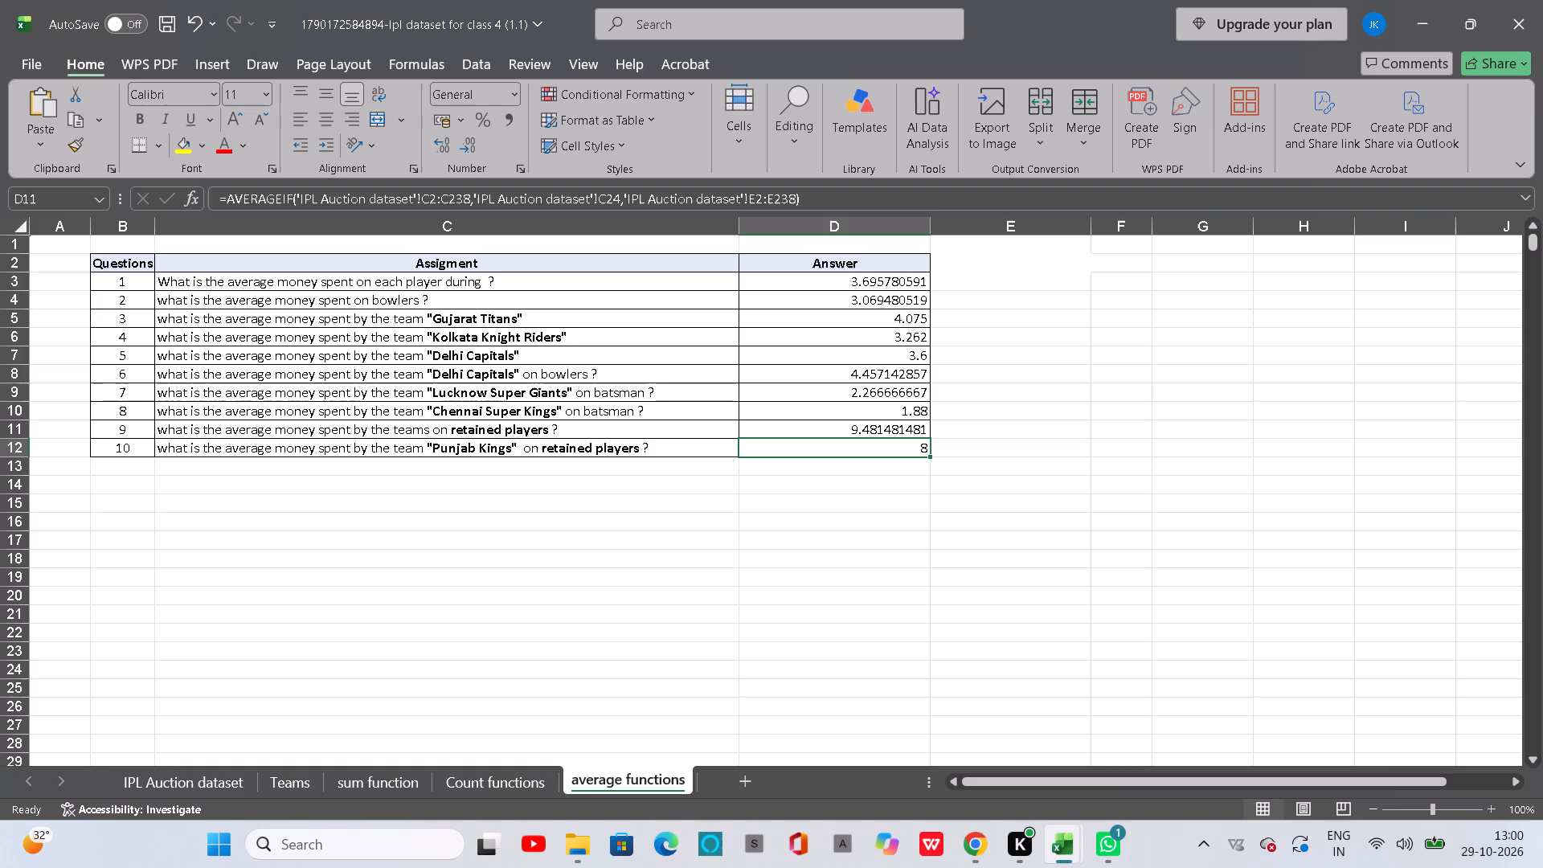
Copy the formula text =AVERAGE('IPL Auction dataset'!E2:E238) from D3 of the (1.1) workbook's average functions sheet.
click(827, 289)
click(620, 190)
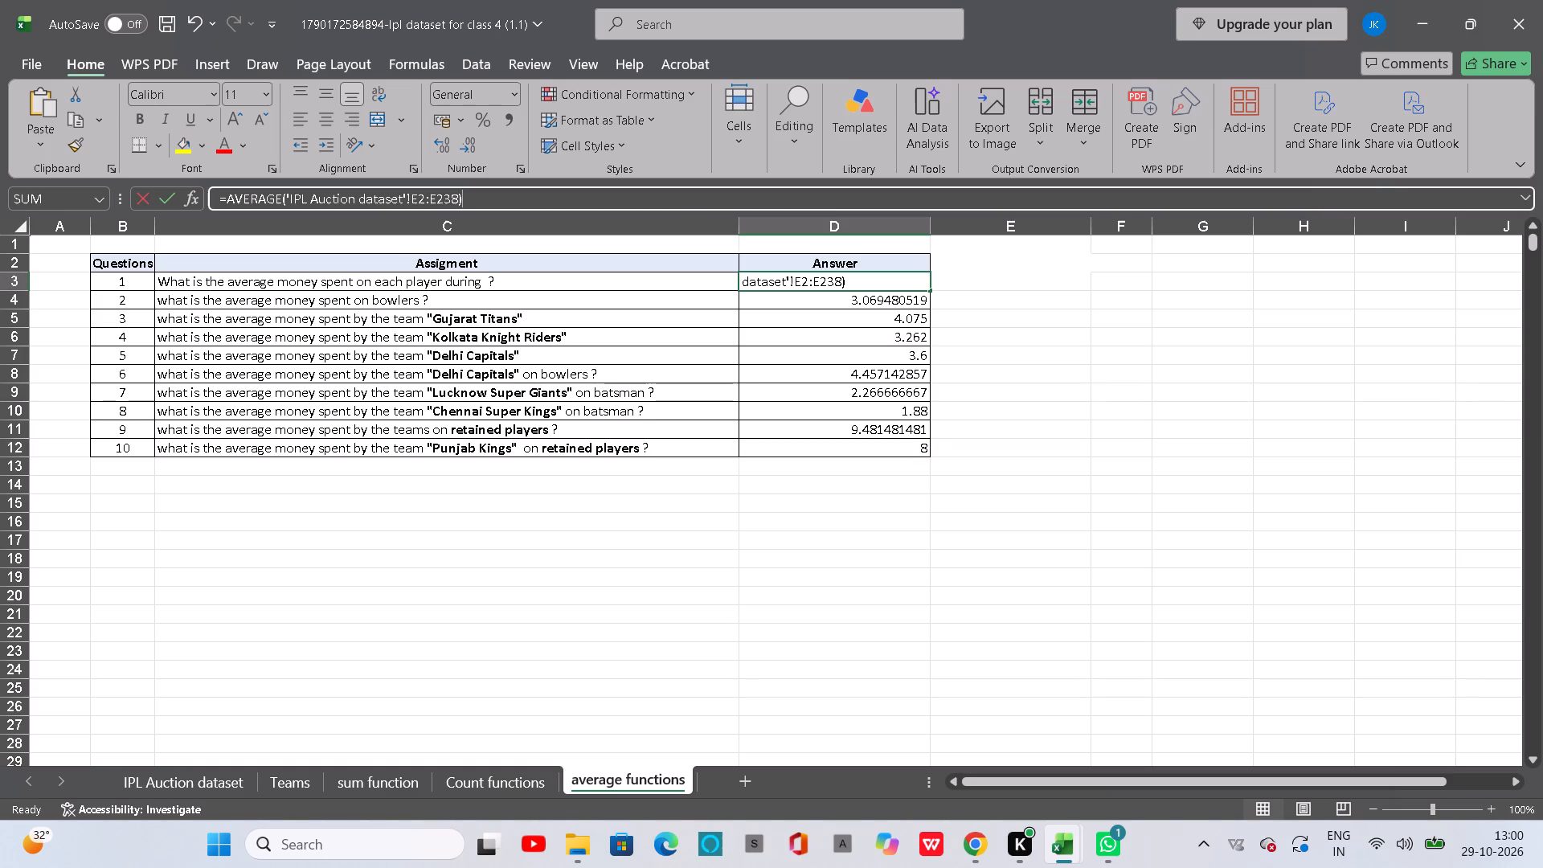
double_click(620, 190)
double_click(620, 190)
drag(620, 190, 508, 203)
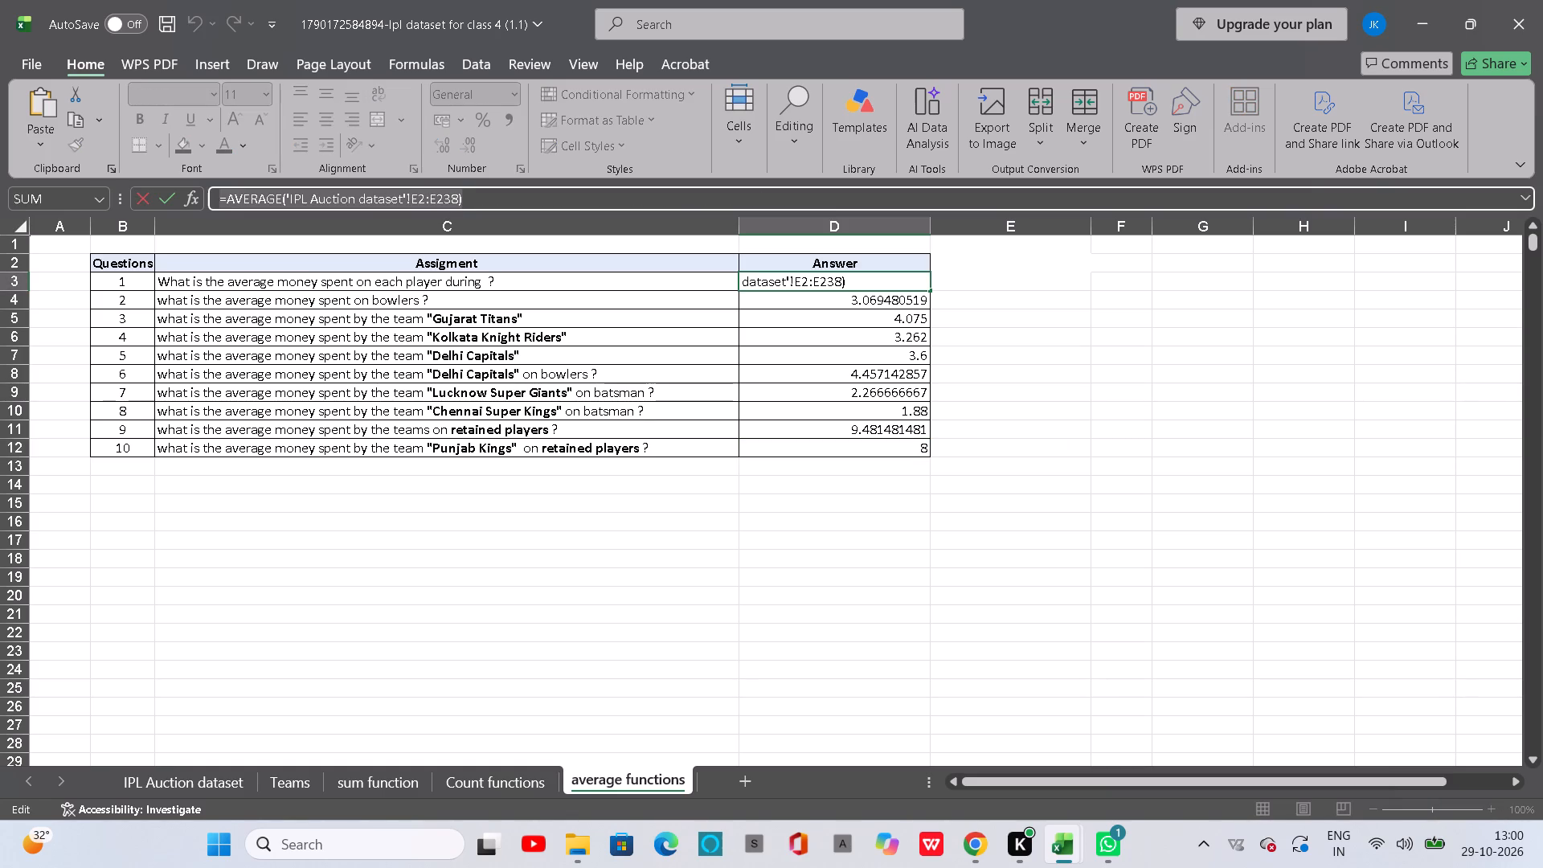
key(ctrl+c)
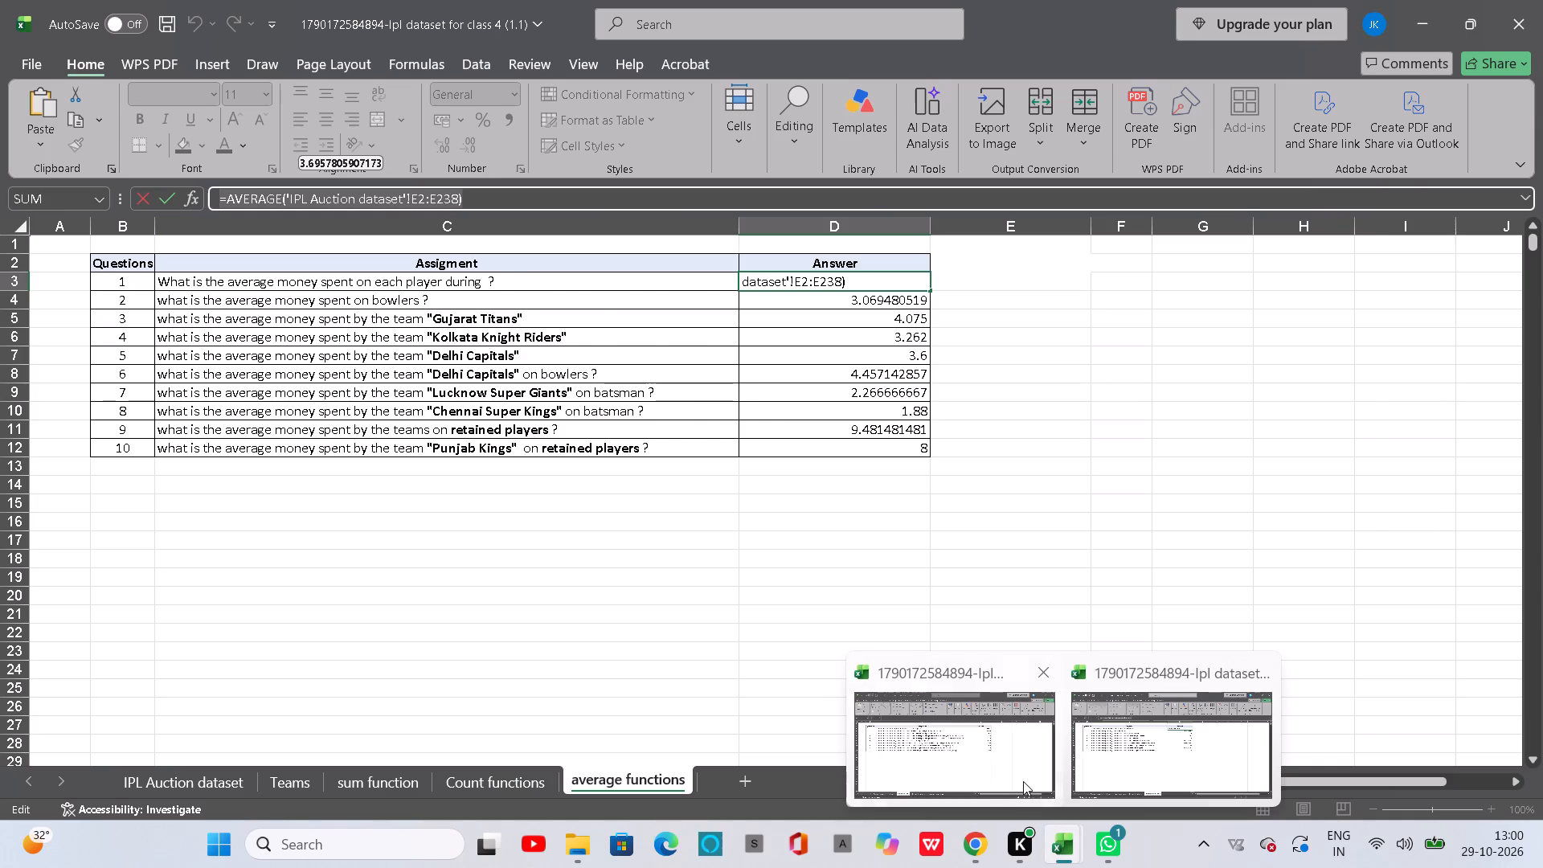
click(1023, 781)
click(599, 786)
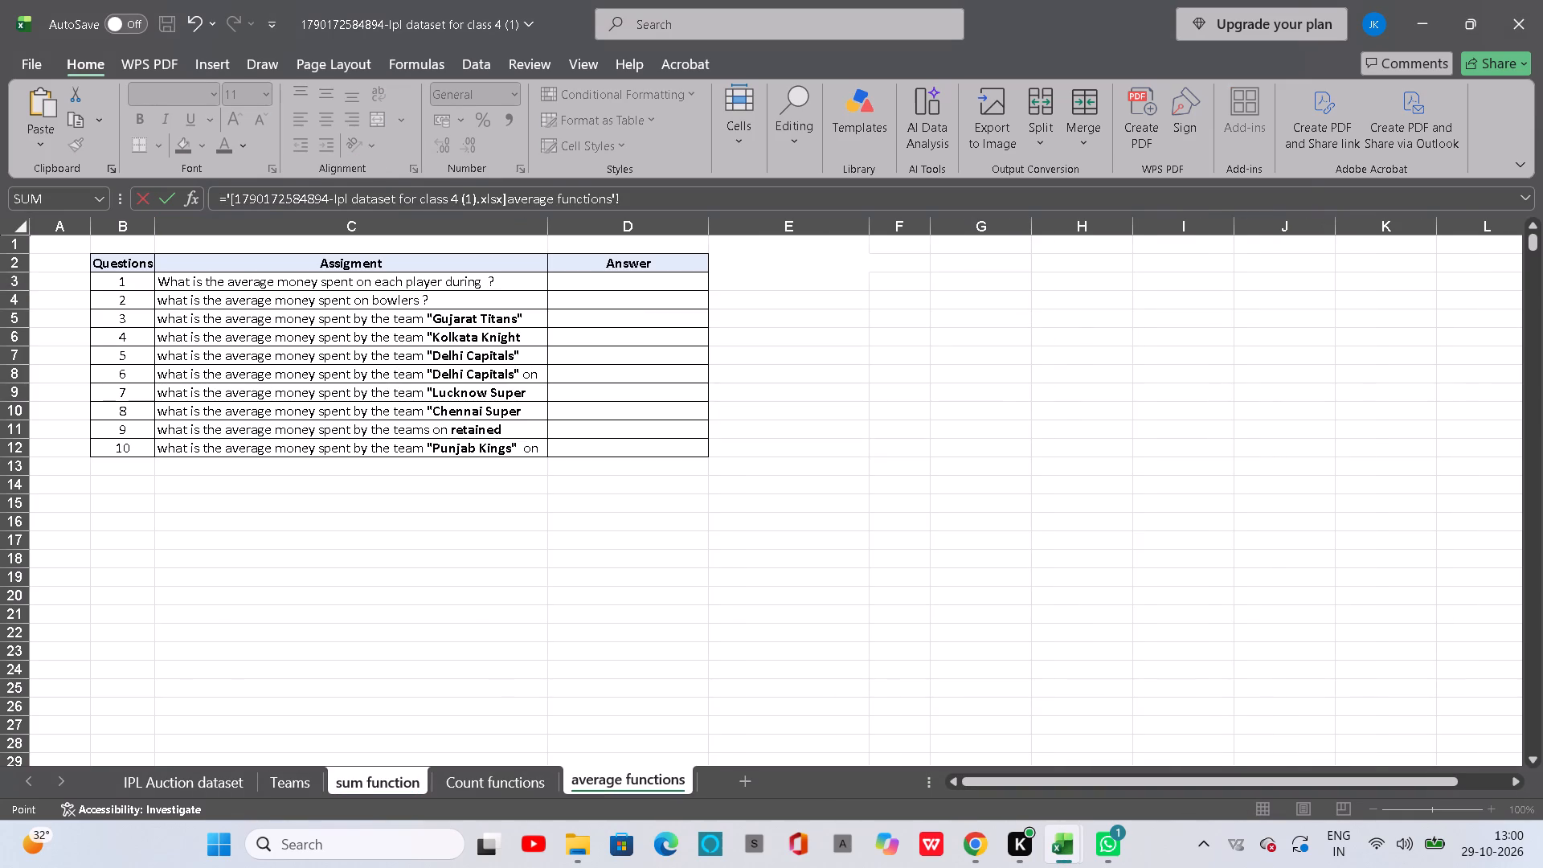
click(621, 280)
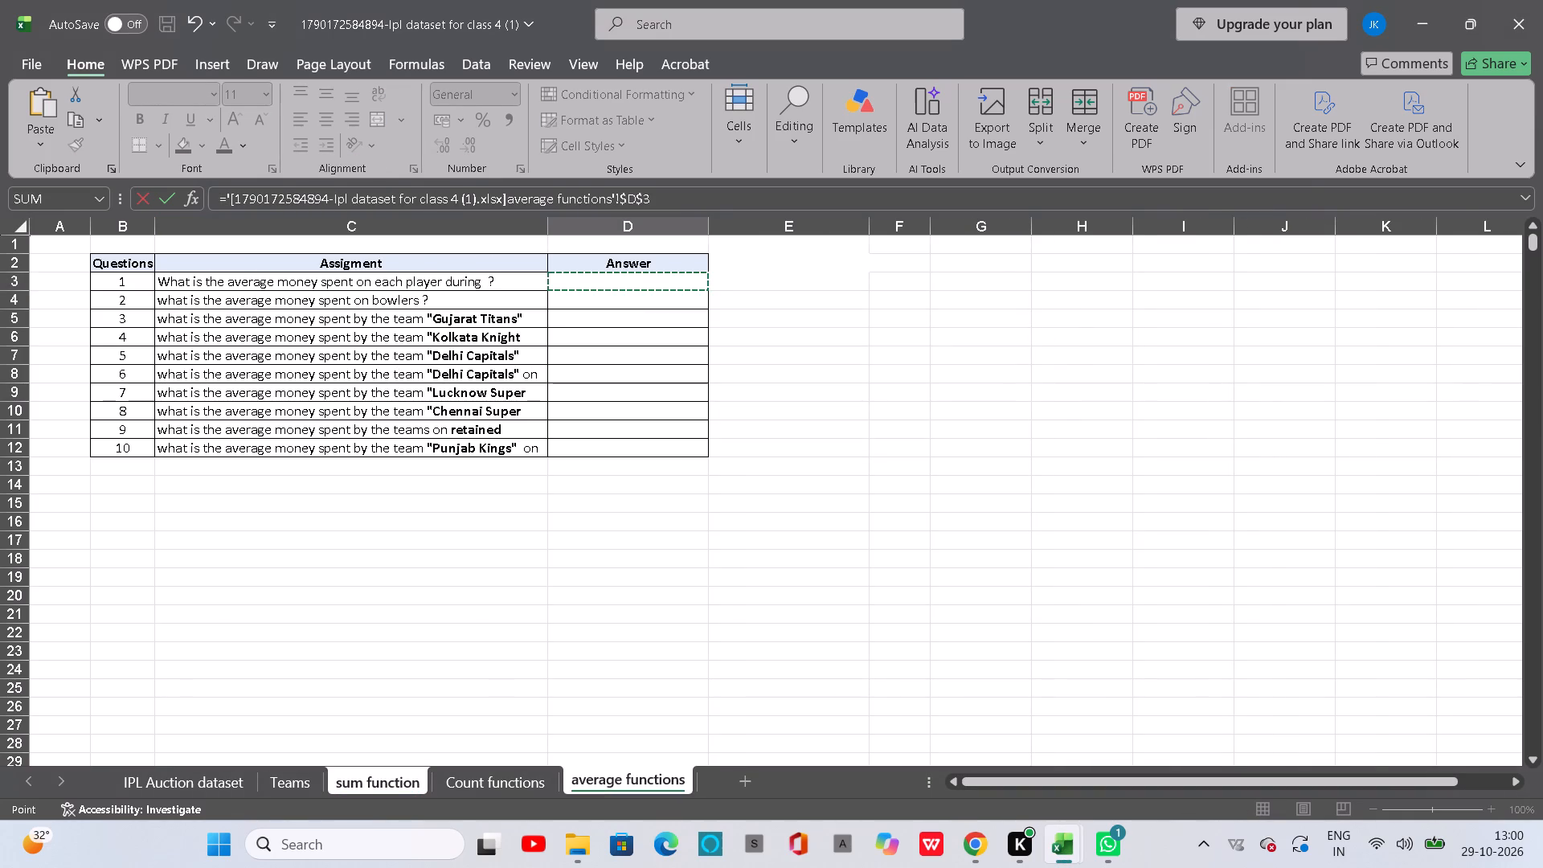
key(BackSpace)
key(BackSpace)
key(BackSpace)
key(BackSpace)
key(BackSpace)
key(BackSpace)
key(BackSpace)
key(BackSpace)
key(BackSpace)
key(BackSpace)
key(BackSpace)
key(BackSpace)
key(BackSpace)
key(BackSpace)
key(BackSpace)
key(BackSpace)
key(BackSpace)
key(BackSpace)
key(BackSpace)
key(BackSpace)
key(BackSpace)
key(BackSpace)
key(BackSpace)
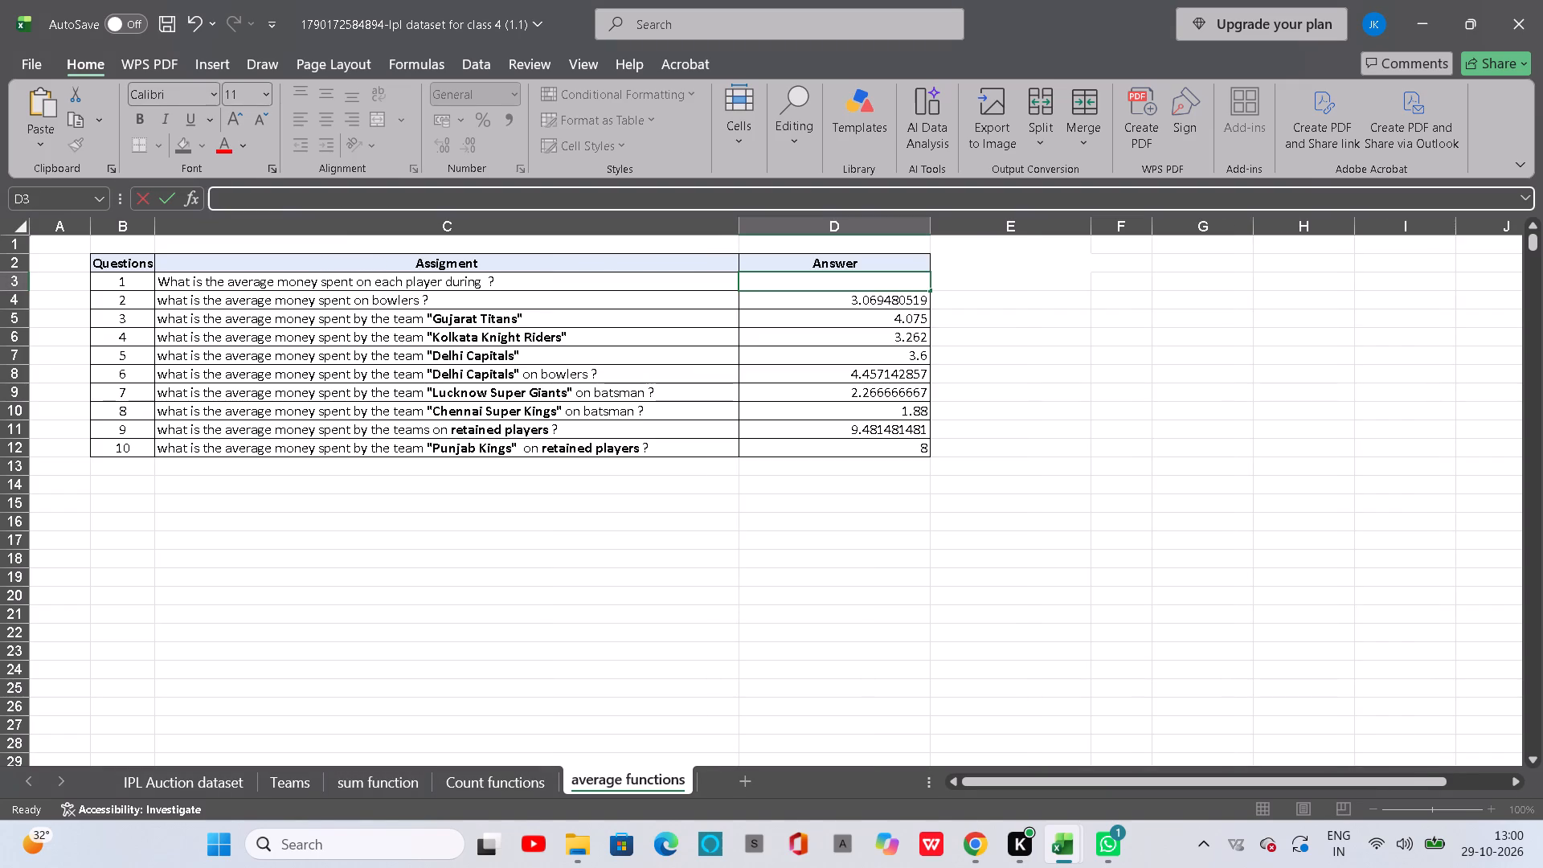
Paste the copied AVERAGE formula into D3 on the average functions sheet of the (1) workbook.
click(1028, 755)
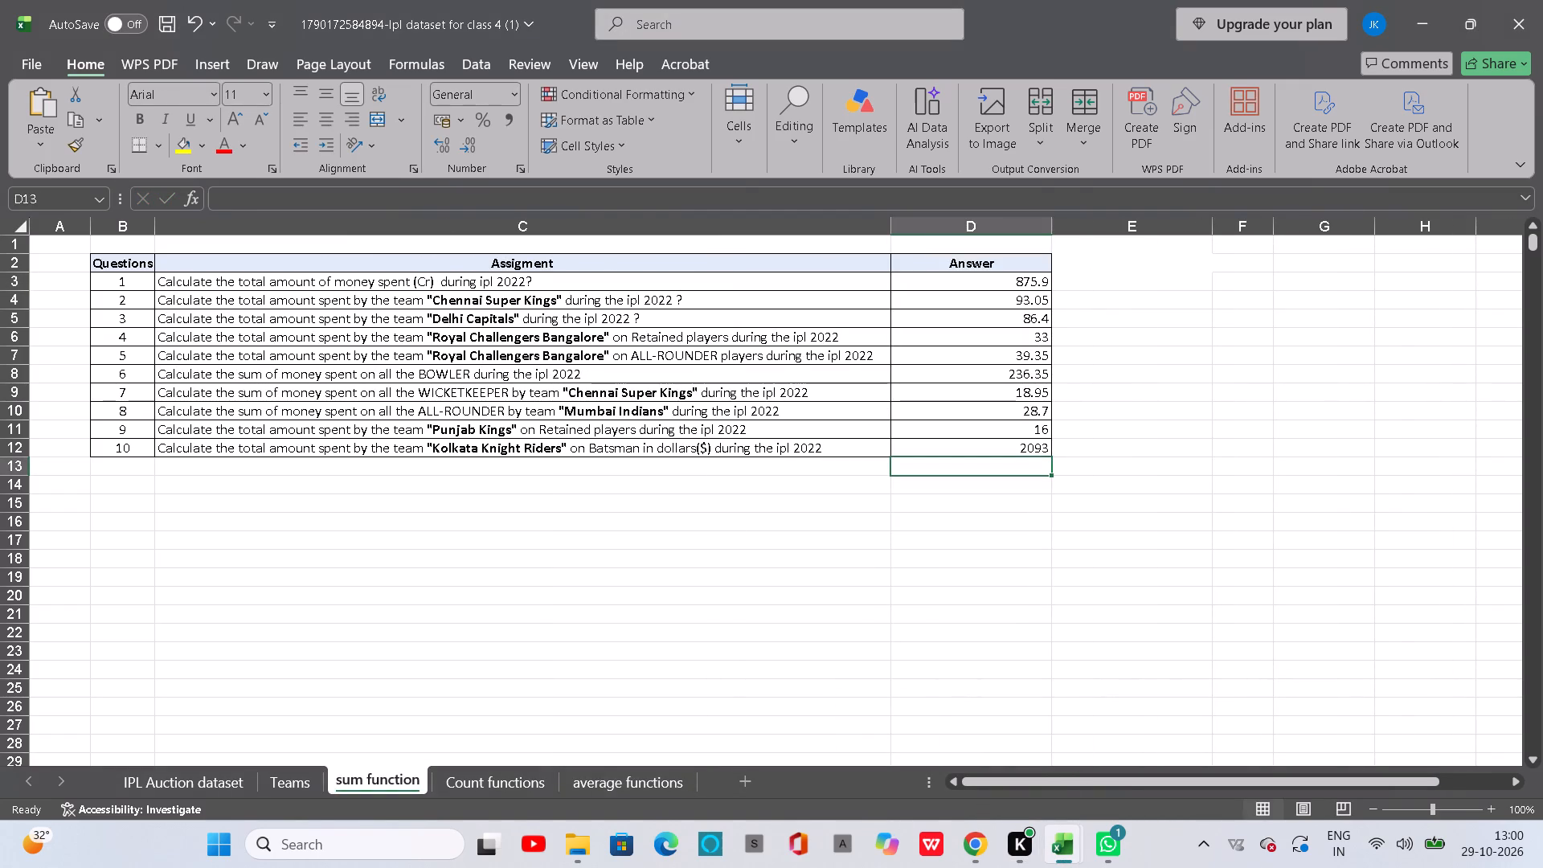
click(610, 783)
click(683, 282)
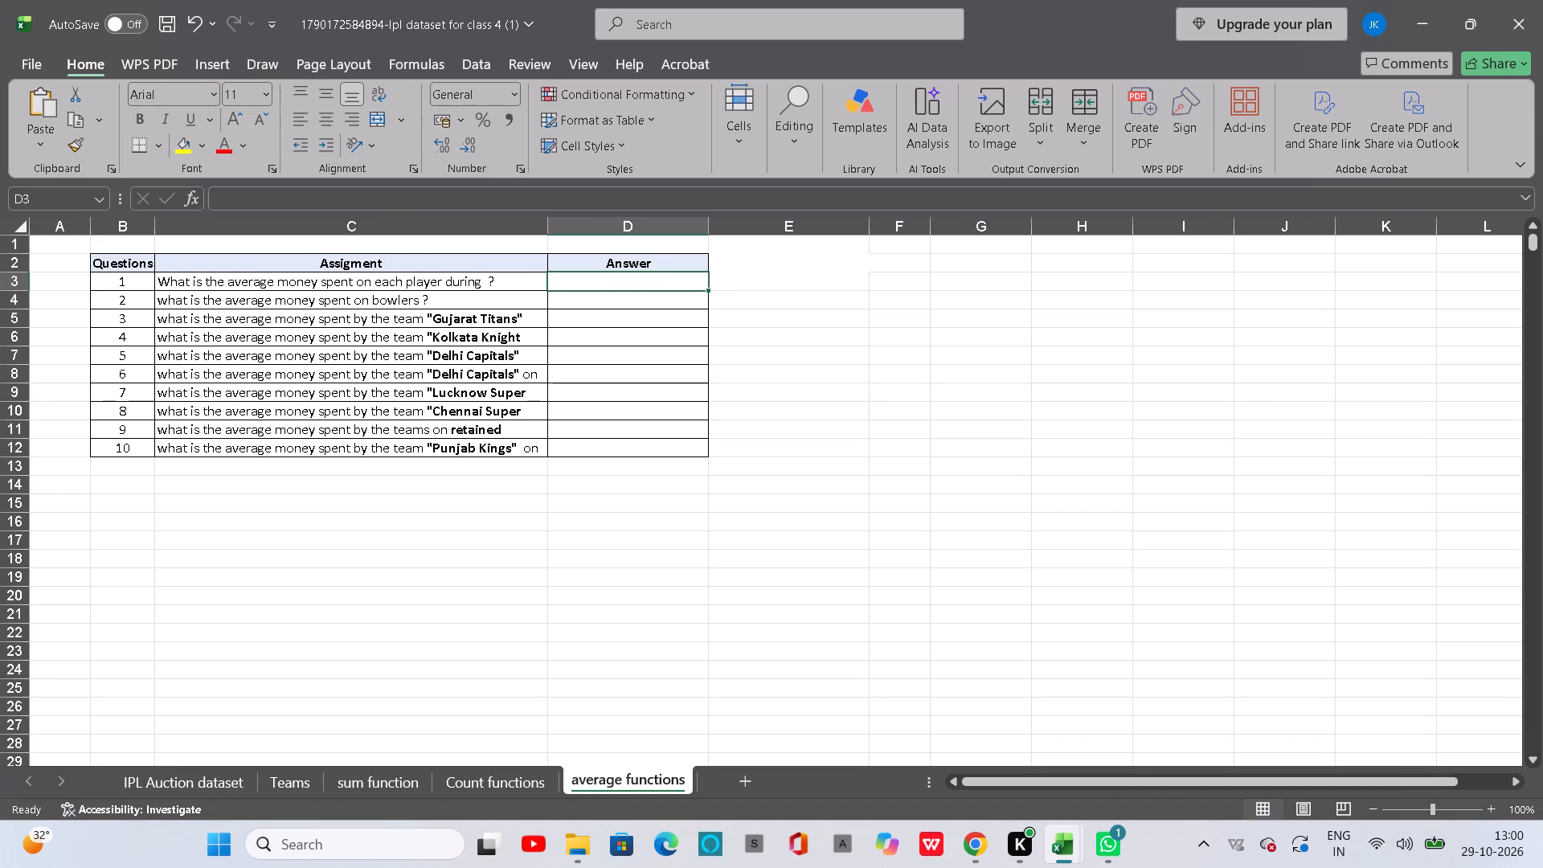
key(ctrl+v)
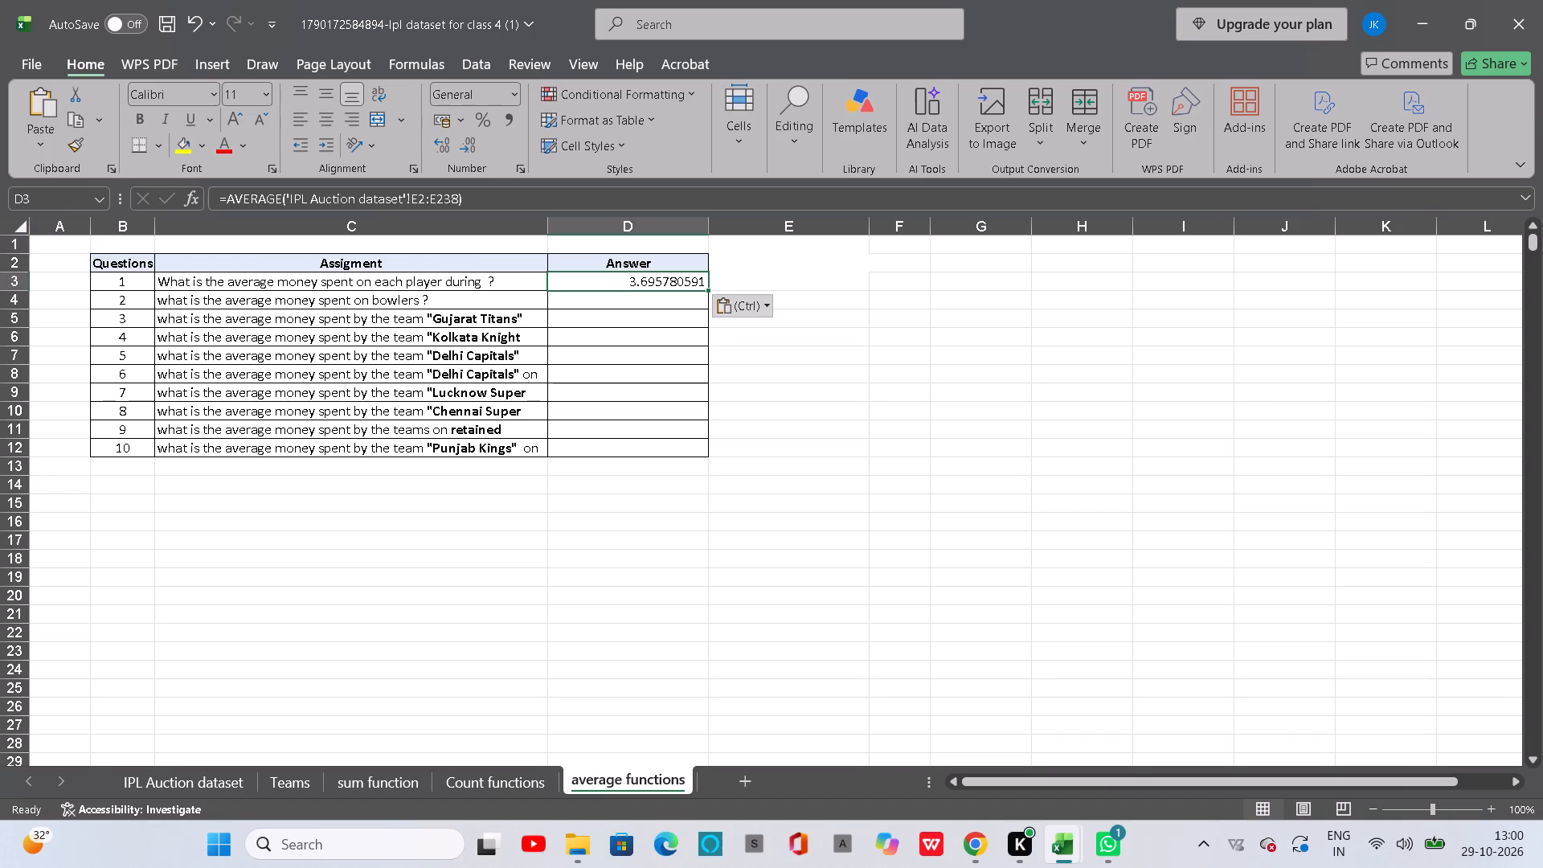
click(679, 305)
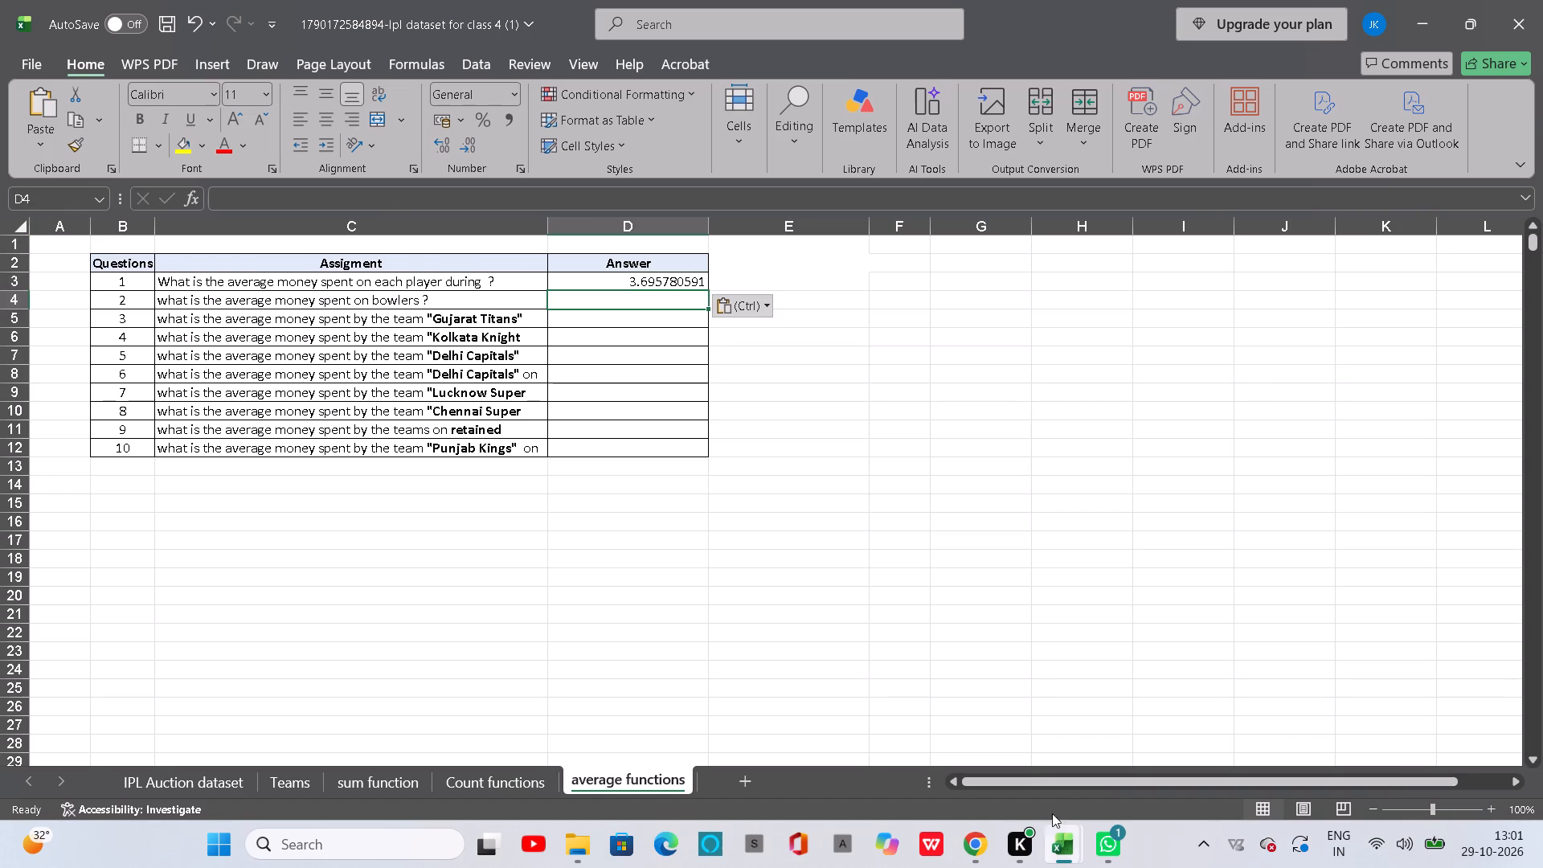
Restore the emptied D3 on the (1.1) workbook's average functions sheet by pasting the copied AVERAGE formula.
click(1062, 843)
click(1134, 722)
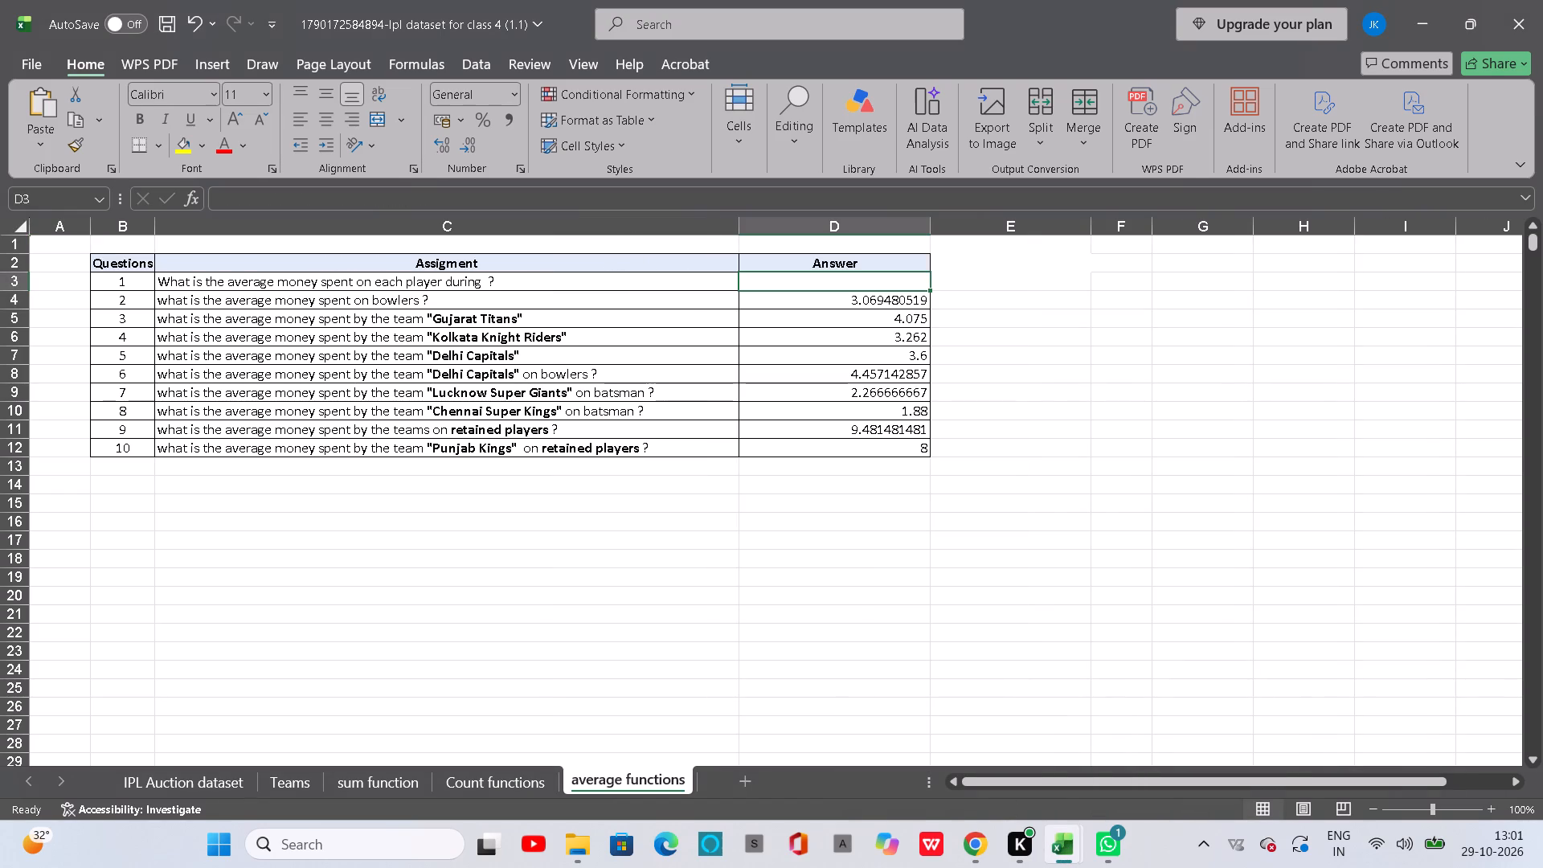
click(849, 305)
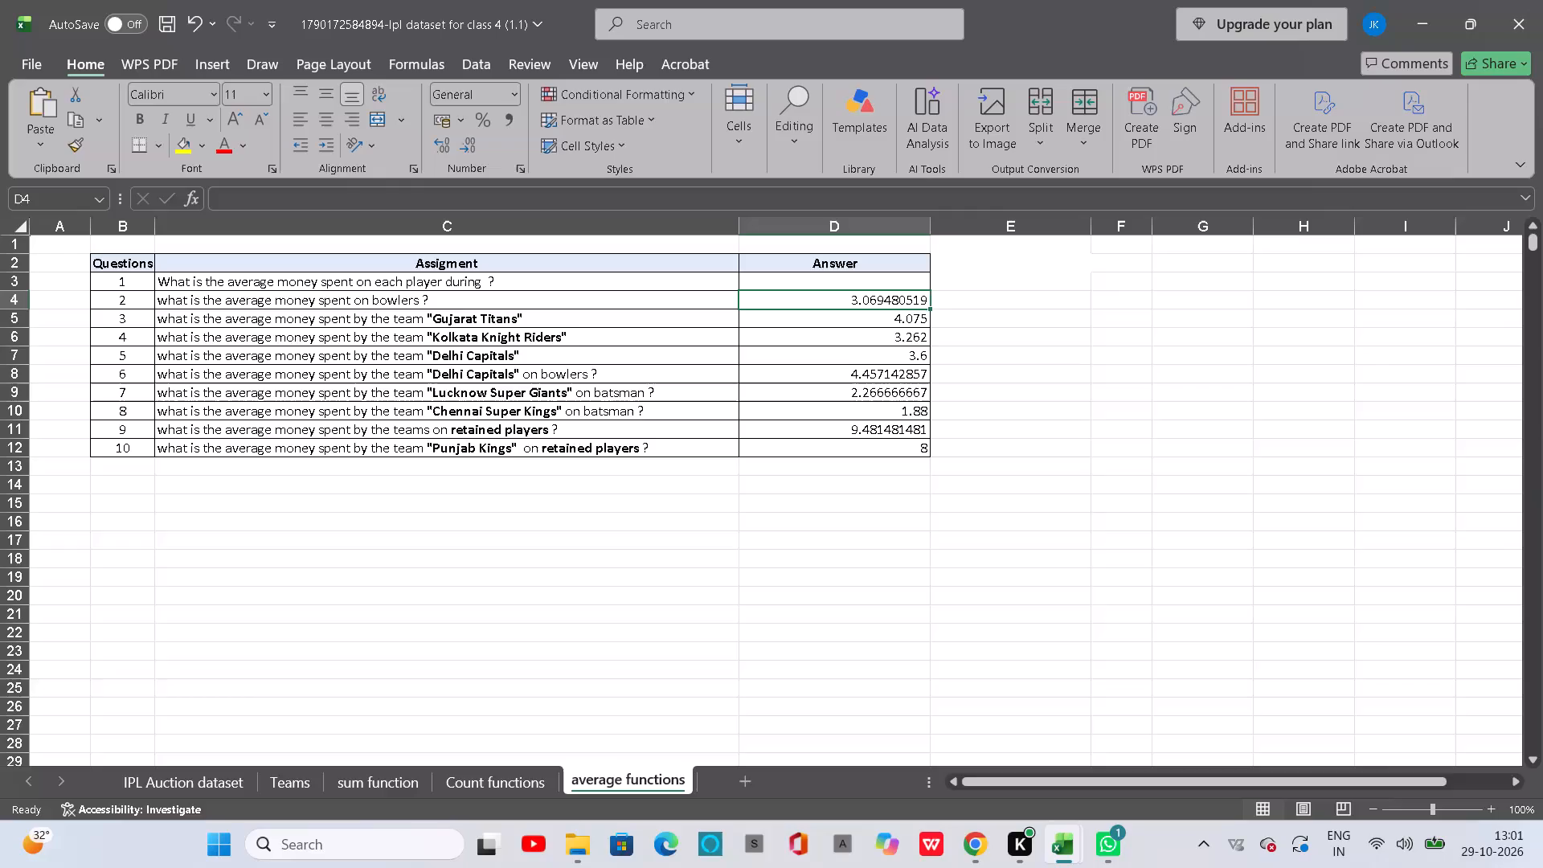
click(846, 289)
click(844, 282)
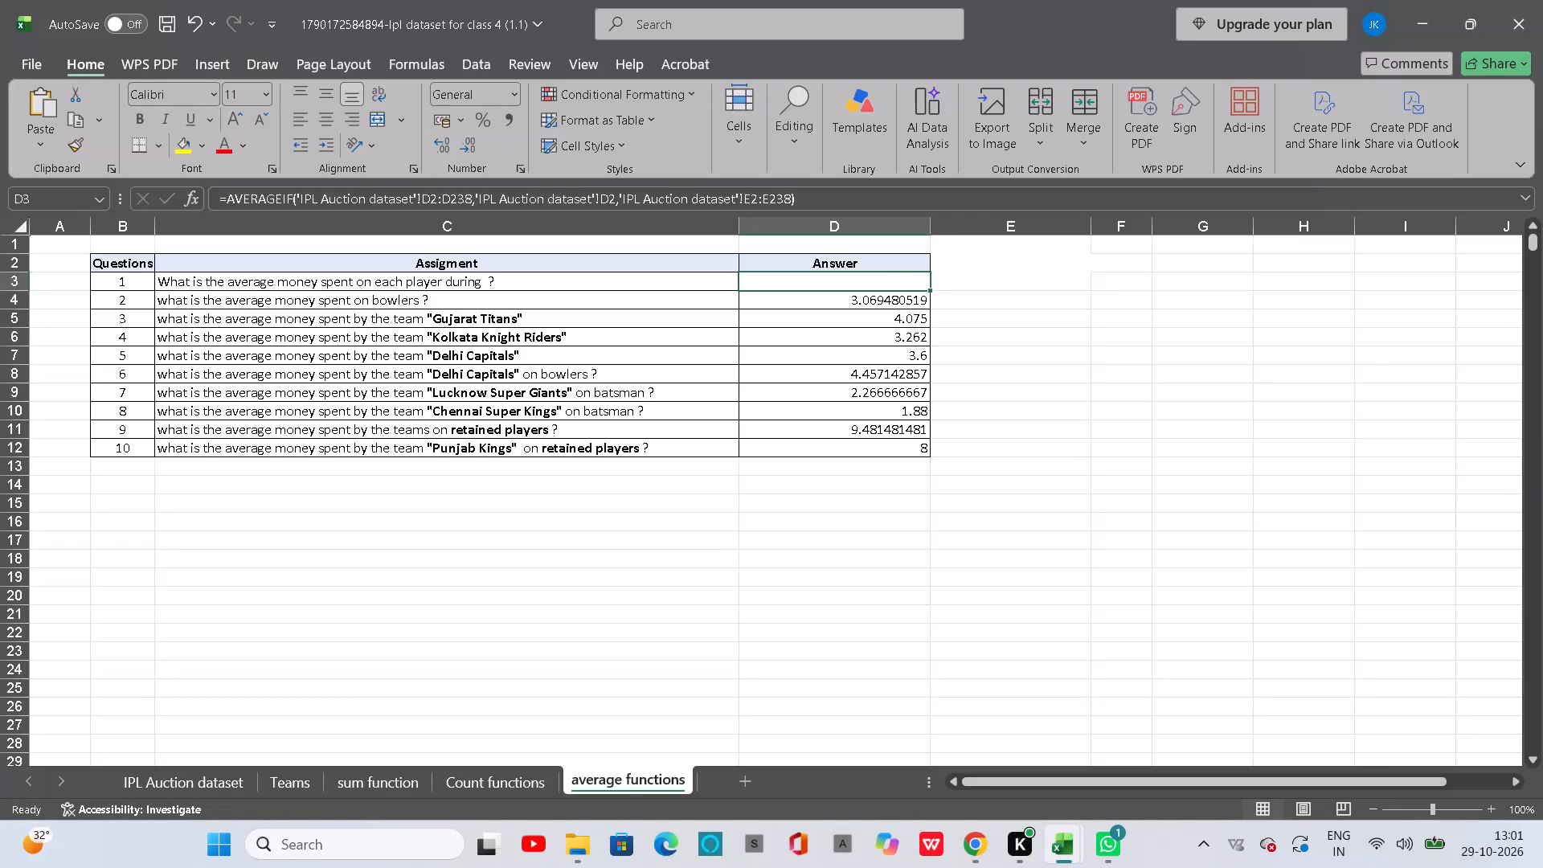
key(ctrl+v)
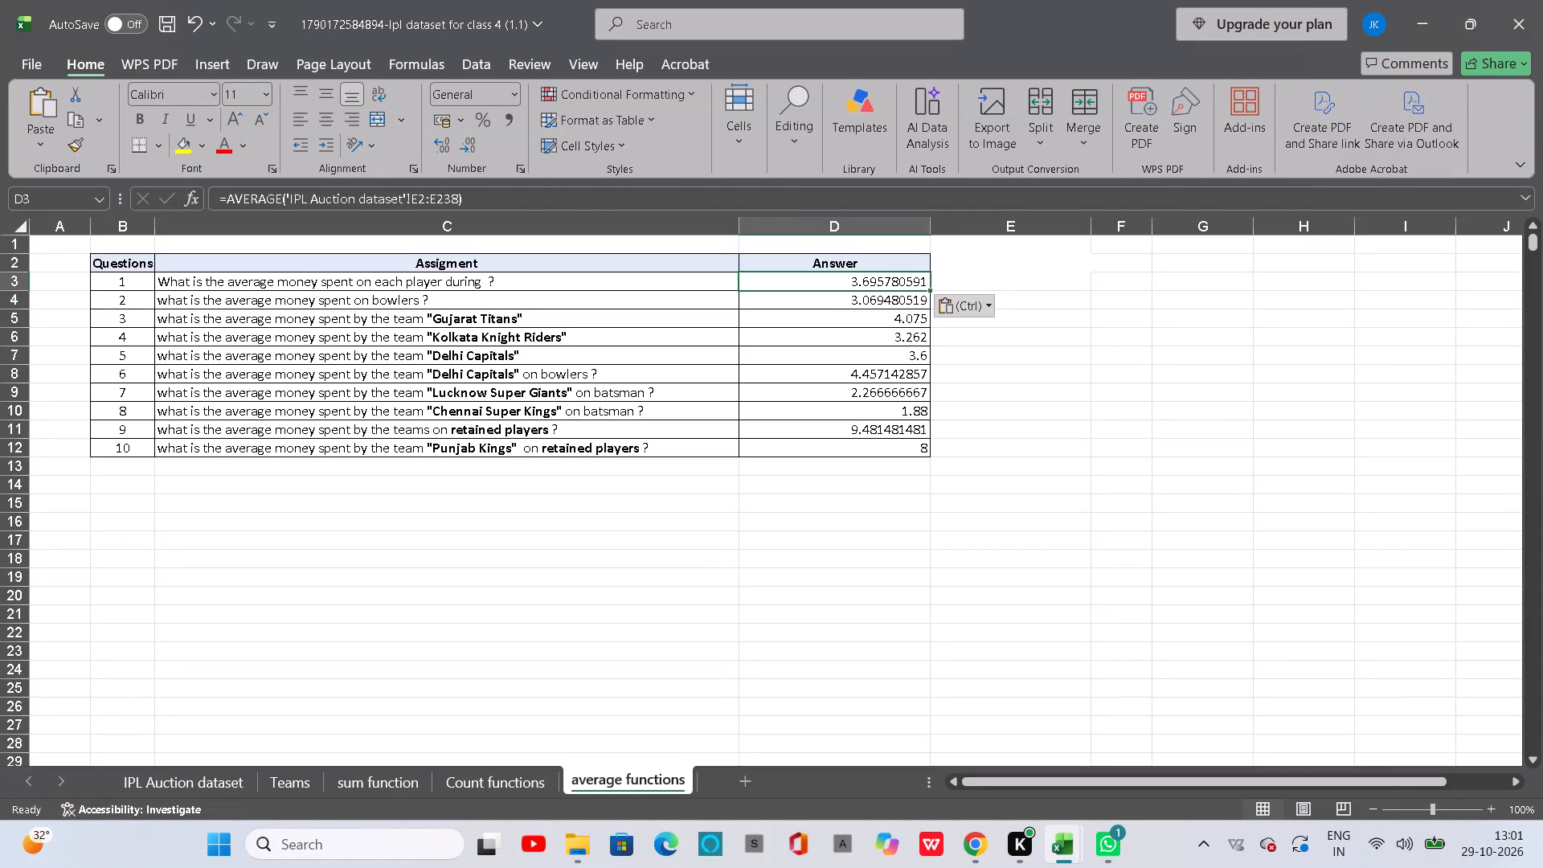
Copy the bowlers' AVERAGEIF formula text from D4 of the (1.1) workbook's average functions sheet into D4 of the same sheet in the (1) workbook.
click(850, 307)
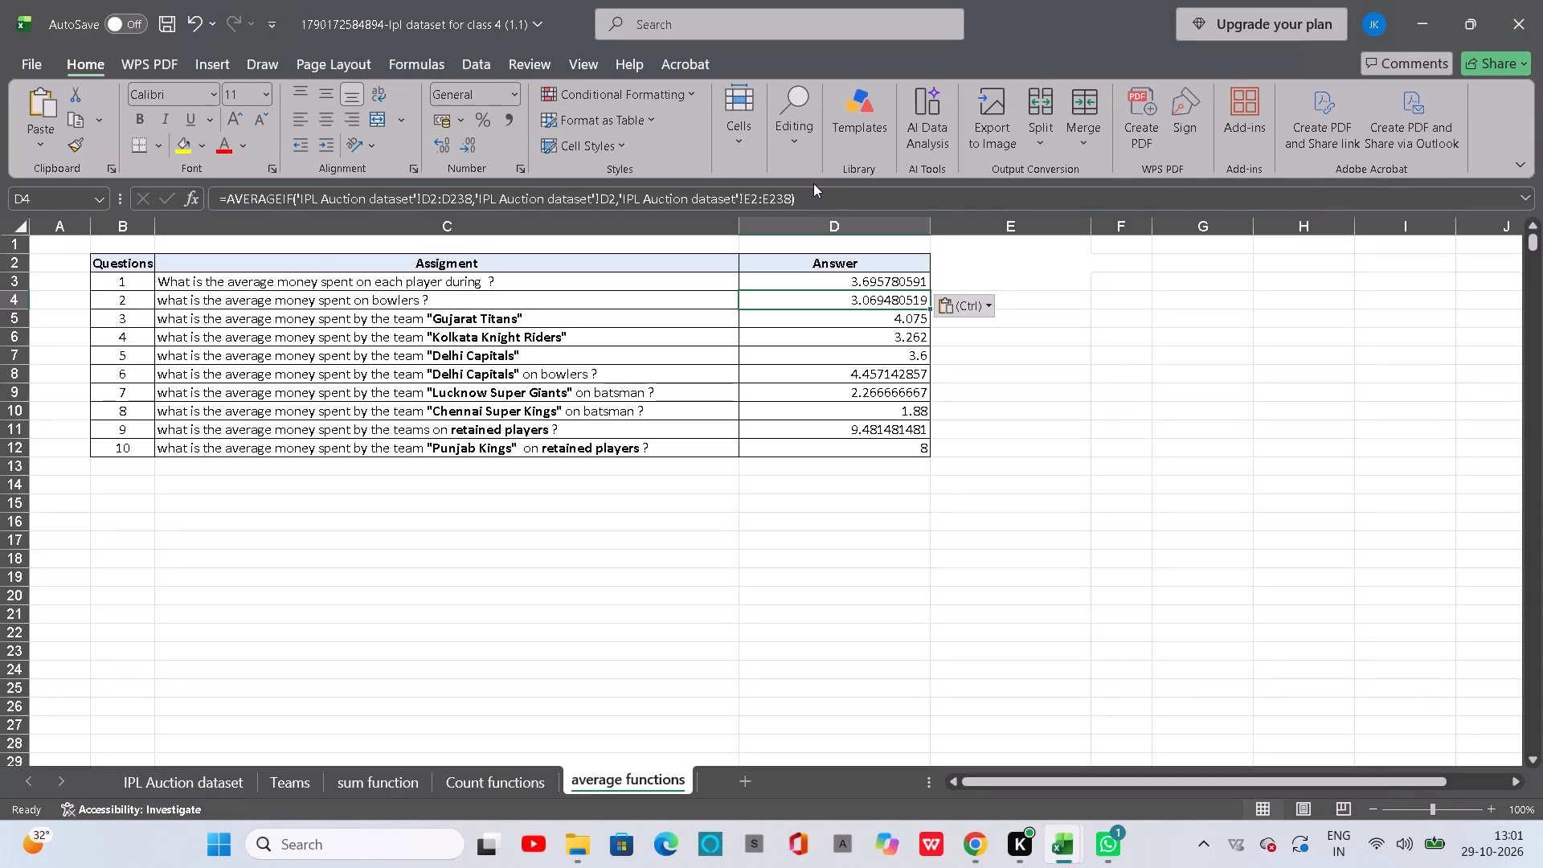
drag(812, 195, 170, 178)
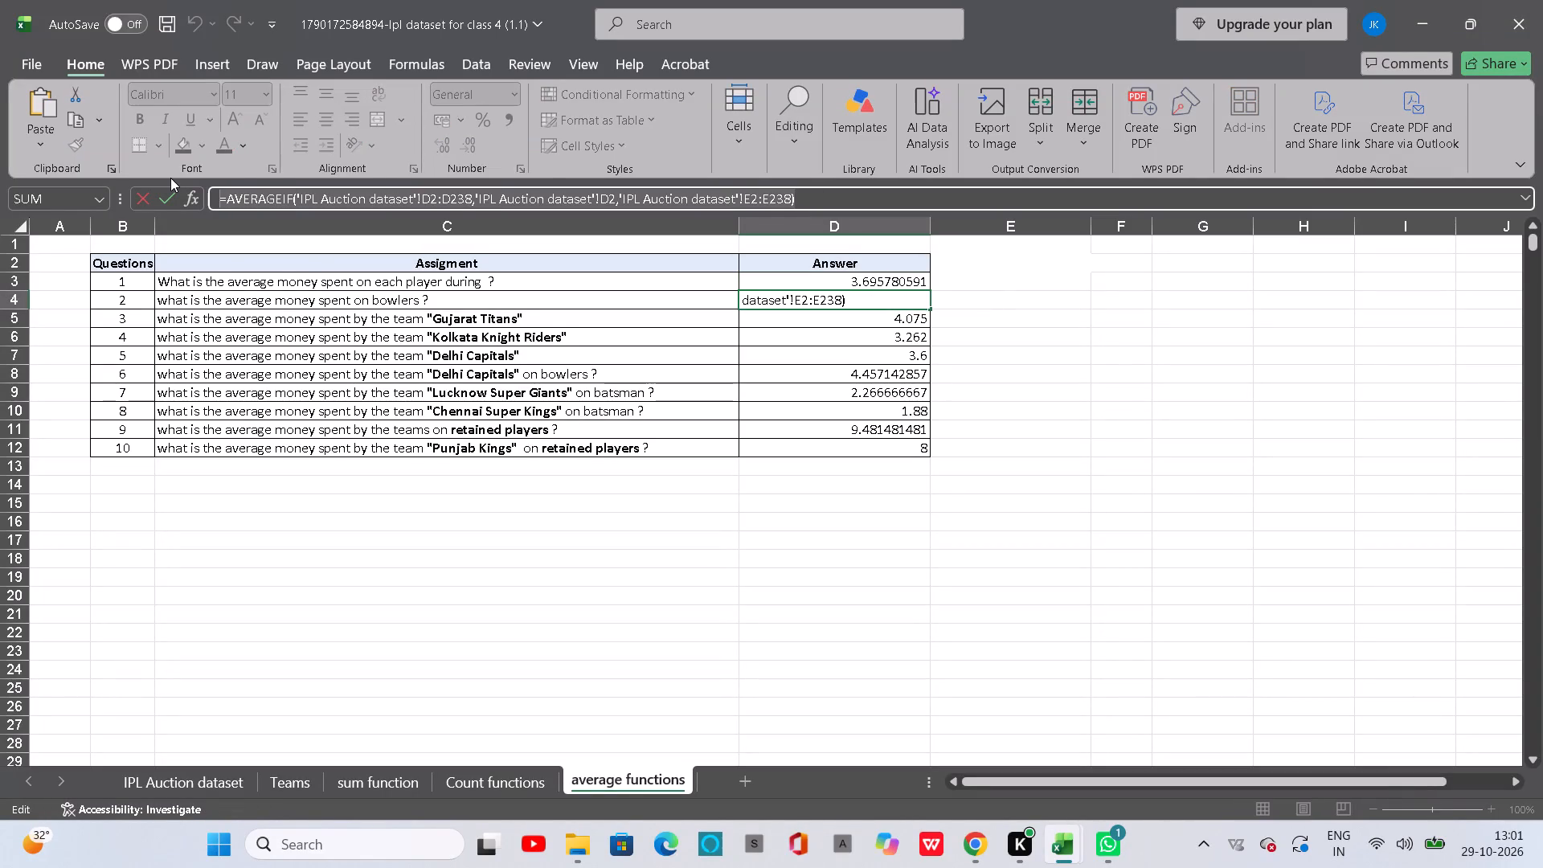
key(ctrl+c)
key(Return)
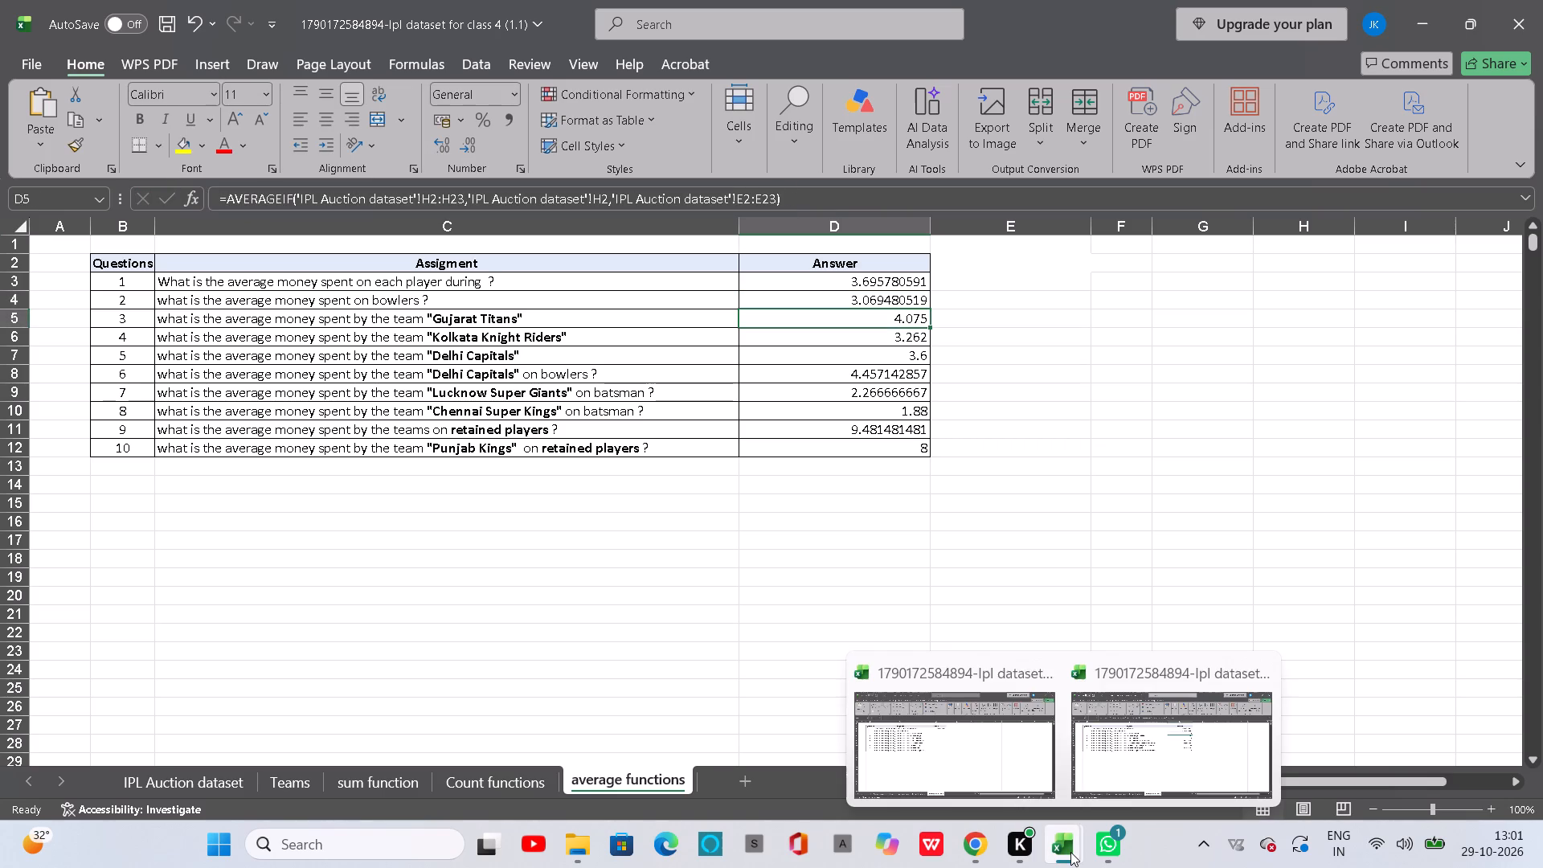
click(976, 727)
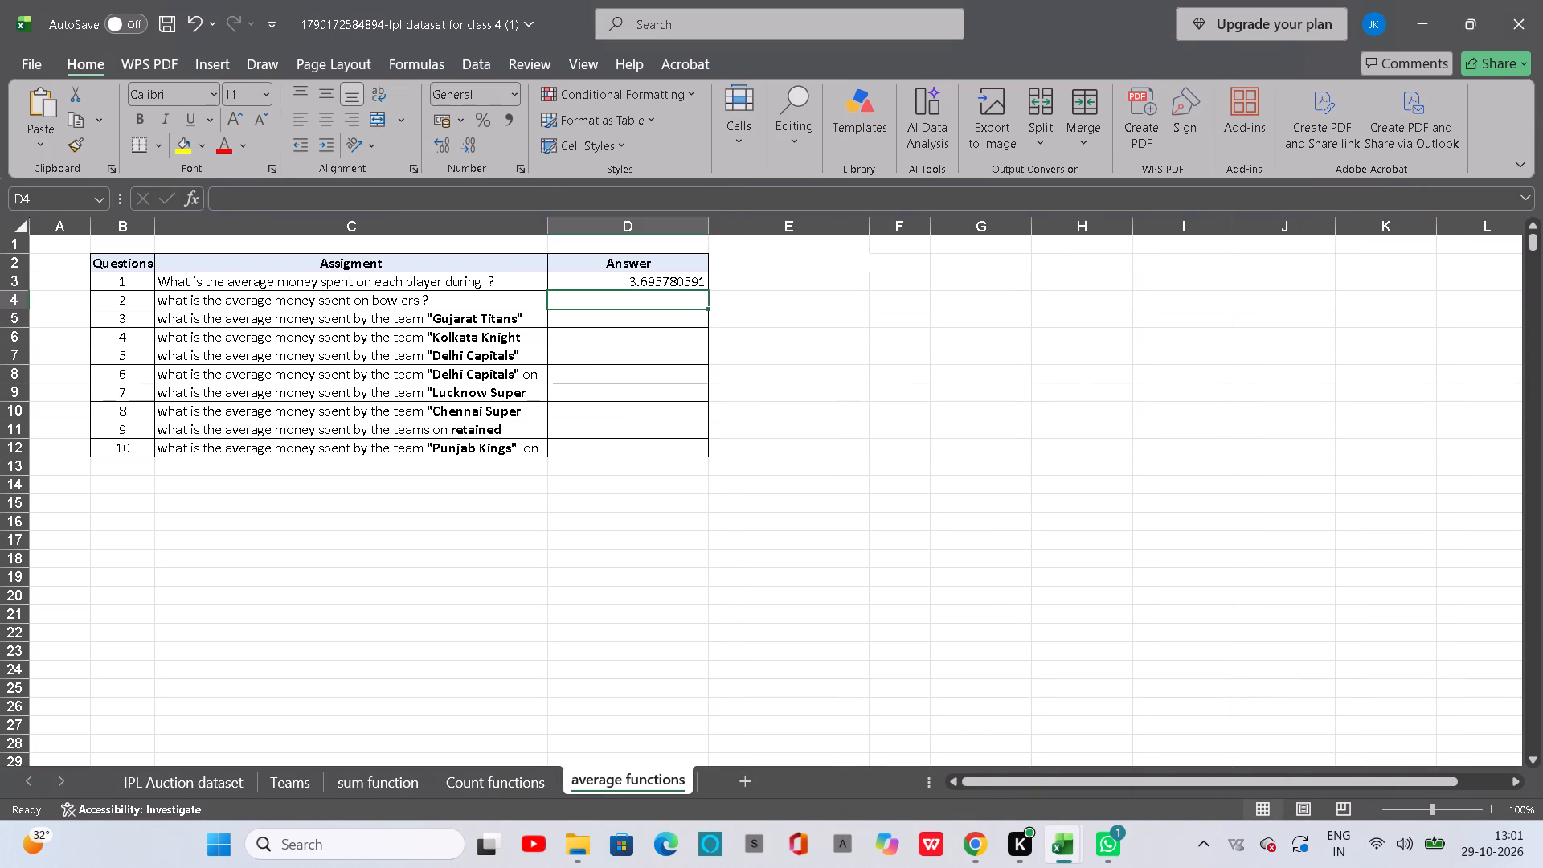
click(622, 301)
key(ctrl+v)
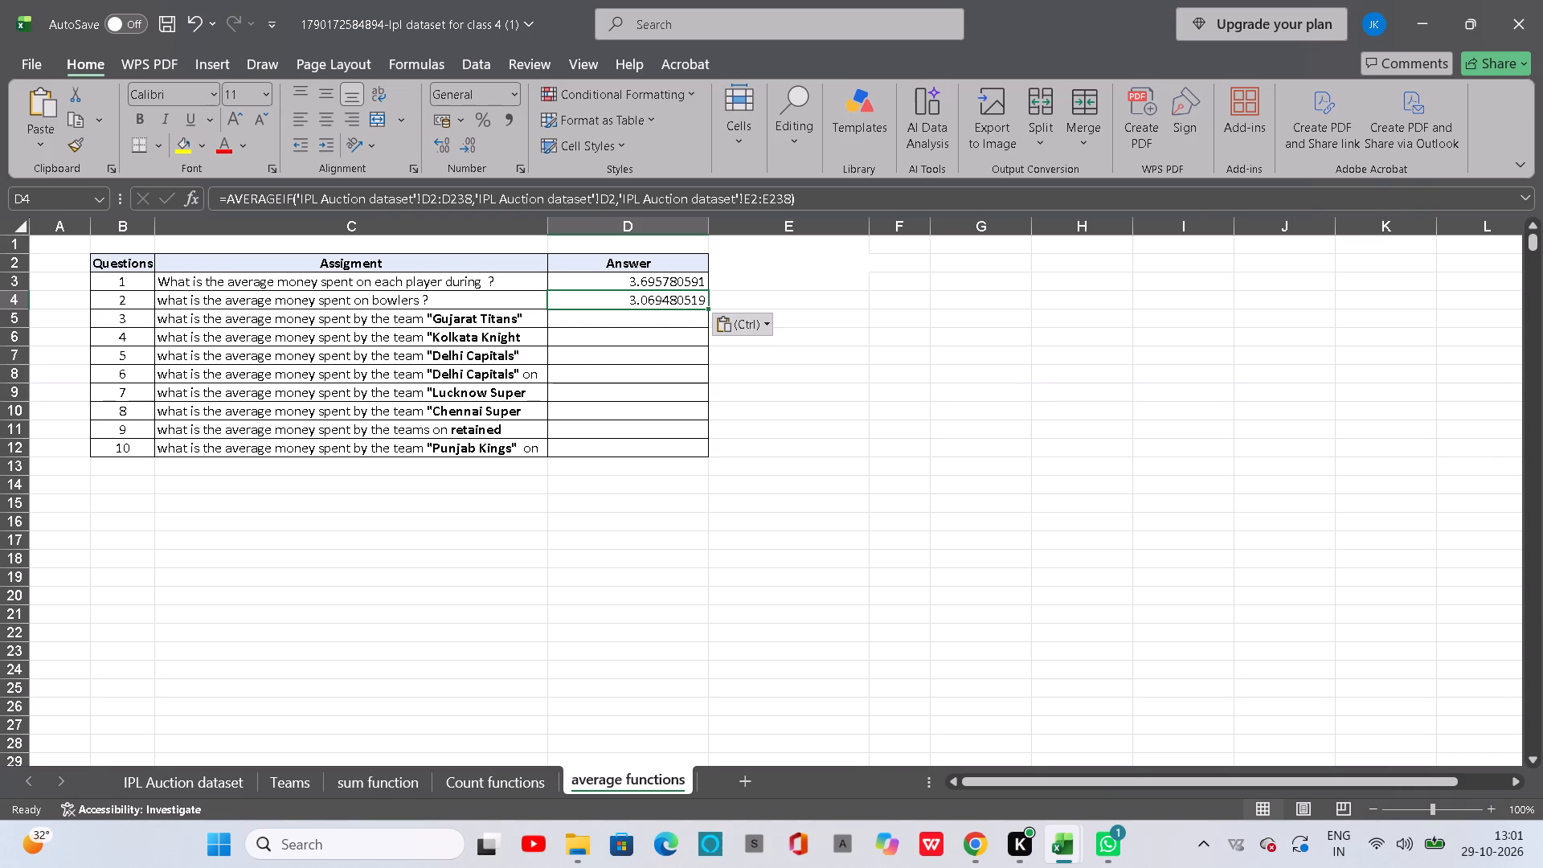
key(Return)
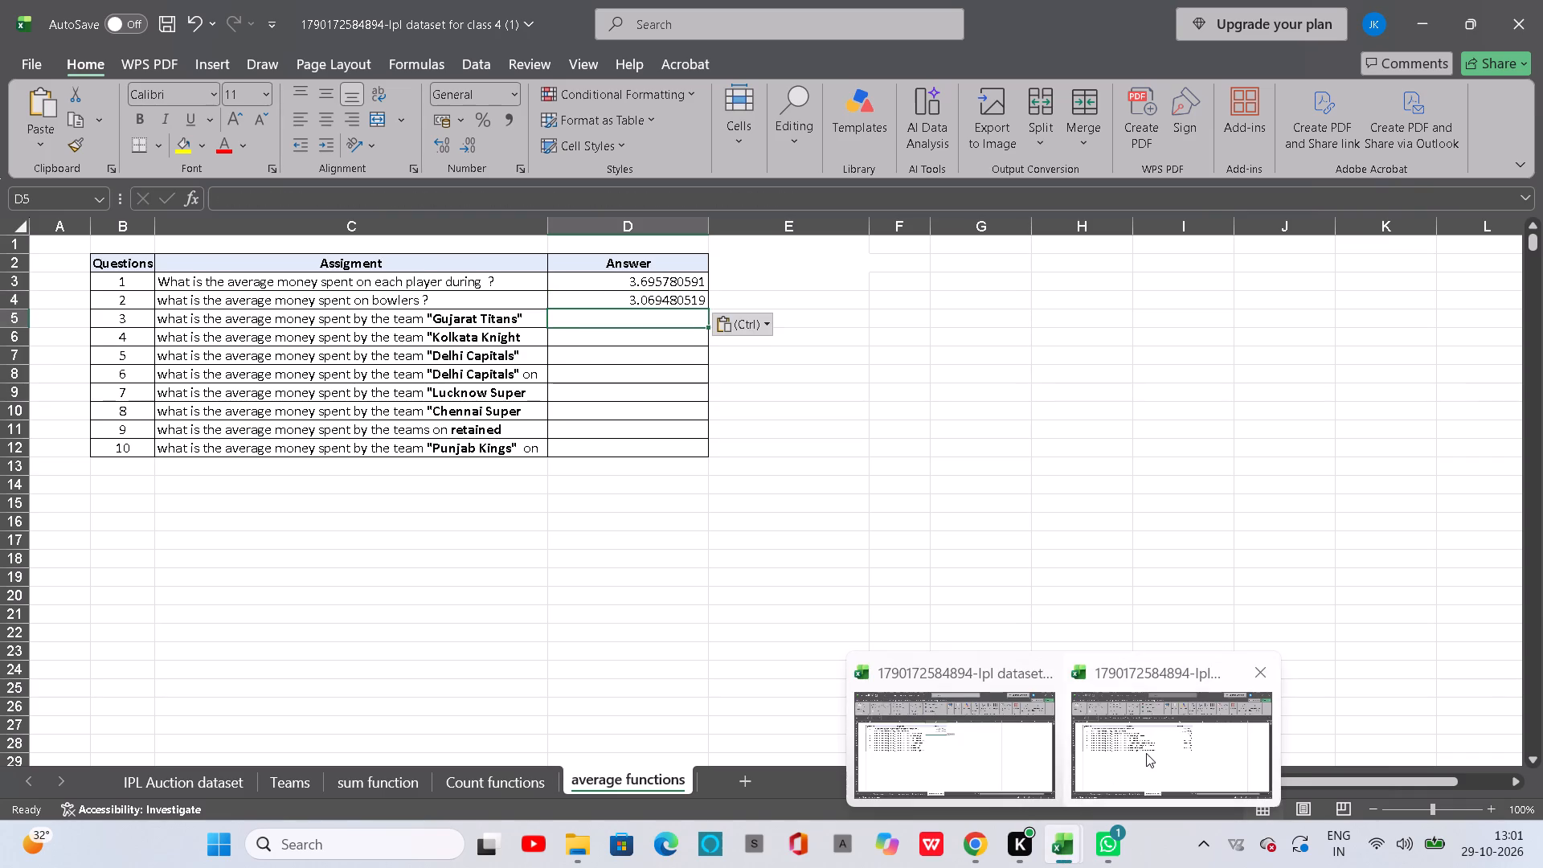
Copy the Gujarat Titans AVERAGEIF formula text from D5 of the (1.1) workbook's average functions sheet into D5 of the same sheet in the (1) workbook.
click(1146, 753)
click(880, 322)
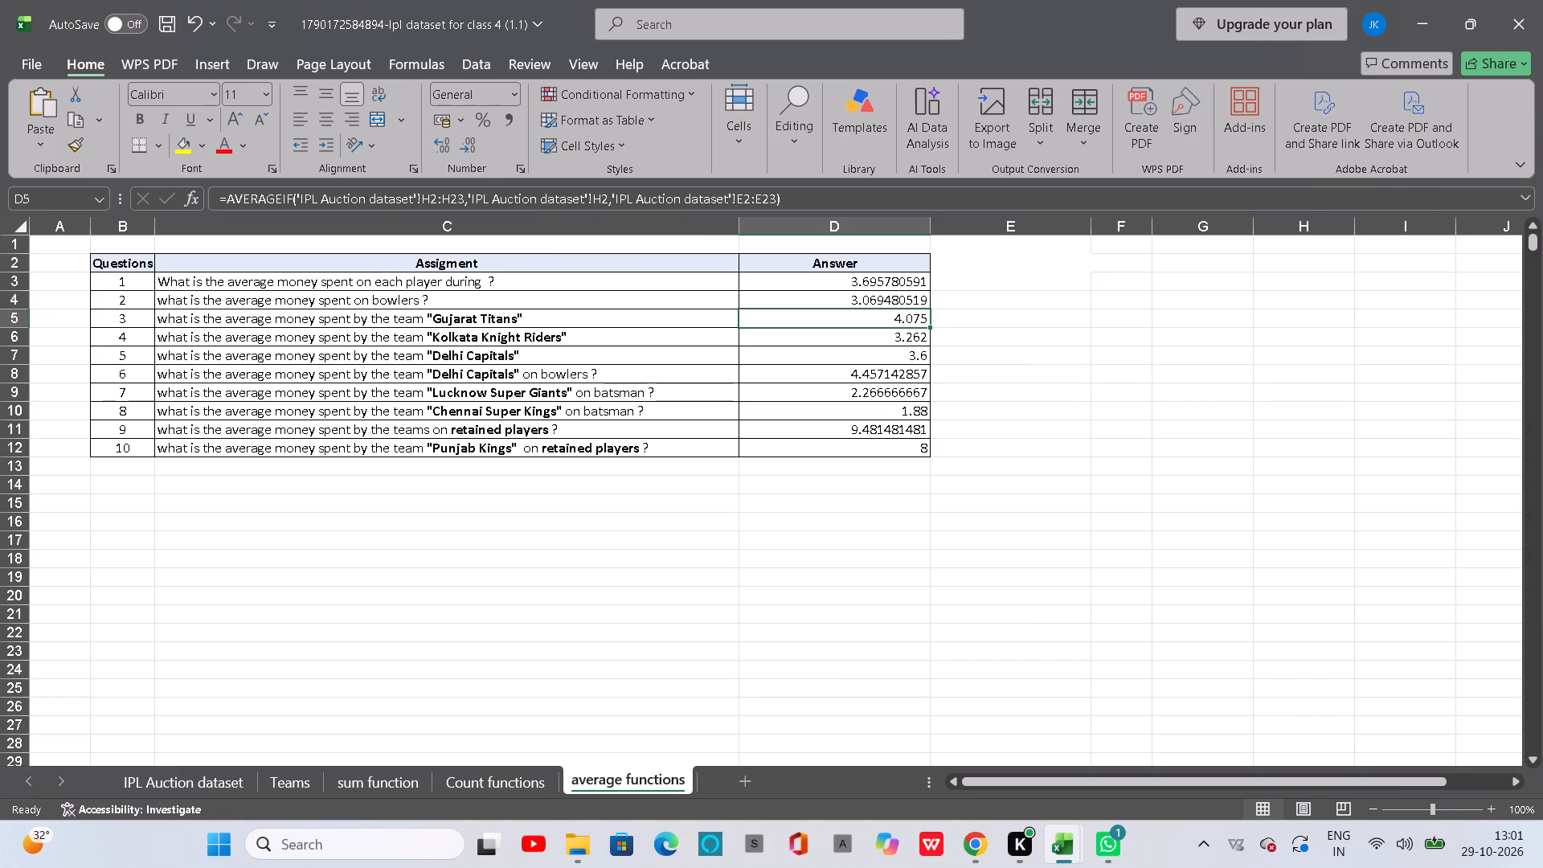
drag(788, 193, 199, 151)
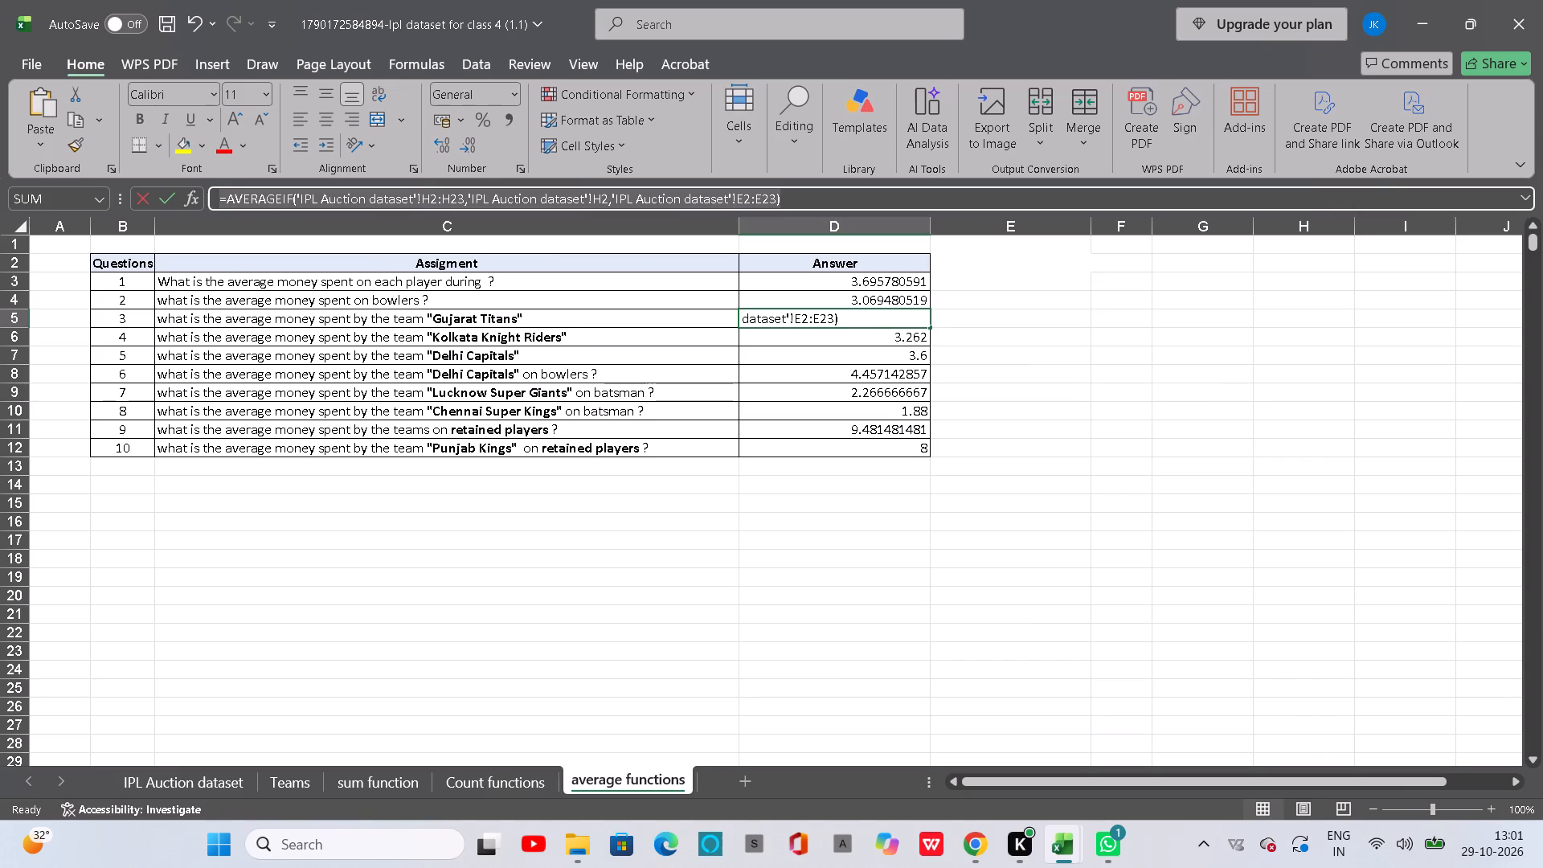
drag(199, 151, 178, 180)
key(ctrl+c)
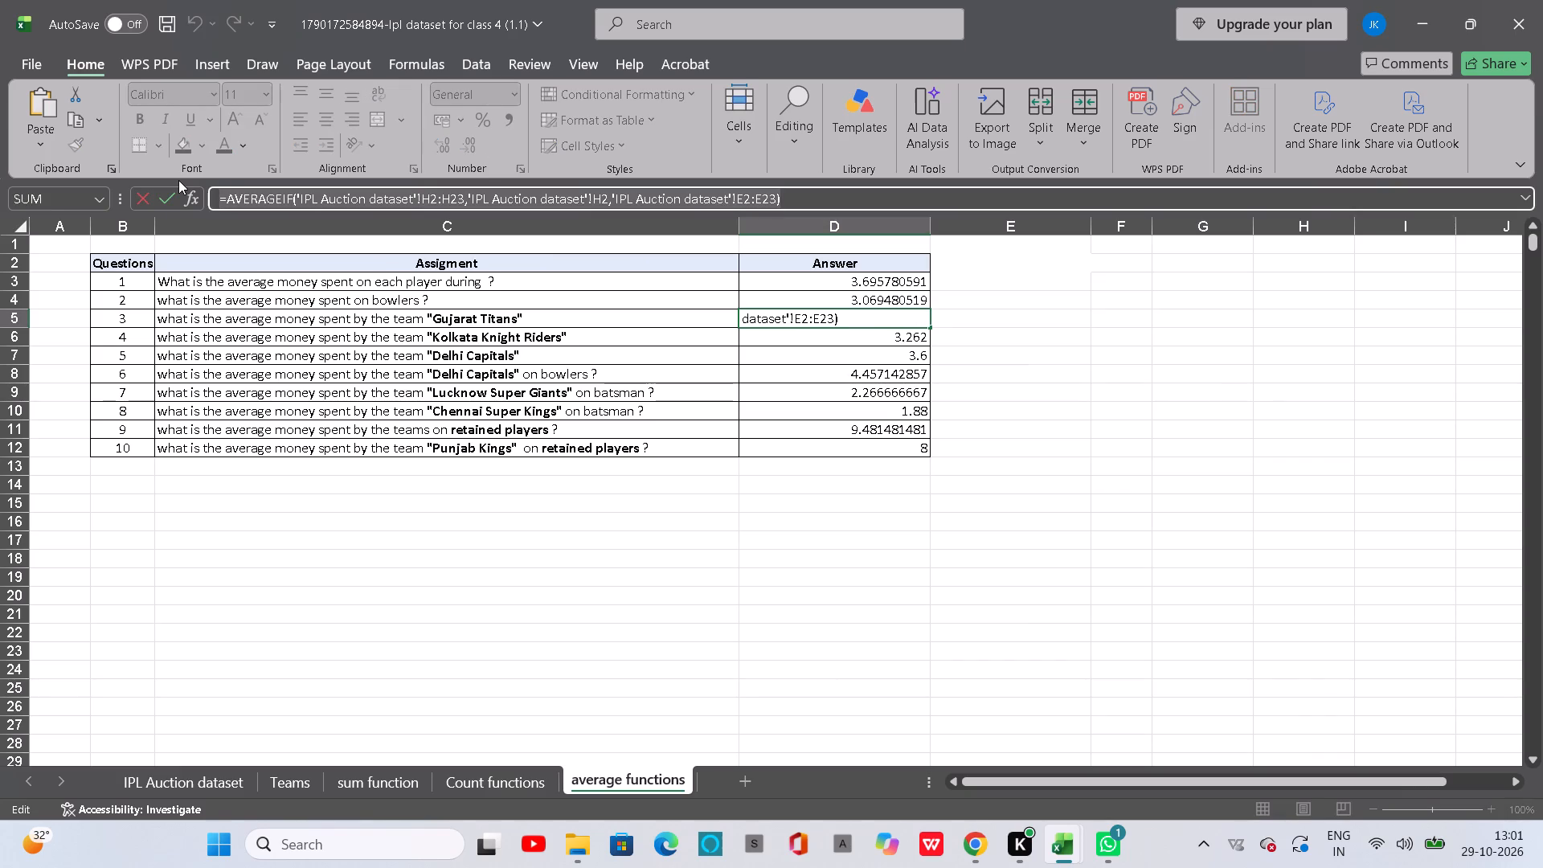
key(Return)
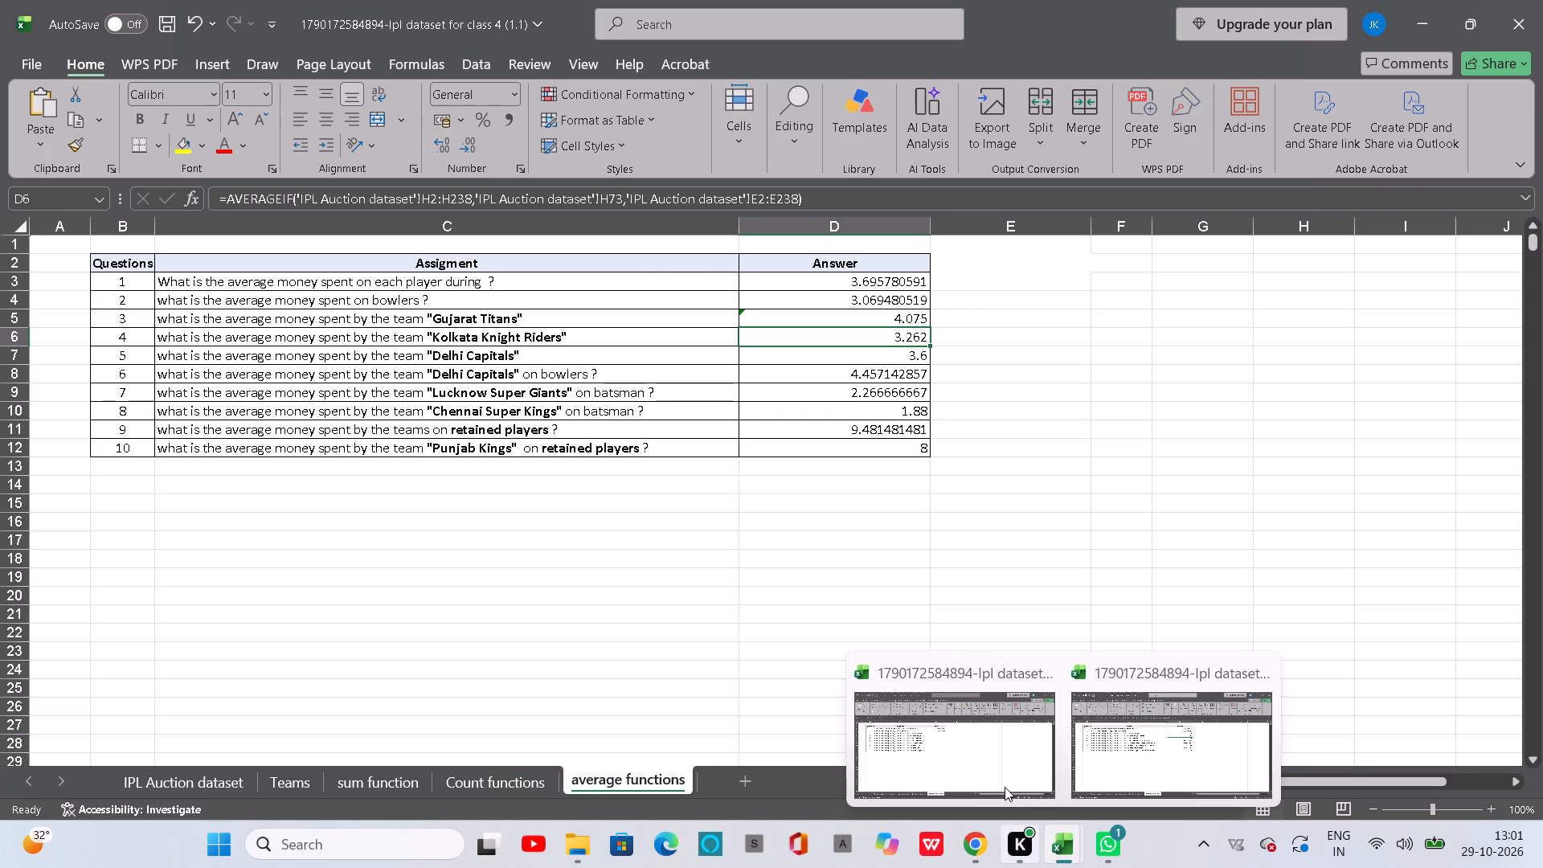
click(1000, 779)
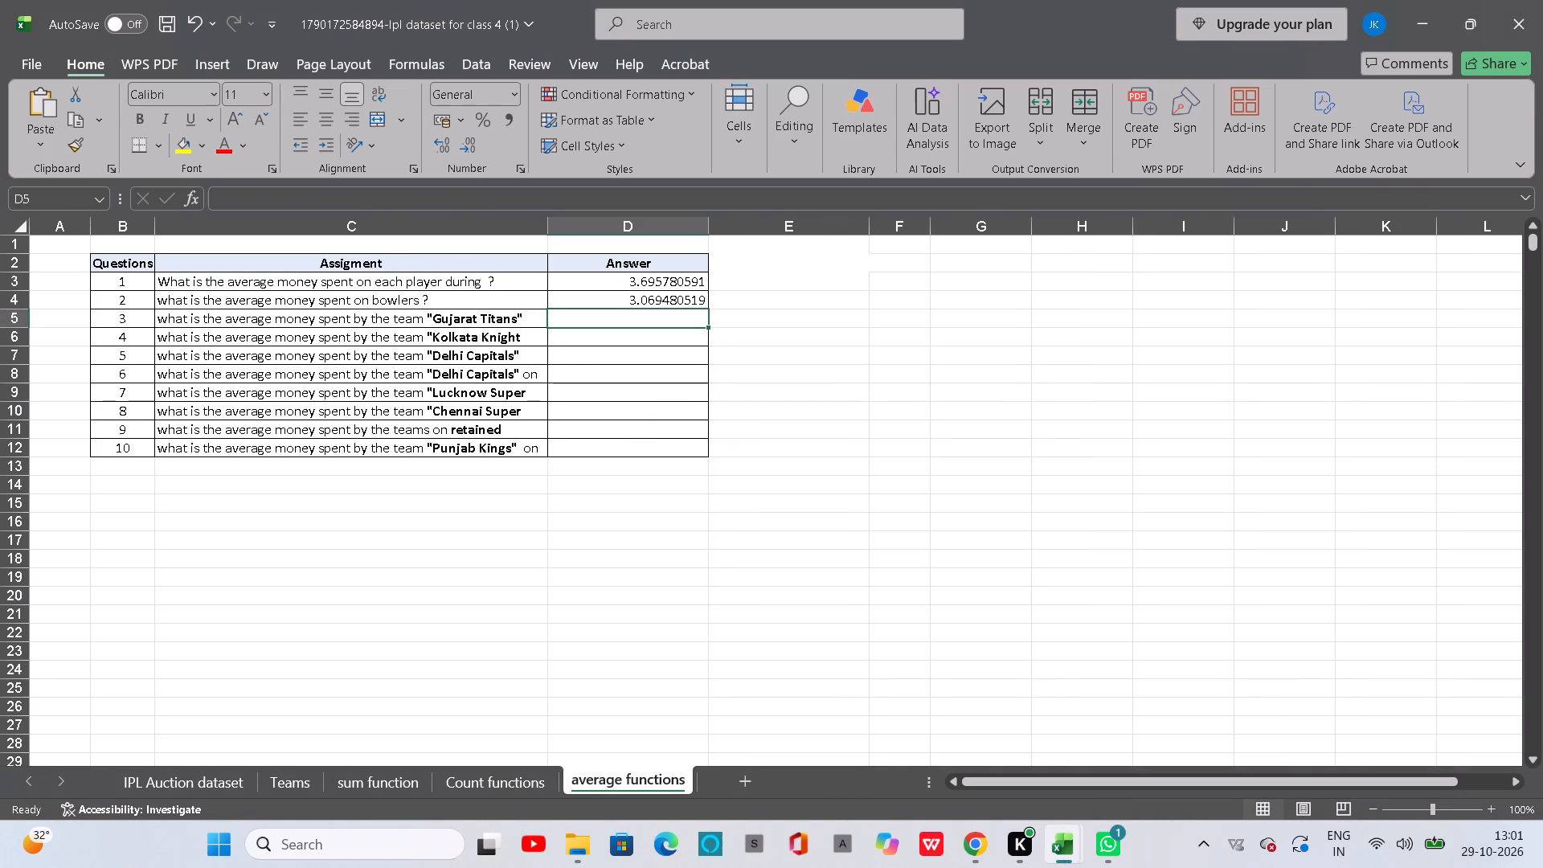
key(ctrl+v)
key(Return)
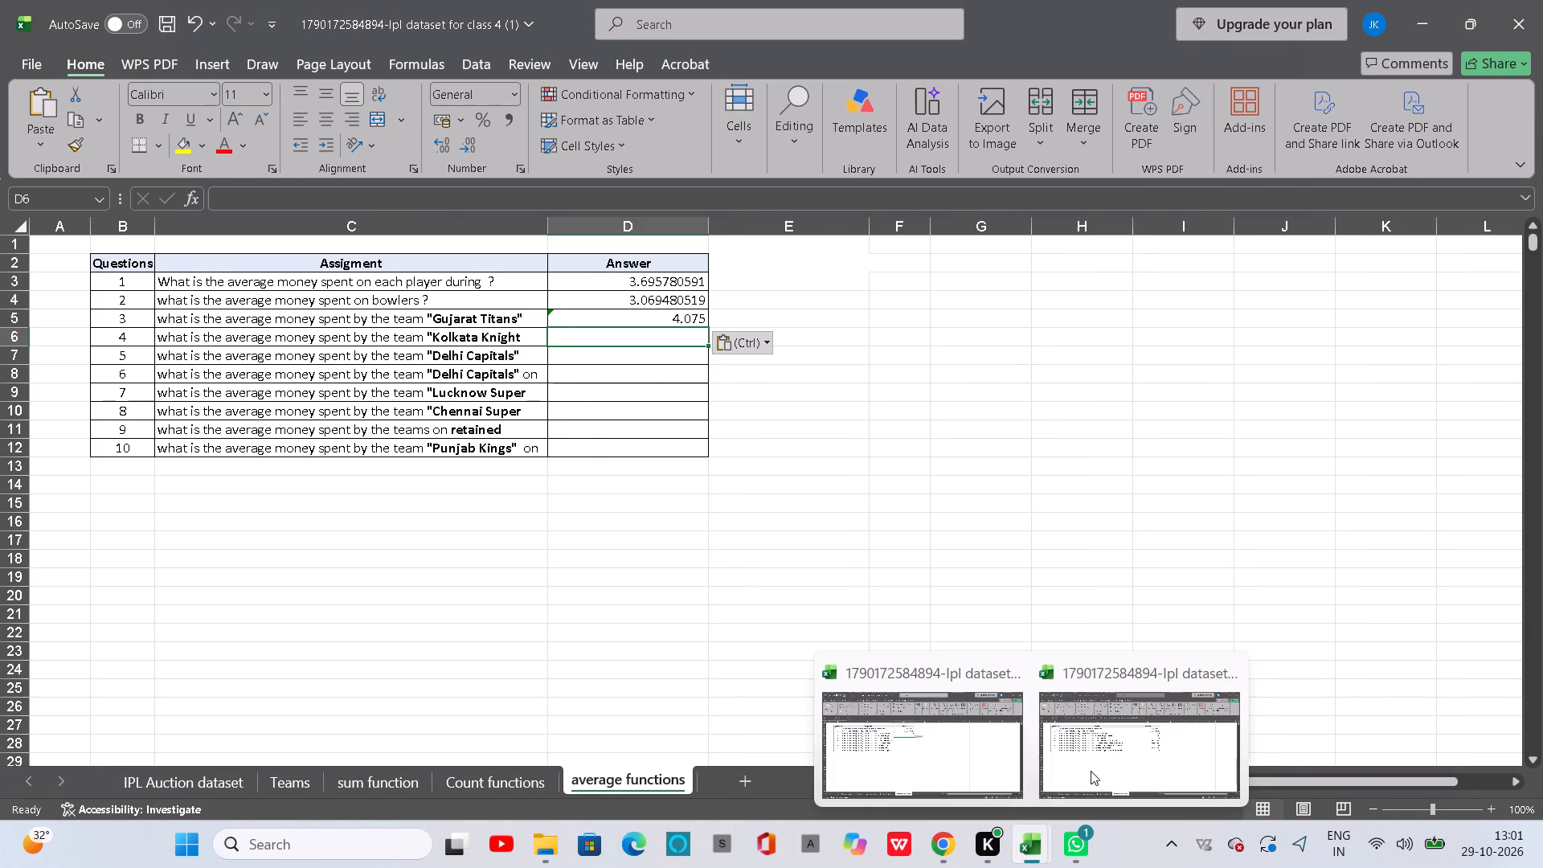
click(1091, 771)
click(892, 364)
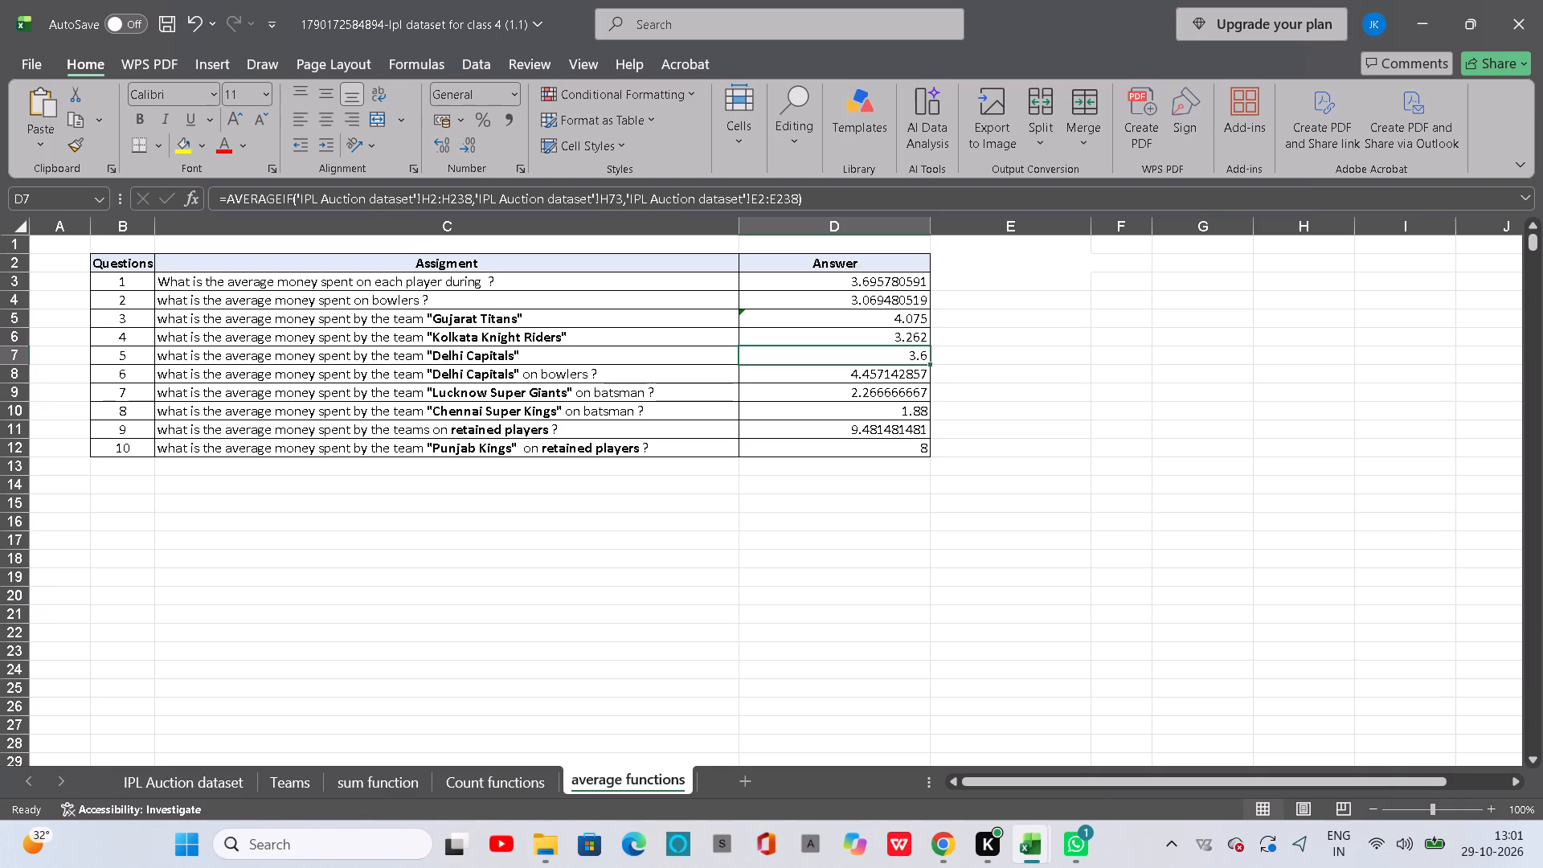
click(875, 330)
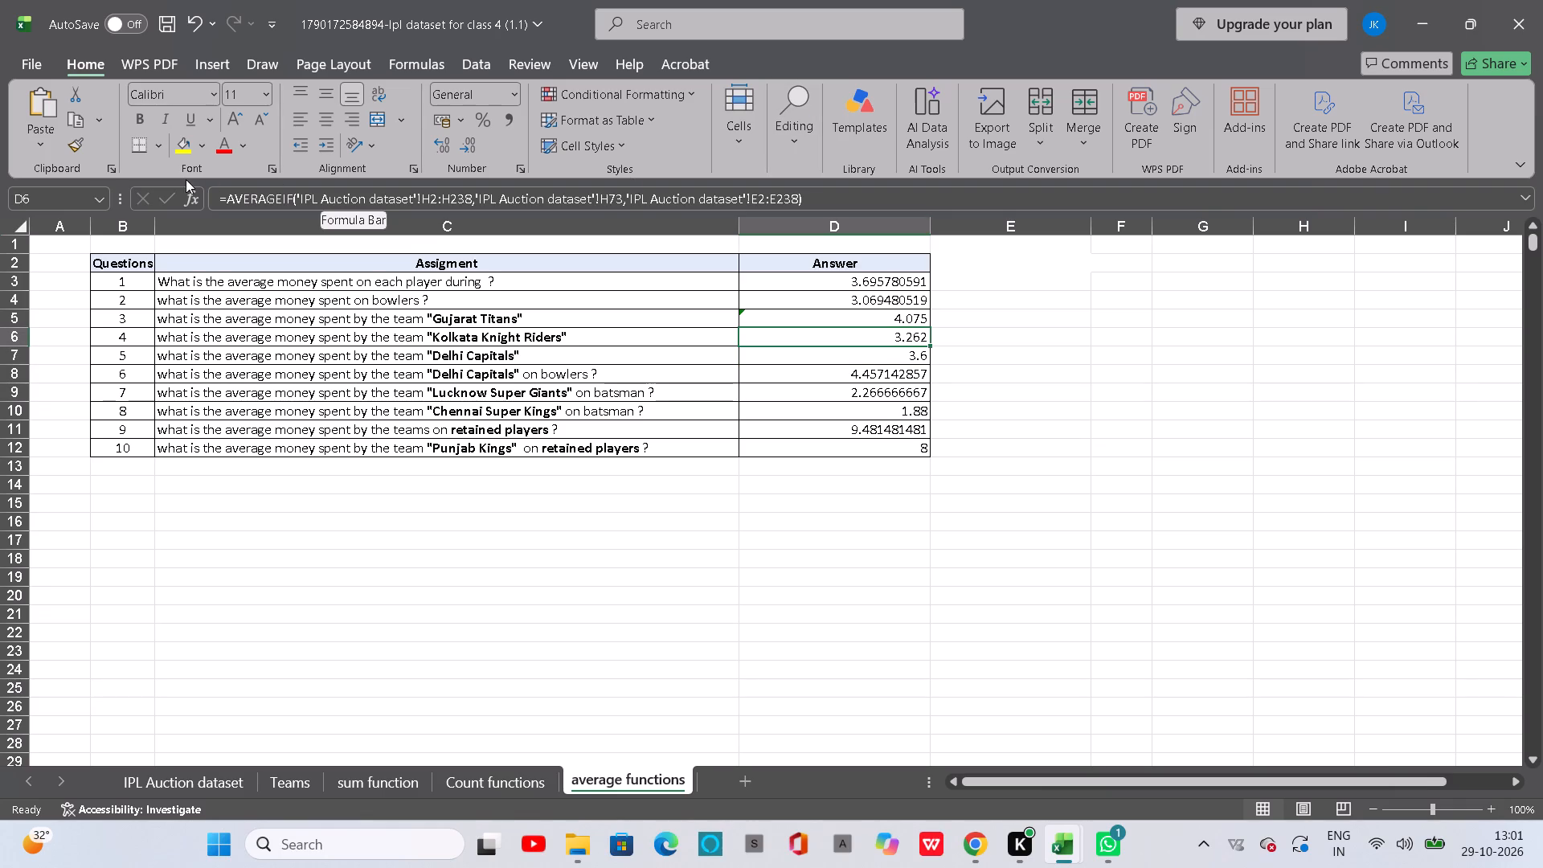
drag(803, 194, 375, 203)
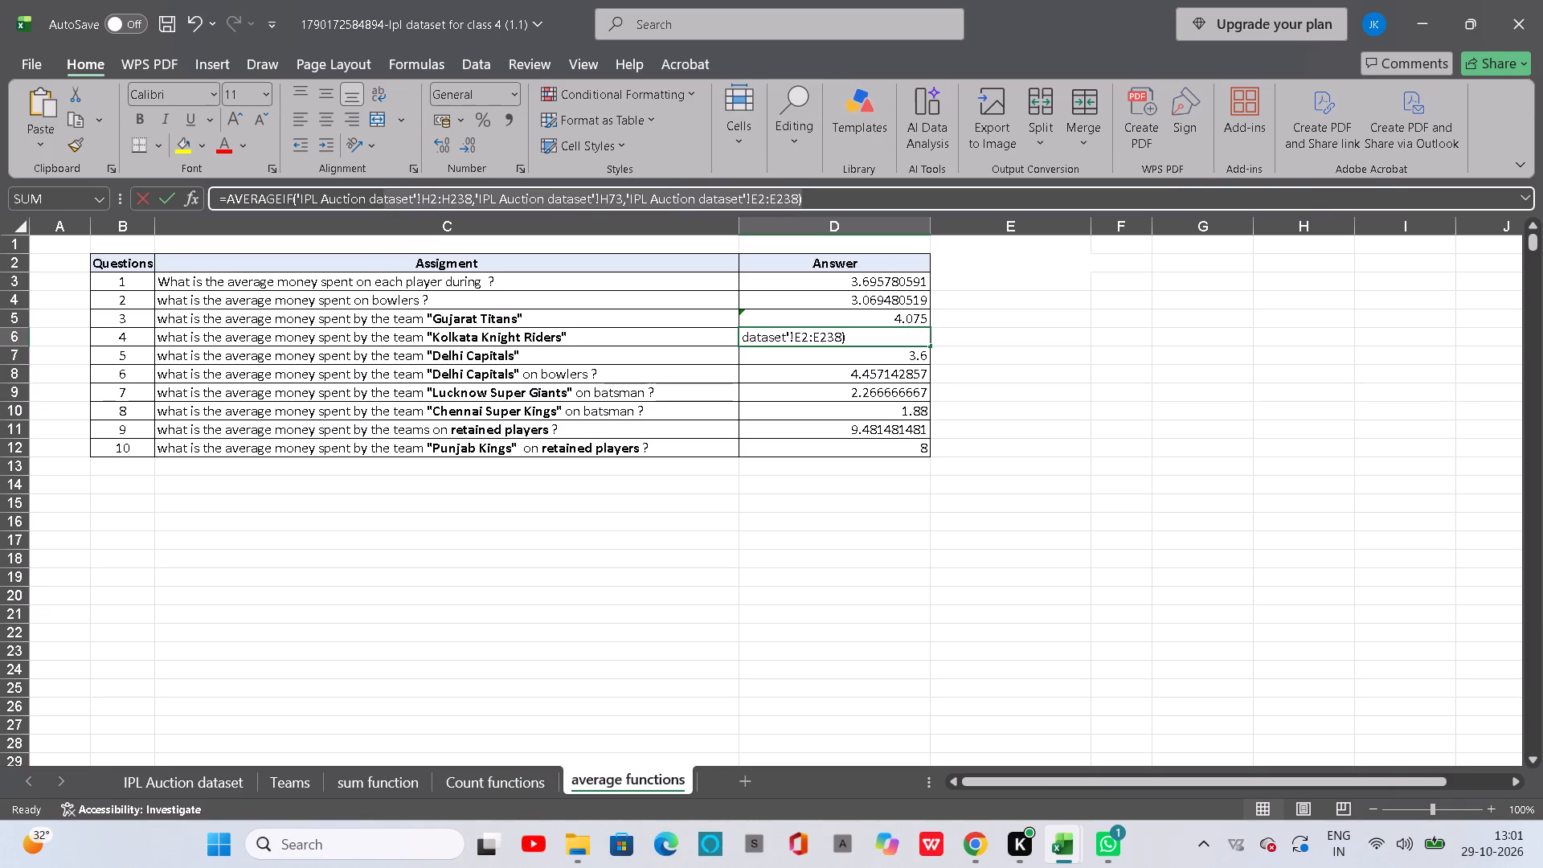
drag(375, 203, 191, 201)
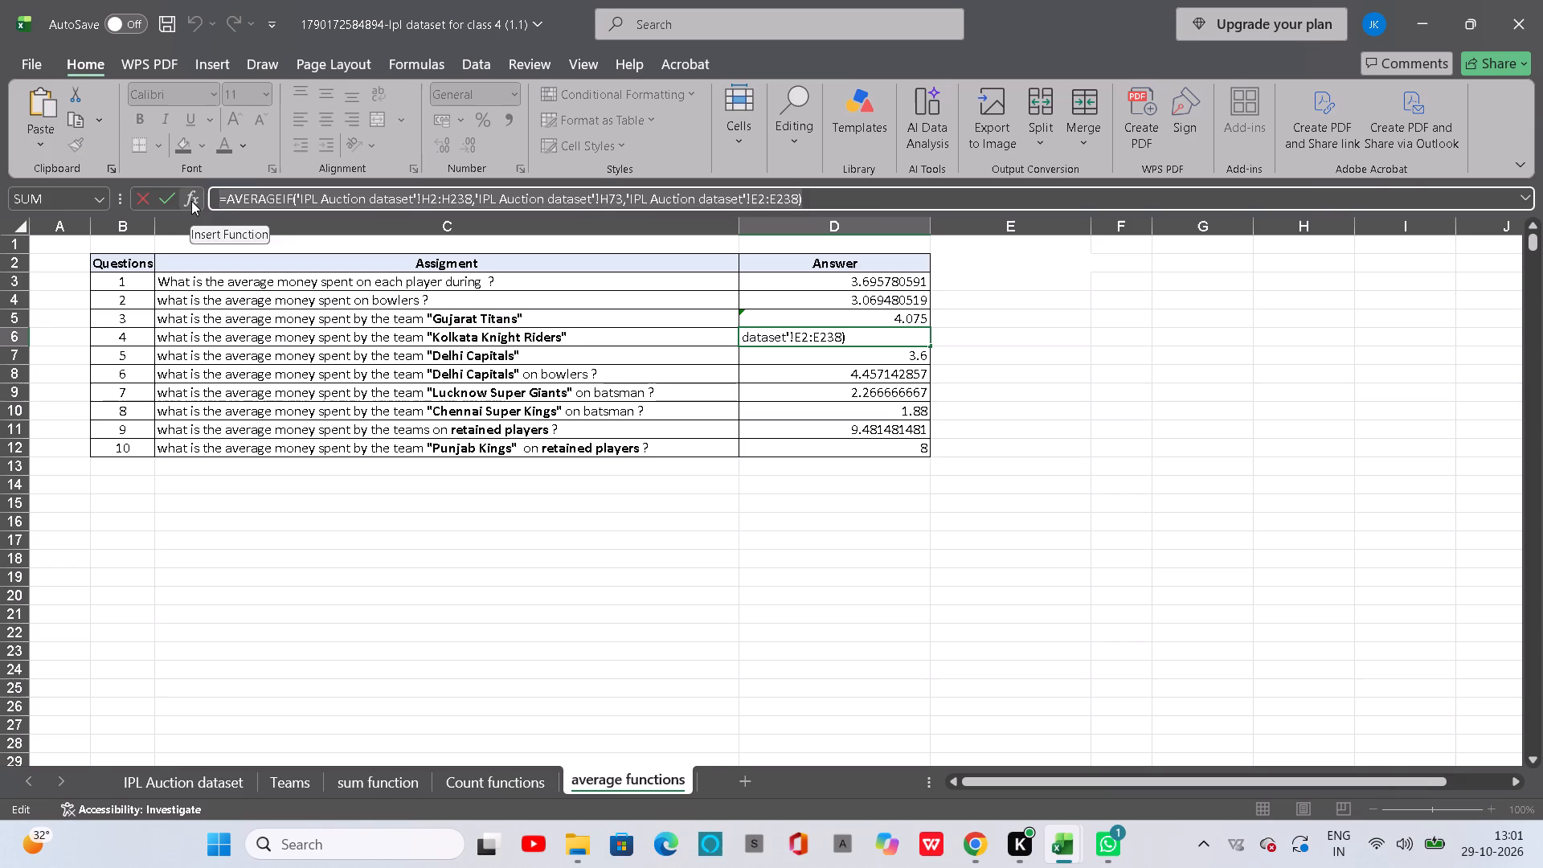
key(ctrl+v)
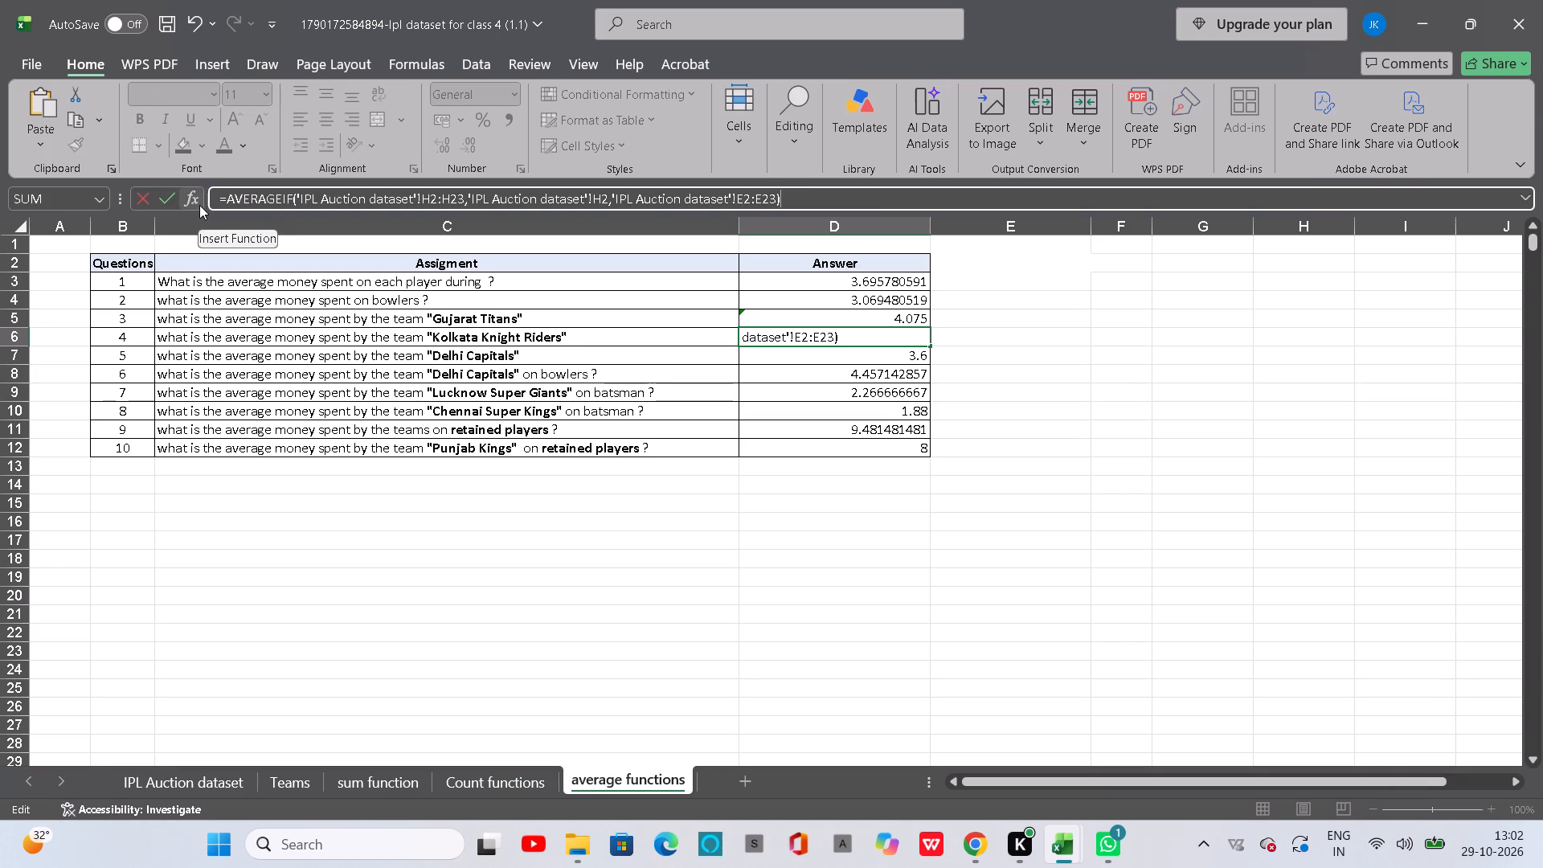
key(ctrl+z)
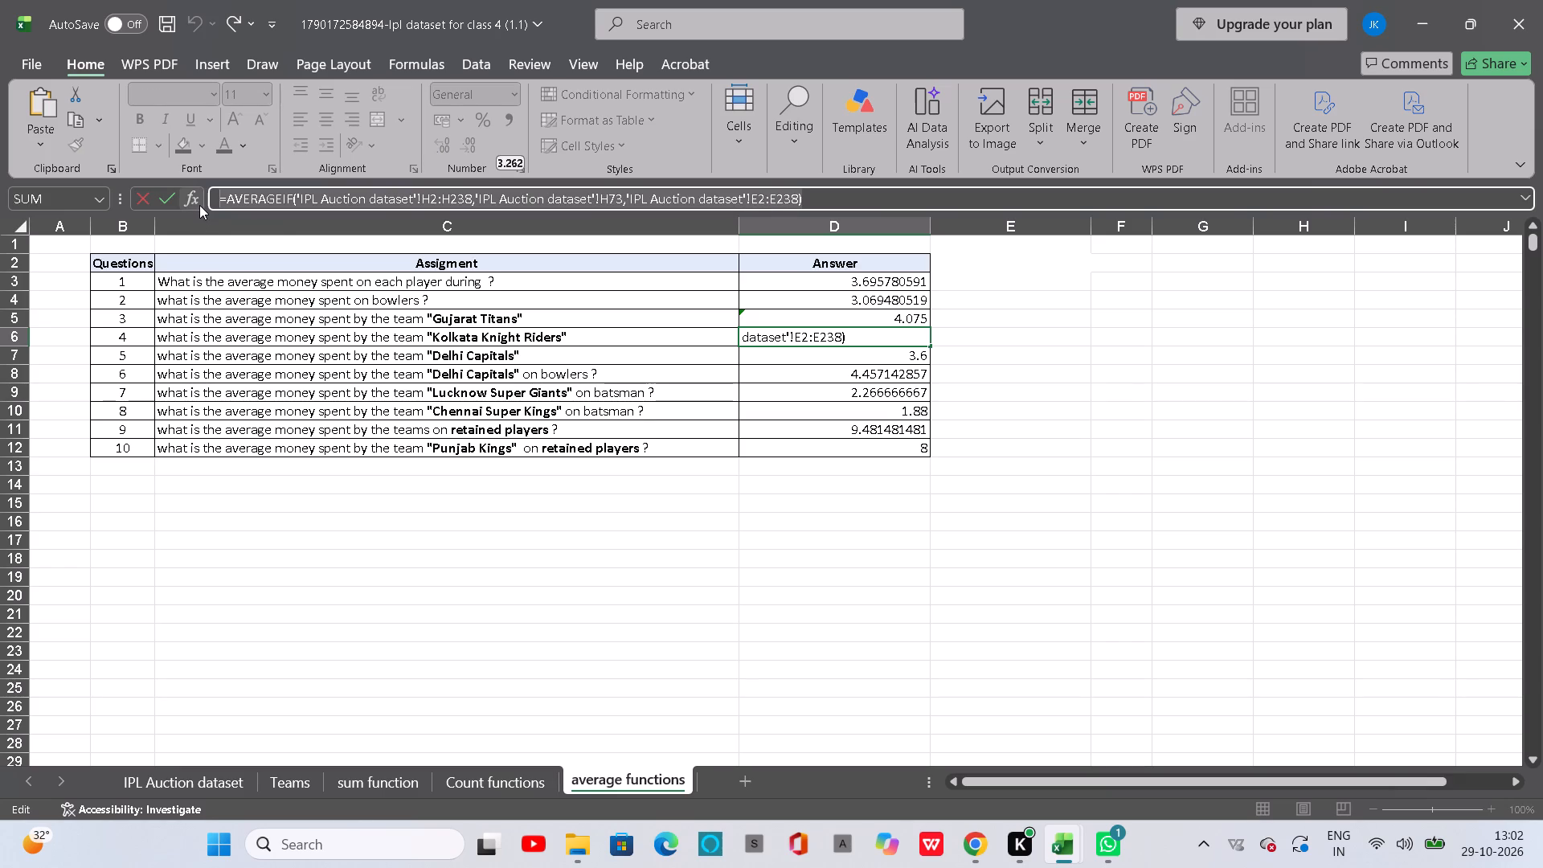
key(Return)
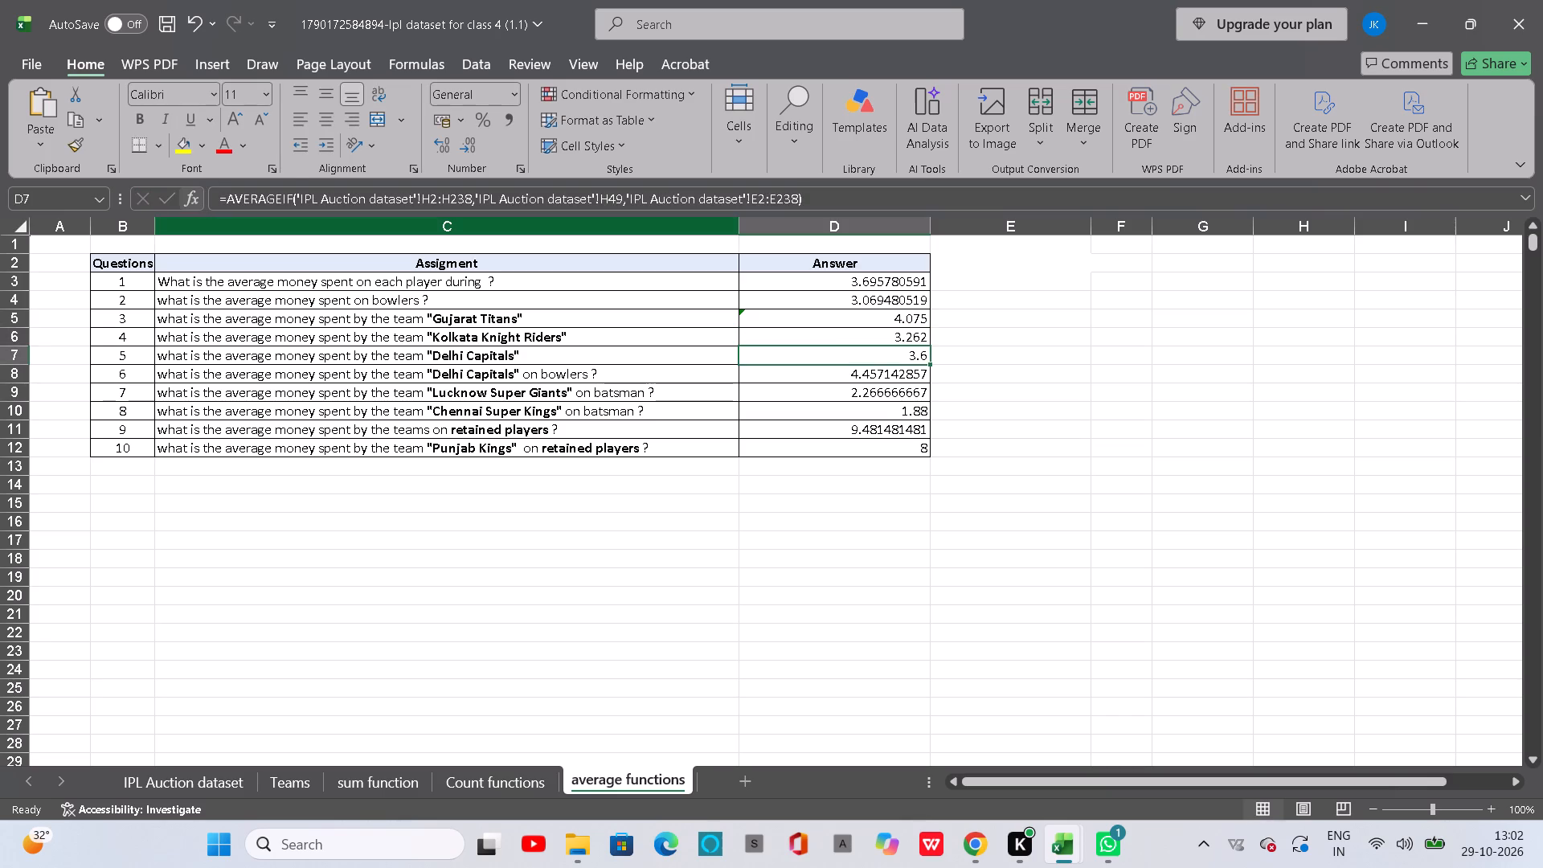
Copy the Kolkata Knight Riders AVERAGEIF formula text from D6 of the (1.1) workbook's average functions sheet into D6 of the (1) workbook's sheet.
click(780, 337)
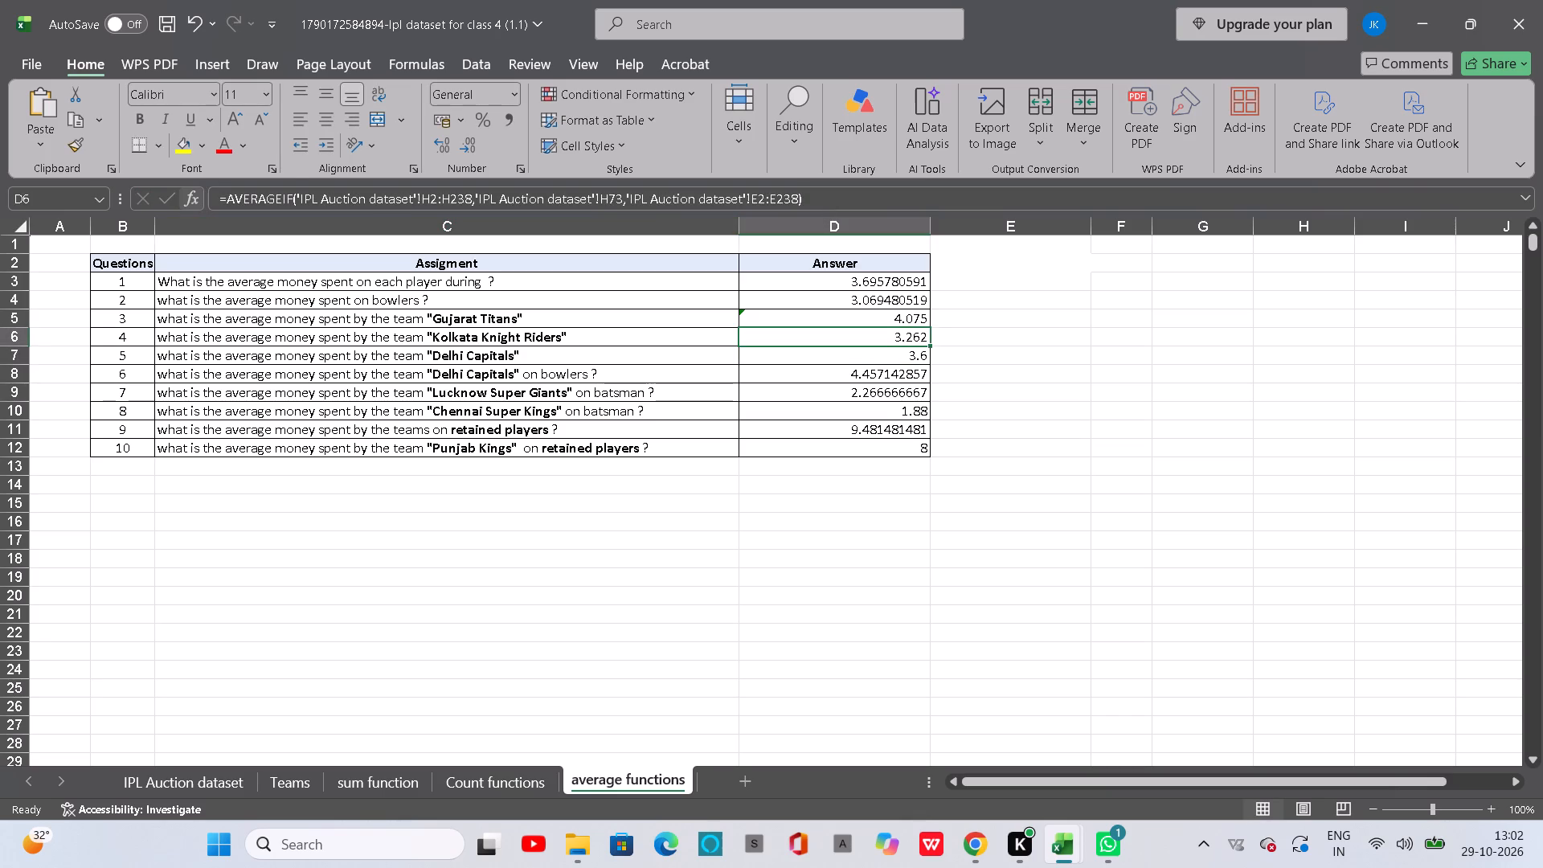
drag(814, 202, 163, 179)
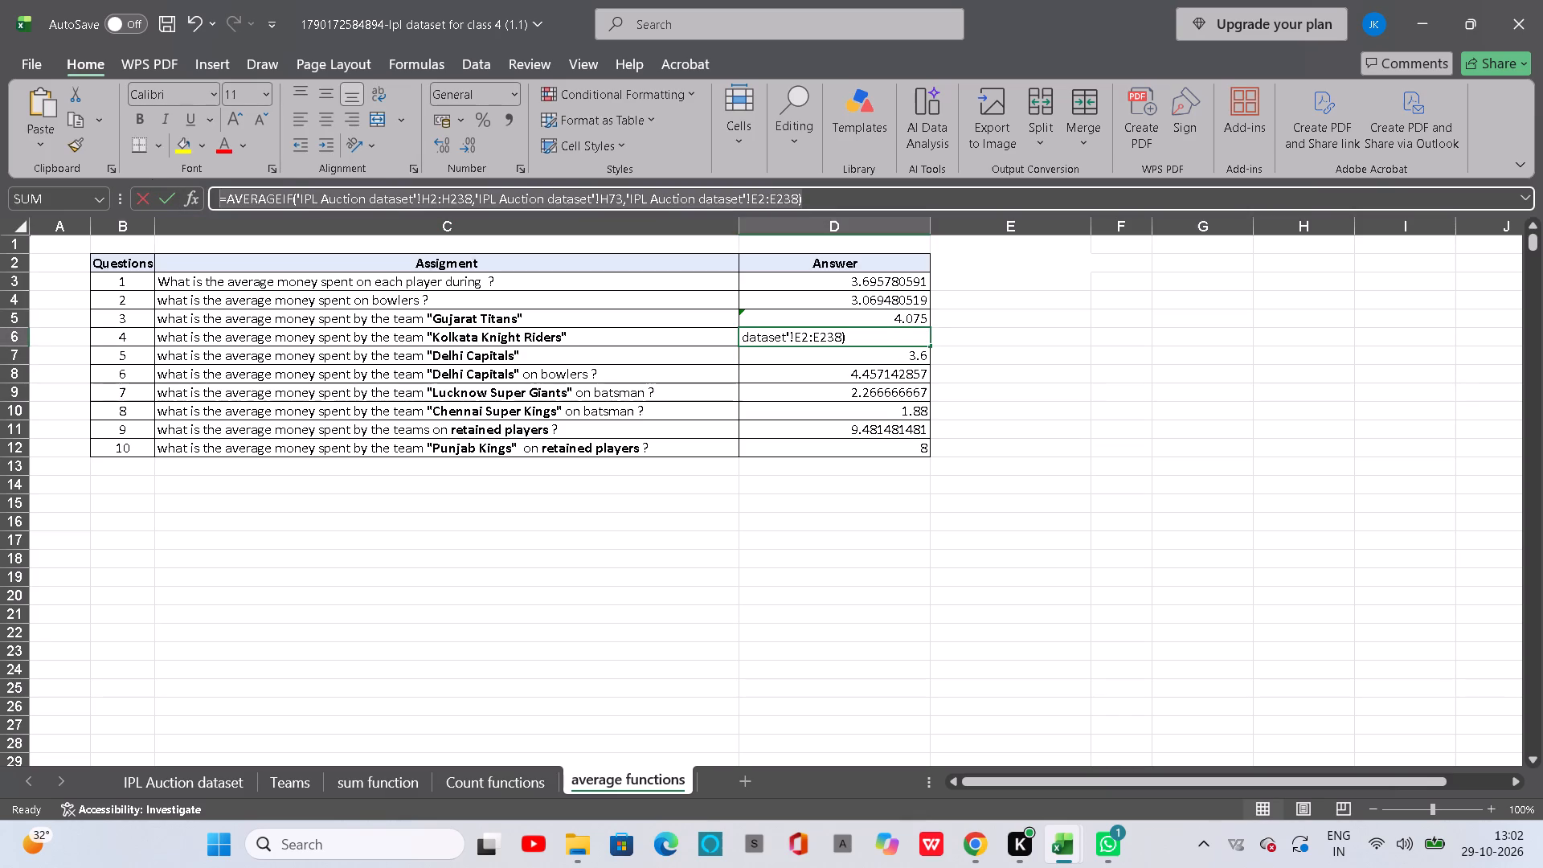
drag(163, 179, 152, 179)
key(ctrl+c)
key(Return)
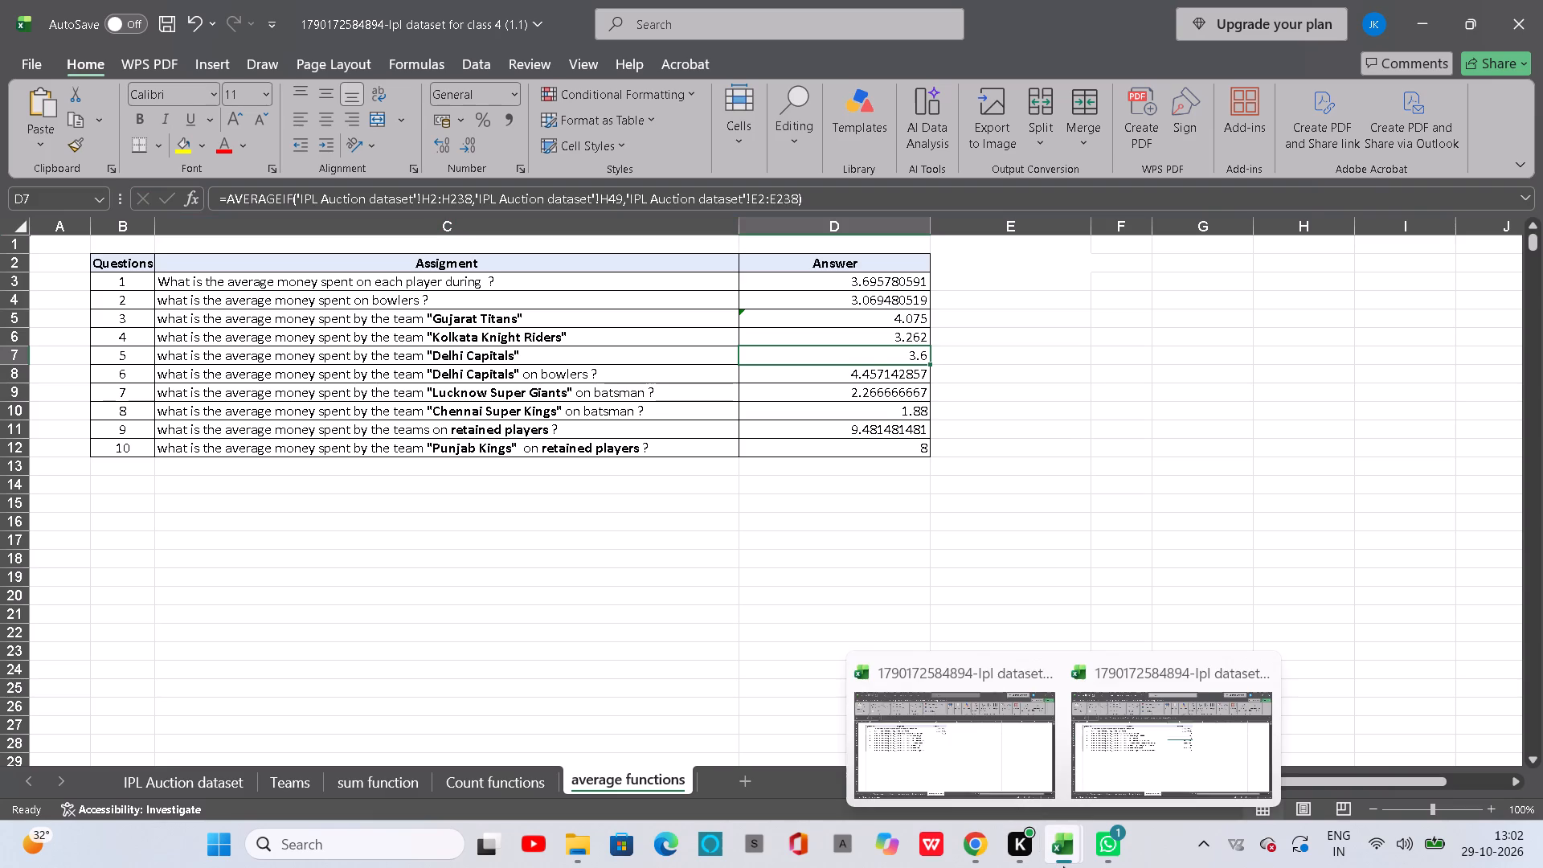
click(953, 760)
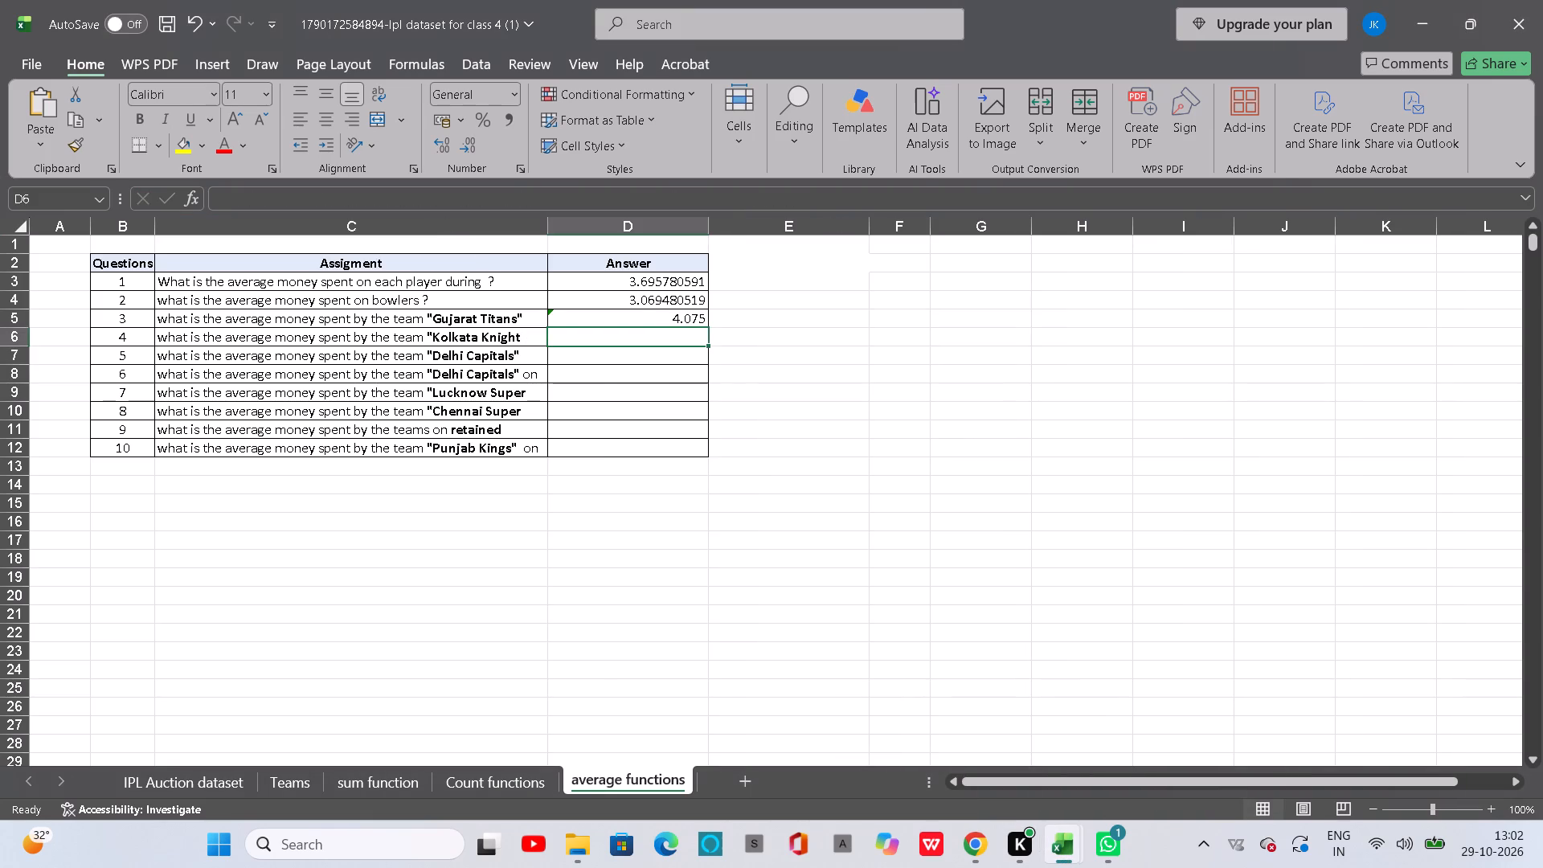
key(ctrl+v)
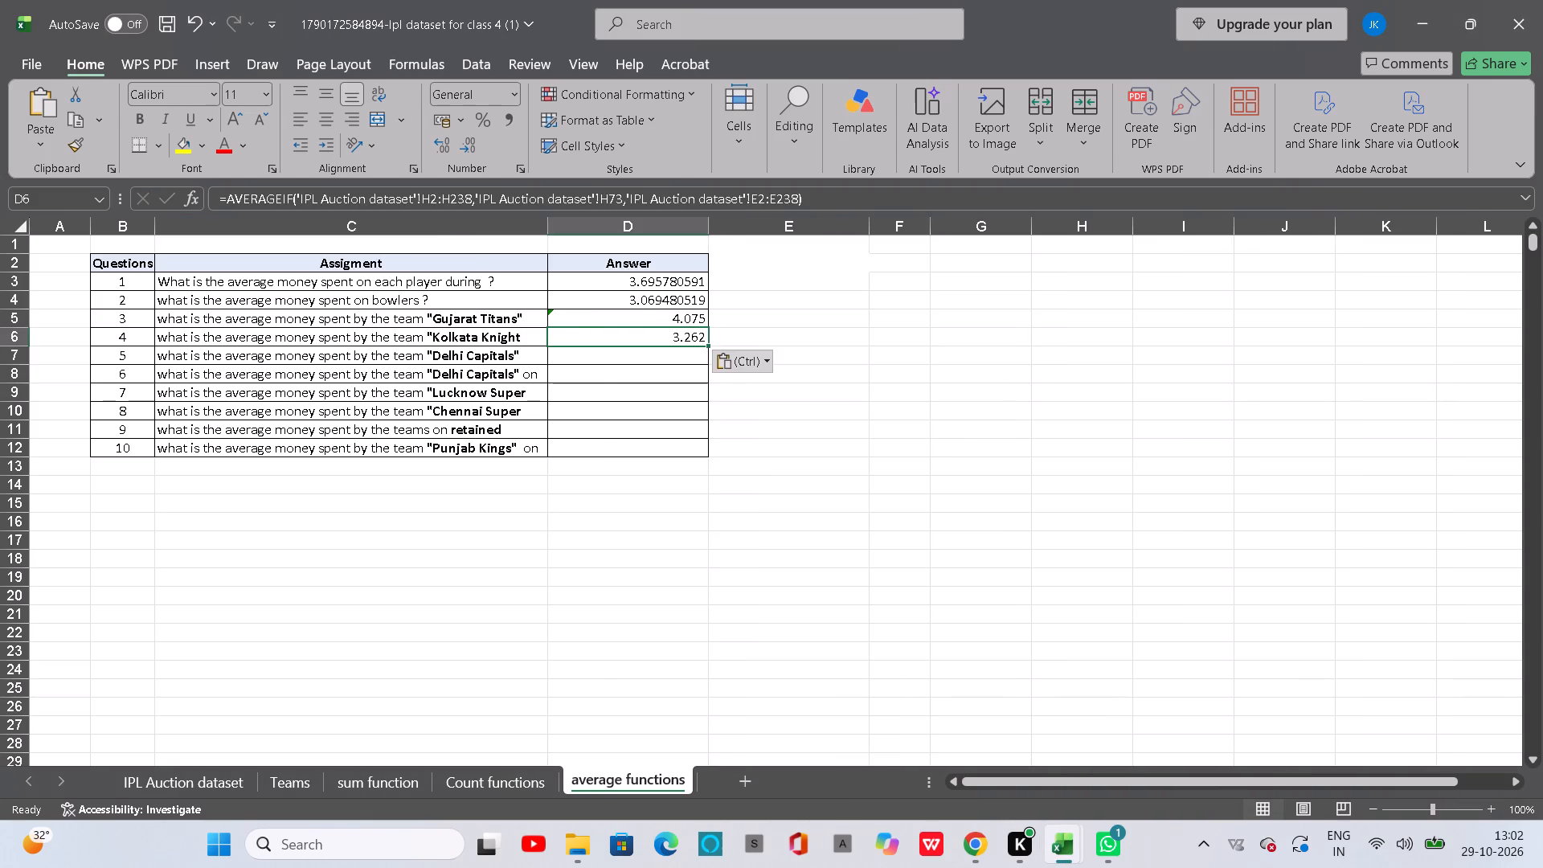
Copy the Delhi Capitals AVERAGEIF formula text from D7 of the (1.1) workbook's average functions sheet.
click(631, 362)
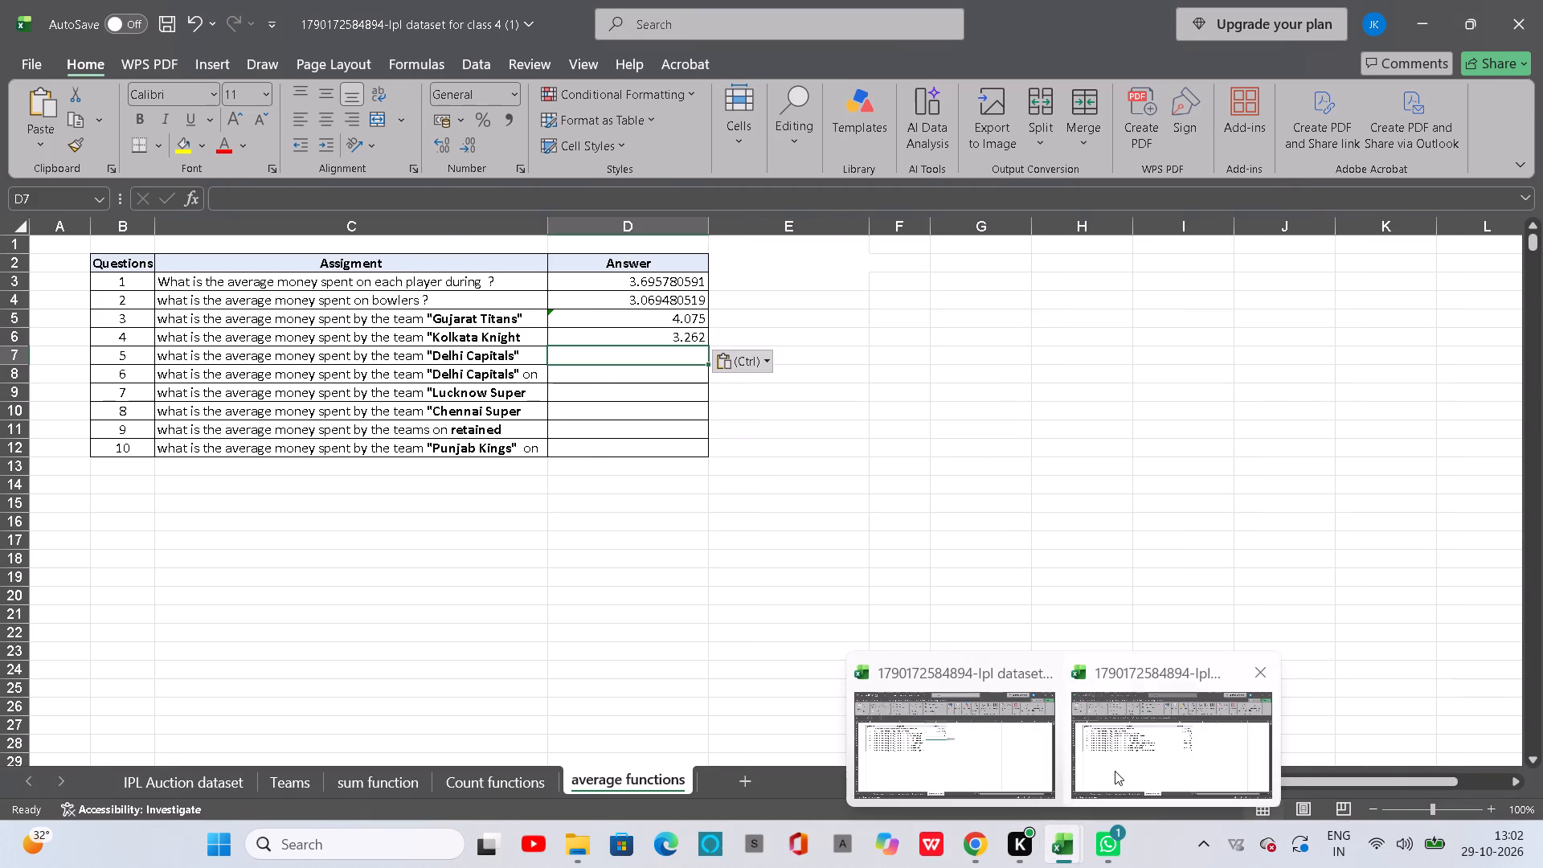
click(1115, 771)
drag(842, 195, 150, 200)
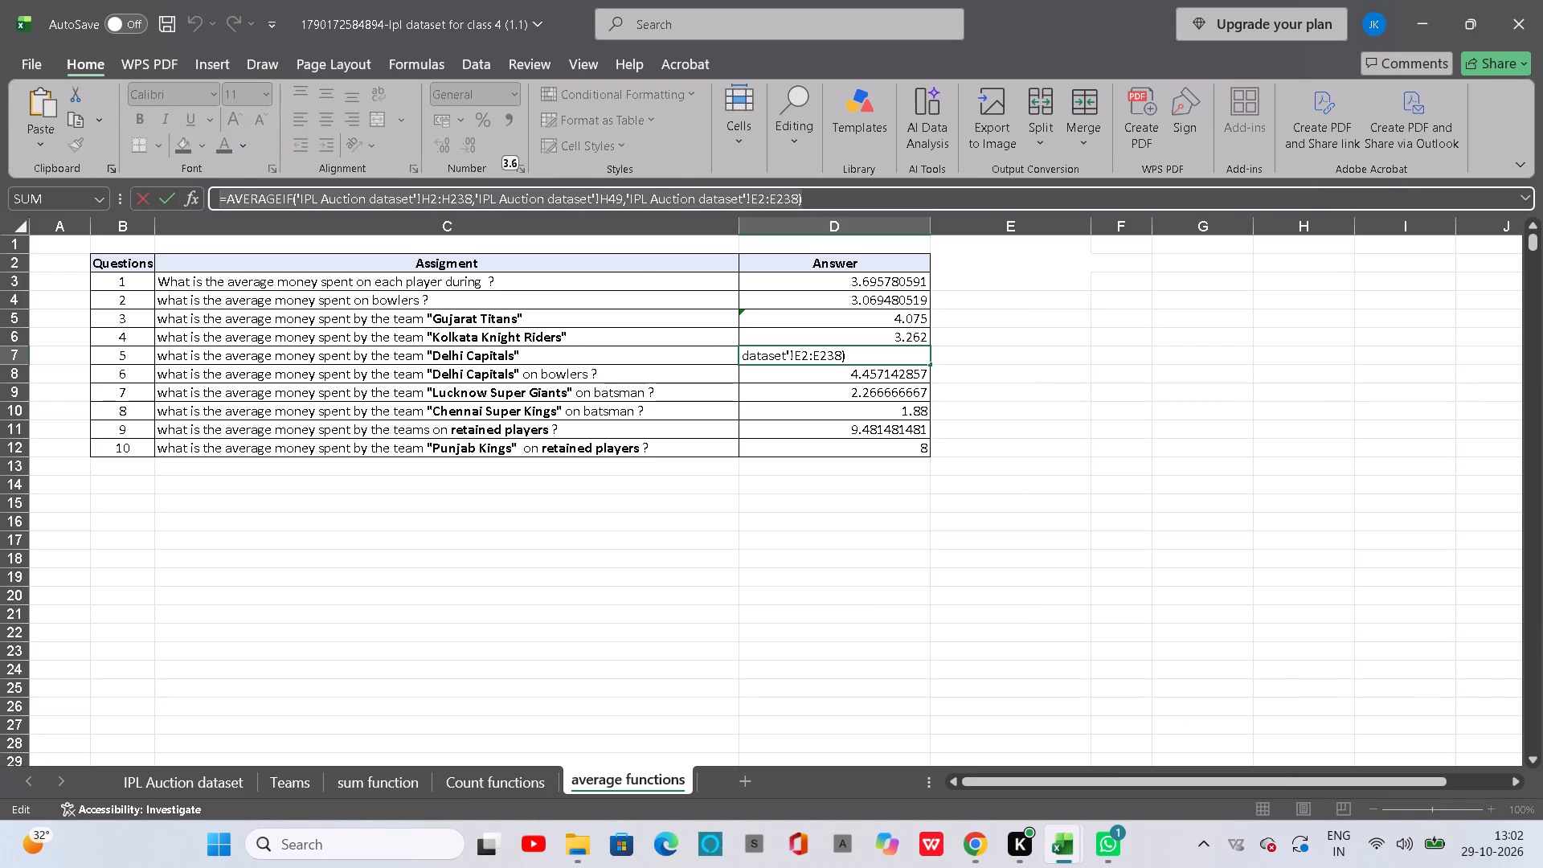
key(ctrl+c)
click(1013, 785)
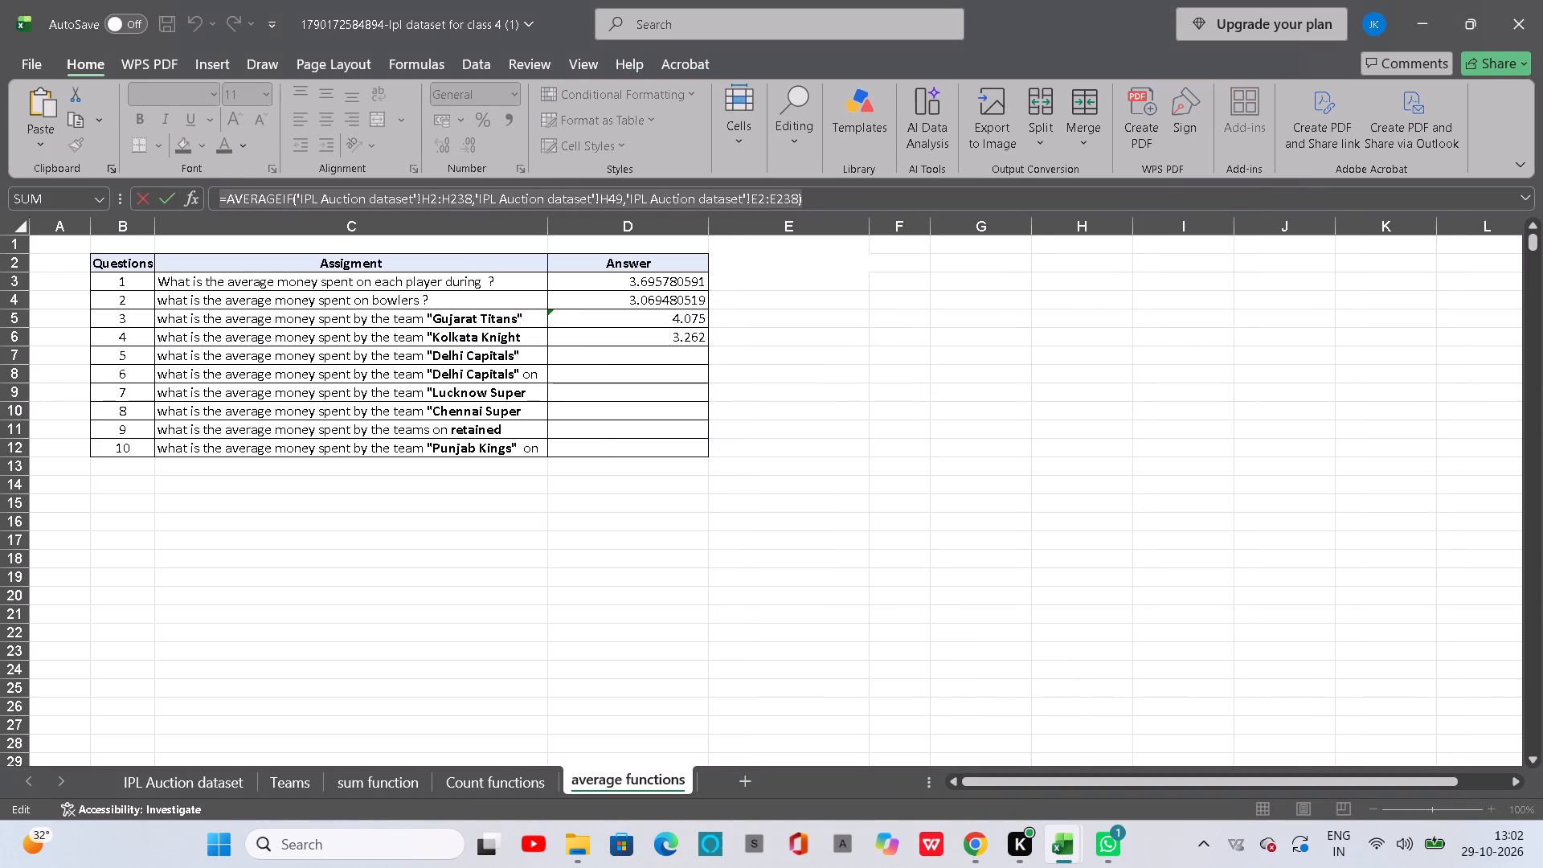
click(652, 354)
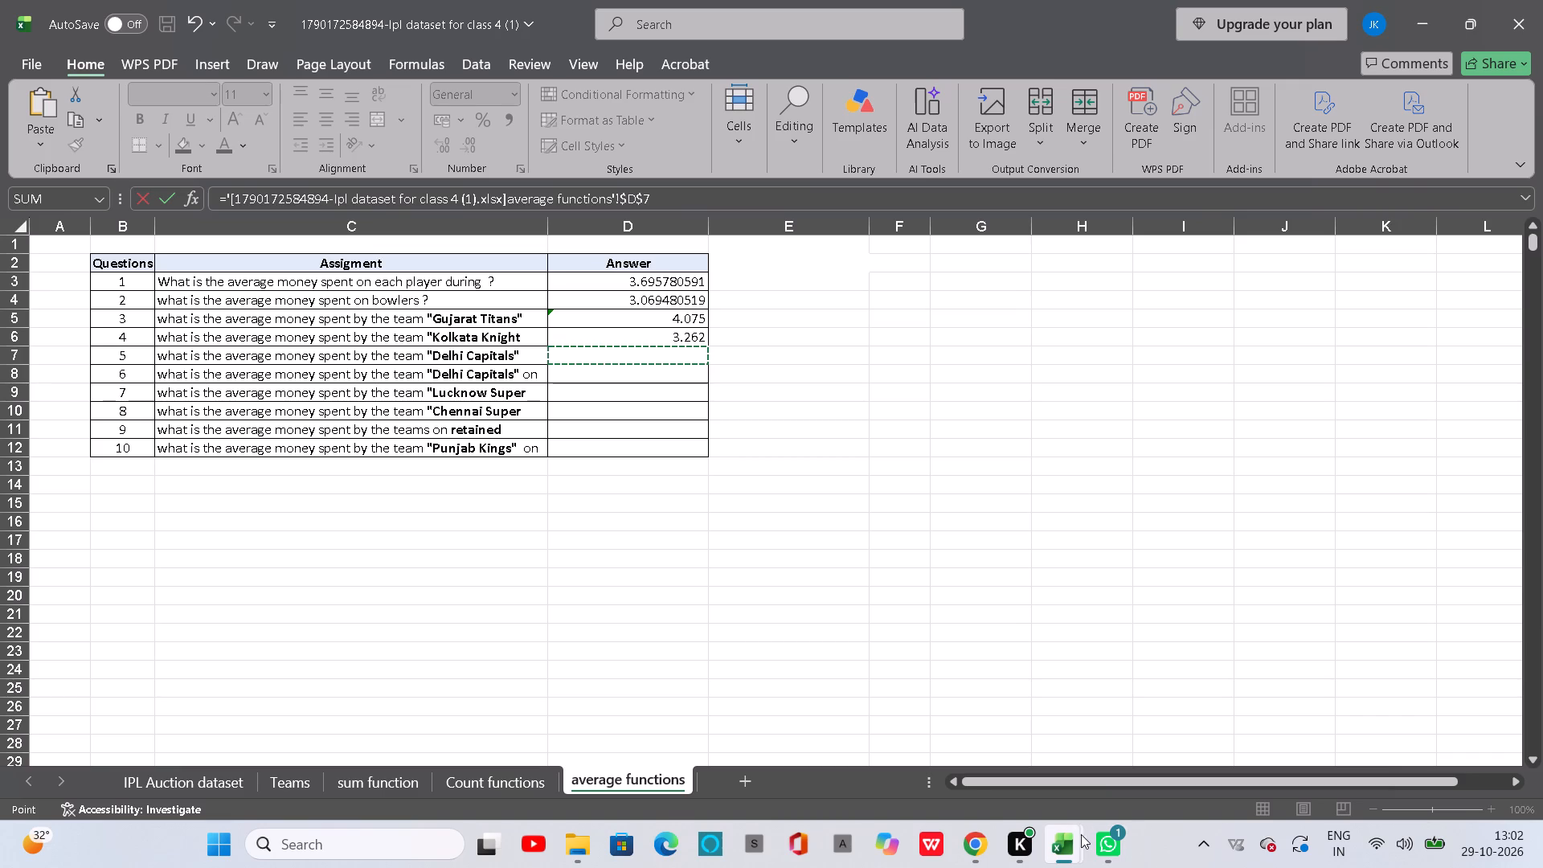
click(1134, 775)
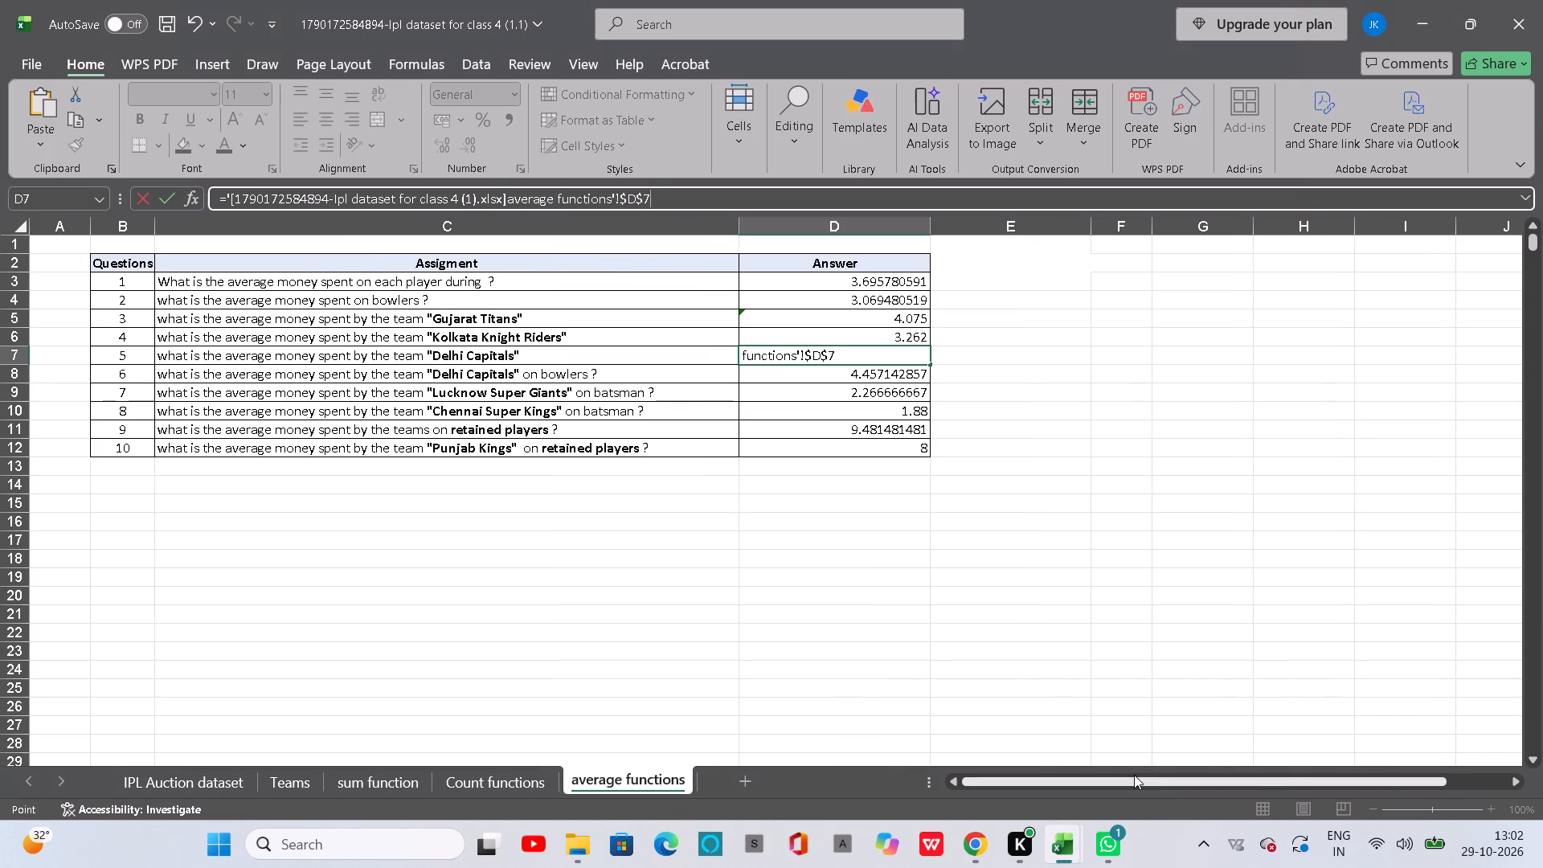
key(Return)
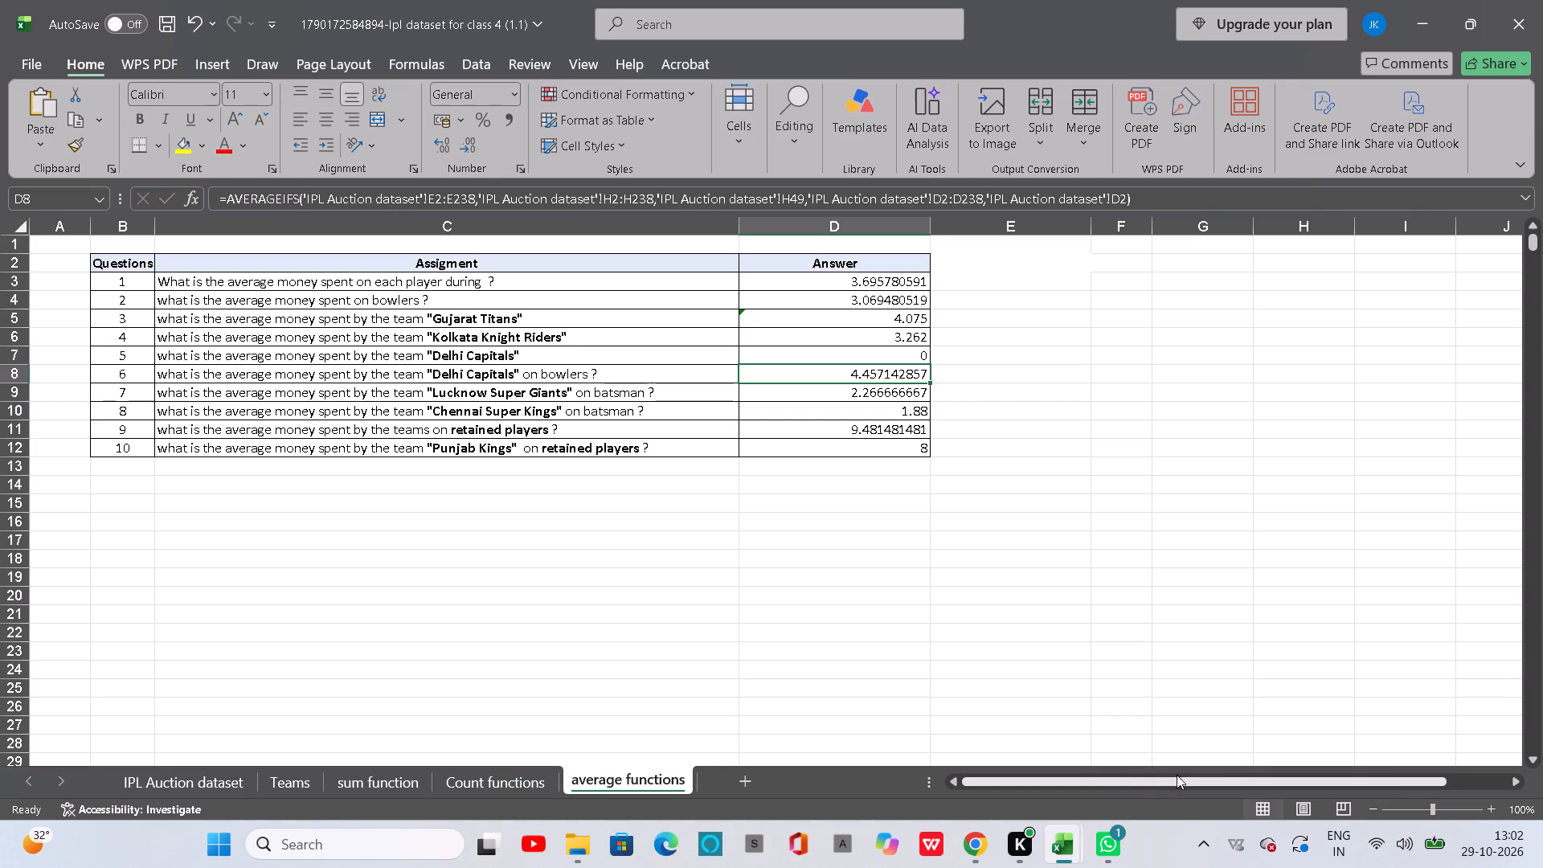
Restore D7 on the (1.1) workbook's average functions sheet by replacing its cross-workbook reference with the copied Delhi Capitals AVERAGEIF formula.
click(882, 357)
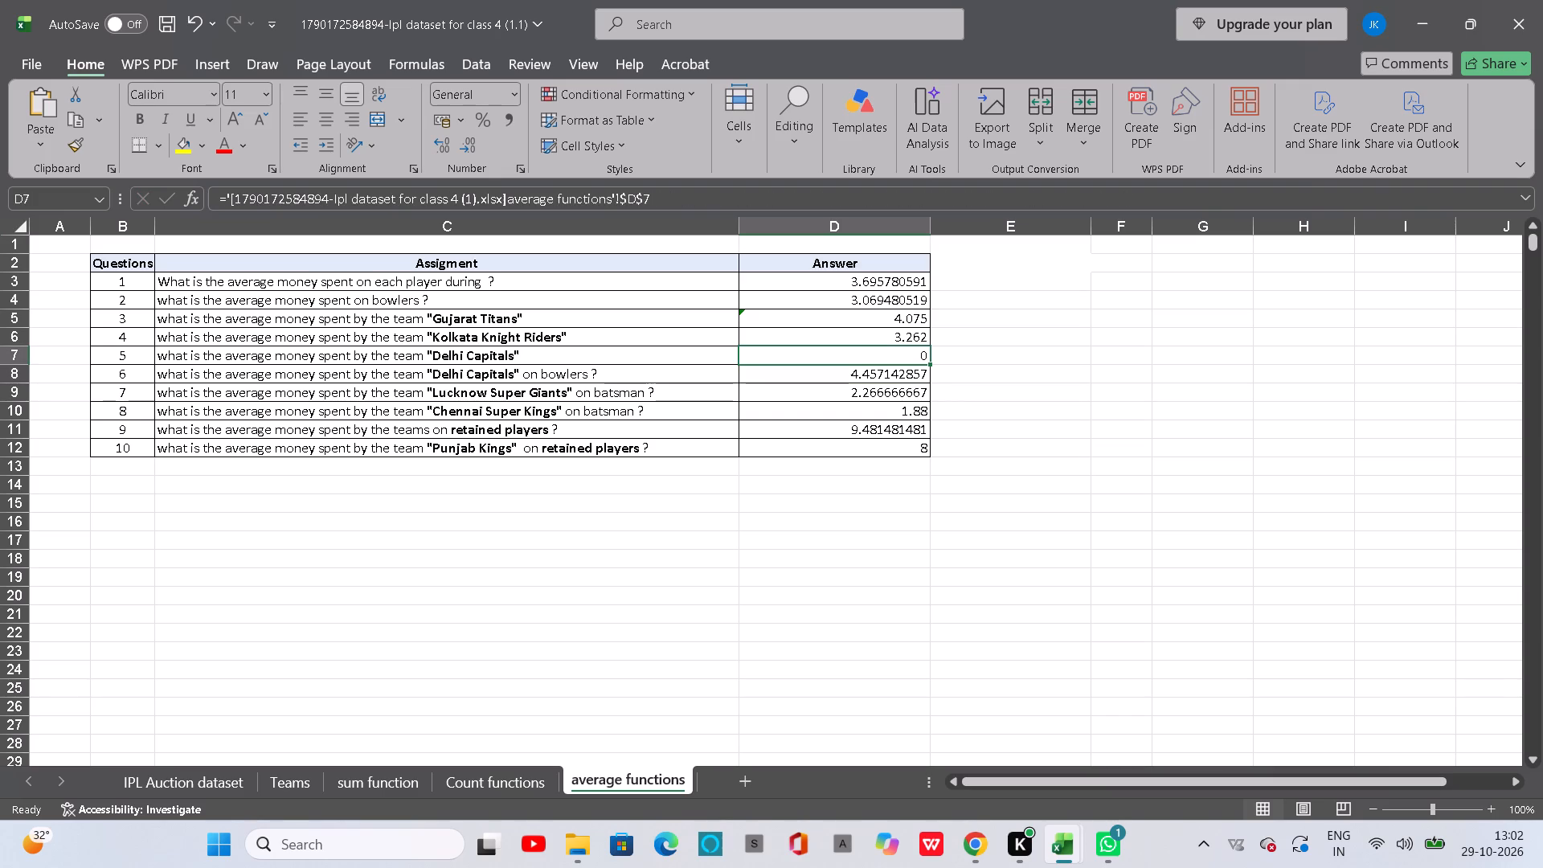
drag(718, 183, 702, 192)
click(702, 192)
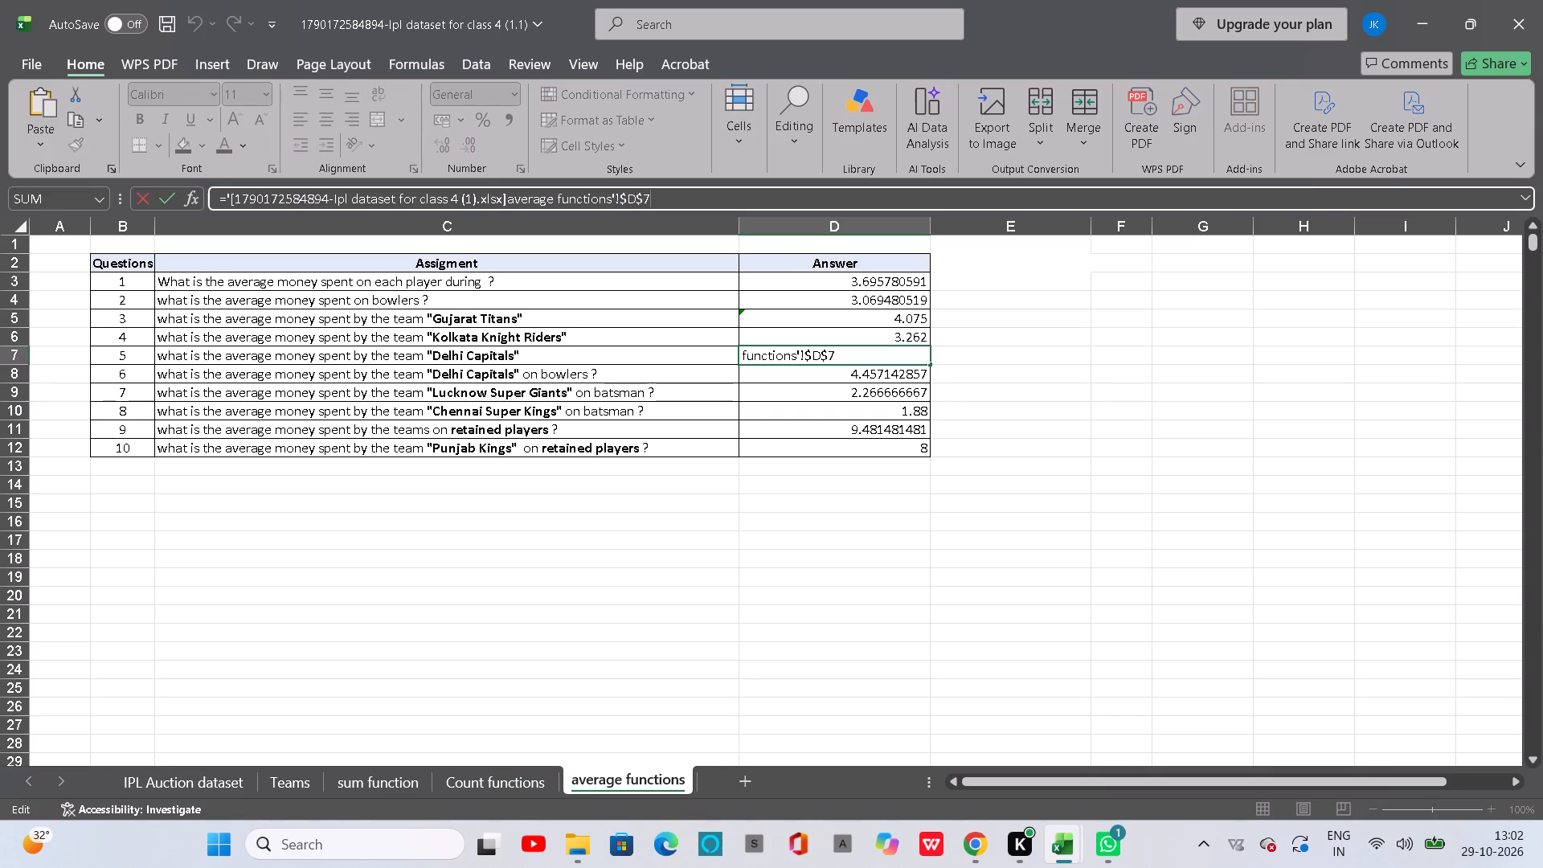
drag(666, 191, 149, 198)
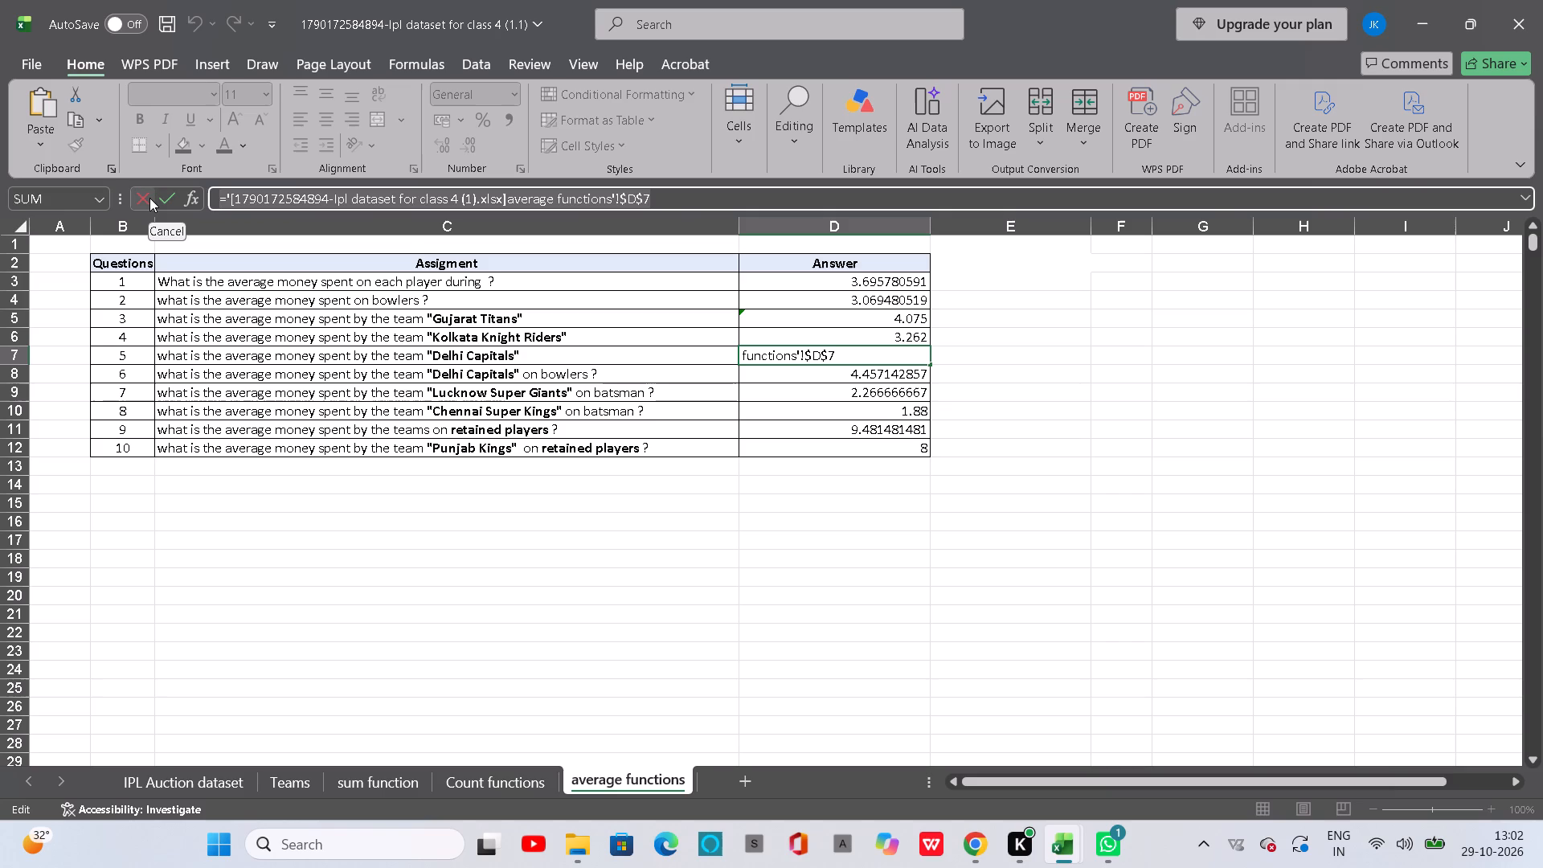
key(ctrl+v)
key(Return)
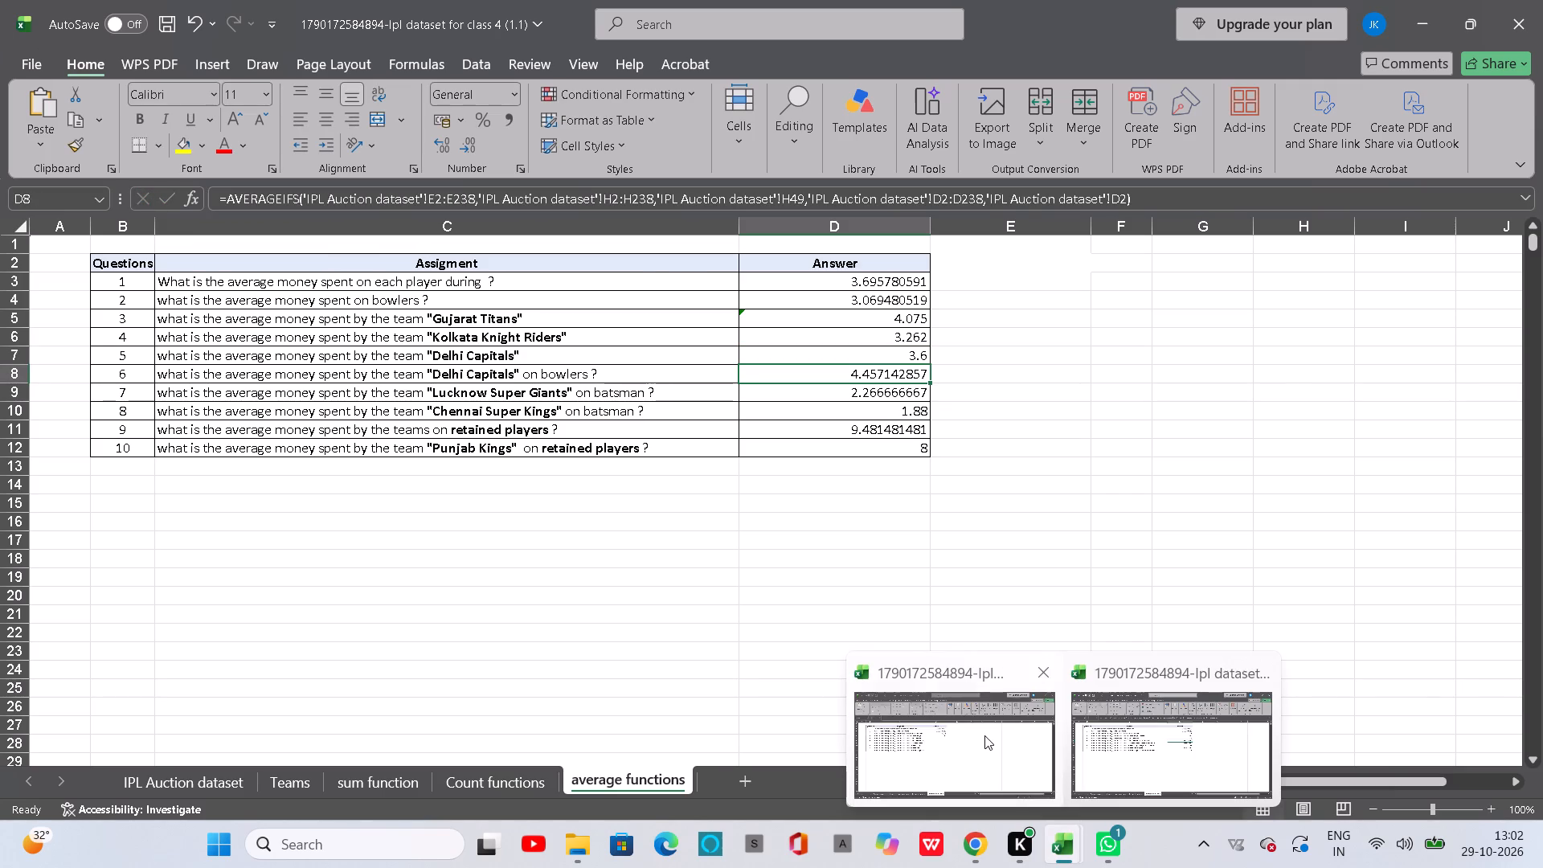
Paste the copied Delhi Capitals AVERAGEIF formula into D7 on the average functions sheet of the (1) workbook.
click(984, 735)
click(686, 360)
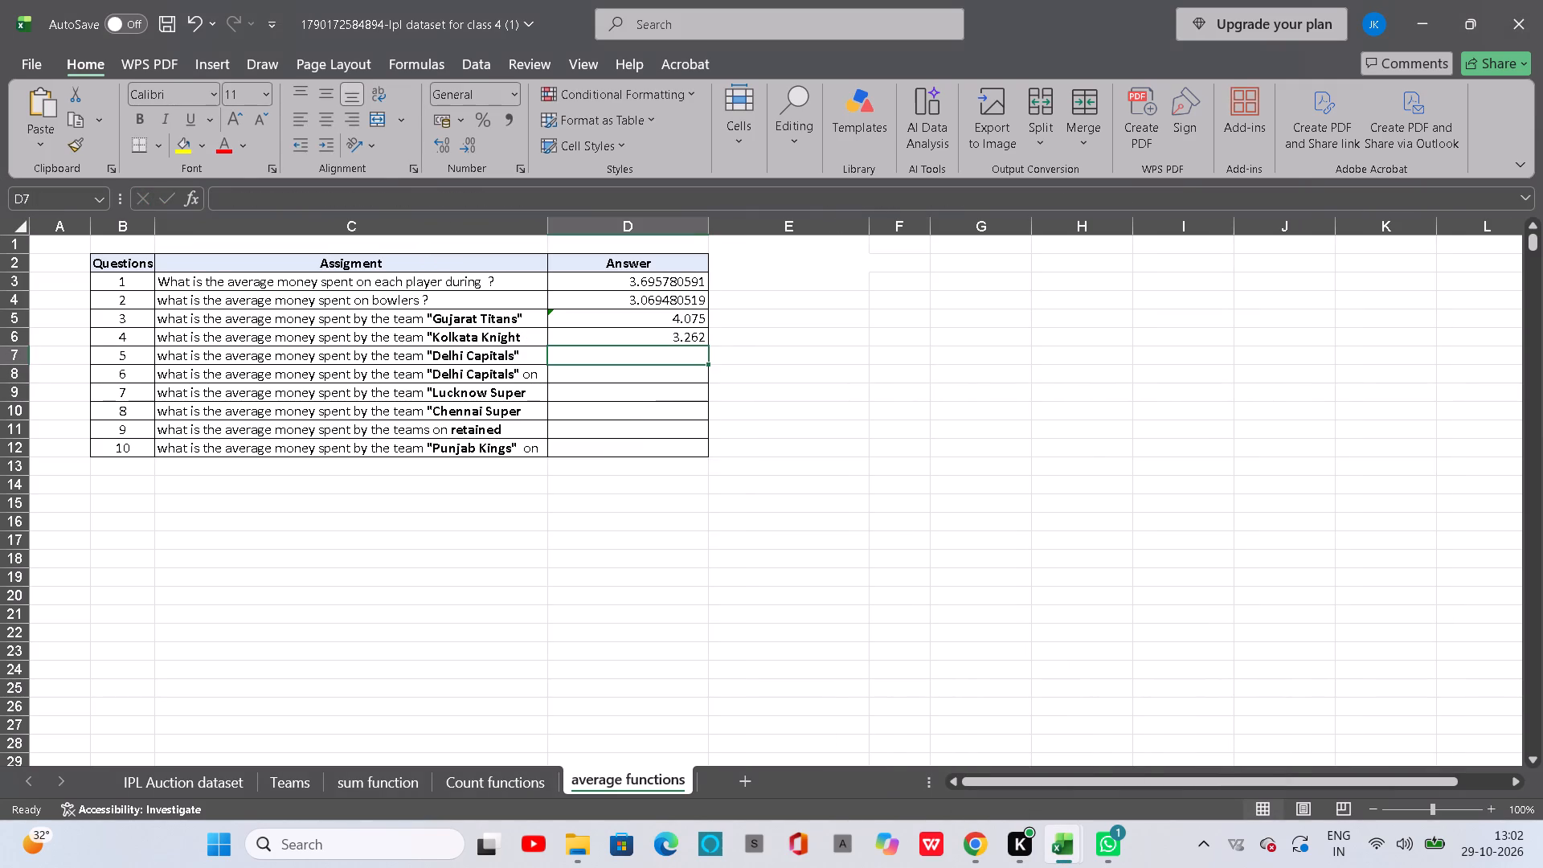
key(ctrl+v)
key(Return)
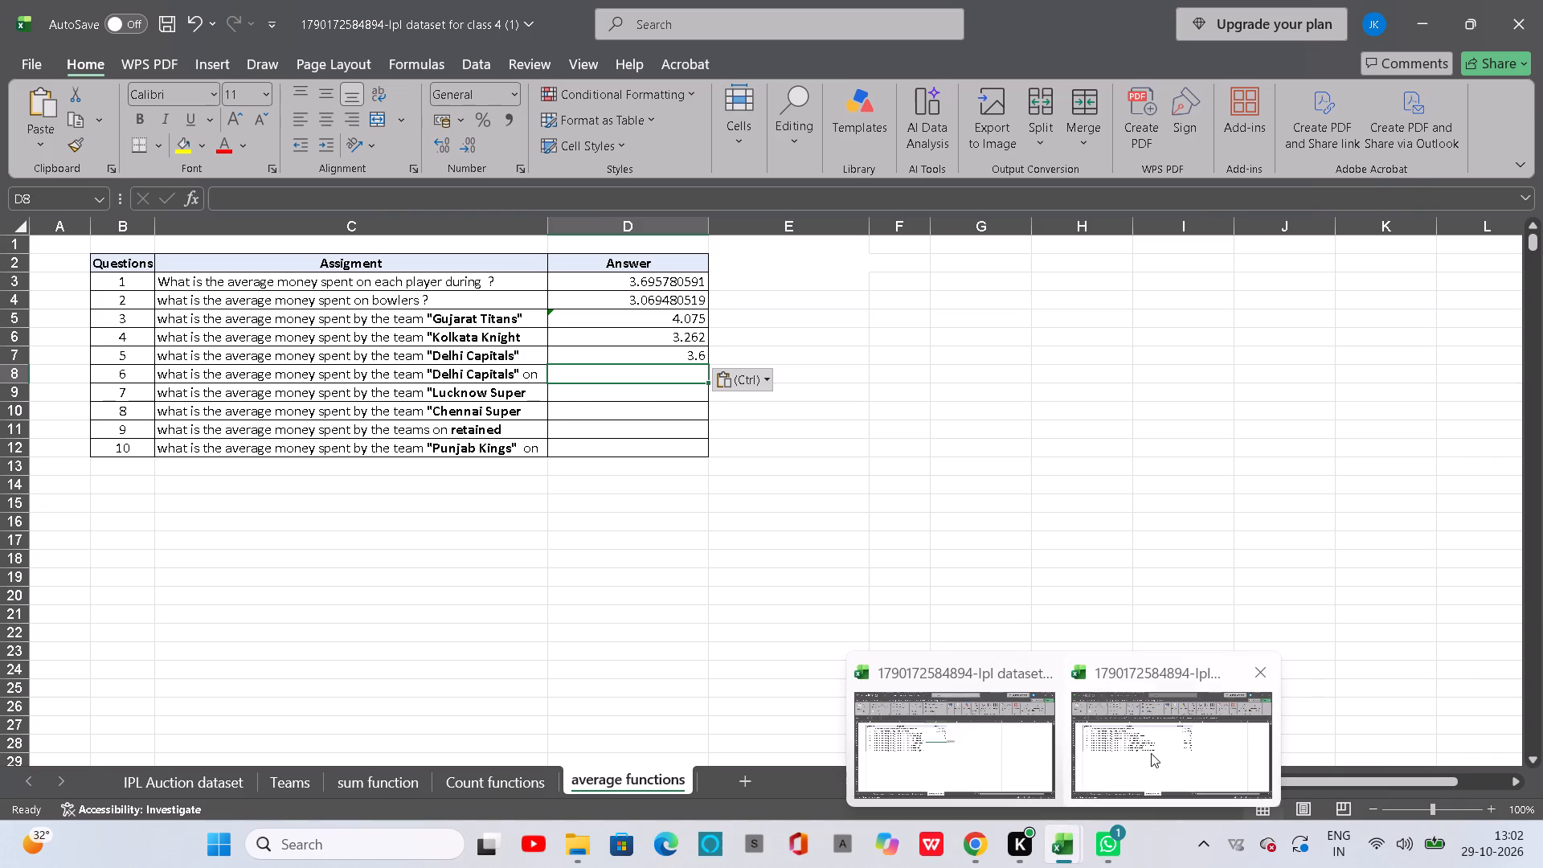
Copy the Delhi Capitals bowlers AVERAGEIFS formula text from D8 of the (1.1) workbook's average functions sheet into D8 of the (1) workbook's sheet.
click(1151, 753)
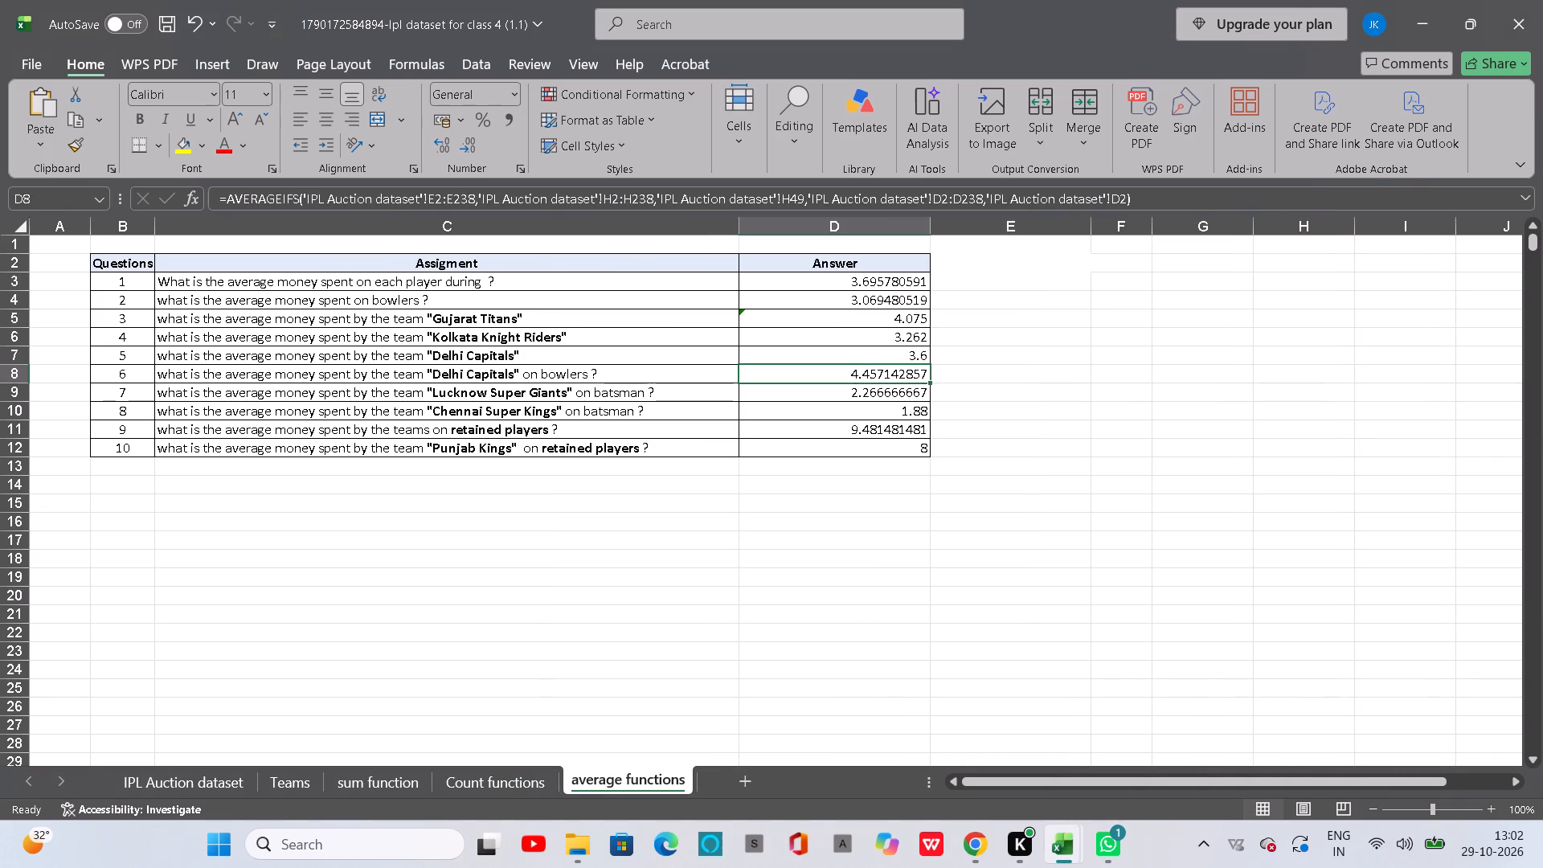
drag(1137, 196, 487, 207)
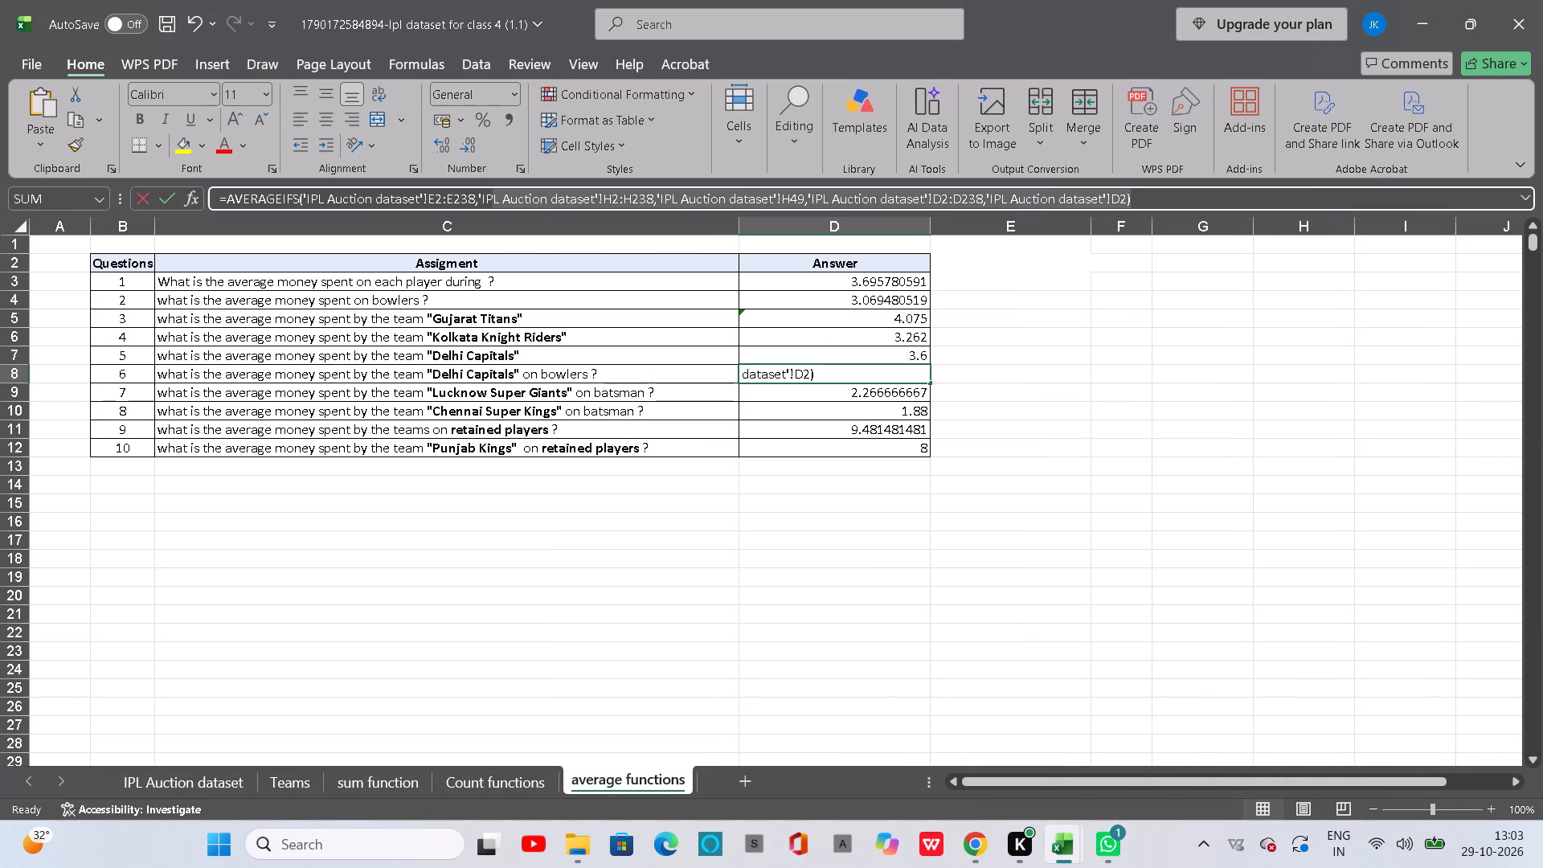
drag(487, 207, 177, 203)
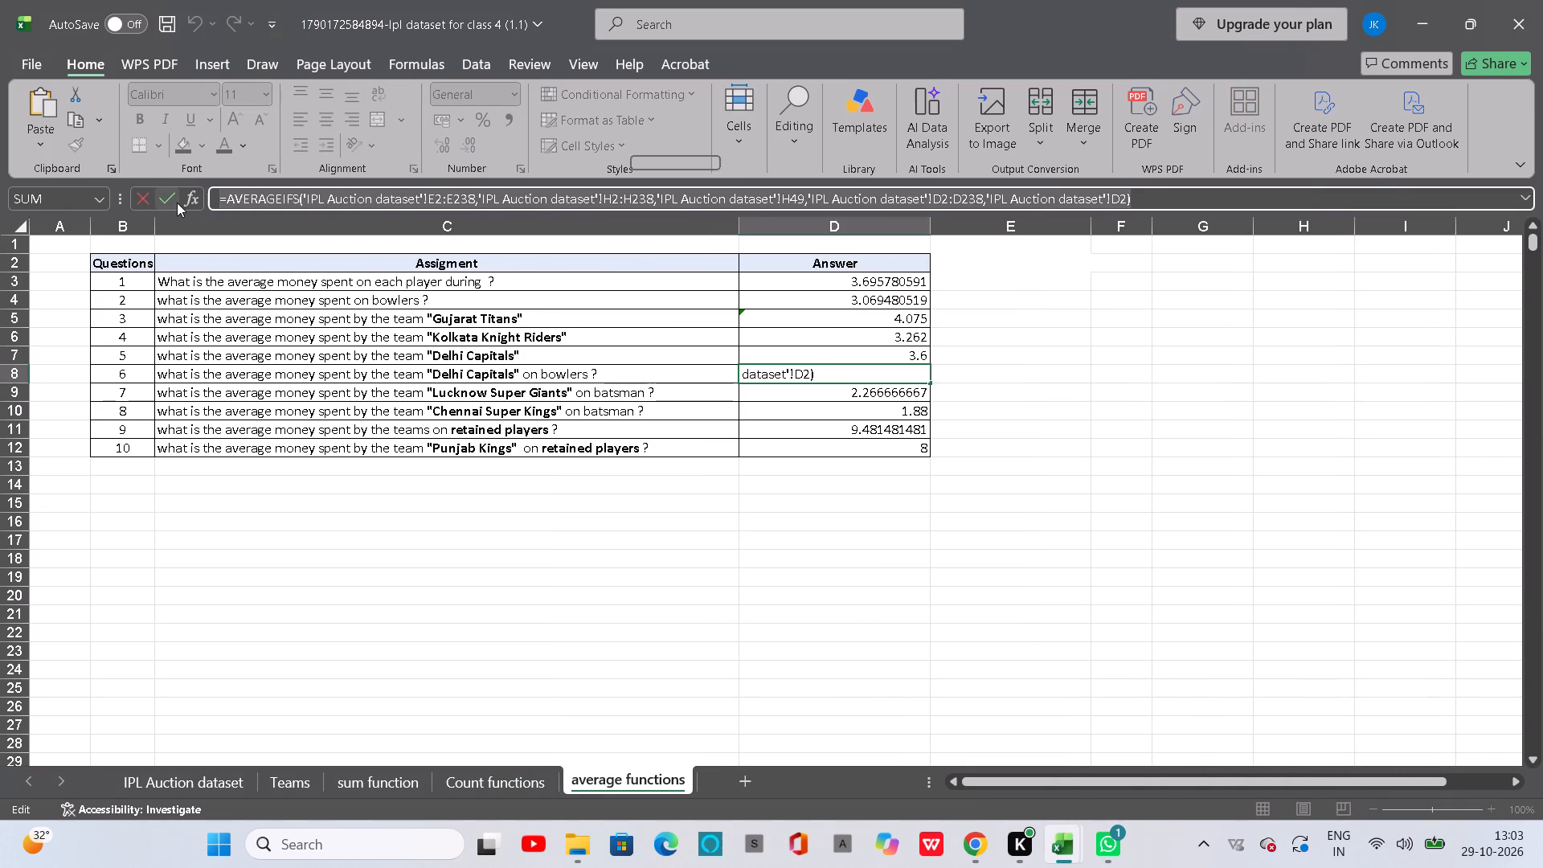
key(ctrl+c)
key(Return)
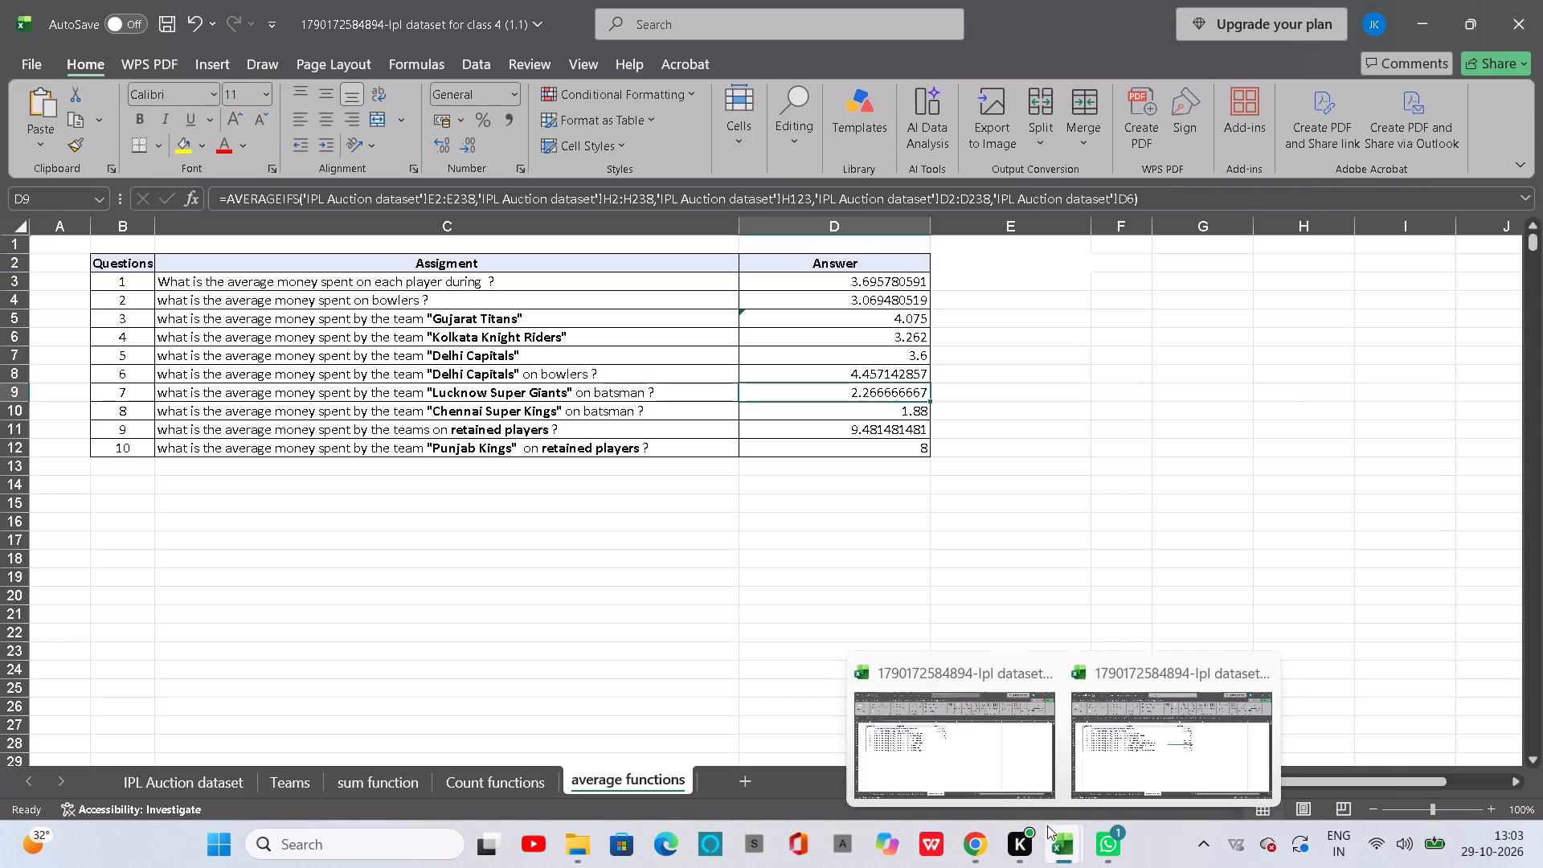
click(1009, 767)
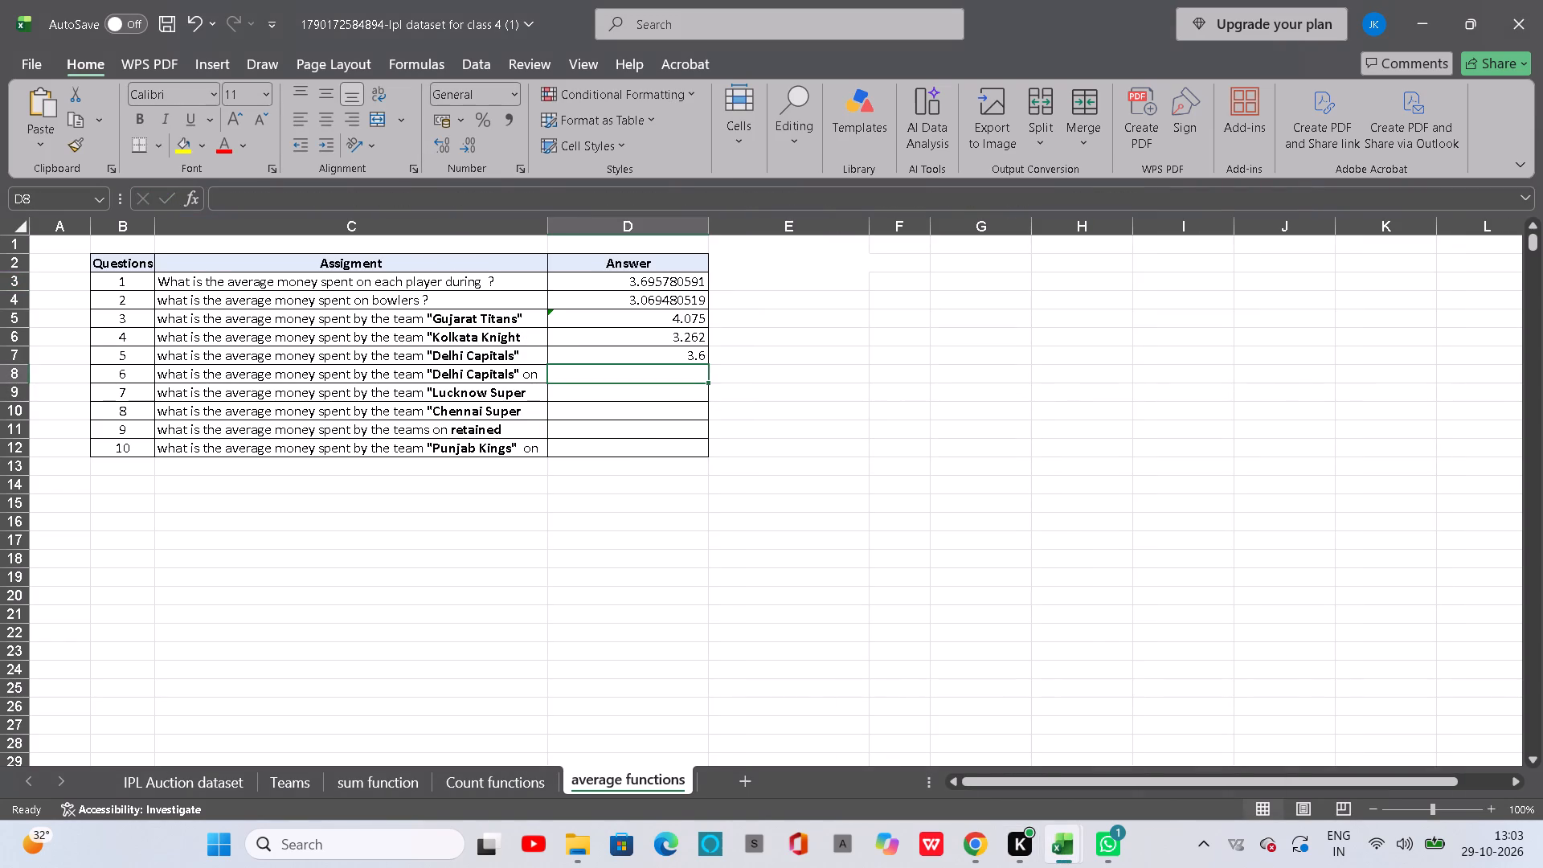
key(ctrl+v)
key(Return)
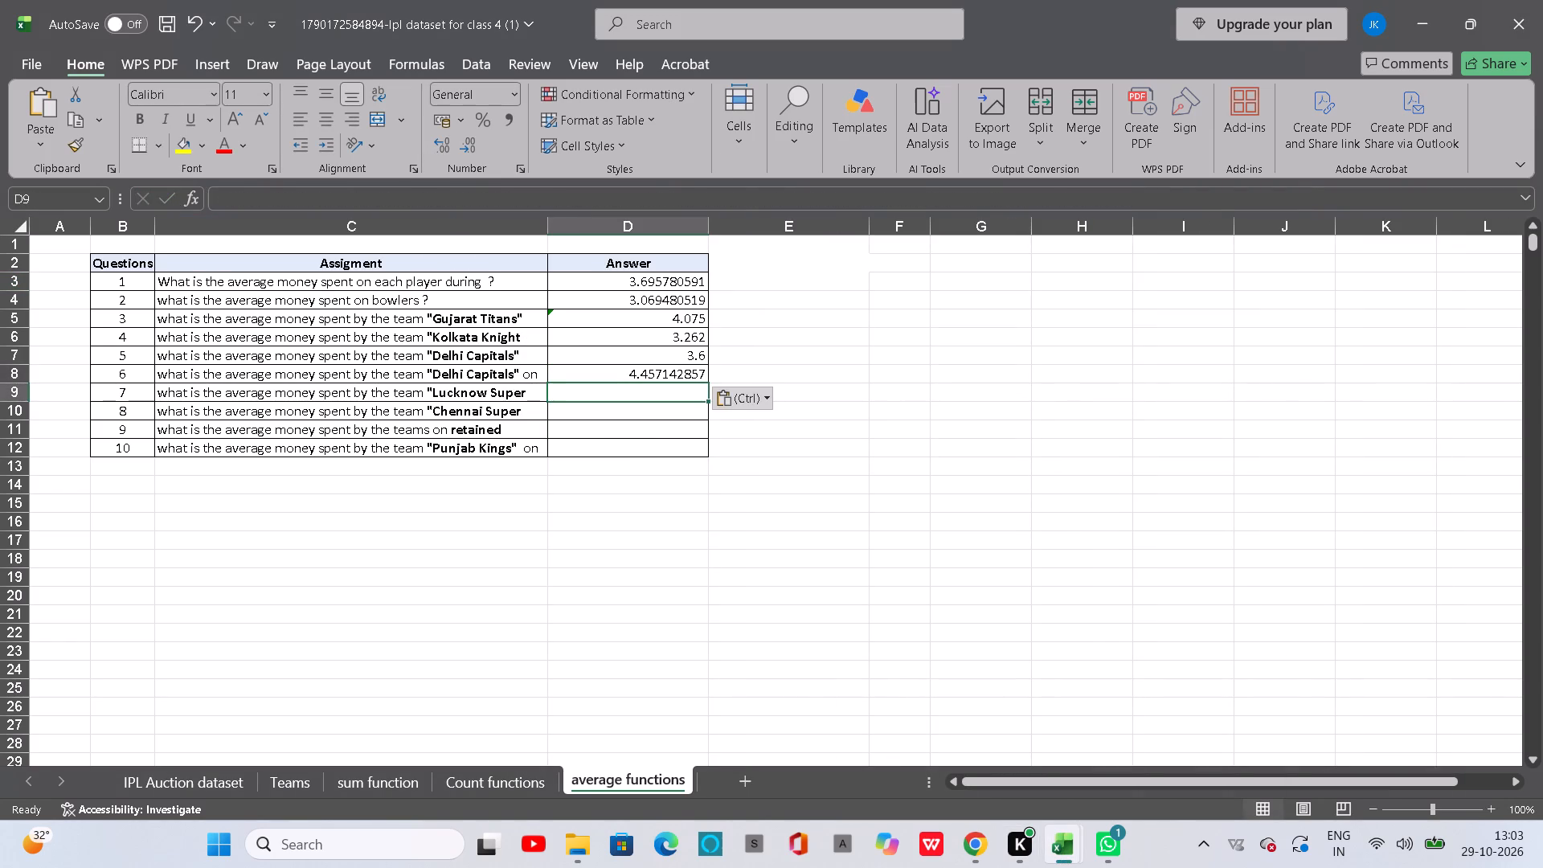
Copy the Lucknow Super Giants batsman AVERAGEIFS formula text from D9 of the (1.1) workbook's average functions sheet into D9 of the (1) workbook's sheet.
click(1163, 710)
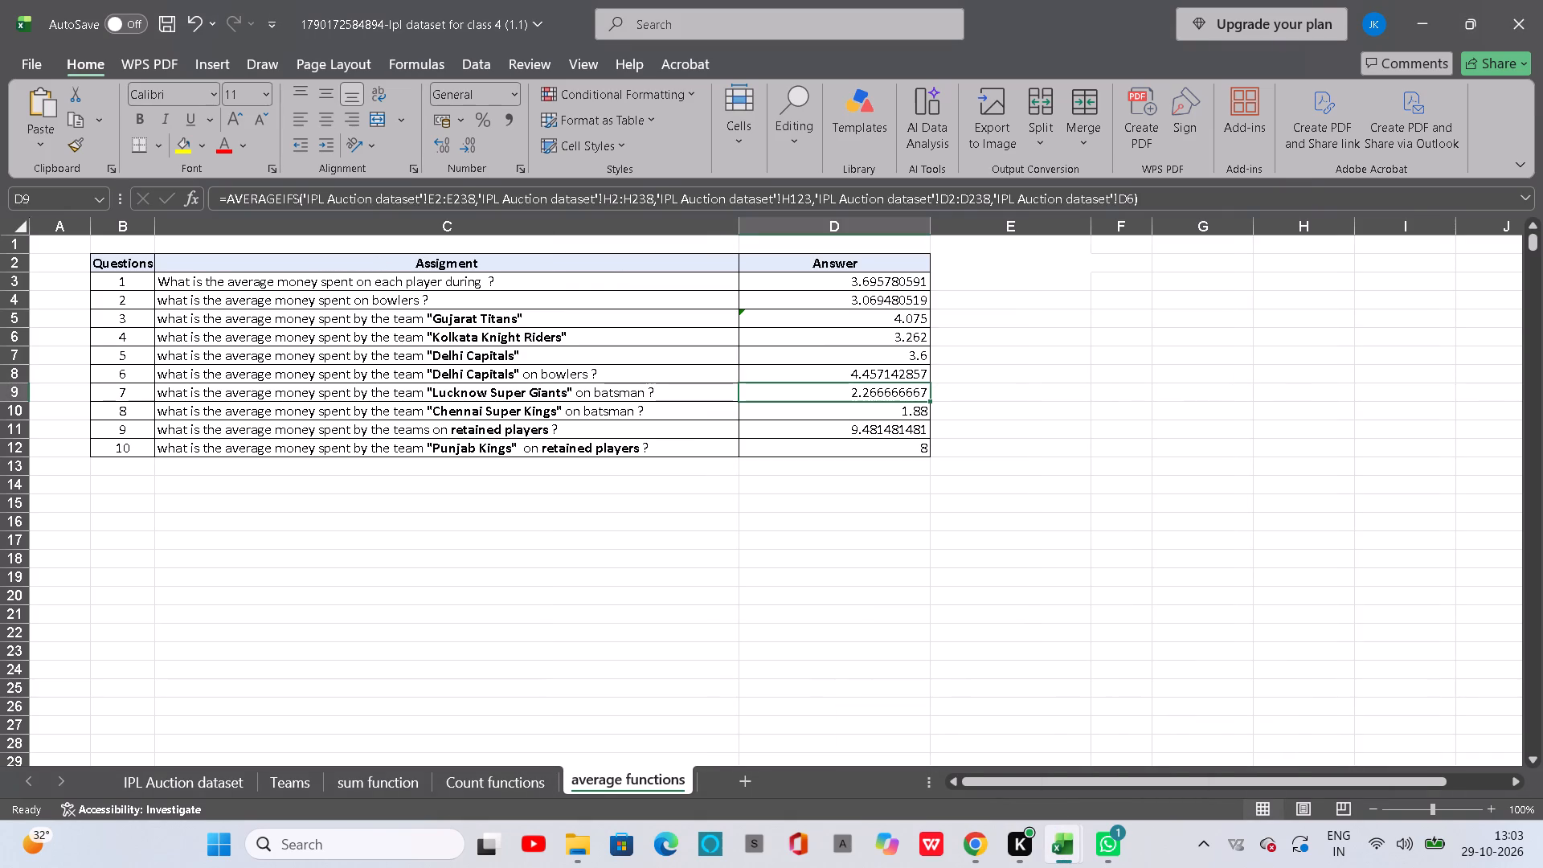
drag(1157, 205, 338, 215)
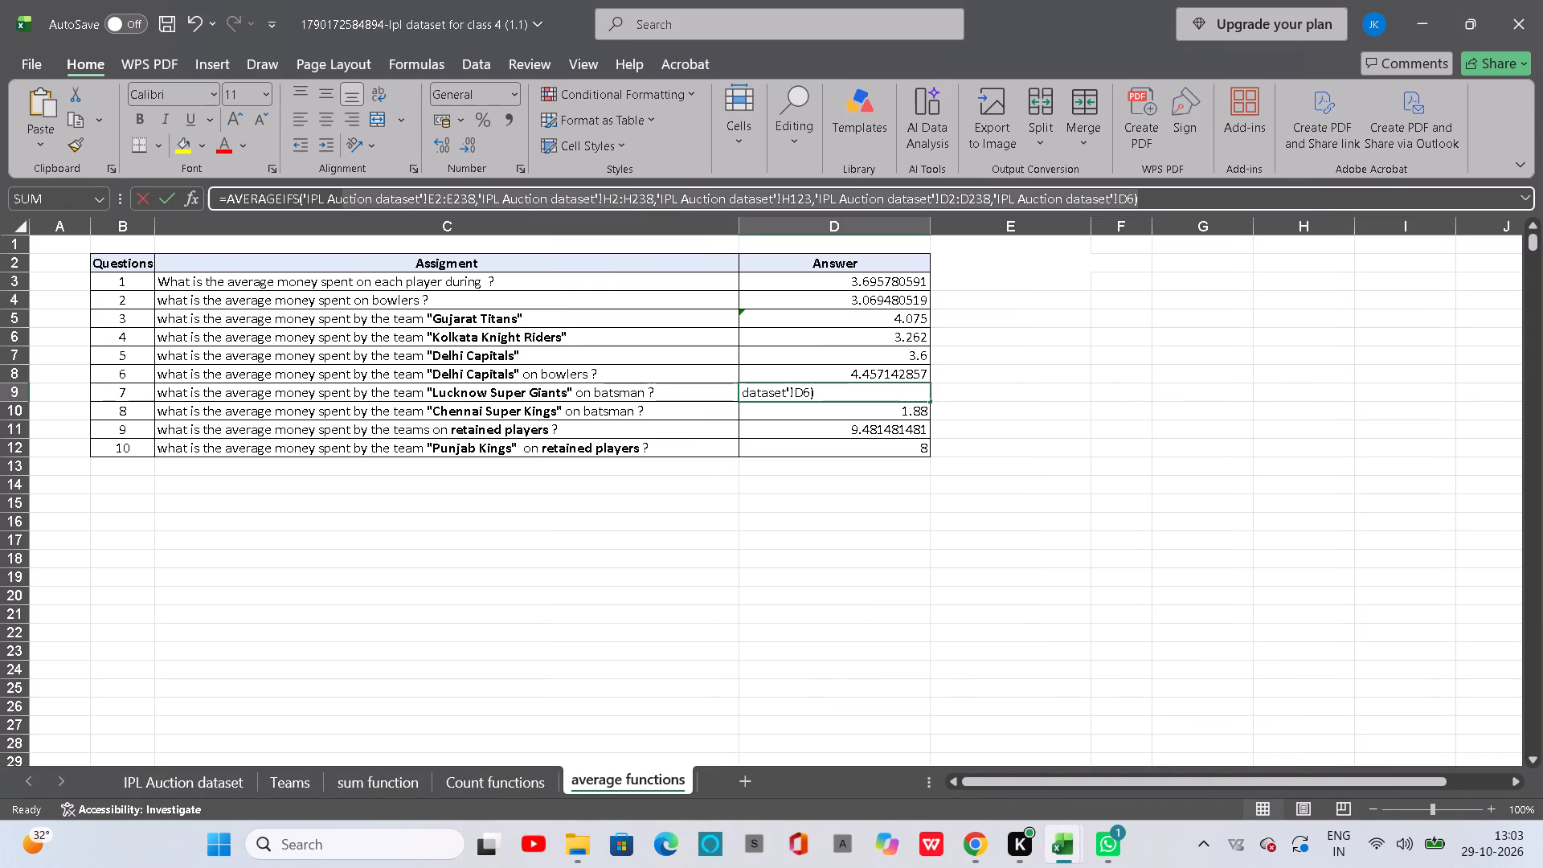
drag(338, 215, 167, 194)
key(ctrl+c)
key(Return)
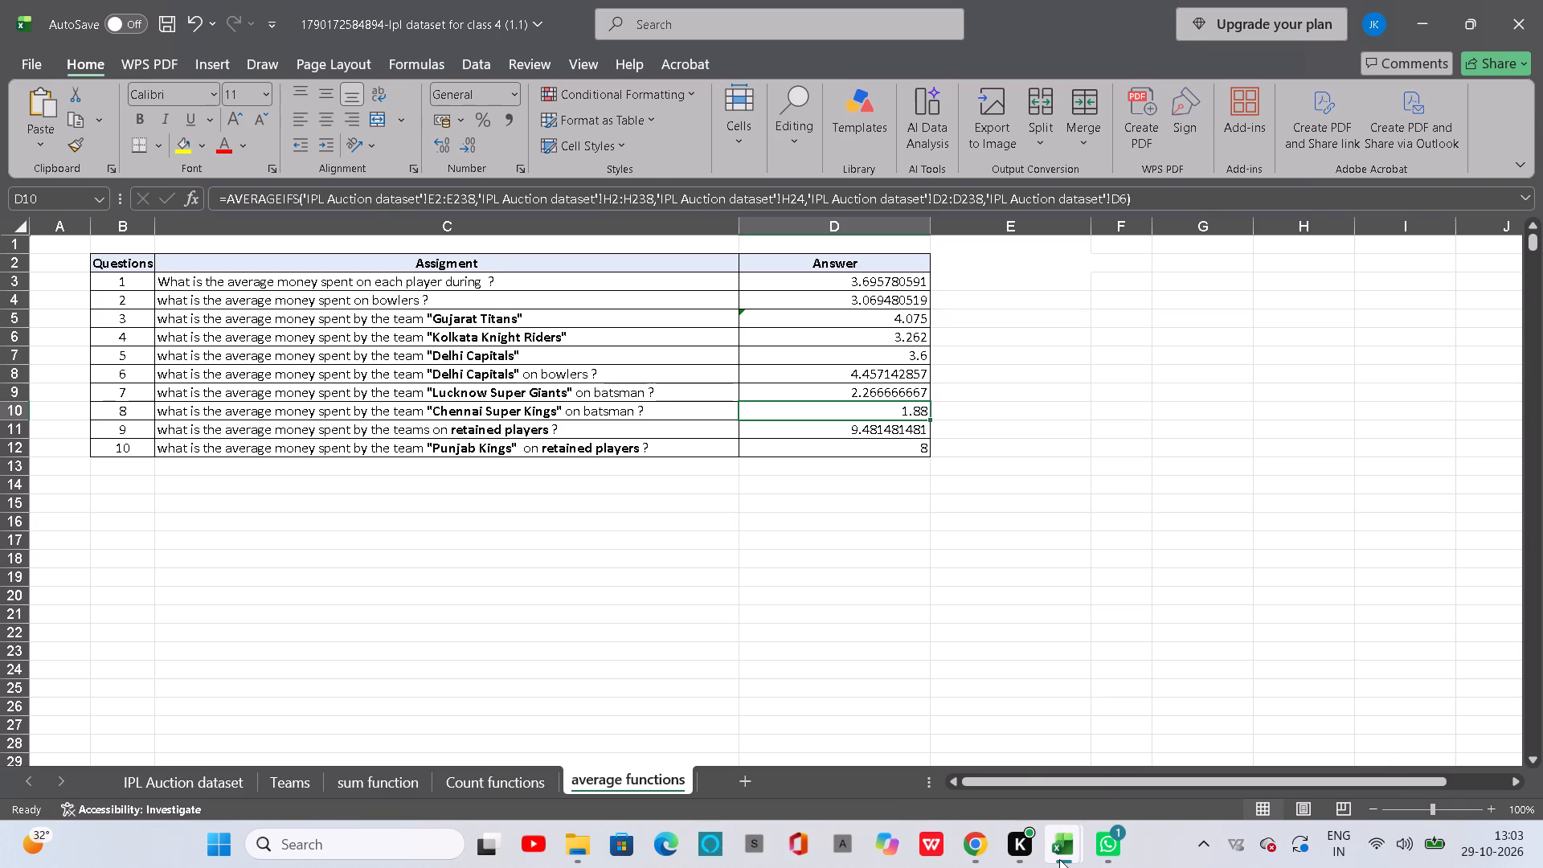
click(1005, 770)
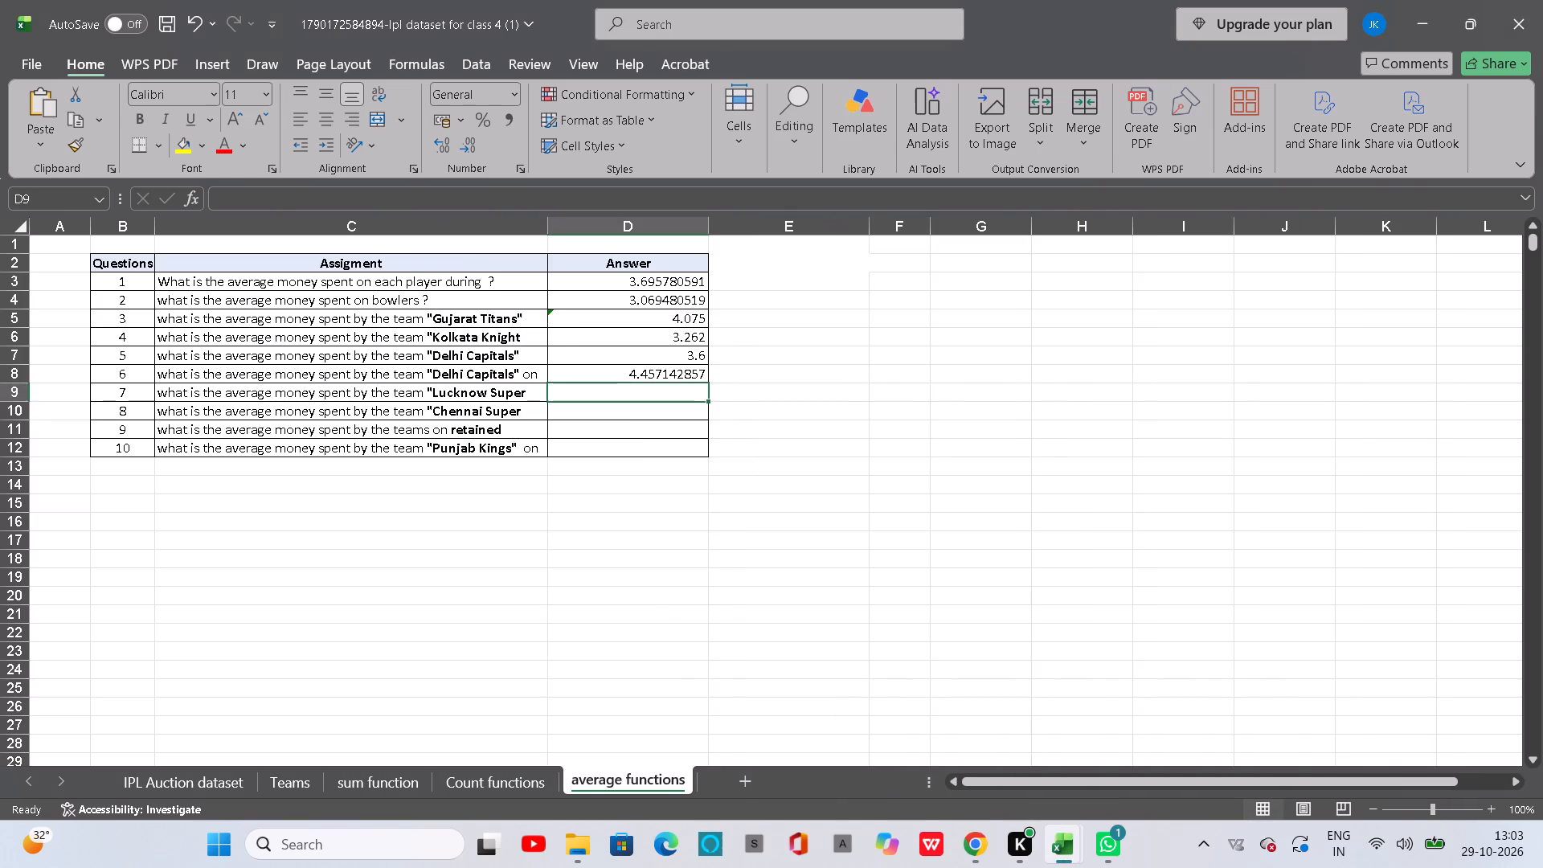
key(ctrl+v)
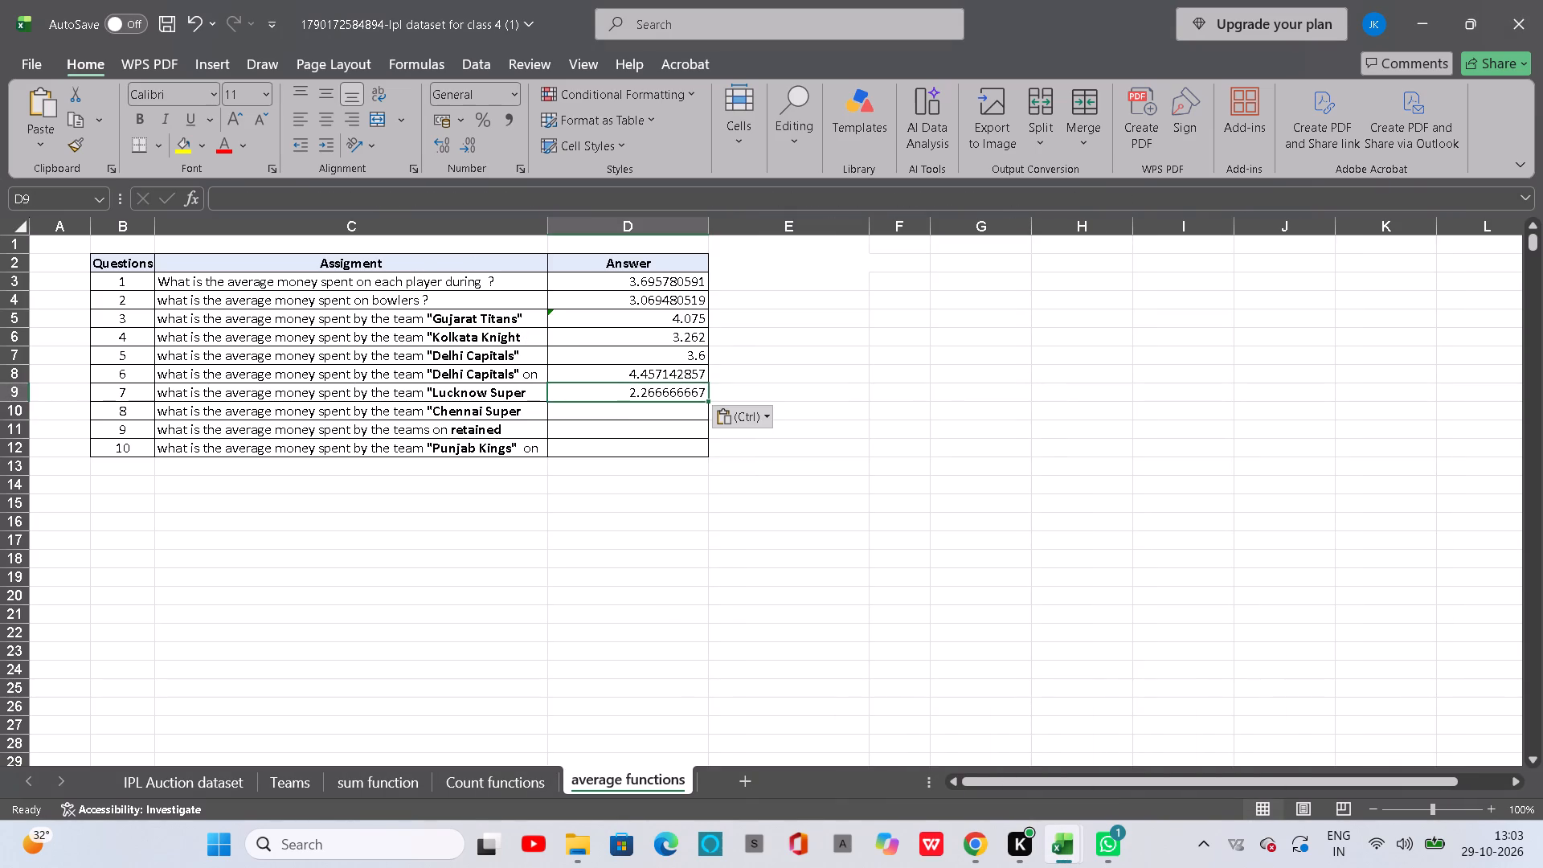
click(631, 416)
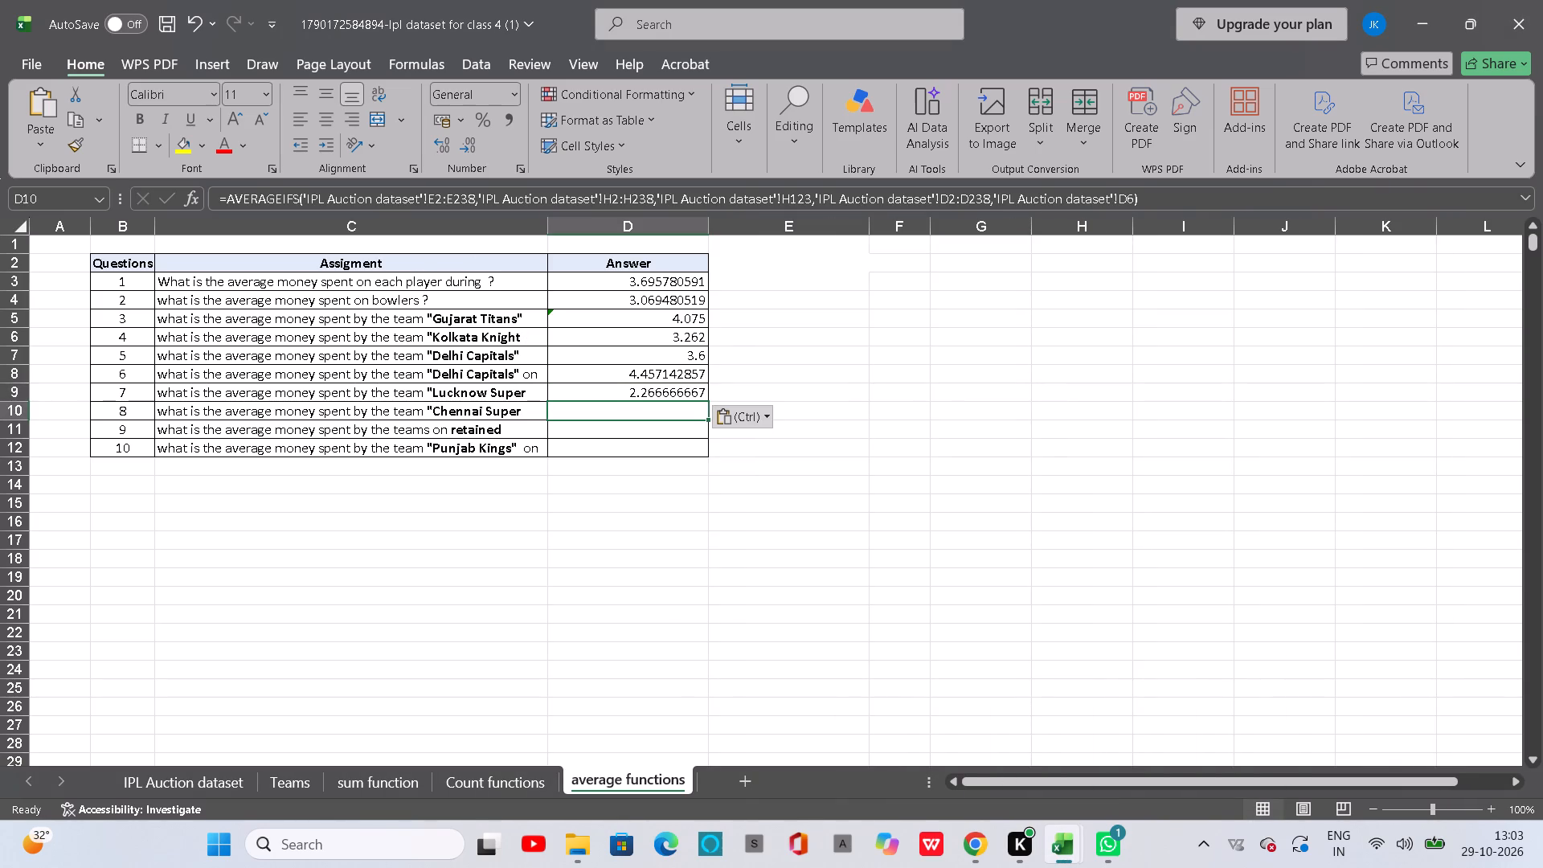
Copy the Chennai Super Kings batsman AVERAGEIFS formula text from D10 of the (1.1) workbook's average functions sheet into D10 of the (1) workbook's sheet.
click(1129, 725)
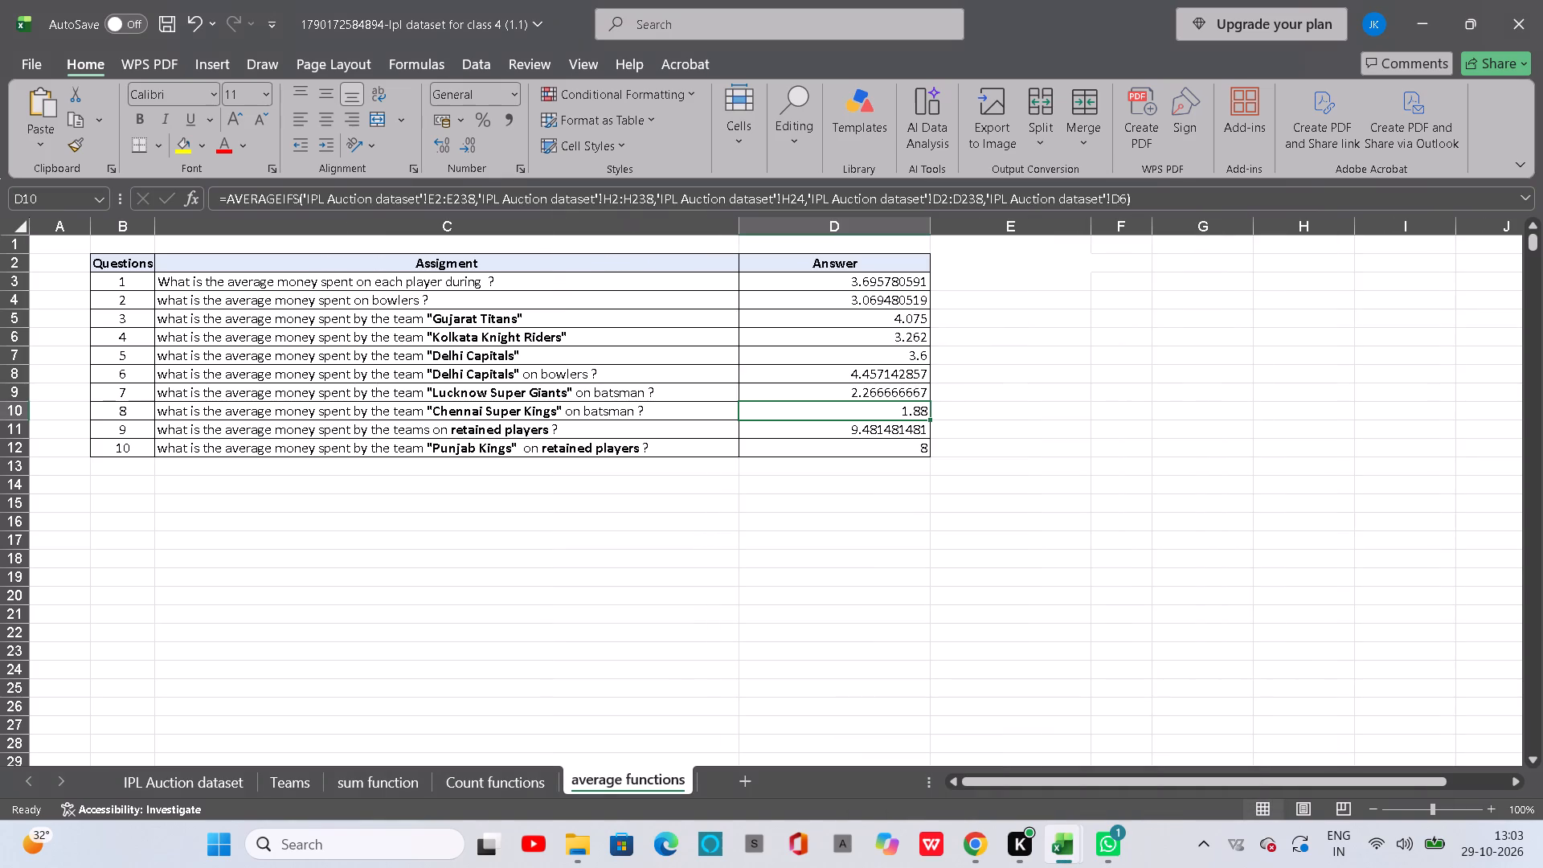
drag(1162, 195, 428, 276)
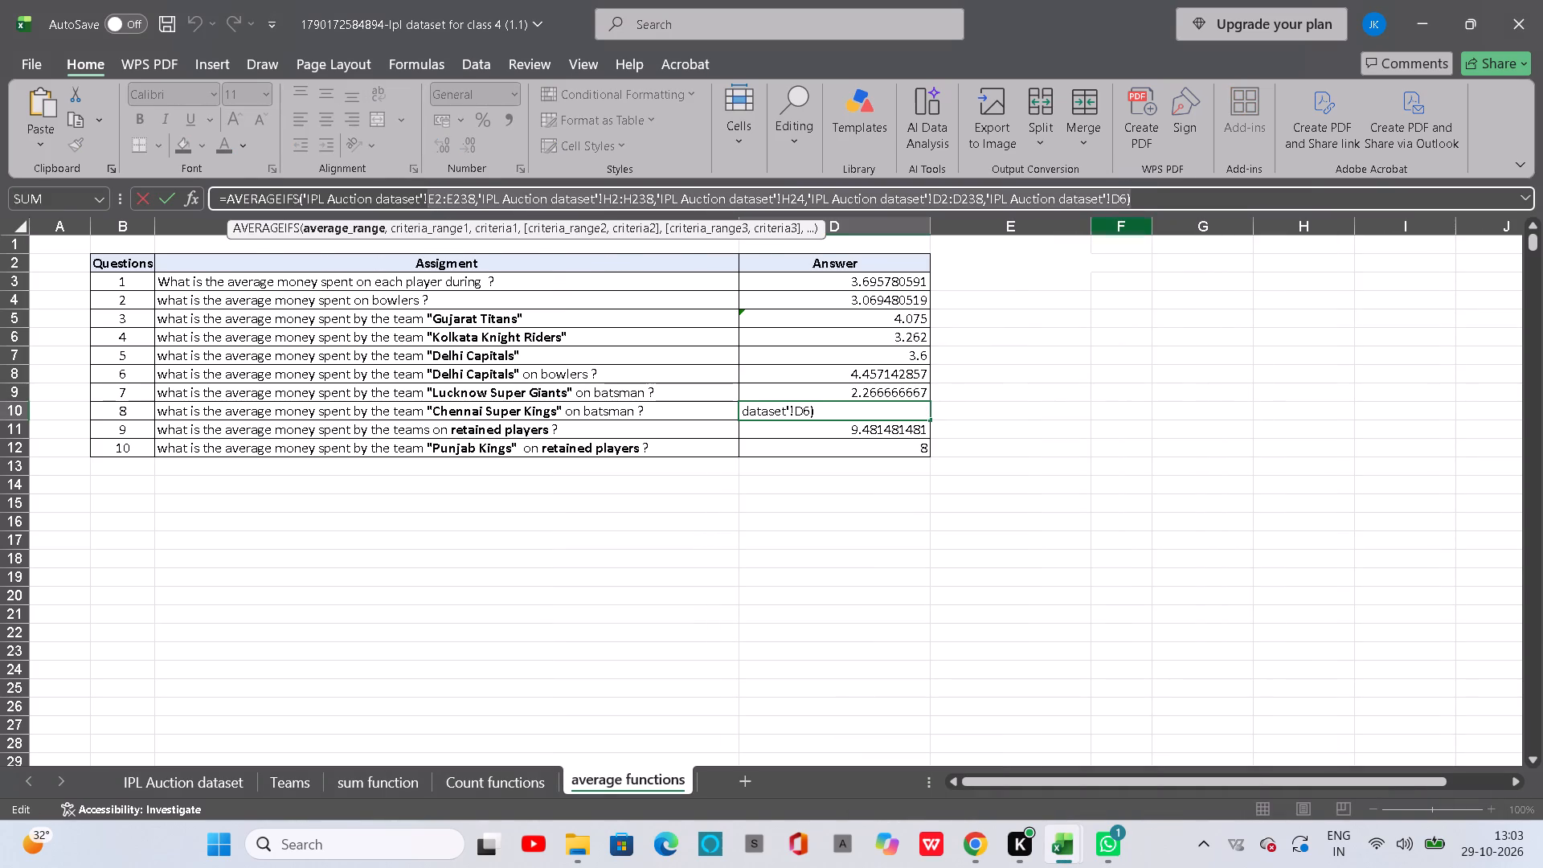
click(1152, 207)
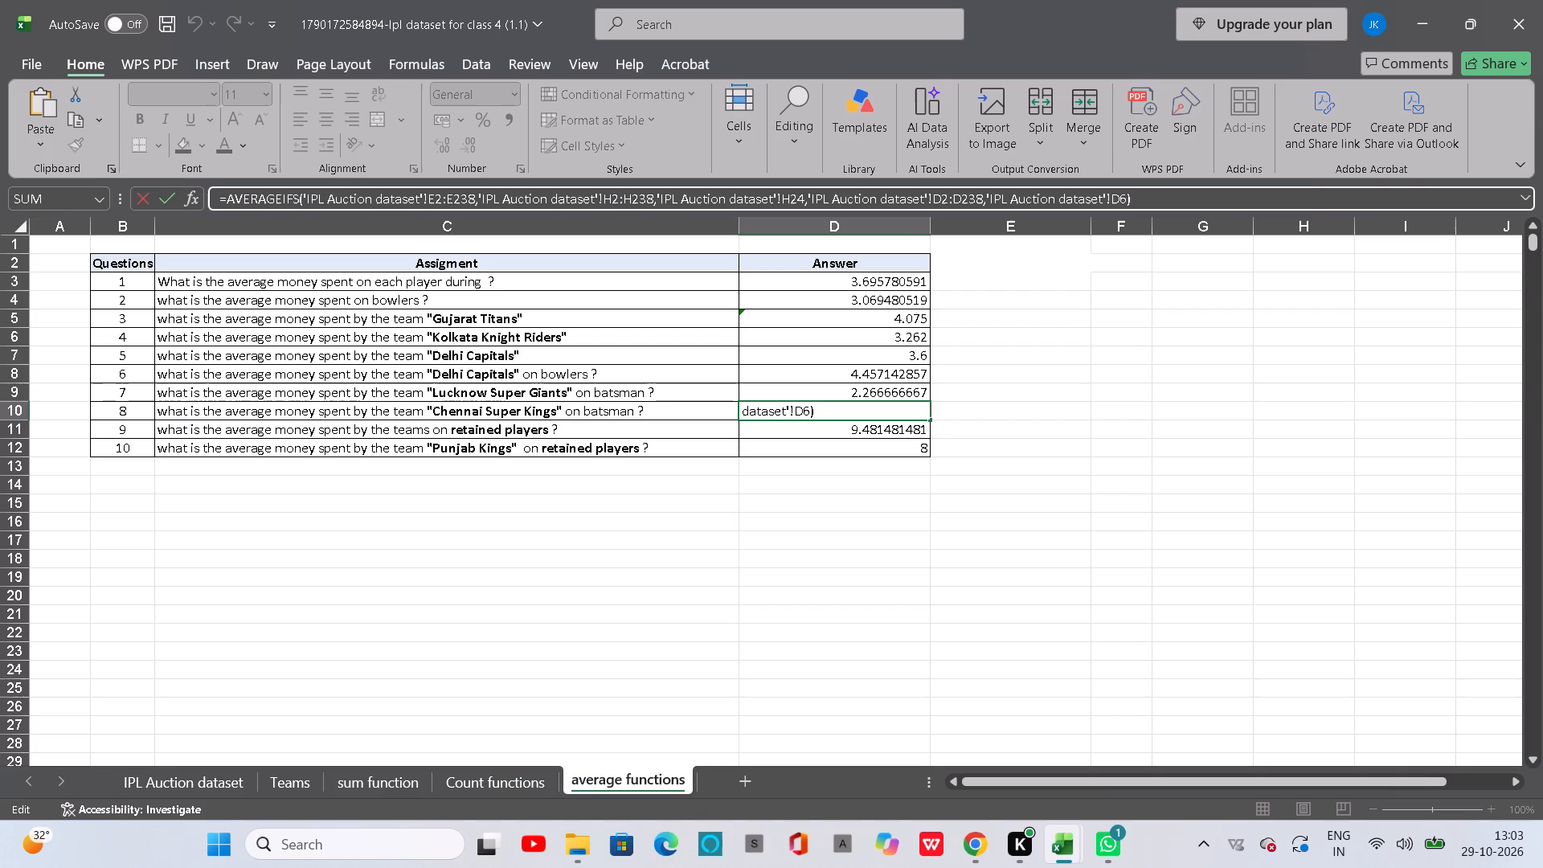
drag(1269, 193, 492, 180)
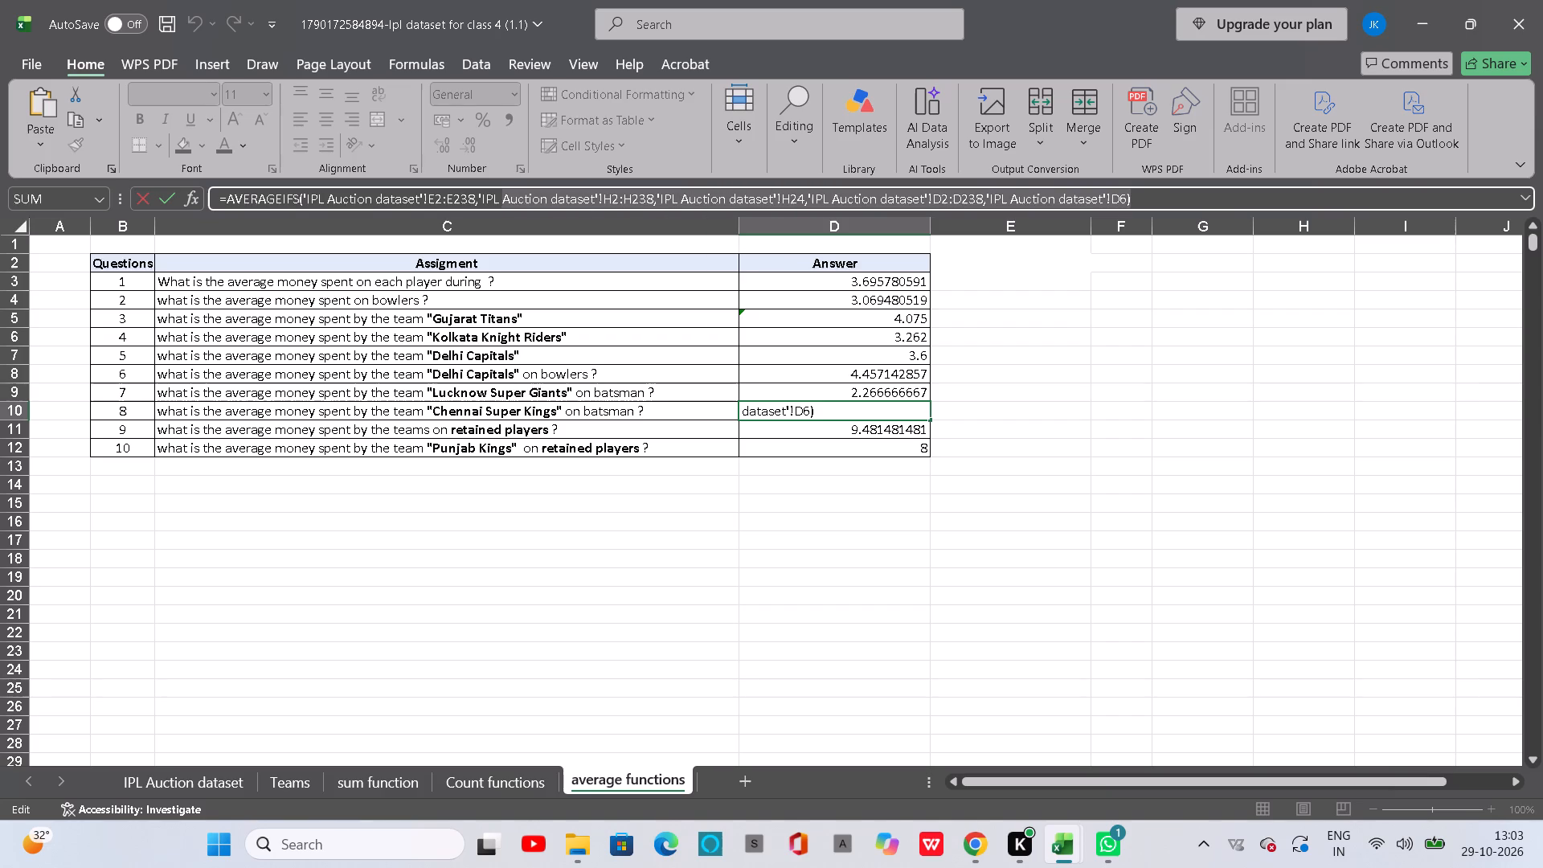
drag(492, 180, 170, 194)
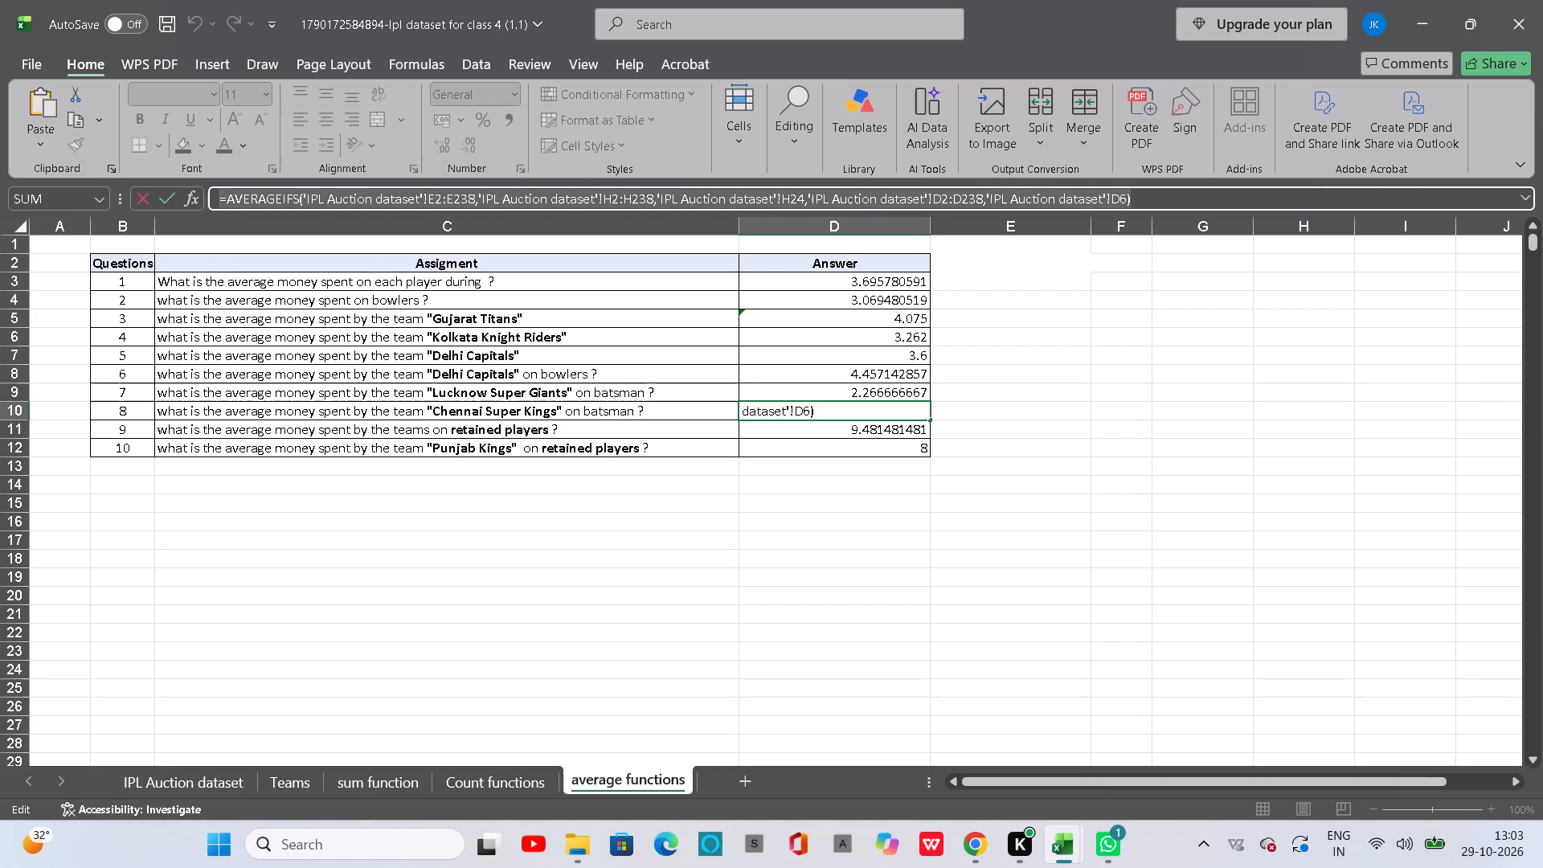
drag(170, 194, 164, 194)
key(ctrl+c)
key(Return)
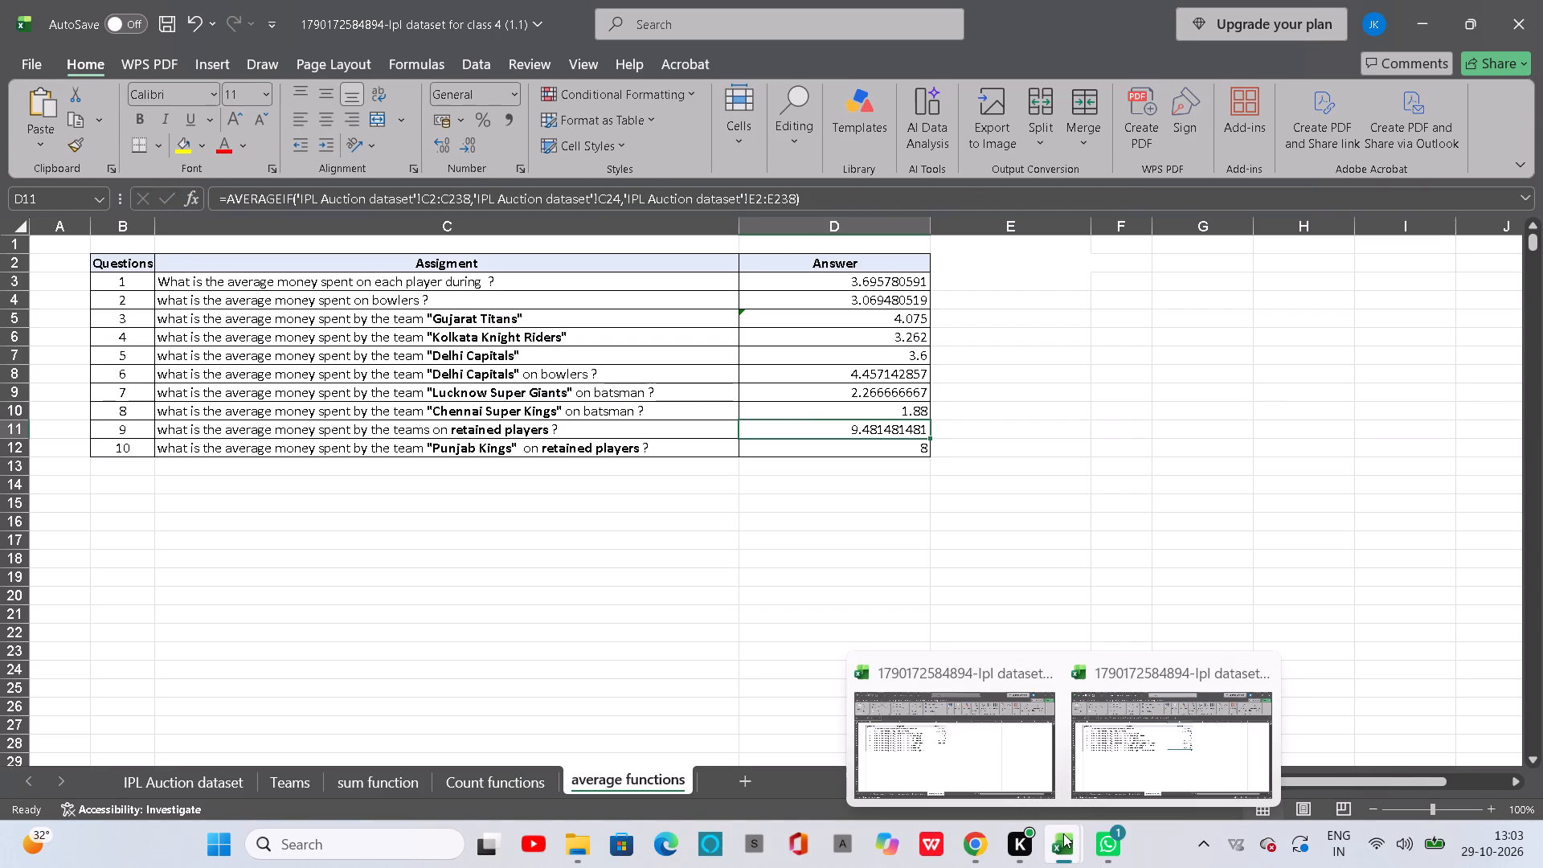
click(981, 767)
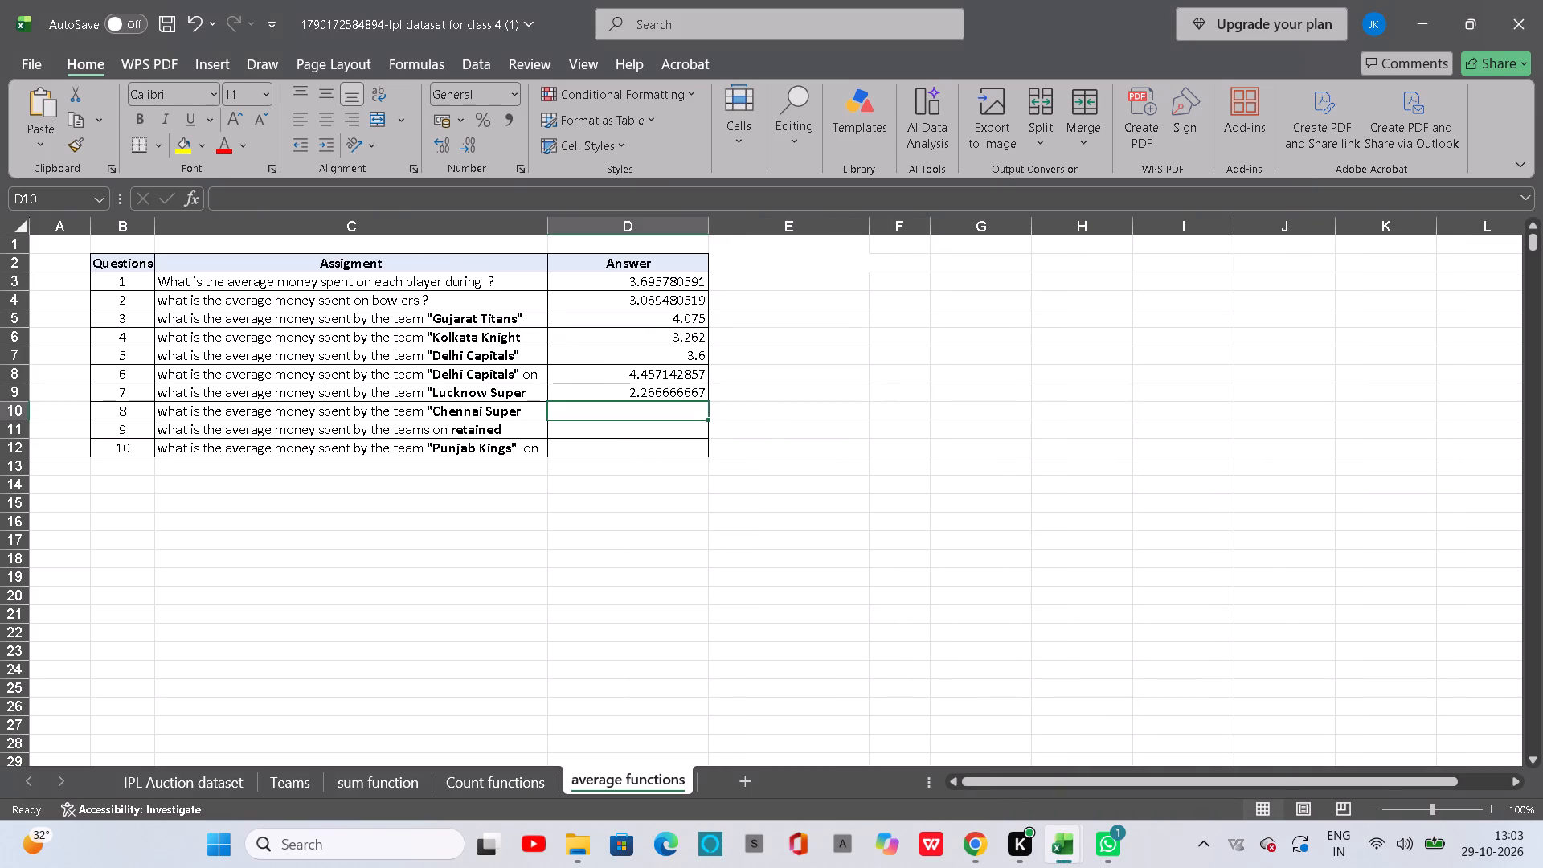
key(ctrl+v)
click(673, 435)
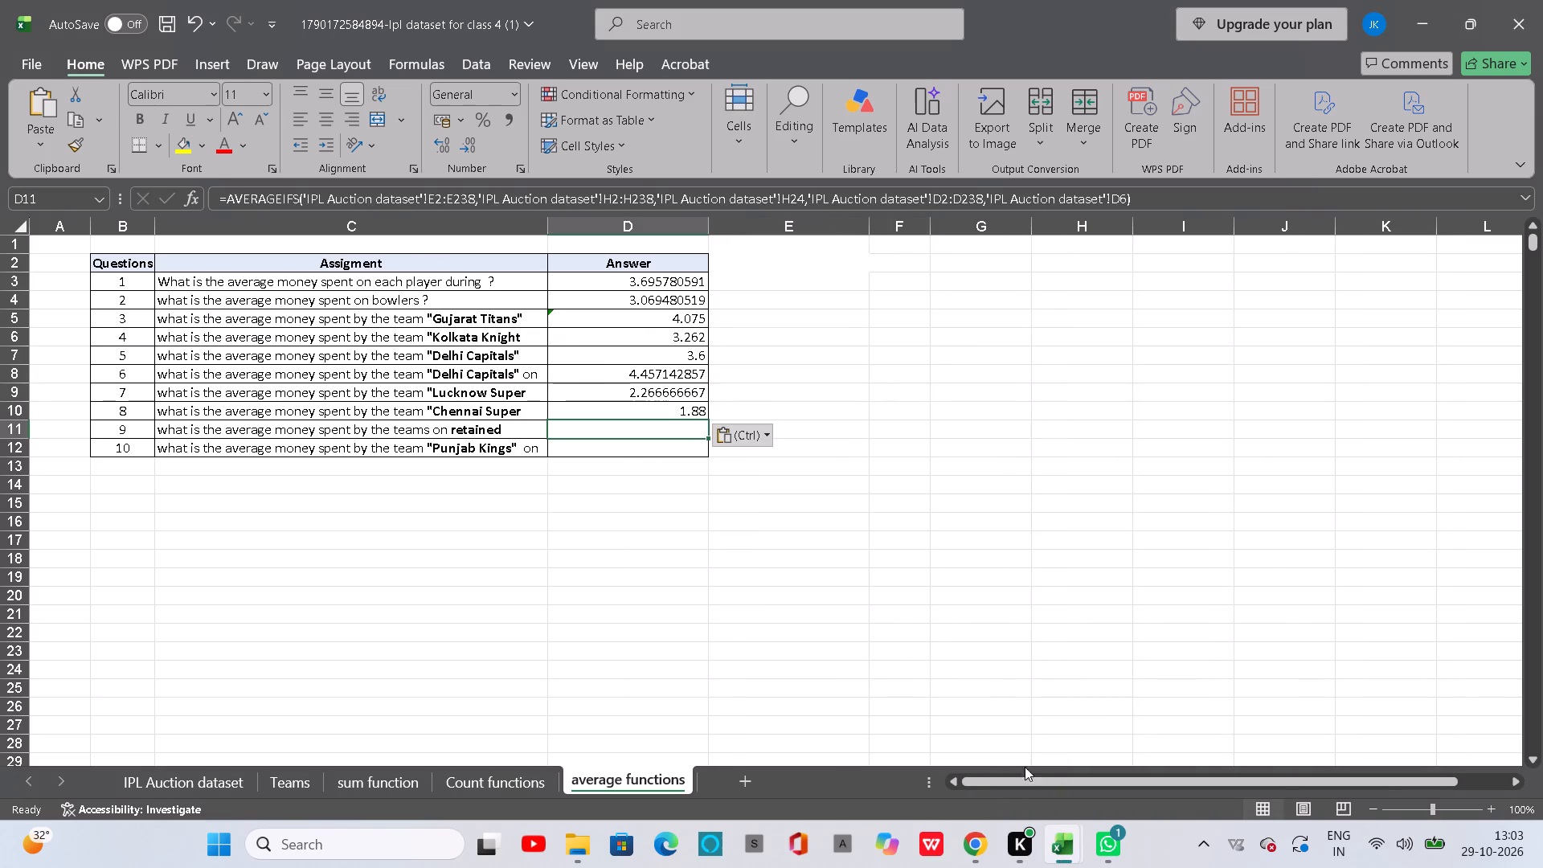
Copy the retained players AVERAGEIF formula text from D11 of the (1.1) workbook's average functions sheet into D11 of the (1) workbook's sheet.
click(1192, 780)
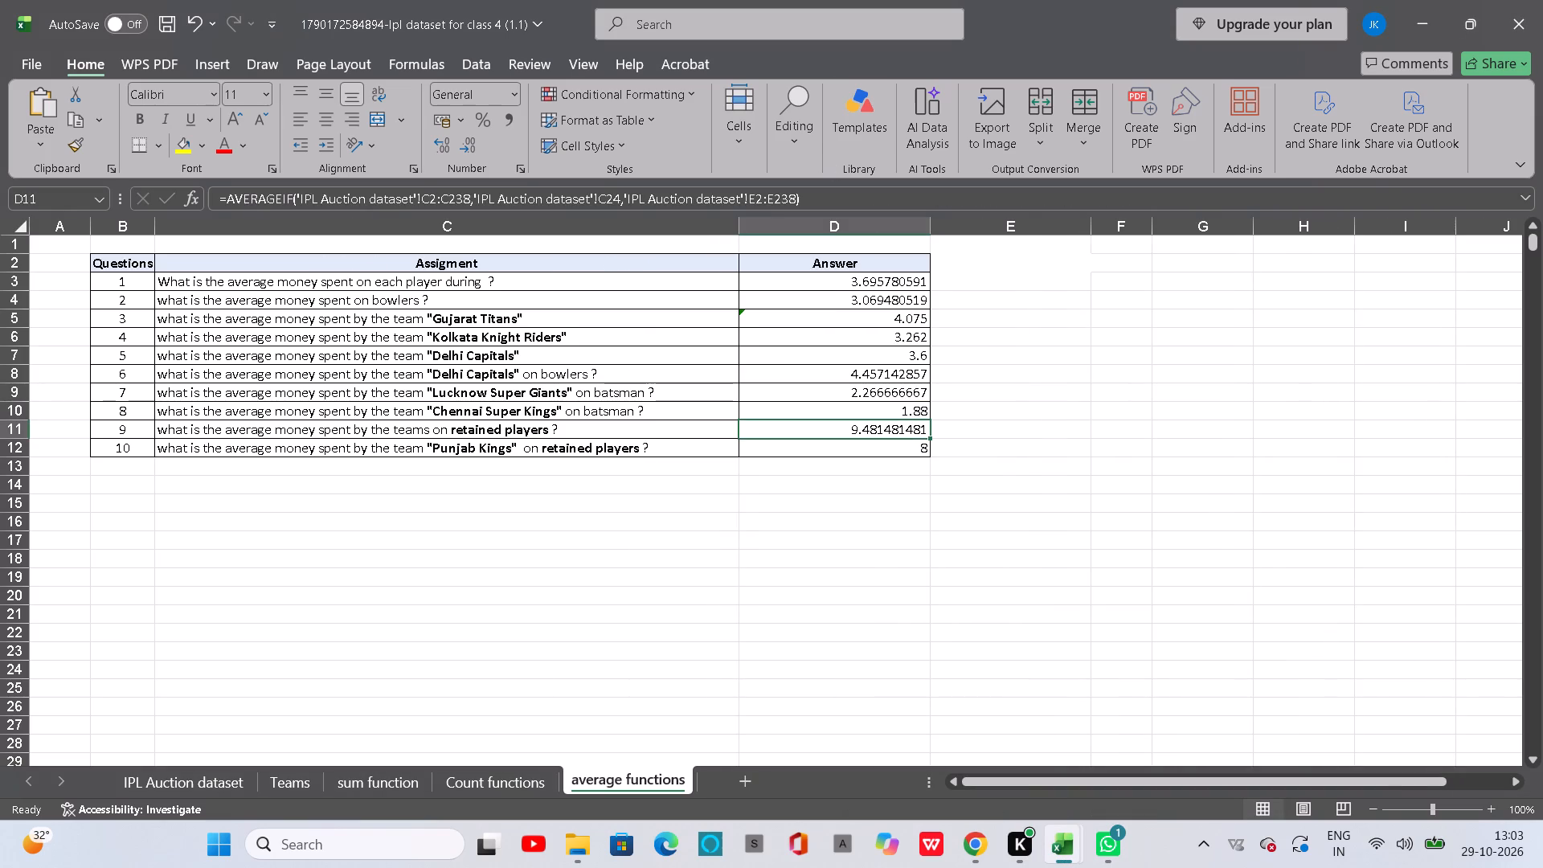
drag(831, 200, 137, 169)
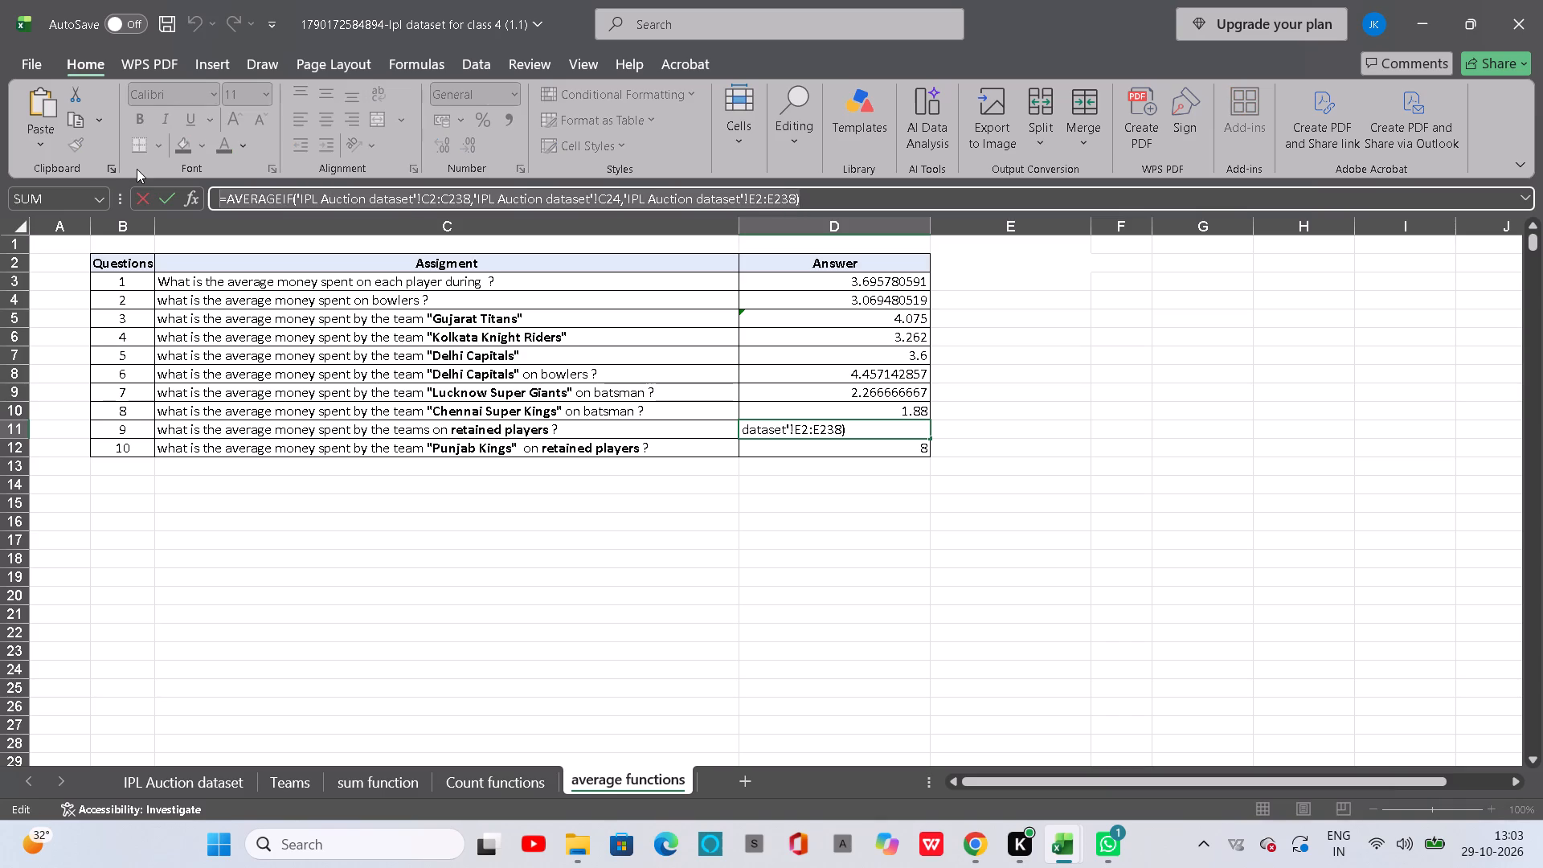
key(ctrl+c)
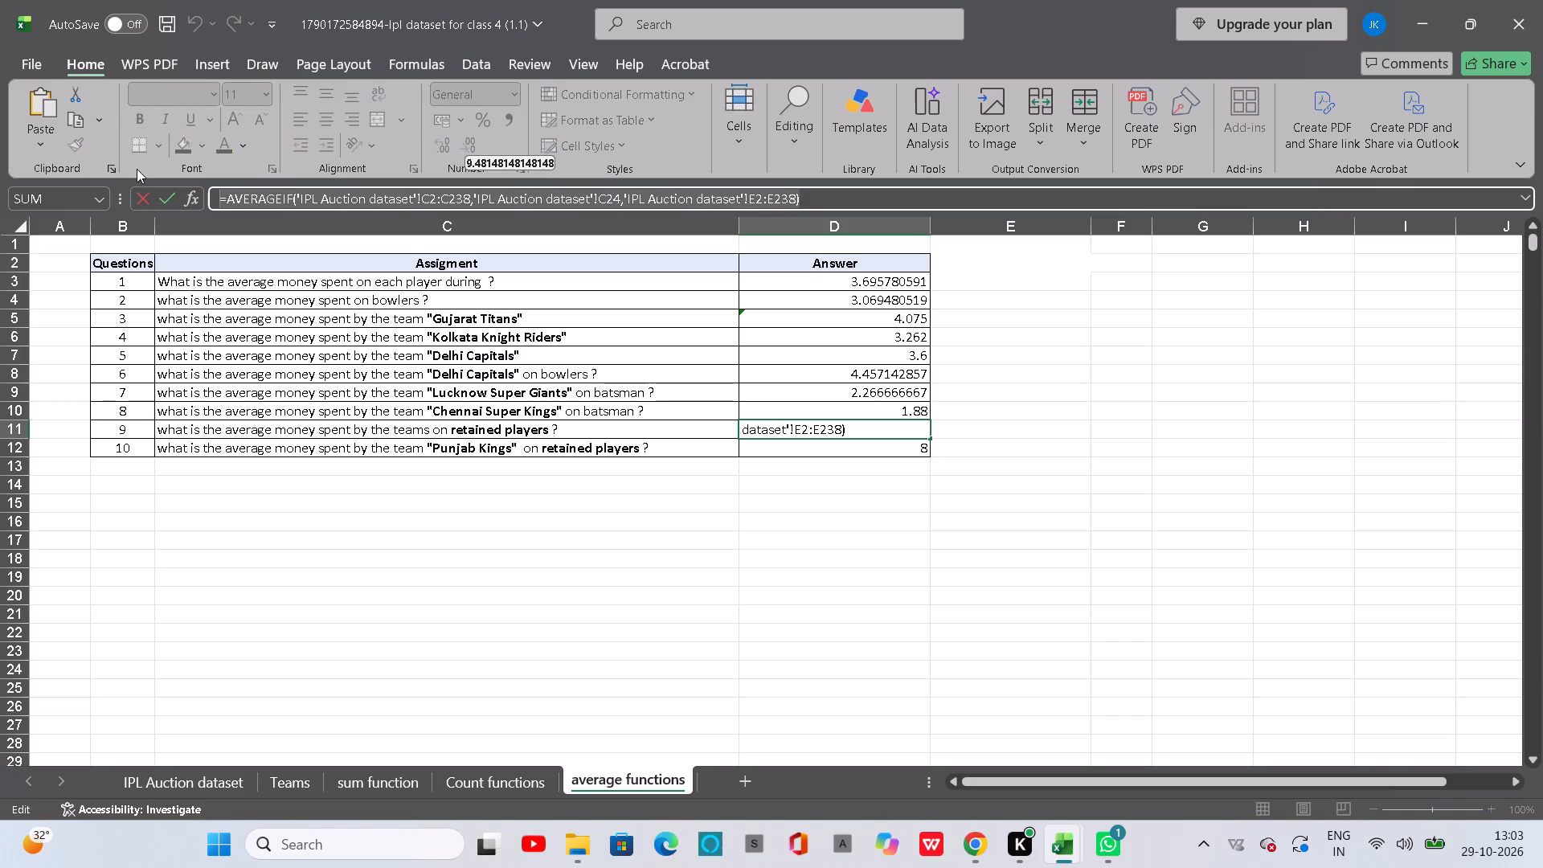
key(Return)
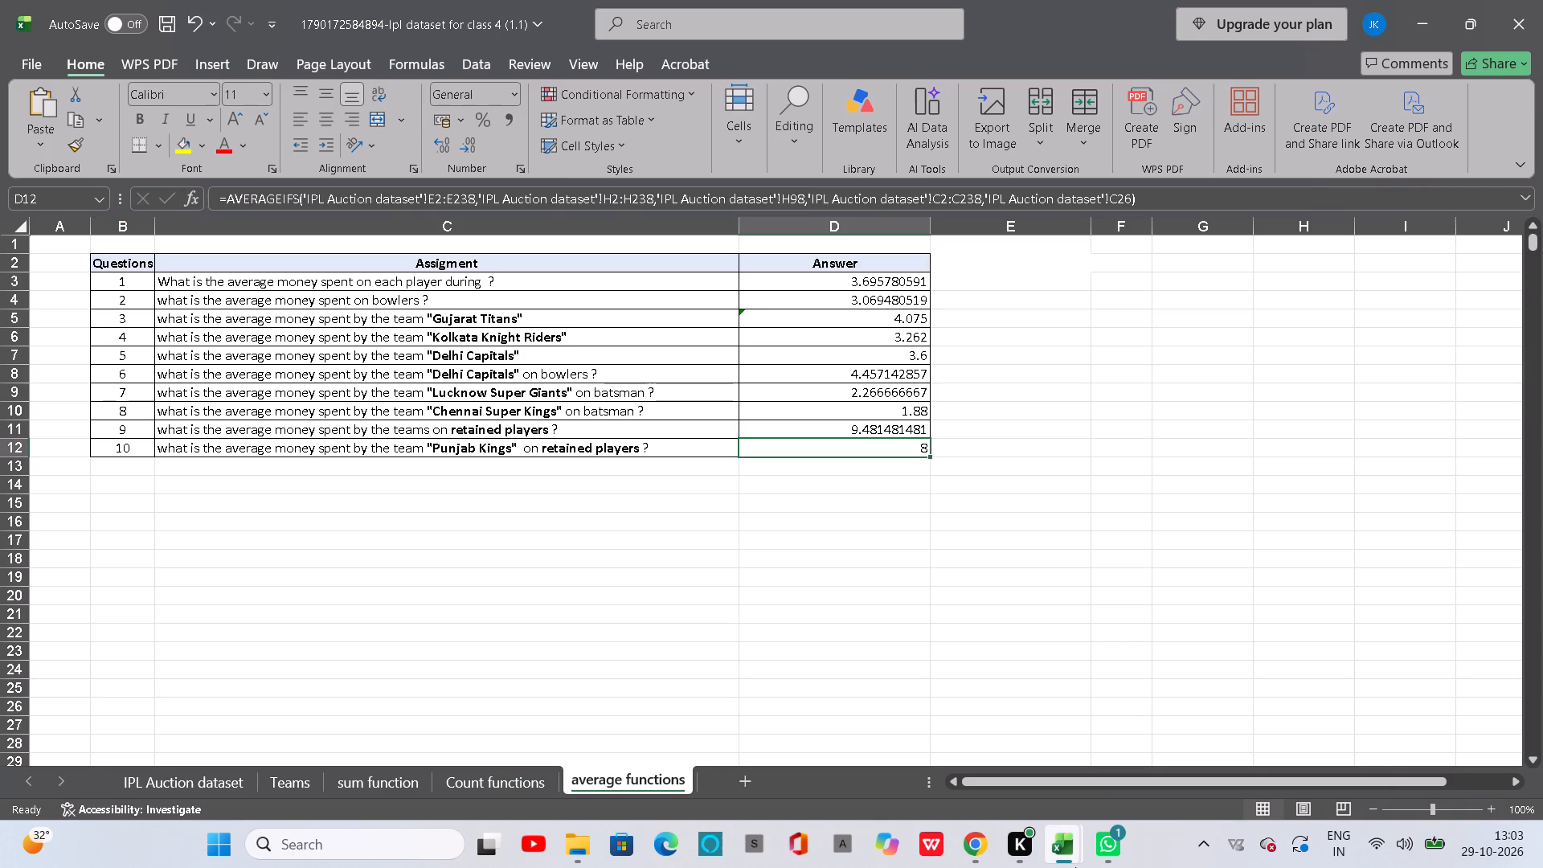
click(1028, 760)
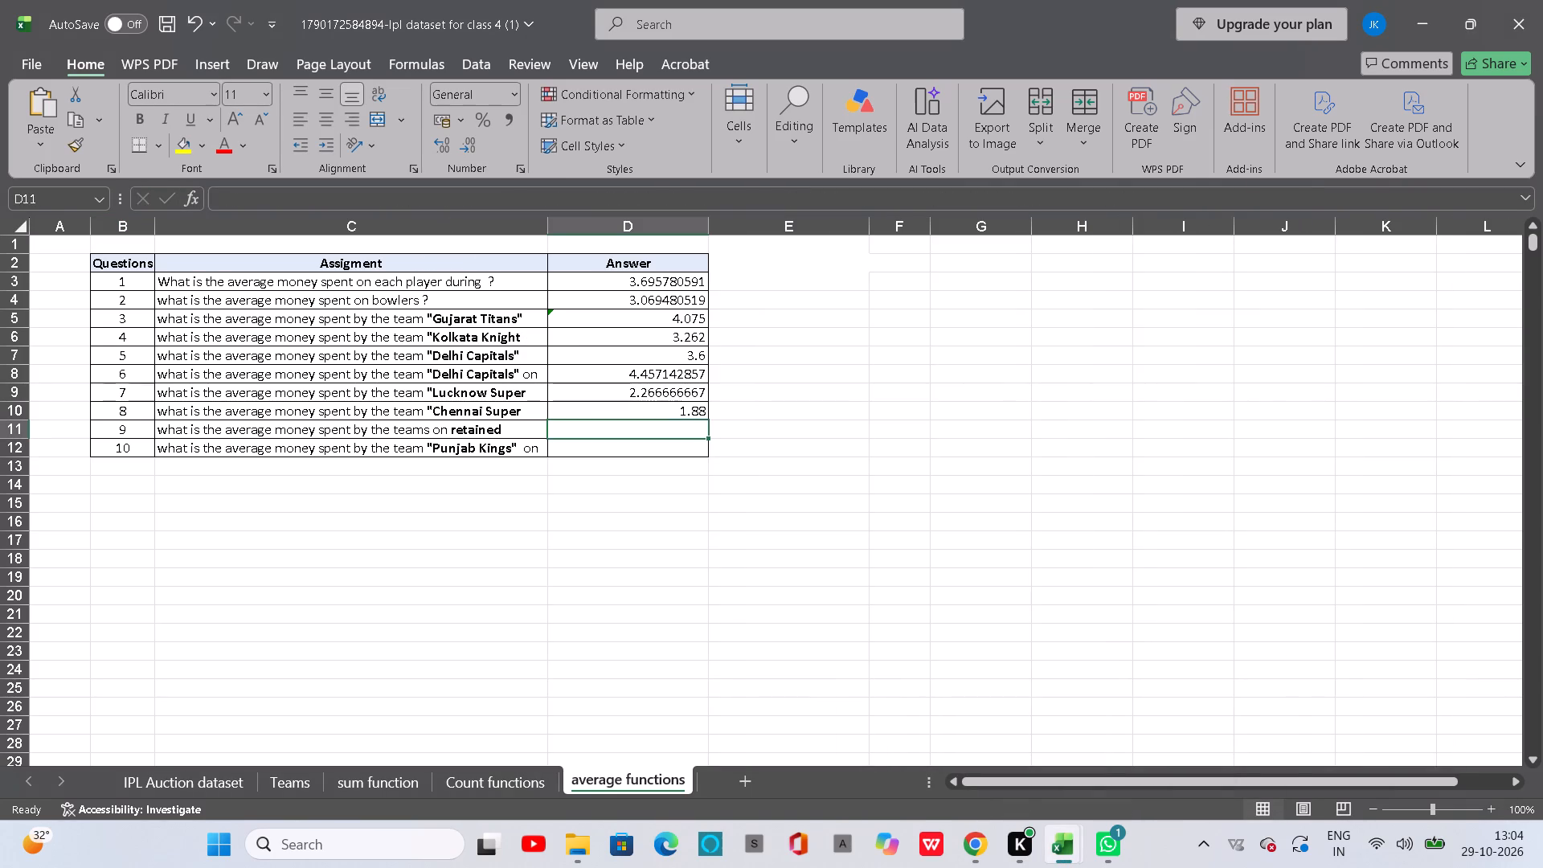
key(ctrl+v)
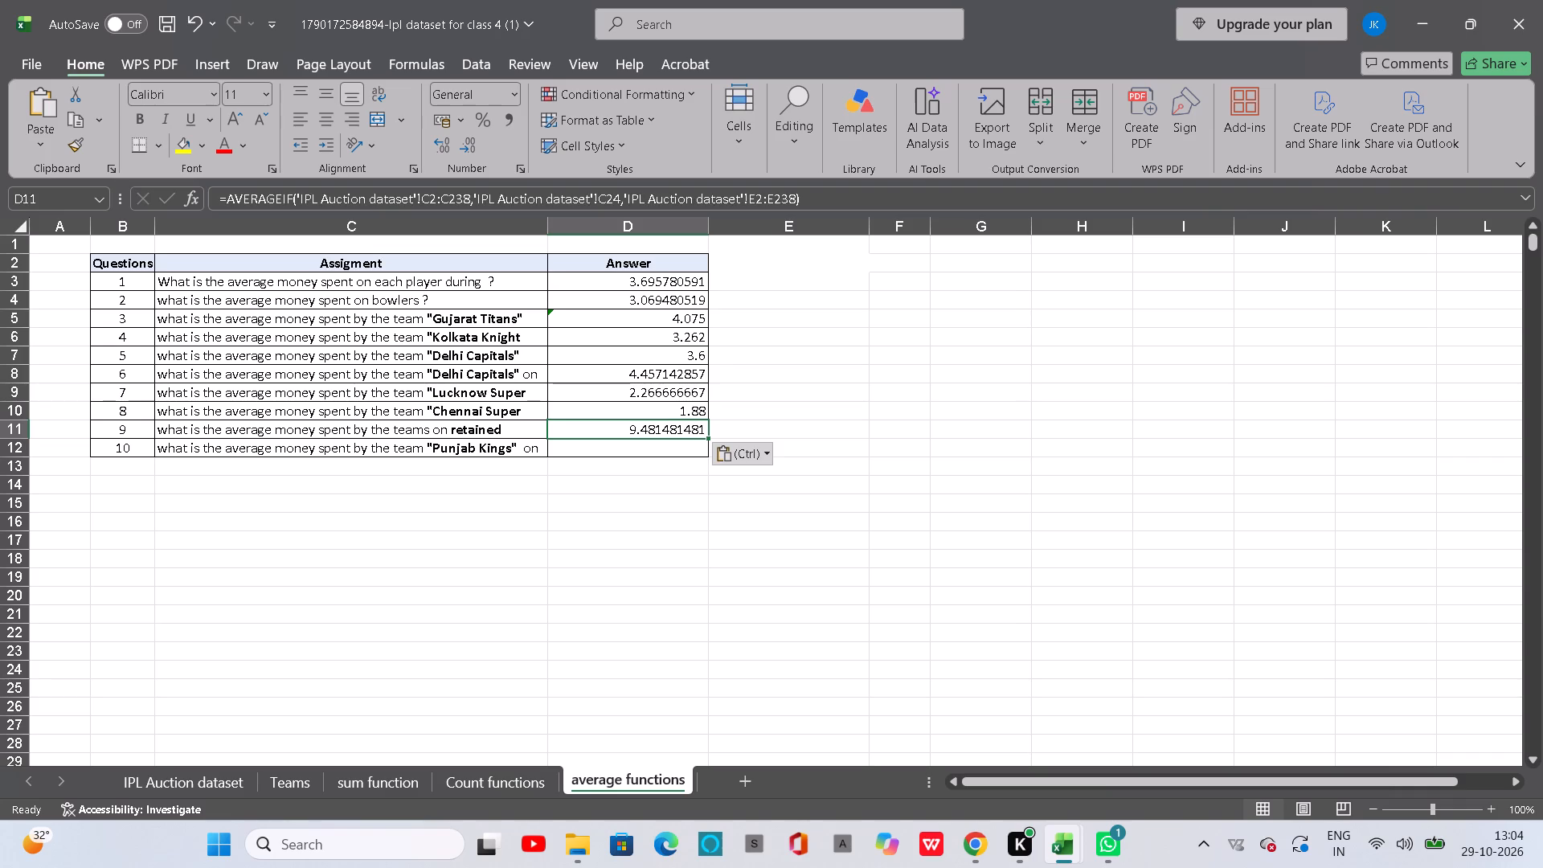
key(Return)
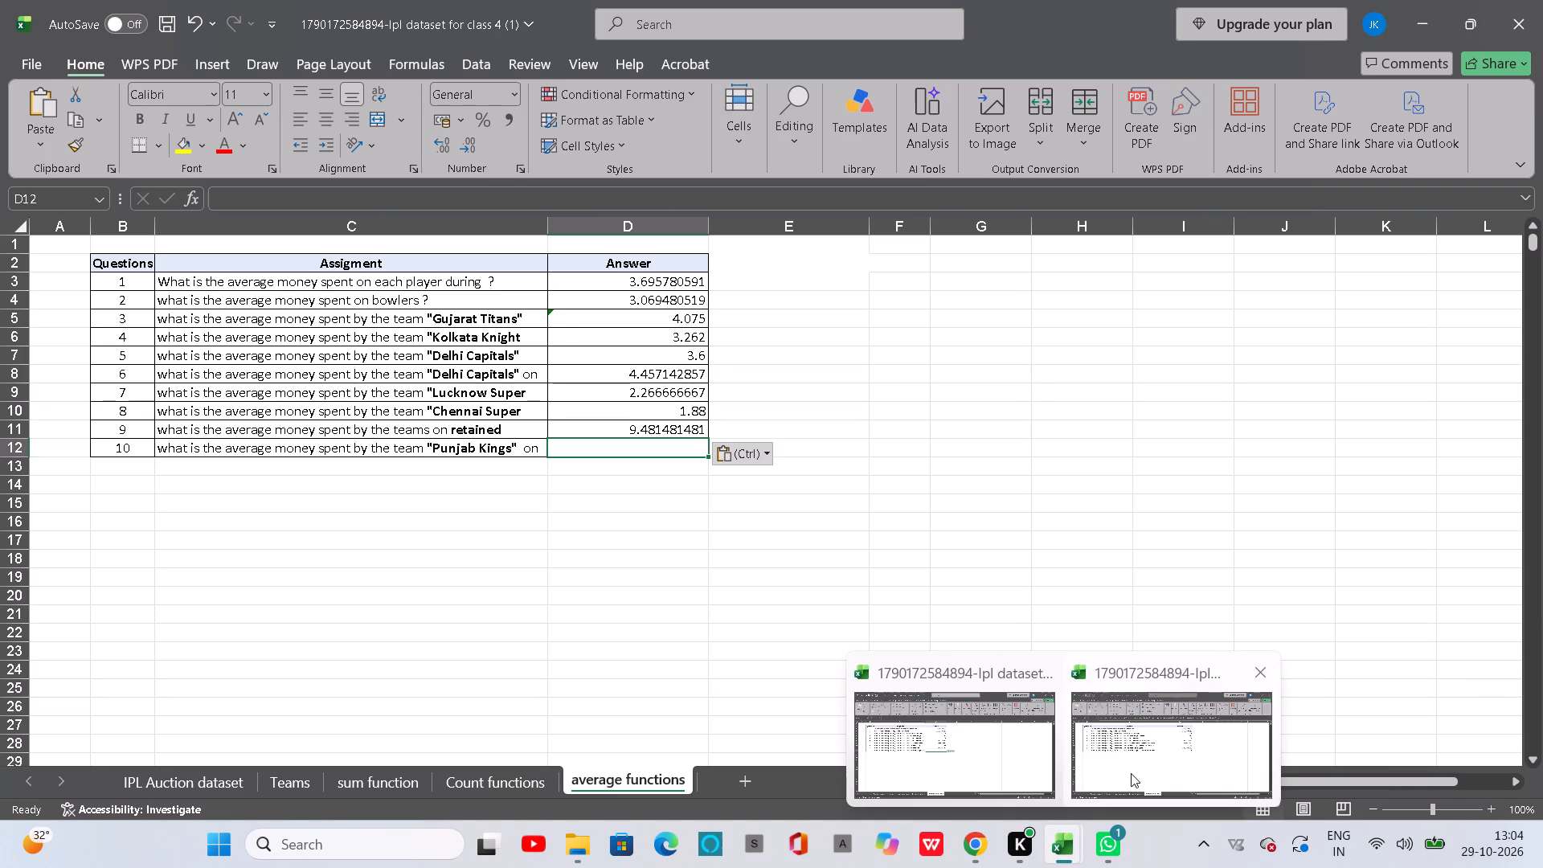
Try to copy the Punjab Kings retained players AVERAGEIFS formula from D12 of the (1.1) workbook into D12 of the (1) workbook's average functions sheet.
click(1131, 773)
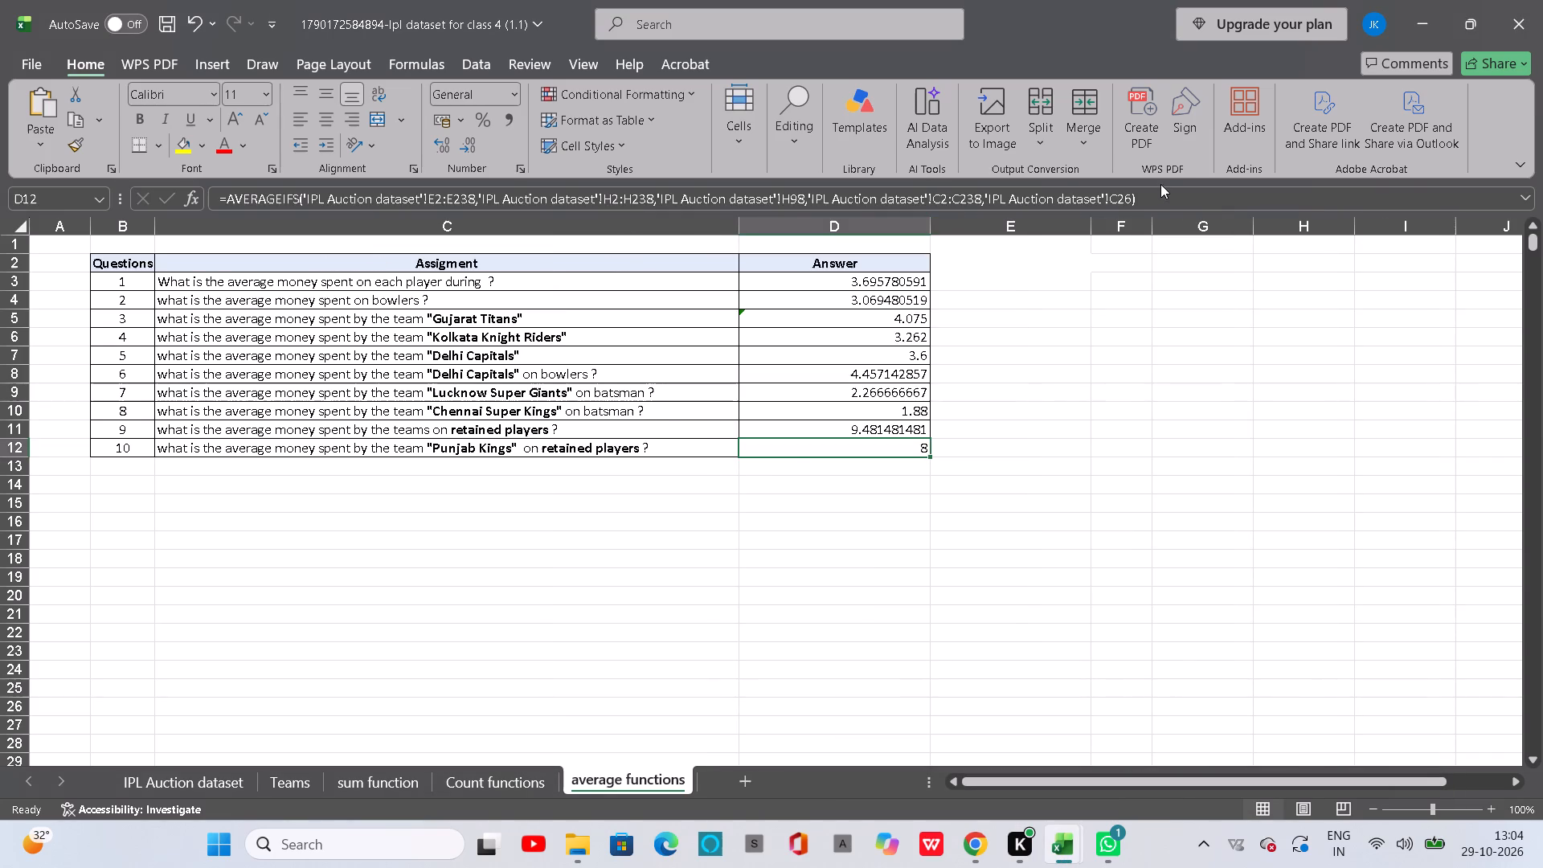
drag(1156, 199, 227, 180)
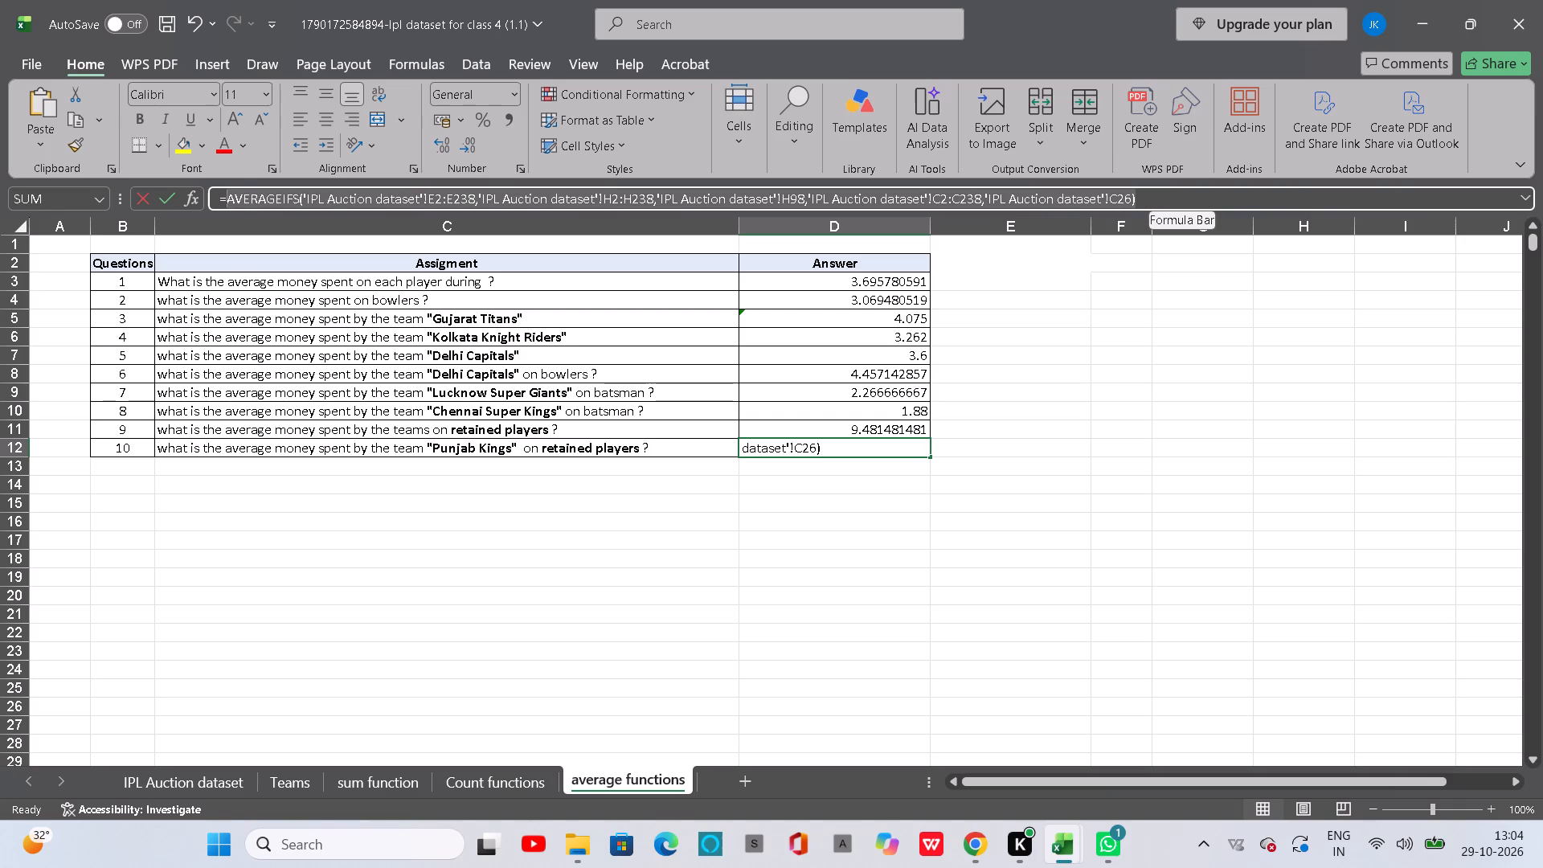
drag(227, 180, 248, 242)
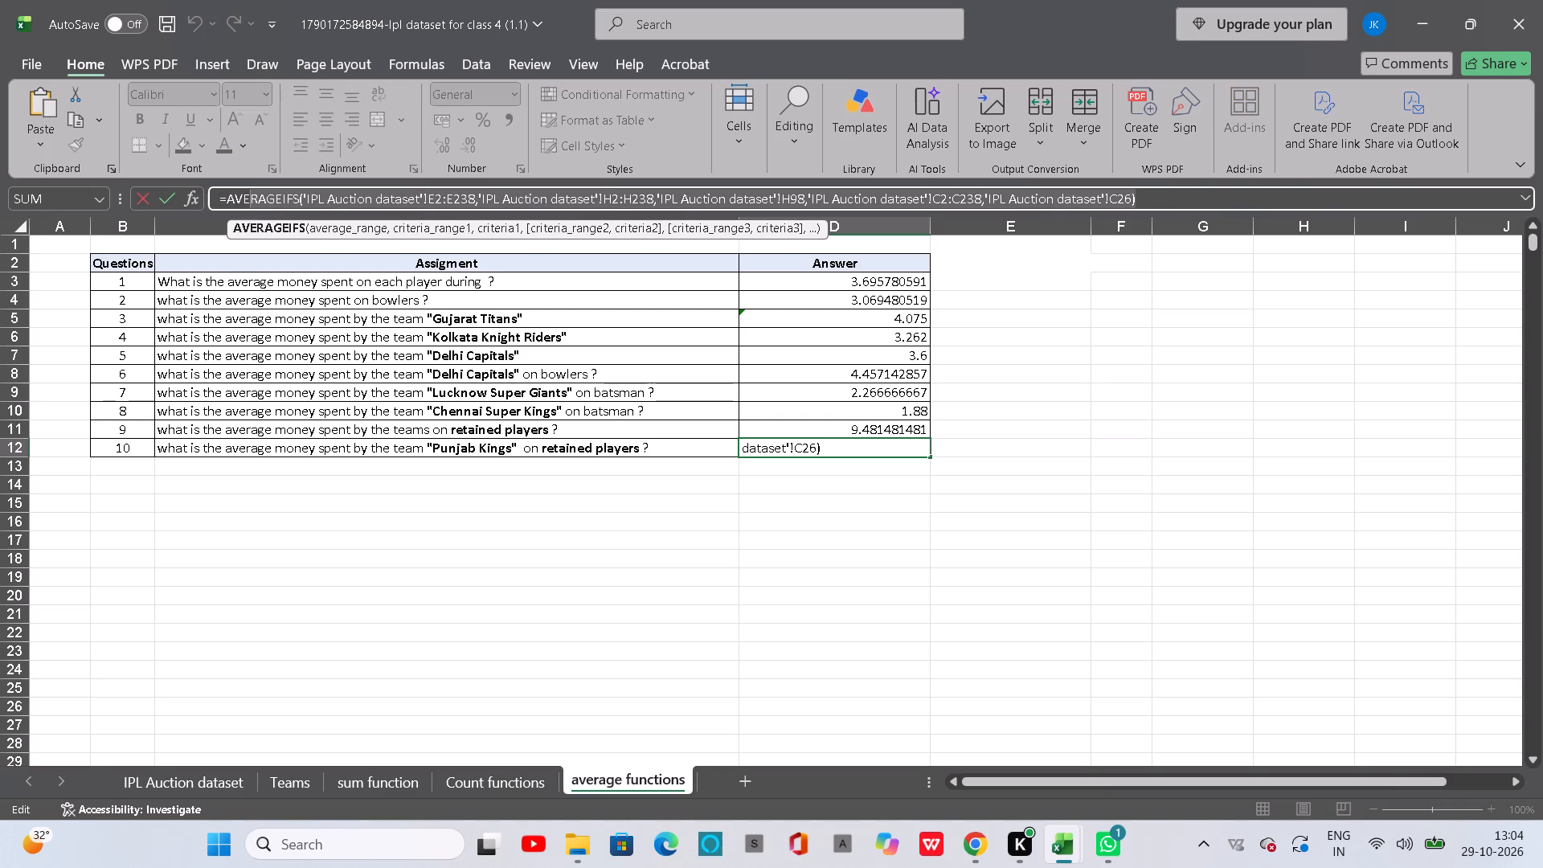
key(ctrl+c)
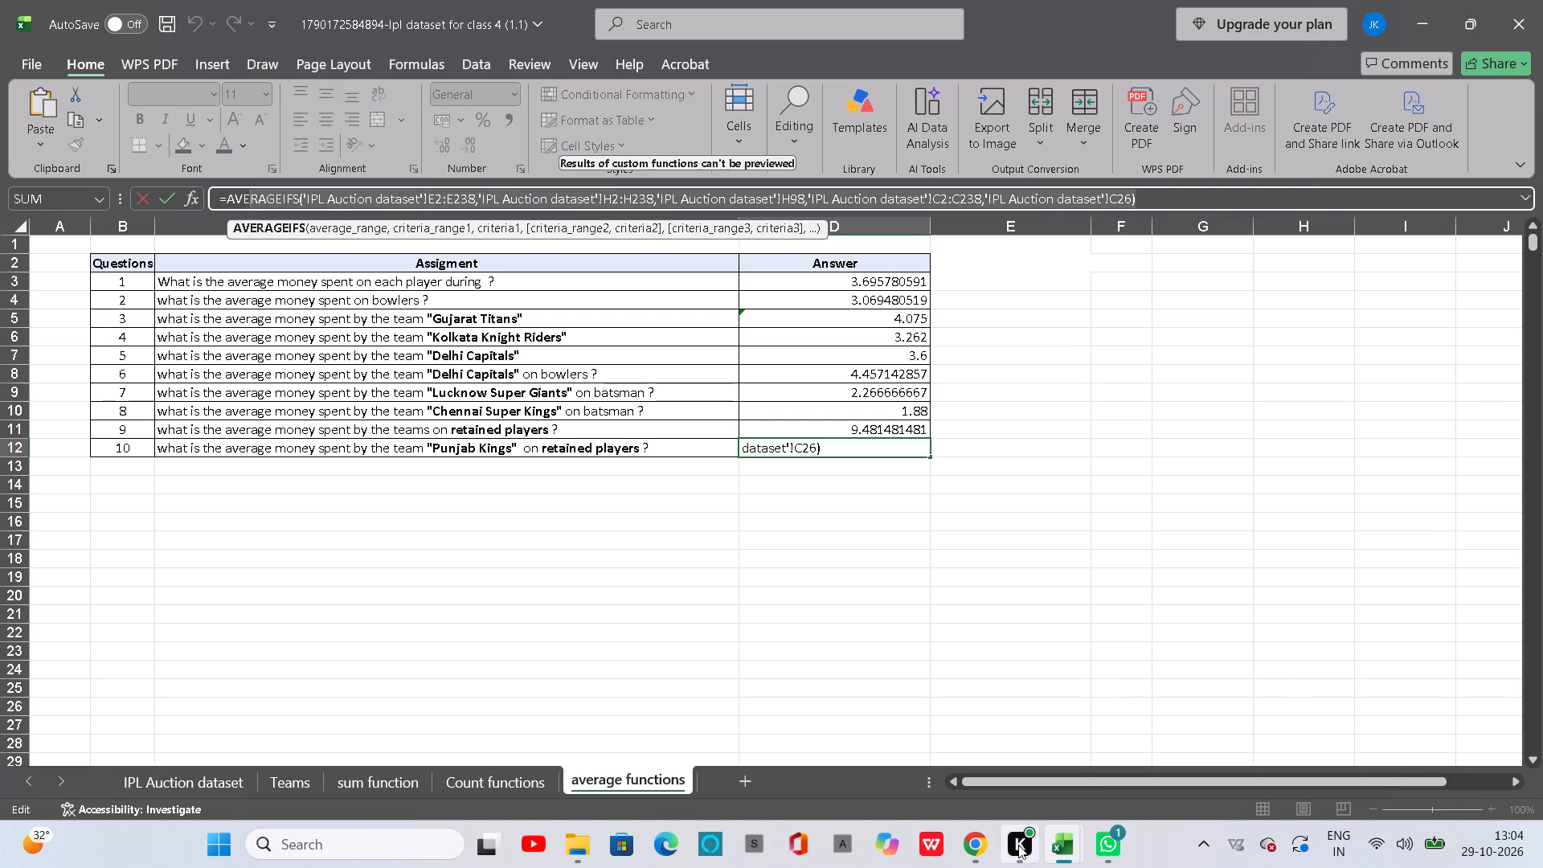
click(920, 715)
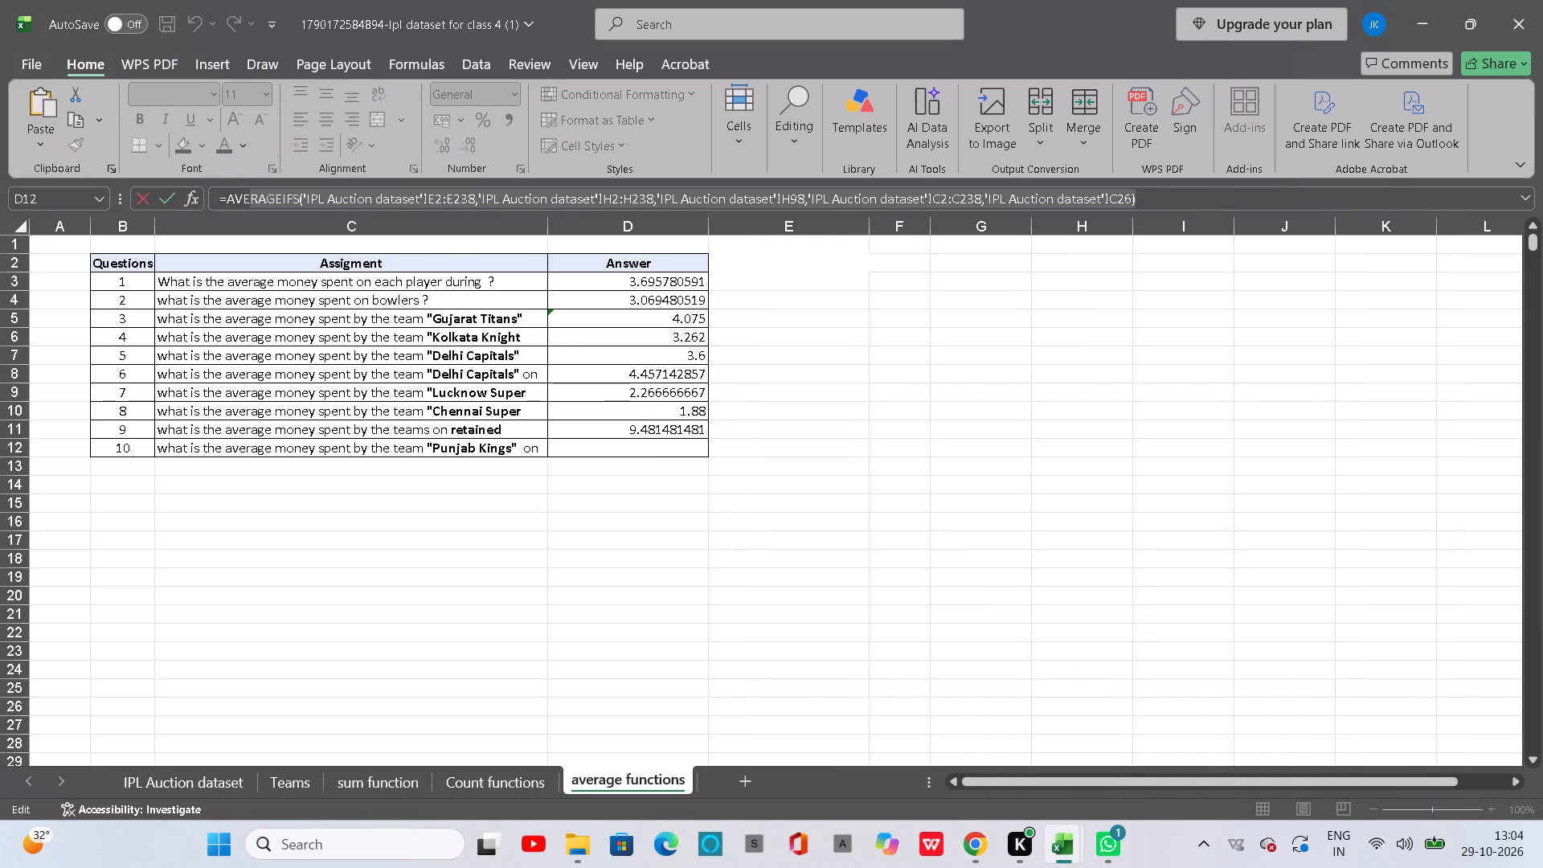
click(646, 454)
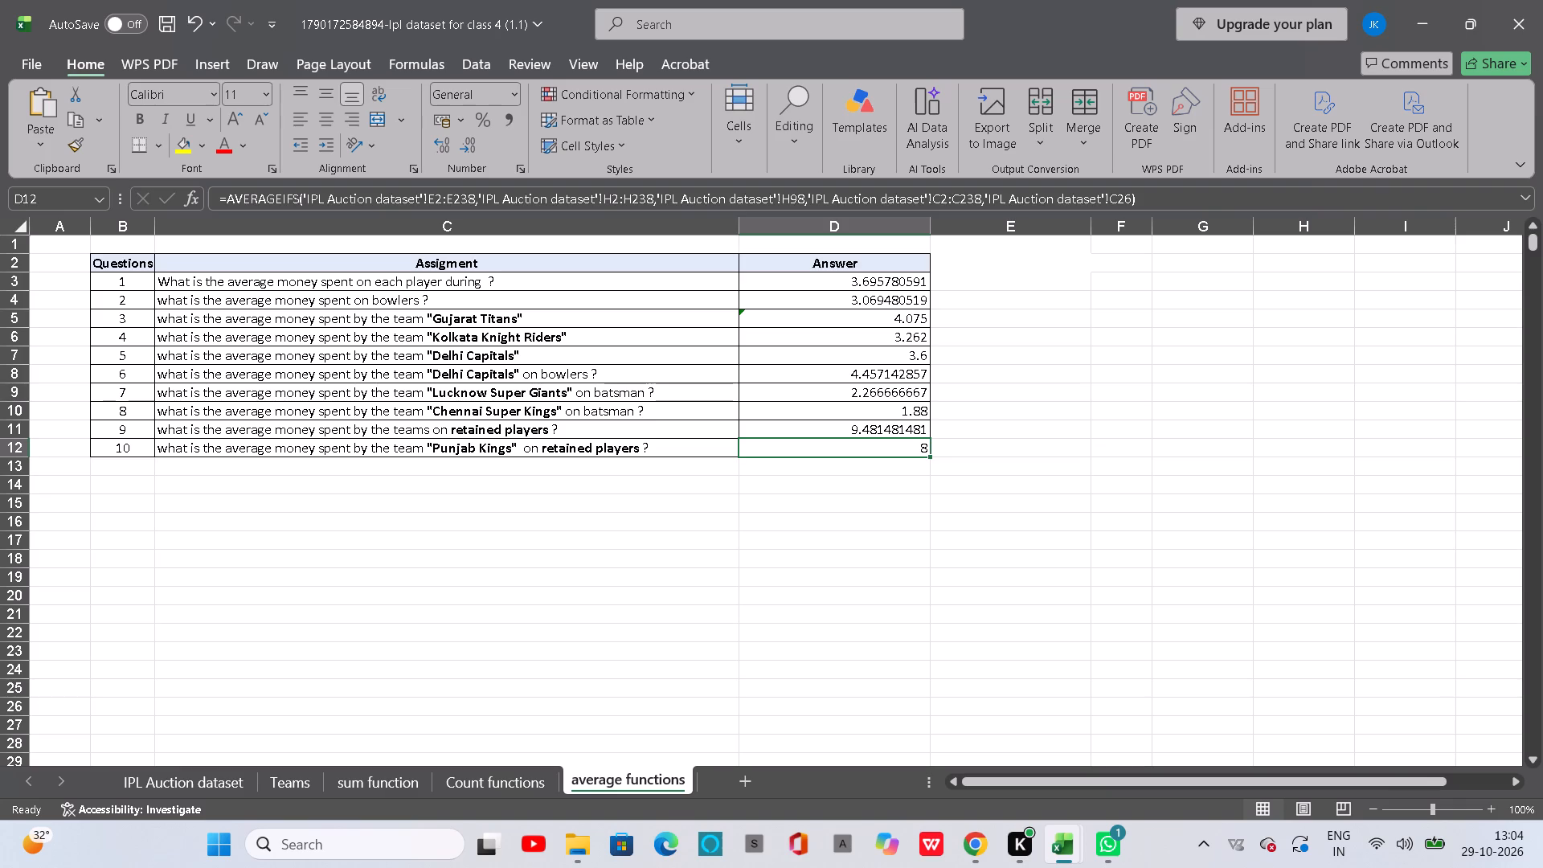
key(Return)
Open the Count functions sheet of the (1.1) workbook to view its answers.
click(1033, 592)
scroll(523, 589, up, 2)
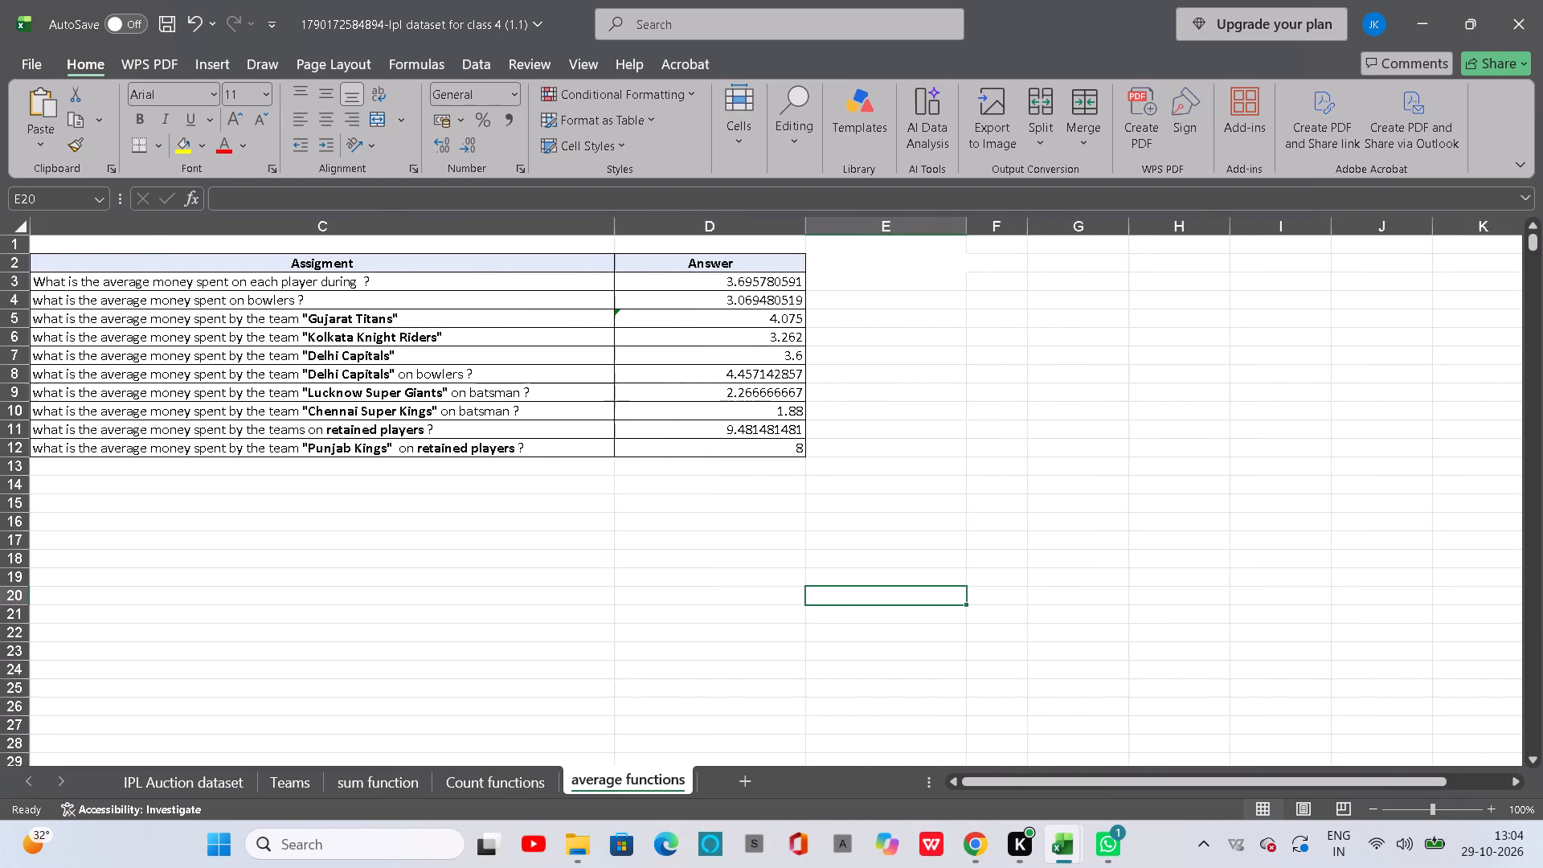
scroll(523, 589, up, 1)
click(487, 793)
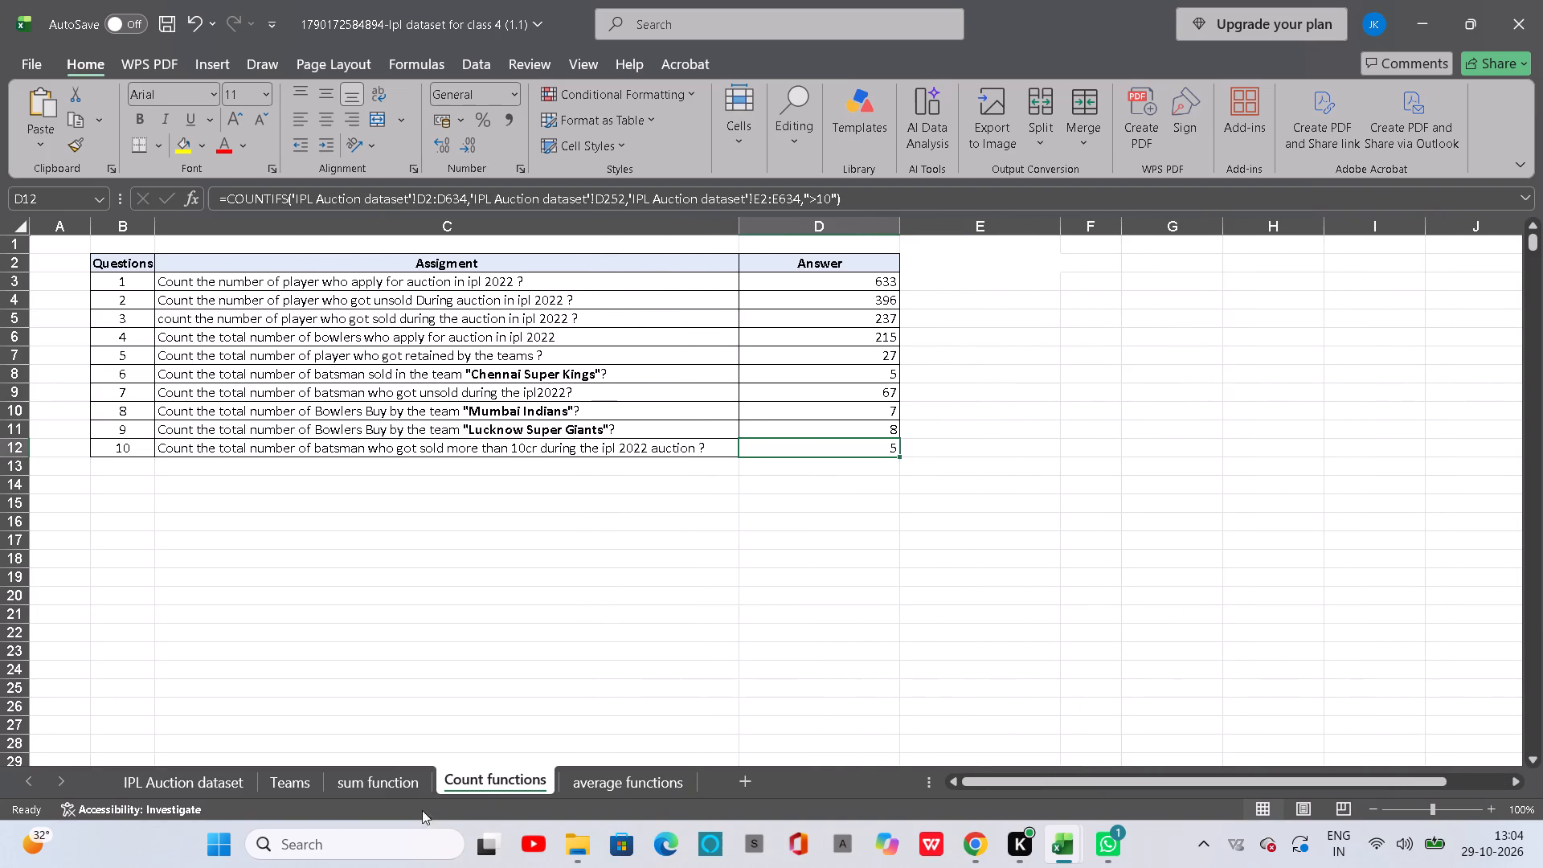
Open the sum function sheet of the (1.1) workbook to view its answers.
click(411, 796)
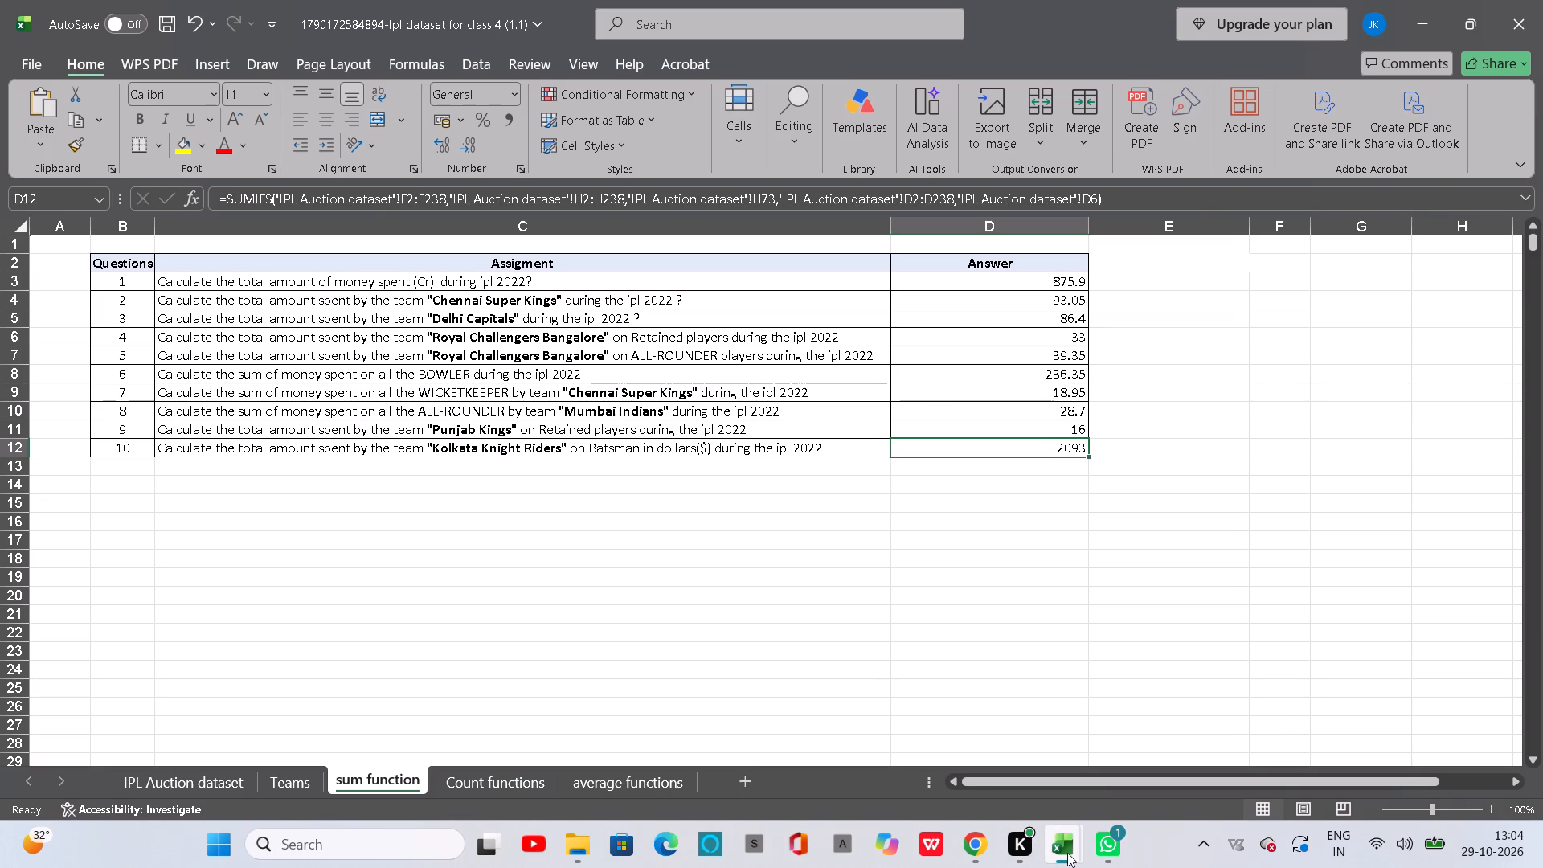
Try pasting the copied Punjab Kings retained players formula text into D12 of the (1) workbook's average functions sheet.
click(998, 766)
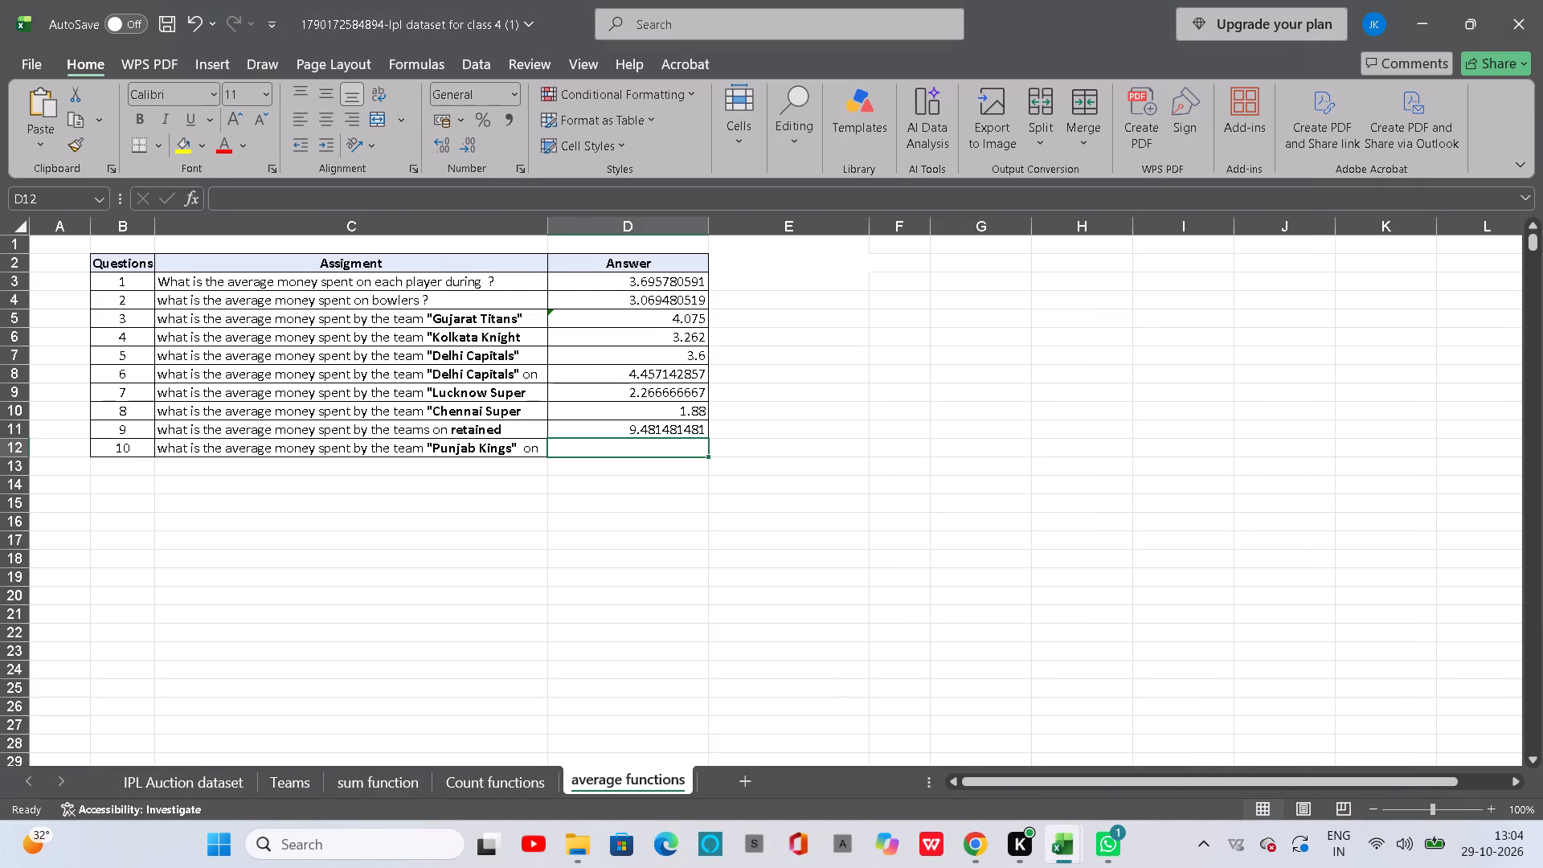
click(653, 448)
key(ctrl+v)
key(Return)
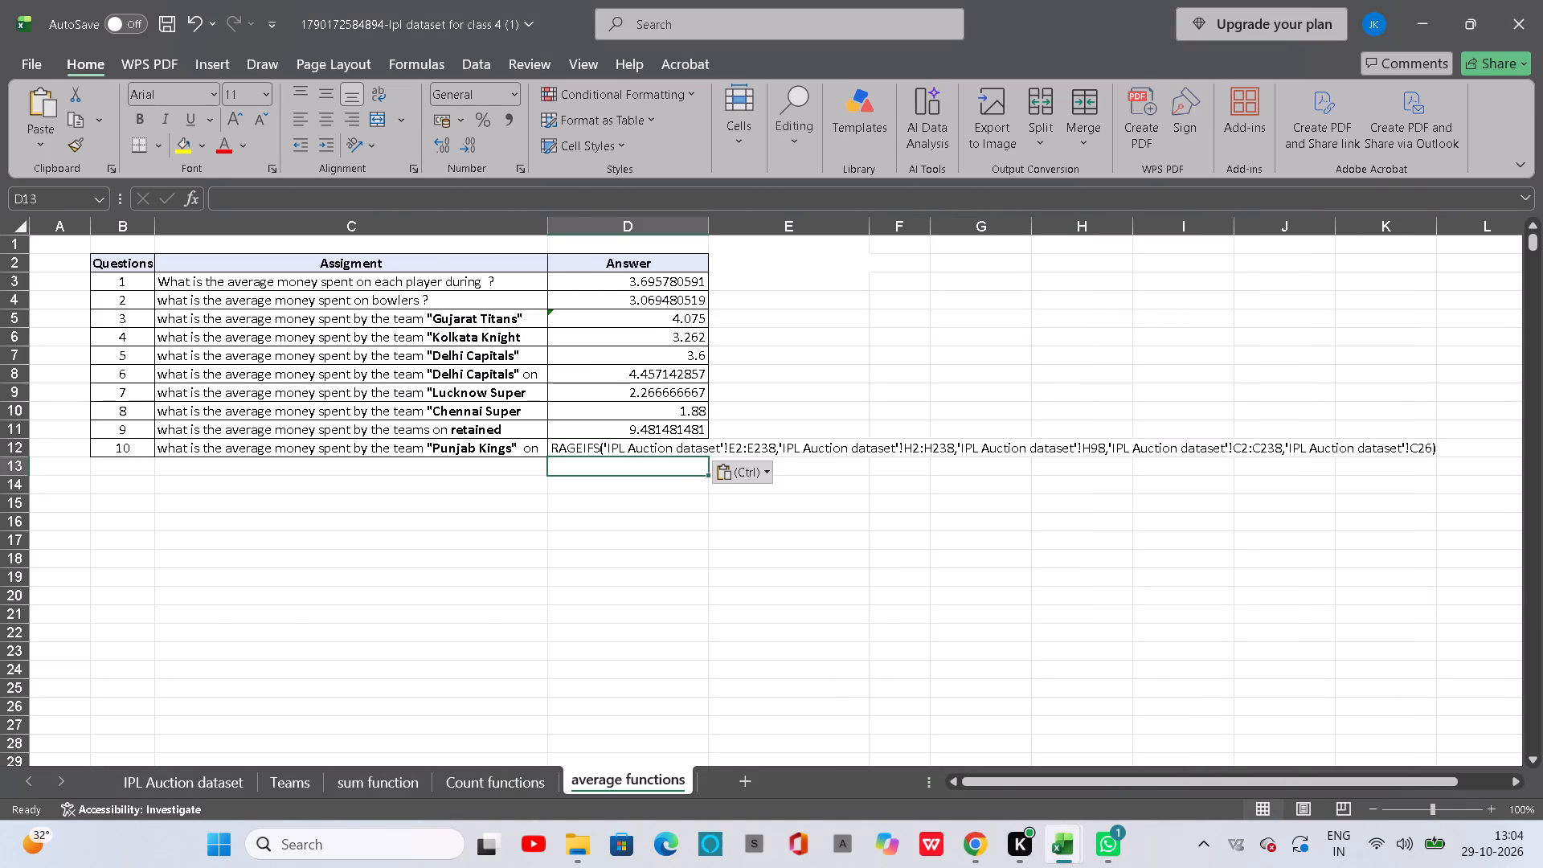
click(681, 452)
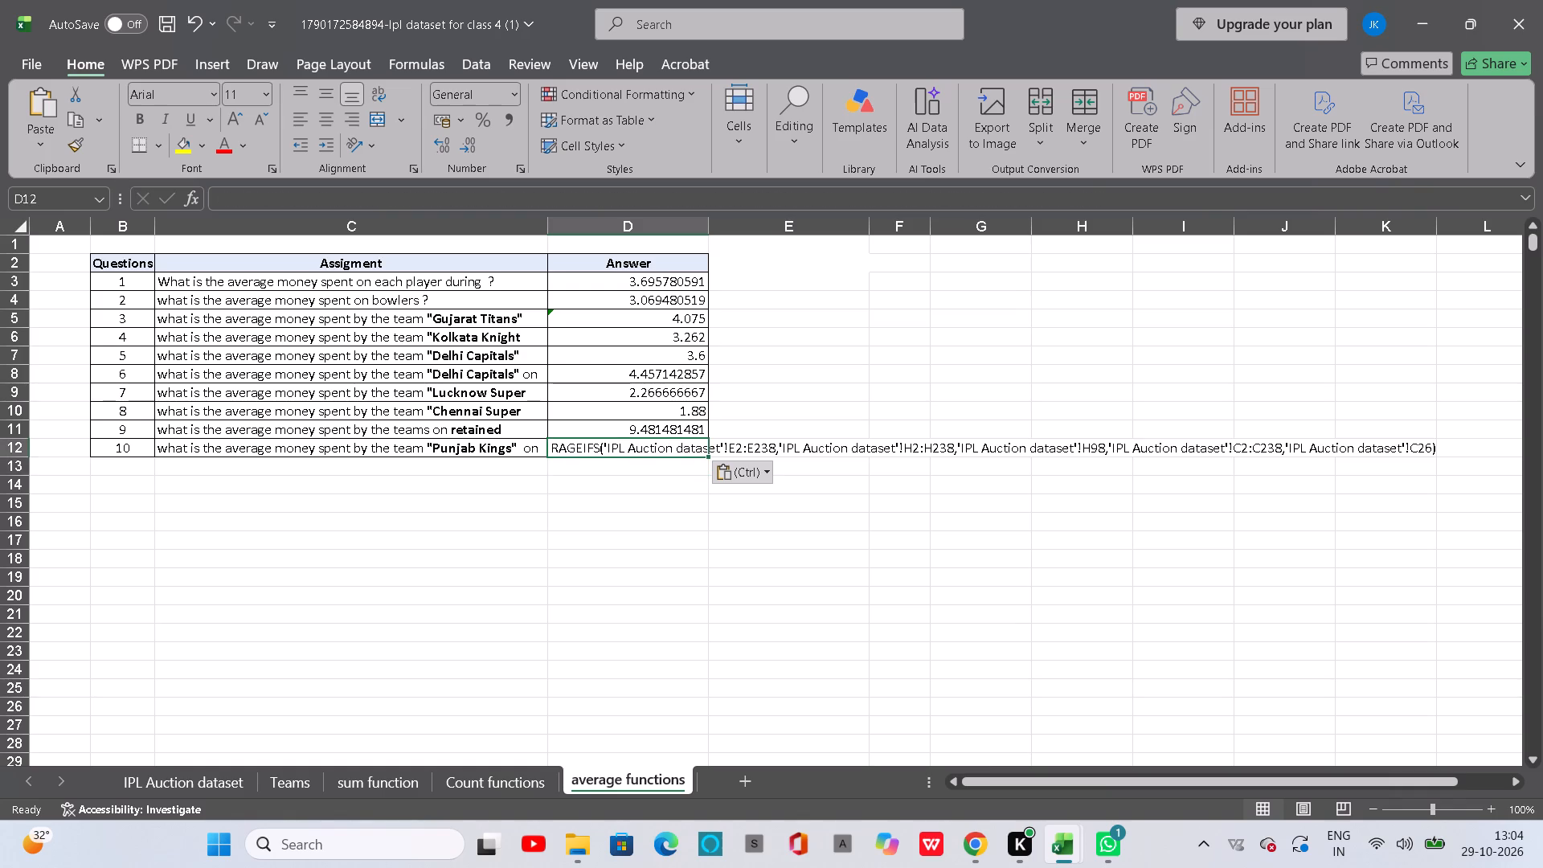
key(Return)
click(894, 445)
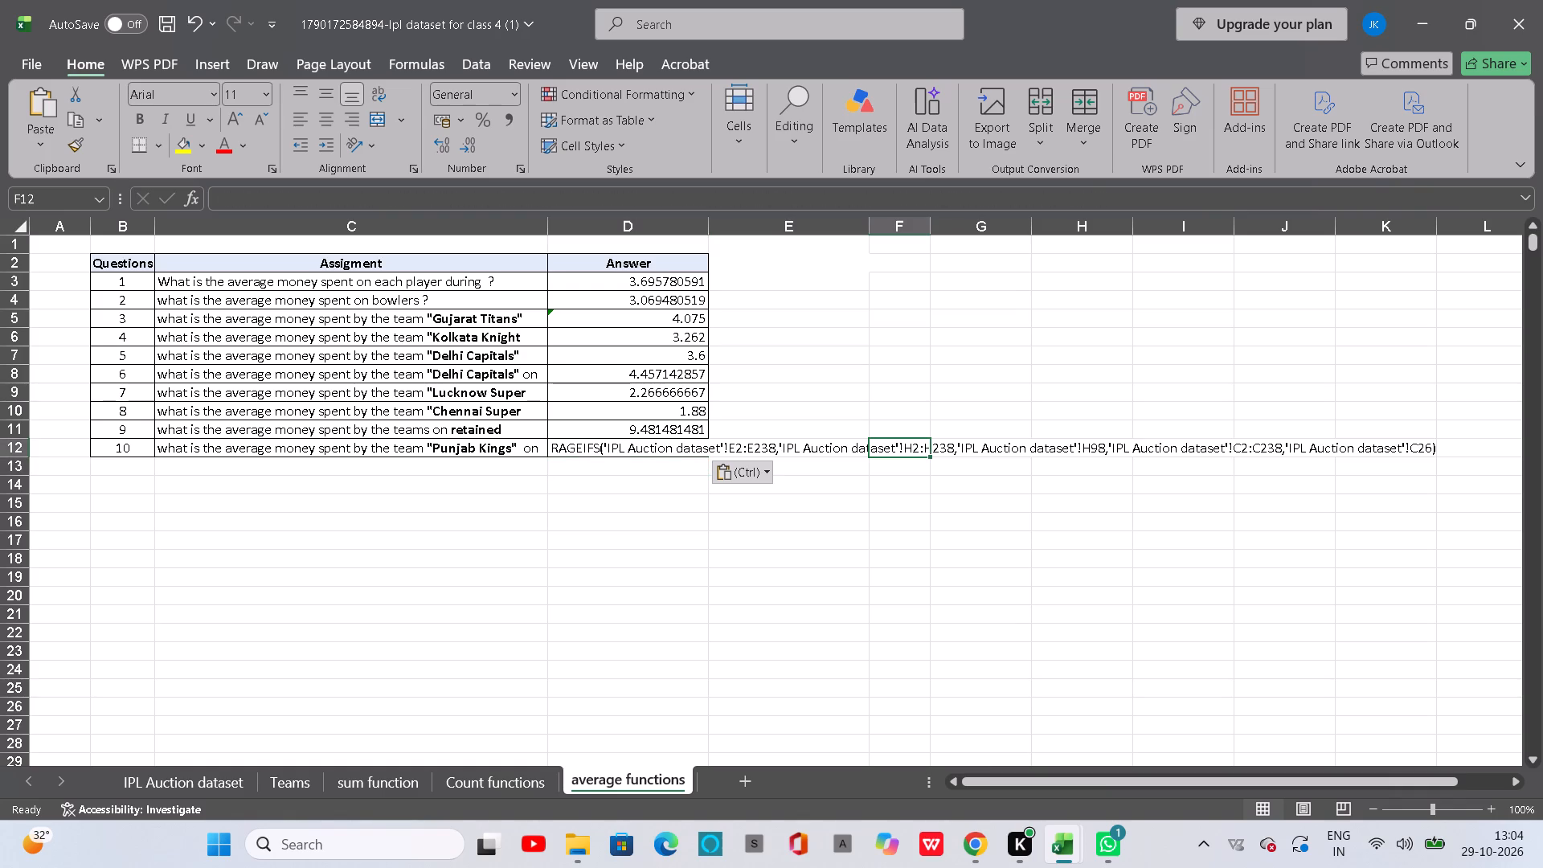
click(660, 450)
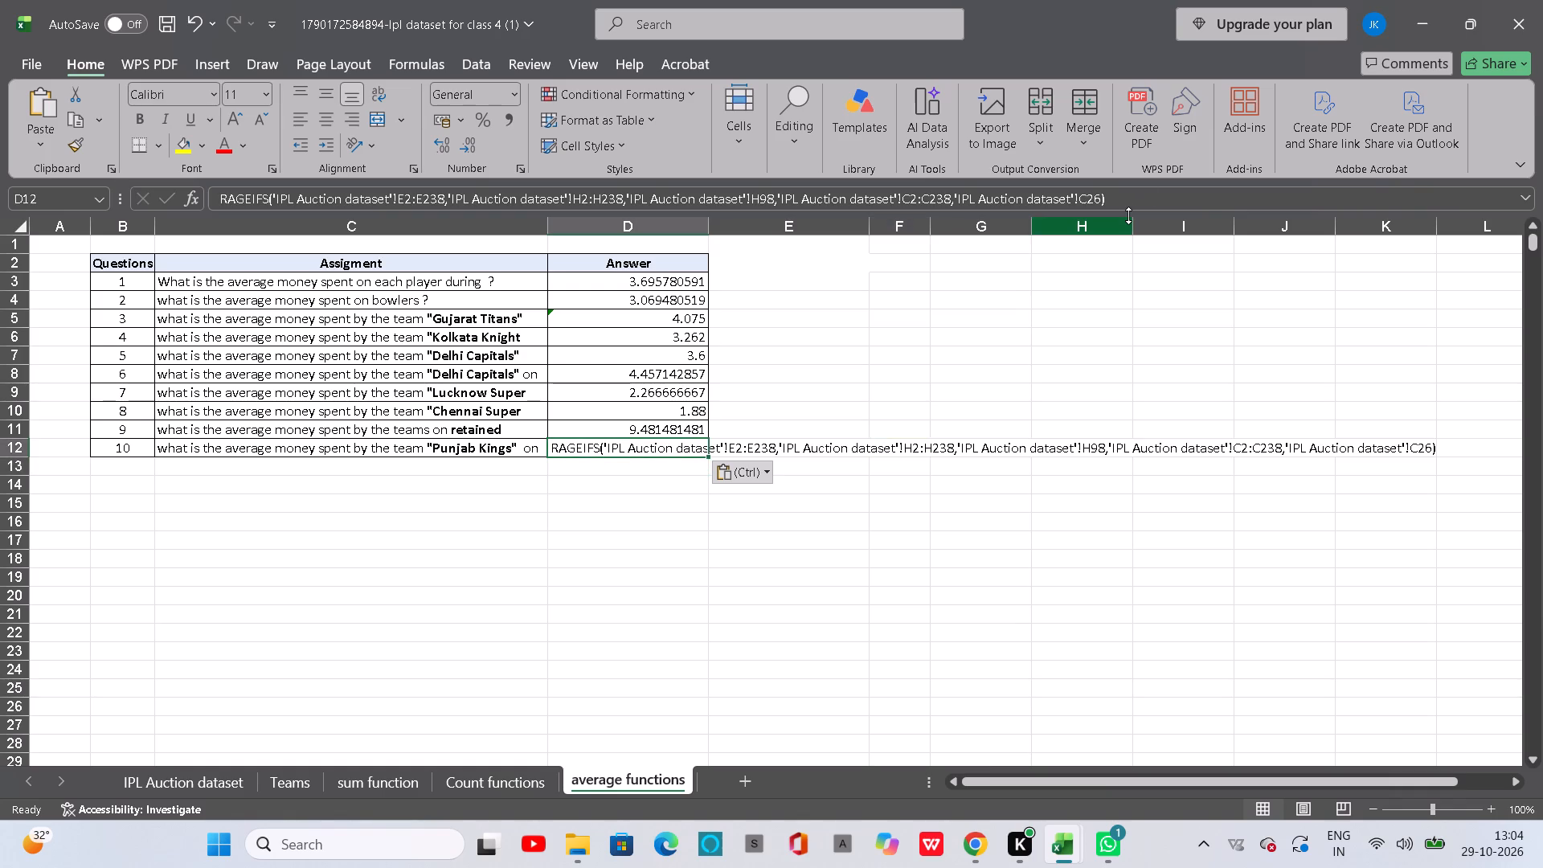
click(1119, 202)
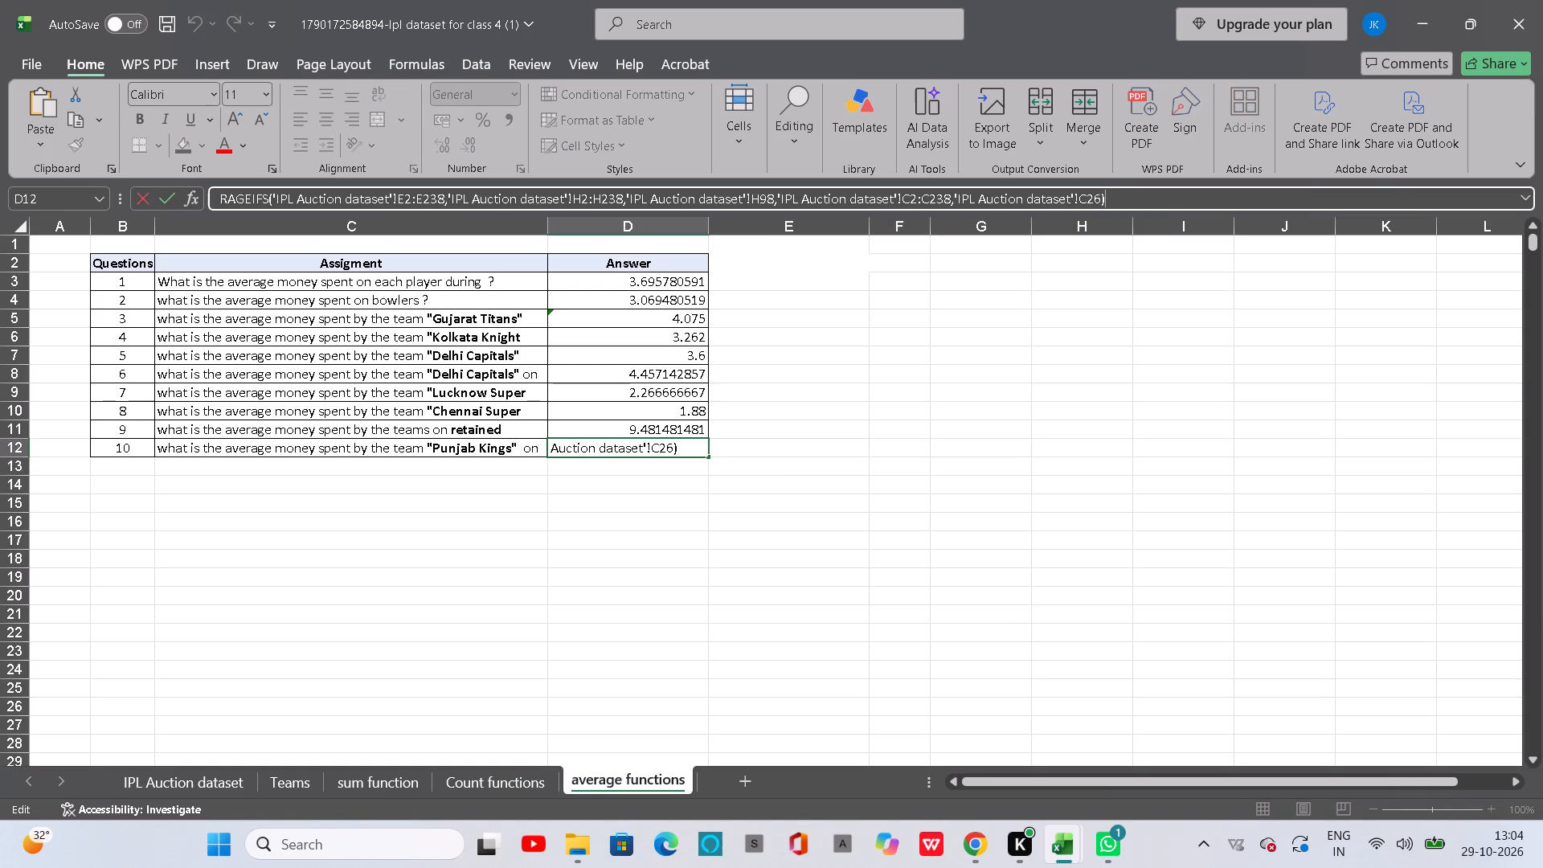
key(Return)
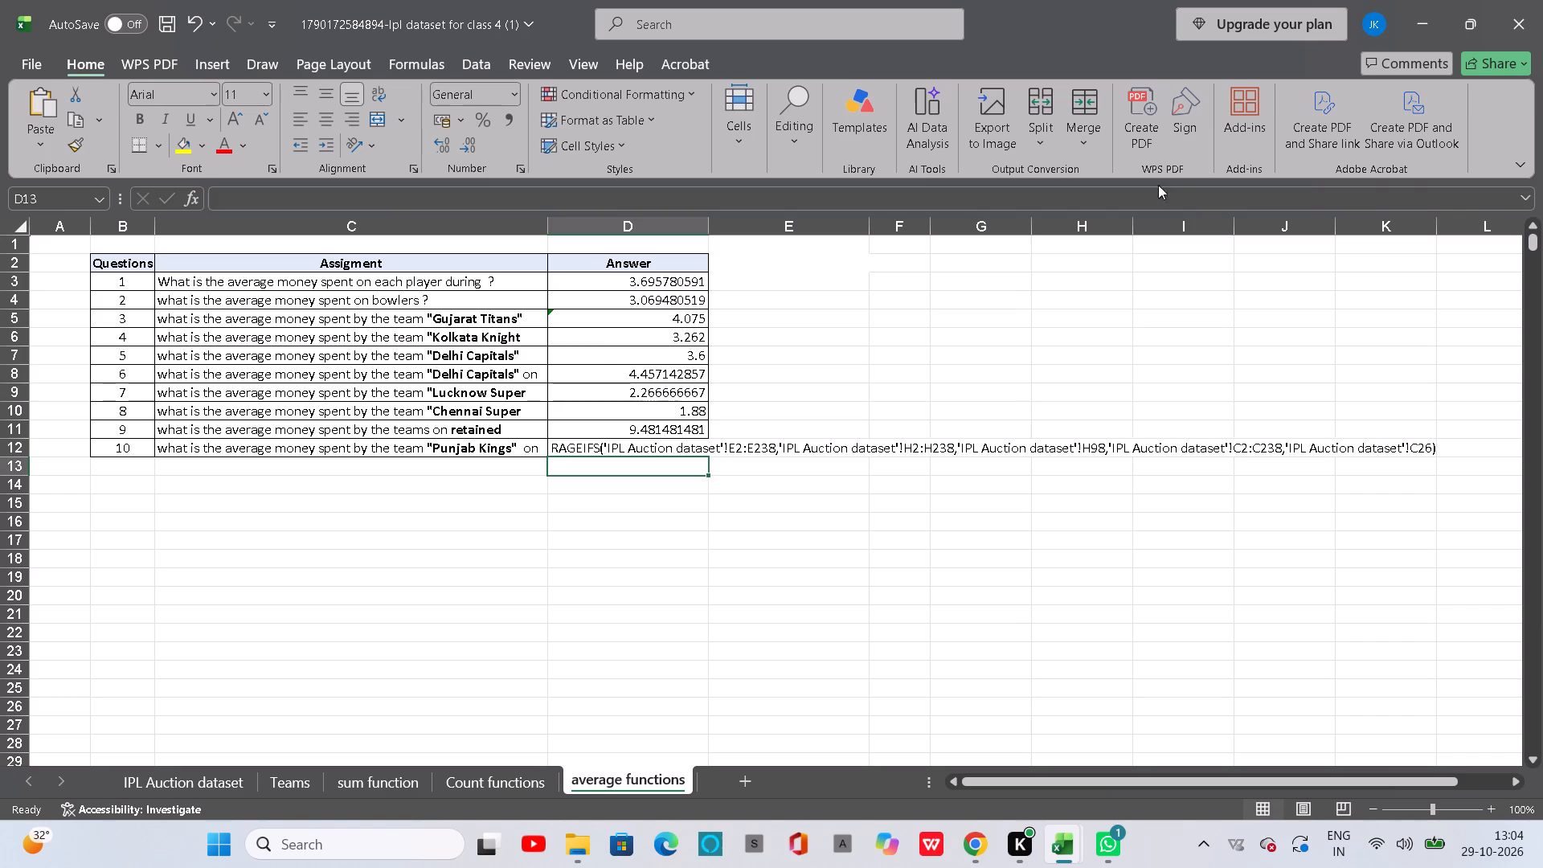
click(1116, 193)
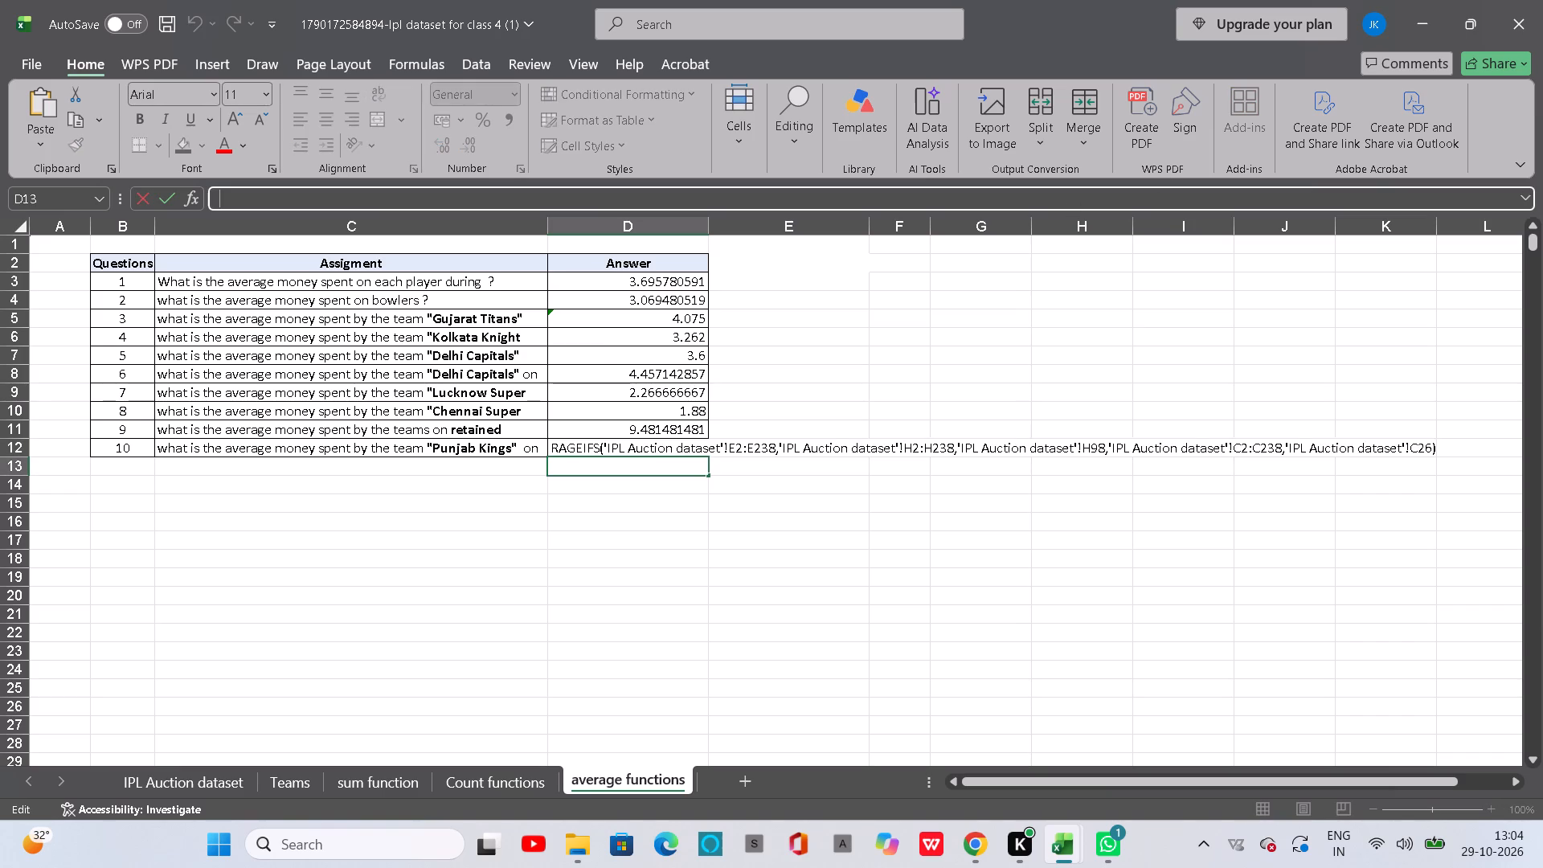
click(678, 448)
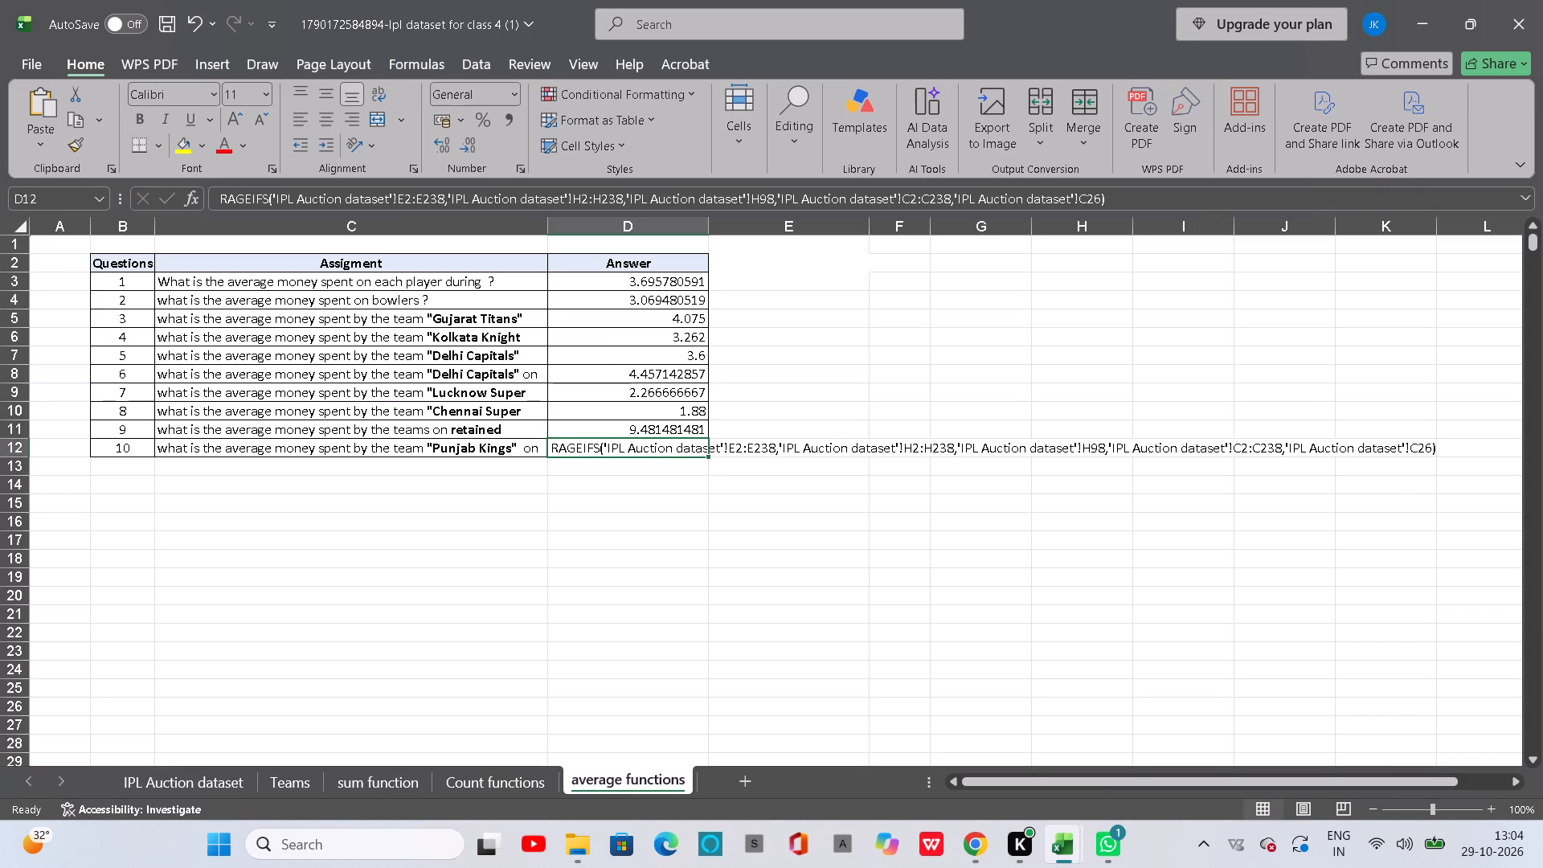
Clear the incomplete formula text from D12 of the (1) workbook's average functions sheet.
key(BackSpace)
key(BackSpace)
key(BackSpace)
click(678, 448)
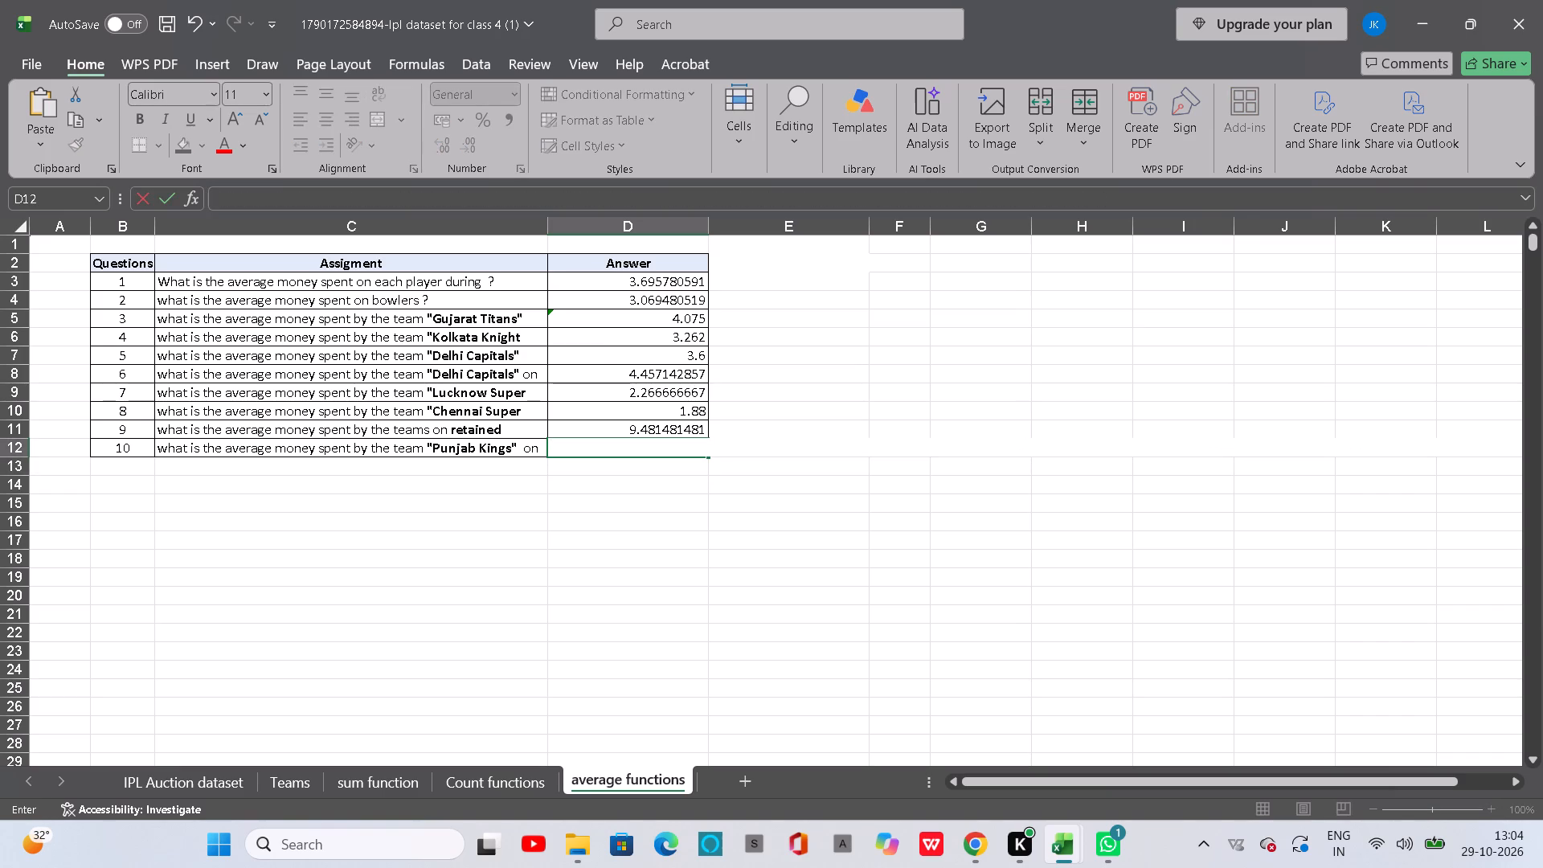
Undo the recent edits back to the complete AVERAGEIFS formula in D12 of the (1.1) workbook's average functions sheet.
click(1110, 751)
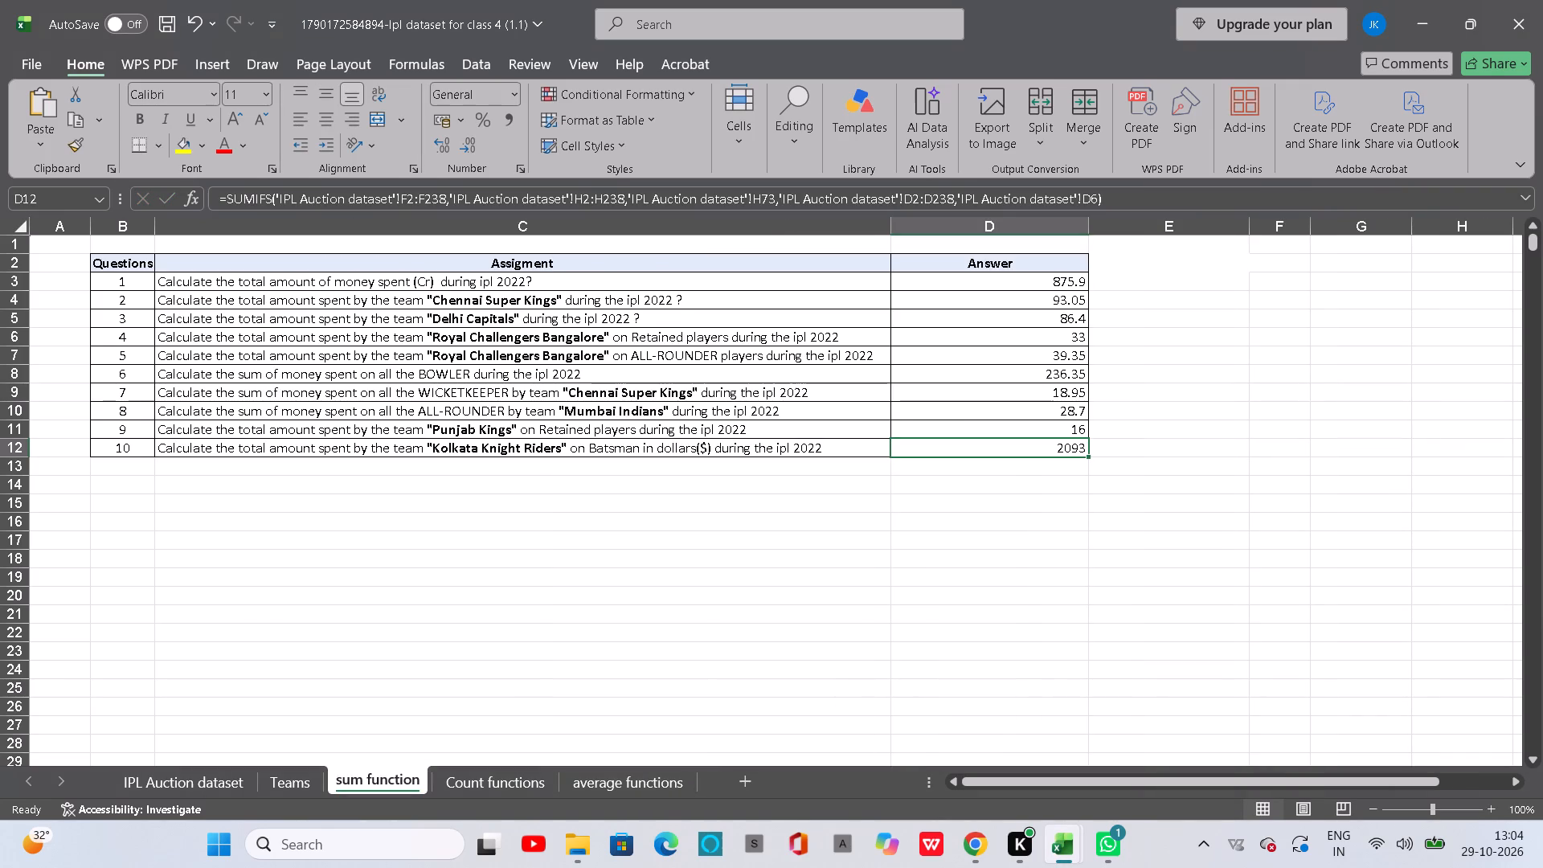
key(ctrl+z)
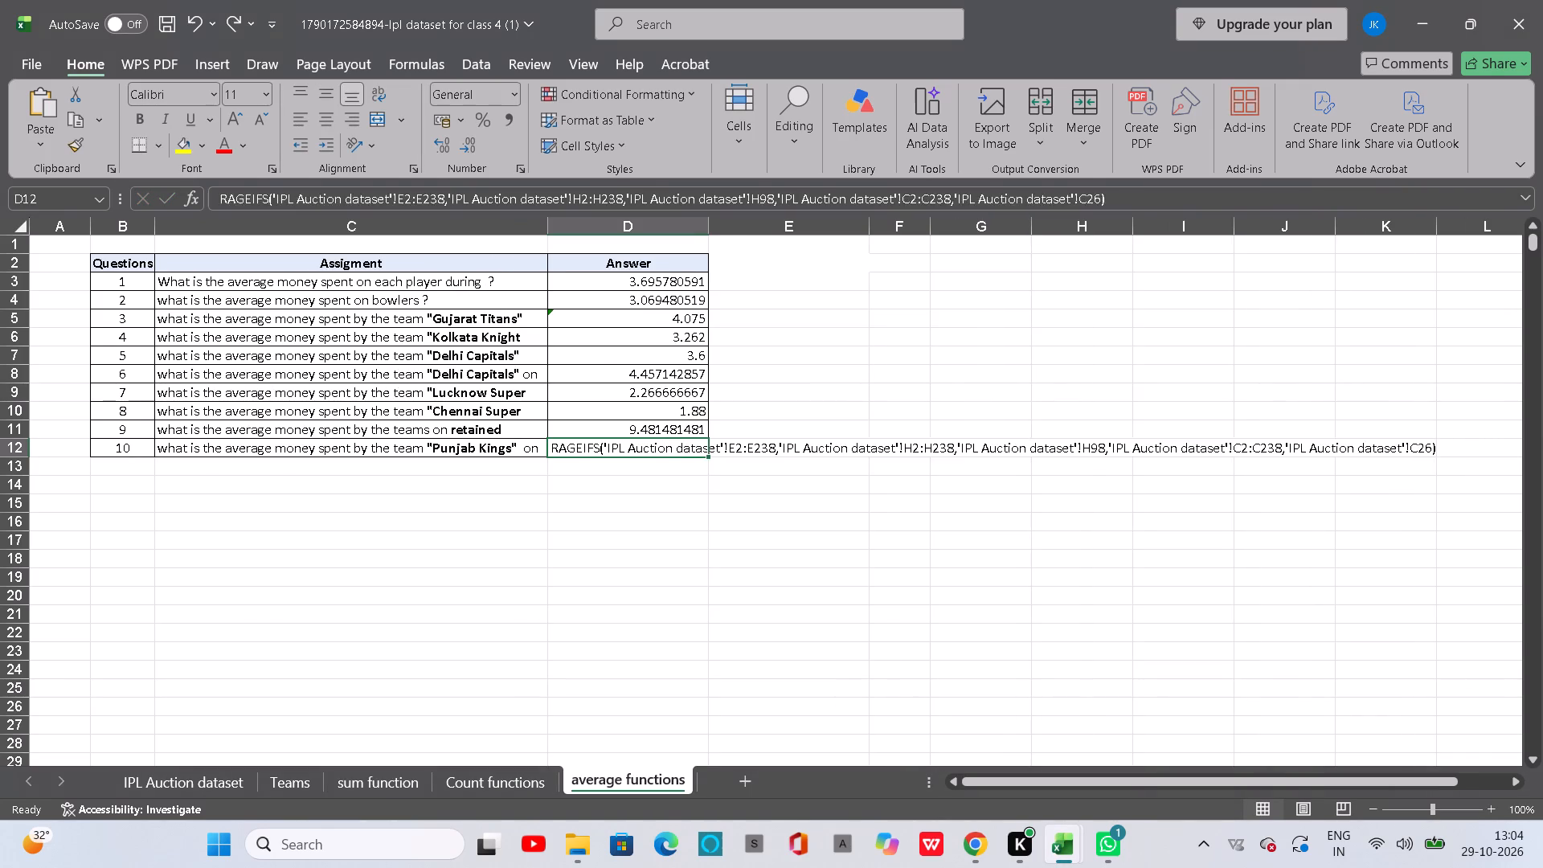
key(ctrl+z)
key(ctrl+z)
key(ctrl+z)
key(ctrl+z)
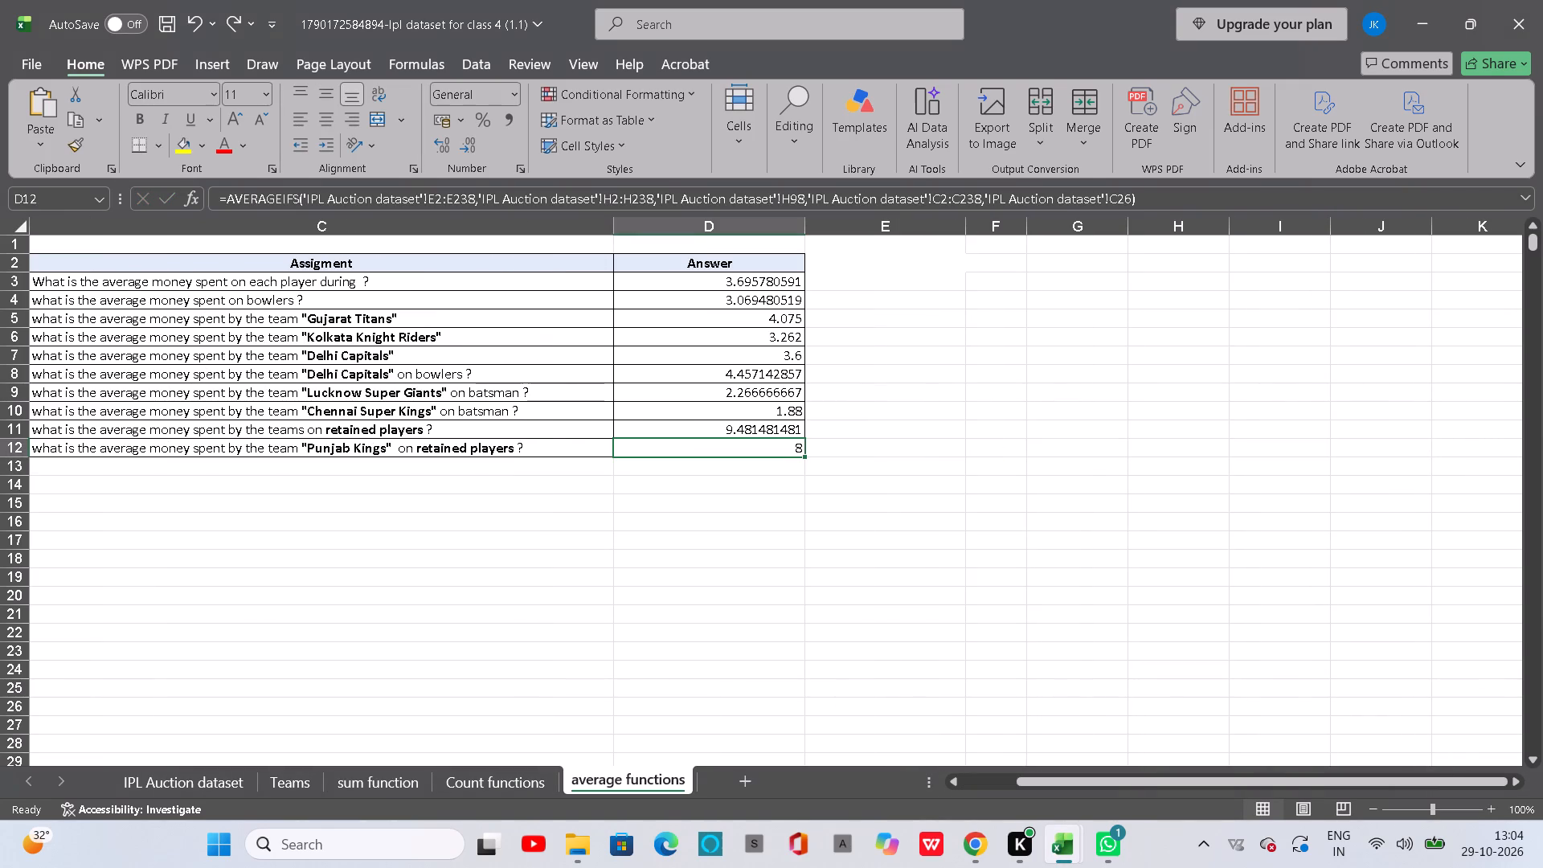
Copy the full Punjab Kings retained players AVERAGEIFS formula text from D12 of the (1.1) workbook into D12 of the (1) workbook's average functions sheet.
drag(1138, 201, 182, 267)
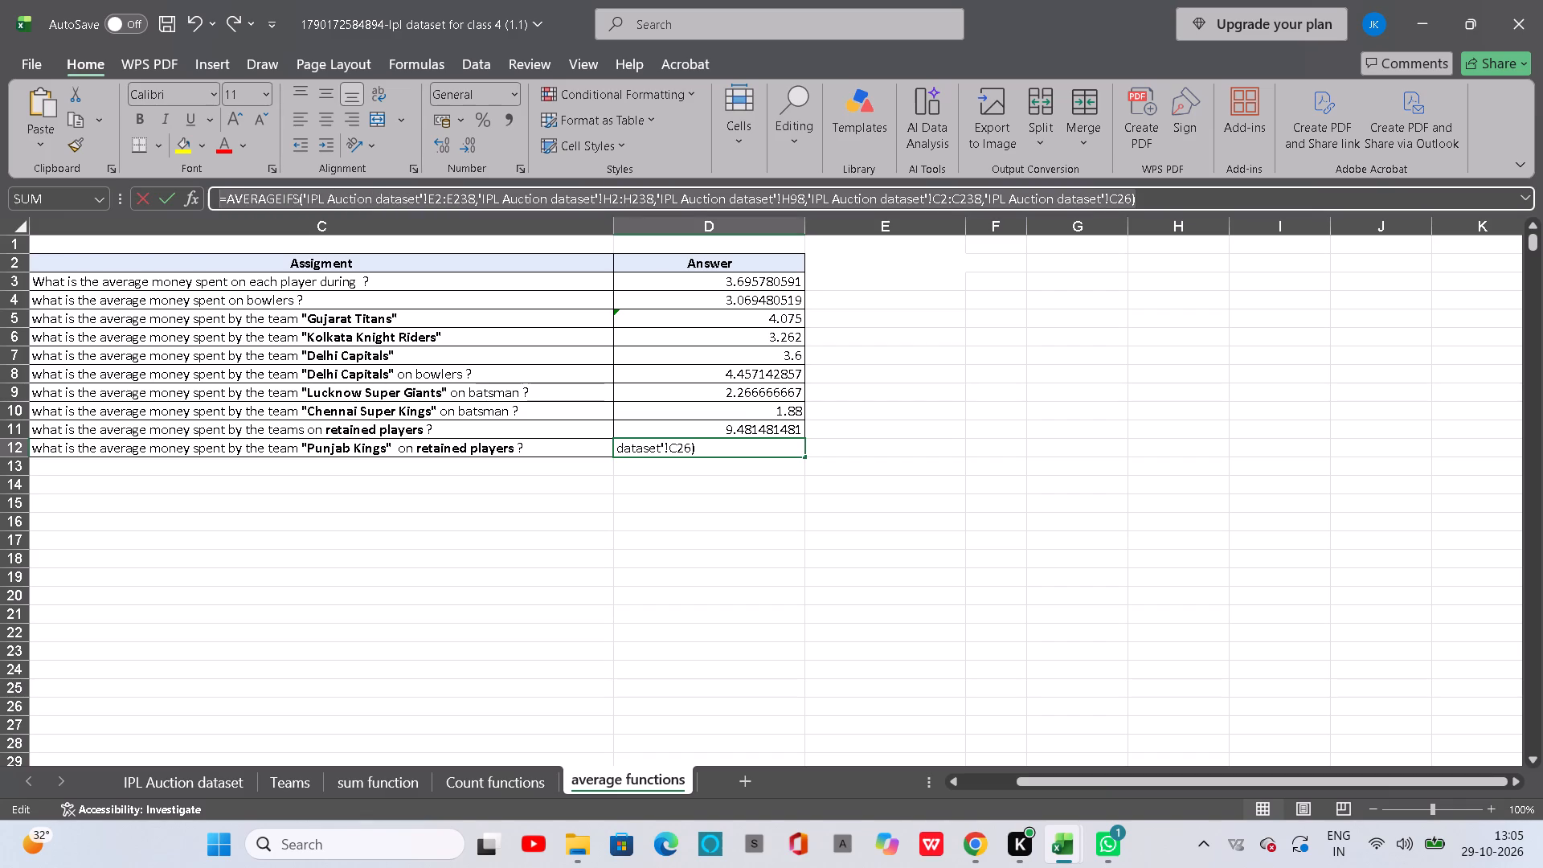
key(ctrl+c)
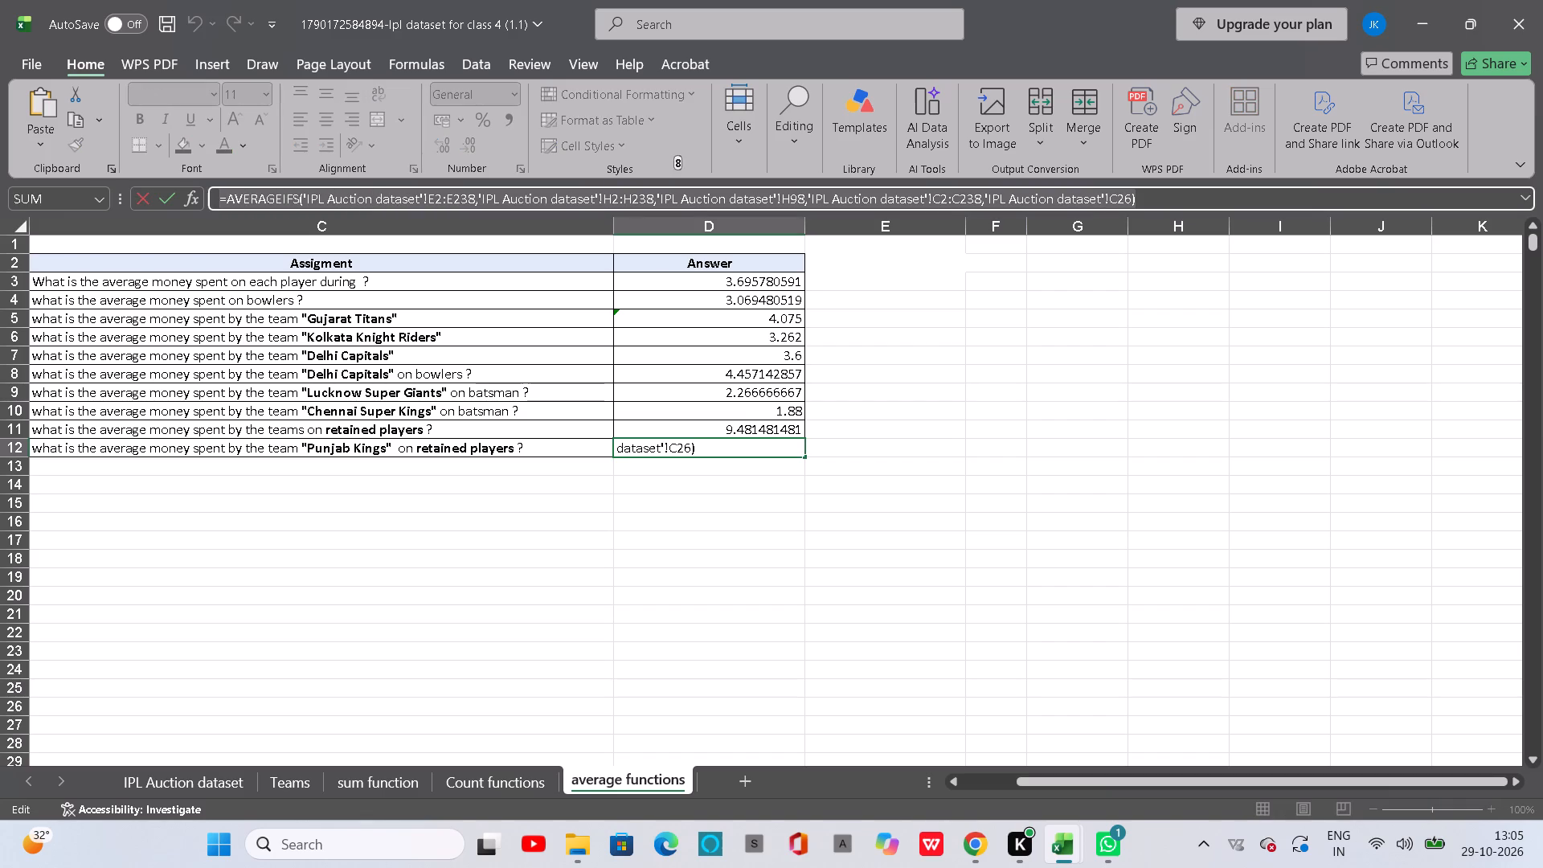
key(Return)
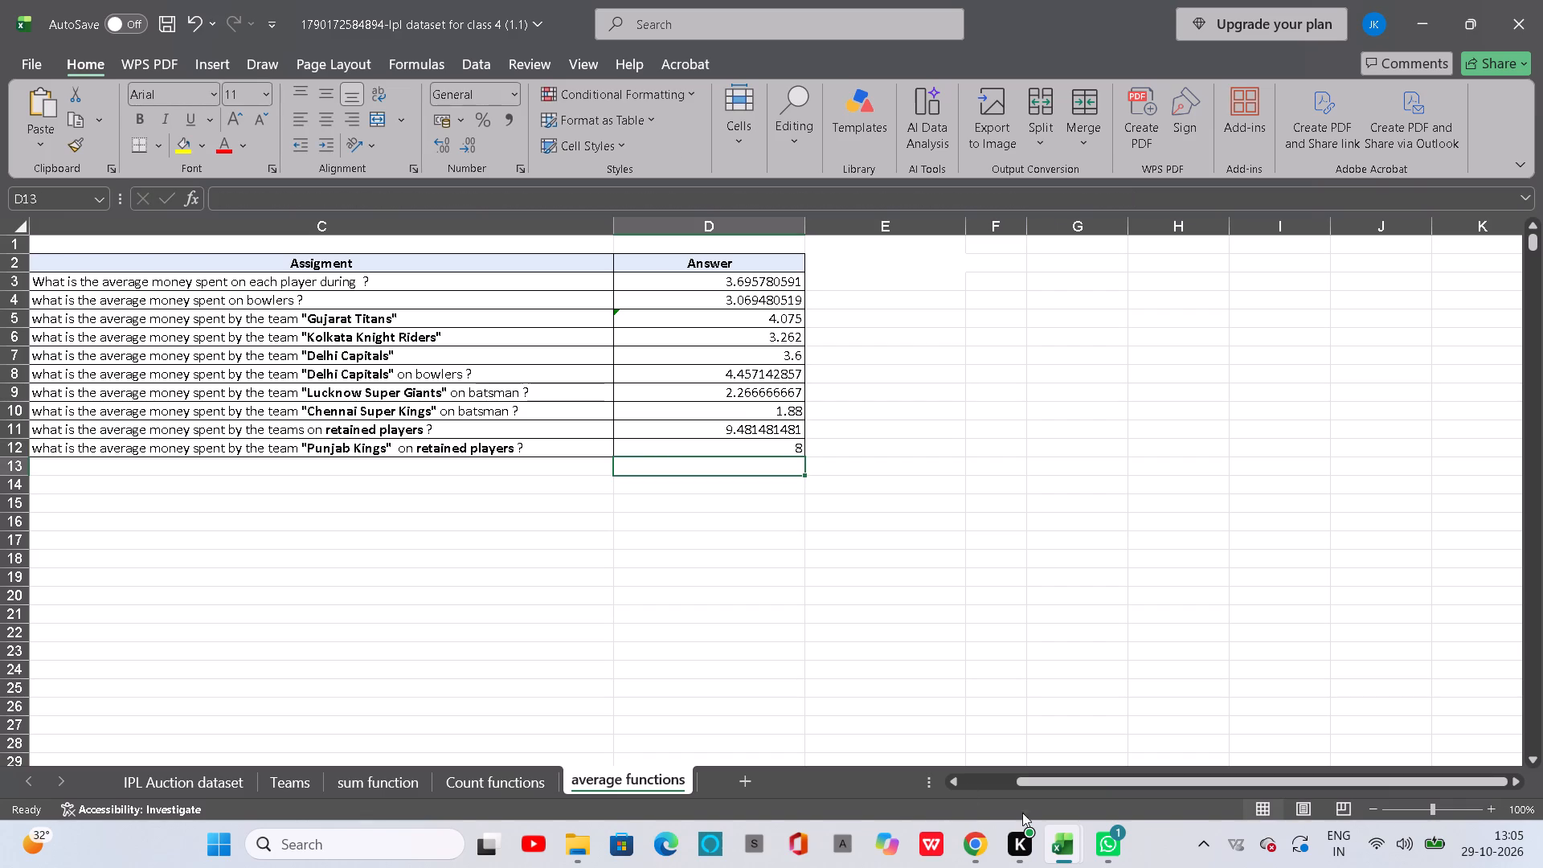
click(964, 750)
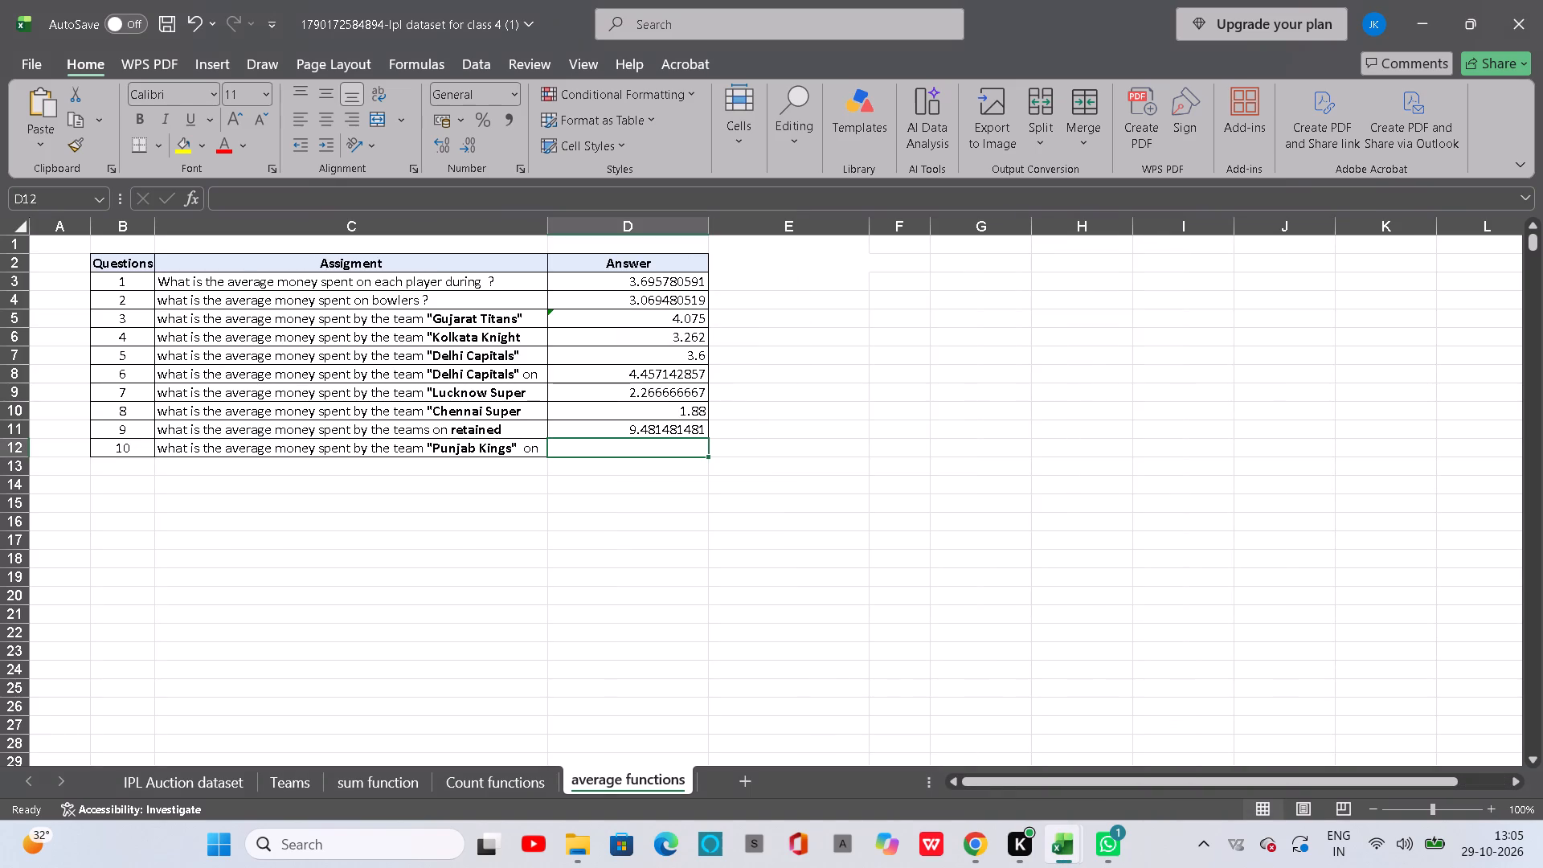
click(647, 448)
key(ctrl+v)
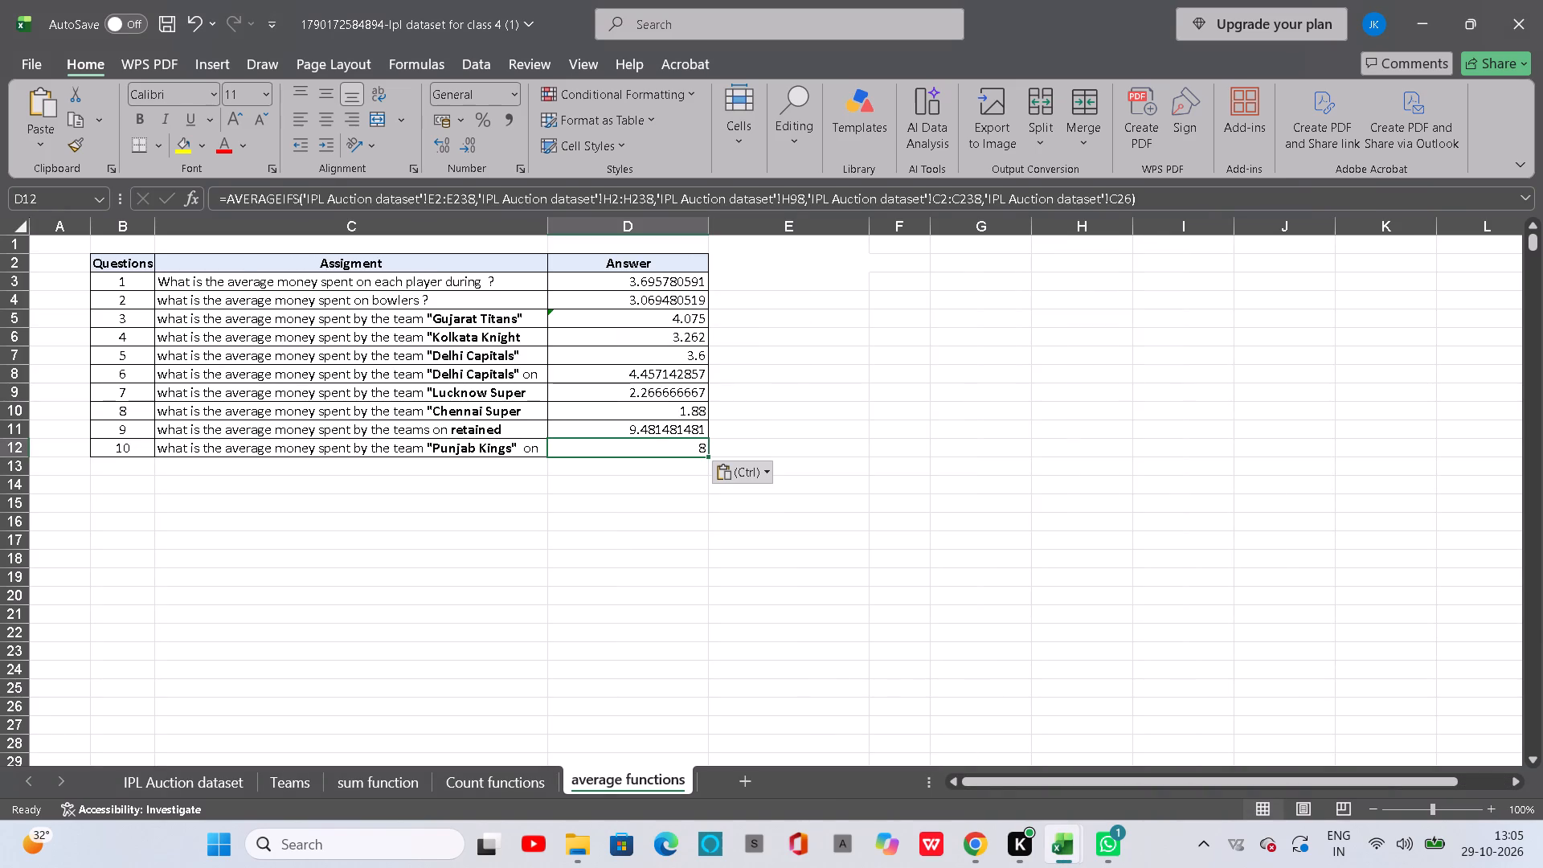
key(Return)
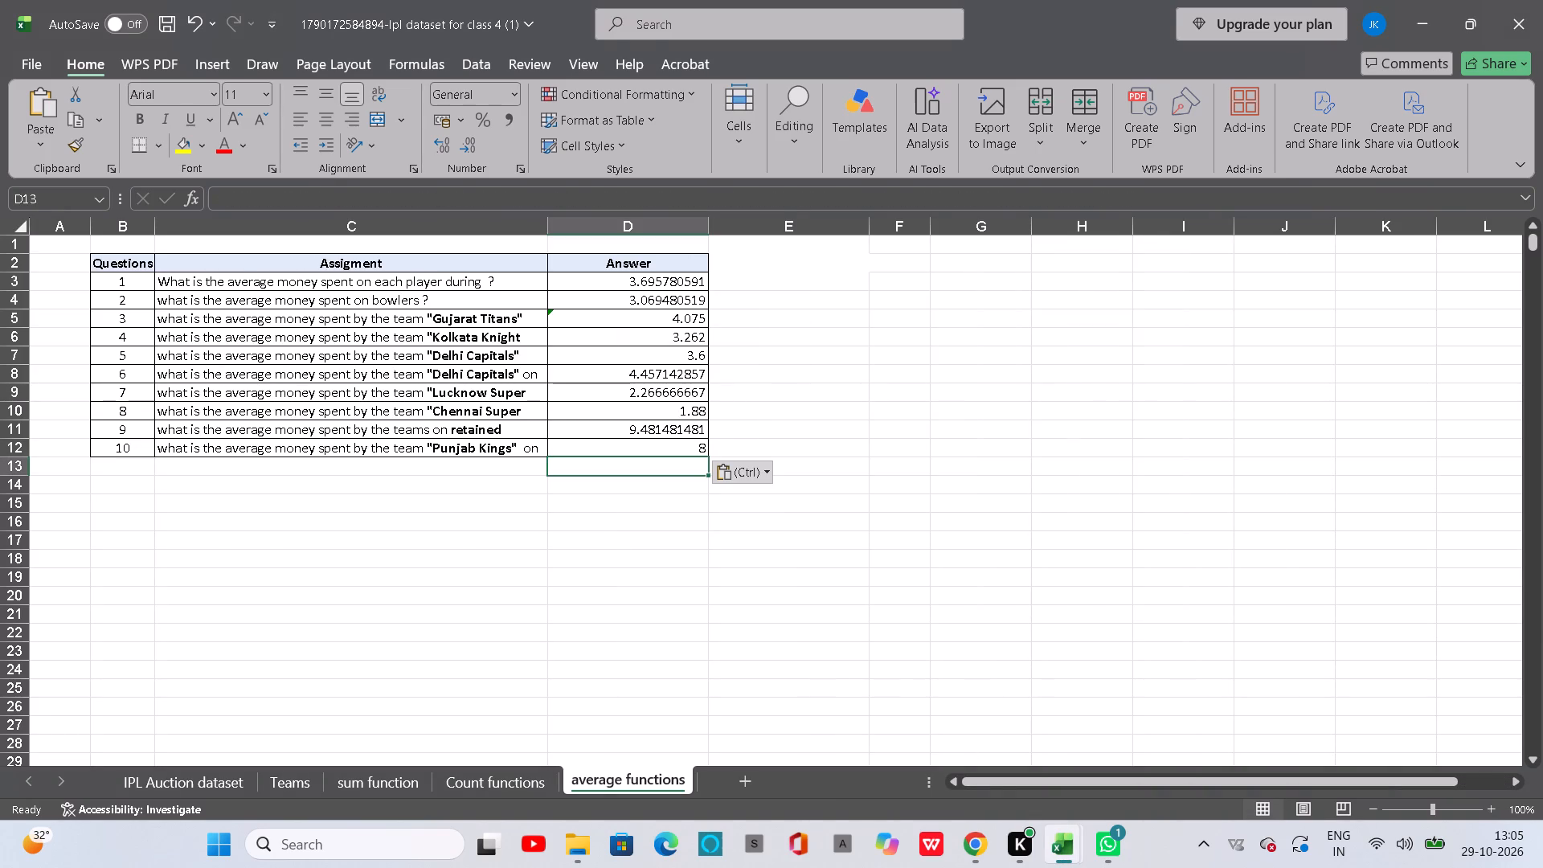
Save the (1) workbook.
key(ctrl+s)
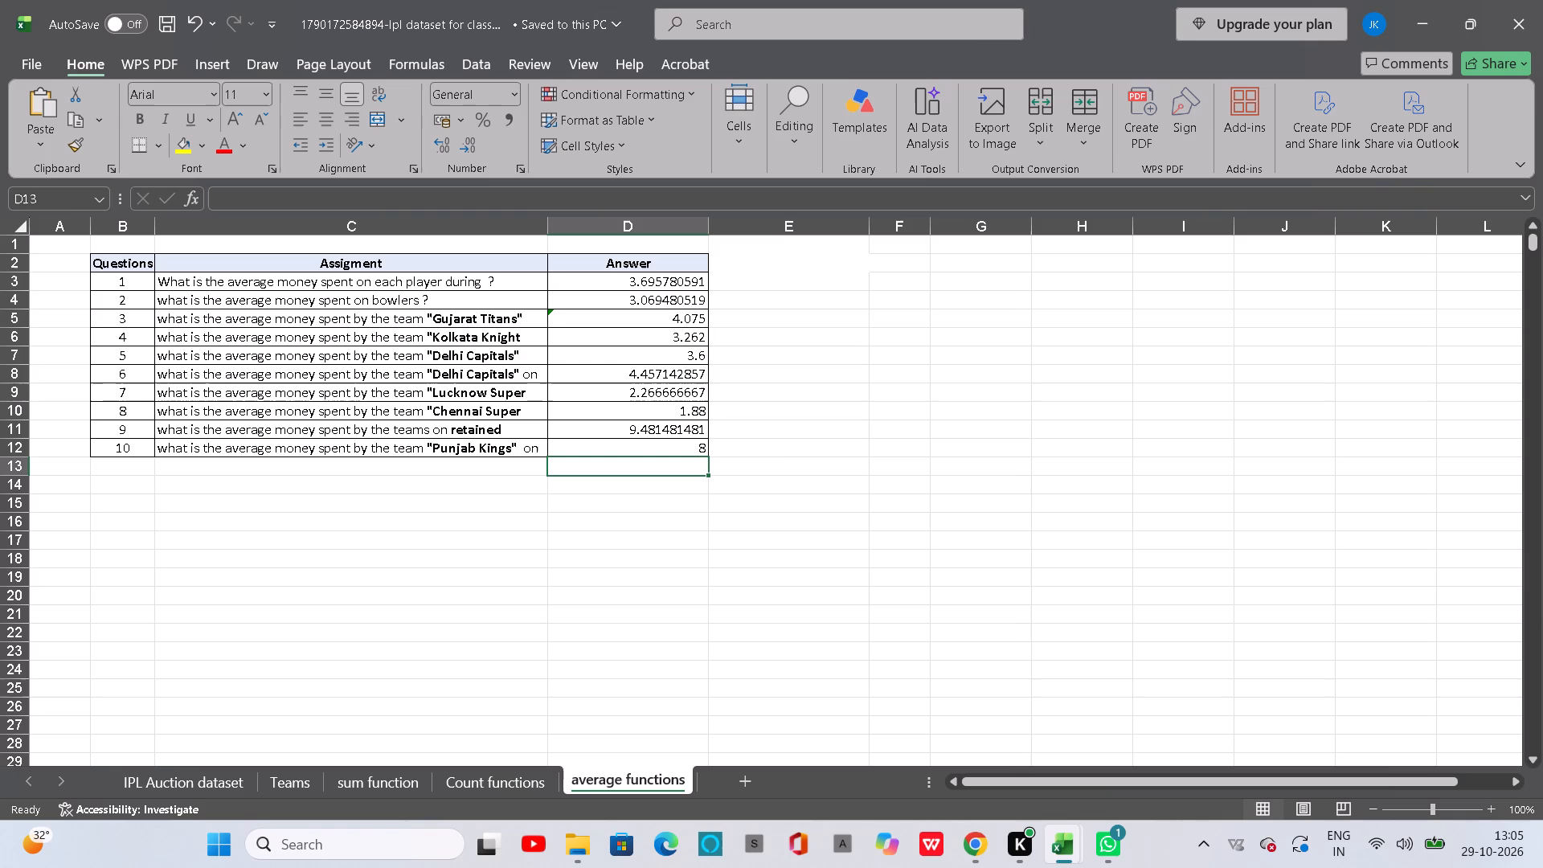
key(ctrl+s)
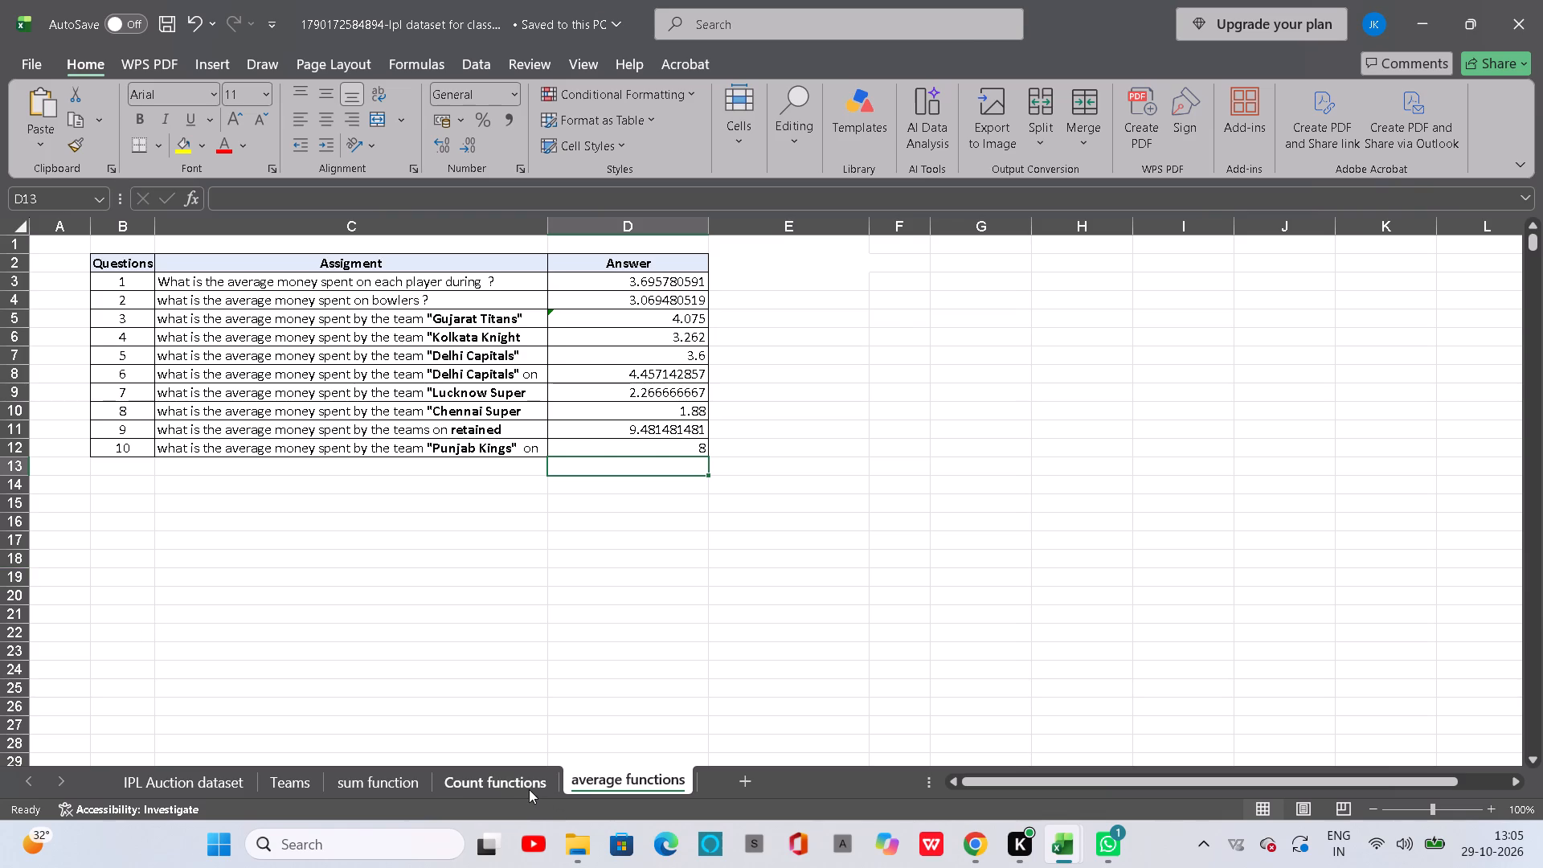
Look over the Count functions, sum function and IPL Auction dataset sheets of the (1) workbook.
click(528, 788)
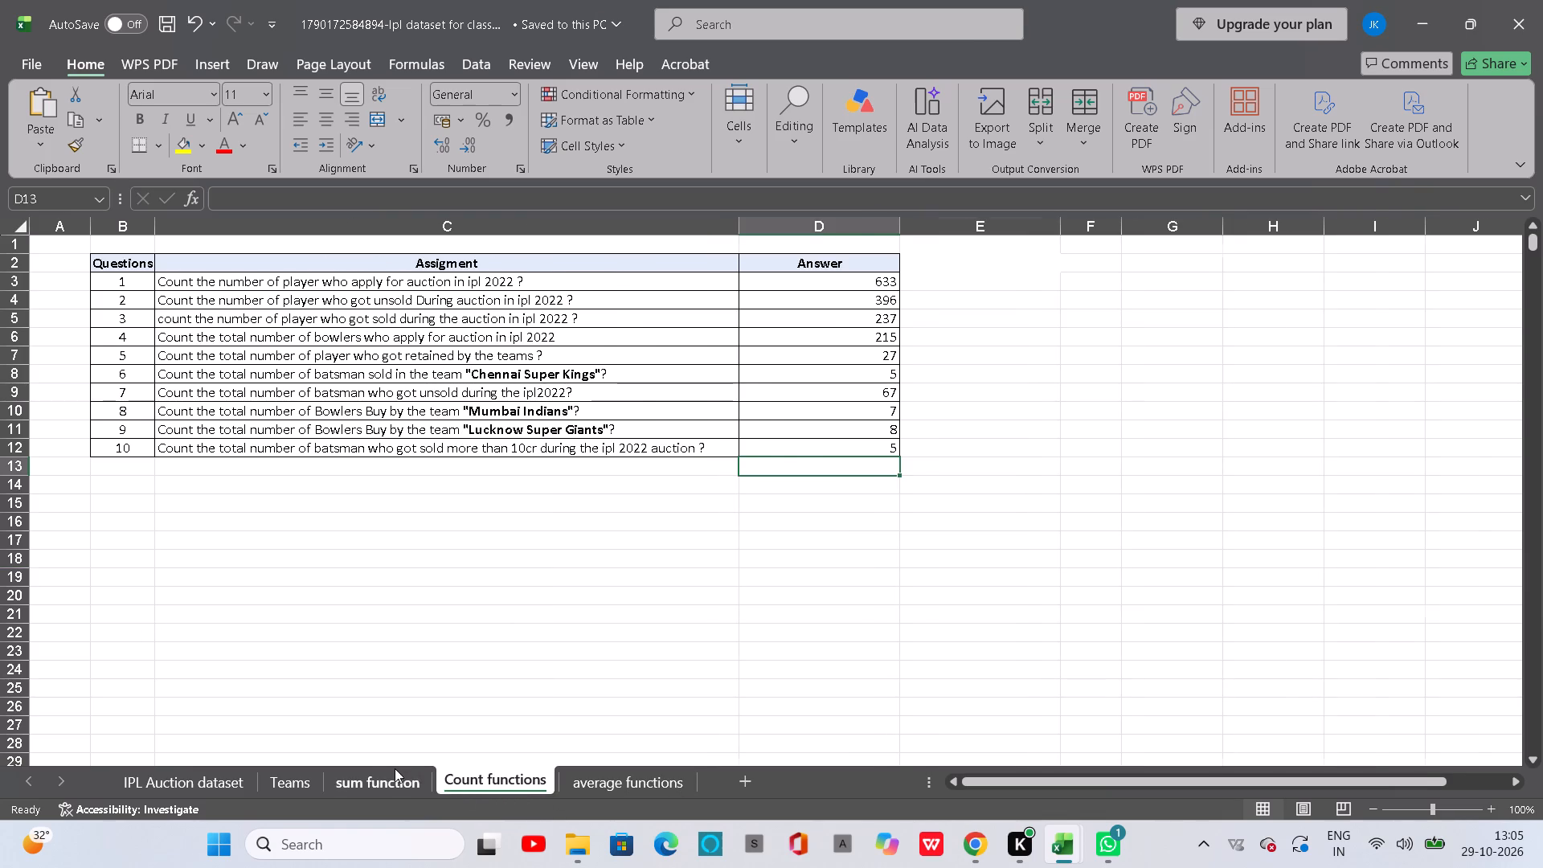
click(395, 768)
click(186, 776)
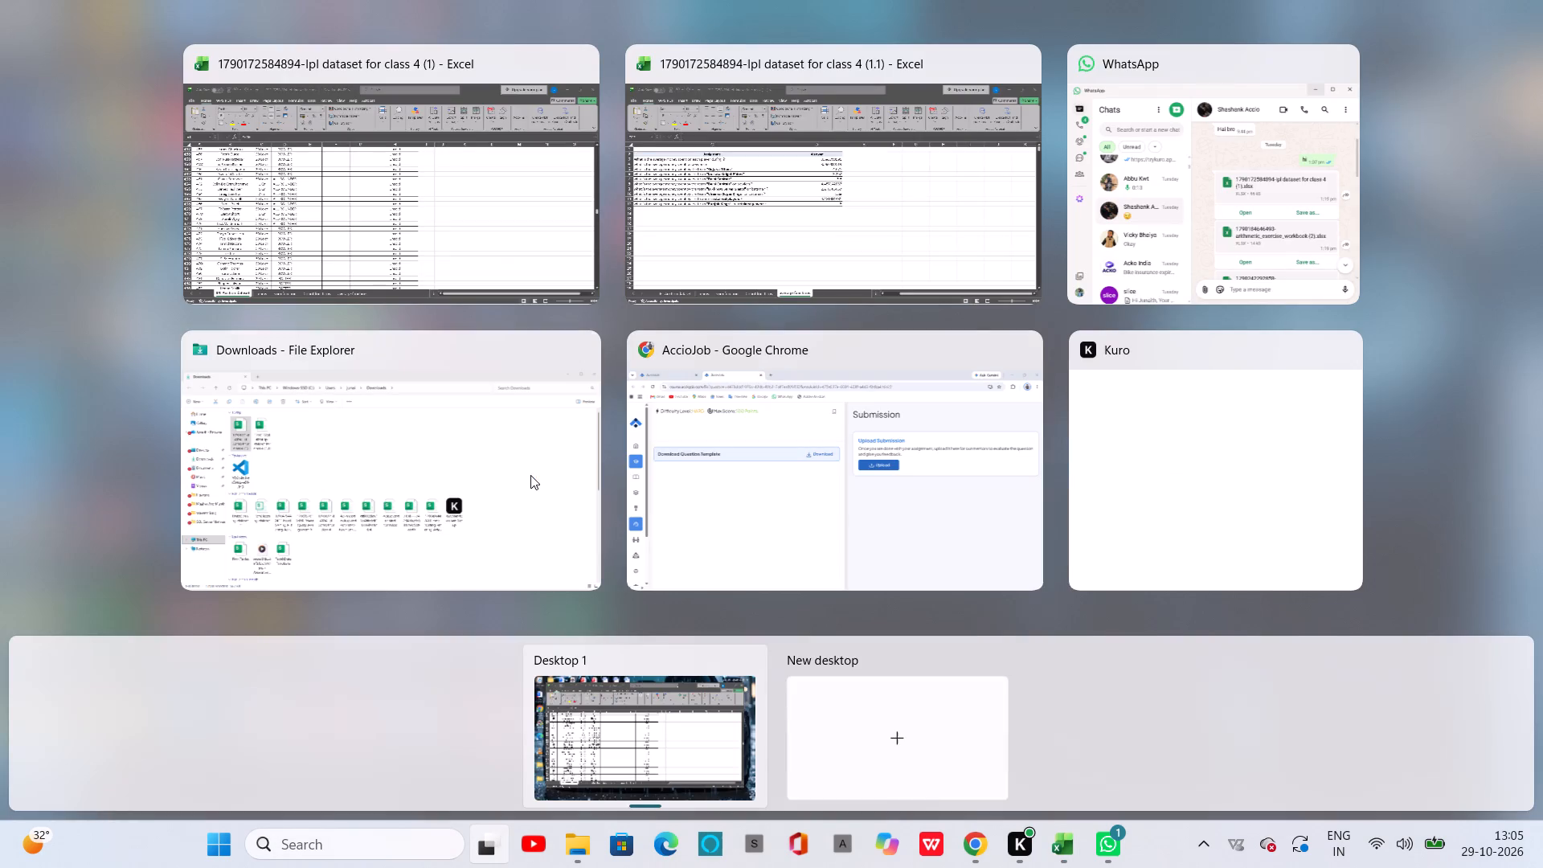
click(718, 395)
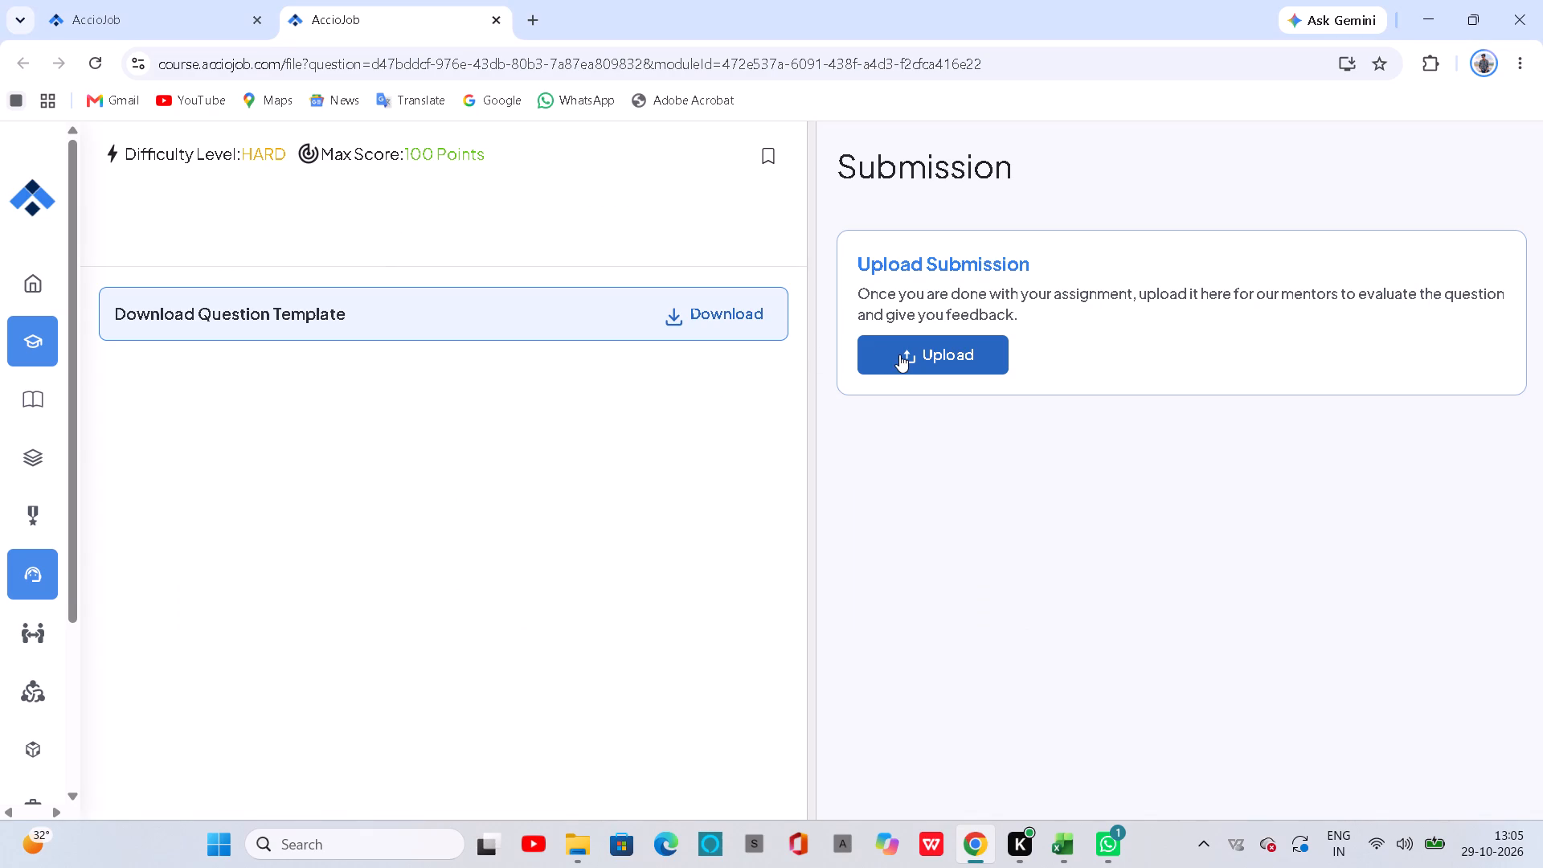
click(899, 354)
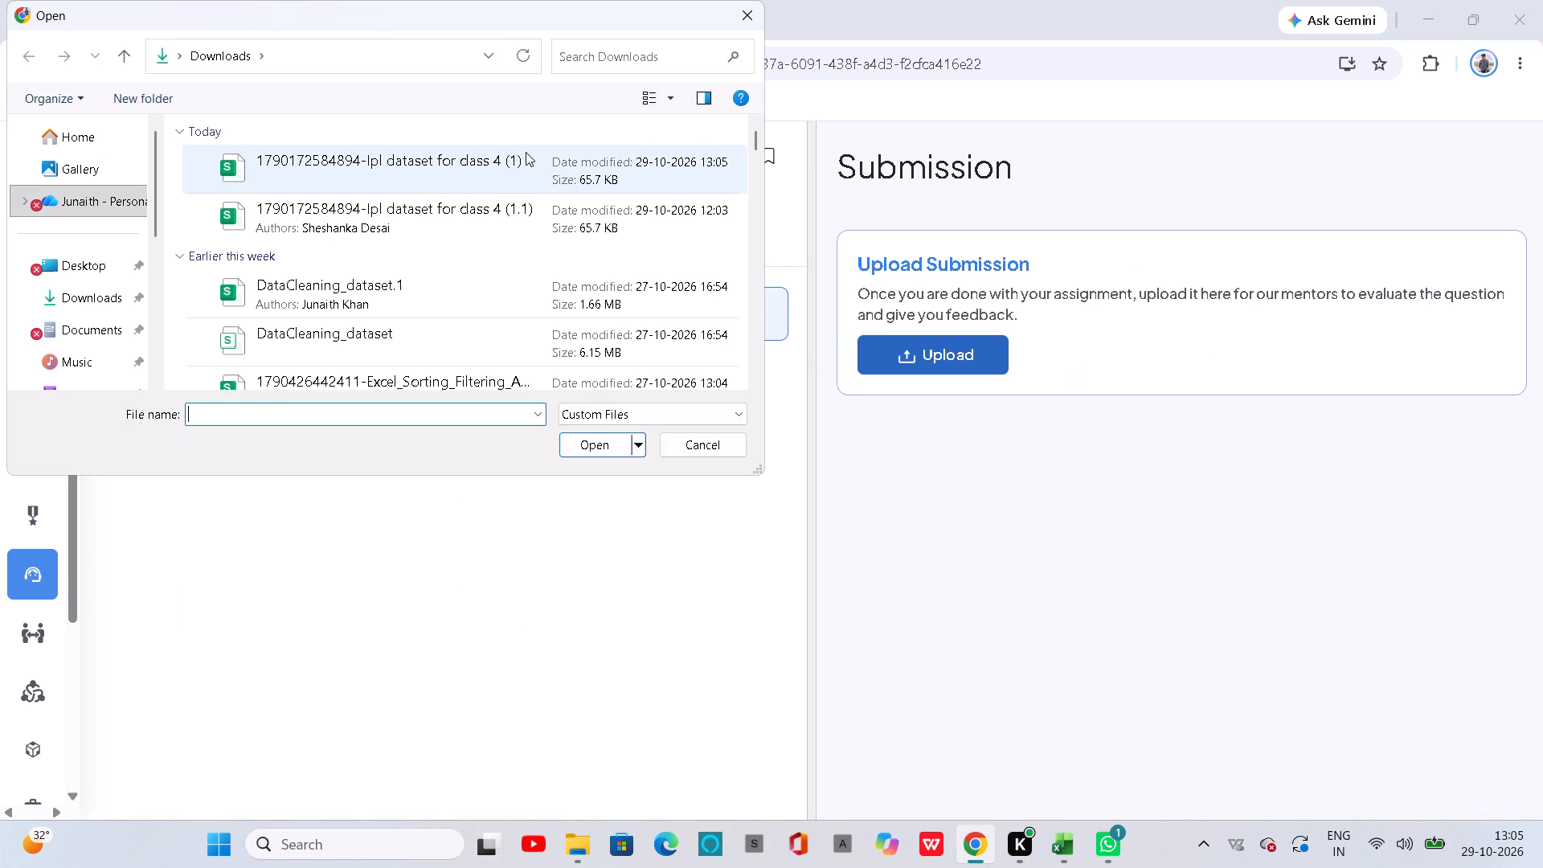
click(524, 162)
click(603, 449)
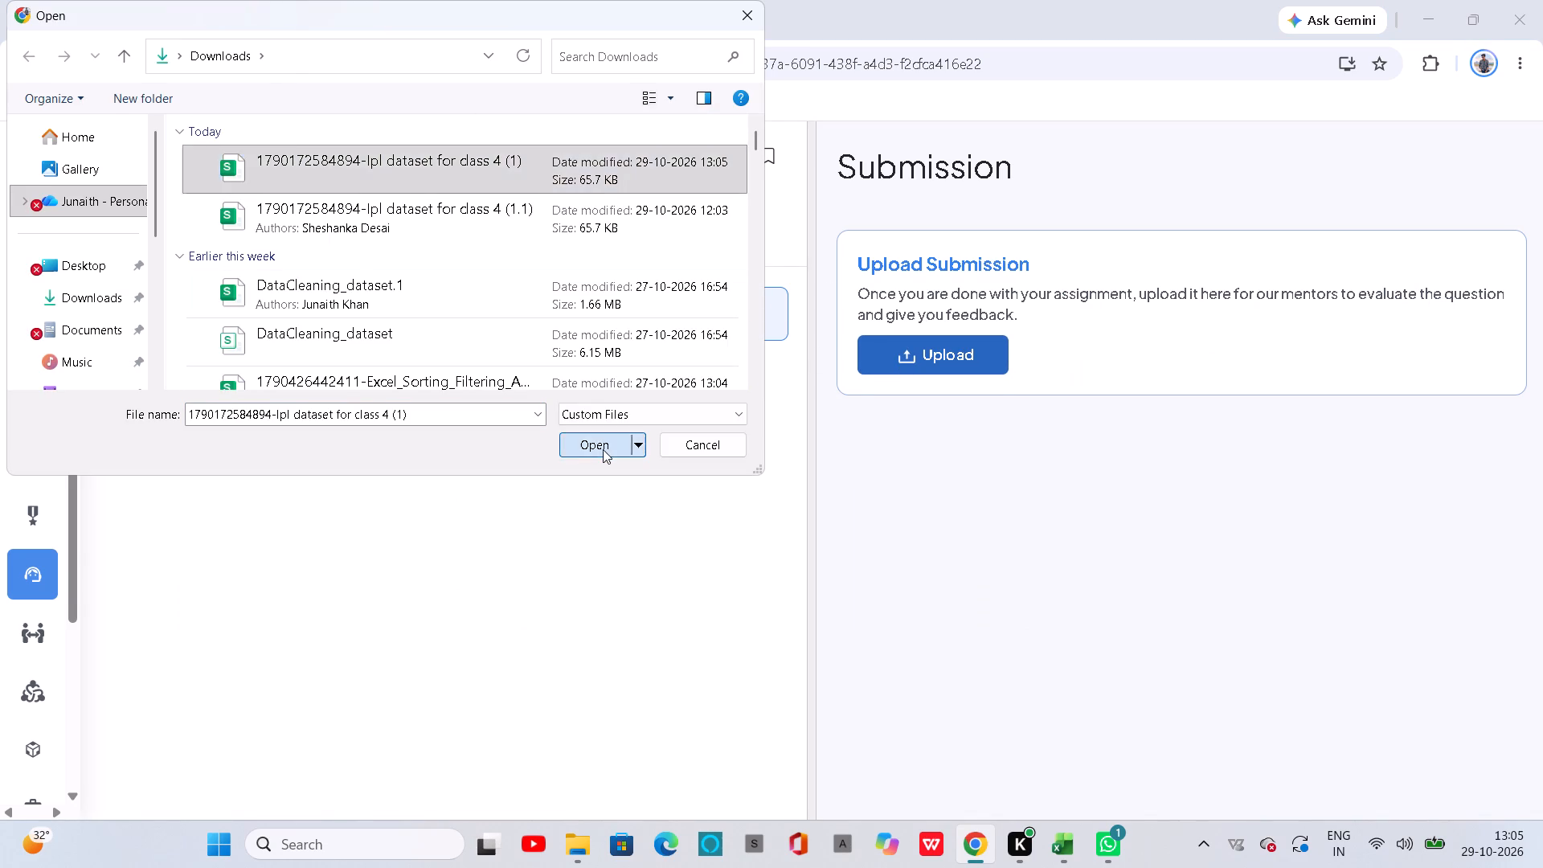
click(908, 416)
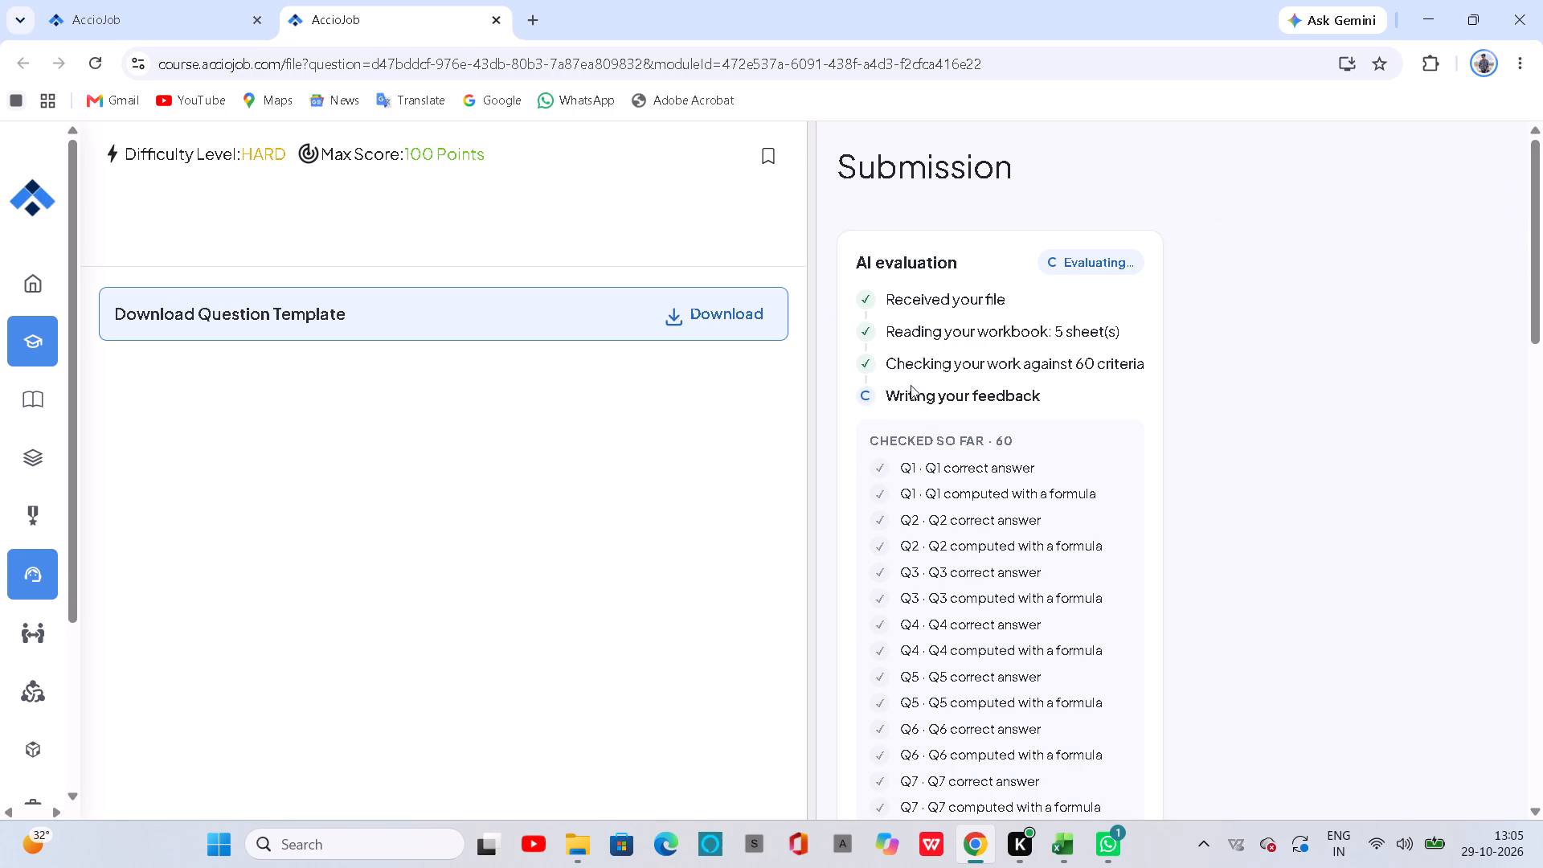
Review the submission's AI evaluation, including the overall score, feedback and marks by question.
scroll(1063, 621, down, 3)
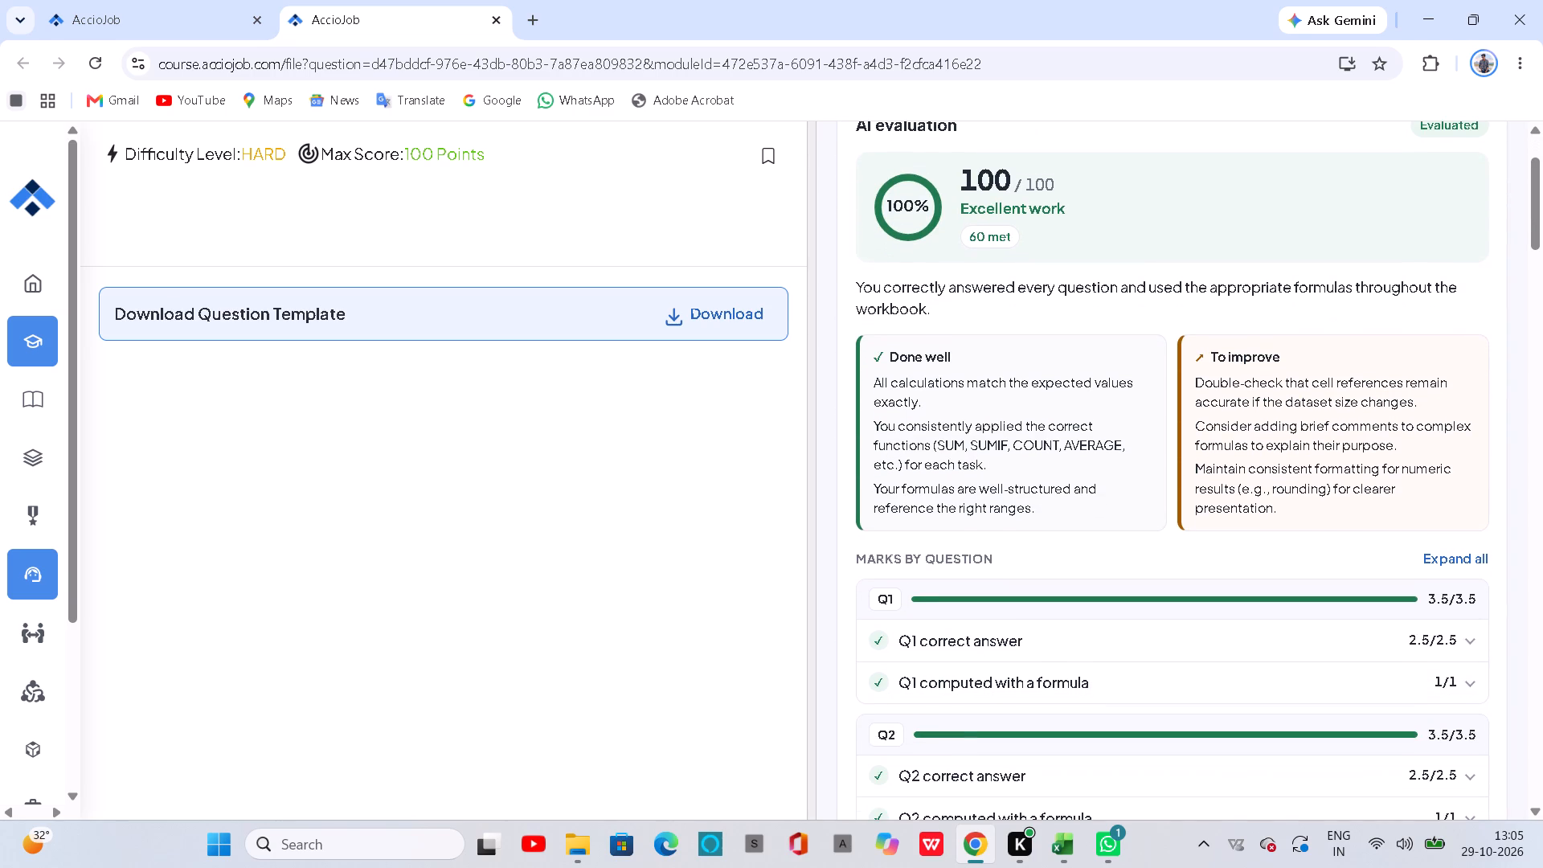
scroll(1063, 621, down, 3)
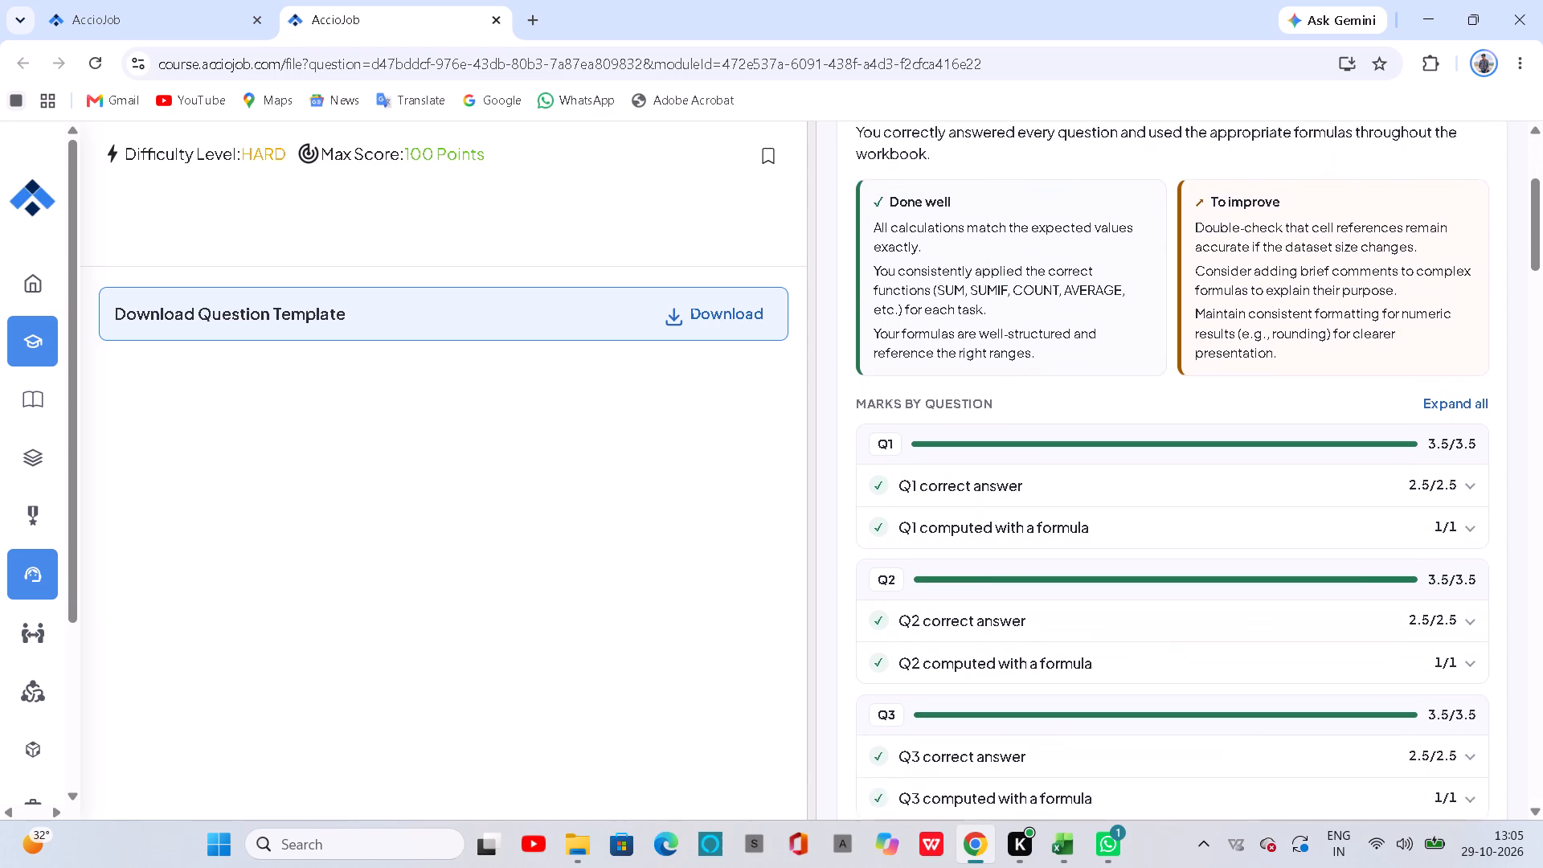
scroll(1063, 621, down, 1)
scroll(1063, 621, up, 6)
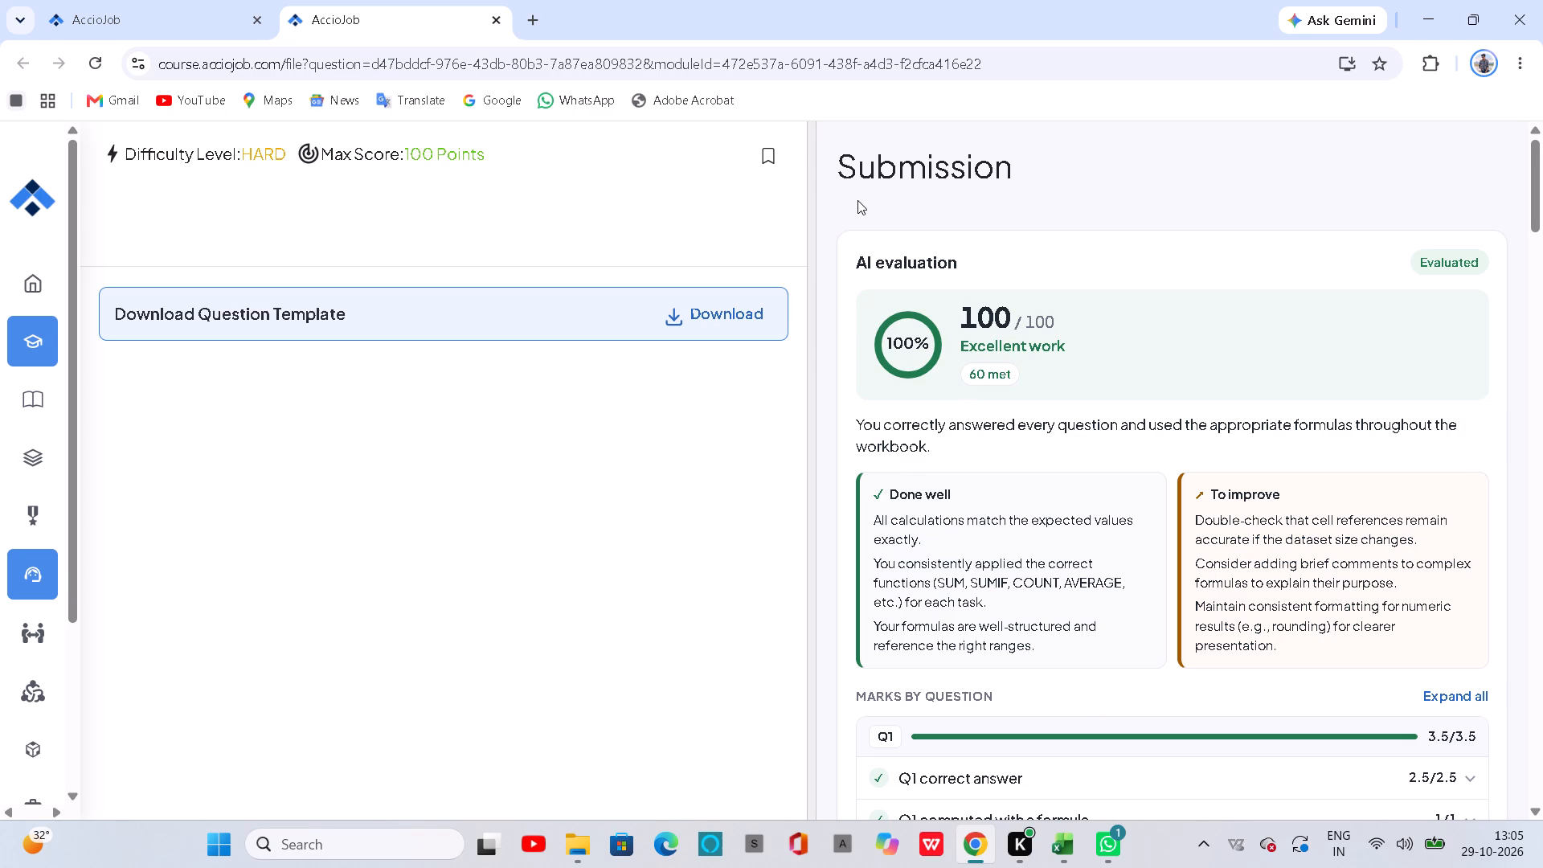
scroll(1128, 646, down, 7)
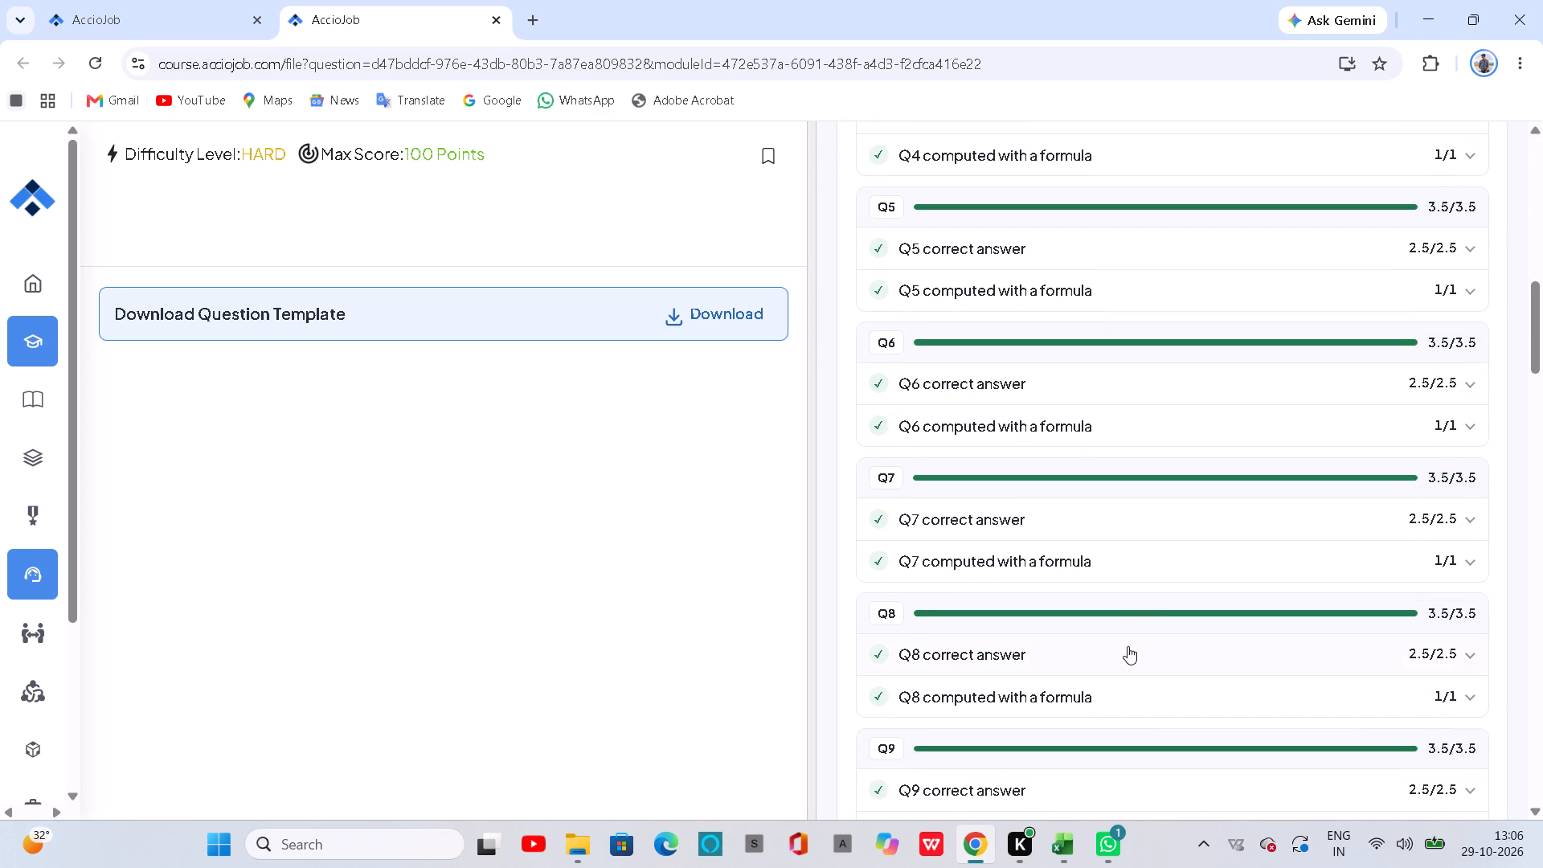
scroll(1128, 646, down, 8)
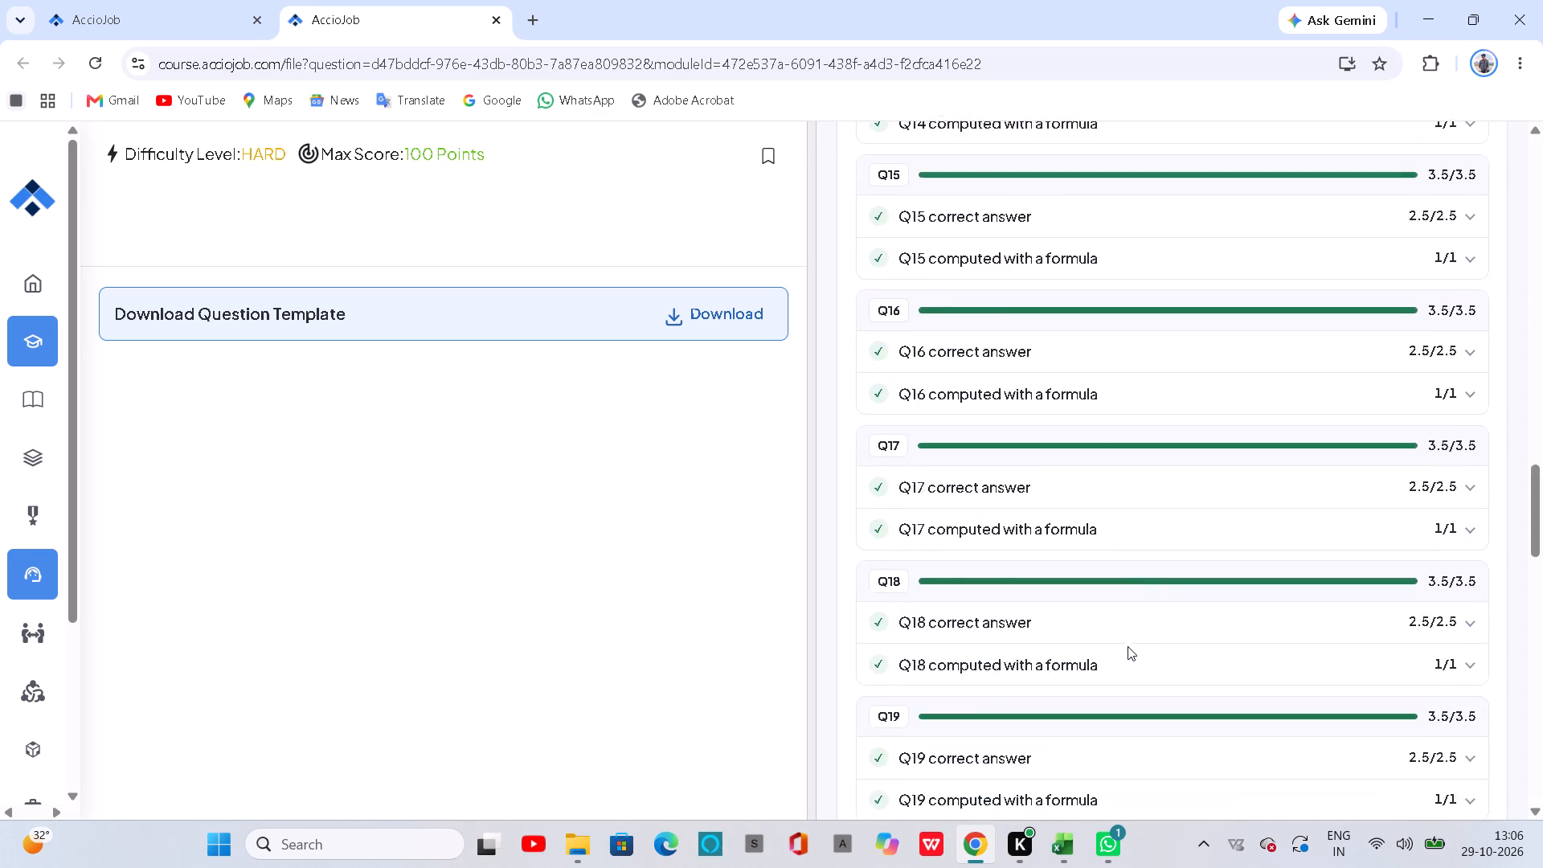
scroll(1128, 646, down, 6)
scroll(1128, 646, up, 4)
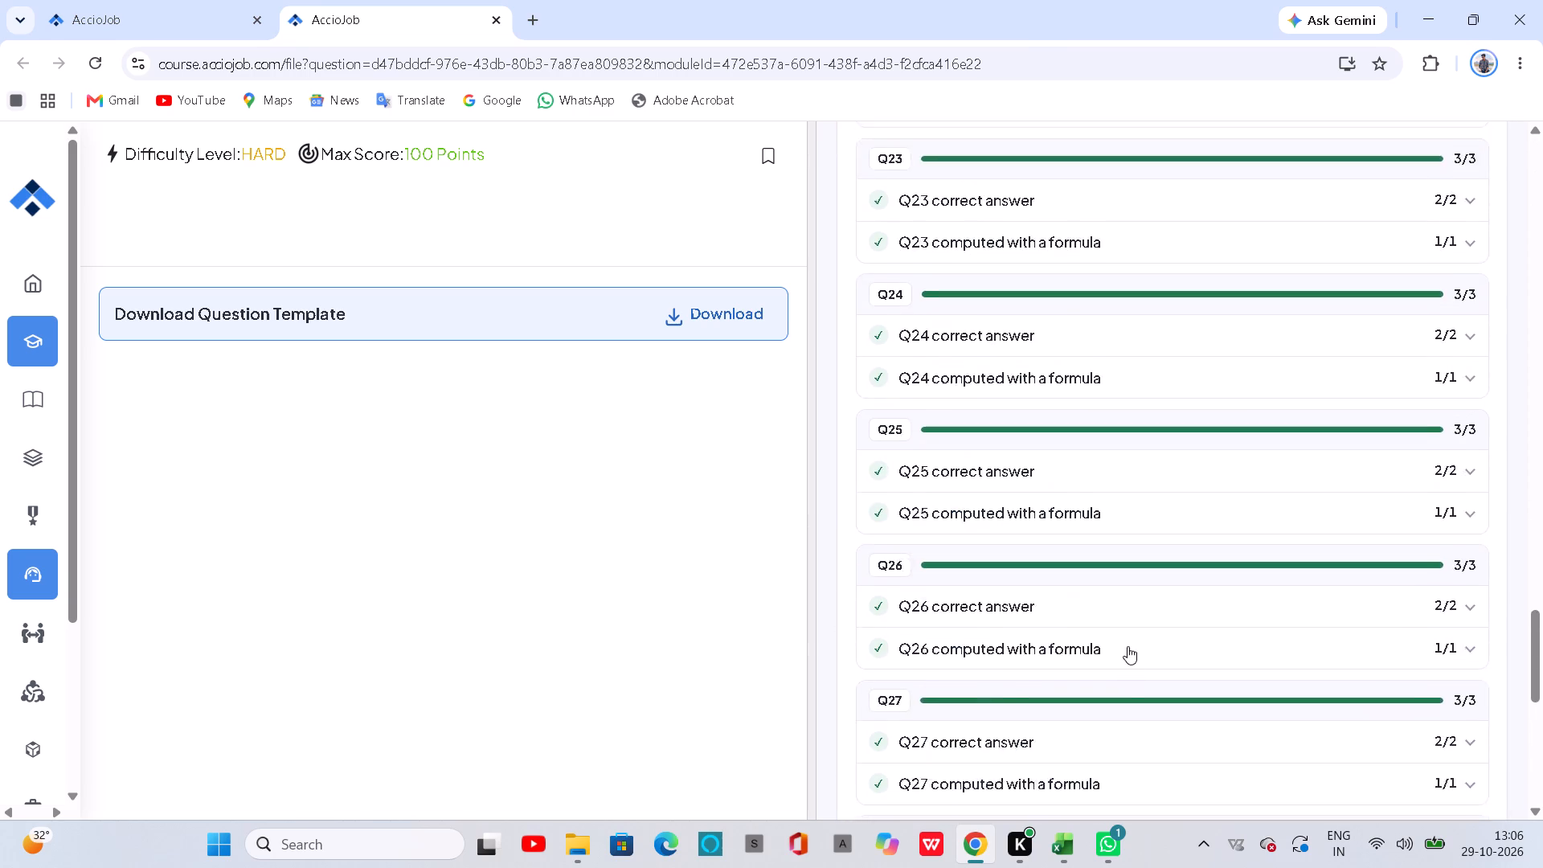
Return to the course modules and open the assignment list of Arithmetic & Statistical Functions (Part 1).
scroll(1128, 646, up, 10)
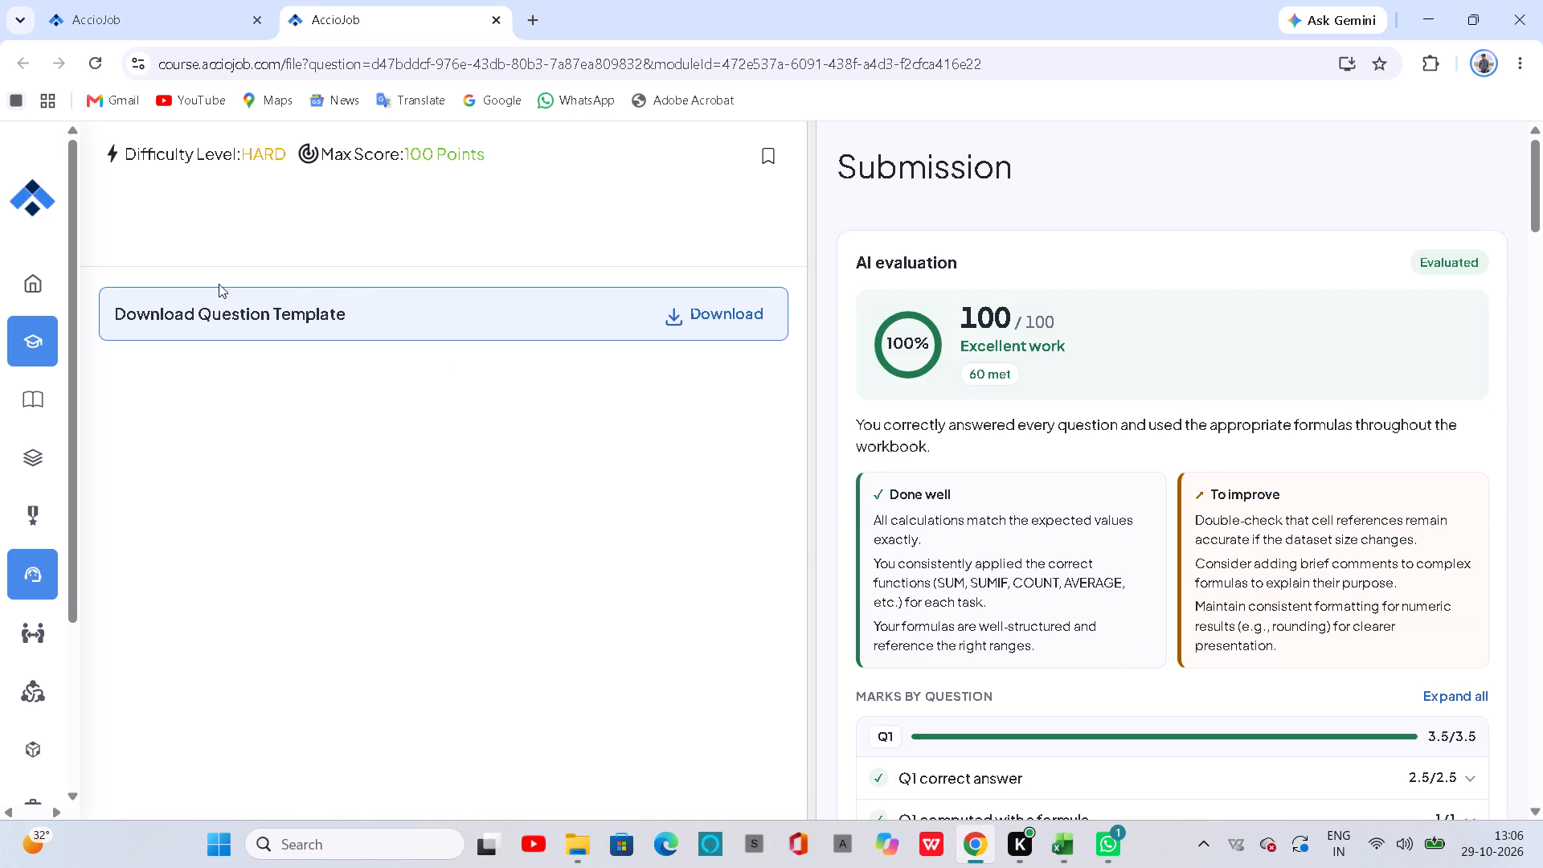
click(94, 403)
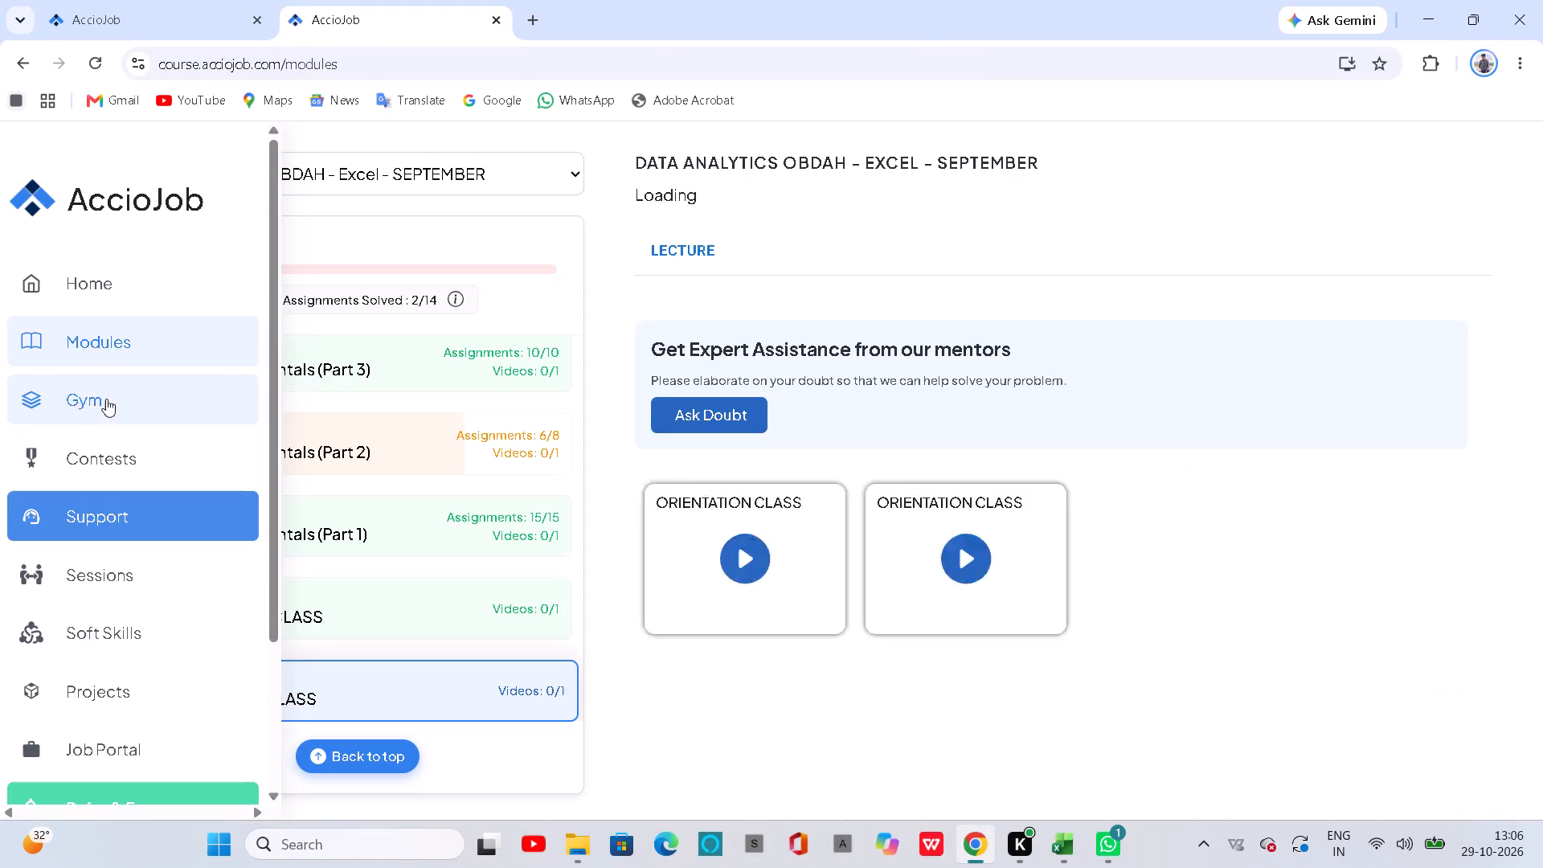
scroll(445, 318, up, 3)
scroll(474, 424, up, 4)
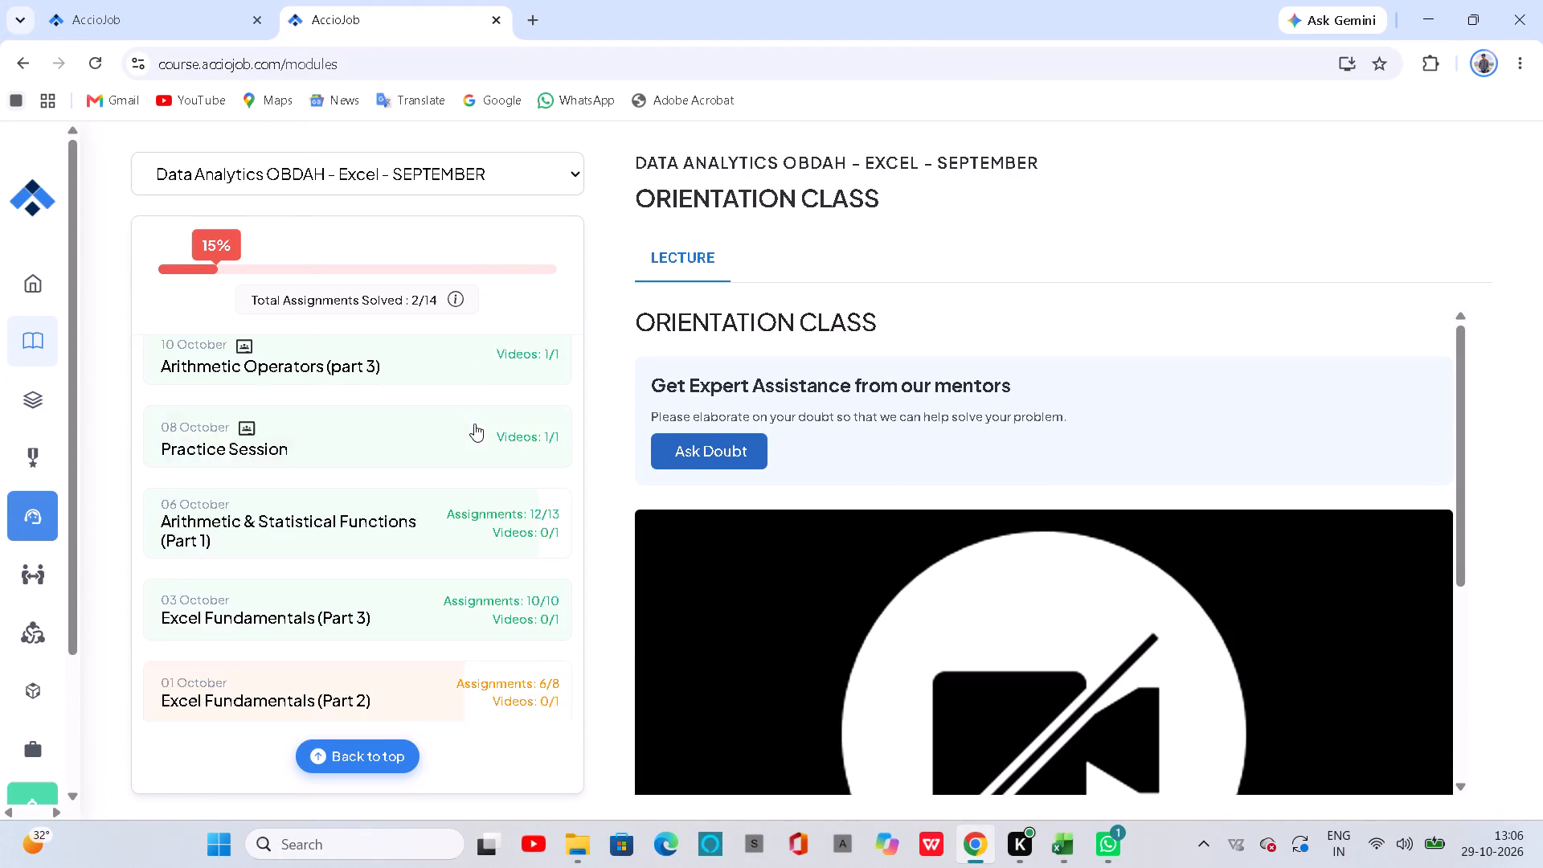
scroll(474, 424, up, 3)
scroll(486, 586, down, 1)
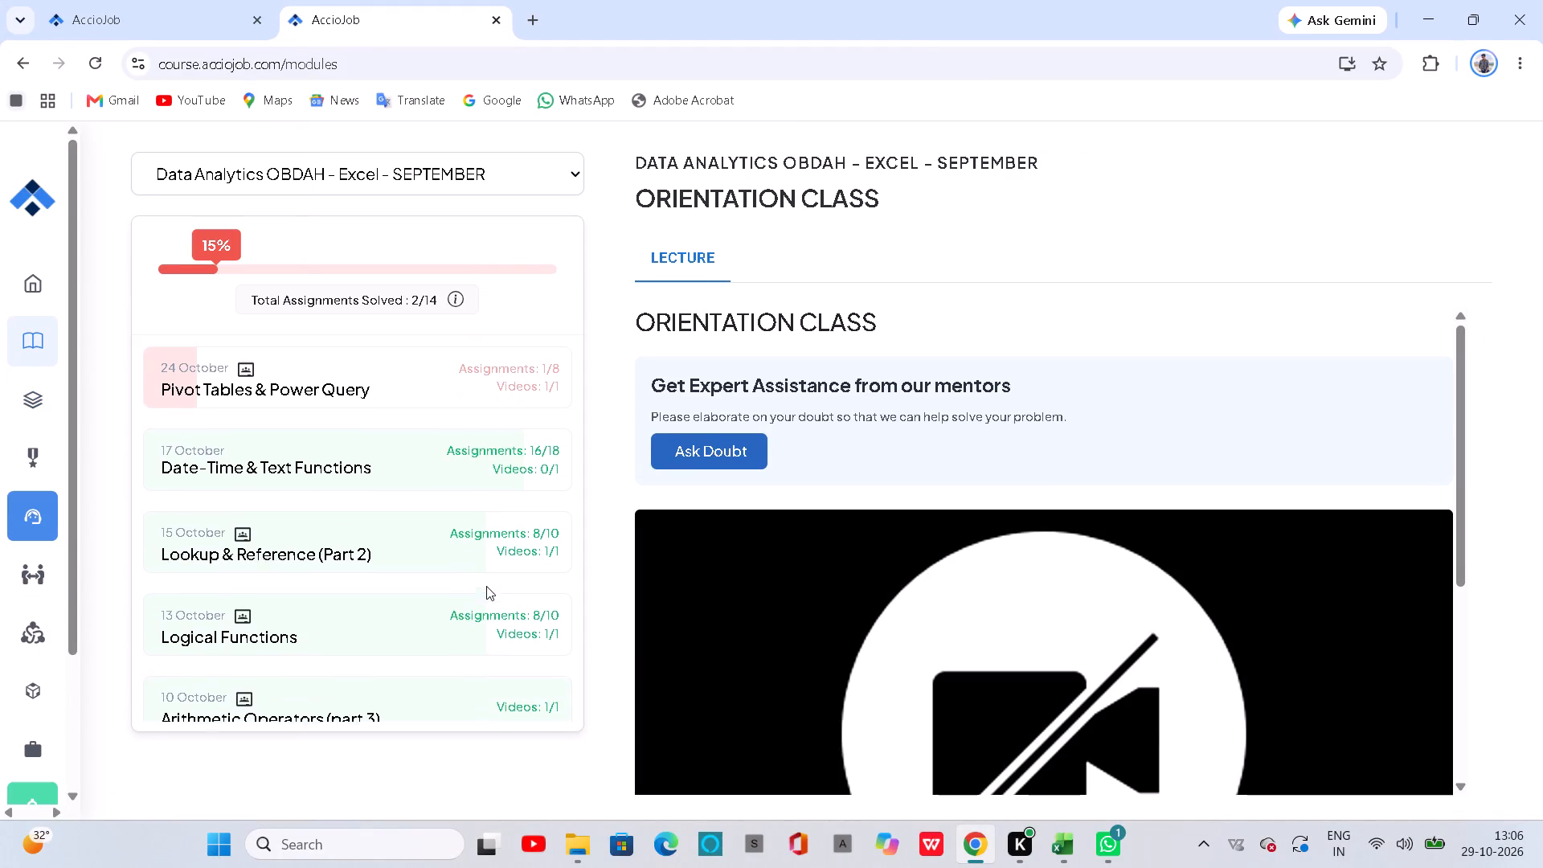
scroll(486, 586, down, 2)
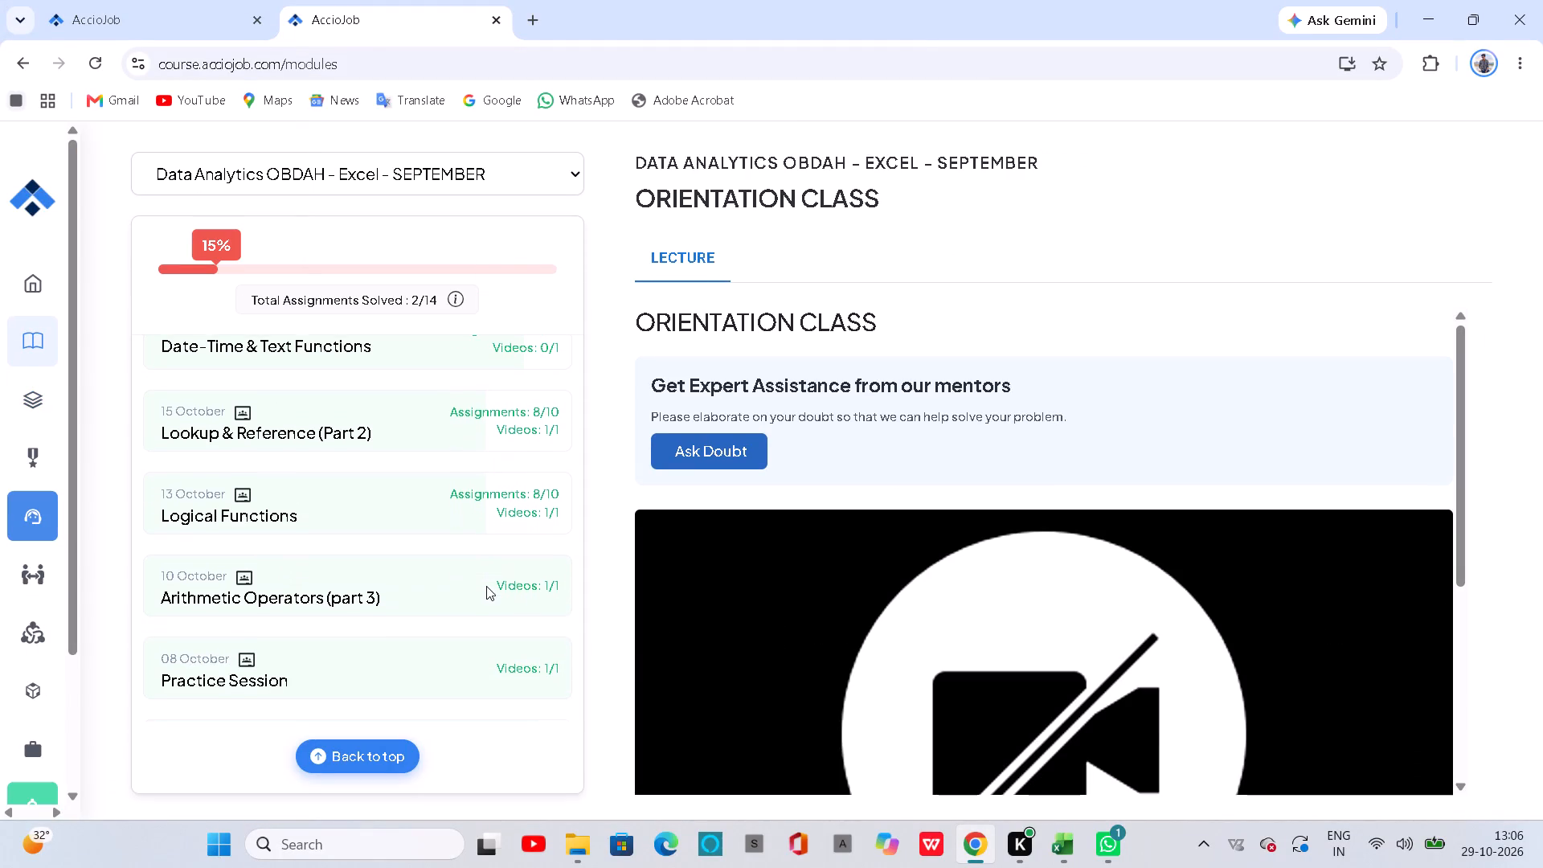
scroll(486, 586, down, 2)
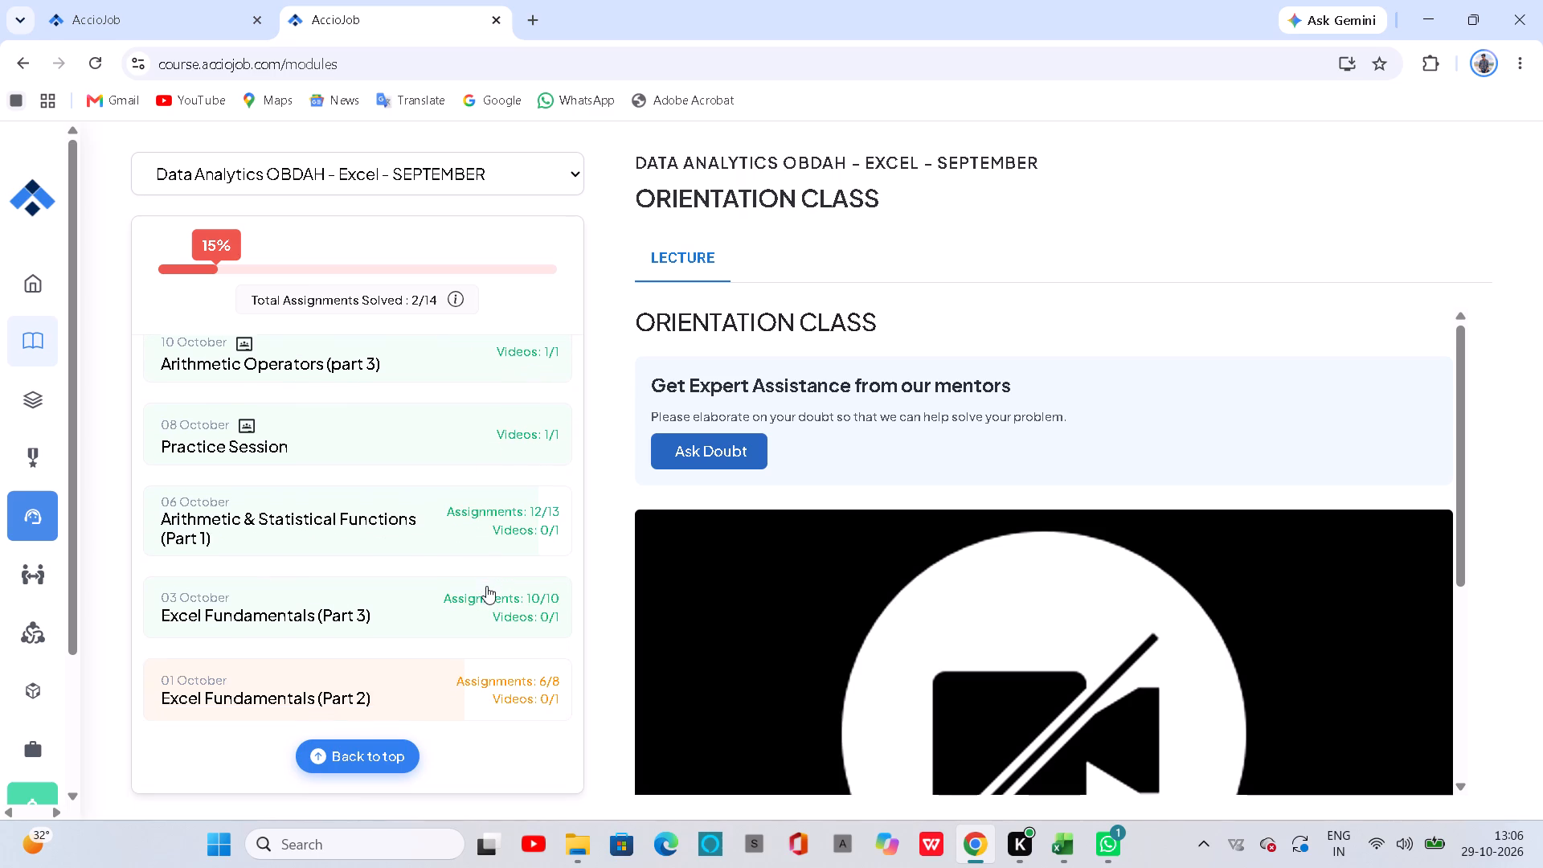
scroll(486, 586, down, 2)
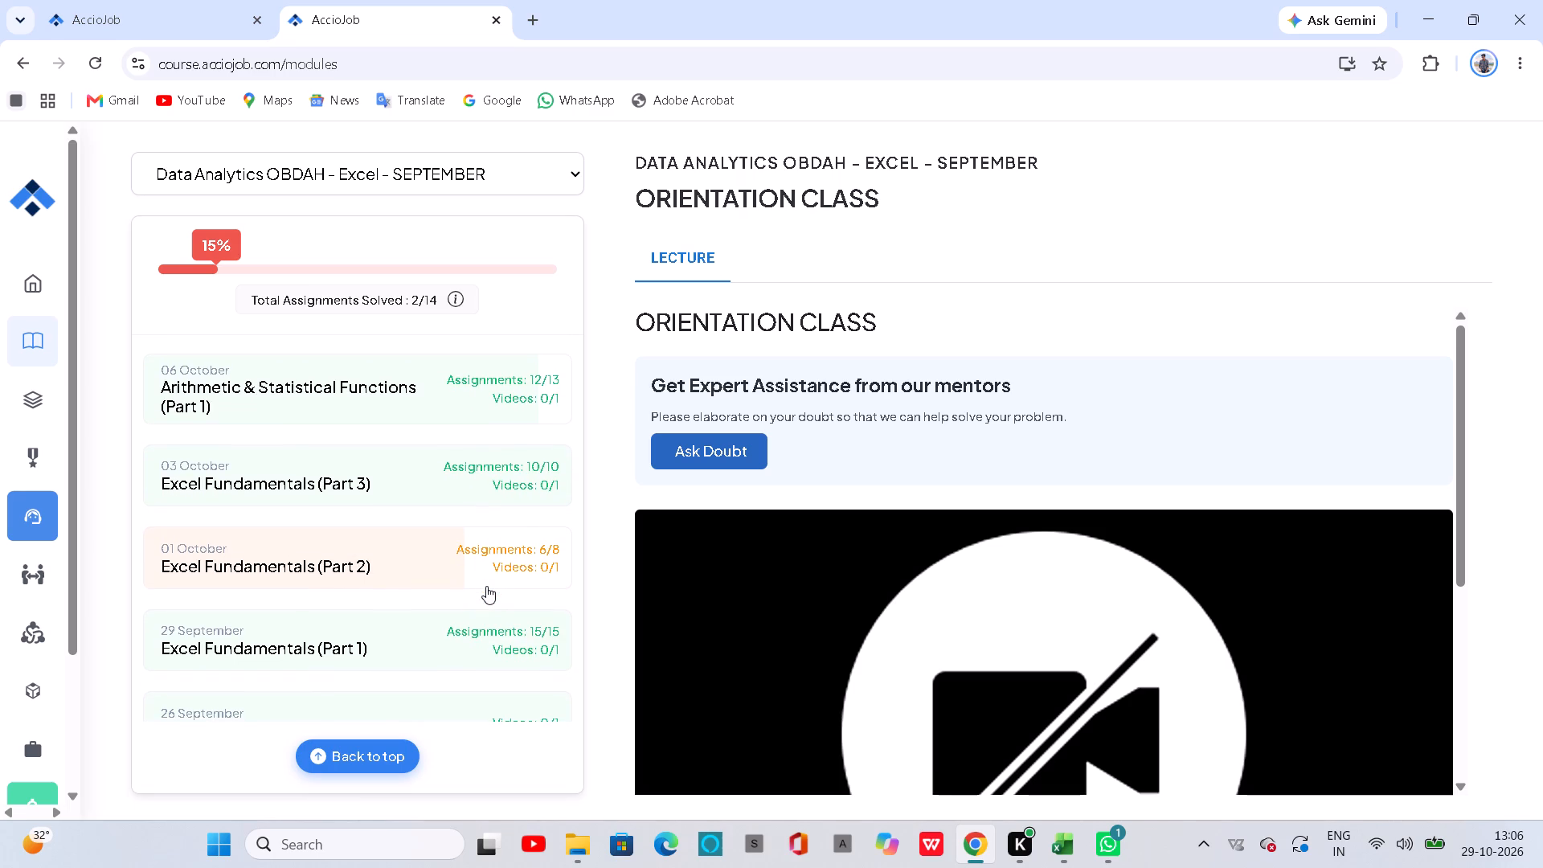
scroll(486, 586, down, 1)
click(473, 401)
scroll(866, 484, down, 11)
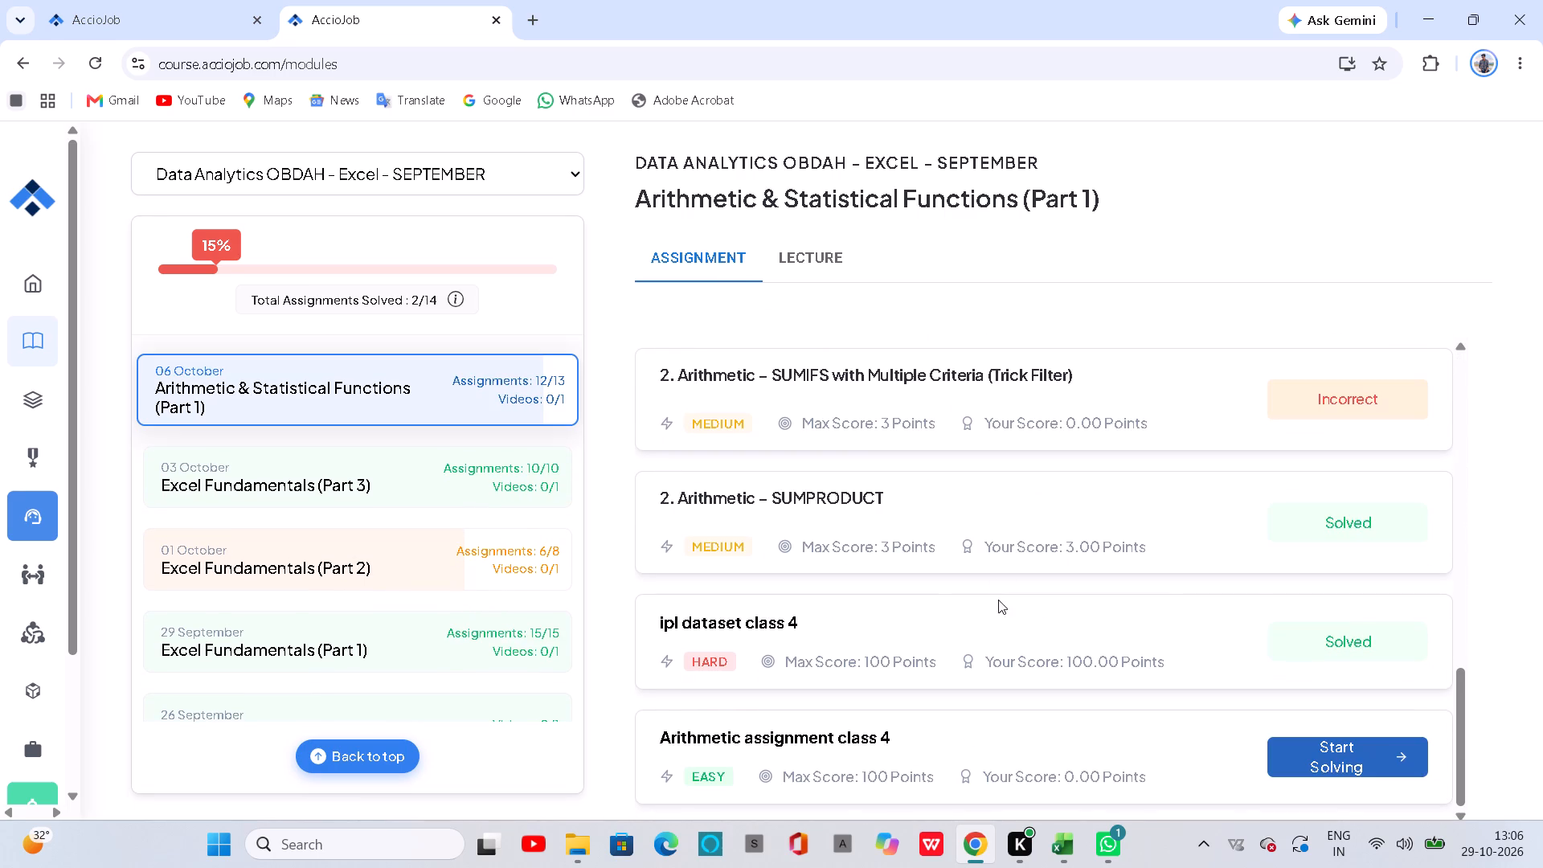
click(755, 707)
Look over the Arithmetic Operators (part 3) module and its neighbouring classes.
scroll(372, 481, up, 1)
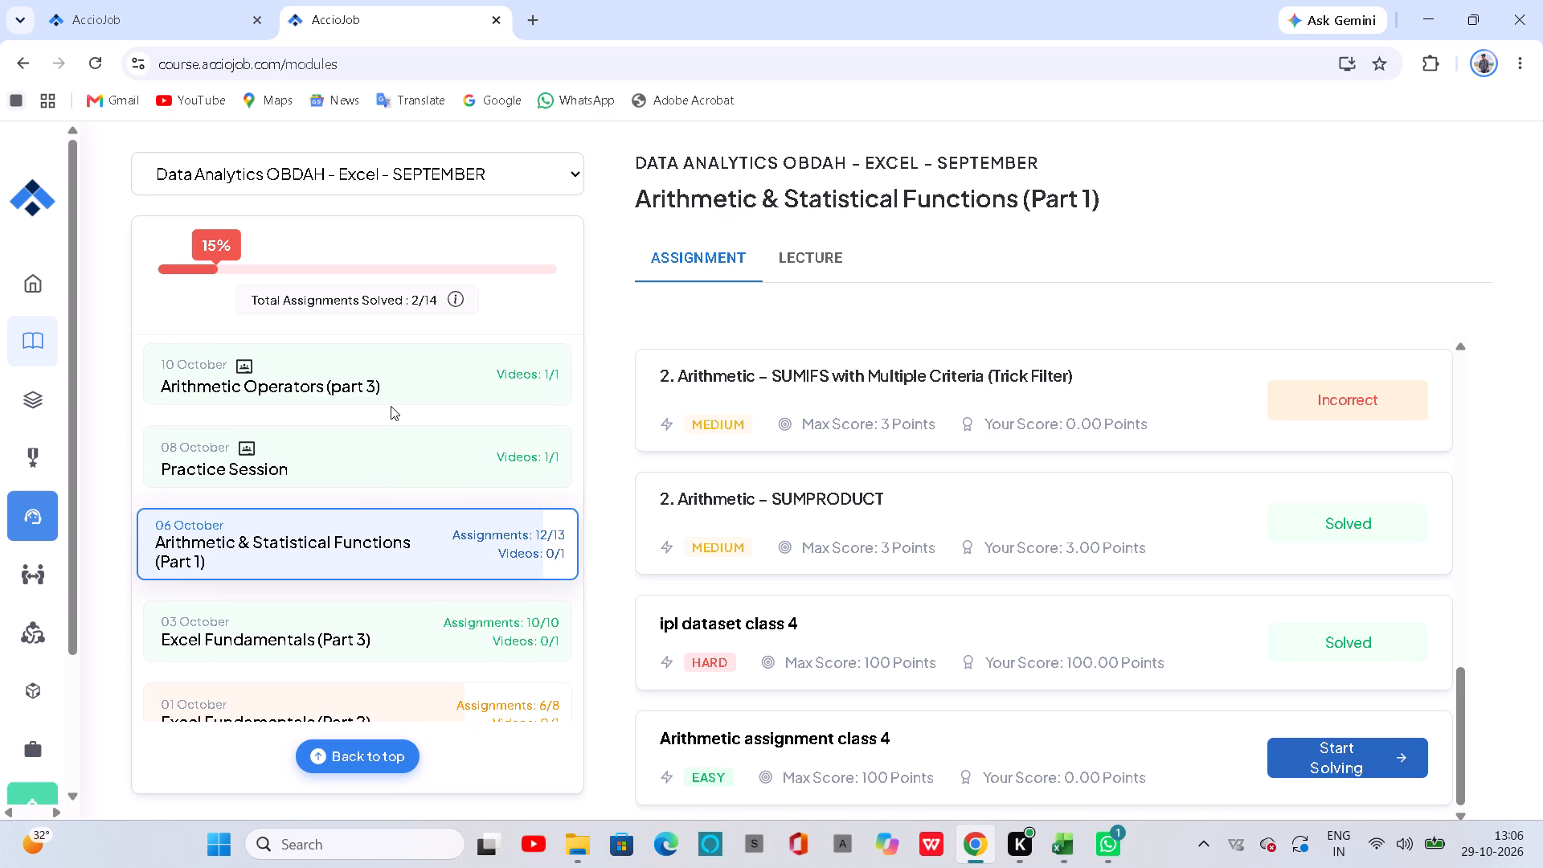
click(392, 404)
scroll(401, 365, up, 1)
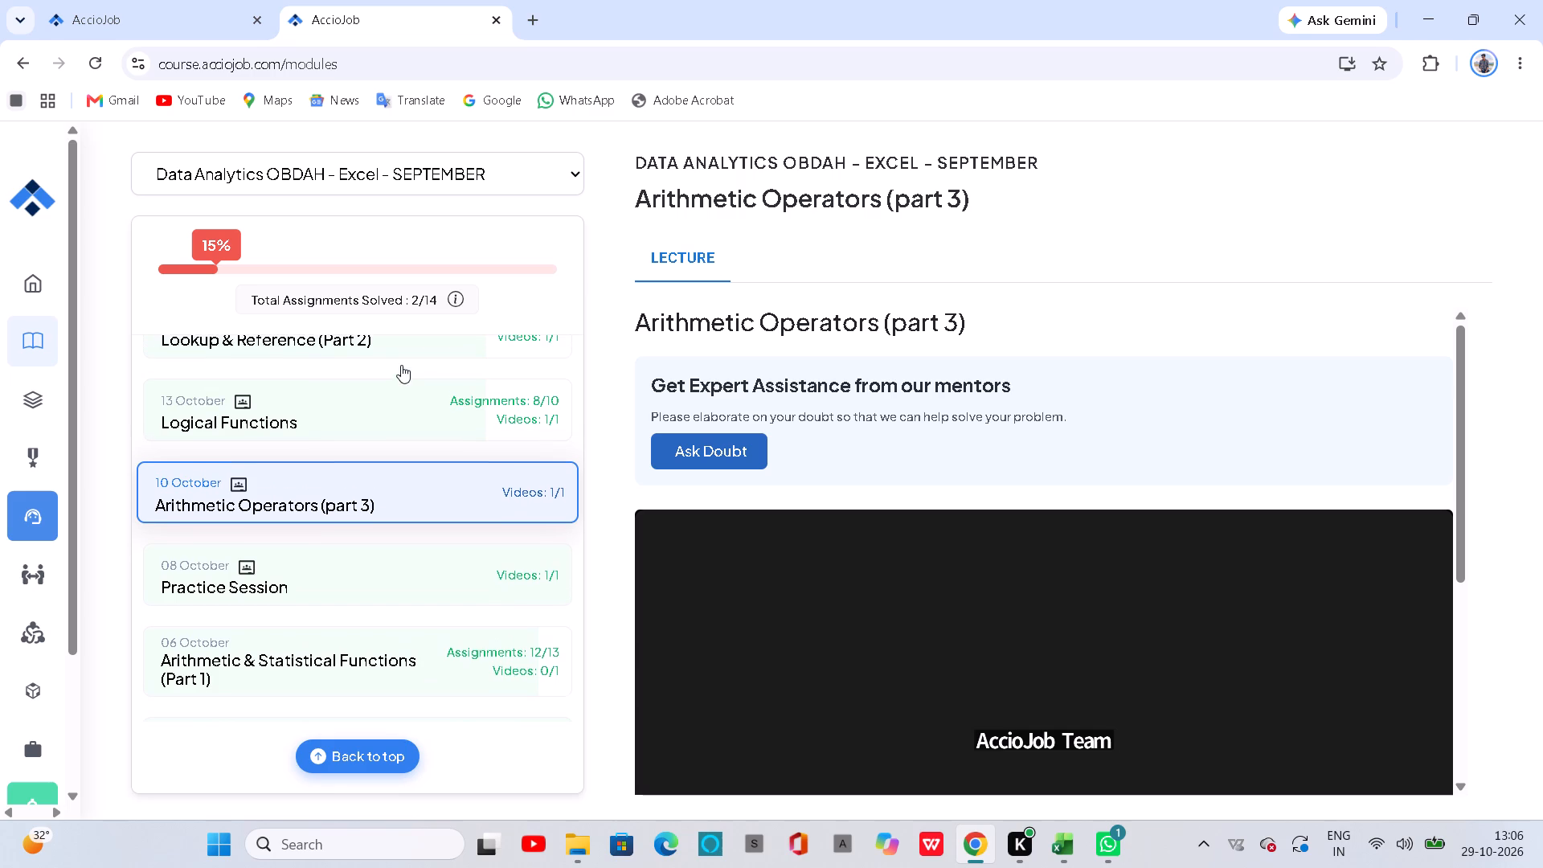
scroll(401, 365, up, 1)
scroll(400, 521, down, 2)
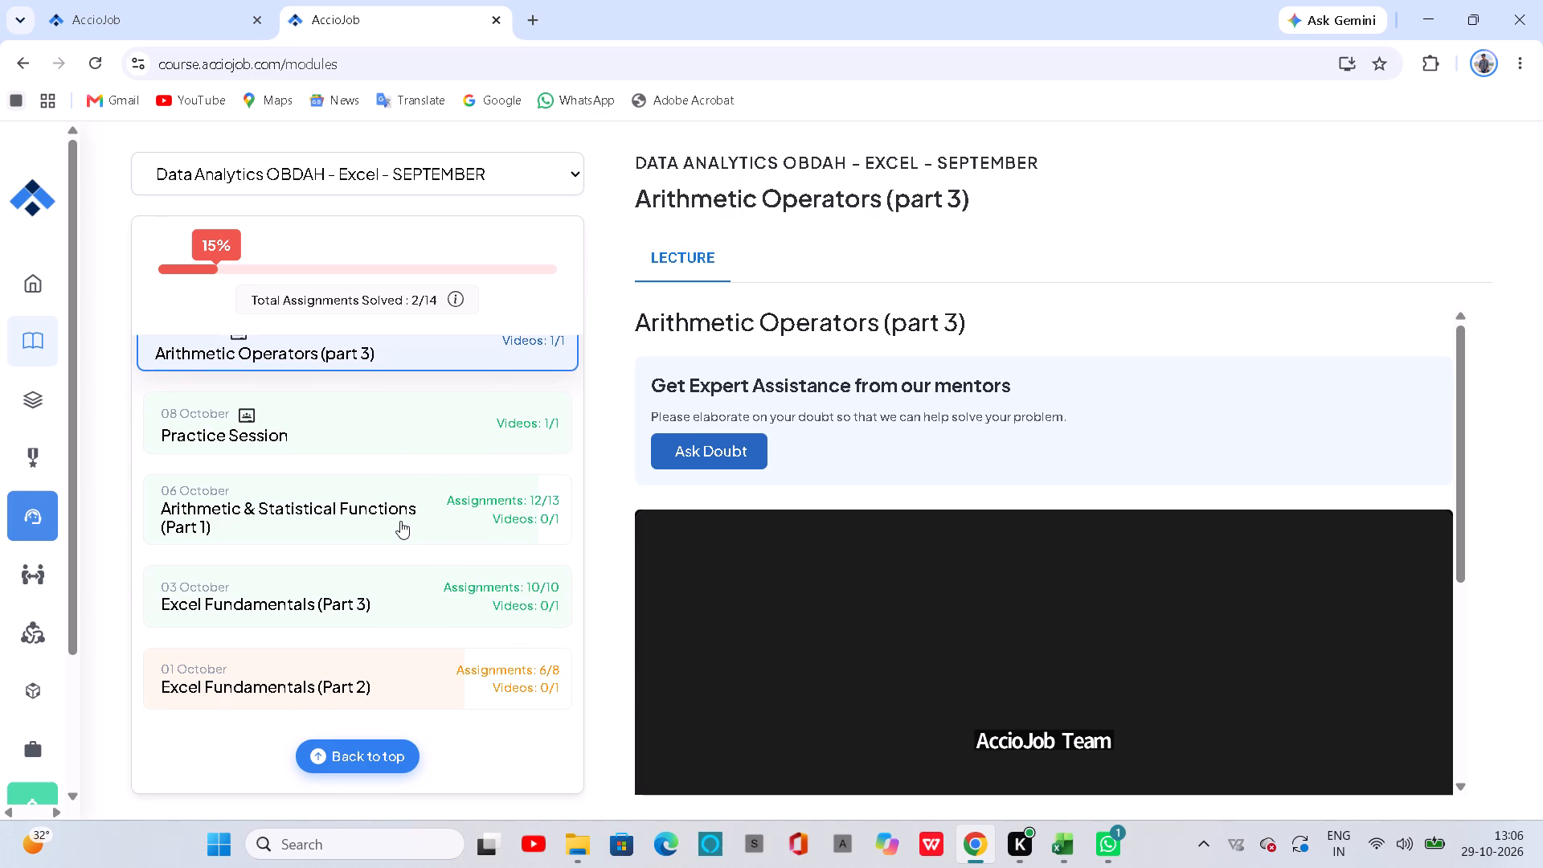
Reopen Arithmetic & Statistical Functions (Part 1) and start solving Arithmetic assignment class 4.
click(400, 521)
scroll(1111, 568, down, 9)
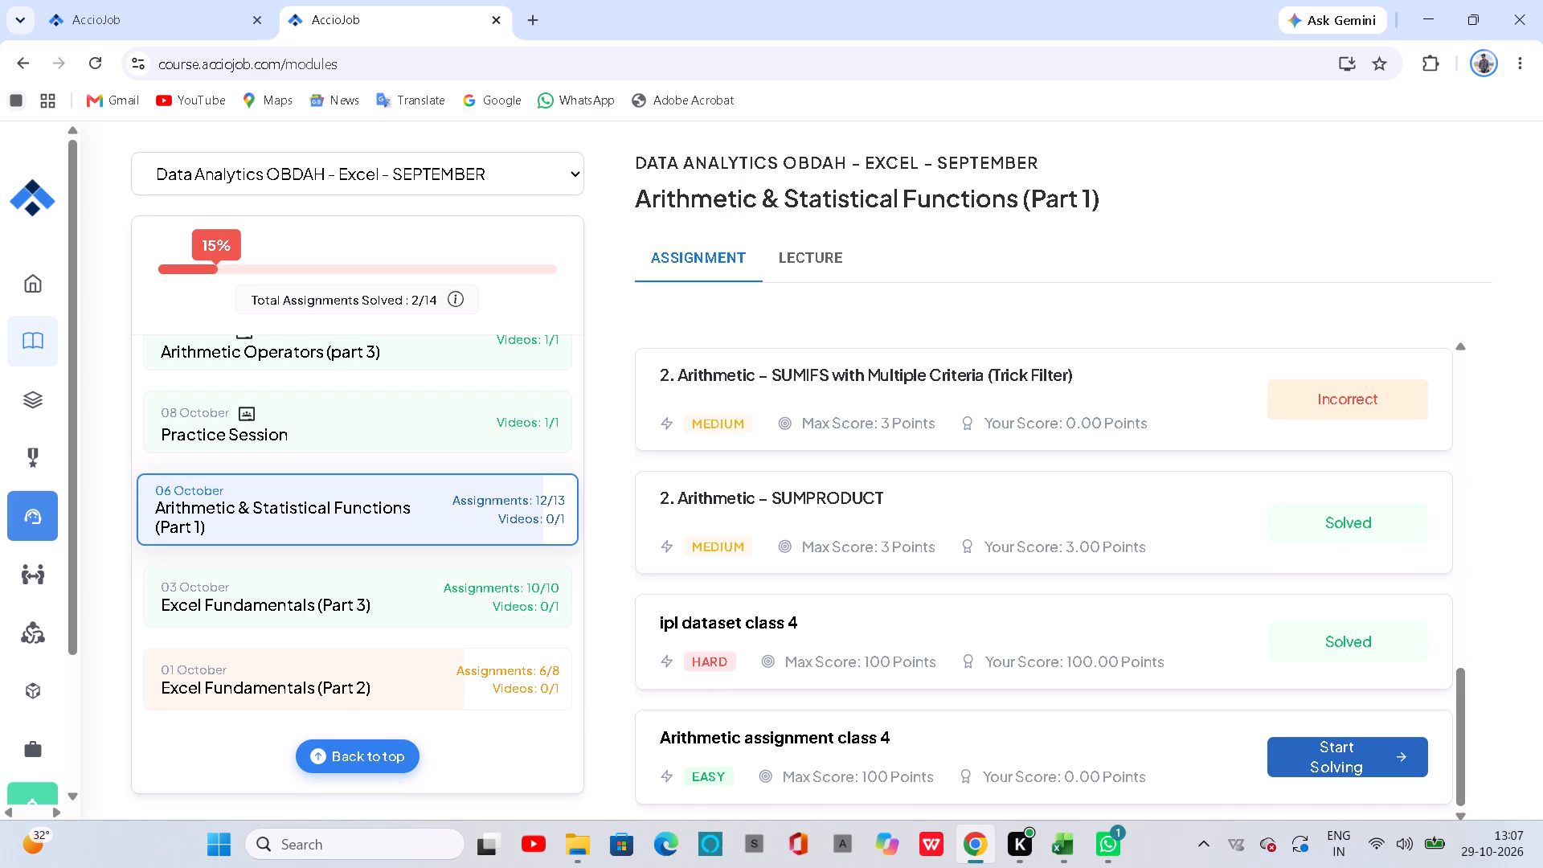
click(1353, 759)
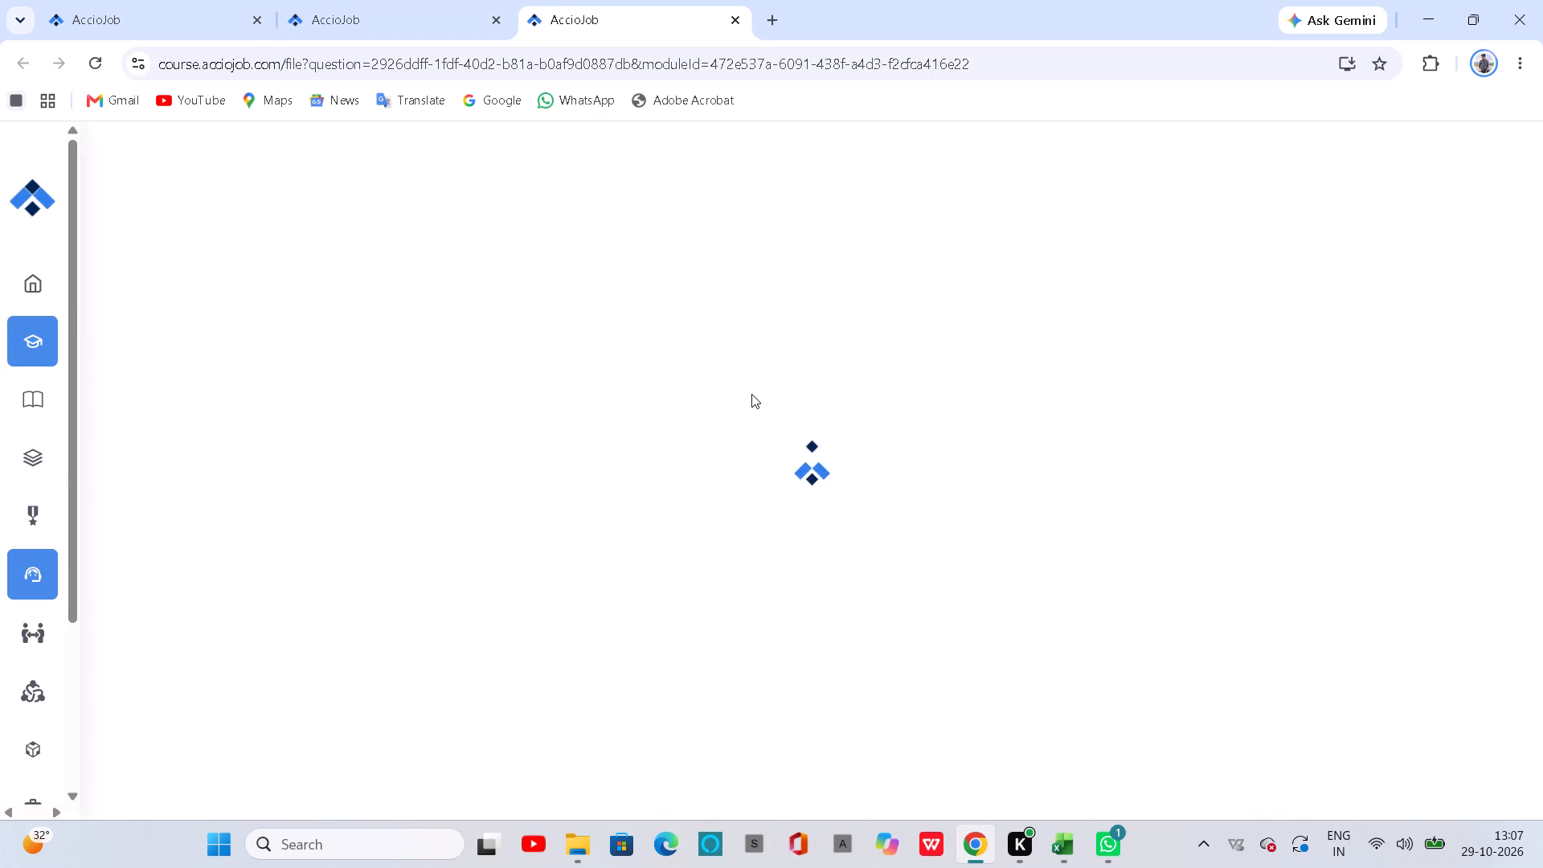
click(718, 317)
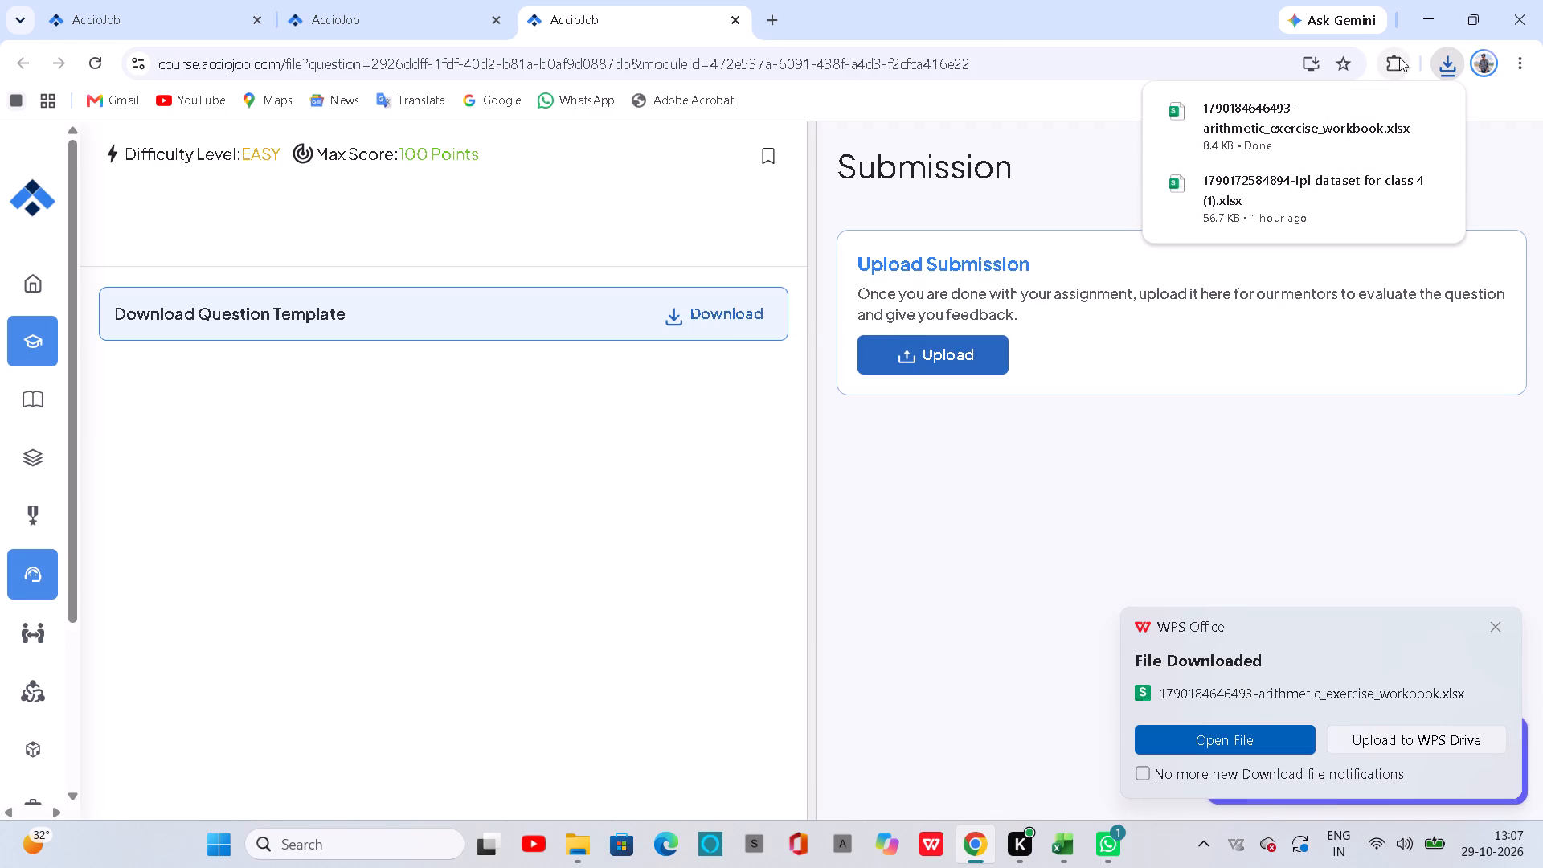
click(1401, 113)
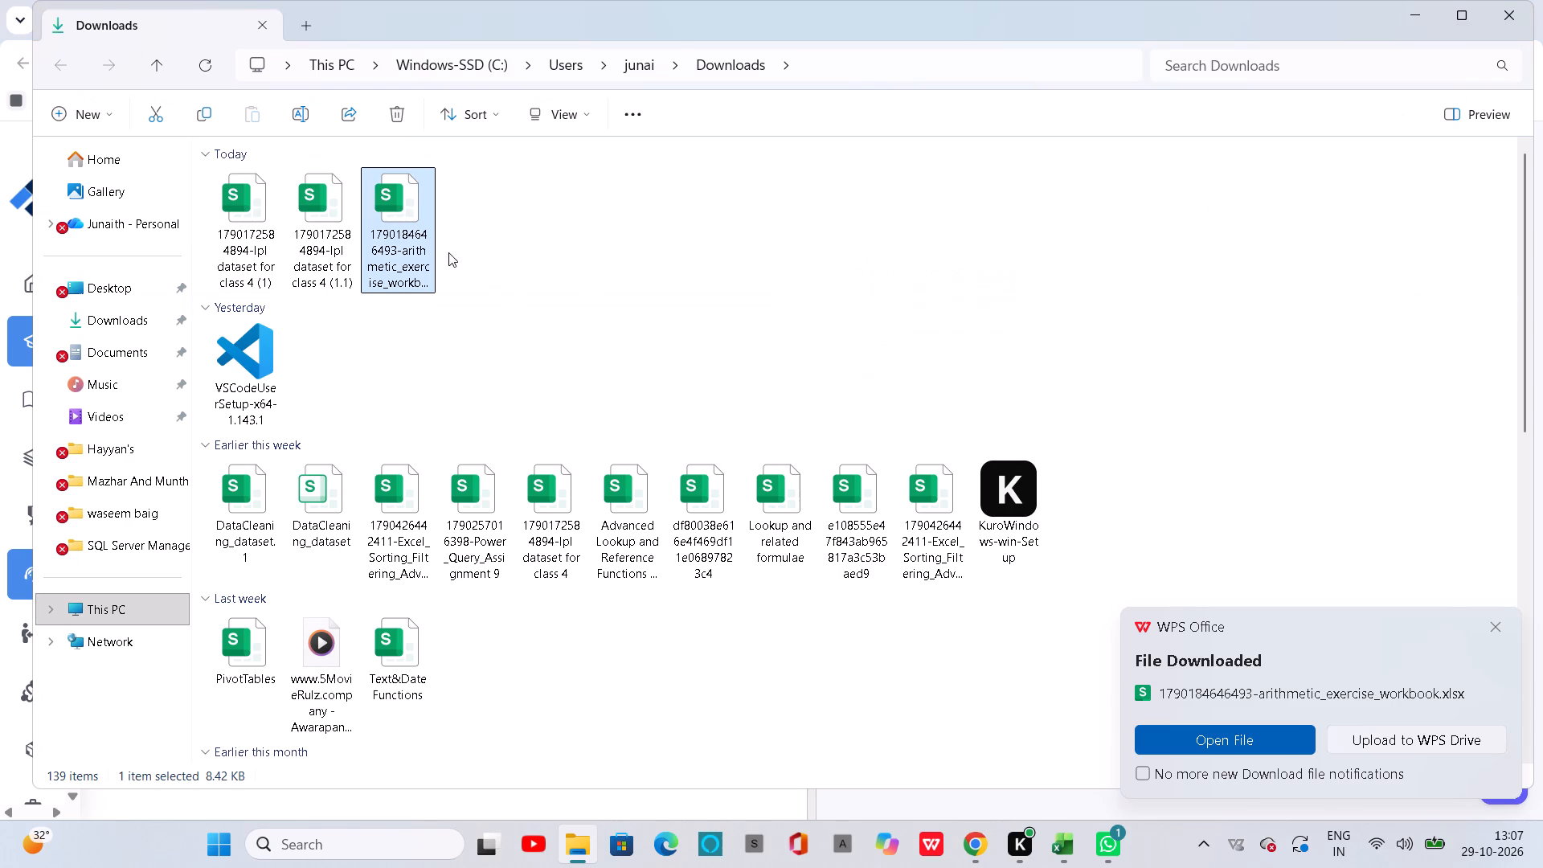
right_click(384, 235)
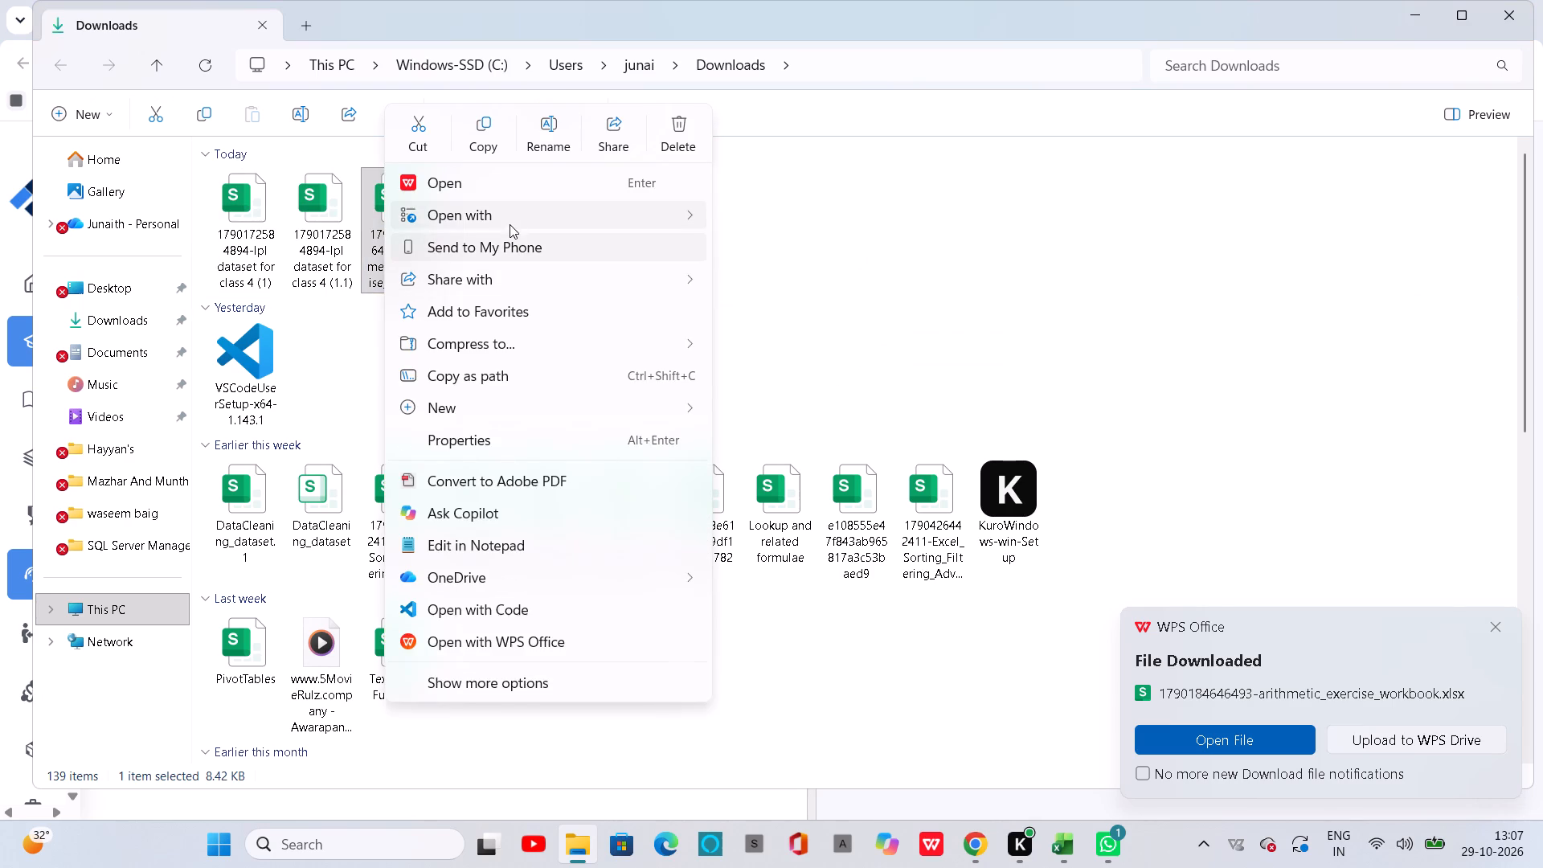
click(745, 223)
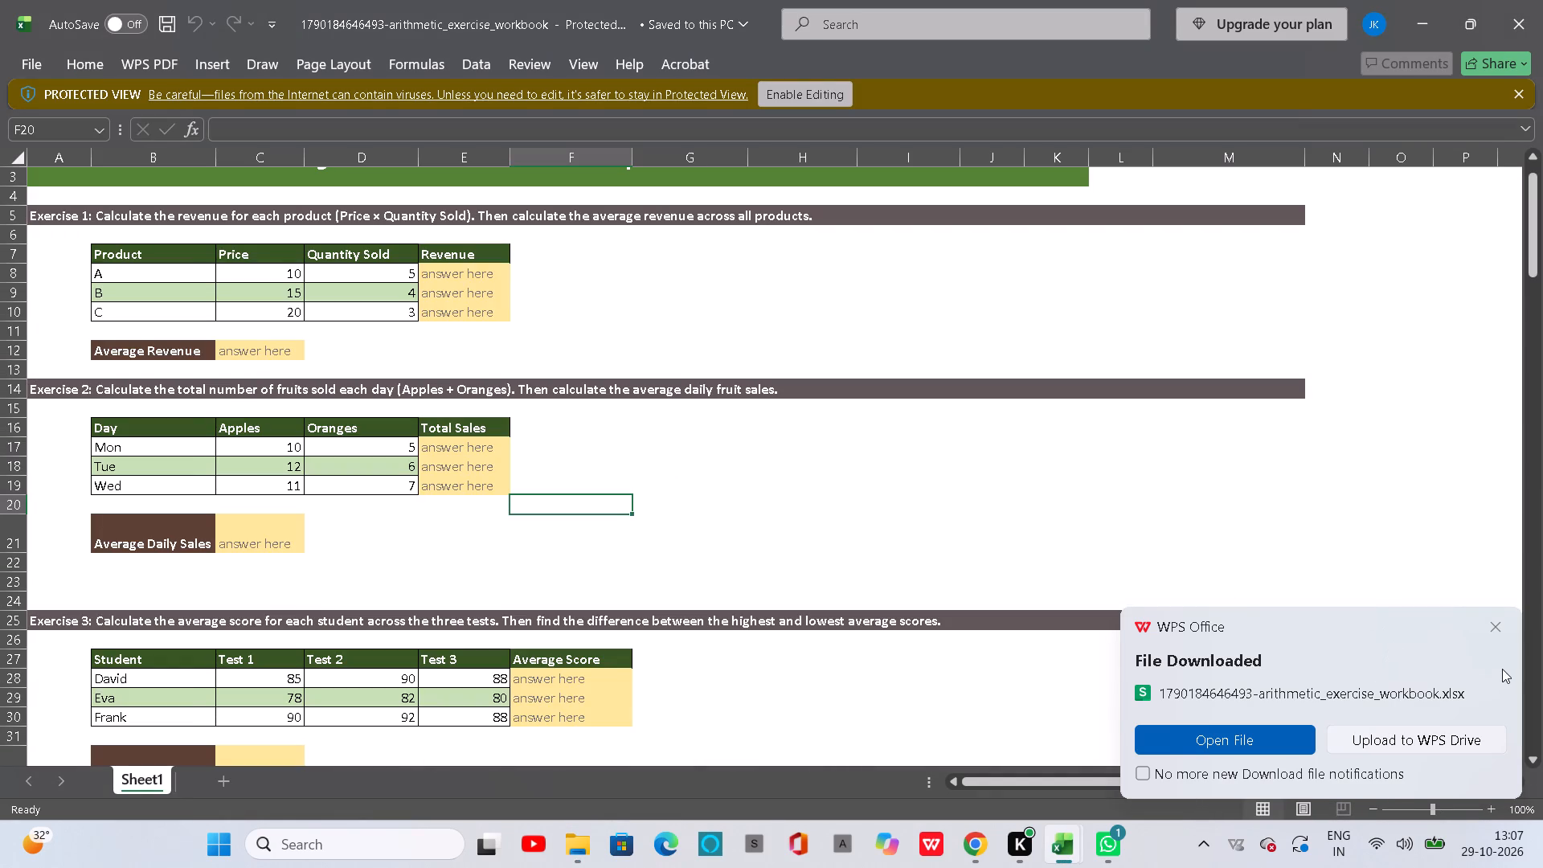
click(1497, 632)
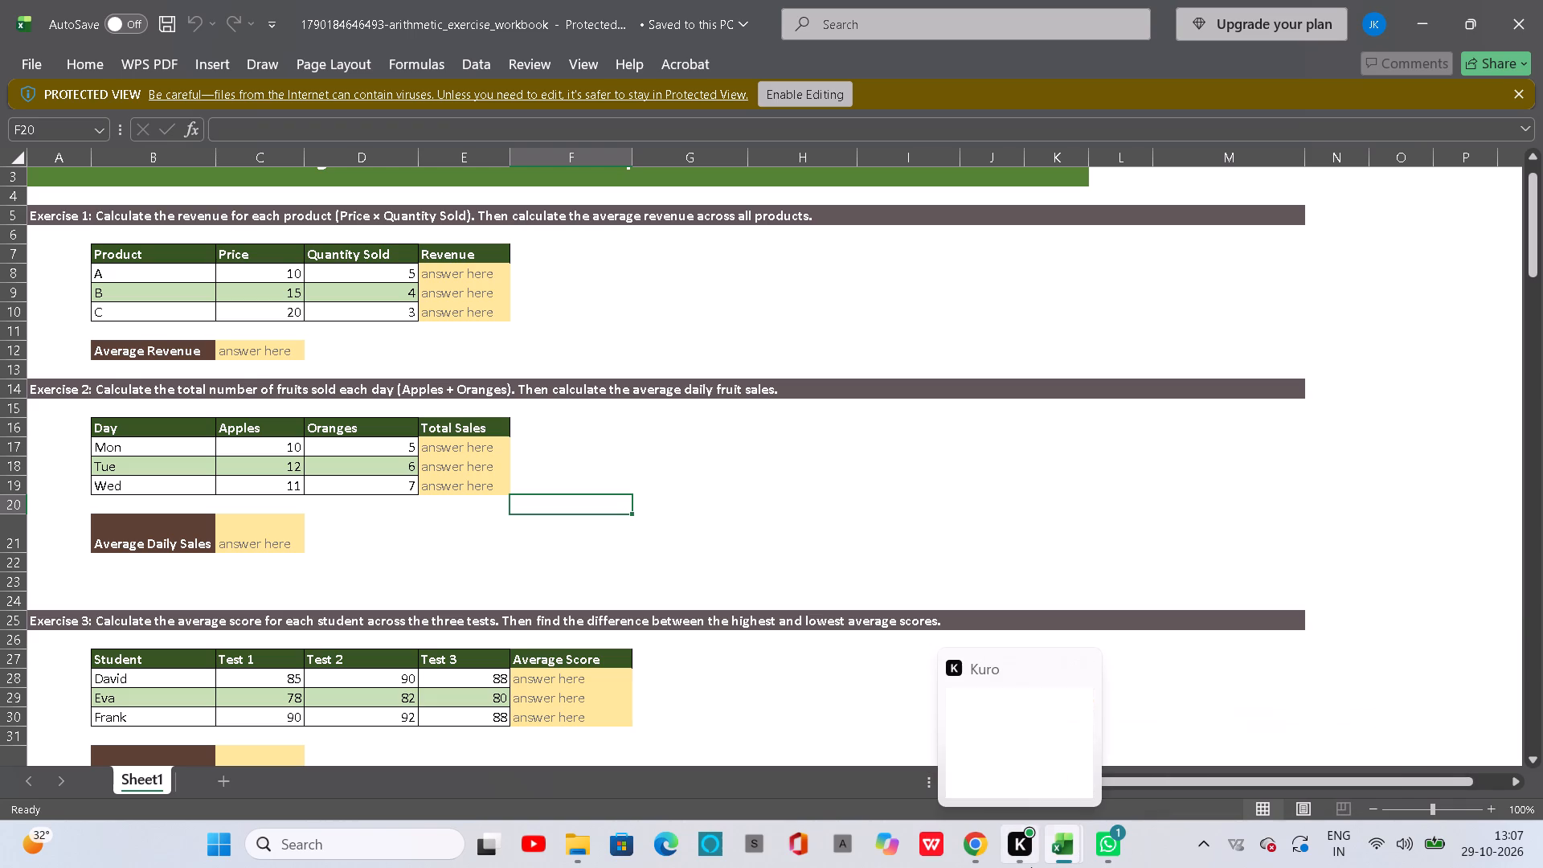
Close the Ipl dataset for class 4 (1.1) workbook without saving, and close the (1) workbook.
click(1099, 727)
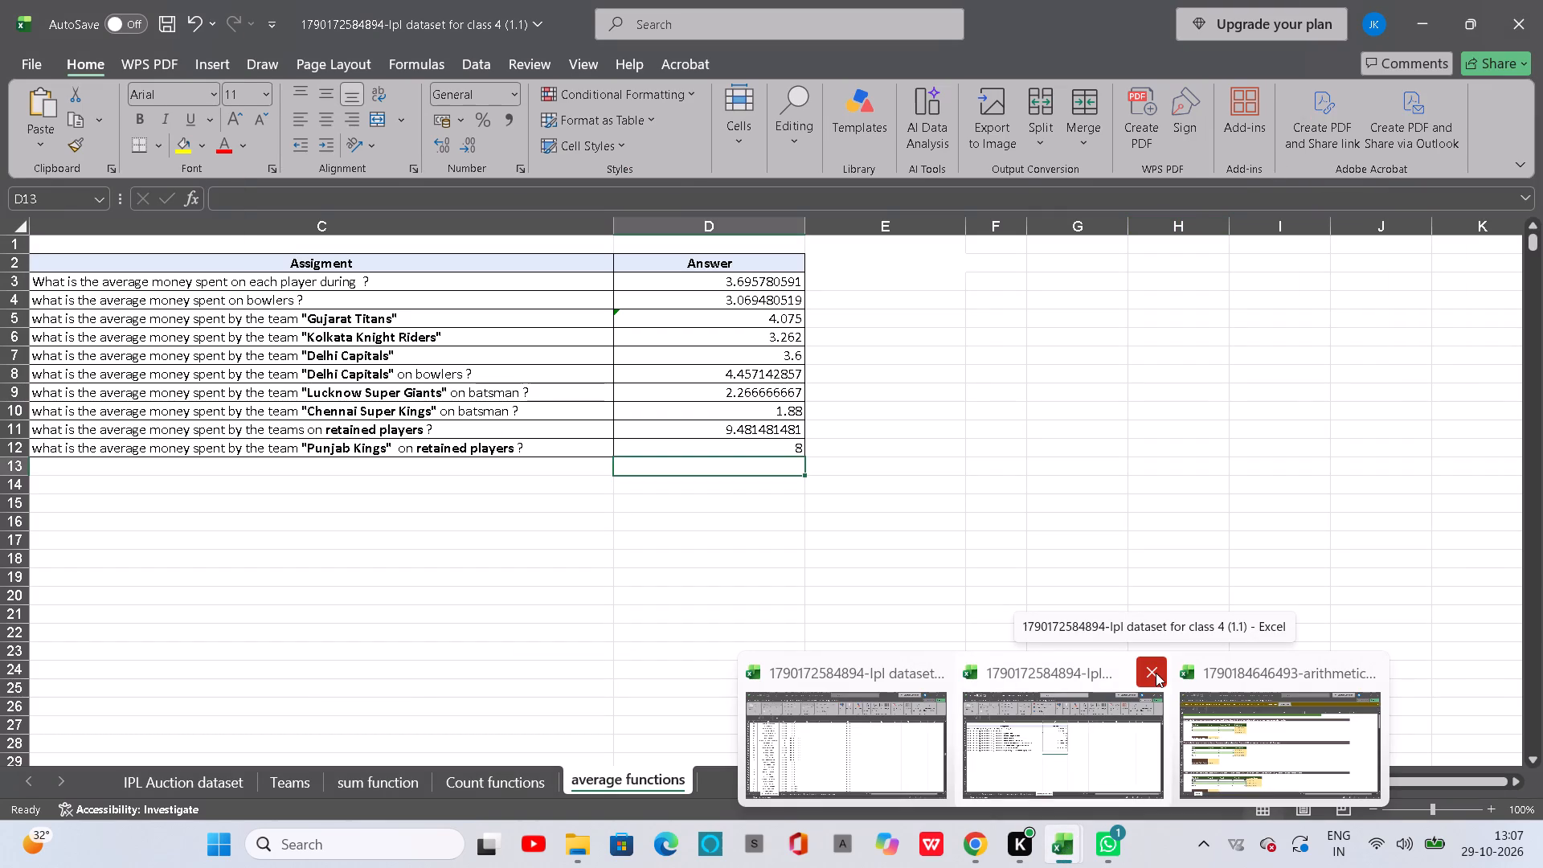
click(1156, 673)
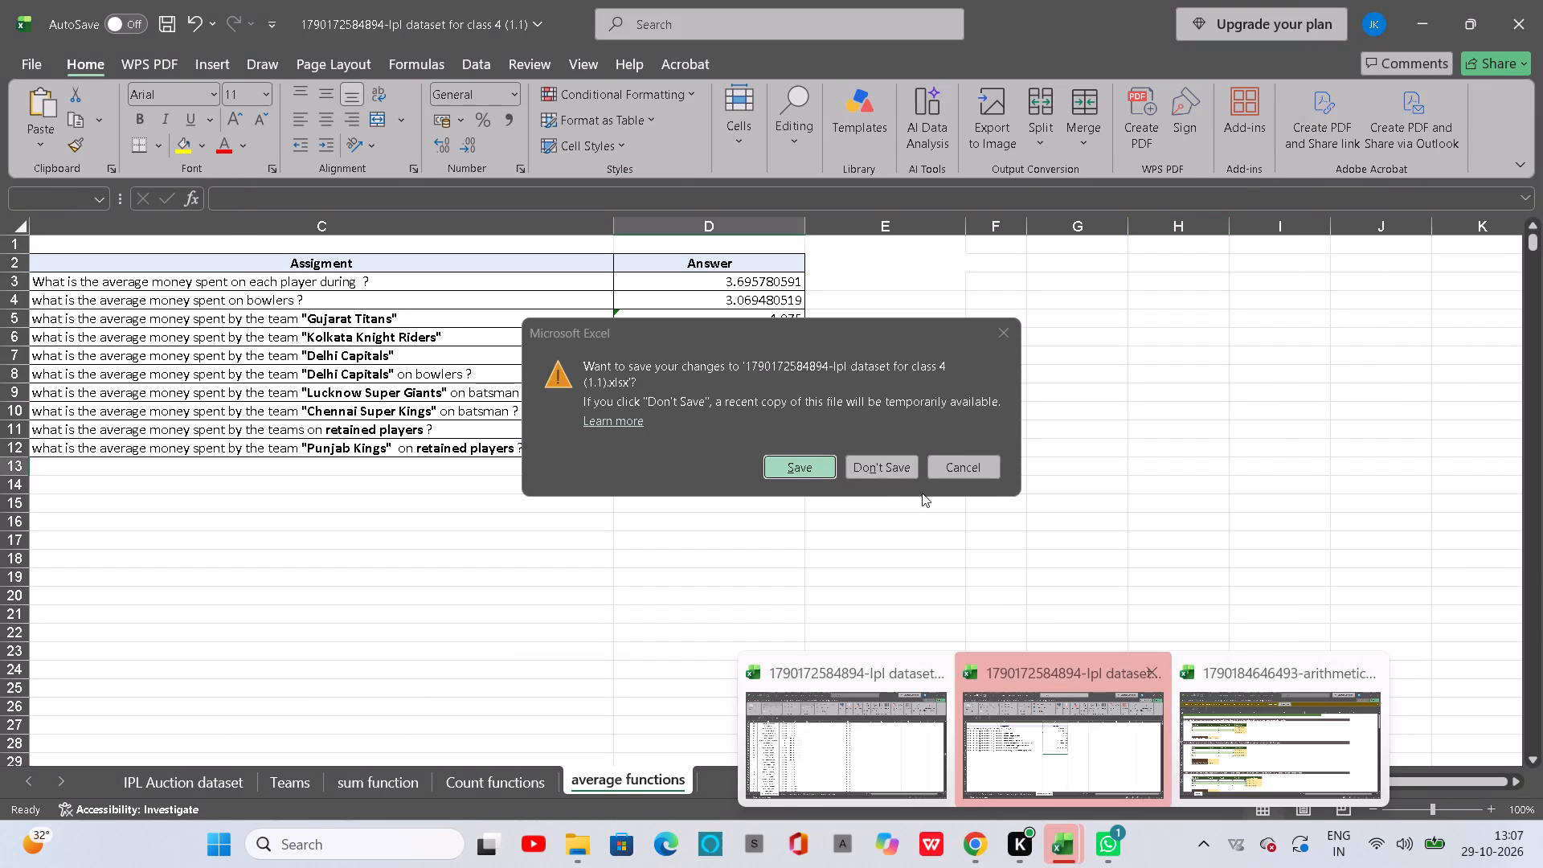
click(850, 466)
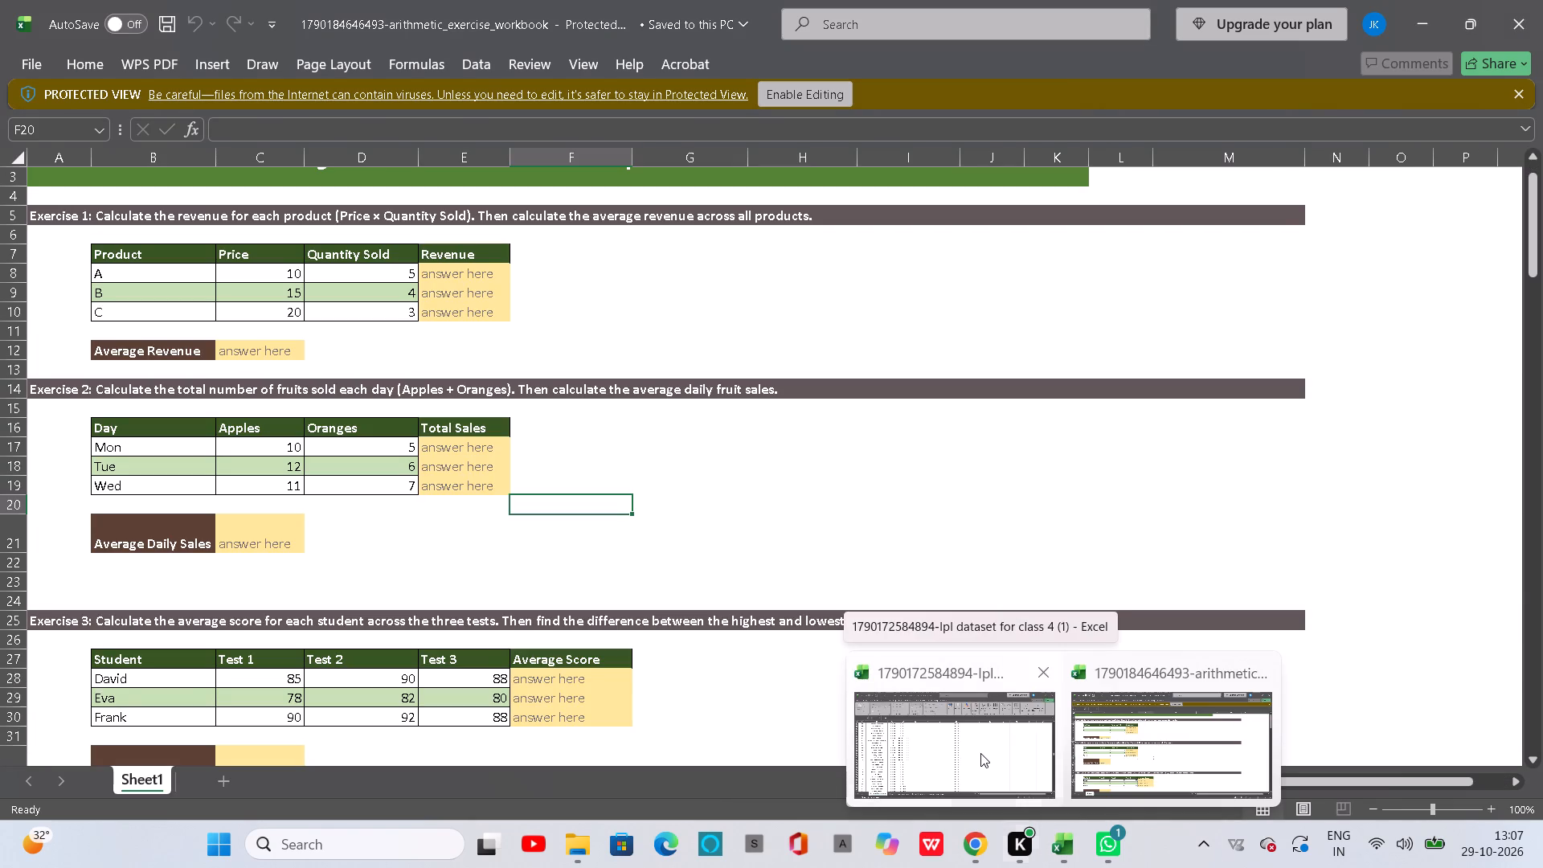
click(1034, 661)
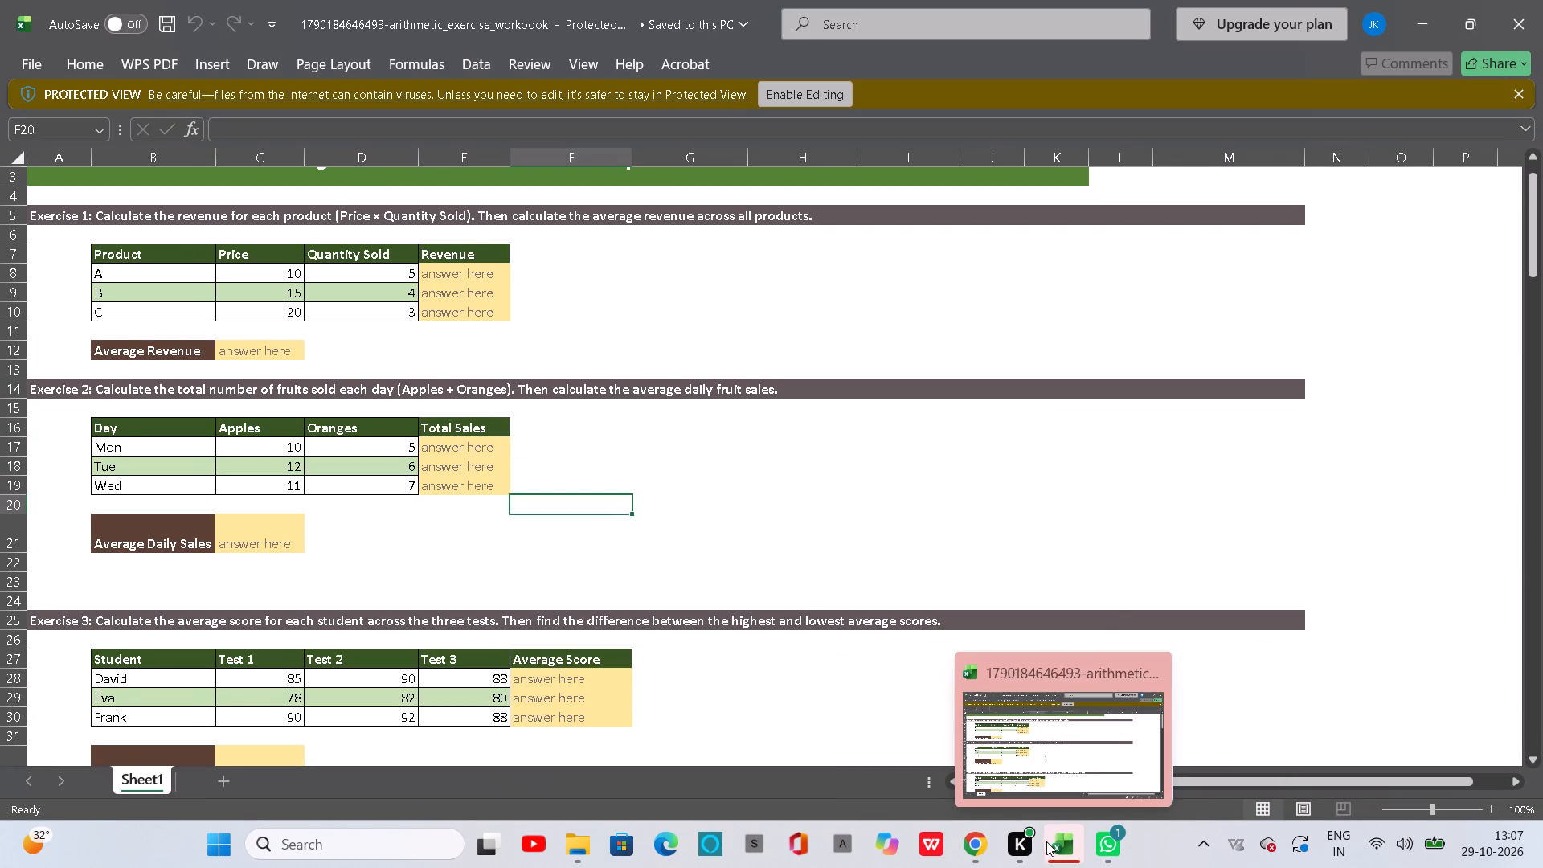
Go to Exercise 1 in the arithmetic exercise workbook and select product A's Revenue answer cell.
scroll(689, 487, up, 2)
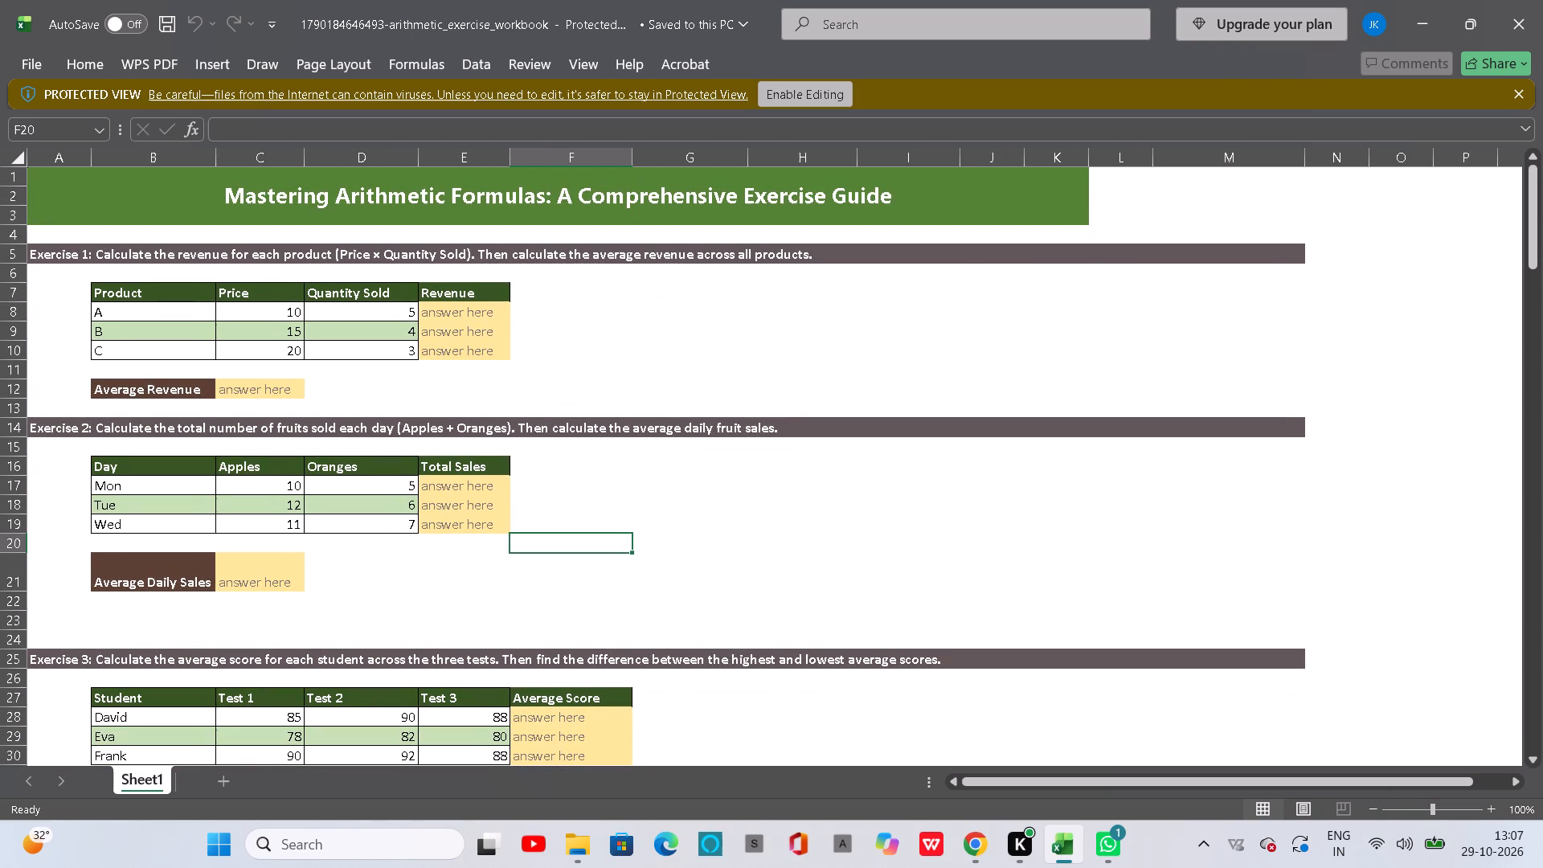
scroll(587, 353, up, 1)
click(469, 314)
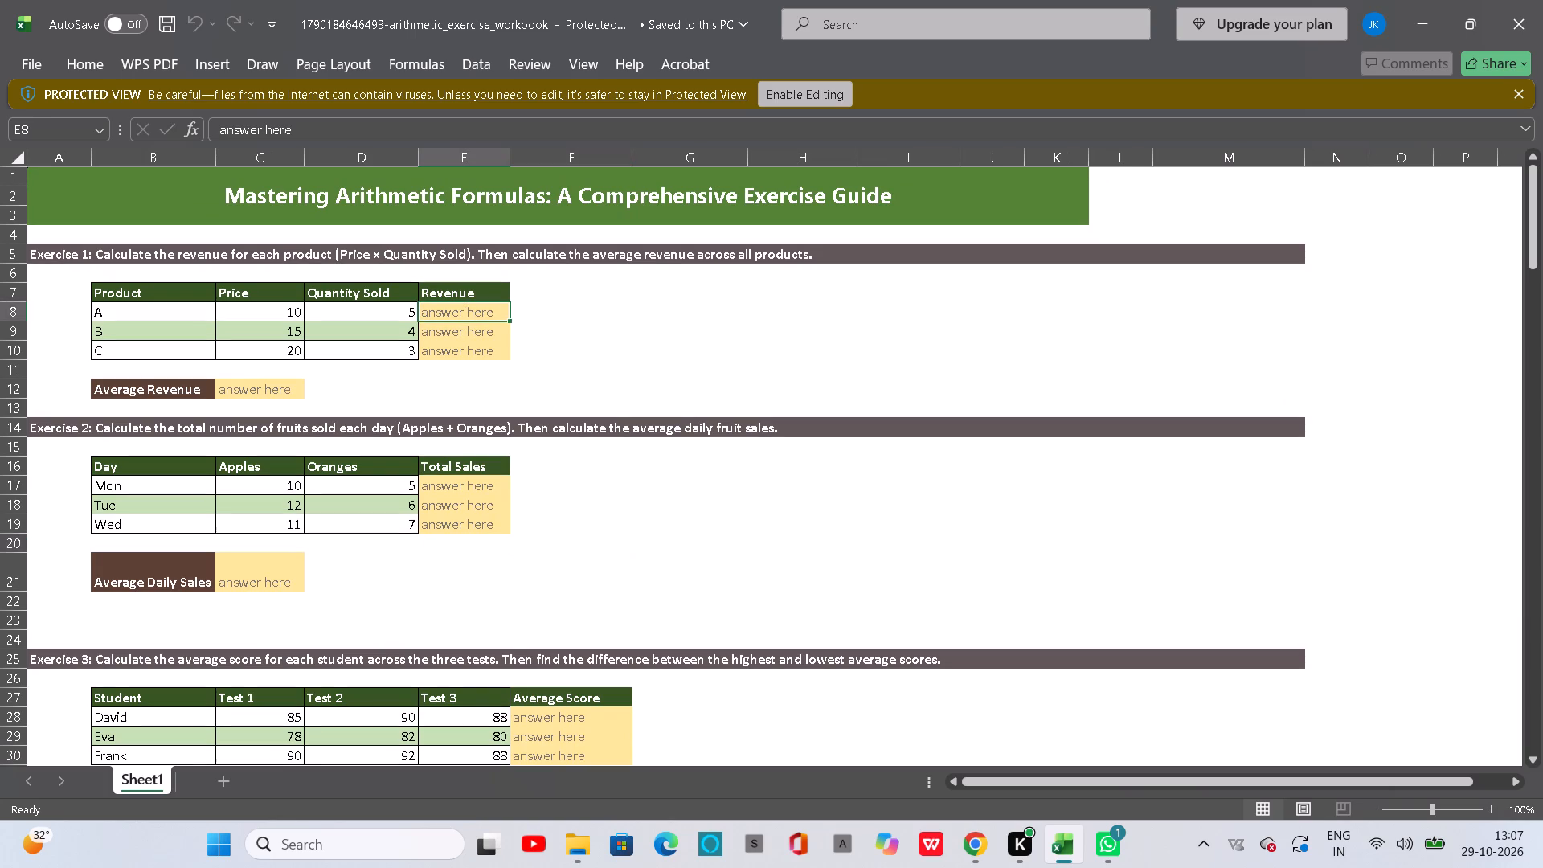
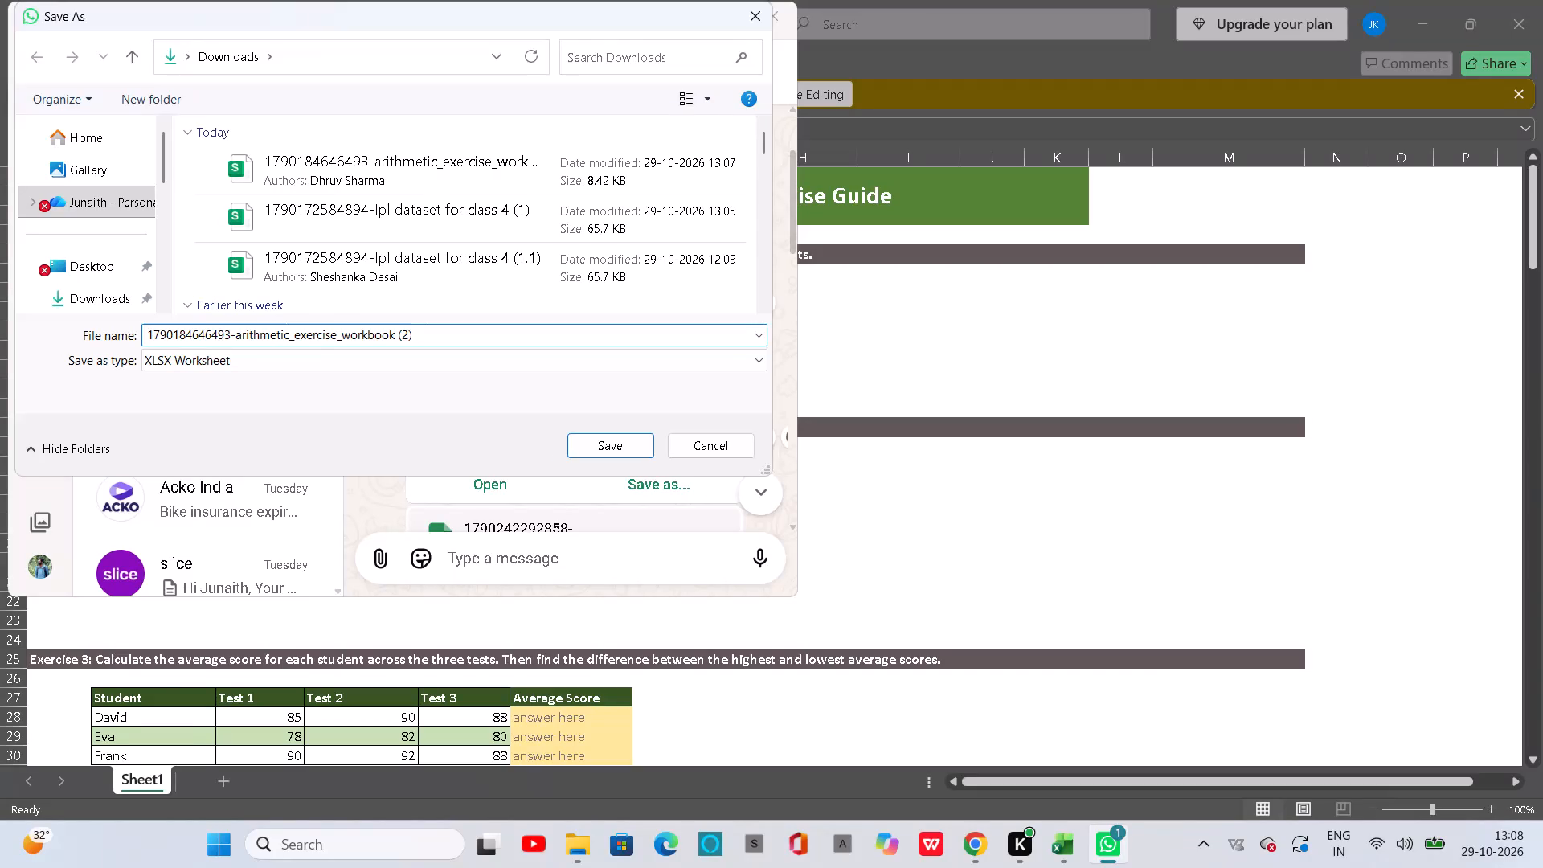
Start editing the file name for the arithmetic exercise workbook copy being saved to Downloads.
click(409, 335)
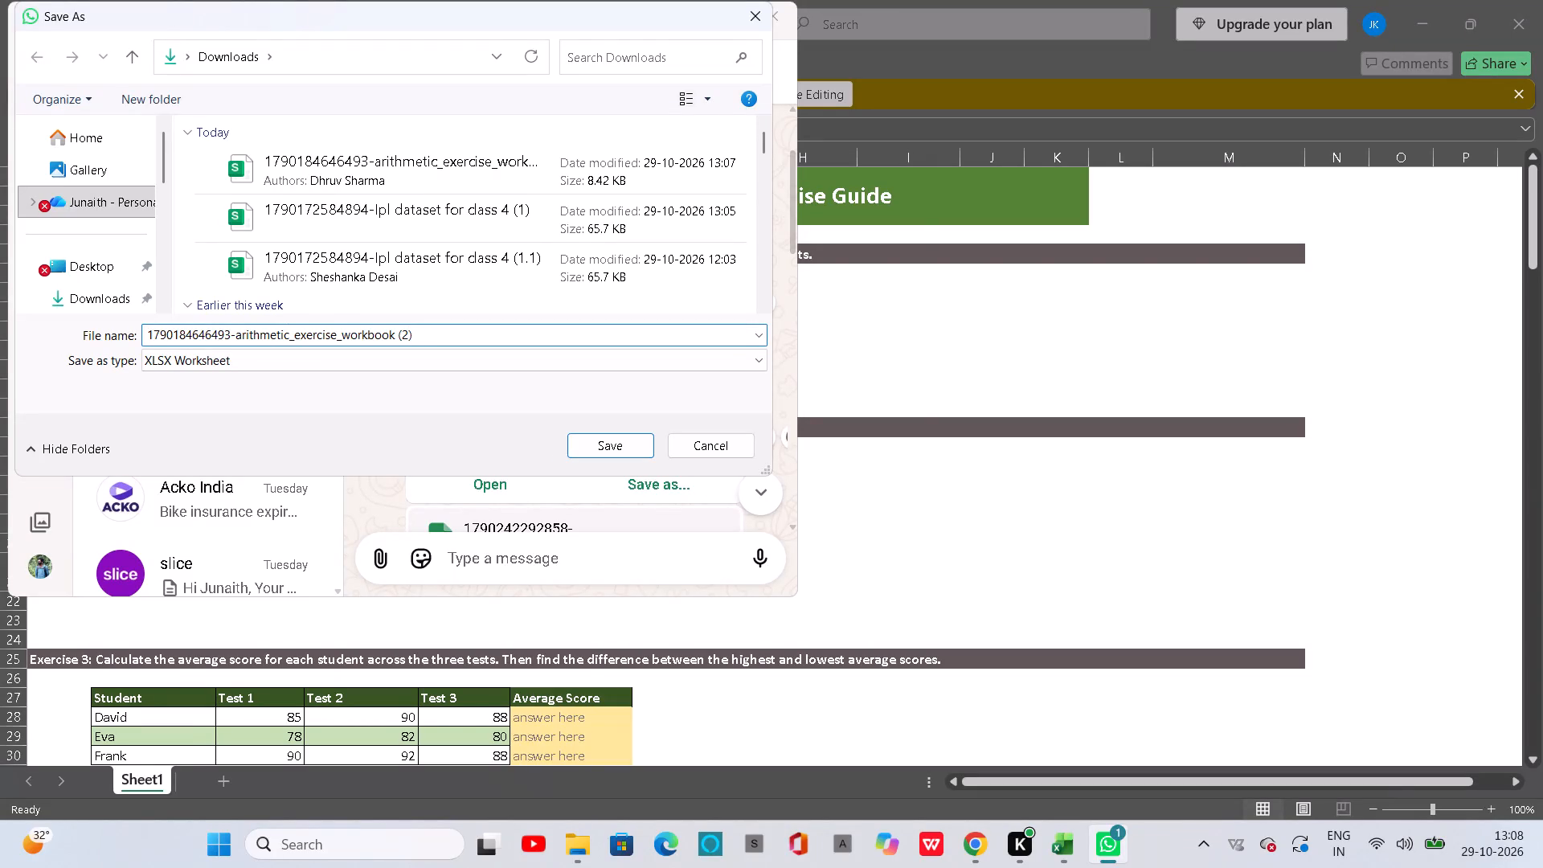
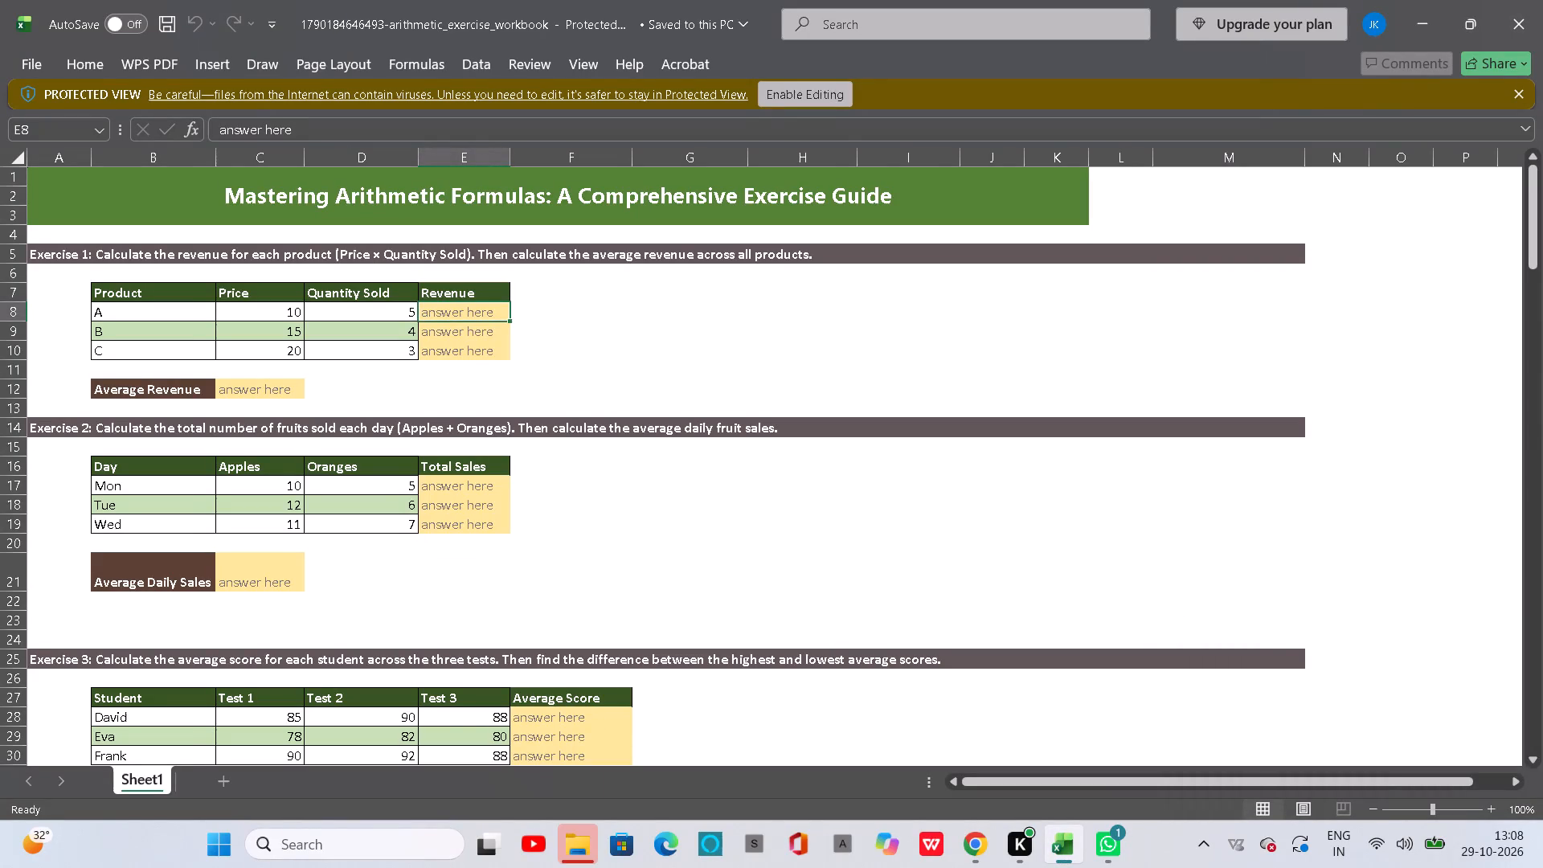
Open the selected arithmetic exercise workbook from the Downloads folder with Excel.
click(594, 839)
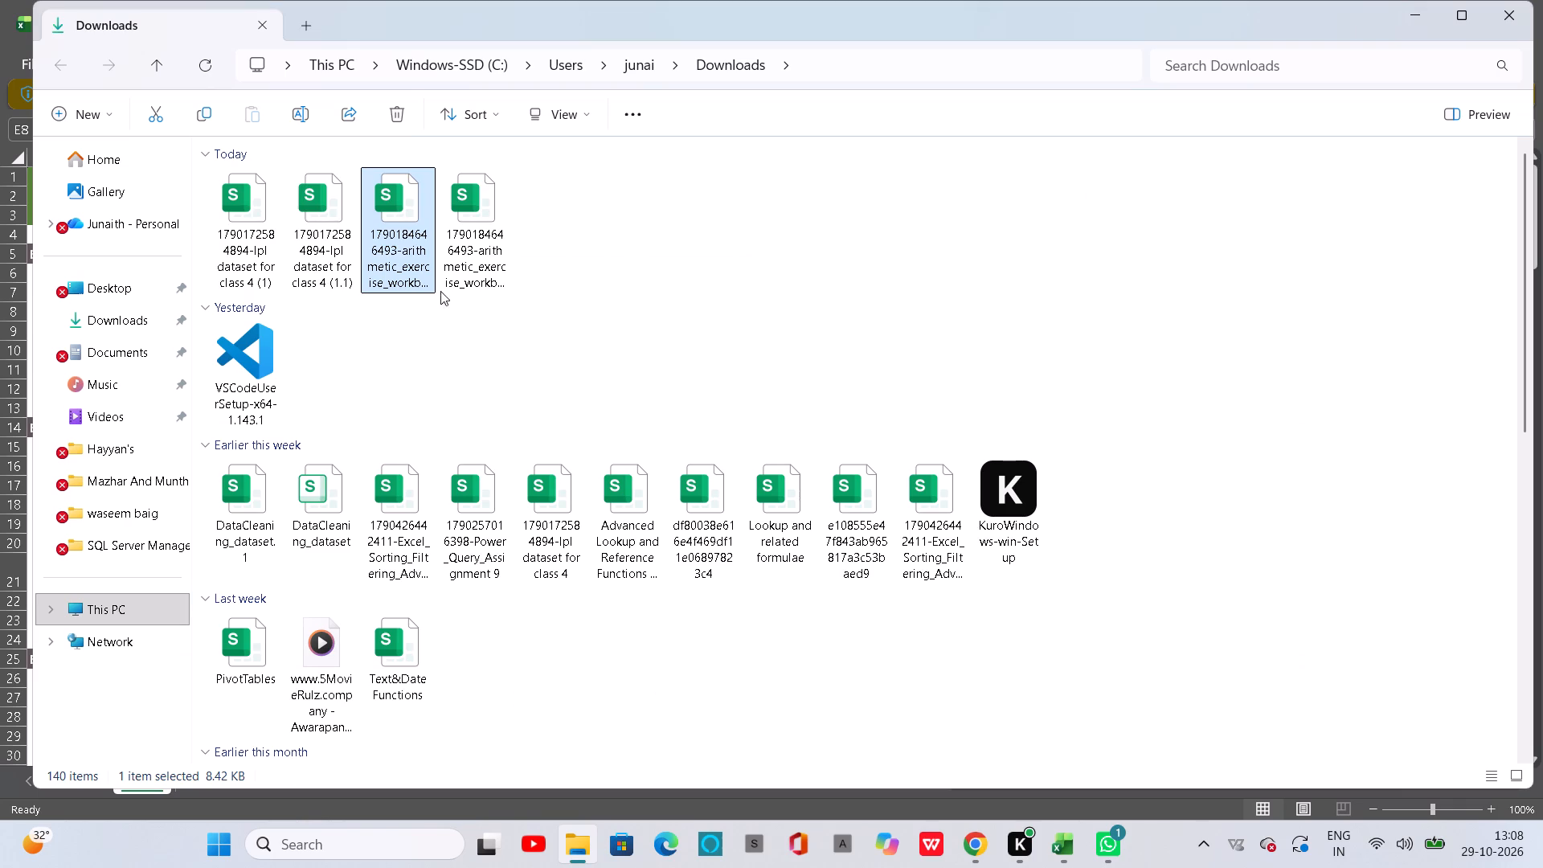
right_click(383, 229)
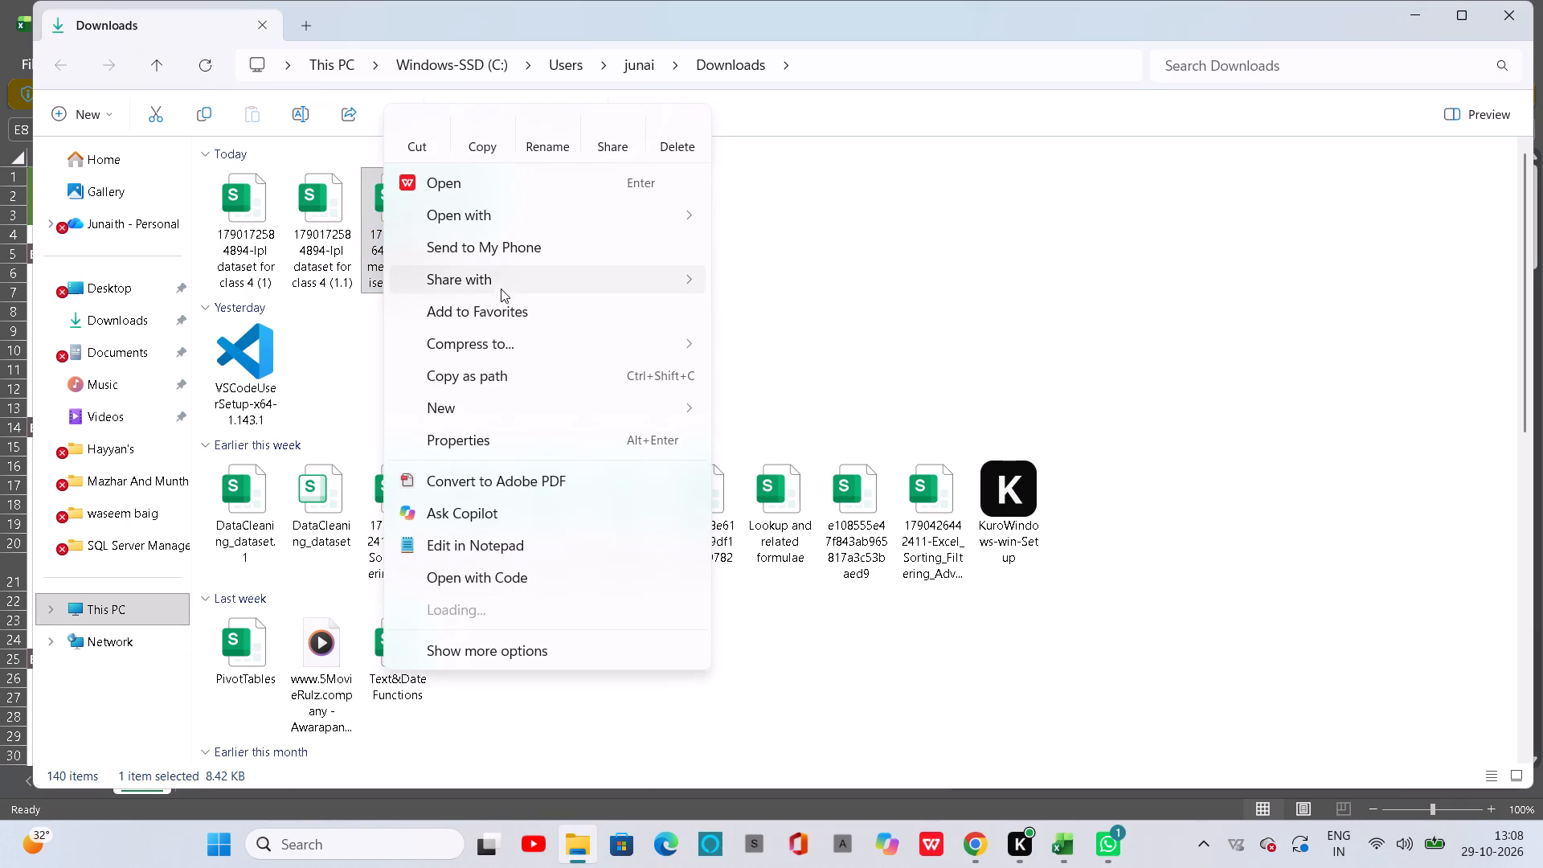
click(735, 215)
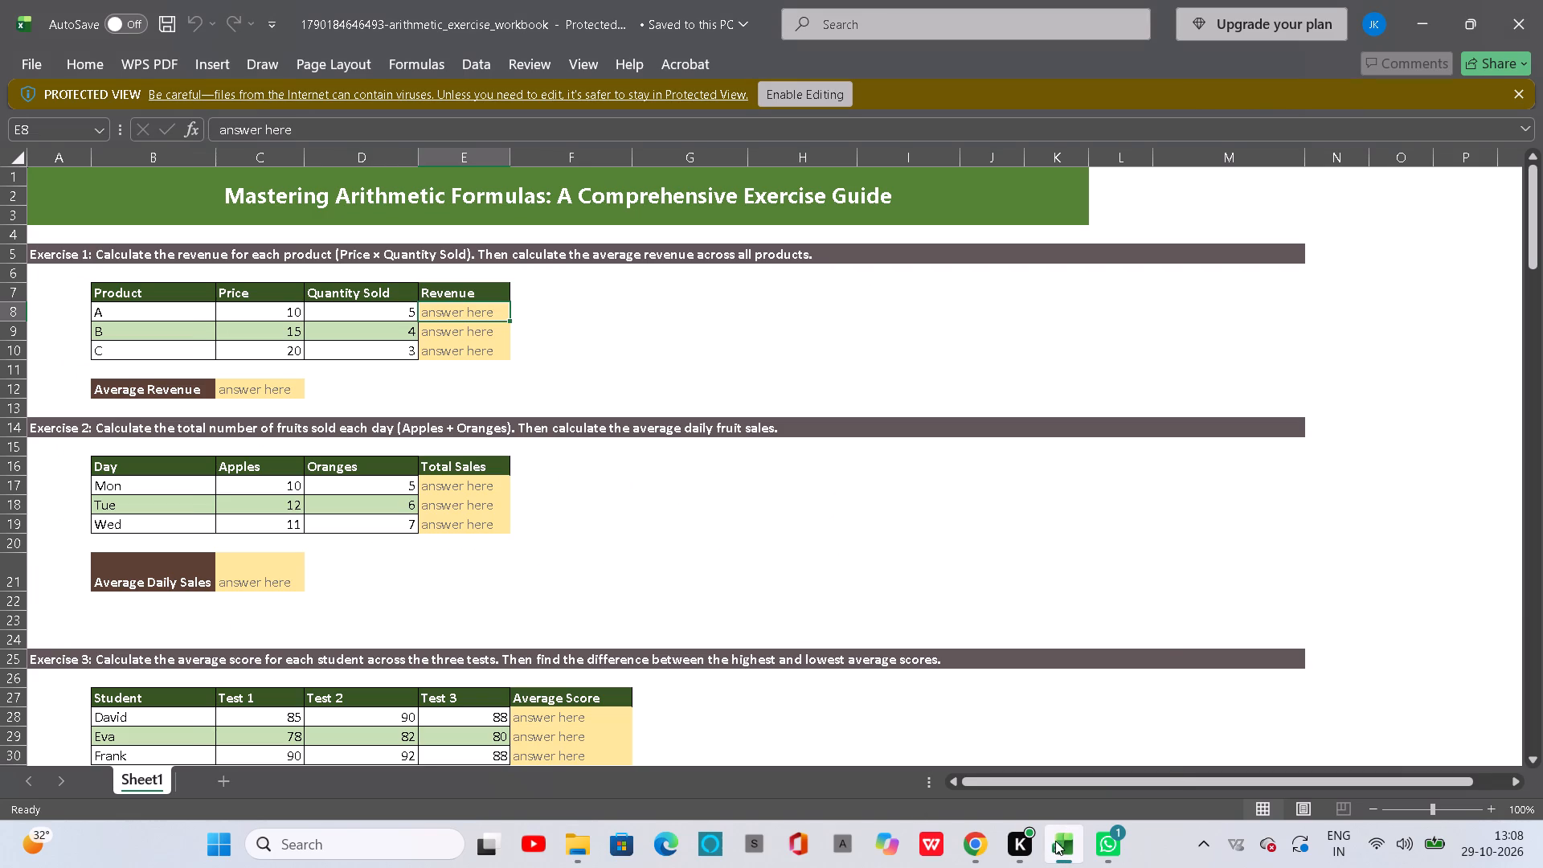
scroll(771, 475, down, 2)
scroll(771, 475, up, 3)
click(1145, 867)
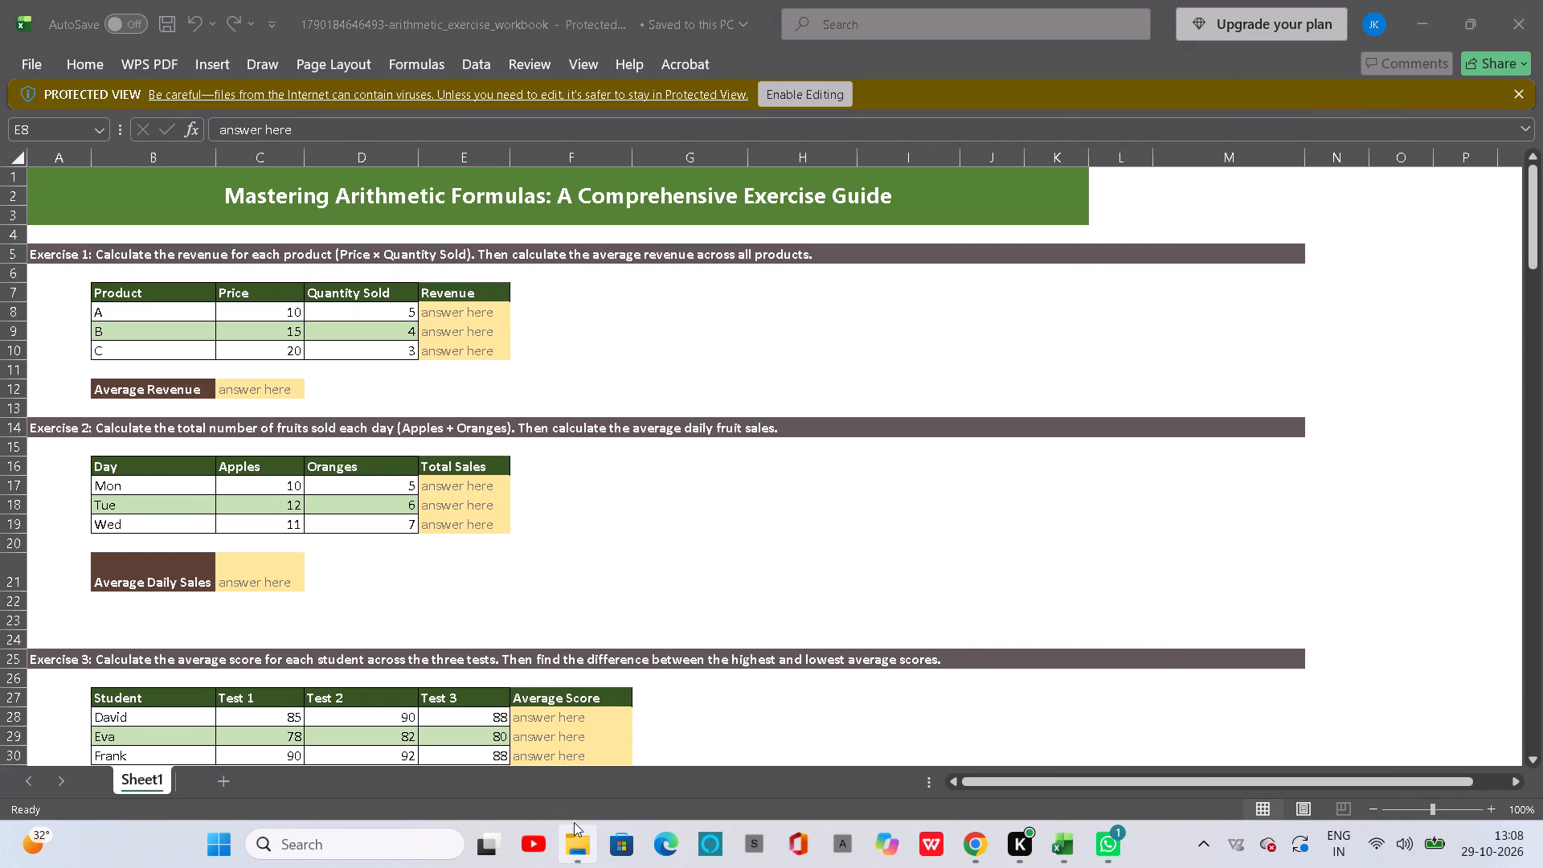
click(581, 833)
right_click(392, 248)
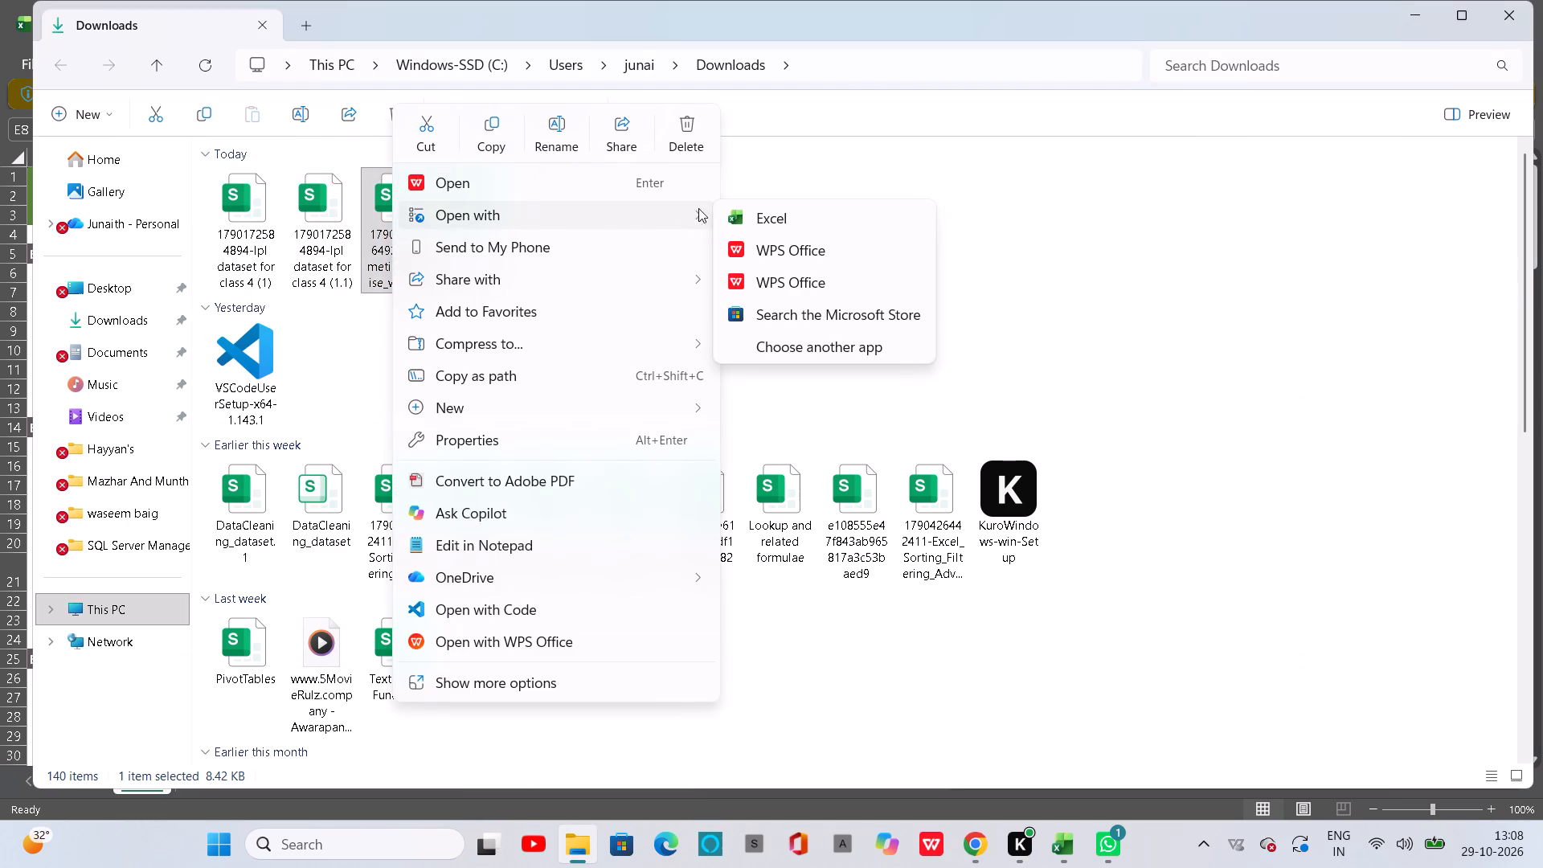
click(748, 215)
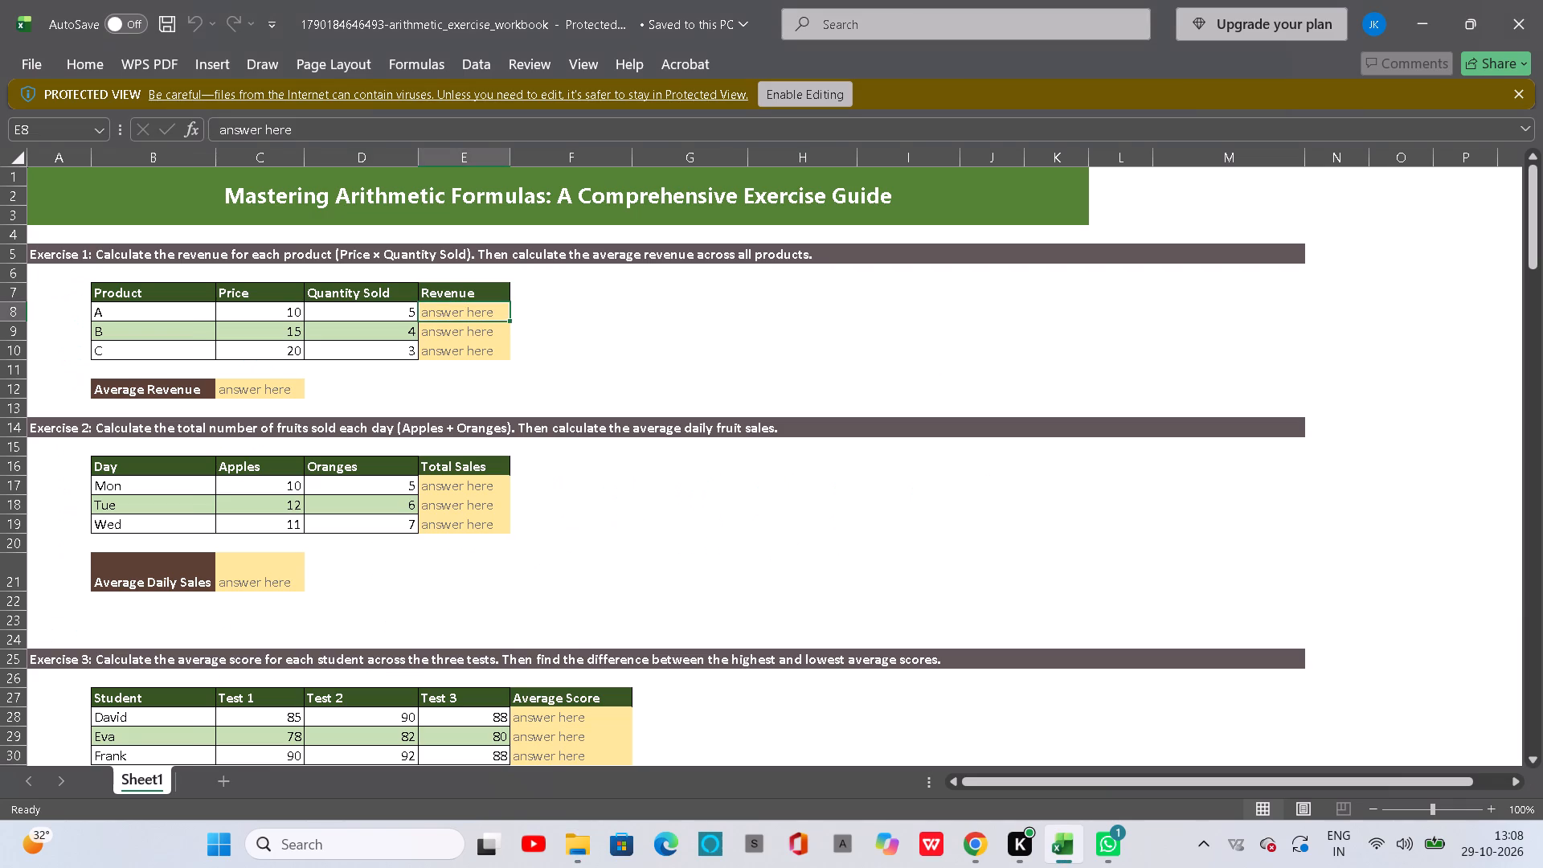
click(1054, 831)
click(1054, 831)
Open the second arithmetic exercise workbook (2.1) from the Downloads folder in Excel.
click(1063, 834)
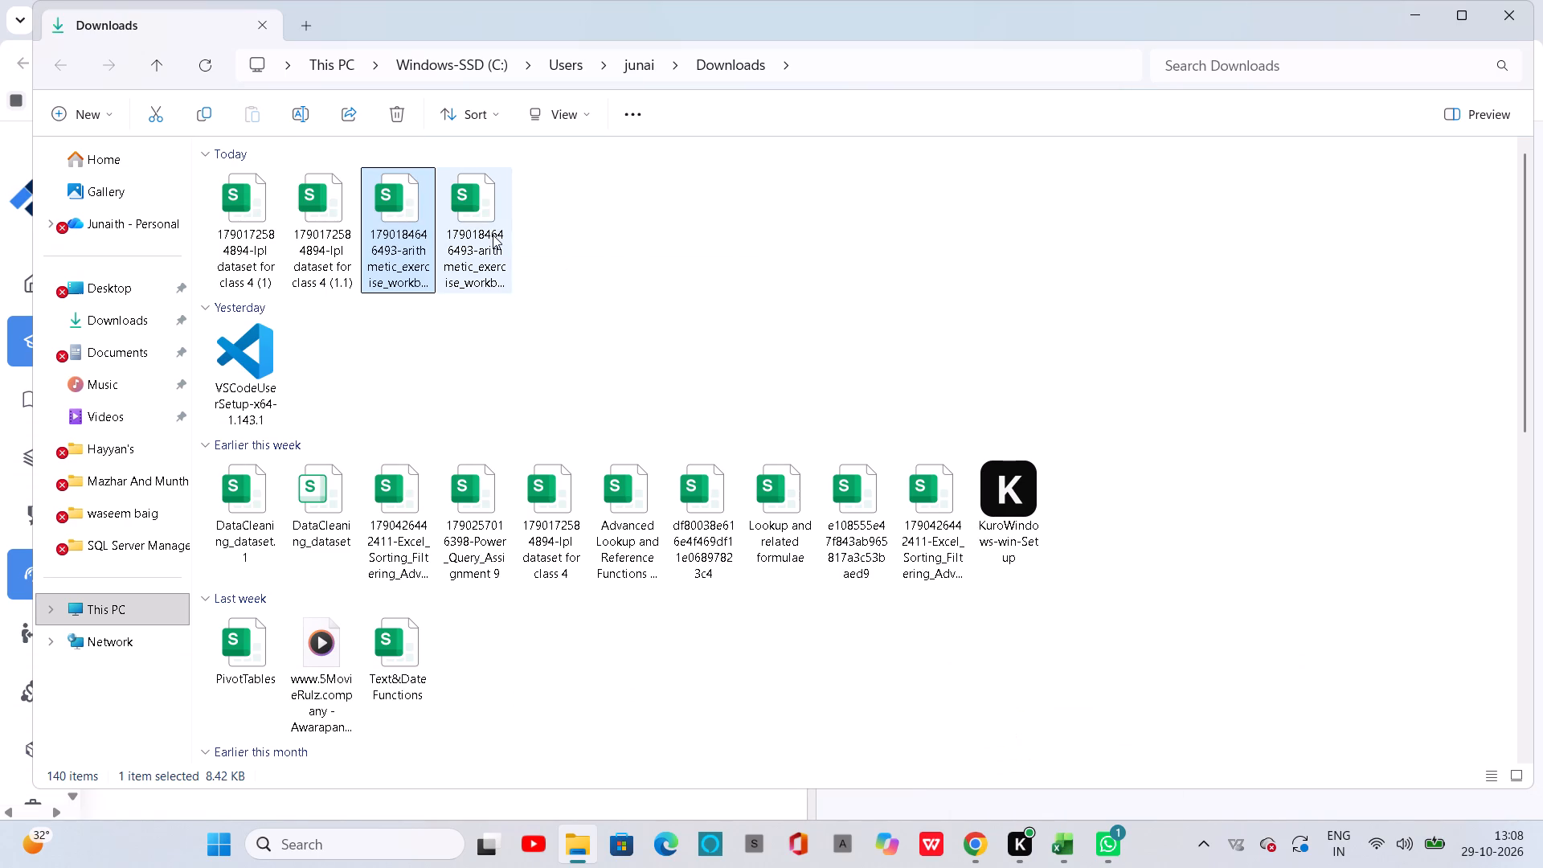
right_click(493, 235)
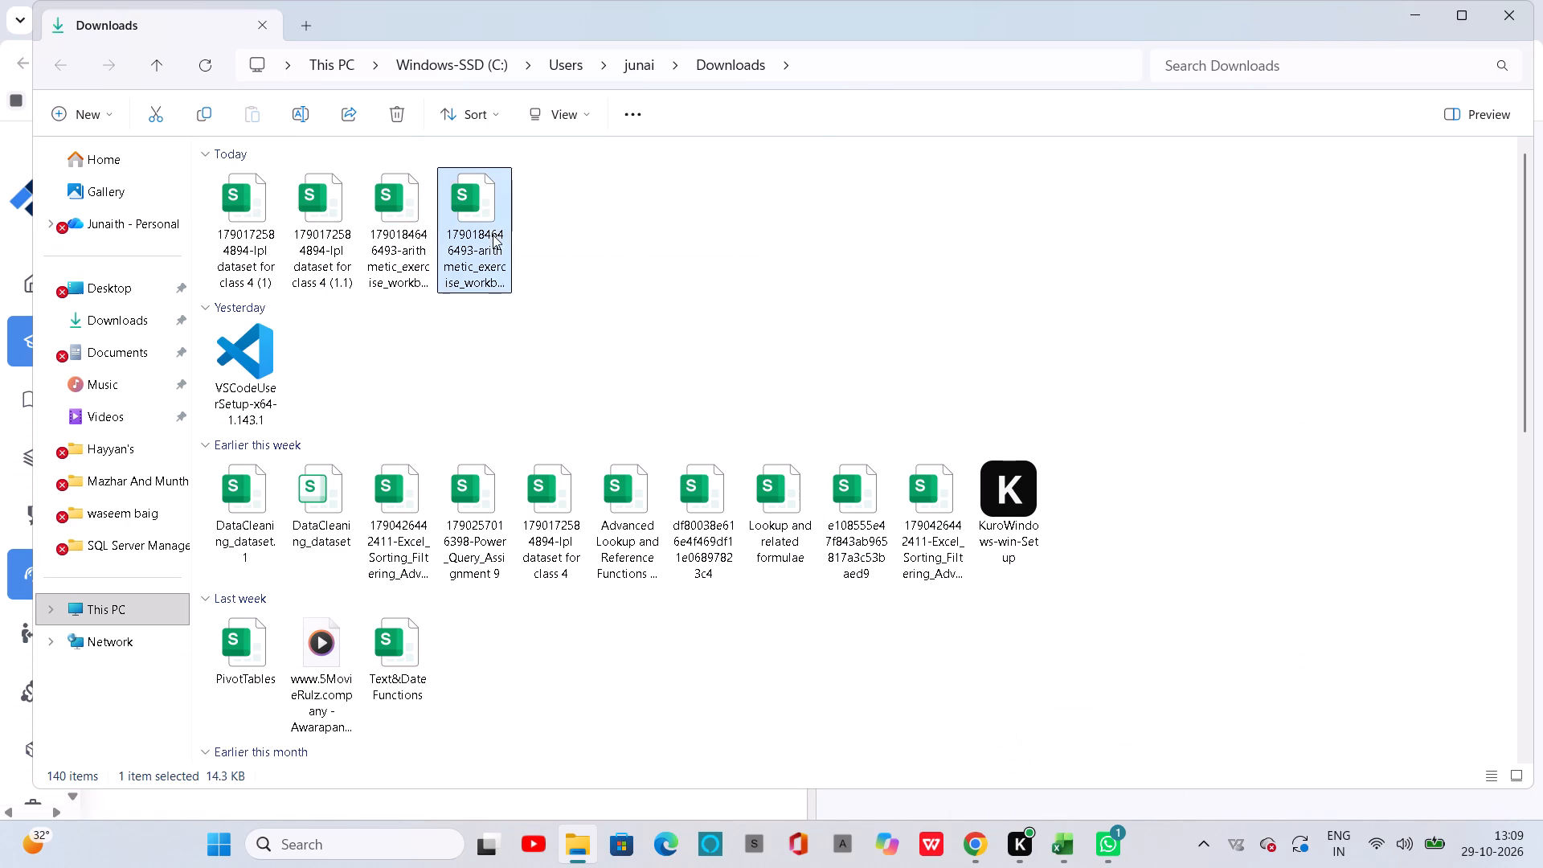
click(858, 209)
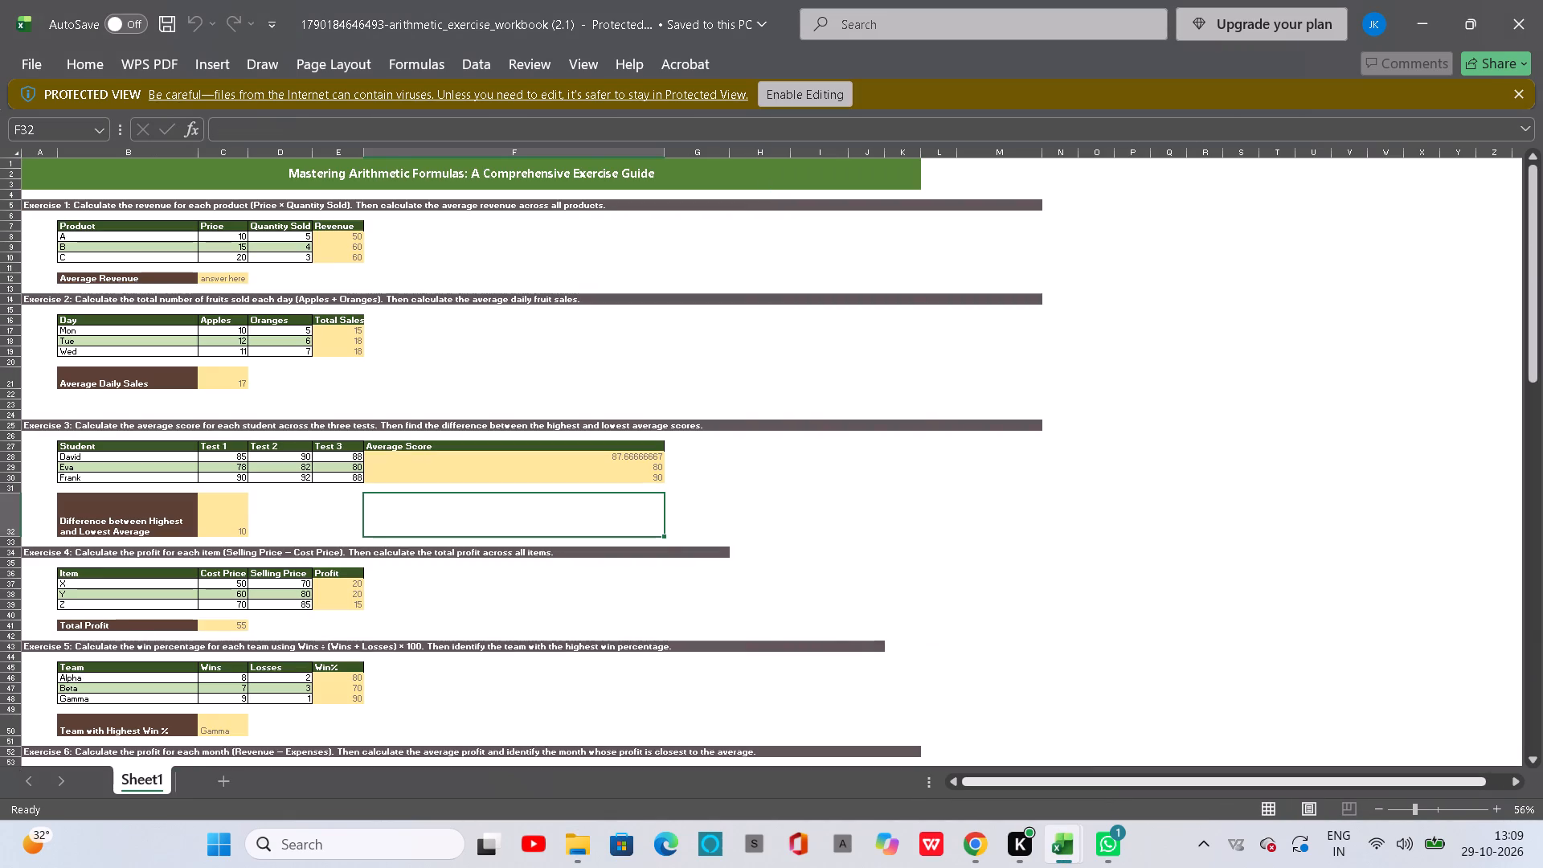
Check the formula in product A's Revenue cell E8 of the 2.1 workbook.
click(346, 232)
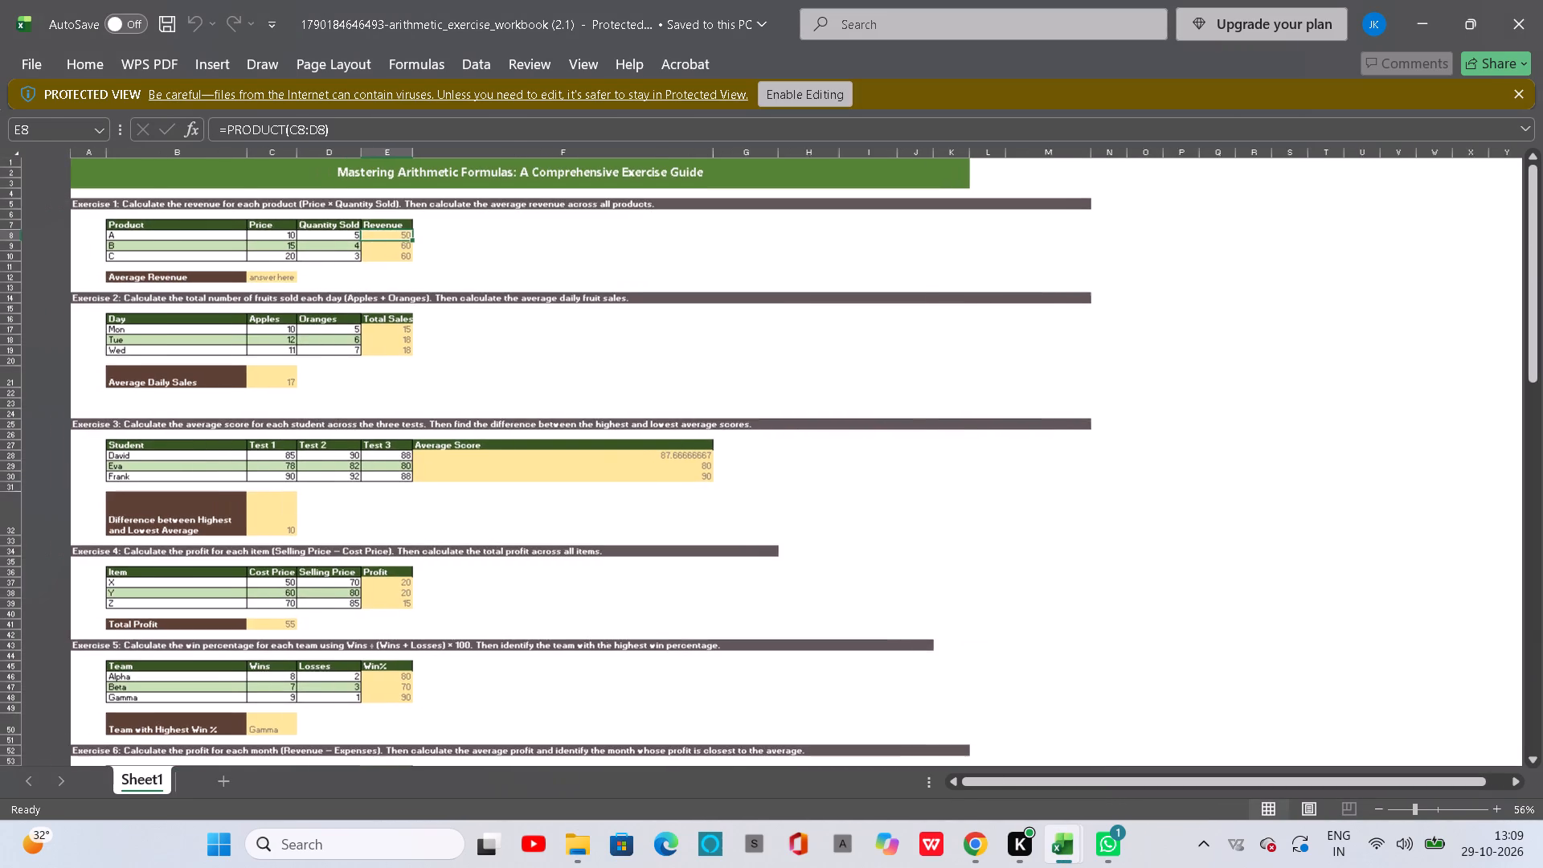
scroll(483, 331, right, 1)
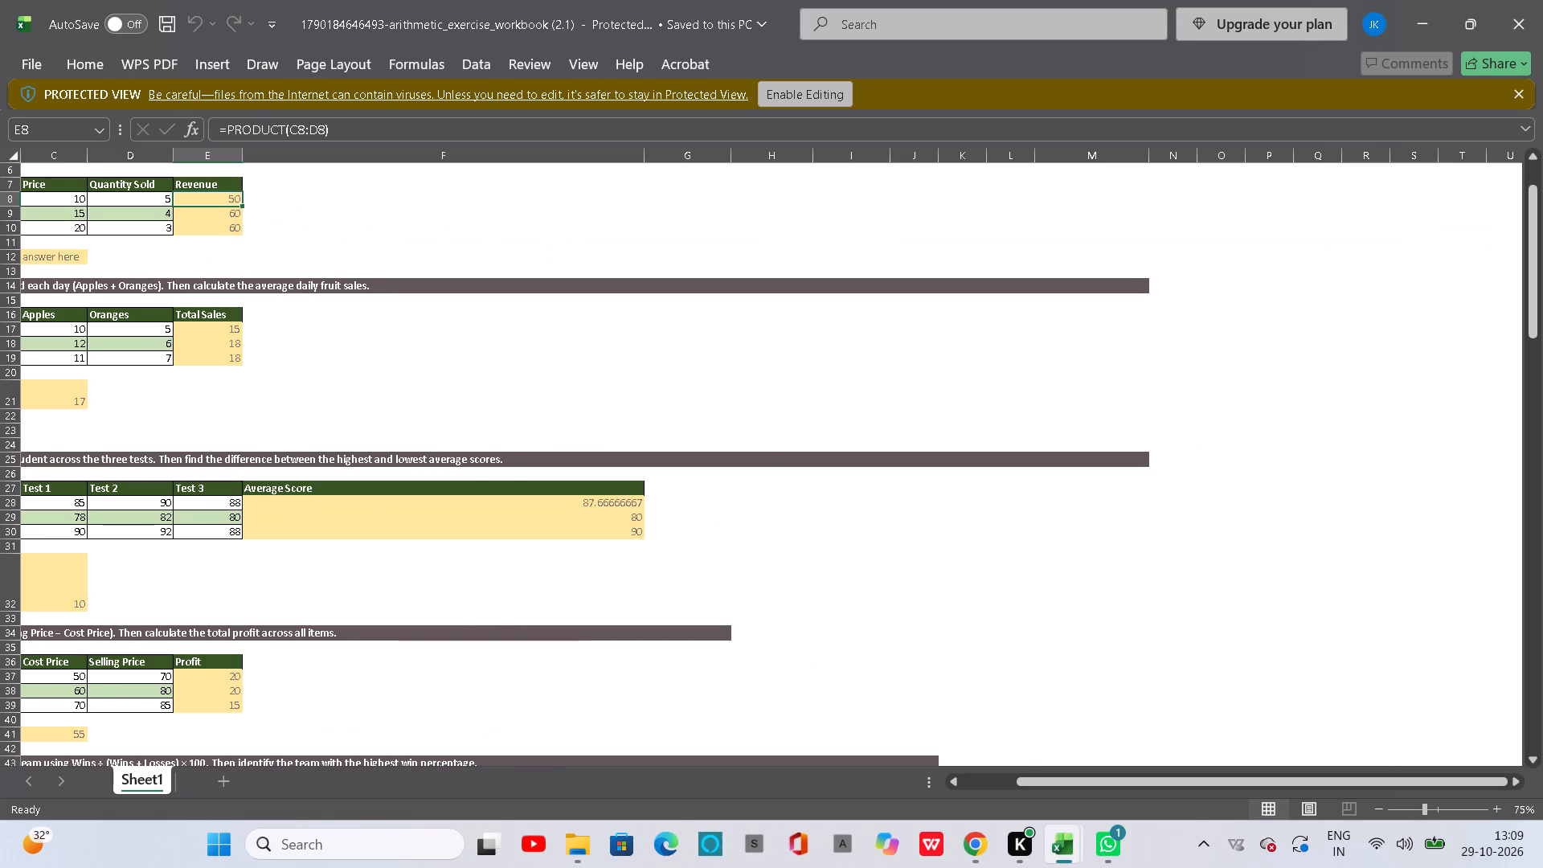
scroll(292, 388, right, 2)
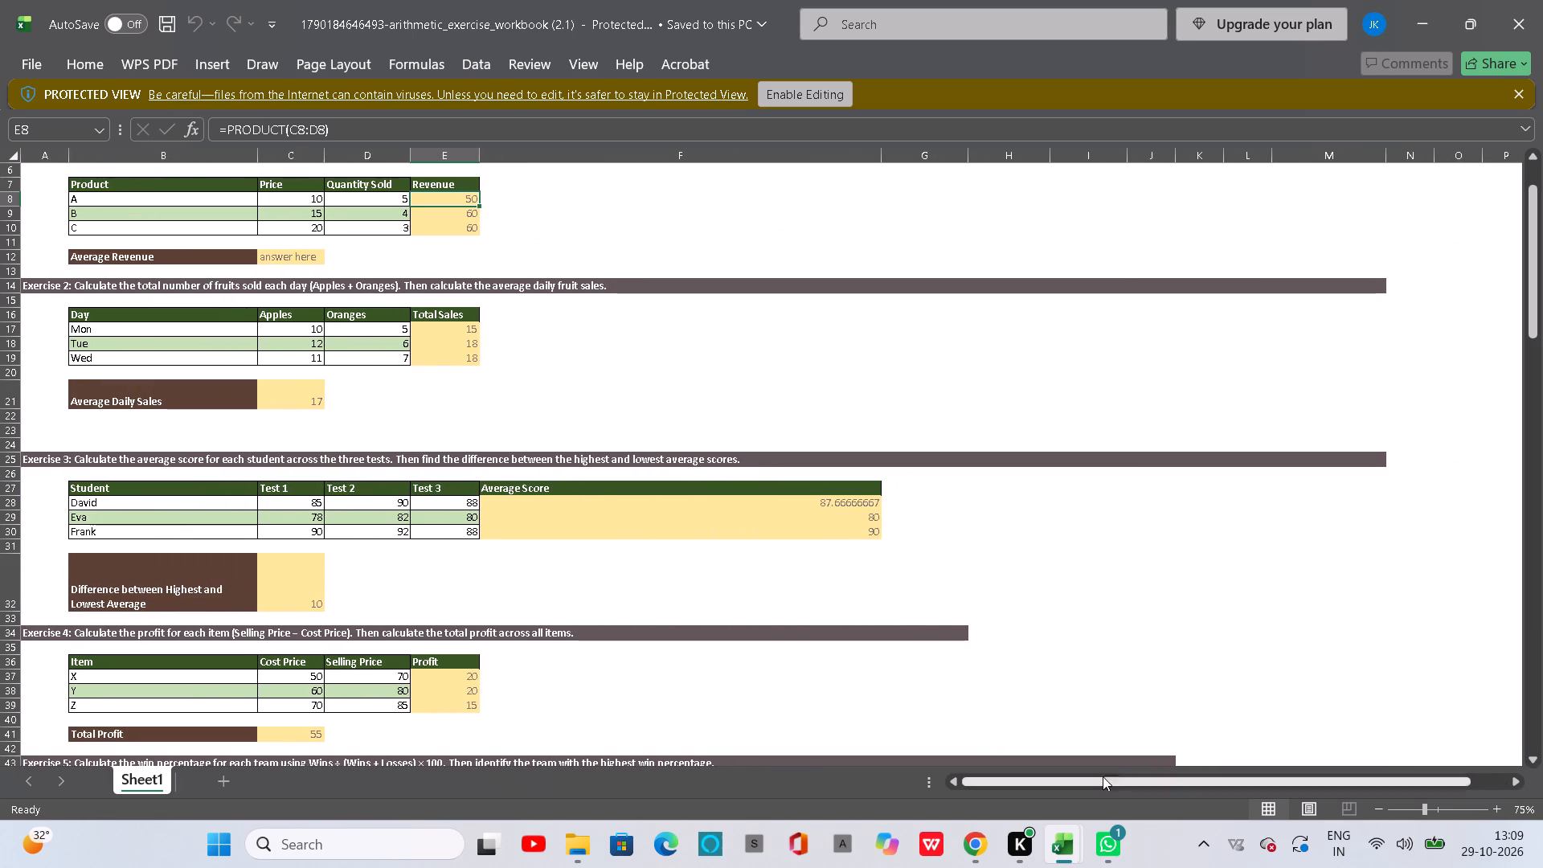
Switch back to the unanswered arithmetic exercise workbook and enable editing for it.
click(988, 754)
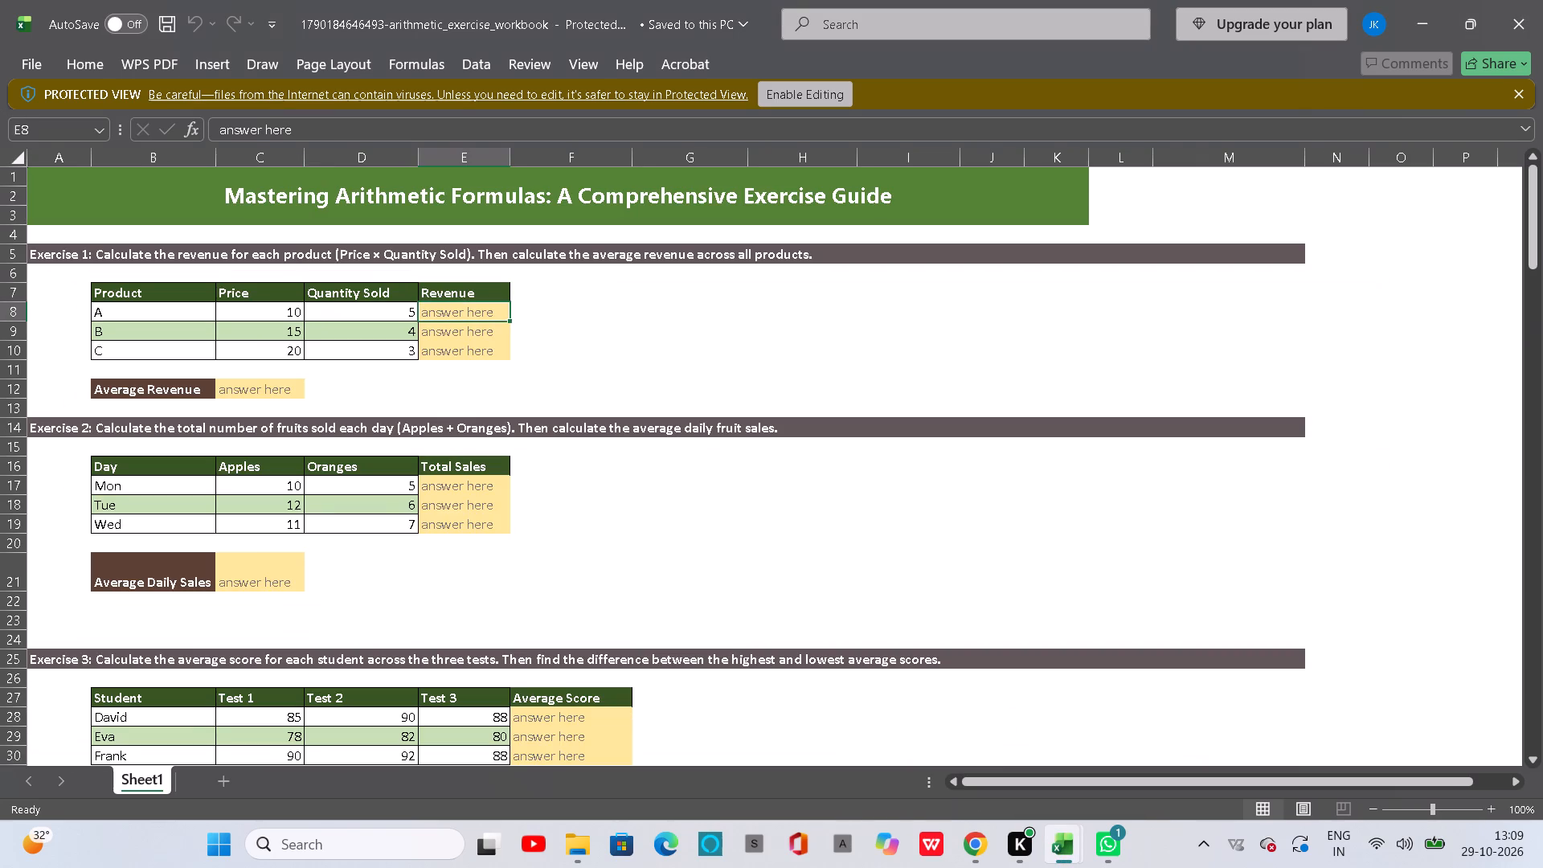
key(BackSpace)
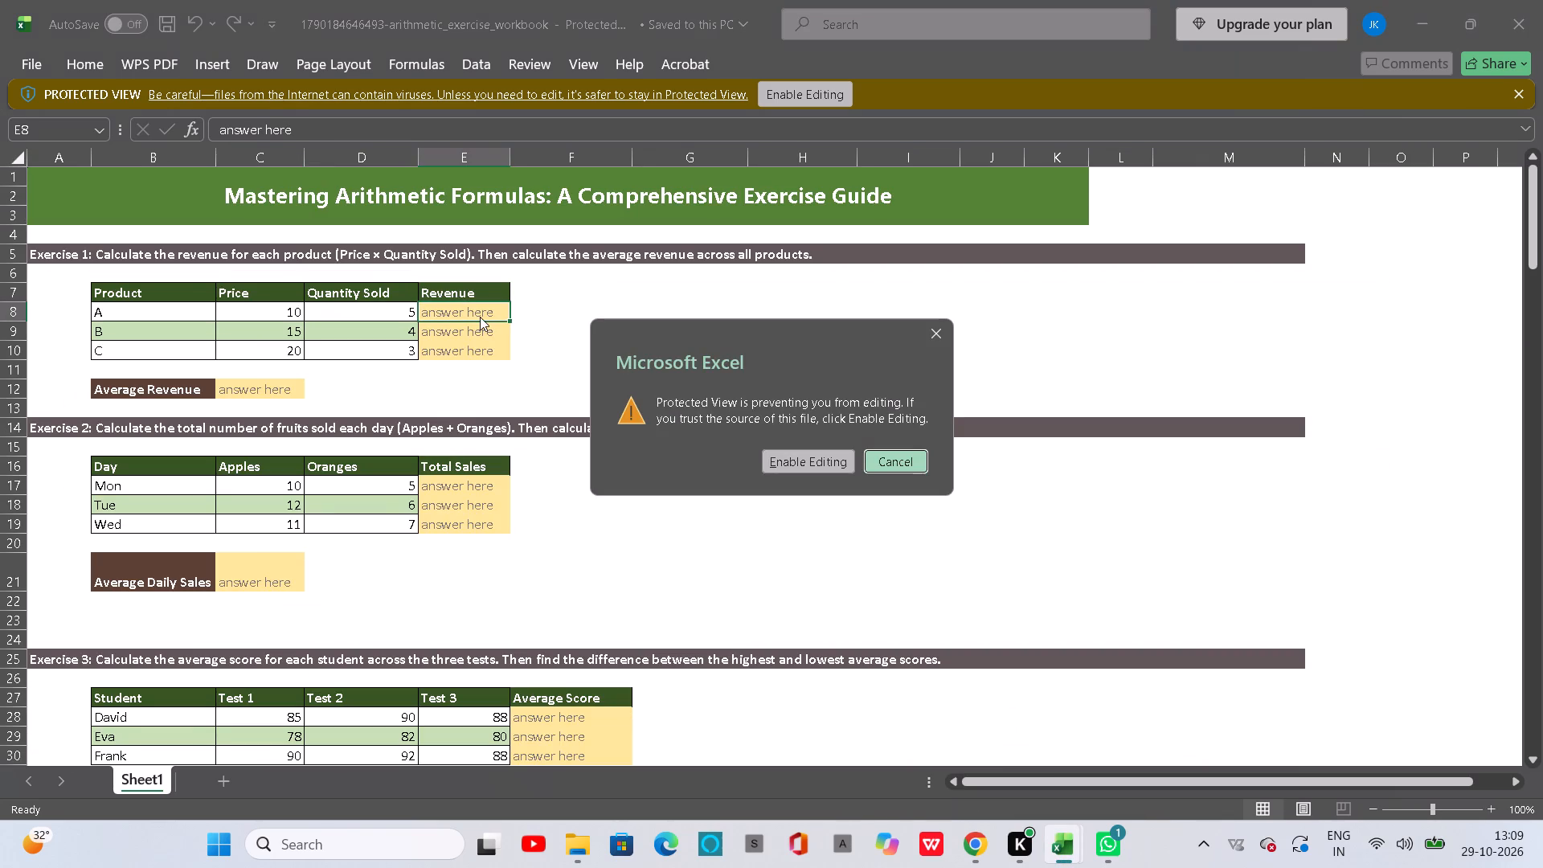
key(equal)
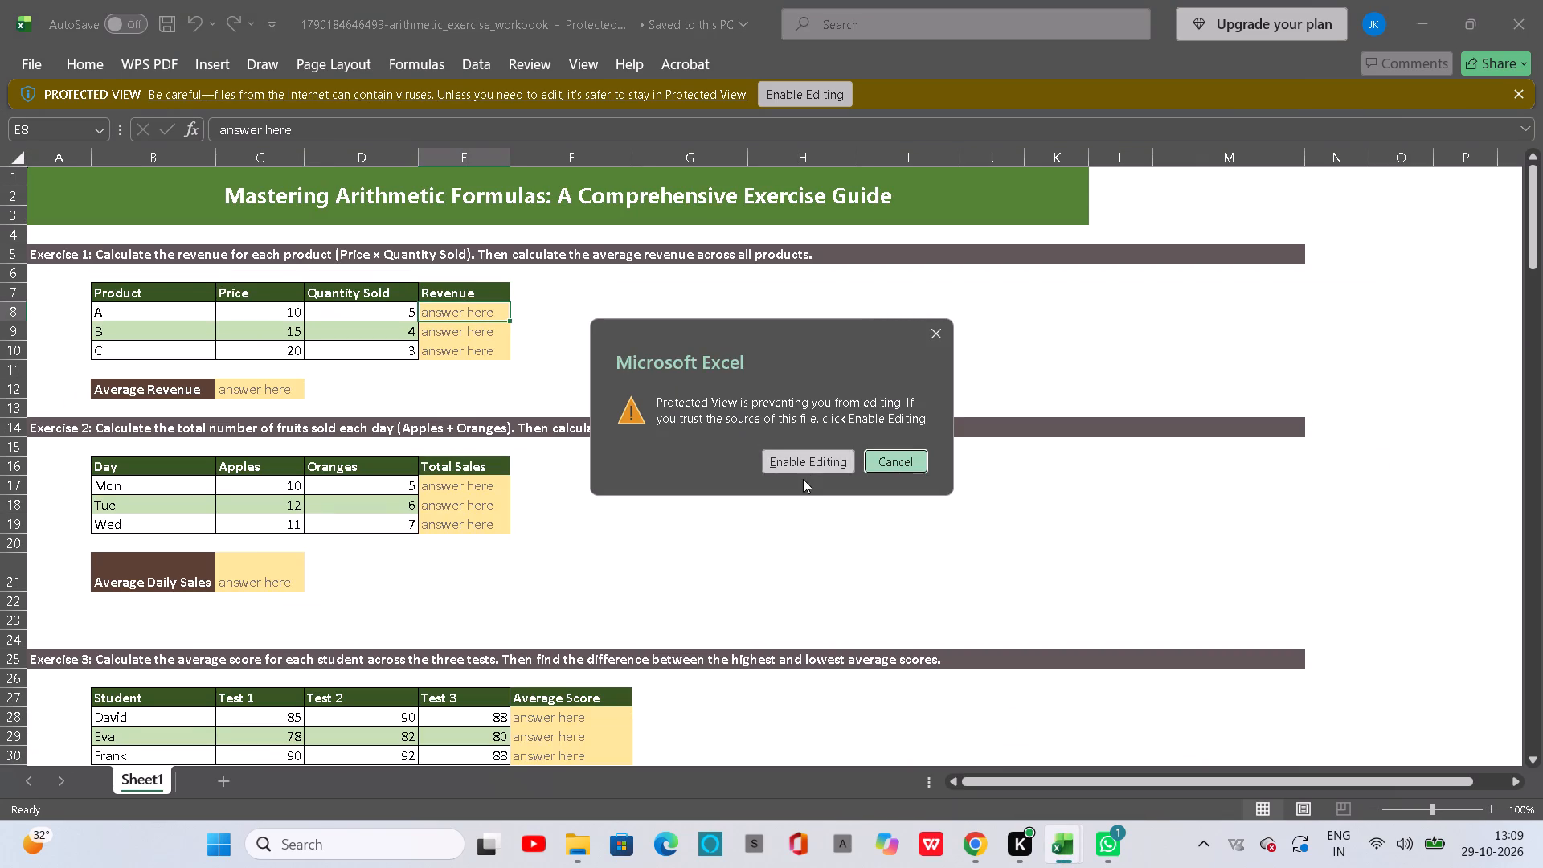
click(806, 465)
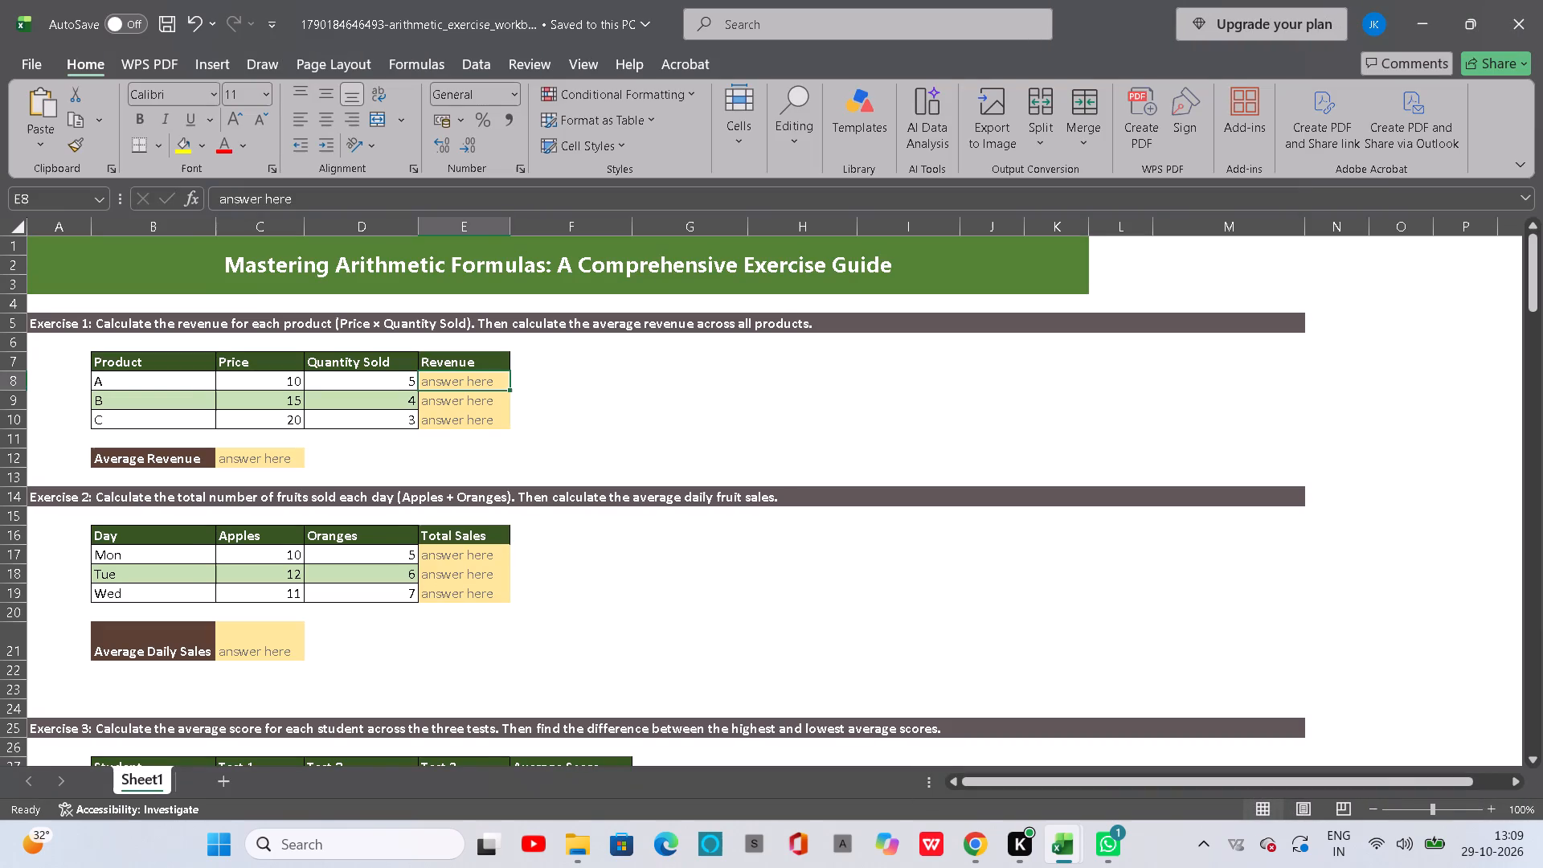
Replace the placeholder in product A's Revenue cell E8 with the formula =PRODUCT(C8:D8).
click(473, 383)
key(BackSpace)
key(equal)
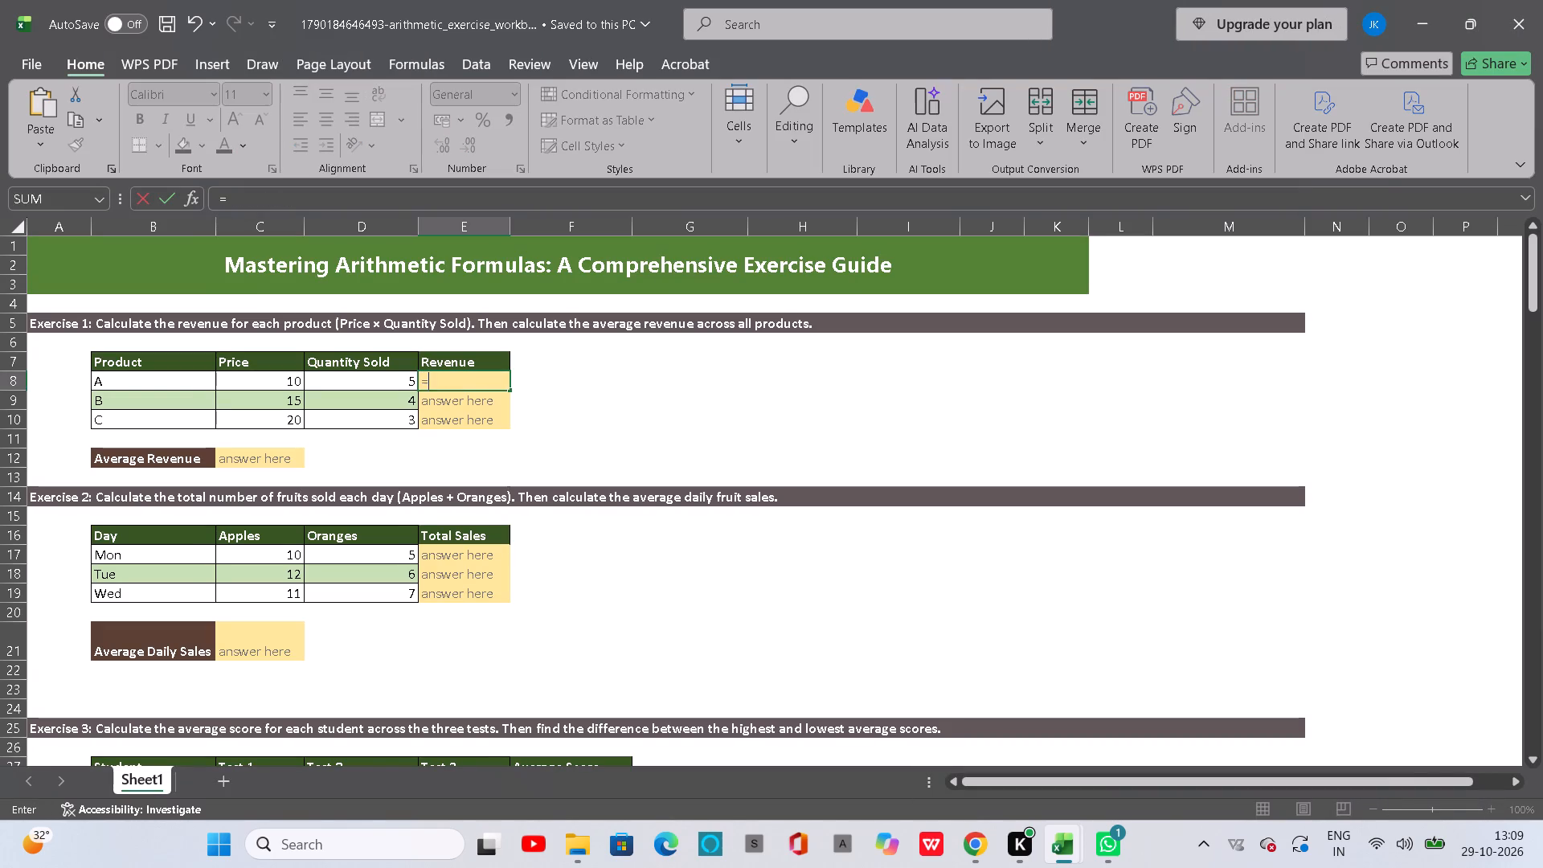
text(pro)
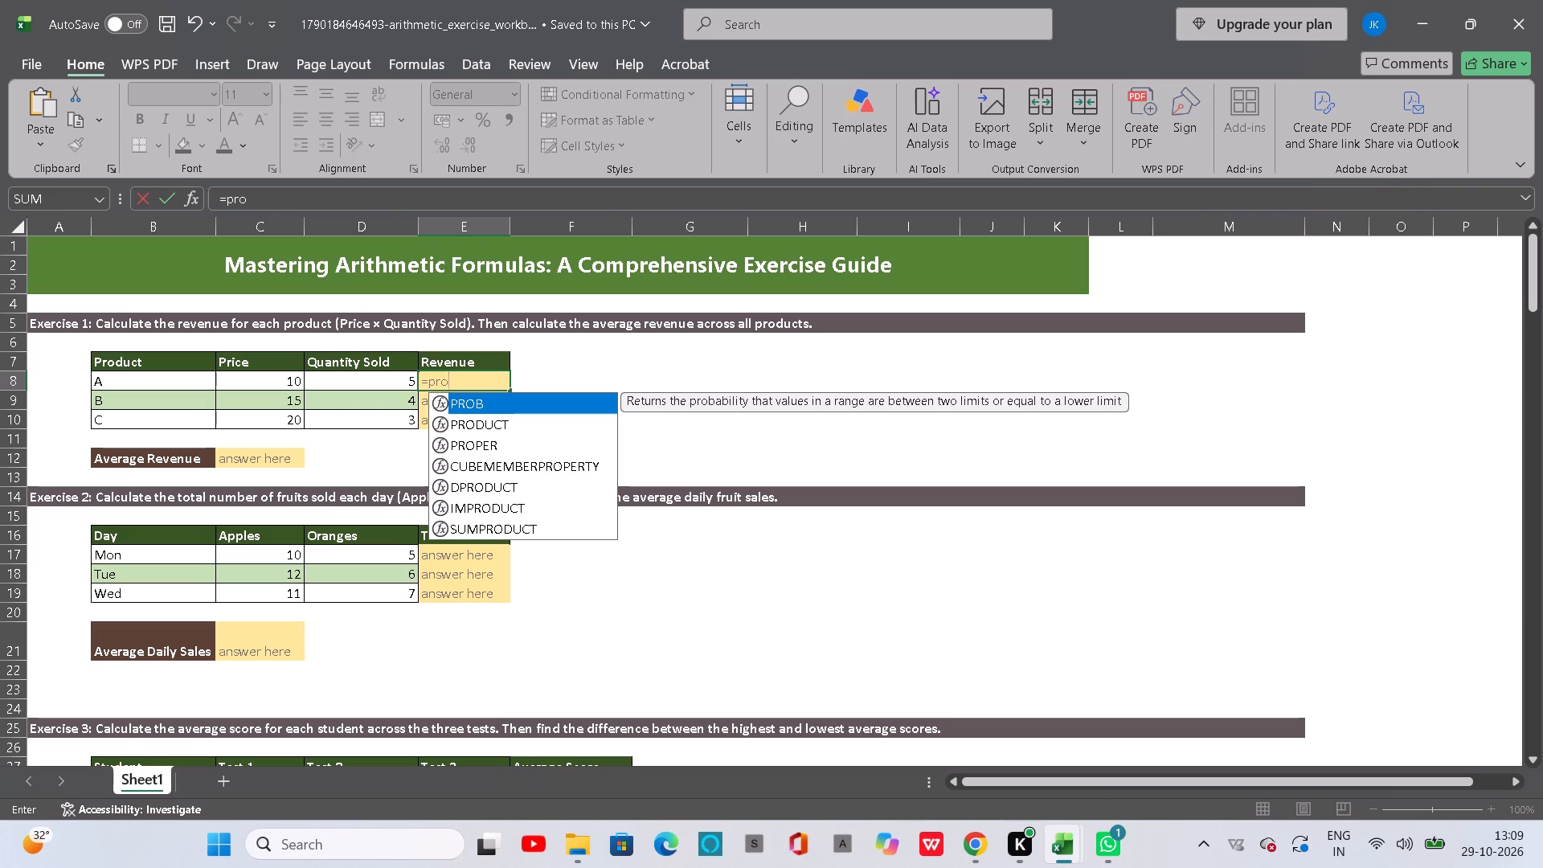
key(d)
key(Tab)
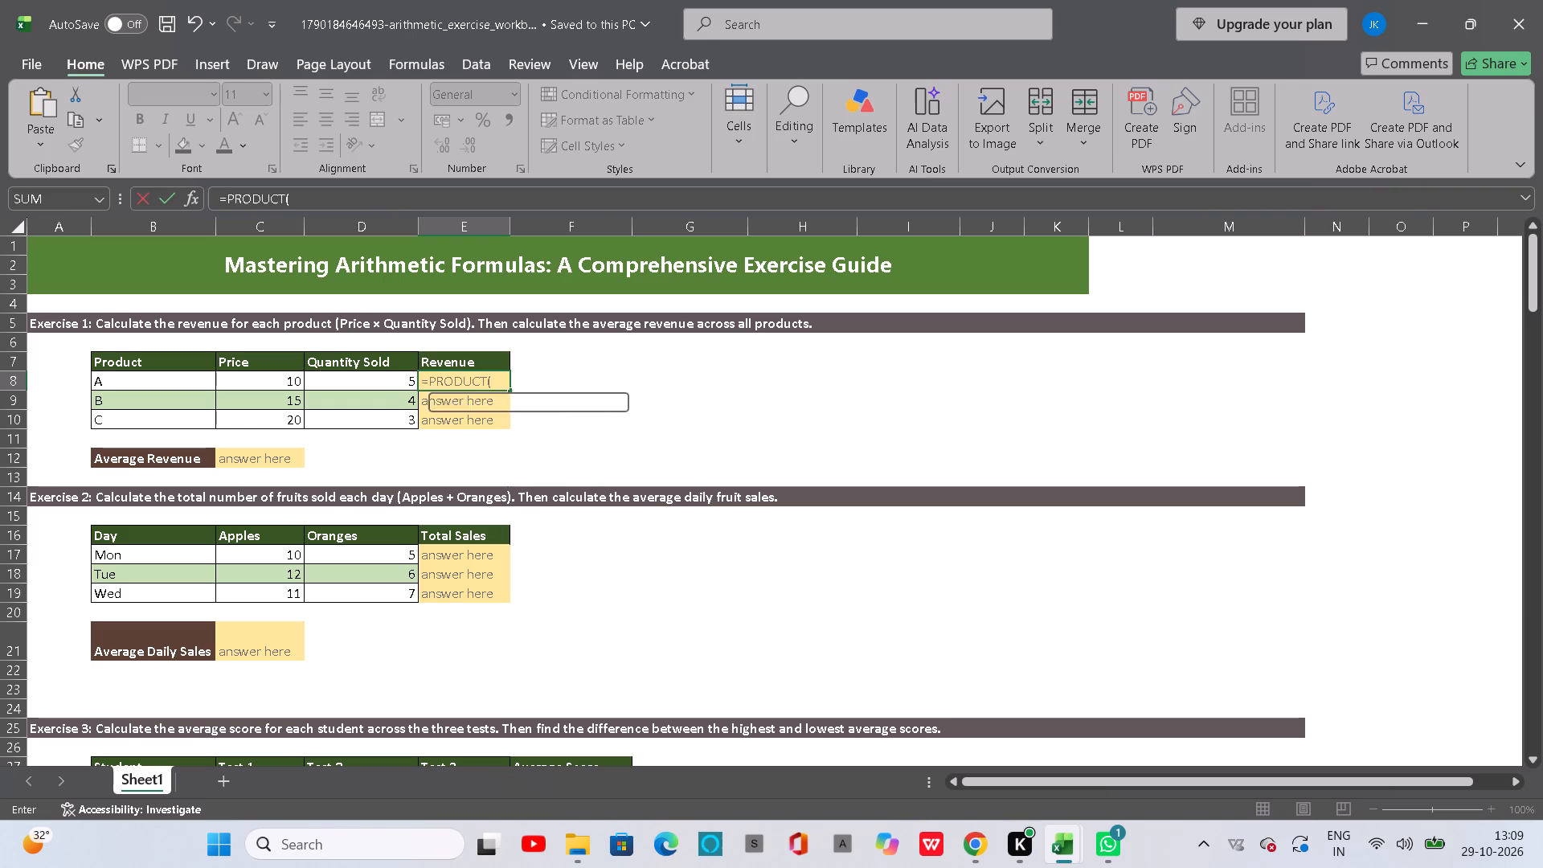
drag(234, 379, 246, 383)
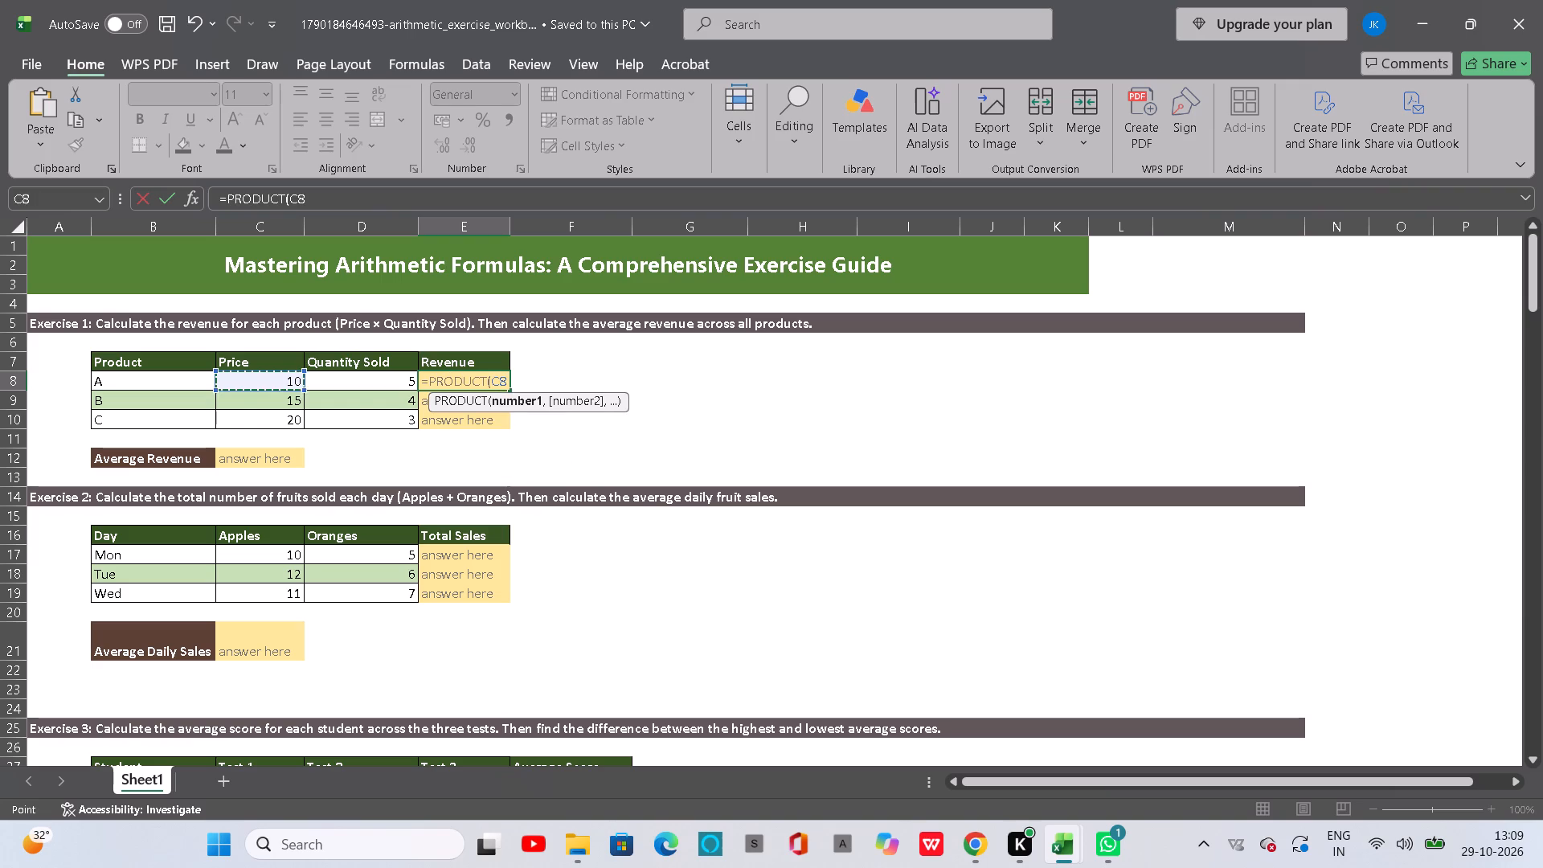
drag(246, 383, 400, 428)
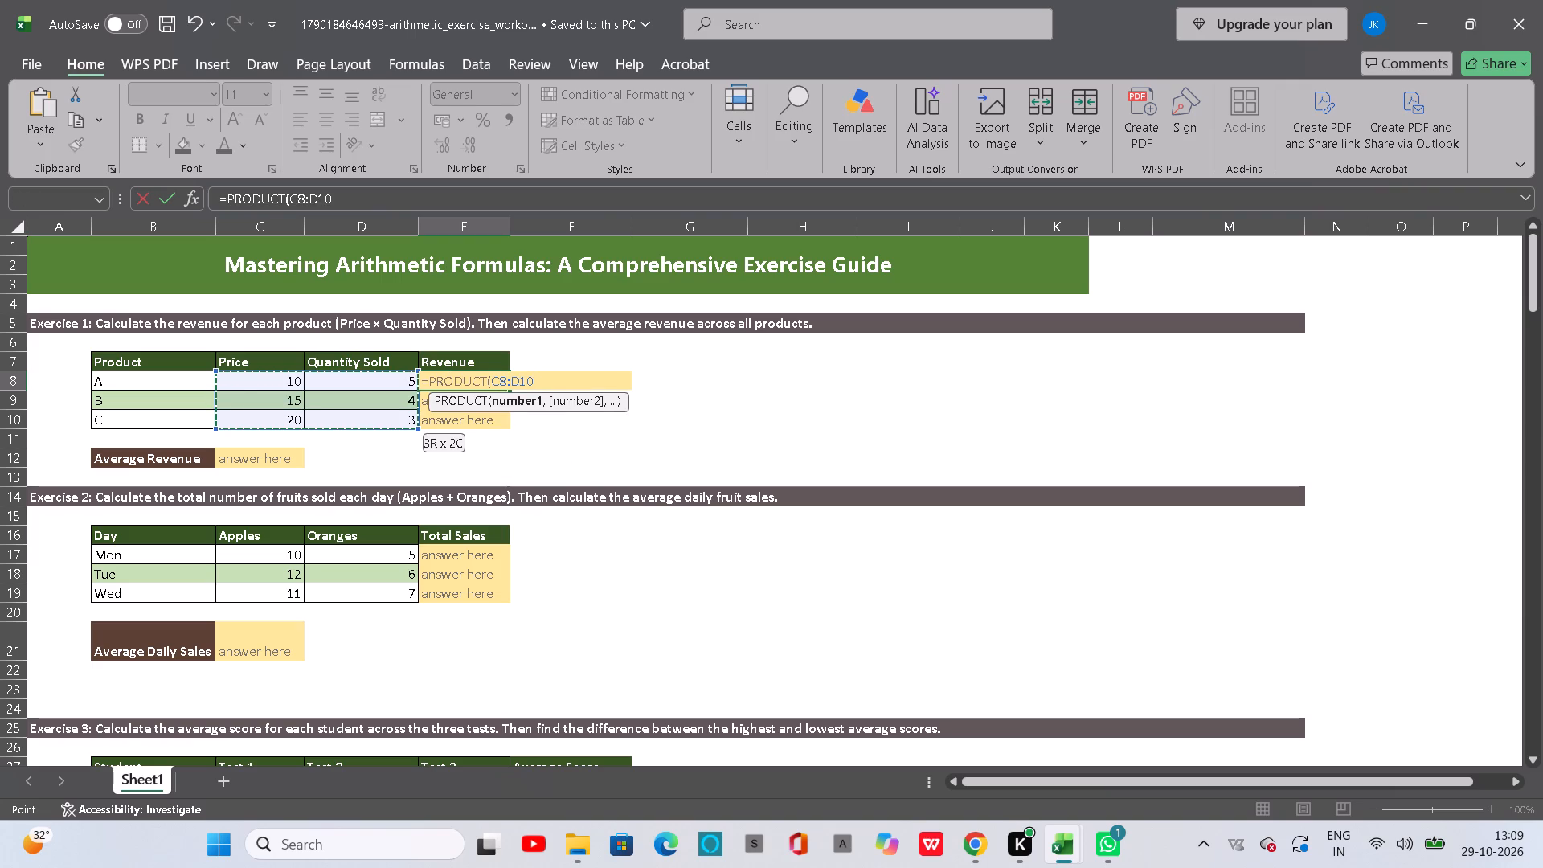
drag(400, 428, 347, 417)
drag(347, 417, 346, 390)
key(shift+parenright)
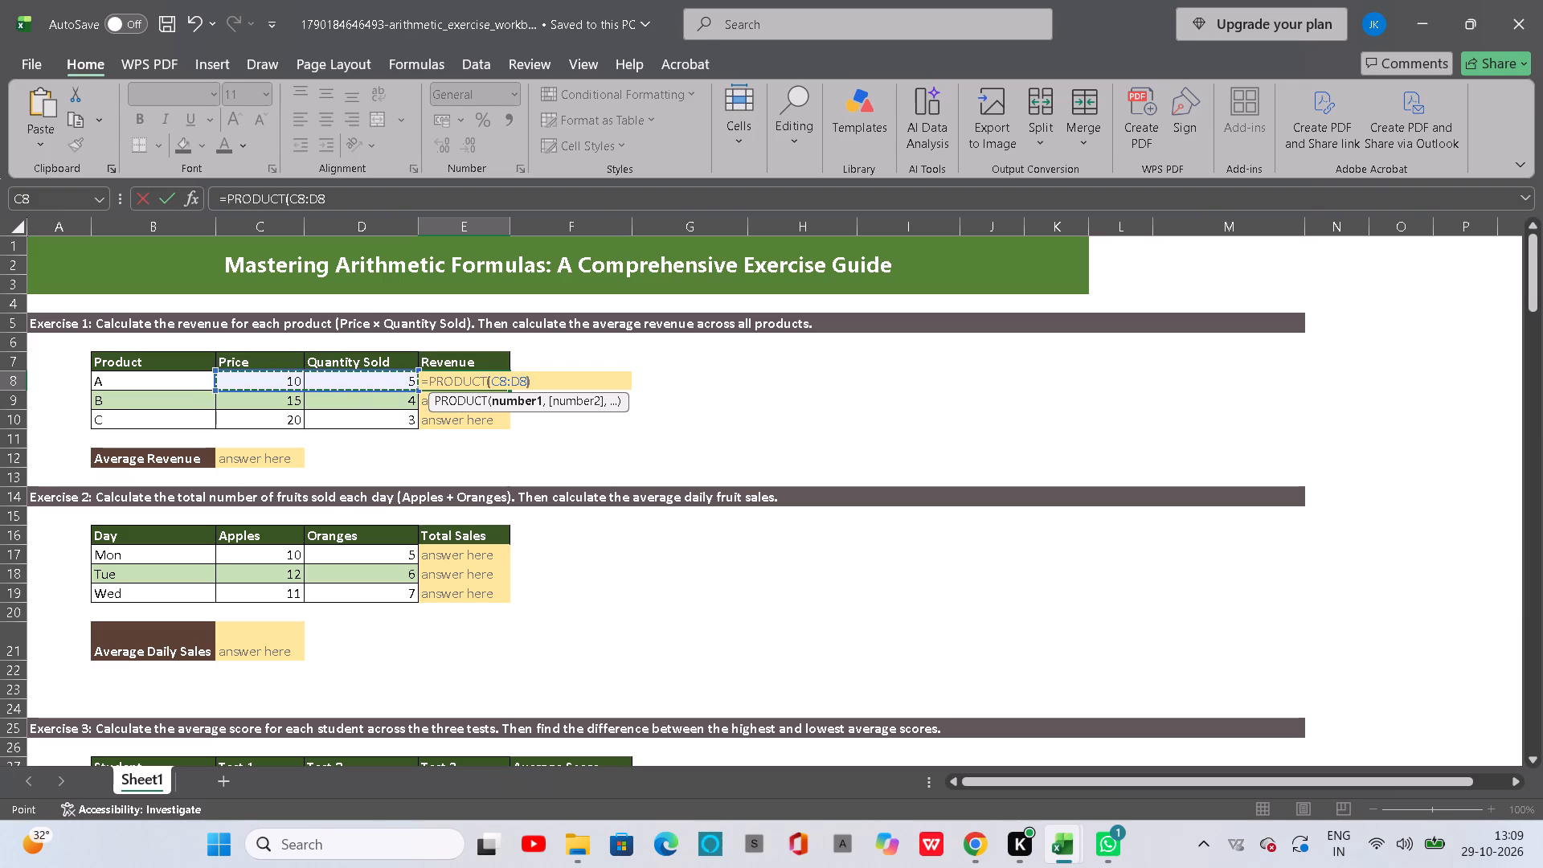
key(Return)
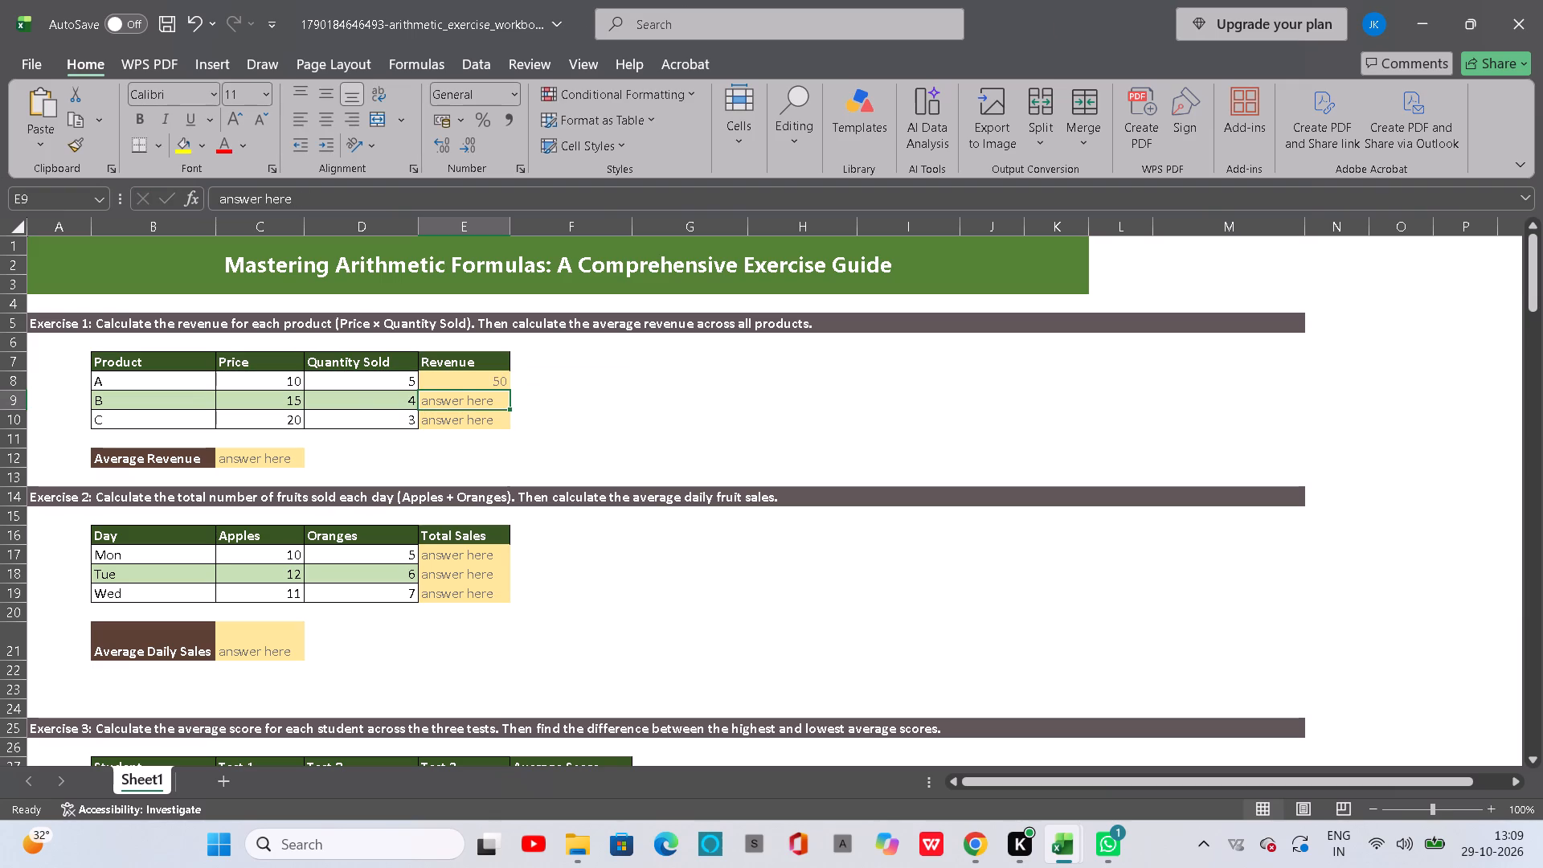
Calculate revenue for products B and C with PRODUCT of C9:D9 in E9 and of C10:D10 in E10.
text(=prod)
key(Tab)
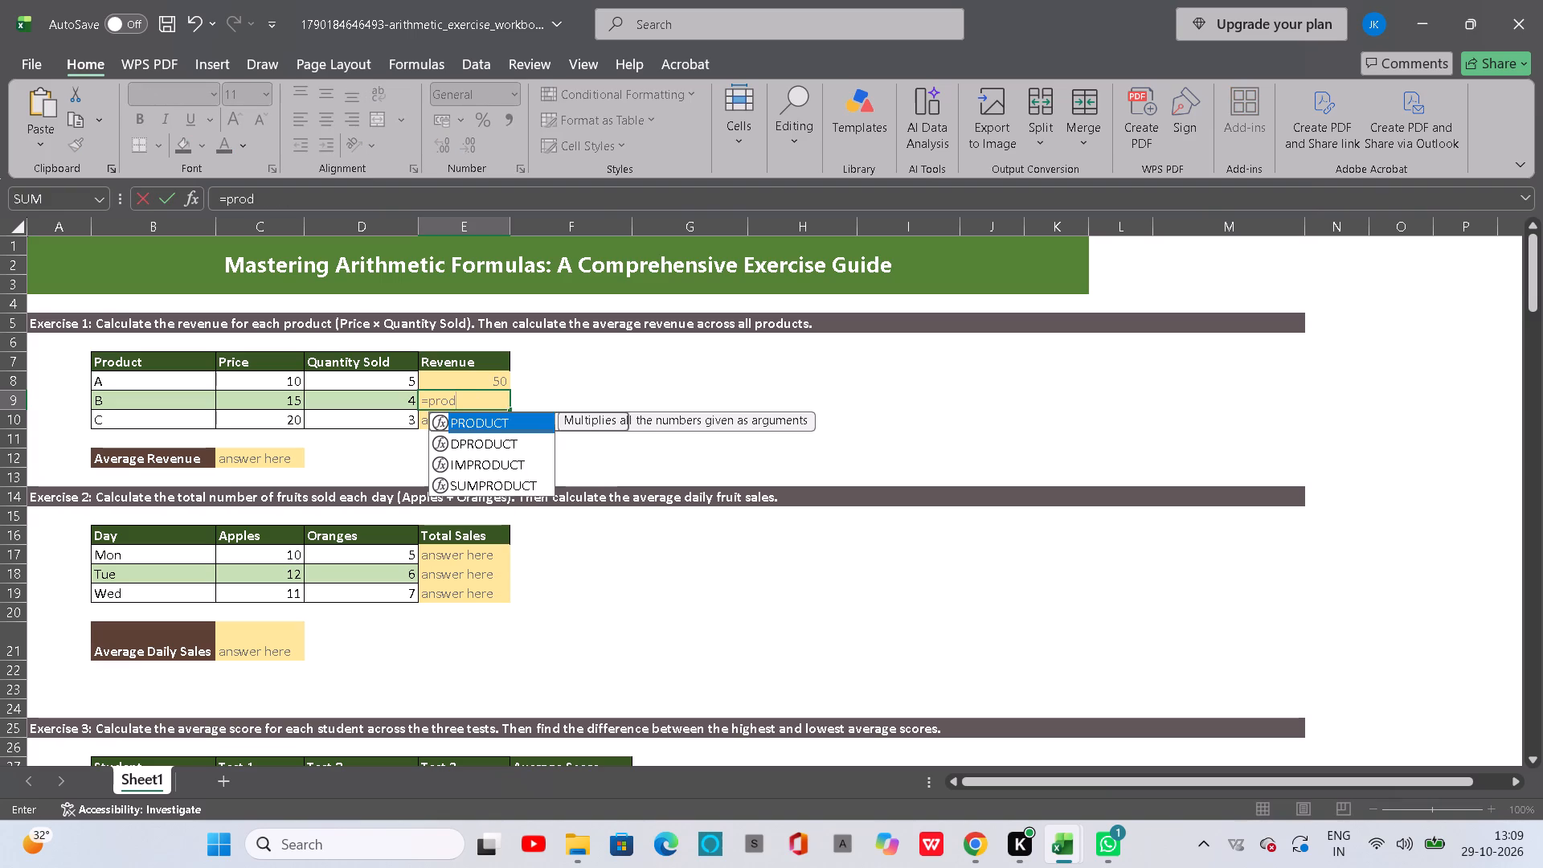
drag(287, 402, 366, 392)
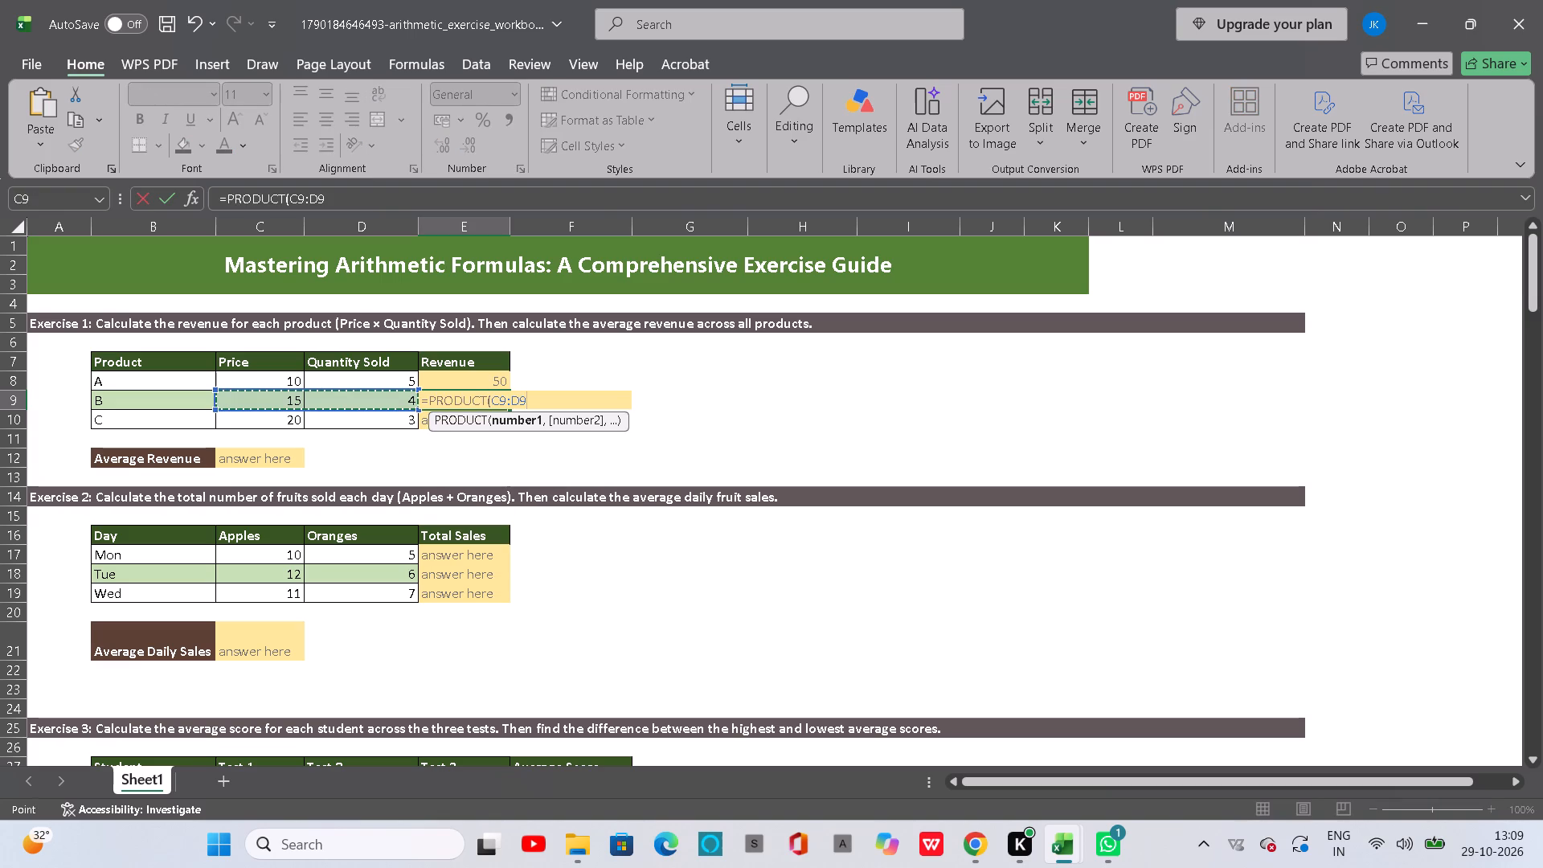
key(Return)
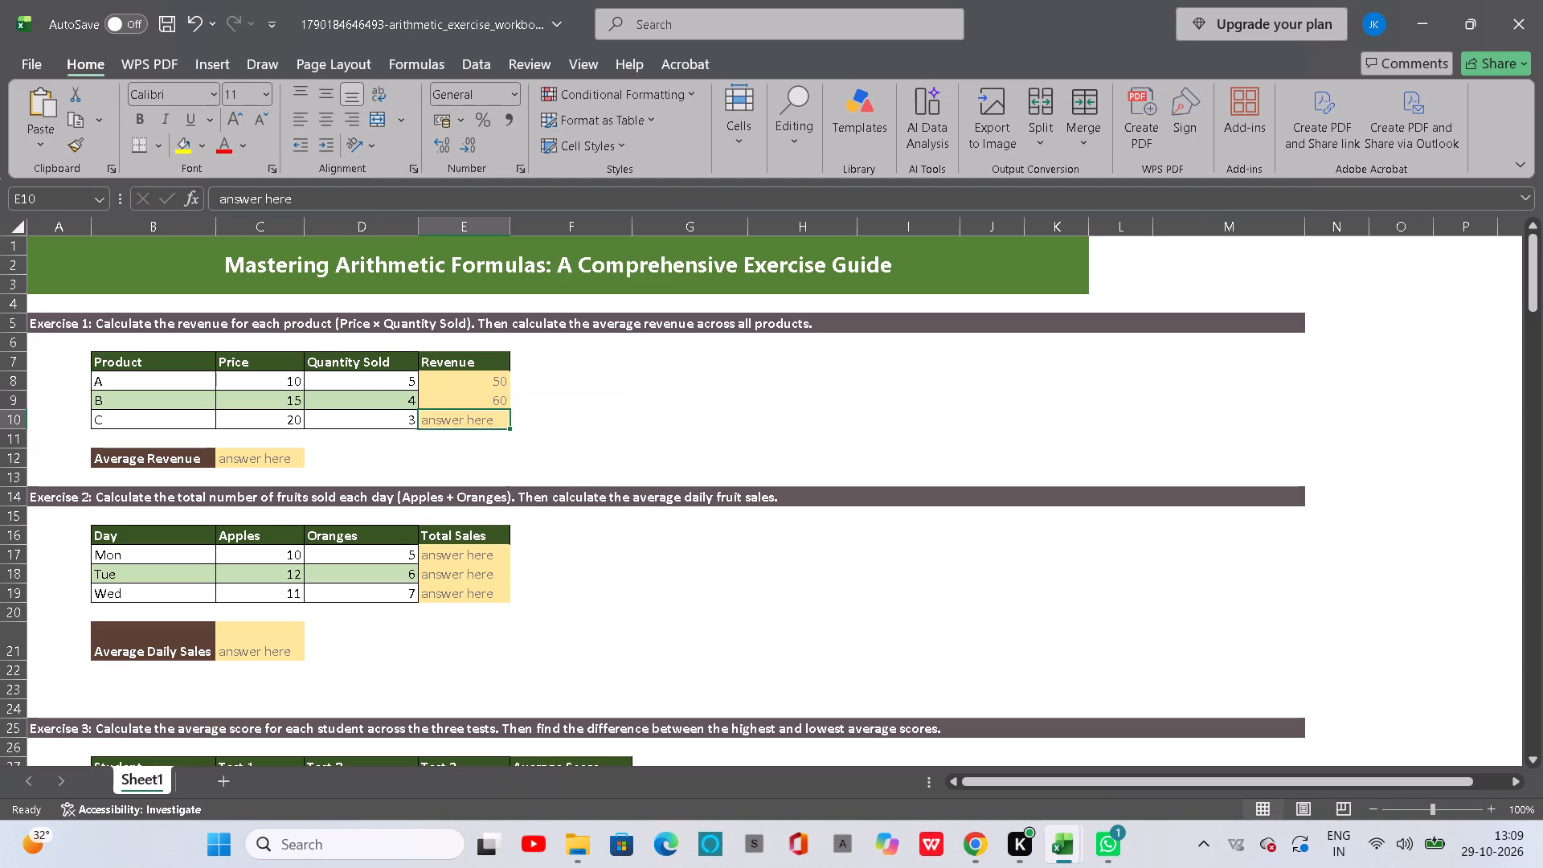
key(equal)
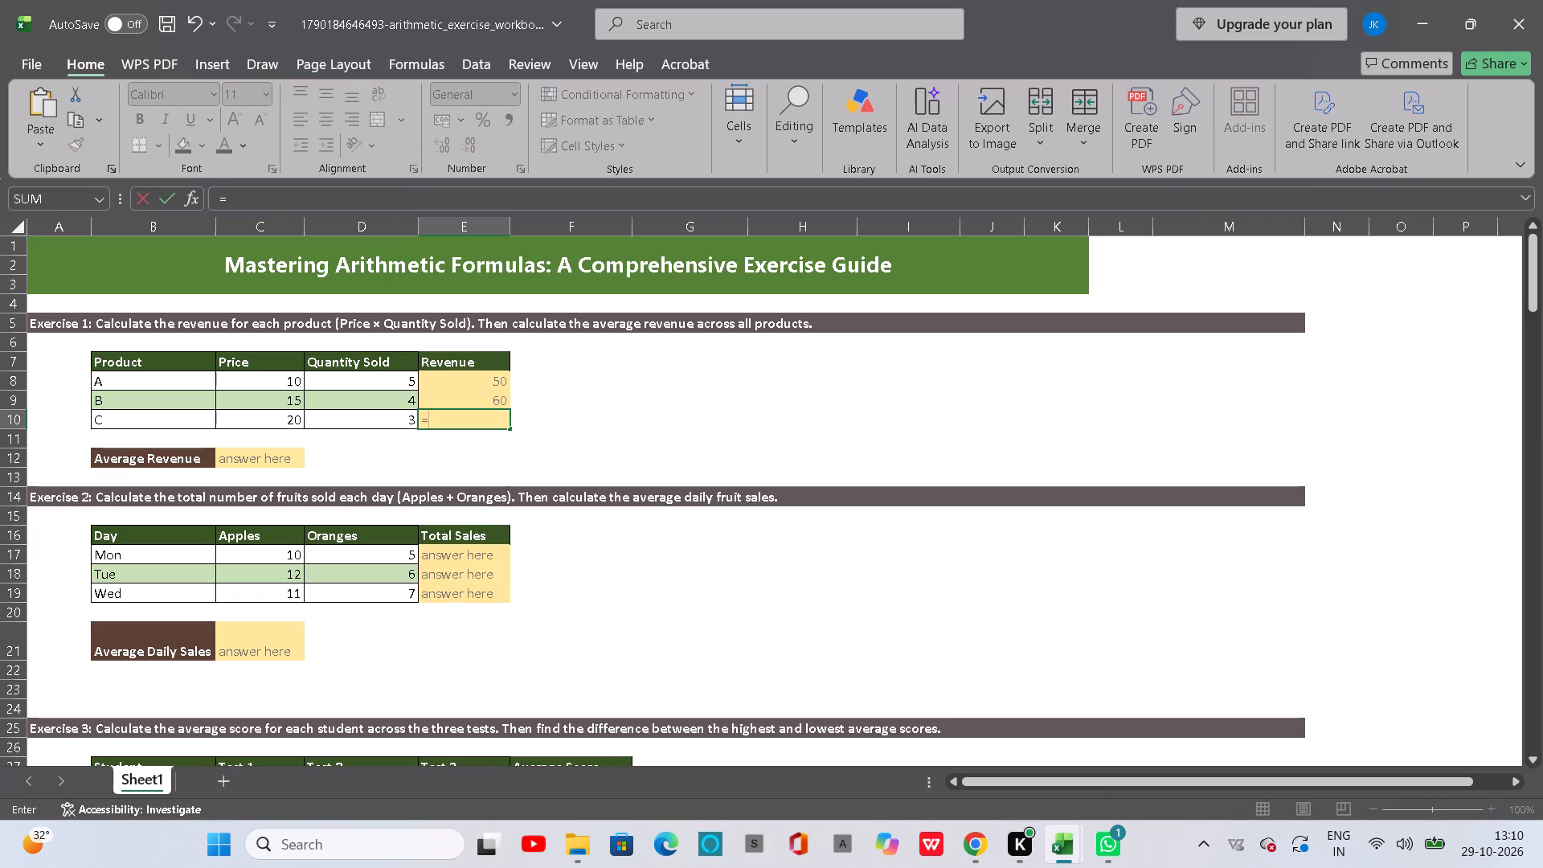
text(pro)
key(d)
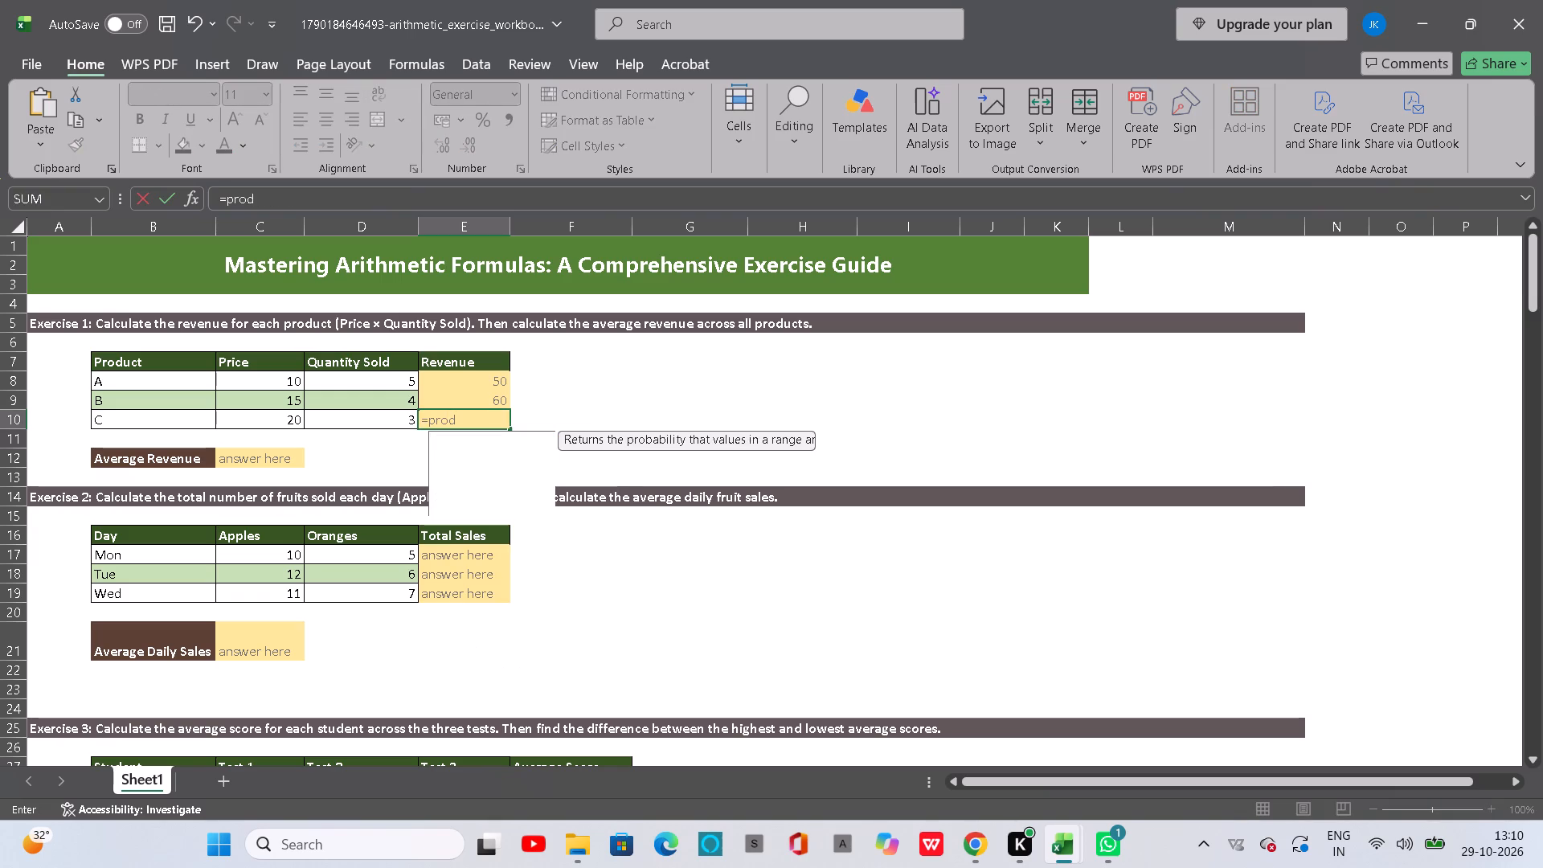
key(Tab)
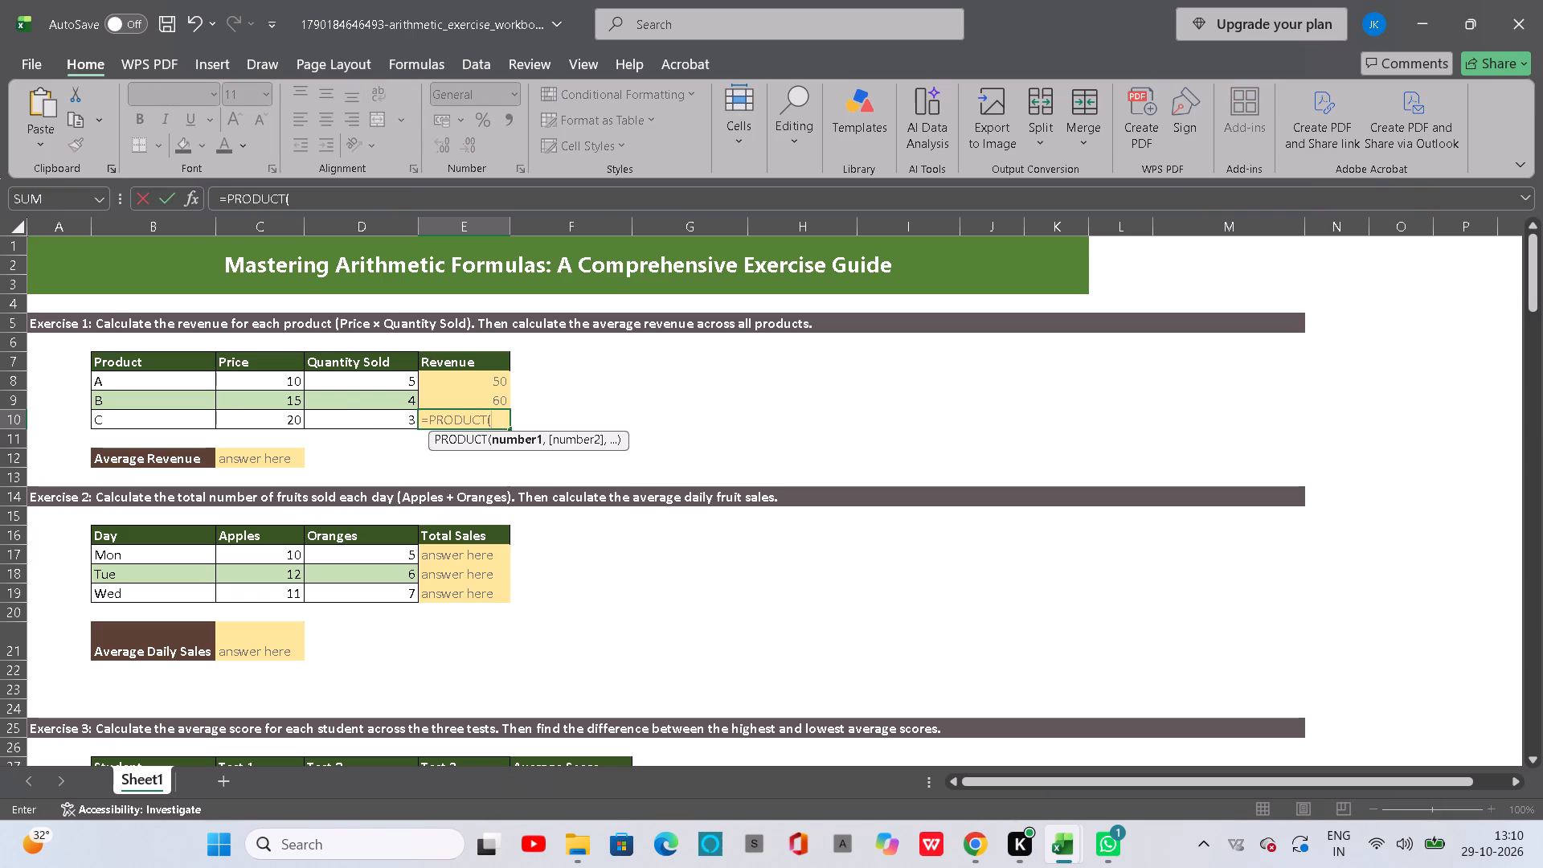
drag(297, 422, 382, 413)
key(Return)
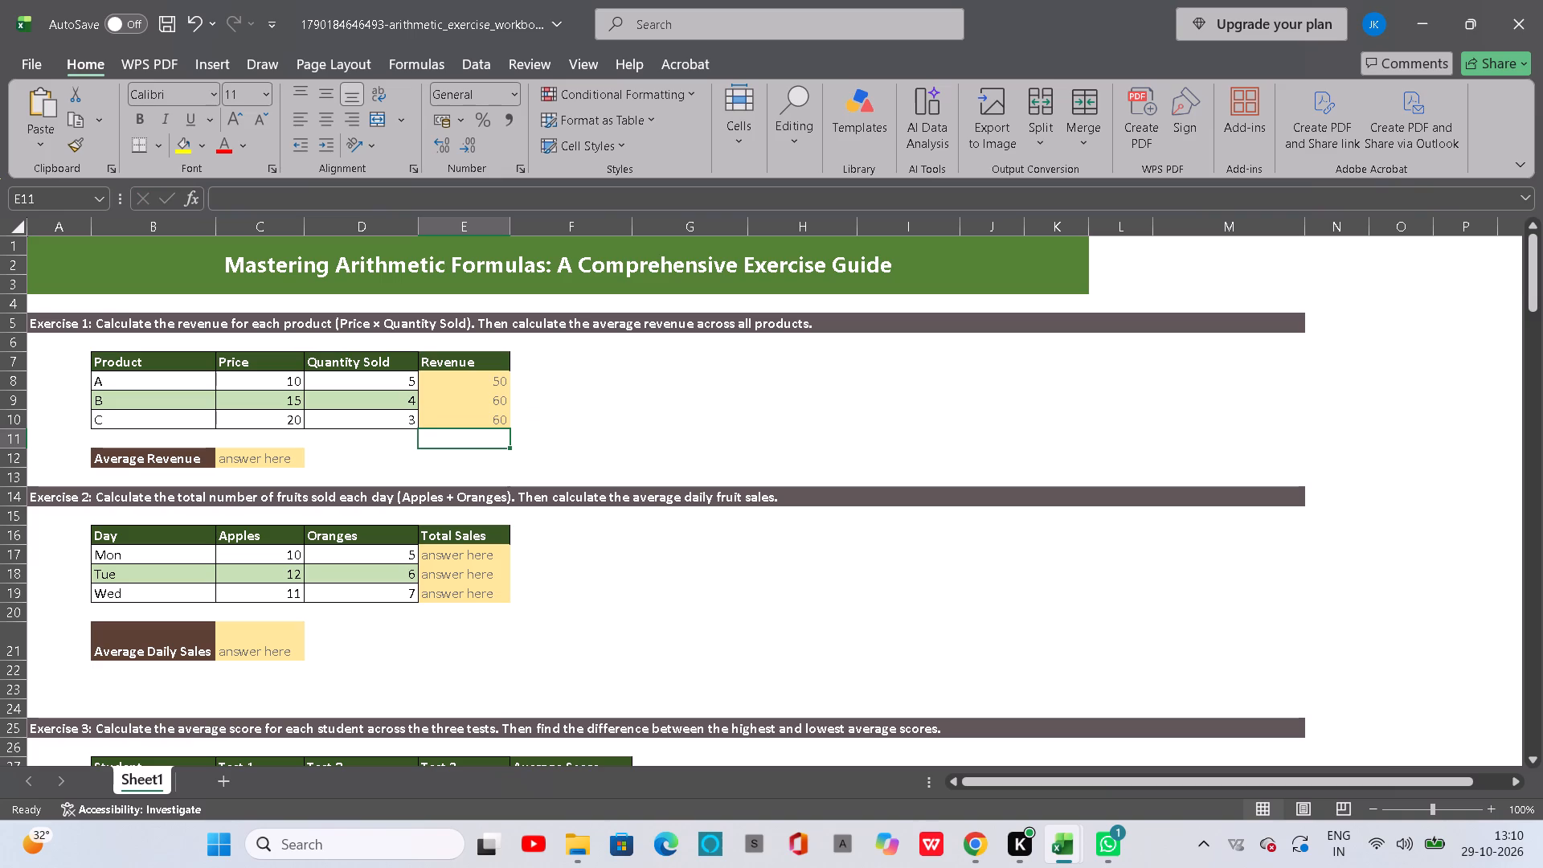
Switch to the 2.1 workbook and check the formula in Monday's Total Sales cell E17.
scroll(456, 620, down, 1)
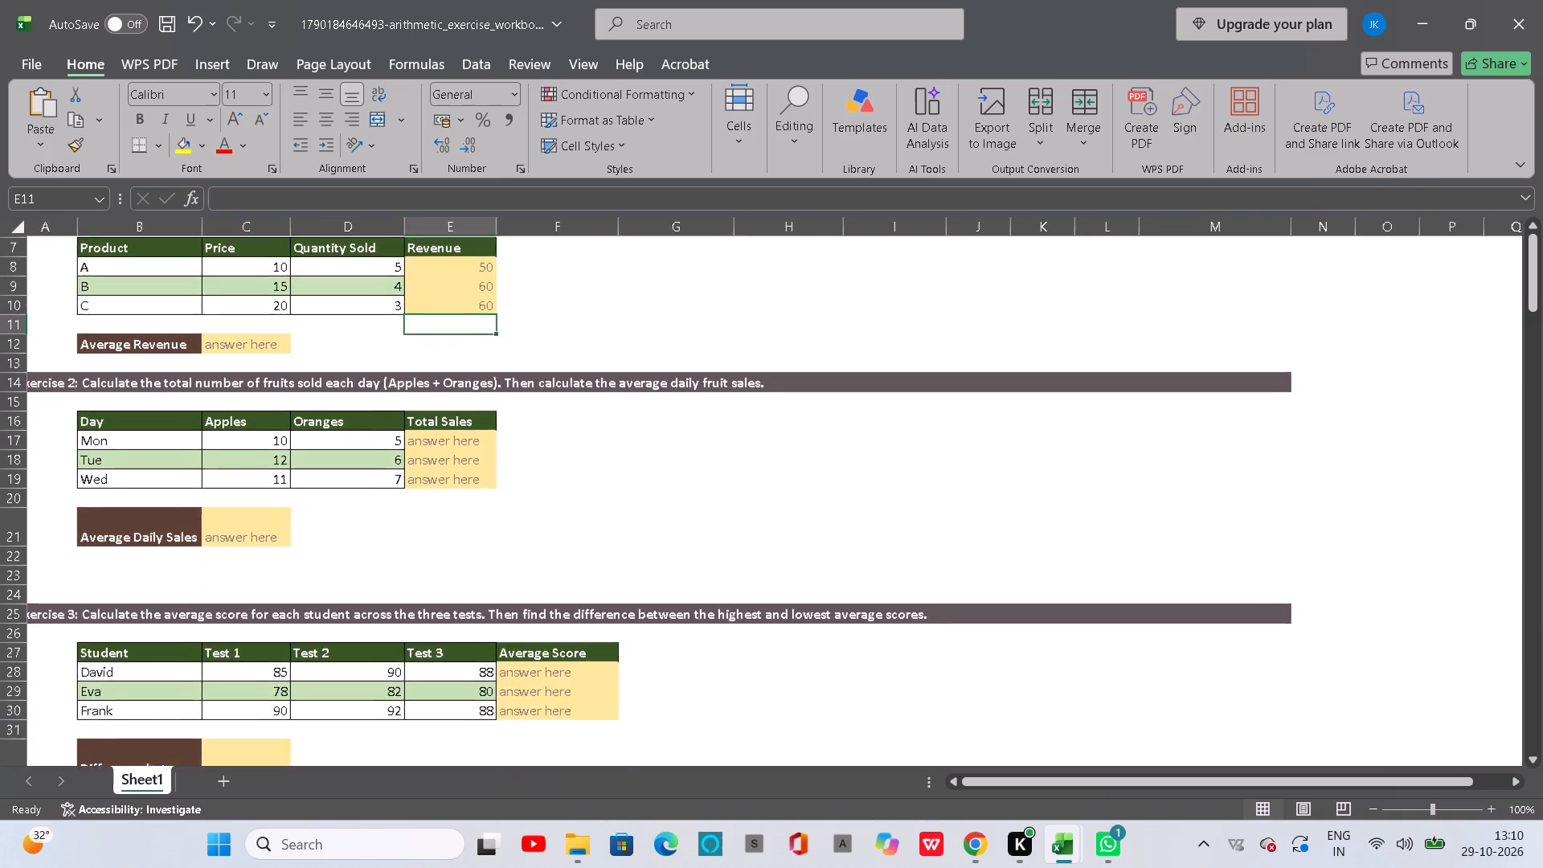
scroll(456, 620, down, 1)
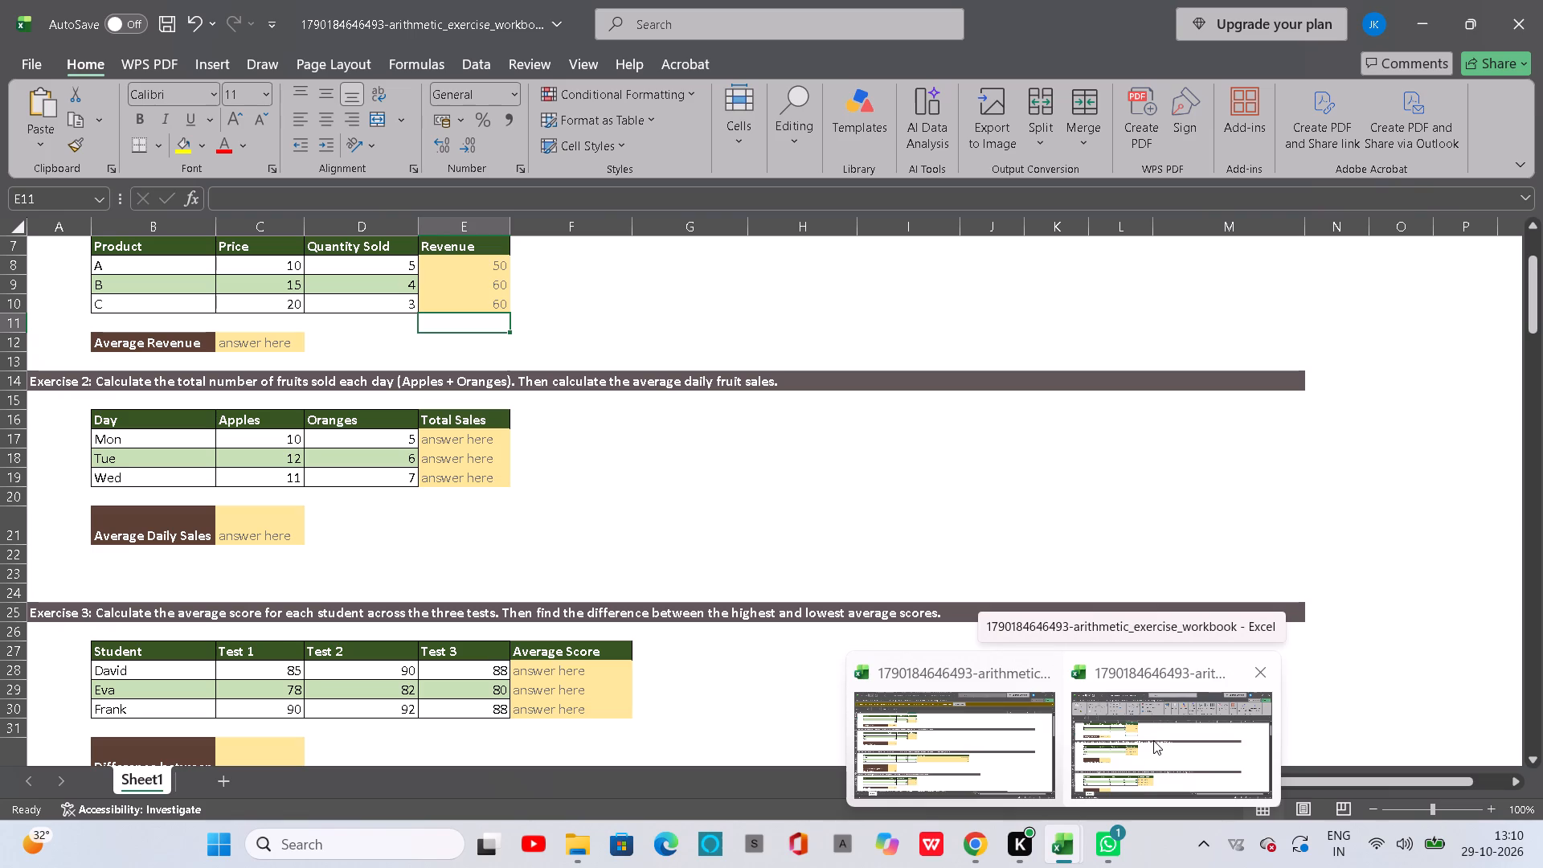
click(1017, 747)
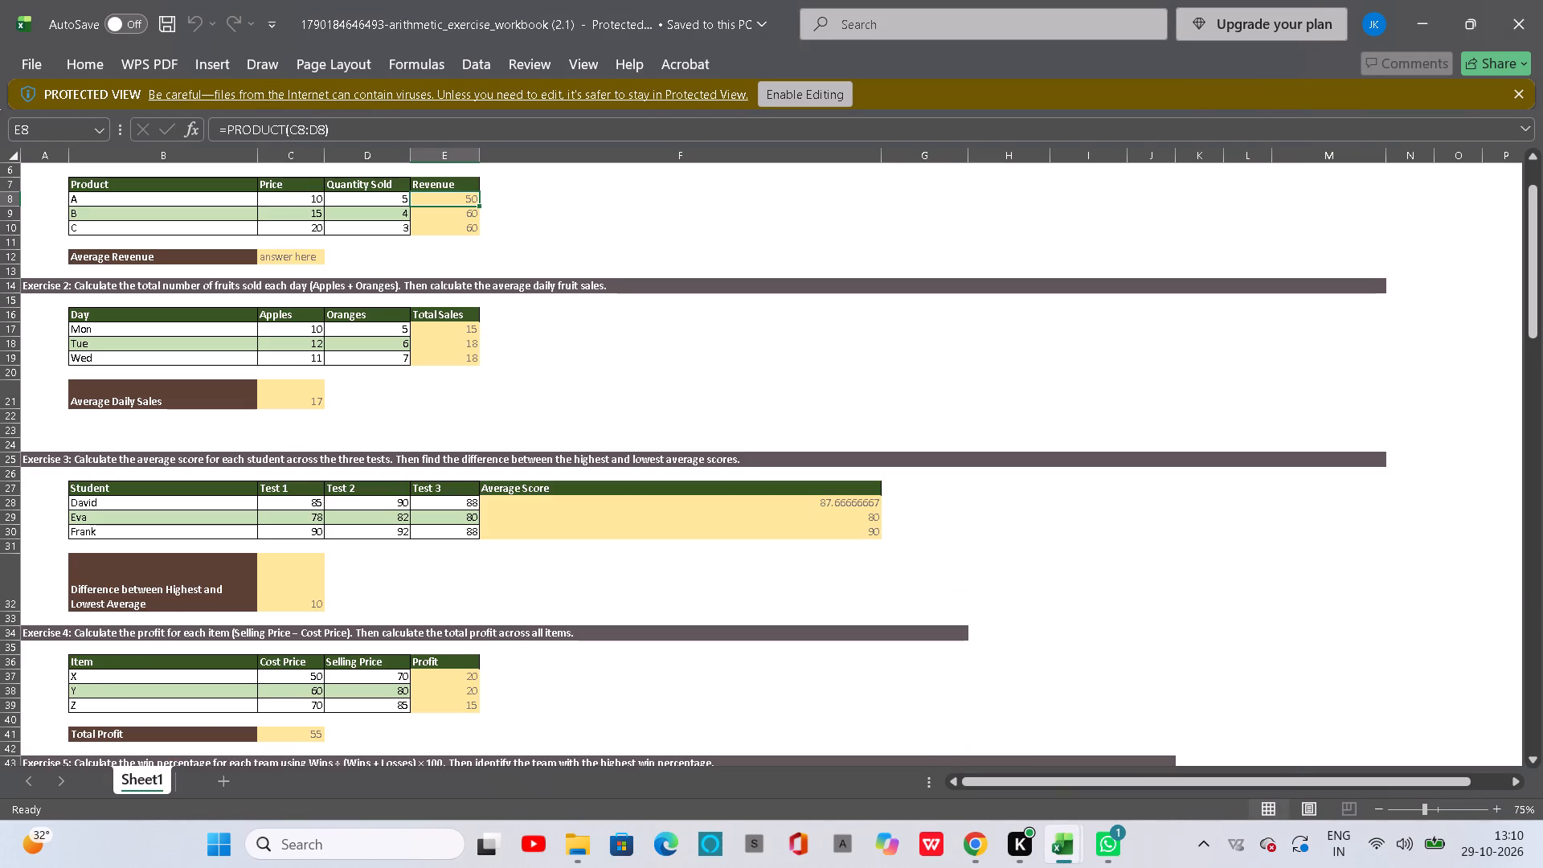
click(432, 322)
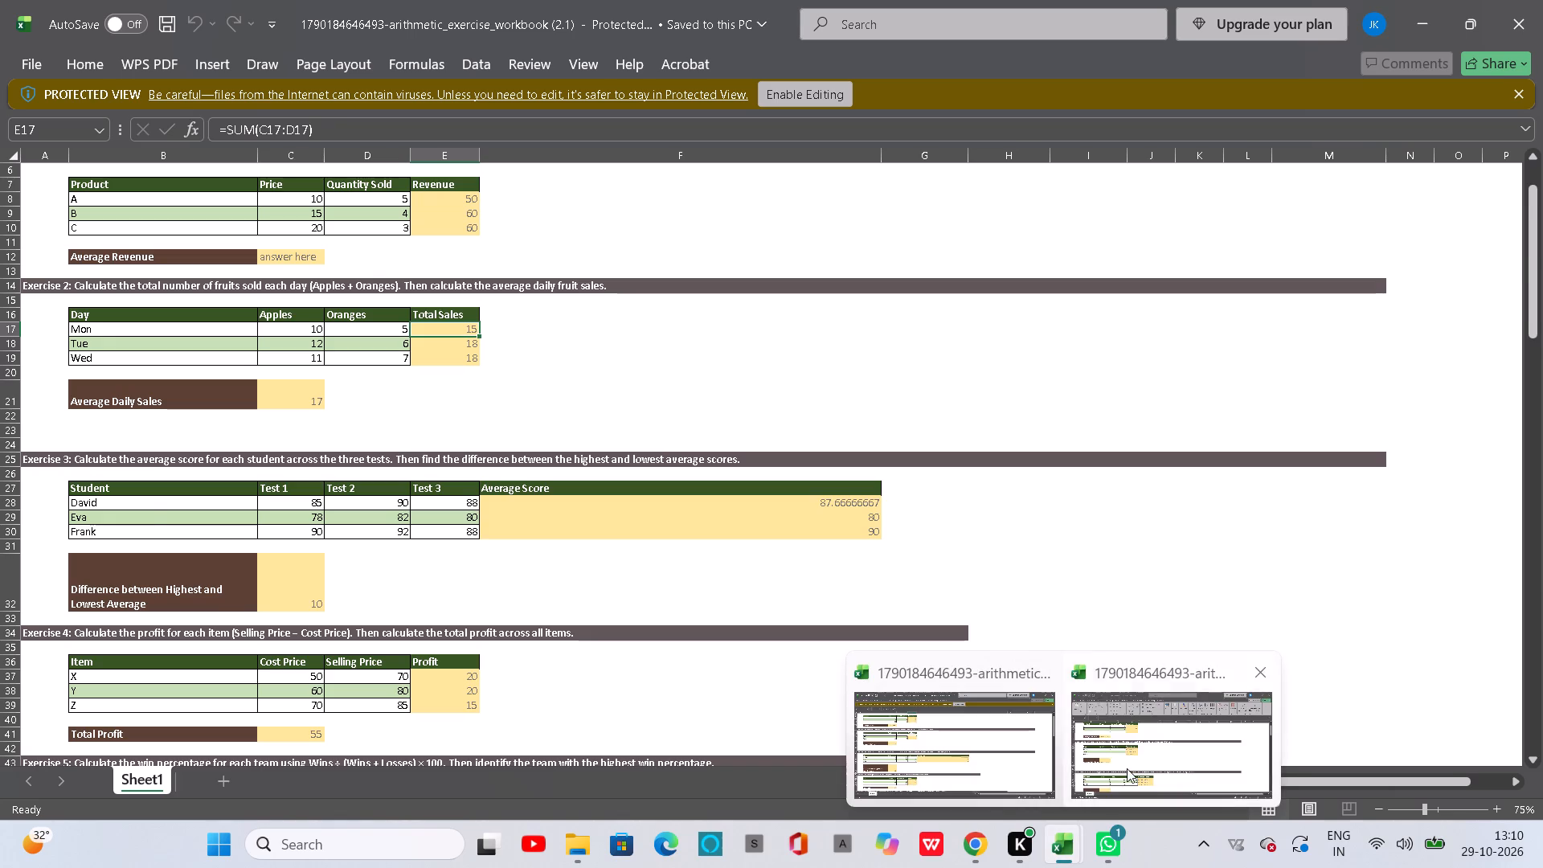
Return to the unanswered workbook and calculate Monday's Total Sales in E17 with SUM of C17:D17.
click(1127, 768)
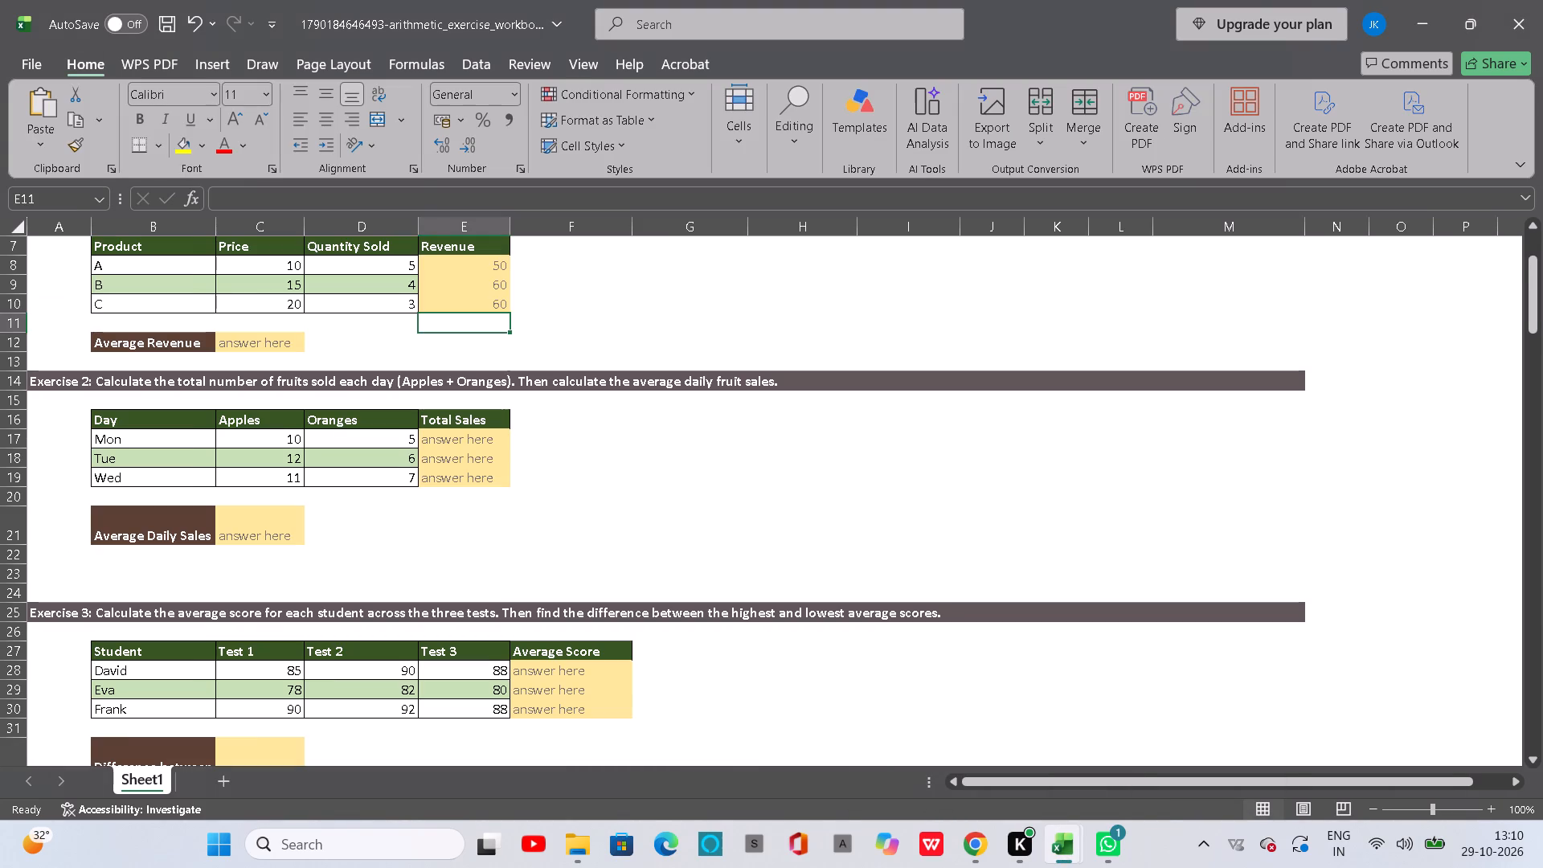
click(460, 445)
key(equal)
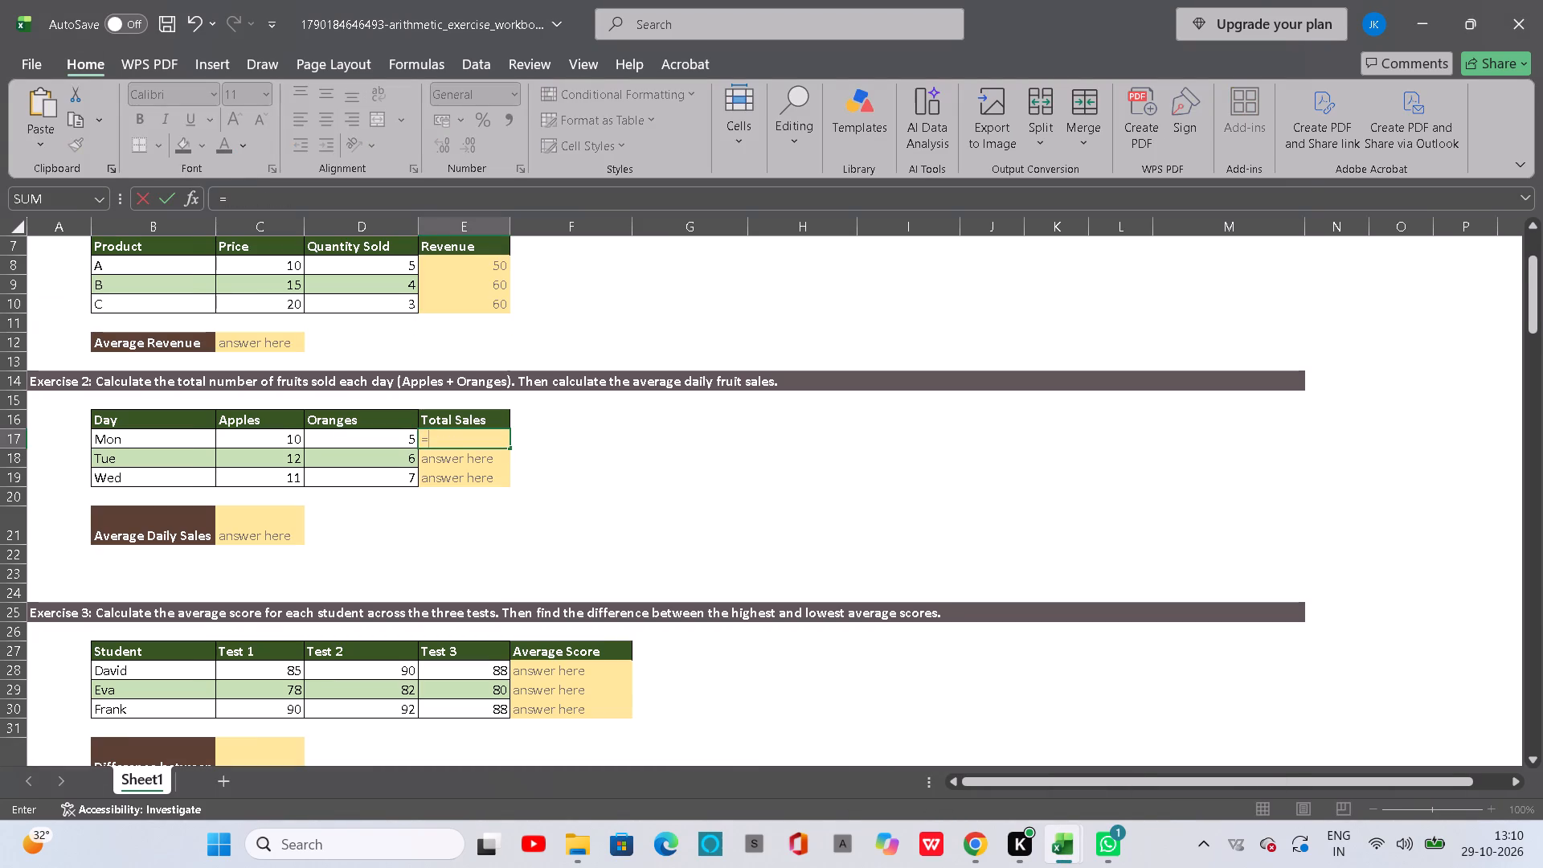
text(sum)
key(Tab)
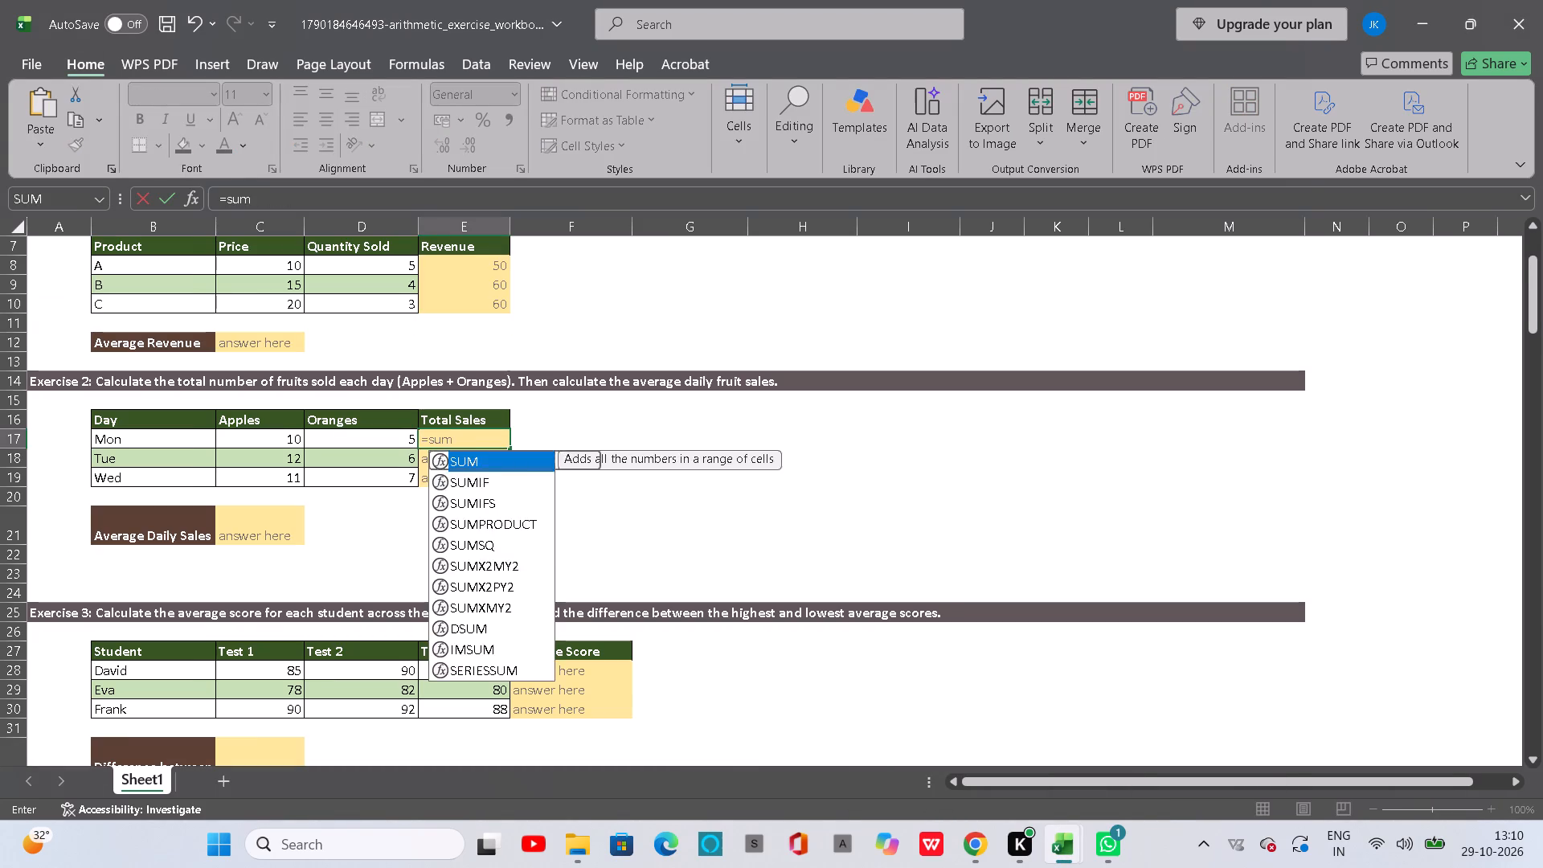
drag(252, 435, 356, 440)
key(Return)
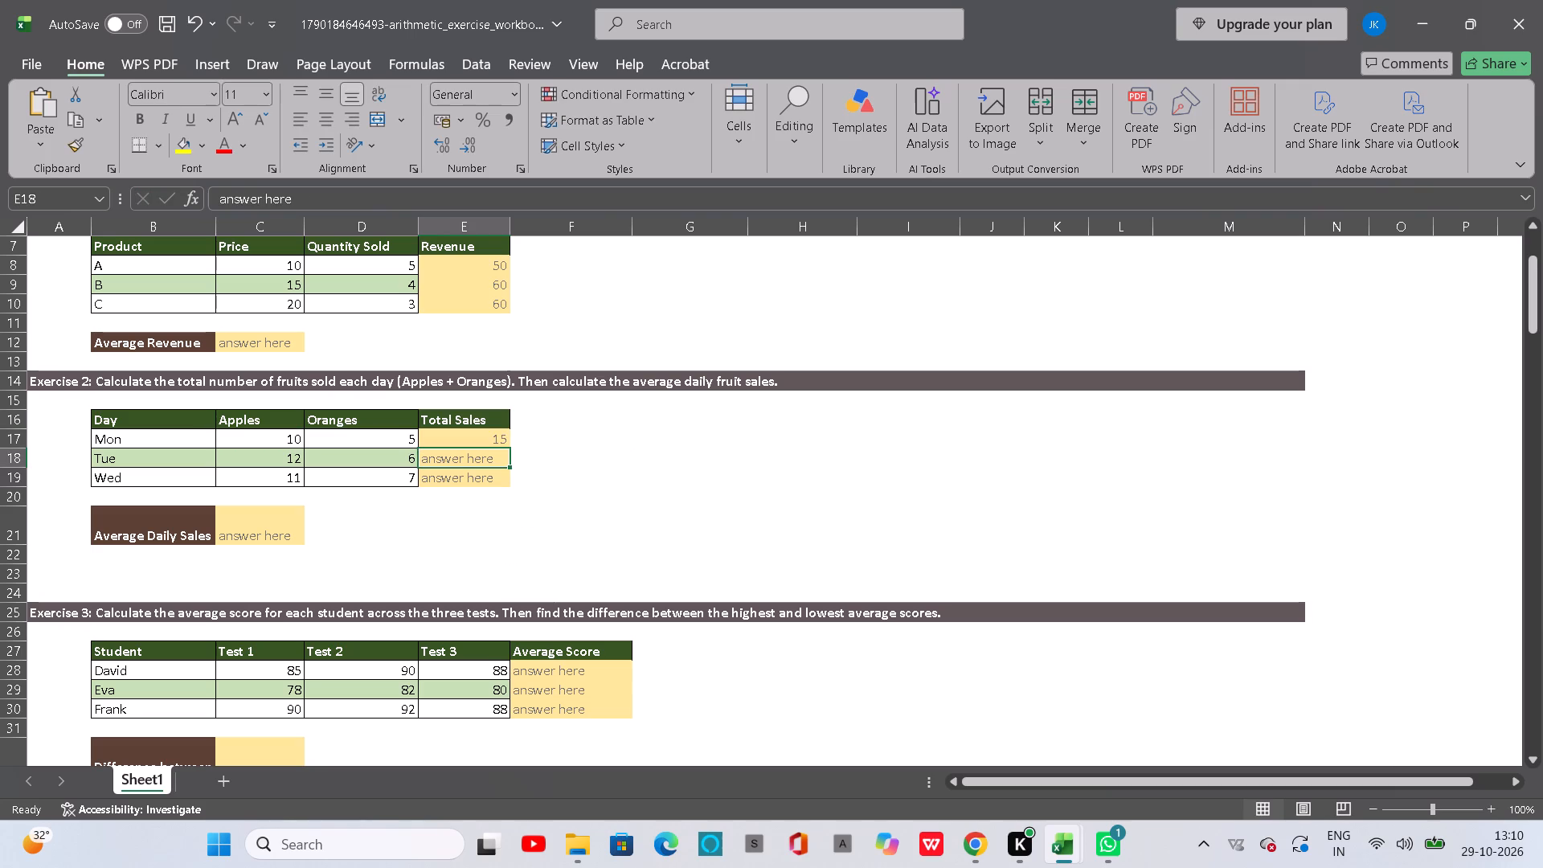
Calculate Total Sales for Tuesday and Wednesday with SUM of C18:D18 in E18 and of C19:D19 in E19.
text(=sum)
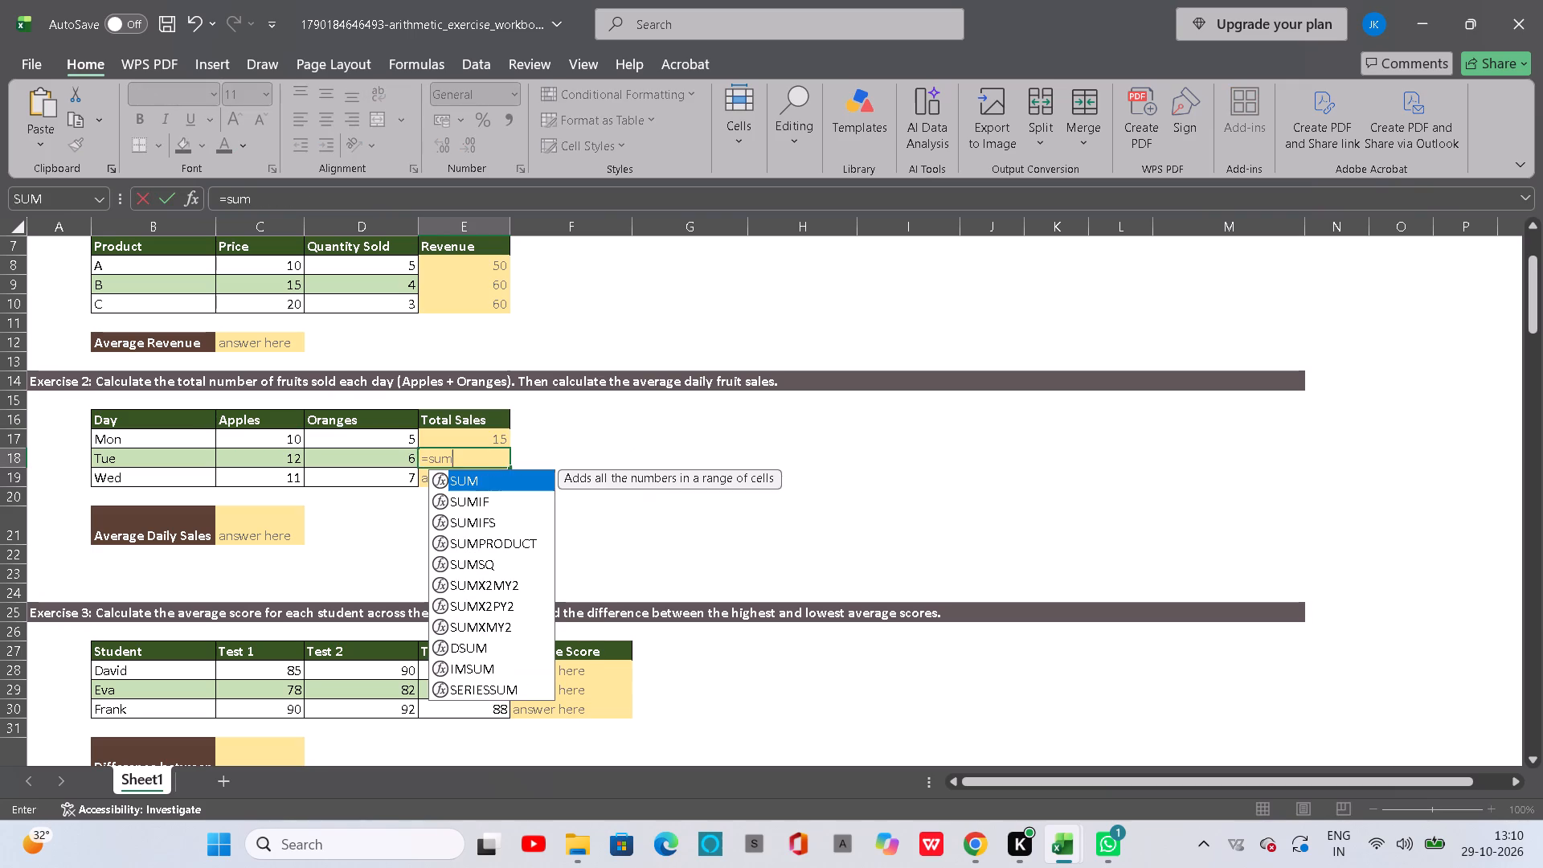
key(Tab)
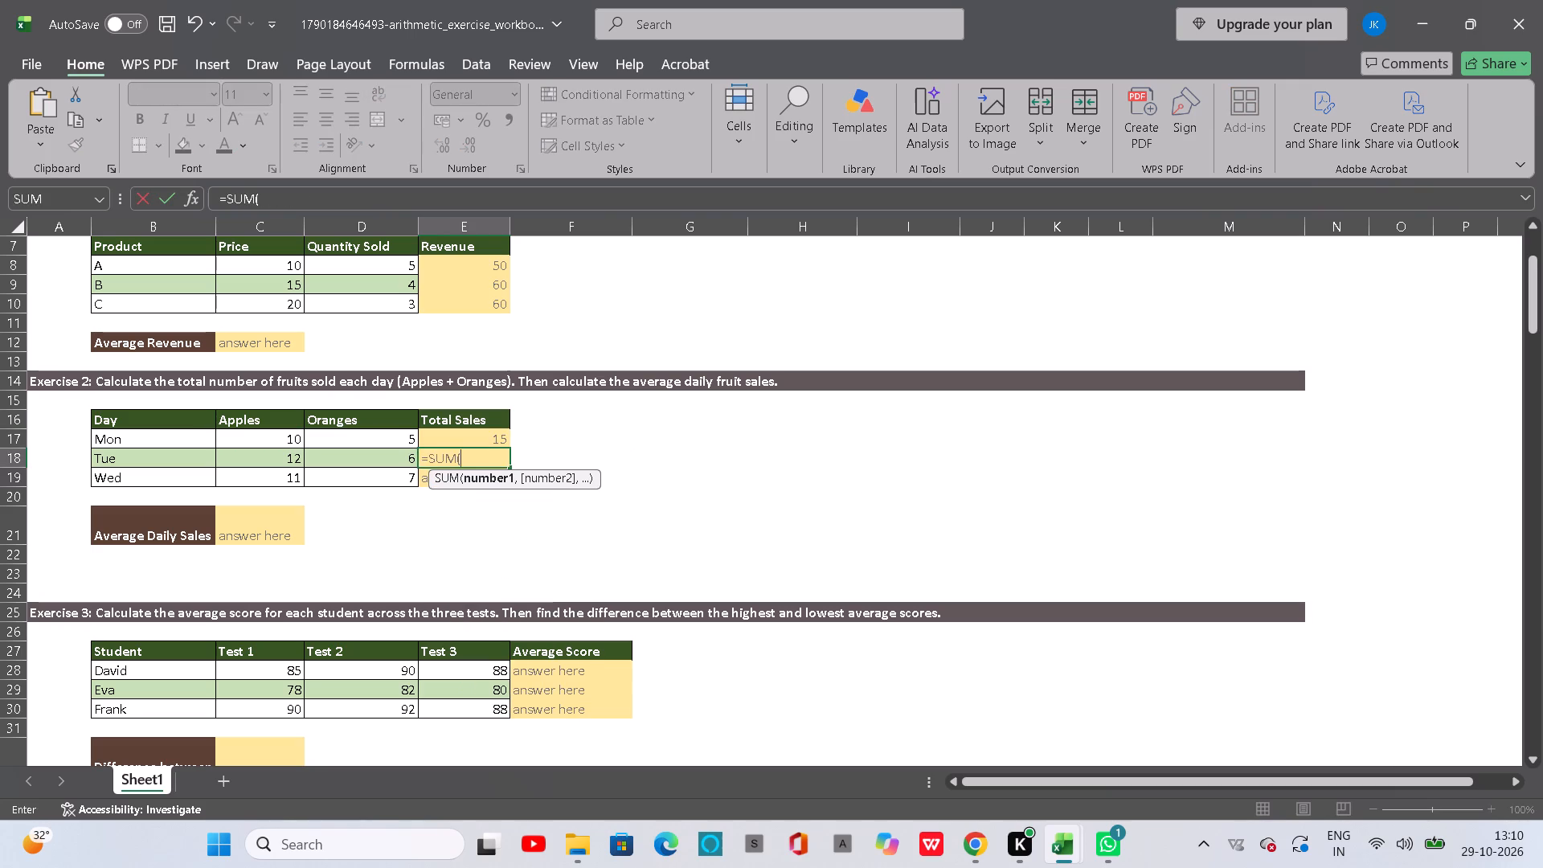
drag(264, 467, 389, 457)
key(Return)
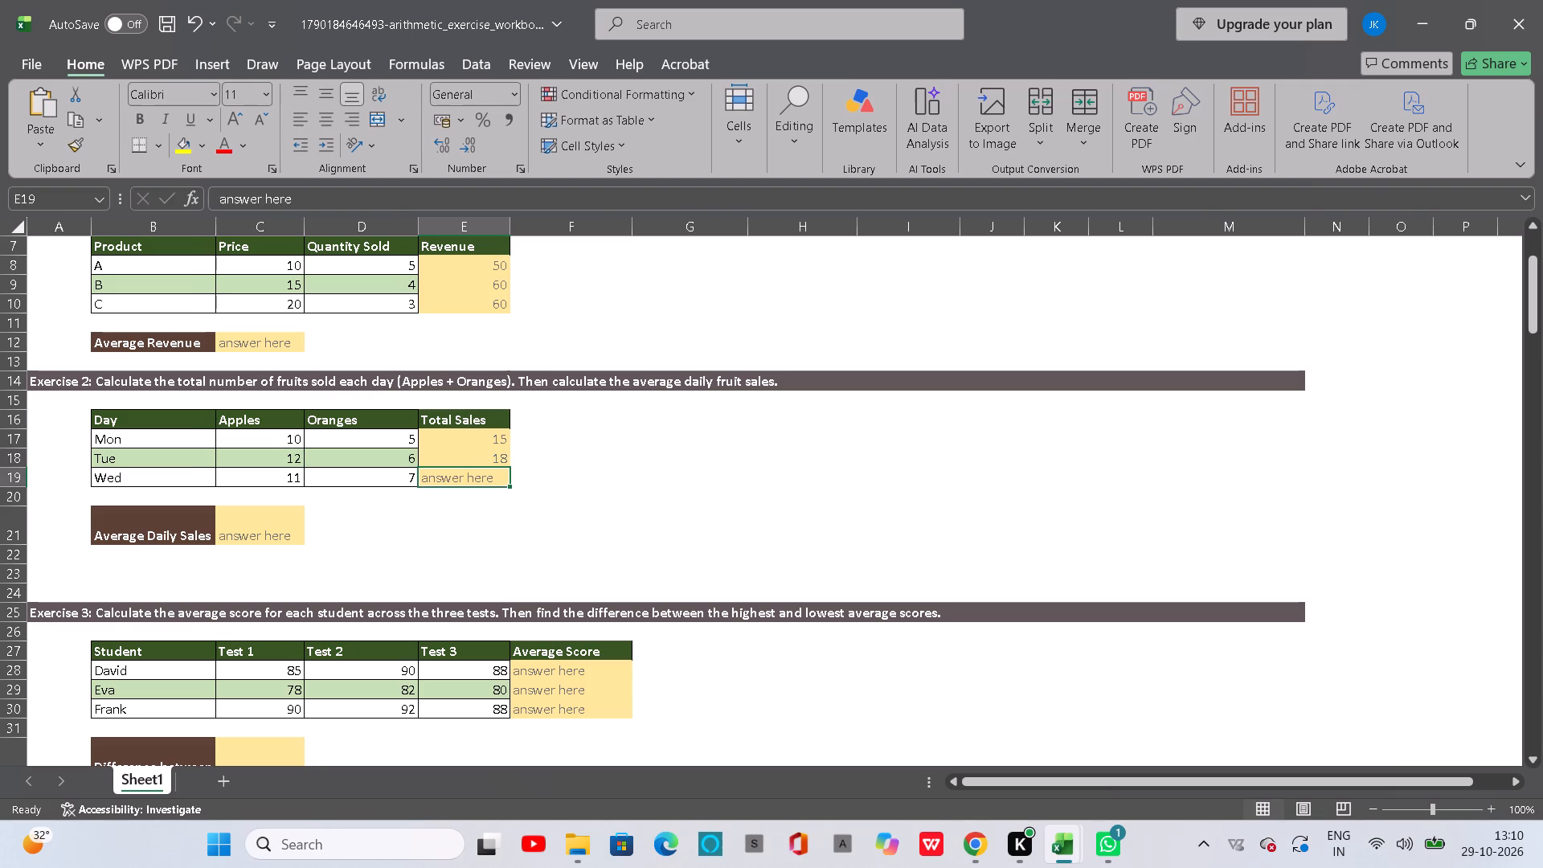
text(=sum)
key(Tab)
drag(260, 473, 358, 474)
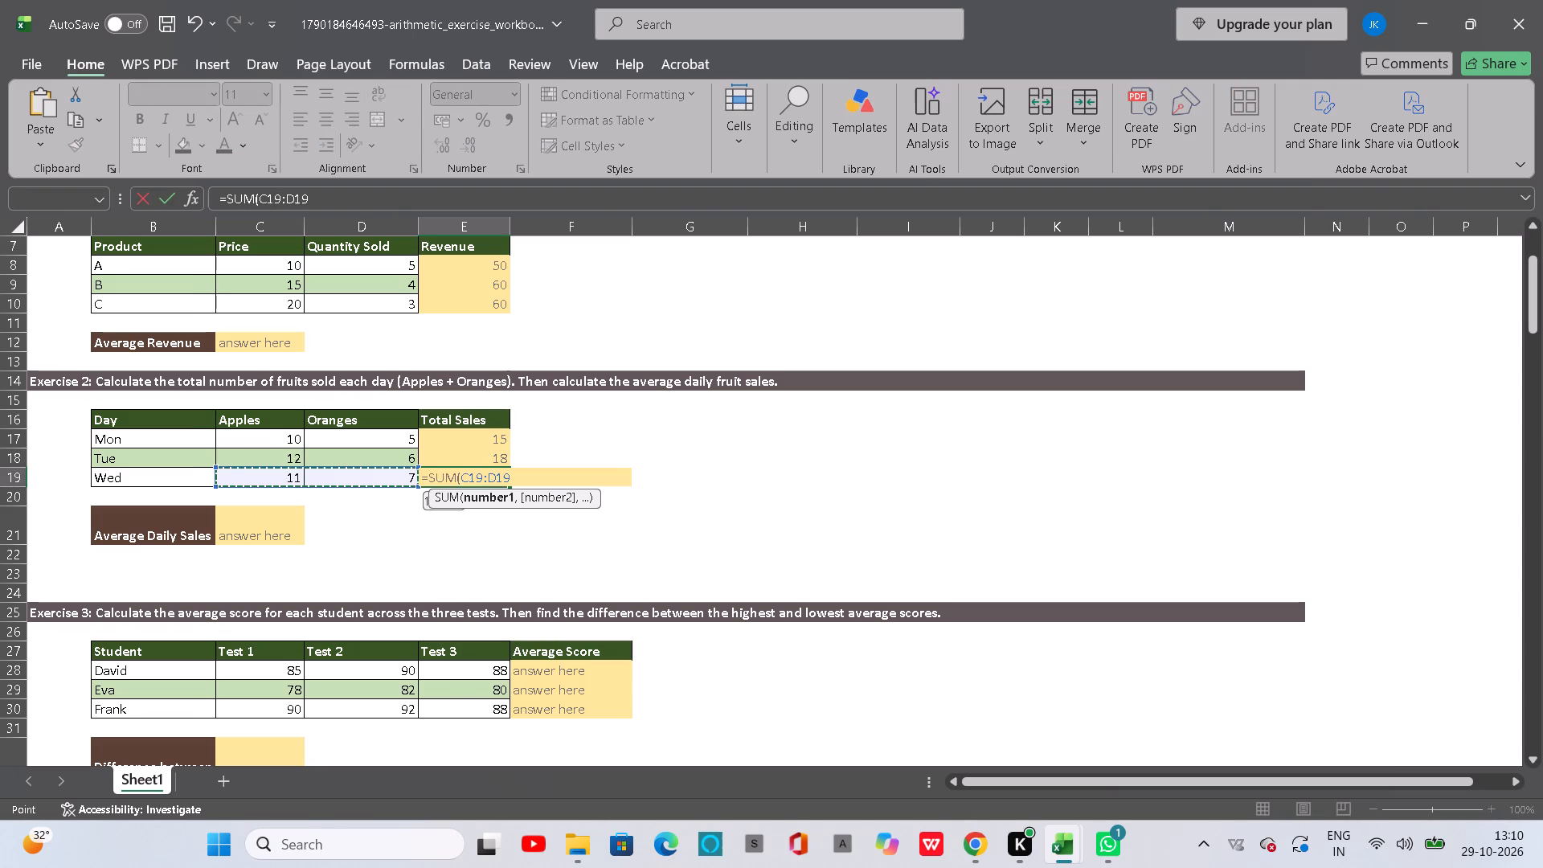
drag(358, 474, 399, 469)
key(Return)
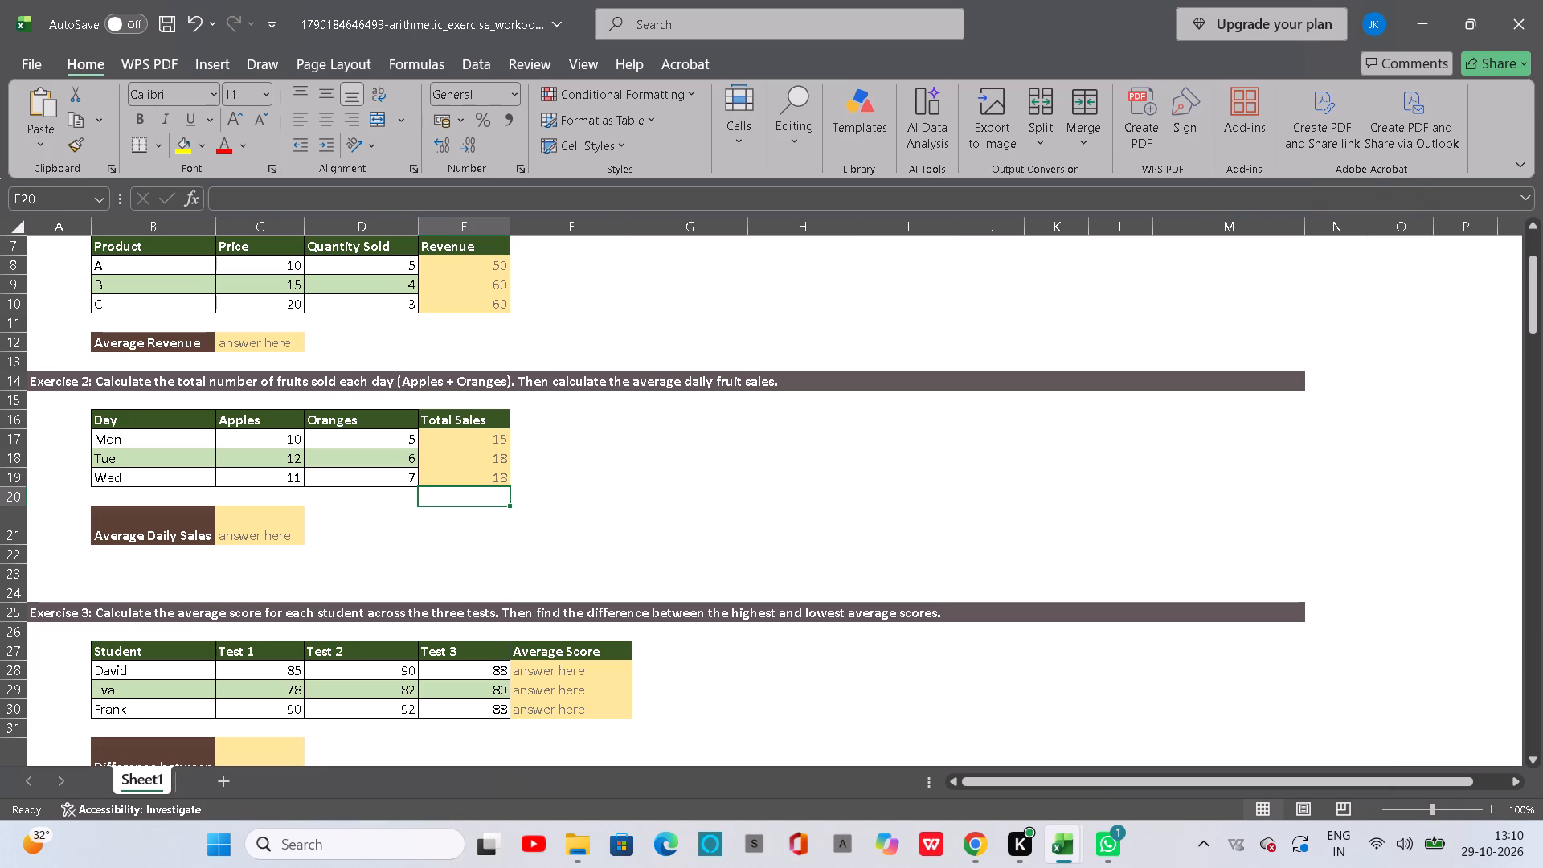
Calculate the Average Daily Sales in C21 with AVERAGE of the total sales E17:E19.
click(289, 526)
text(=av)
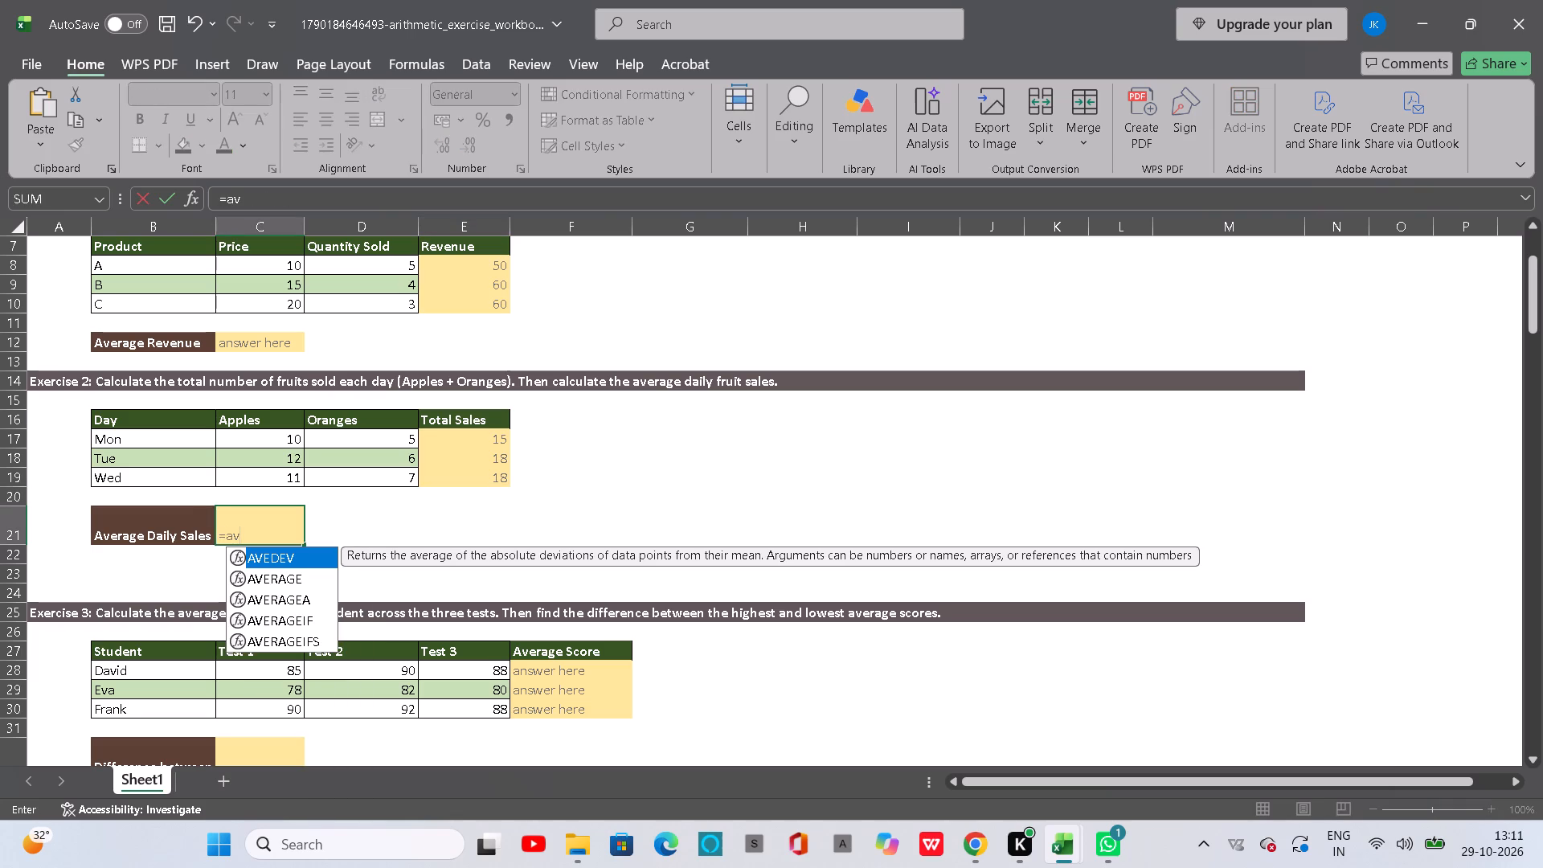
key(e)
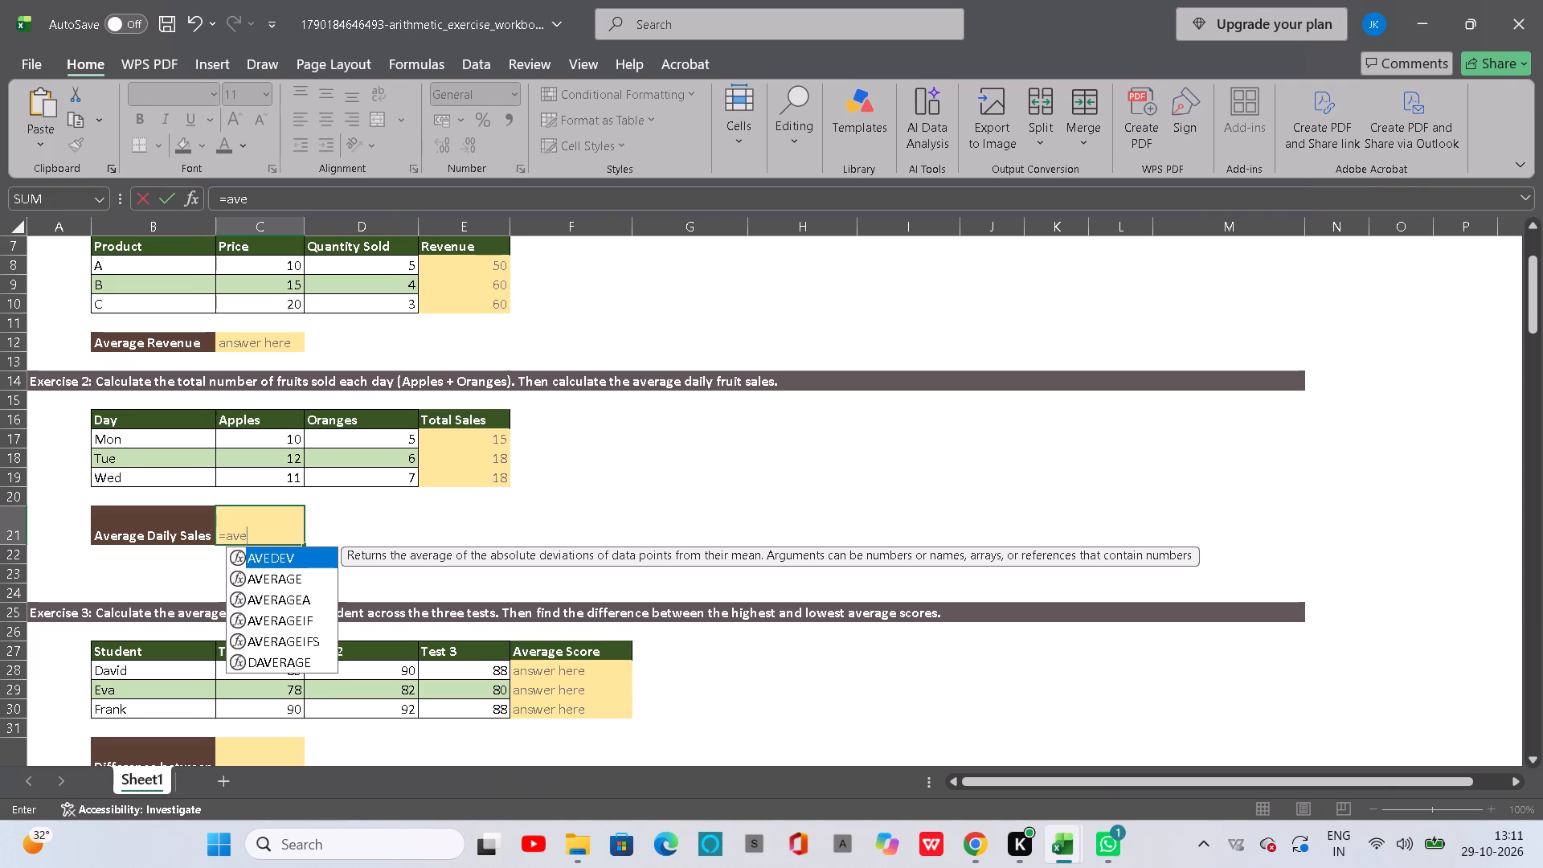
key(r)
key(Tab)
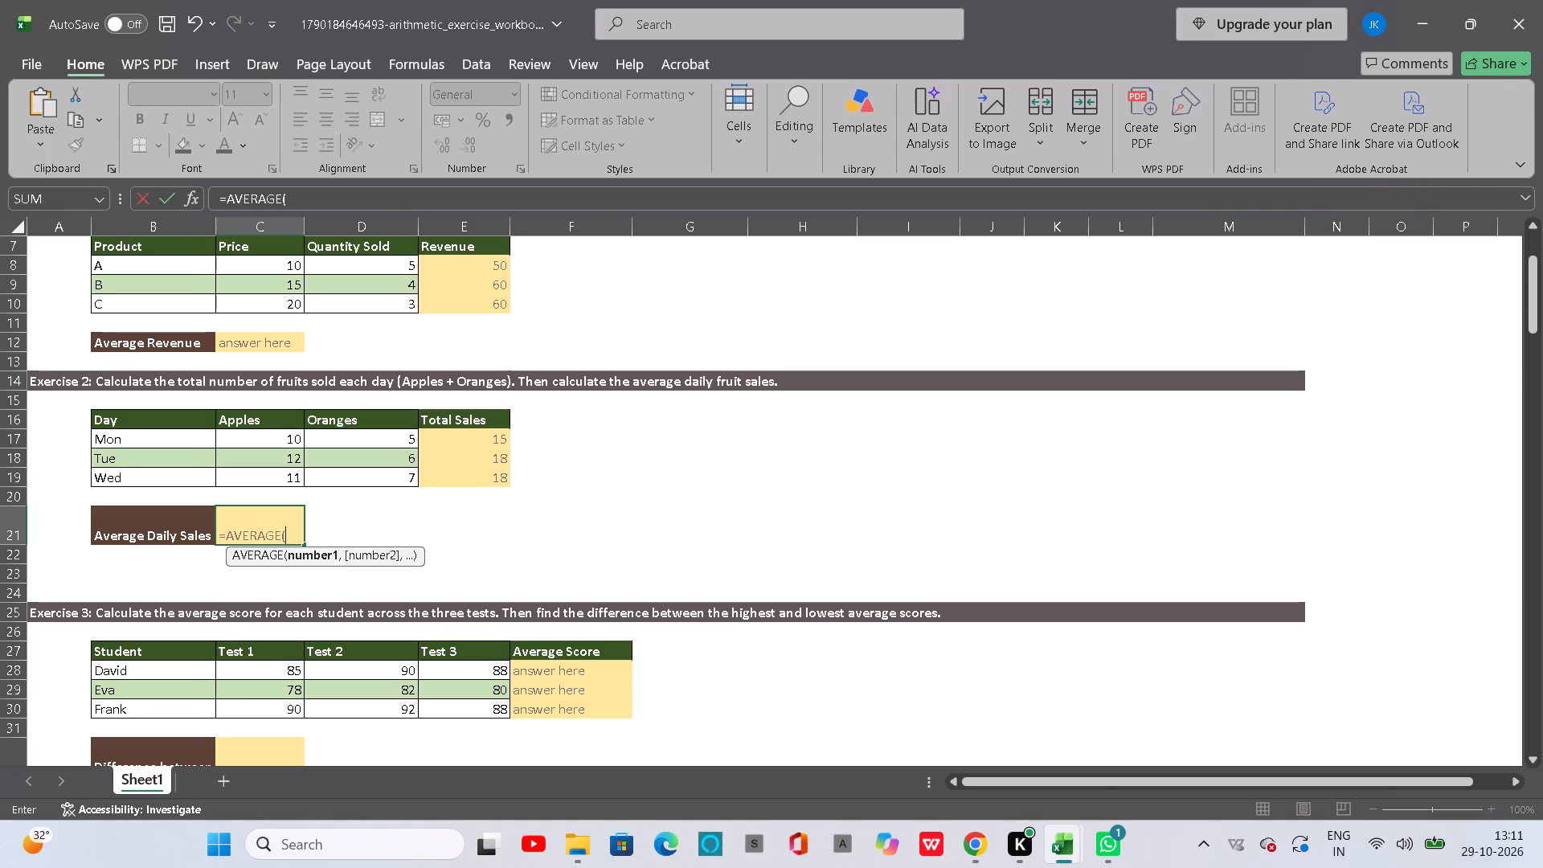
drag(440, 434, 450, 481)
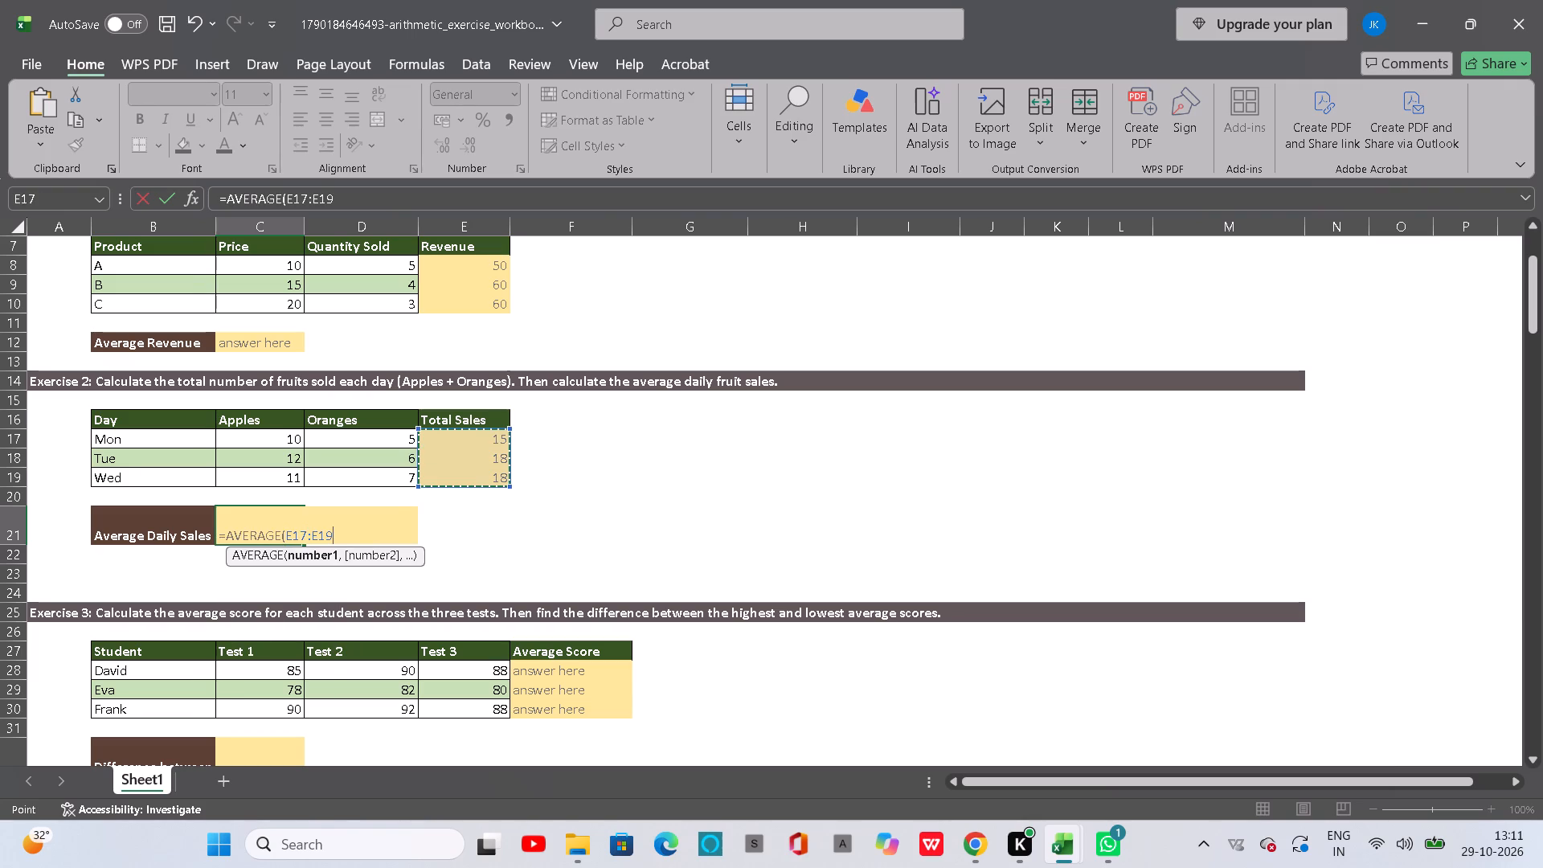
key(Return)
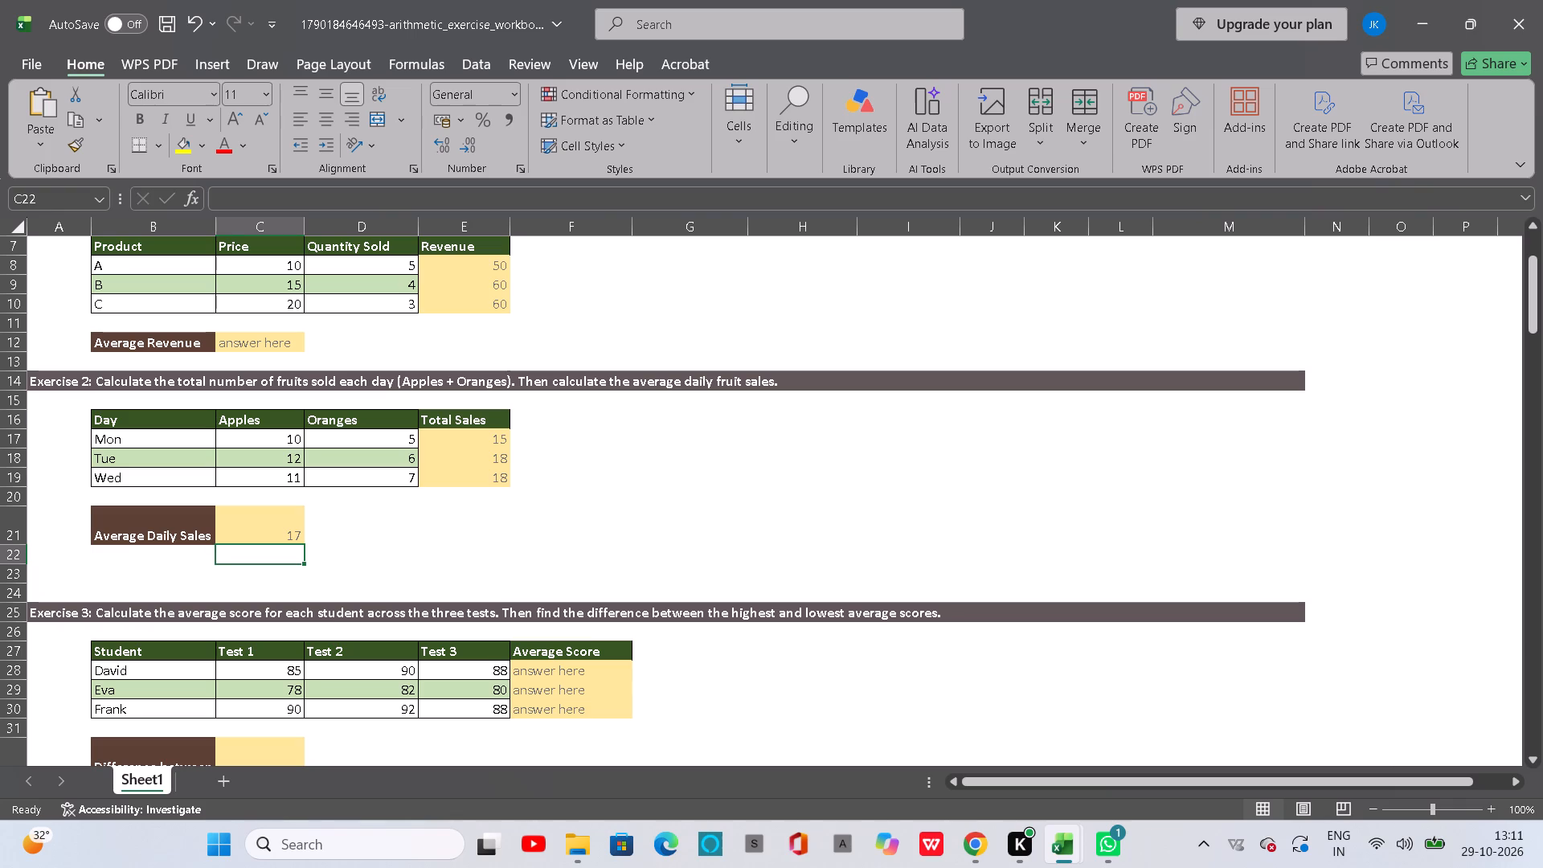
Calculate David's Average Score in F28 with AVERAGE of his three test scores C28:E28.
click(562, 669)
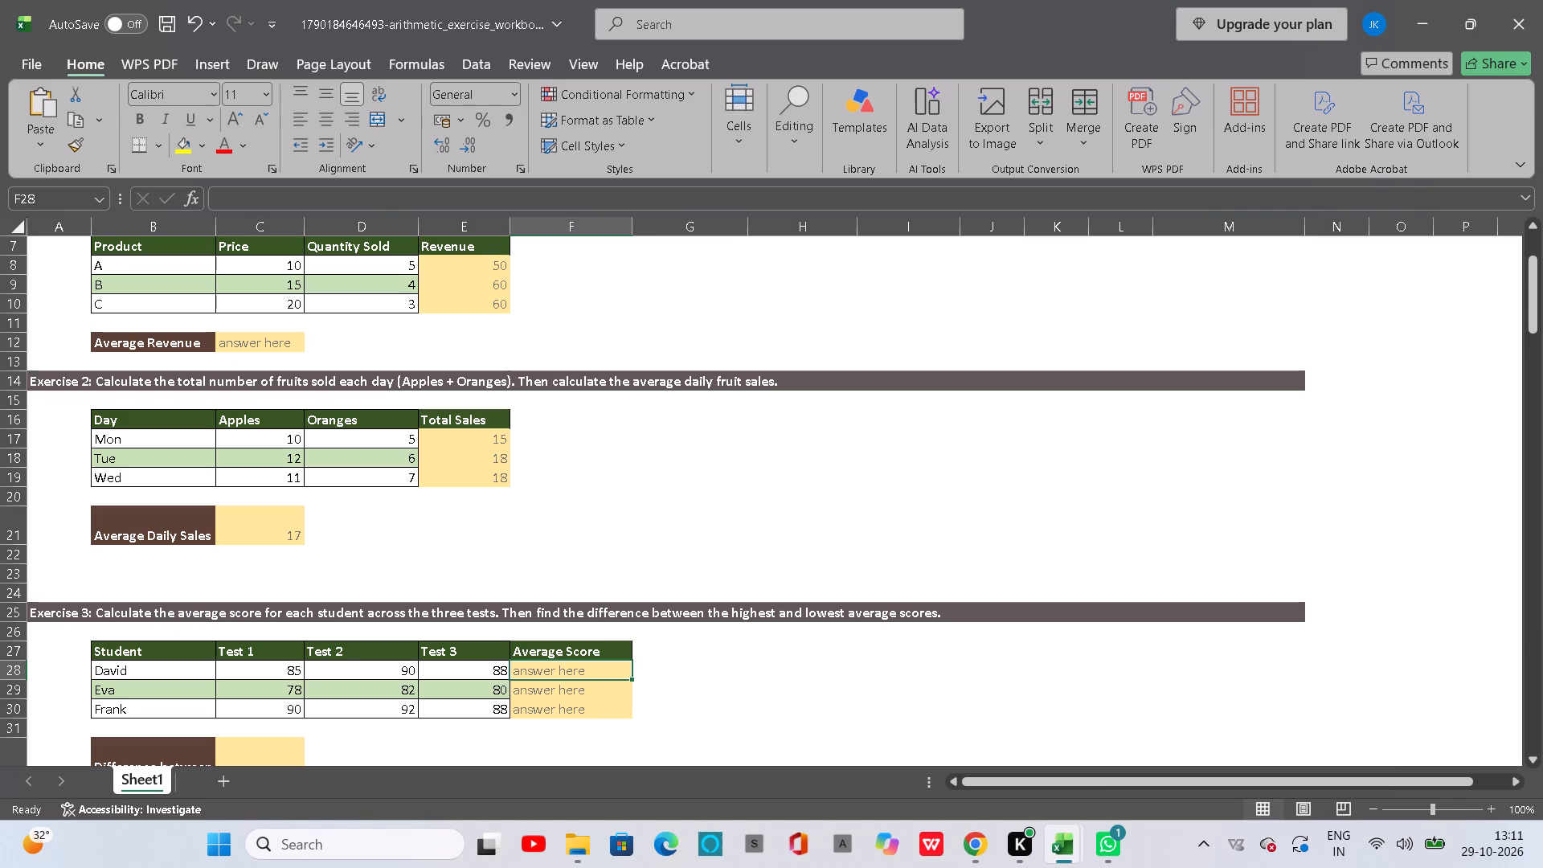
click(562, 669)
key(equal)
text(a)
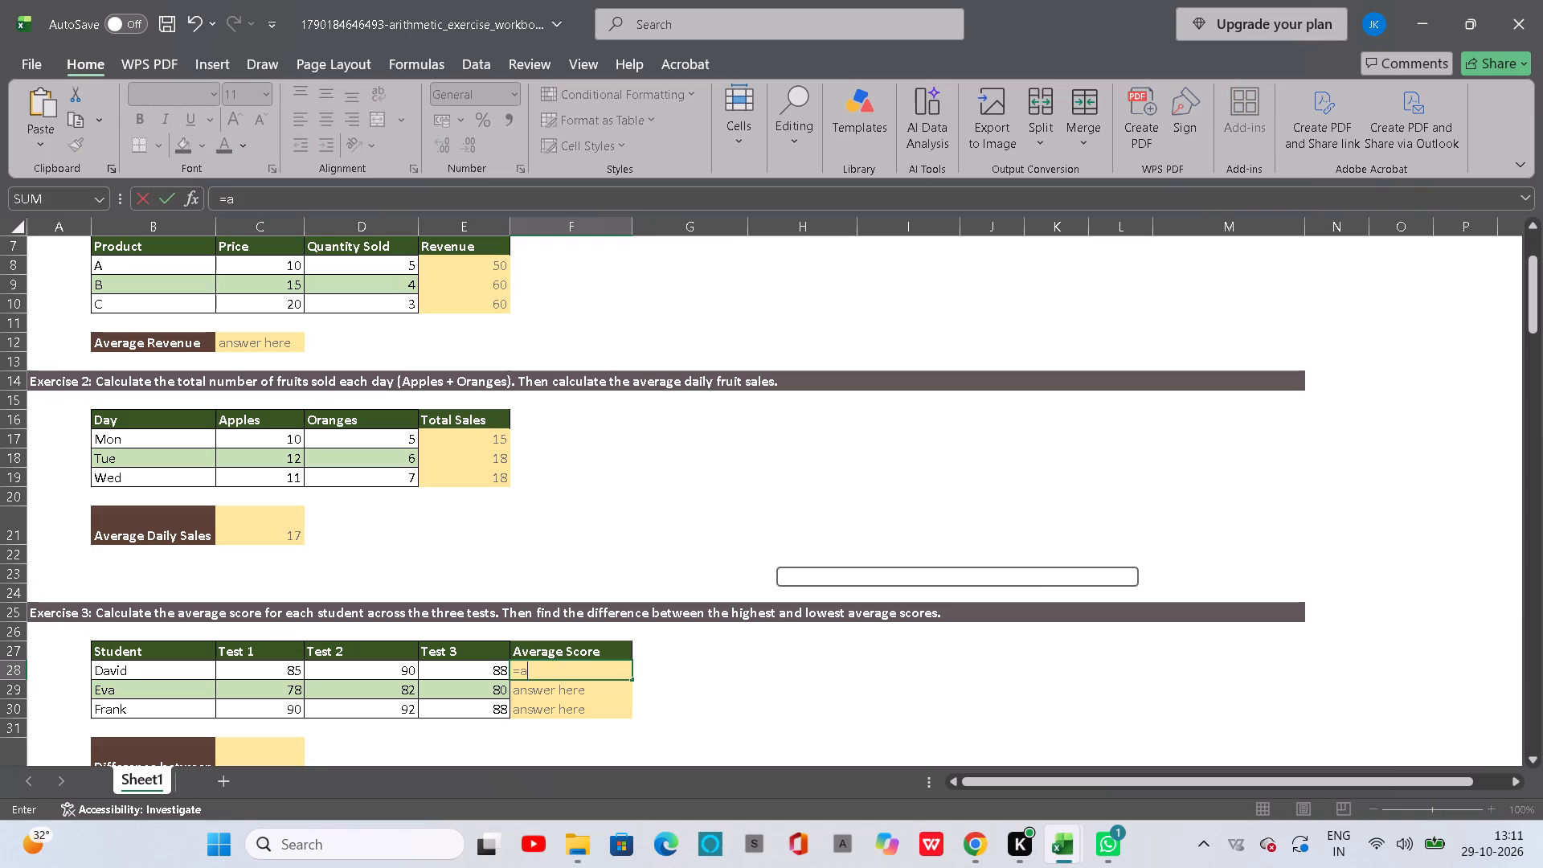
key(space)
key(v)
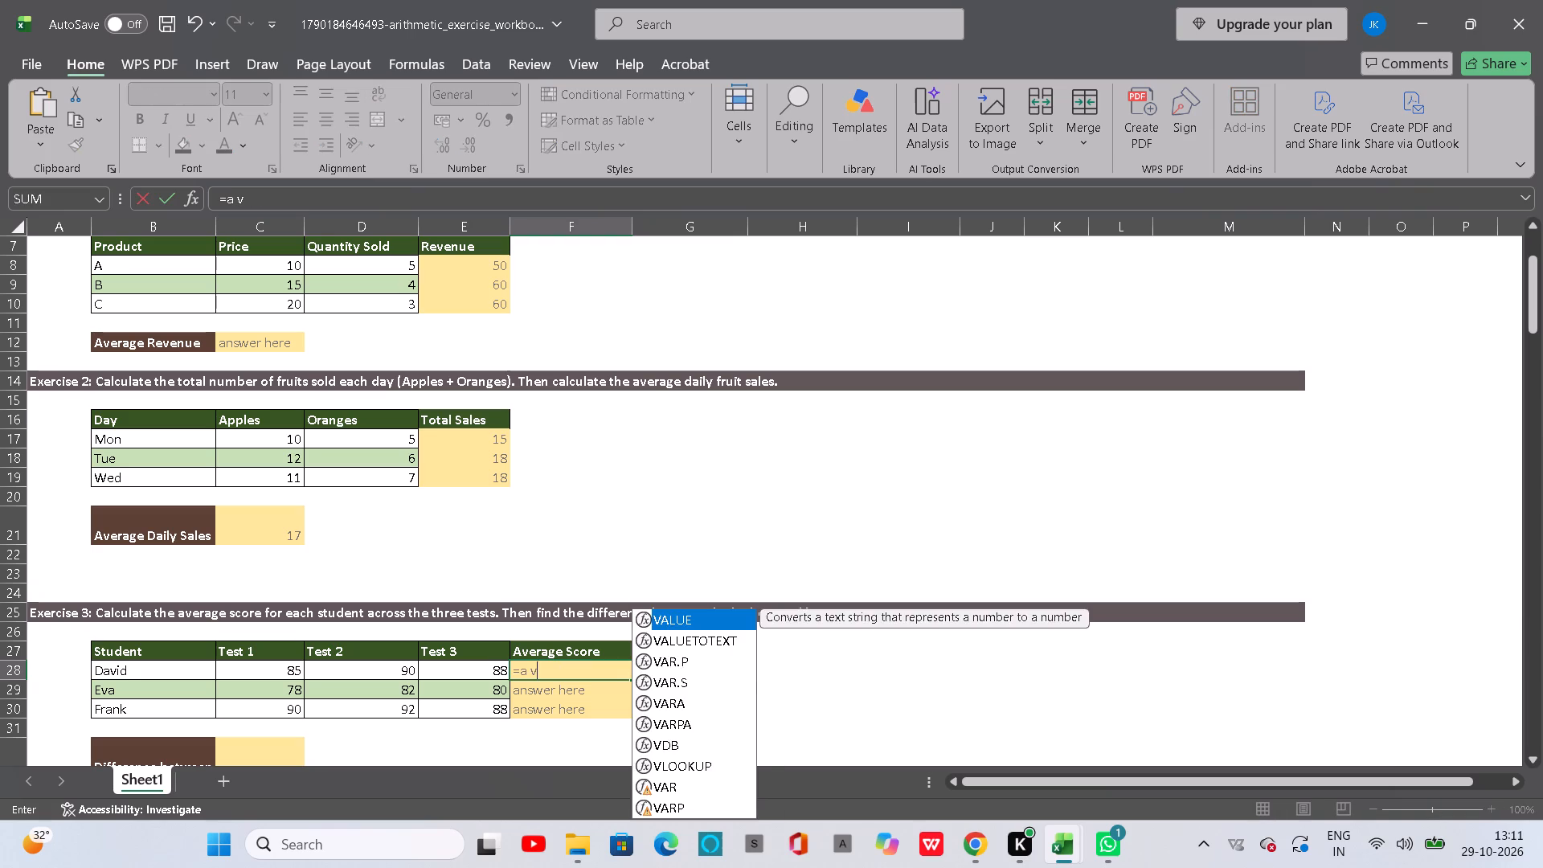
key(BackSpace)
key(BackSpace)
text(vera)
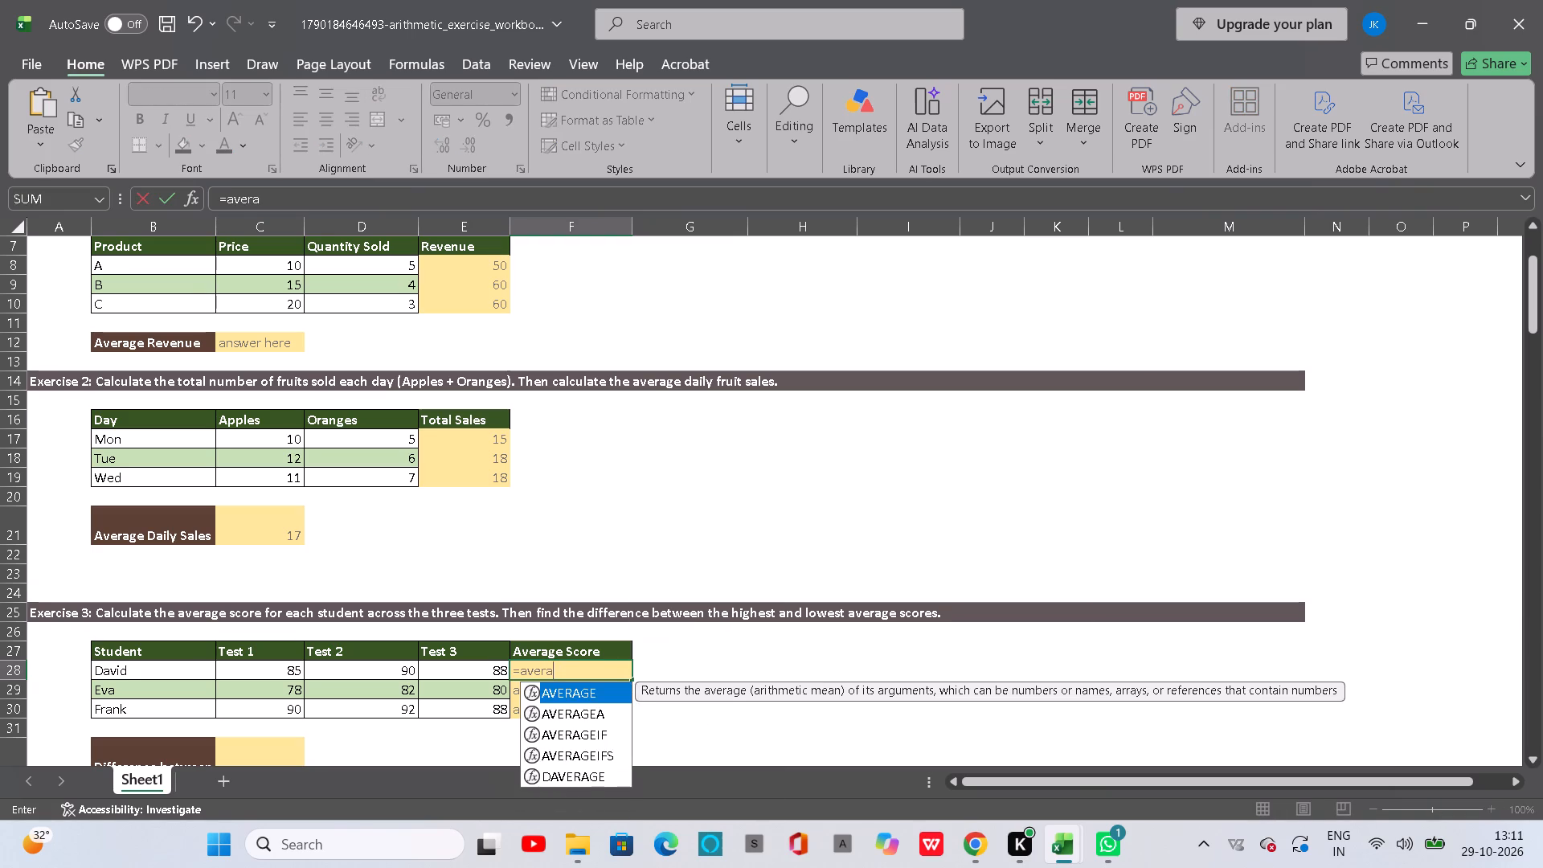
key(Tab)
drag(265, 673, 318, 664)
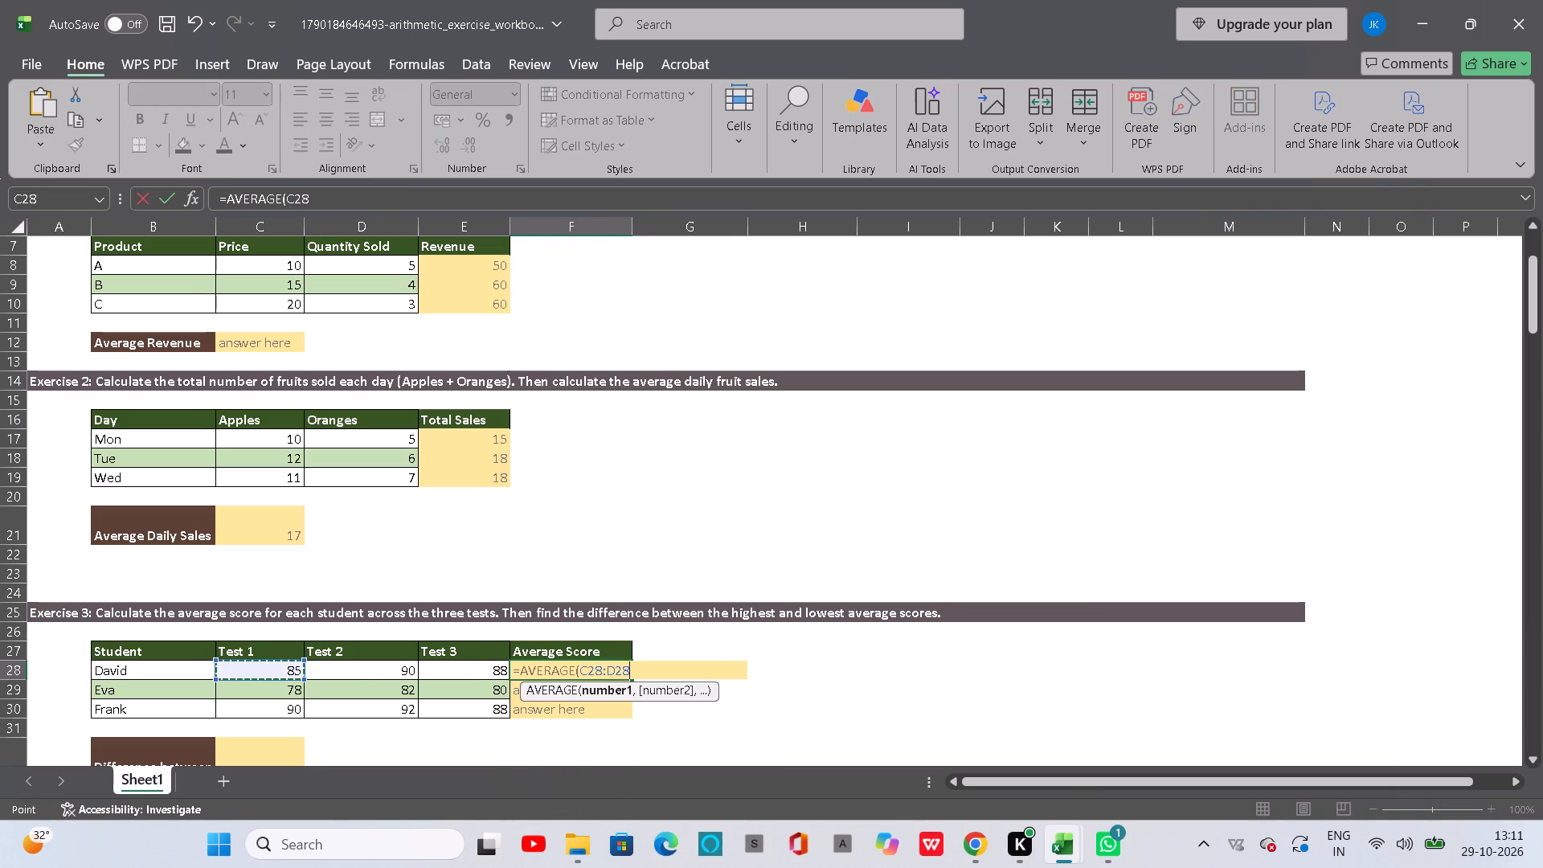
drag(318, 664, 498, 667)
key(Return)
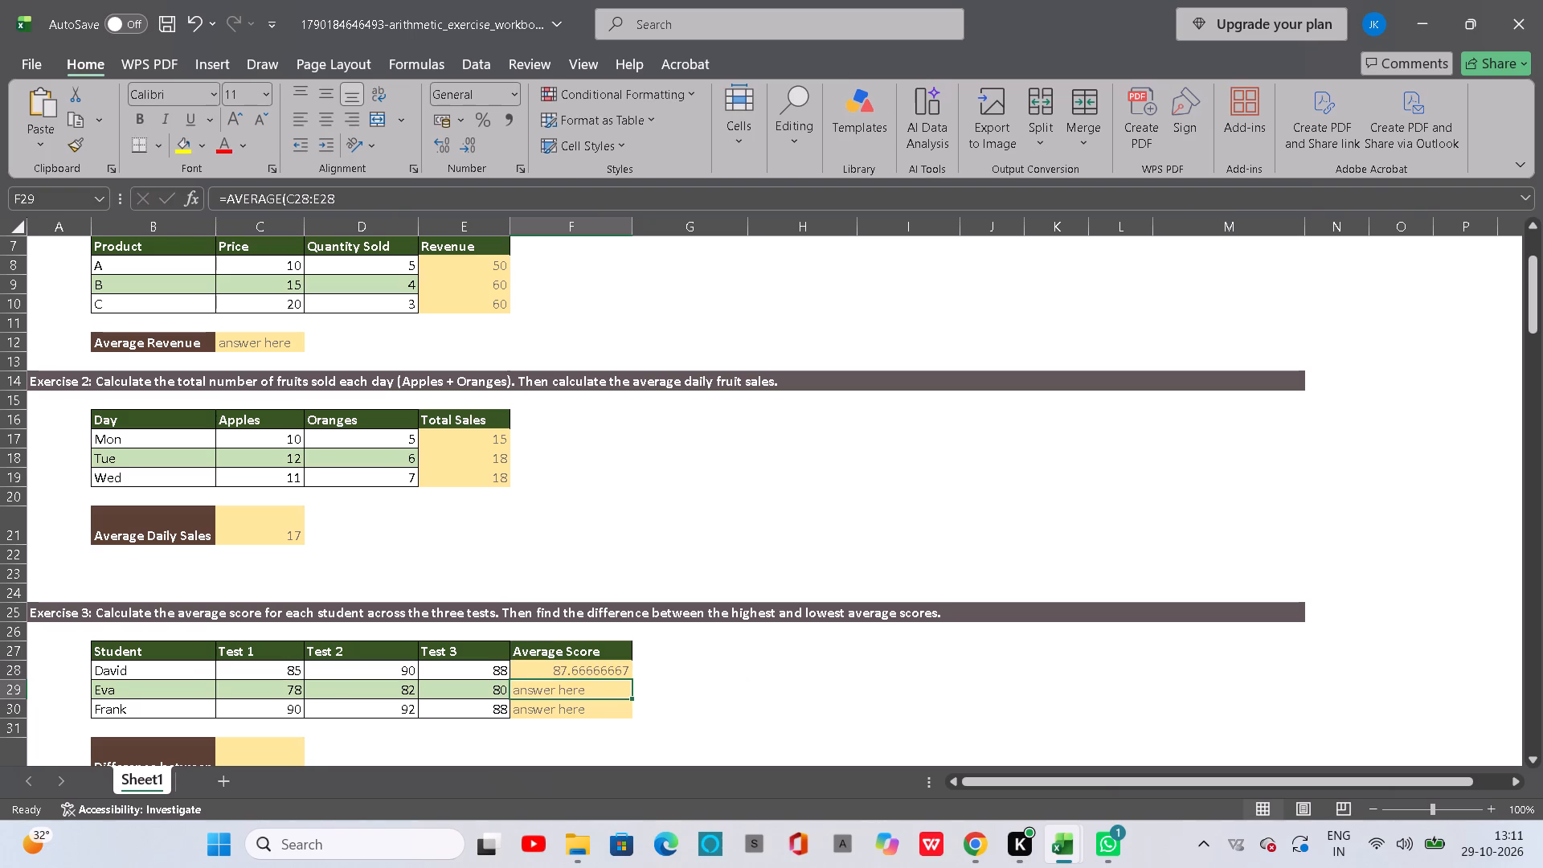
Calculate the average scores for Eva and Frank with AVERAGE of C29:E29 in F29 and of C30:E30 in F30.
text(=avera)
key(Tab)
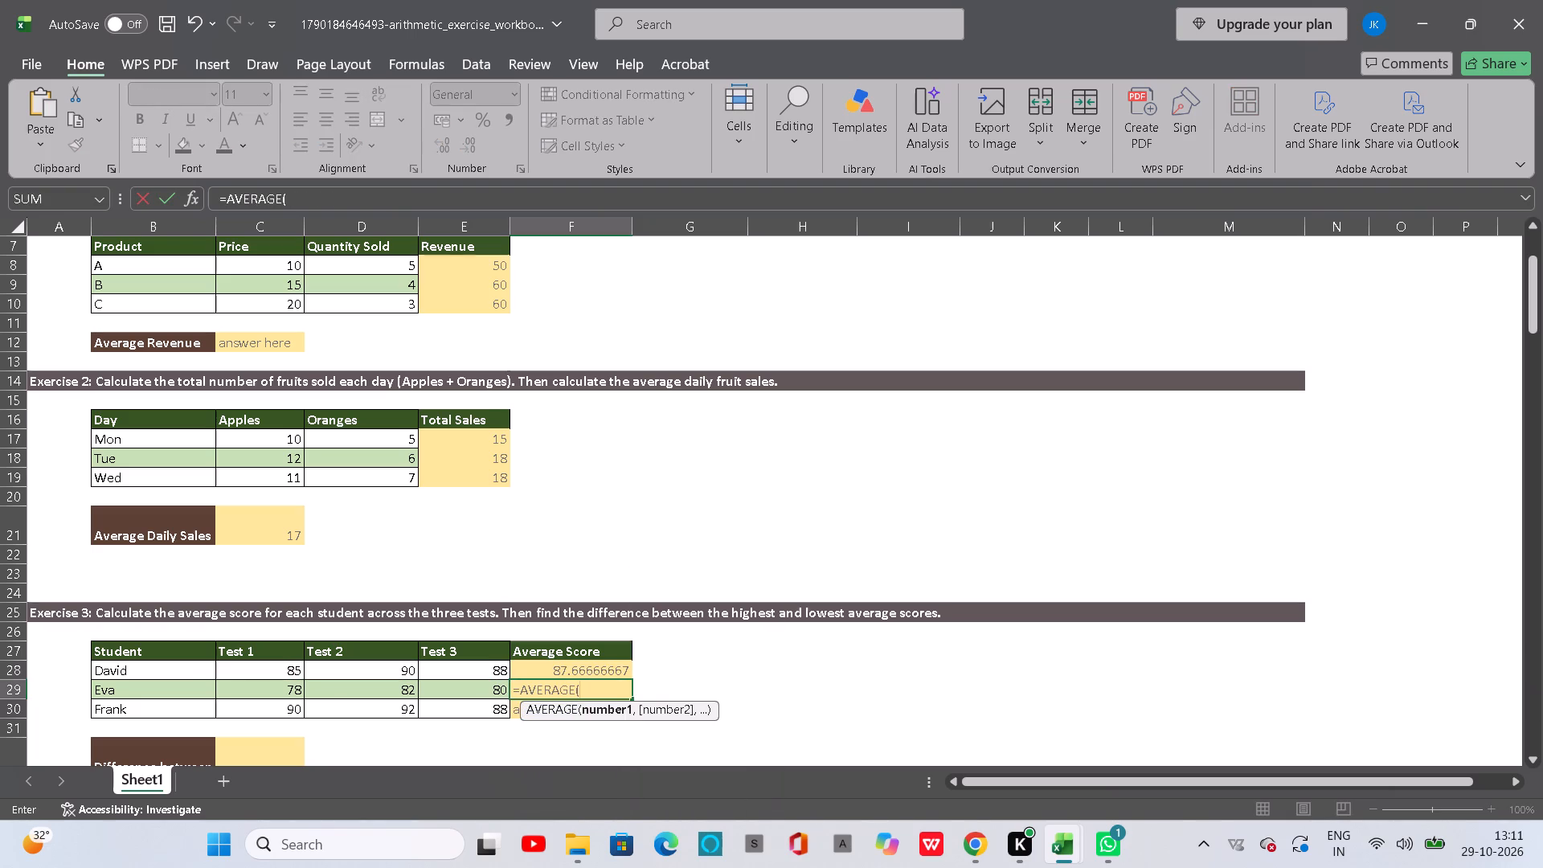
drag(290, 693, 470, 690)
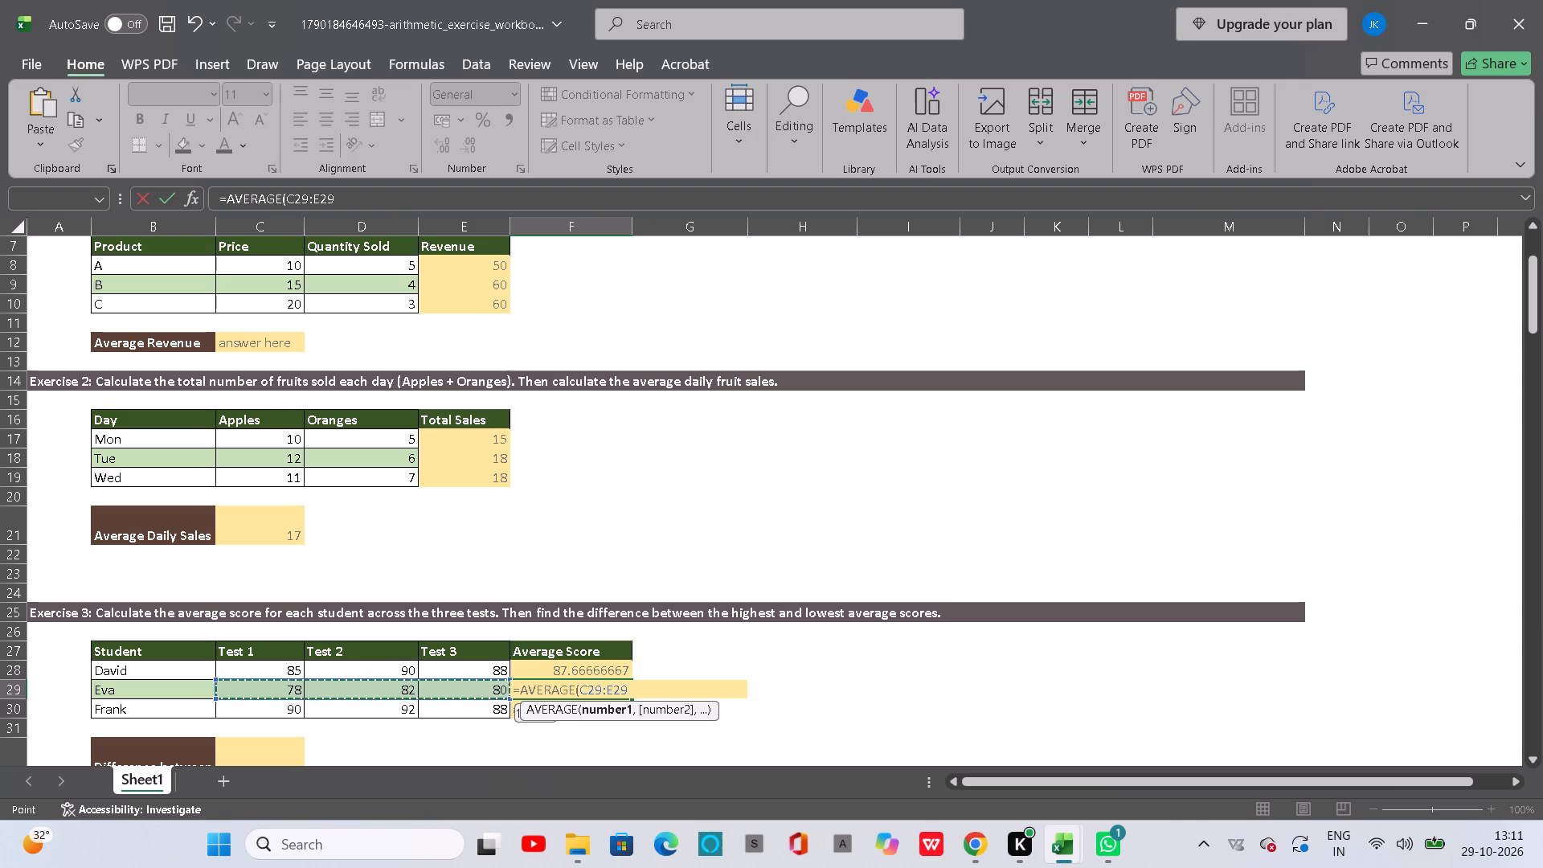
drag(470, 690, 471, 690)
key(Return)
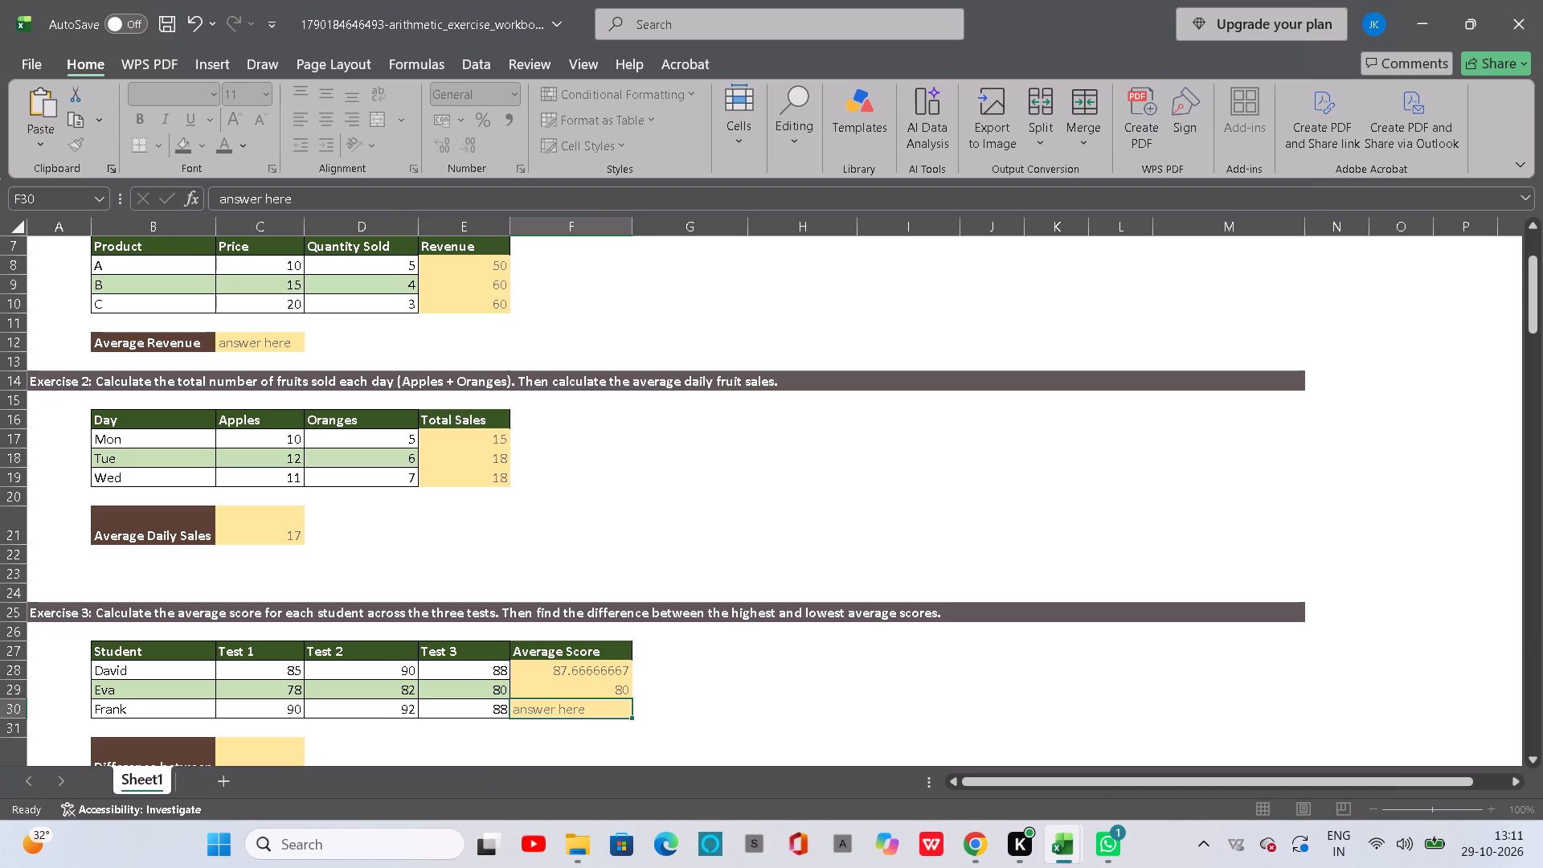
text(=aver)
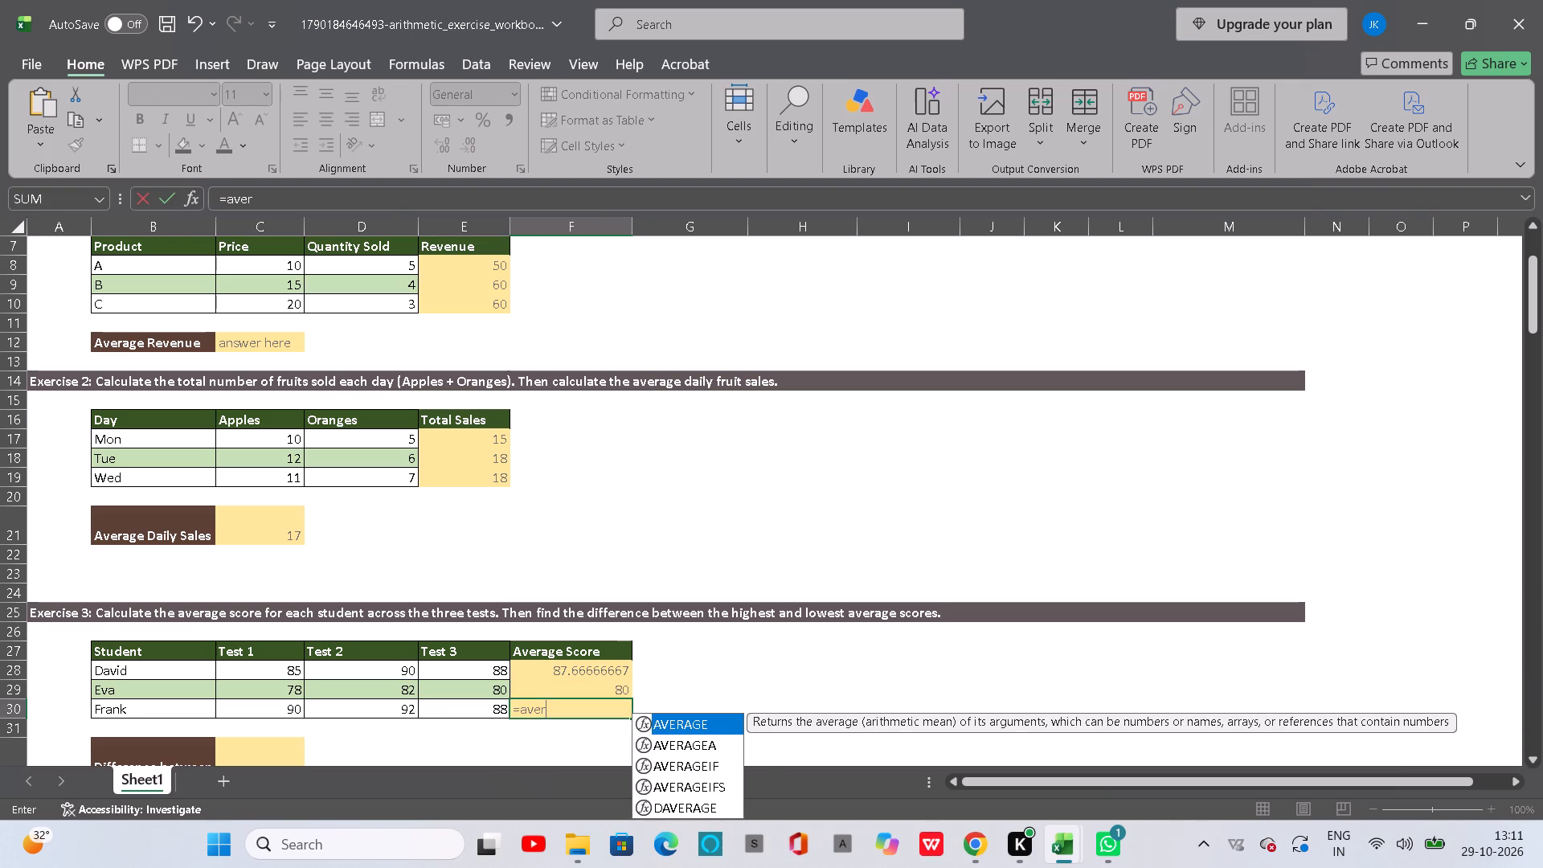
key(Tab)
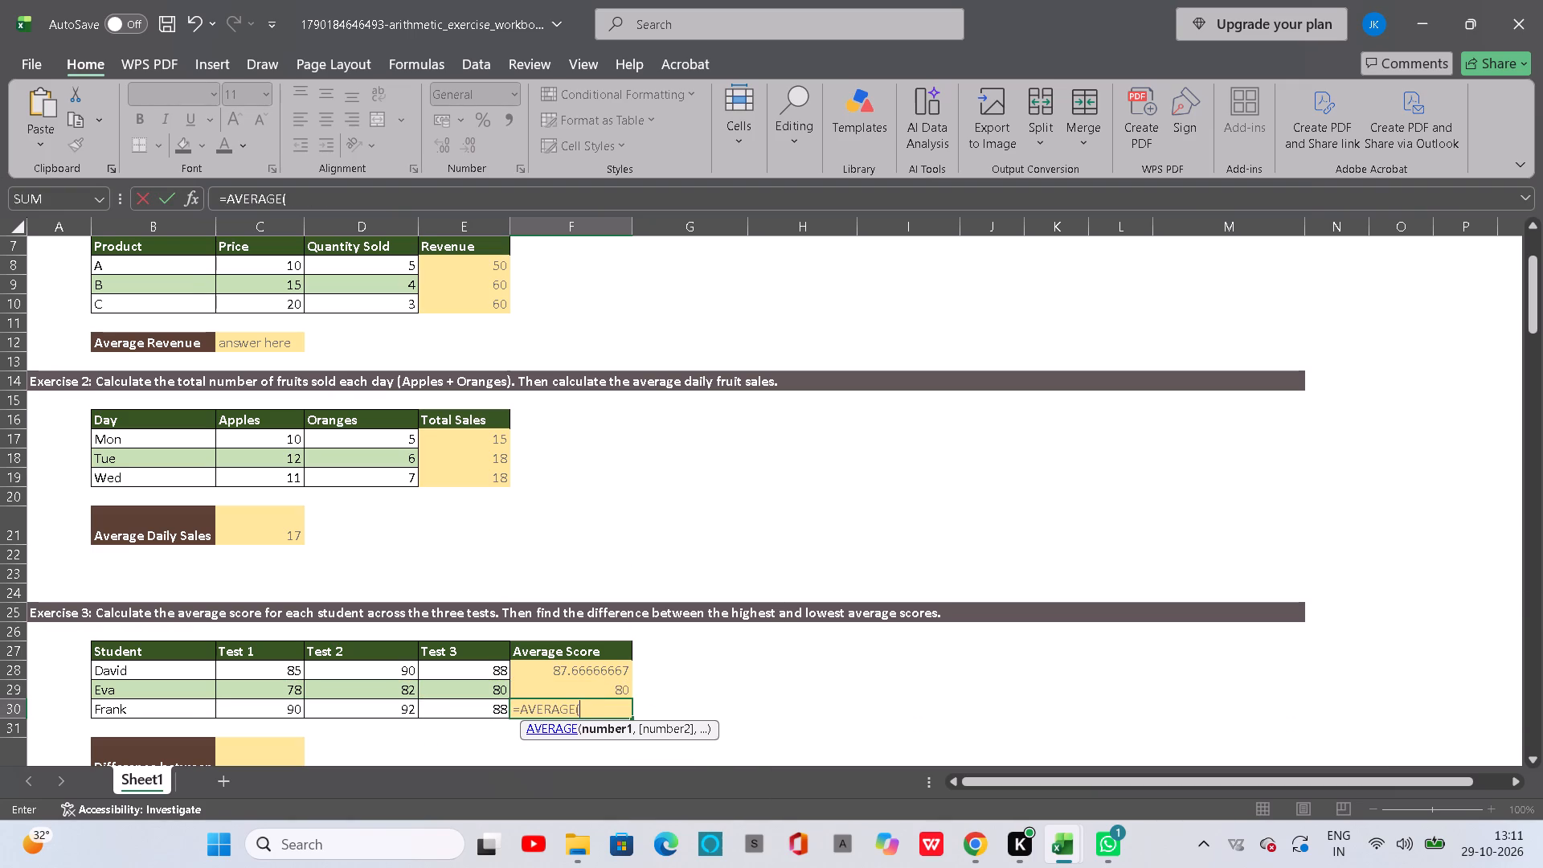
drag(273, 713, 452, 710)
key(Return)
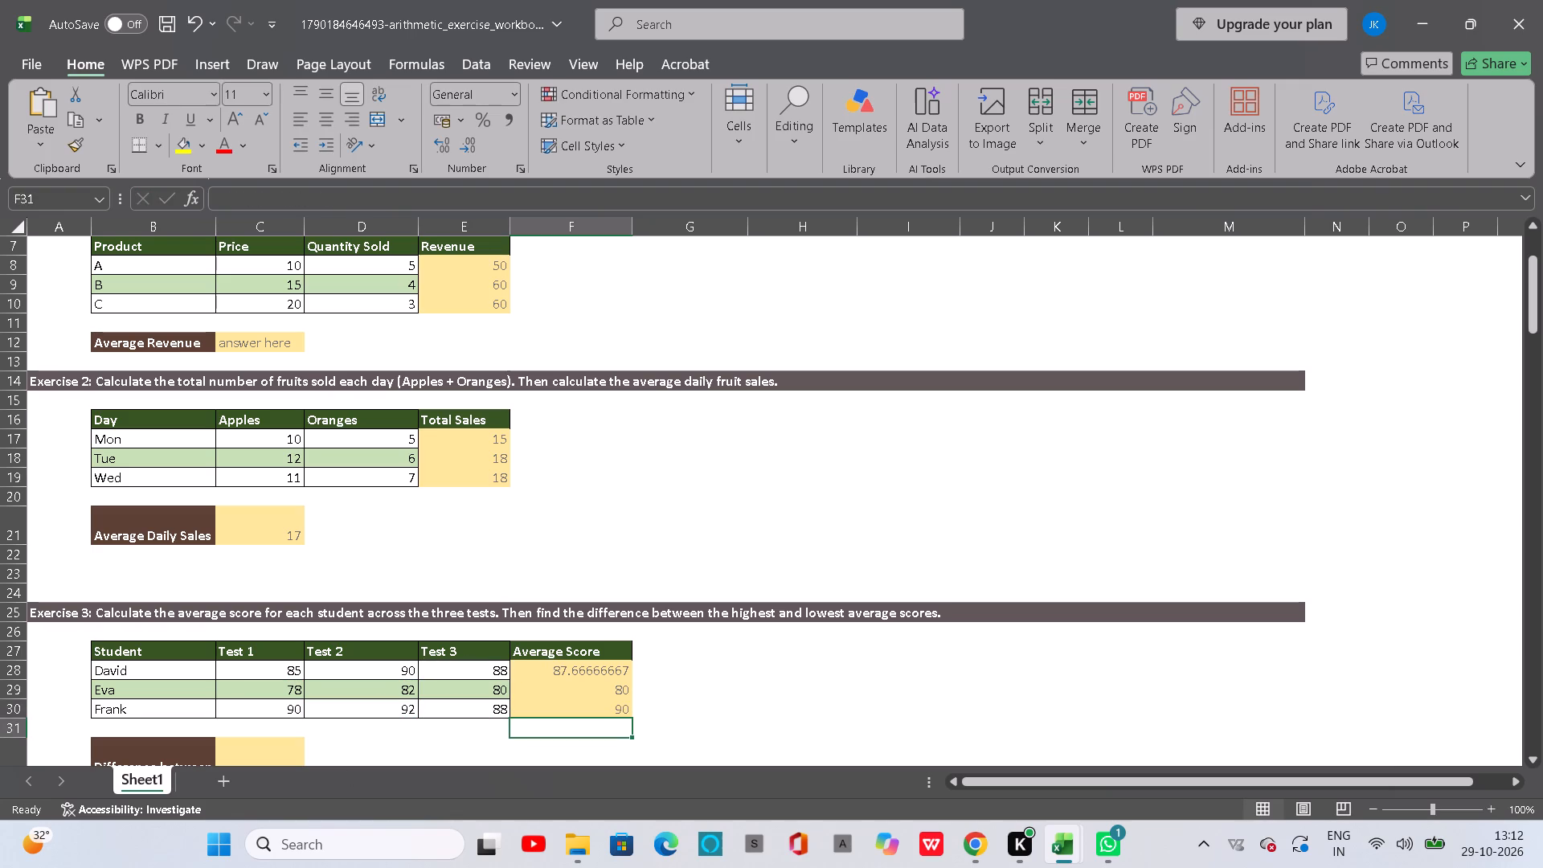
Replace the Average Revenue placeholder in C12 of Exercise 1 with the formula -AVERAGE(E8:E10).
scroll(444, 538, up, 1)
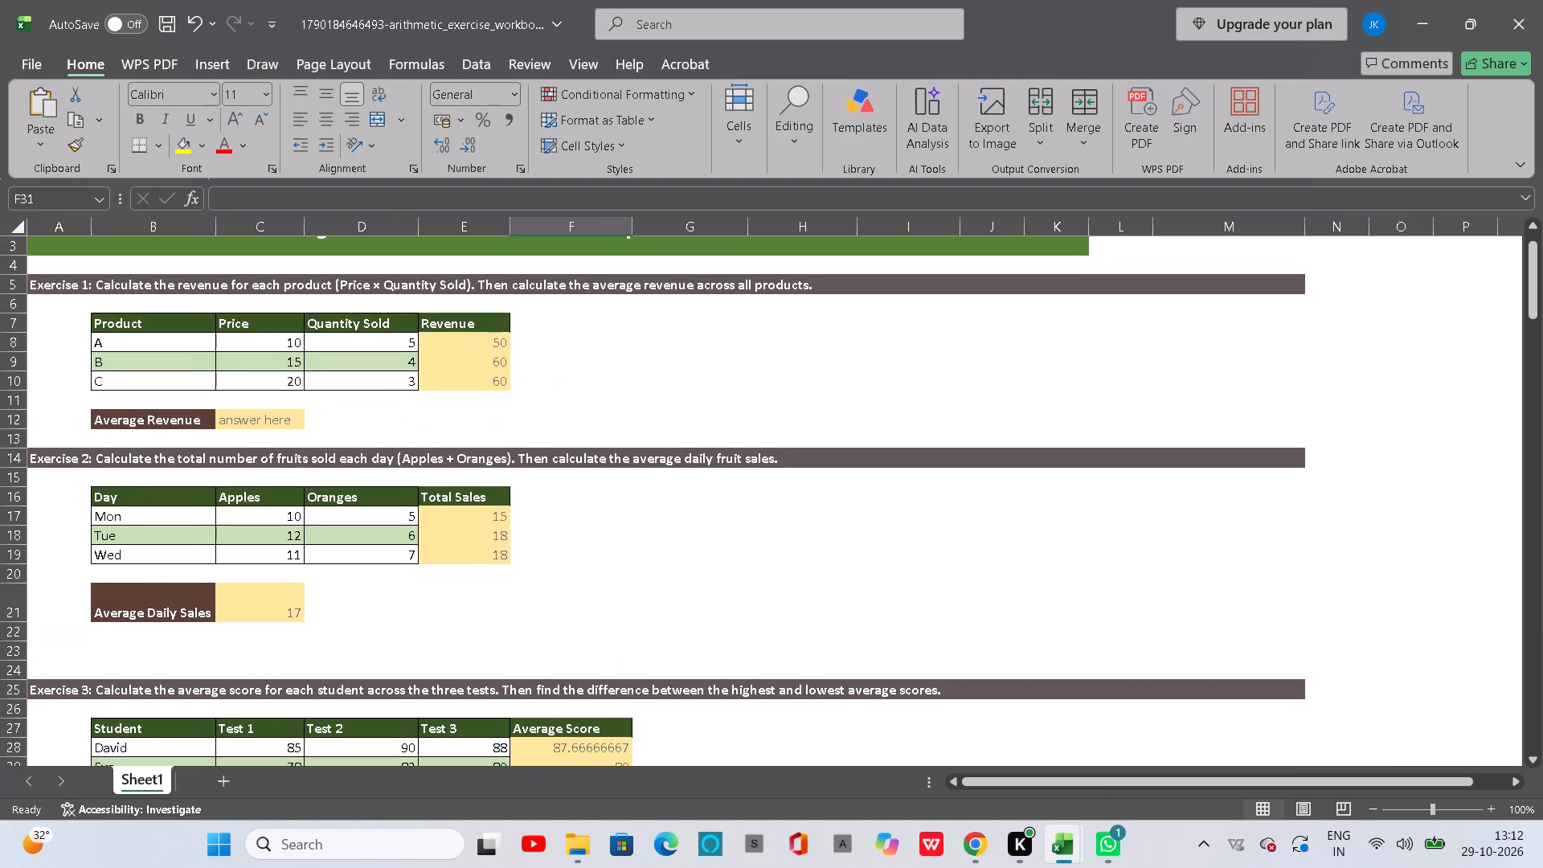
click(270, 430)
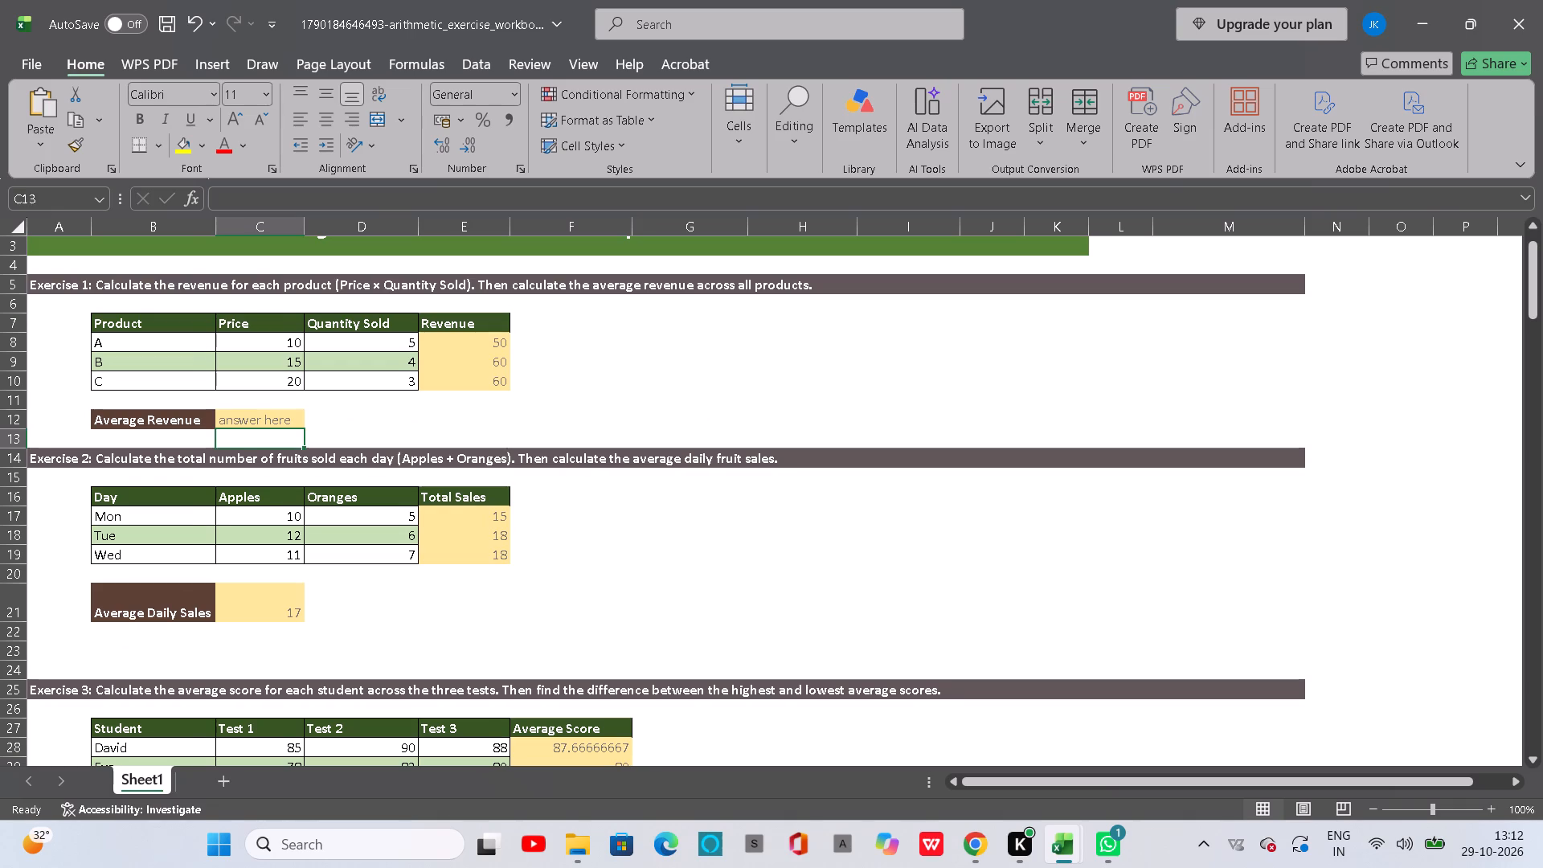
click(266, 421)
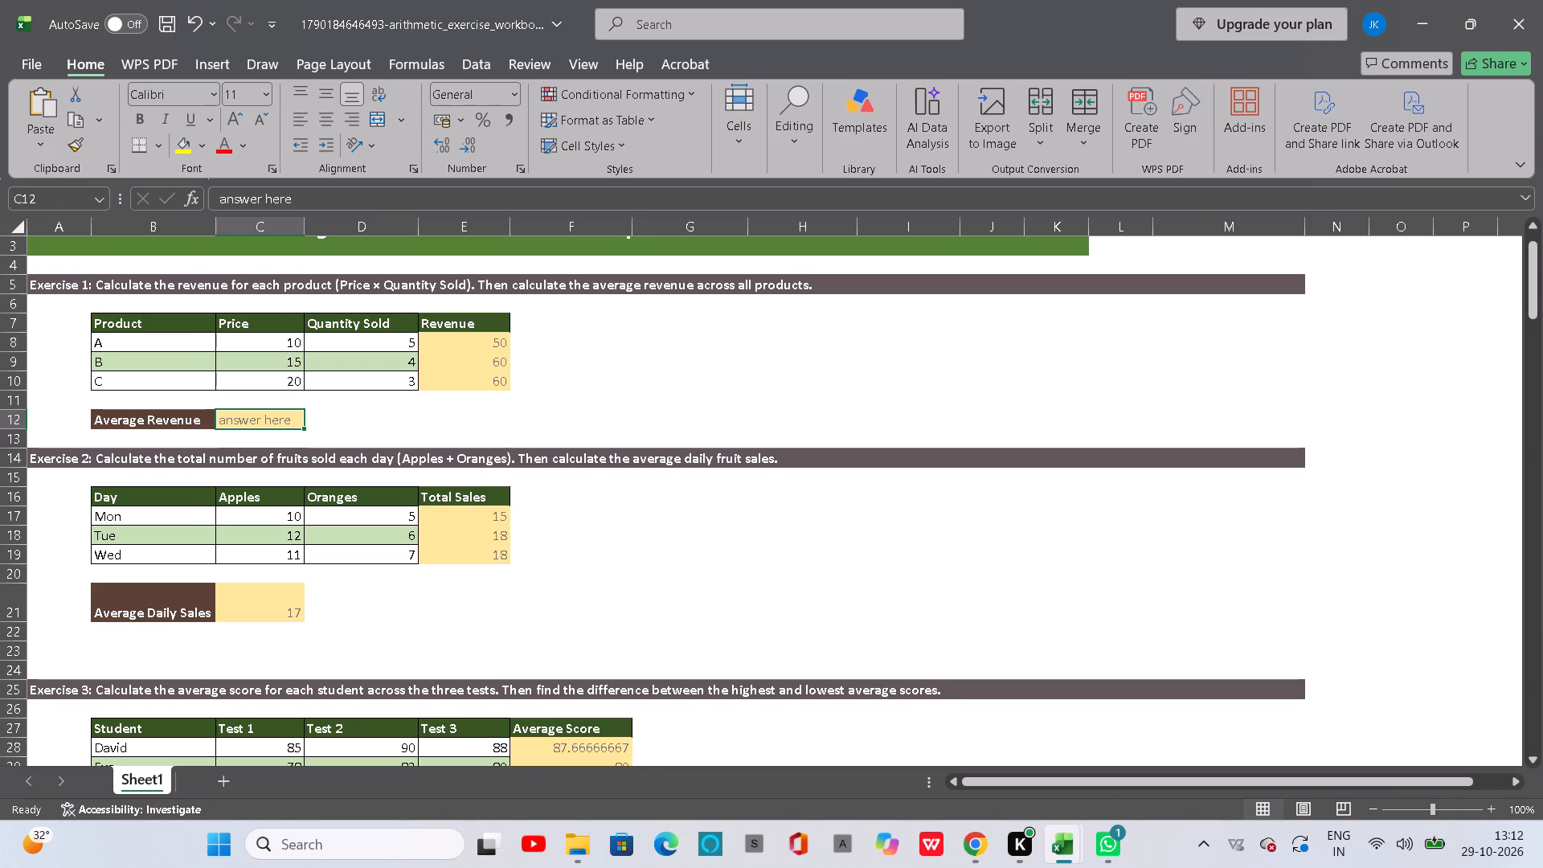
text(-aver)
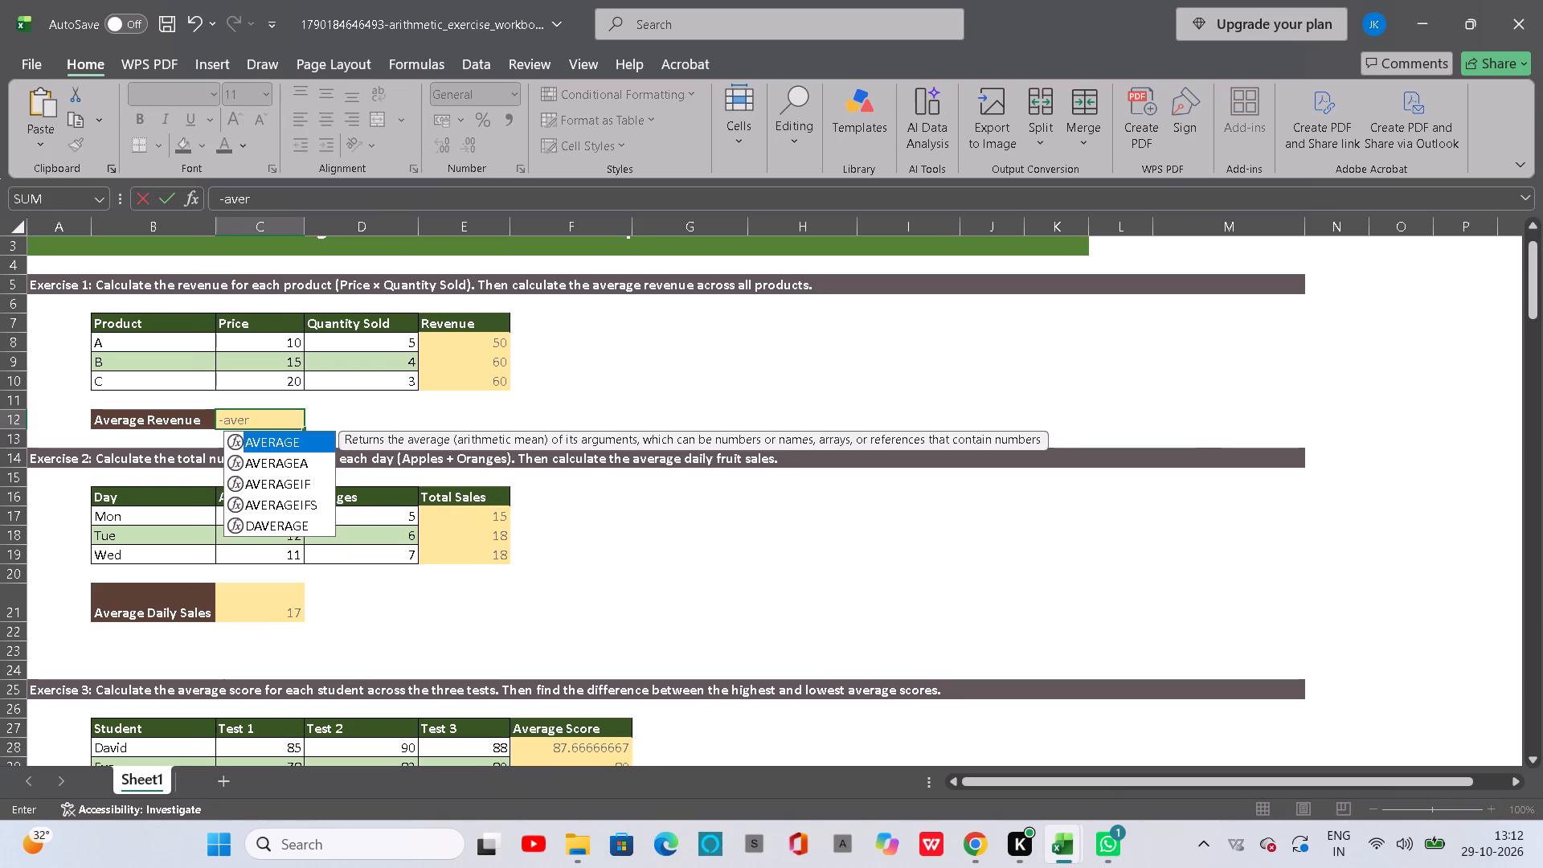
key(Tab)
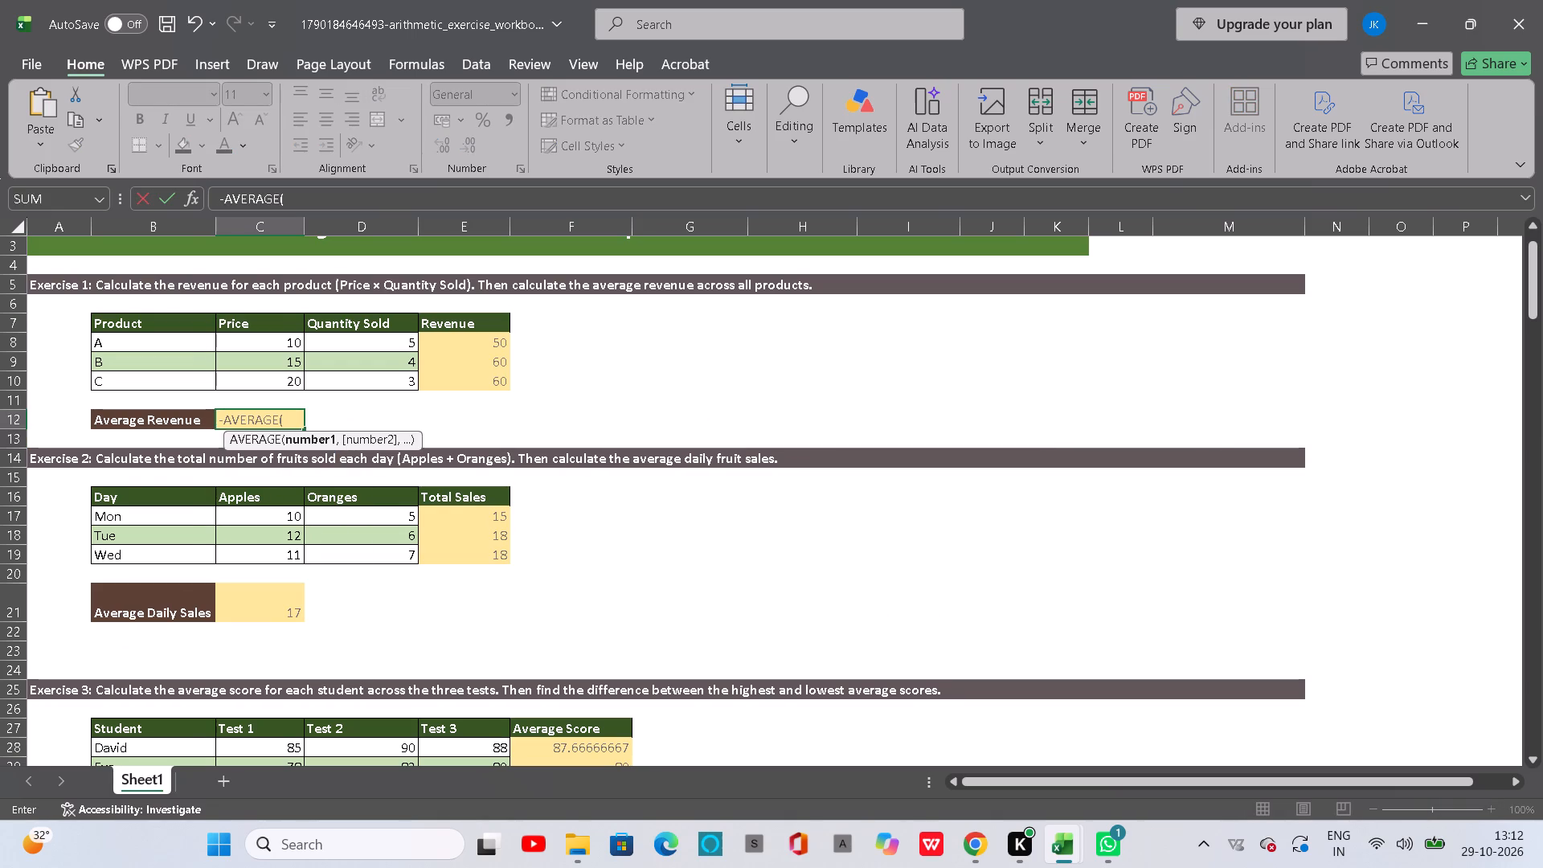
drag(453, 343, 463, 384)
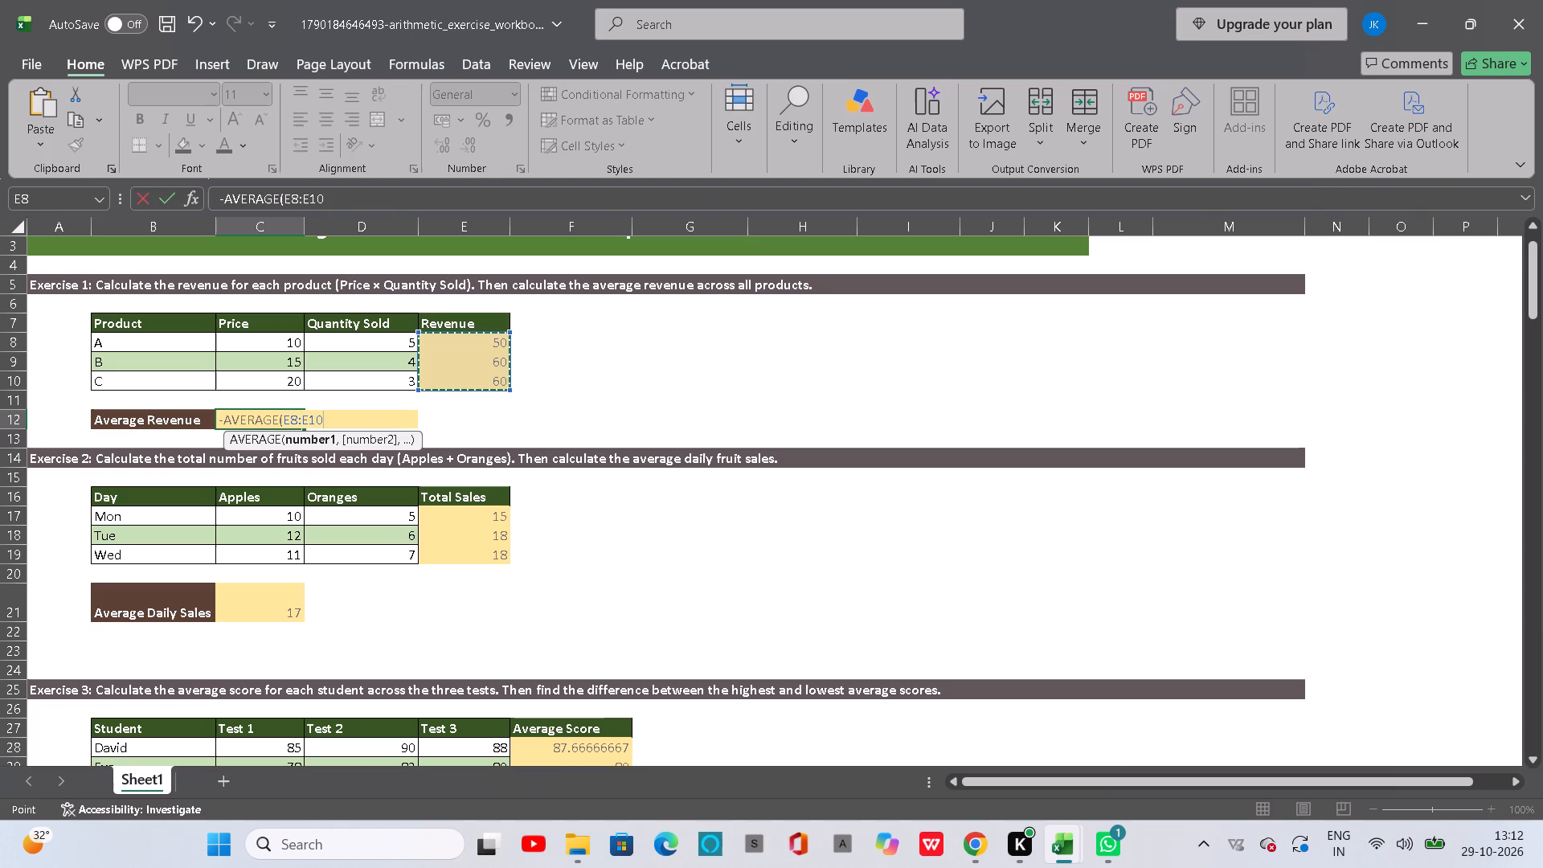
key(Return)
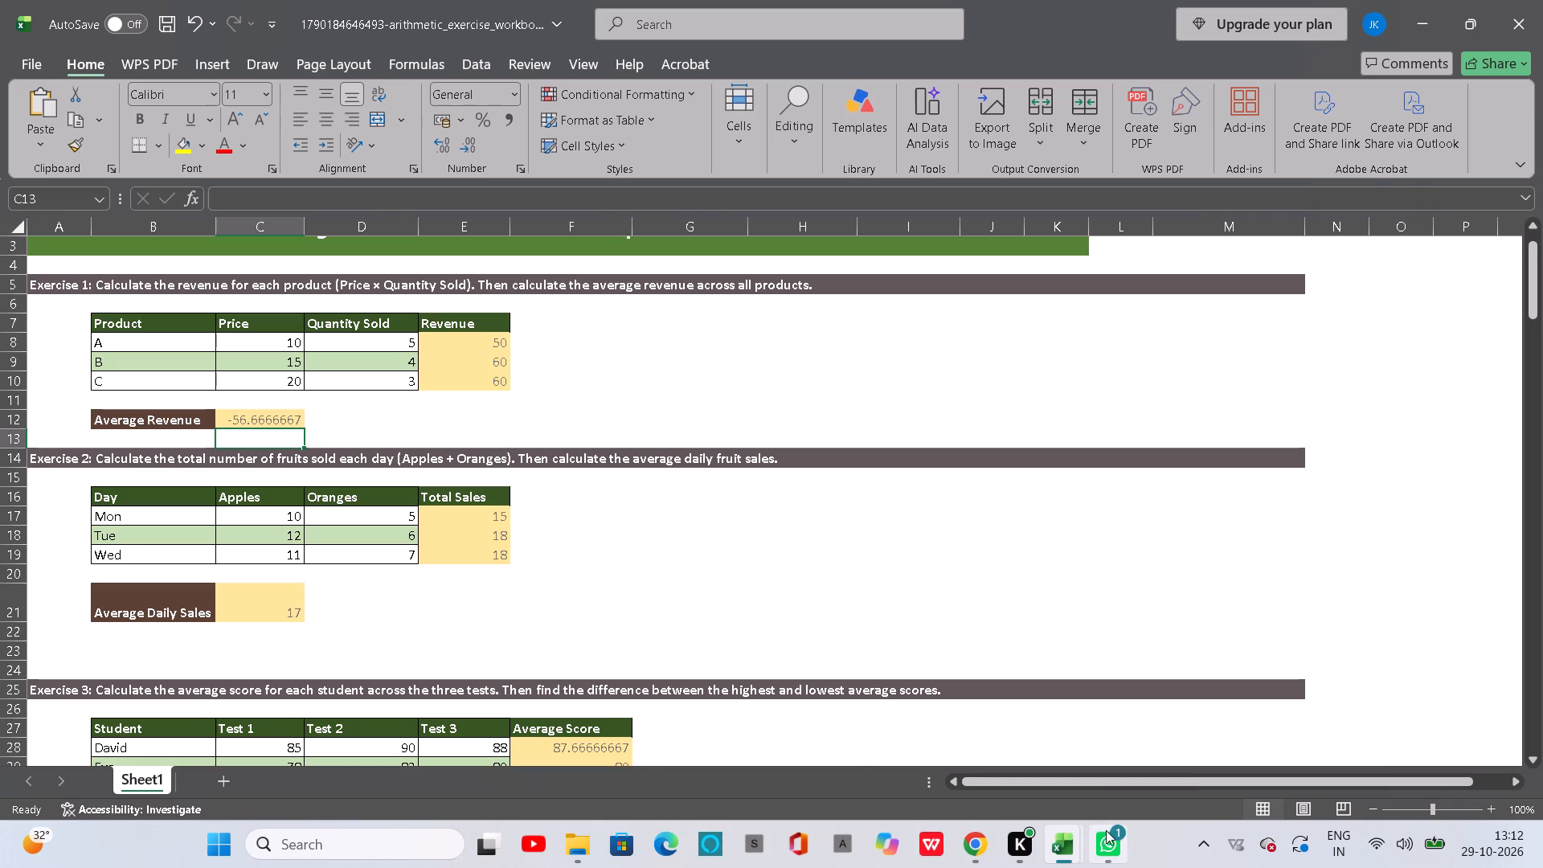
Check the Average Revenue cell C12 in the 2.1 reference copy, and overwrite C12 in the exercise workbook with empty cell C13.
click(969, 743)
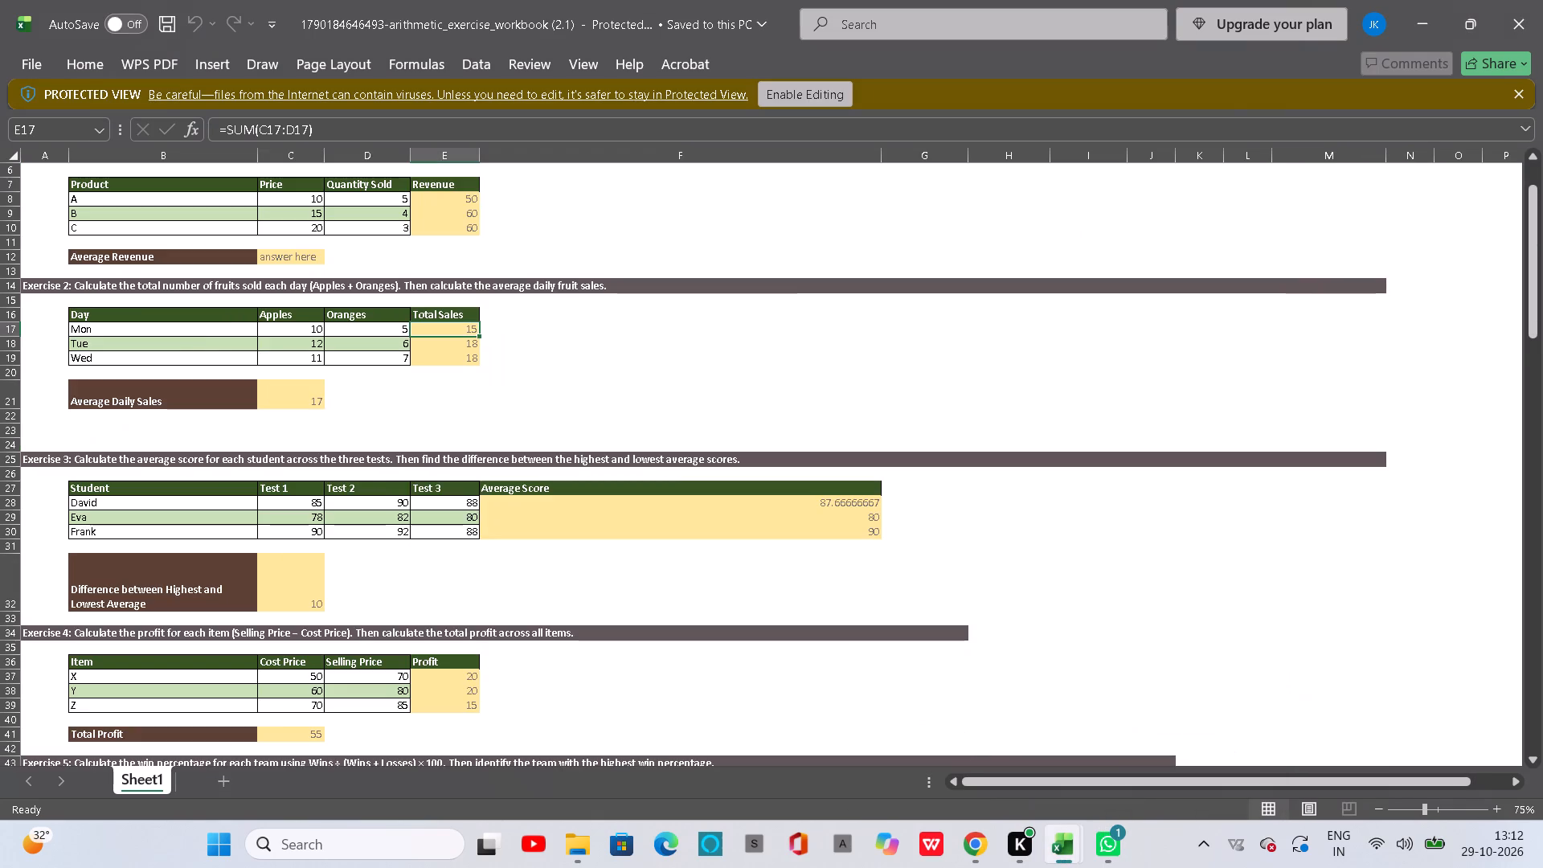
click(270, 260)
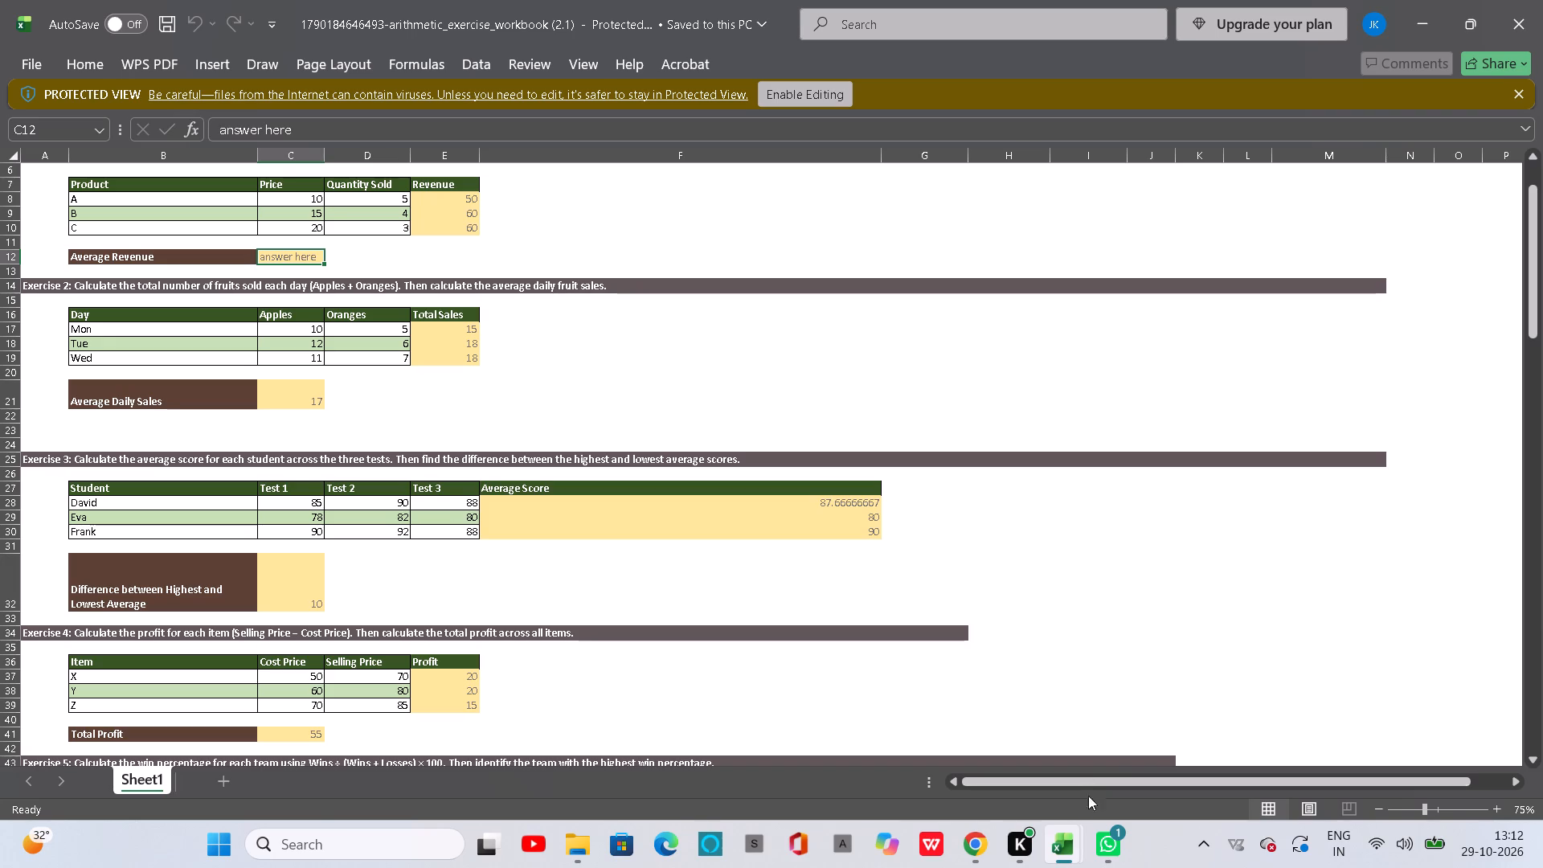
click(1150, 748)
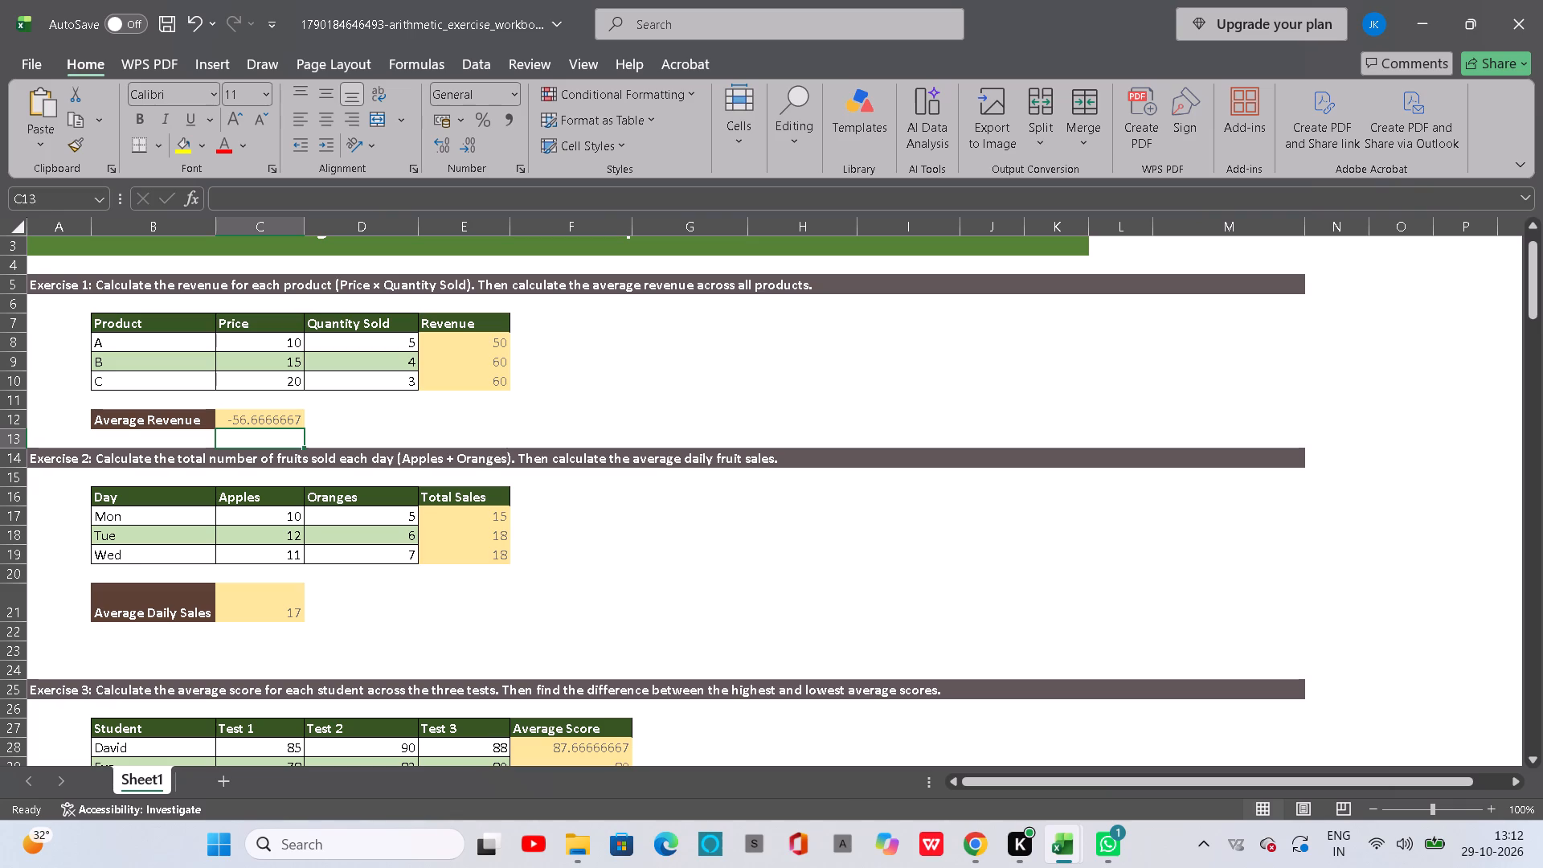
drag(273, 430, 268, 416)
click(268, 416)
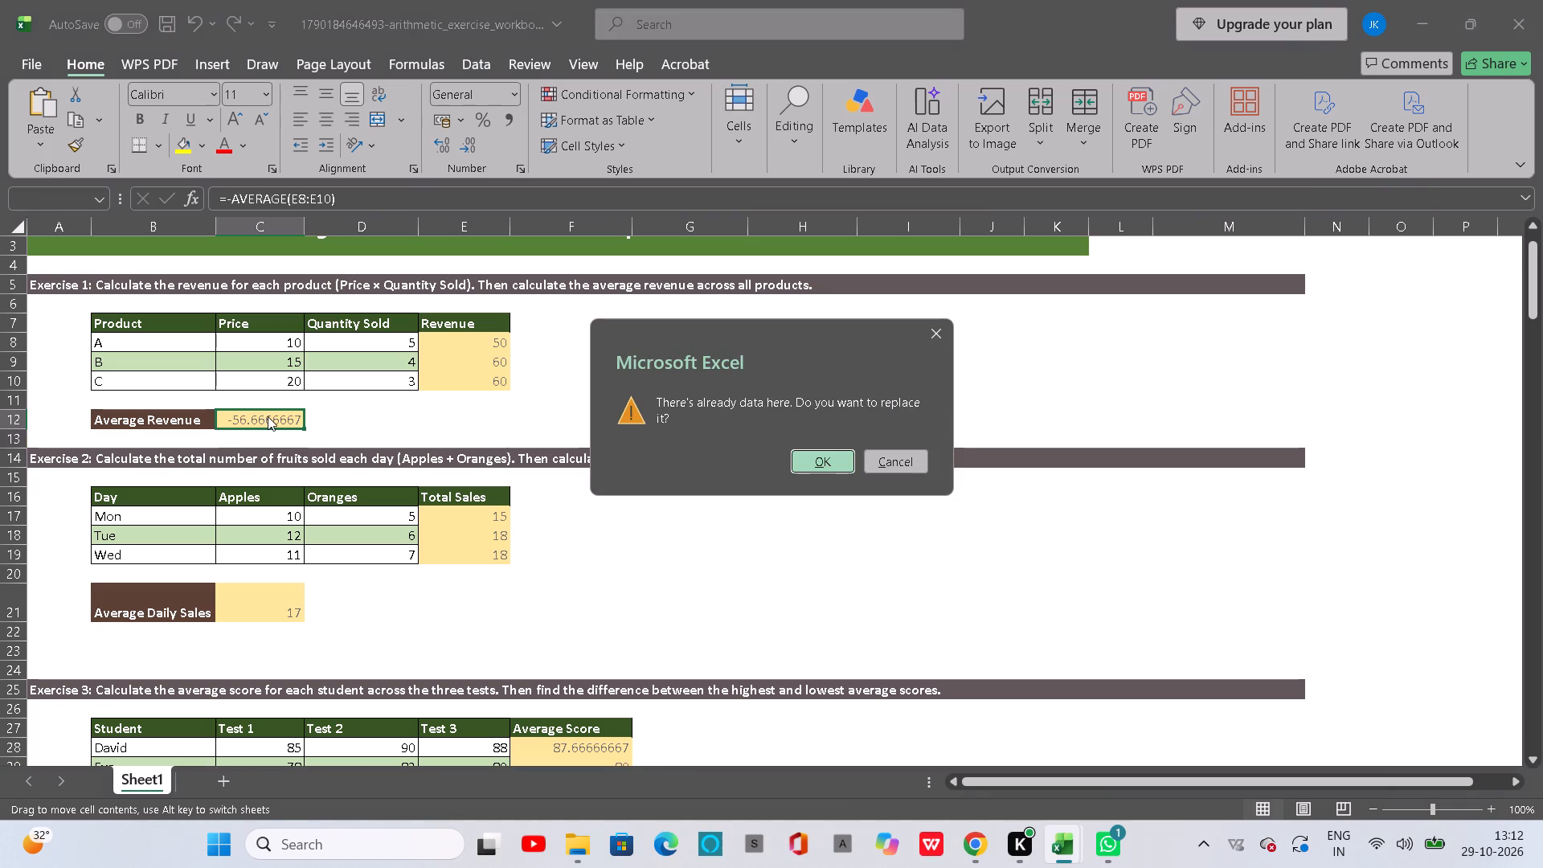
click(841, 457)
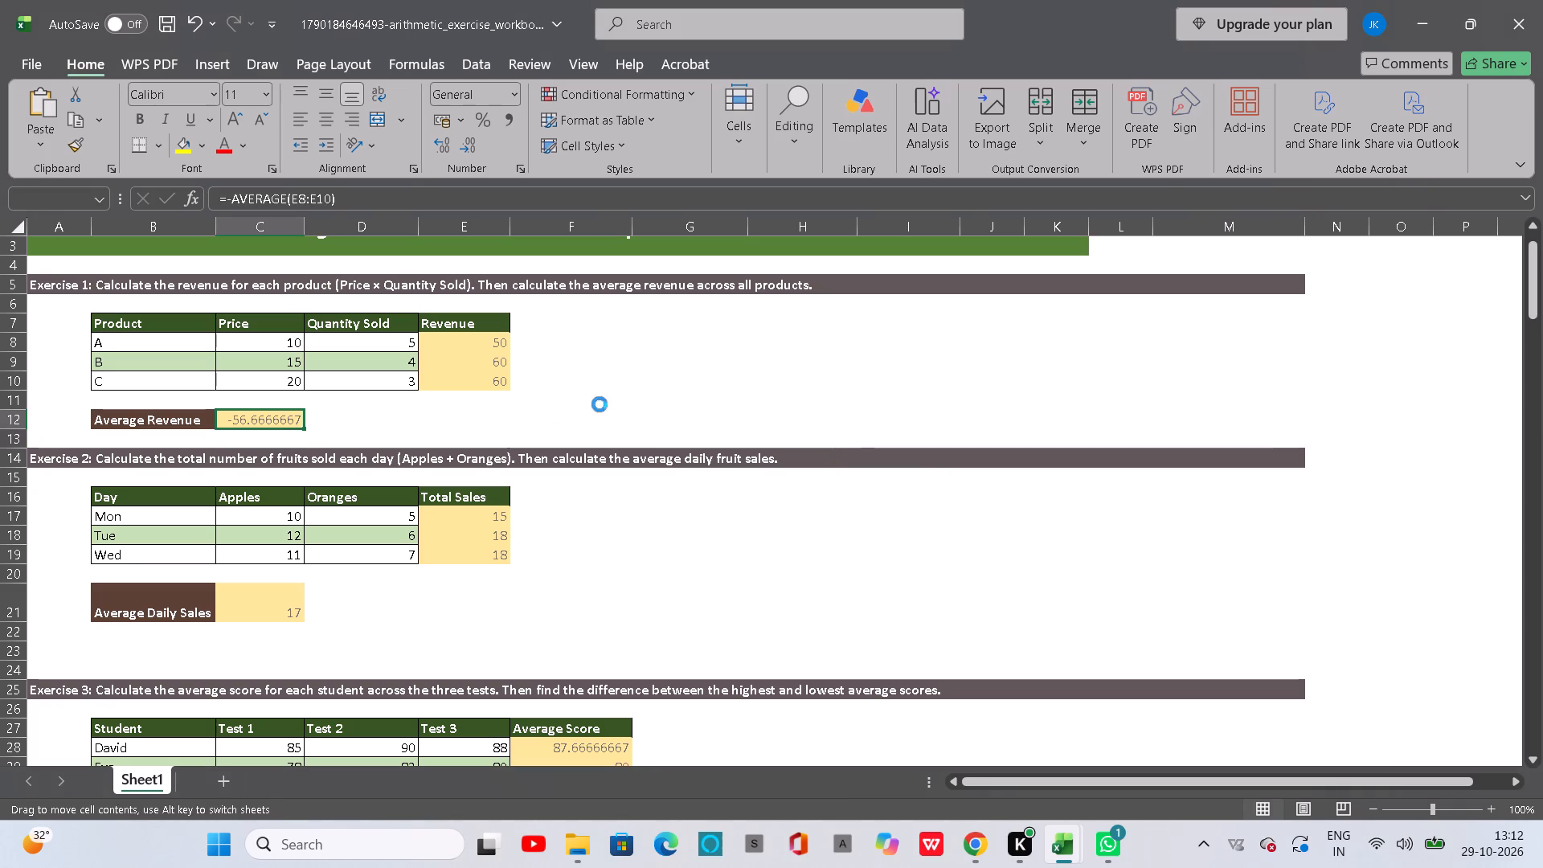
Calculate the Average Revenue in C12 of Exercise 1 with AVERAGE of the revenues E8:E10.
click(288, 416)
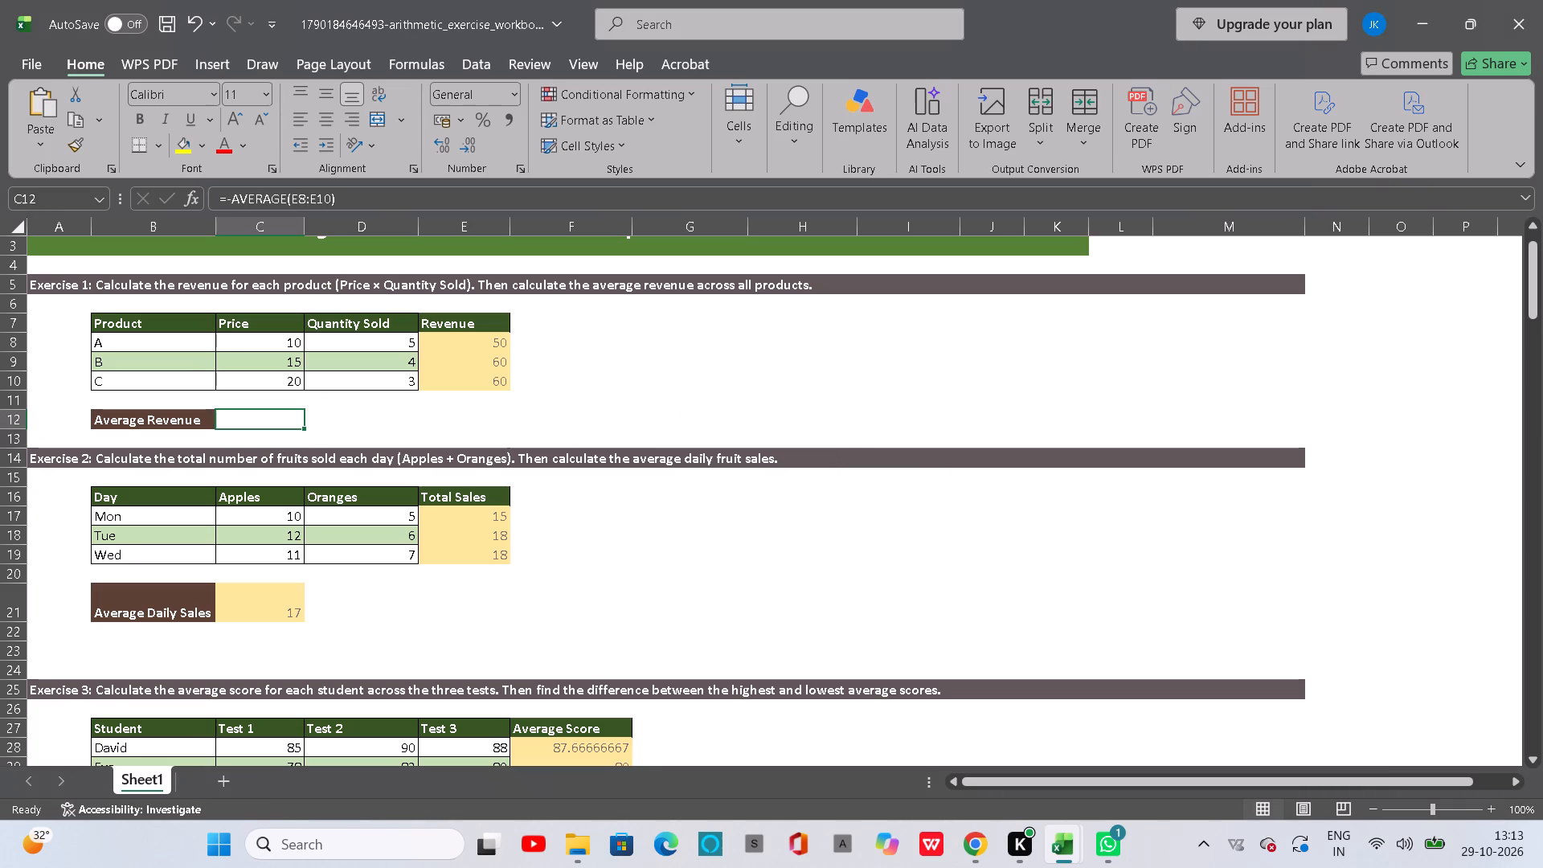
click(288, 416)
key(equal)
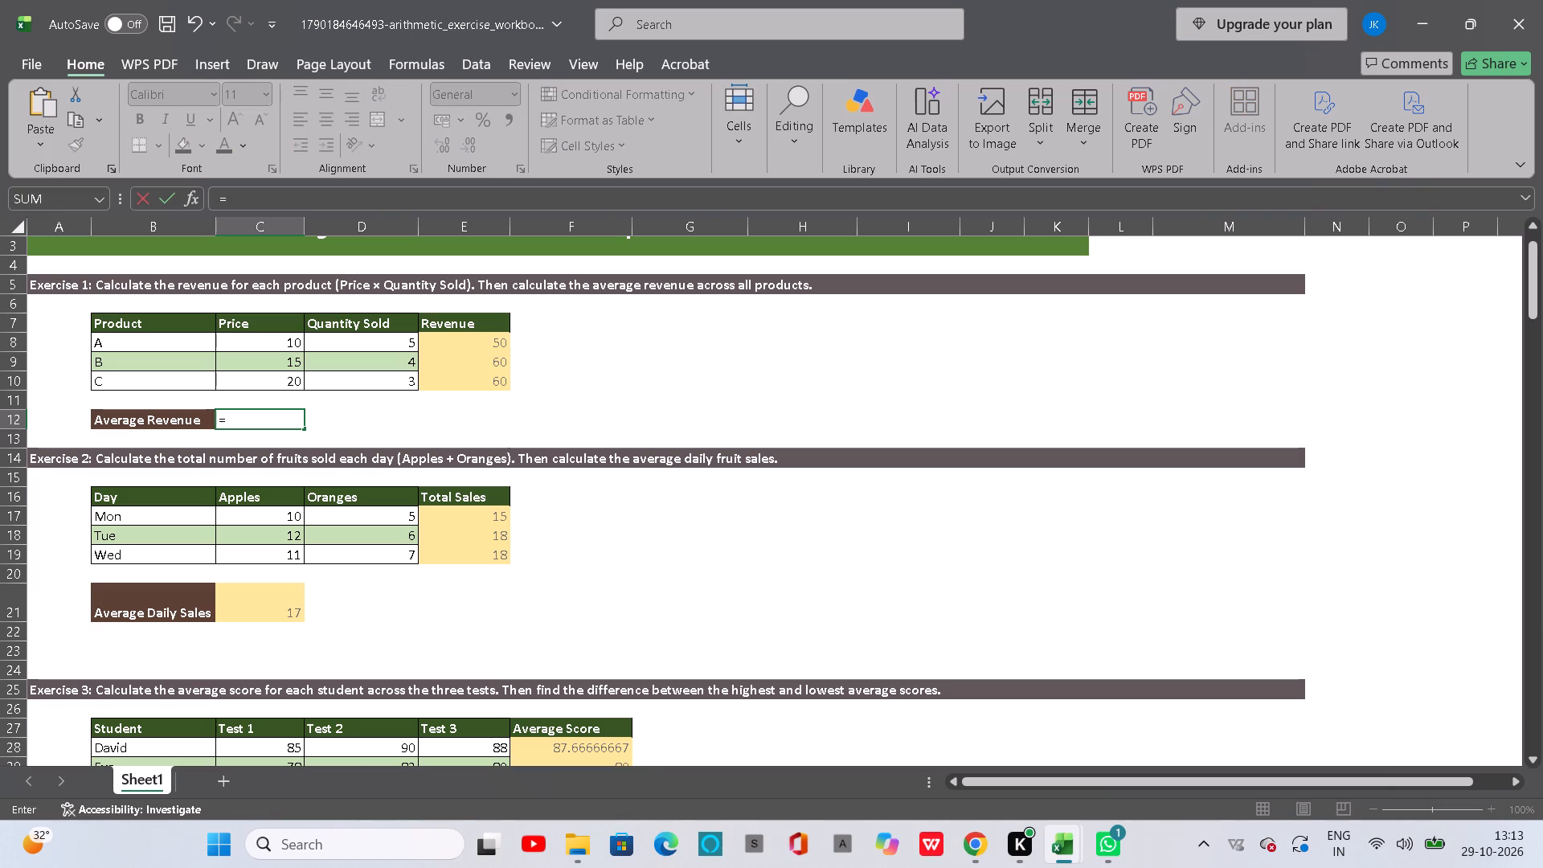
text(avr)
key(a)
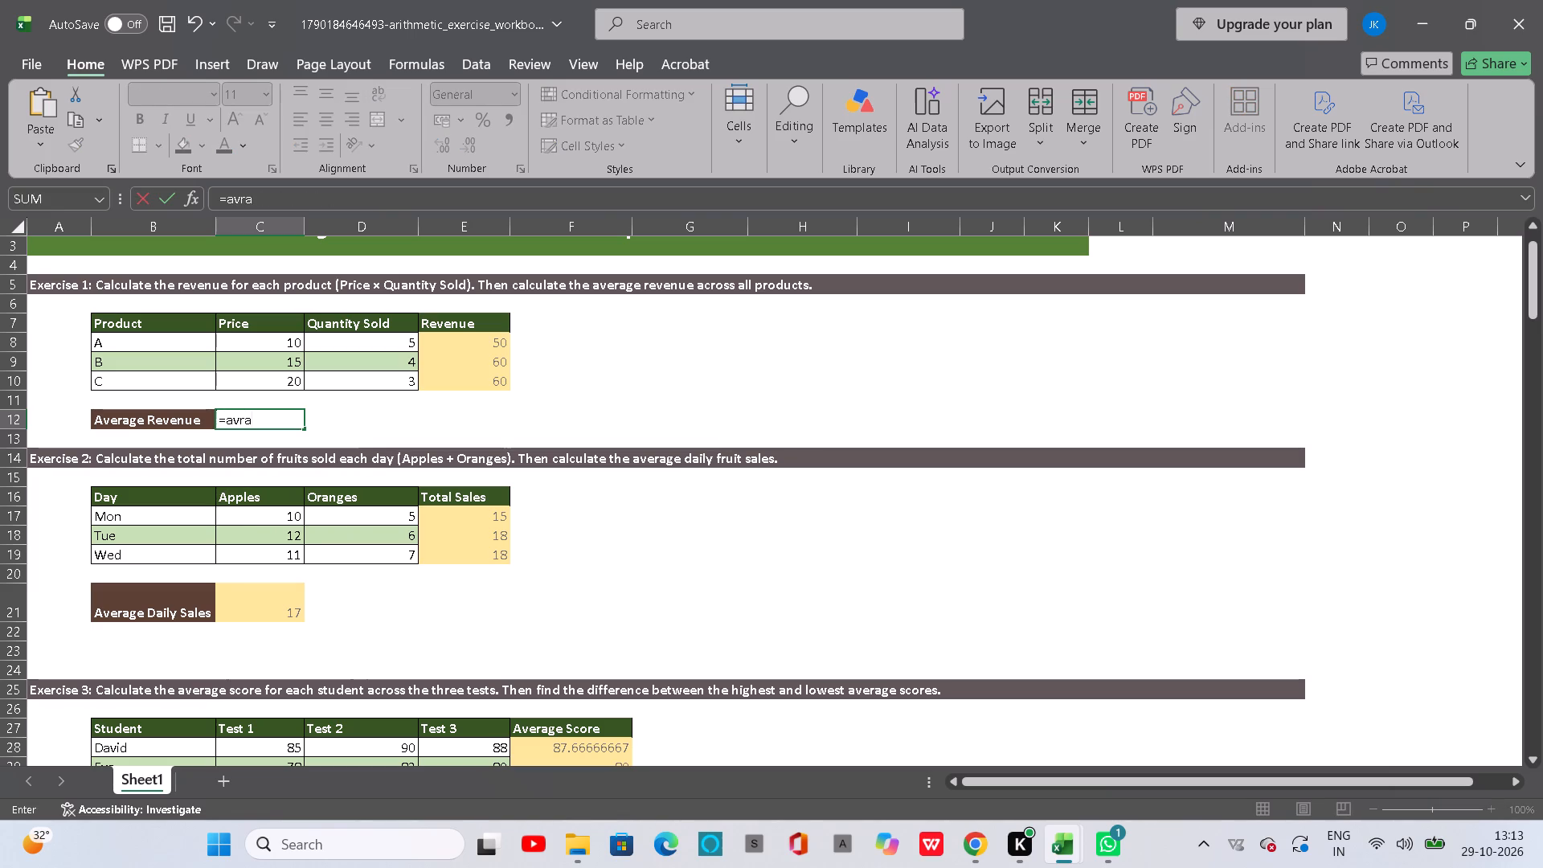
key(BackSpace)
key(BackSpace)
text(eragw)
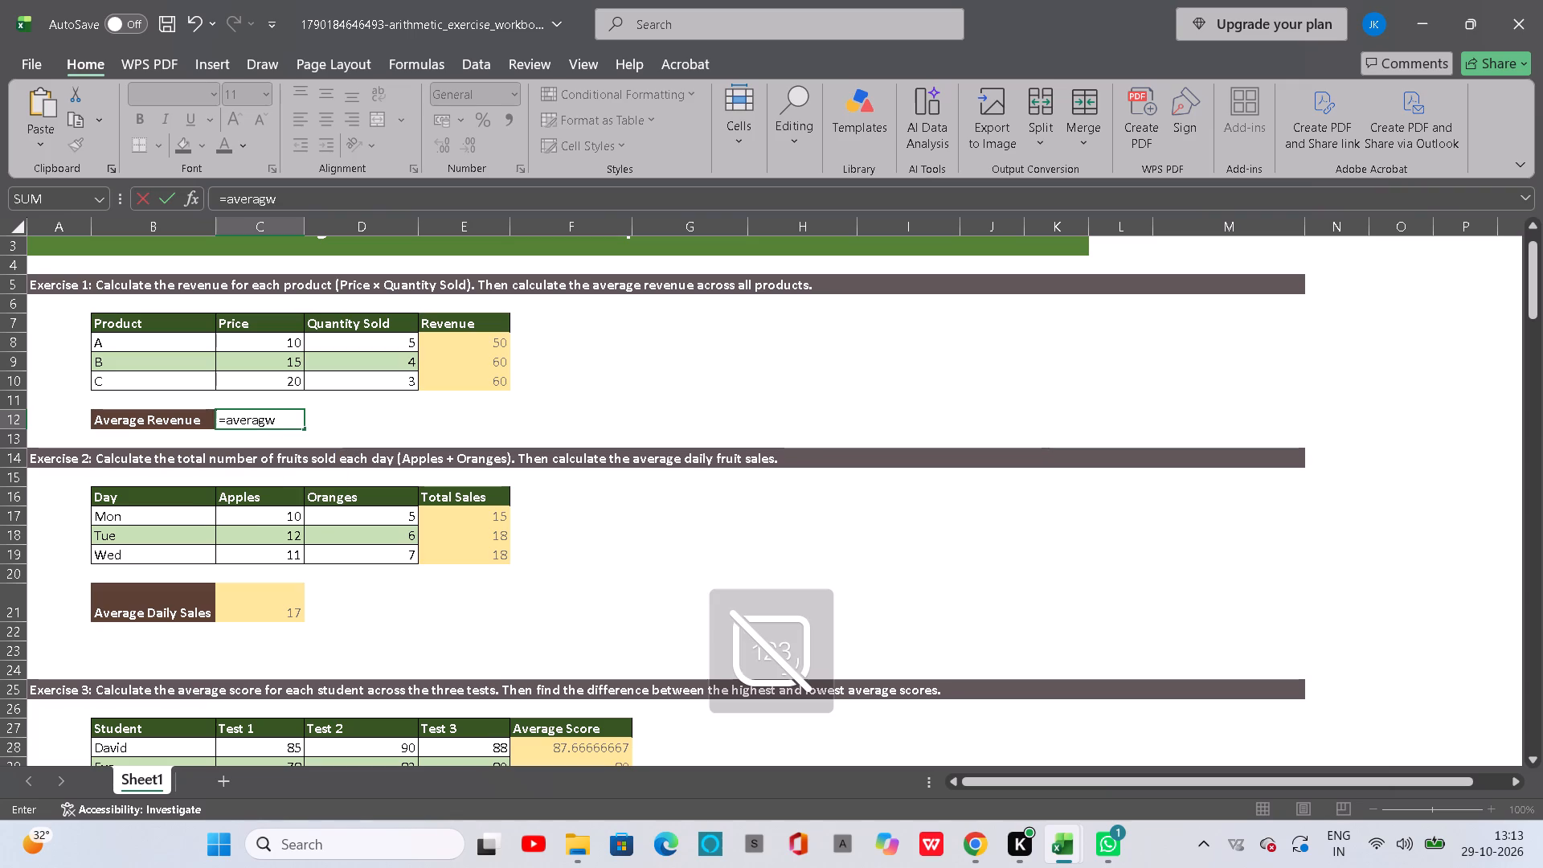
key(Tab)
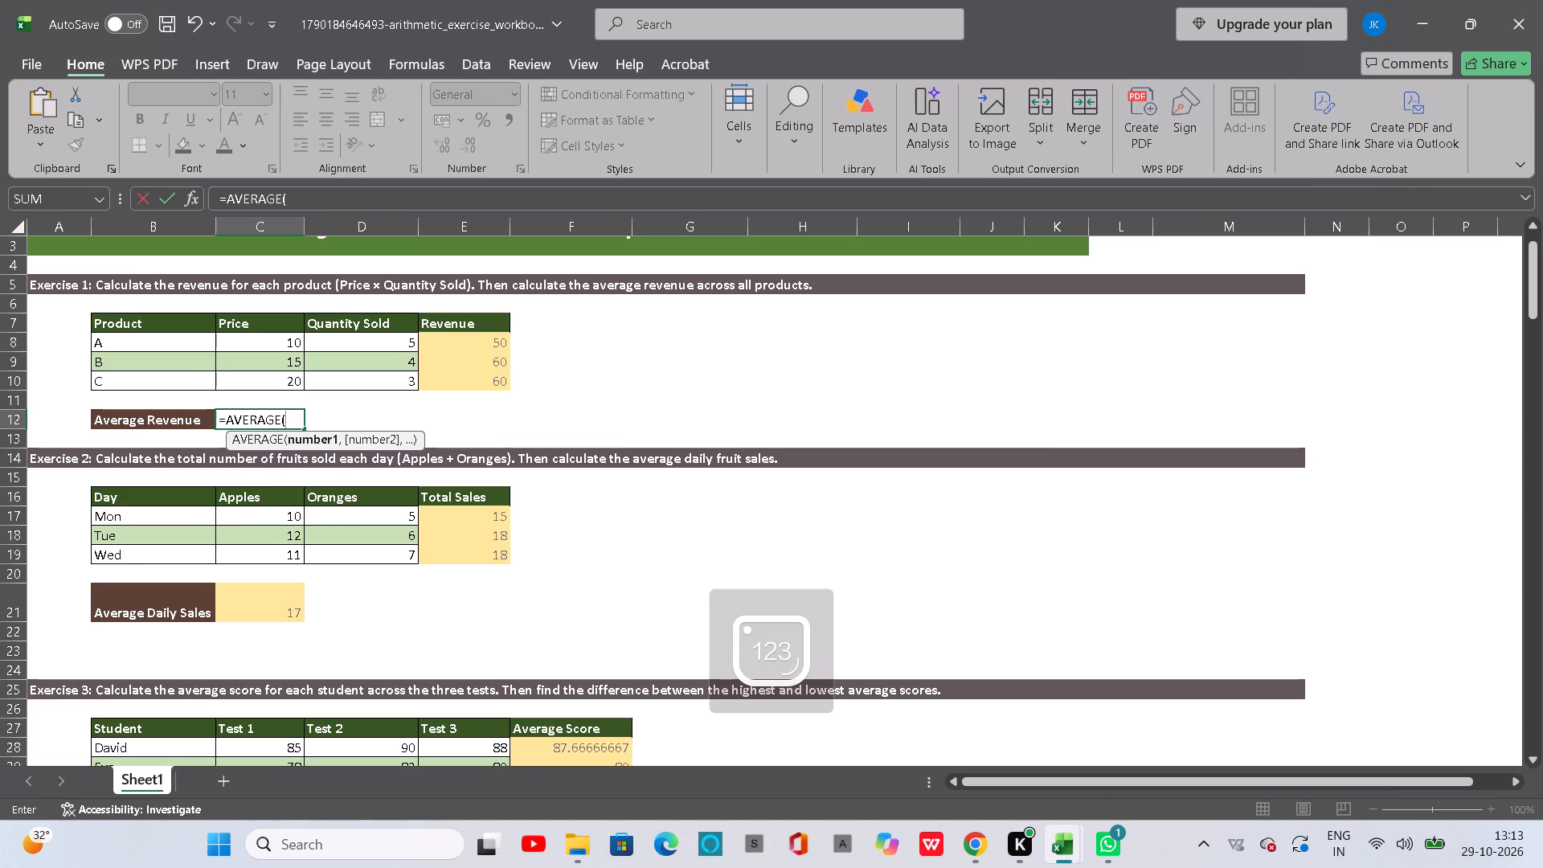
drag(435, 336, 463, 383)
key(Return)
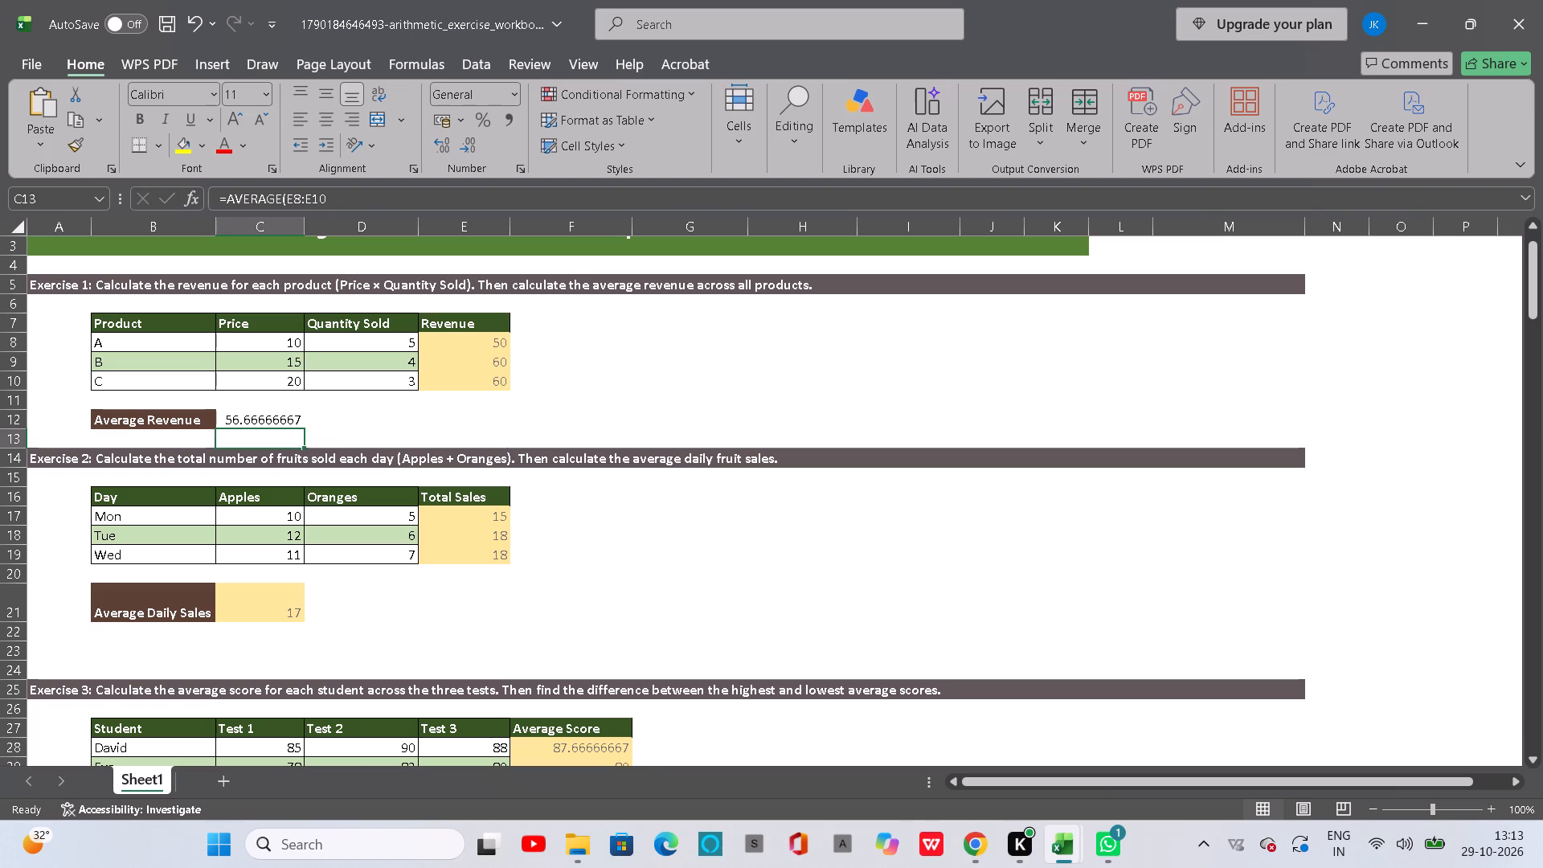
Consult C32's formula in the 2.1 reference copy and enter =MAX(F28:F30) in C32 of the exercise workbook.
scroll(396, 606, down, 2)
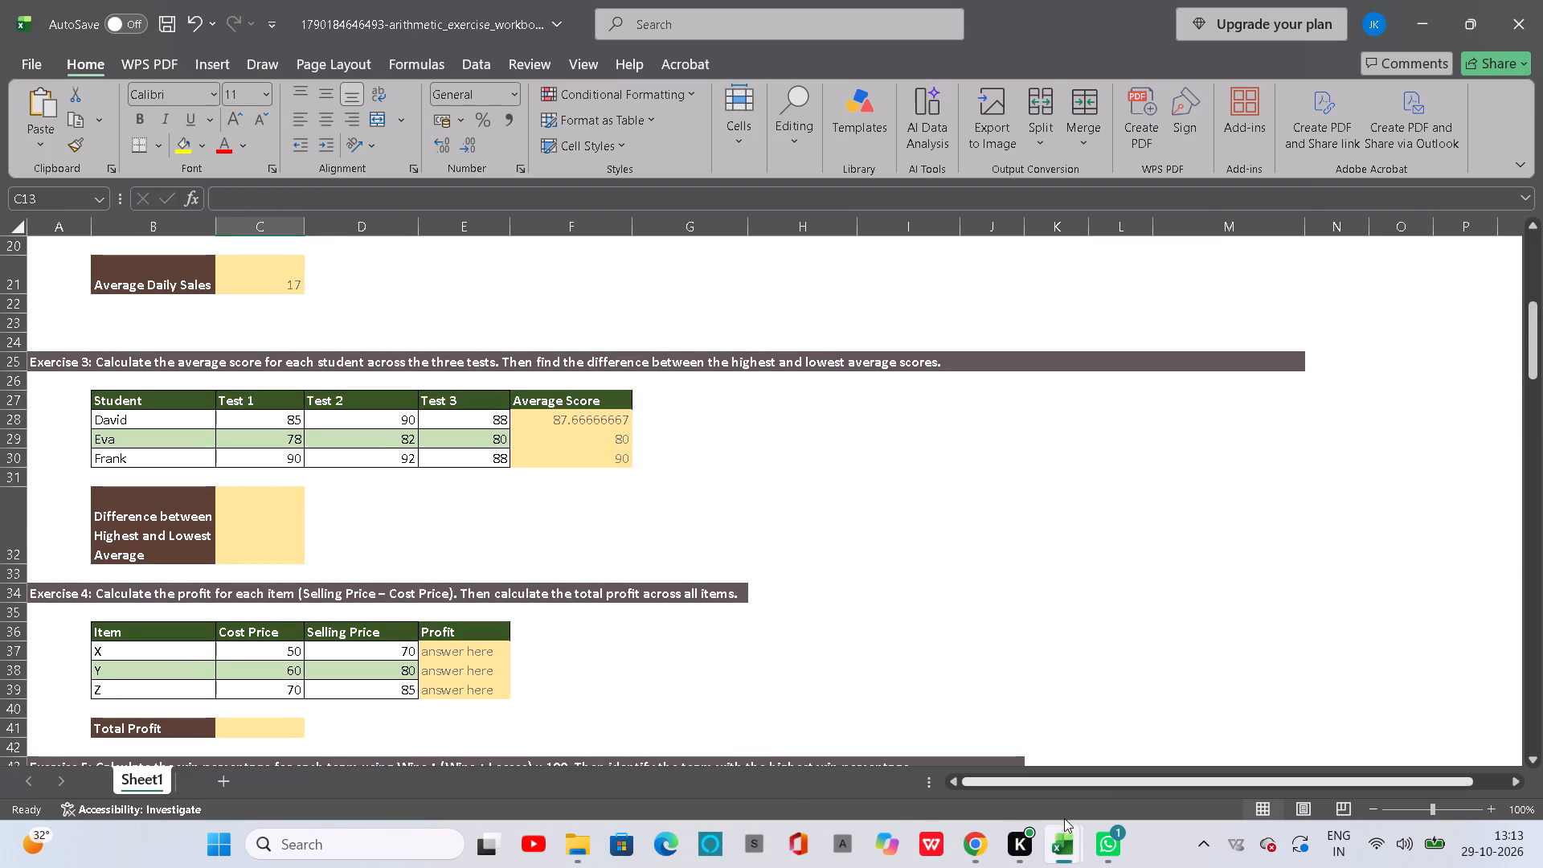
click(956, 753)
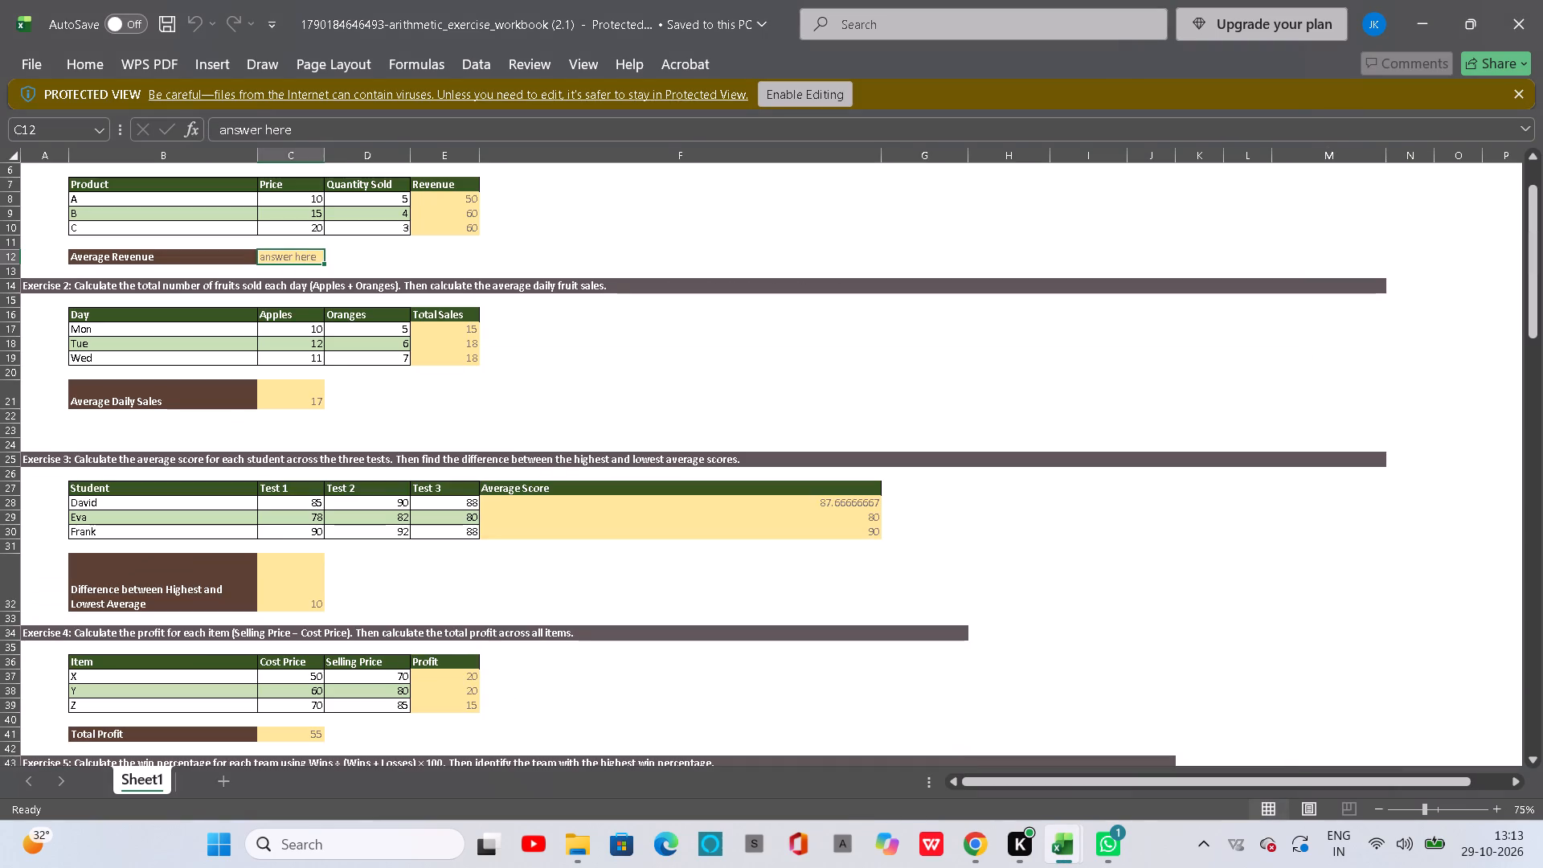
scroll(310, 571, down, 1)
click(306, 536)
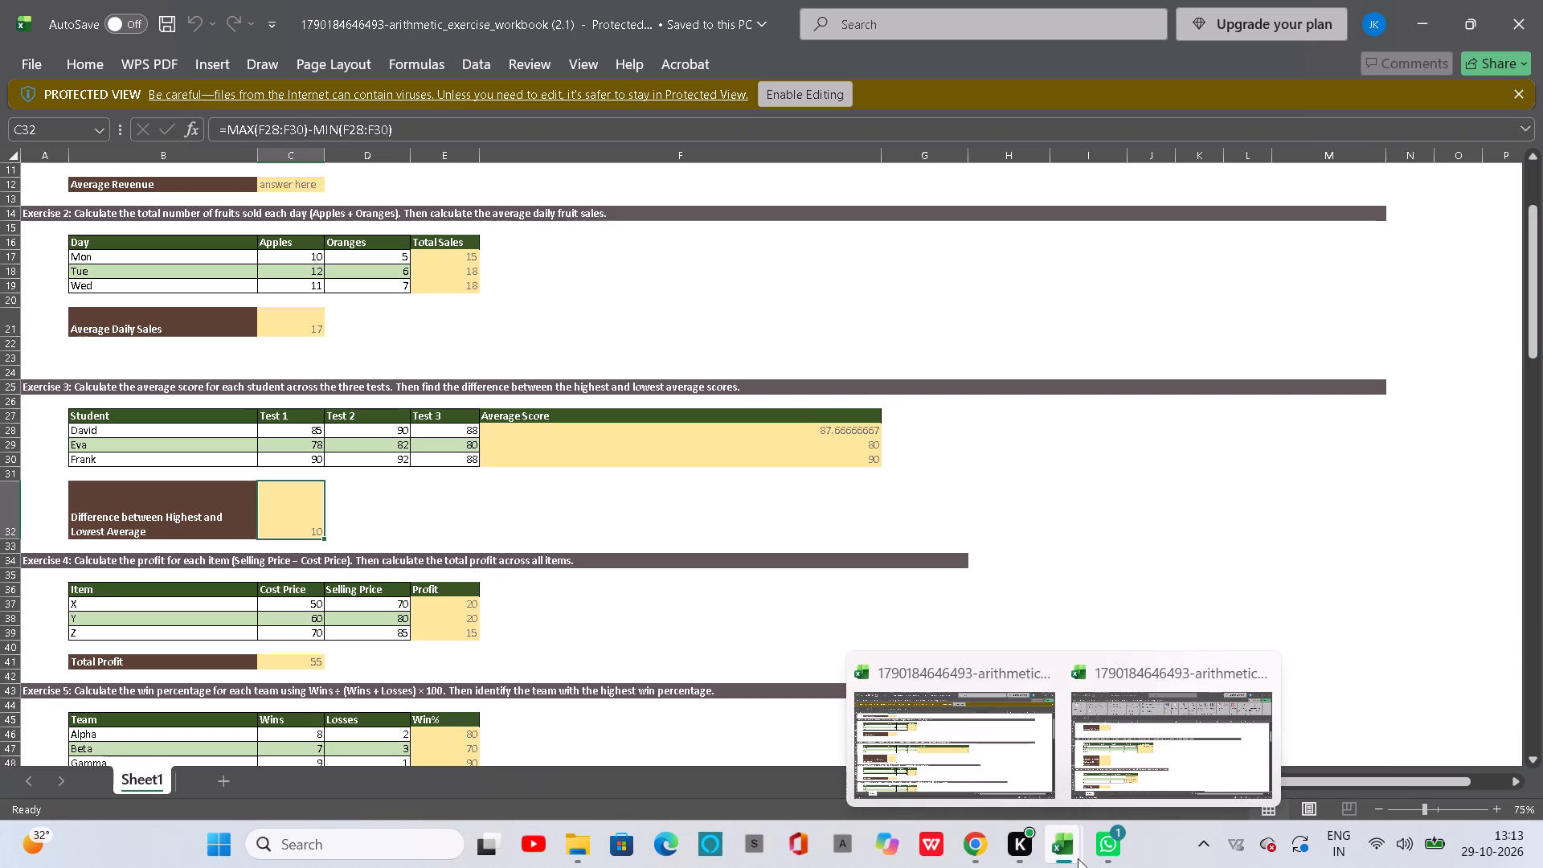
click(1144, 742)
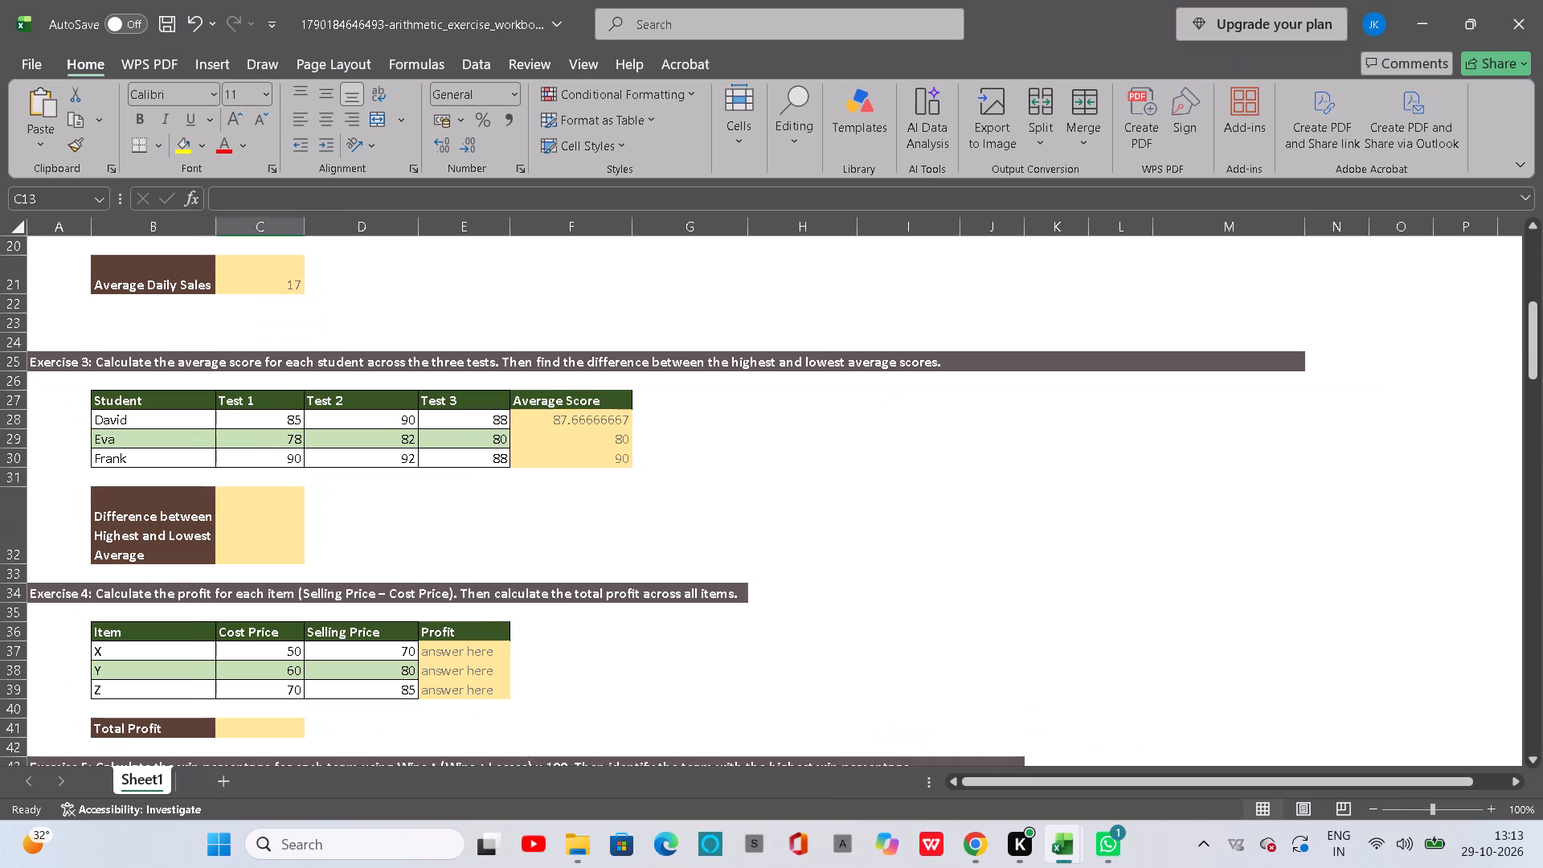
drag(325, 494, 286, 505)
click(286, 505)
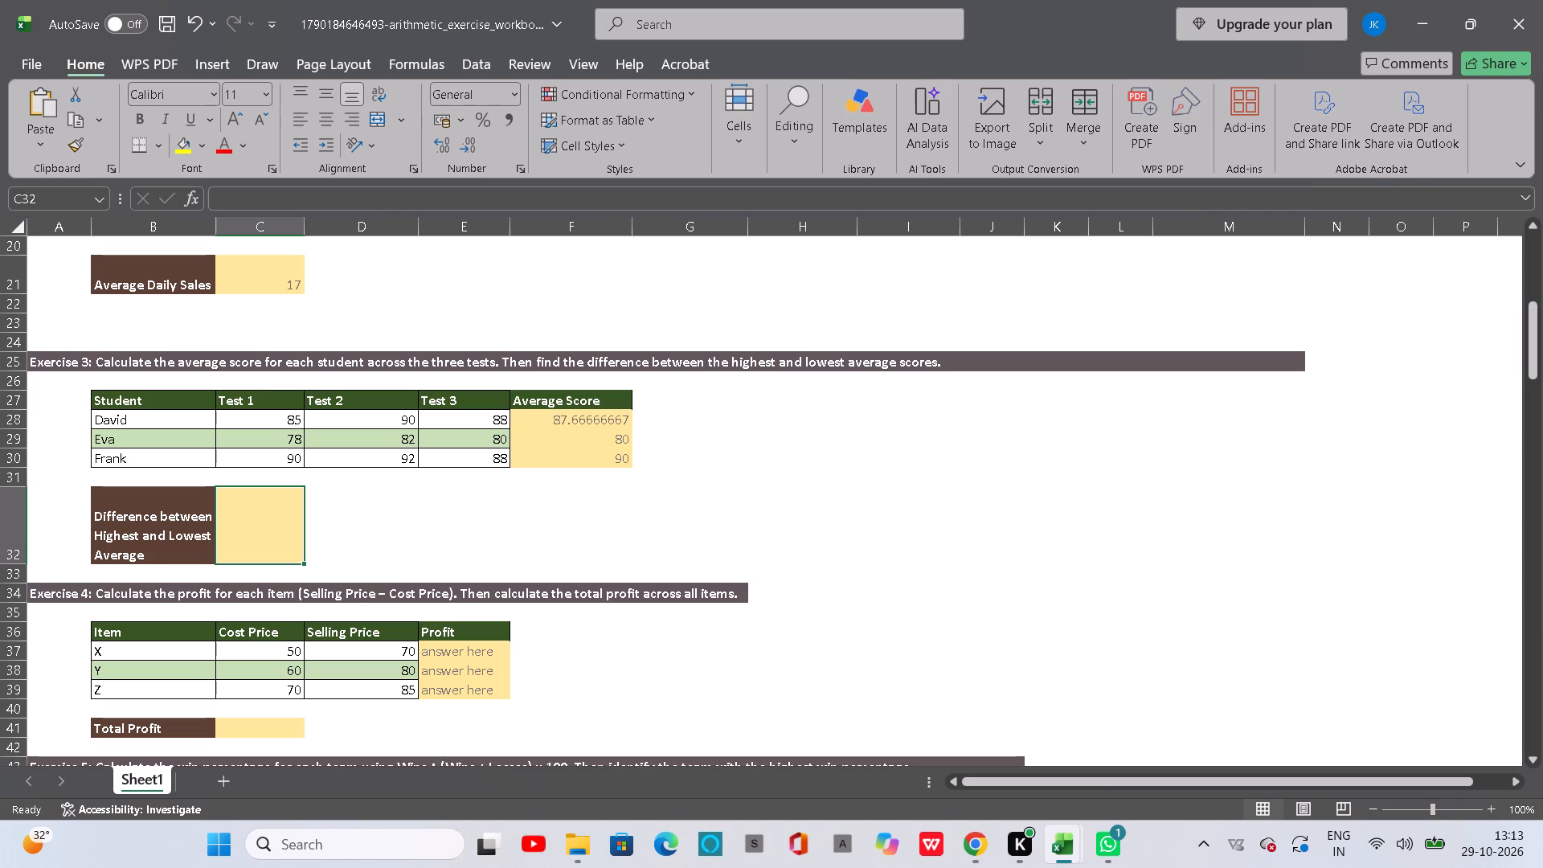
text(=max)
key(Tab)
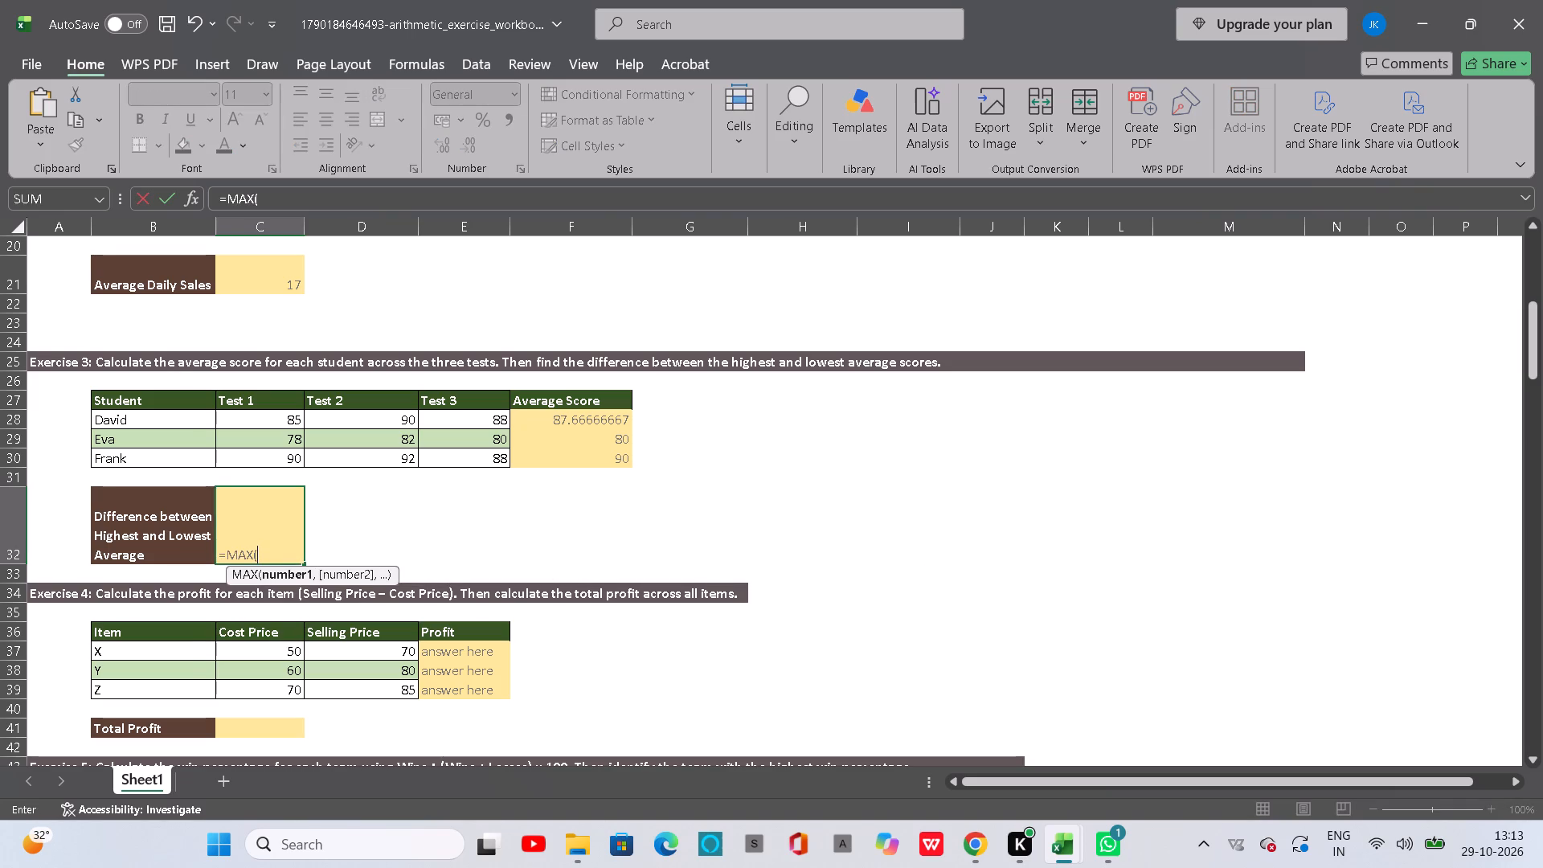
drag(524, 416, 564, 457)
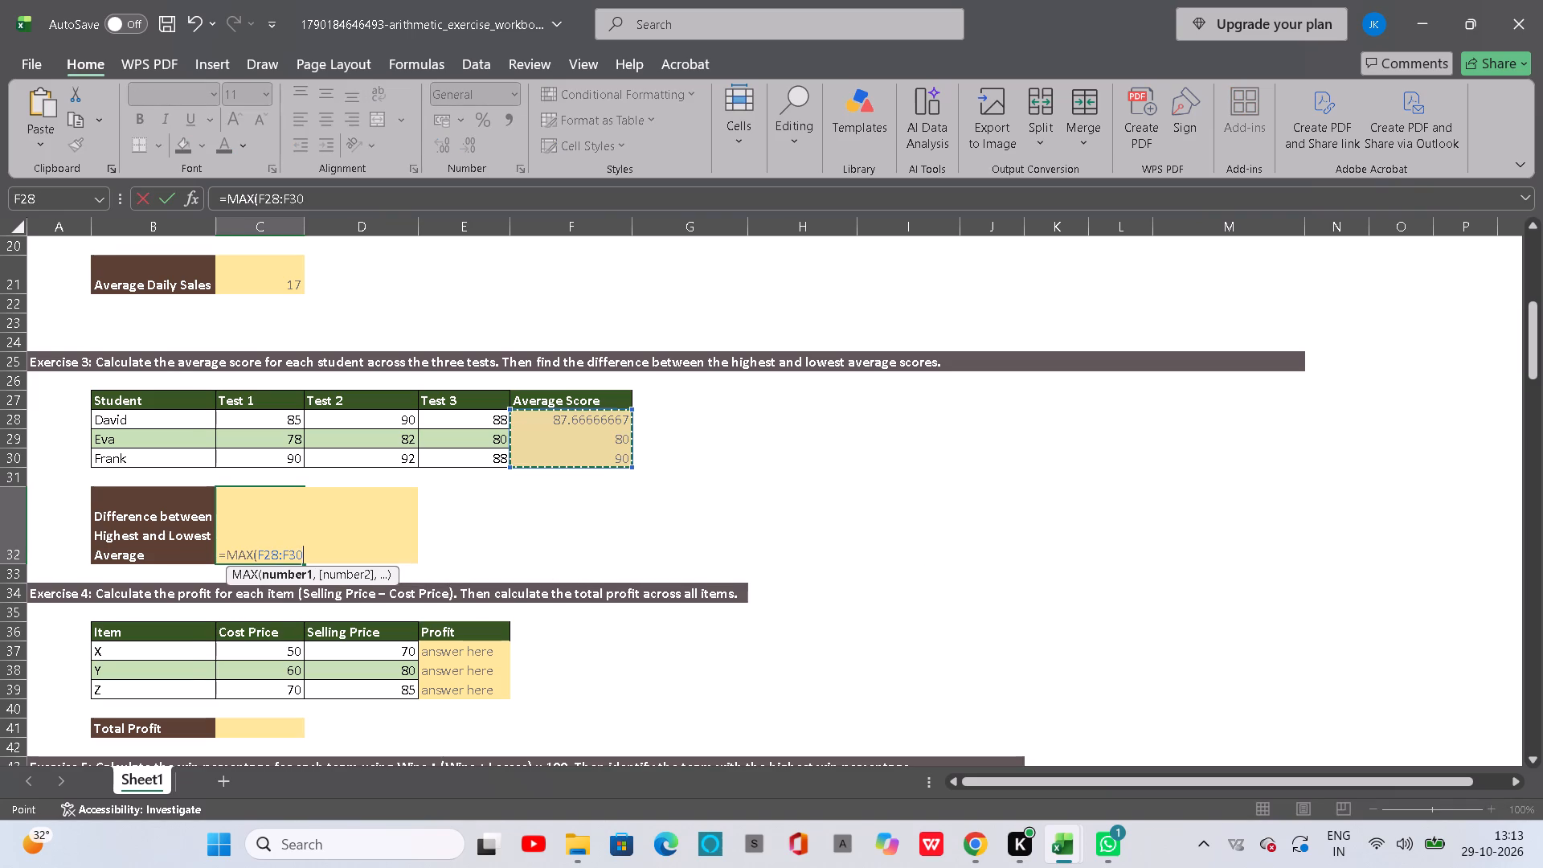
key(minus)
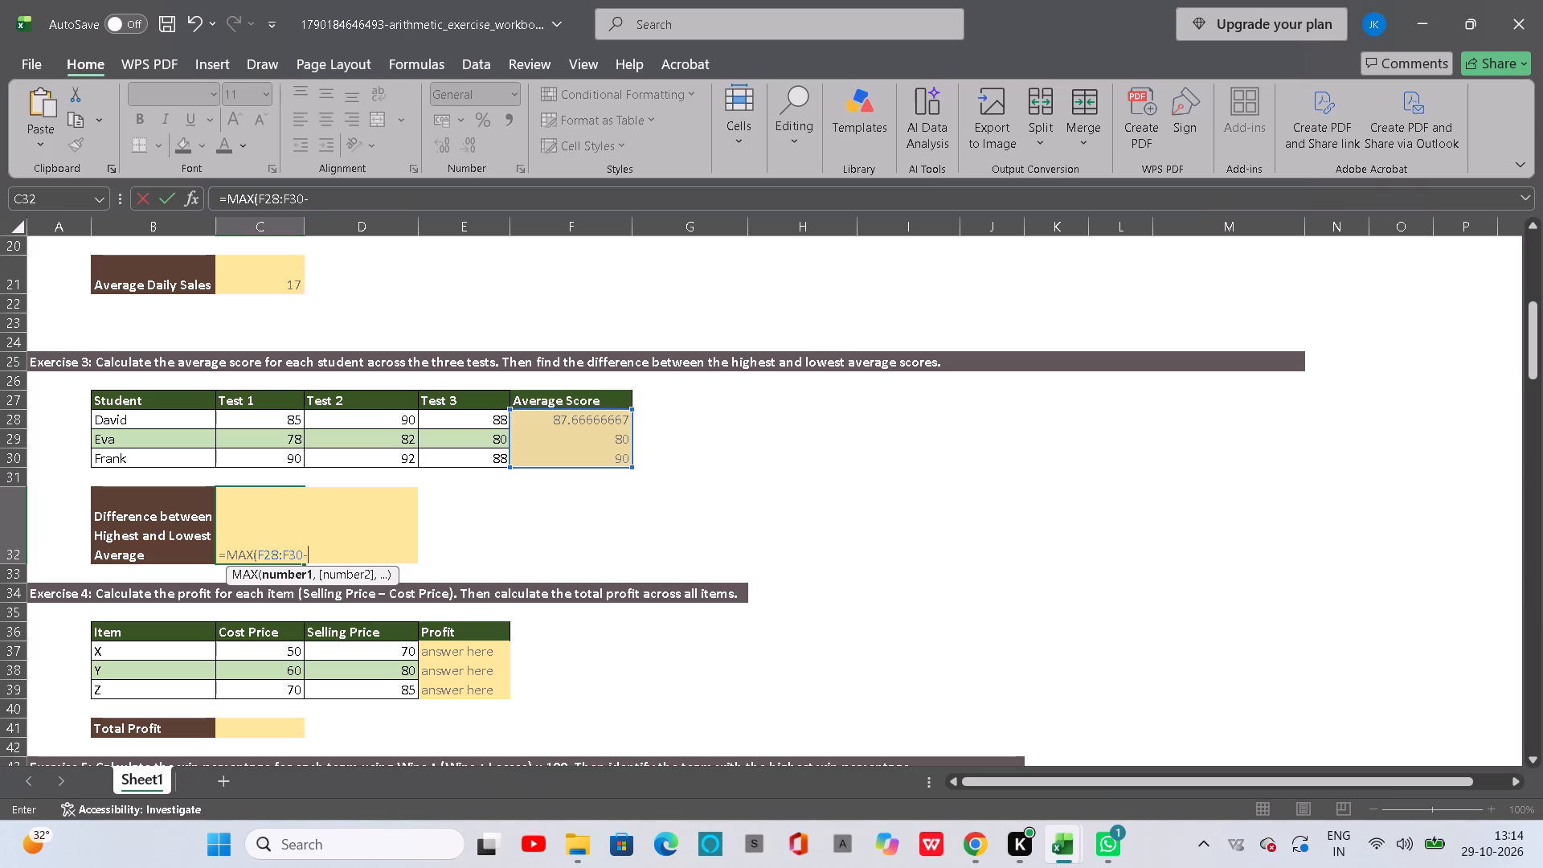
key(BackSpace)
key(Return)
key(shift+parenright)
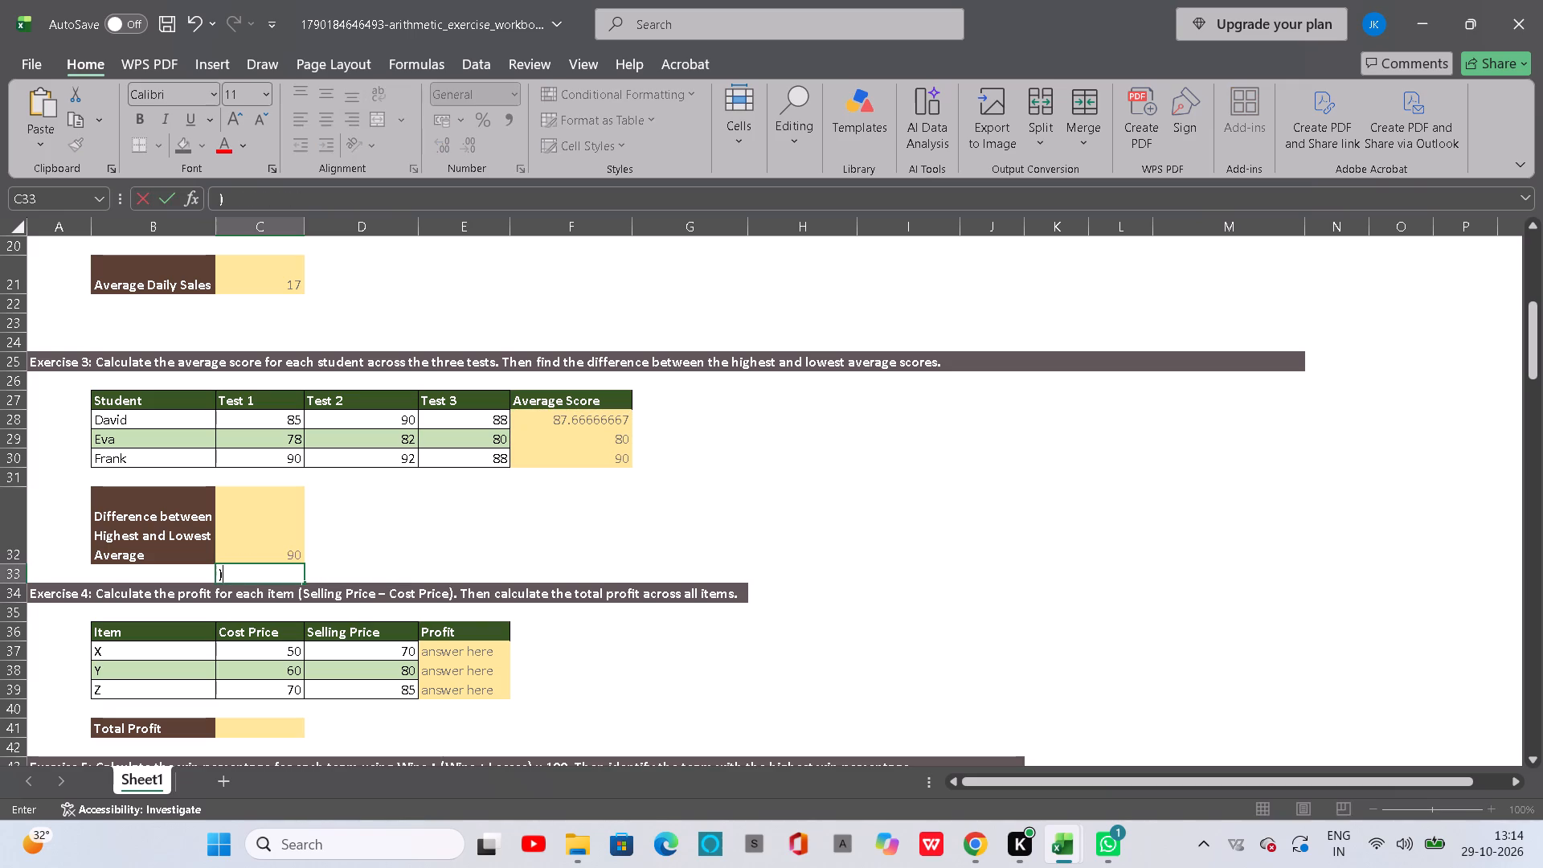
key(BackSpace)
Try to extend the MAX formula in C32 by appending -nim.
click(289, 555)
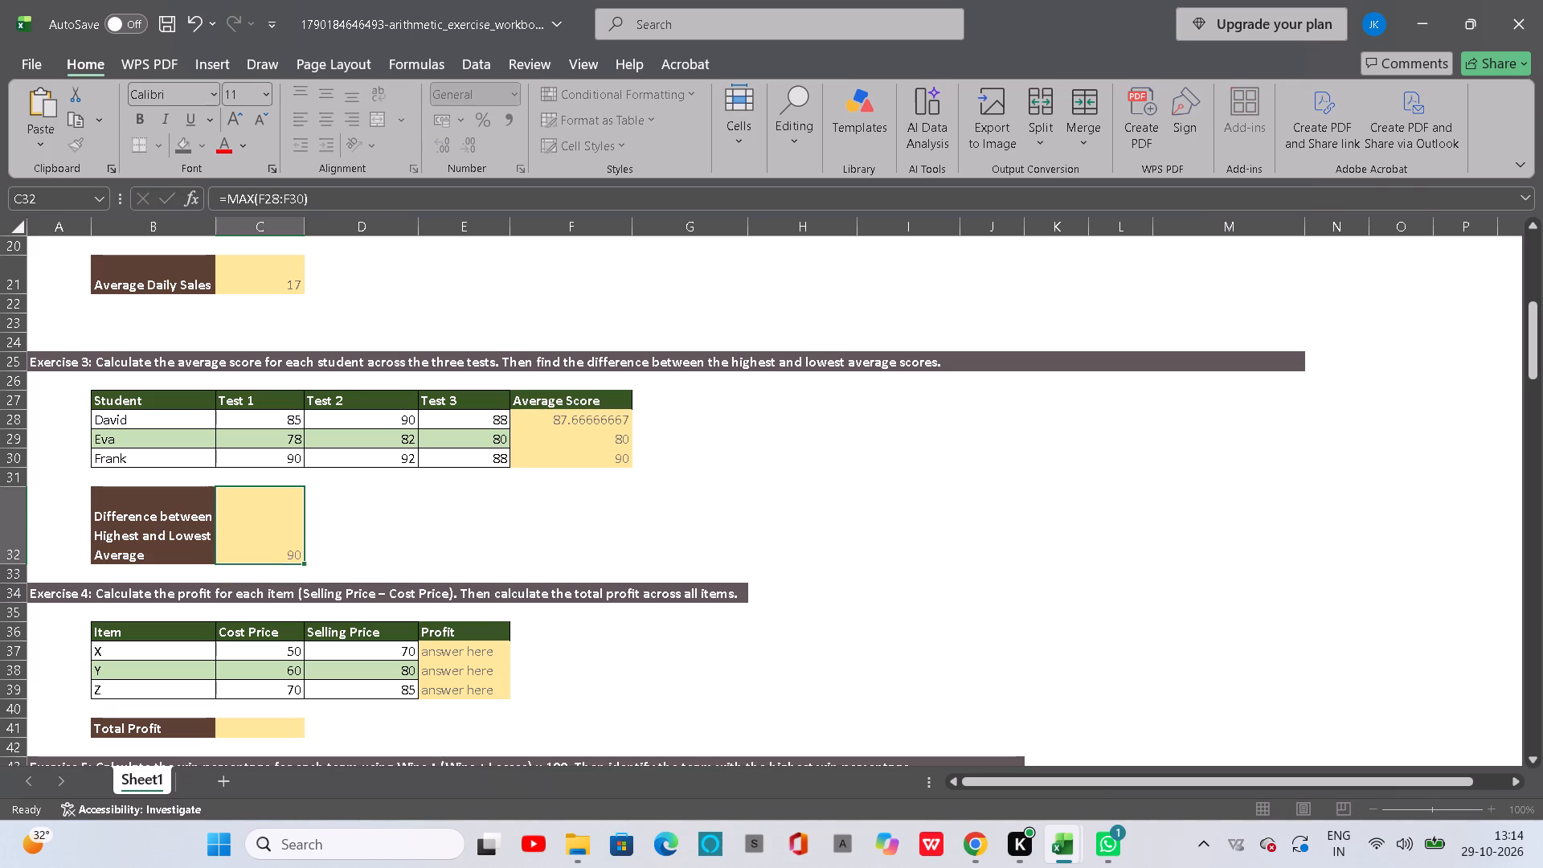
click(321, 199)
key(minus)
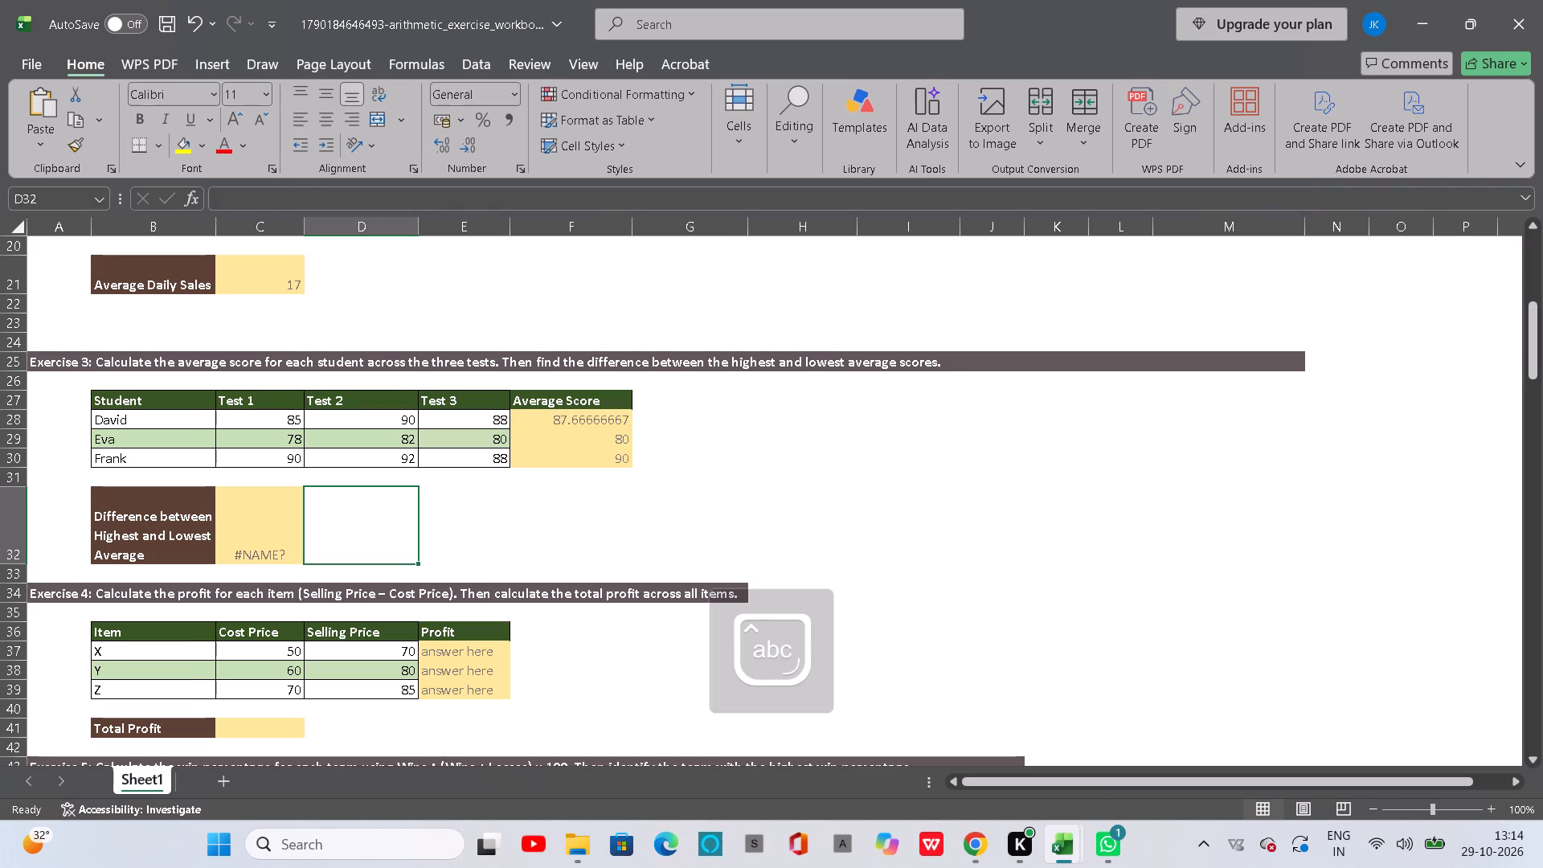
Replace C32 with =MAX(F28:F30)-MIN(F28:F30) to calculate the difference between the highest and lowest average scores.
click(263, 526)
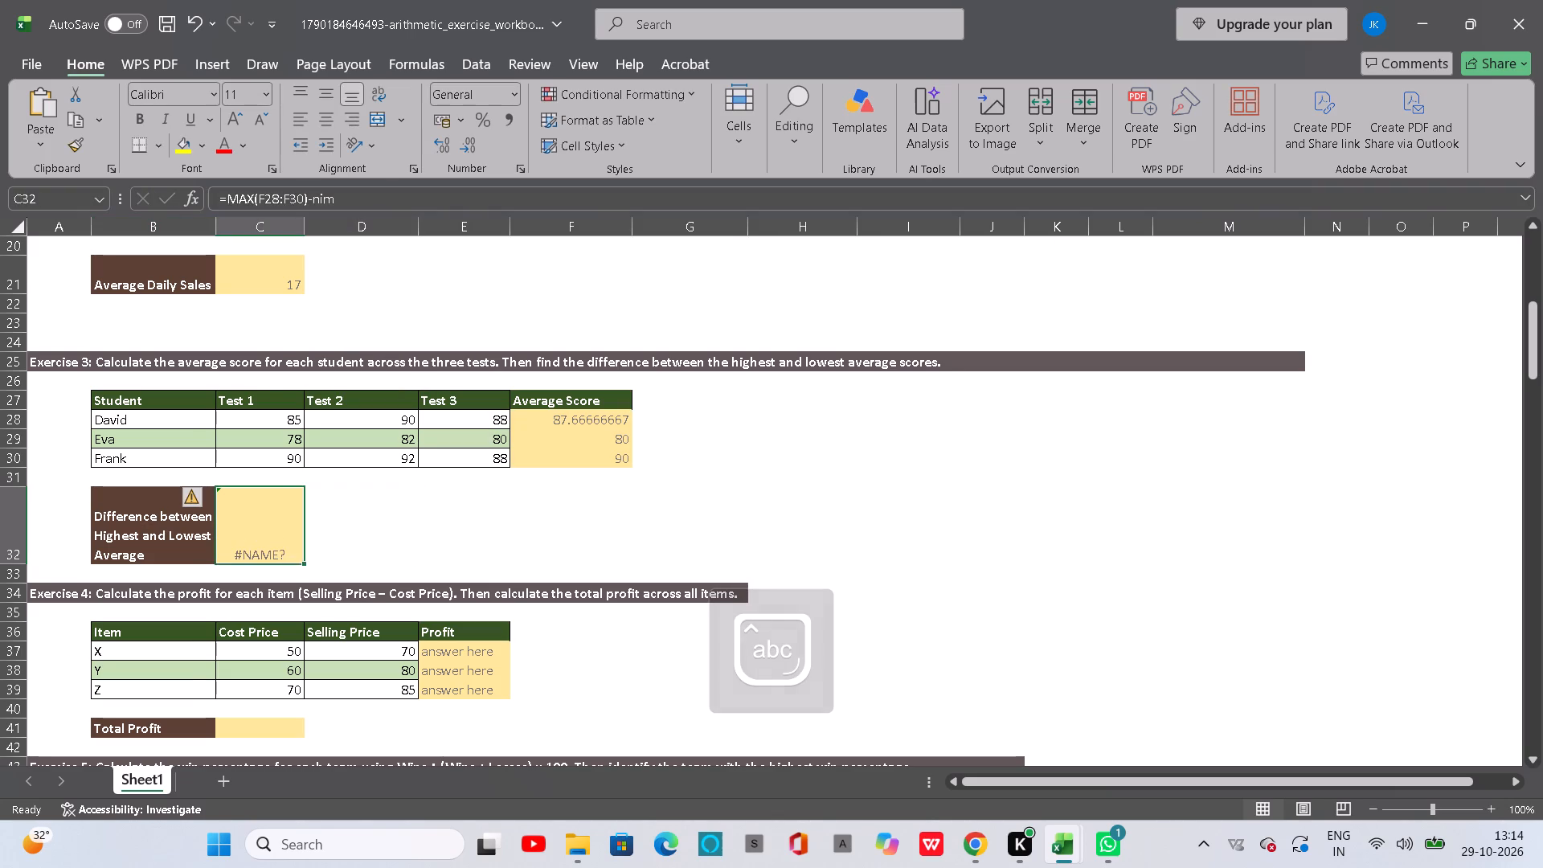
key(BackSpace)
double_click(263, 526)
key(equal)
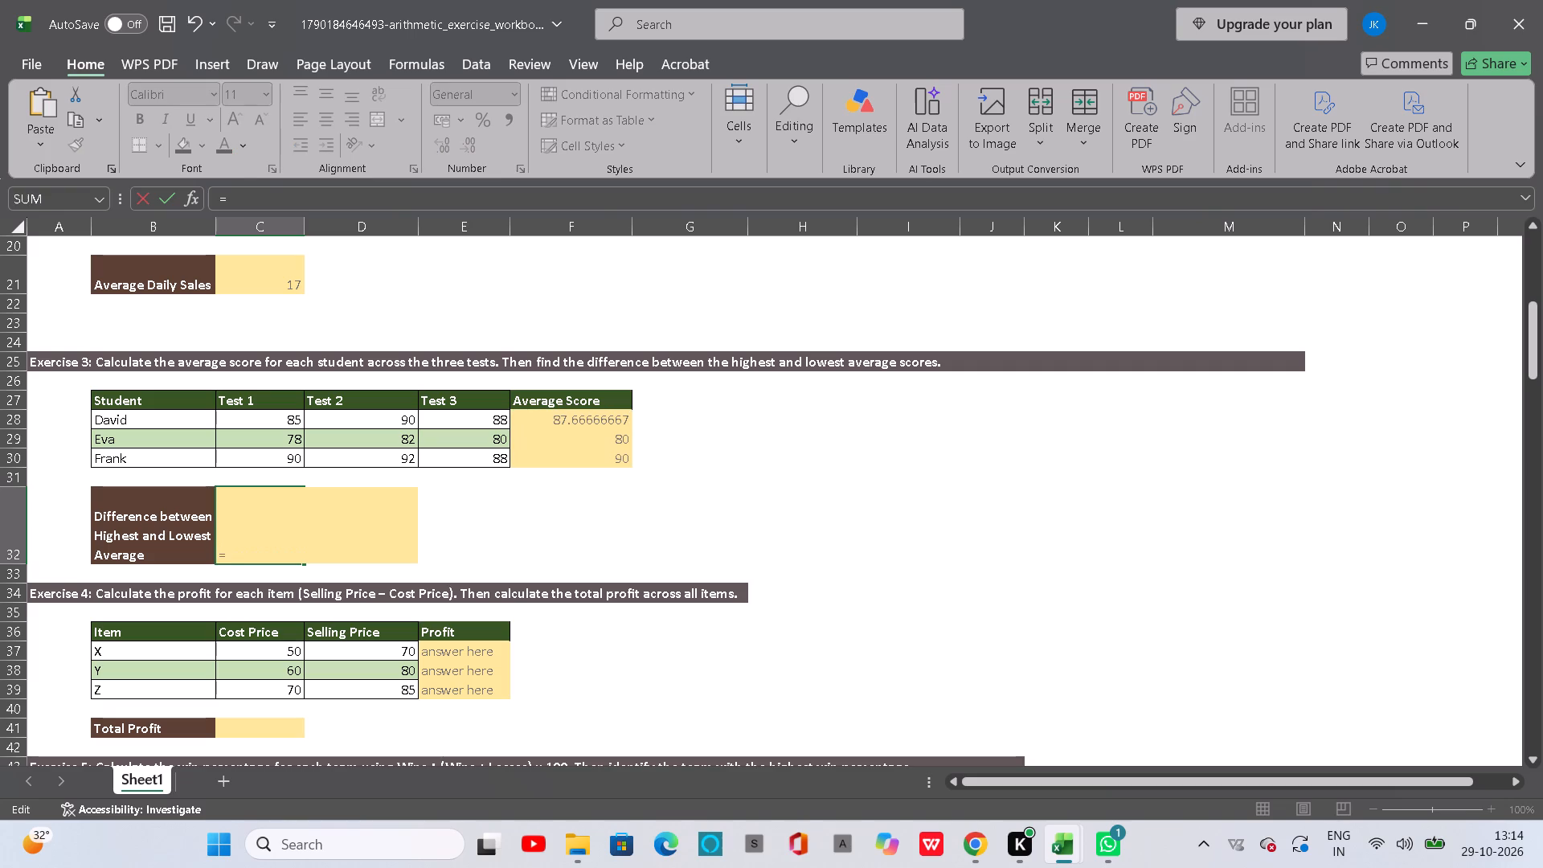
text(max)
key(Tab)
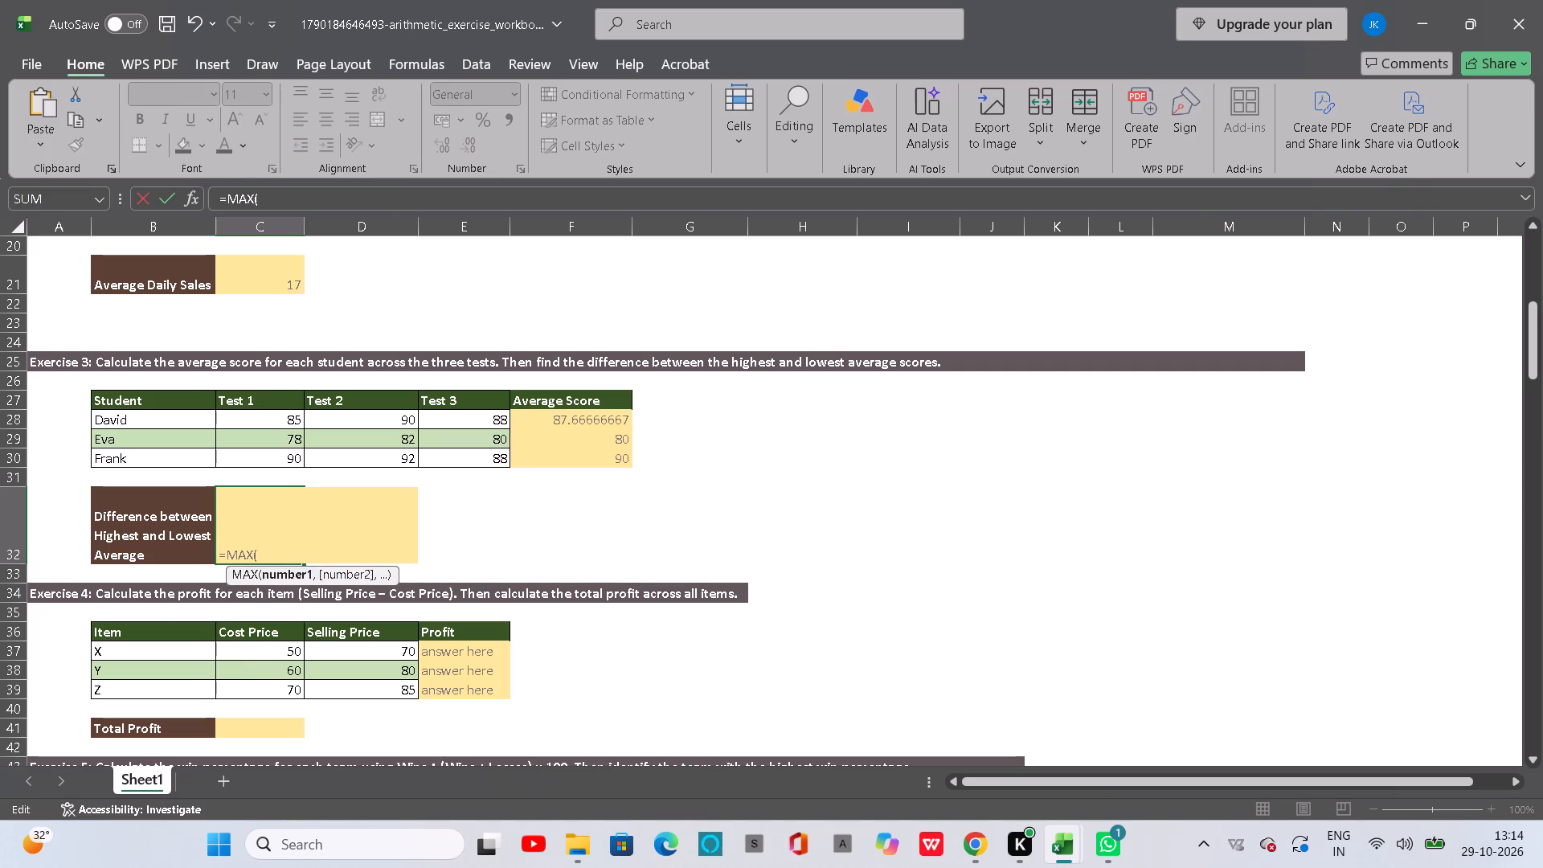
drag(544, 424, 565, 454)
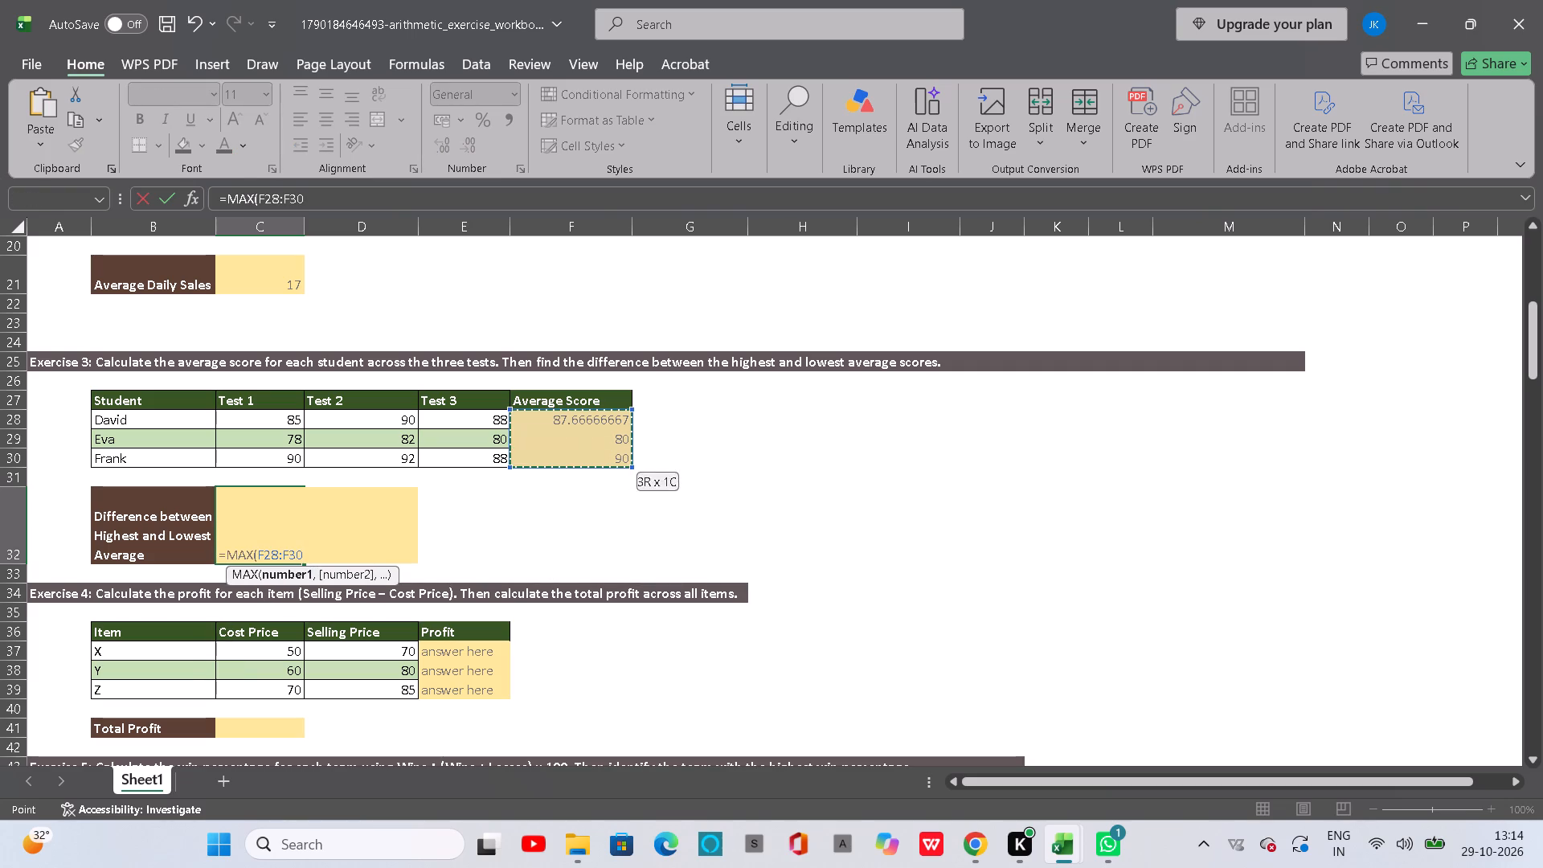
drag(565, 454, 565, 456)
text()-)
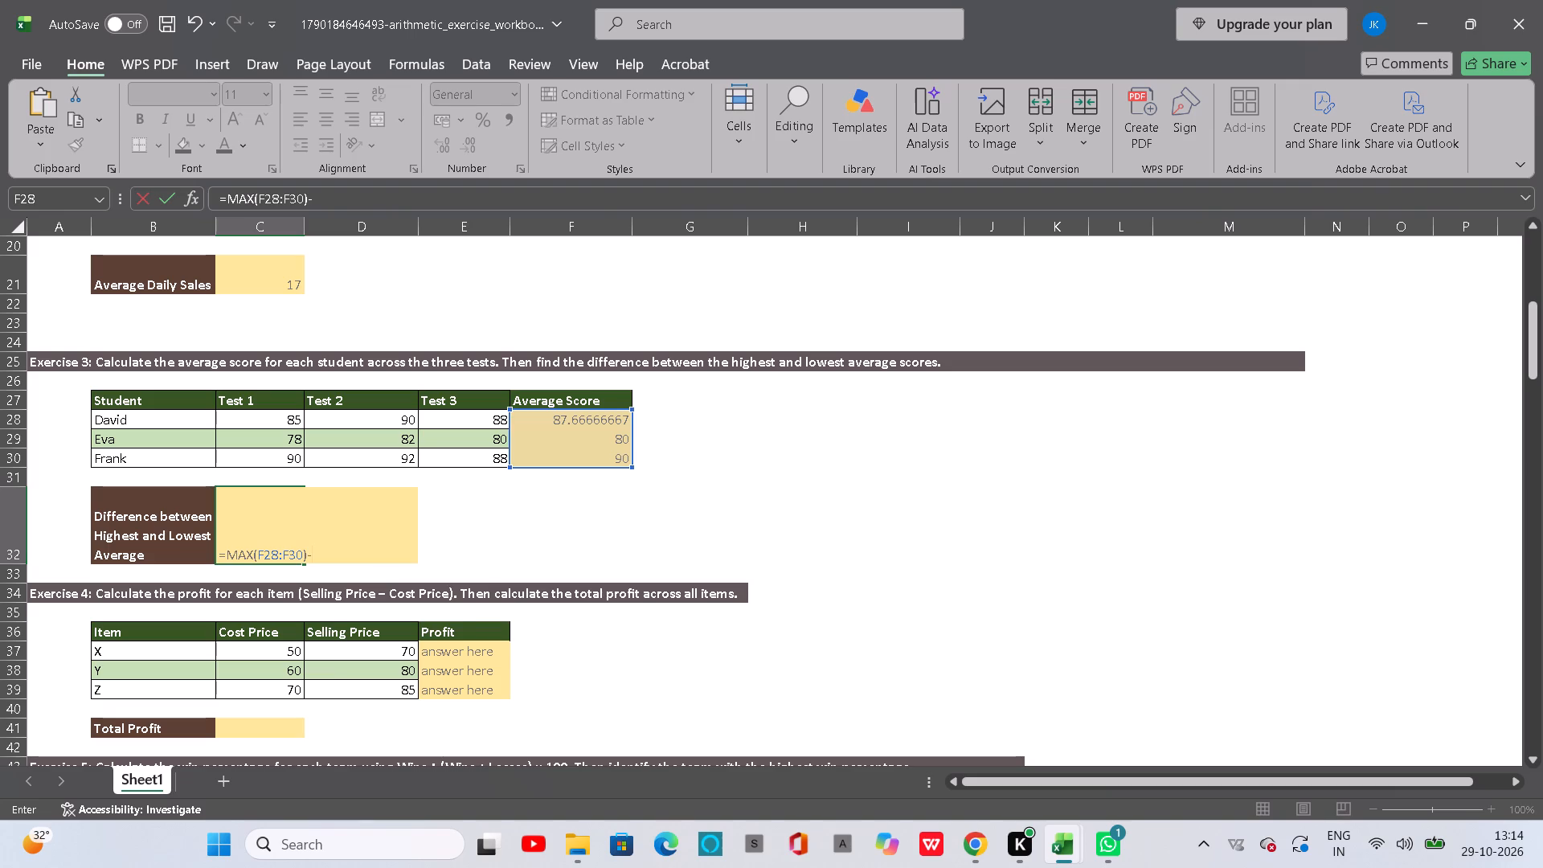
text(min)
key(Tab)
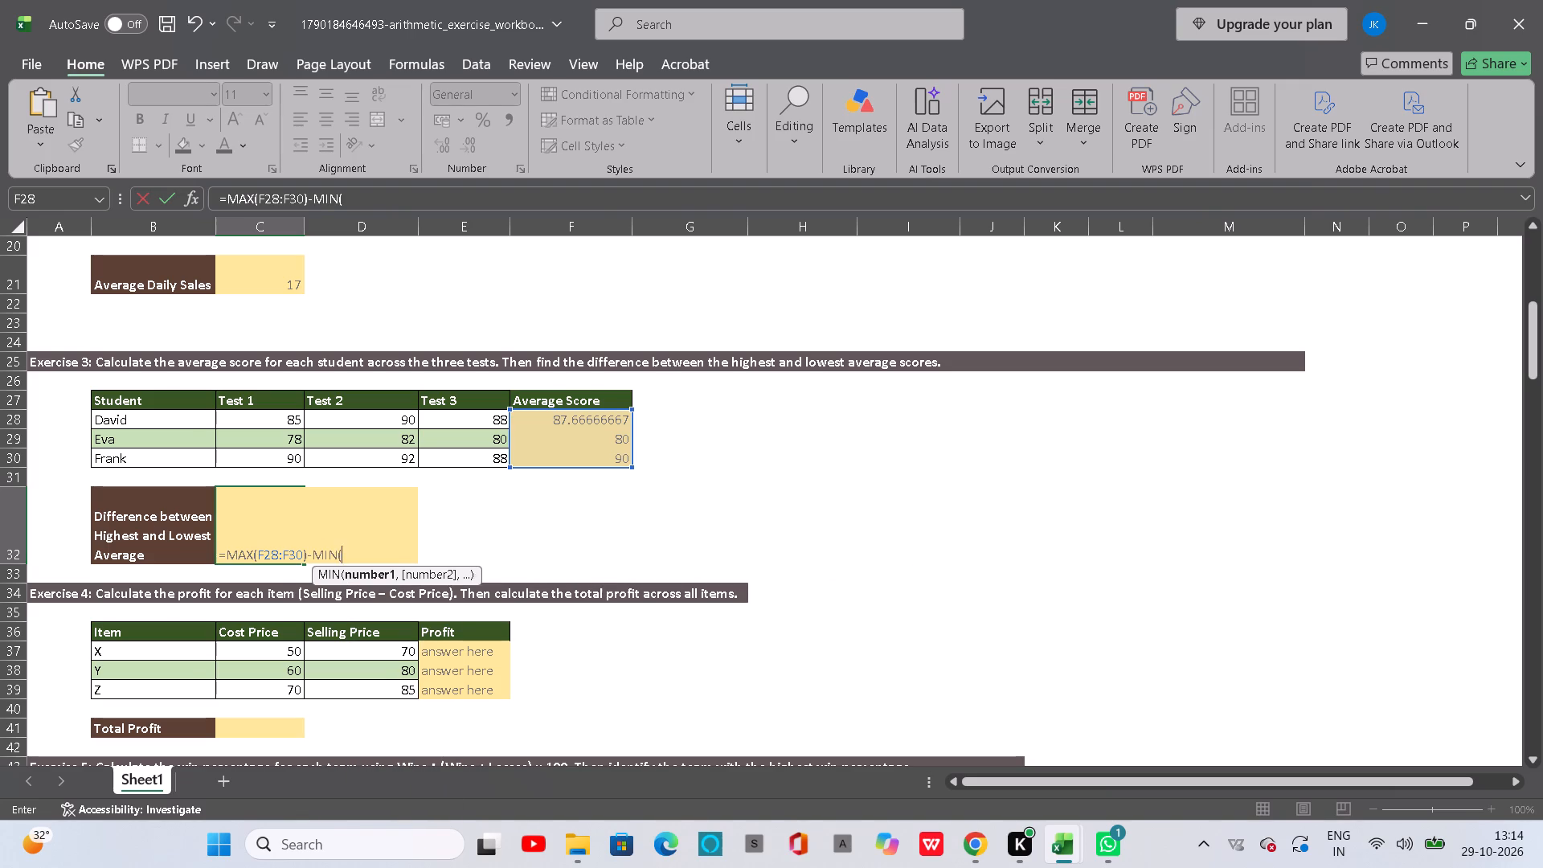
drag(550, 421, 578, 450)
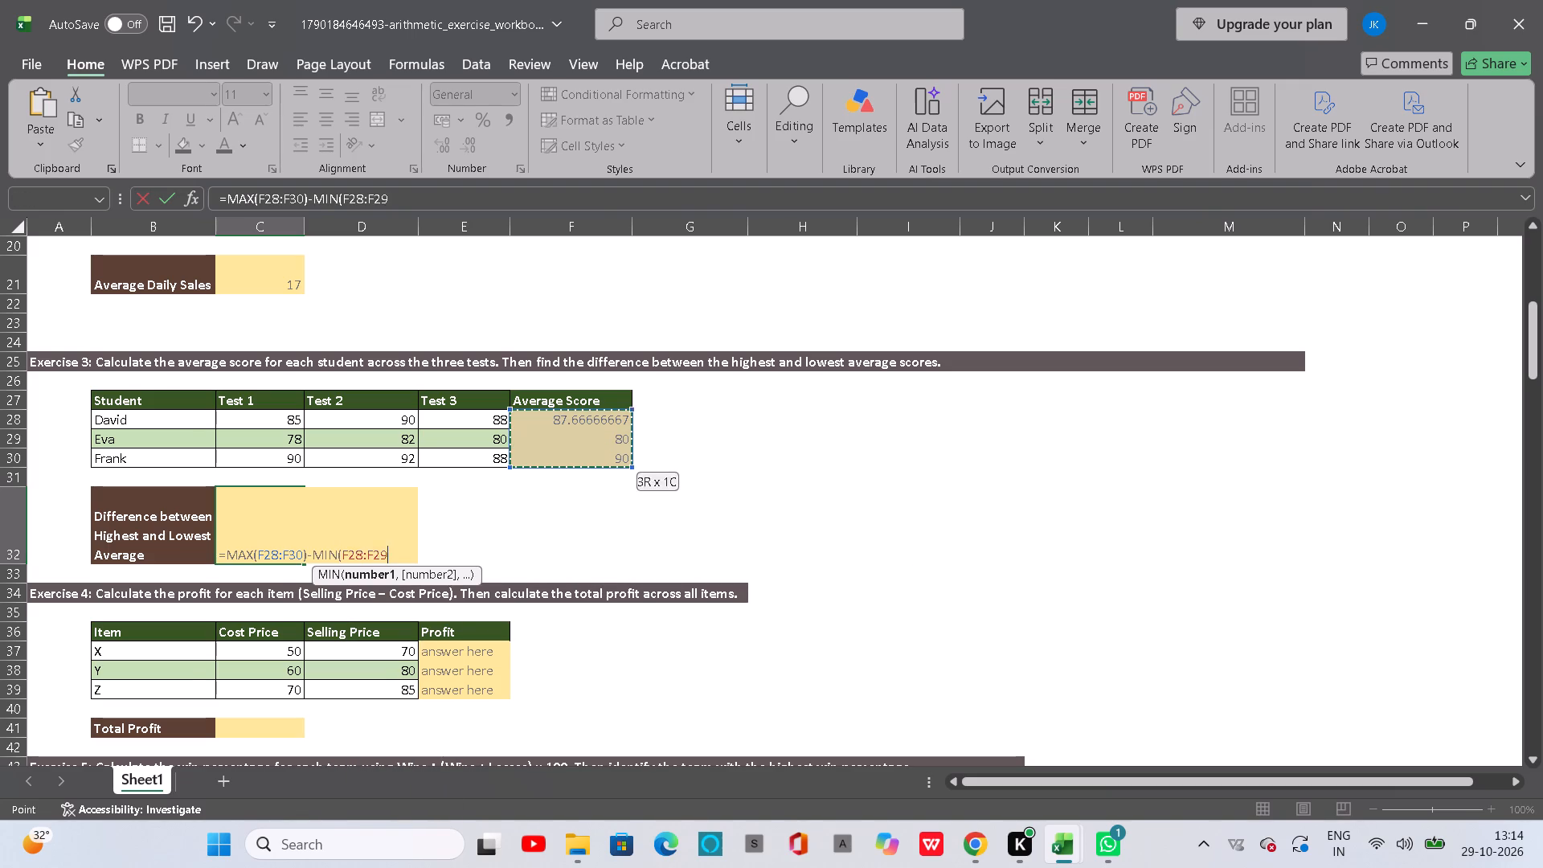
drag(578, 450, 581, 457)
key(shift+parenright)
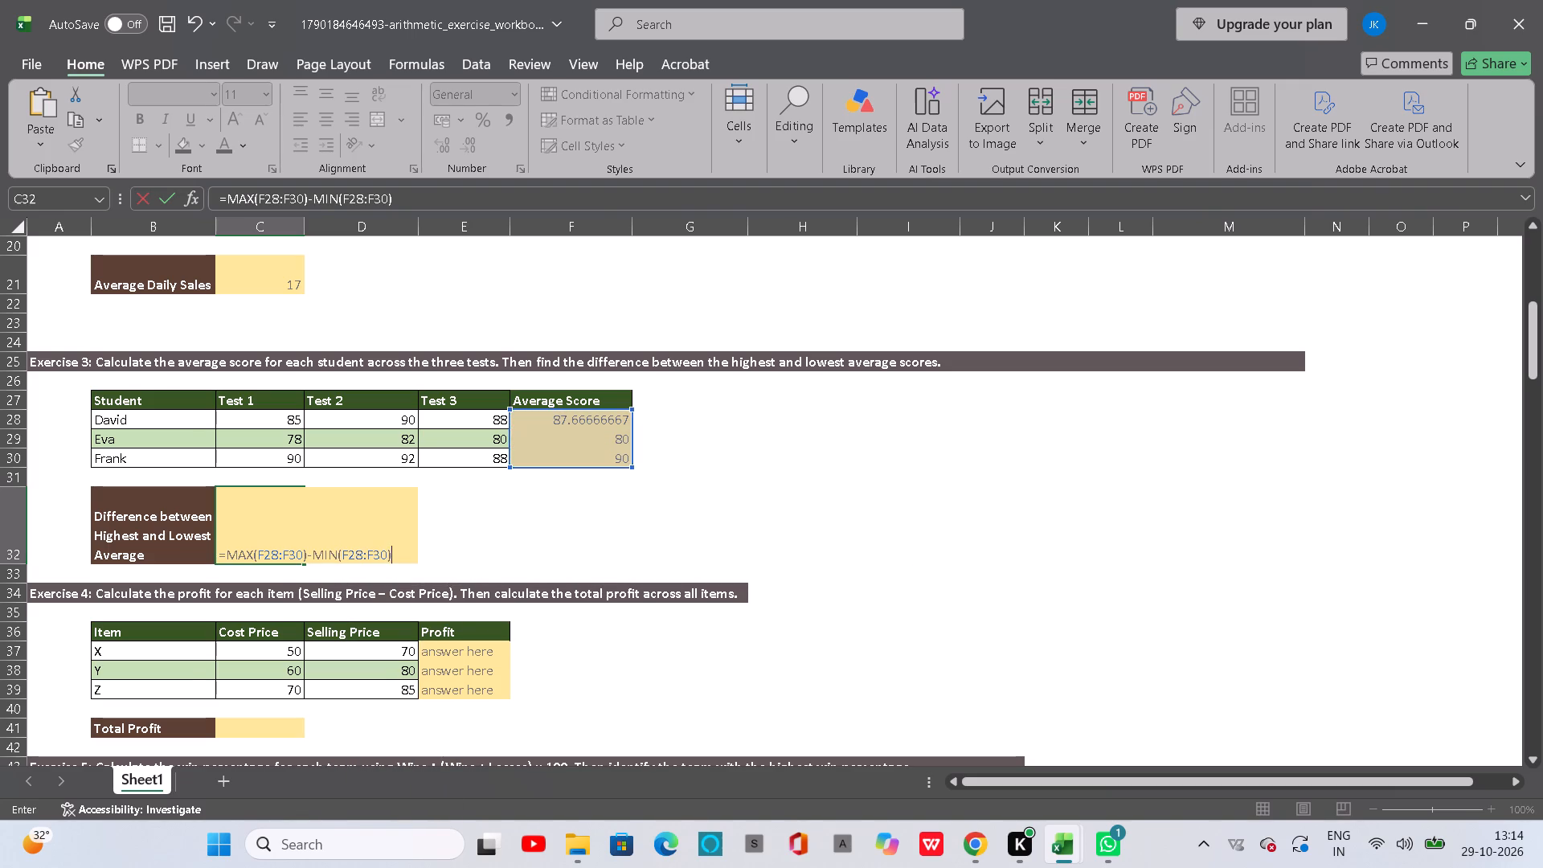
key(Return)
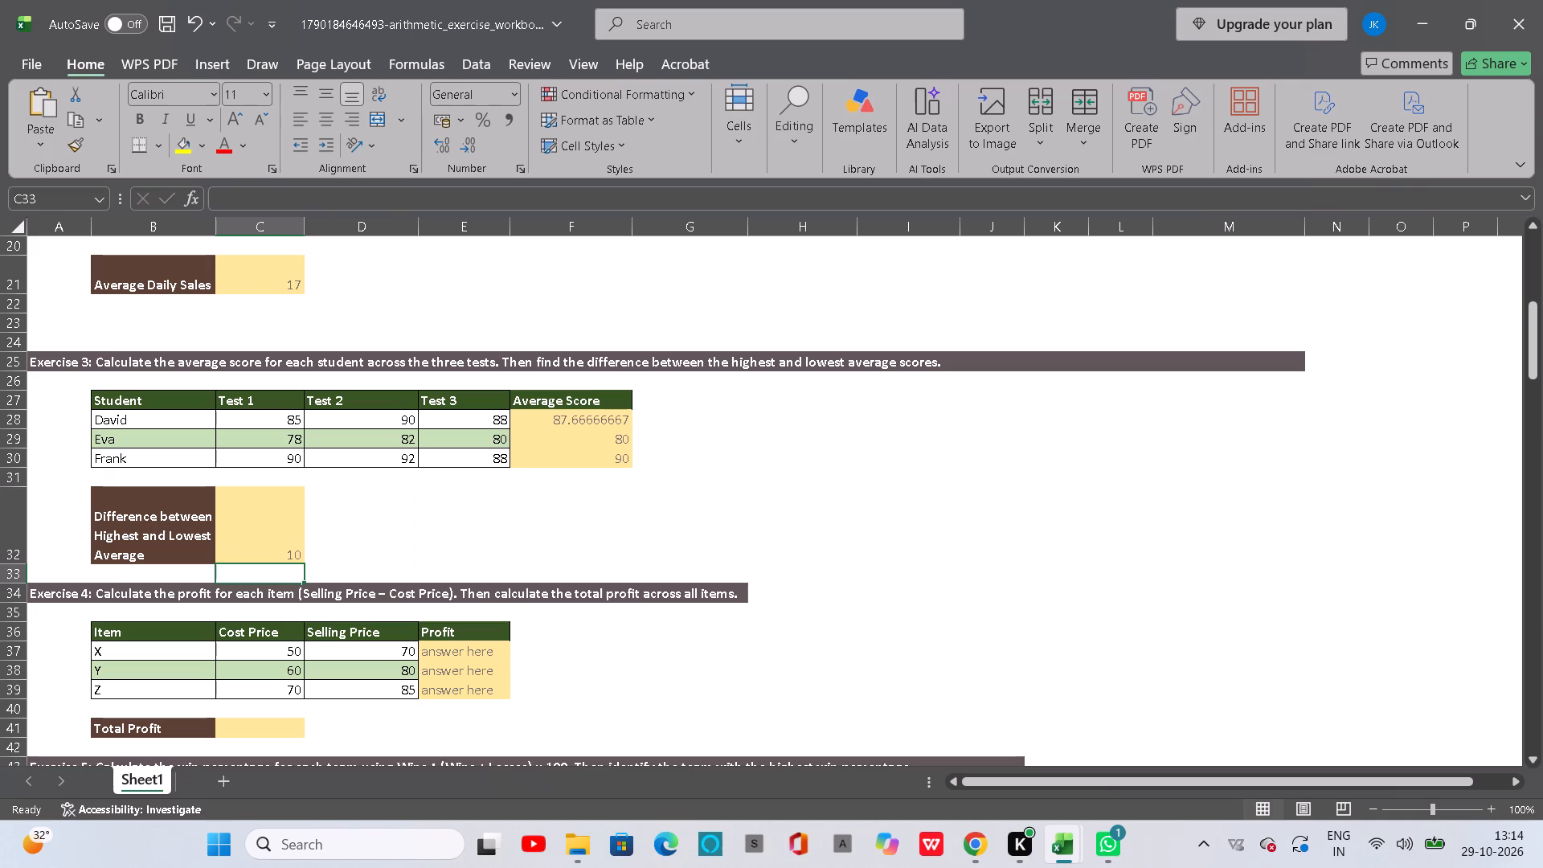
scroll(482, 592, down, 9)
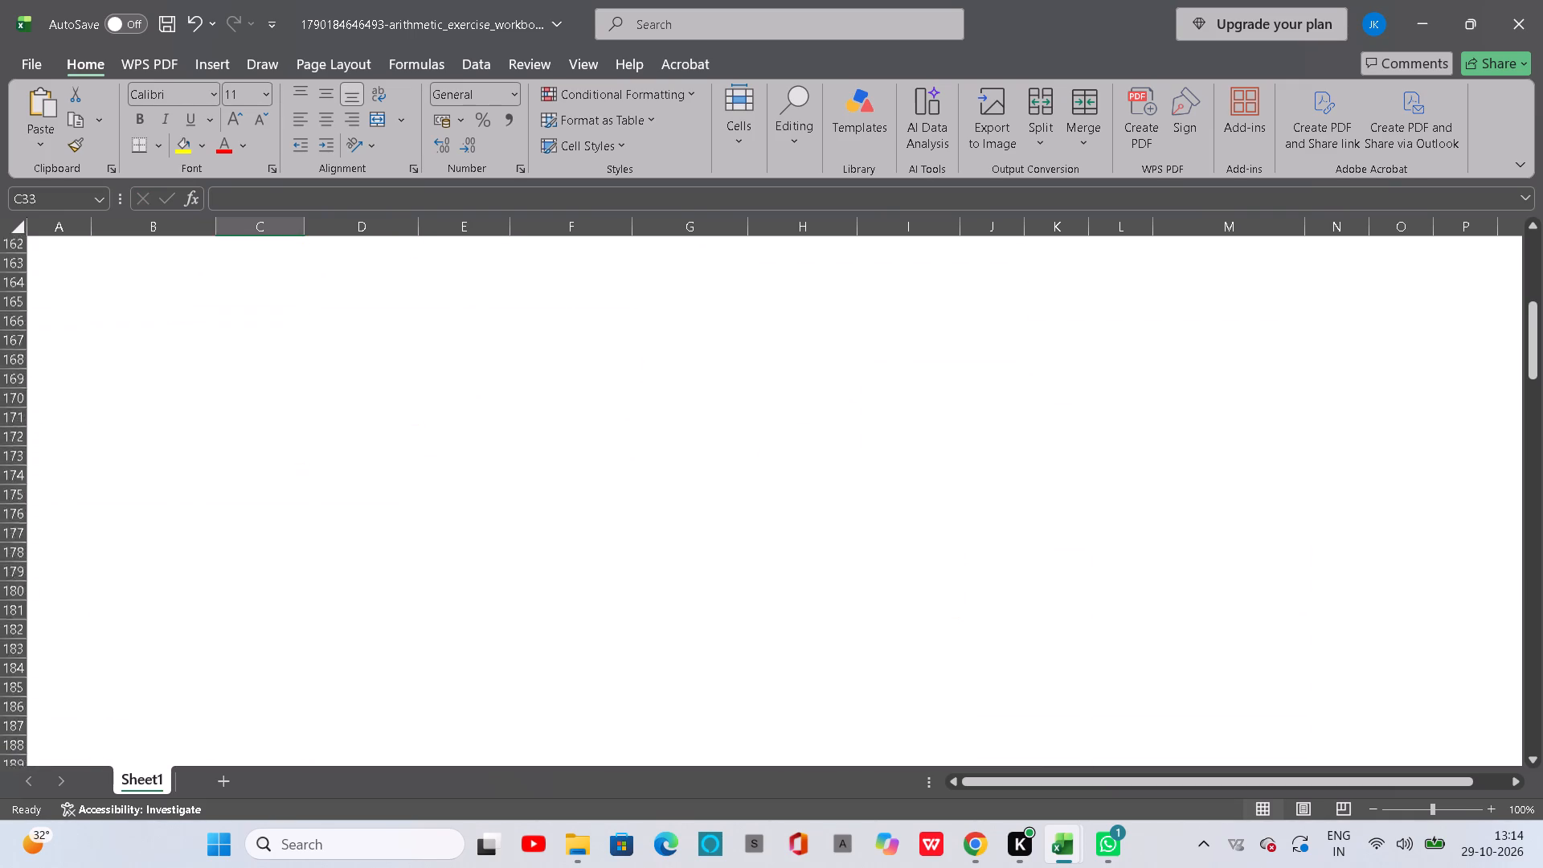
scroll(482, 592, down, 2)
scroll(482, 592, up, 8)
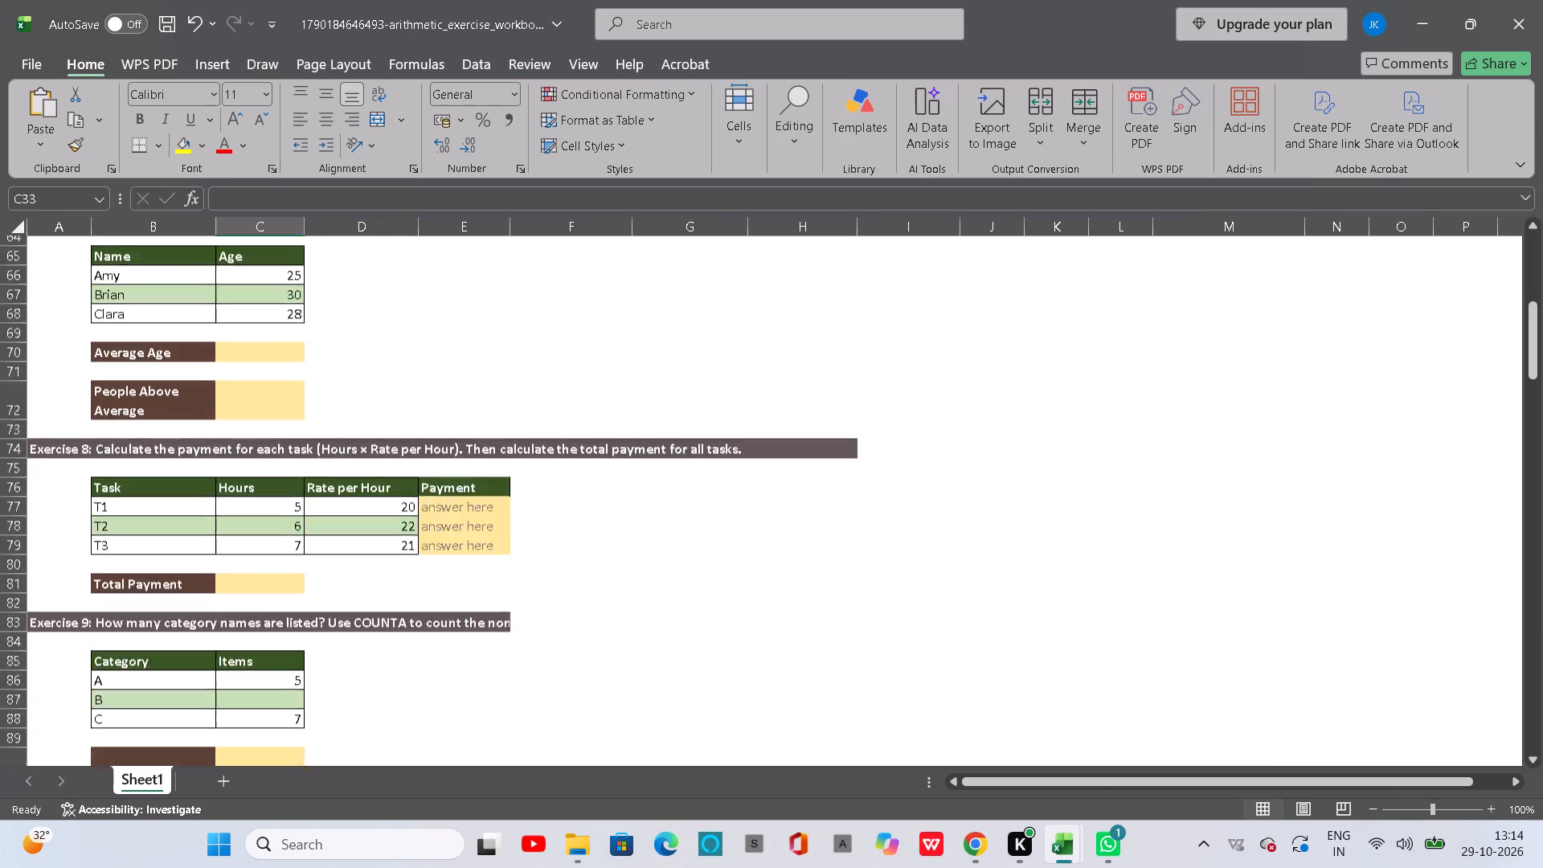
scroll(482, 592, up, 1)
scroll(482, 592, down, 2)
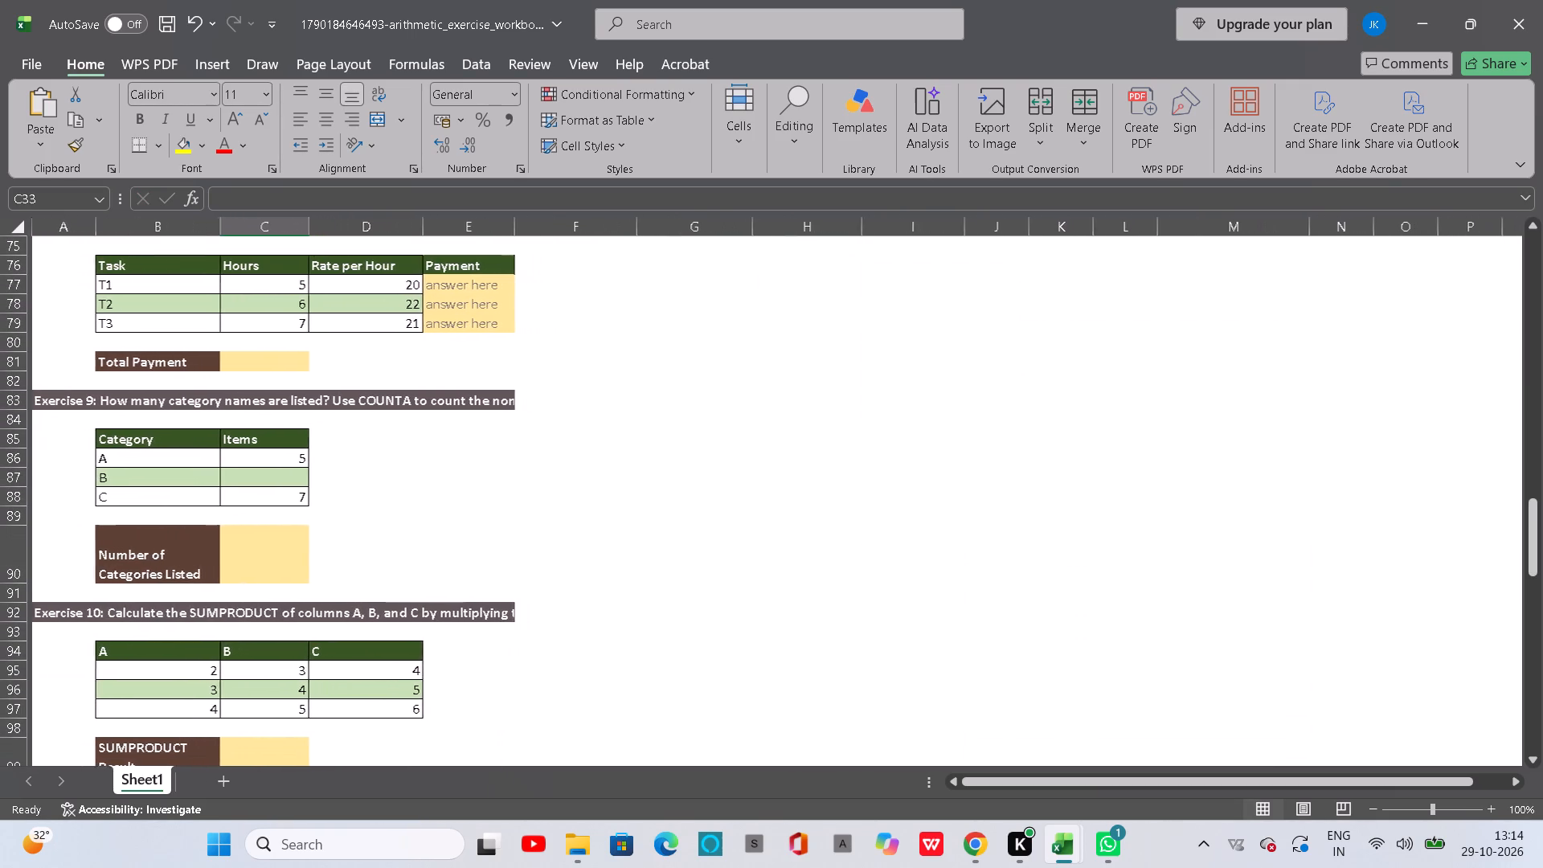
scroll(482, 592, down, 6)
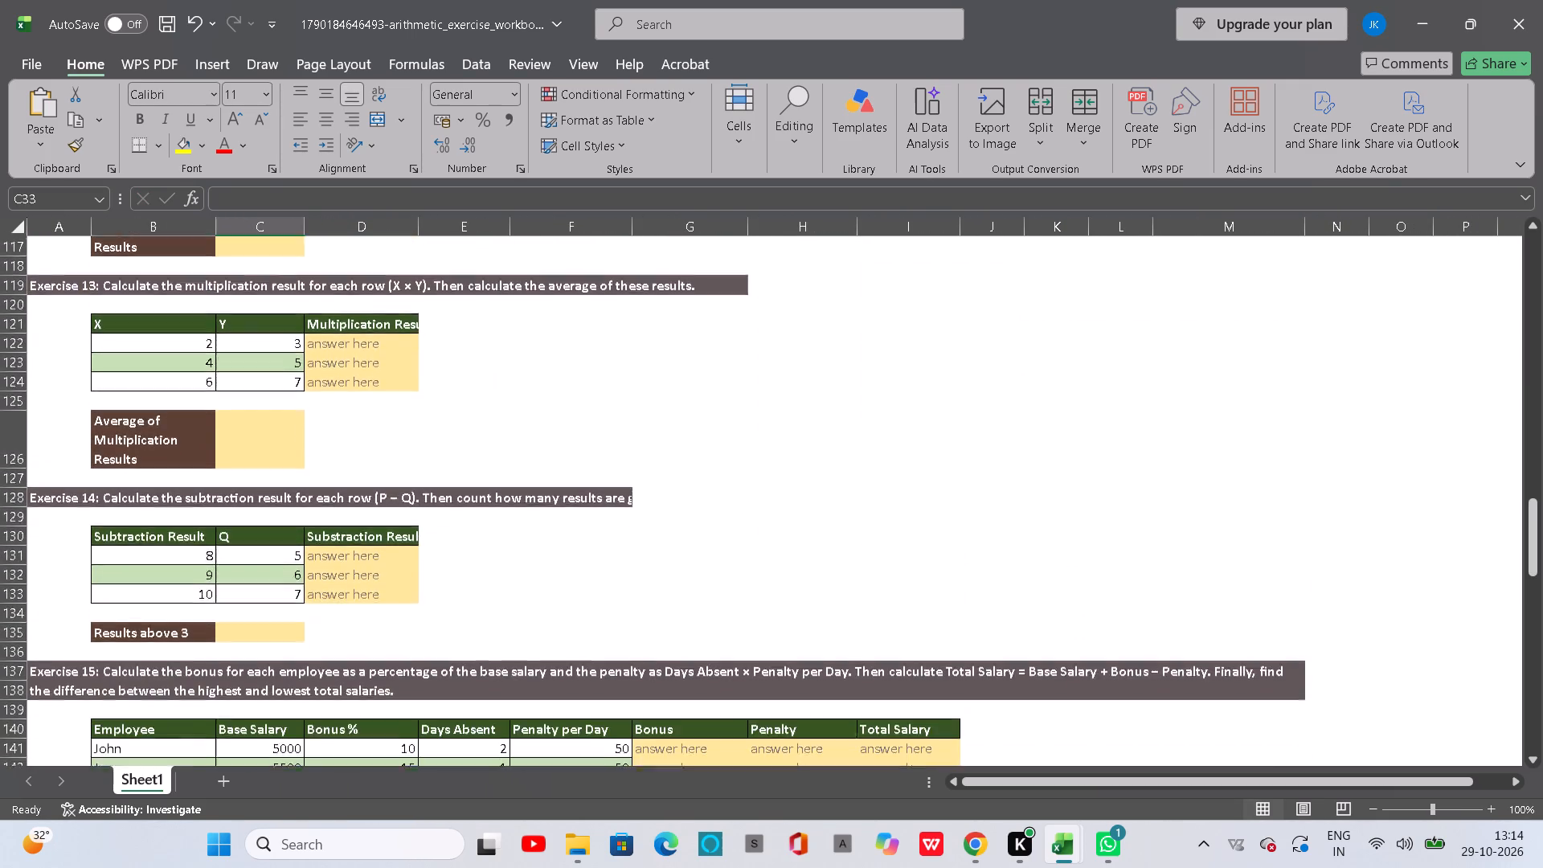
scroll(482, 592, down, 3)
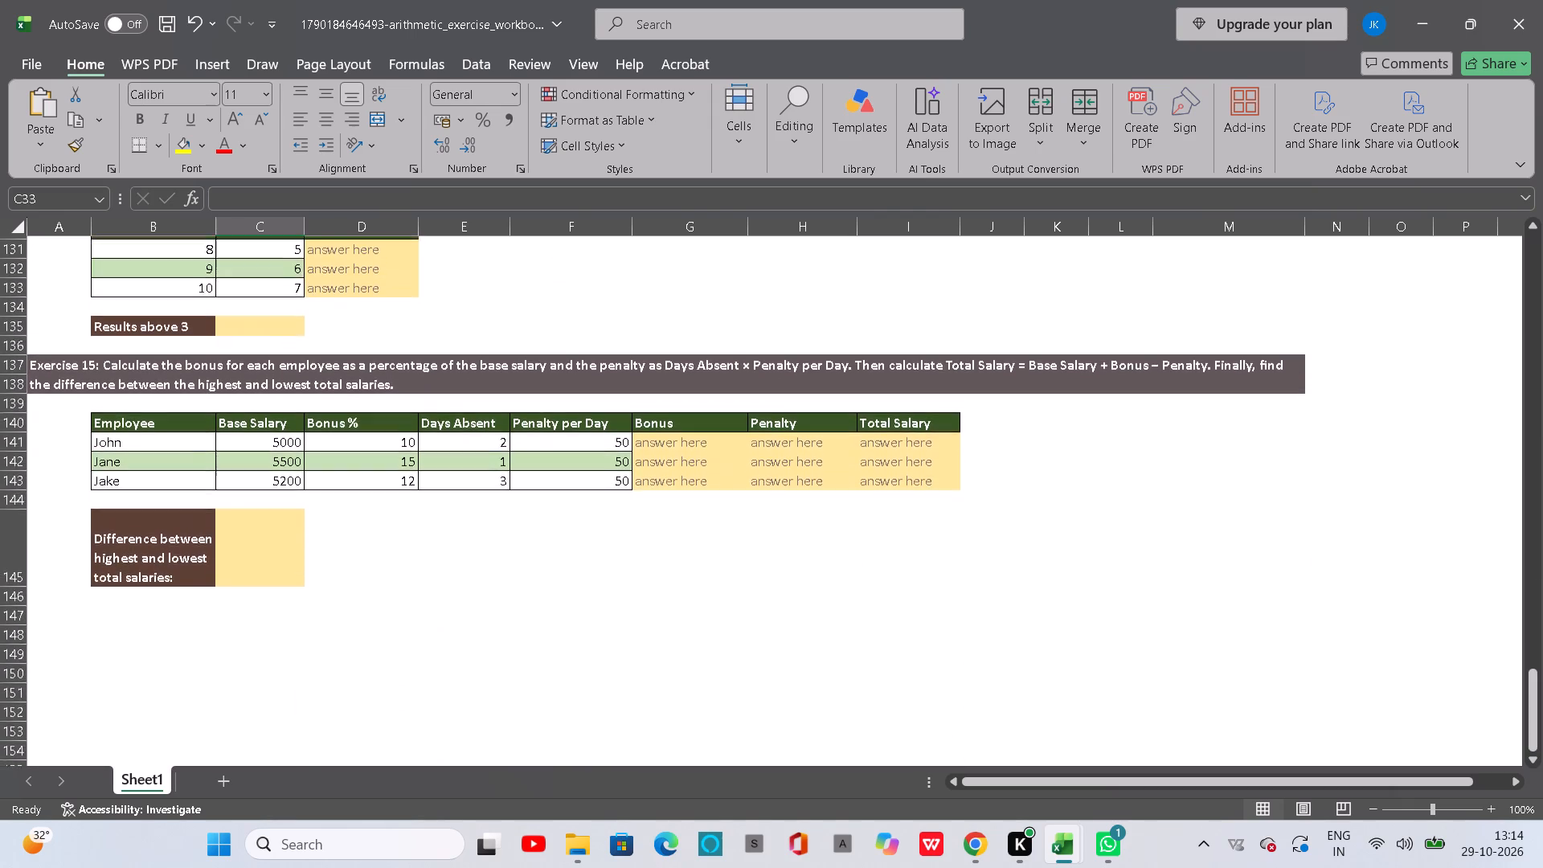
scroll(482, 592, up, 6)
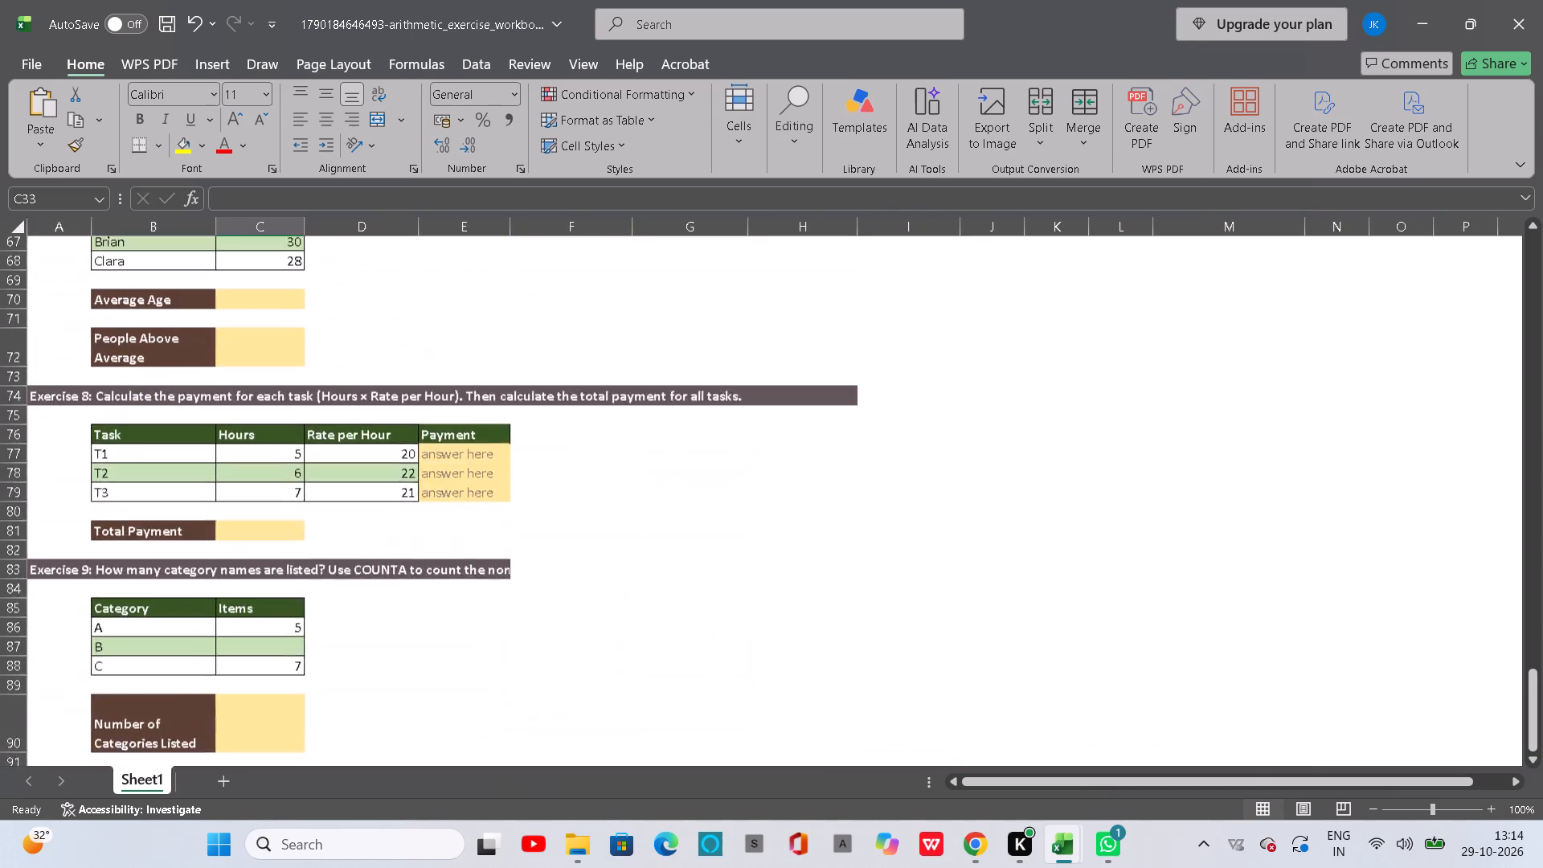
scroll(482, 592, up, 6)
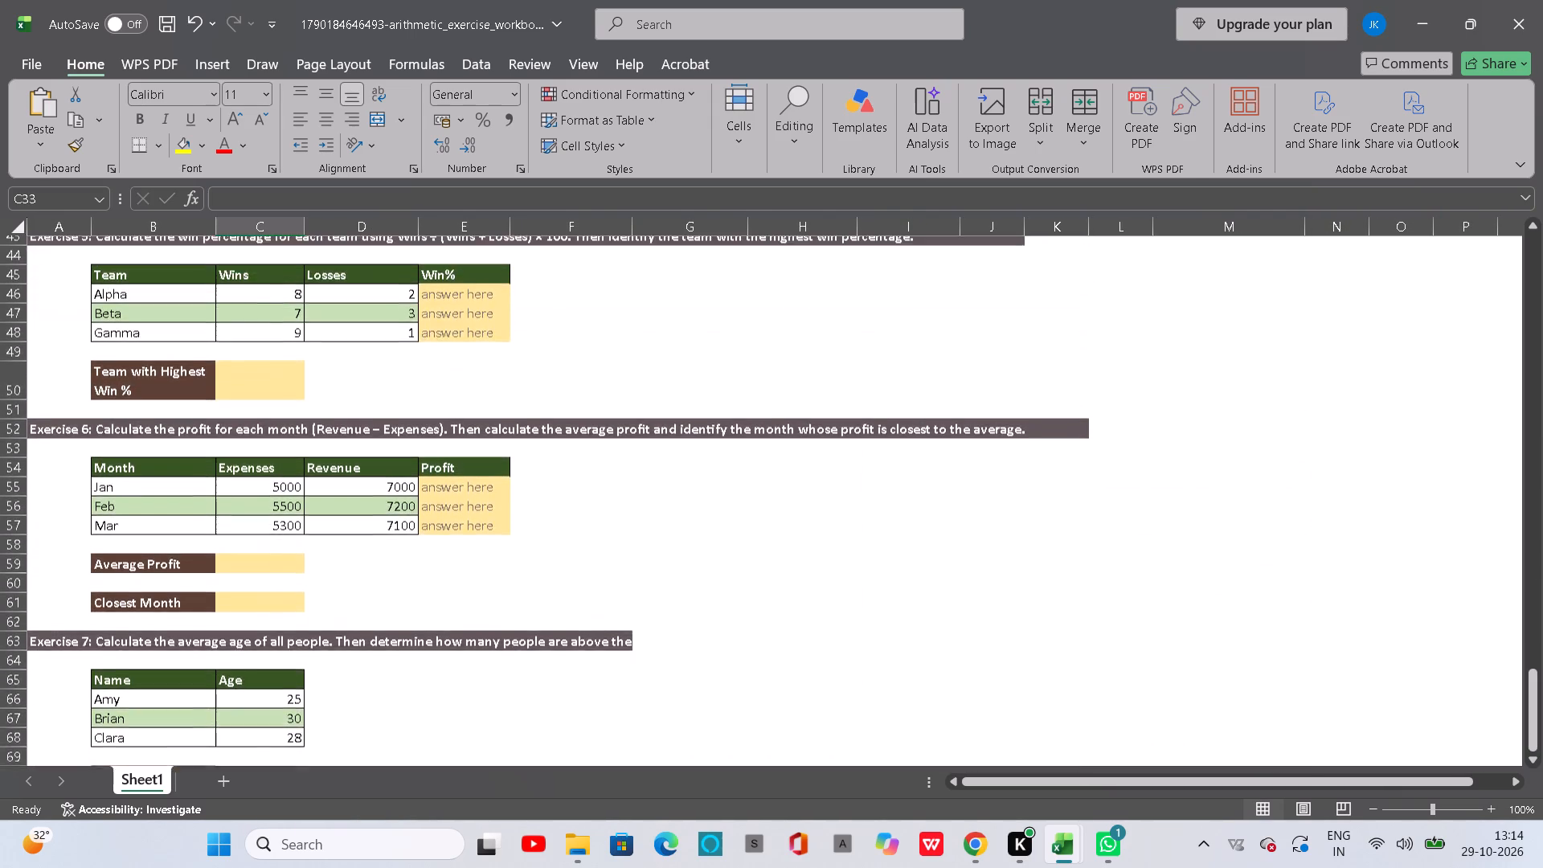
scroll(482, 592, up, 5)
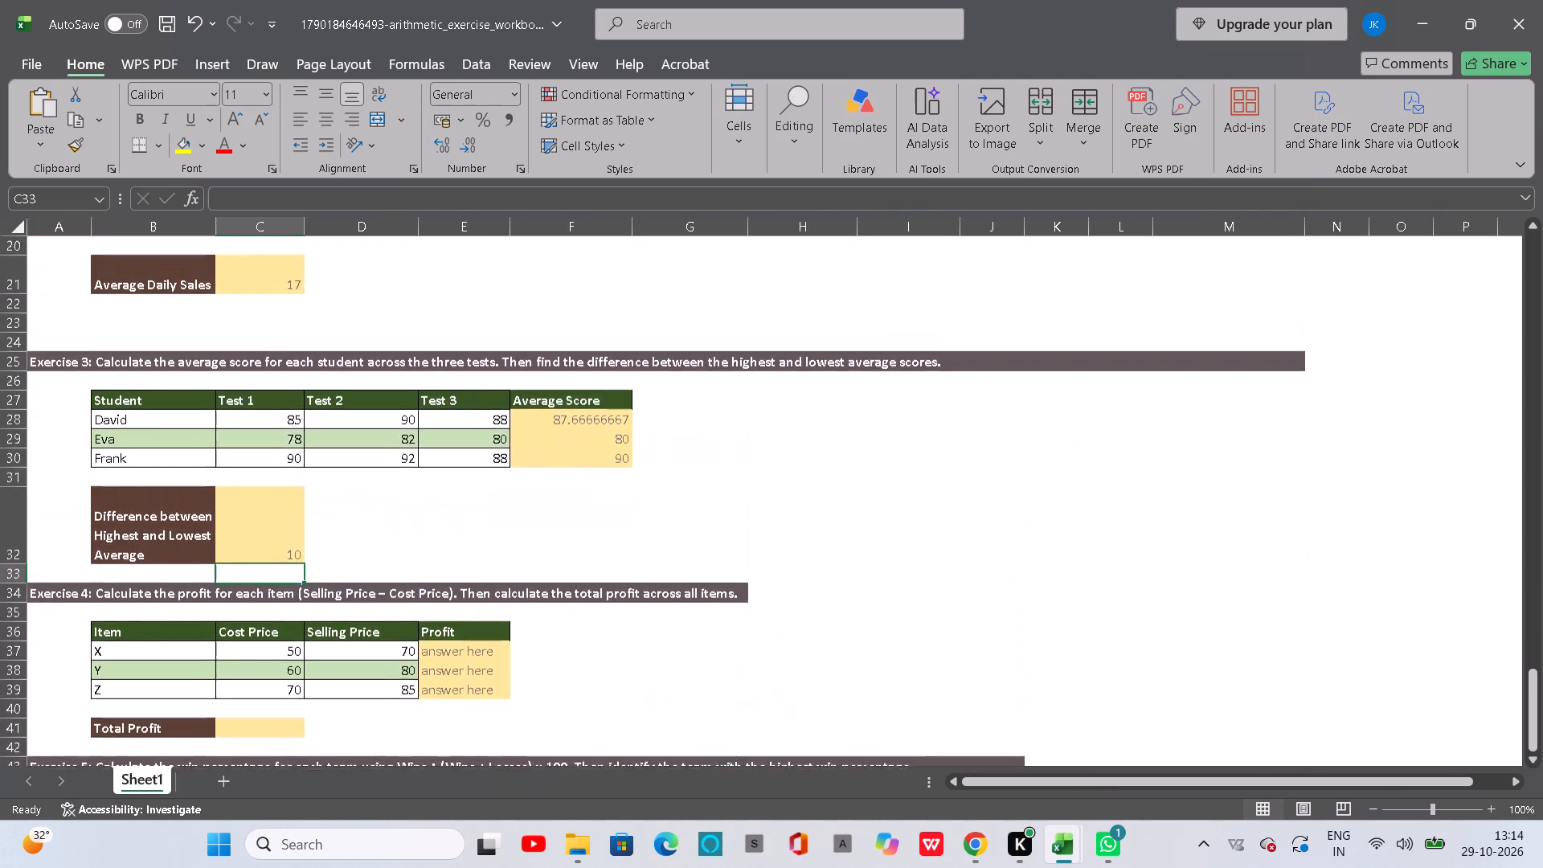
Consult E37's formula in the 2.1 reference copy and enter =D37-C37 in E37 of the exercise workbook for item X's profit.
scroll(482, 592, down, 2)
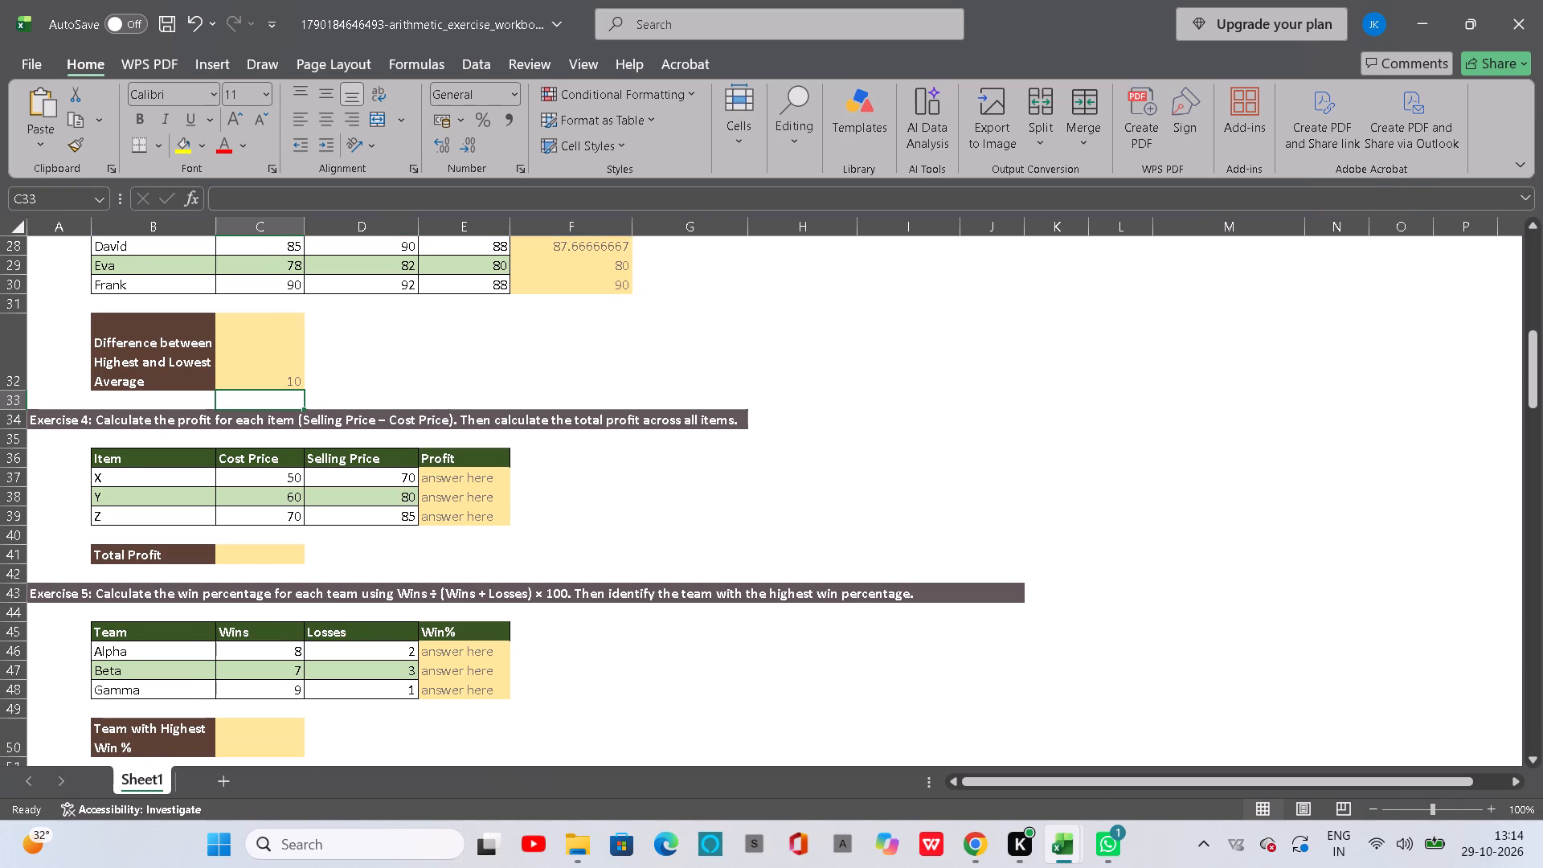
click(474, 477)
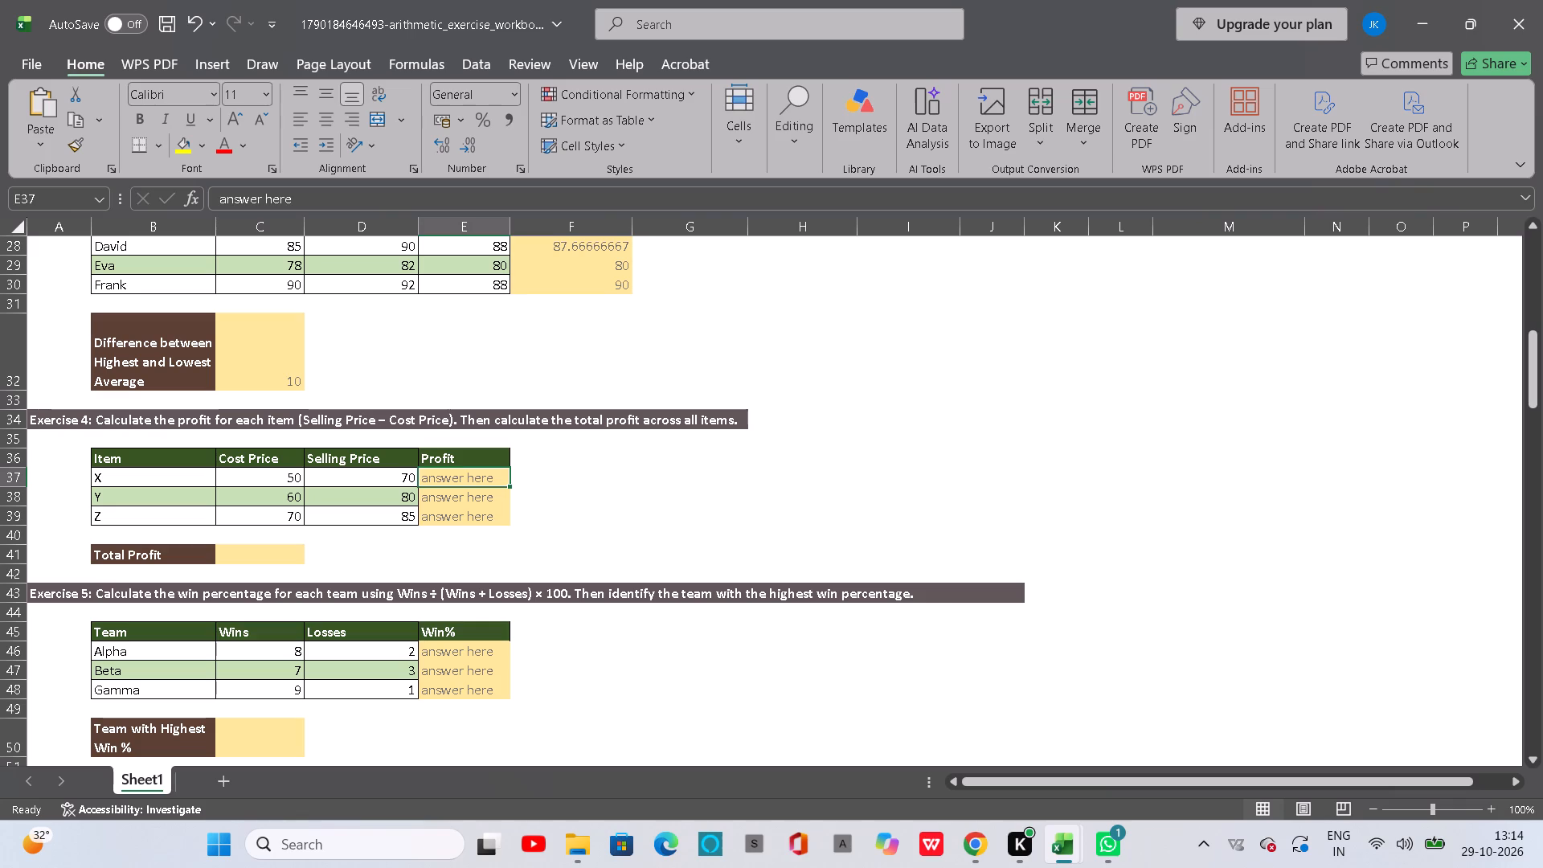
click(952, 714)
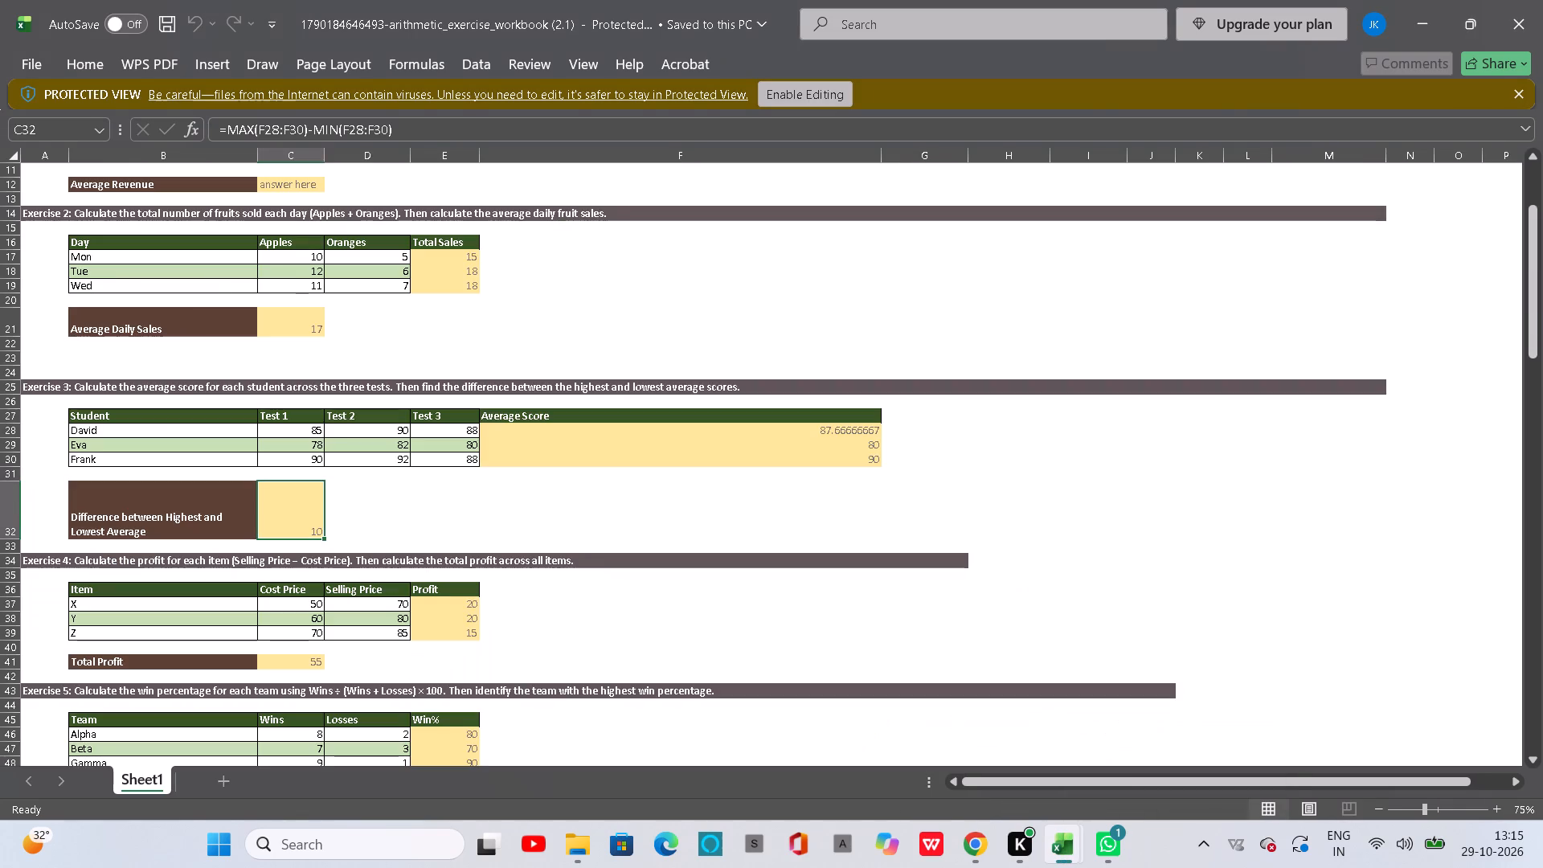
scroll(401, 622, down, 2)
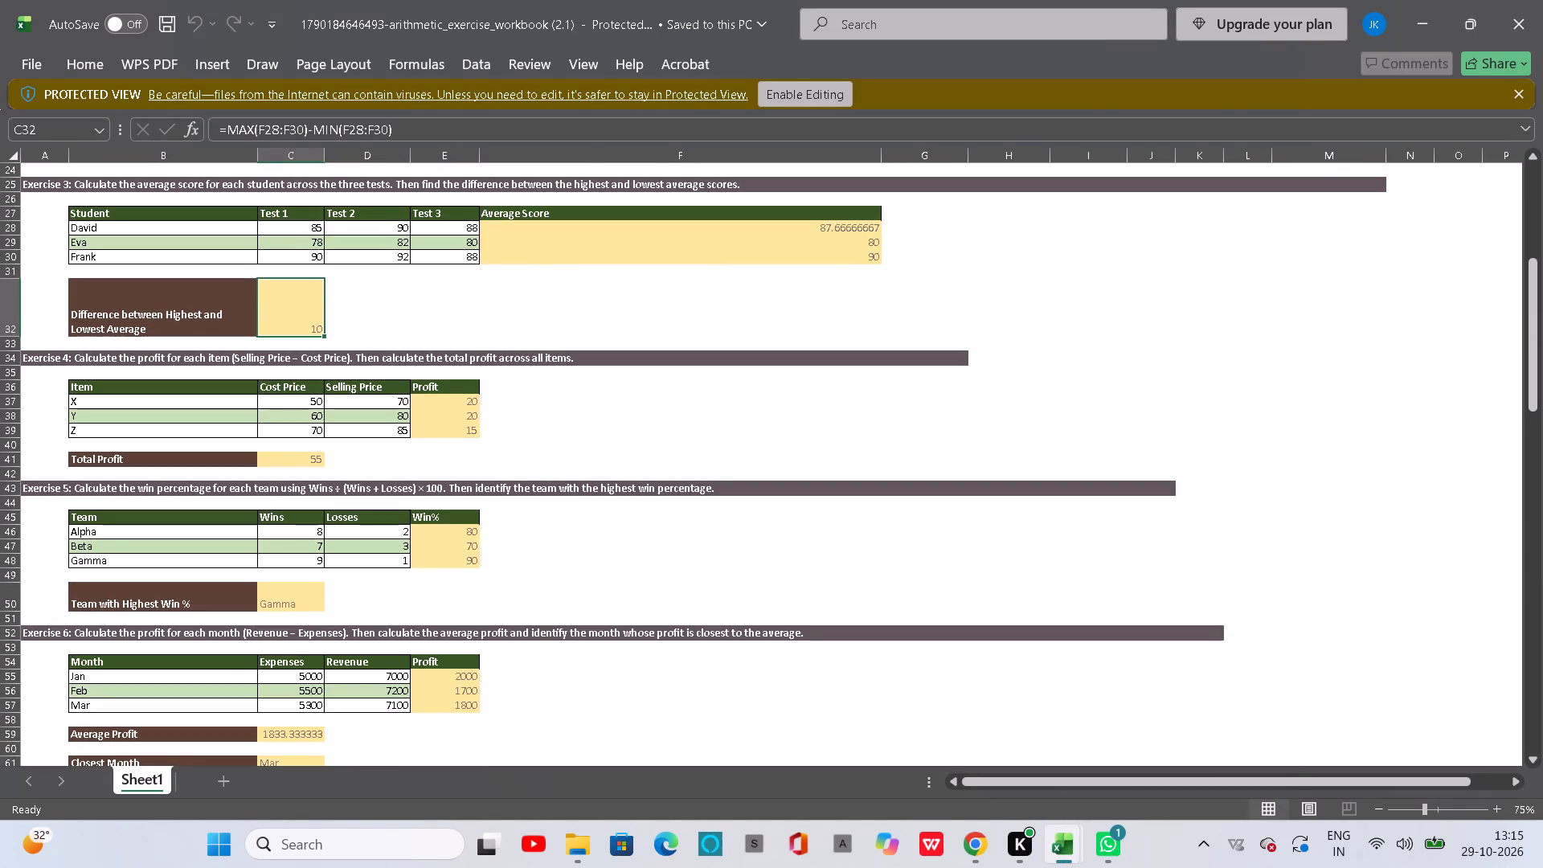
click(440, 407)
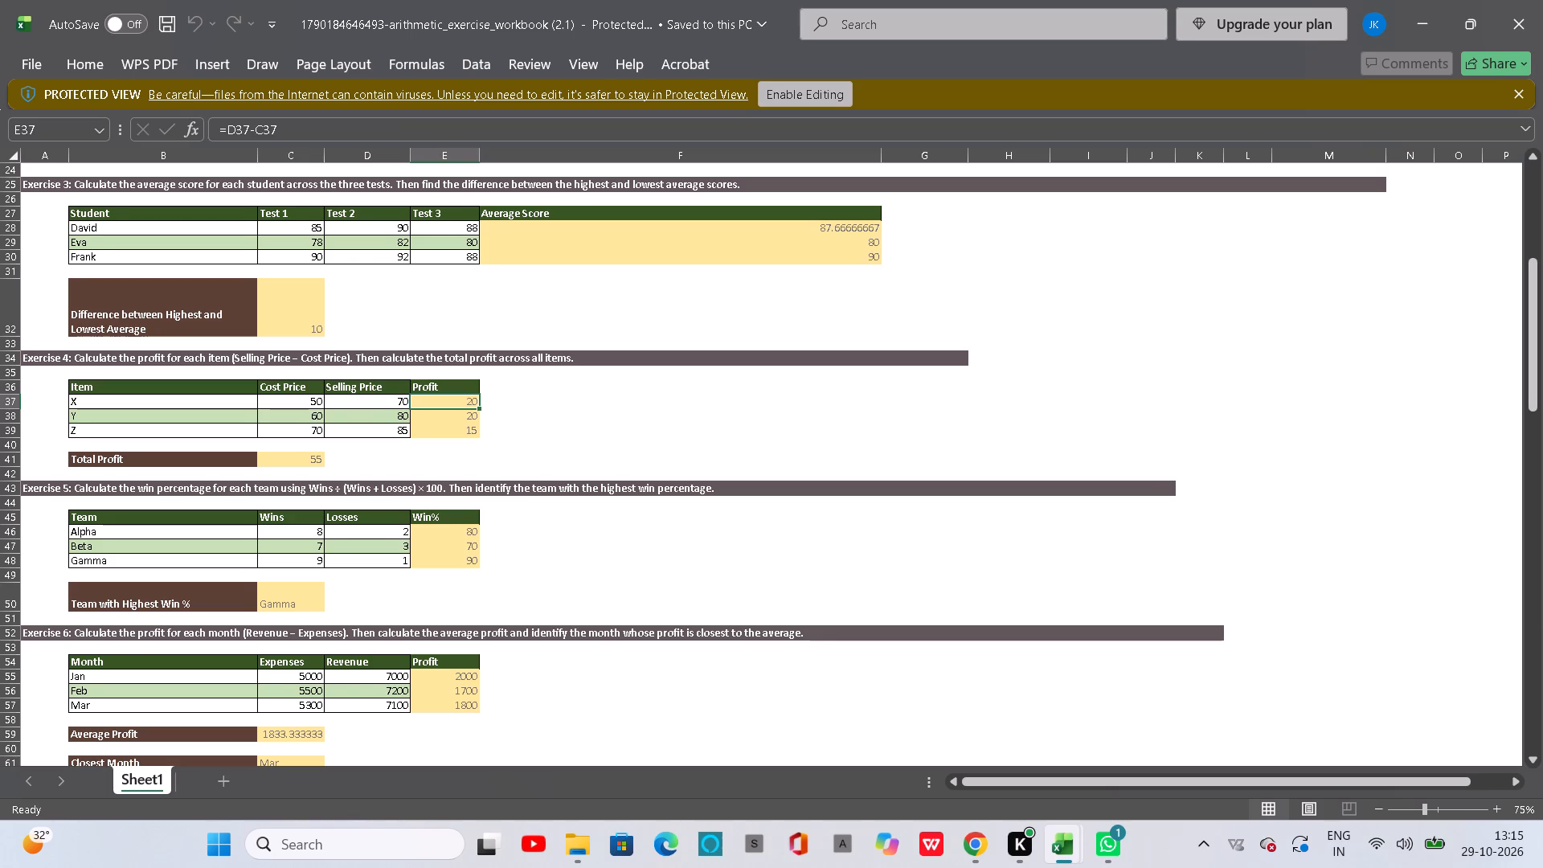
scroll(301, 403, right, 1)
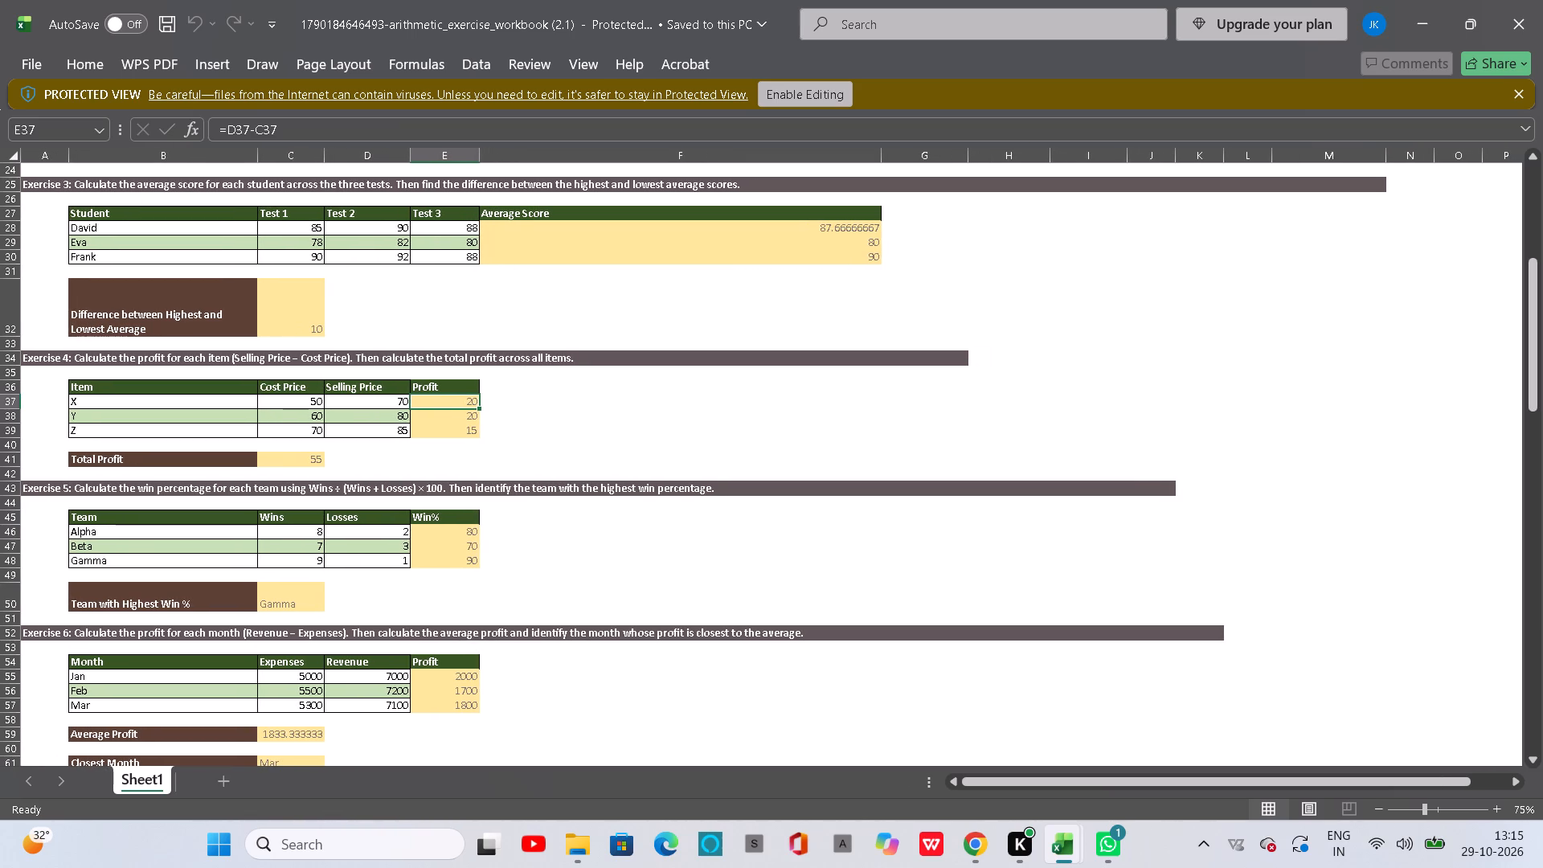
click(367, 405)
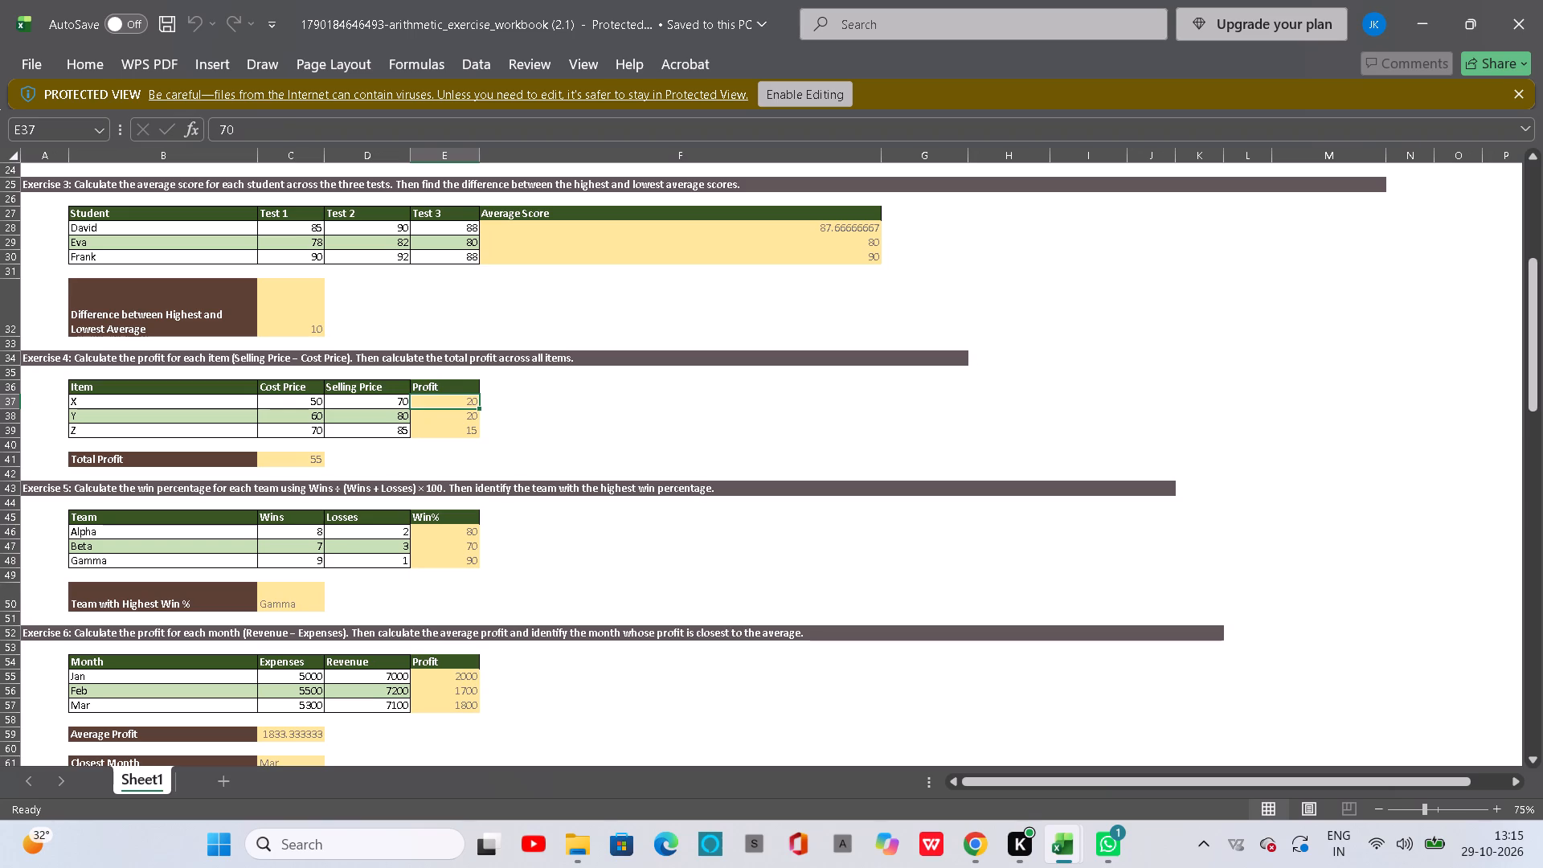
click(403, 405)
click(429, 403)
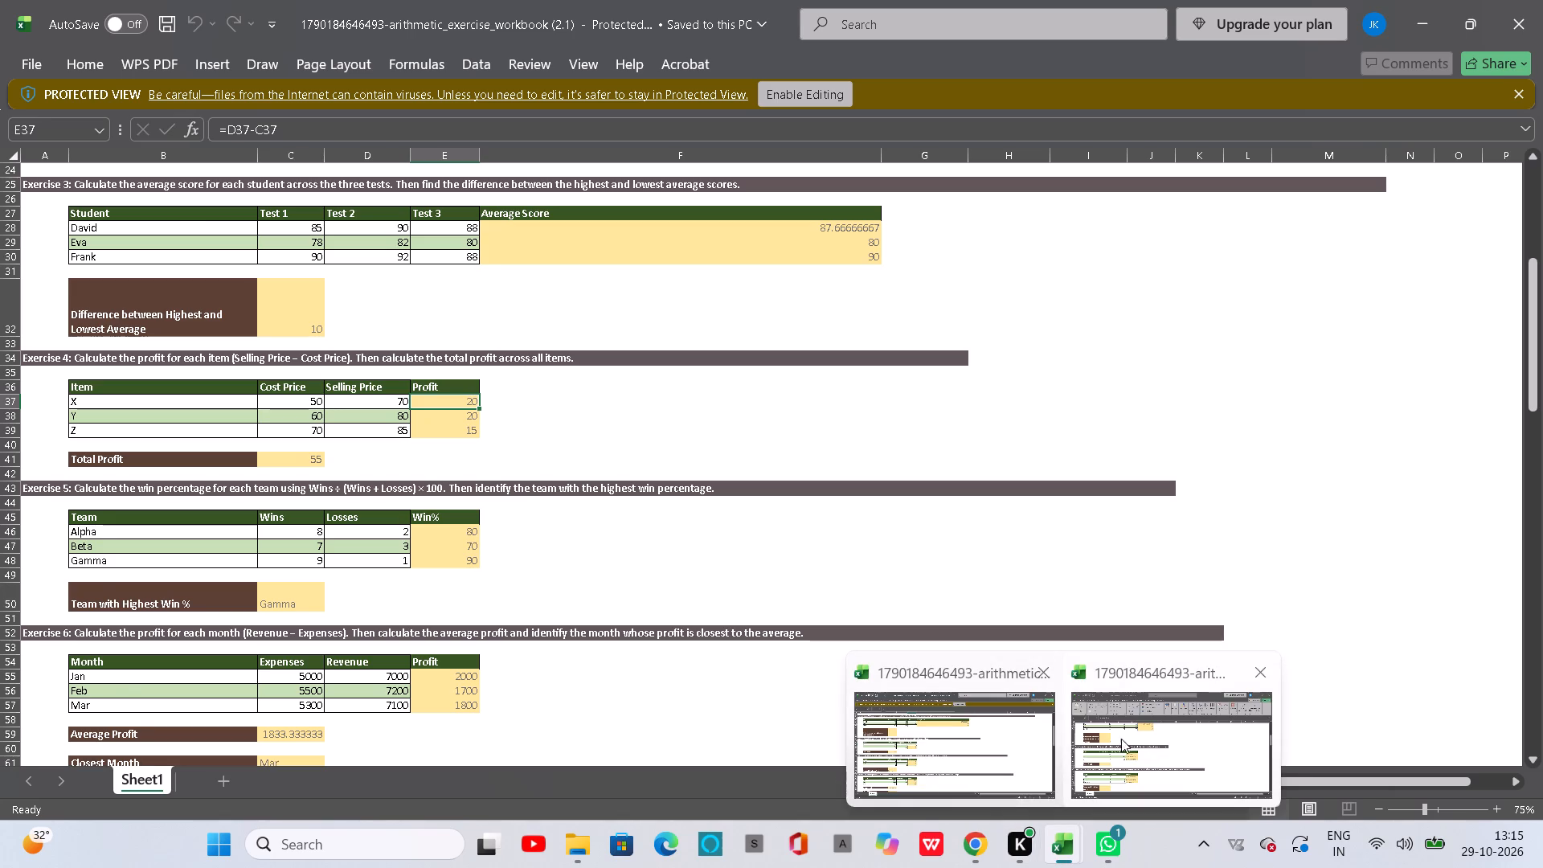
click(1138, 735)
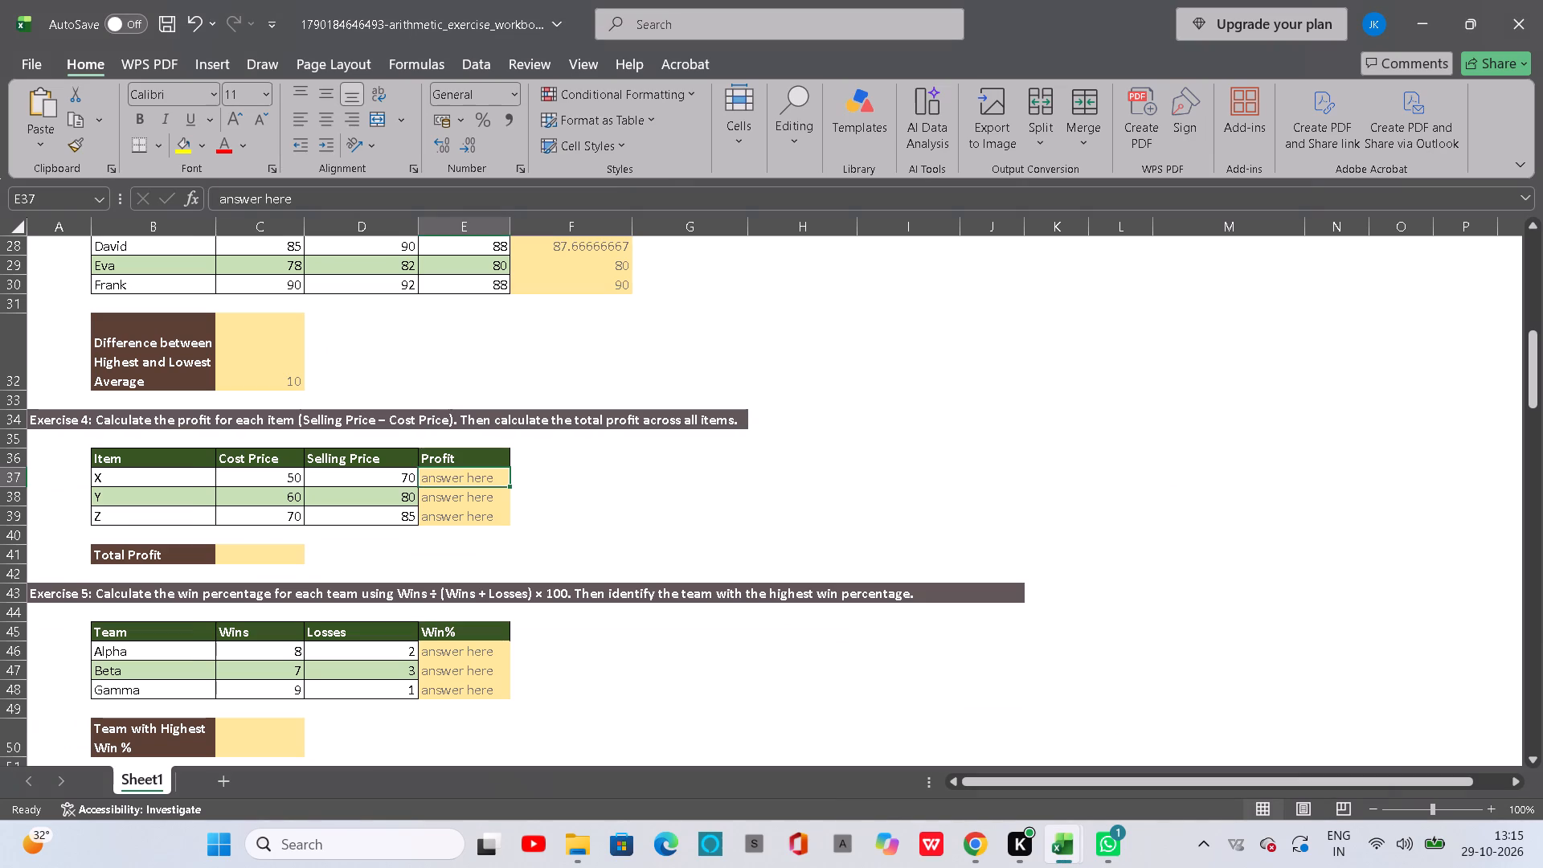
key(equal)
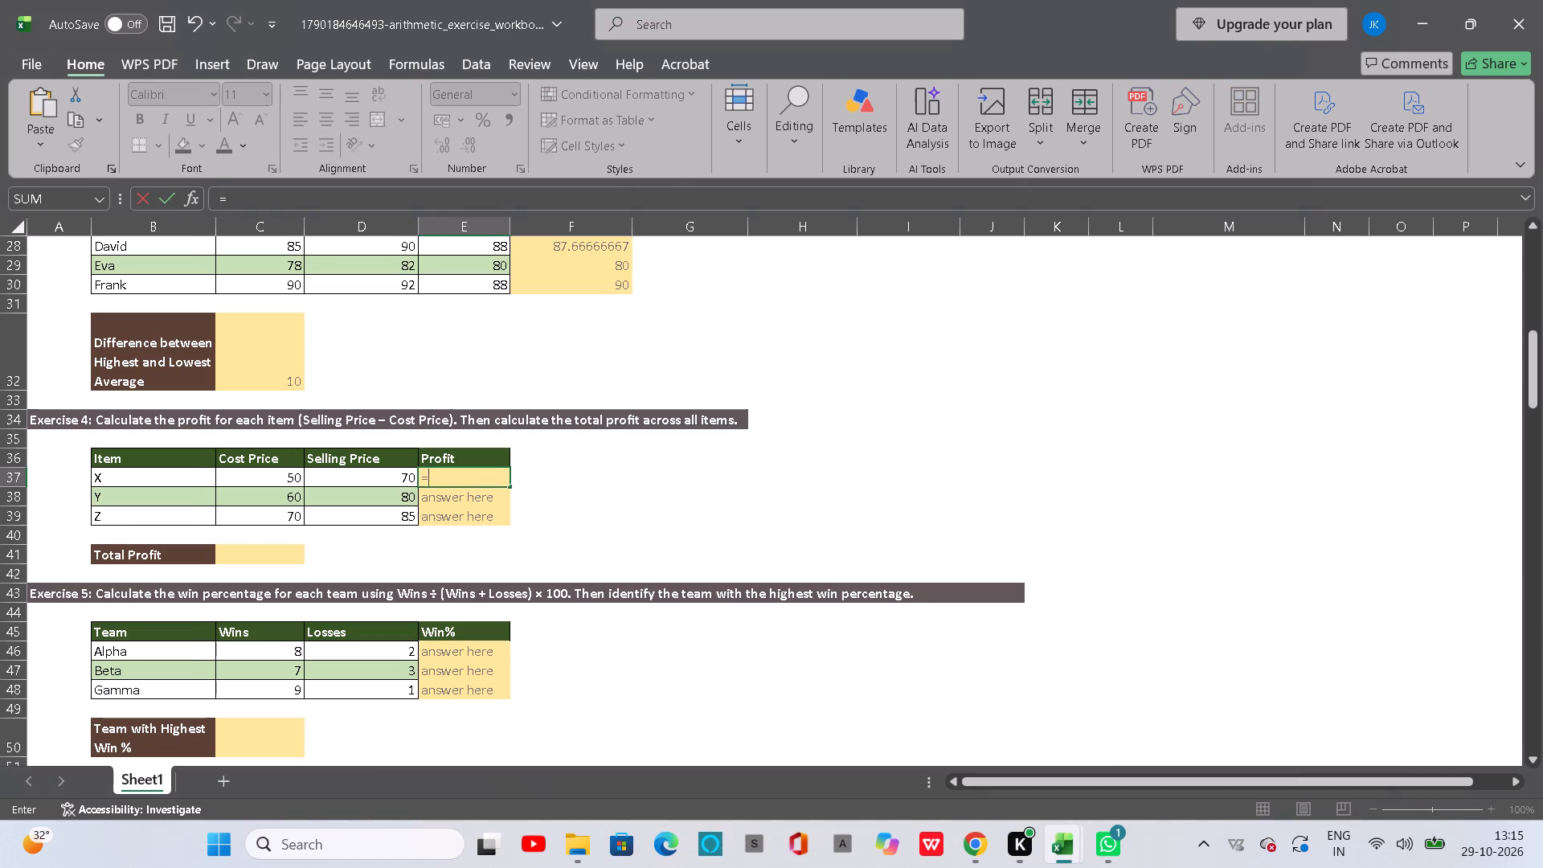
click(404, 482)
key(minus)
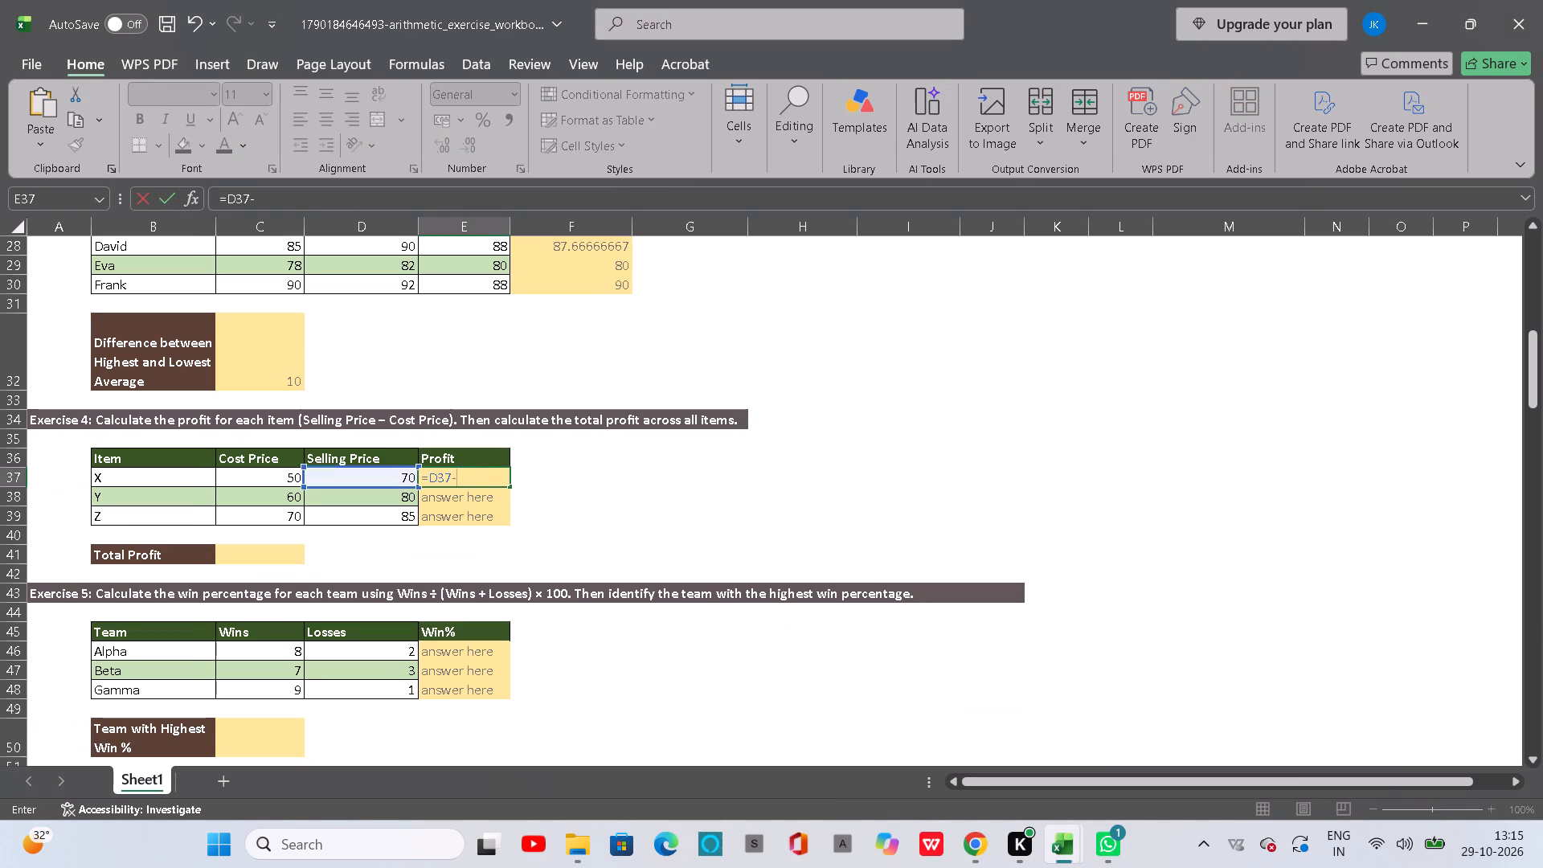
click(276, 482)
key(Return)
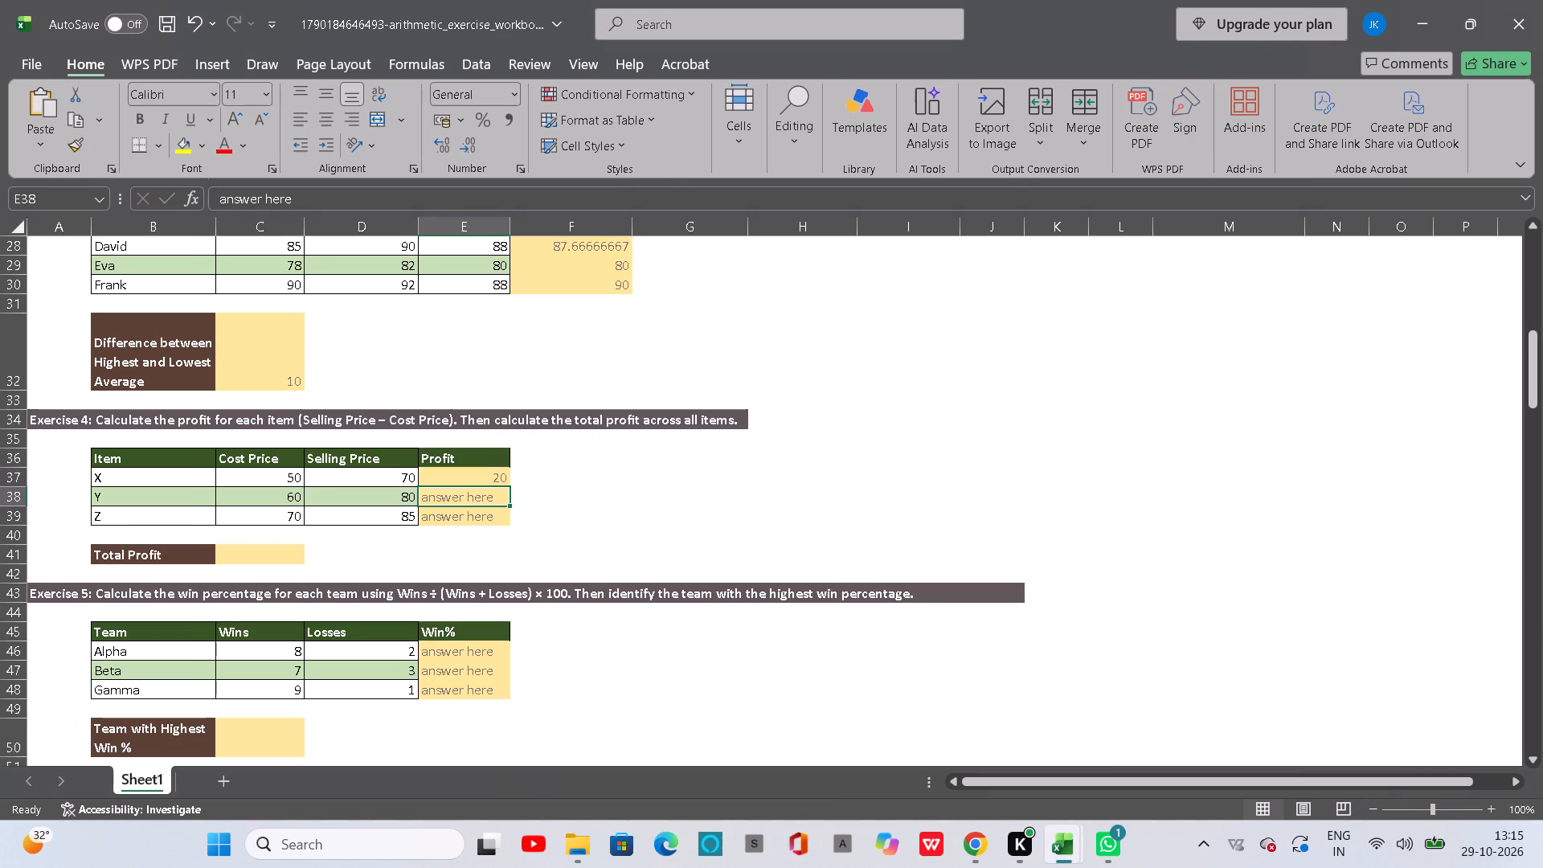
Calculate item Y's profit in E38 with =D38-C38, Selling Price minus Cost Price.
key(equal)
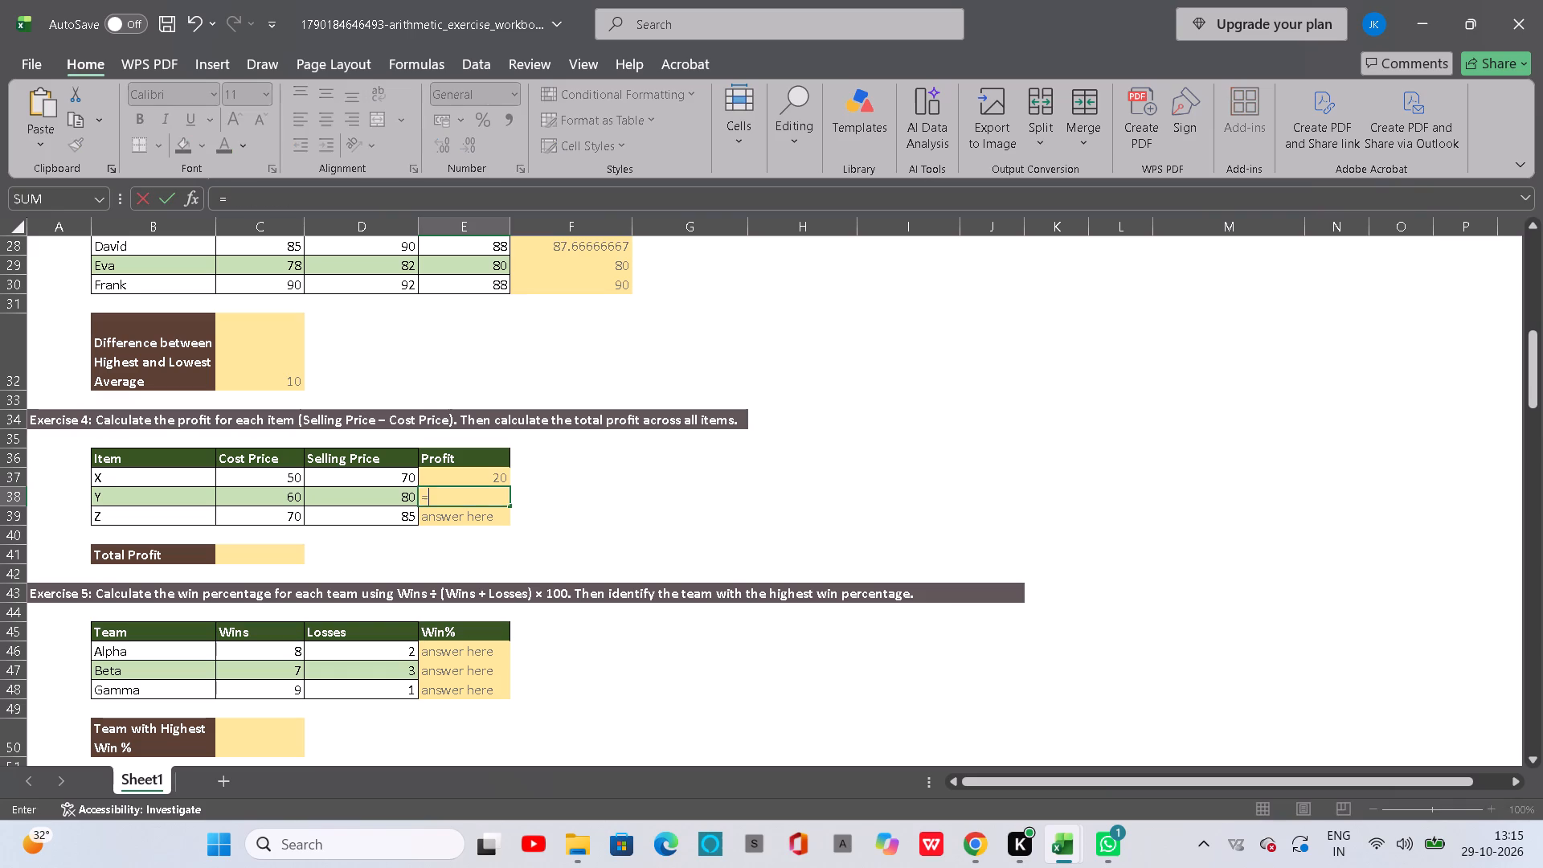
click(392, 499)
key(minus)
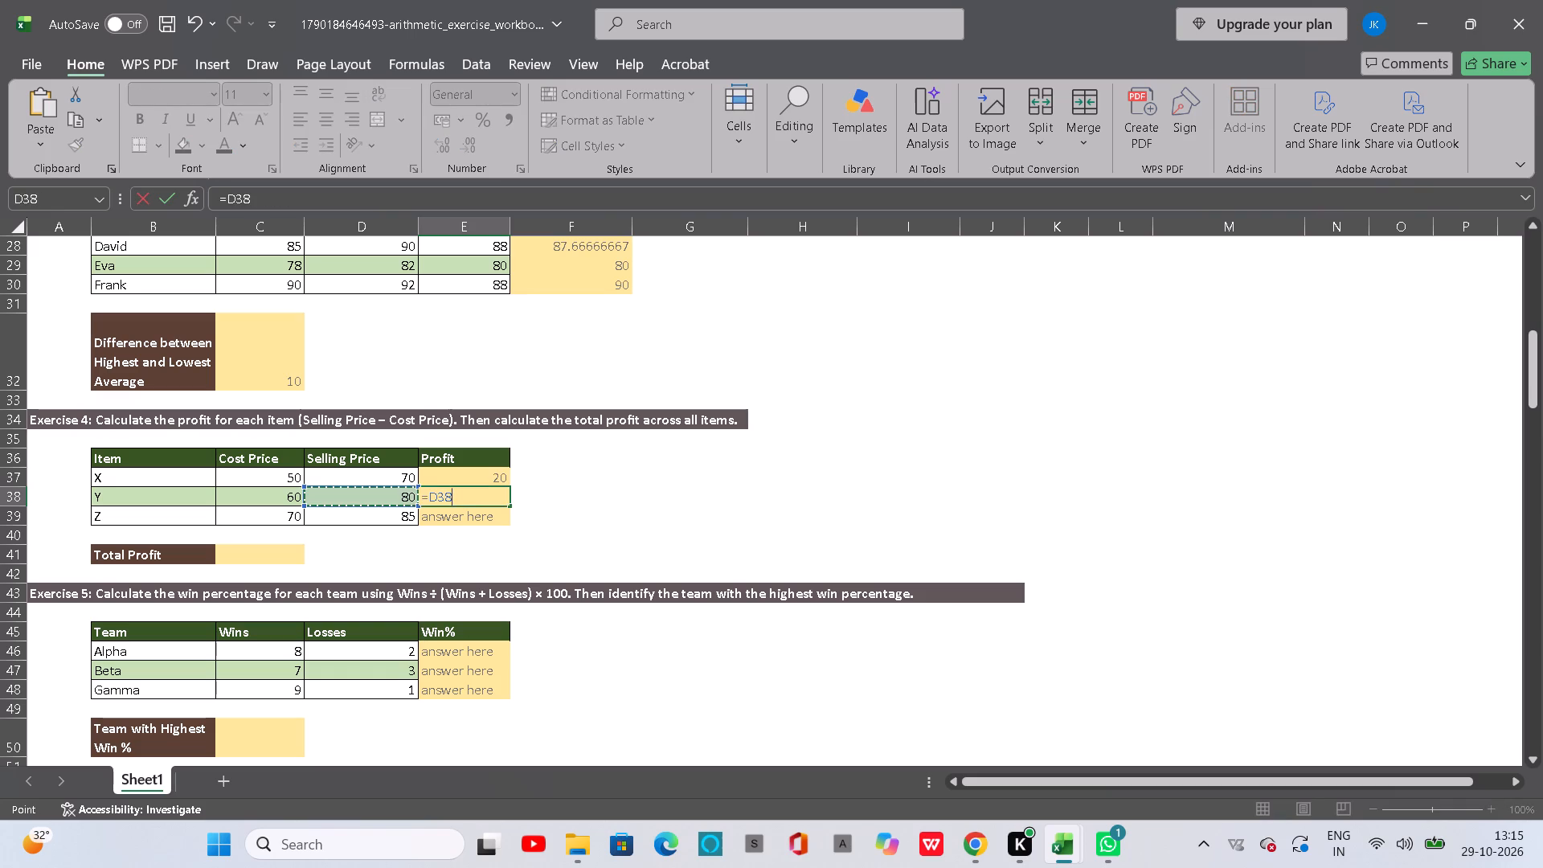
click(283, 498)
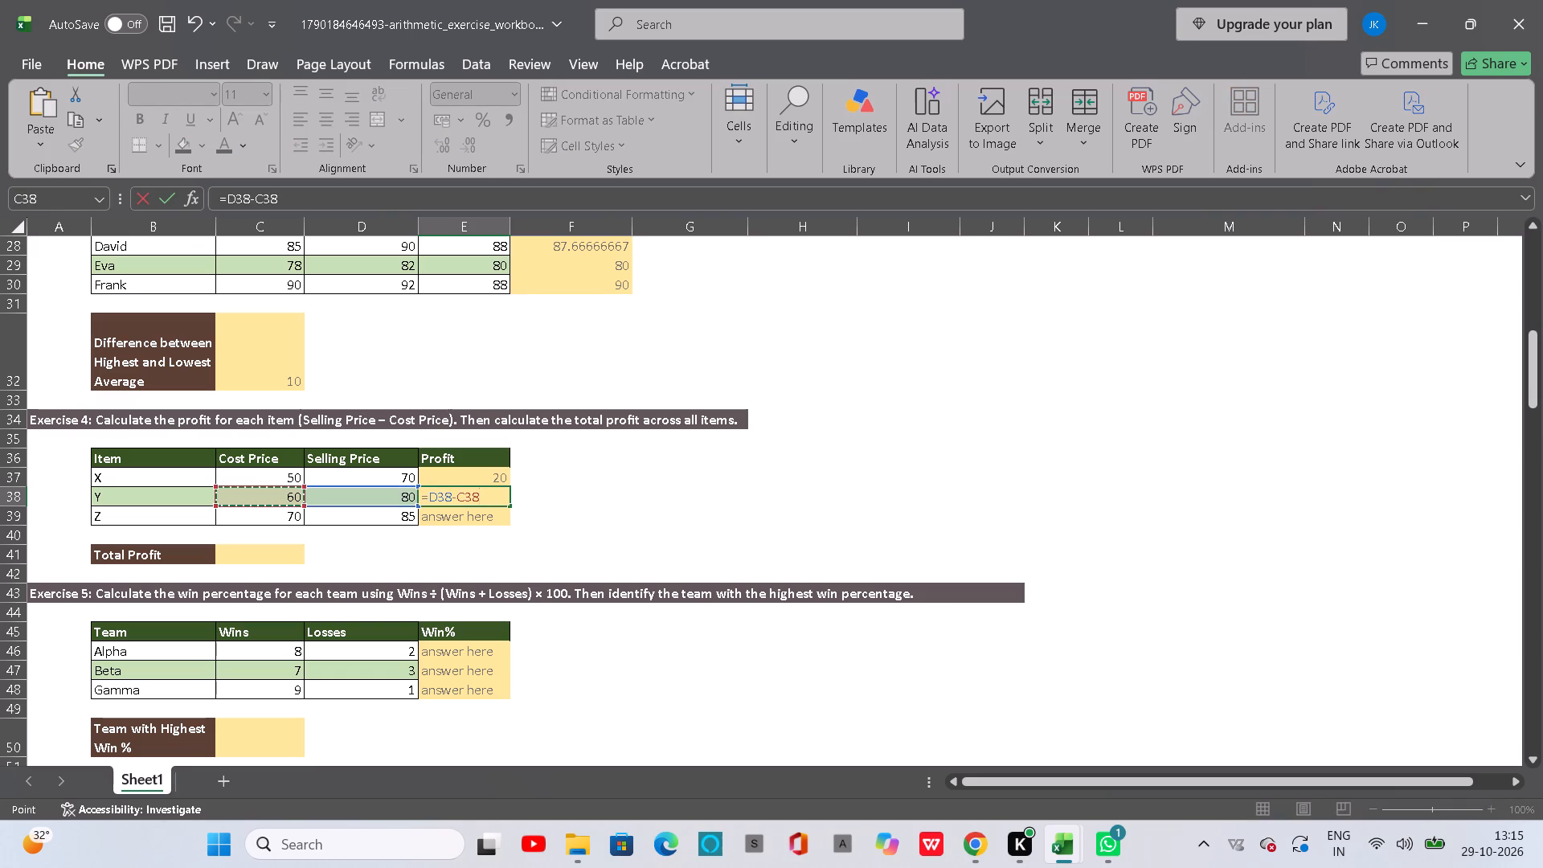
key(Return)
Calculate item Z's profit in E39 of Exercise 4 with =D39-C39.
click(361, 506)
key(equal)
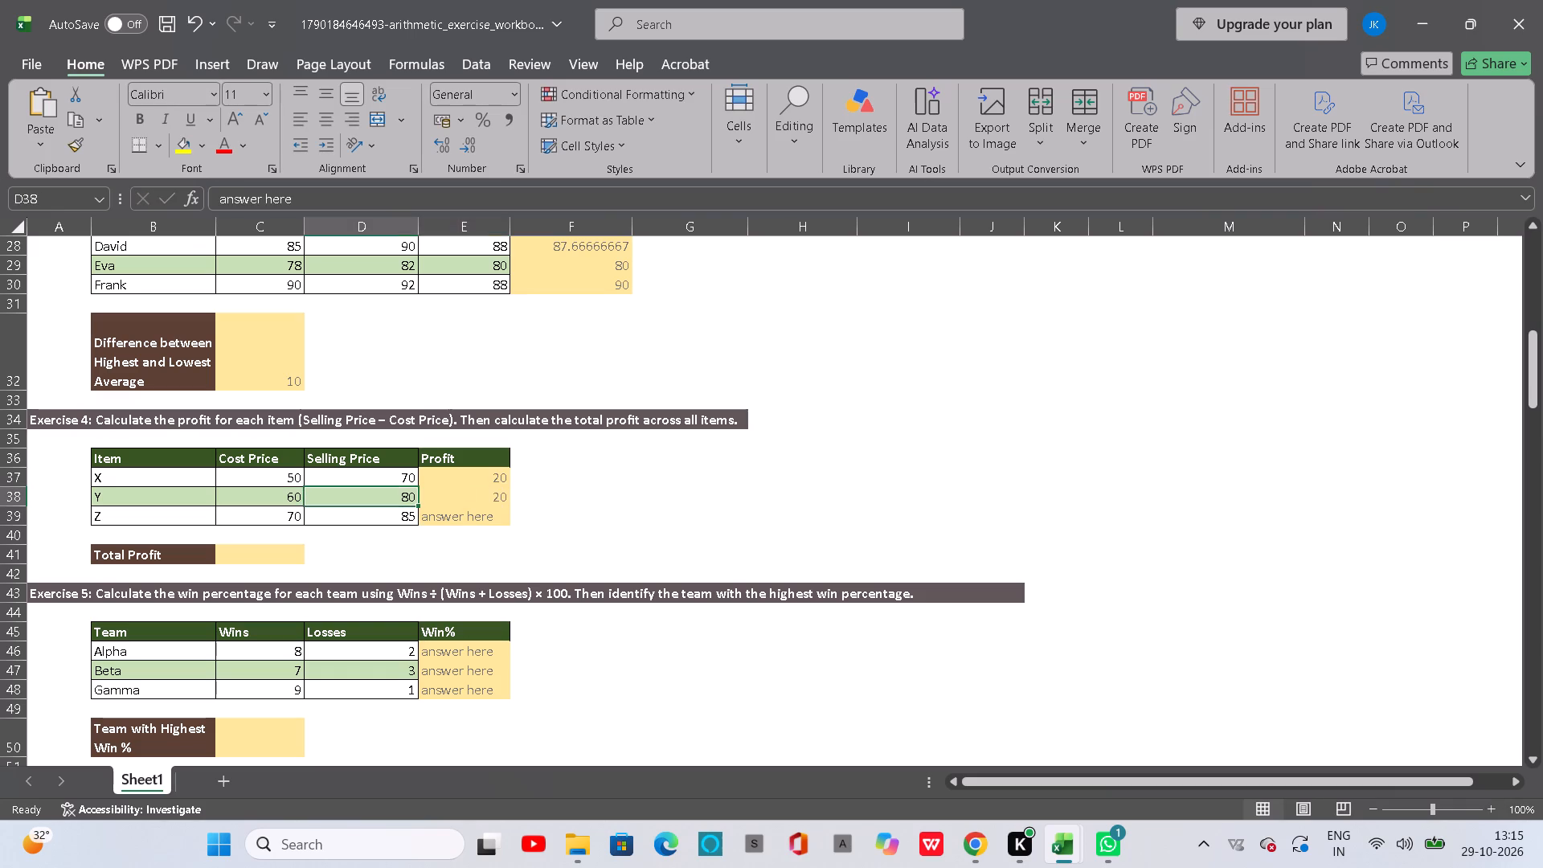
click(466, 519)
key(equal)
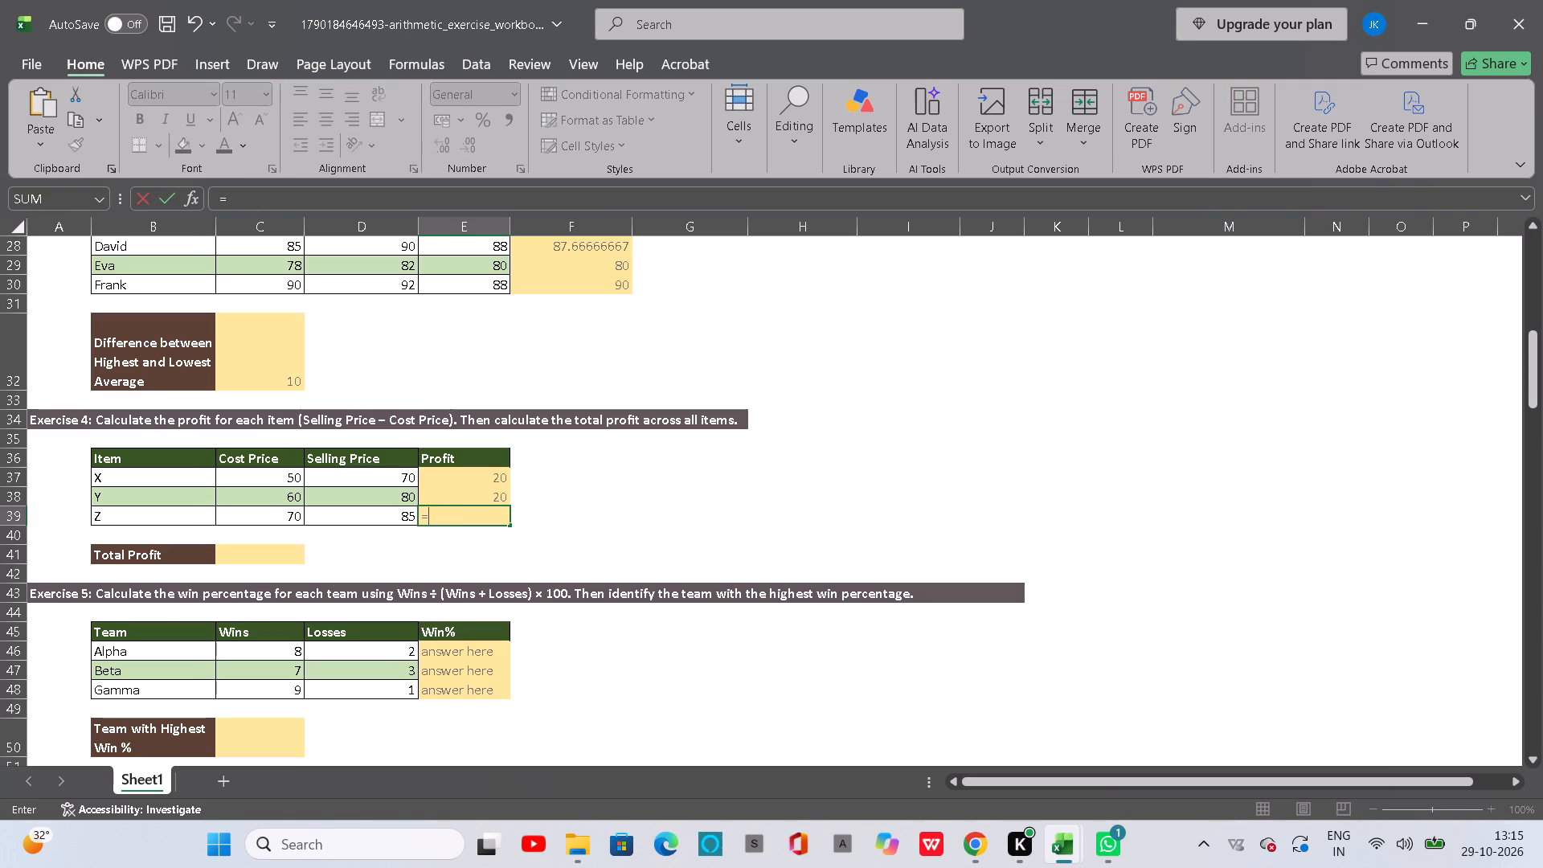
click(368, 514)
key(minus)
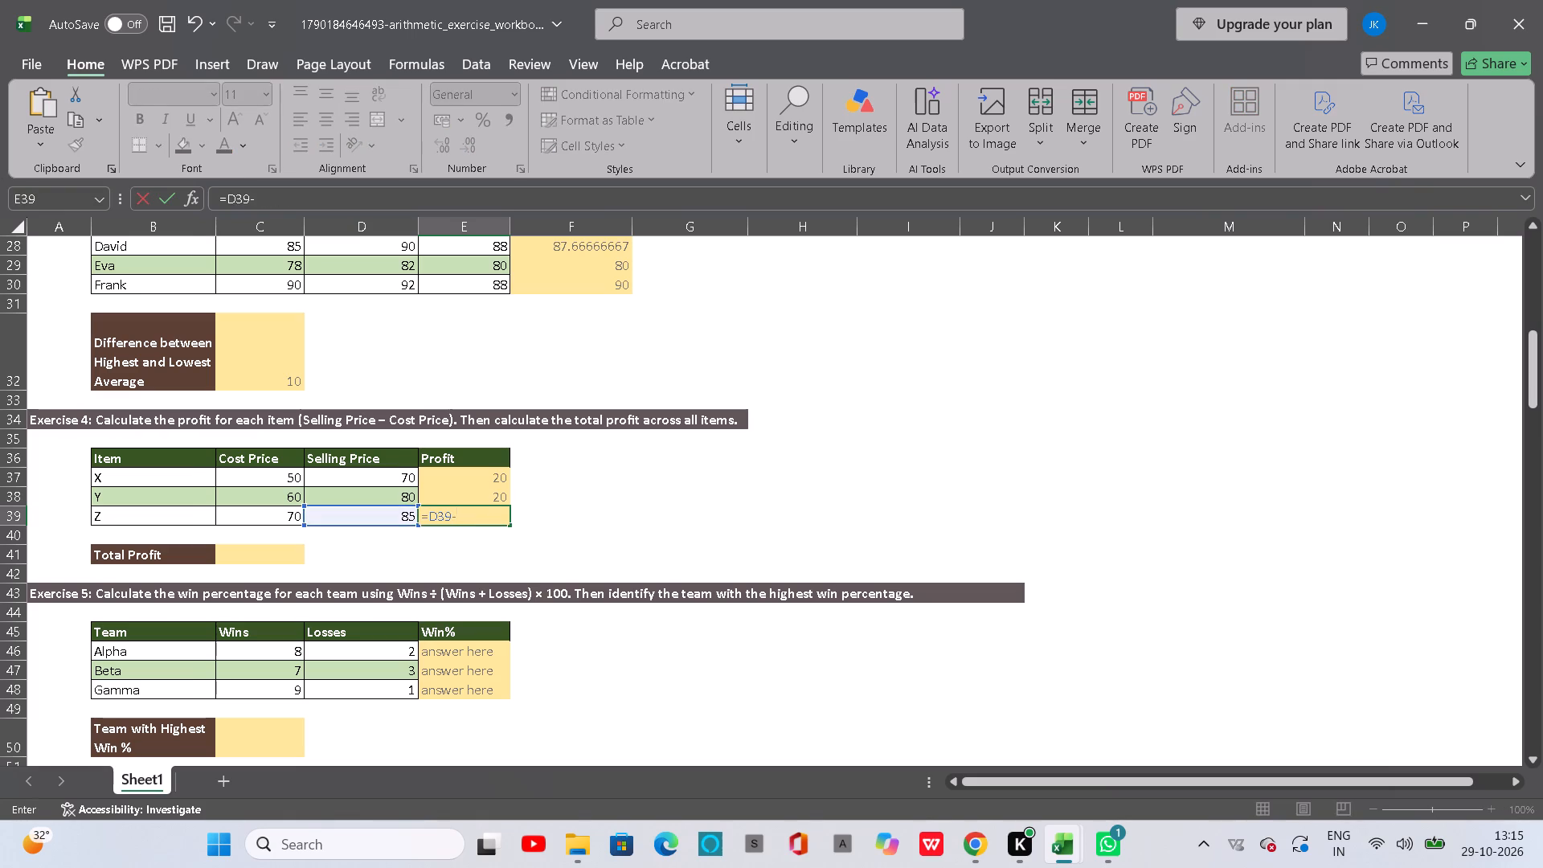
click(287, 518)
key(equal)
key(BackSpace)
key(Return)
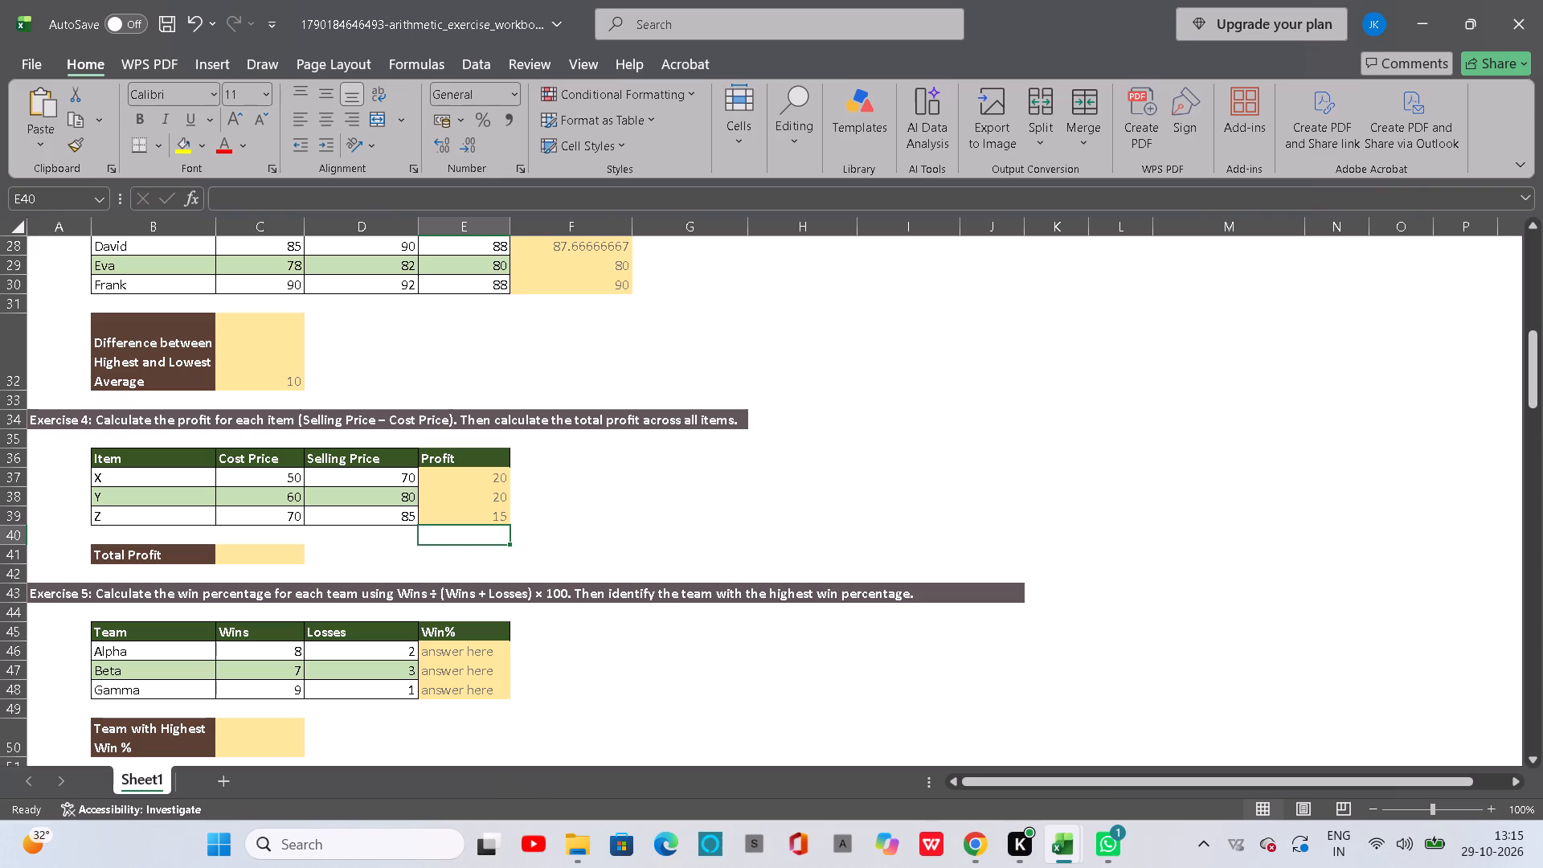
Consult C41's formula in the 2.1 reference copy and calculate the Total Profit in C41 of the exercise workbook with SUM of E37:E39.
click(247, 559)
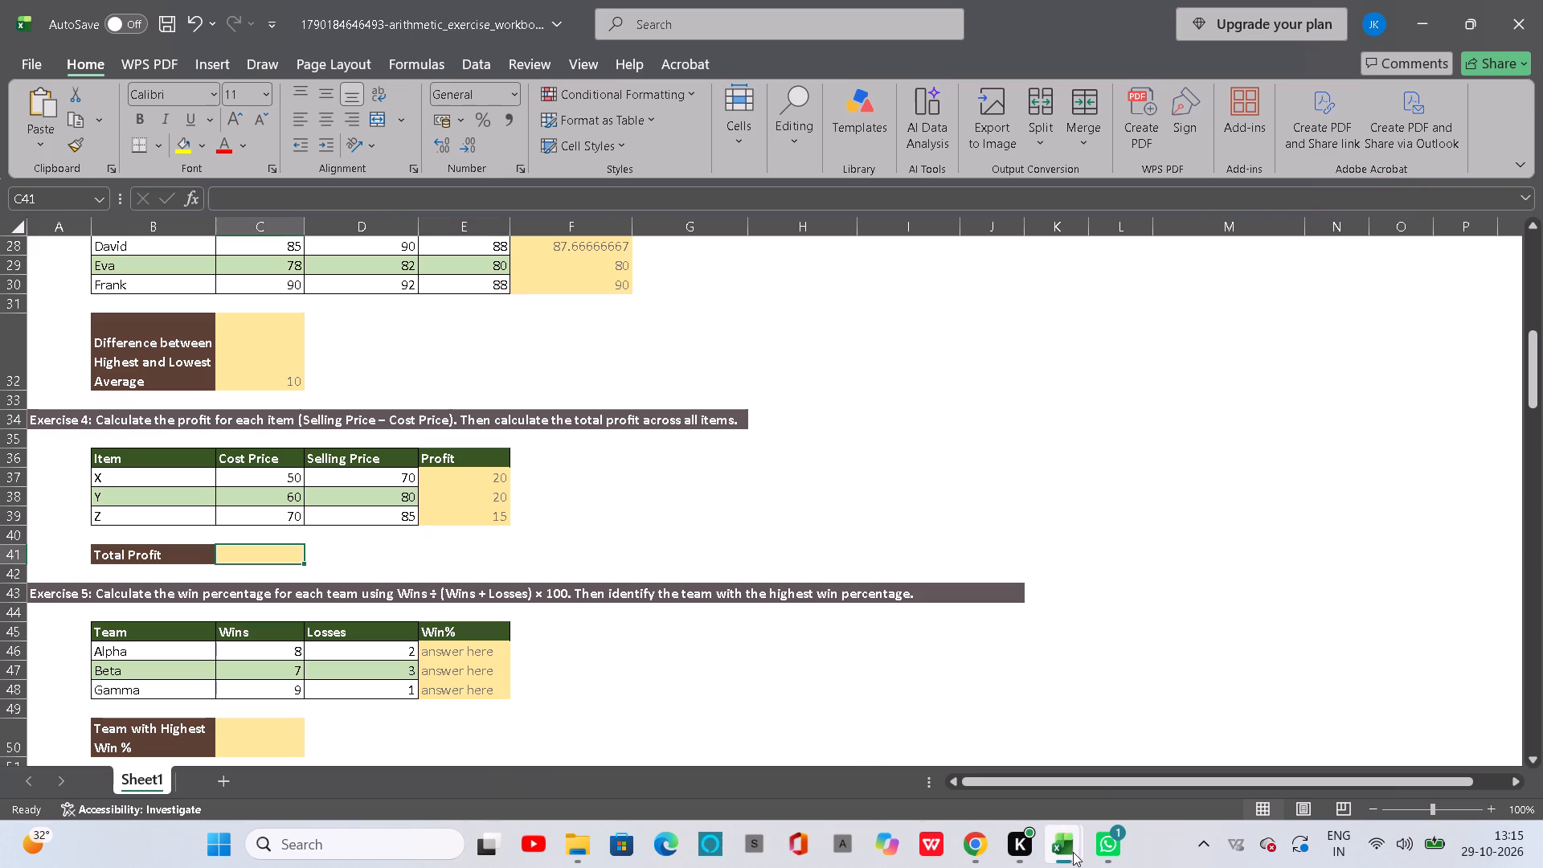
click(907, 710)
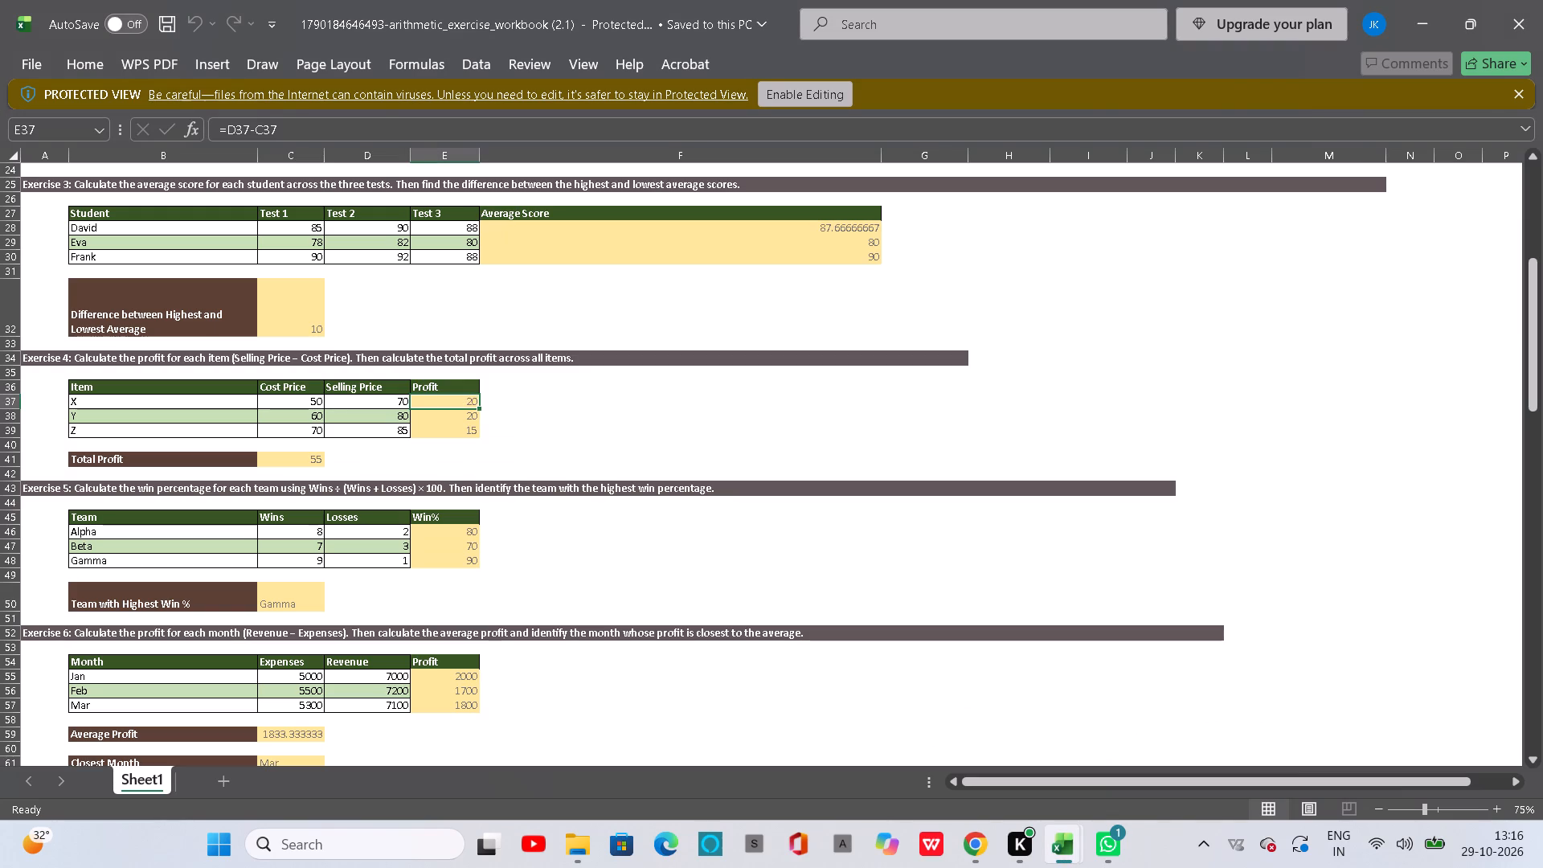
click(298, 463)
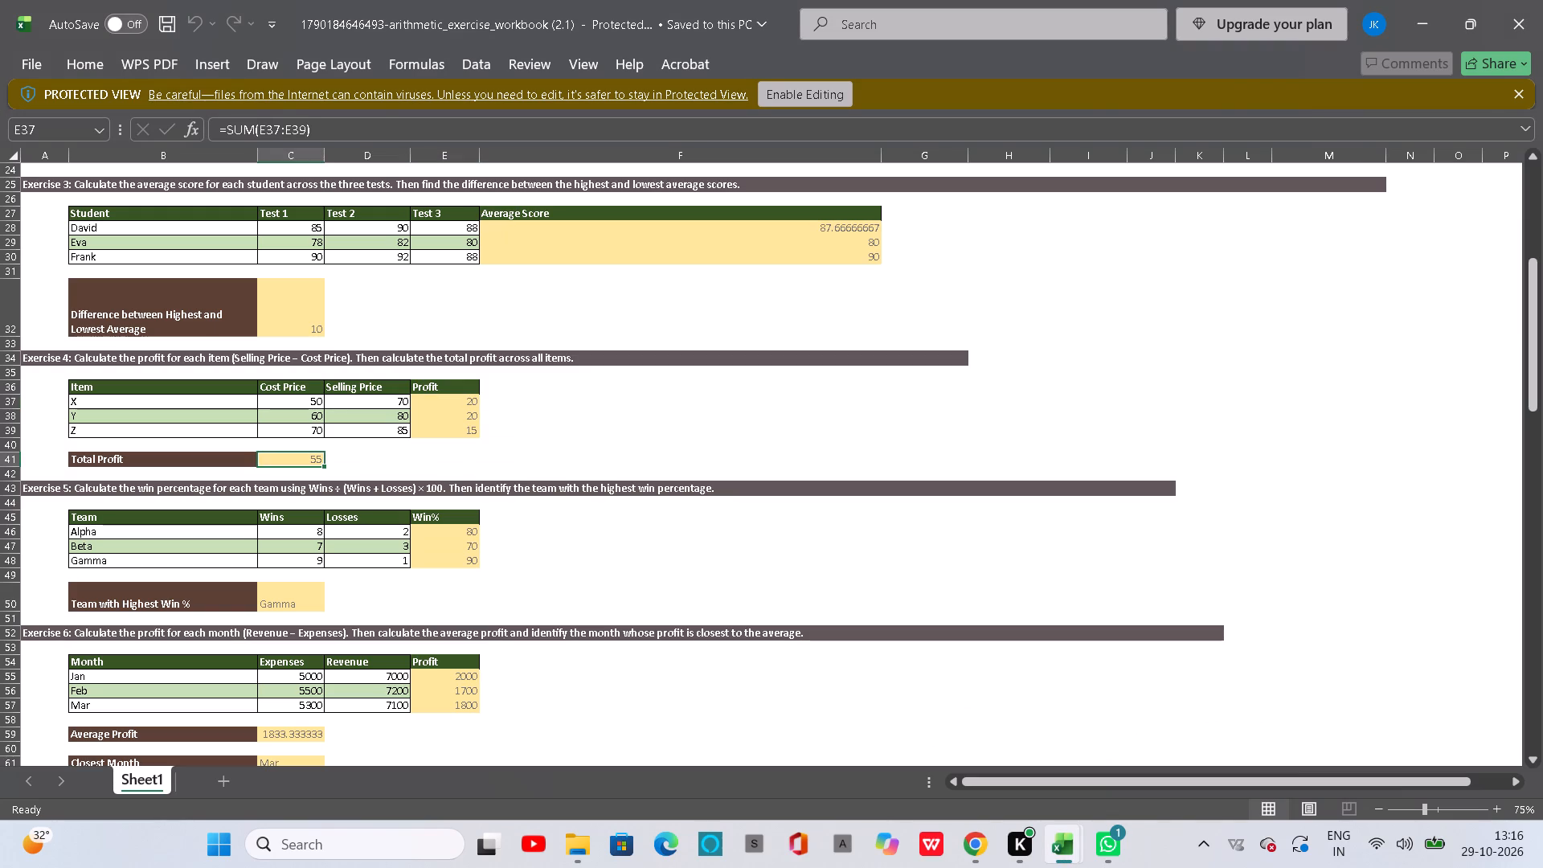
click(1160, 747)
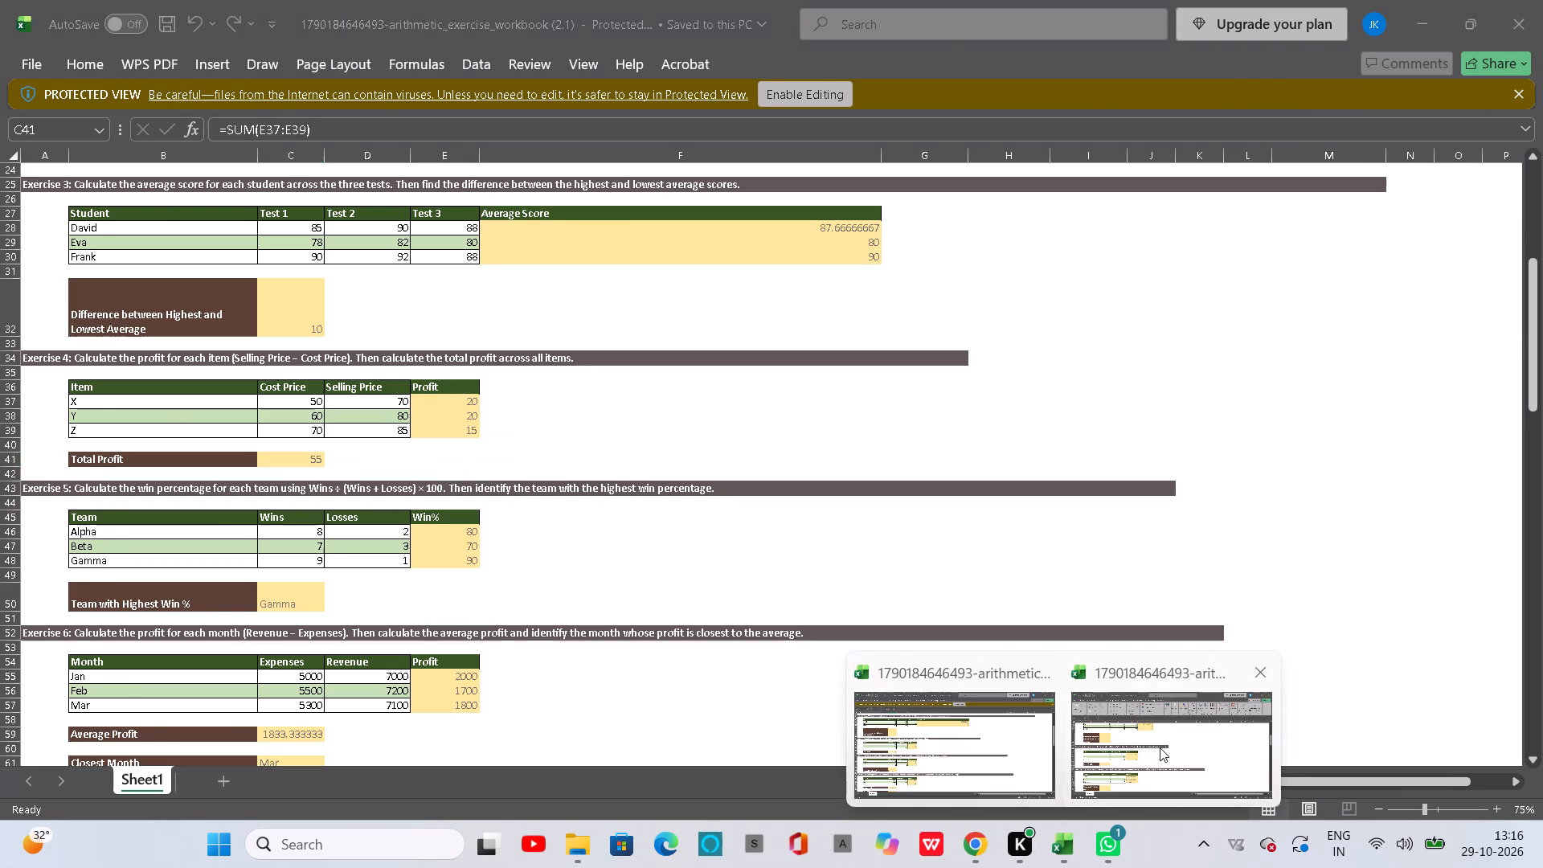
key(equal)
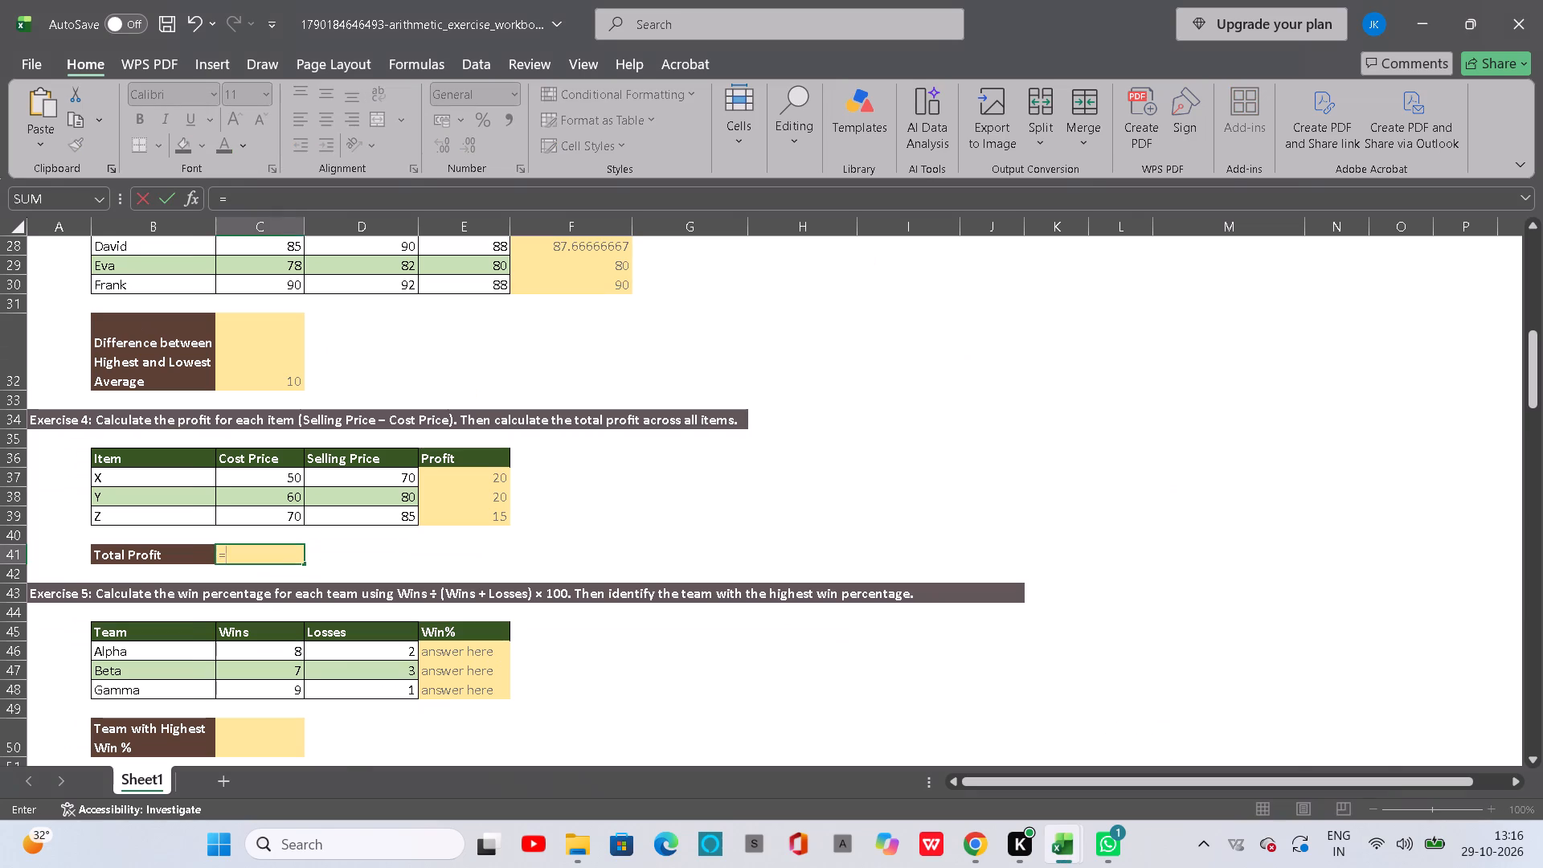
text(sum)
key(Tab)
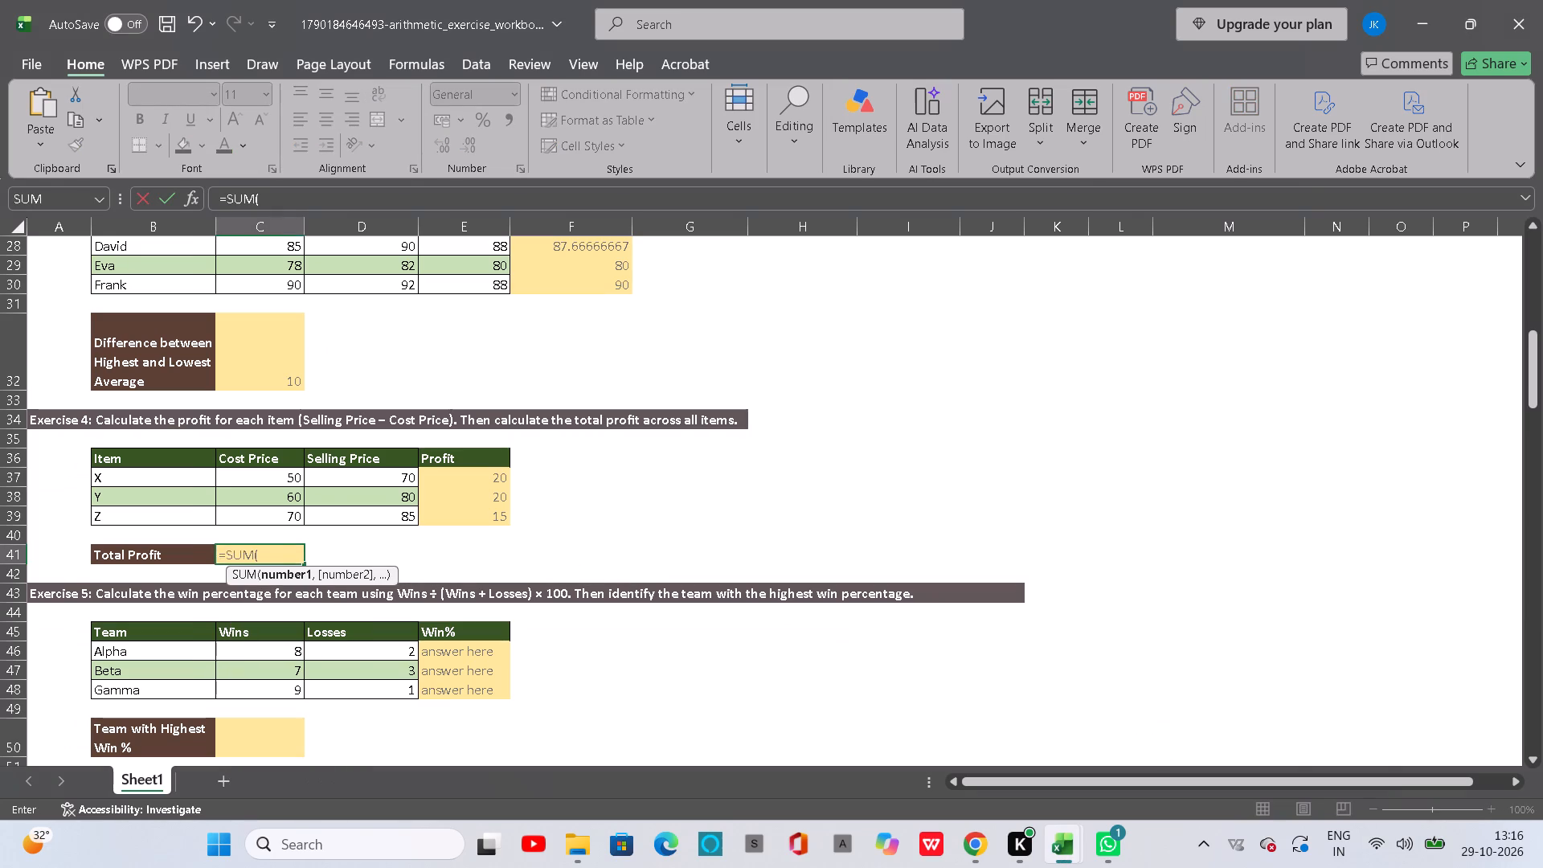
drag(440, 477, 458, 514)
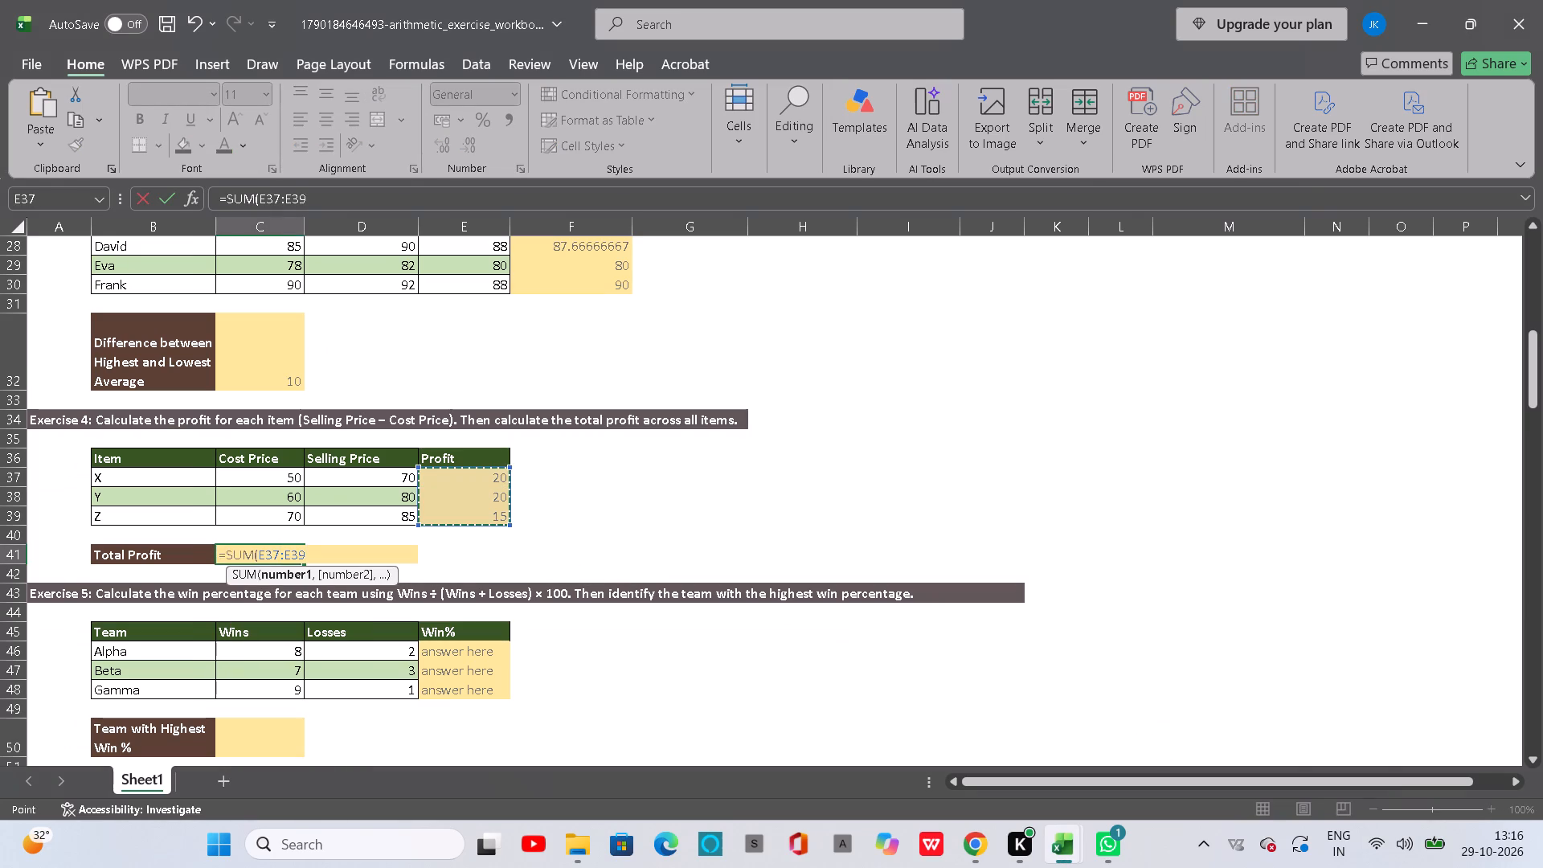
key(Return)
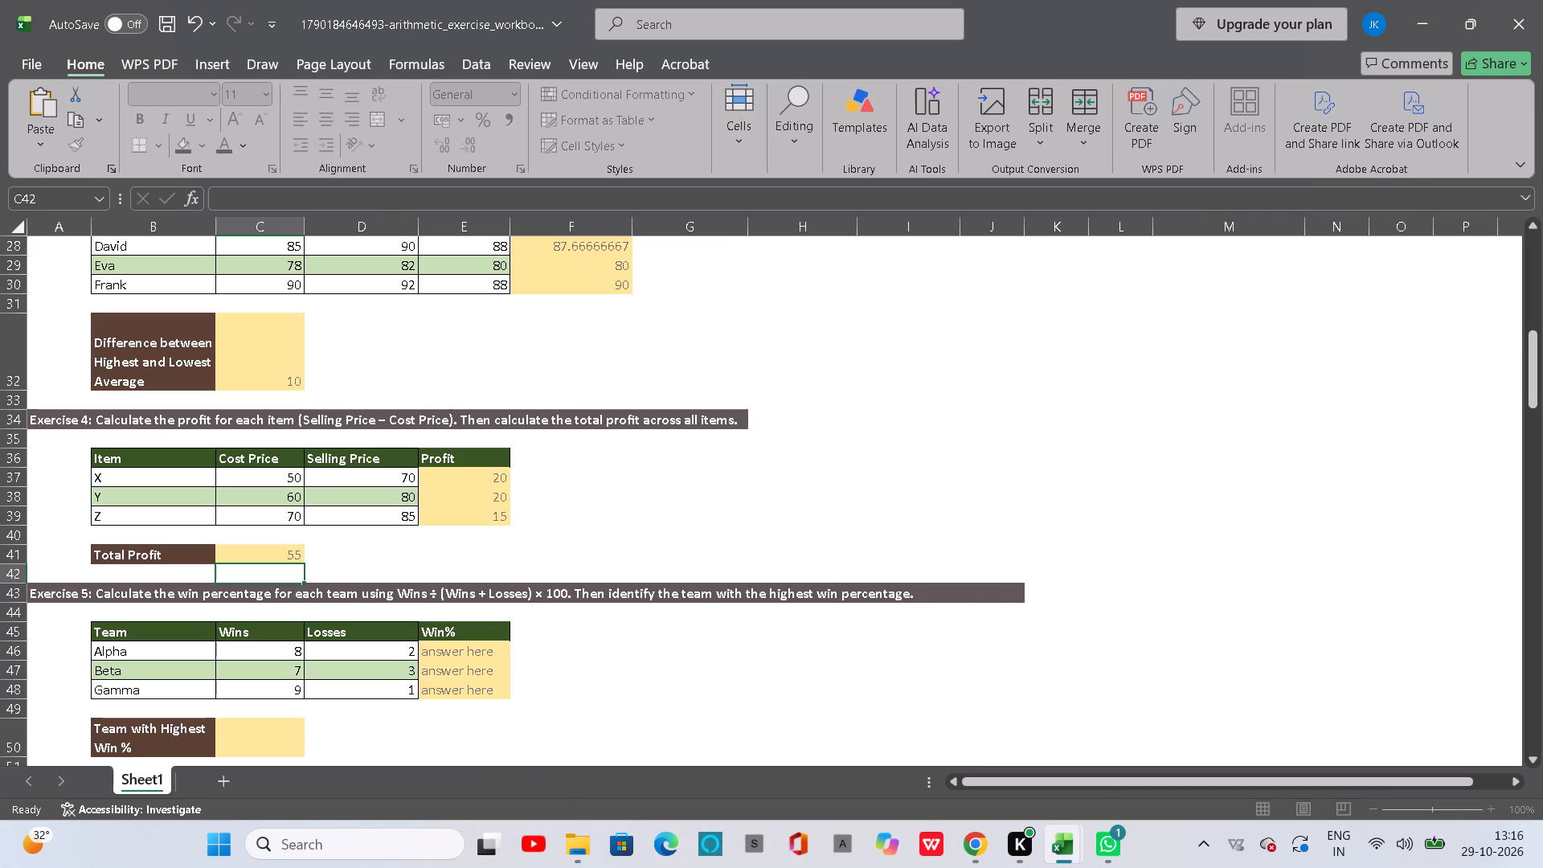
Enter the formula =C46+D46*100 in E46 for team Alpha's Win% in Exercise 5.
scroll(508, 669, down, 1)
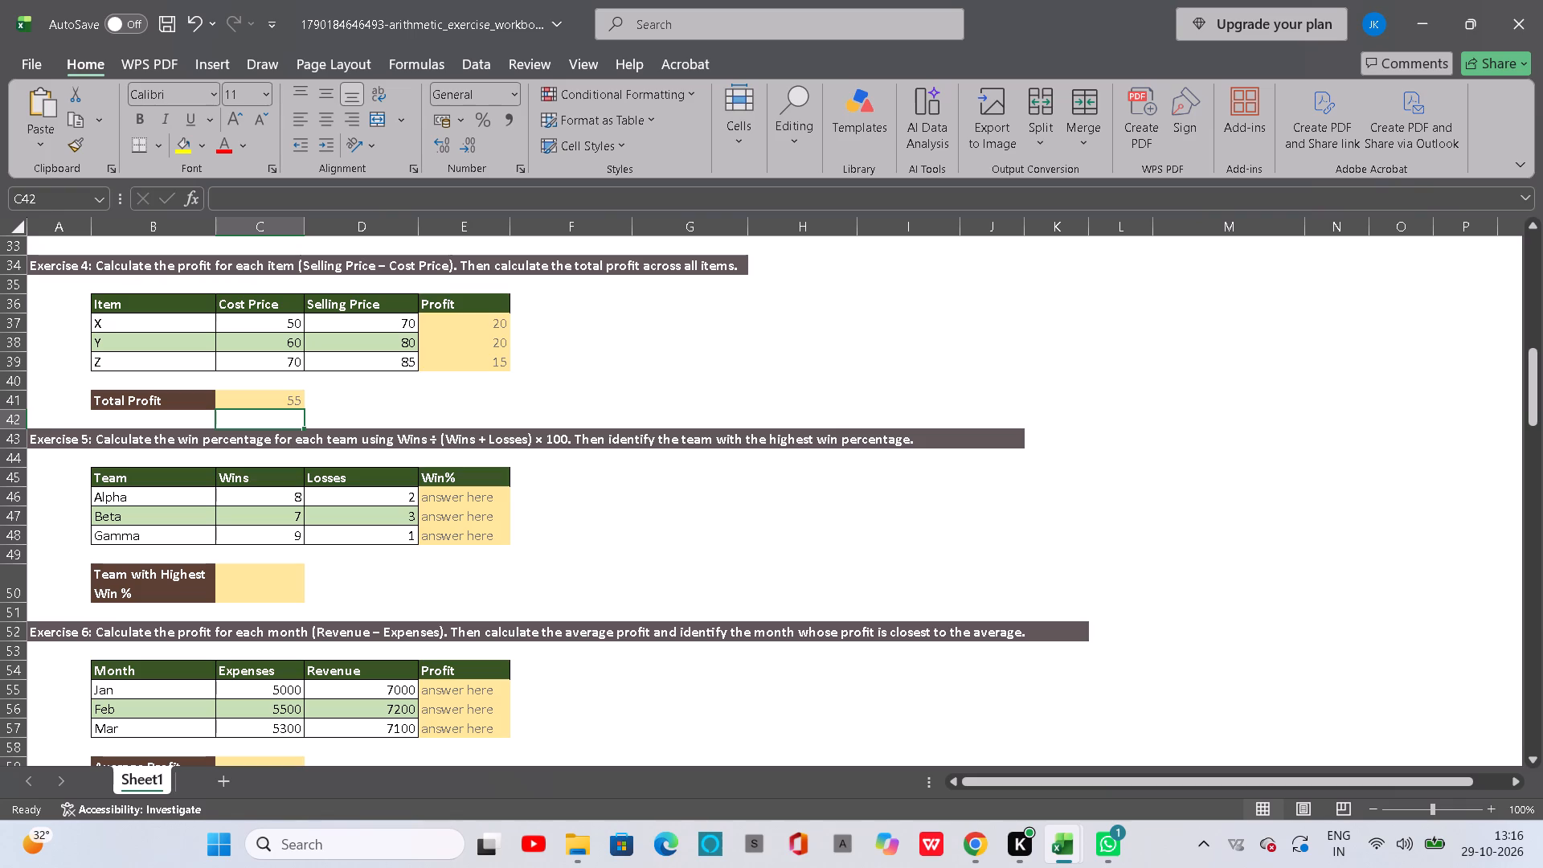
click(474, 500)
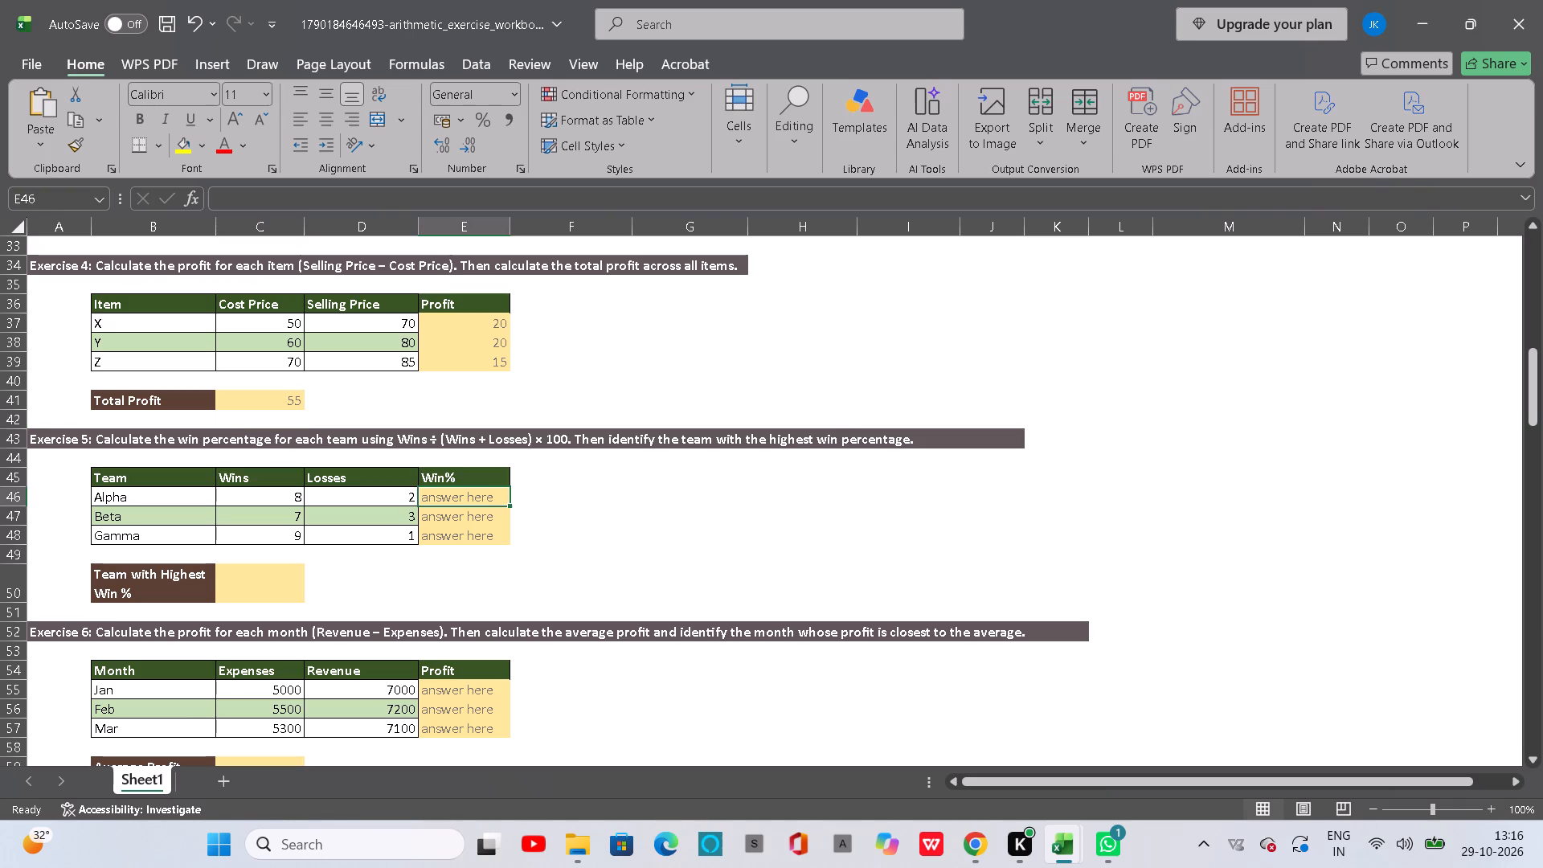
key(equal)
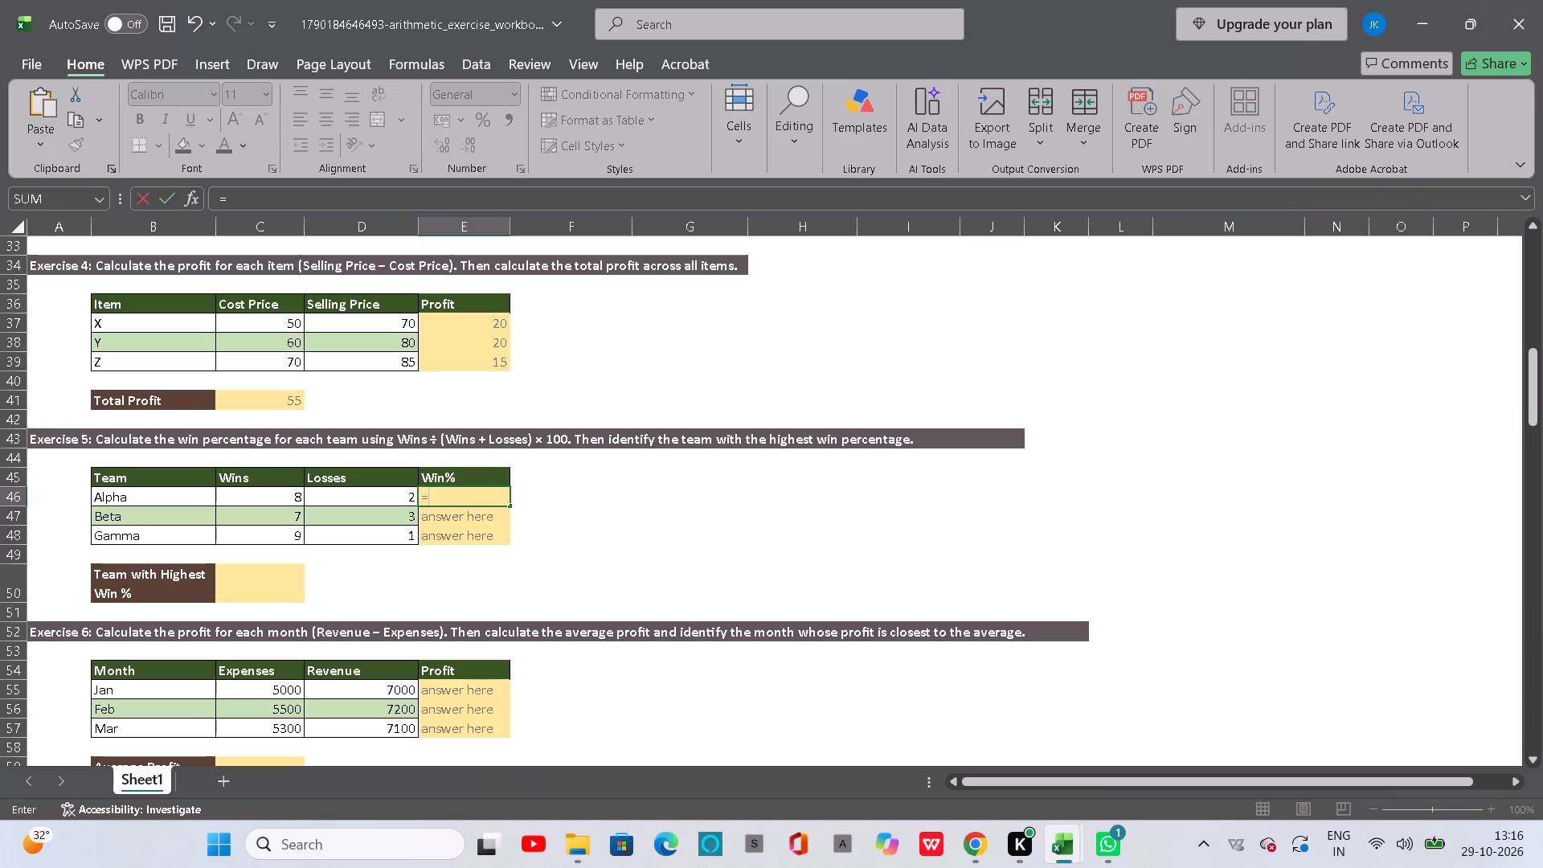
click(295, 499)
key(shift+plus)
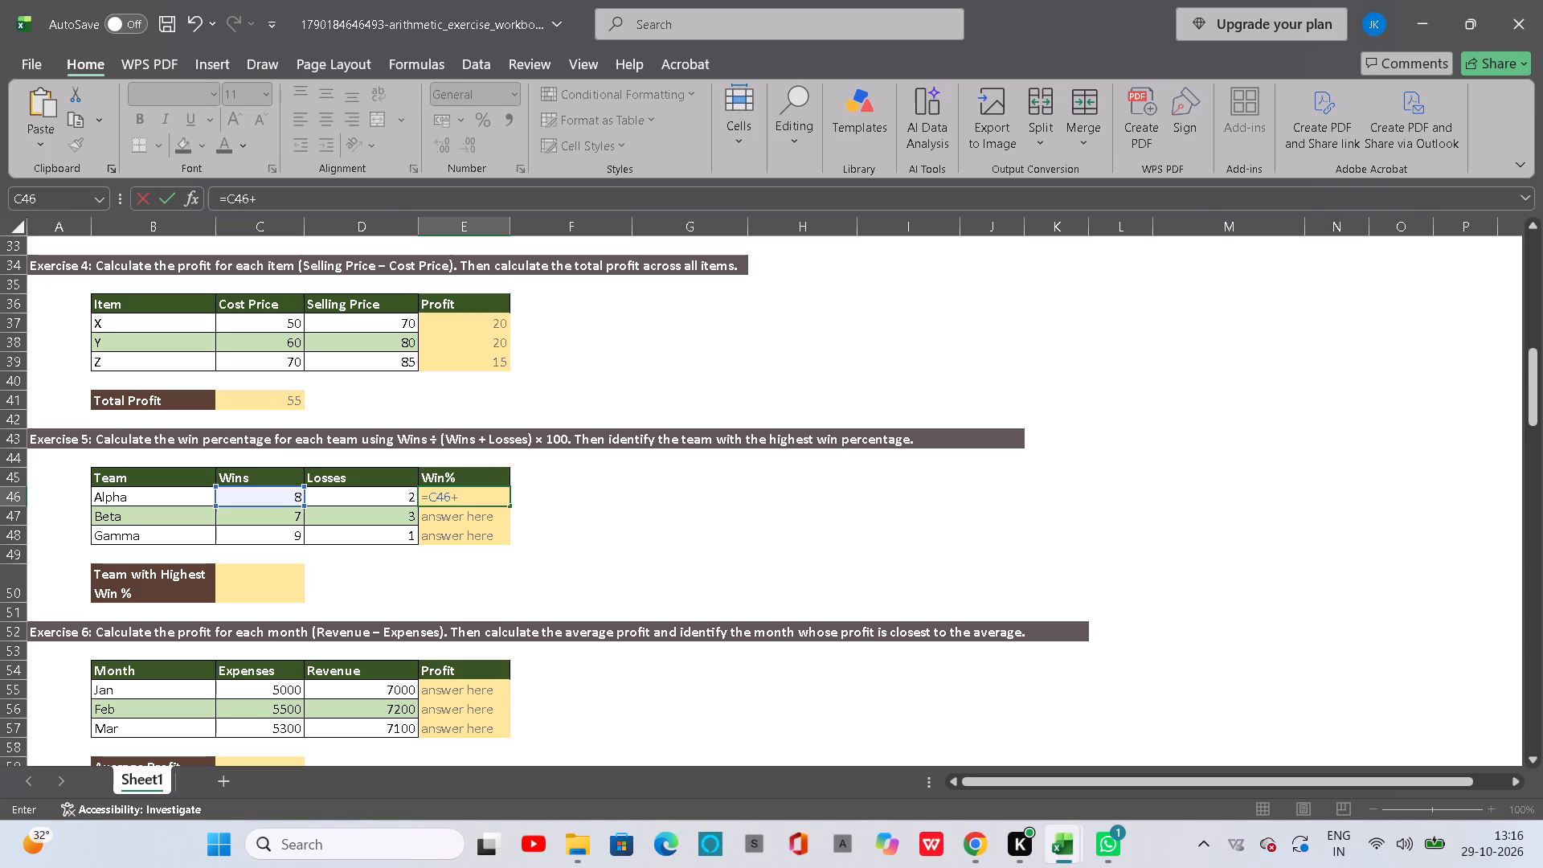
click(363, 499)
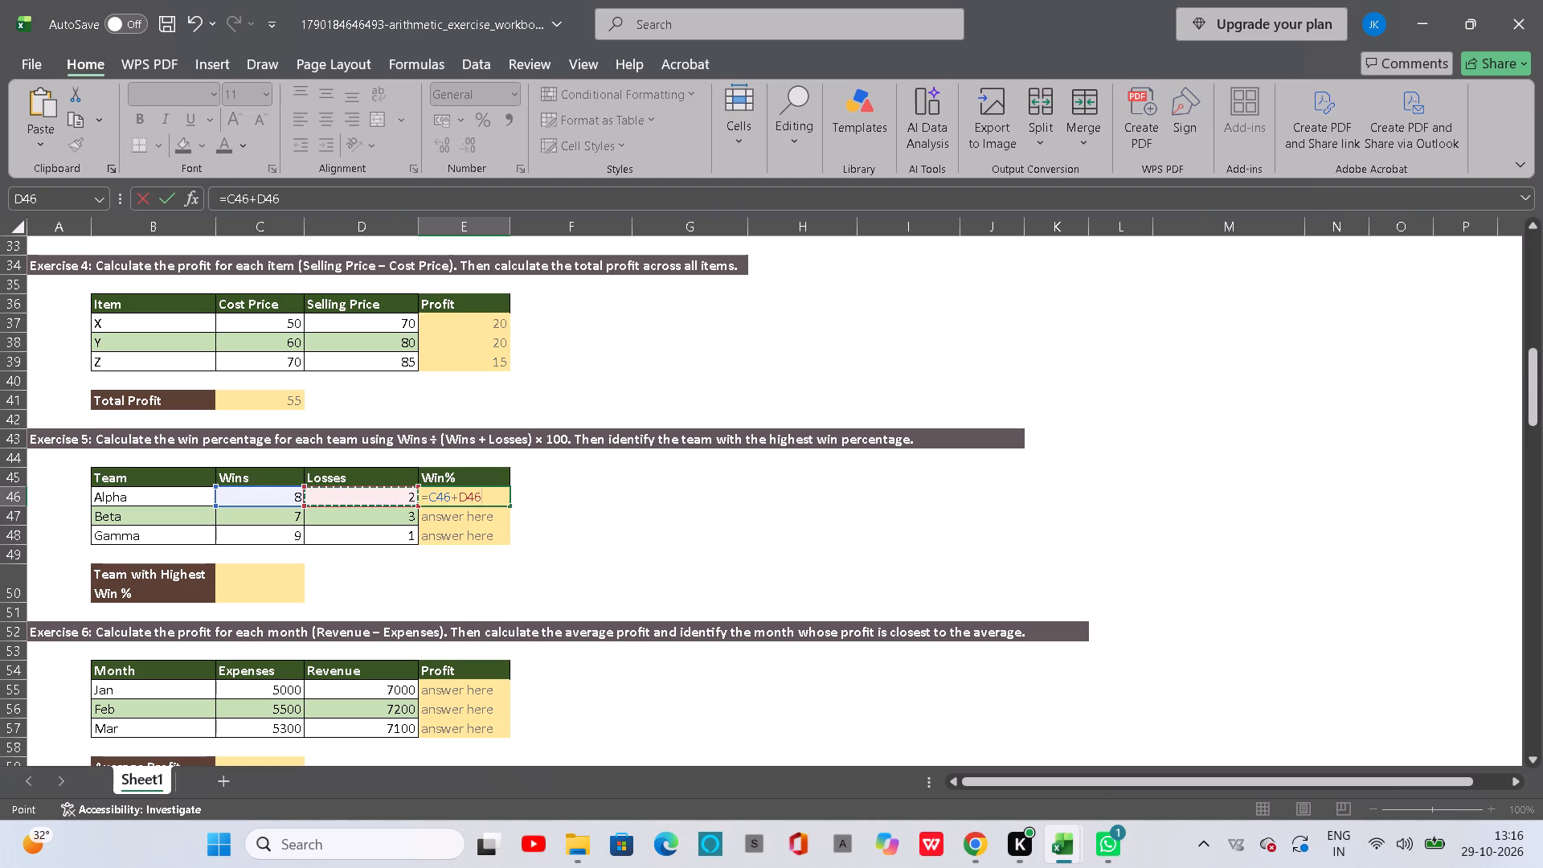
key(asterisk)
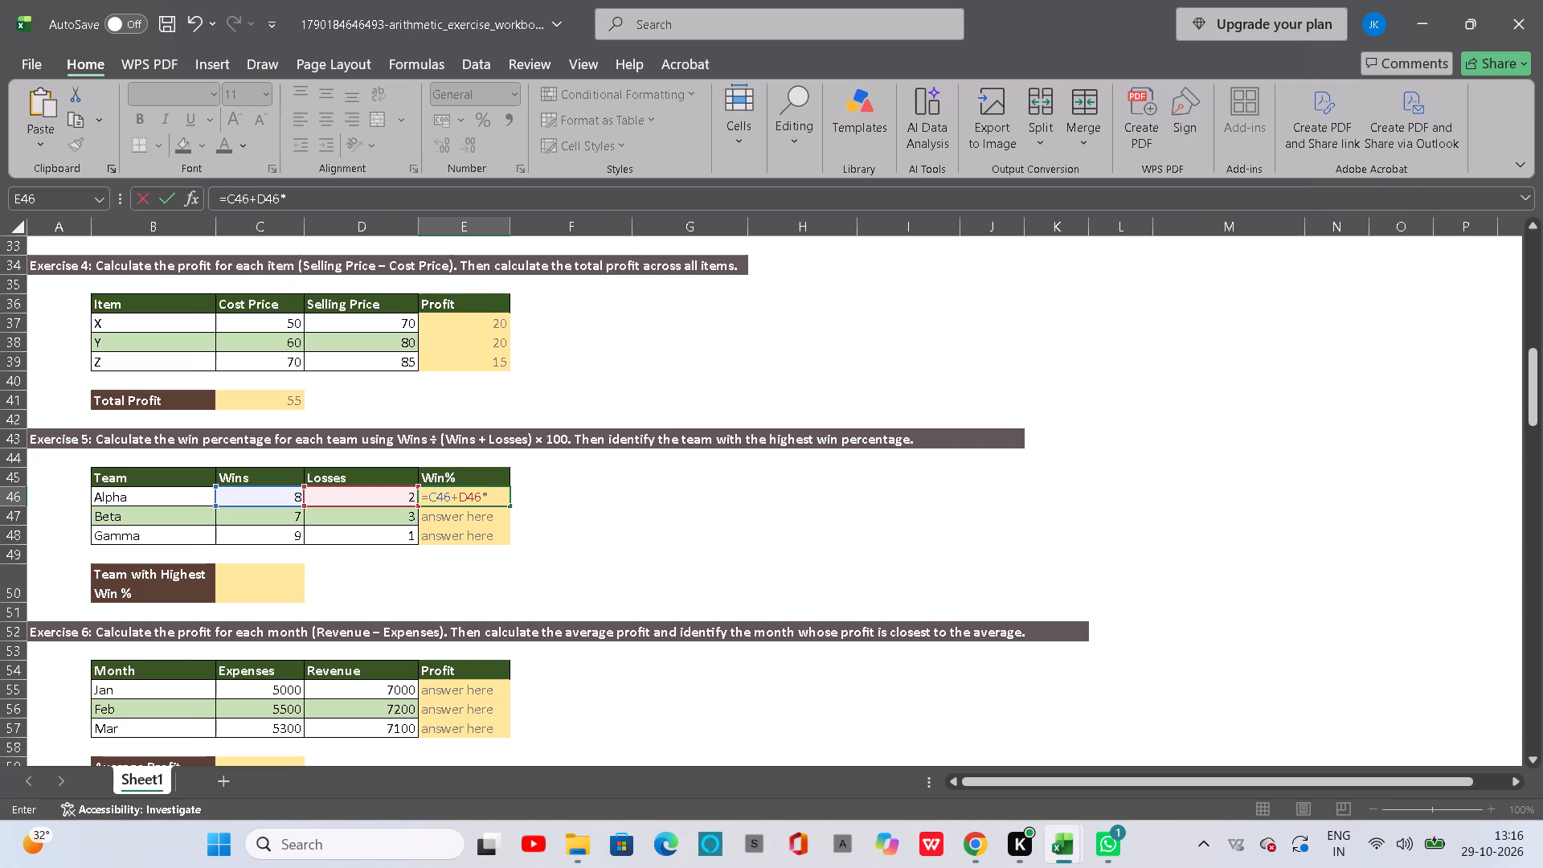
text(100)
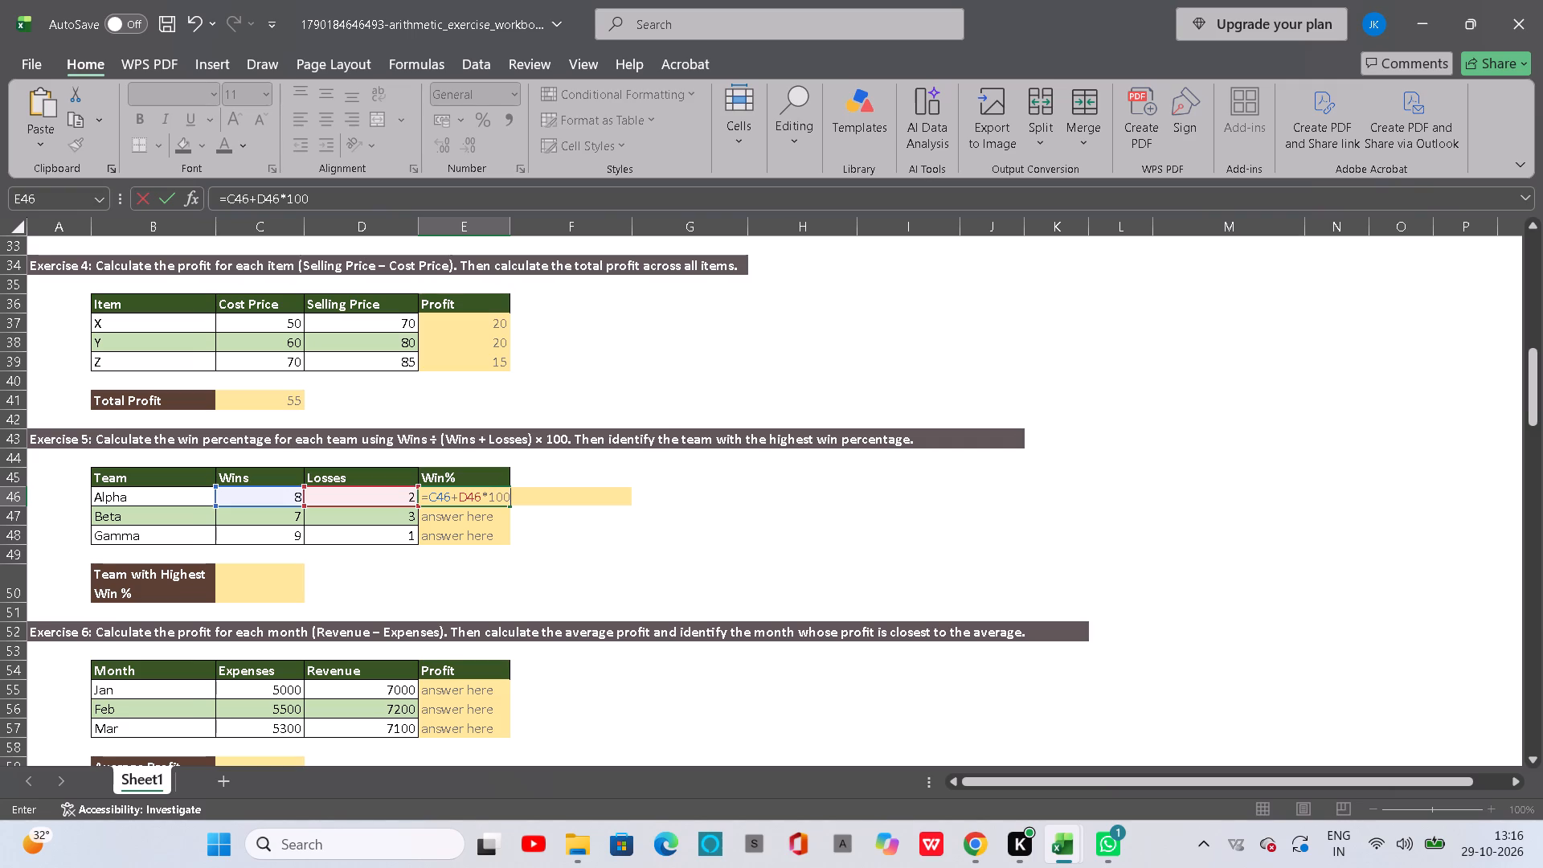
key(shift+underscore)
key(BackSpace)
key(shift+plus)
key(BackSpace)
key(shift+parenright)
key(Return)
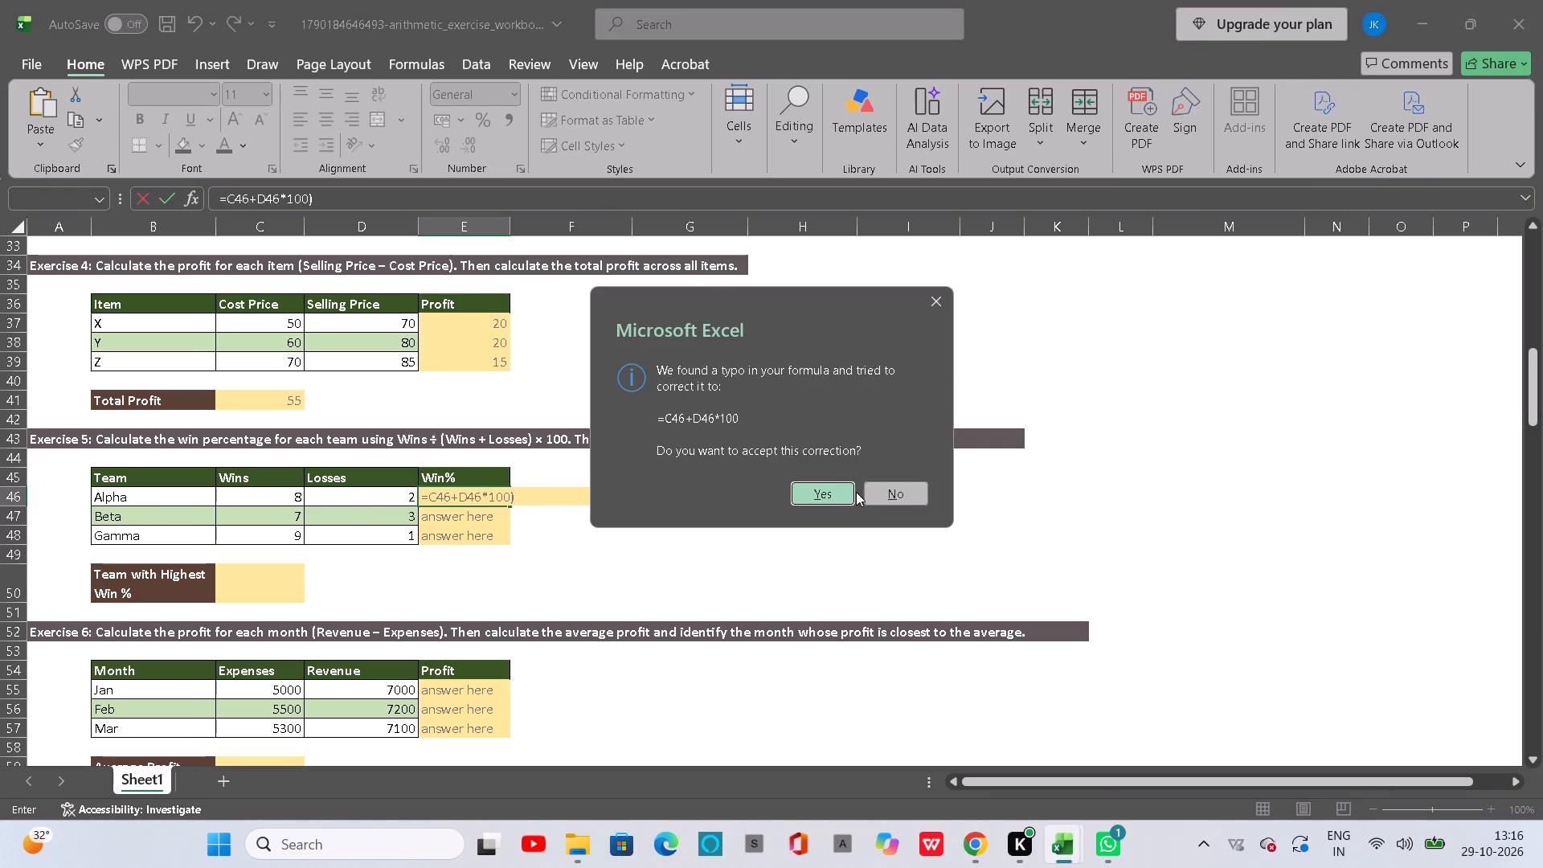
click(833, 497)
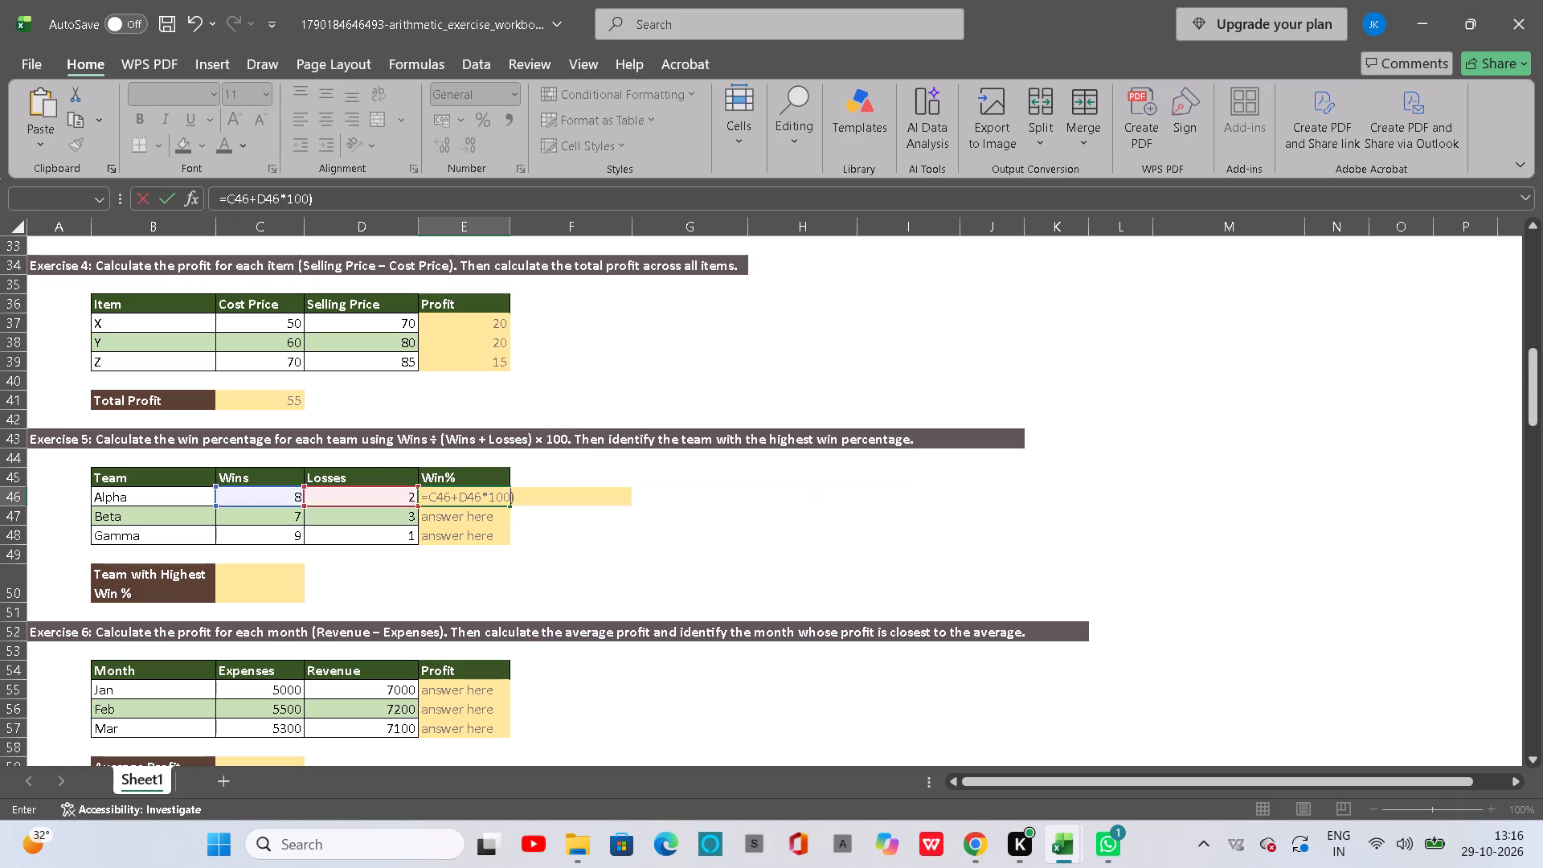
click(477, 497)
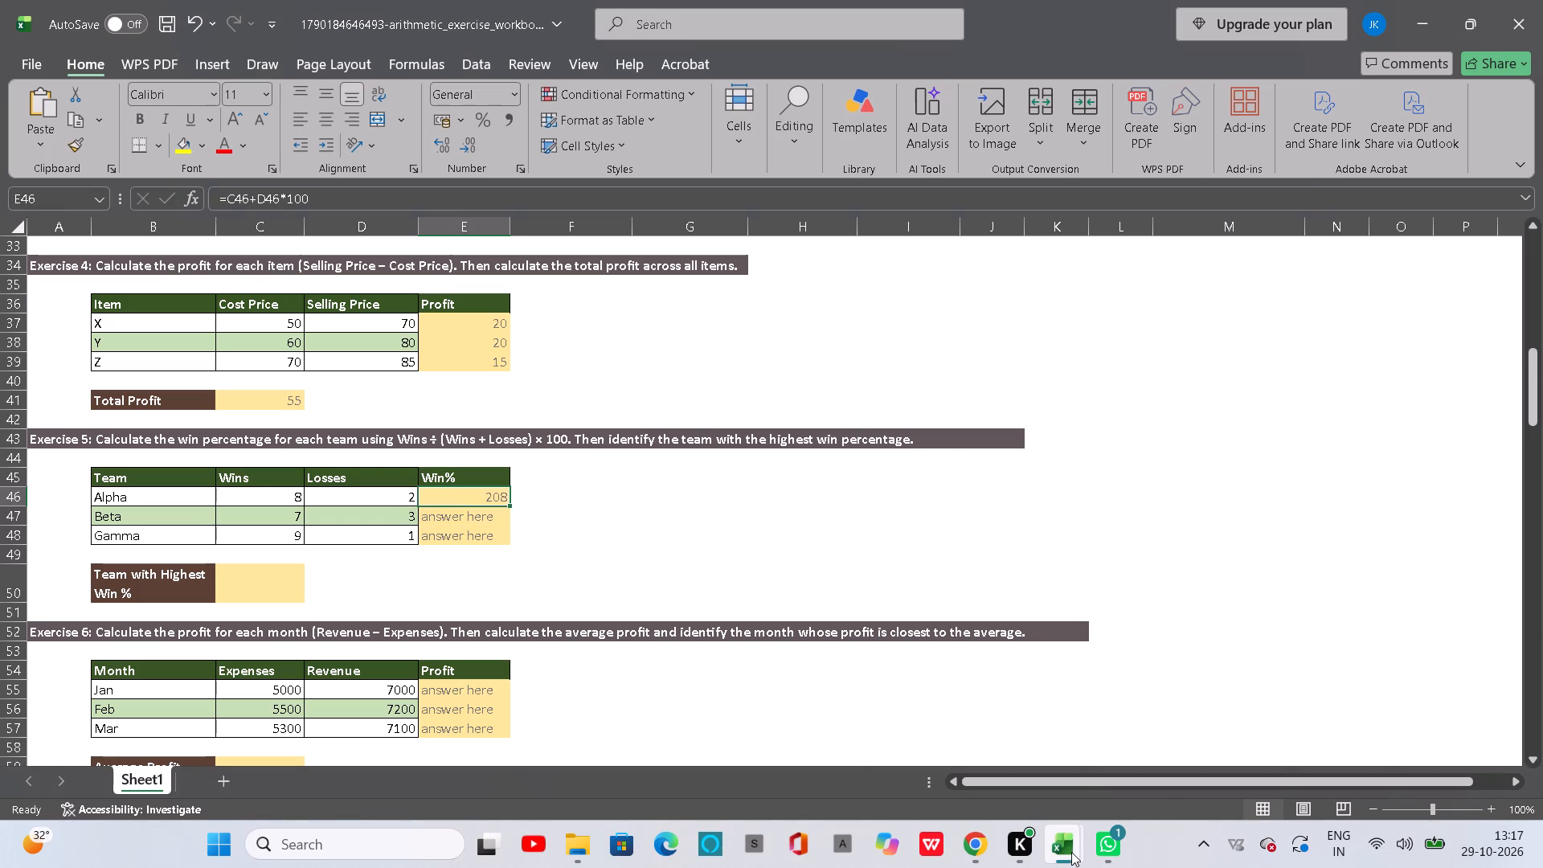
Consult E46's formula for Alpha's Win% in the 2.1 reference copy and return to the exercise workbook.
click(972, 752)
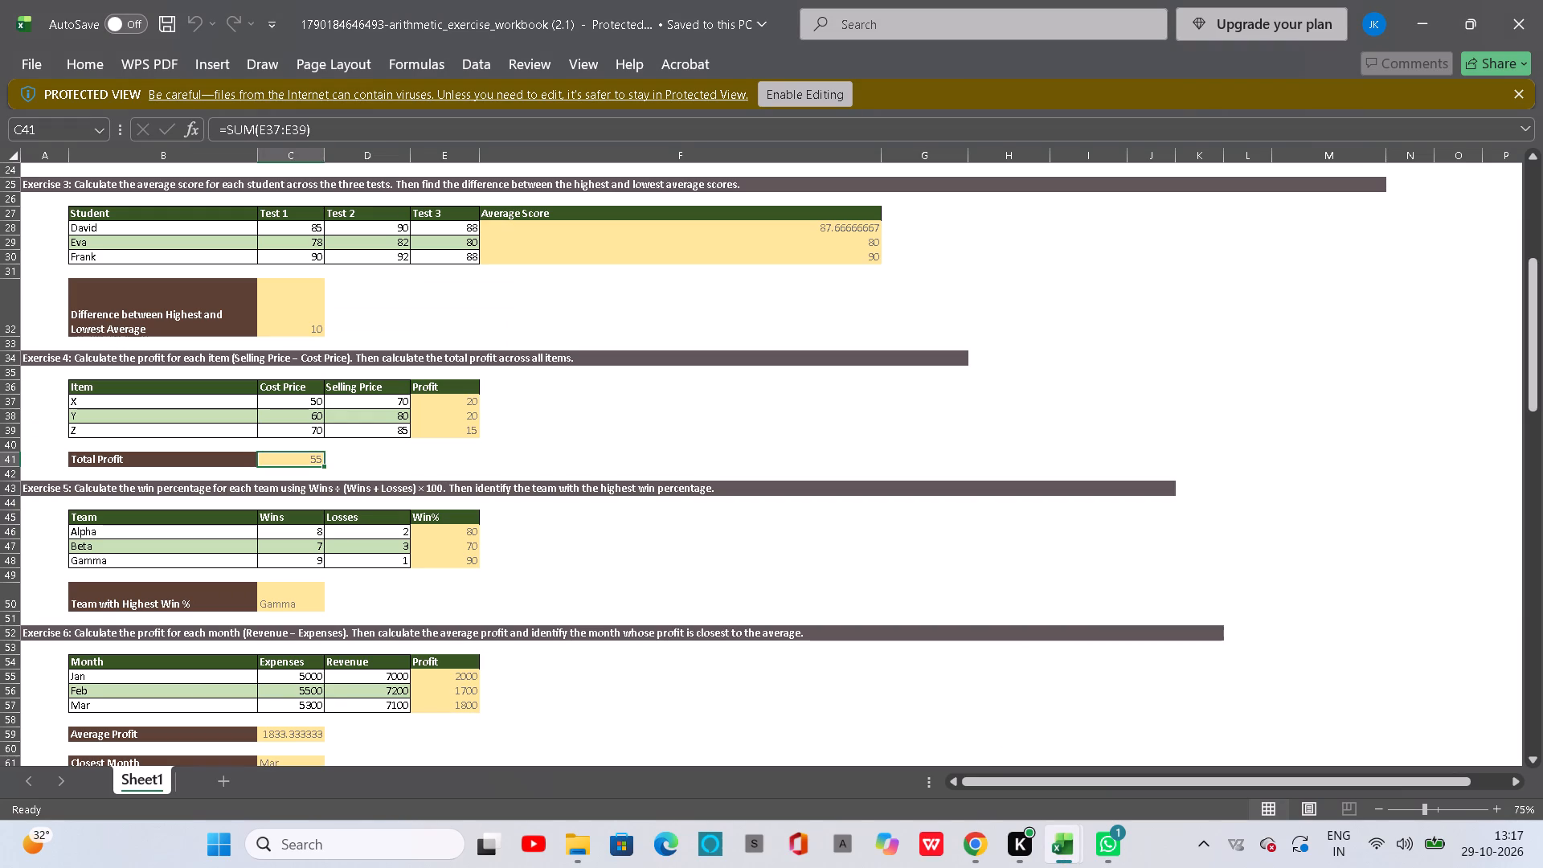
click(435, 531)
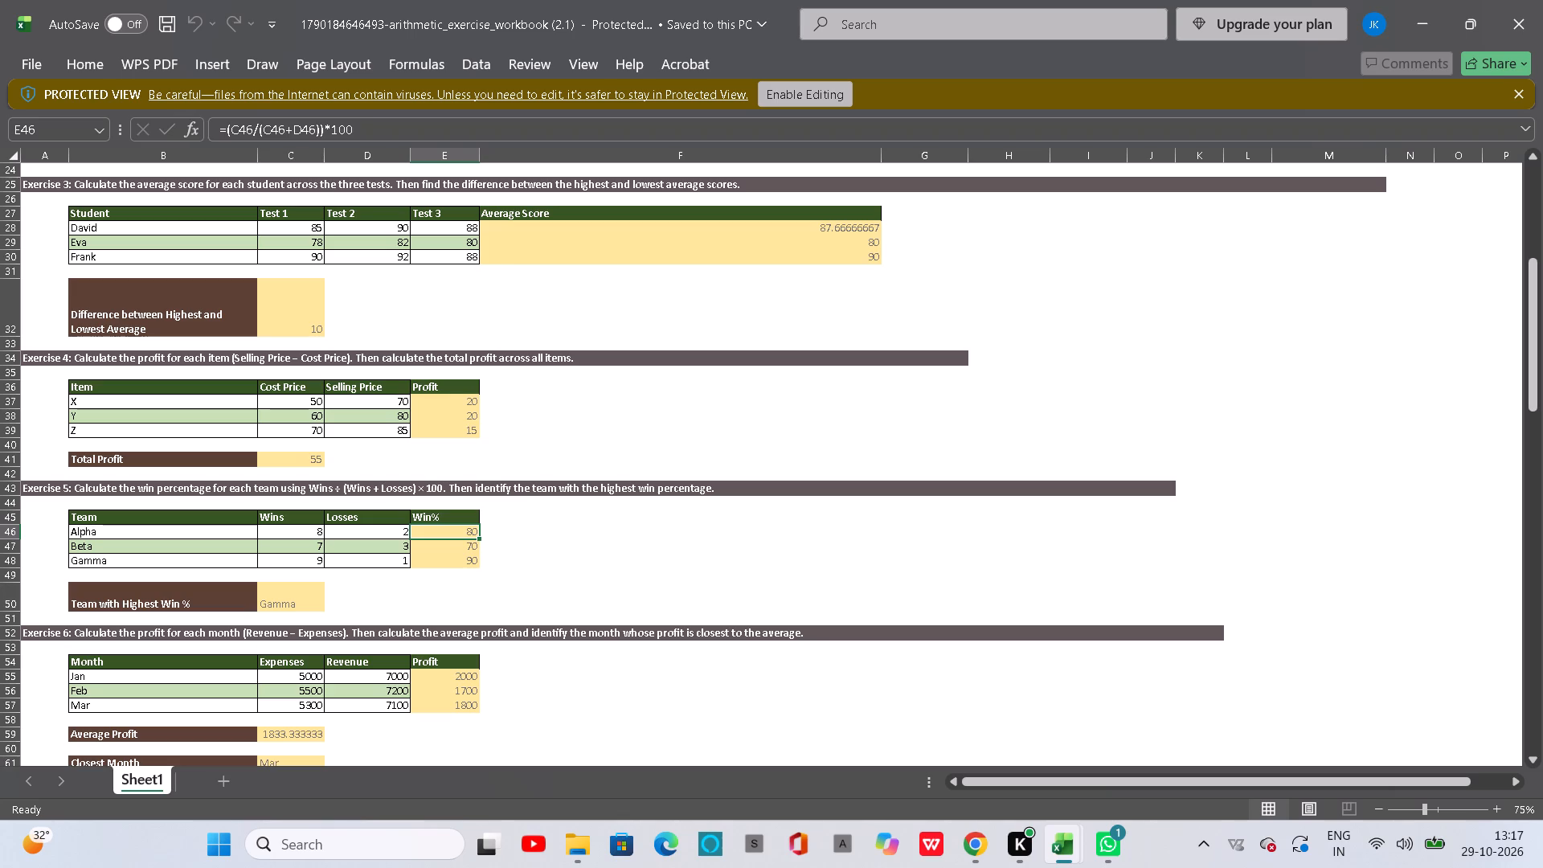
click(968, 774)
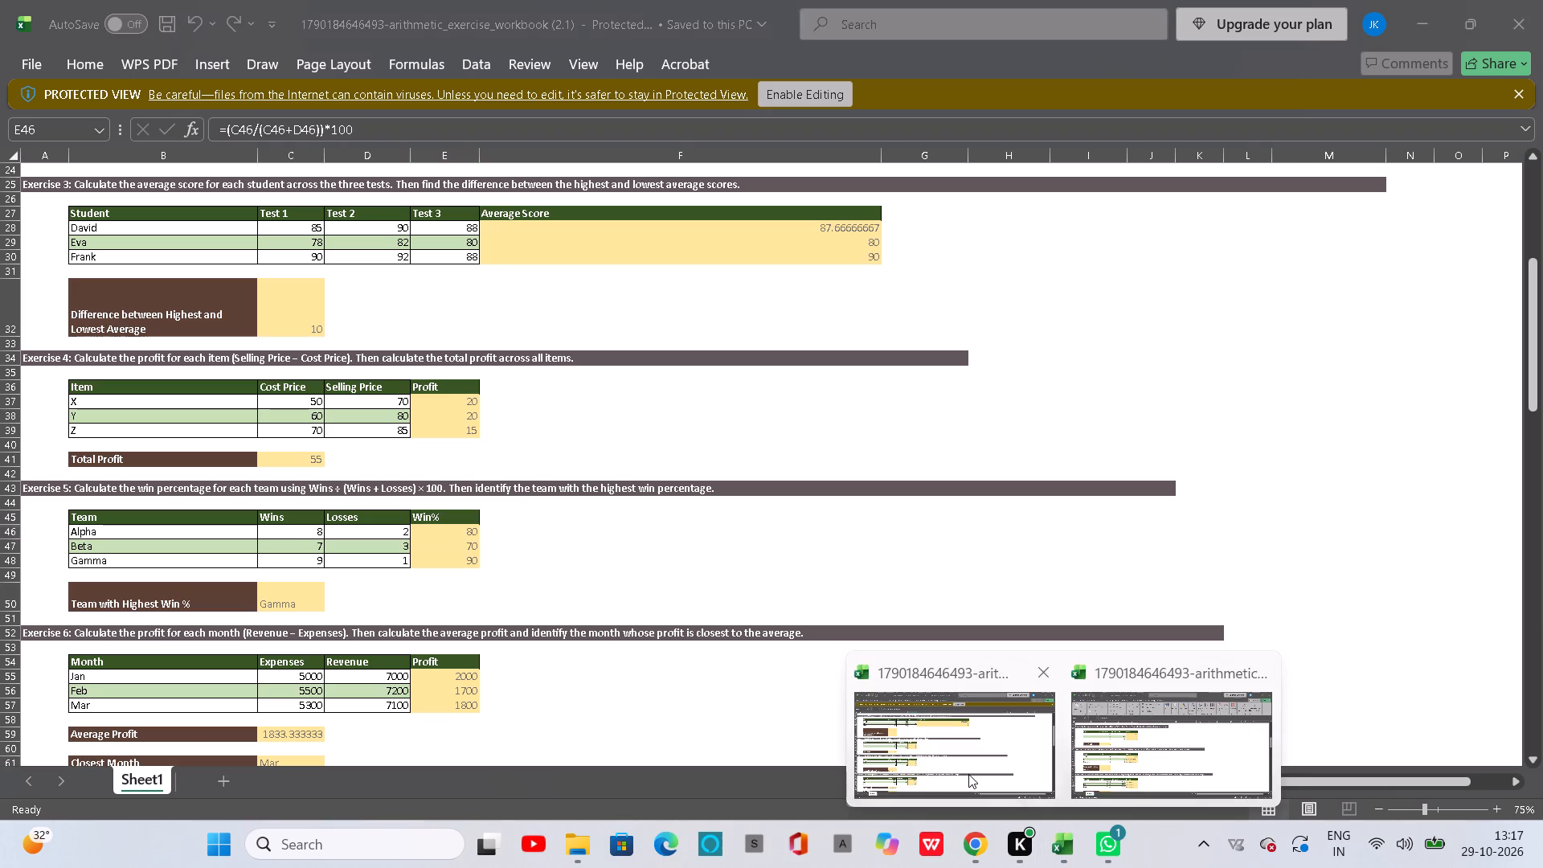
click(1161, 755)
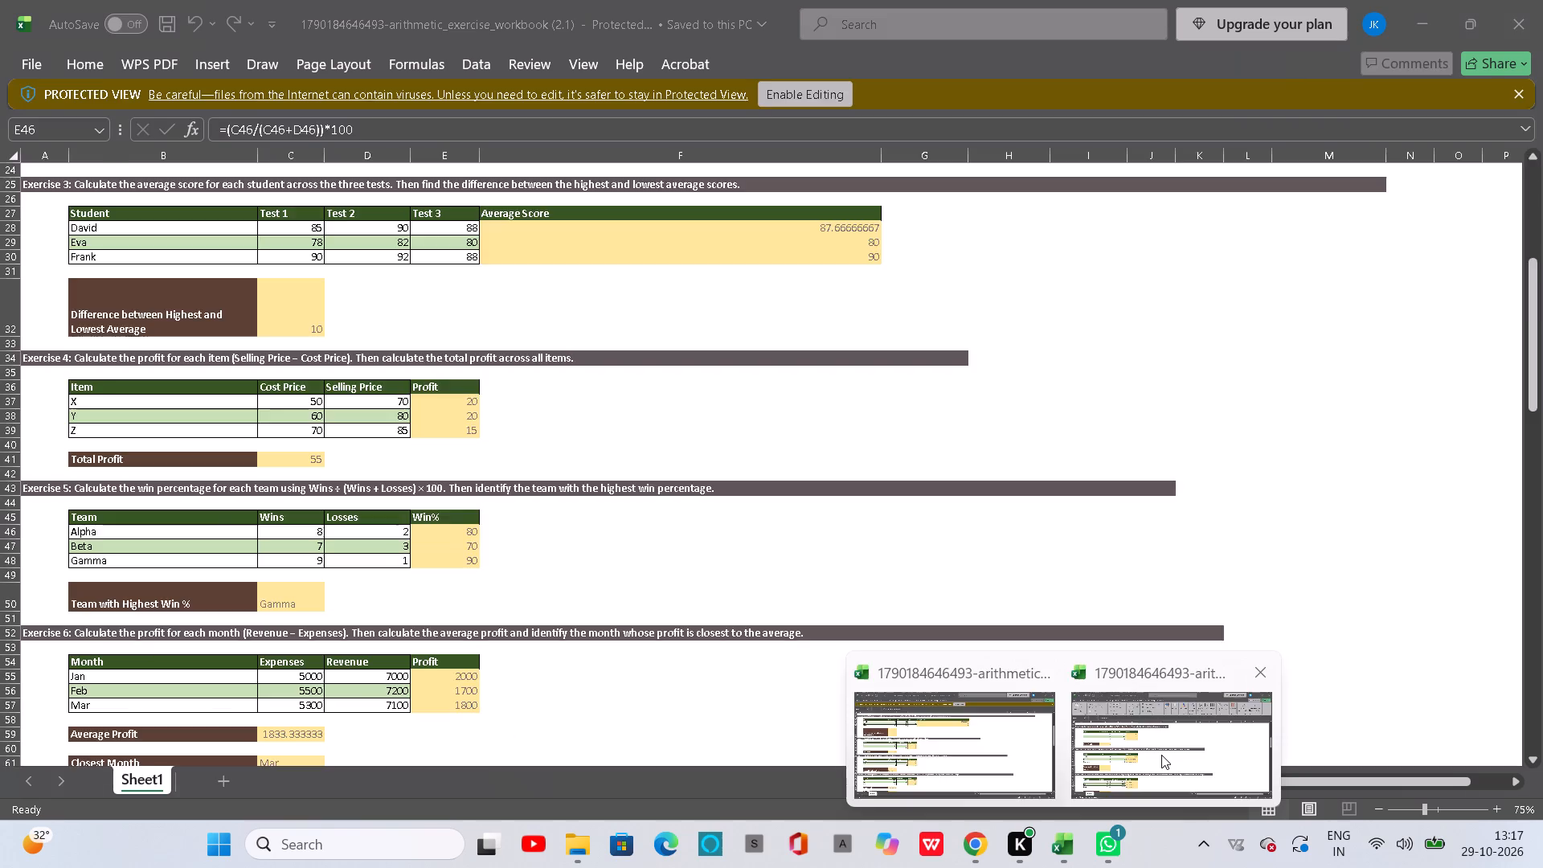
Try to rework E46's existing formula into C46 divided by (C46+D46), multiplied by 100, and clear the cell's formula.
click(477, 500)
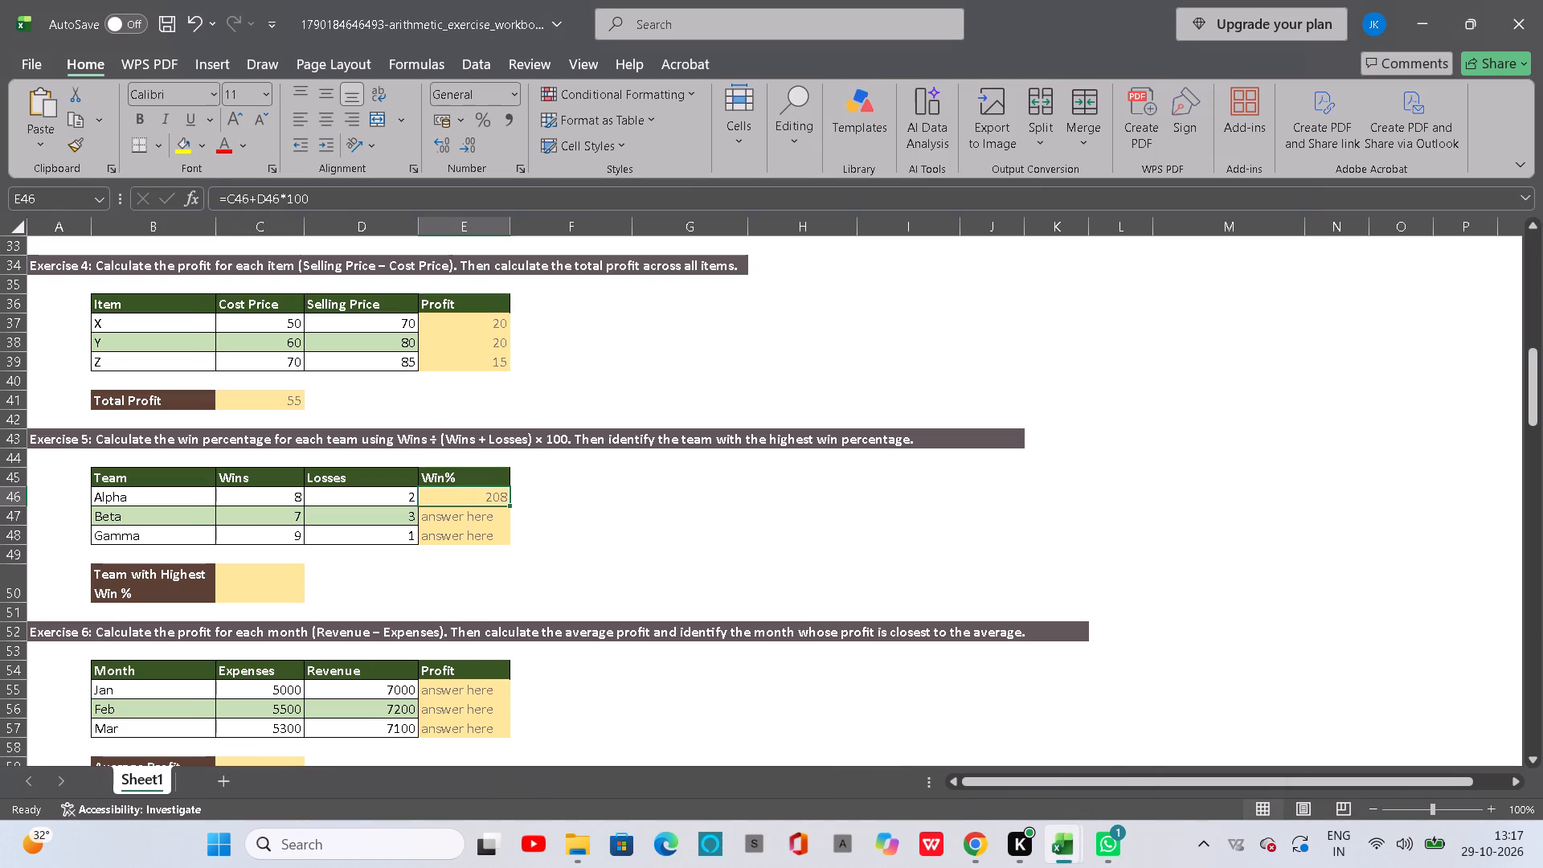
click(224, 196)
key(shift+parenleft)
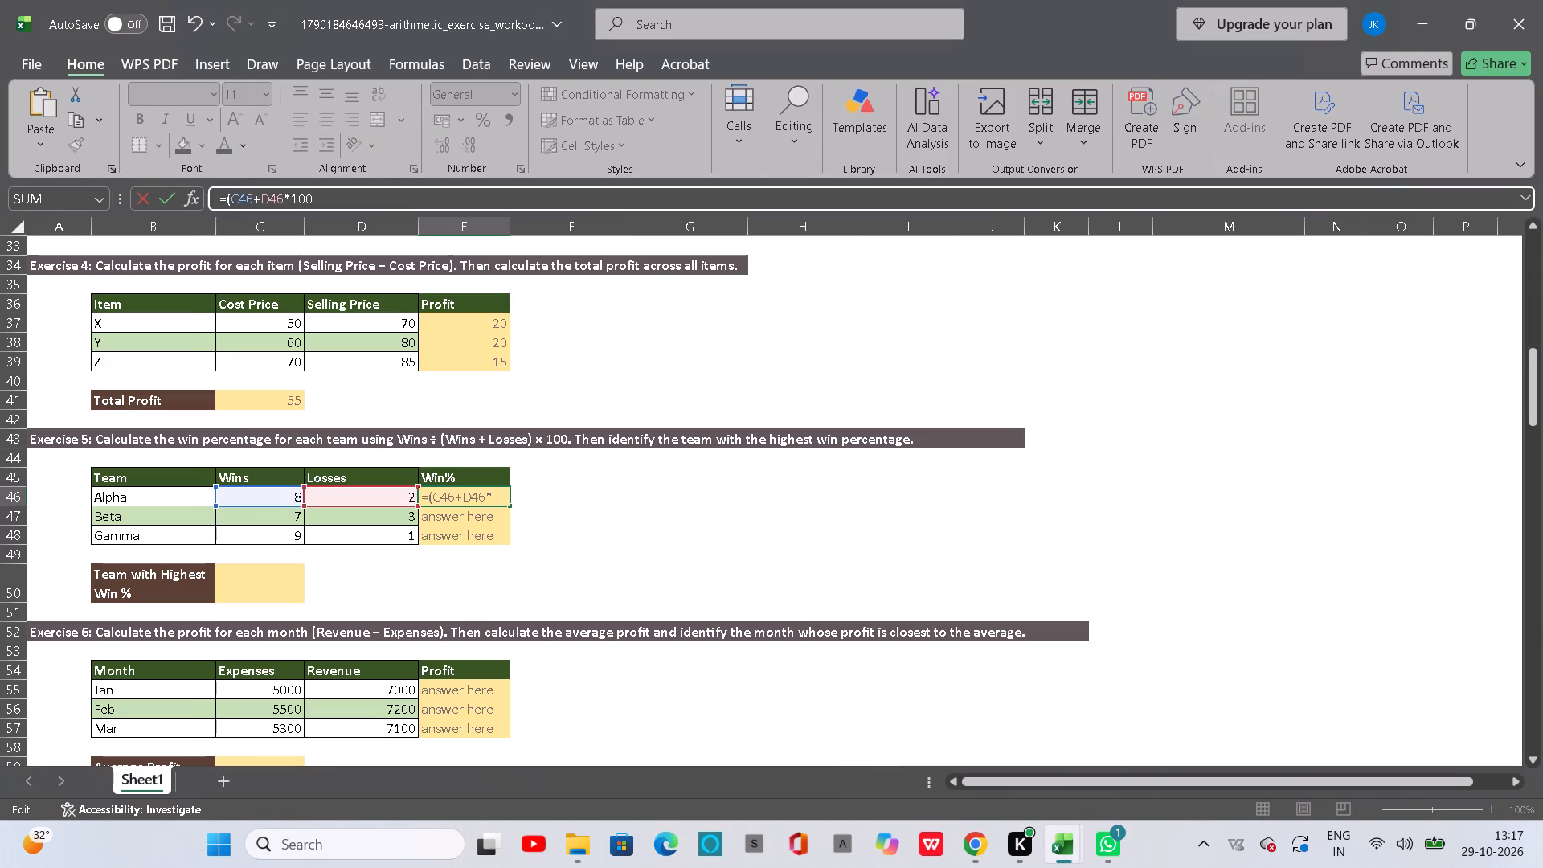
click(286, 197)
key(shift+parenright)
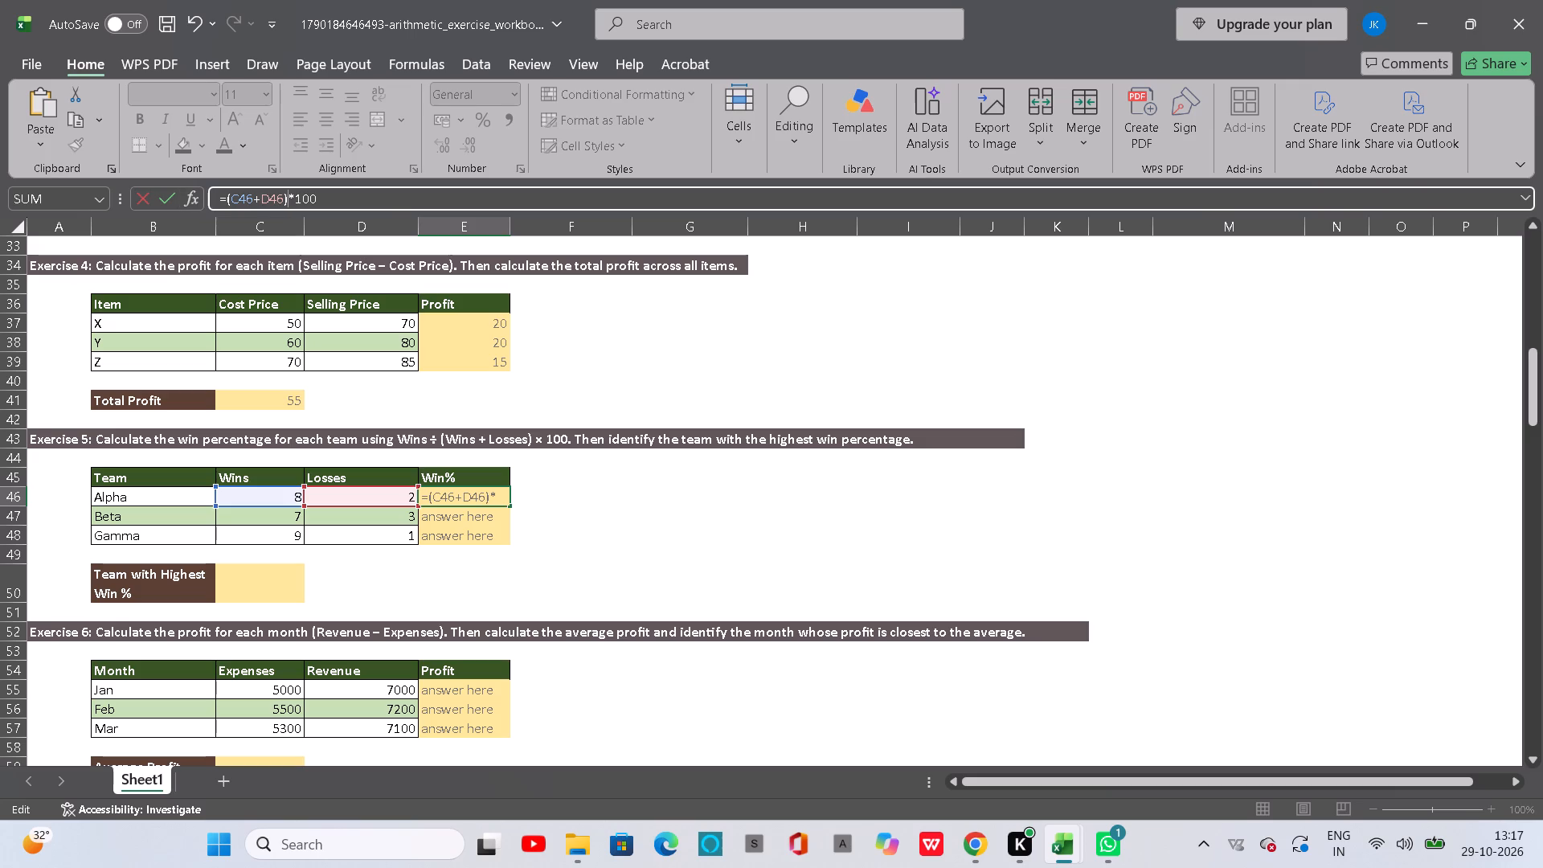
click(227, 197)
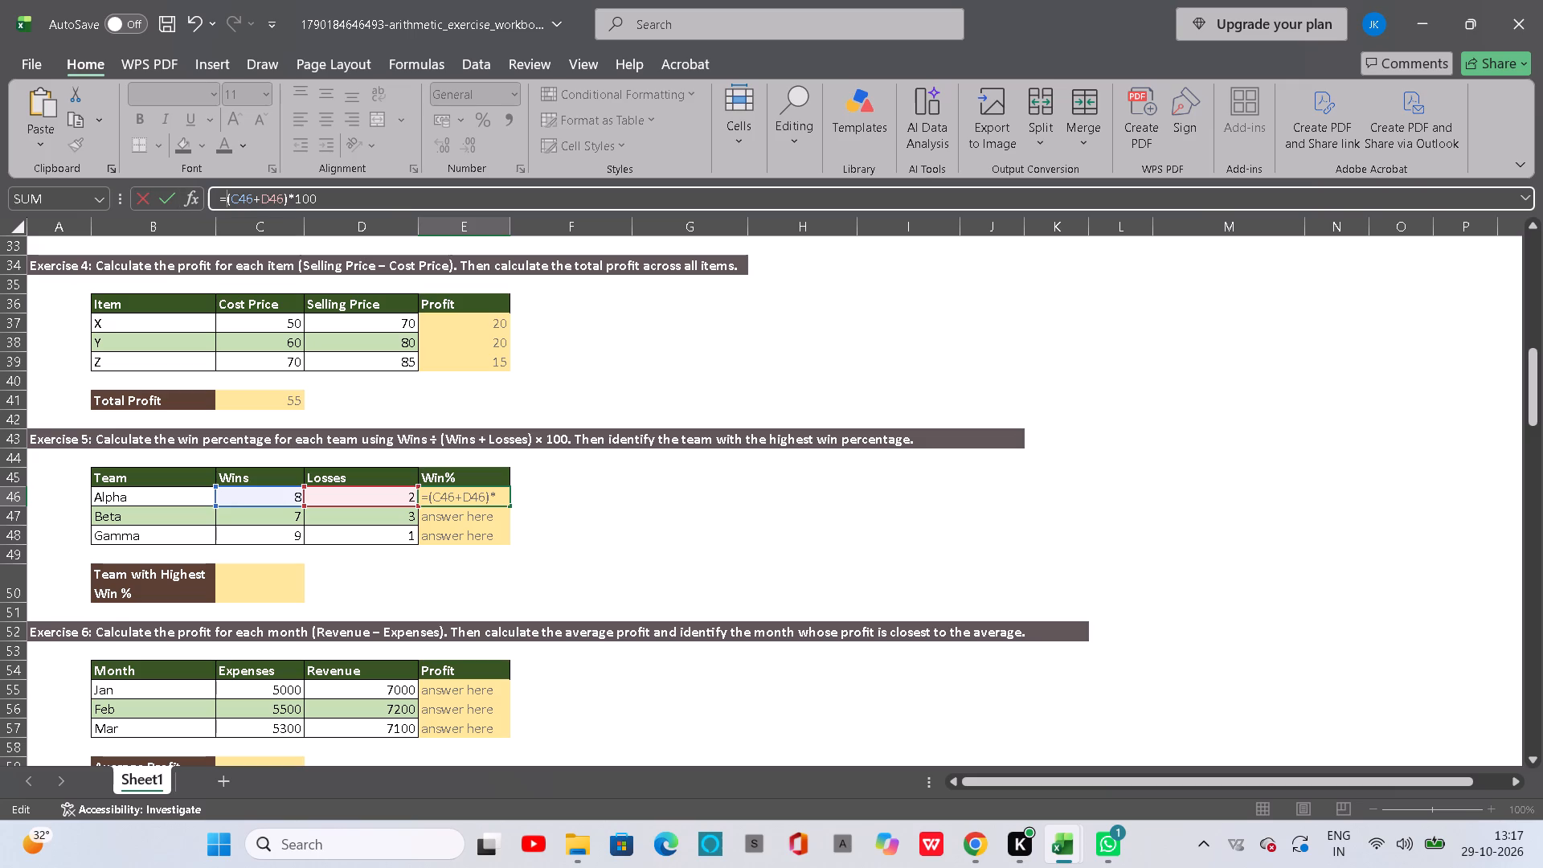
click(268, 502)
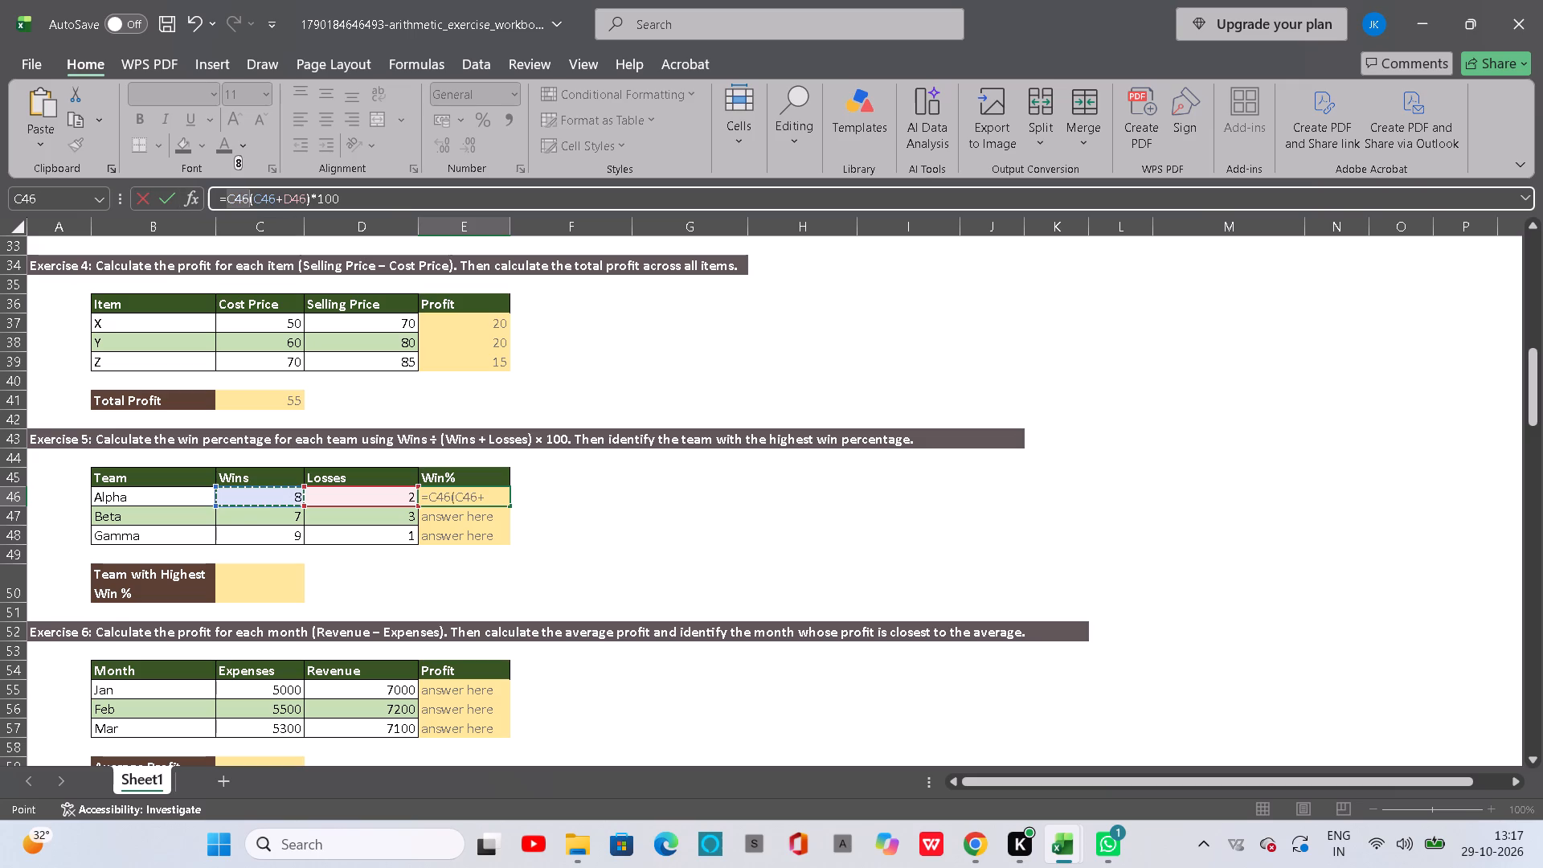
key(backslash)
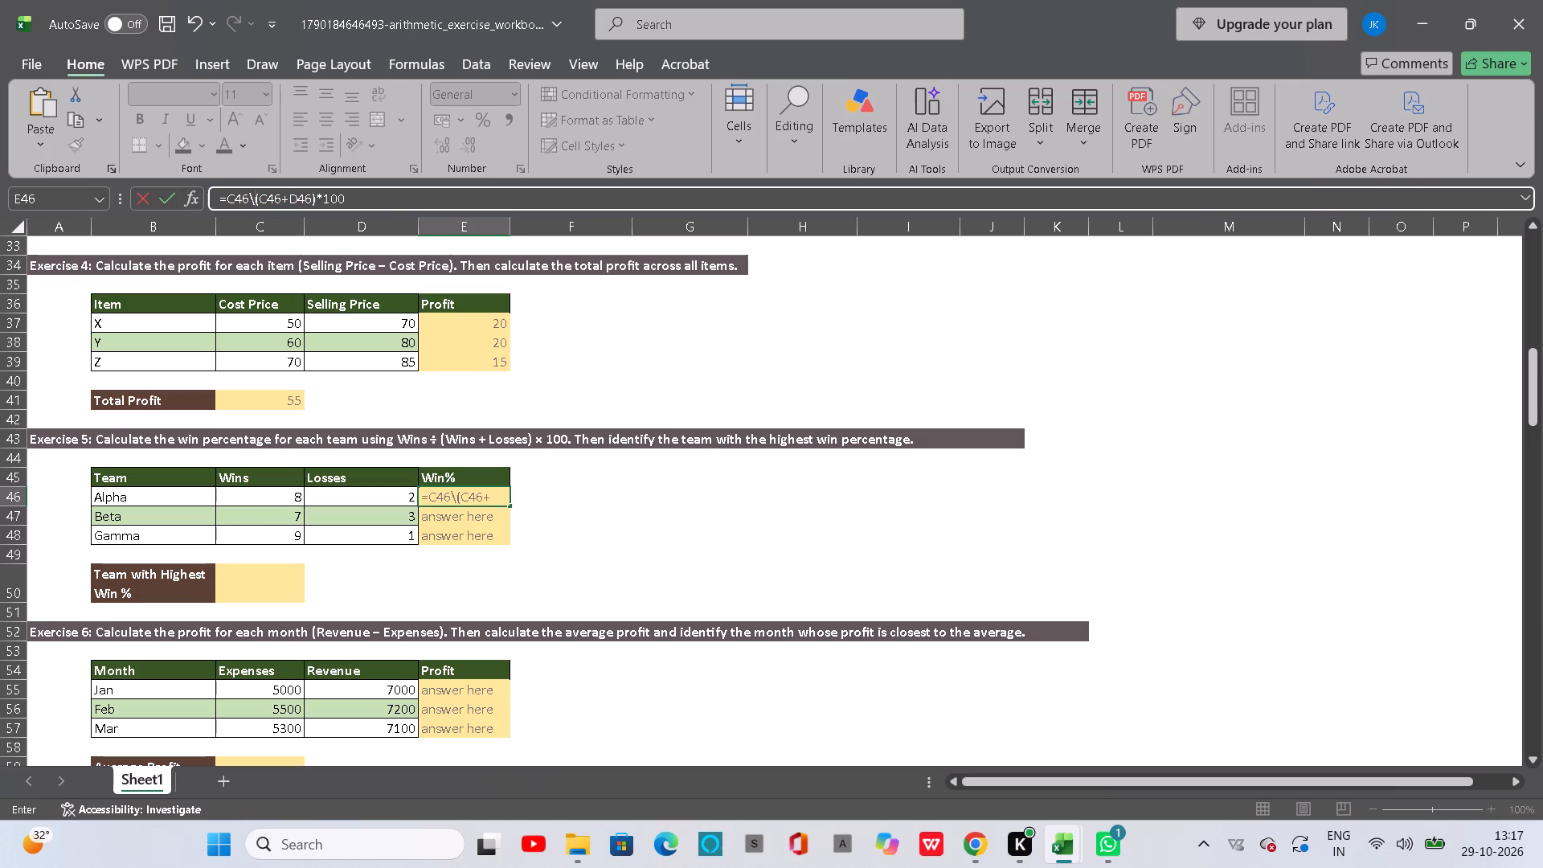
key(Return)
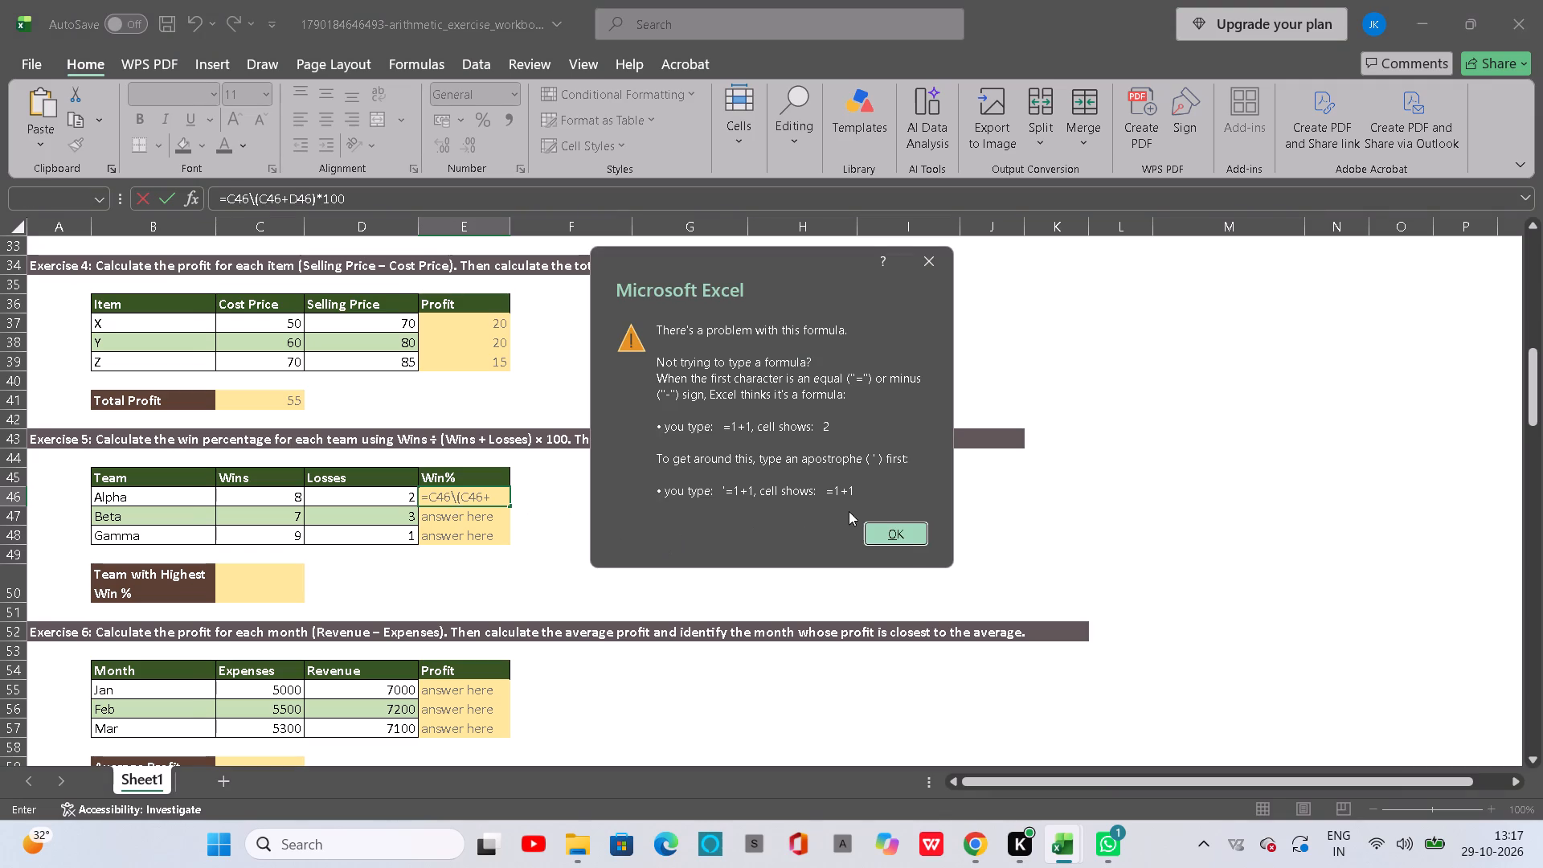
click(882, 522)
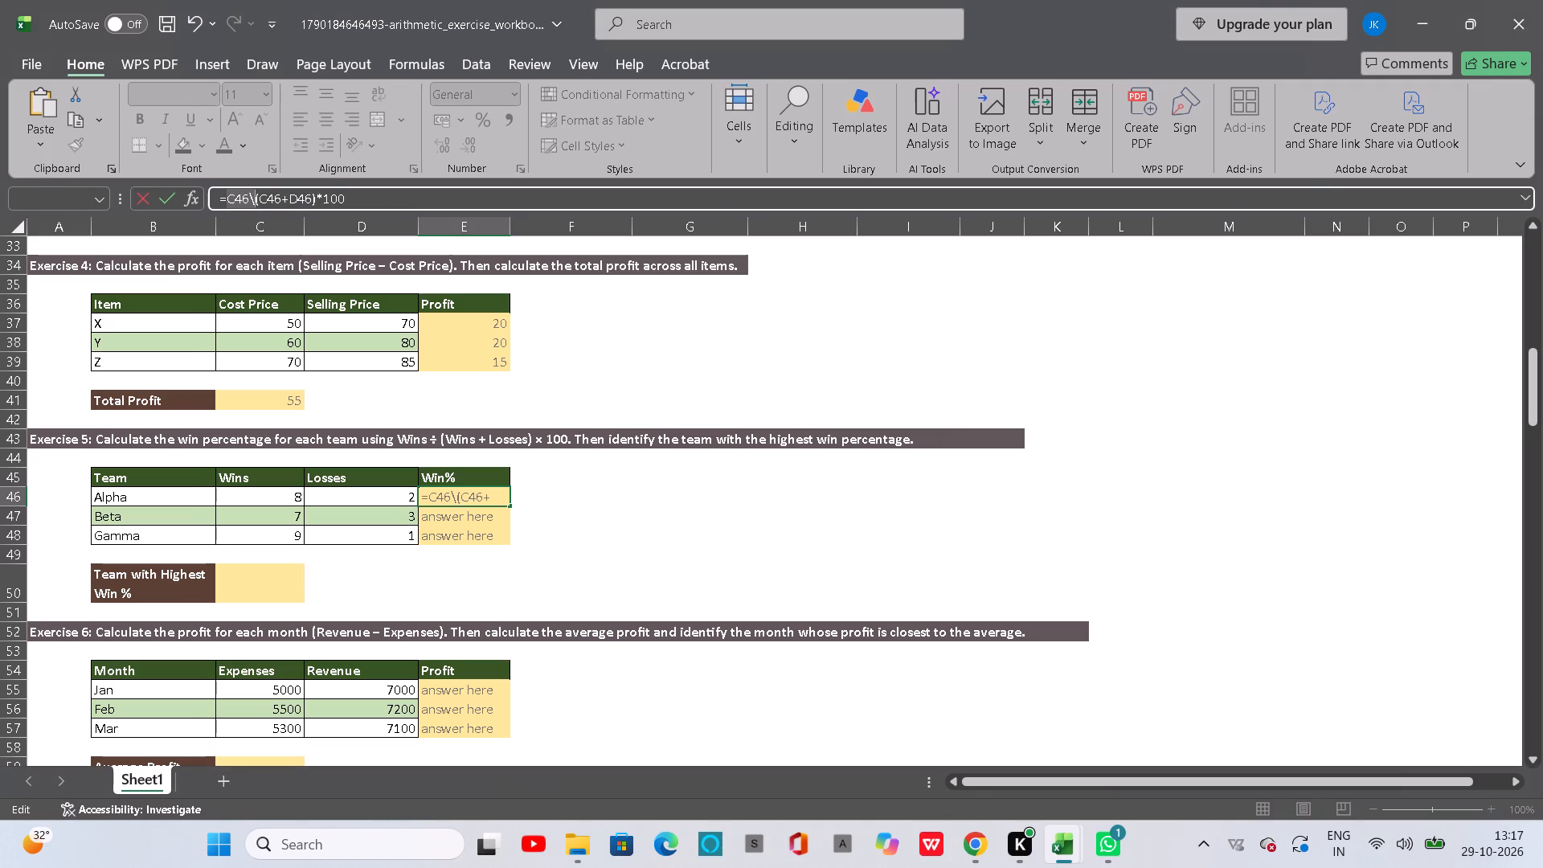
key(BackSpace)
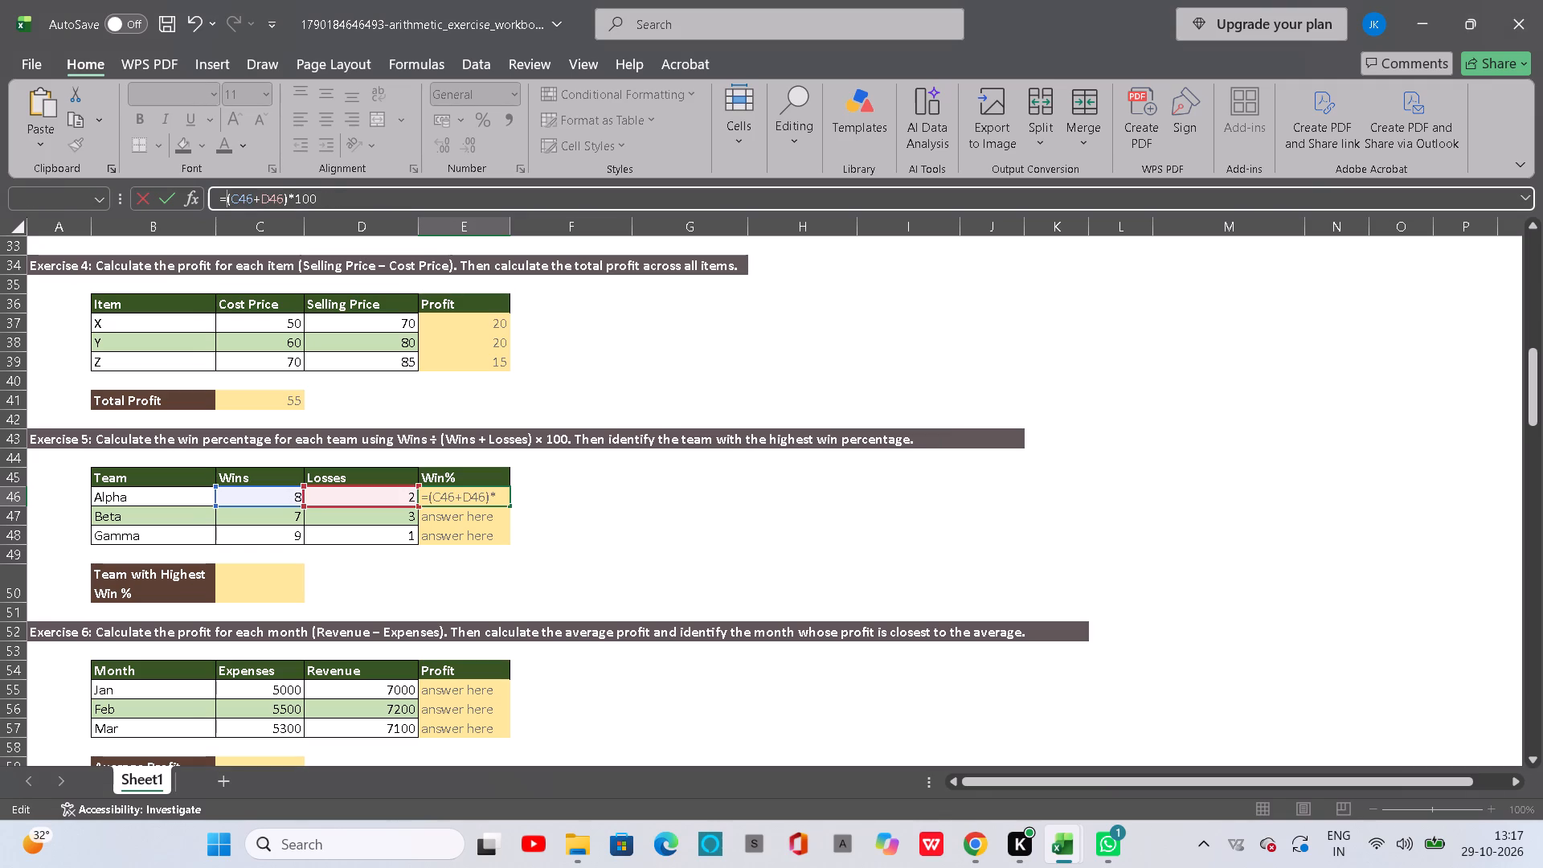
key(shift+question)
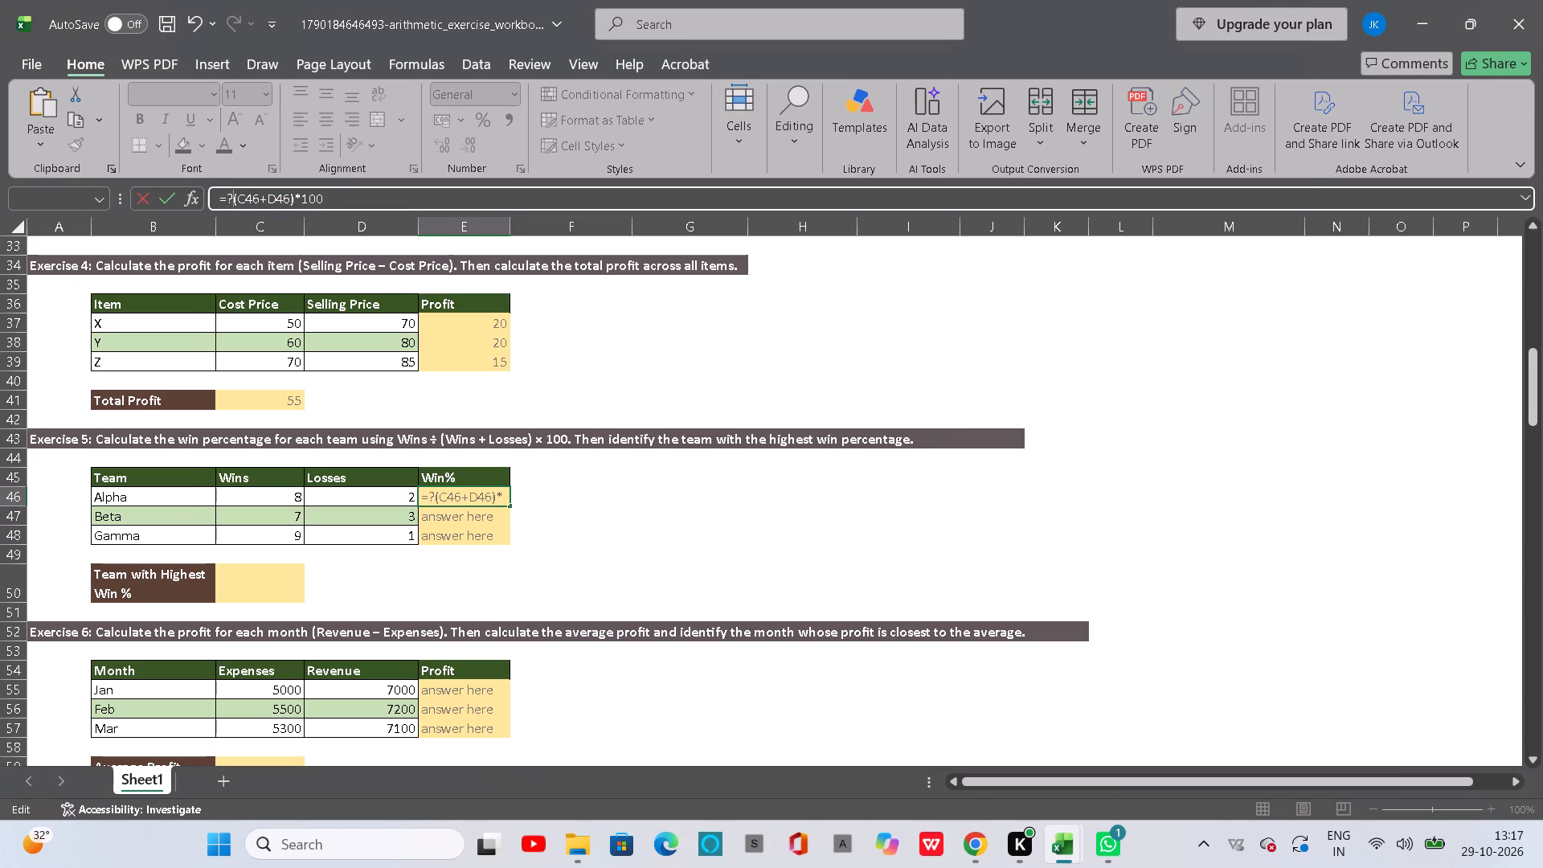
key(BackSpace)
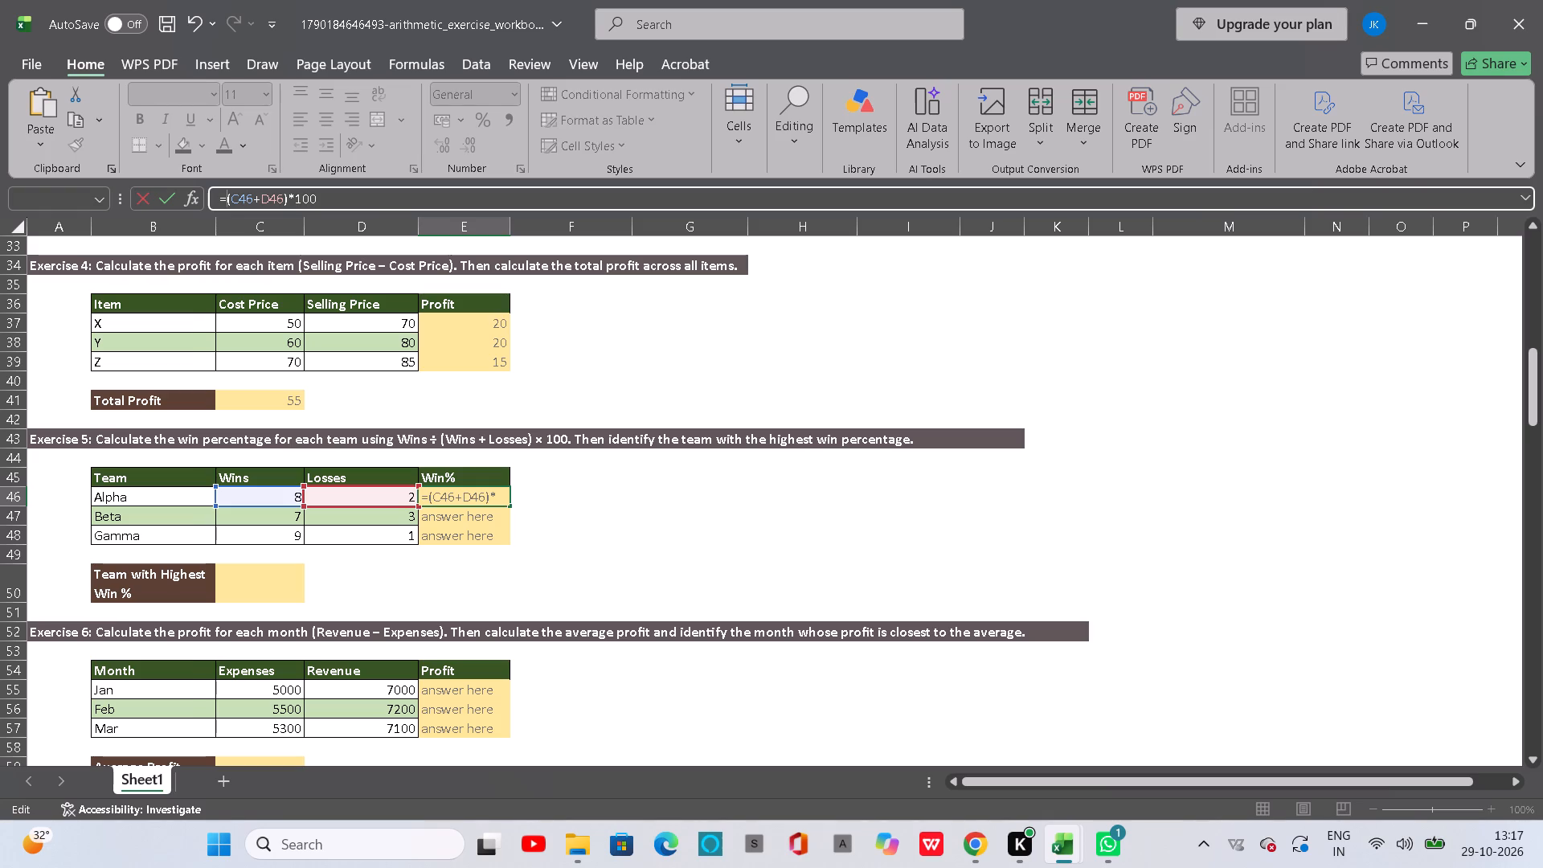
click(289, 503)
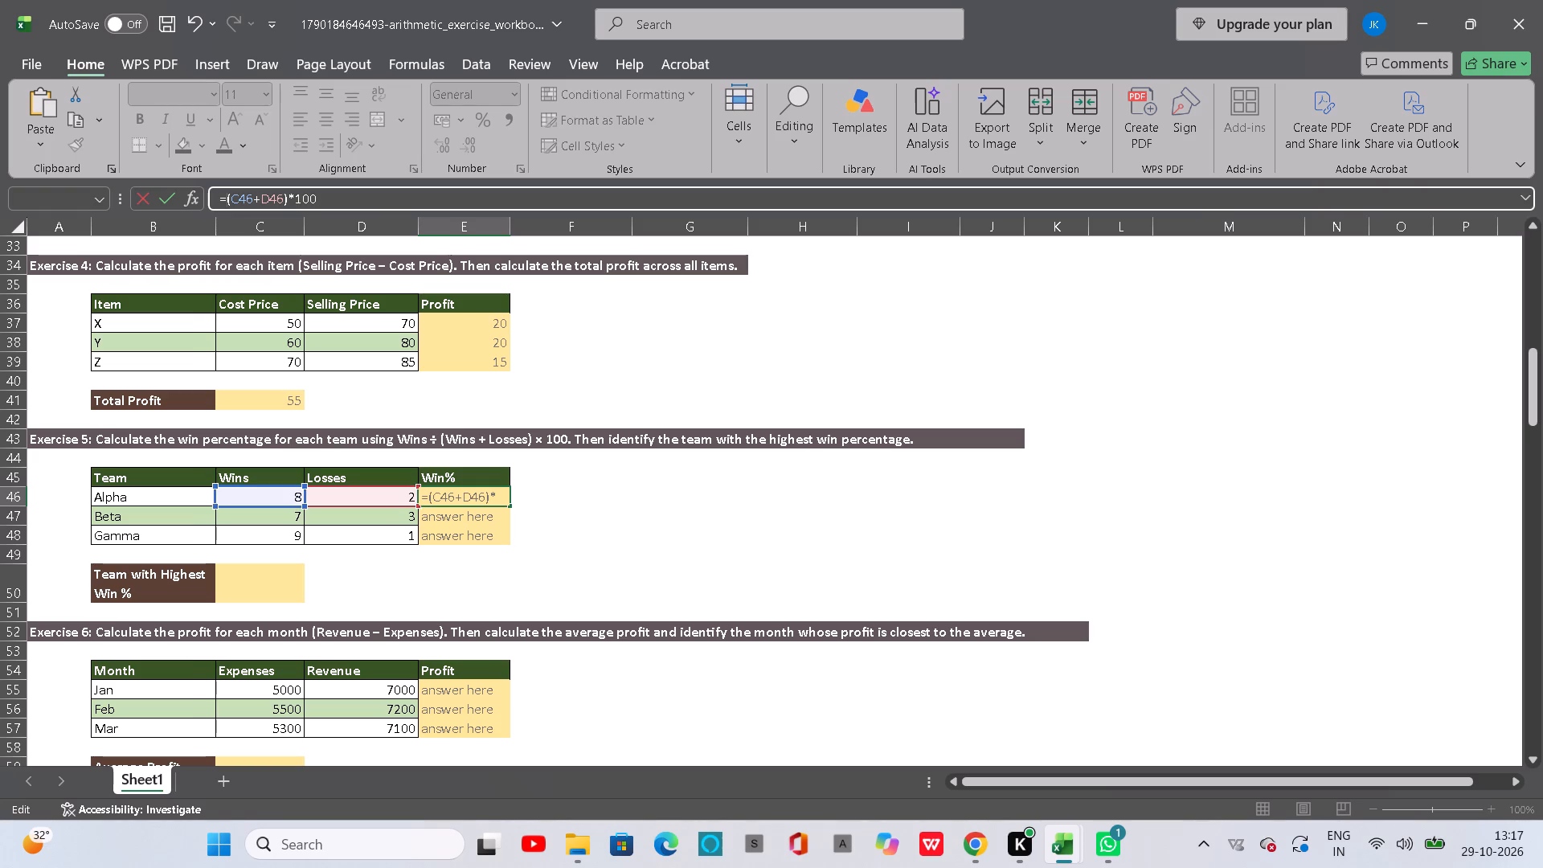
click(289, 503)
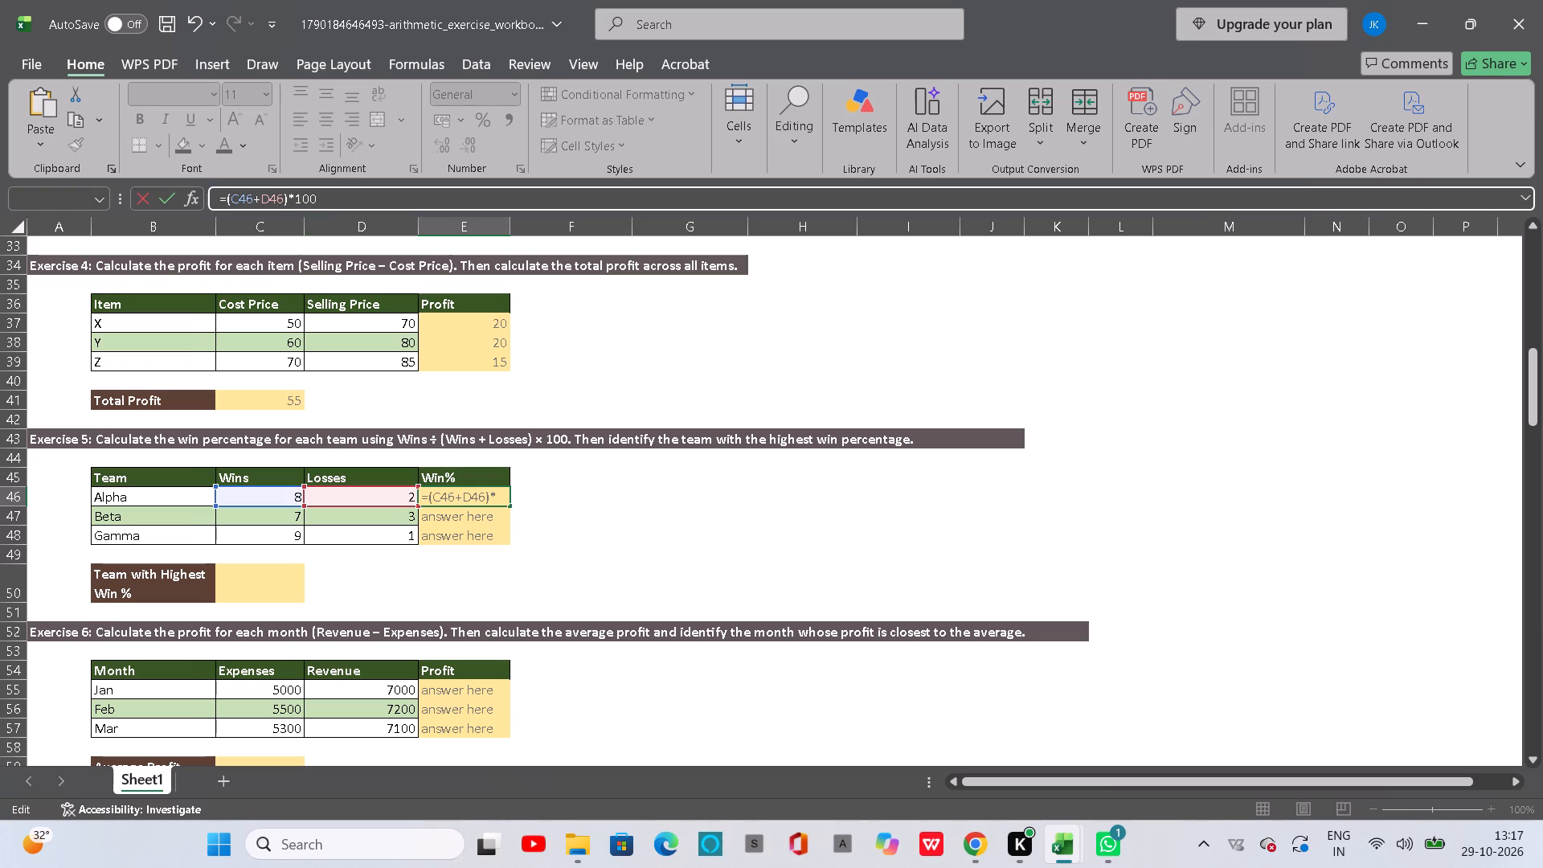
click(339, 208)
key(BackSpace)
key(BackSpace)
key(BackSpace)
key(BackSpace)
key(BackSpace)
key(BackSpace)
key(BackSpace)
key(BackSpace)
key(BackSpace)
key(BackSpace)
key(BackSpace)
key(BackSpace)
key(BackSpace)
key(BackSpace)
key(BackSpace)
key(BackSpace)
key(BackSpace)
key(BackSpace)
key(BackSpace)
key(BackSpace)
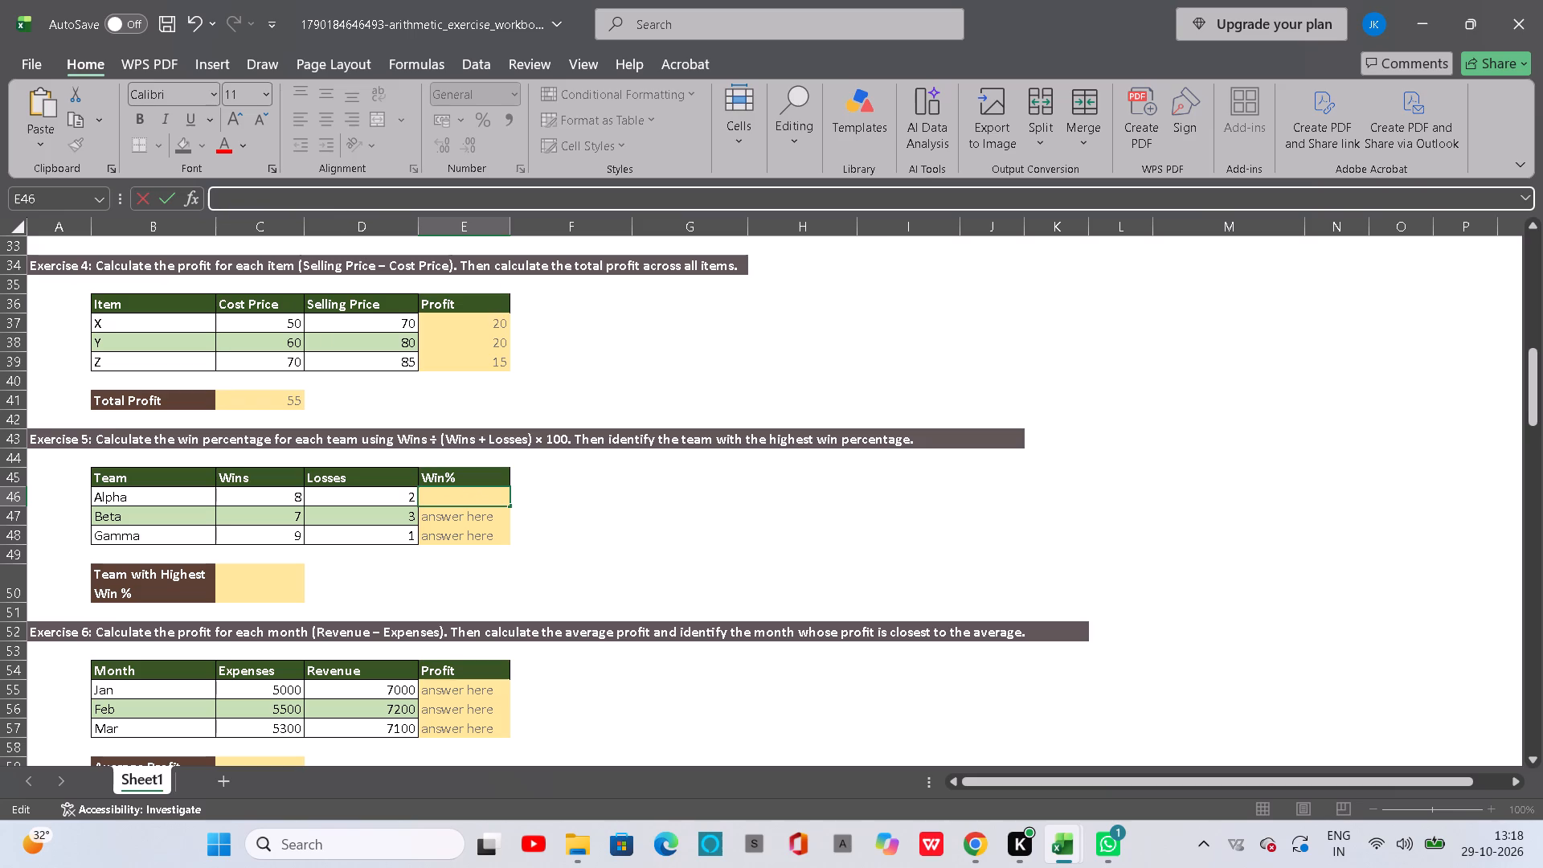
Enter the formula =C46/(C46+D46)*100 in E46 for team Alpha's Win% in Exercise 5.
click(484, 499)
key(equal)
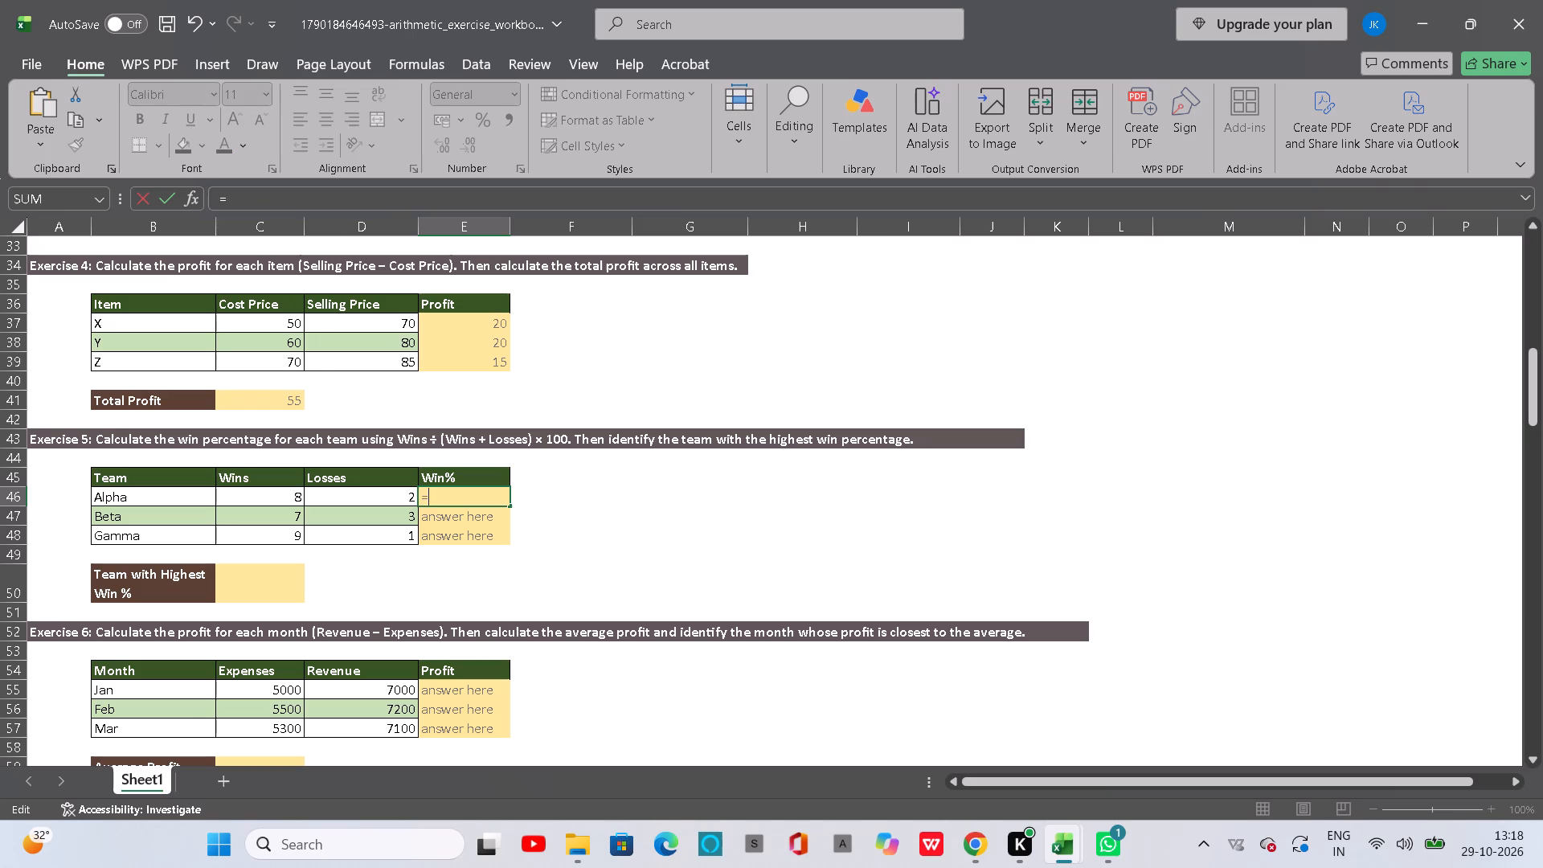
click(295, 502)
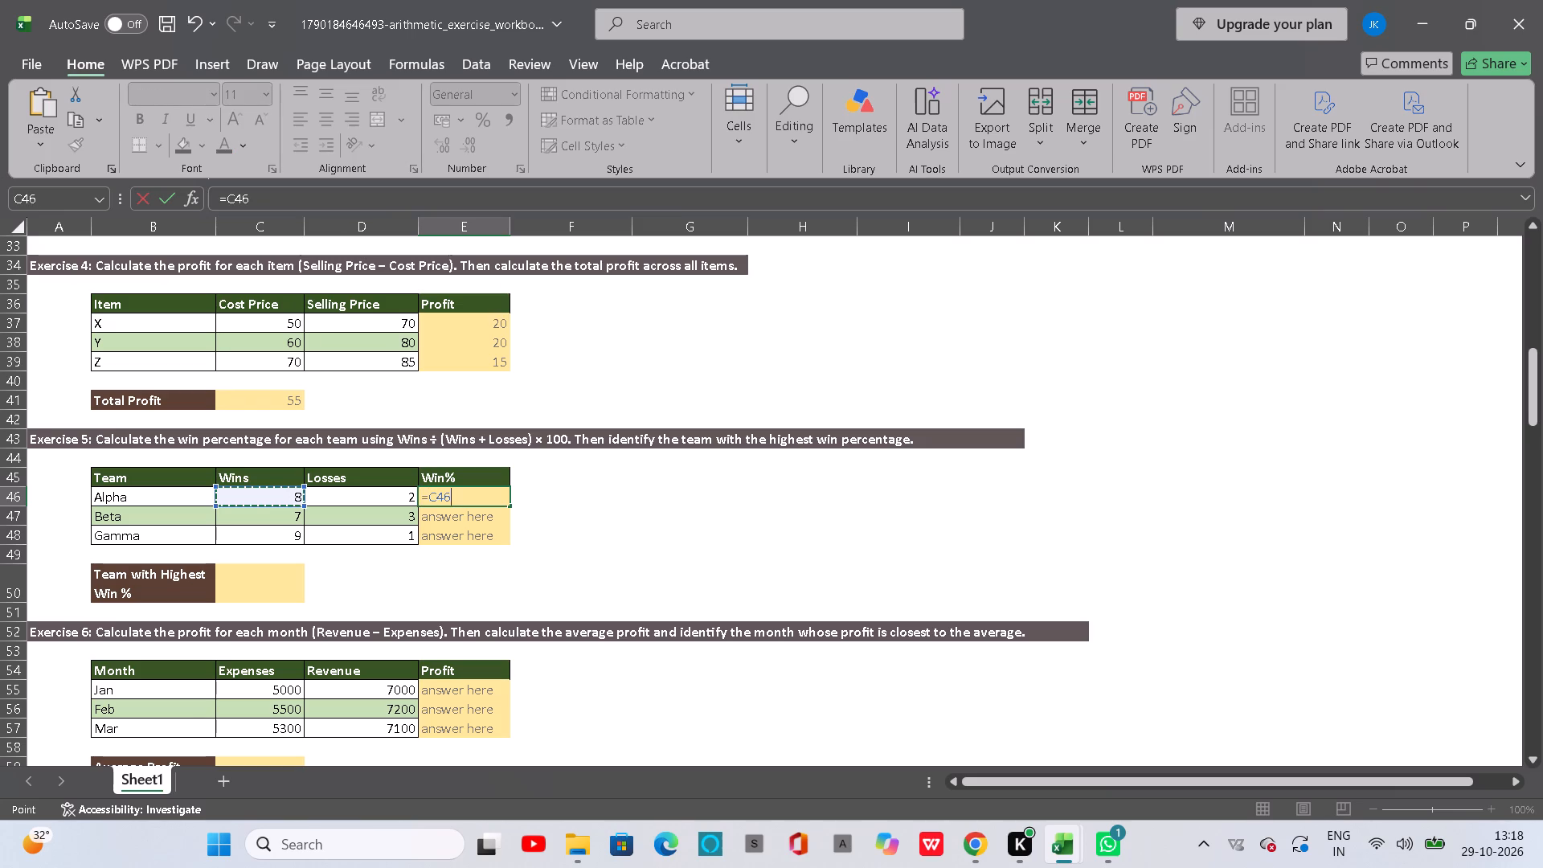
key(slash)
key(shift+parenleft)
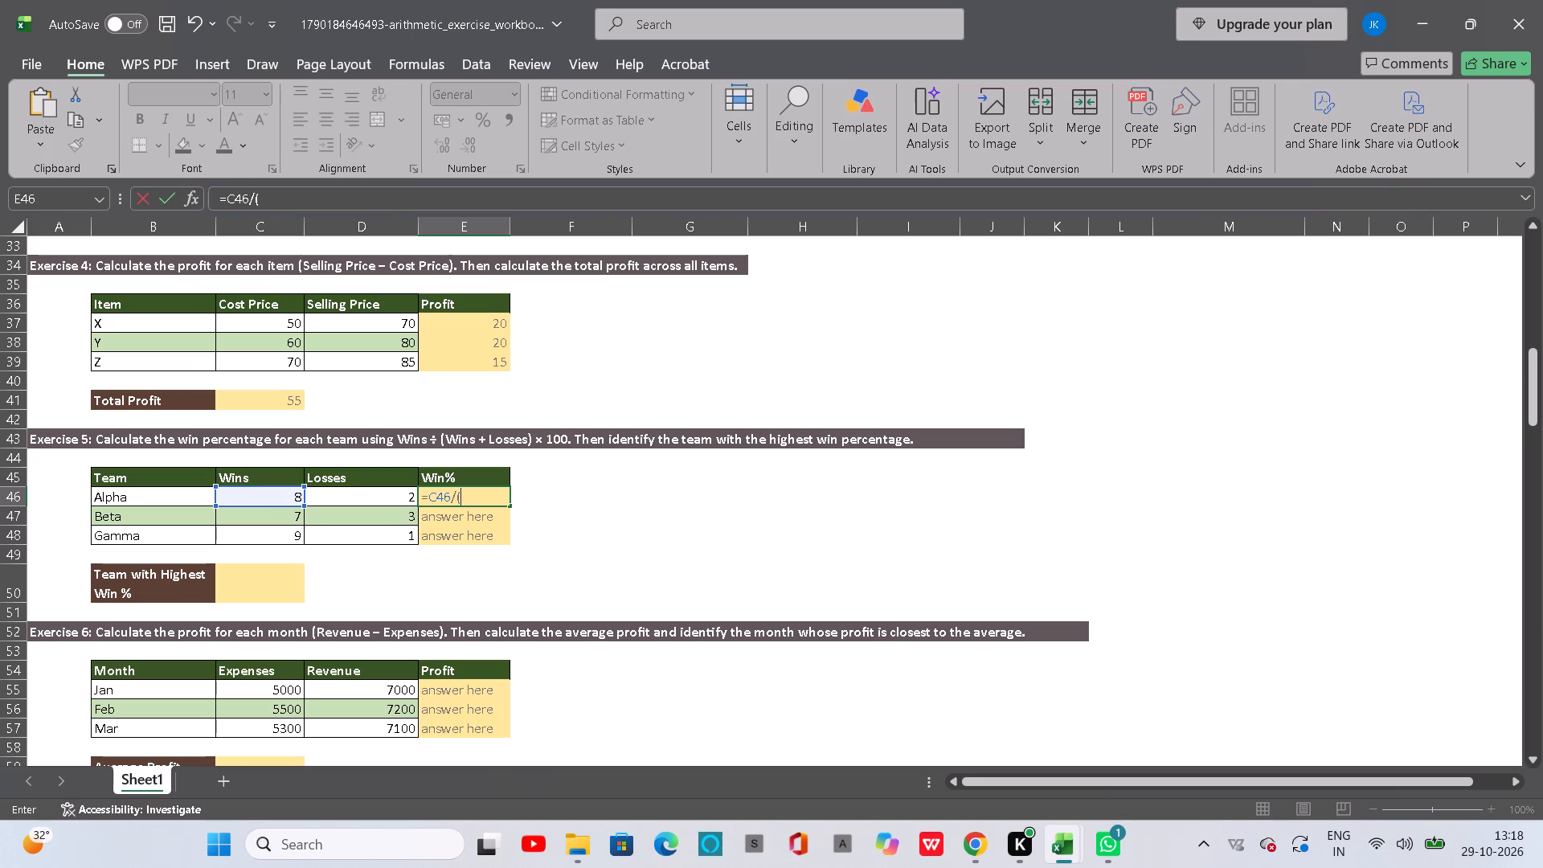
click(301, 497)
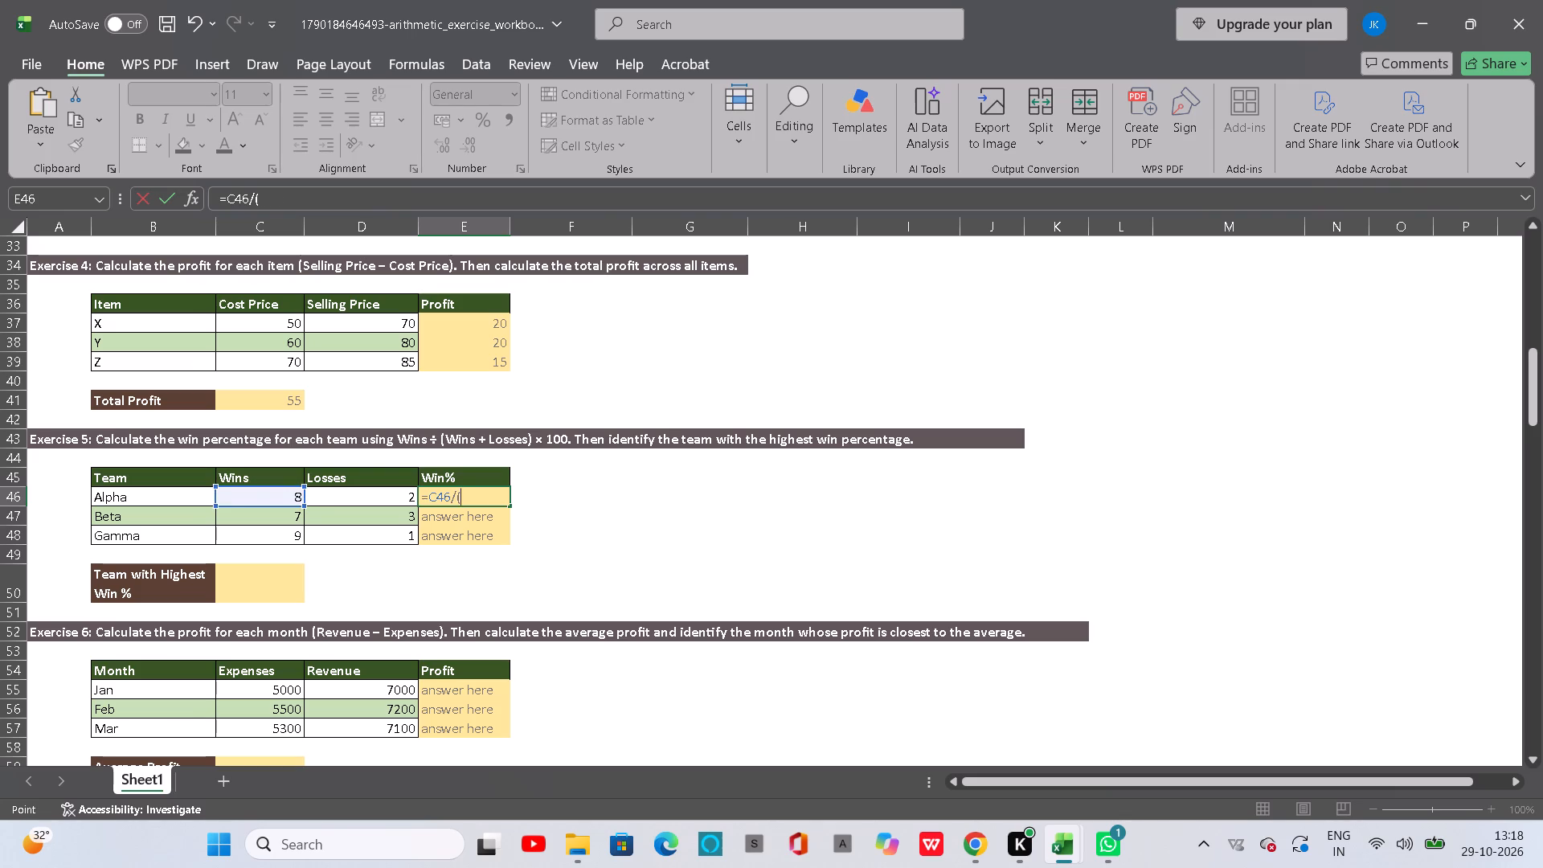
click(284, 493)
key(shift+plus)
click(329, 499)
key(shift+parenright)
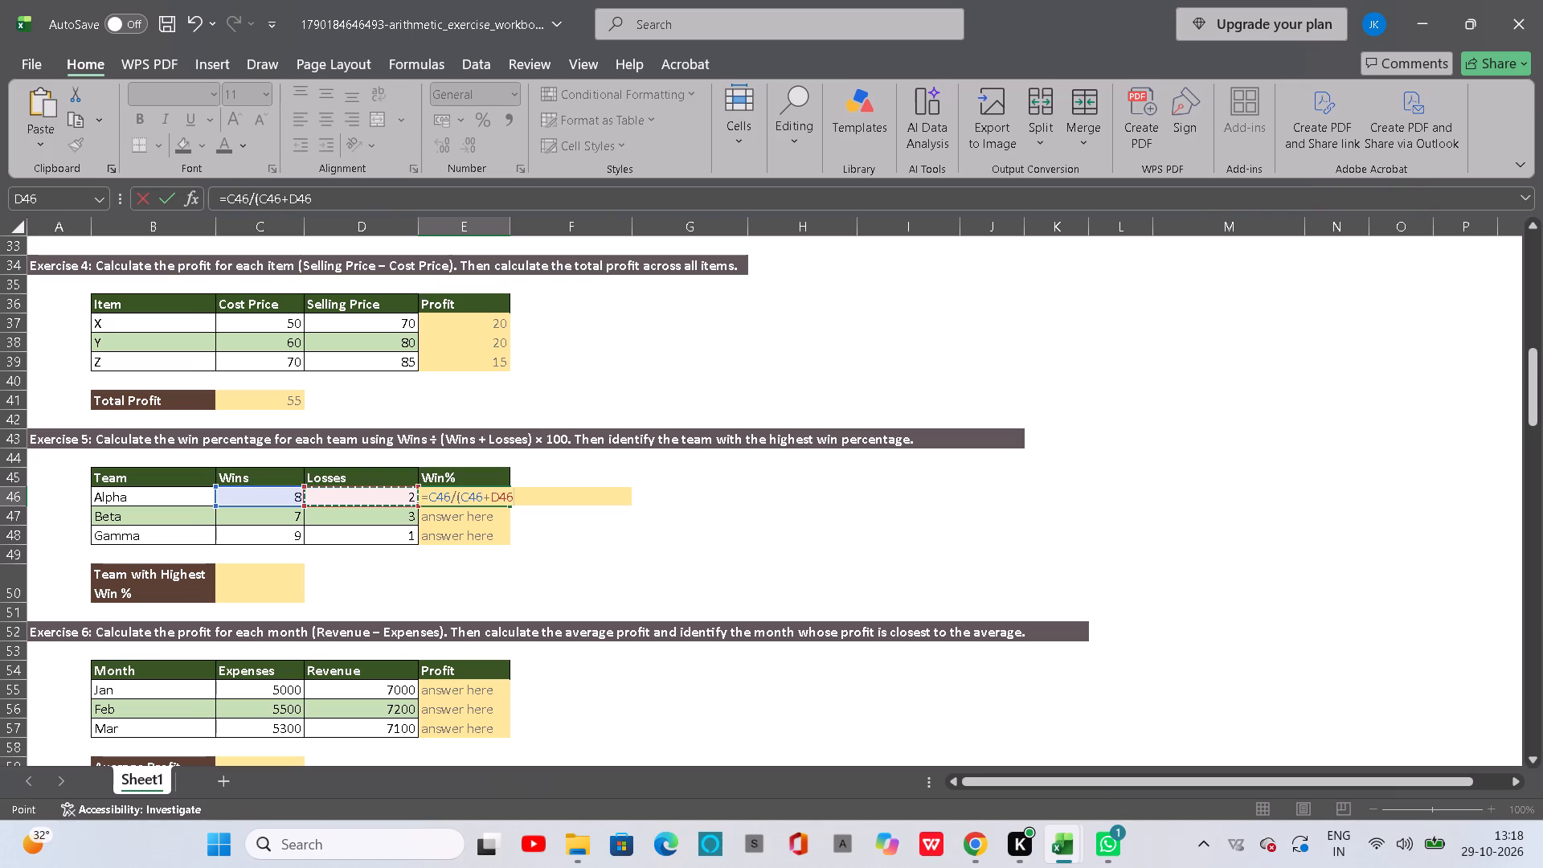
text(*100)
key(Return)
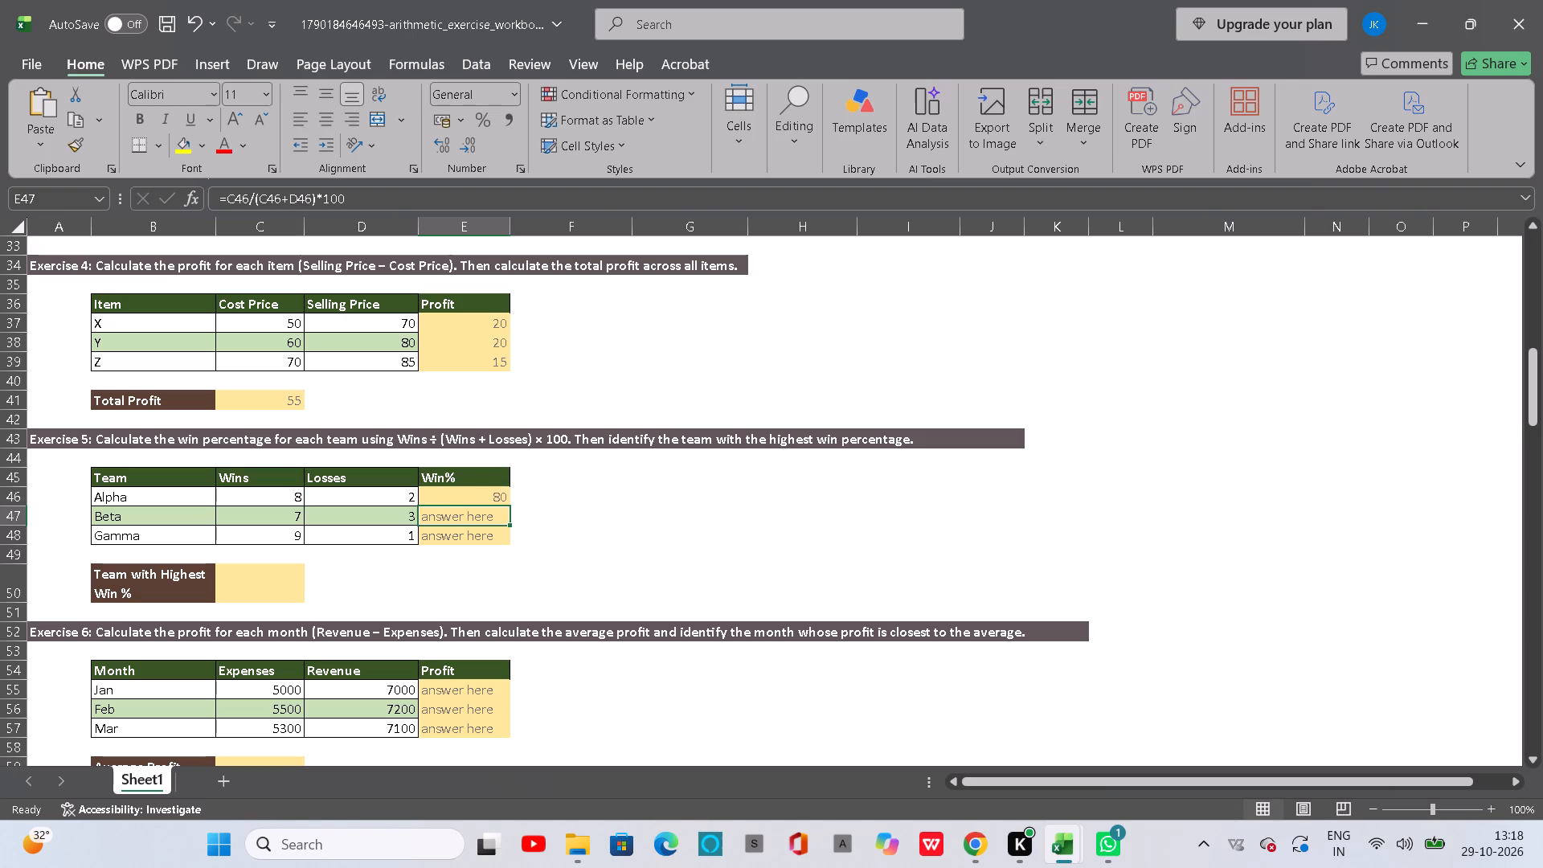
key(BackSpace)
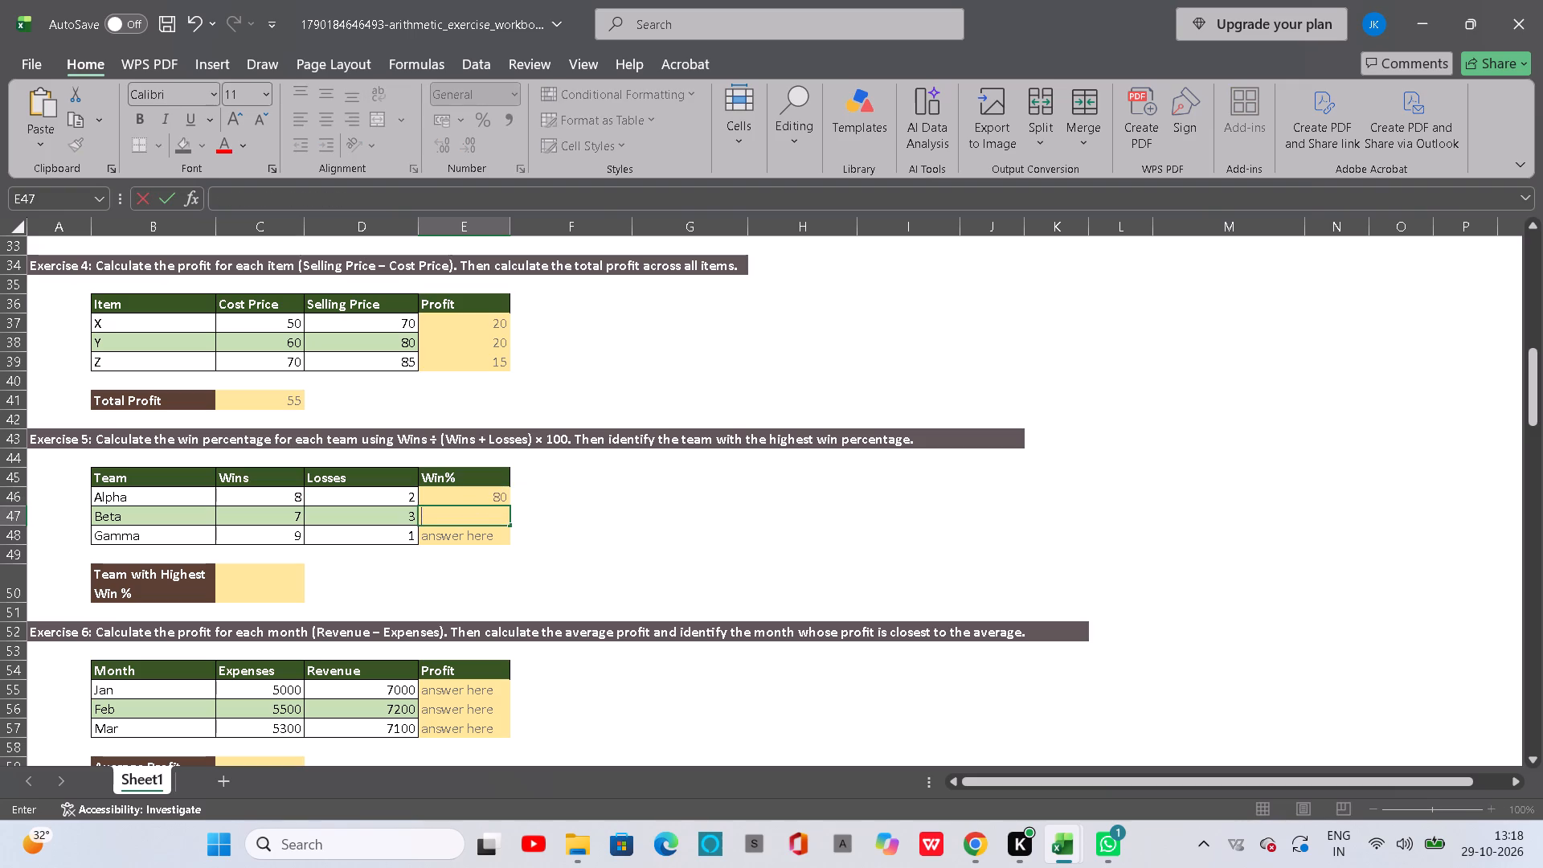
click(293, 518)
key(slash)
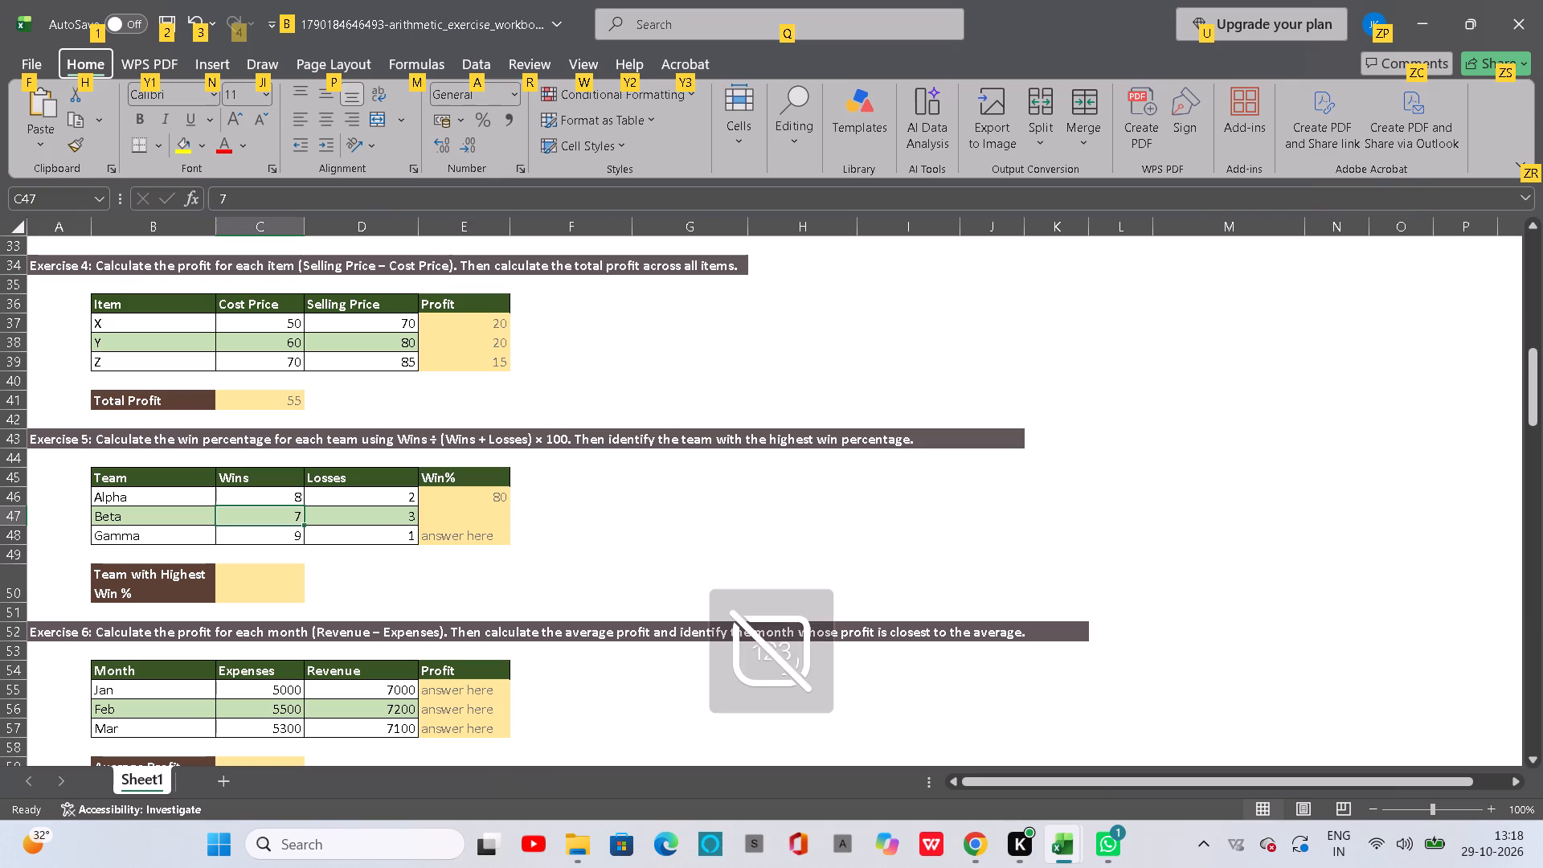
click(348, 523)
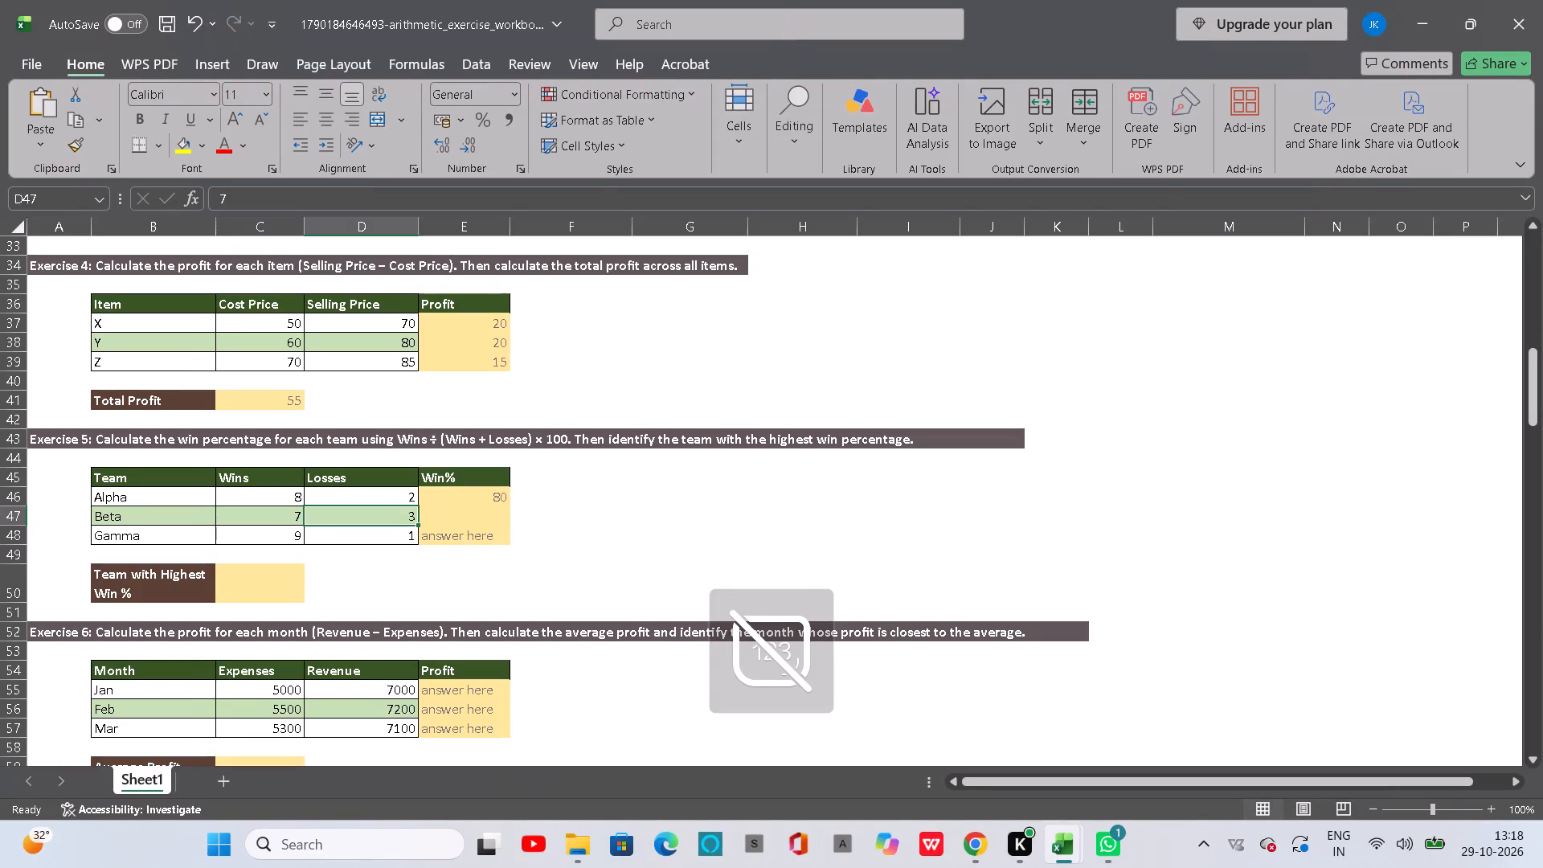
Enter the formula =C47/(C47+D47)*100 in E47 for team Beta's Win%.
click(433, 513)
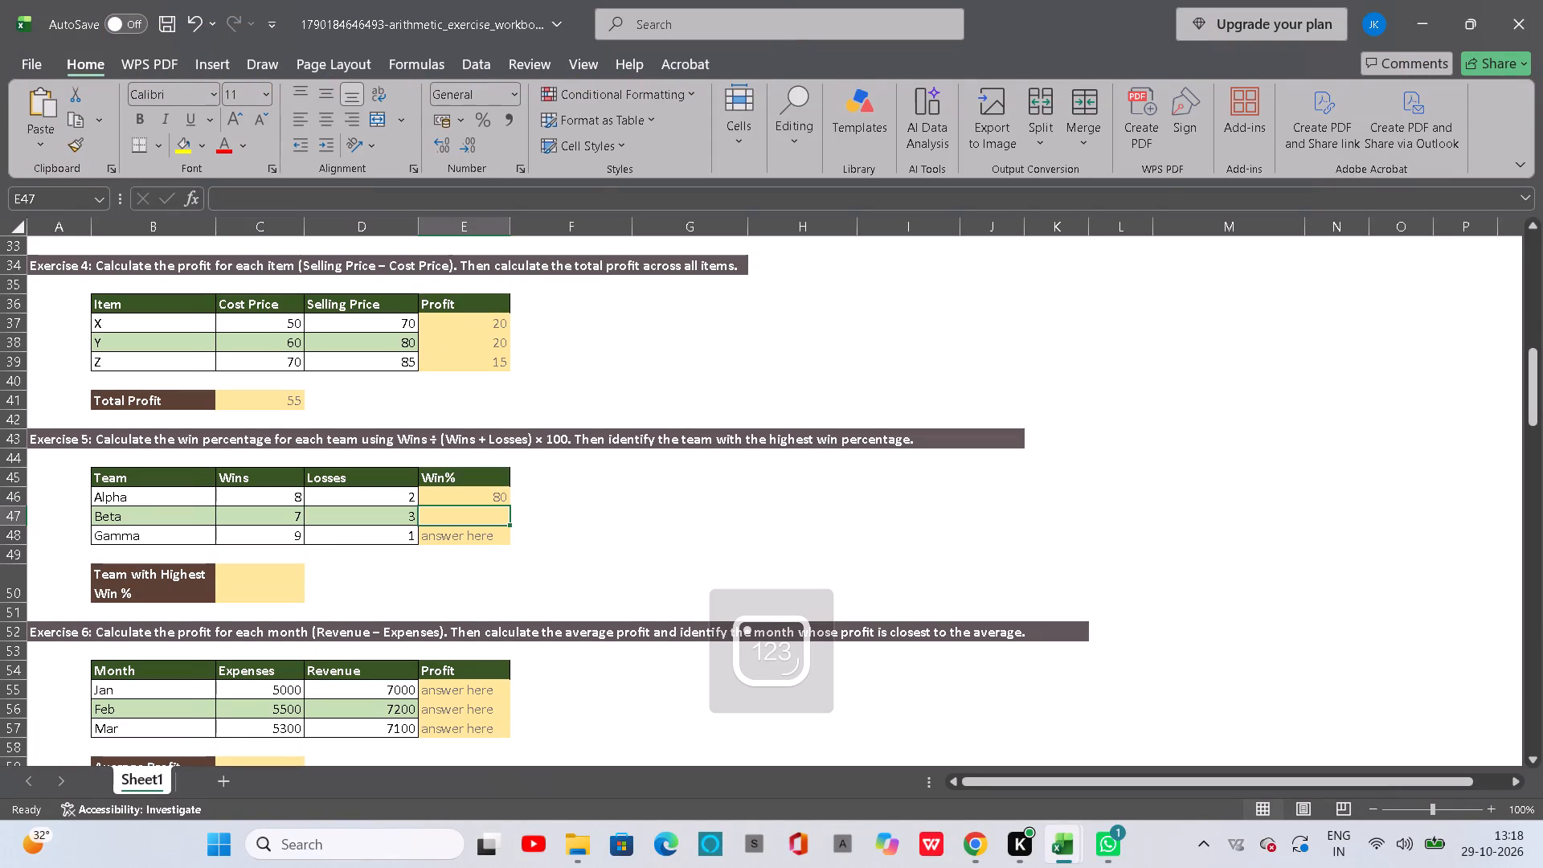
key(equal)
click(301, 519)
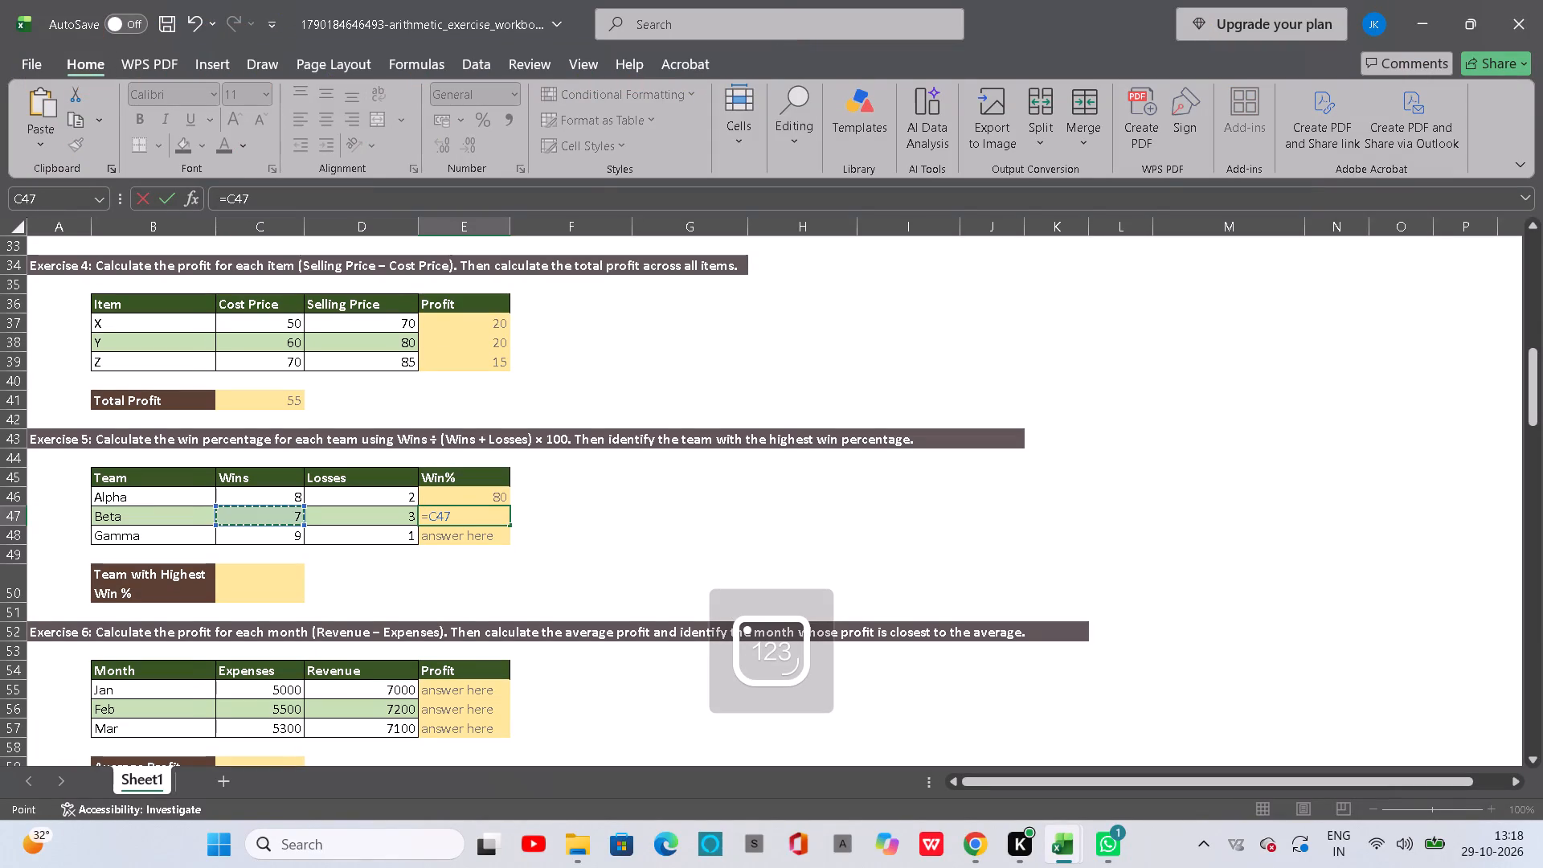
key(slash)
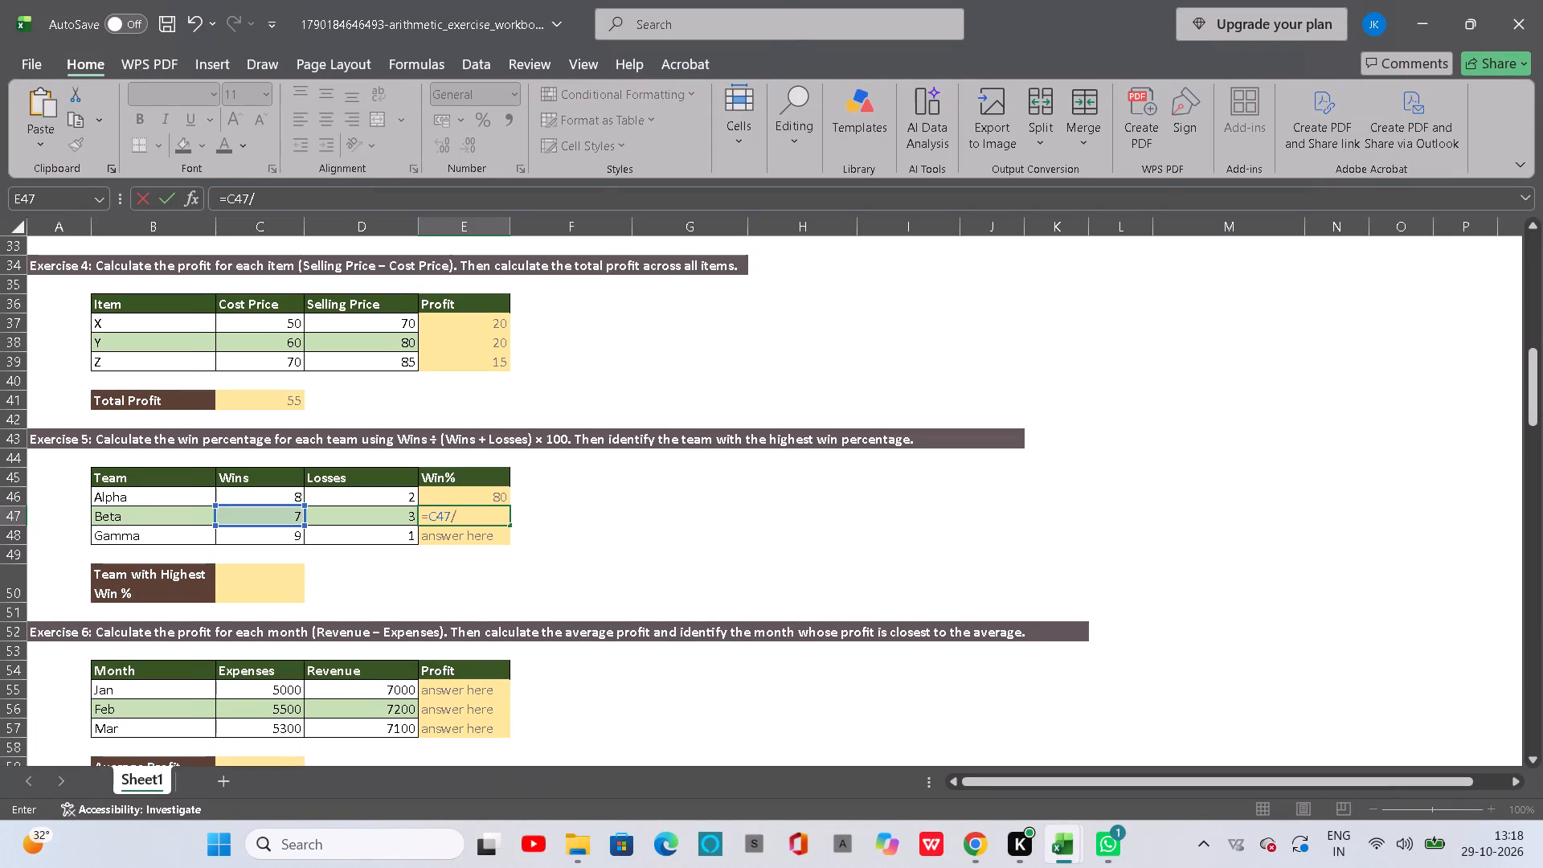
text(())
key(Left)
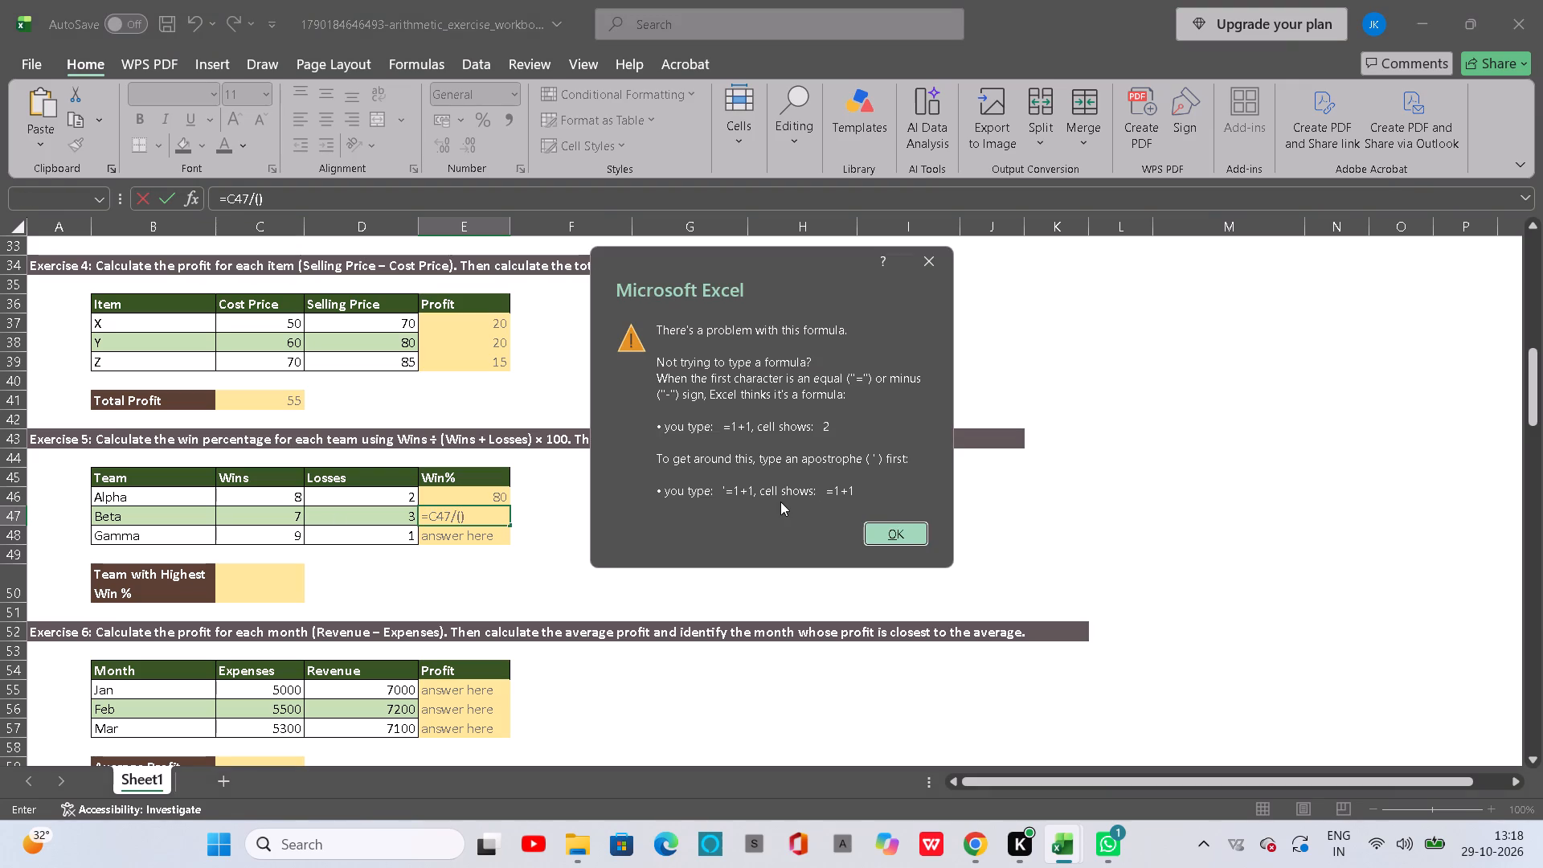
click(907, 526)
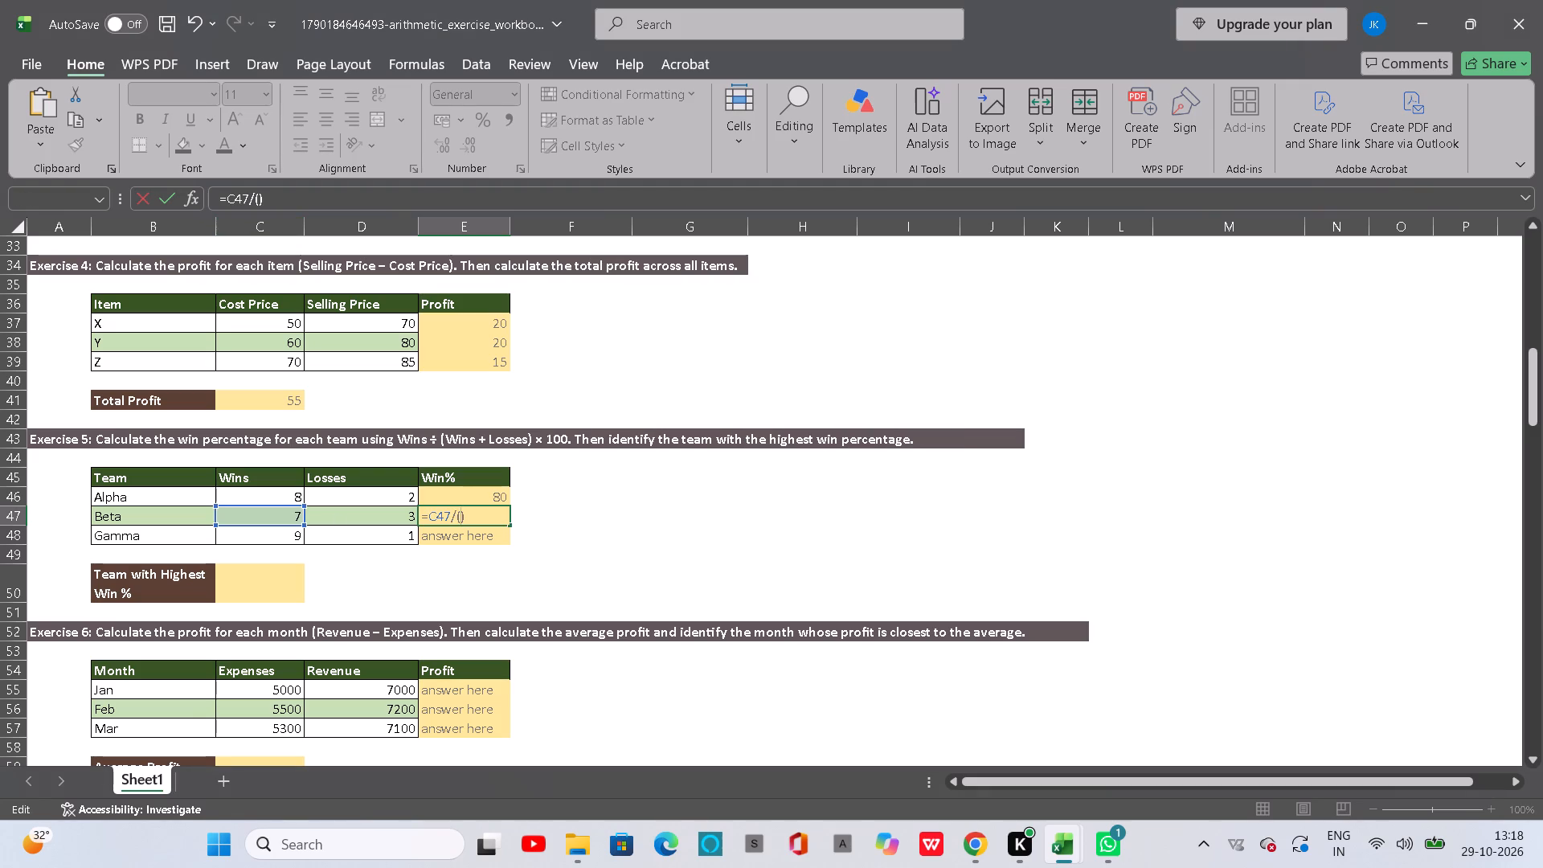
click(259, 207)
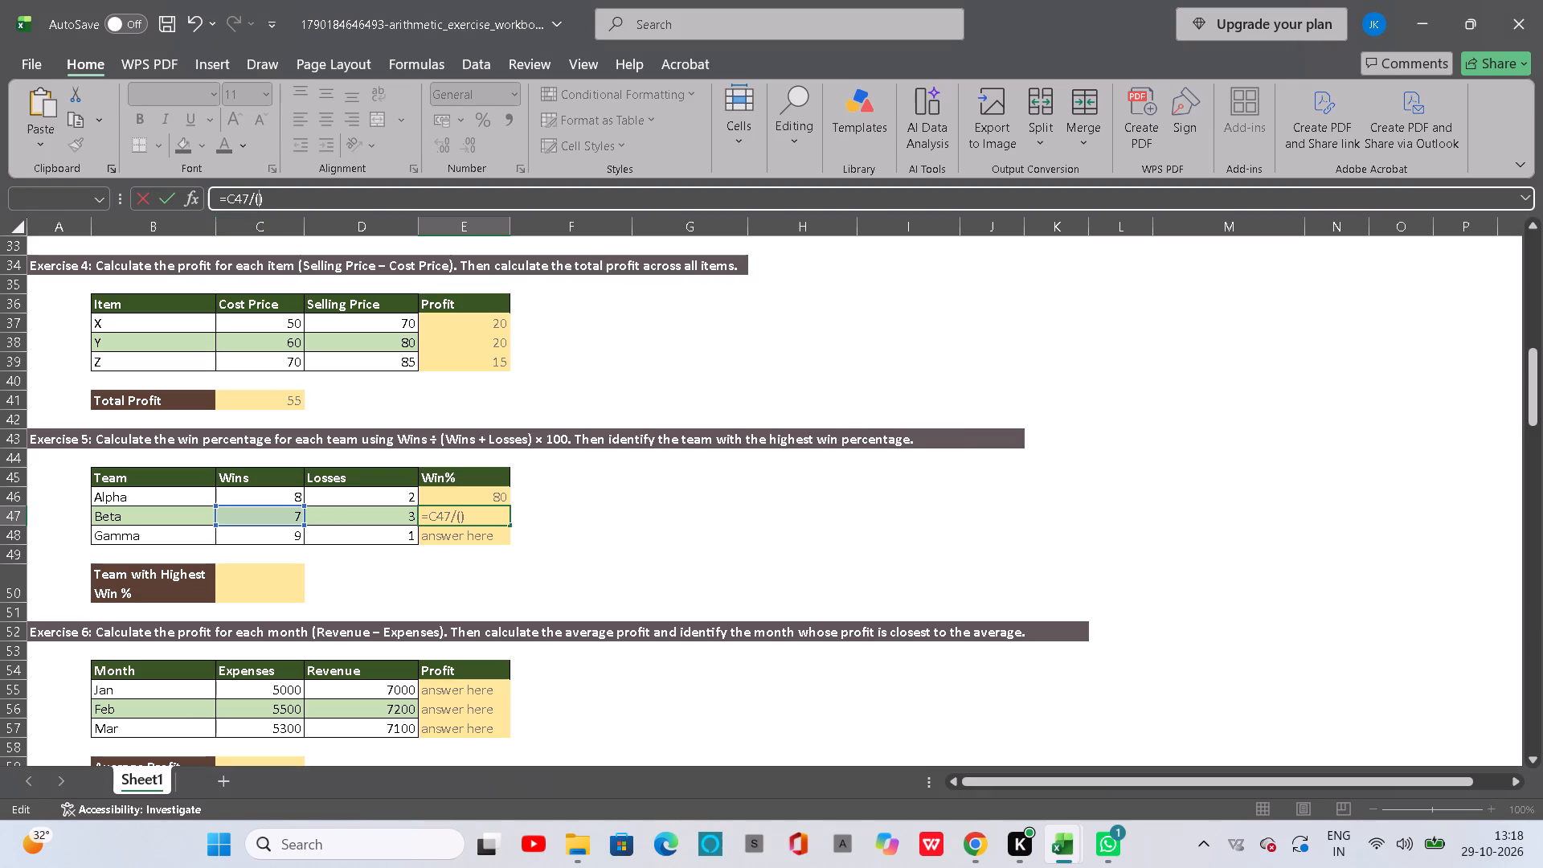
click(296, 515)
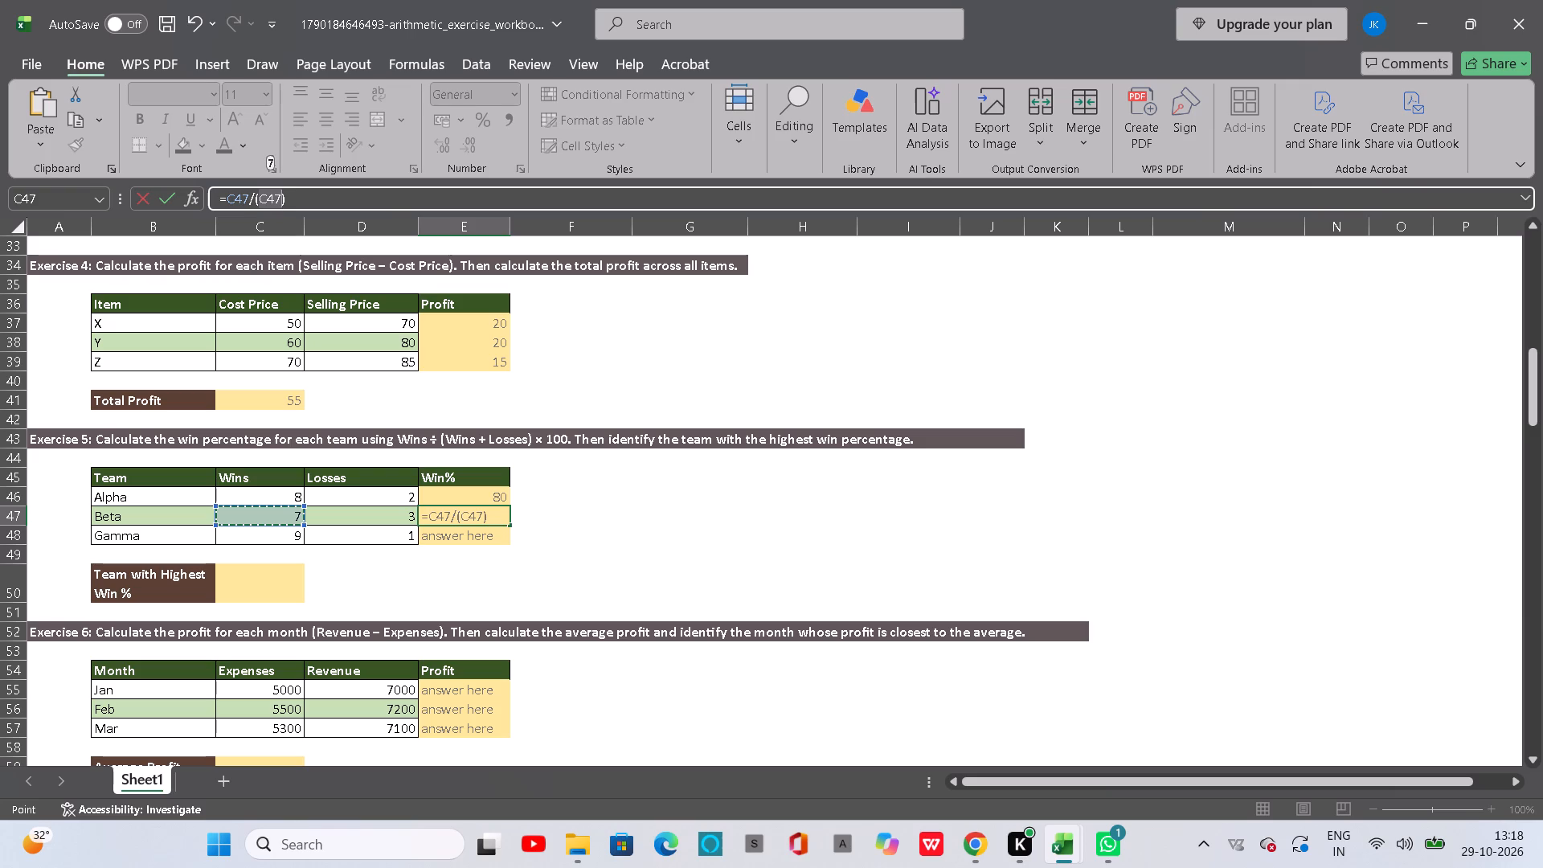
key(shift+plus)
click(362, 514)
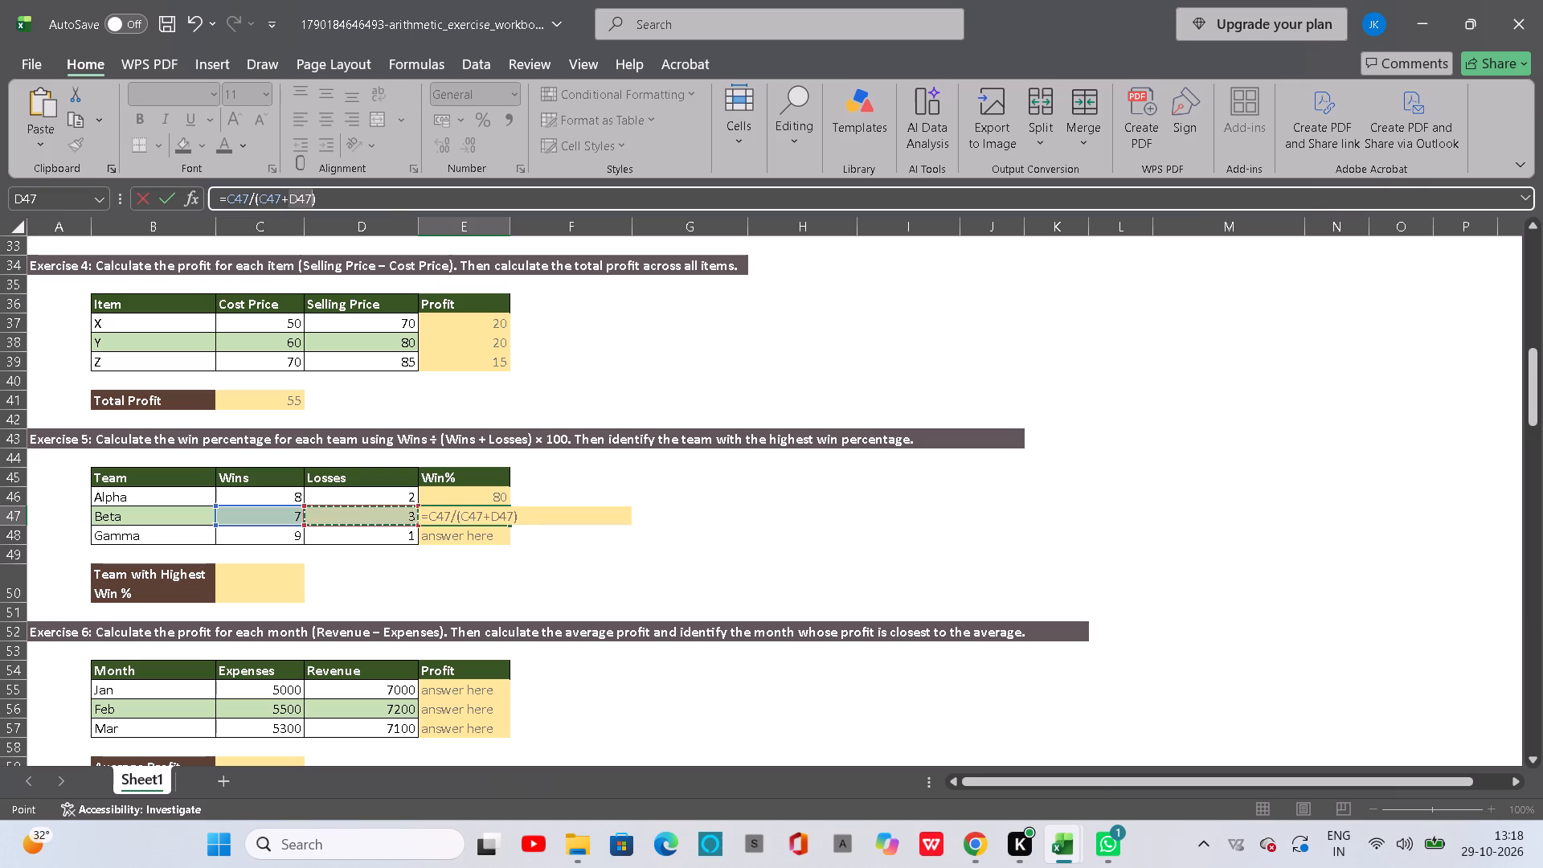
click(421, 208)
text(*100)
key(Return)
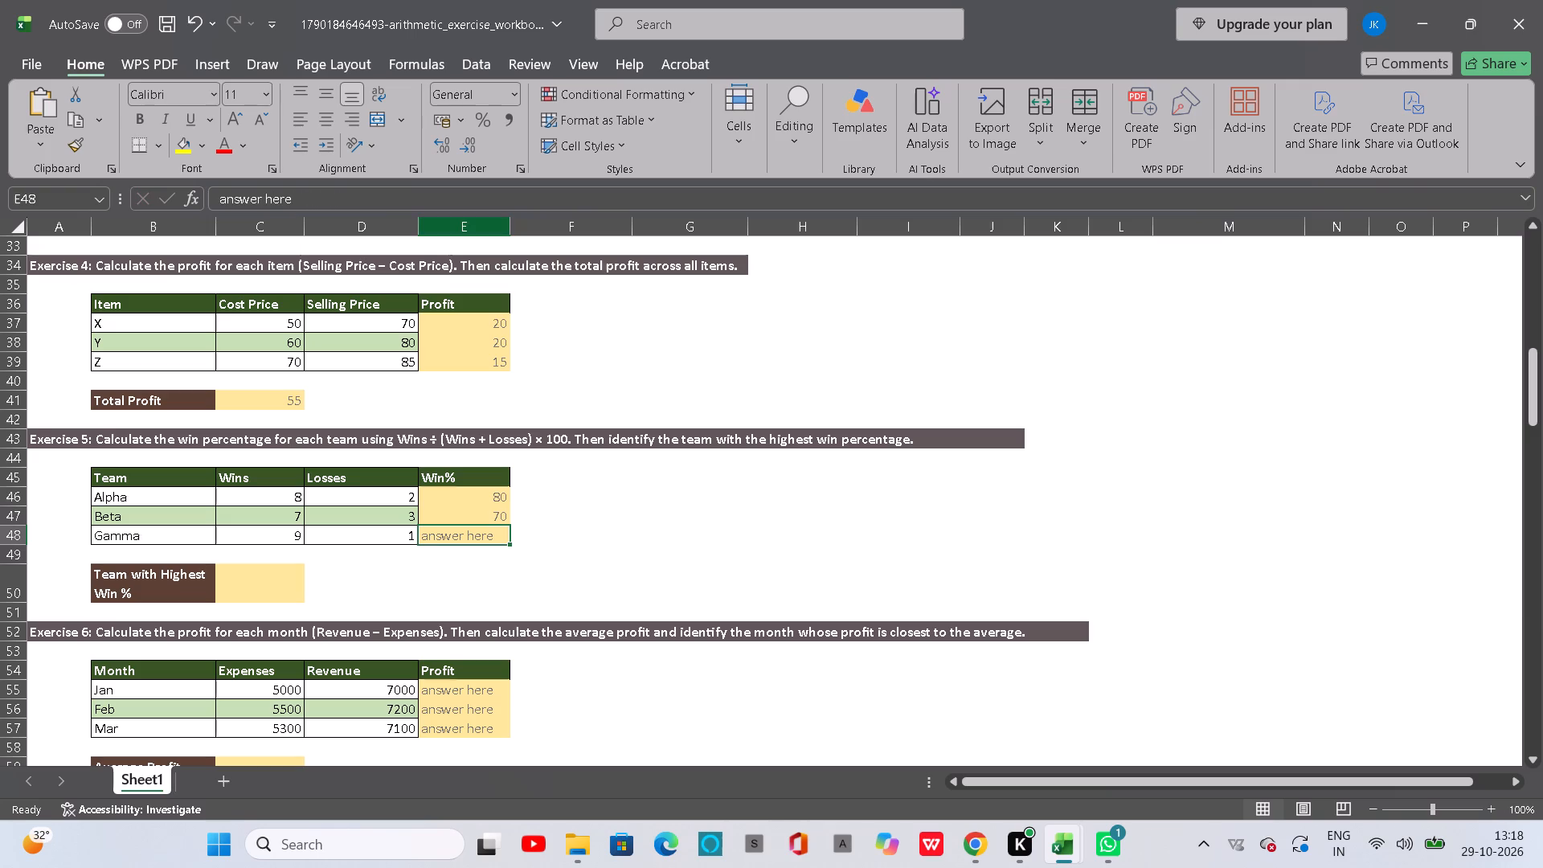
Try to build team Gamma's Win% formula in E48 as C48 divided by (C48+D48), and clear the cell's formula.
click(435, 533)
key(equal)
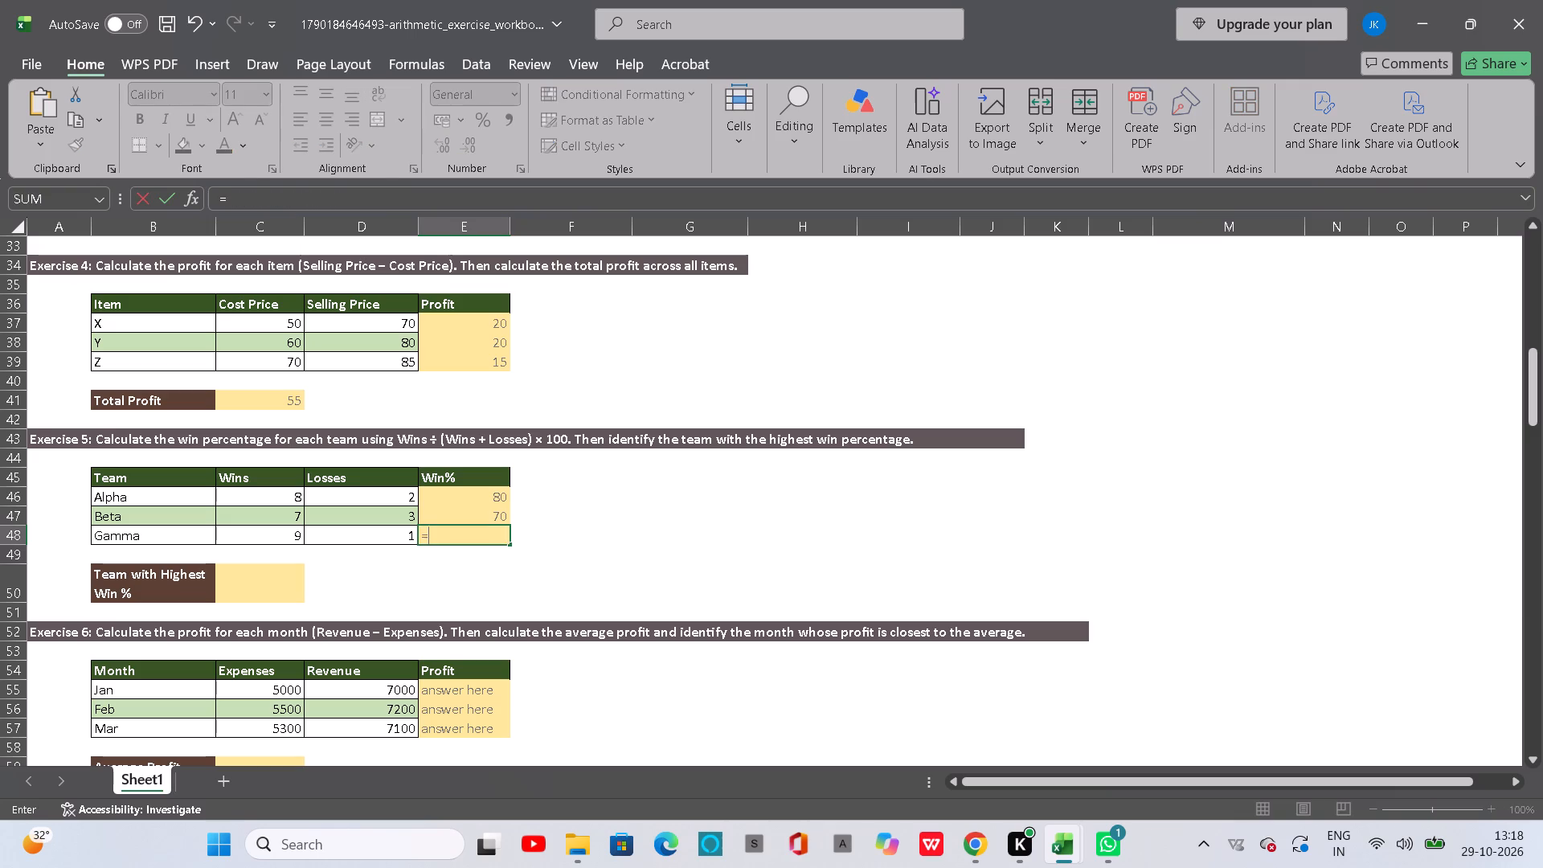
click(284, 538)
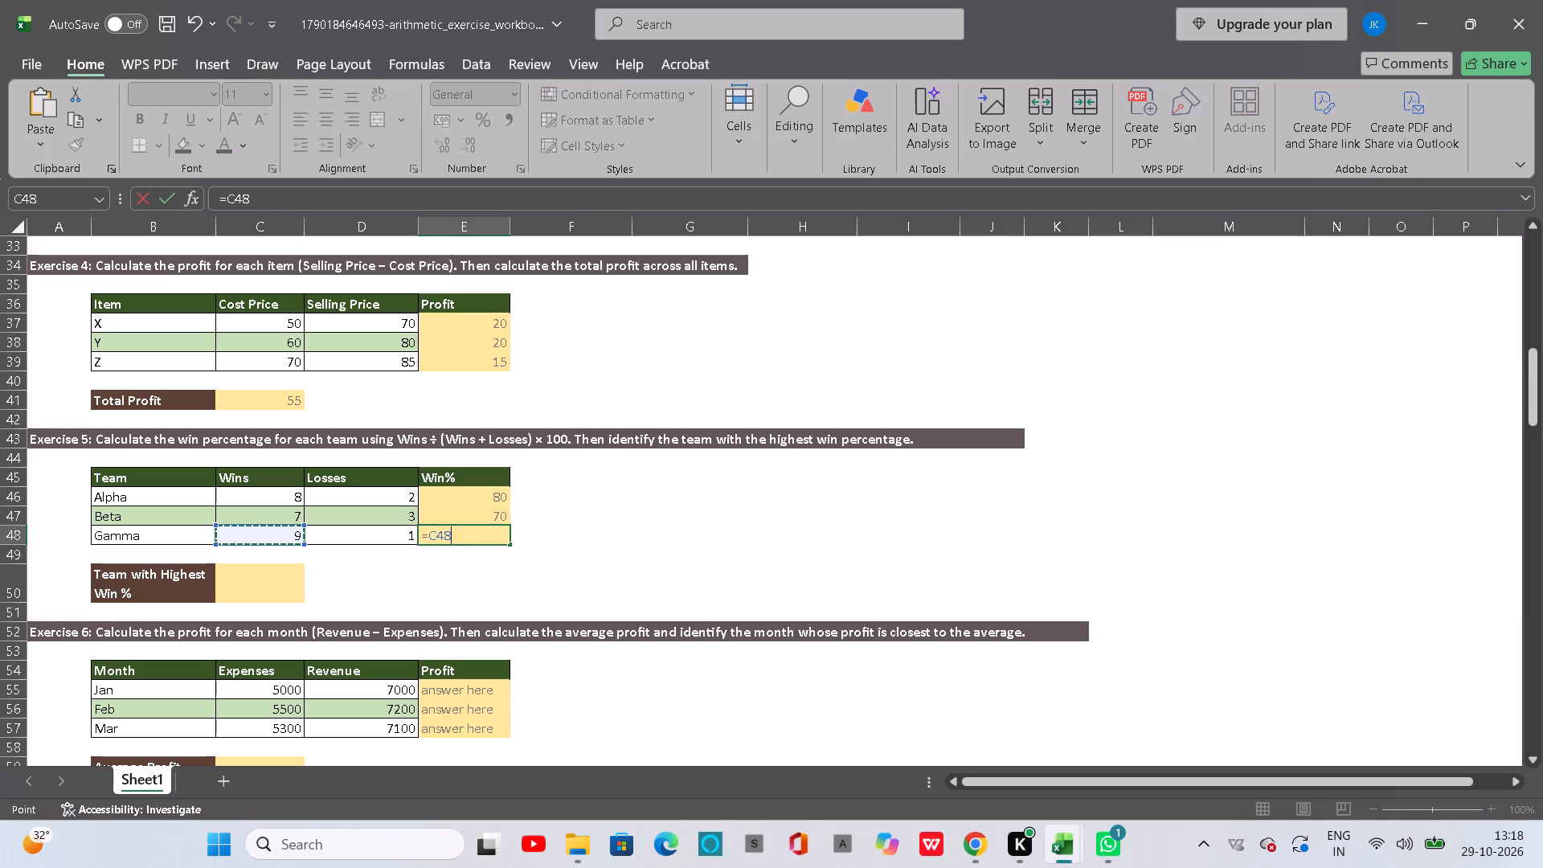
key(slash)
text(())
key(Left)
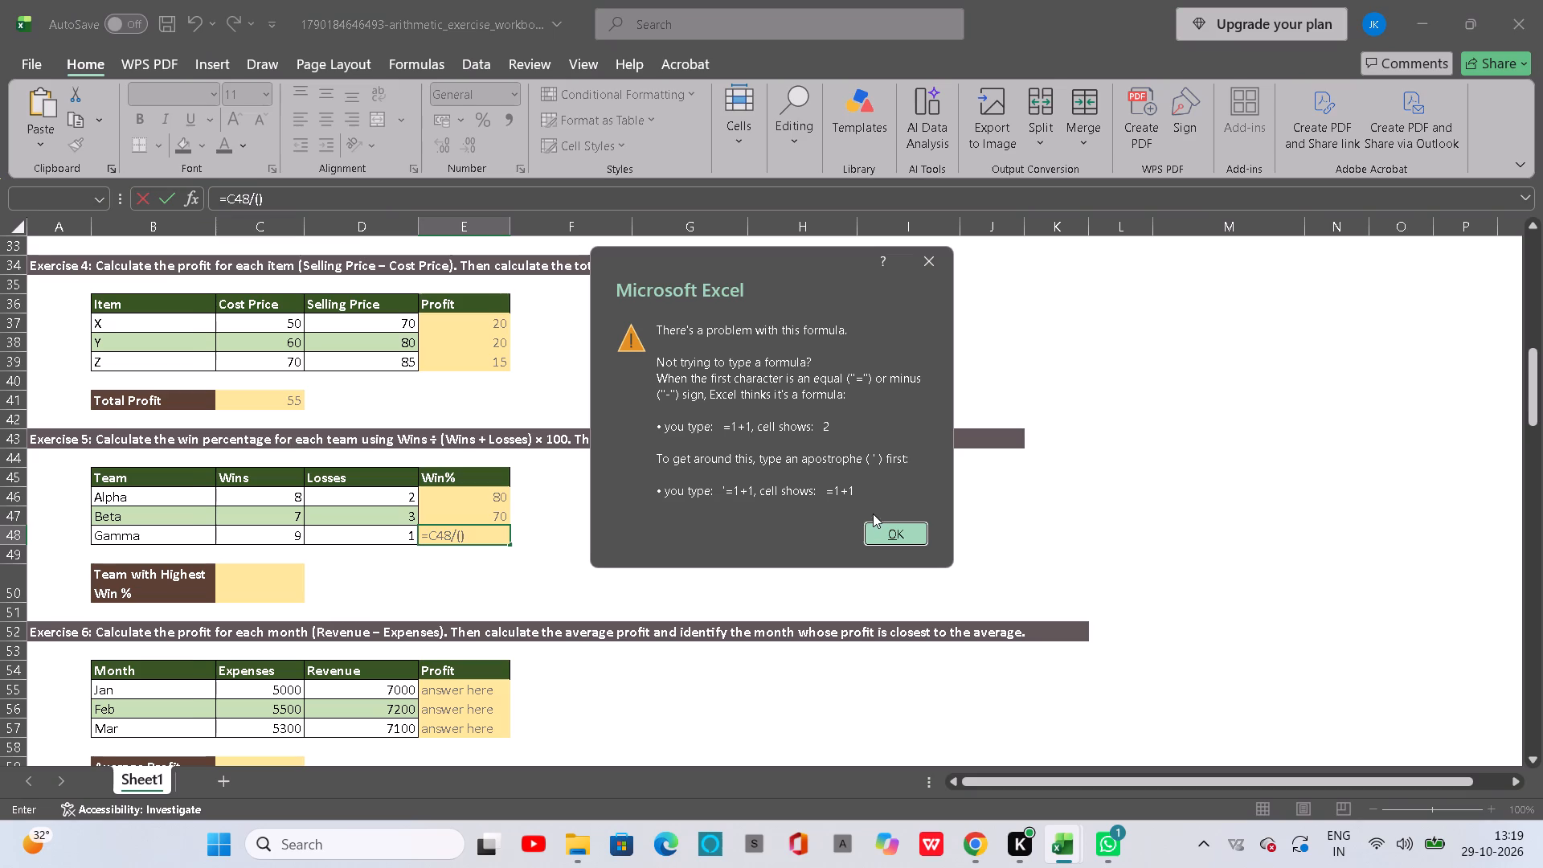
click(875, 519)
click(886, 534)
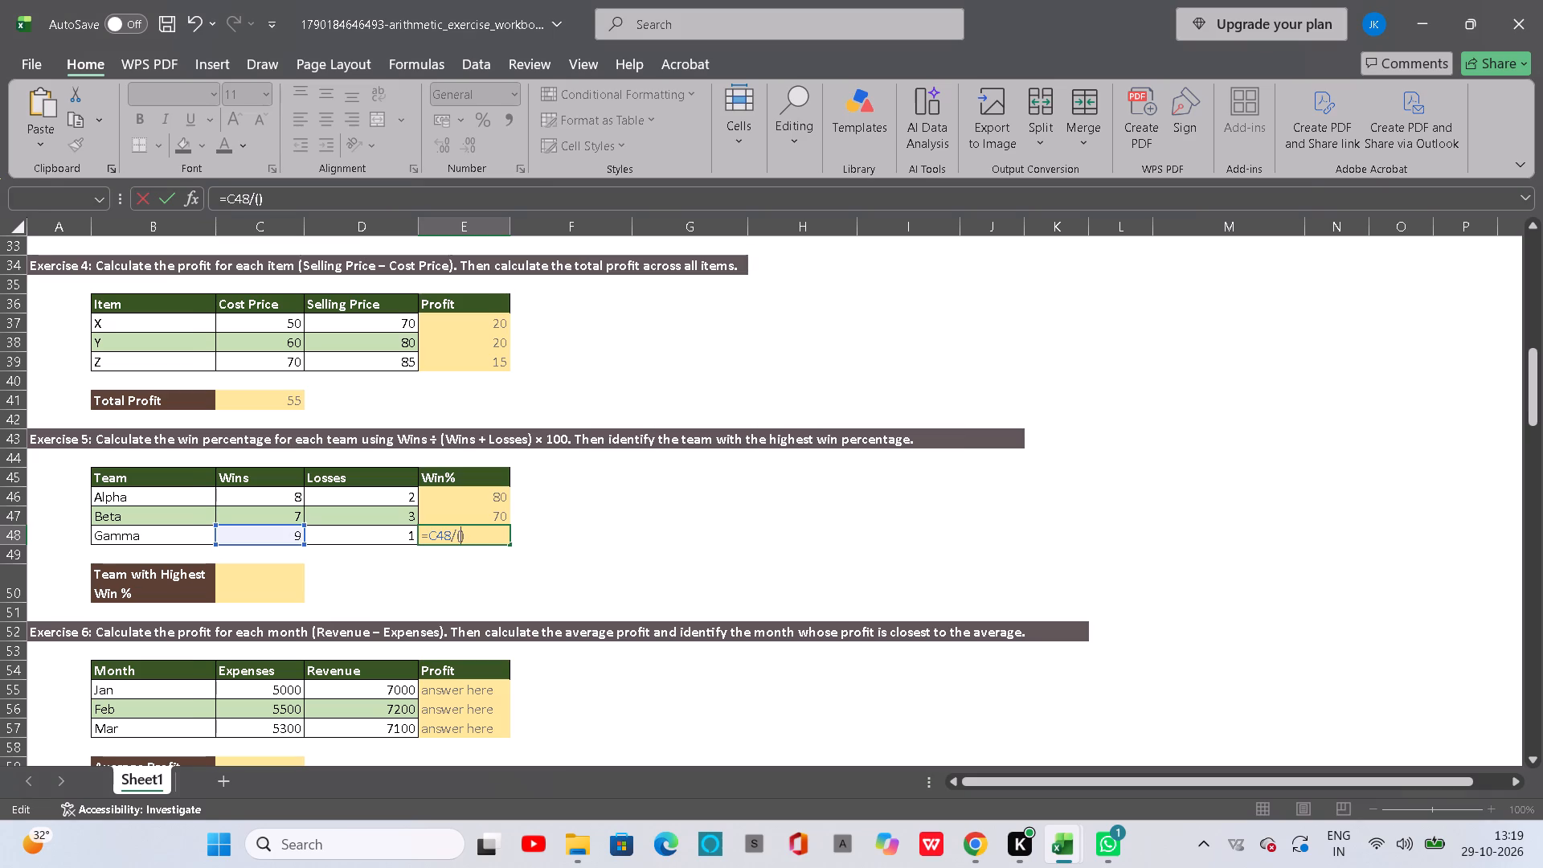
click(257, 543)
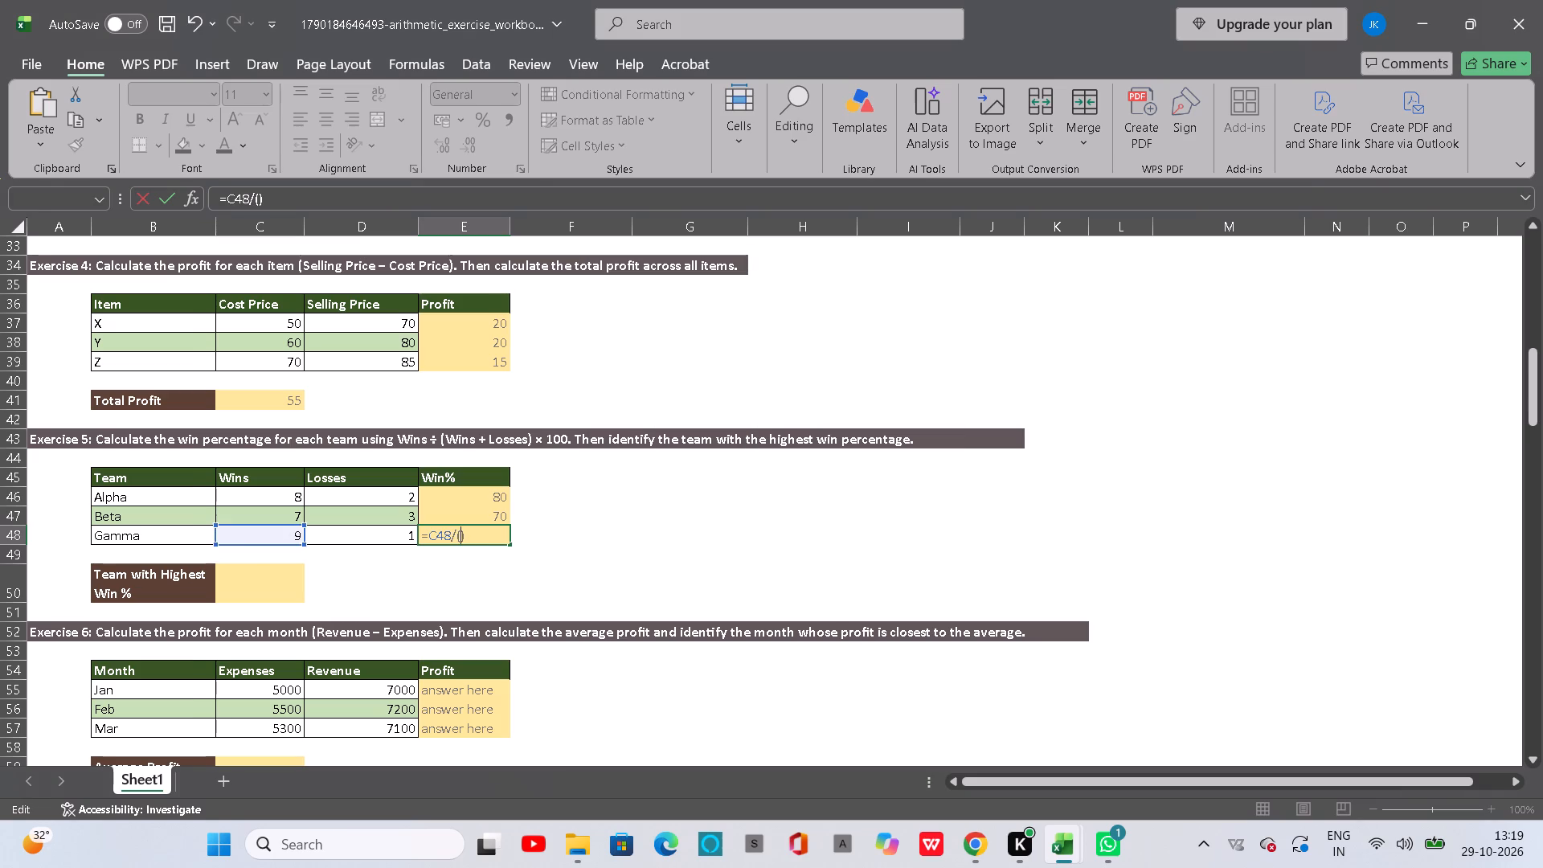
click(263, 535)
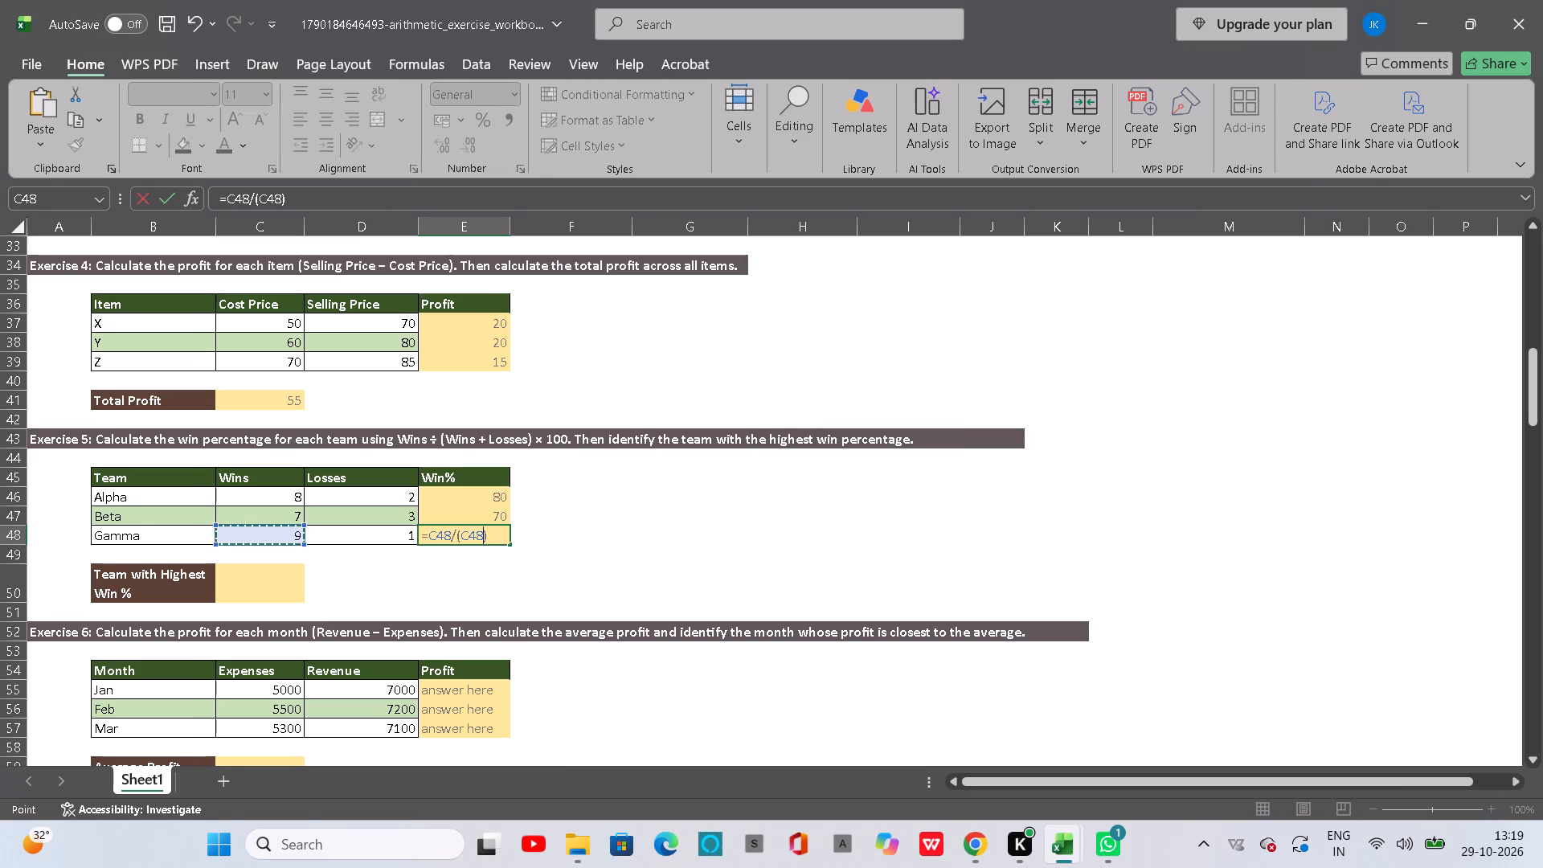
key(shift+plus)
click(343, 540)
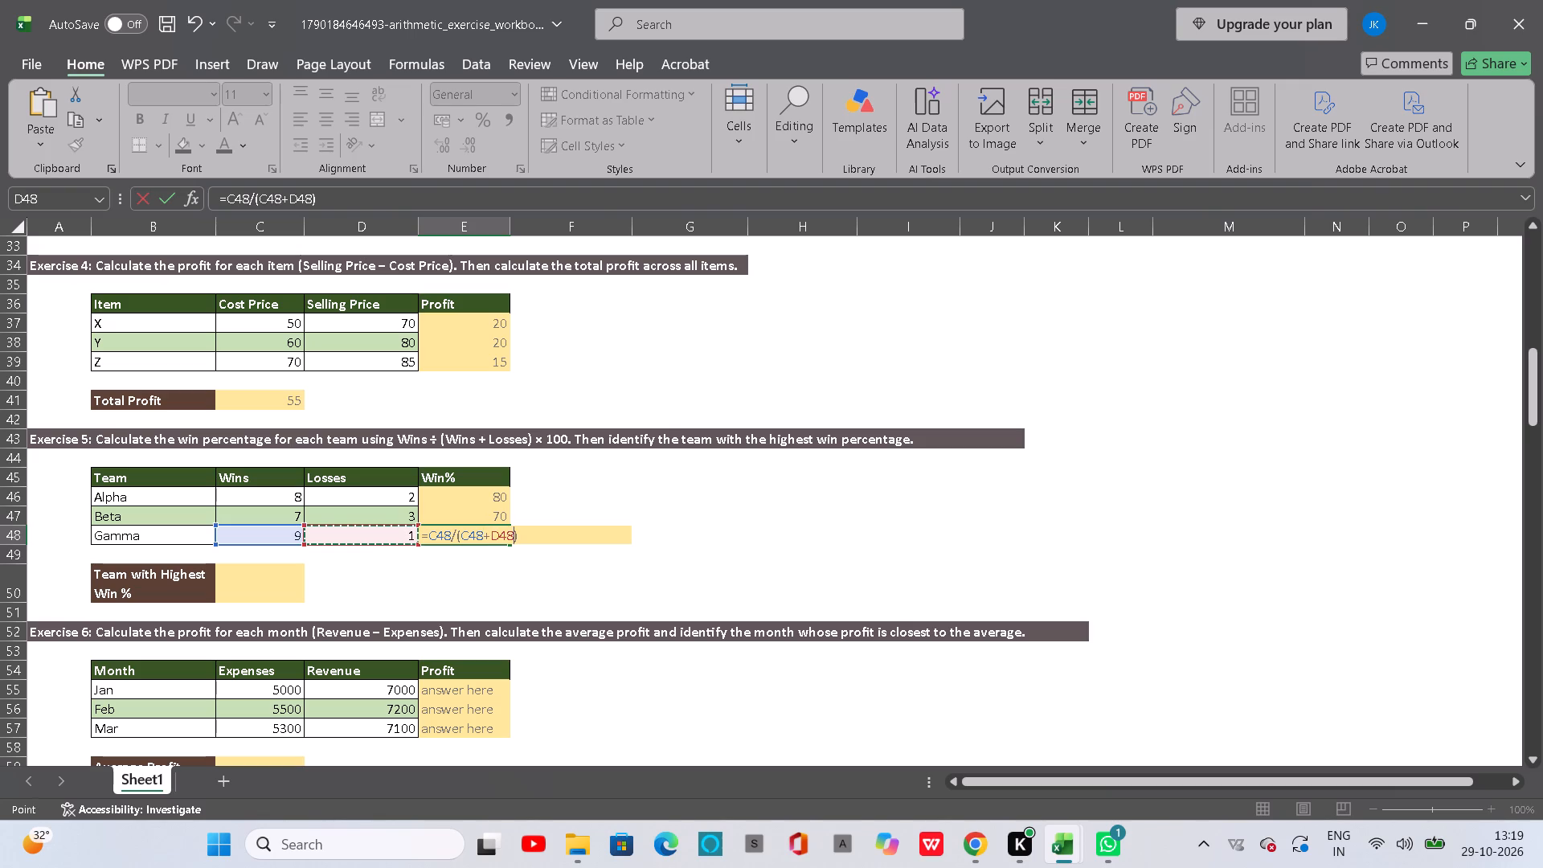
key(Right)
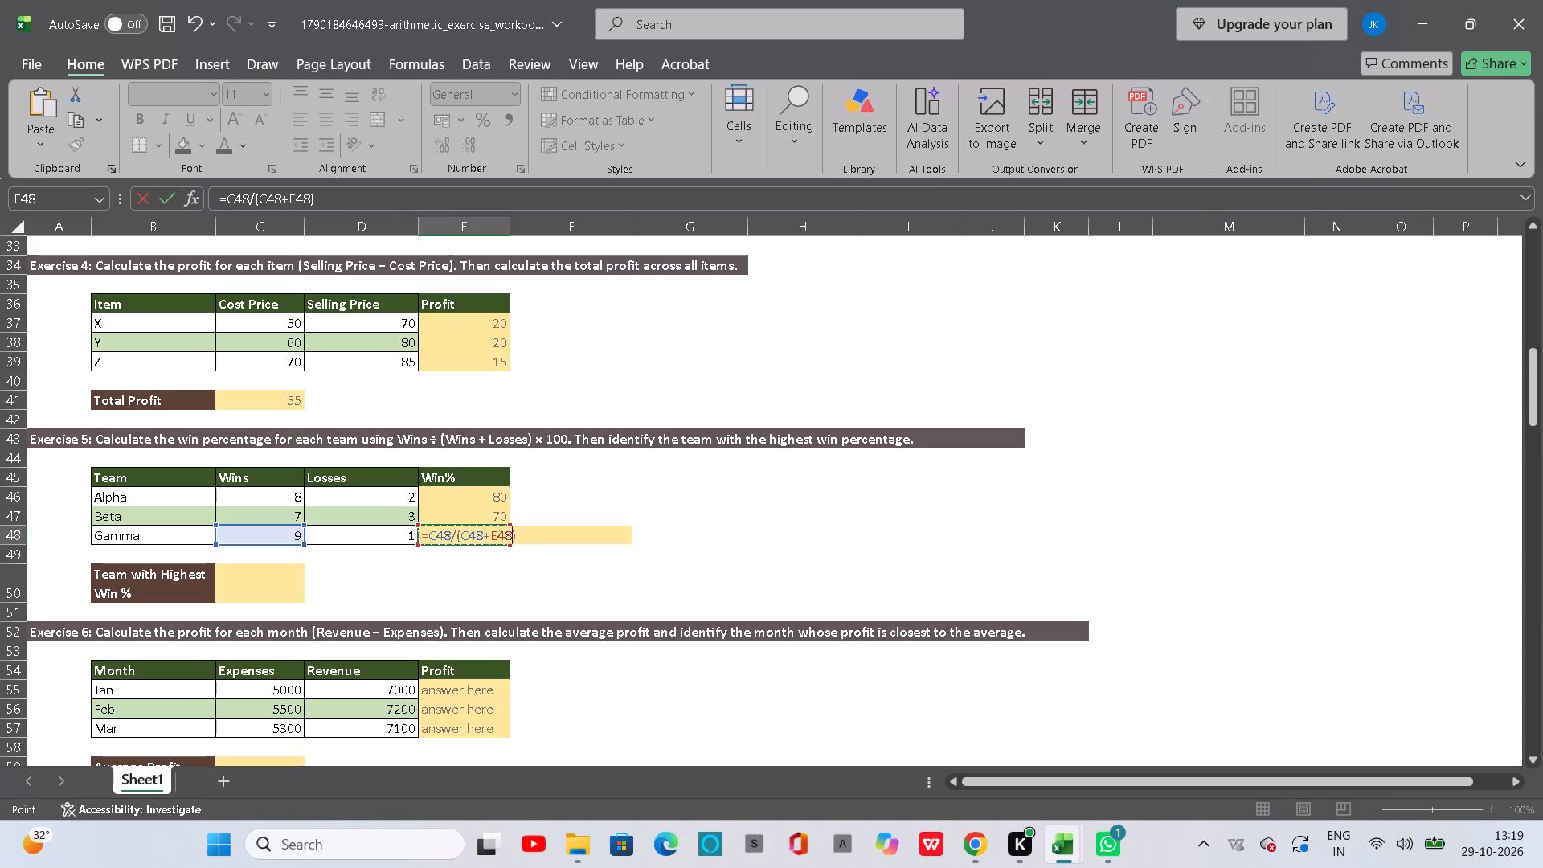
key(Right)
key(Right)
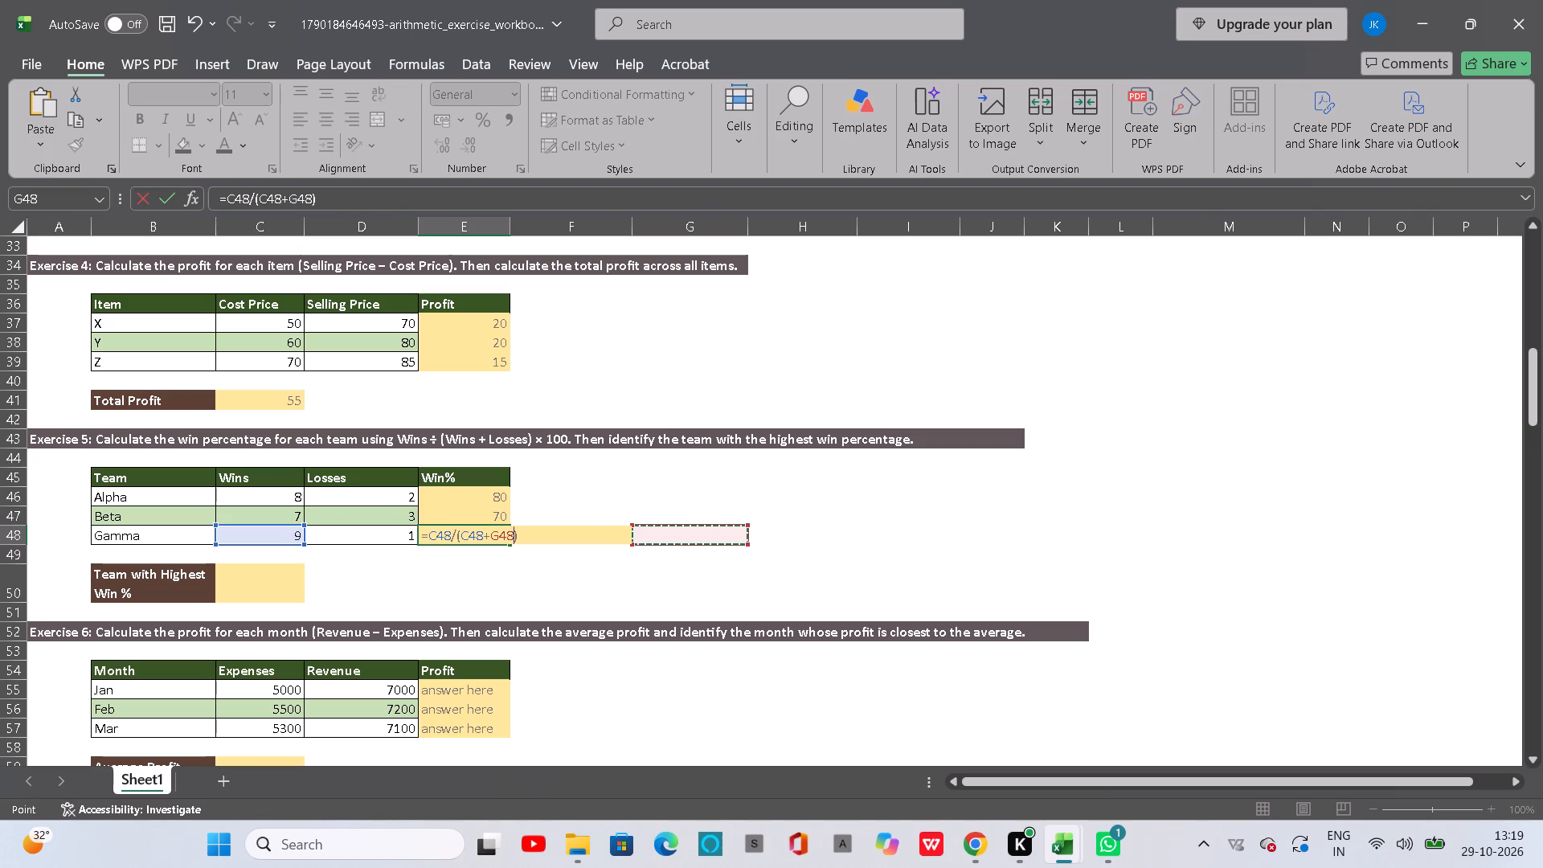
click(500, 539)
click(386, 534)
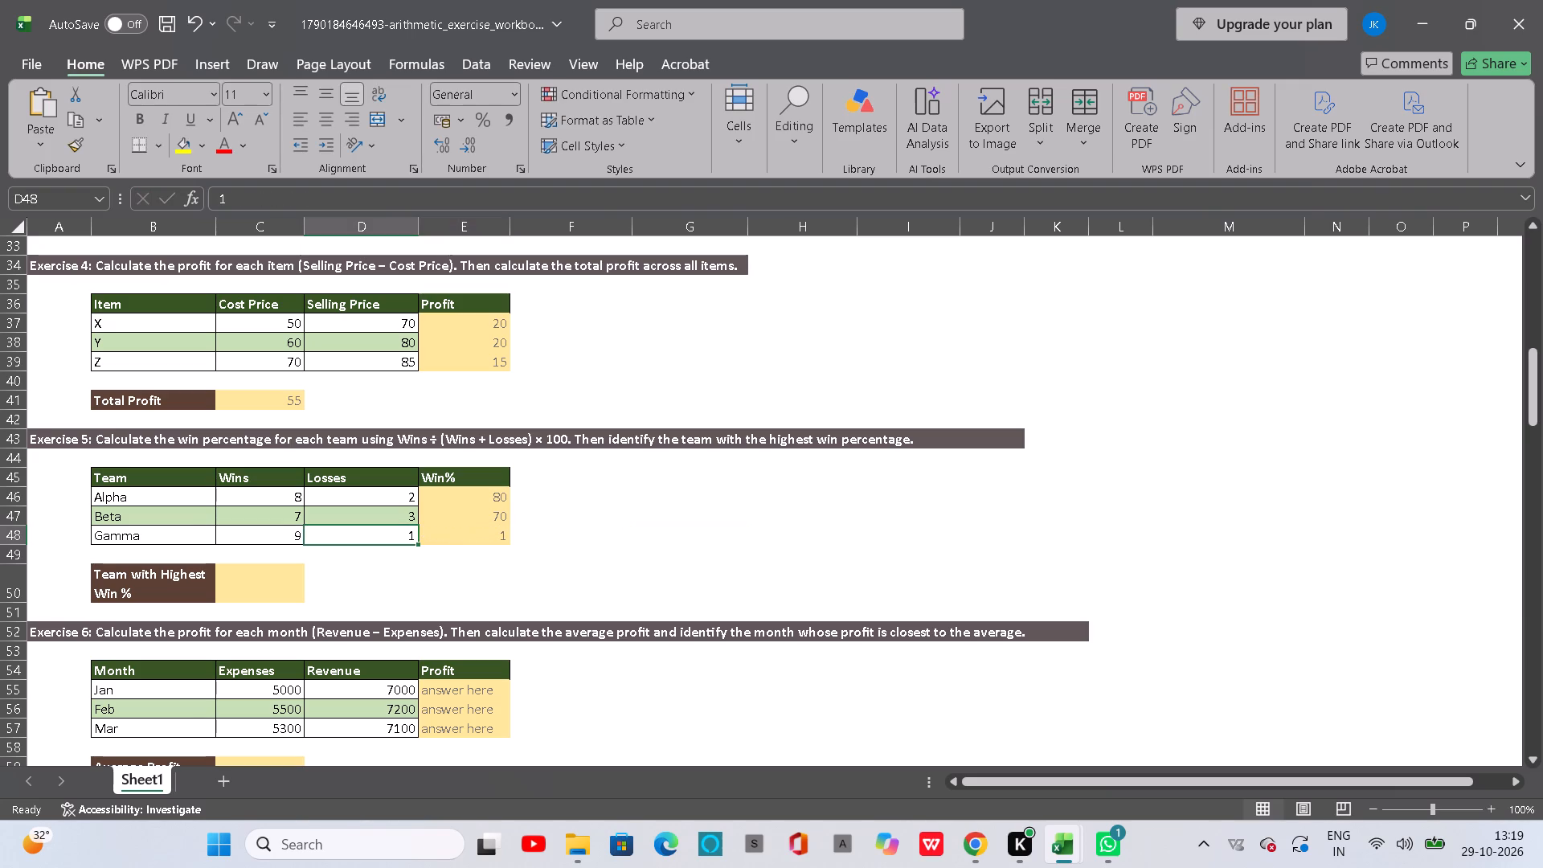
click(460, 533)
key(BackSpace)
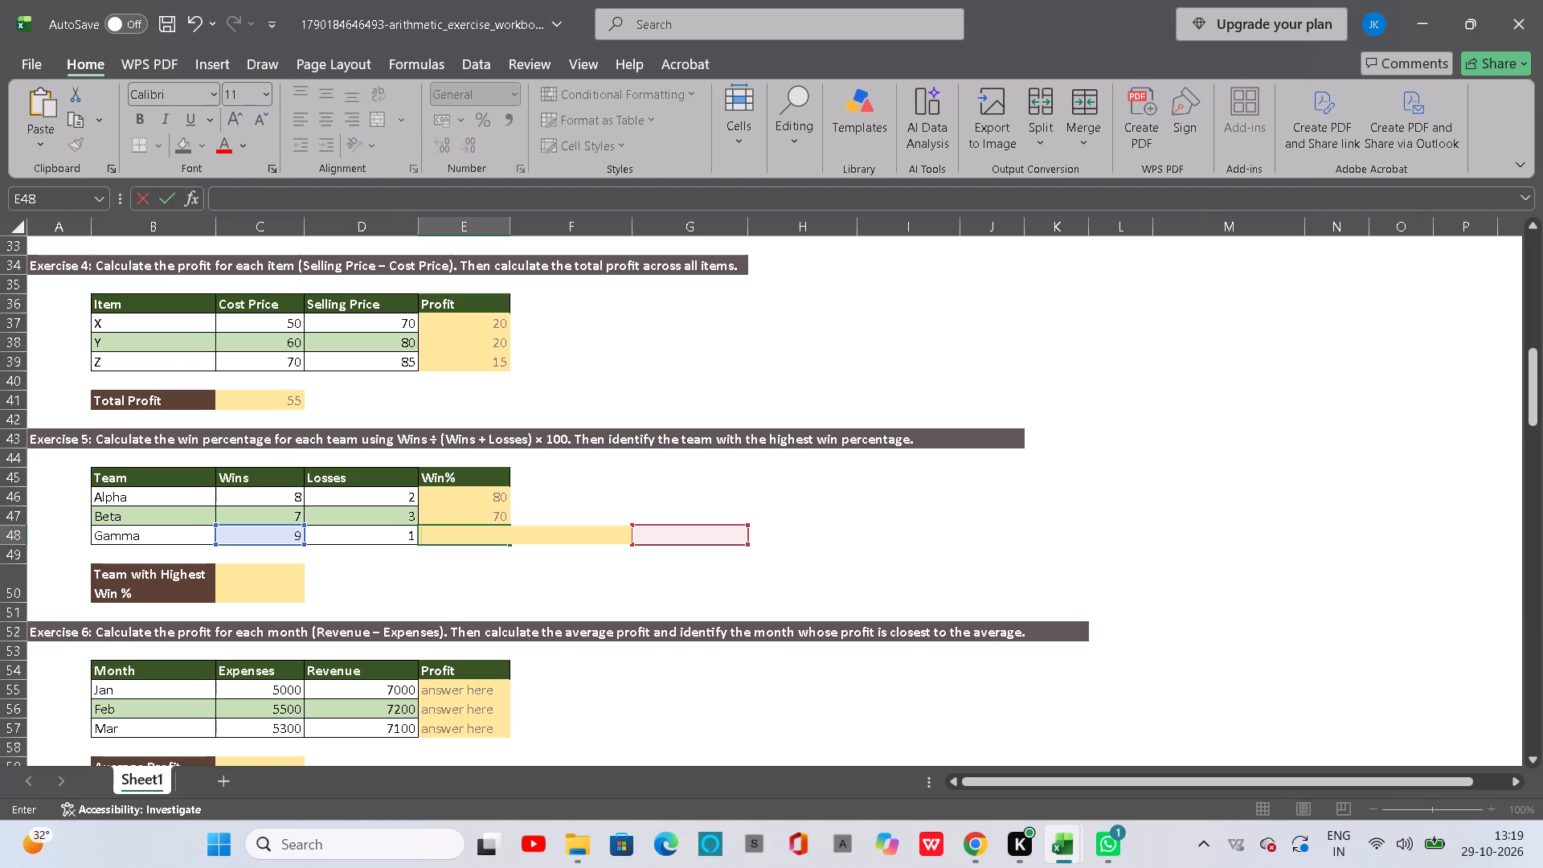
Enter the formula =C48/(C48+D48)*100 in E48 for team Gamma's Win%.
key(equal)
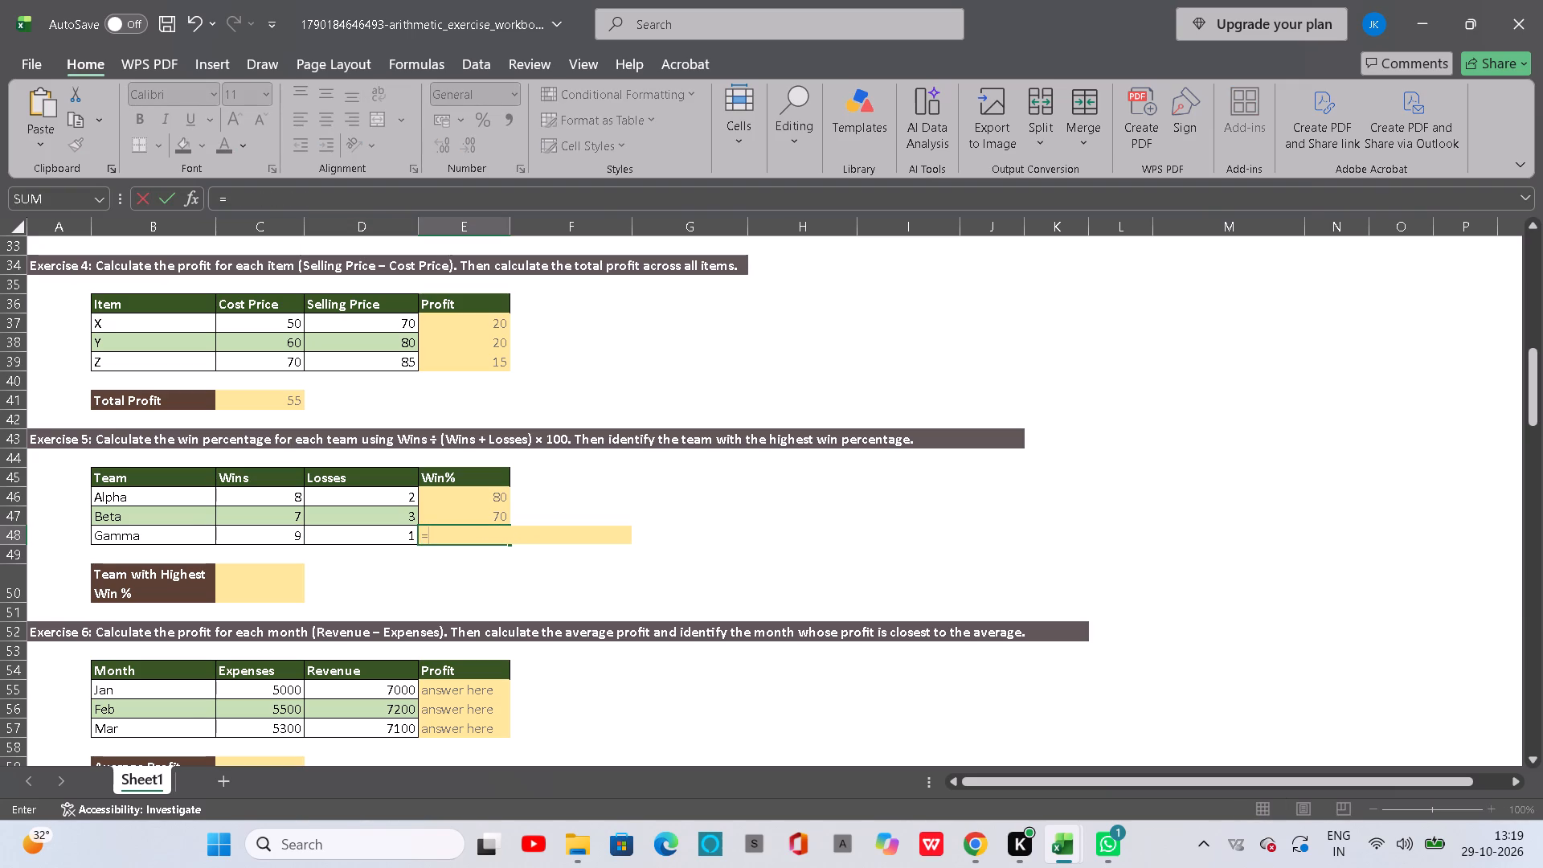
click(286, 534)
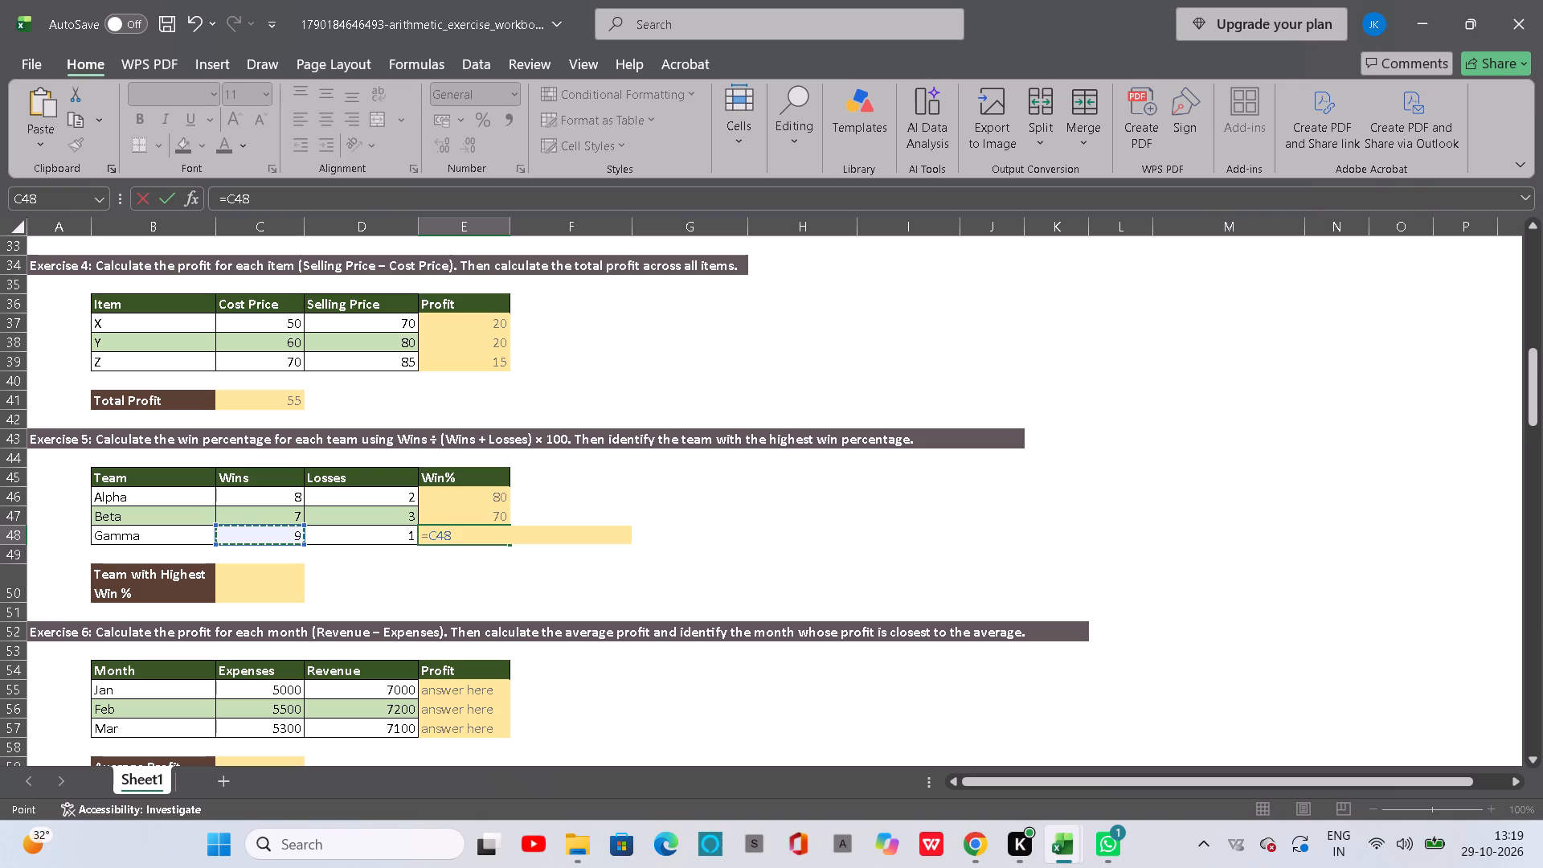
key(slash)
key(shift+parenleft)
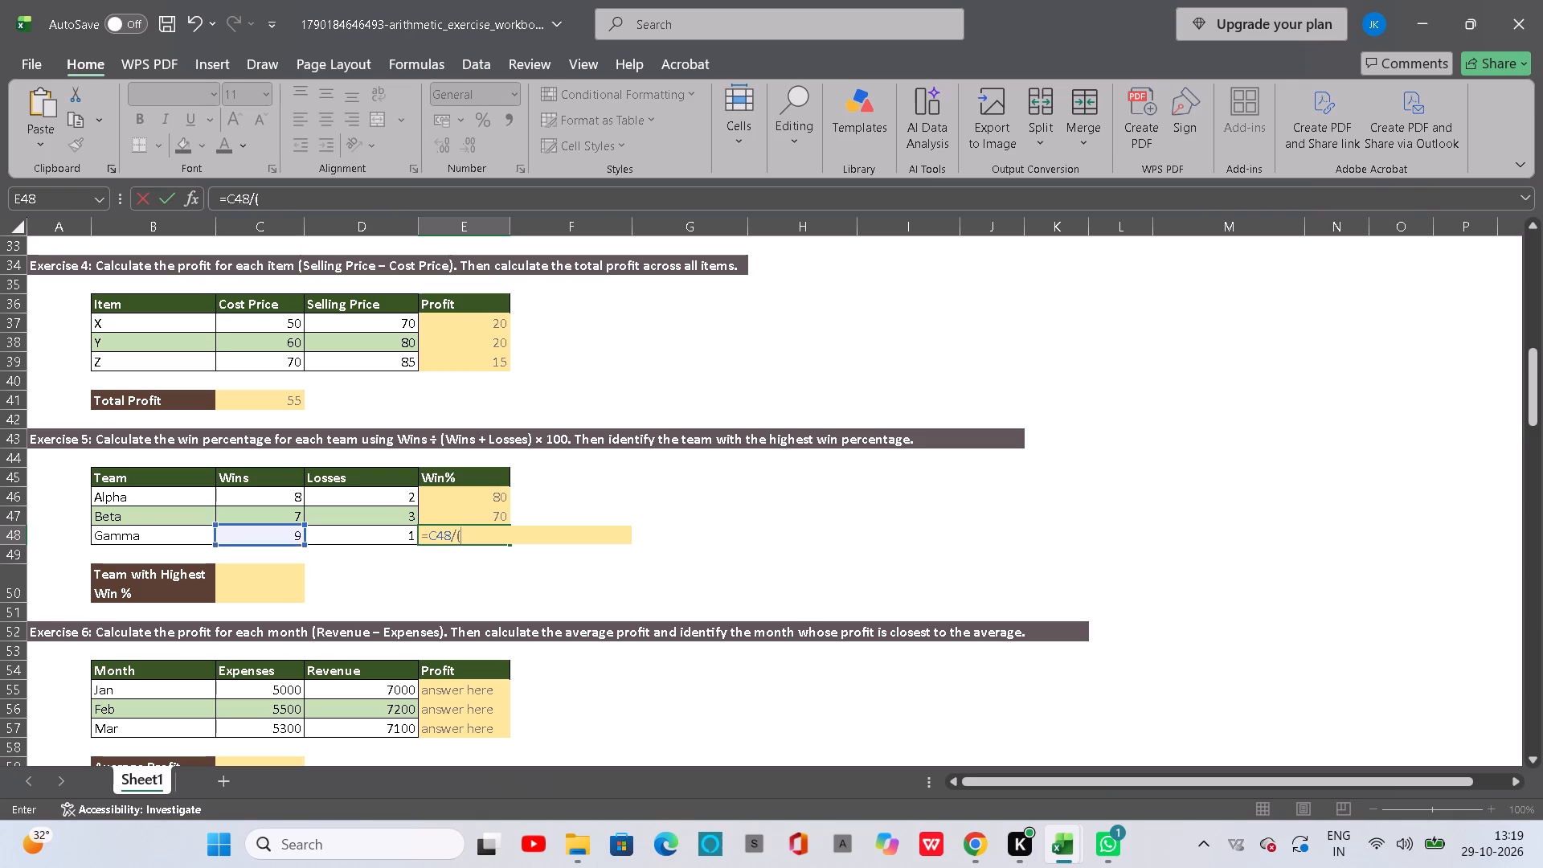
click(280, 538)
click(280, 538)
key(shift+plus)
click(323, 536)
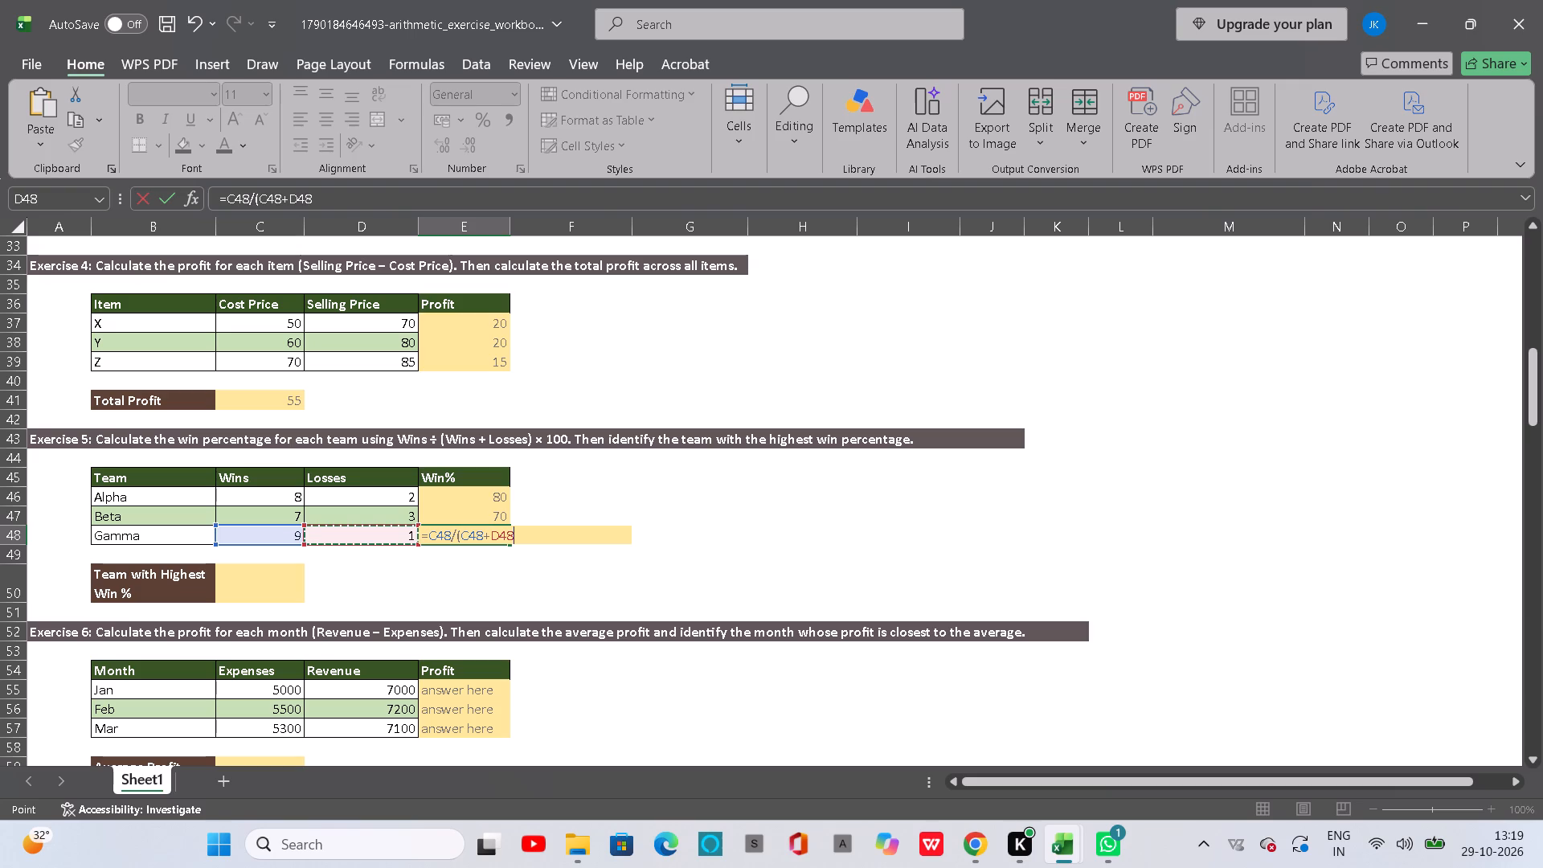
key(shift+parenright)
key(asterisk)
text(100)
key(Return)
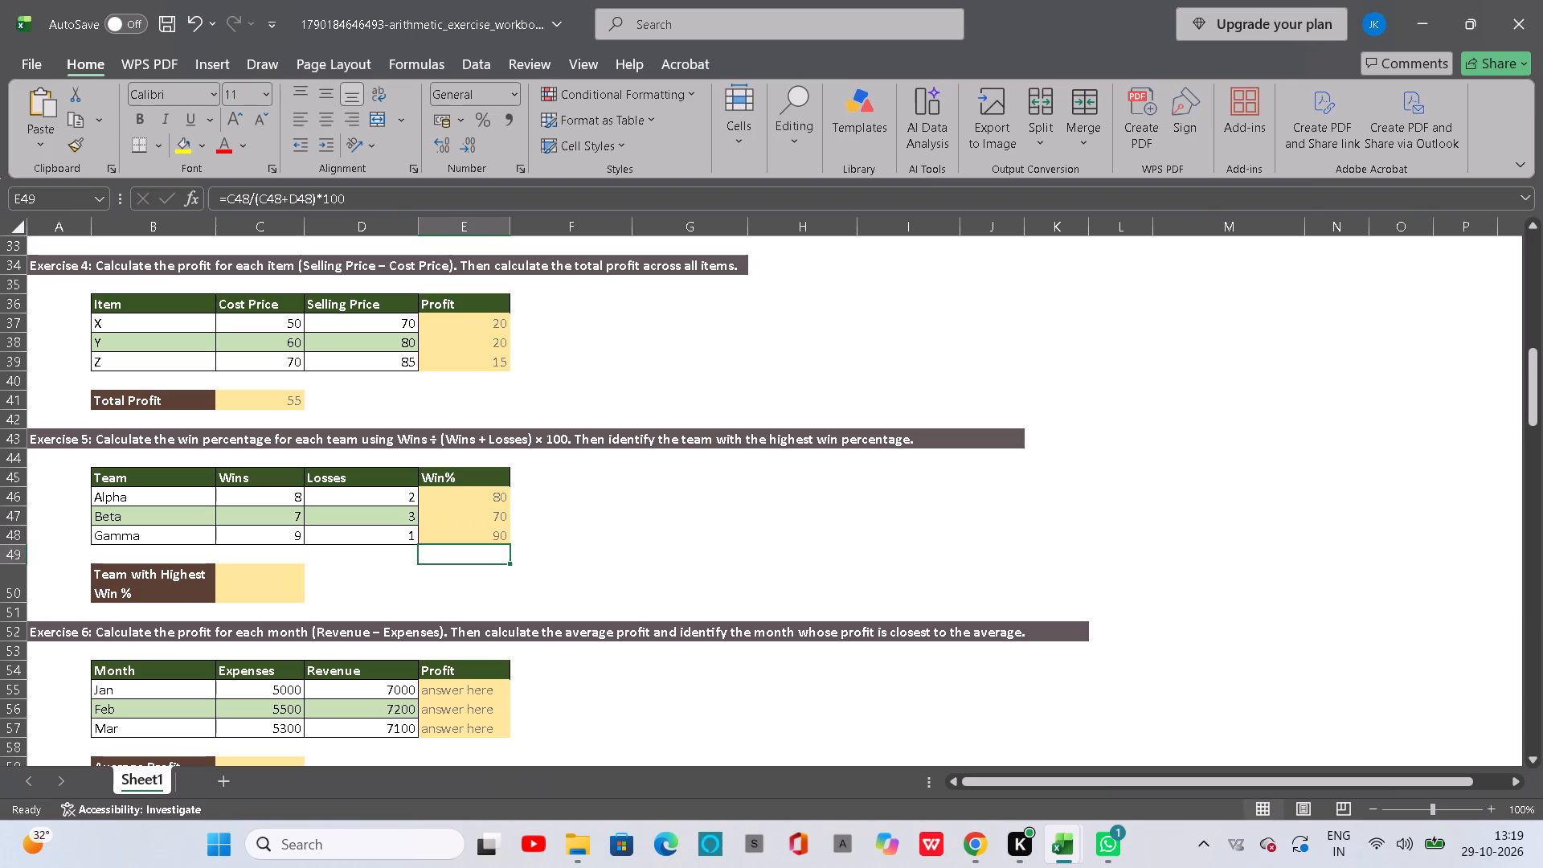
Switch to the solved workbook (2.1) and examine its Exercise 5 answer for the team with the highest win percentage in C50.
click(260, 570)
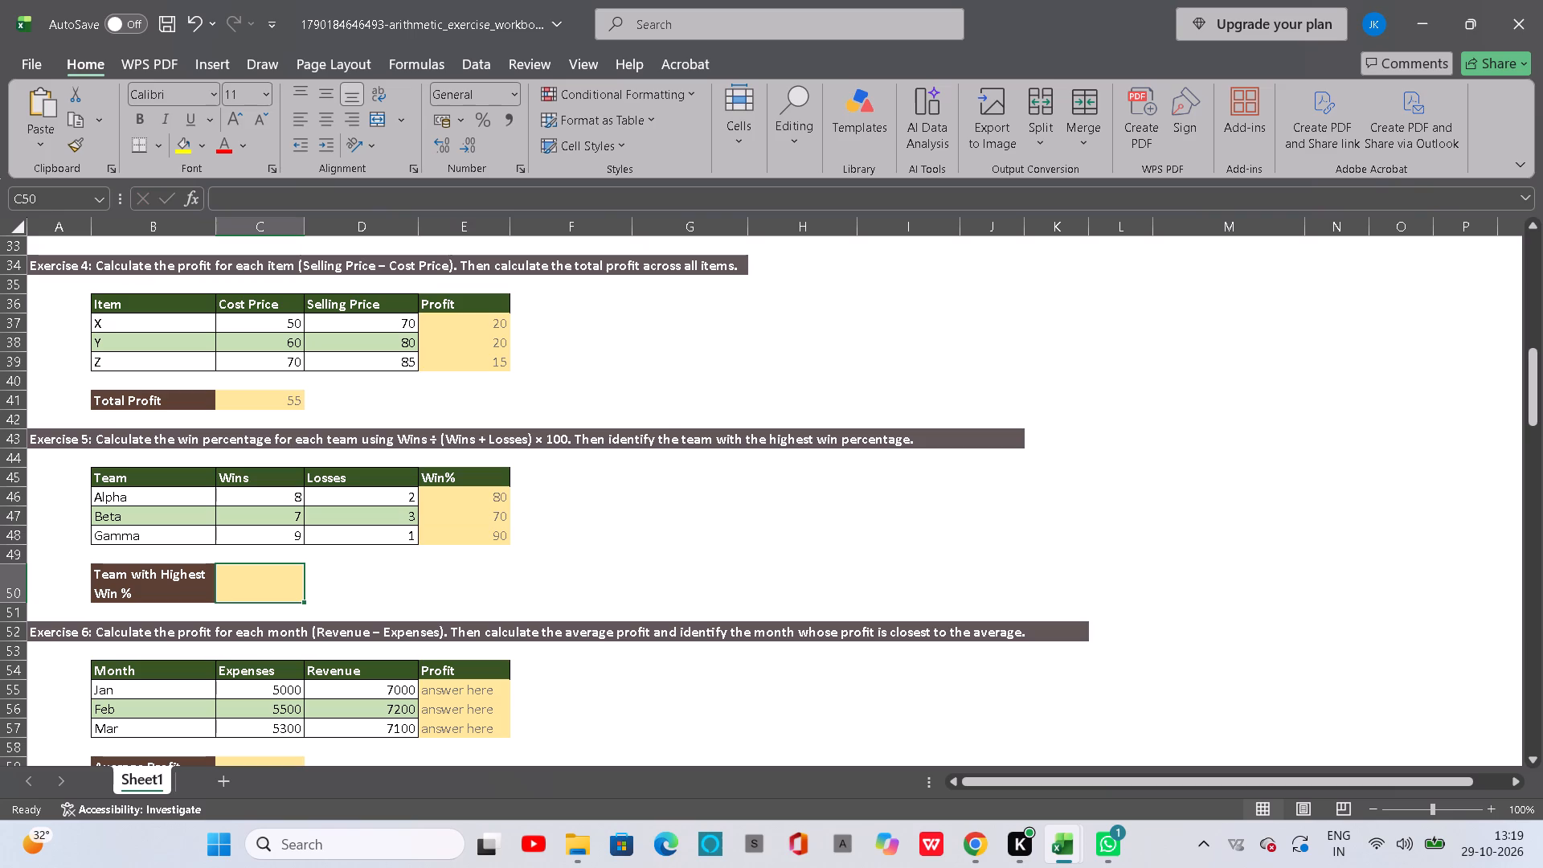
scroll(1066, 846, down, 1)
click(889, 755)
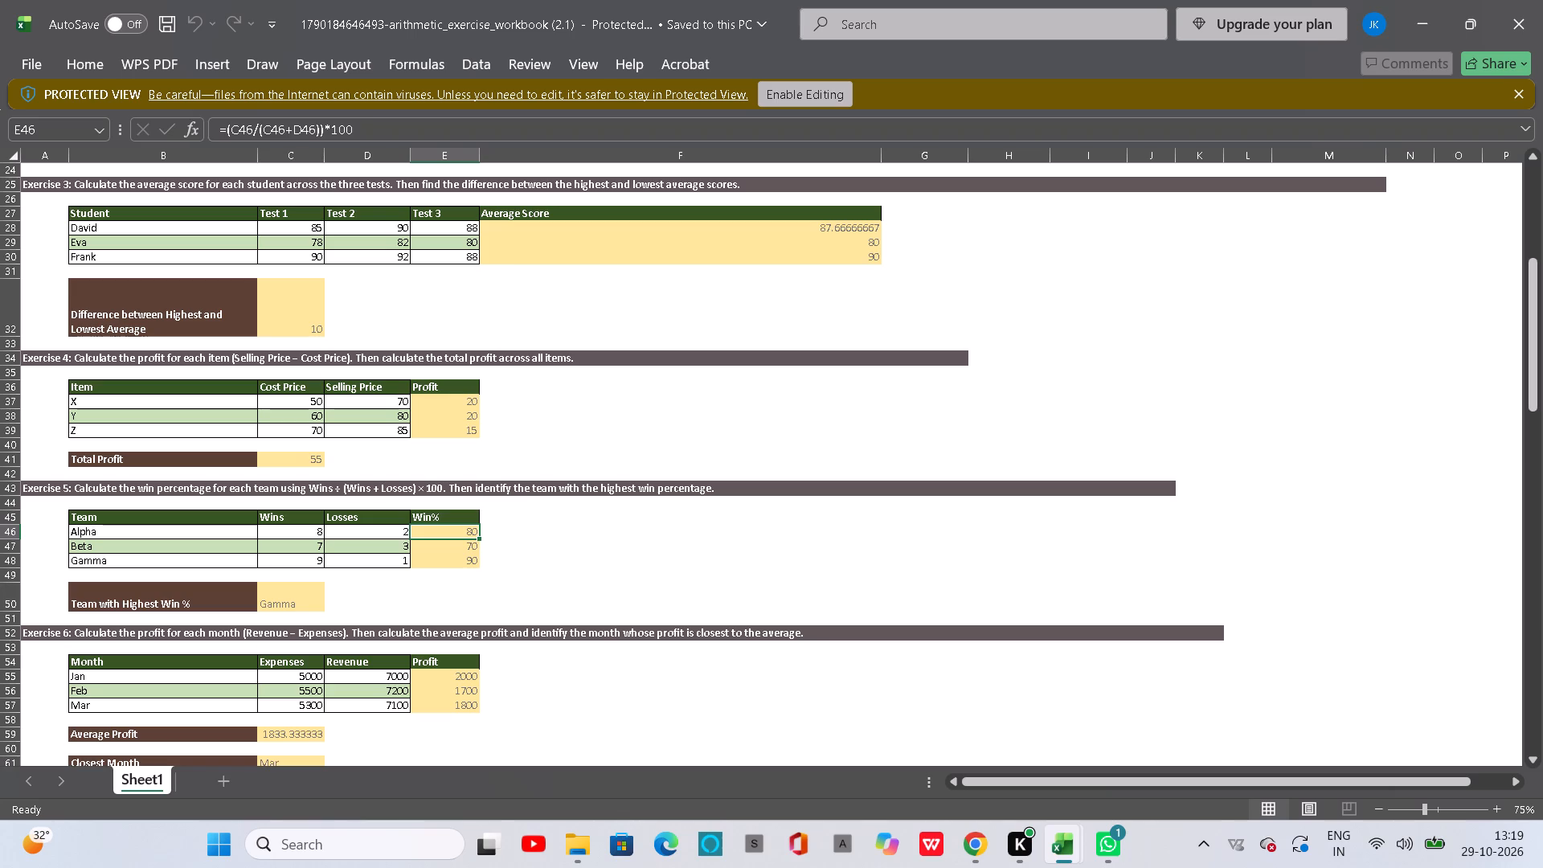
scroll(350, 467, up, 4)
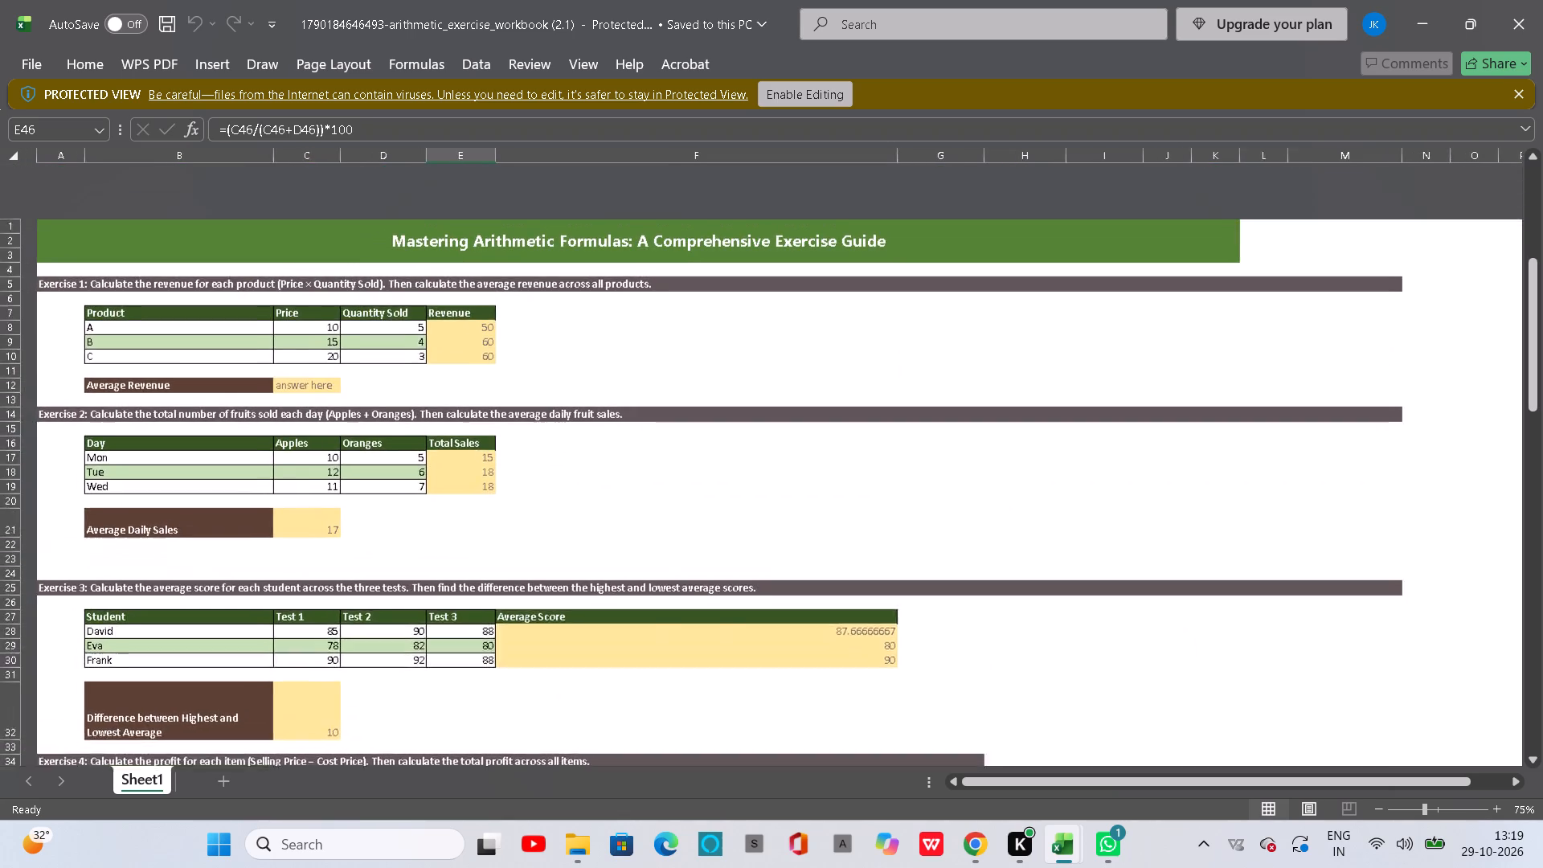
scroll(350, 467, up, 1)
scroll(350, 467, down, 1)
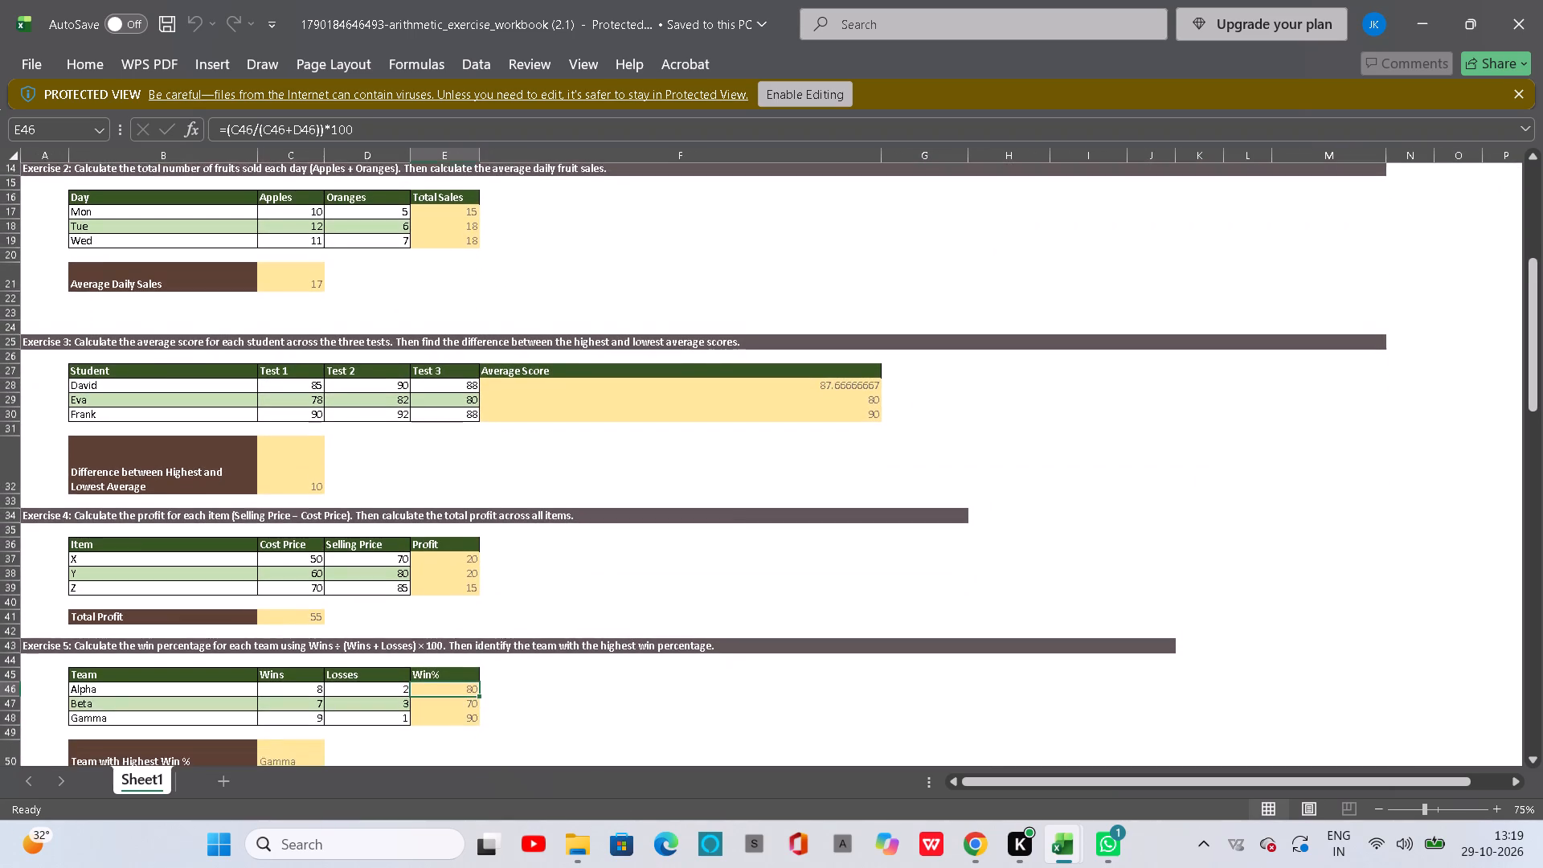
scroll(350, 467, down, 3)
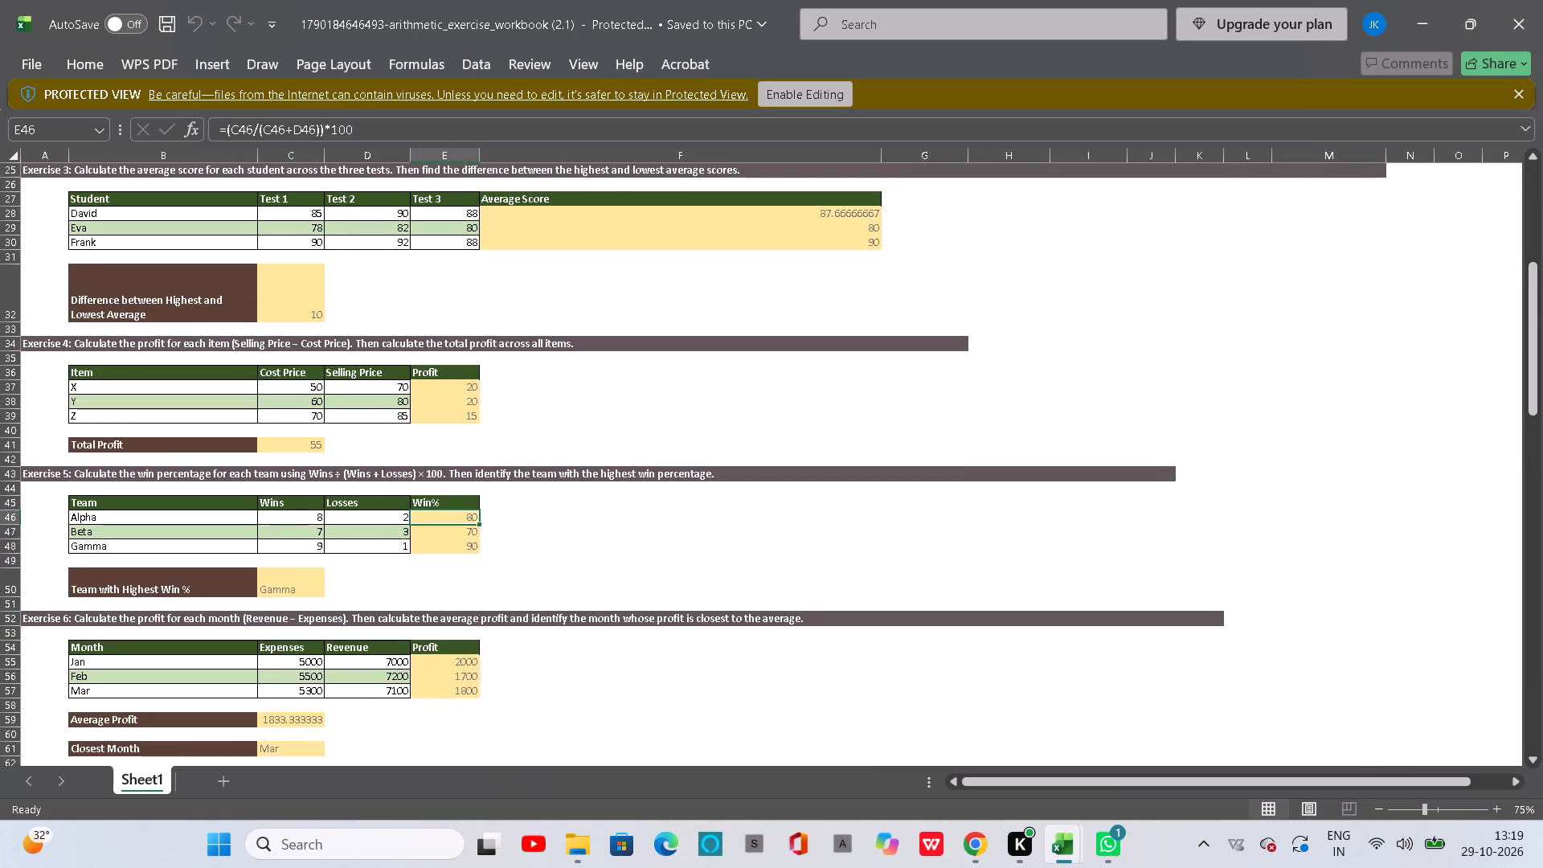
click(307, 581)
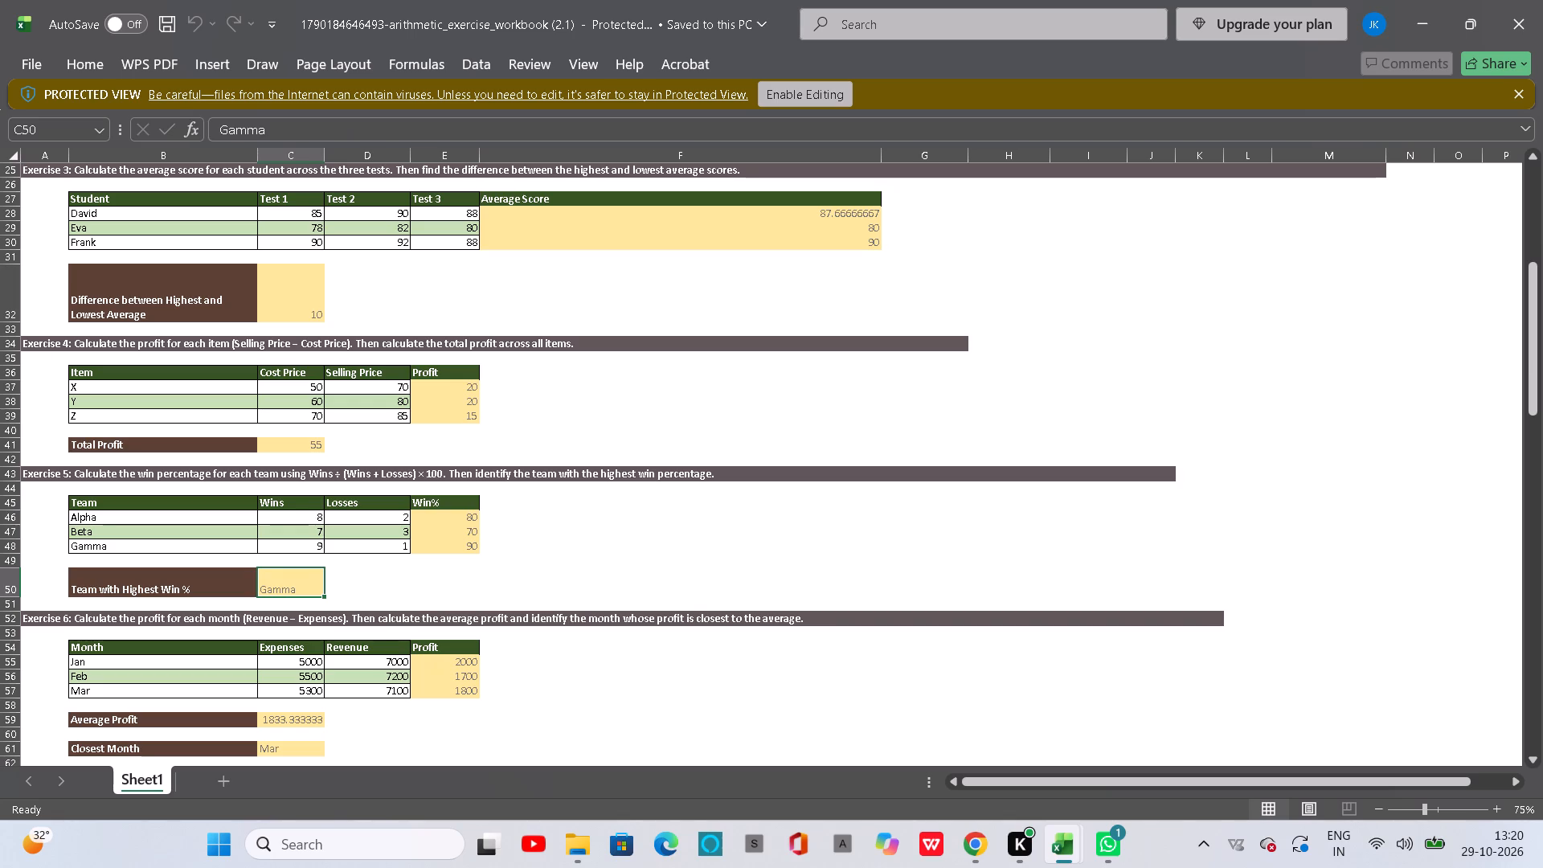
click(303, 583)
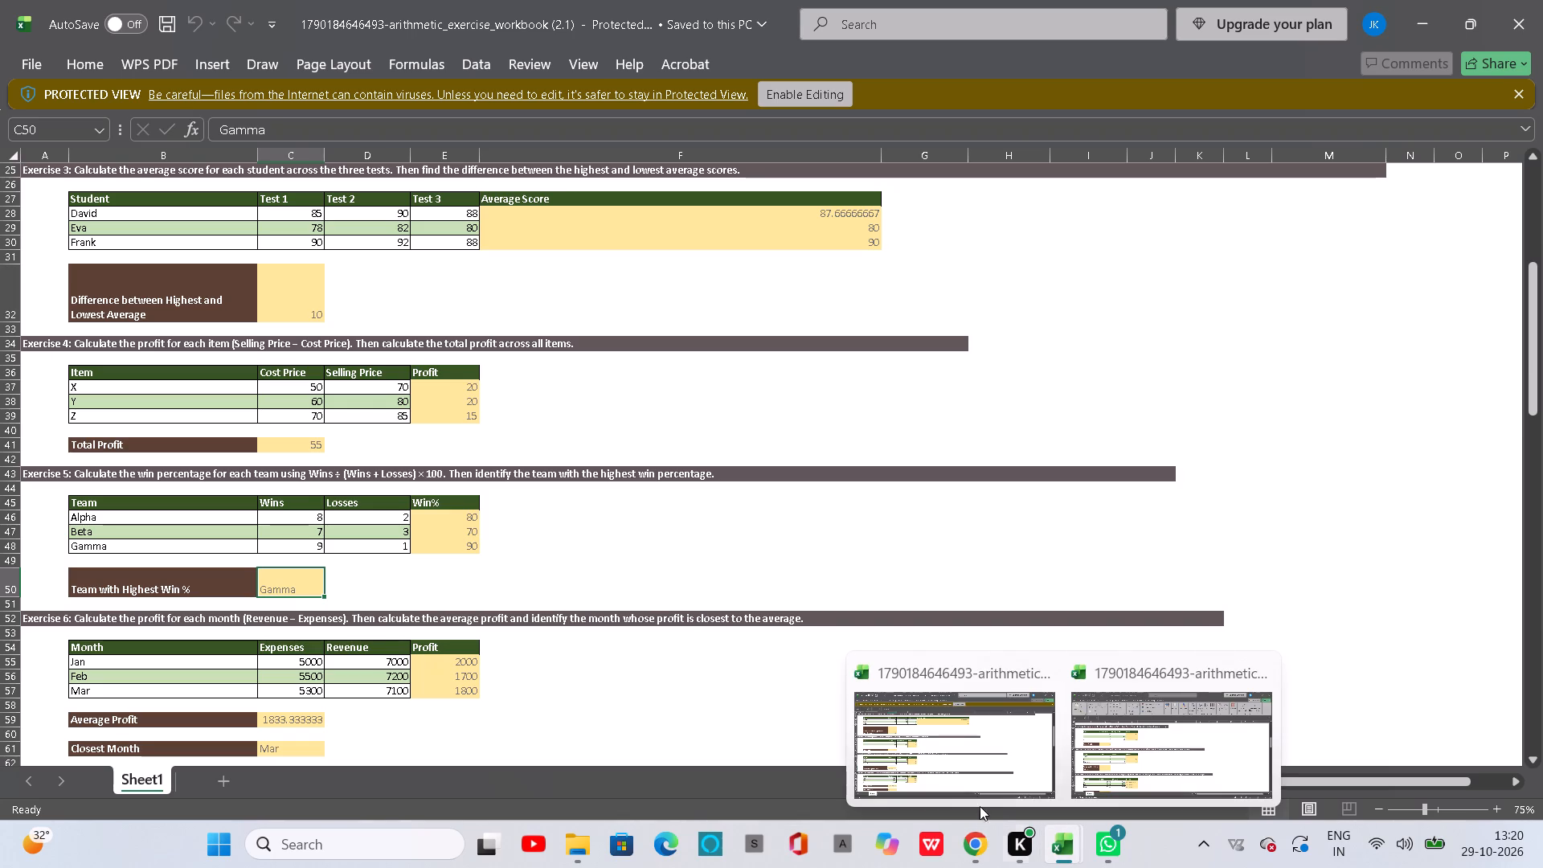
Return to the blank workbook, check the Total Profit formula in C41 and the empty C50, and look through the remaining exercises.
click(1167, 755)
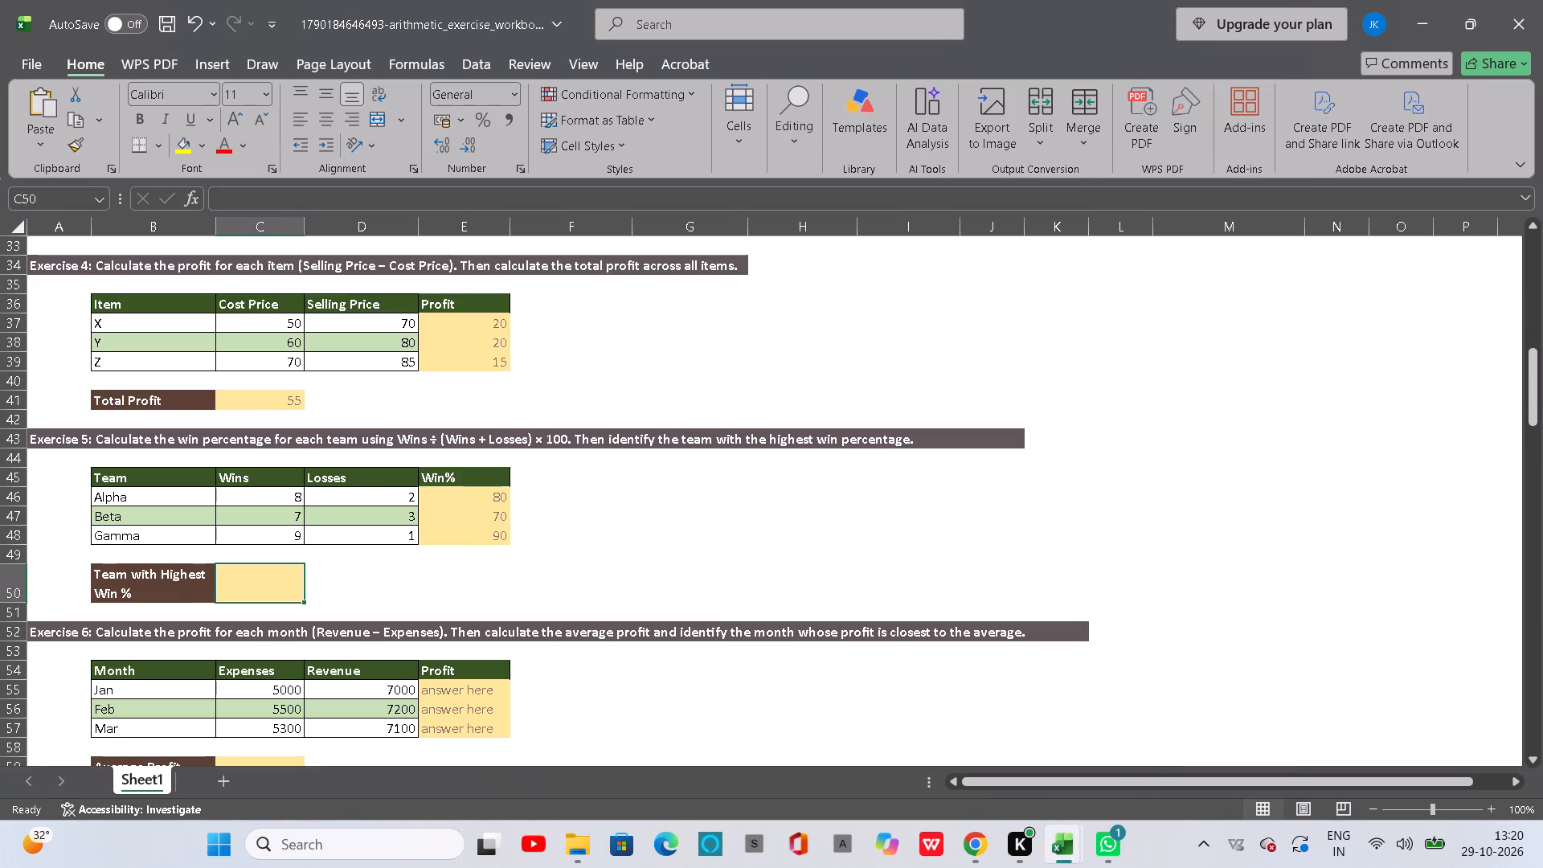
click(267, 579)
click(260, 395)
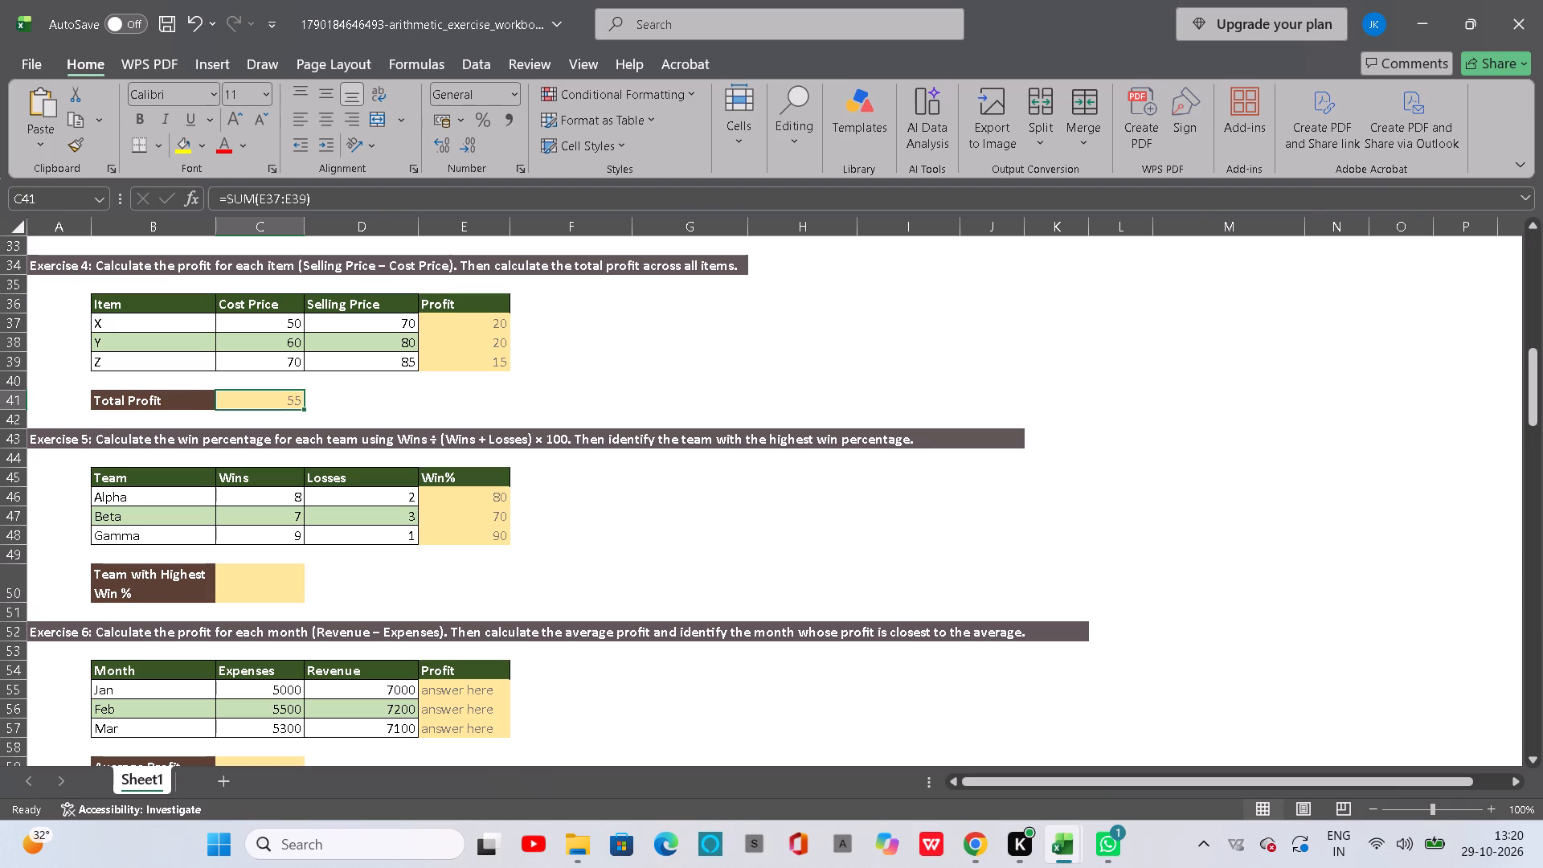
click(278, 580)
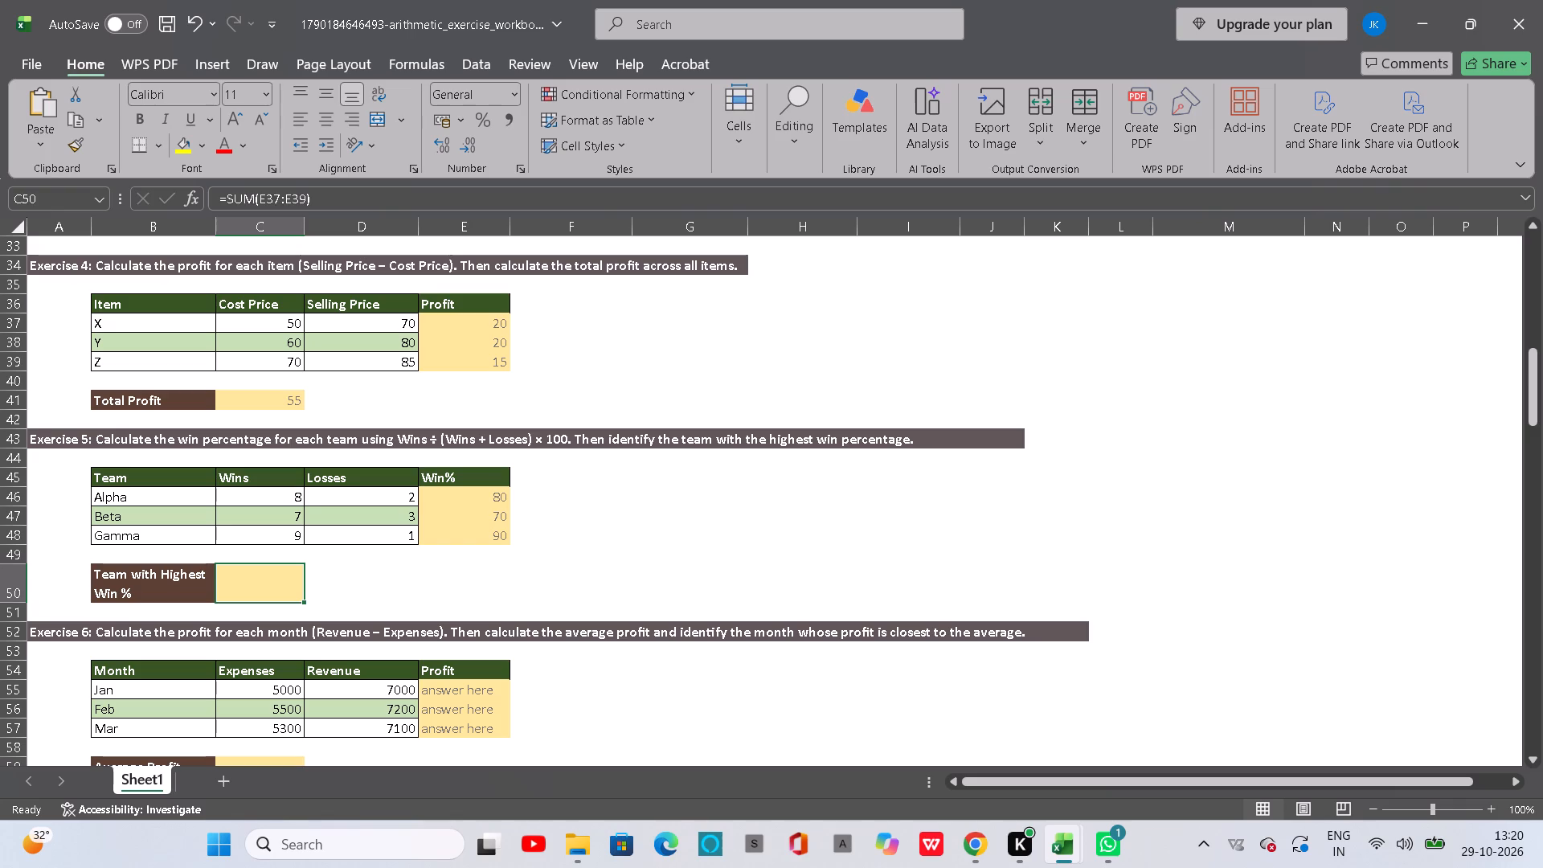
scroll(327, 594, down, 1)
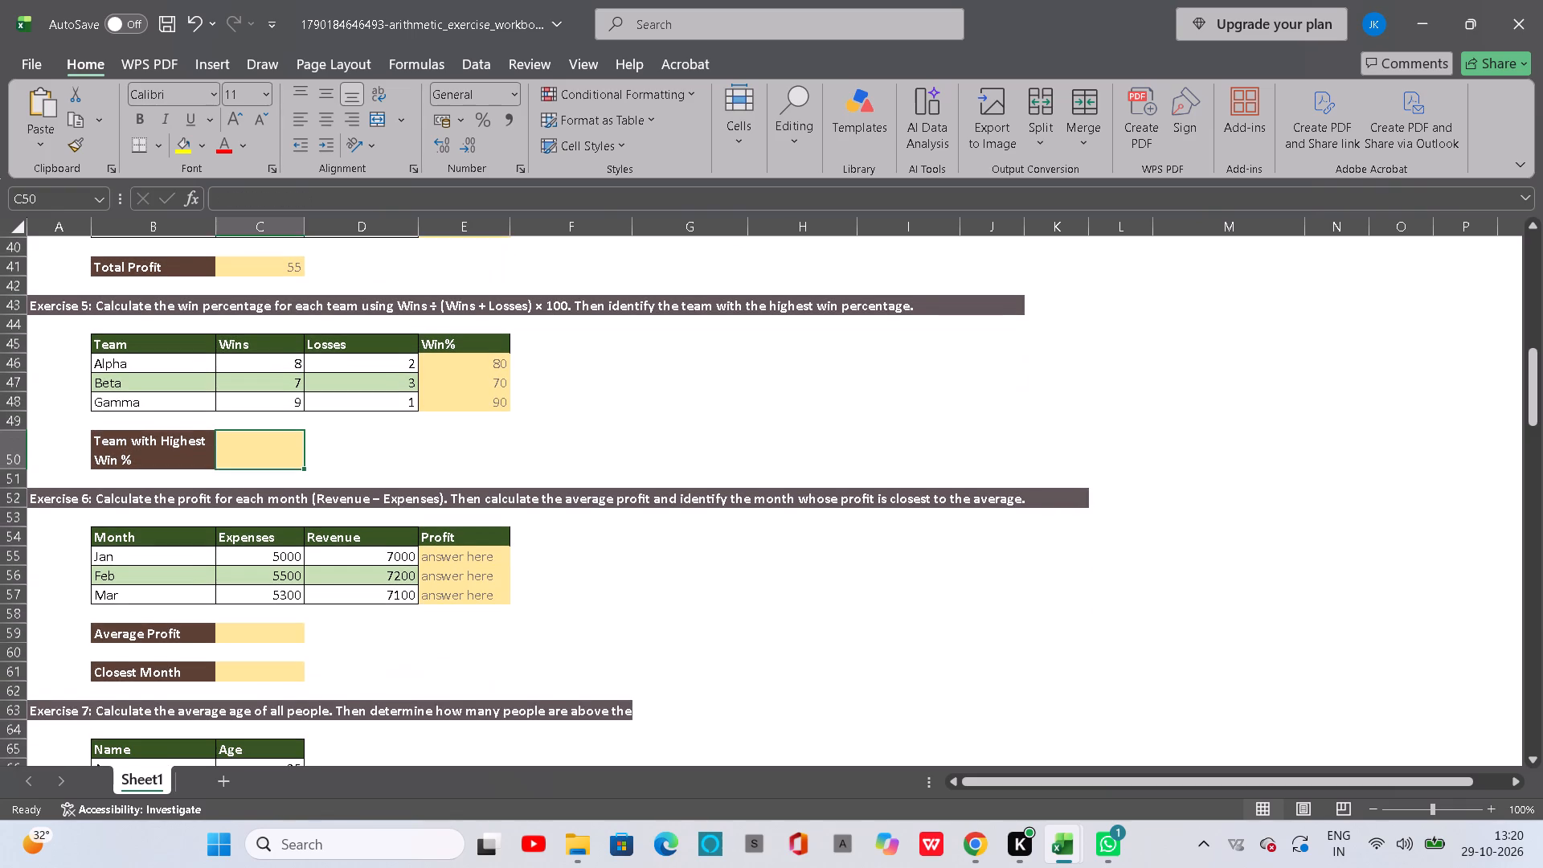
scroll(327, 594, down, 6)
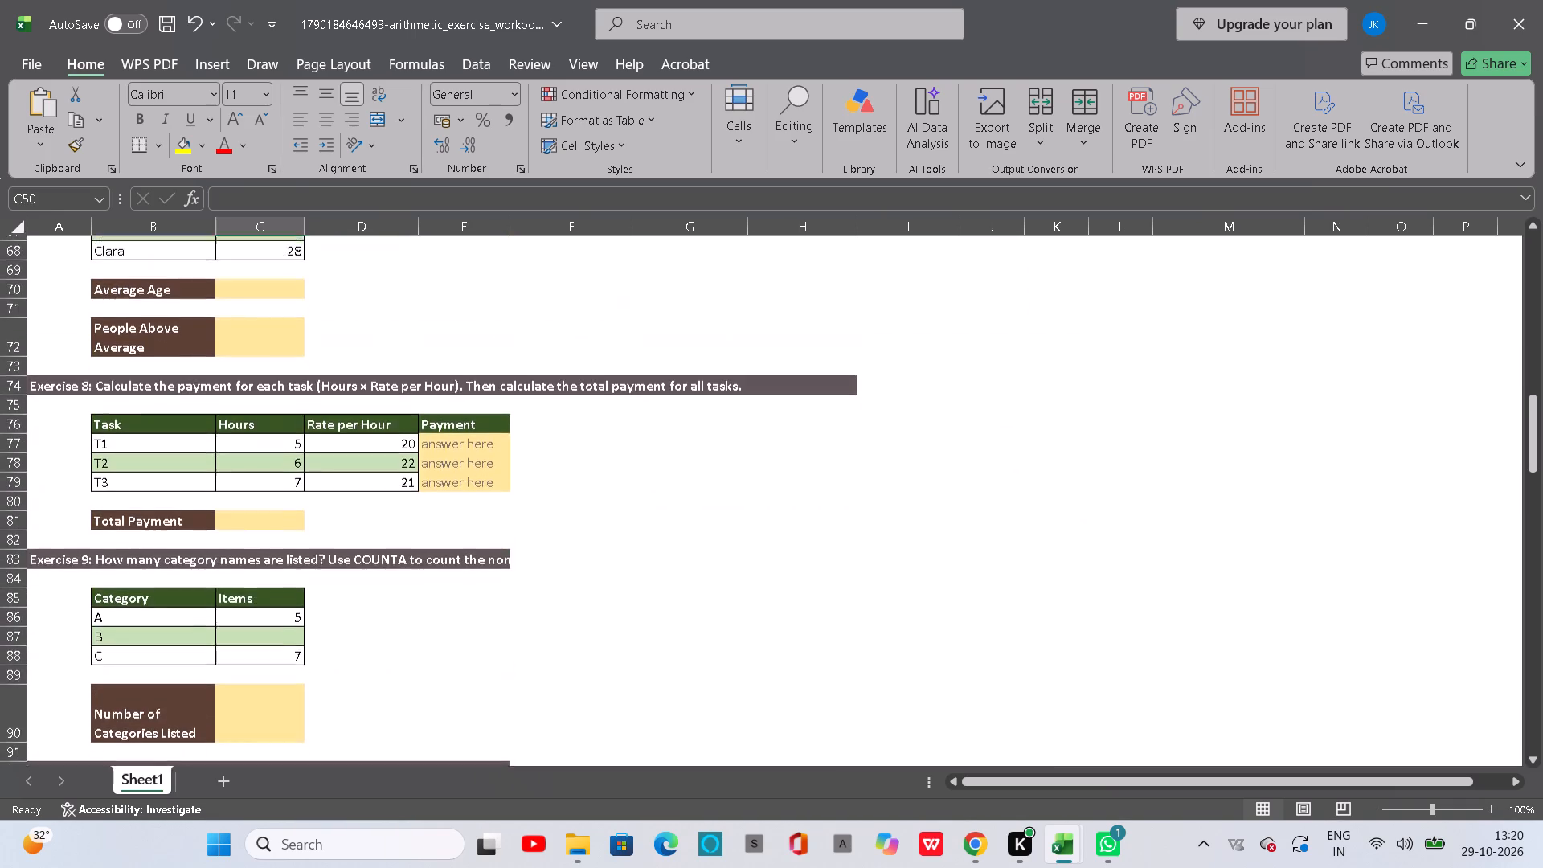
scroll(327, 594, down, 3)
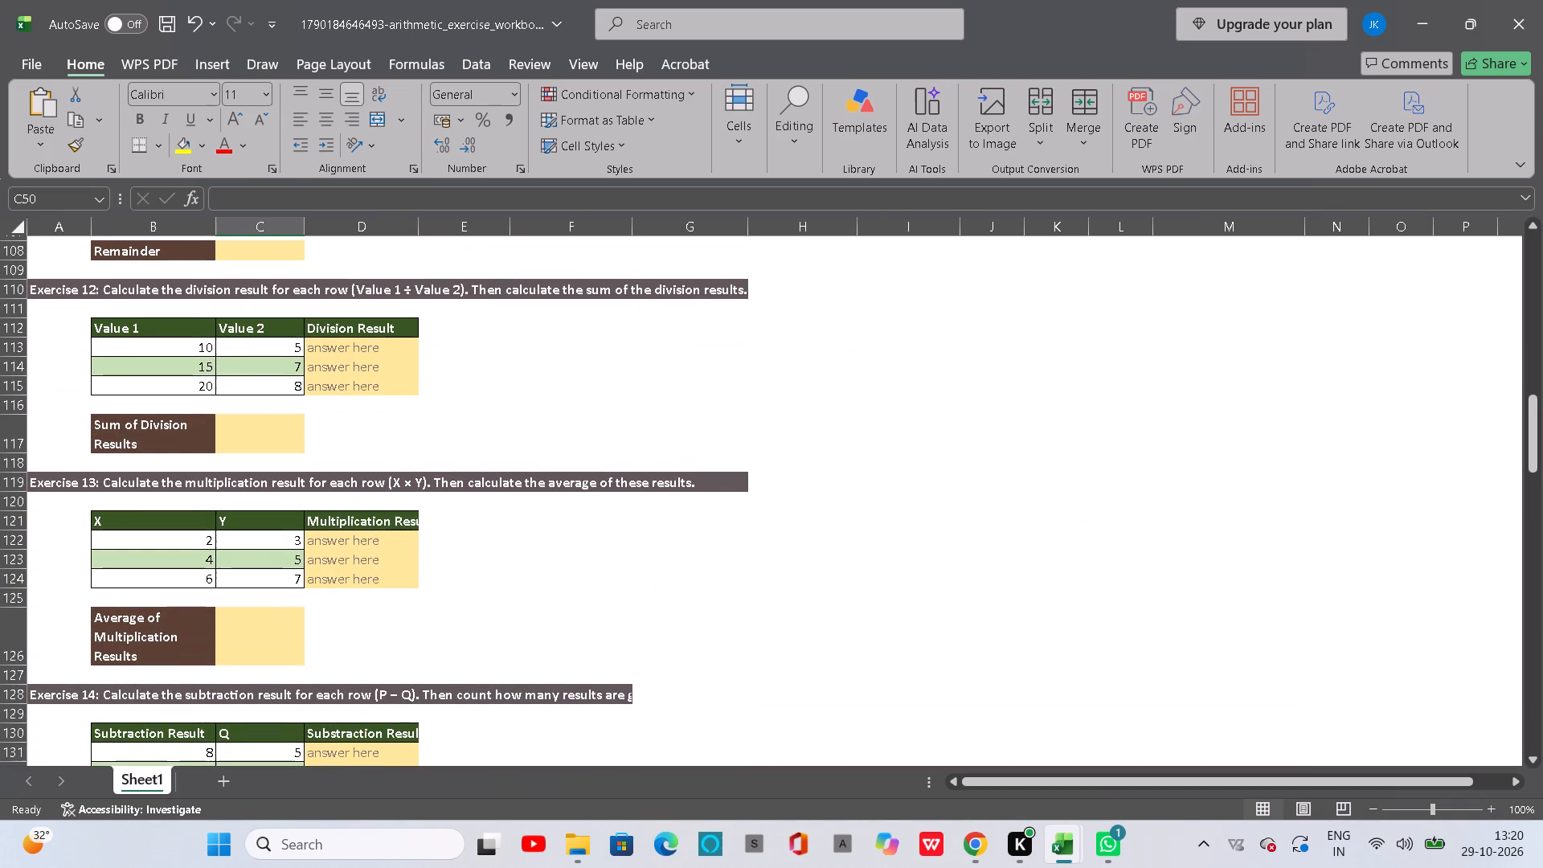
Save the exercise workbook and close it.
key(ctrl+s)
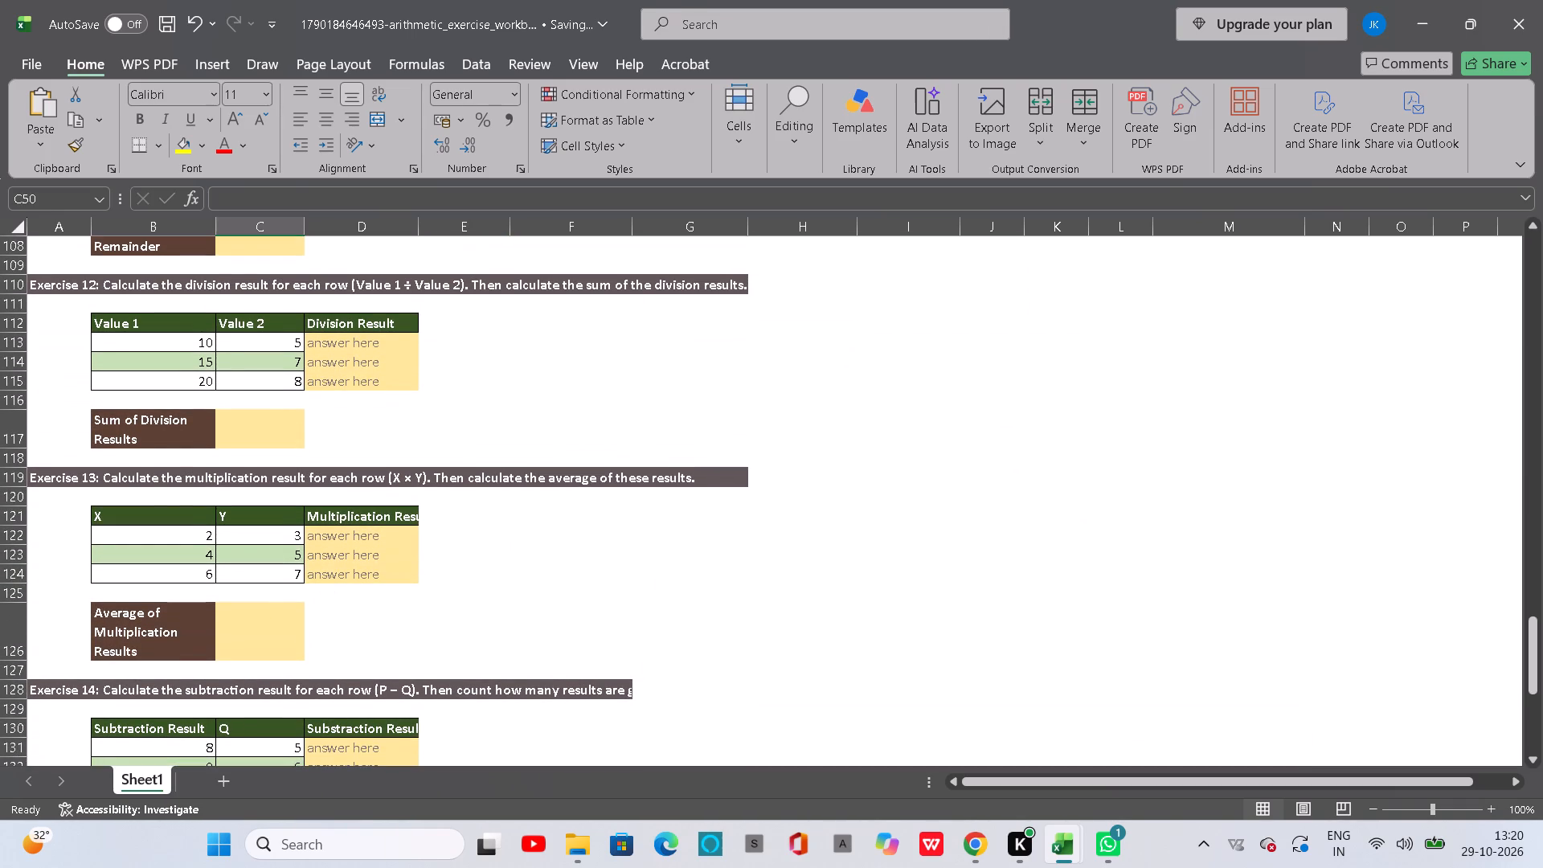
key(ctrl+s)
key(ctrl+s)
key(ctrl+s)
key(ctrl+s)
key(ctrl+s)
key(ctrl+s)
key(ctrl+s)
key(ctrl+s)
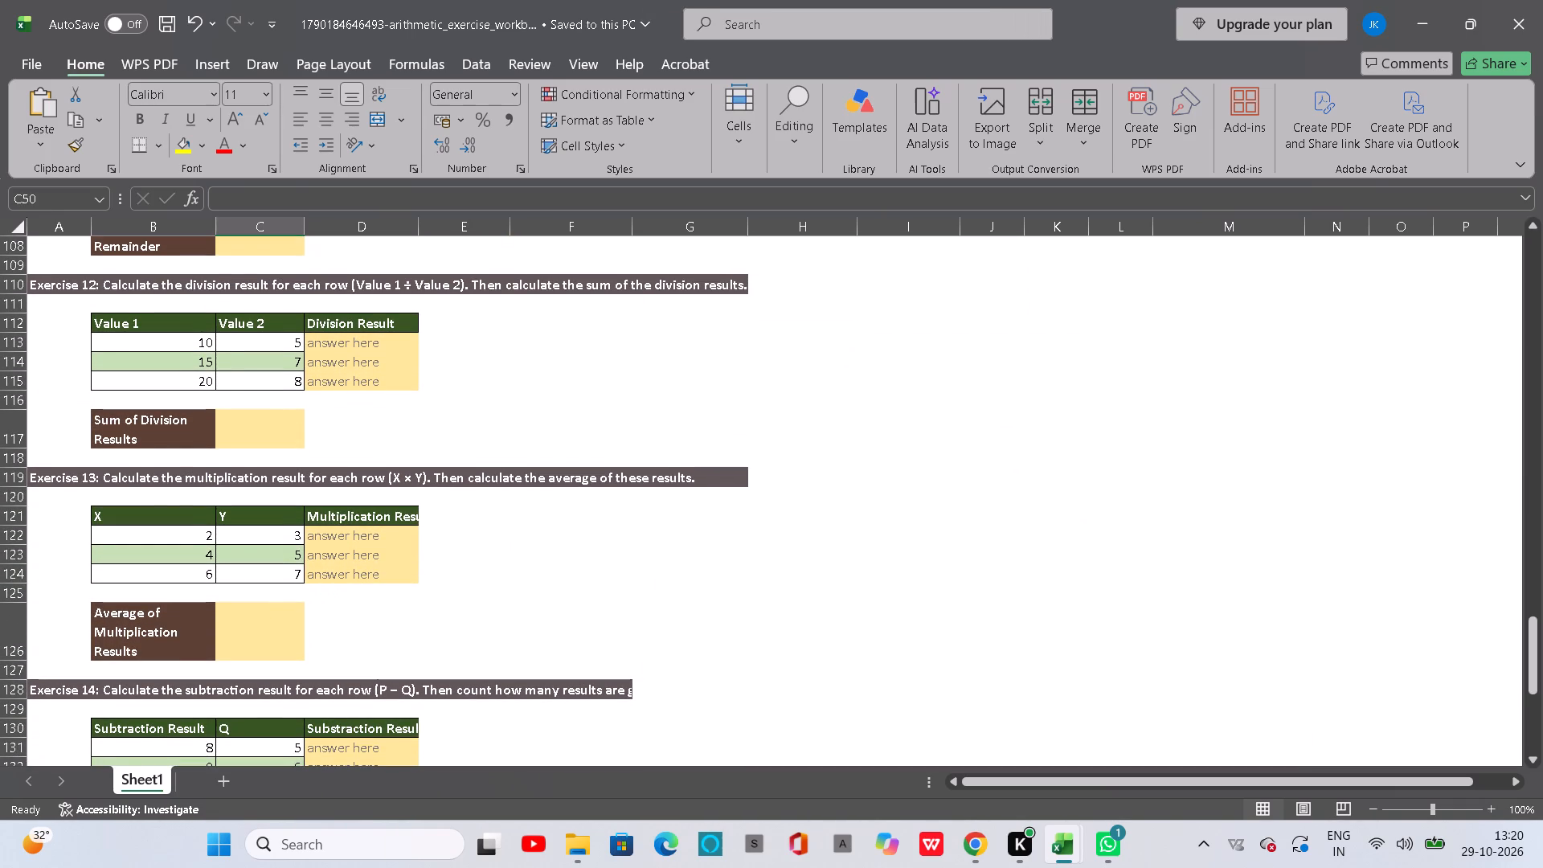
click(1520, 27)
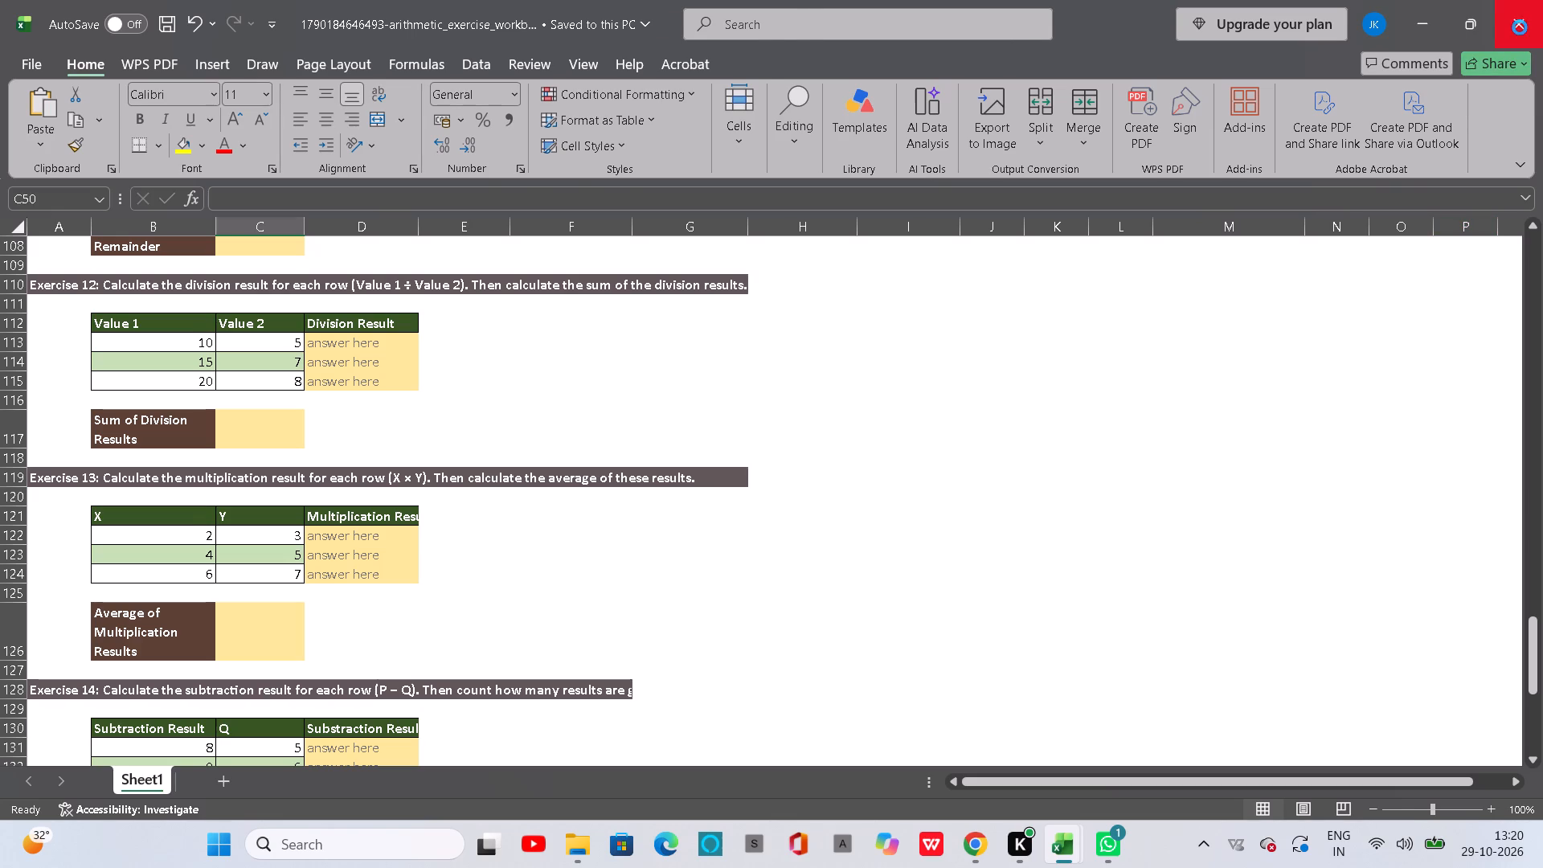
Enable saving for the protected solved workbook (2.1), save it and close it.
key(ctrl+s)
key(ctrl+s)
key(ctrl+s)
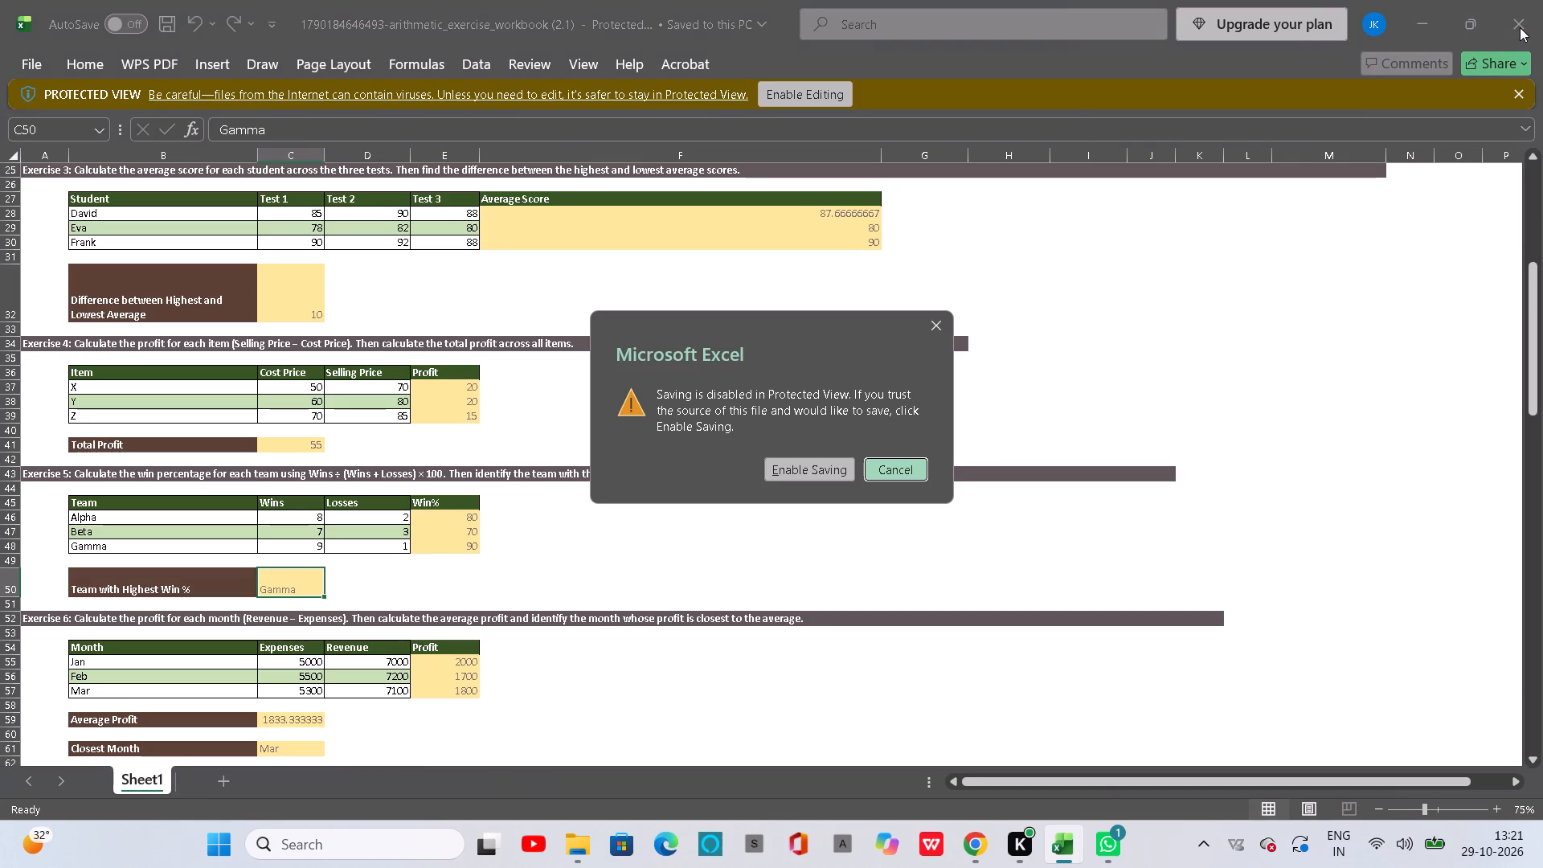
click(830, 461)
key(ctrl+s)
key(ctrl+s)
key(ctrl+s)
key(ctrl+s)
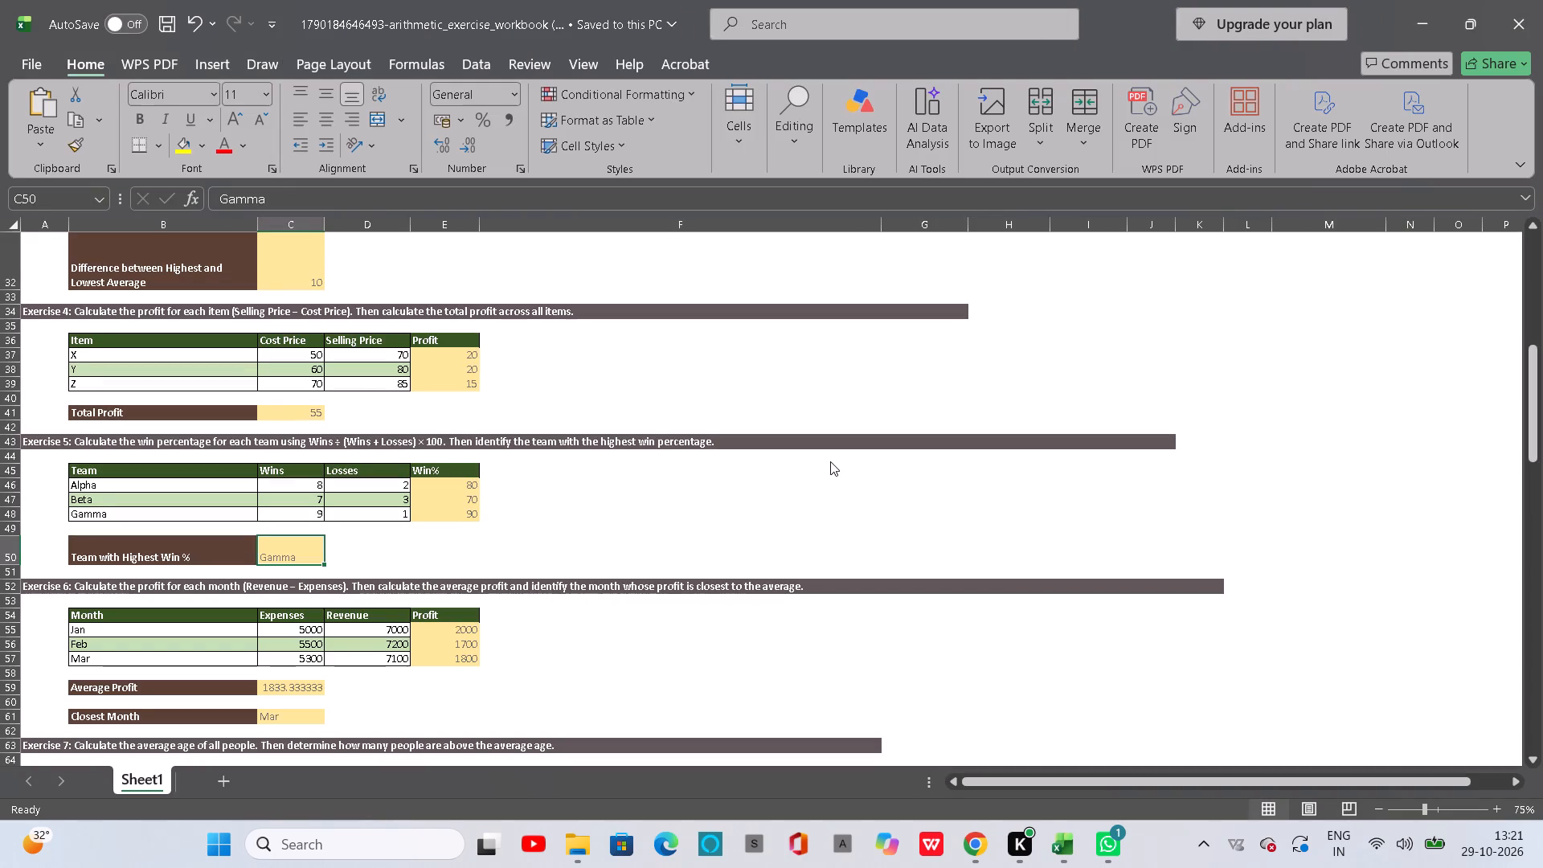
key(ctrl+s)
key(ctrl+s)
key(ctrl+s)
click(1542, 0)
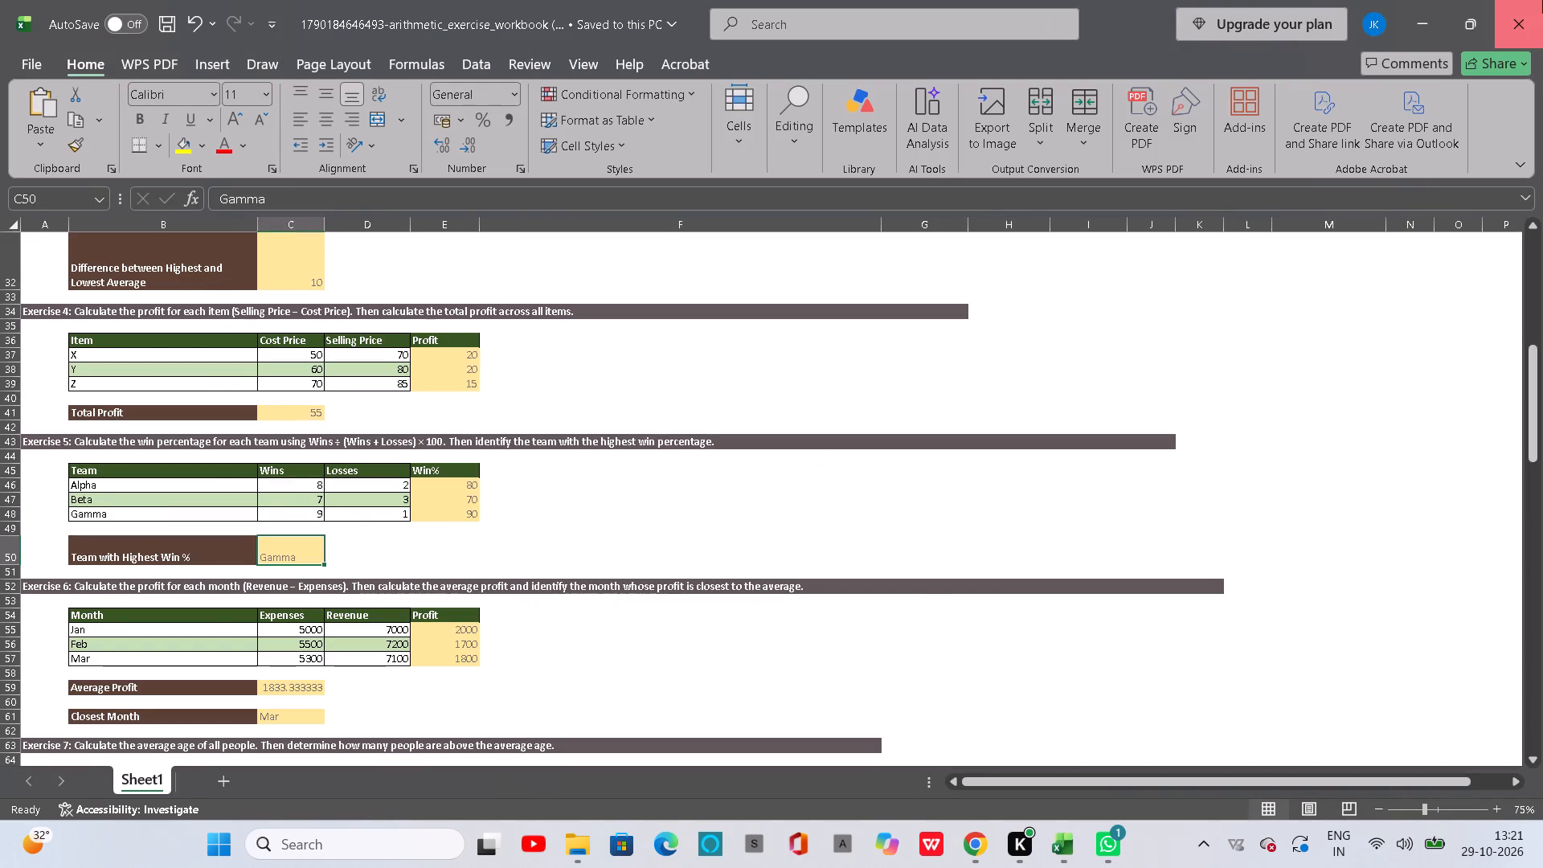
Close the remaining File Explorer and browser windows.
click(1503, 10)
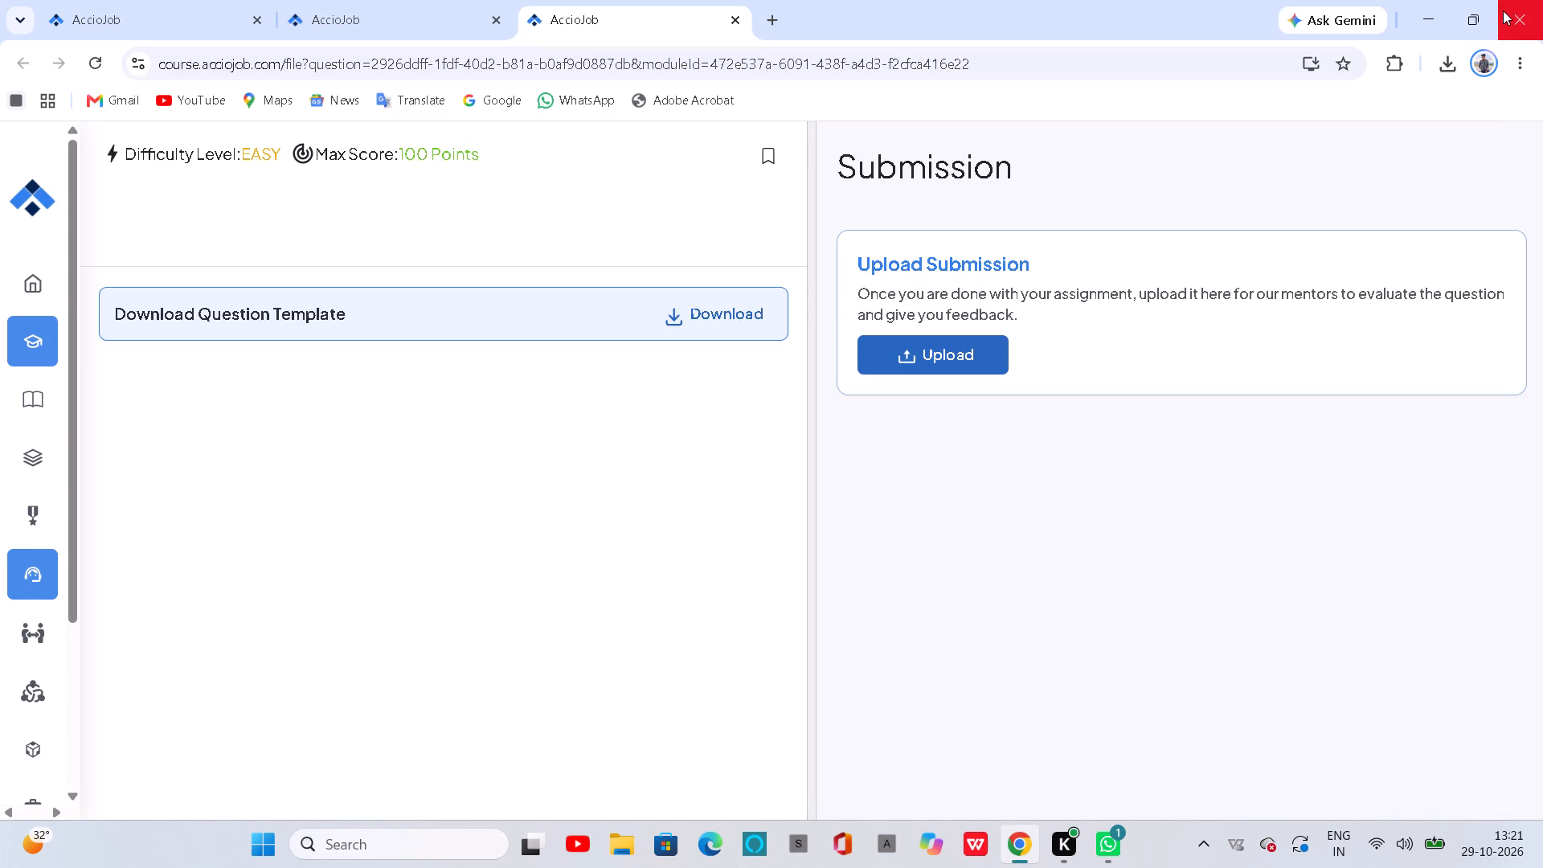
double_click(1535, 8)
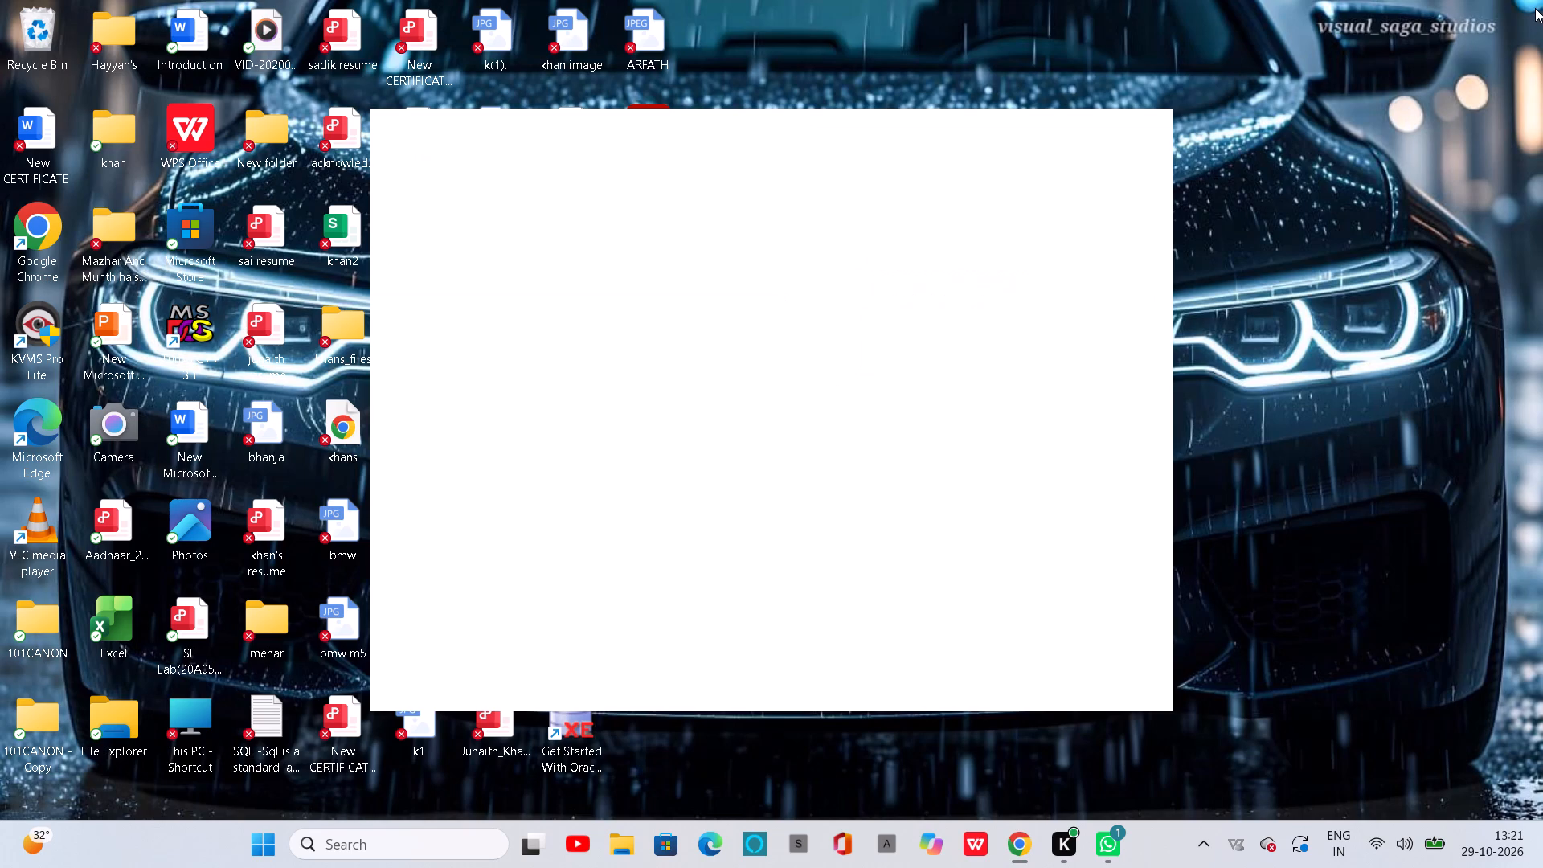